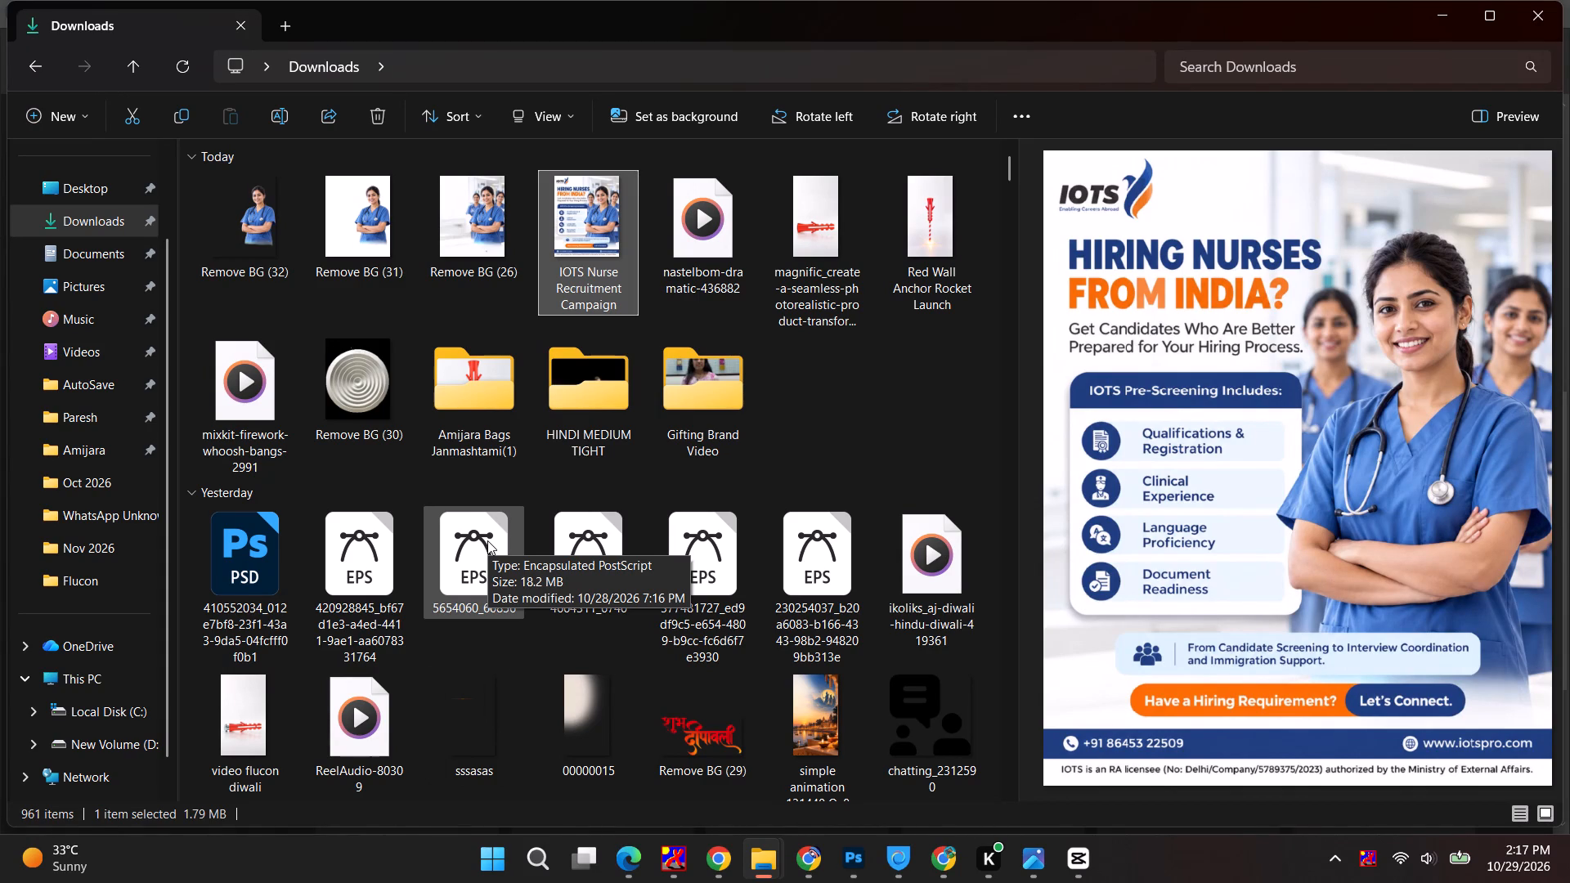
Preview the nurse images Remove BG (26) and Remove BG (31) in the Downloads folder.
left_click(501, 252)
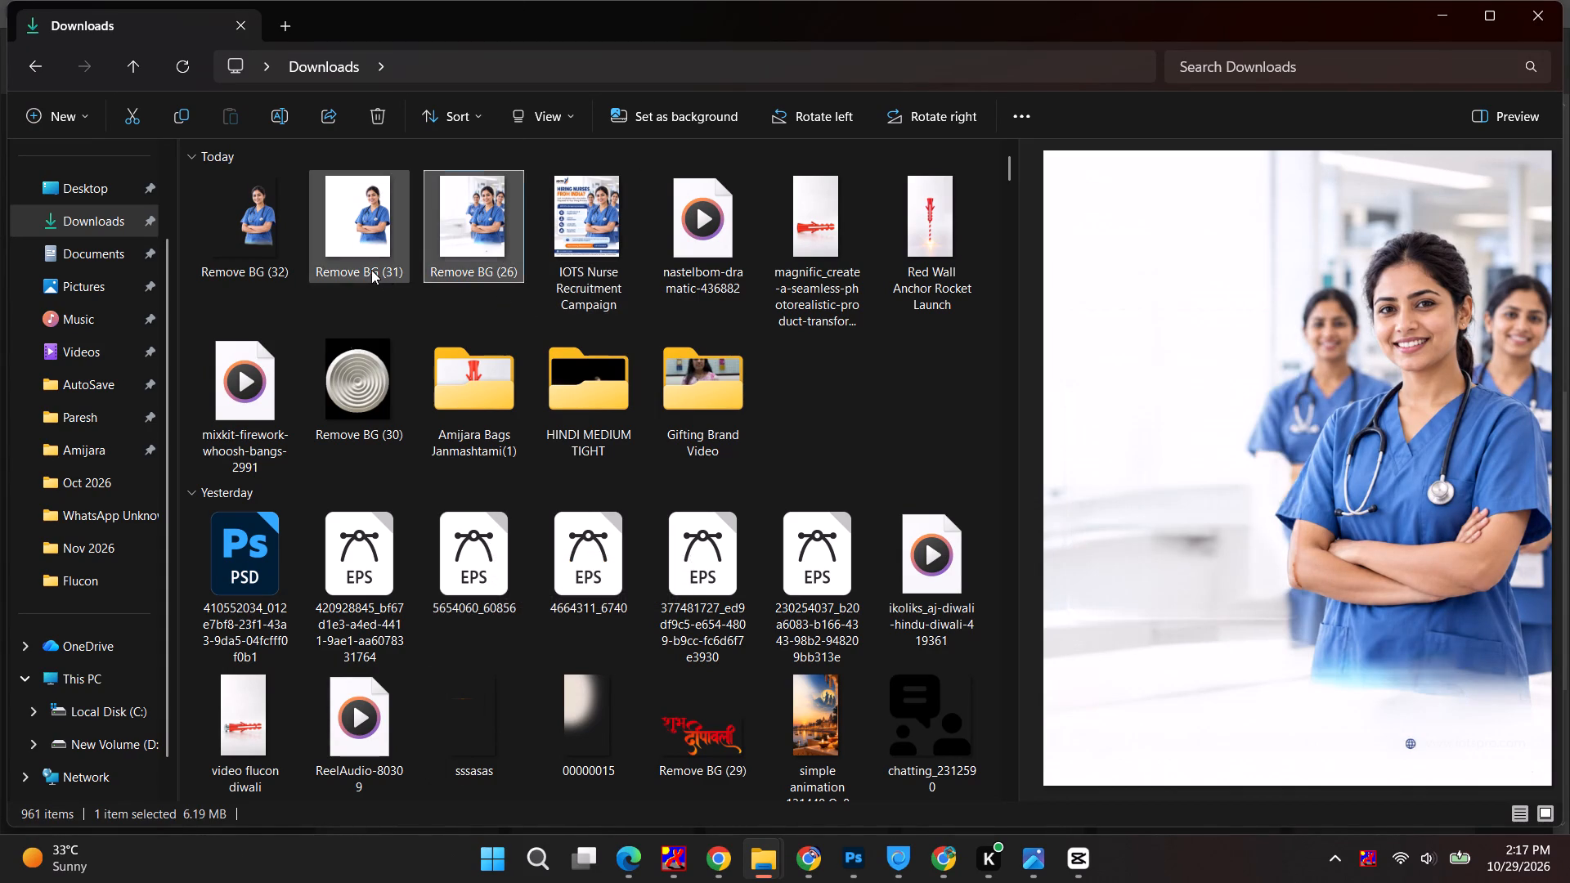
left_click(371, 270, "ctrl")
key("BackSpace")
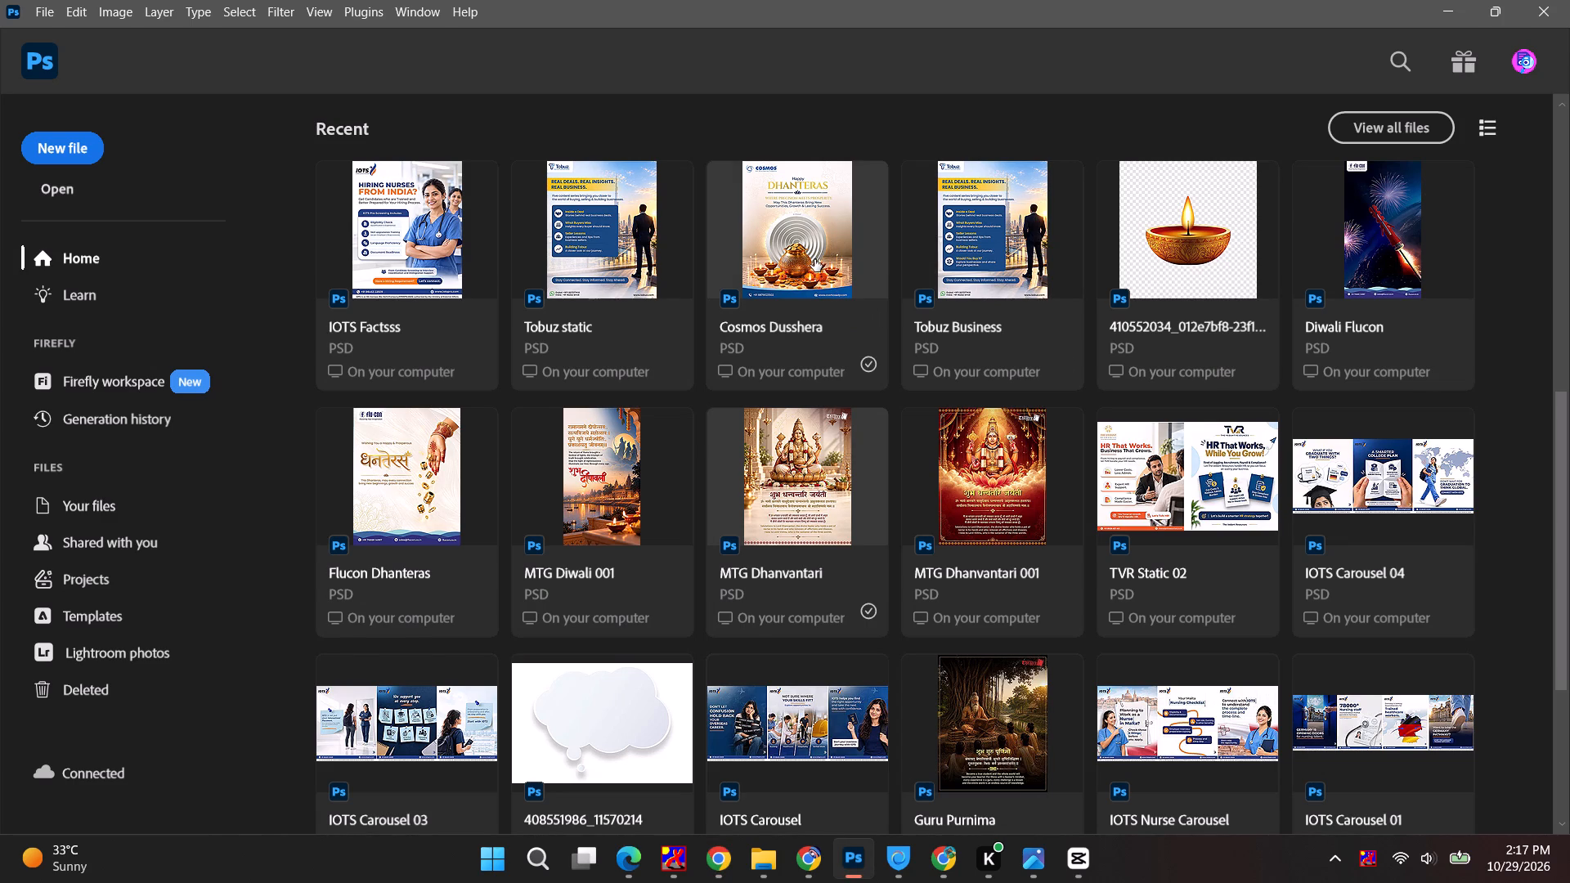
key("alt+Tab")
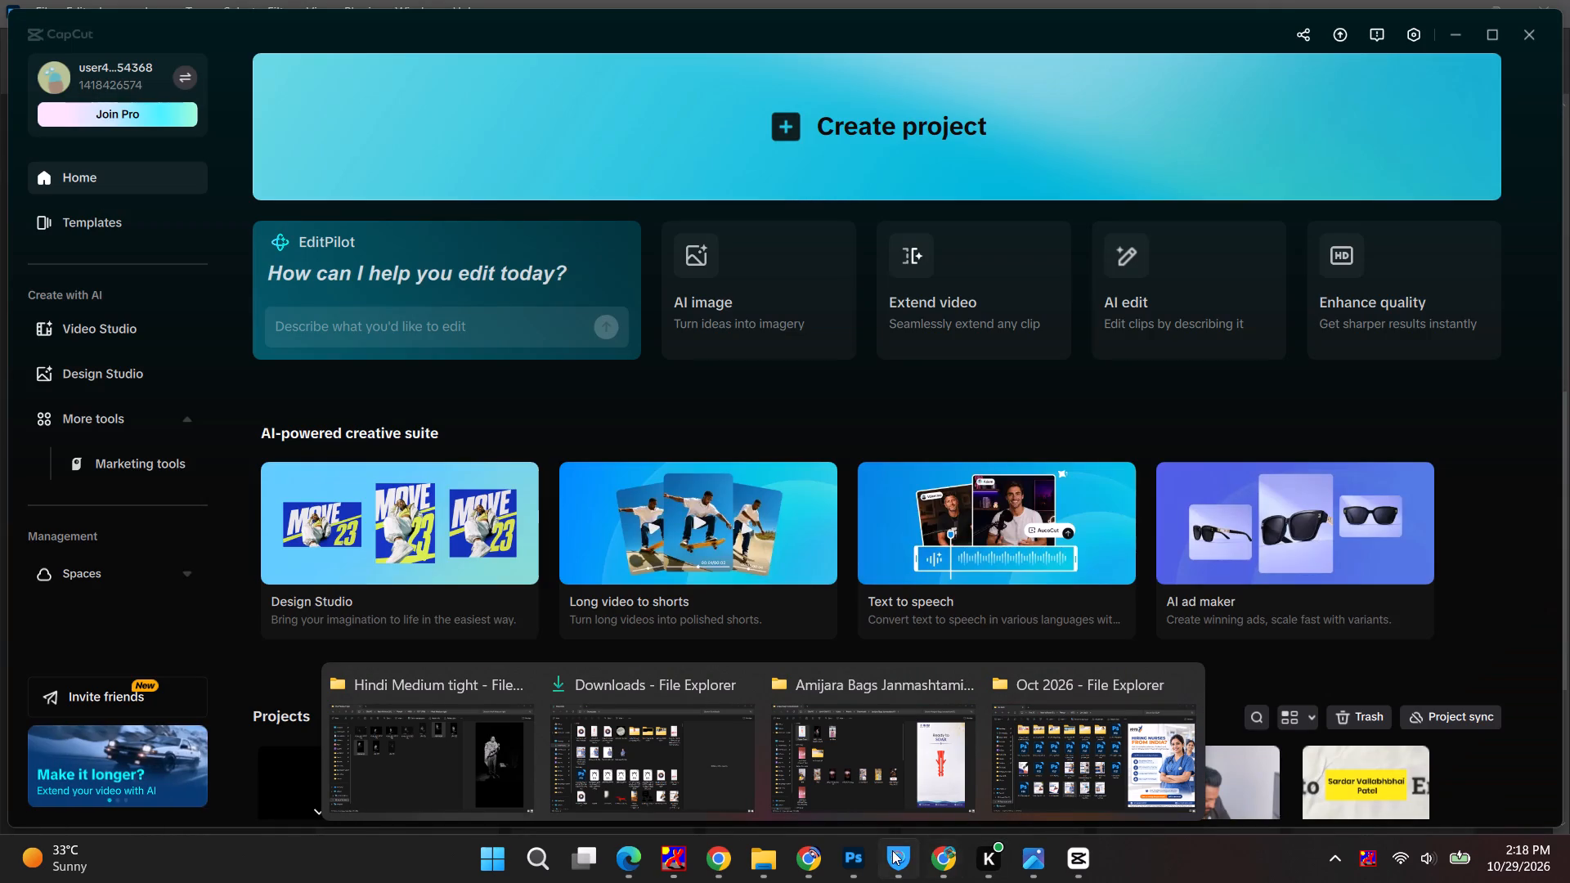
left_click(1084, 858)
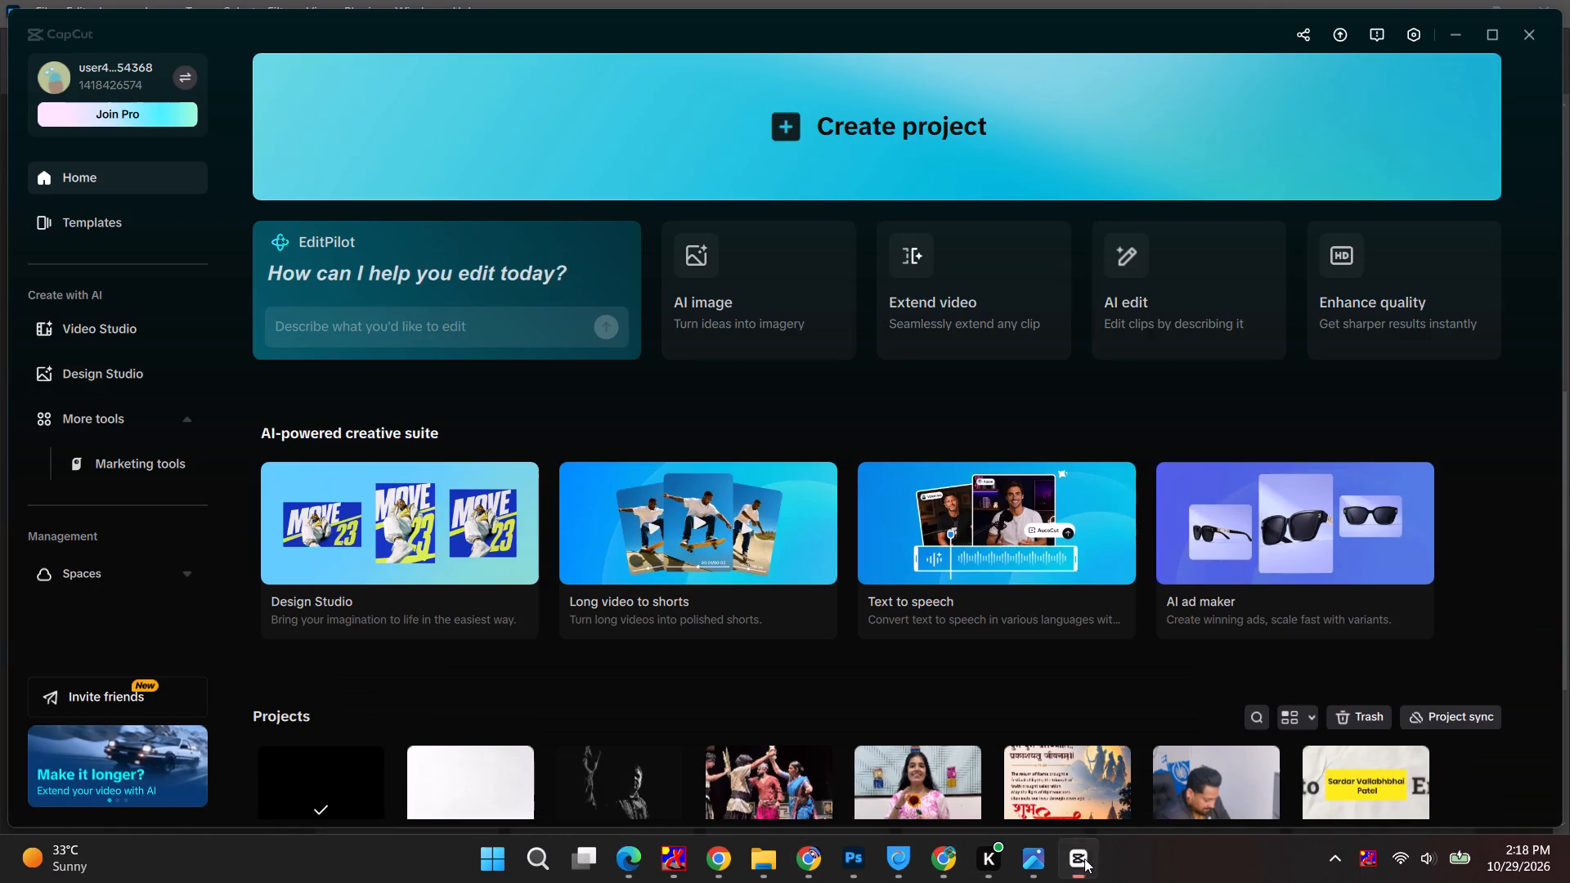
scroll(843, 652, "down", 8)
Switch to Photoshop and open the recent file Tobuz static.
key("alt+Tab")
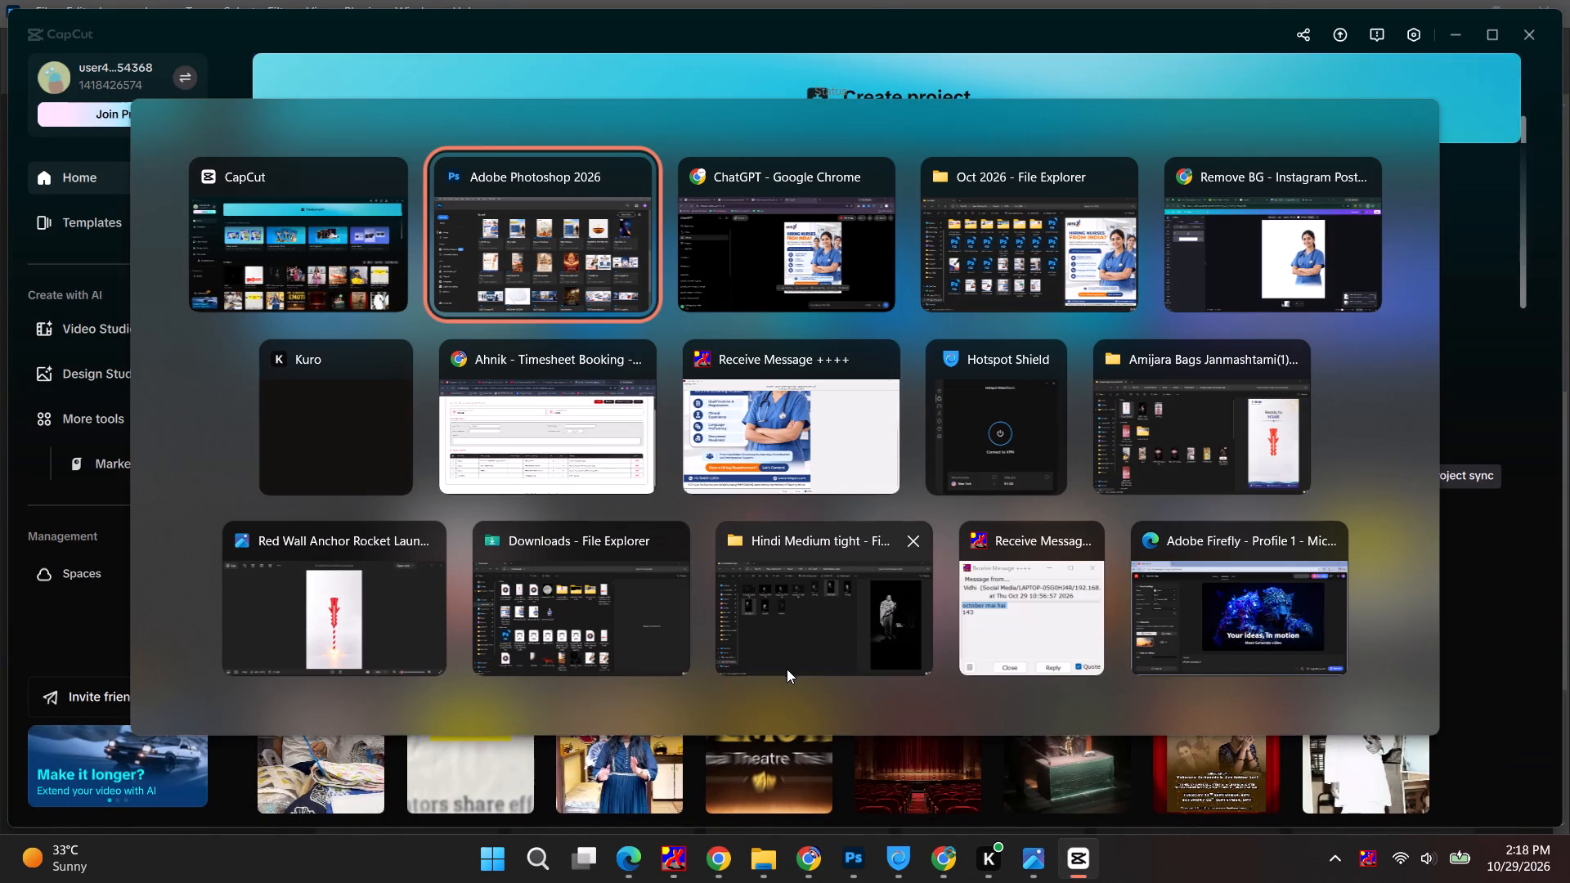
key("alt+Tab")
left_click(579, 262, "alt")
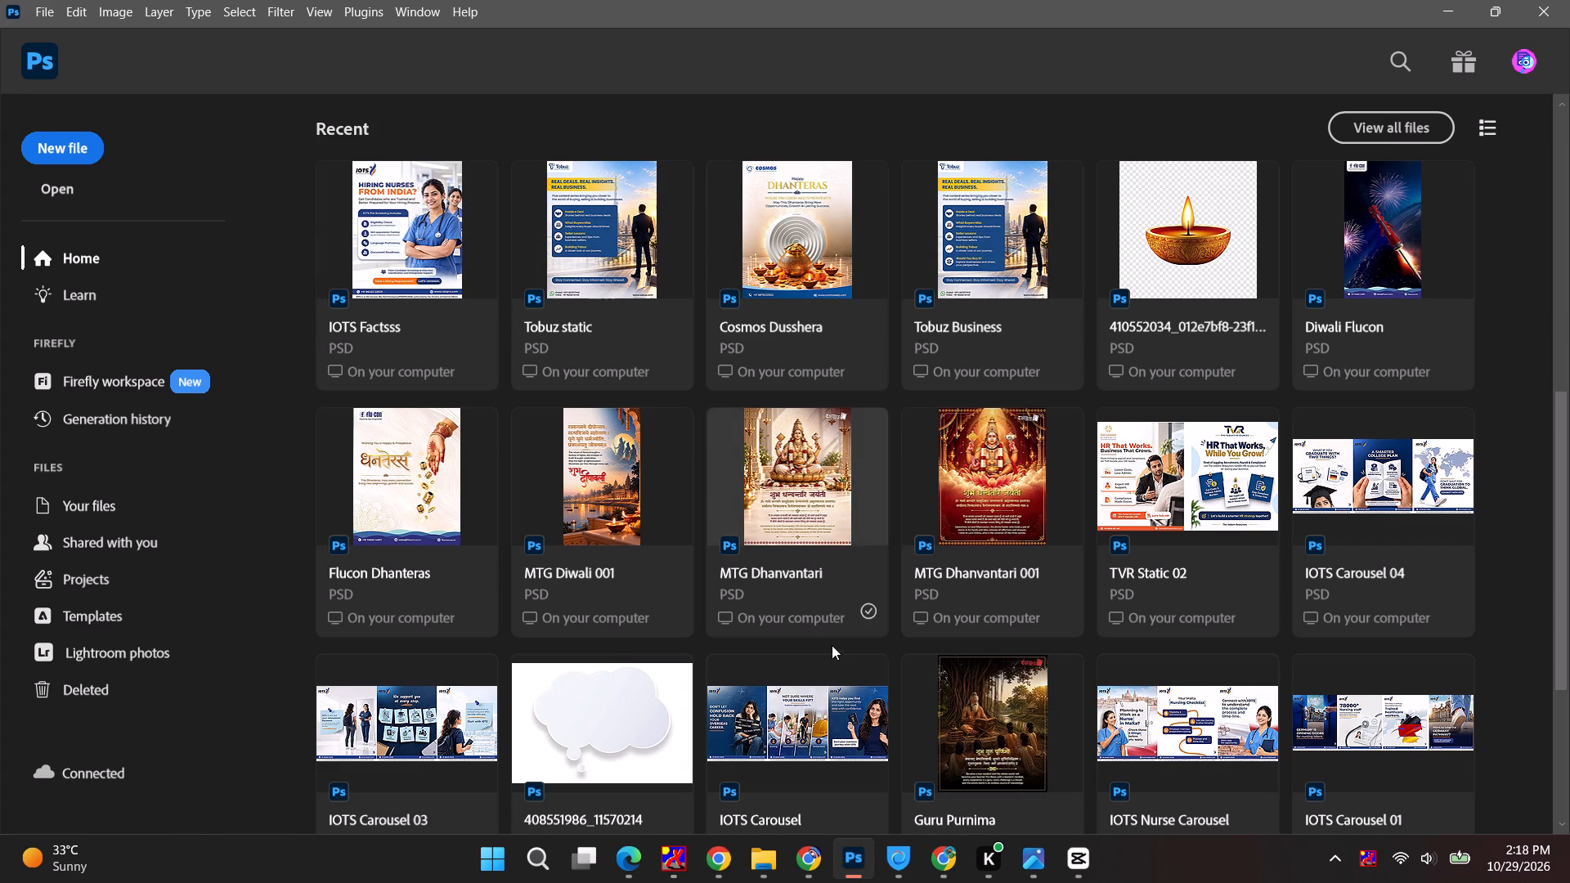
scroll(1079, 513, "down", 3)
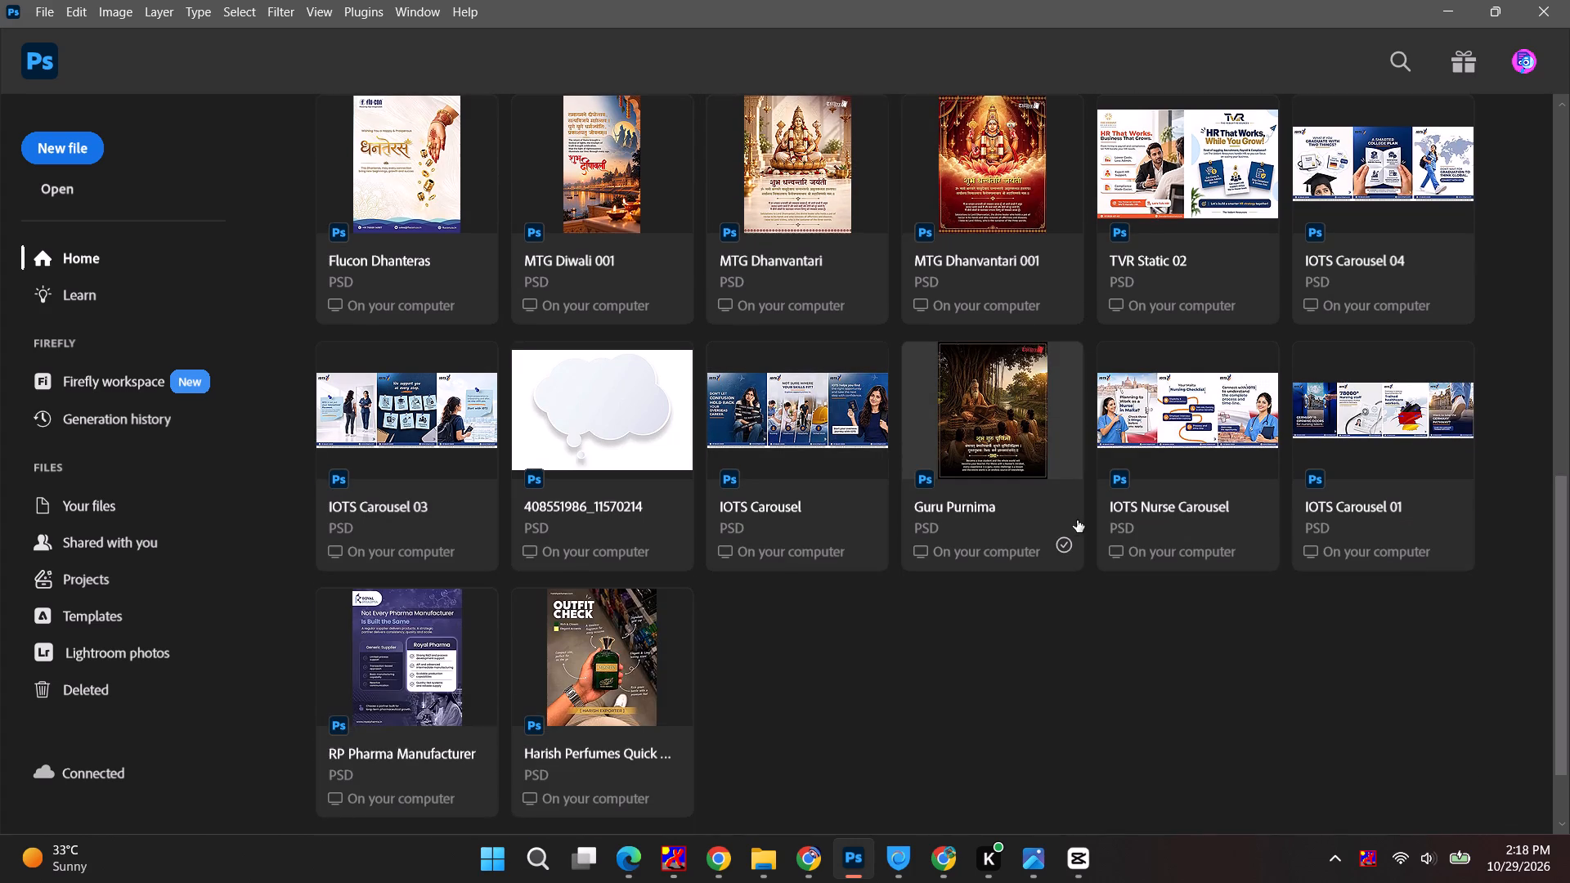
scroll(863, 495, "down", 1)
scroll(855, 508, "up", 3)
left_click(668, 265)
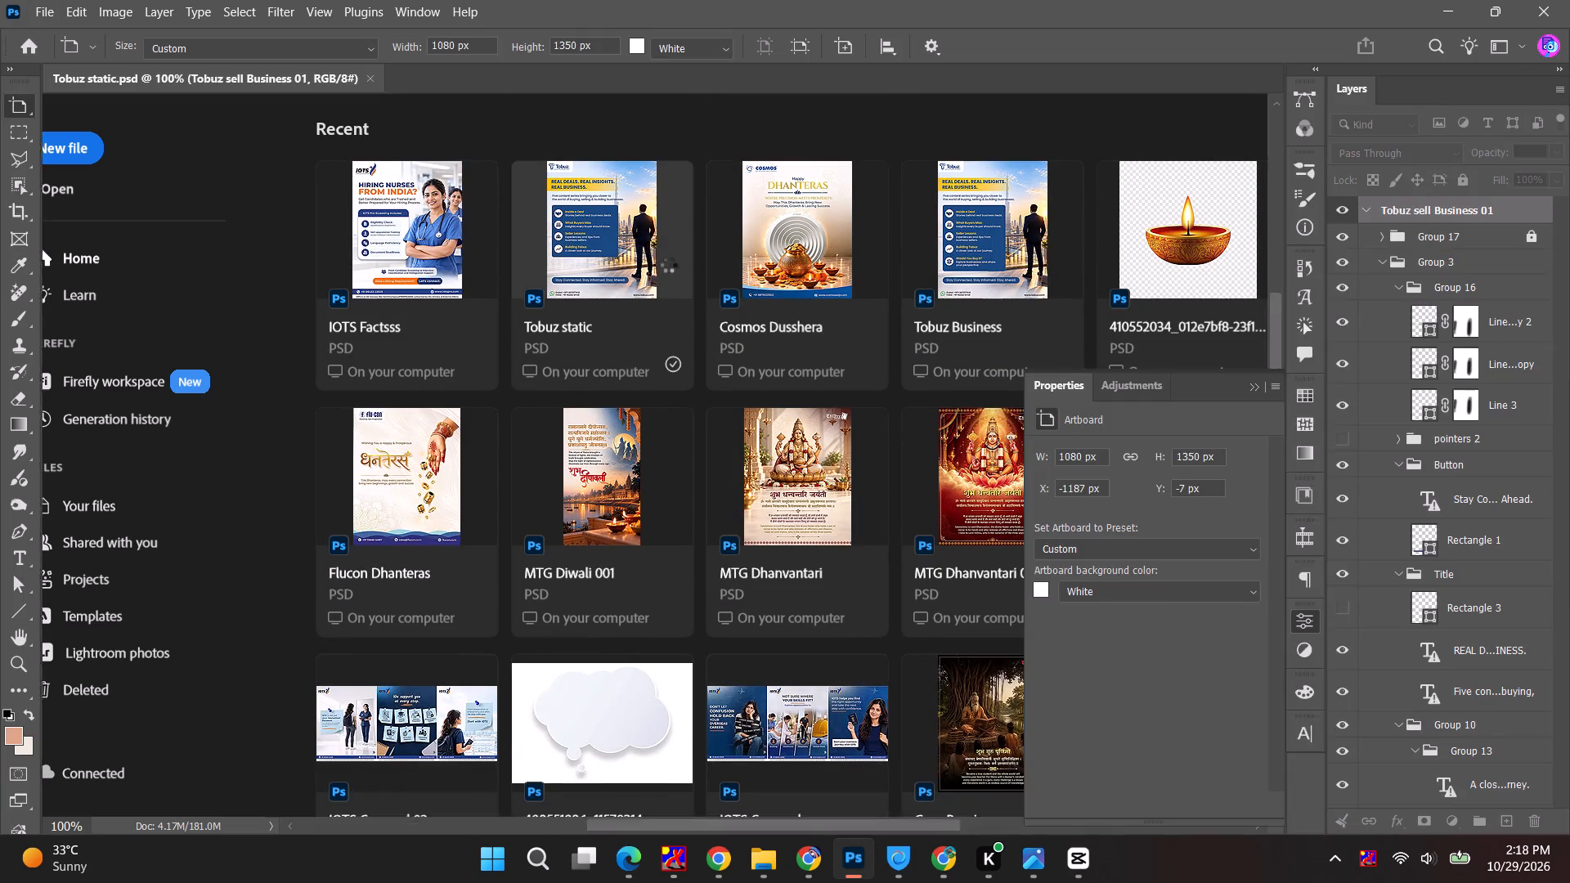
Switch to the 2026 Social Media sheet in Chrome and tick the design status of the MTG Hindi Medium Tight reel, row 143.
key("alt+Tab")
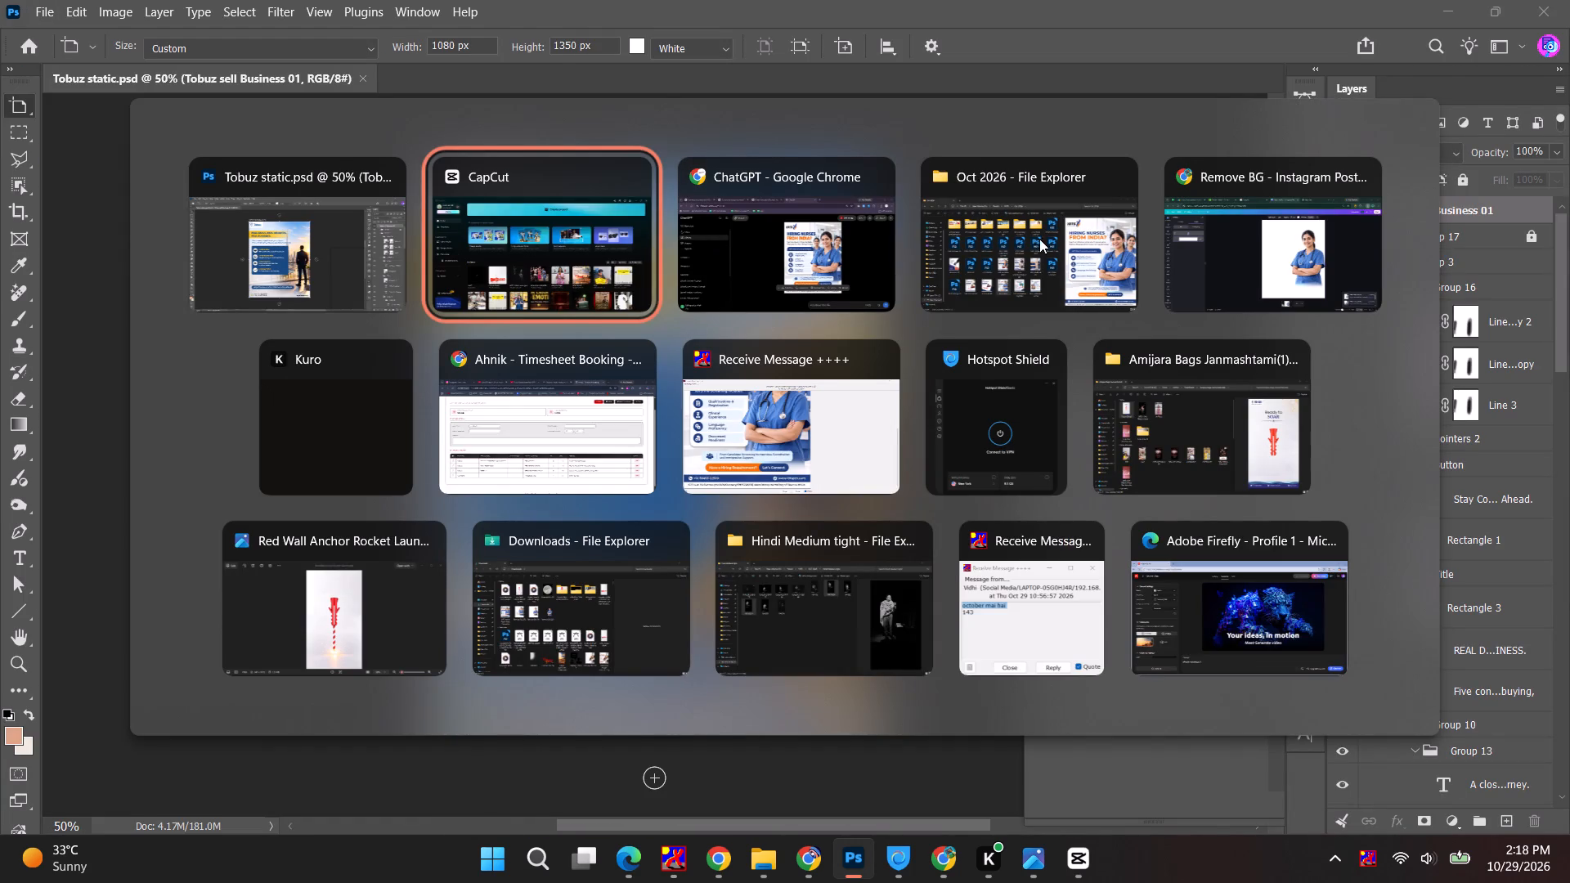
left_click(1218, 240, "alt")
left_click(155, 0)
left_click(55, 0)
scroll(599, 504, "down", 2)
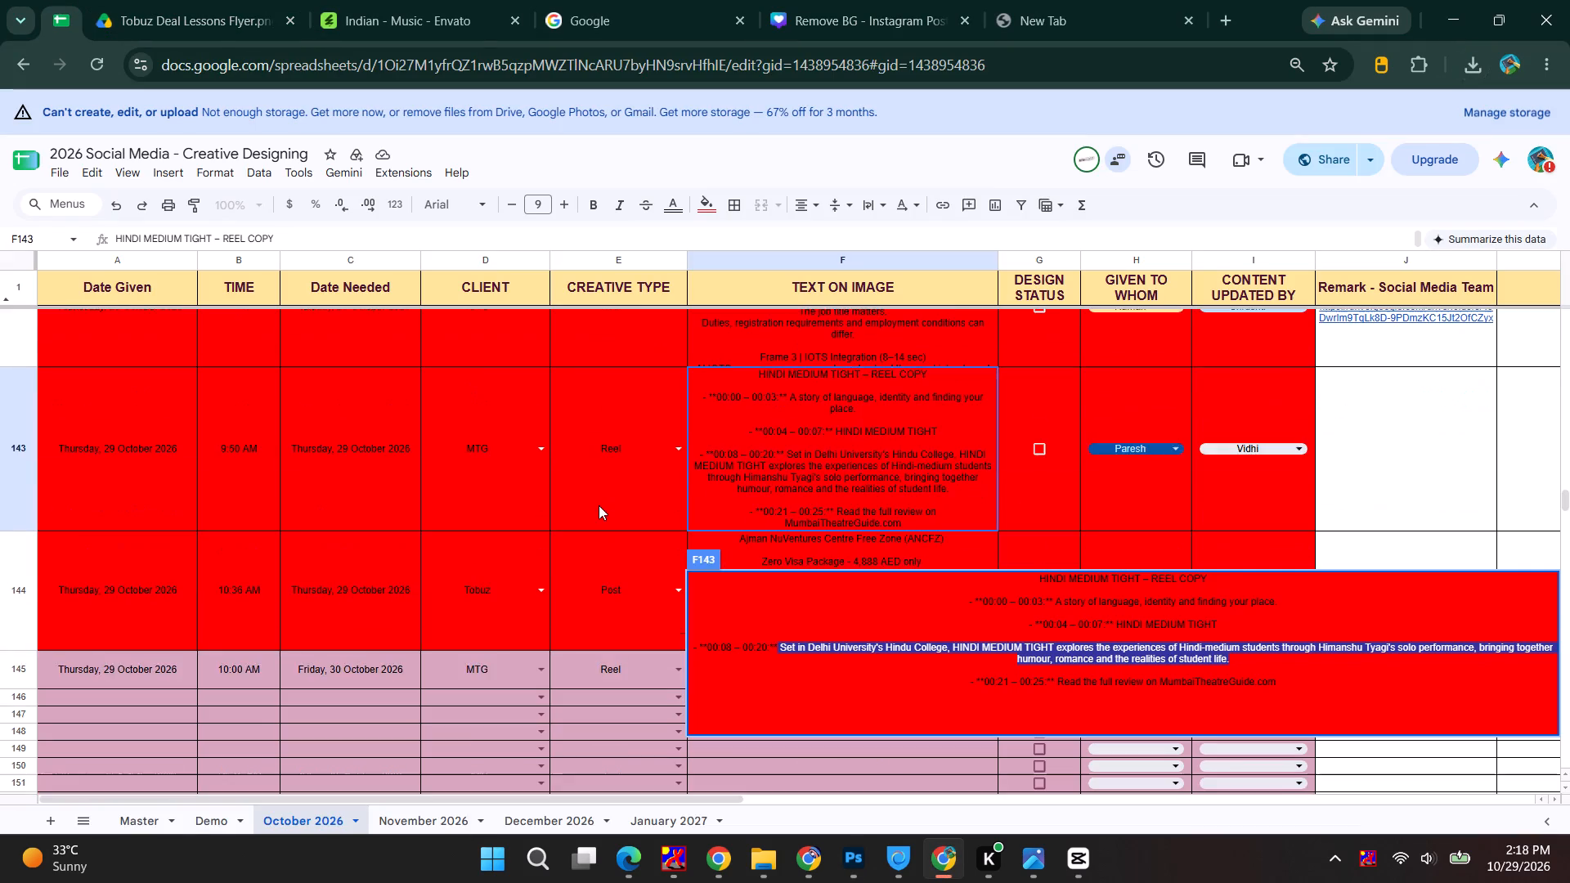
scroll(599, 505, "down", 1)
key("Escape")
scroll(808, 473, "up", 2)
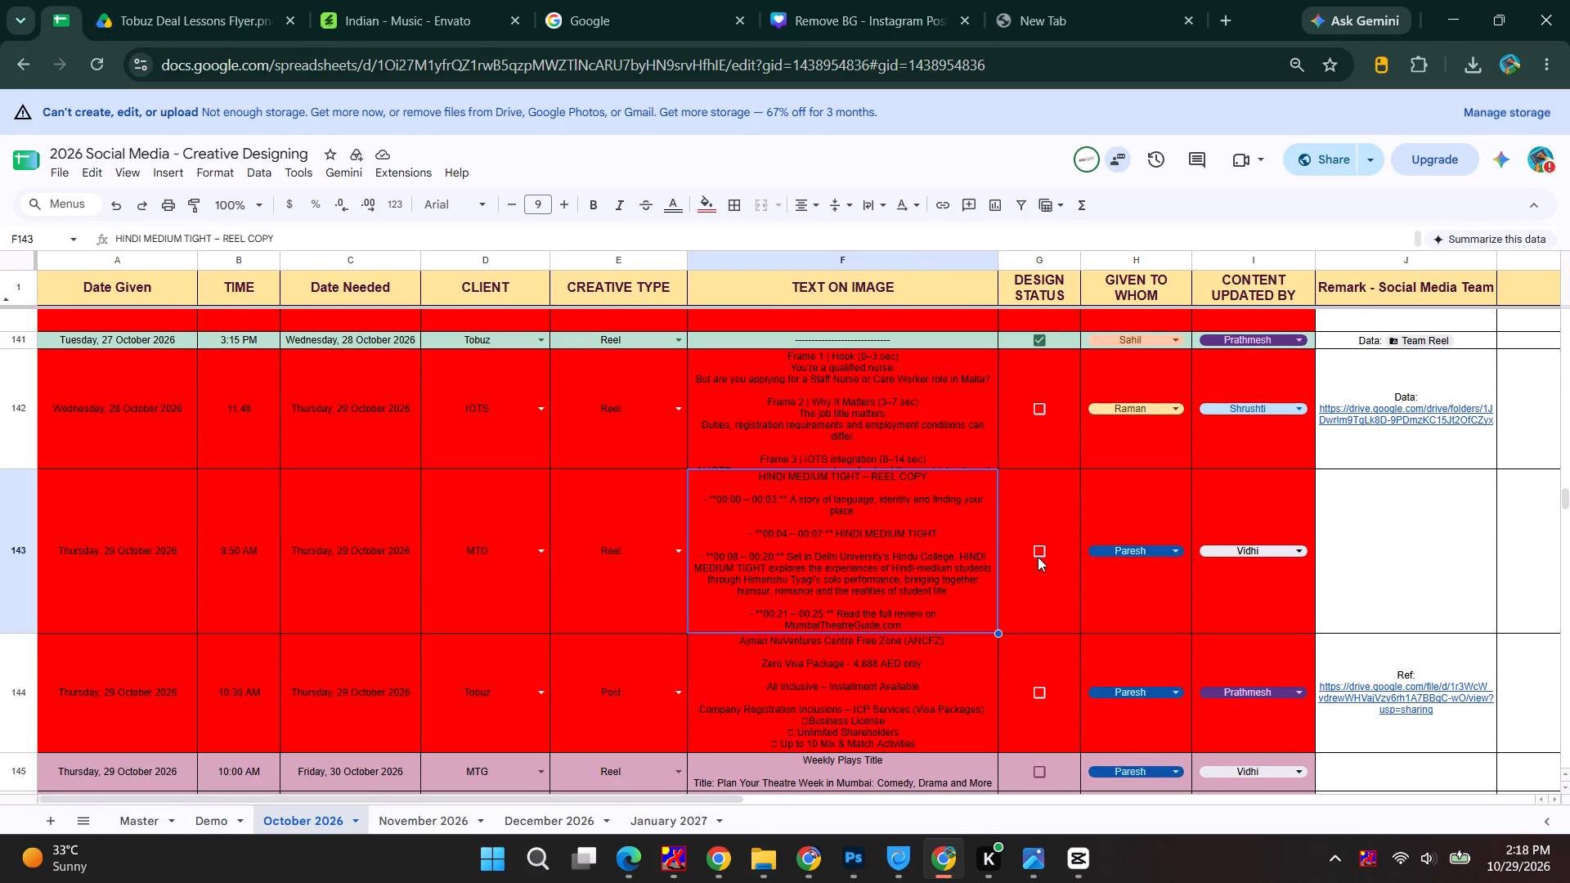
left_click(1038, 557)
Copy the whole Text on Image content of the Tobuz post in row 144.
scroll(1010, 594, "down", 2)
left_click(945, 567)
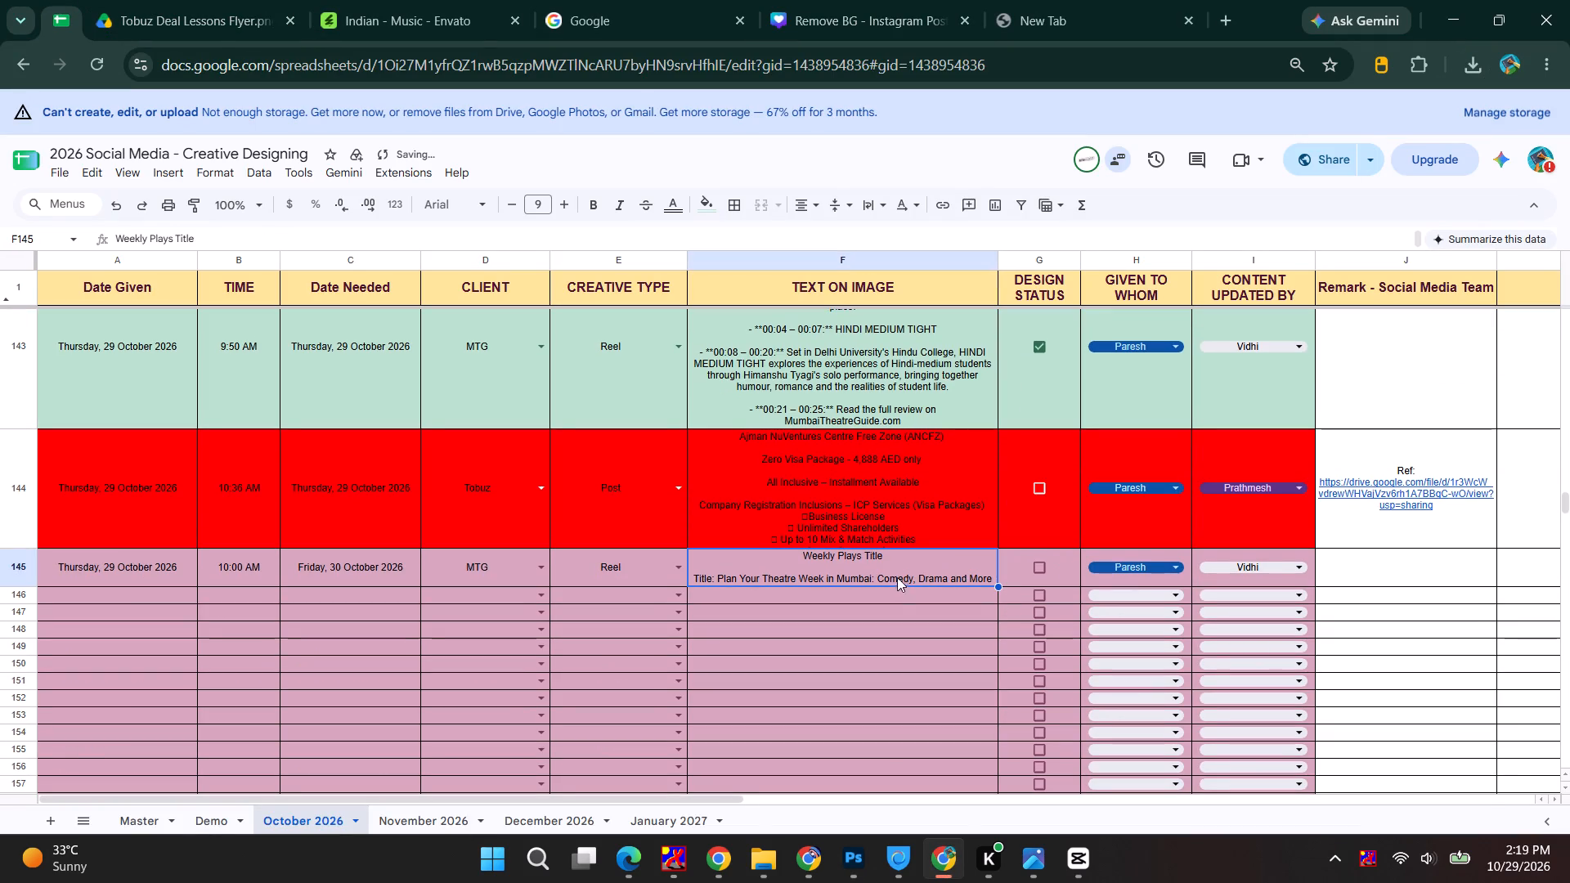
double_click(867, 477)
key("ctrl+a")
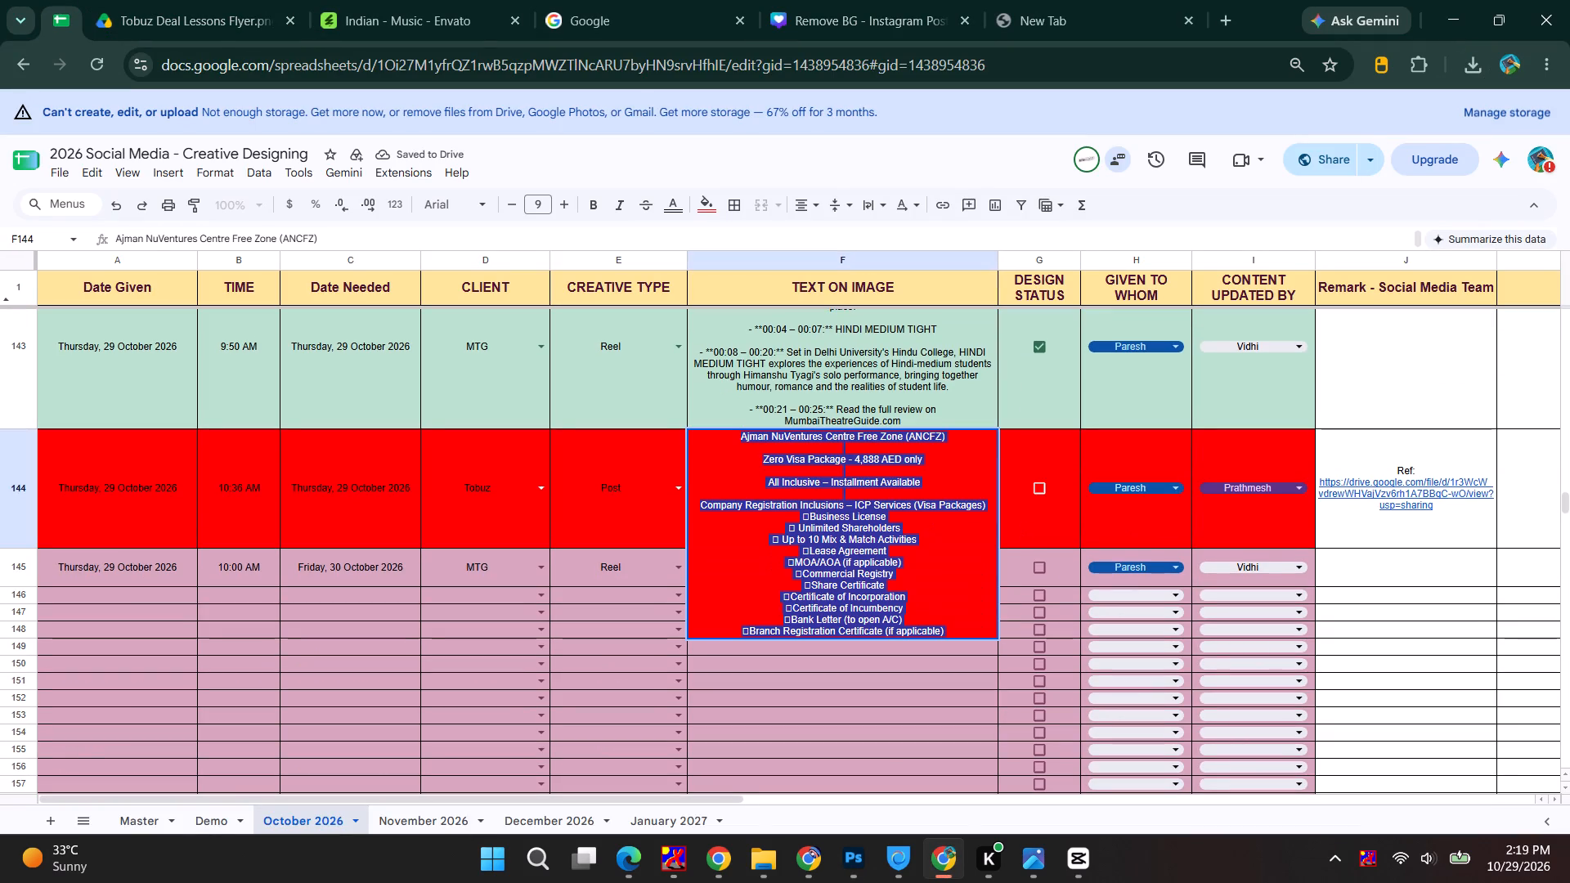
key("ctrl+c")
Open the Drive reference link in the Remark column of the Tobuz post, row 144.
left_click(1410, 500)
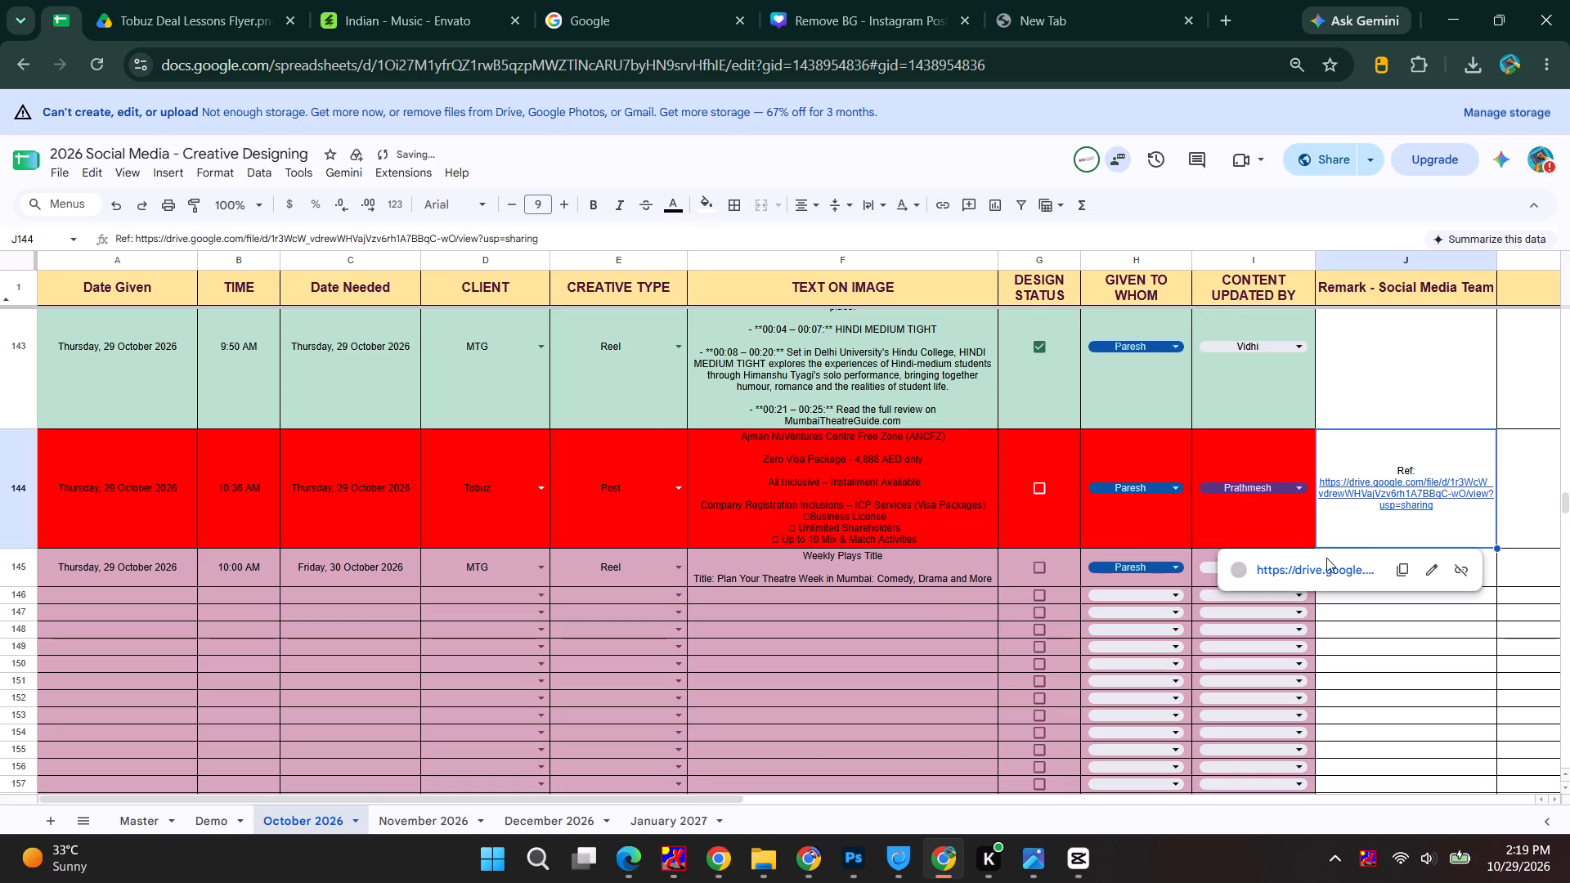
left_click(1299, 560)
left_click(1296, 569)
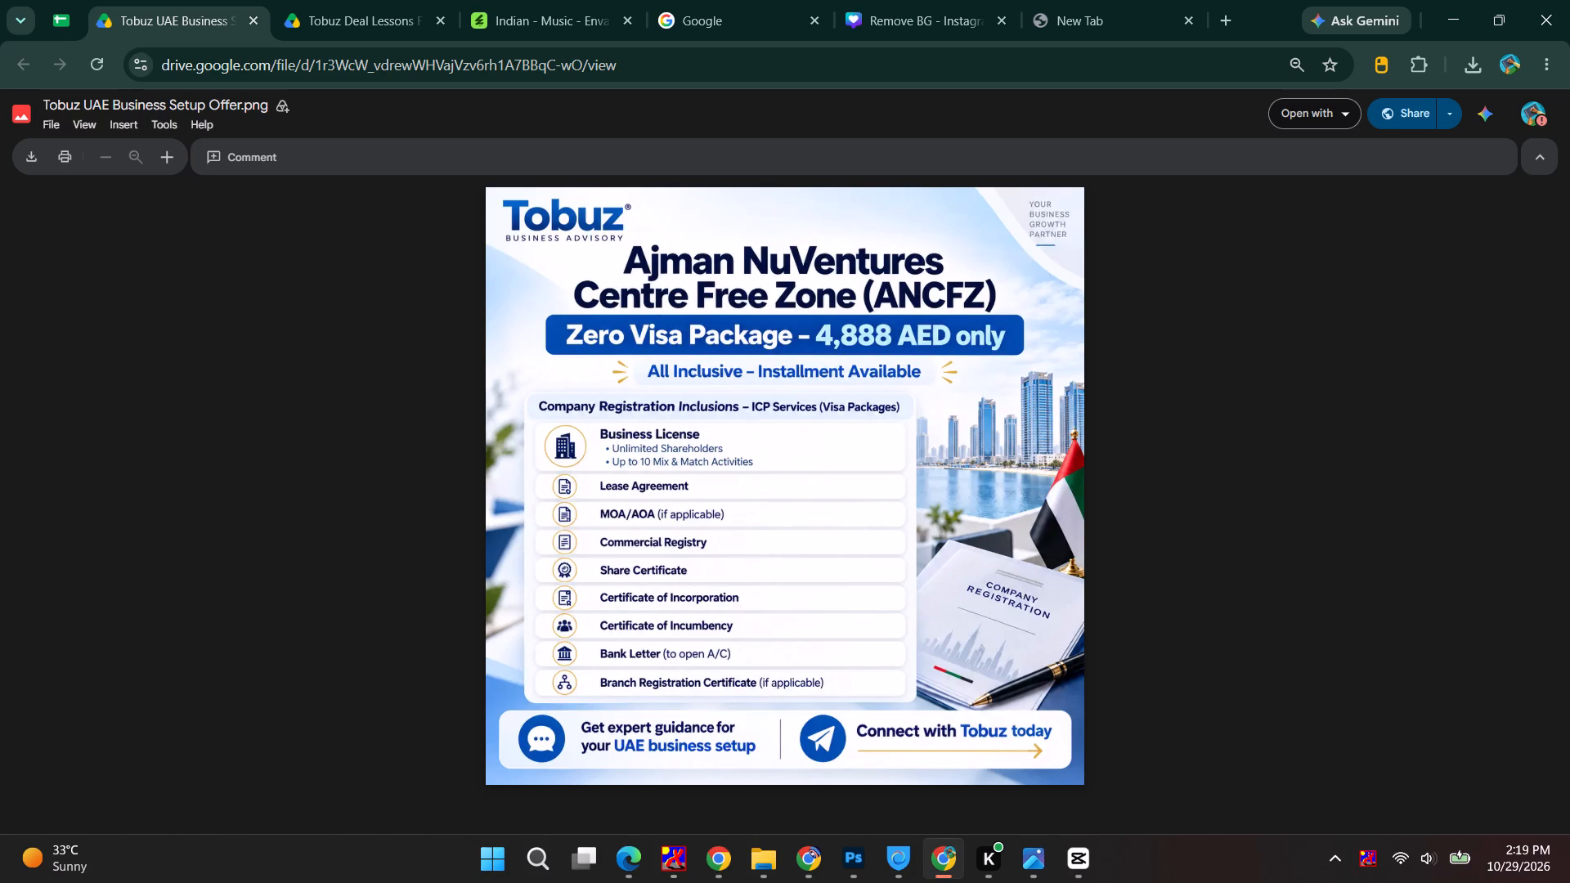
Compare the Tobuz UAE Business Setup Offer reference image with the Tobuz static layout in Photoshop.
key("alt+Tab")
left_click(626, 294, "alt")
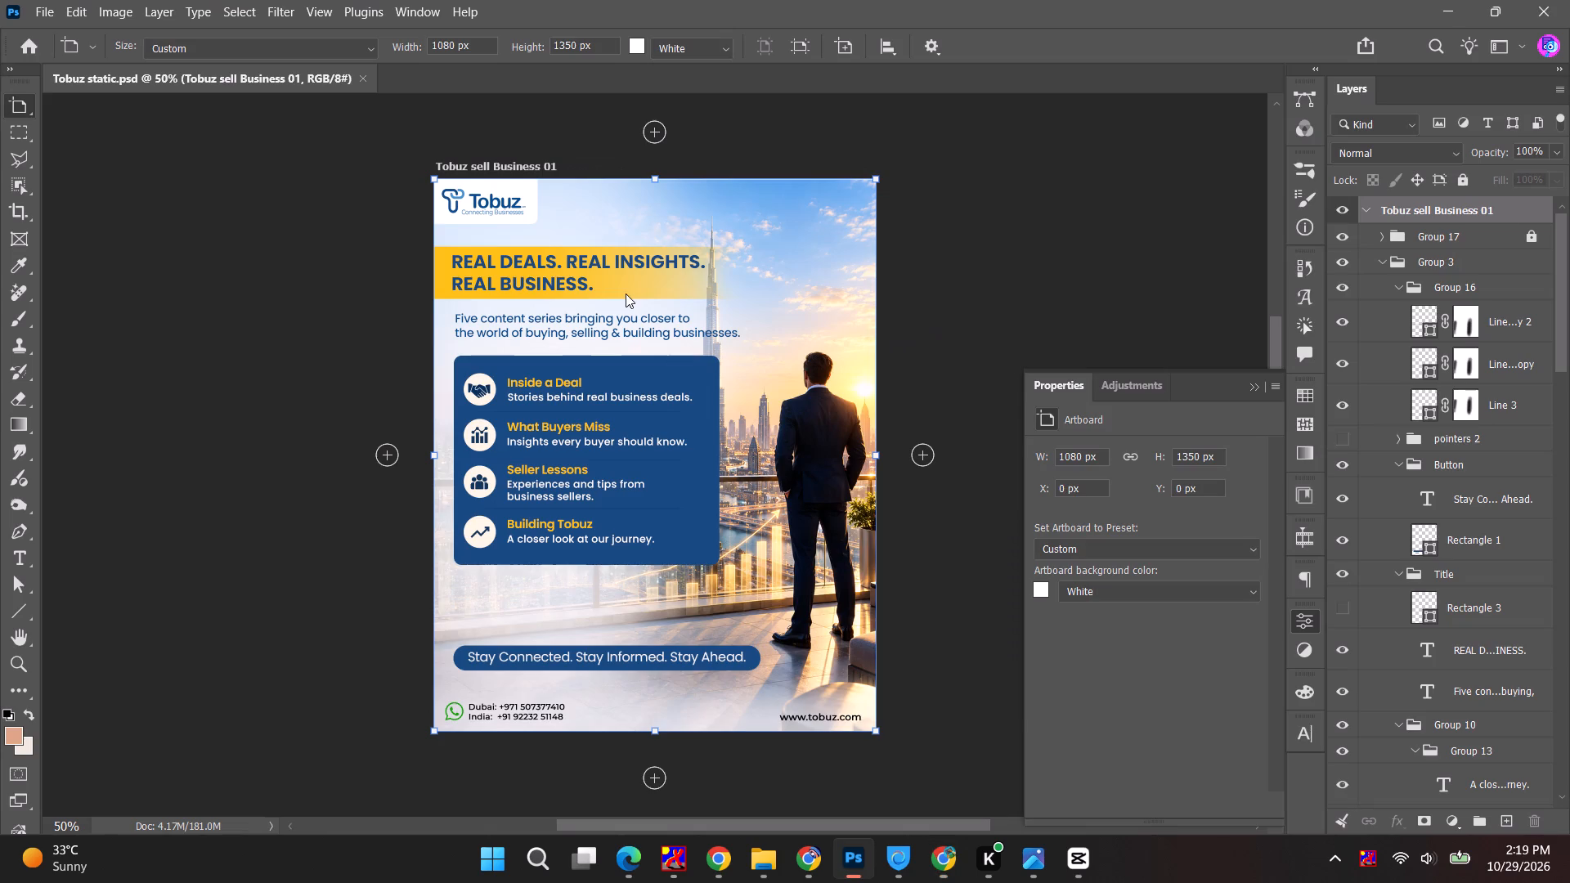
key("alt+Tab")
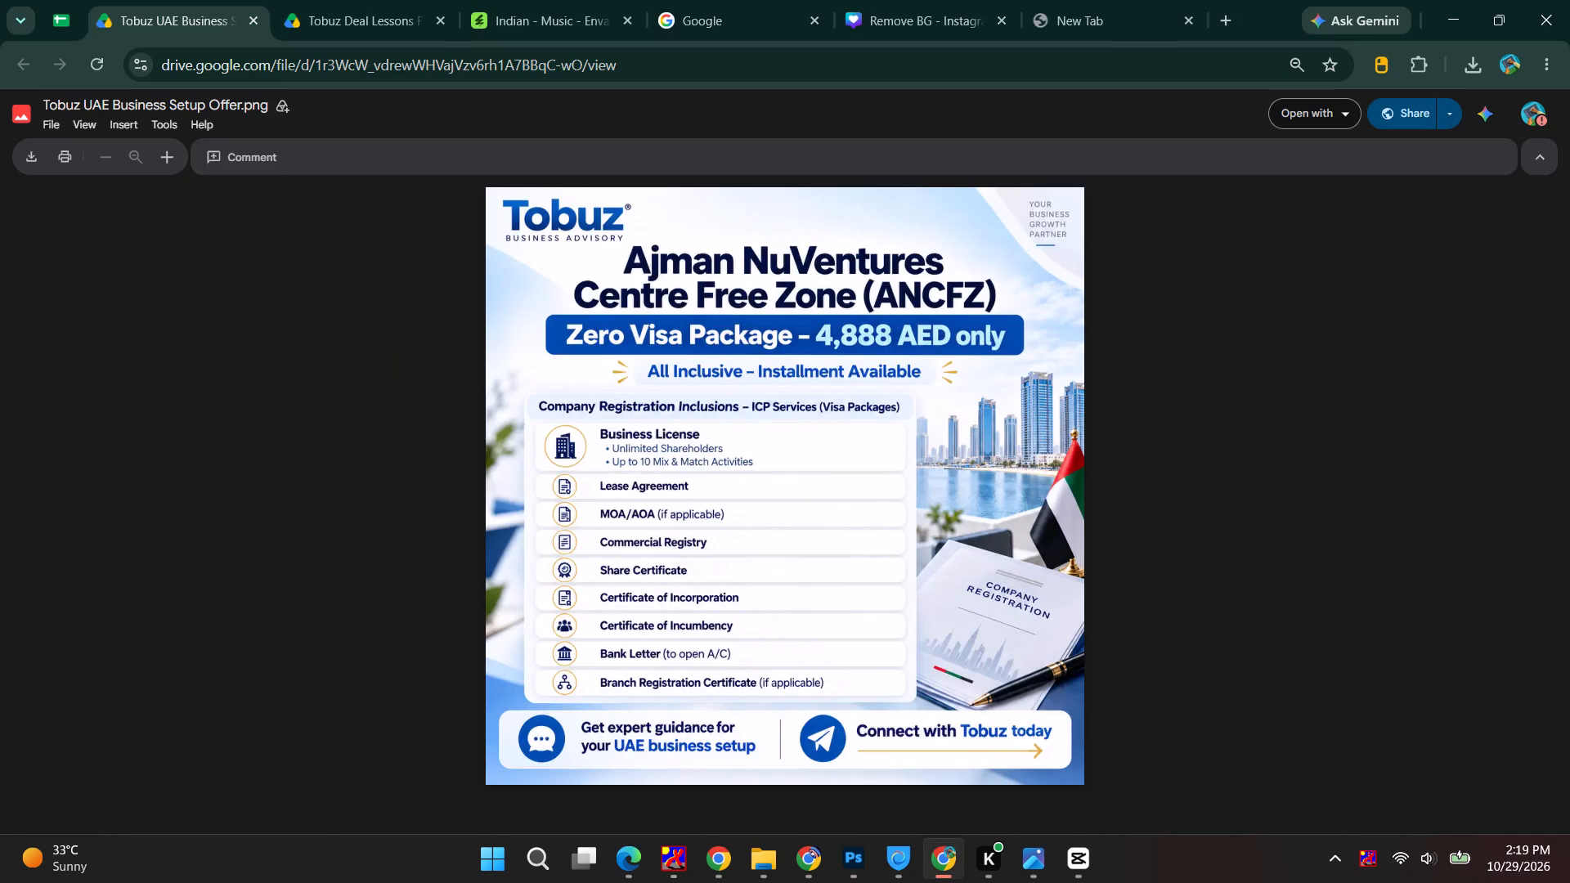
key("alt+Tab")
key("alt+Tab")
key("alt+Tab")
key("alt+Tab")
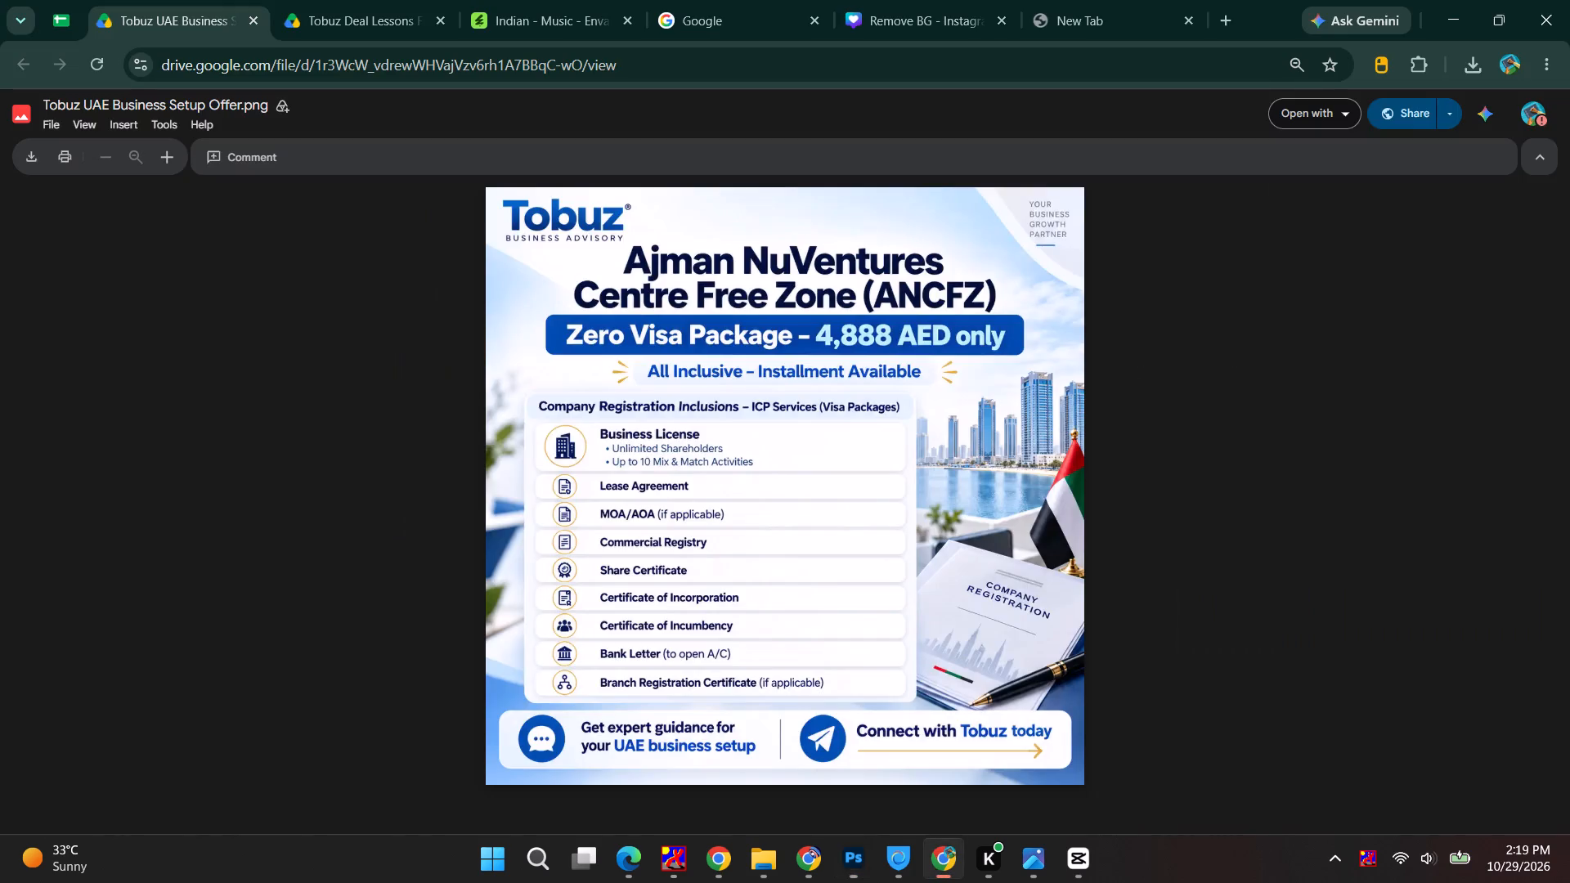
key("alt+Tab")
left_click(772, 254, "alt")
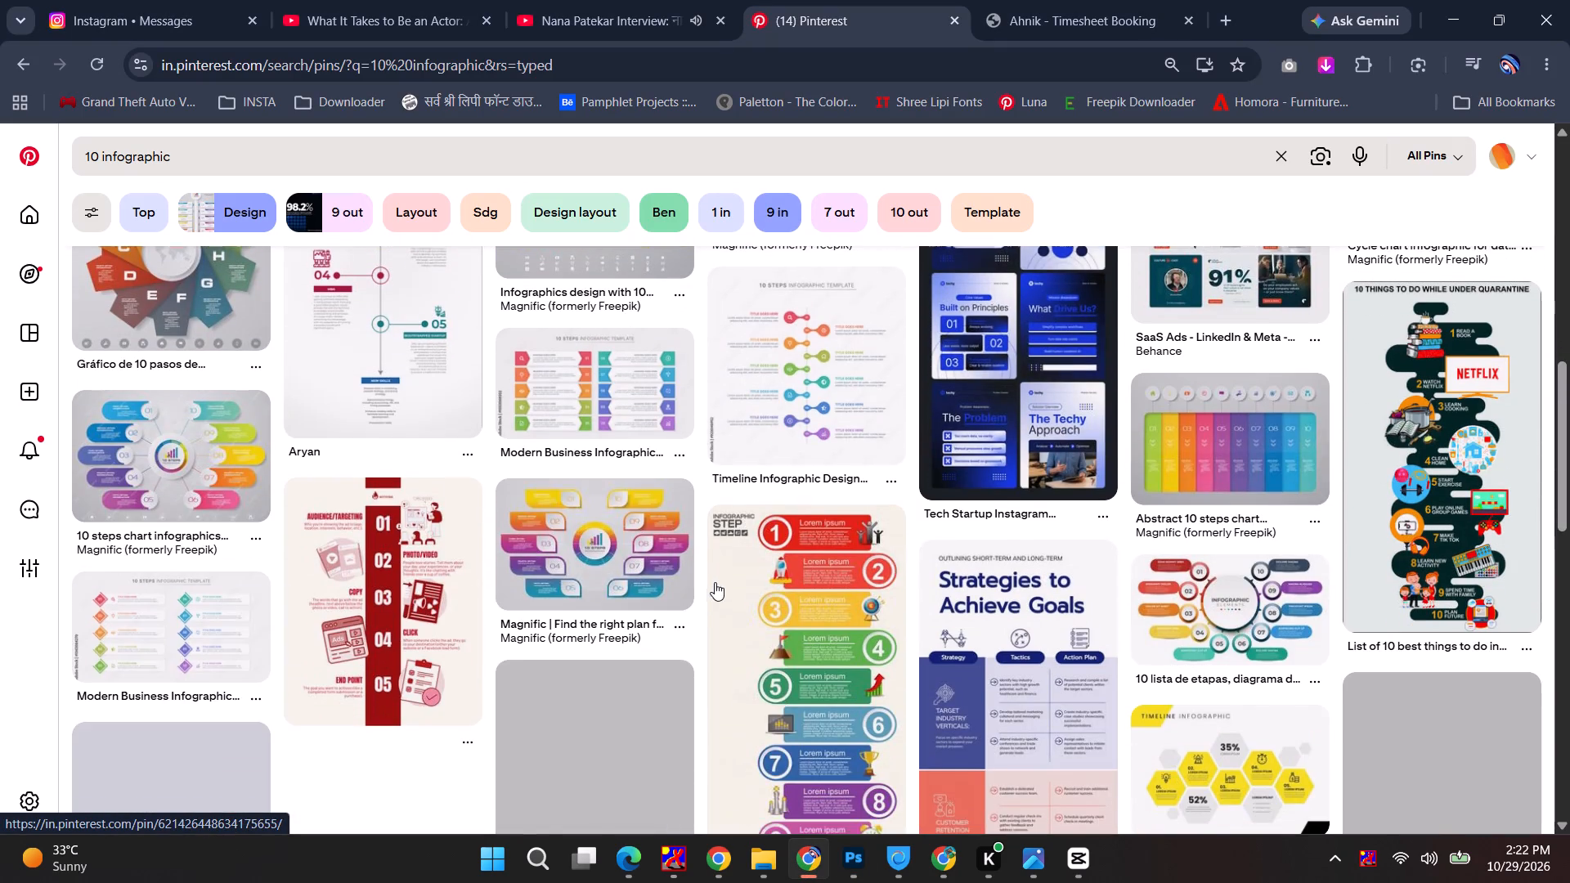
scroll(566, 545, "down", 4)
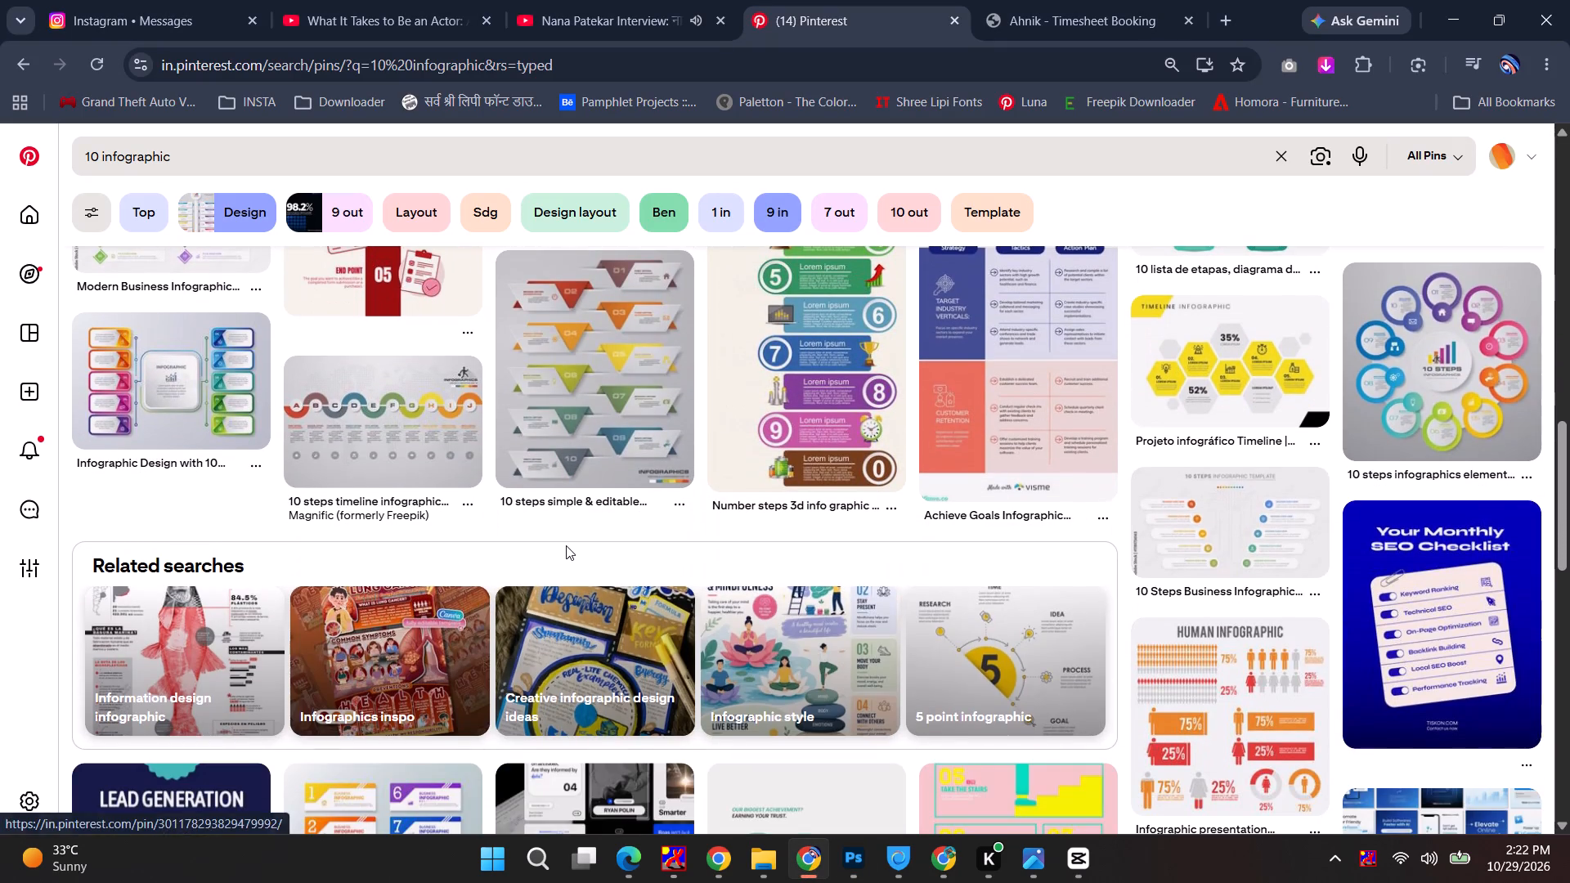
scroll(612, 560, "down", 6)
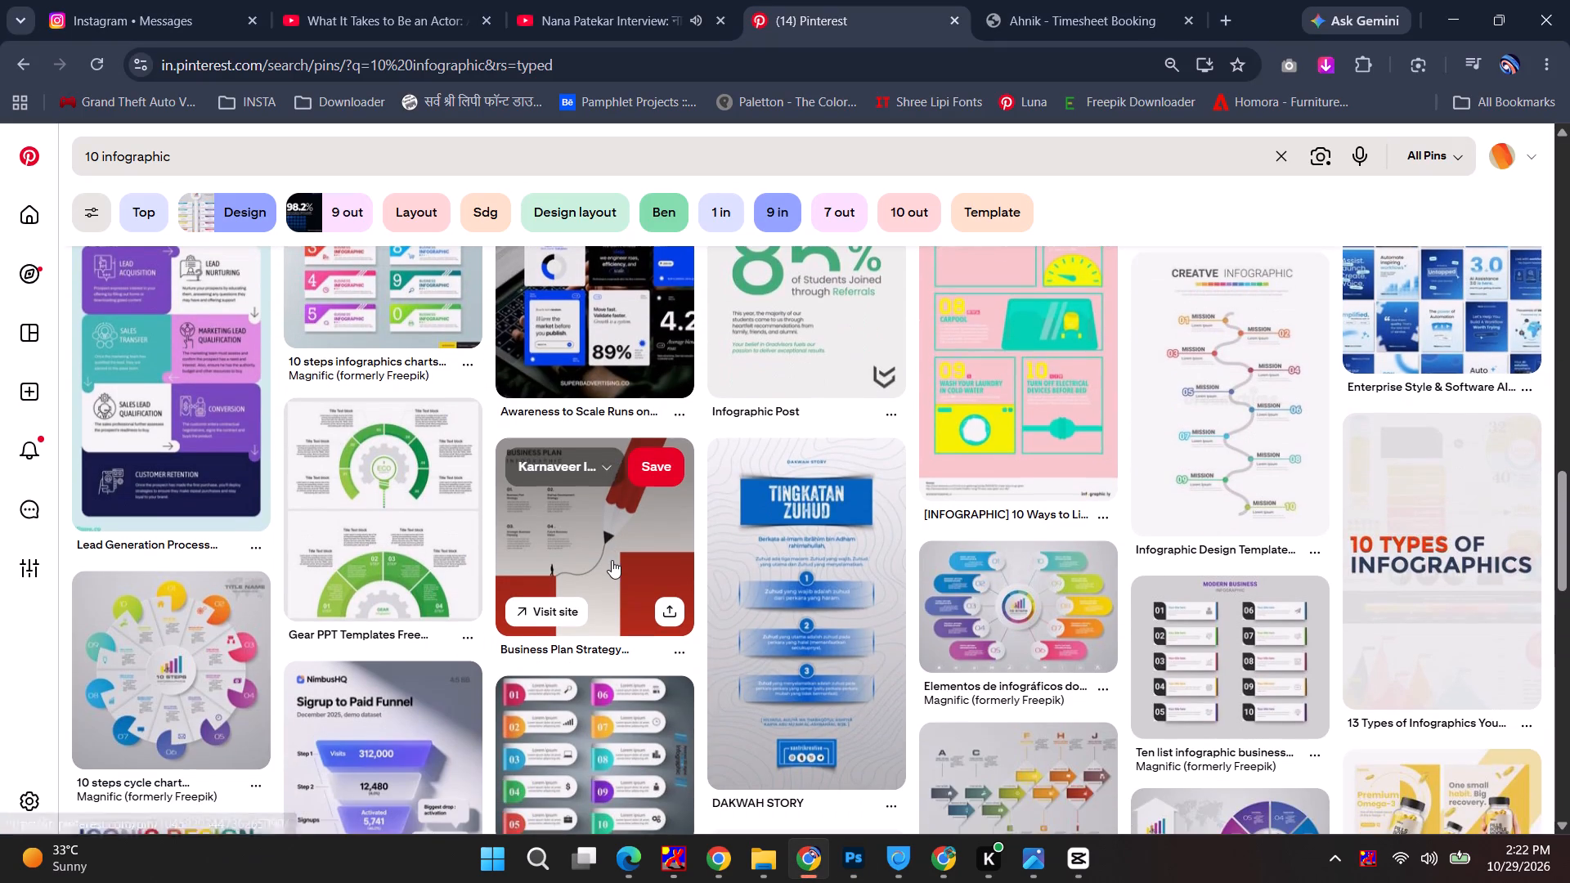
scroll(612, 560, "down", 4)
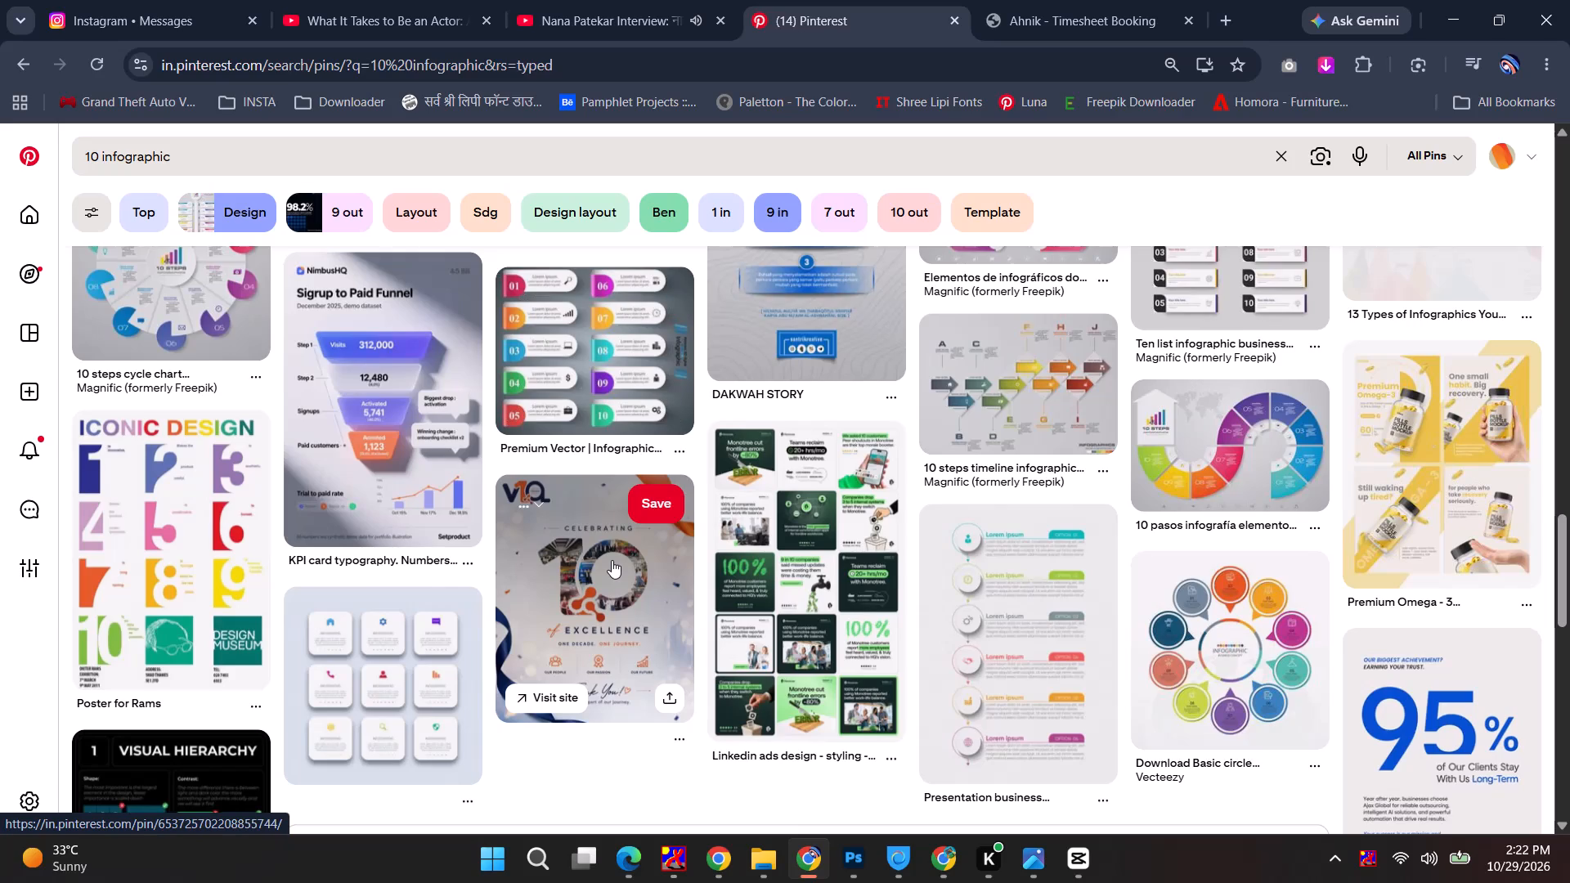
scroll(612, 560, "down", 1)
Open the Karnaveer Ideas board from the Pinterest profile's saved boards and examine its pins for a layout that suits the post.
left_click(1504, 164)
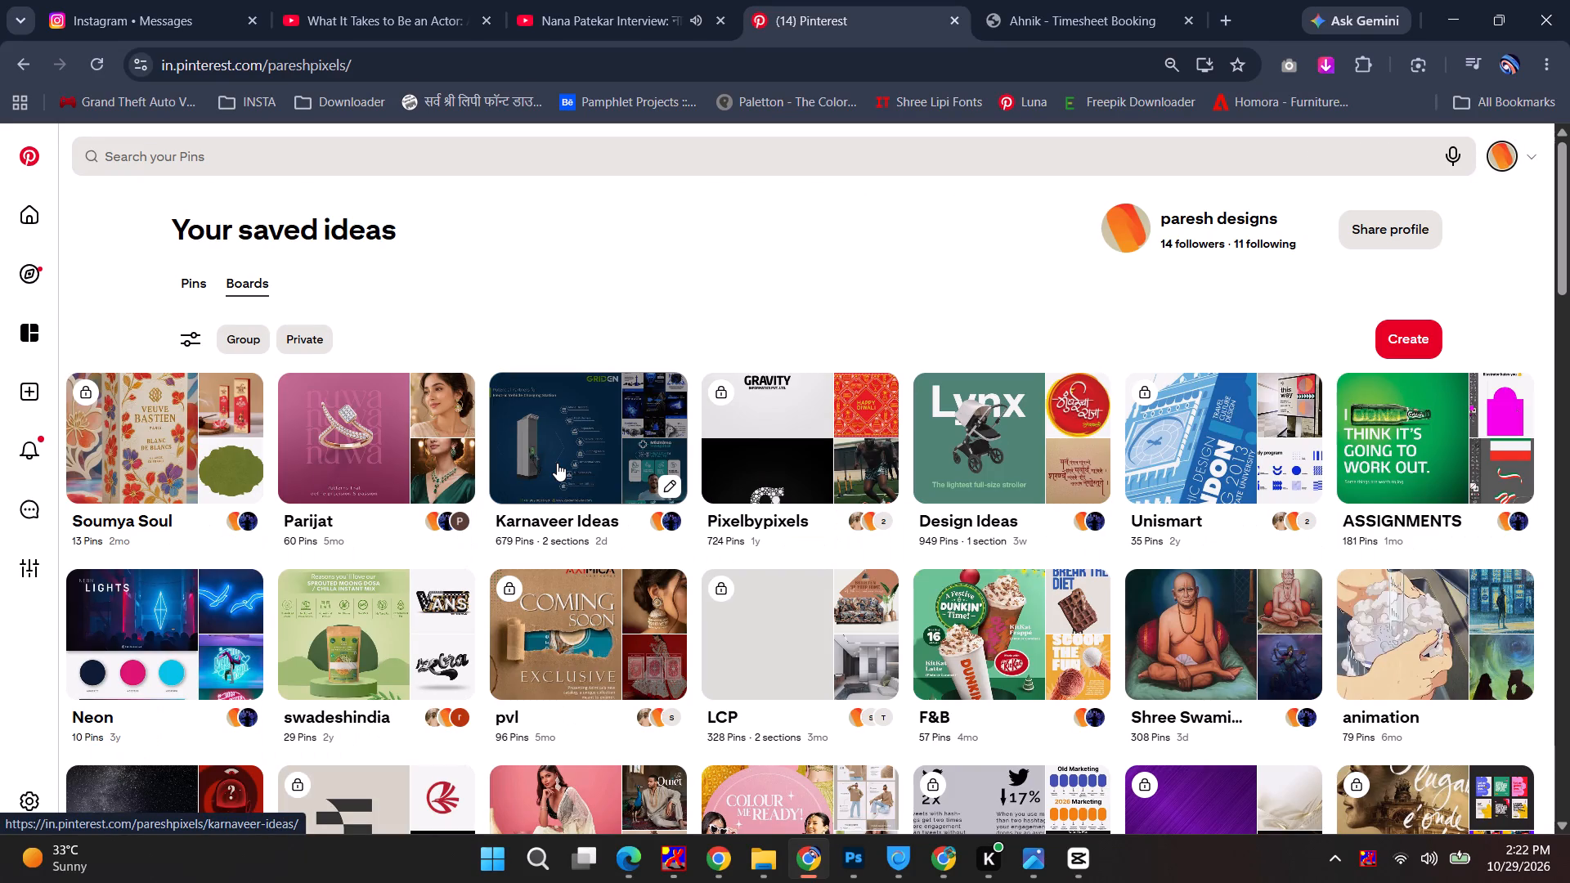
left_click(635, 467)
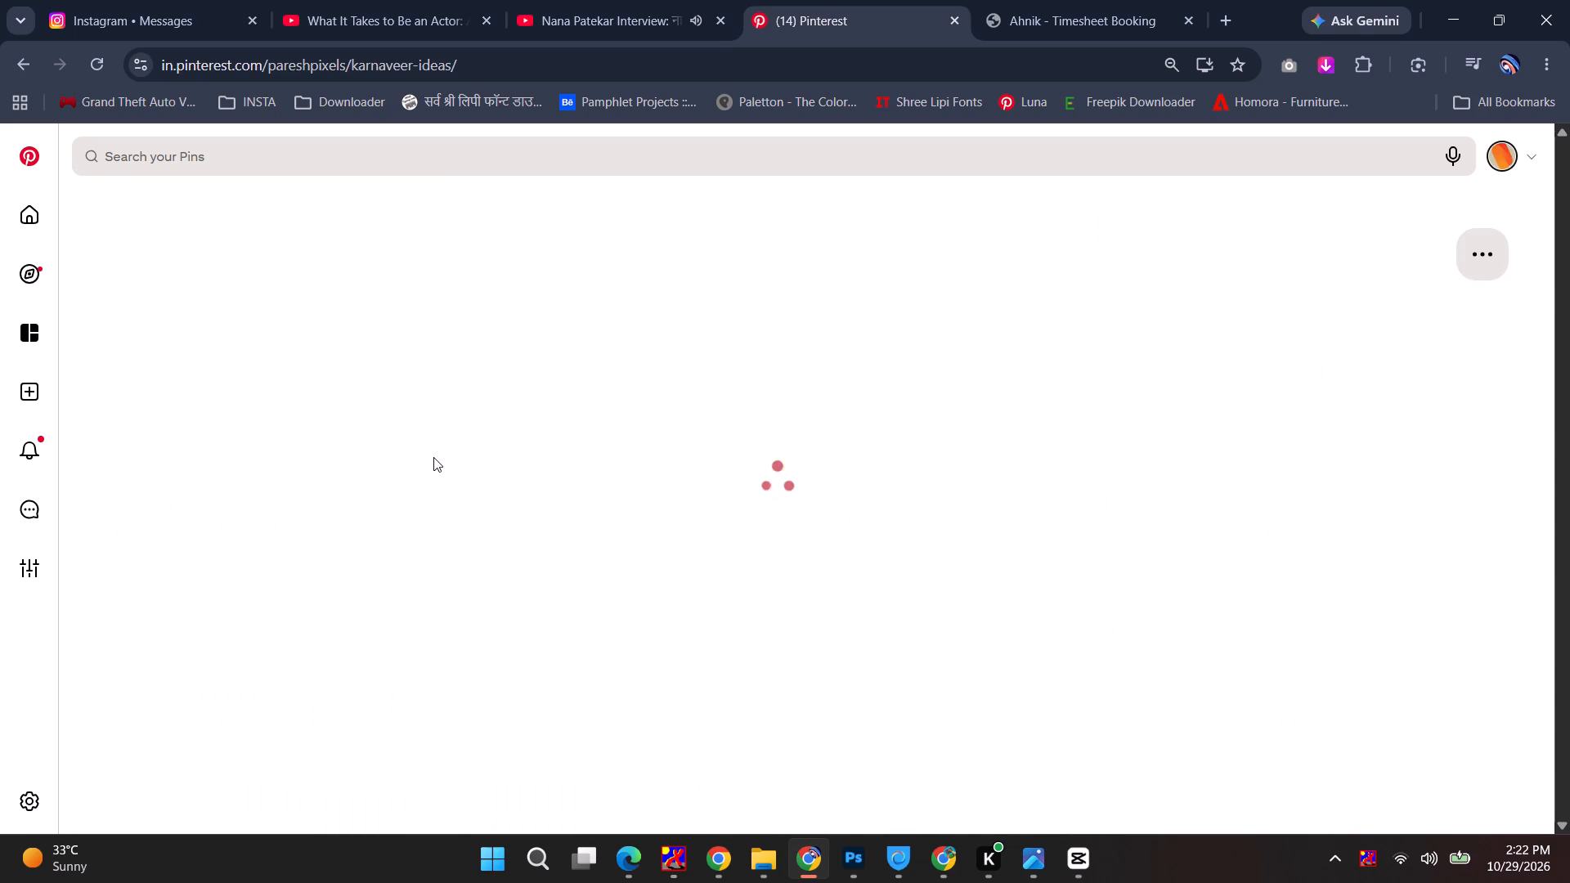
scroll(433, 482, "down", 3)
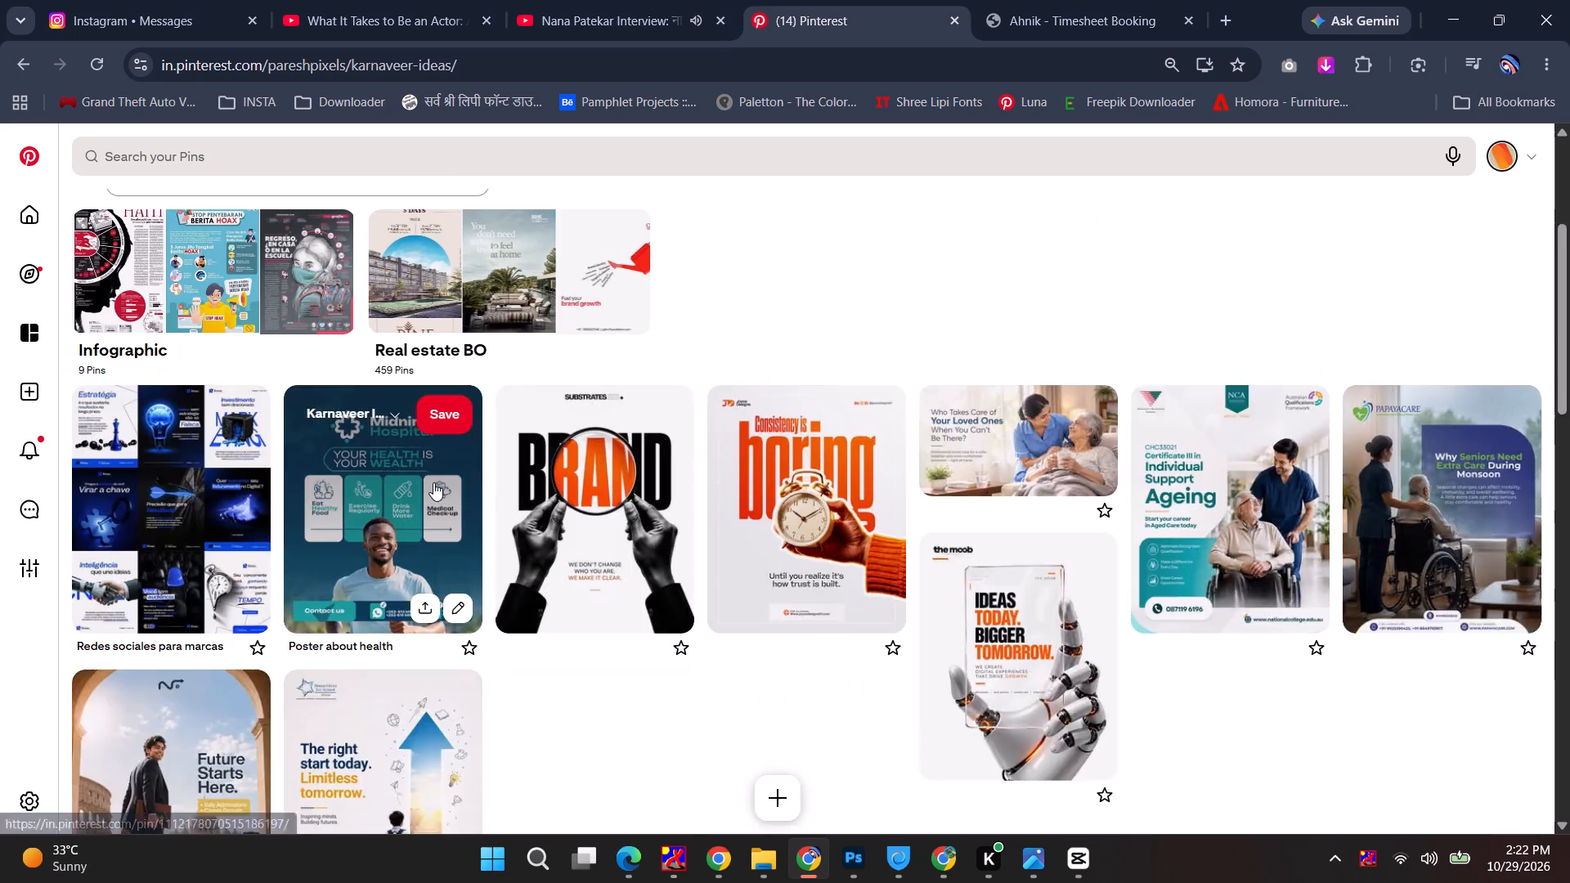
scroll(433, 482, "down", 6)
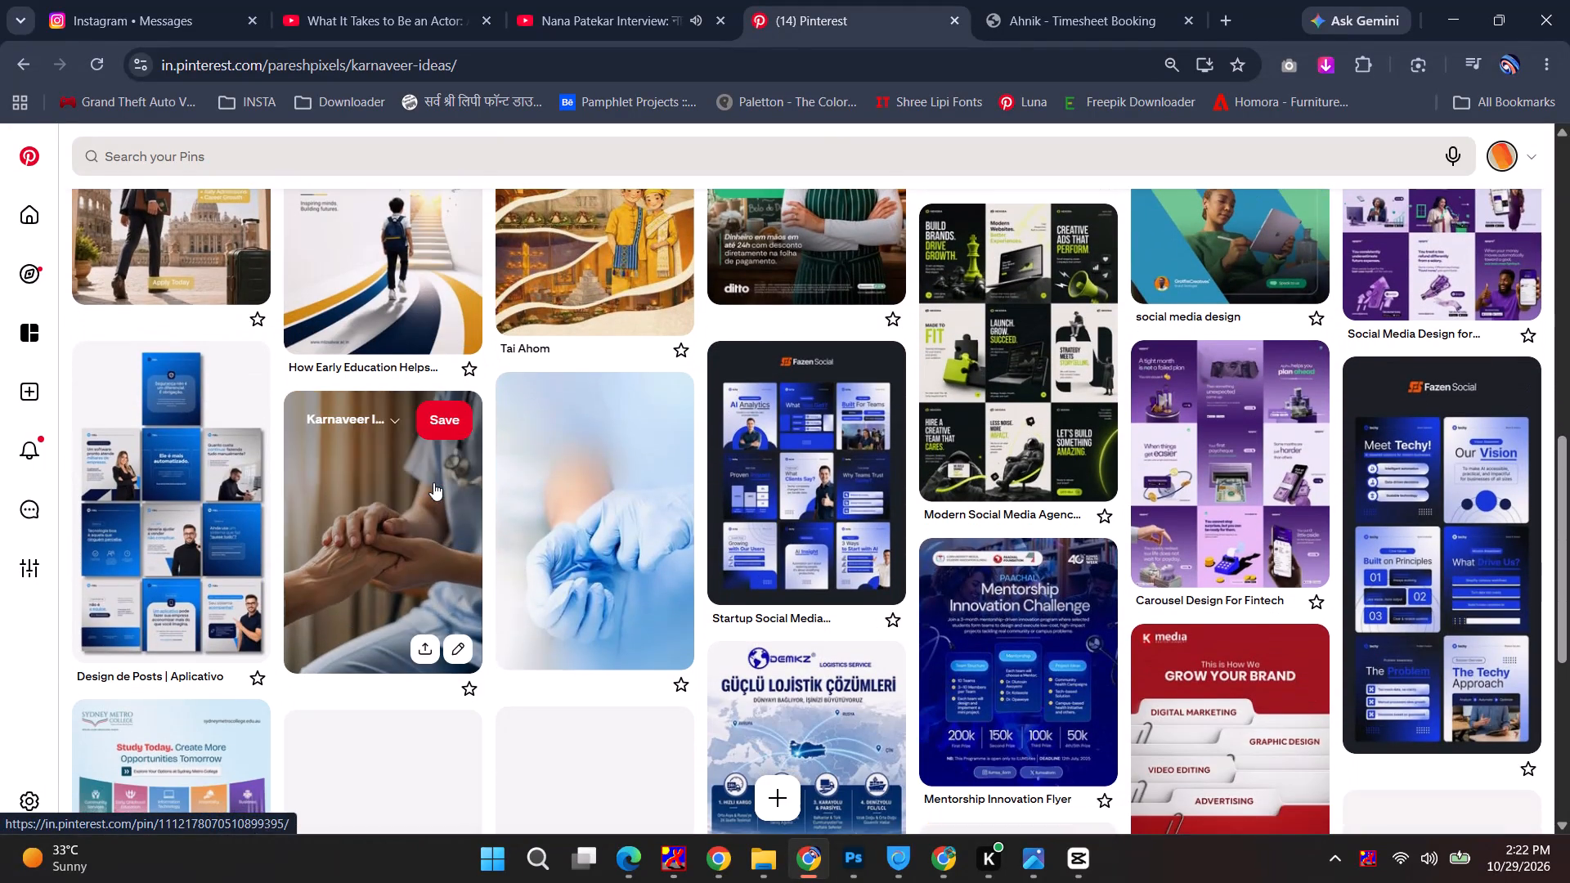
scroll(550, 573, "down", 2)
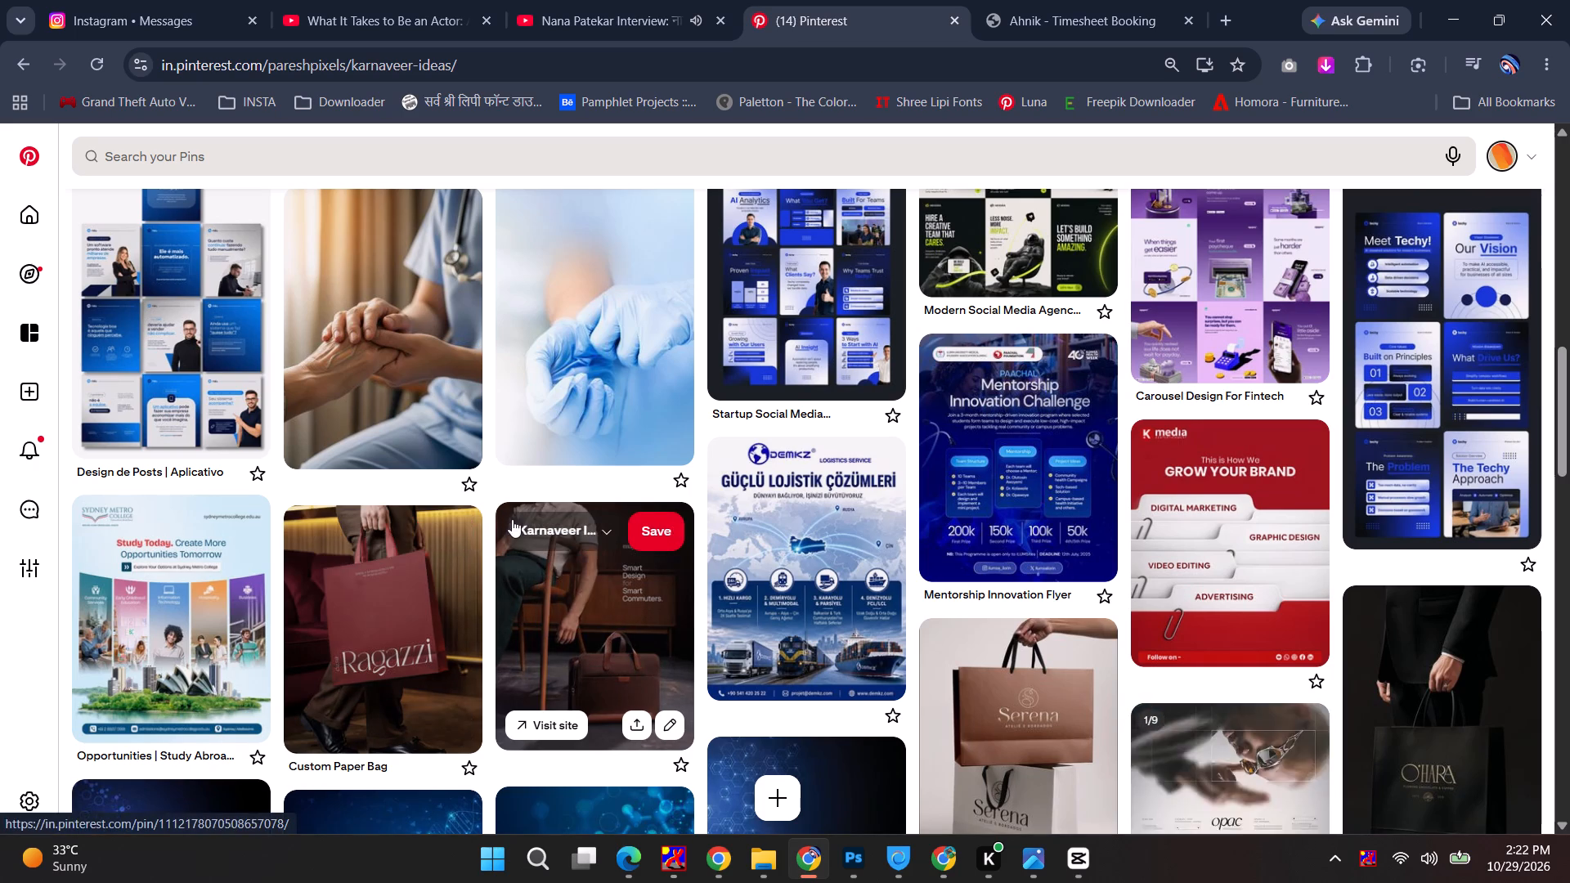
scroll(769, 616, "down", 2)
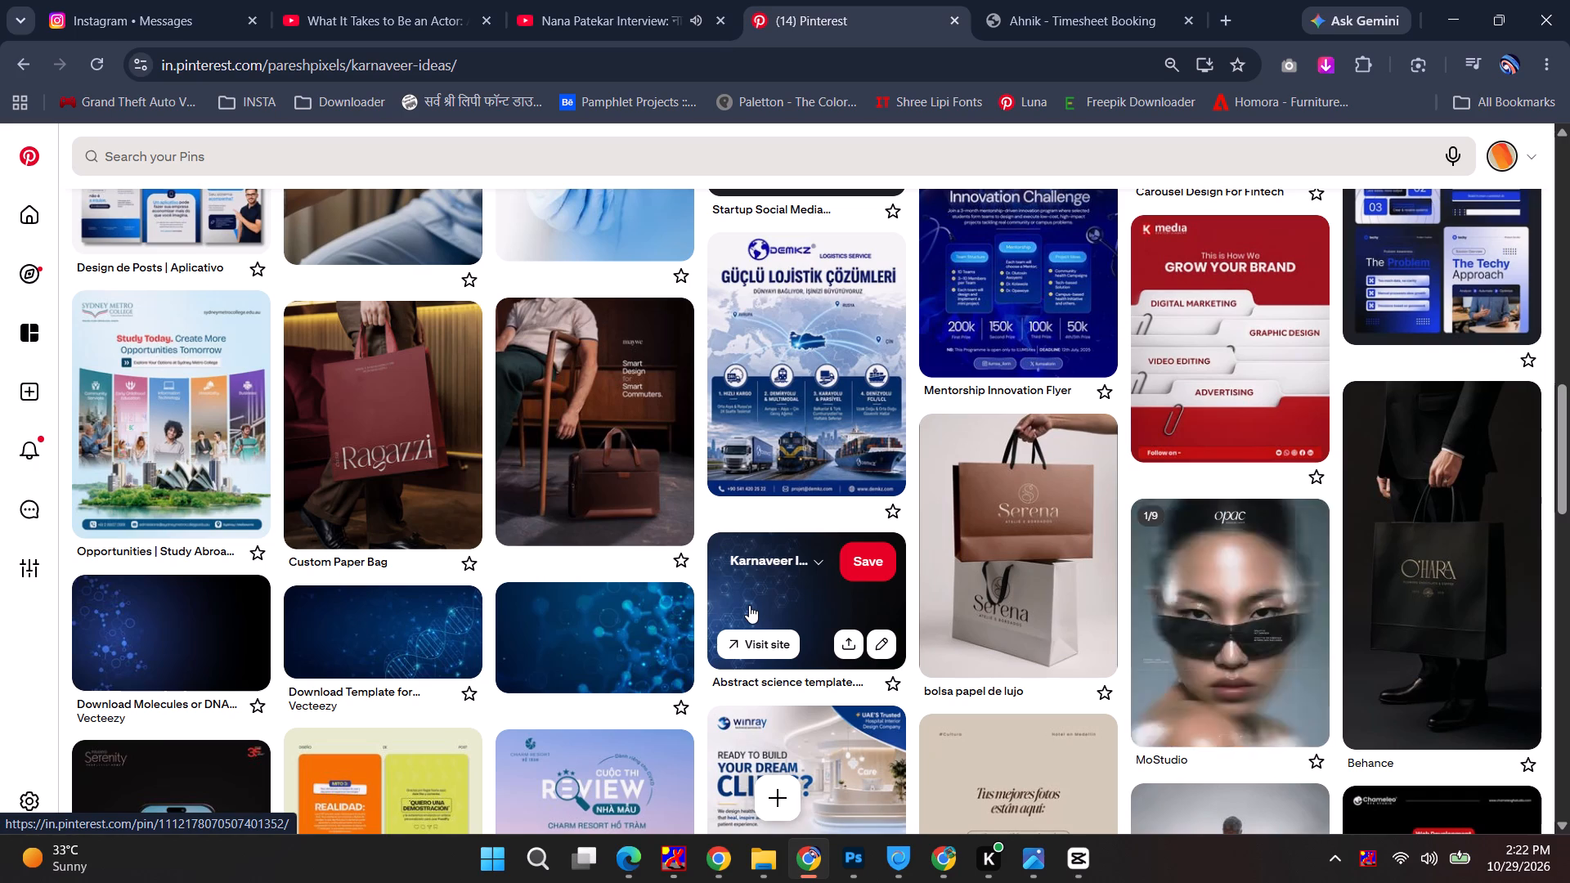
scroll(1049, 569, "down", 3)
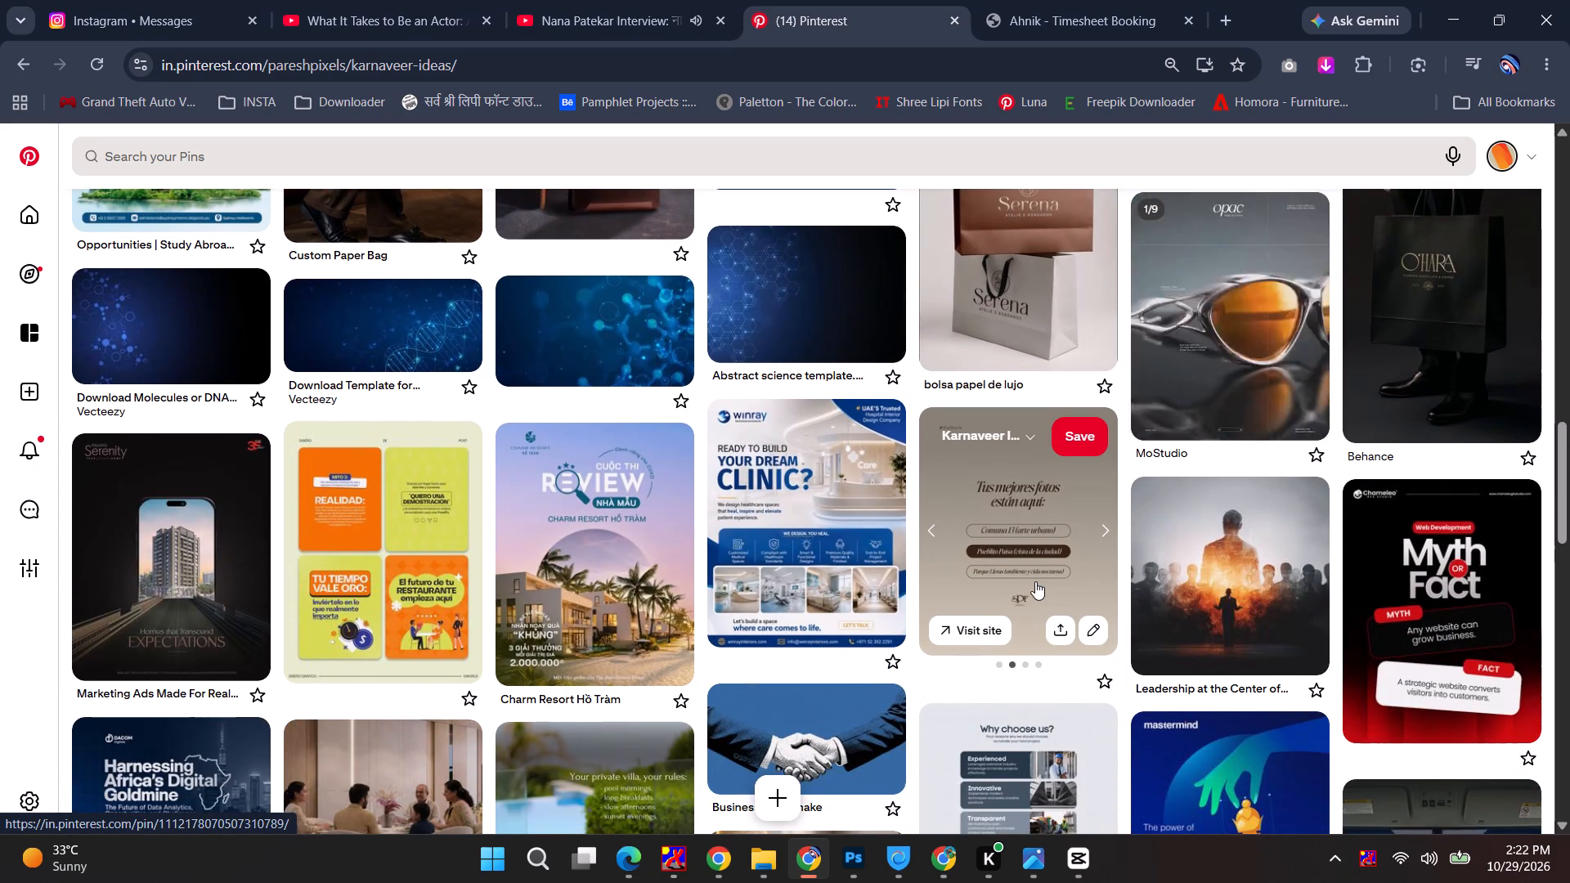
scroll(959, 589, "down", 5)
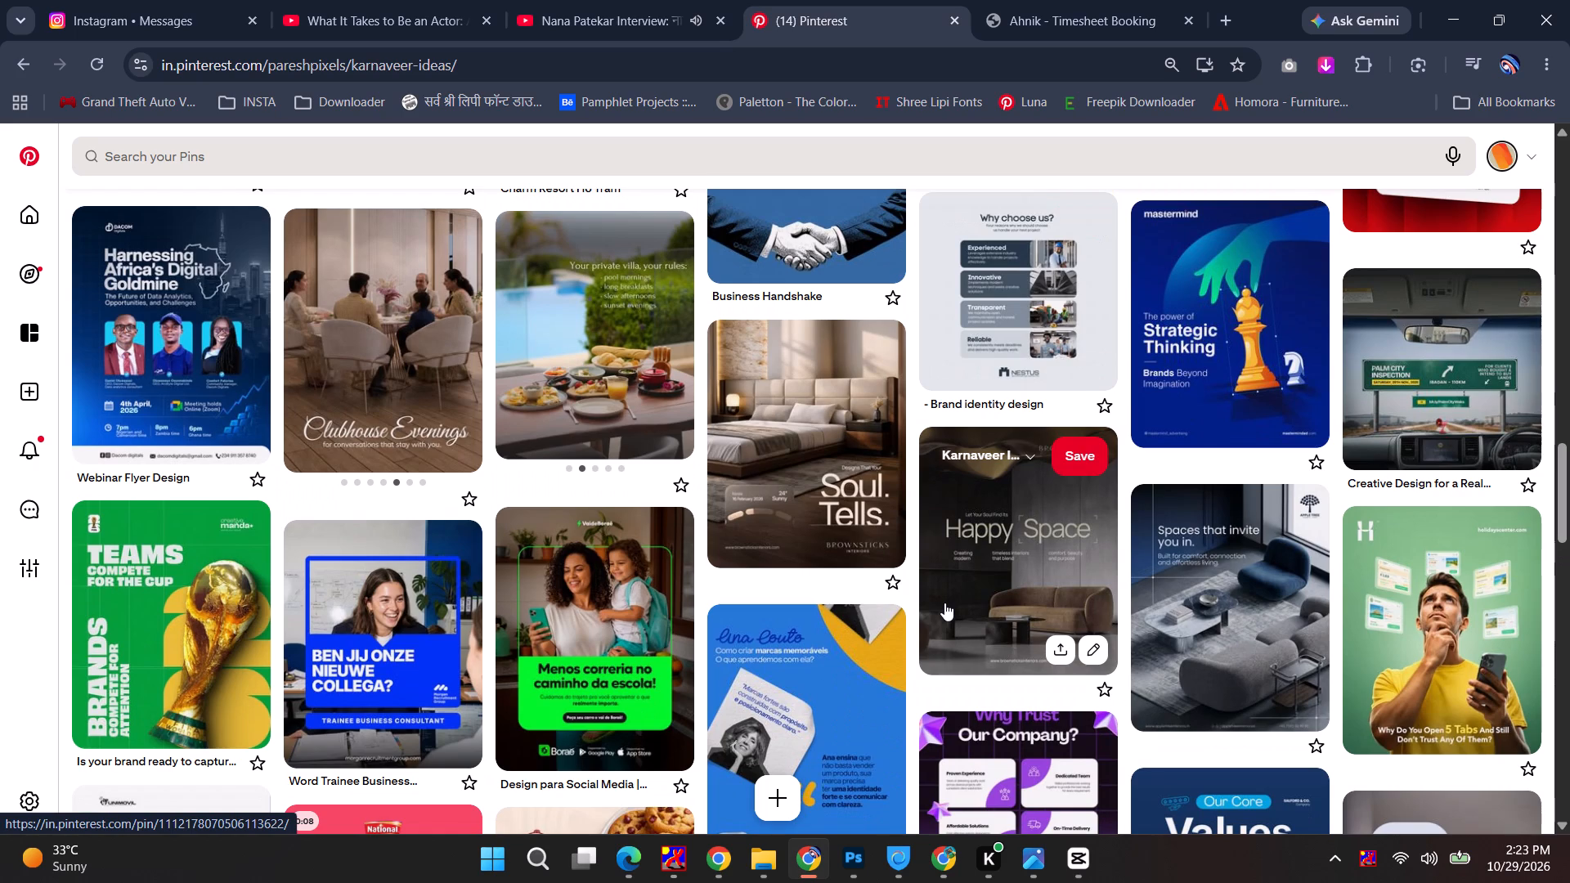
scroll(944, 603, "down", 4)
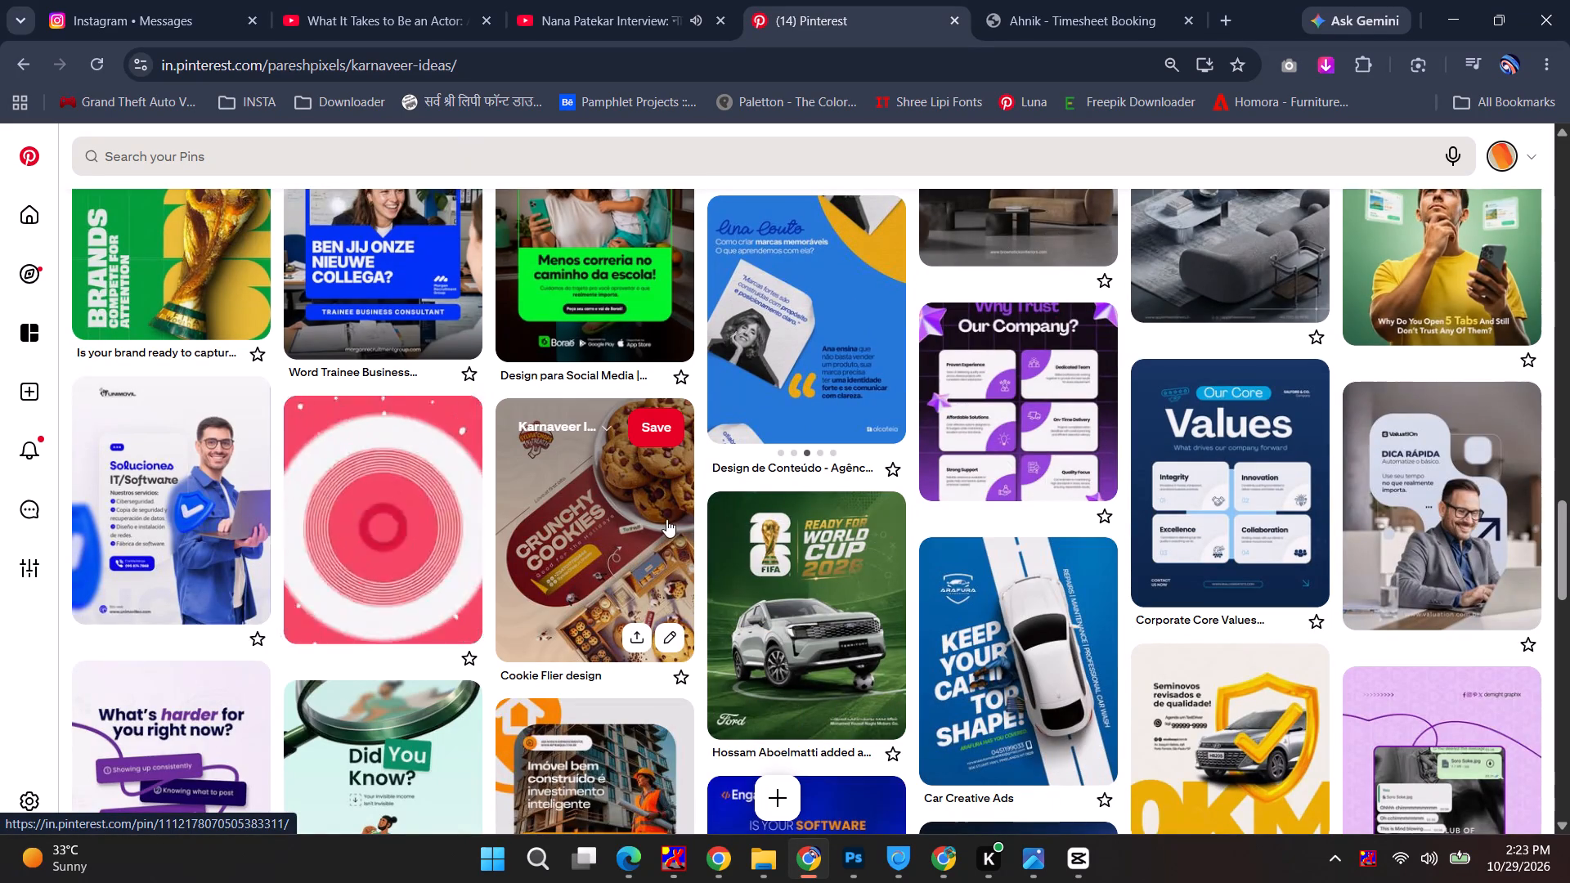
scroll(665, 500, "down", 4)
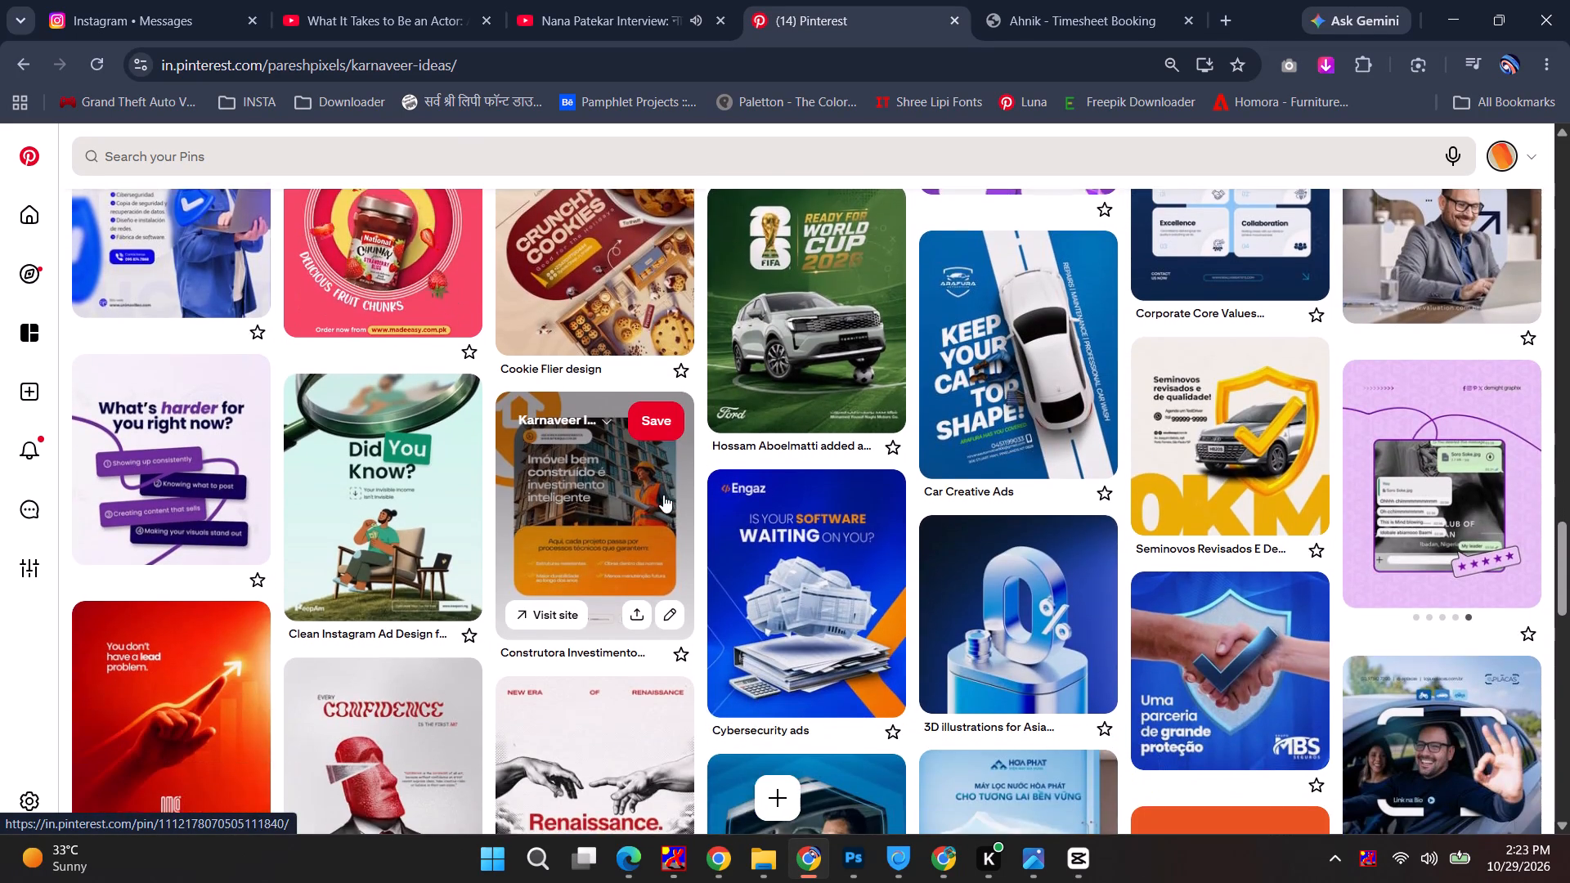
scroll(661, 493, "down", 1)
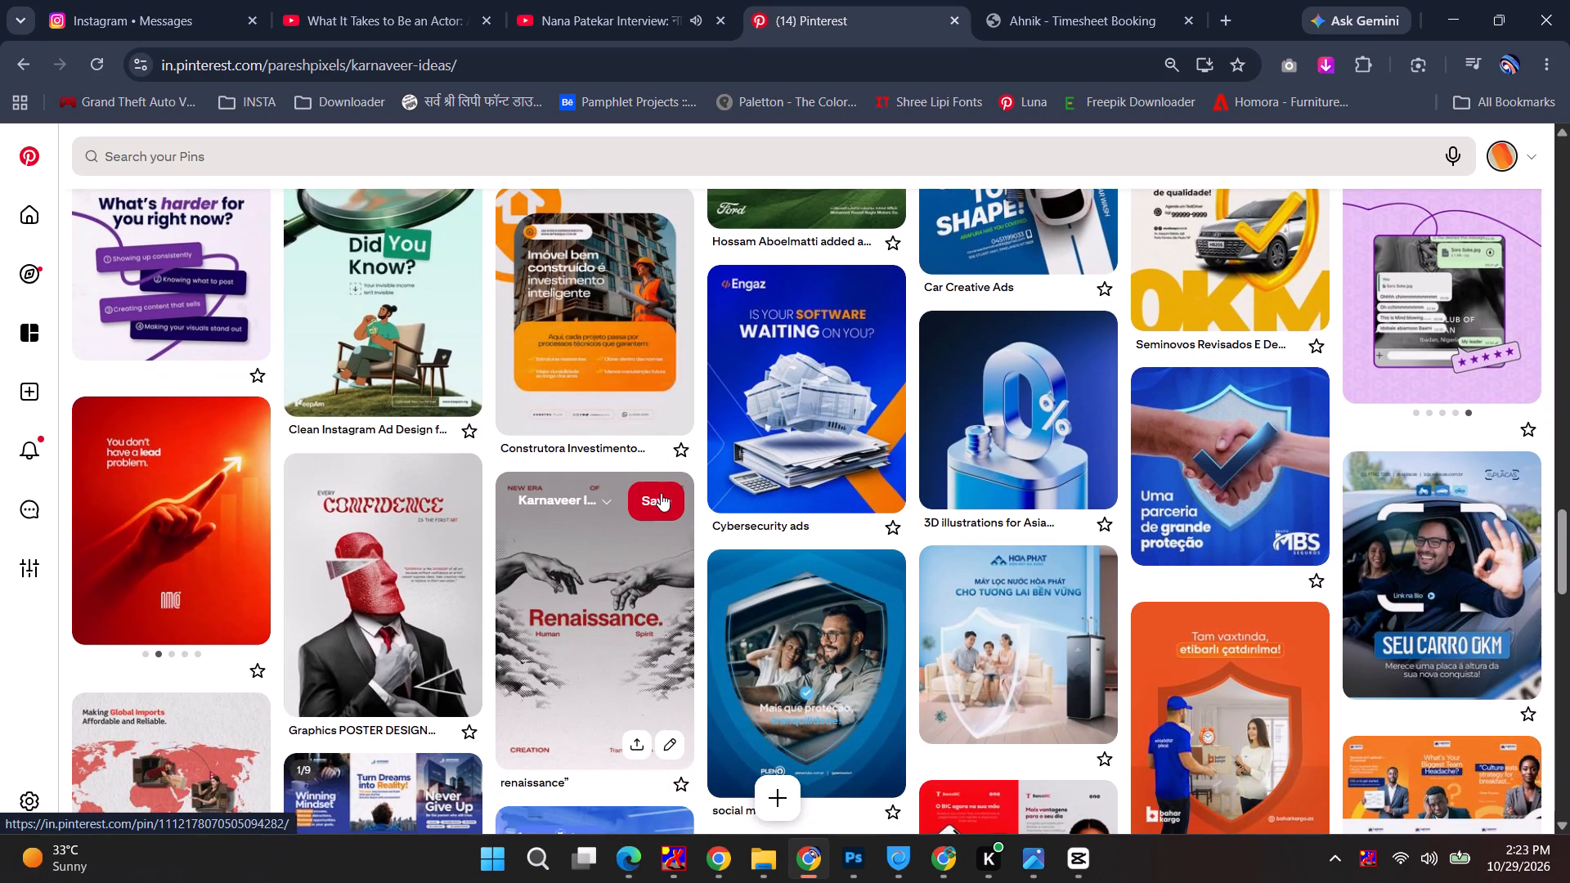
scroll(661, 493, "down", 2)
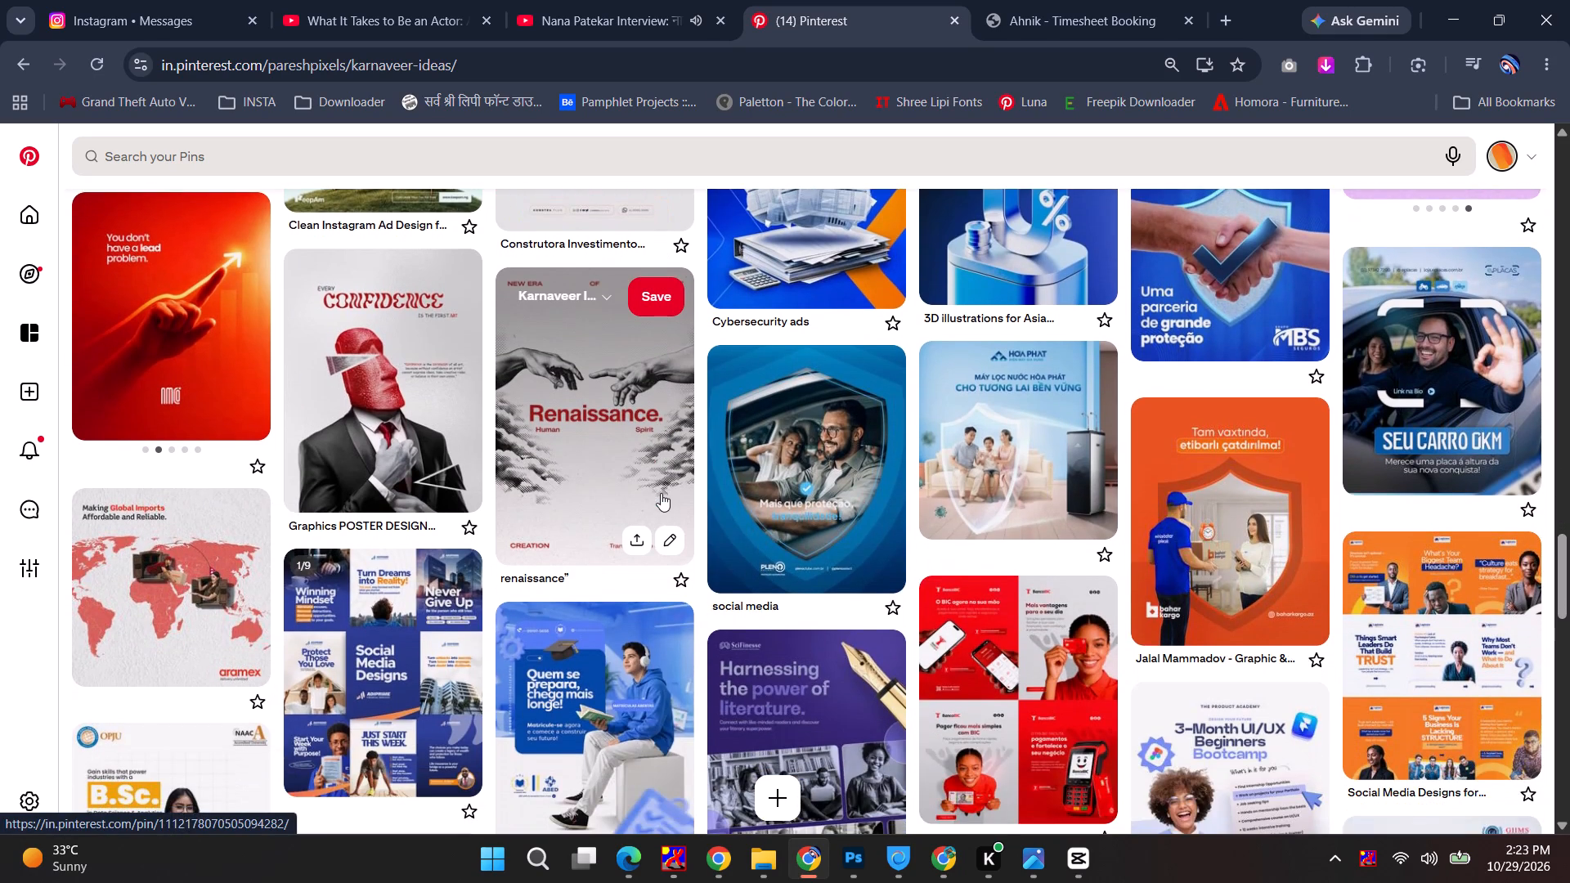
scroll(661, 493, "down", 6)
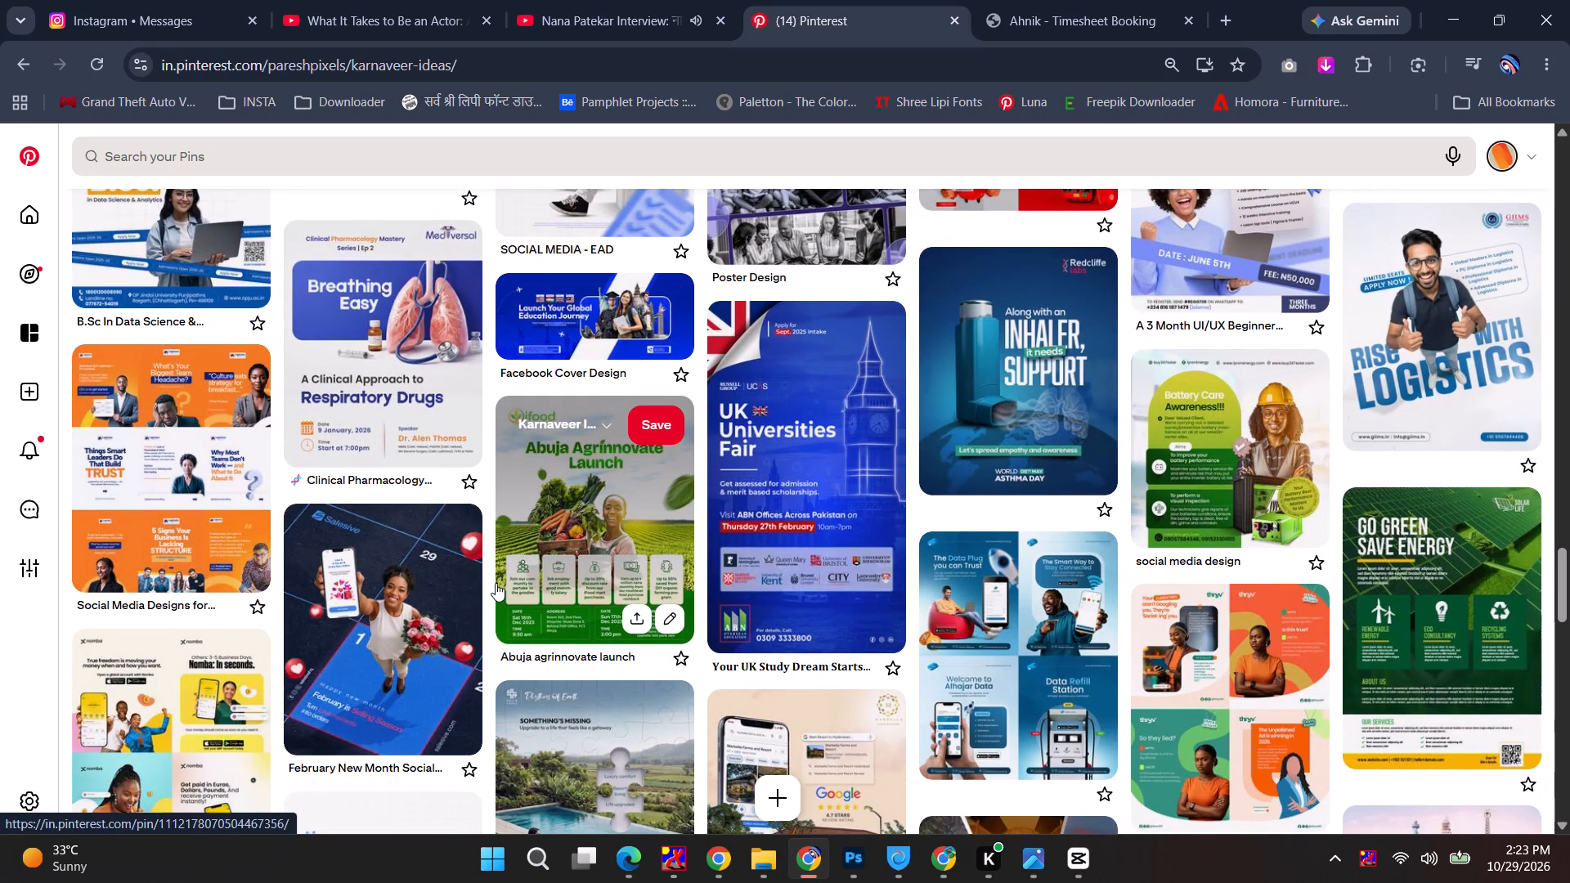
scroll(511, 579, "down", 6)
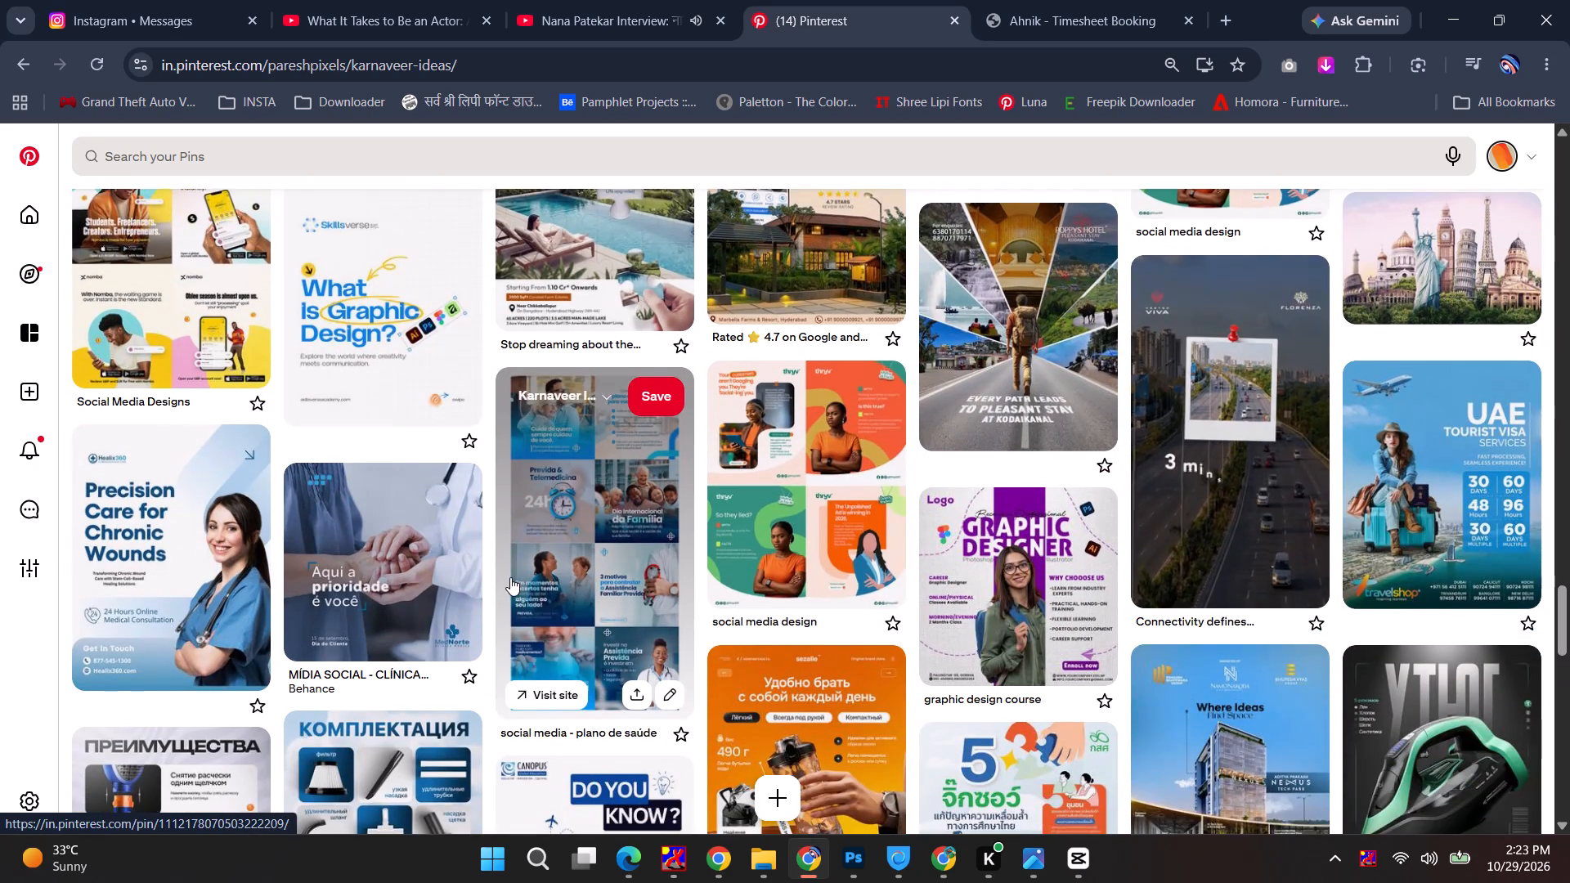
scroll(510, 577, "down", 7)
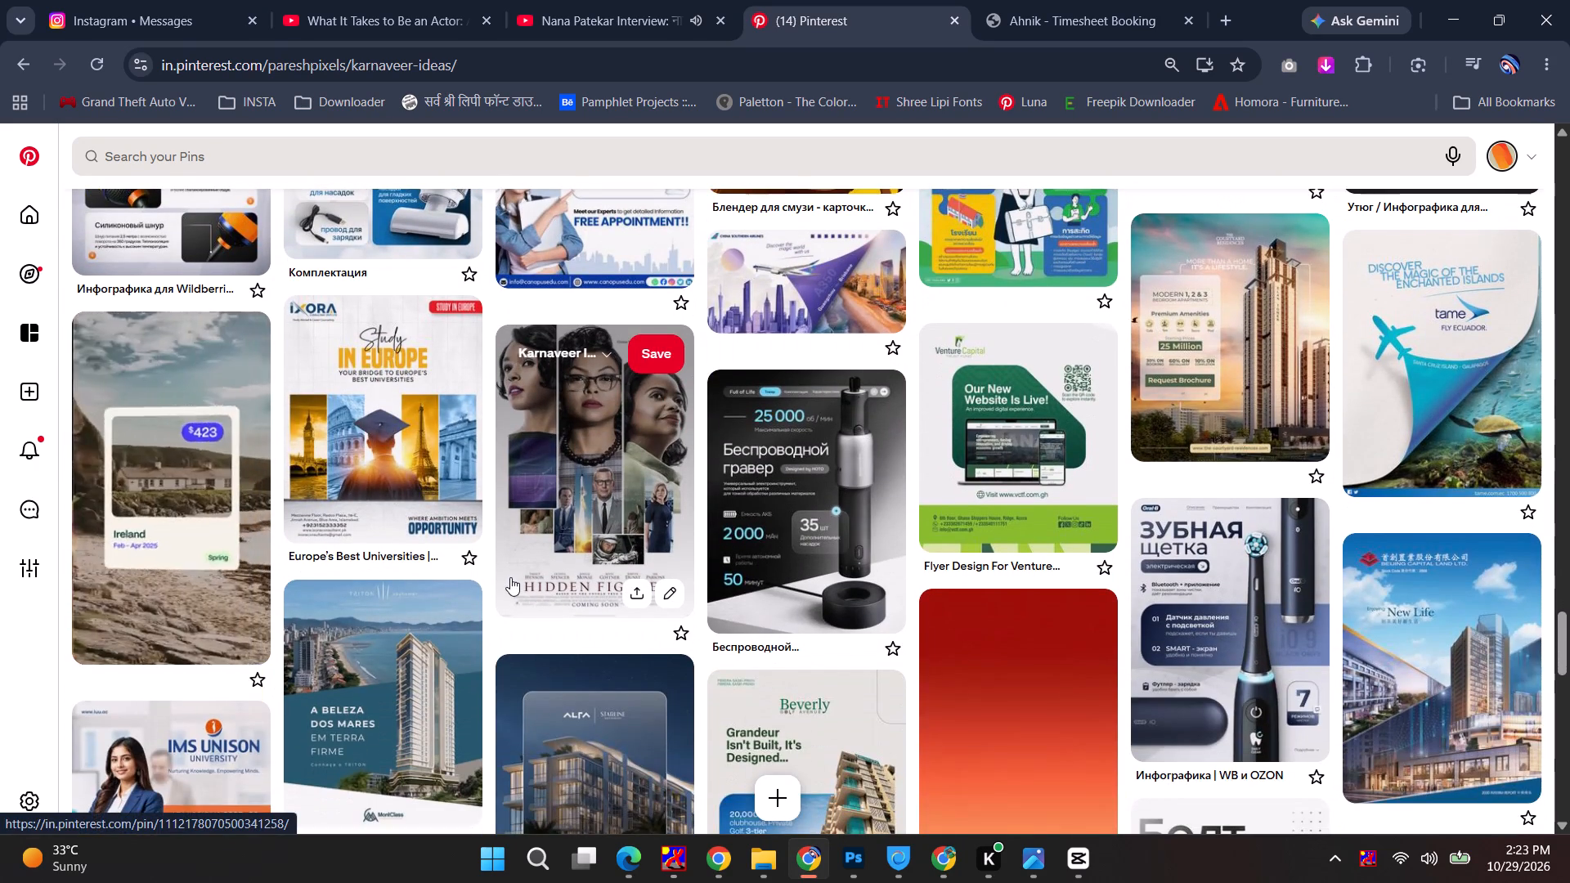
scroll(510, 577, "down", 3)
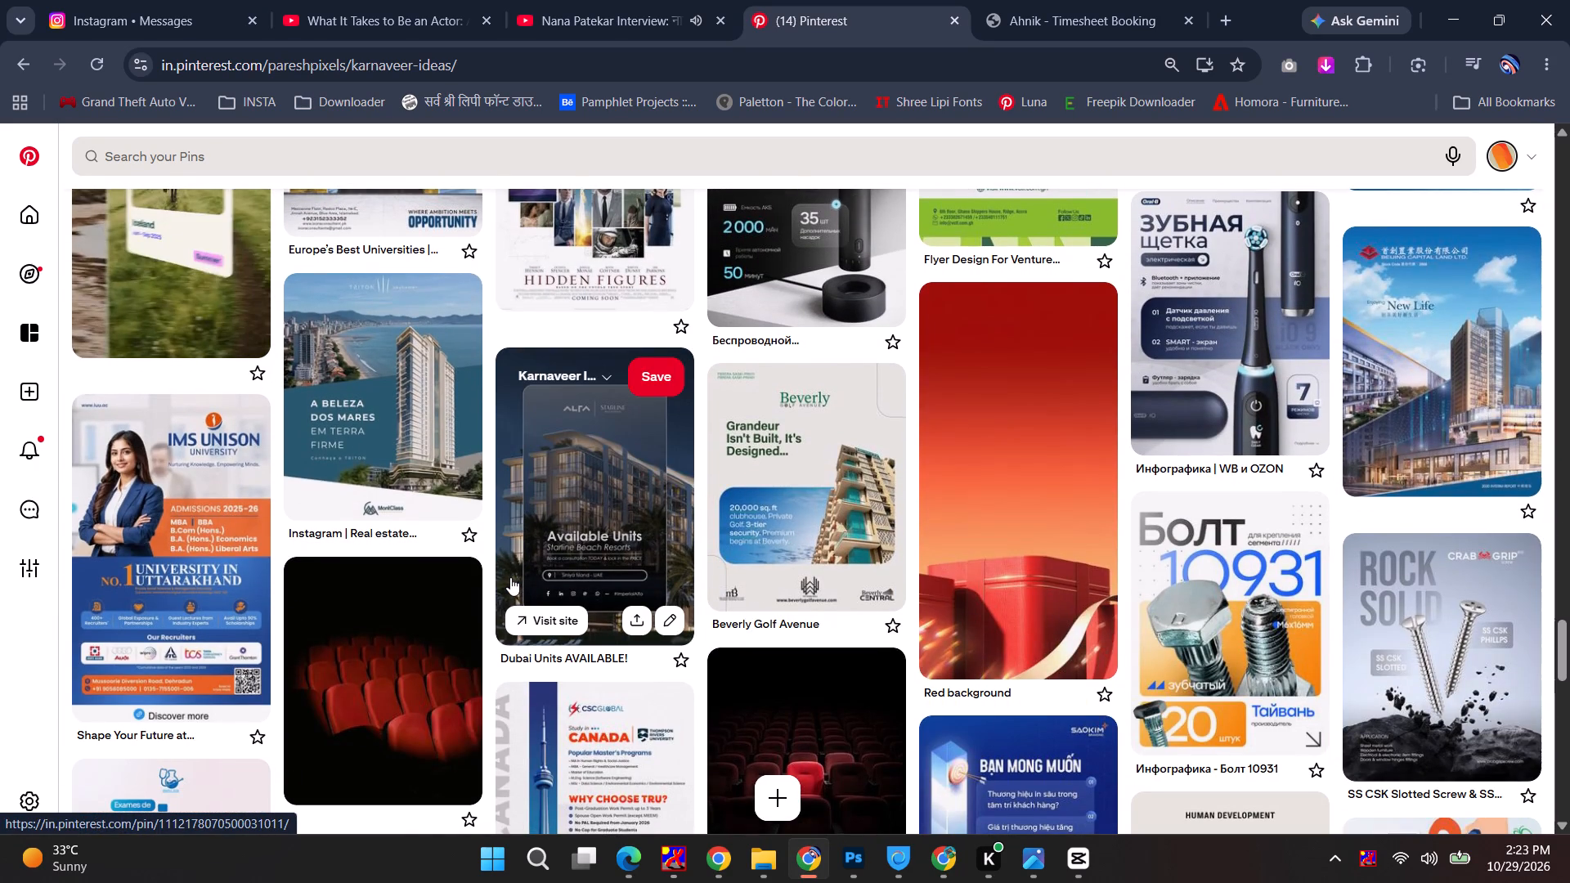
scroll(510, 577, "down", 3)
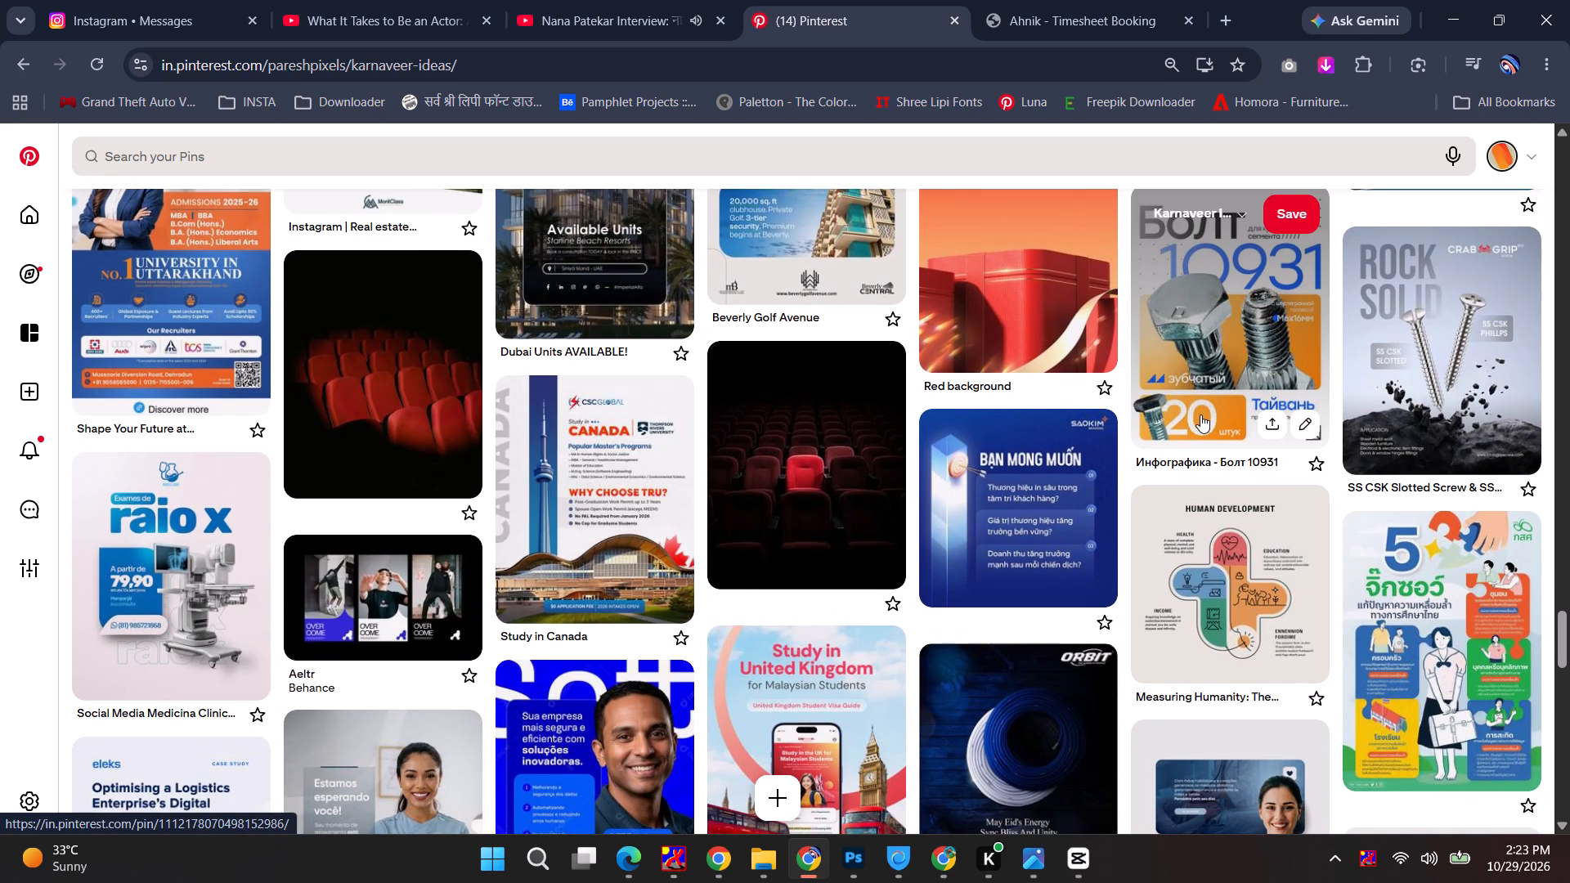
scroll(417, 500, "down", 2)
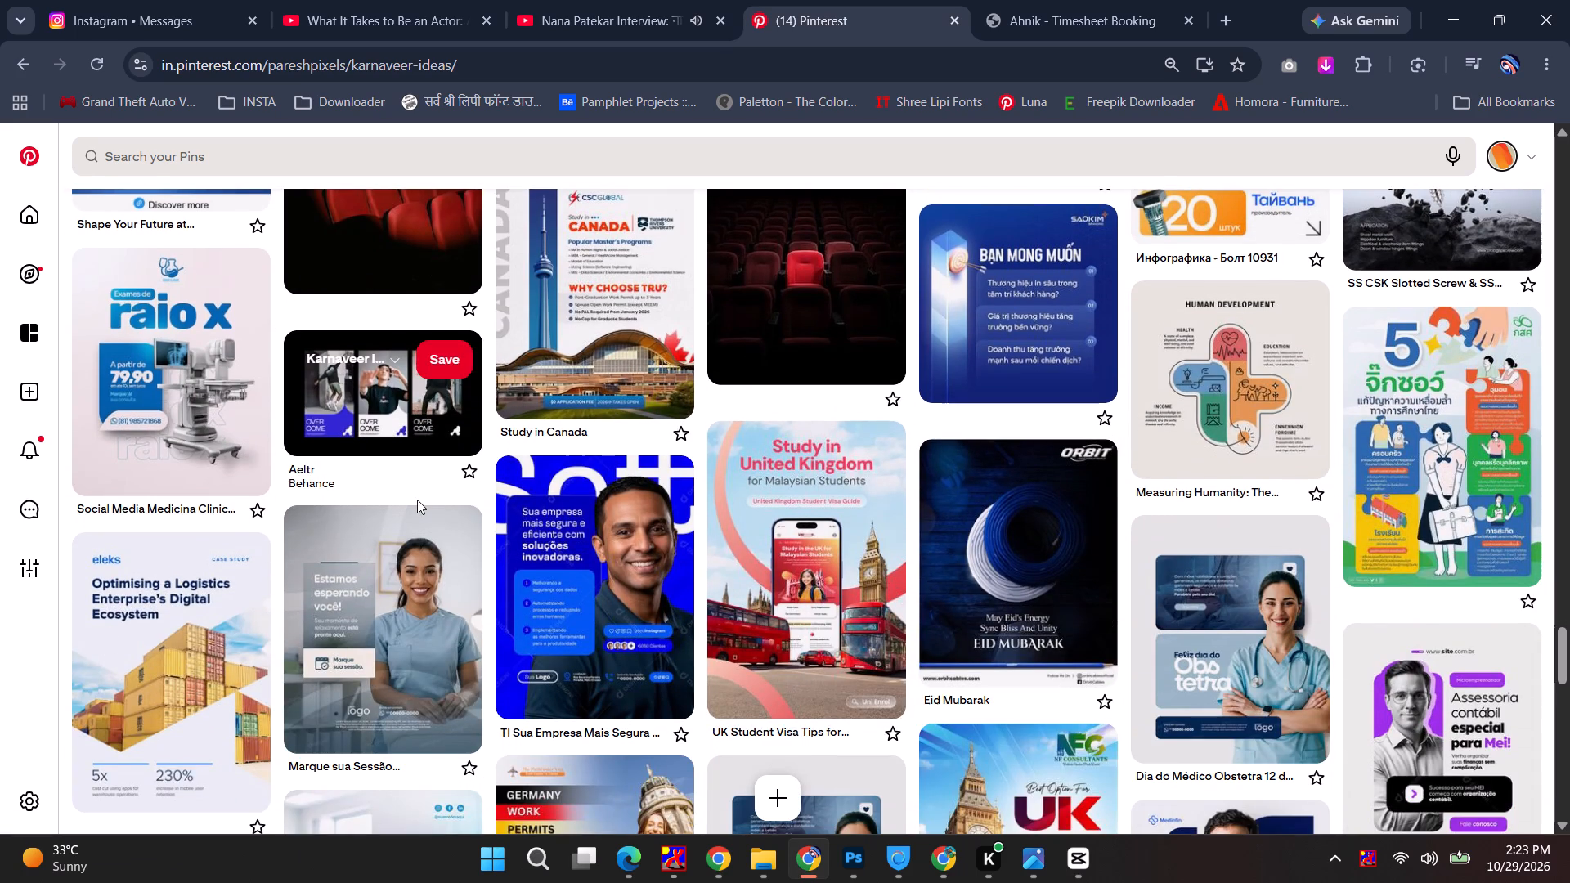
scroll(421, 510, "down", 3)
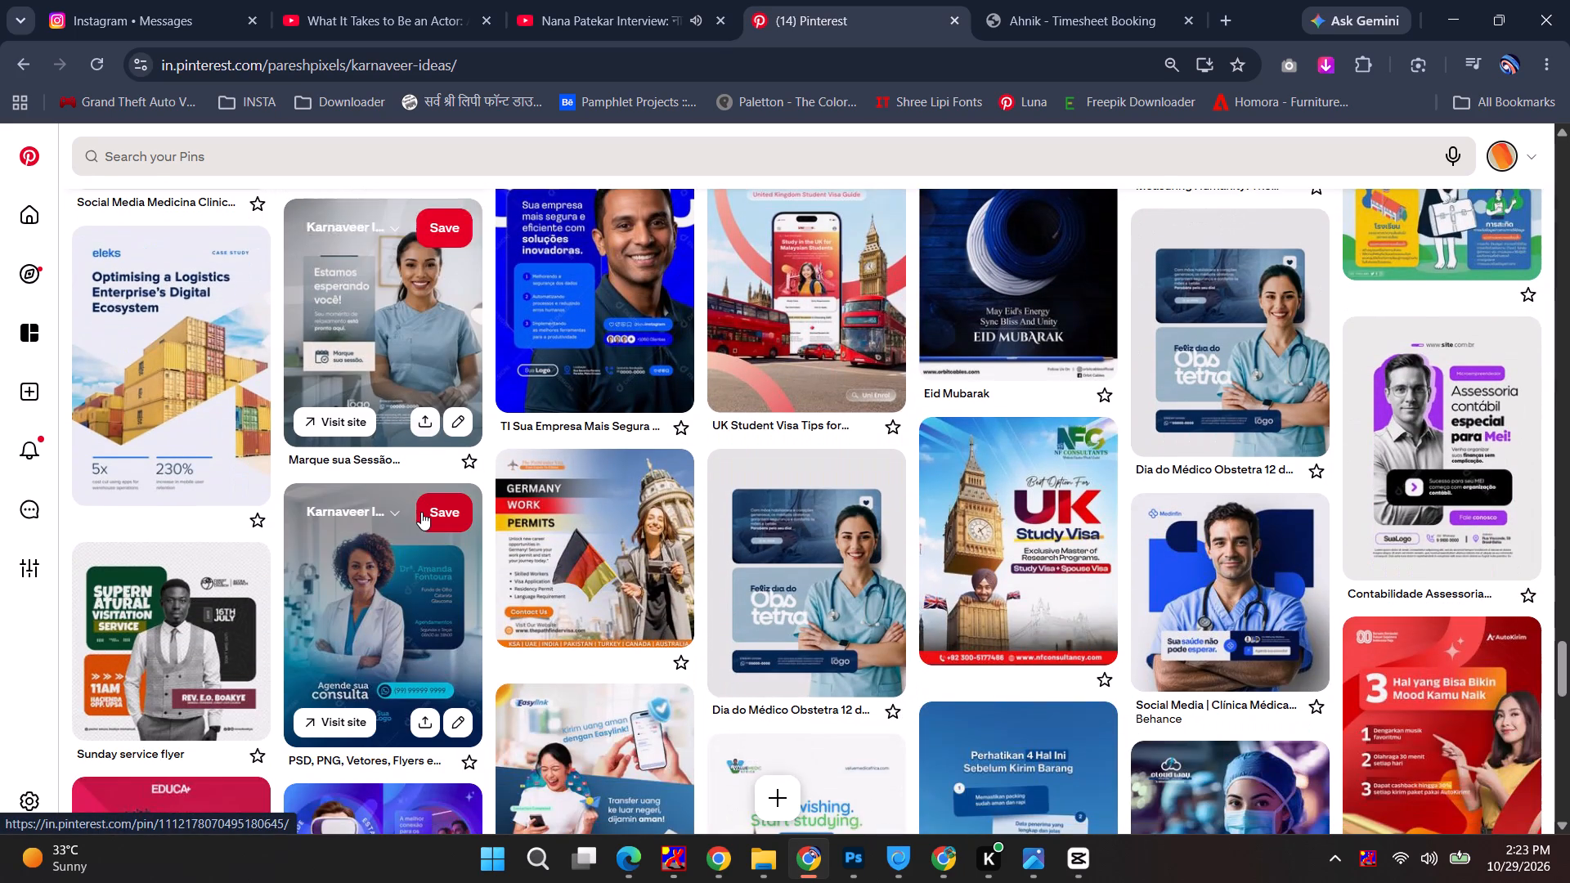
scroll(421, 512, "down", 4)
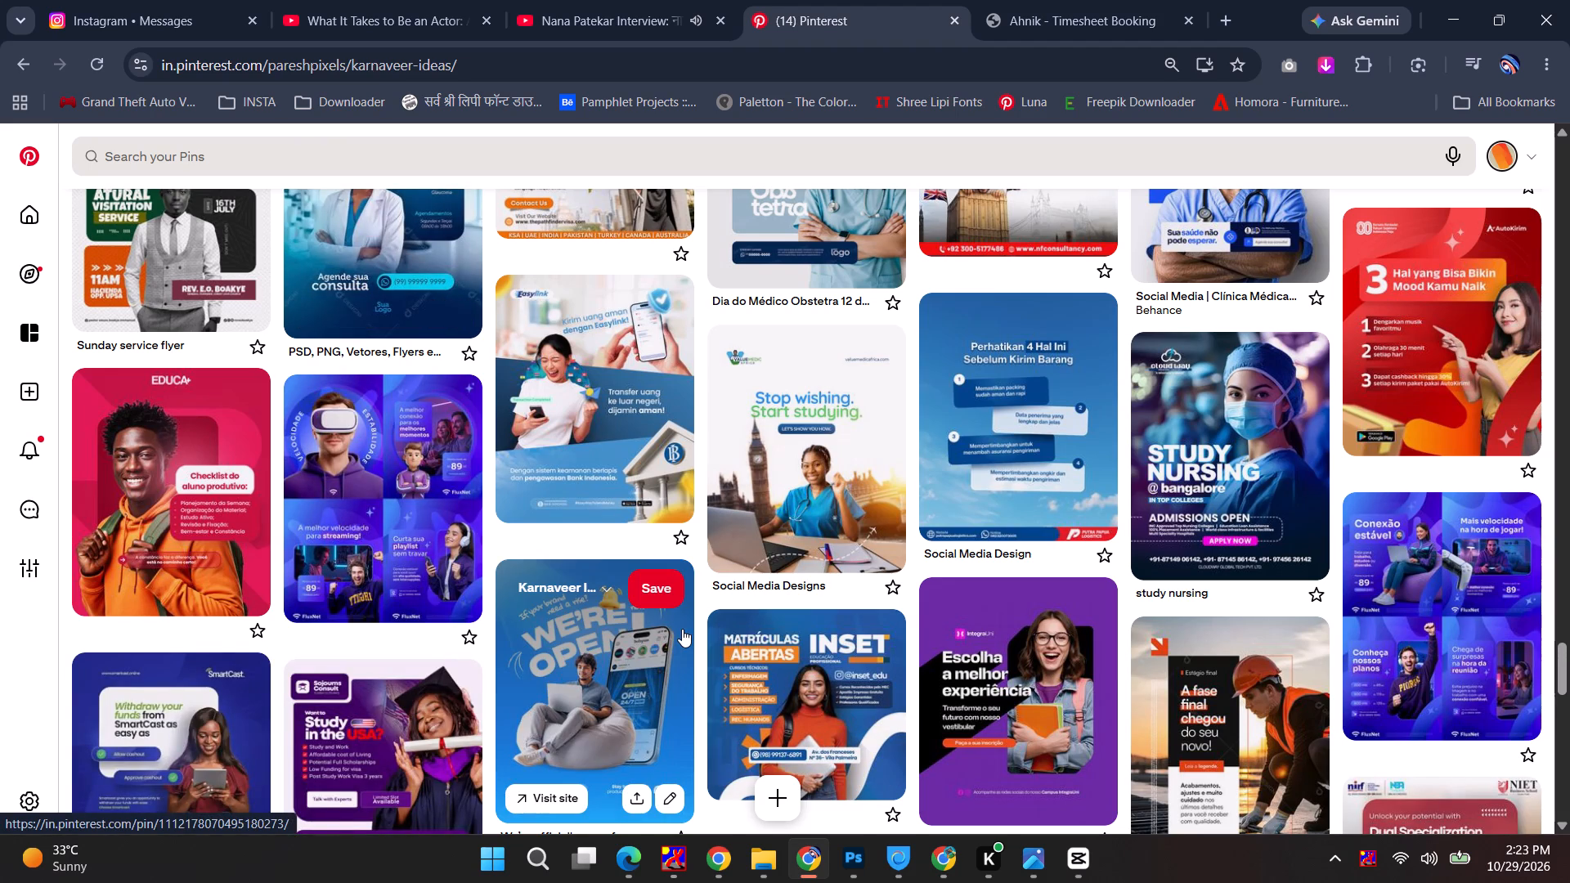
Check the sheet's copy against the Karnaveer Ideas pins, the Photoshop post and the Magnific infographic results.
key("alt+Tab")
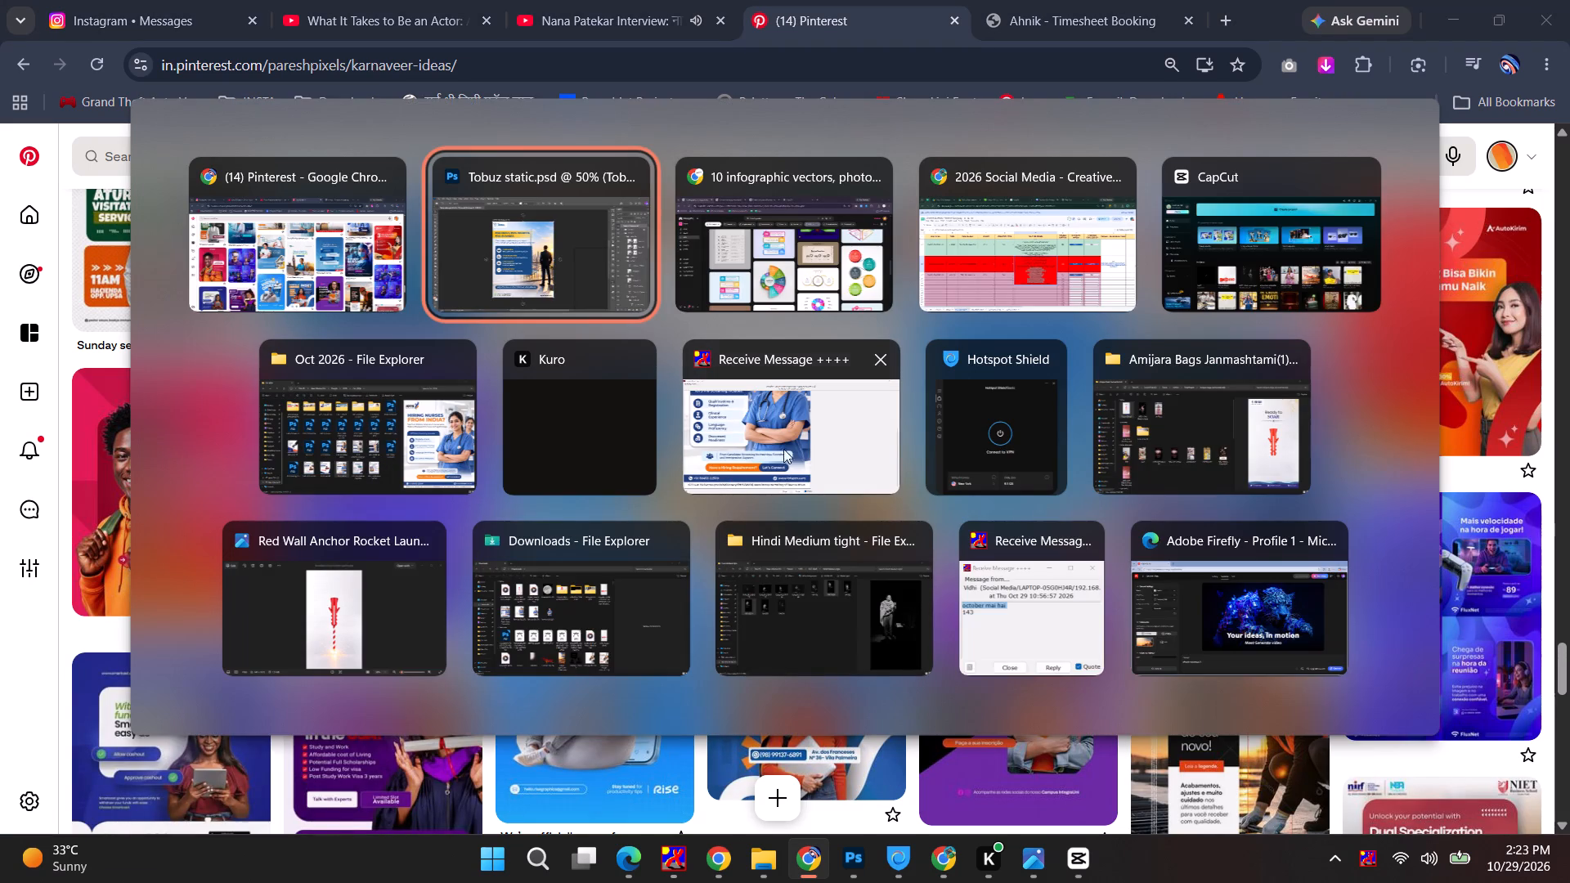
key("alt+Tab")
key("alt+Tab")
key("alt+Tab")
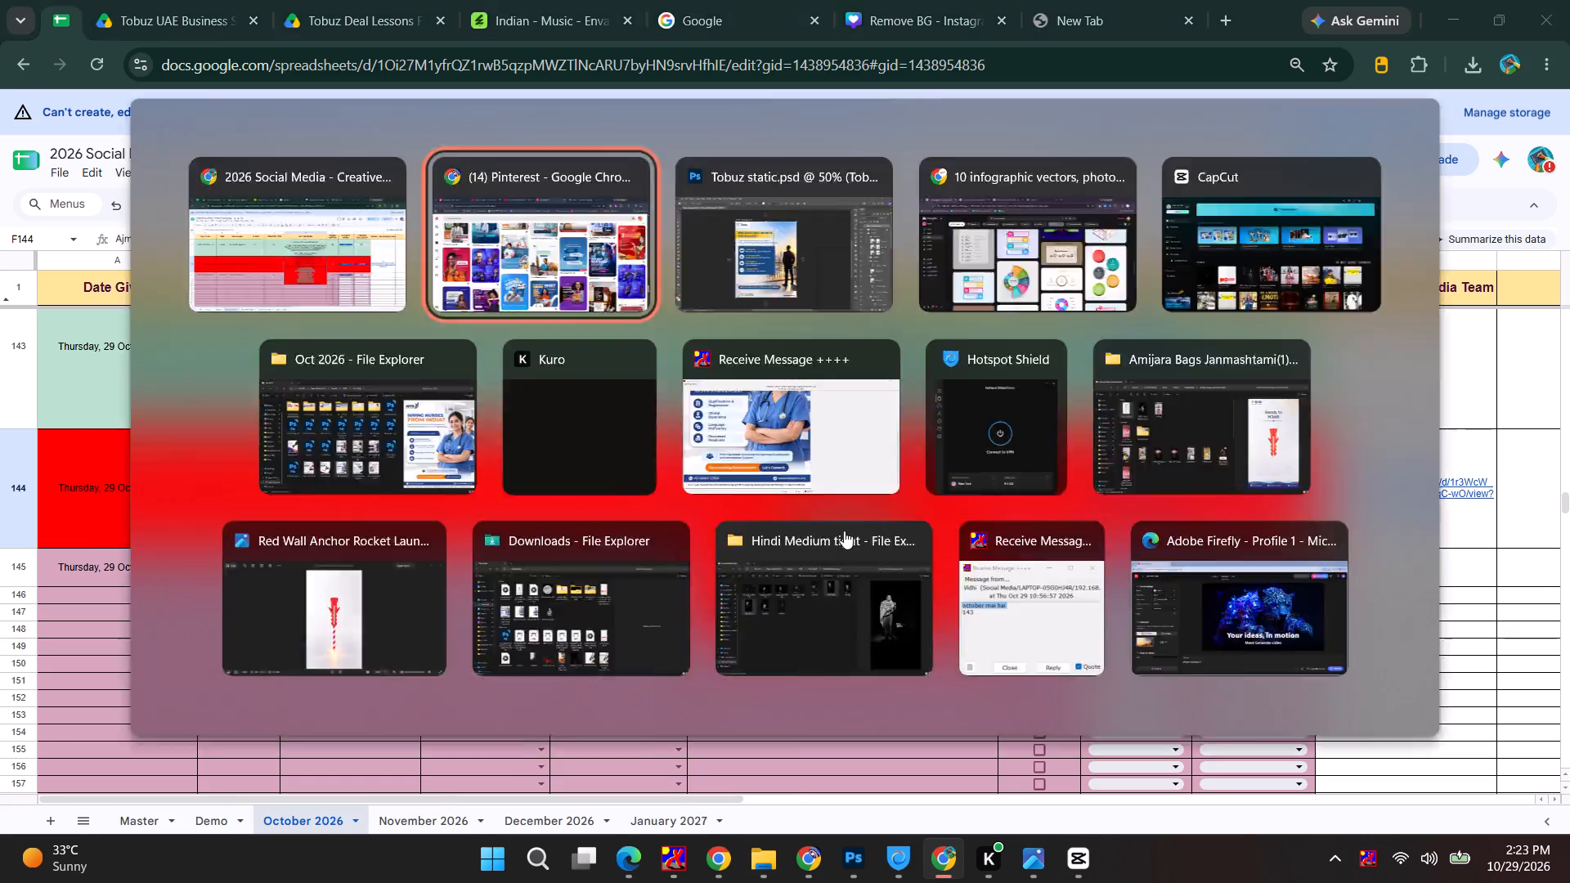
key("alt+Tab")
key("alt+Tab")
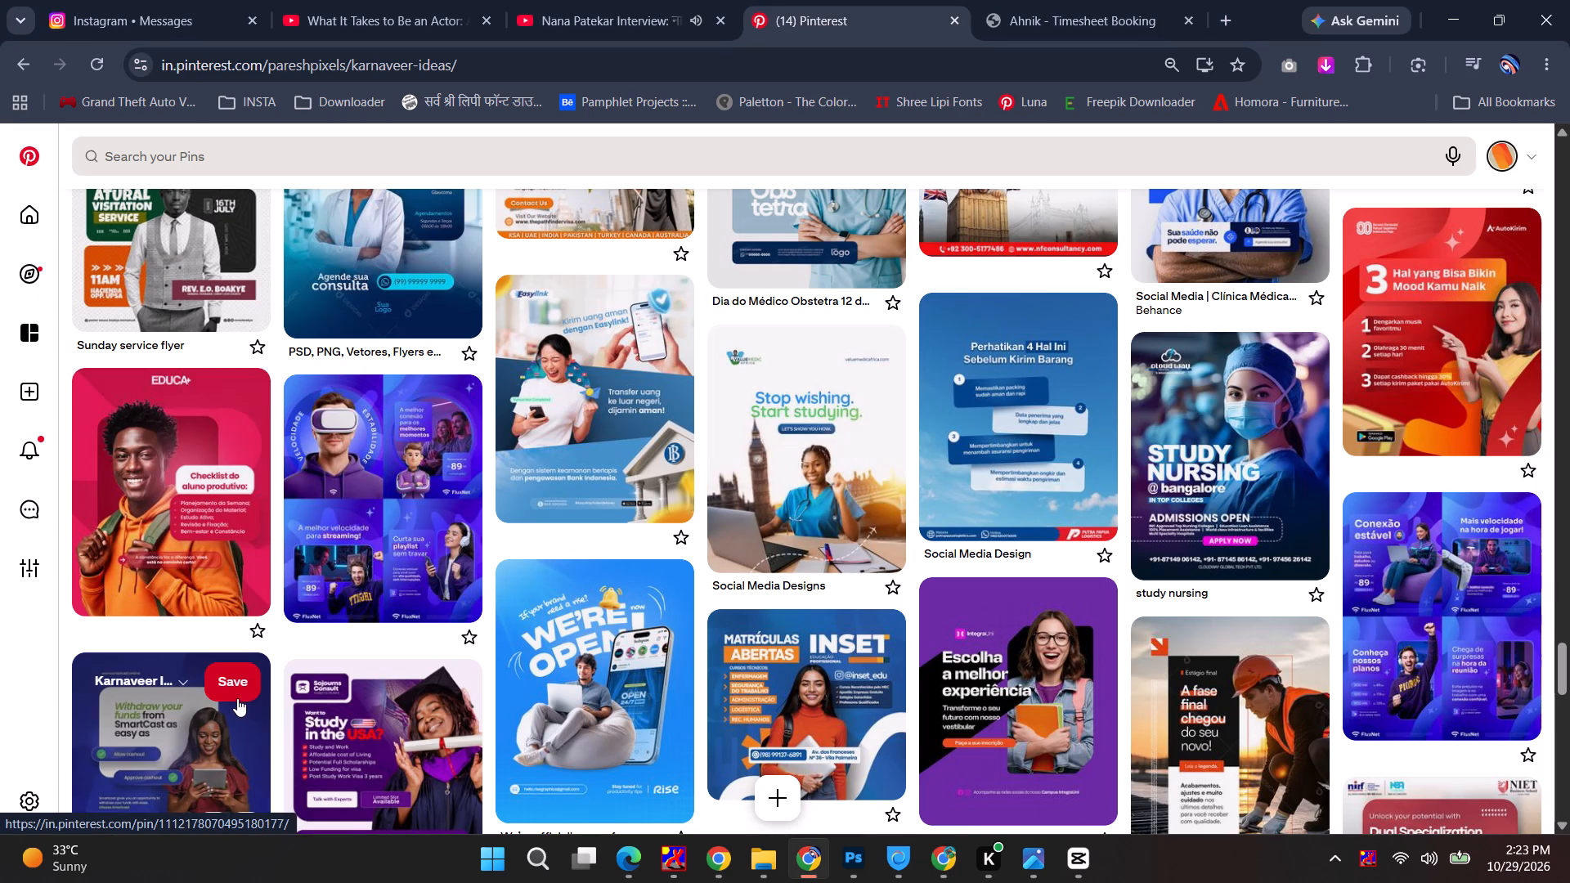
scroll(384, 628, "up", 2)
scroll(384, 628, "down", 5)
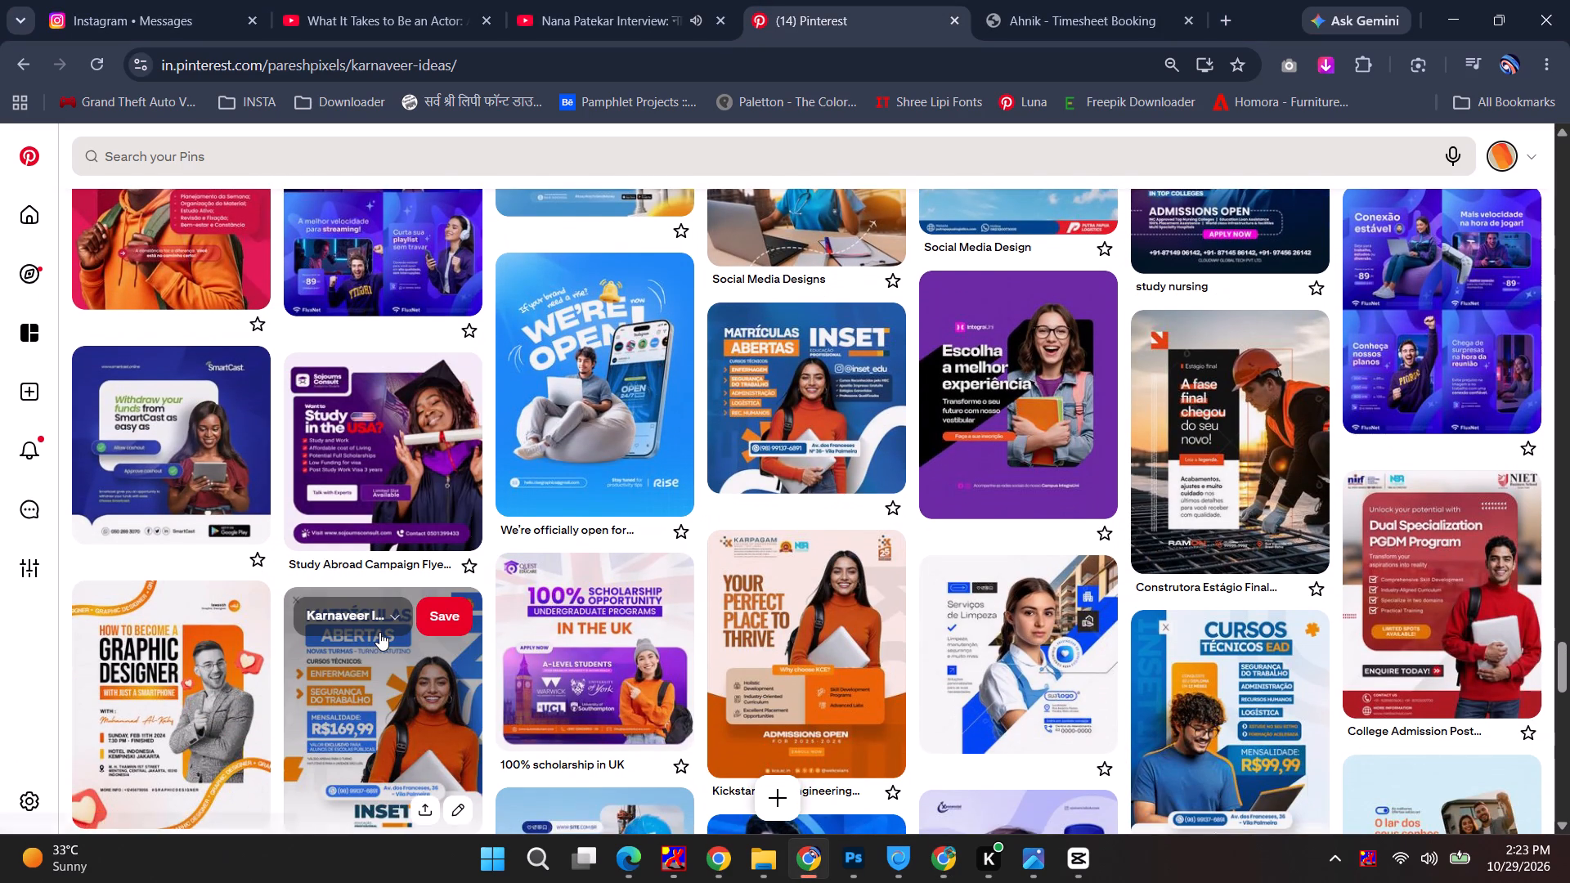
key("alt+Tab")
key("alt+Tab")
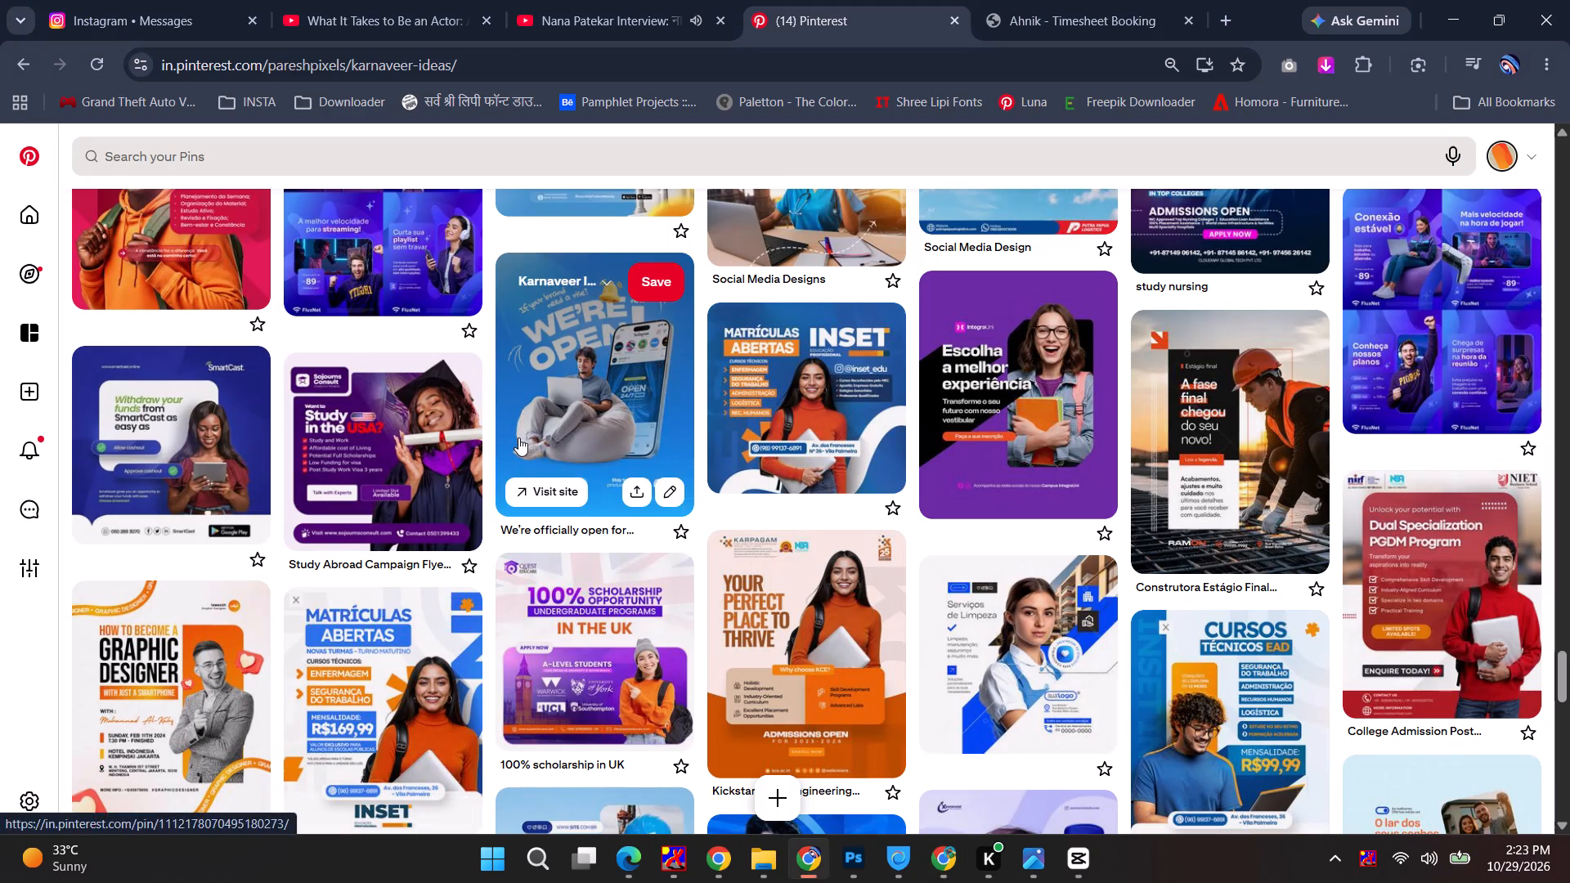
key("alt+Tab")
key("alt+Tab")
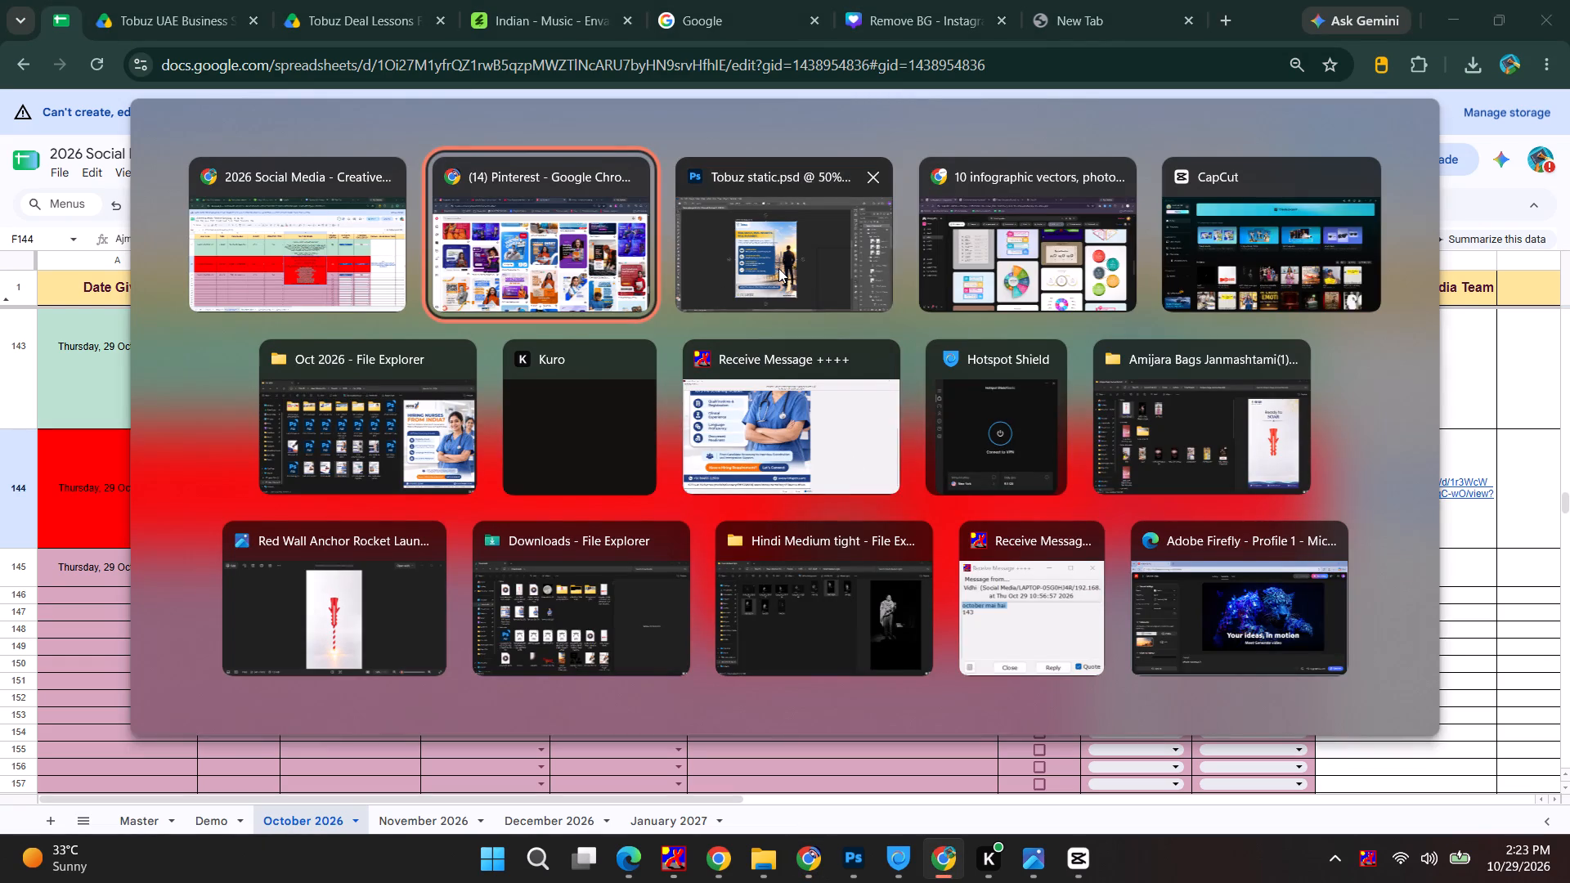
left_click(778, 268, "alt")
key("alt+Tab")
left_click(976, 249, "alt")
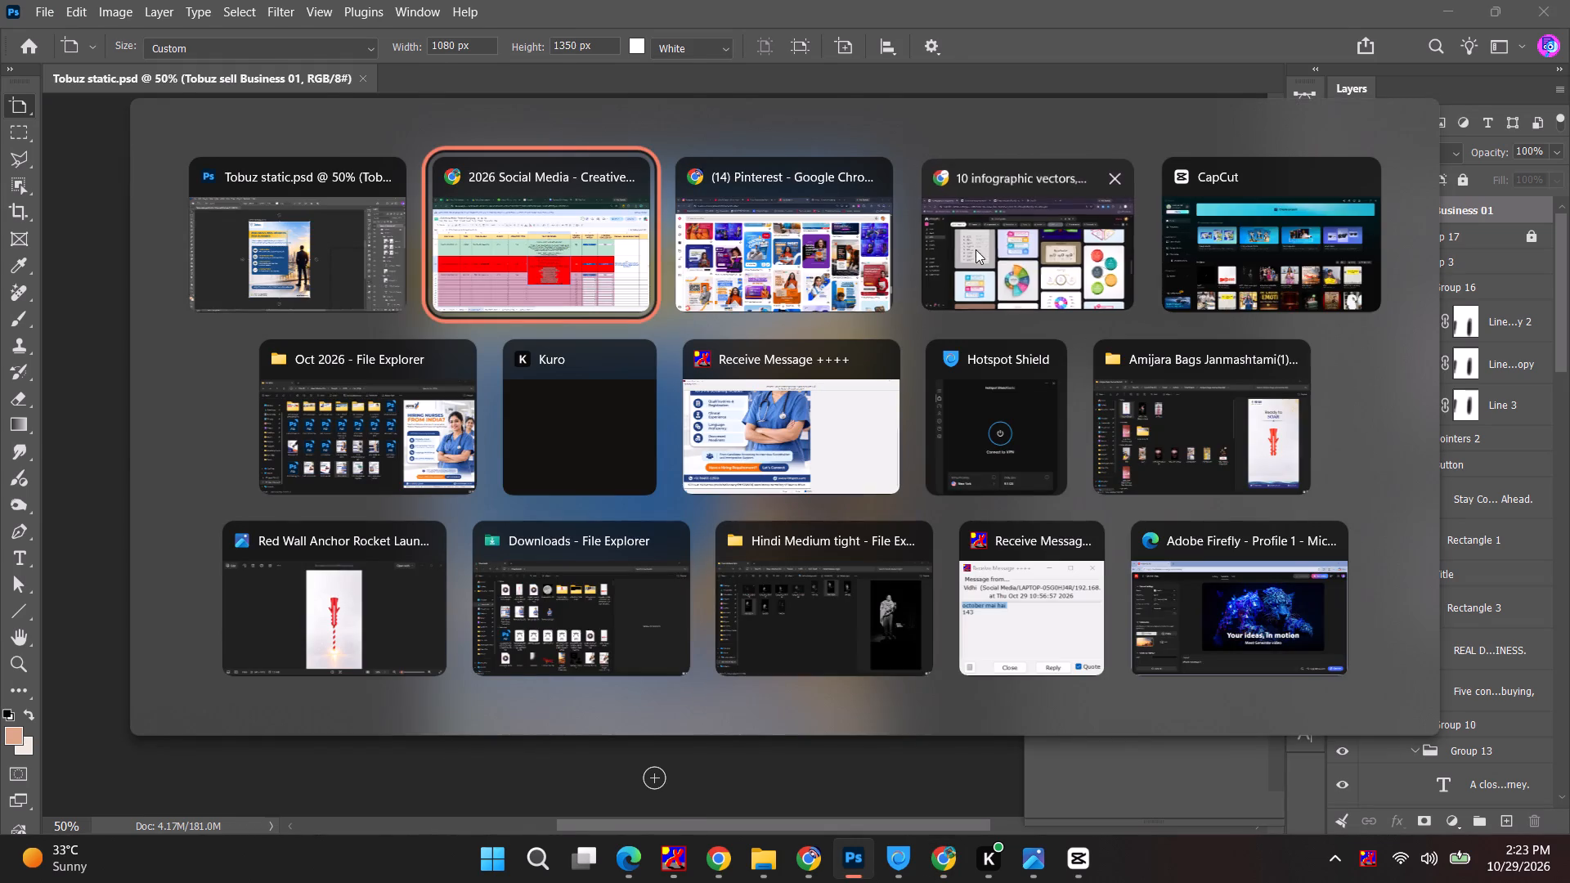
In the Photoshop post, delete the four white description lines under the yellow headings in the blue box.
key("alt+Tab")
scroll(528, 421, "up", 5, "alt")
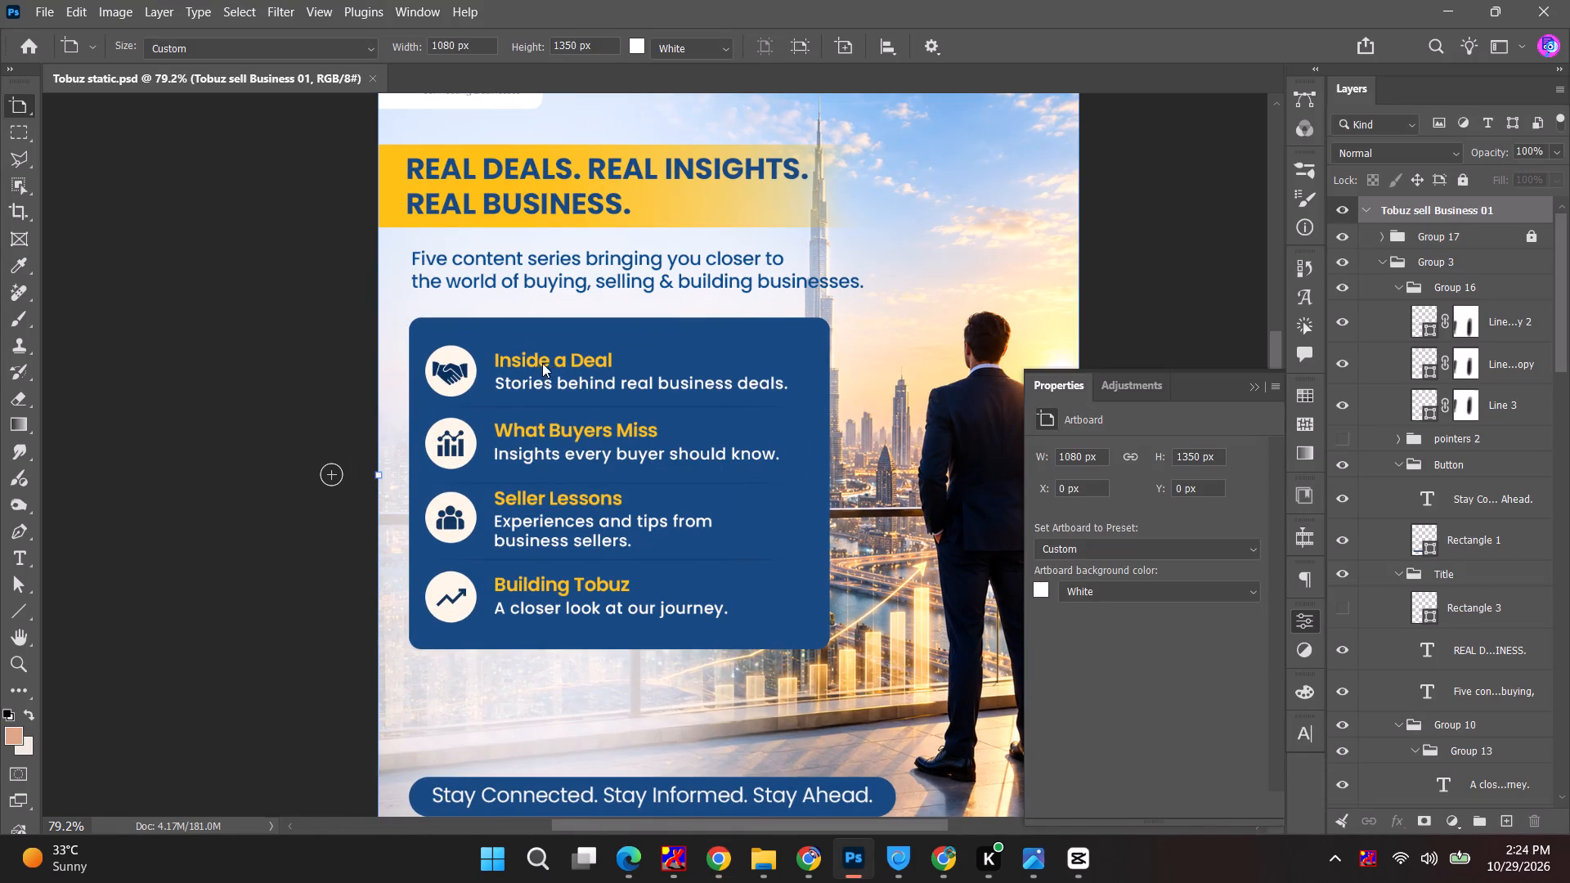
left_click(541, 382)
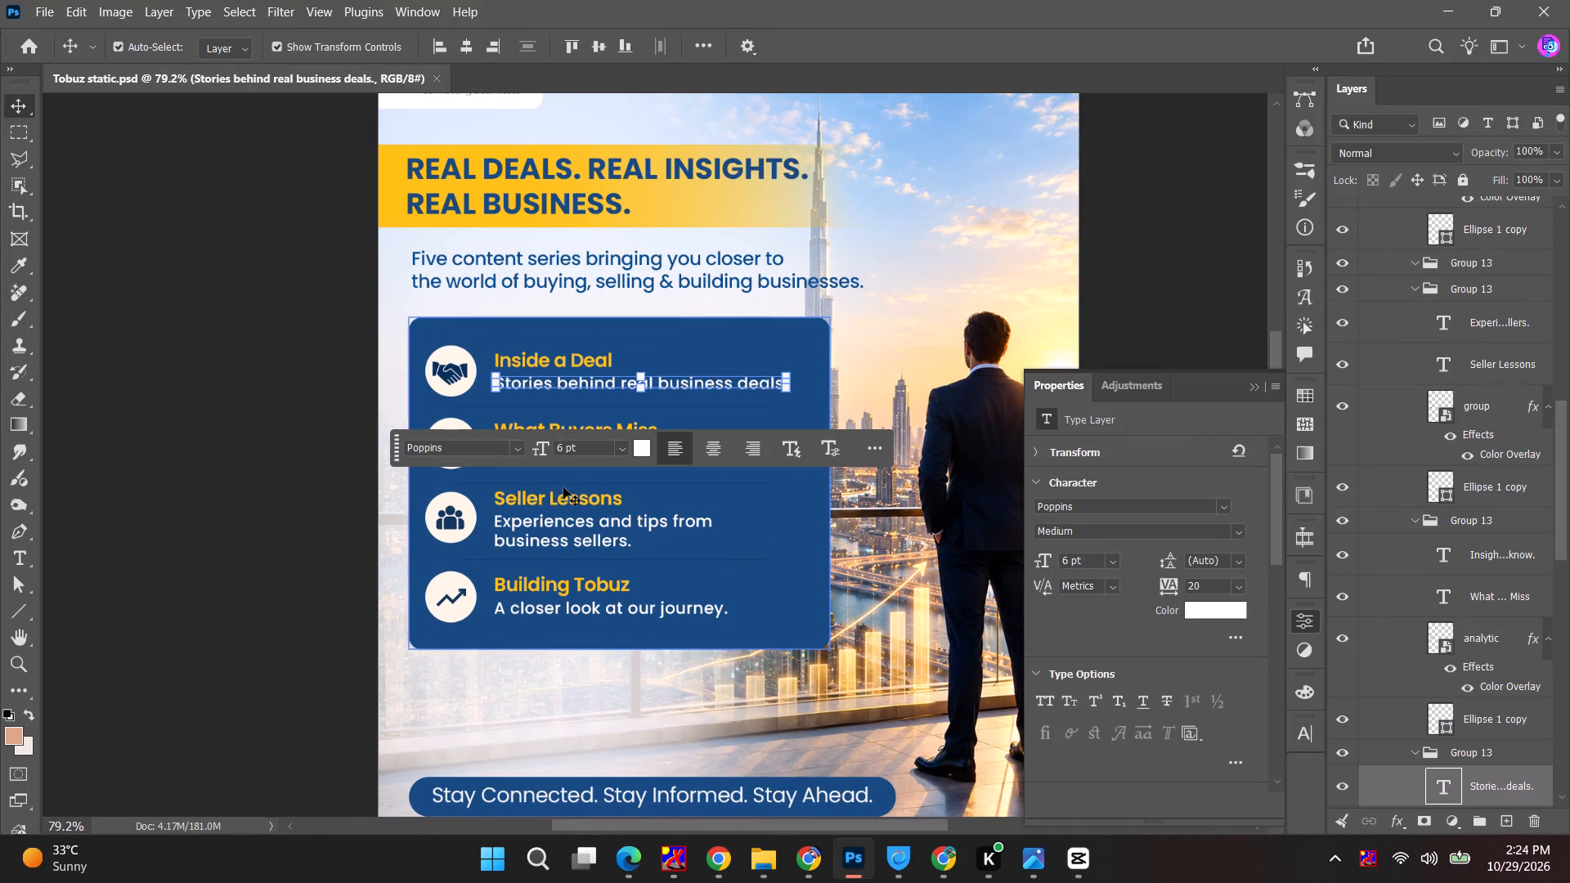
left_click(545, 540, "shift")
left_click(554, 611, "shift")
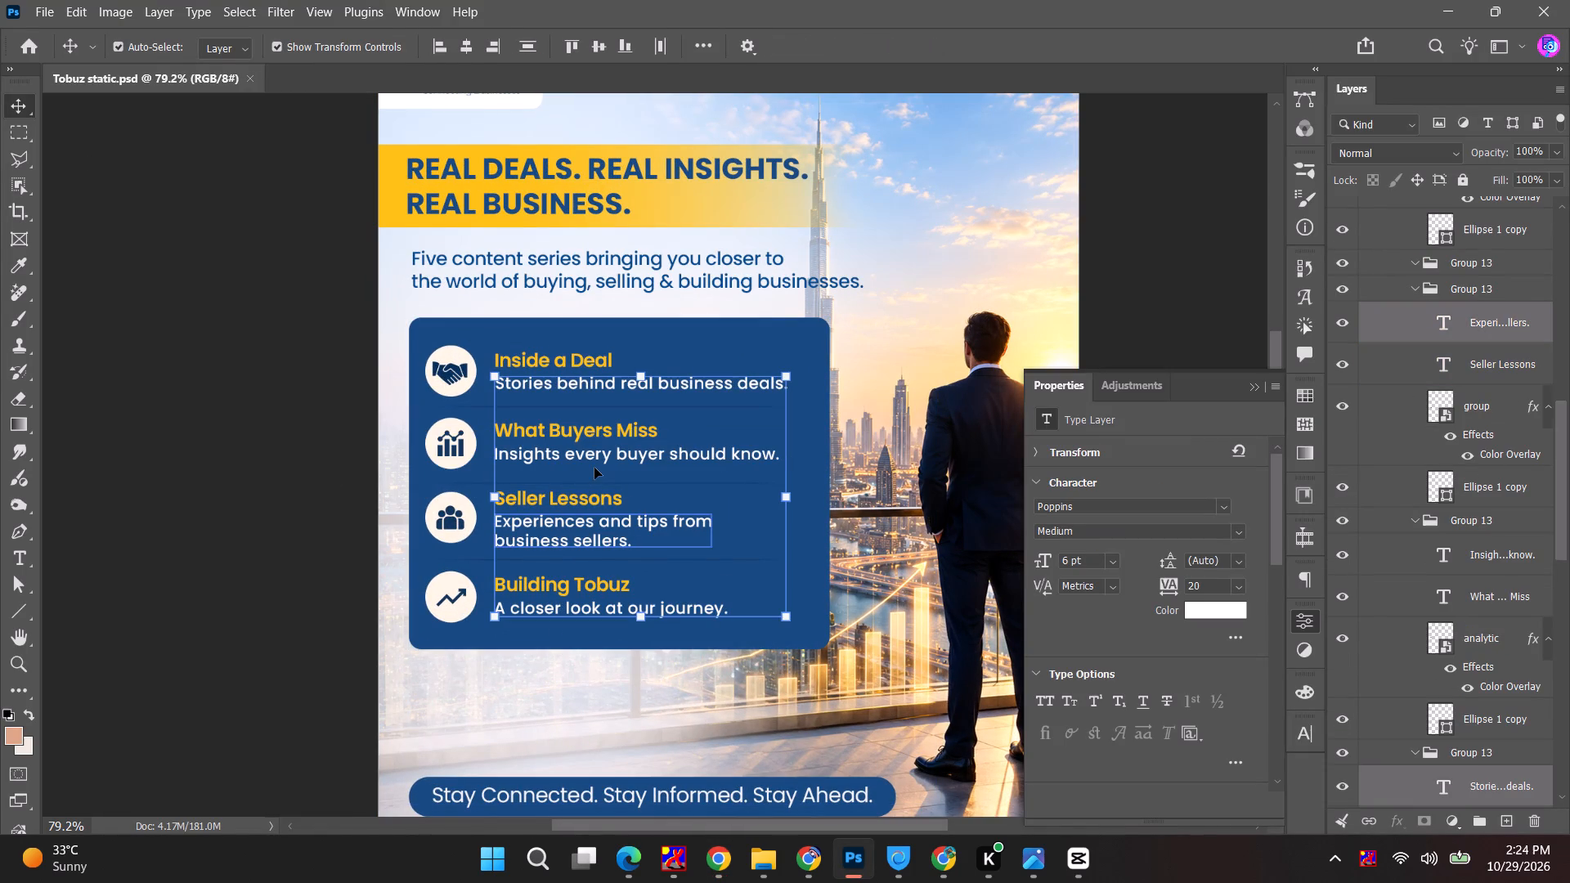
left_click(599, 455, "shift")
key("BackSpace")
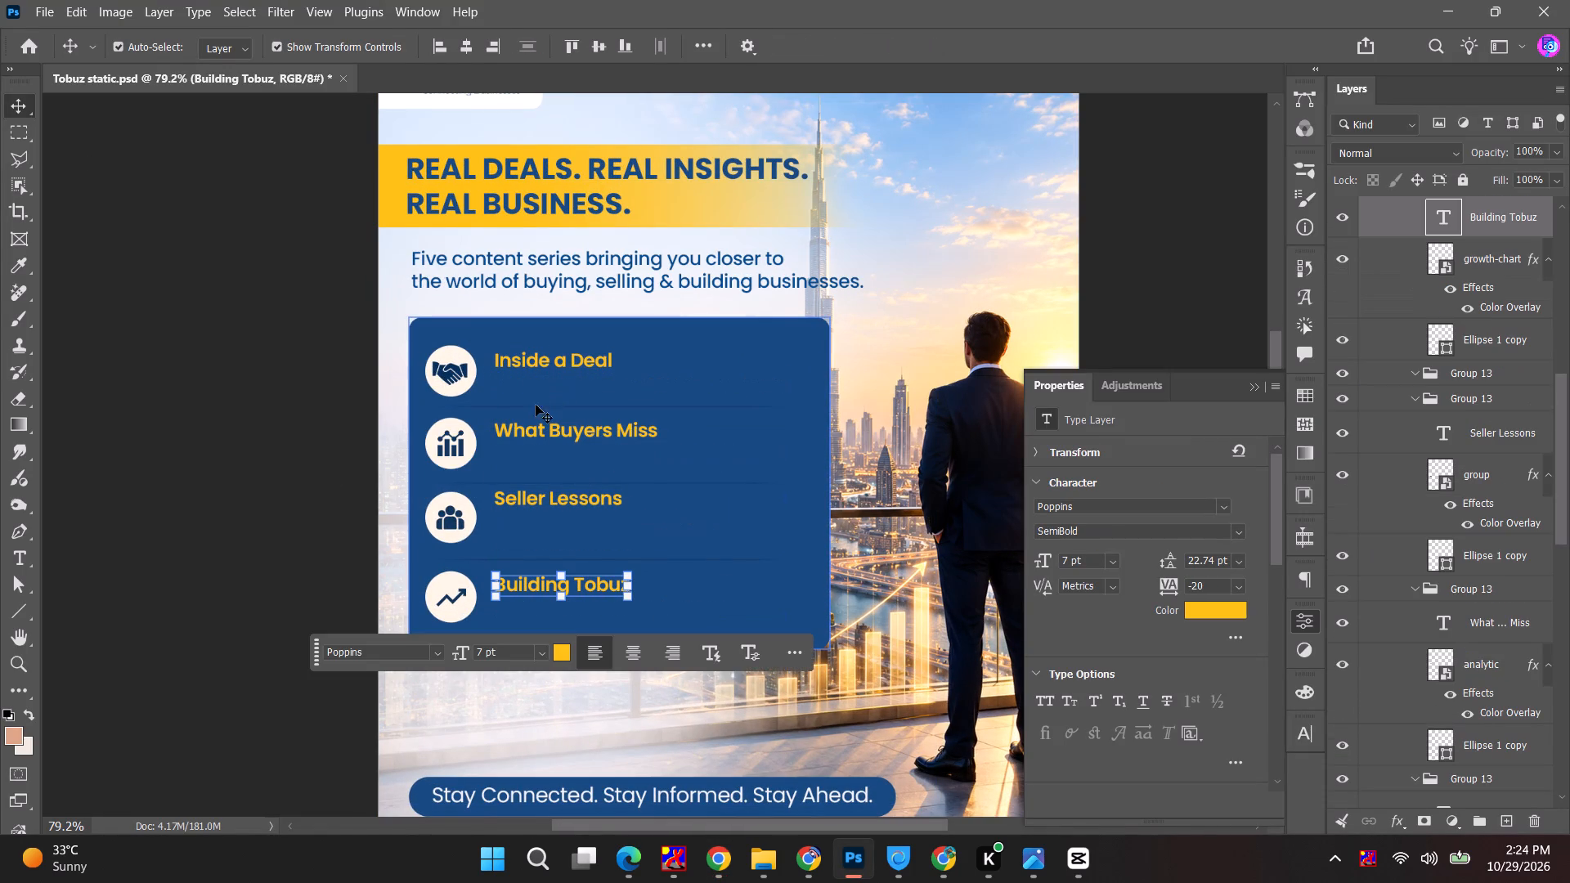
Replace the "Inside a Deal" heading in the Photoshop post with "Business License" copied from the sheet's inclusion list.
left_click(538, 357)
key("alt+Tab")
left_click(755, 263, "alt")
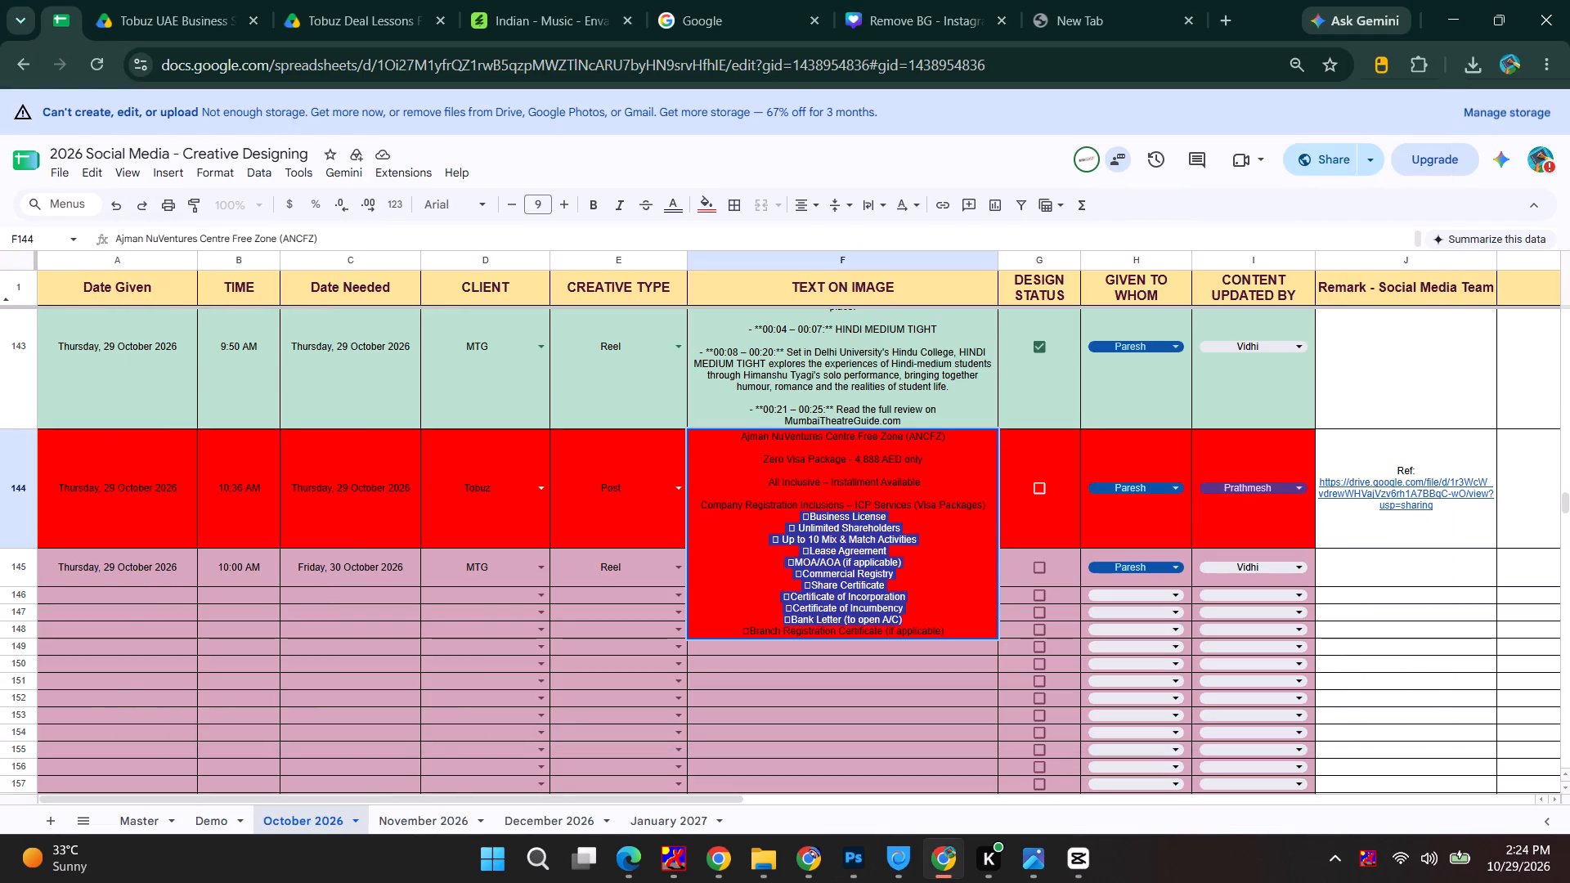
left_click(810, 515)
left_click_drag(810, 515, 908, 515)
key("ctrl+c")
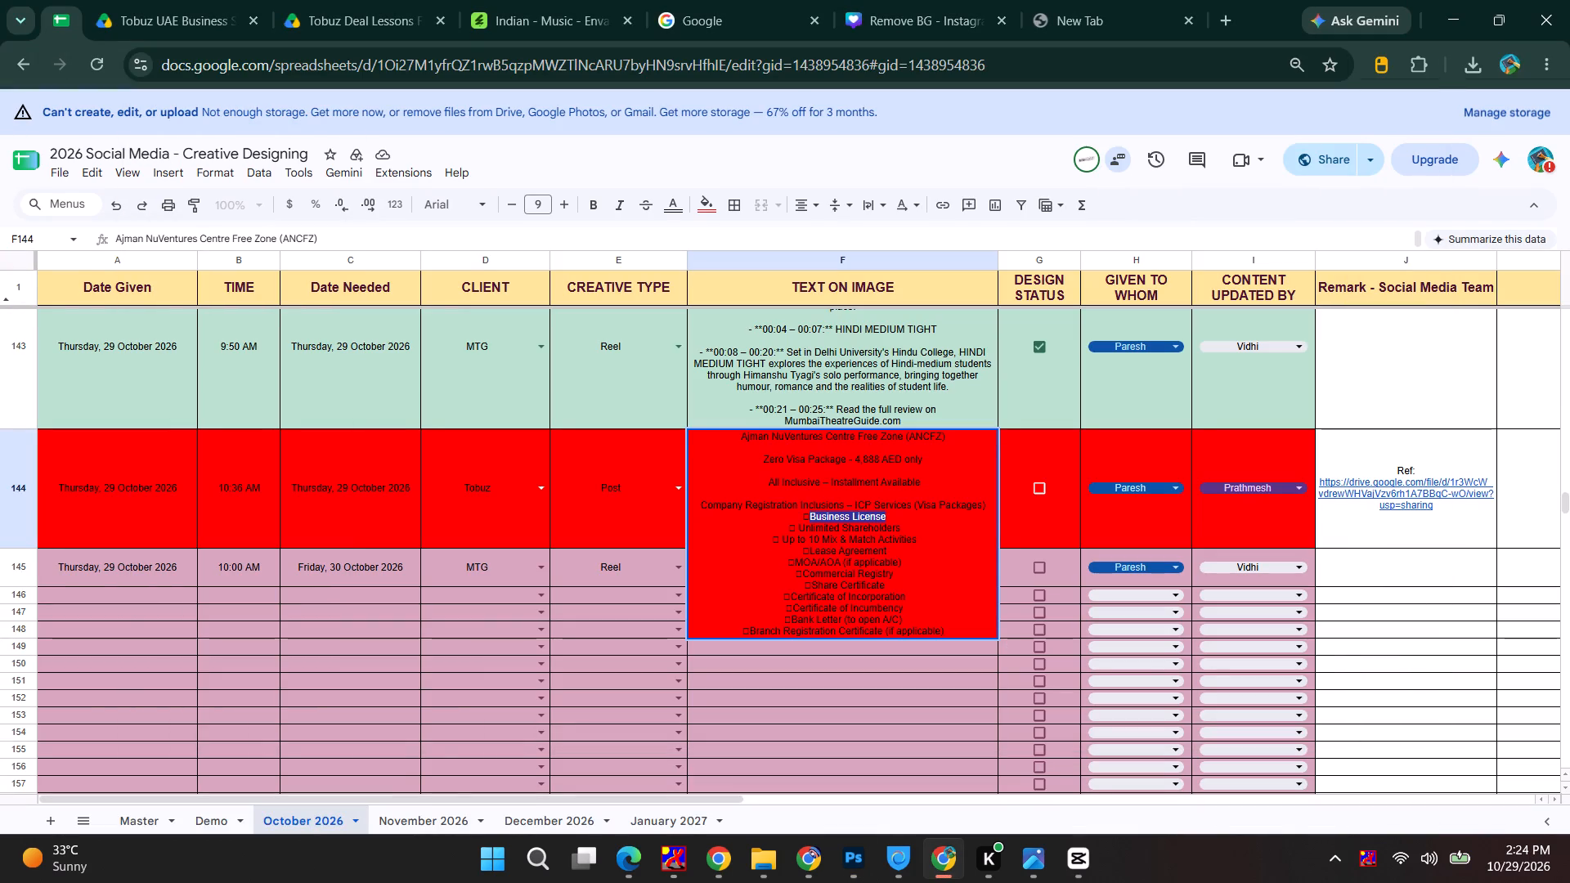
key("alt+Tab")
double_click(560, 360)
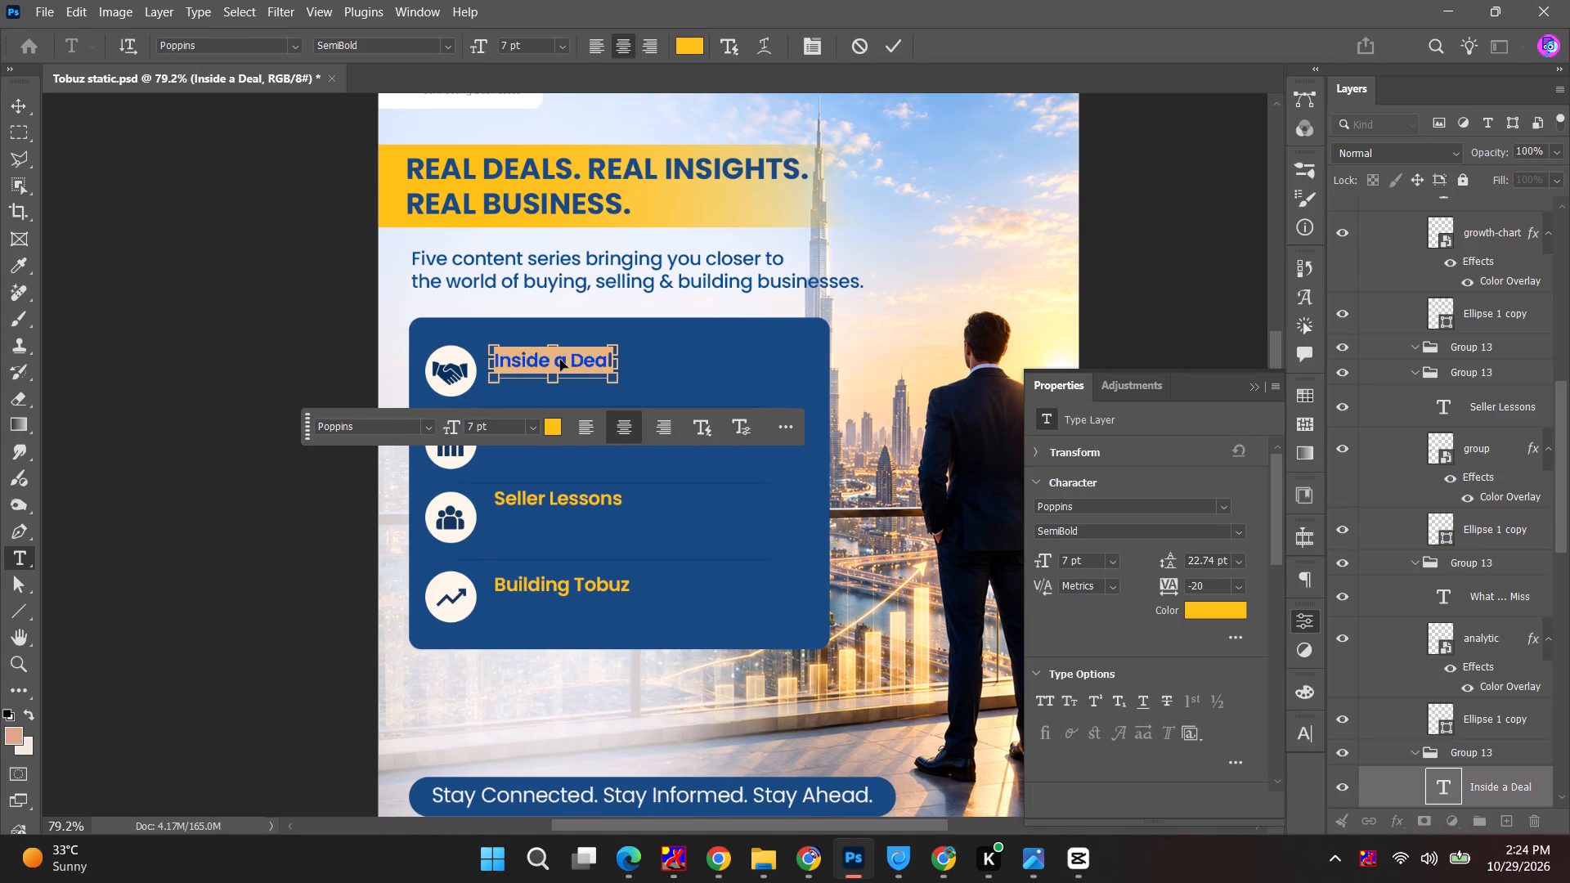
key("ctrl+v")
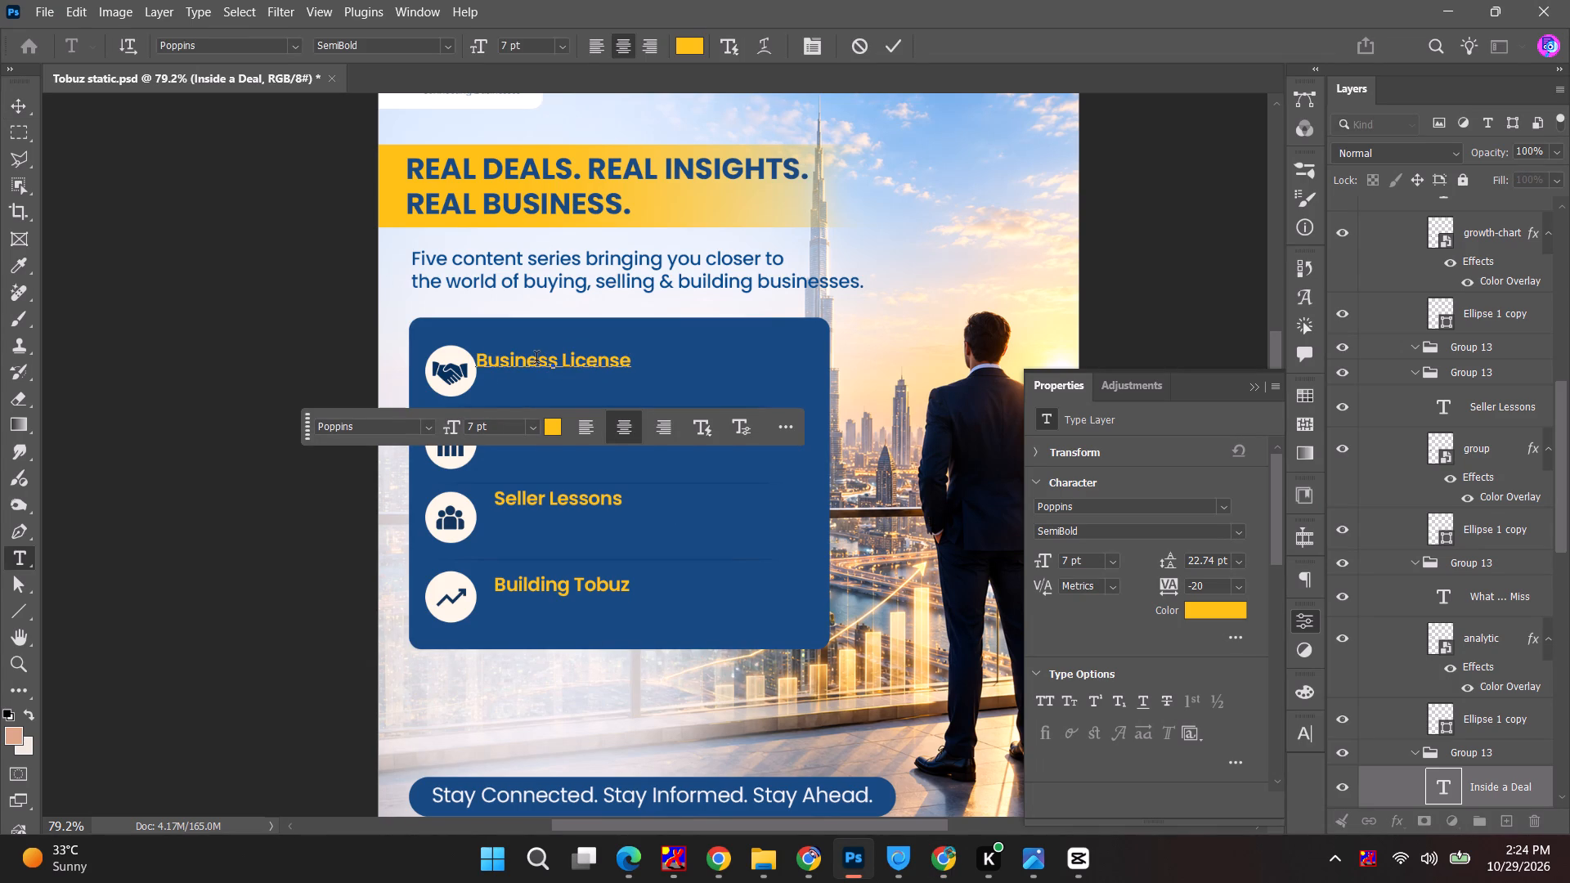
Left-align the "Business License" text and move it back beside the handshake icon.
left_click(583, 45)
key("ctrl+a")
left_click(593, 45)
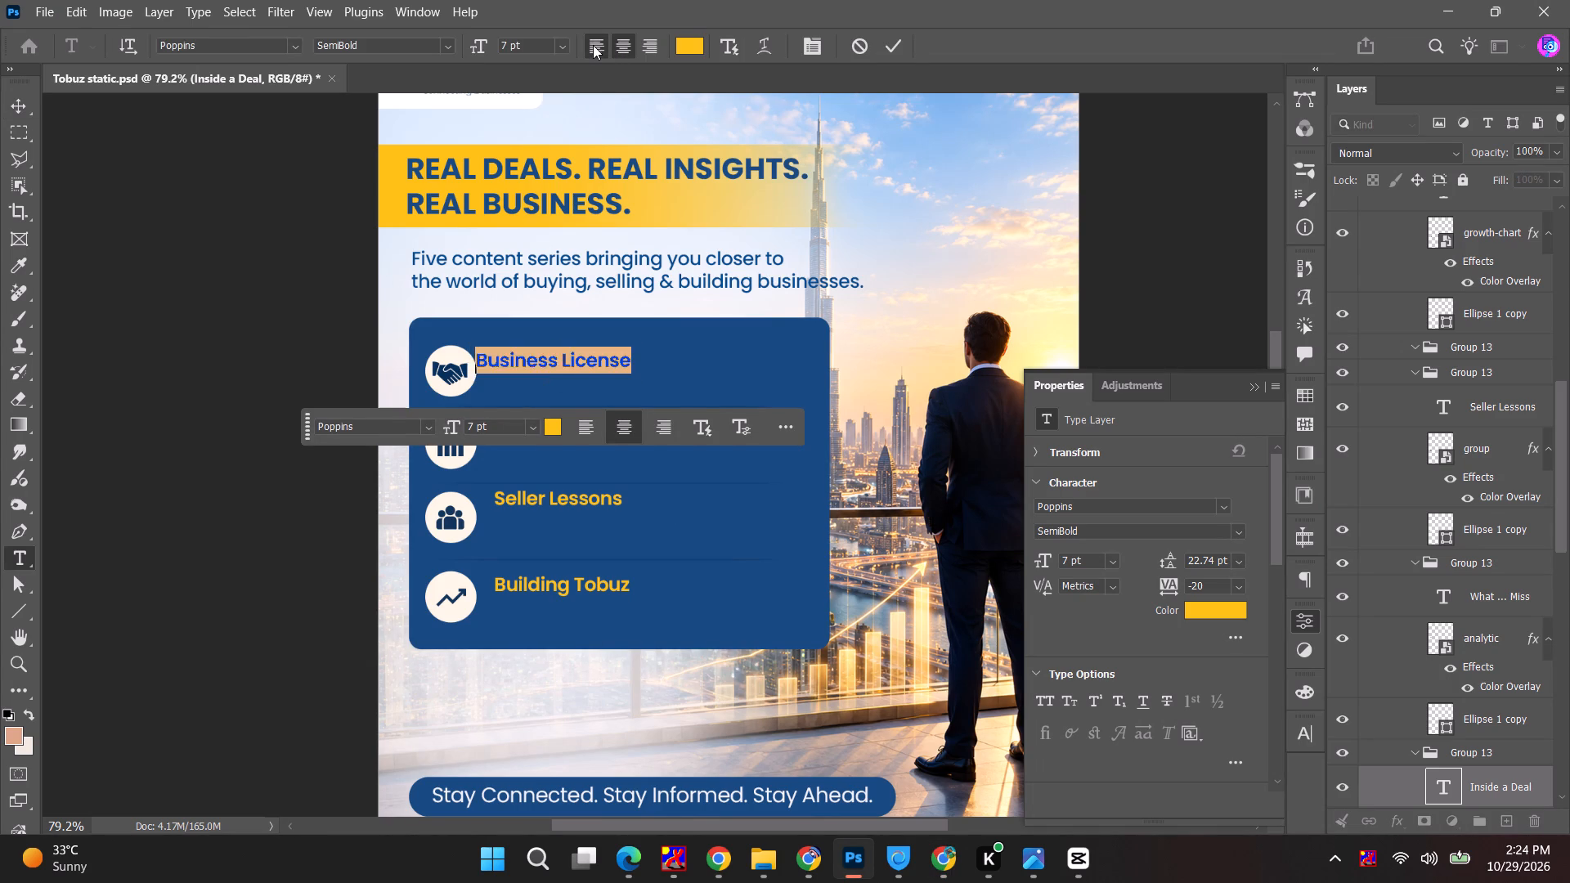
key("Escape")
left_click(177, 242)
scroll(546, 357, "up", 3, "alt")
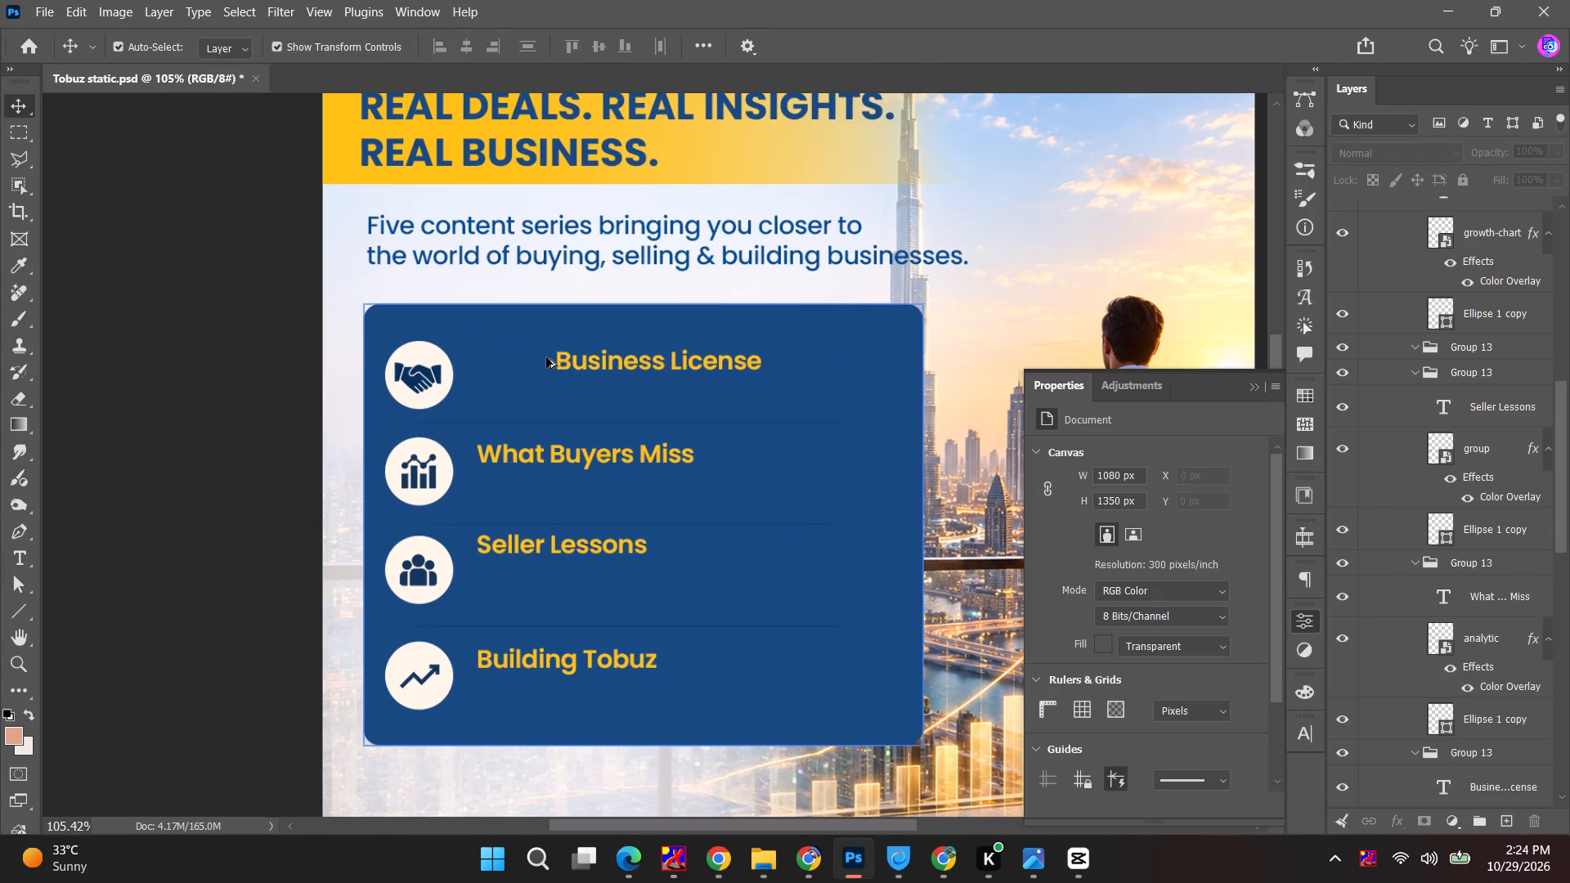
left_click_drag(572, 357, 496, 357)
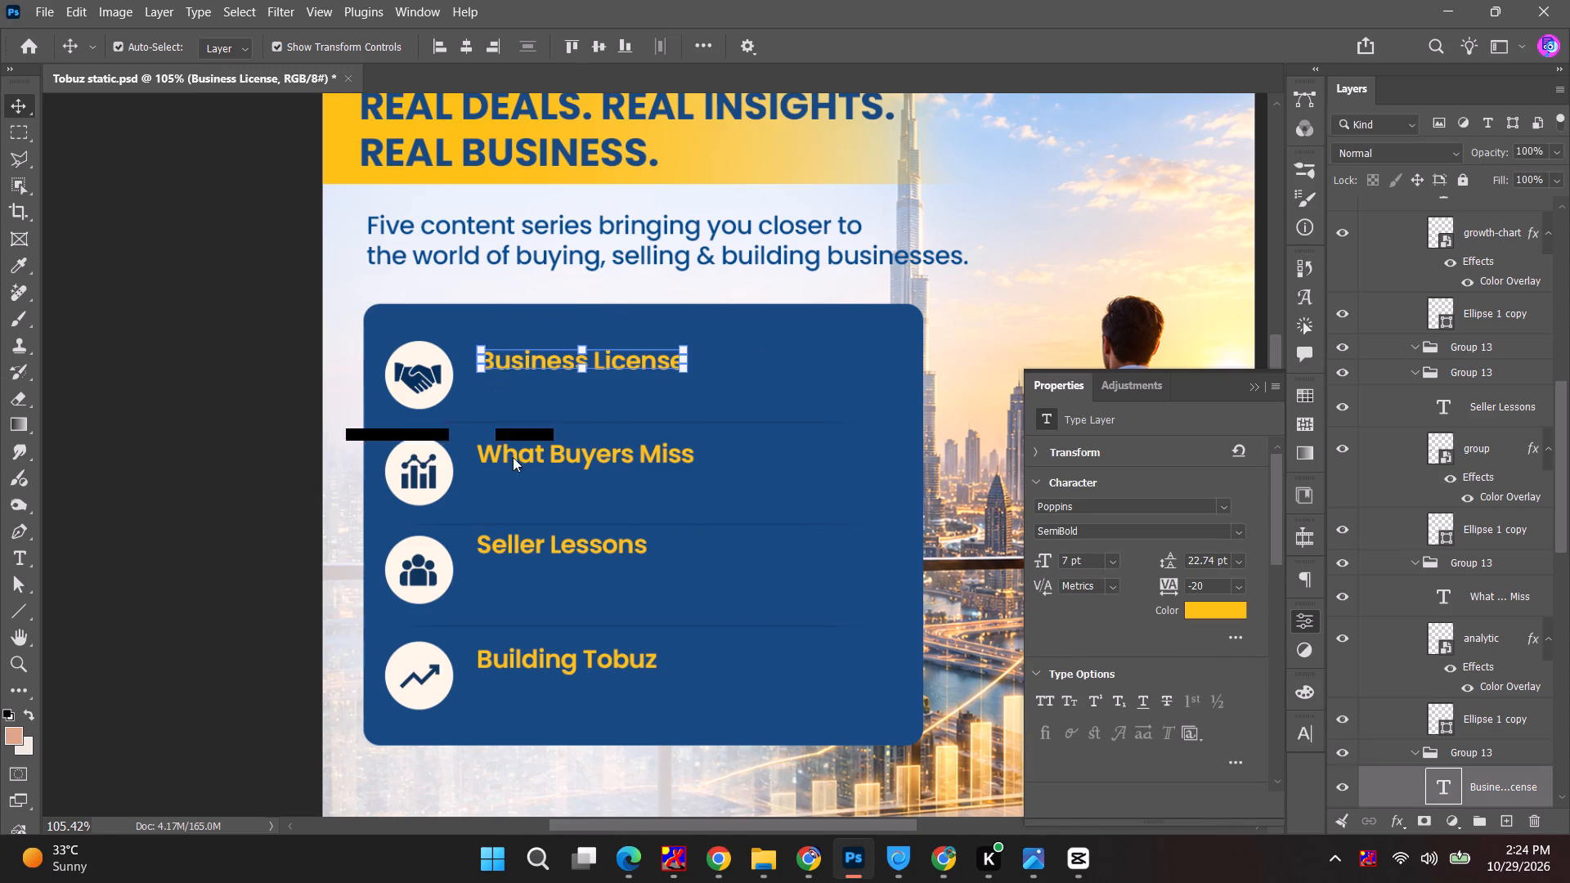
Delete the "What Buyers Miss", "Seller Lessons" and "Building Tobuz" headings from the blue box.
left_click(515, 460)
left_click(544, 551, "shift")
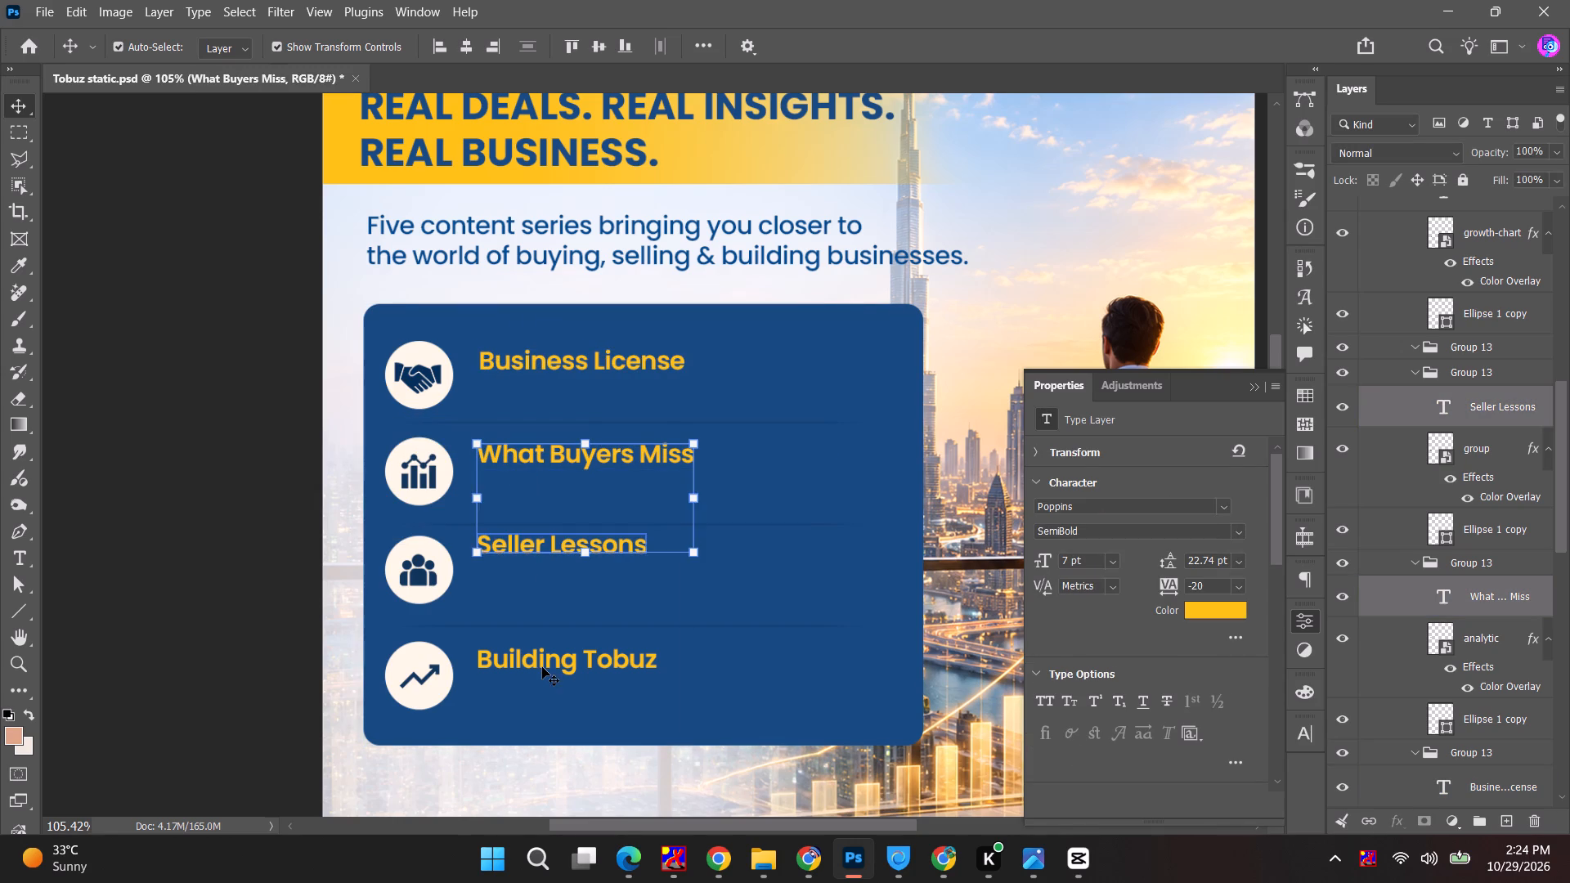
left_click(541, 665, "shift")
key("BackSpace")
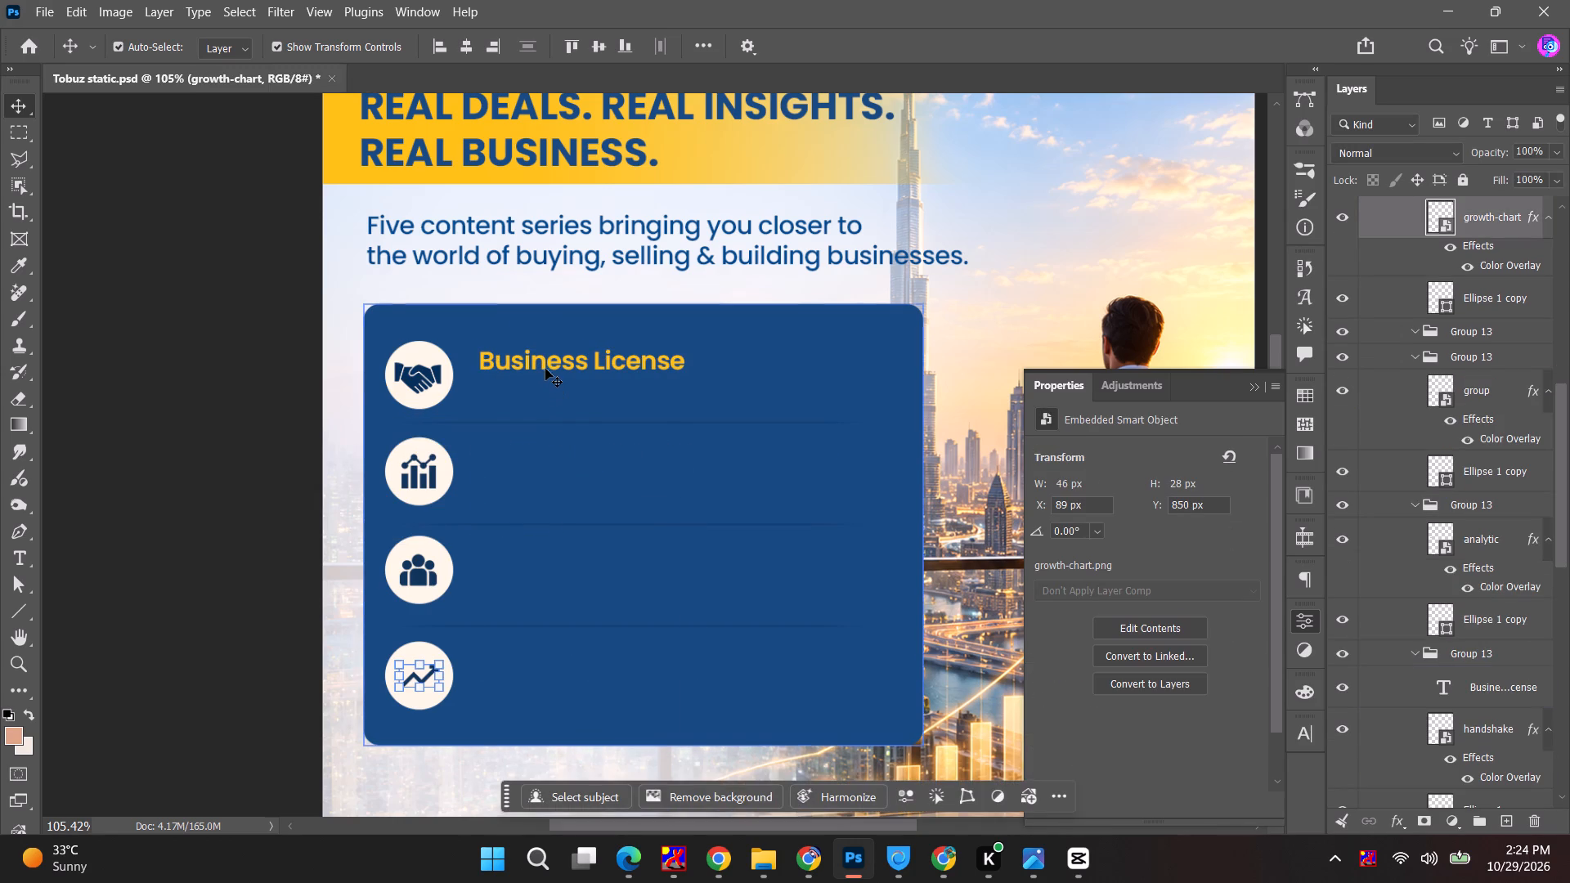
Duplicate the "Business License" line just below itself and replace the copy's text with "Unlimited Shareholders" from the sheet.
left_click(545, 369)
key("alt+Tab")
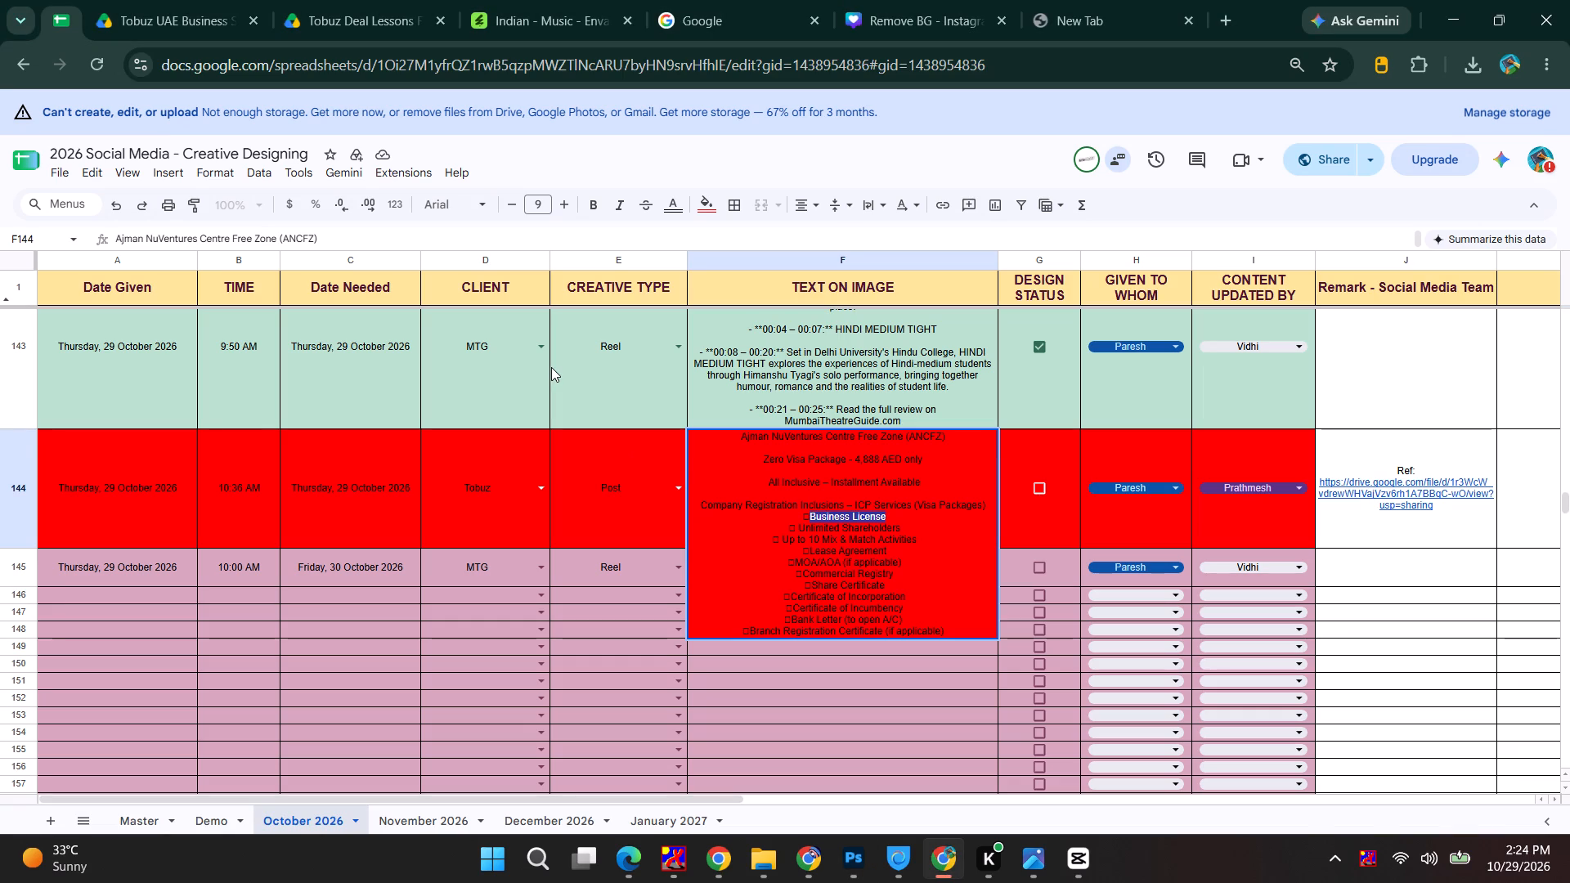
left_click_drag(797, 527, 907, 527)
key("ctrl+c")
key("alt+Tab")
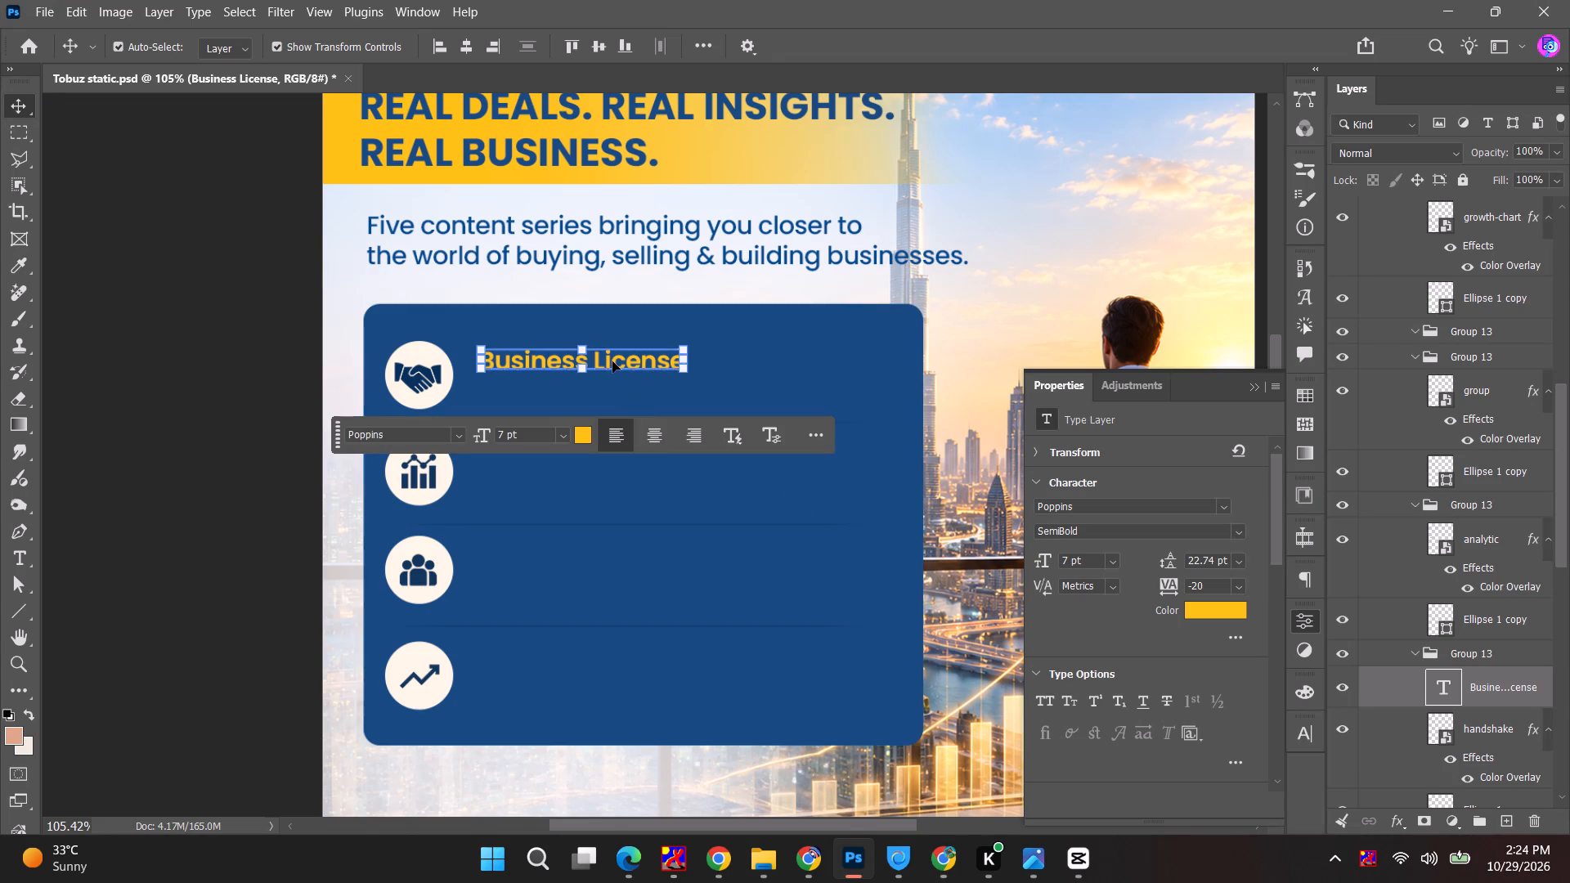
left_click_drag(614, 360, 615, 397, "alt")
double_click(615, 397, "shift")
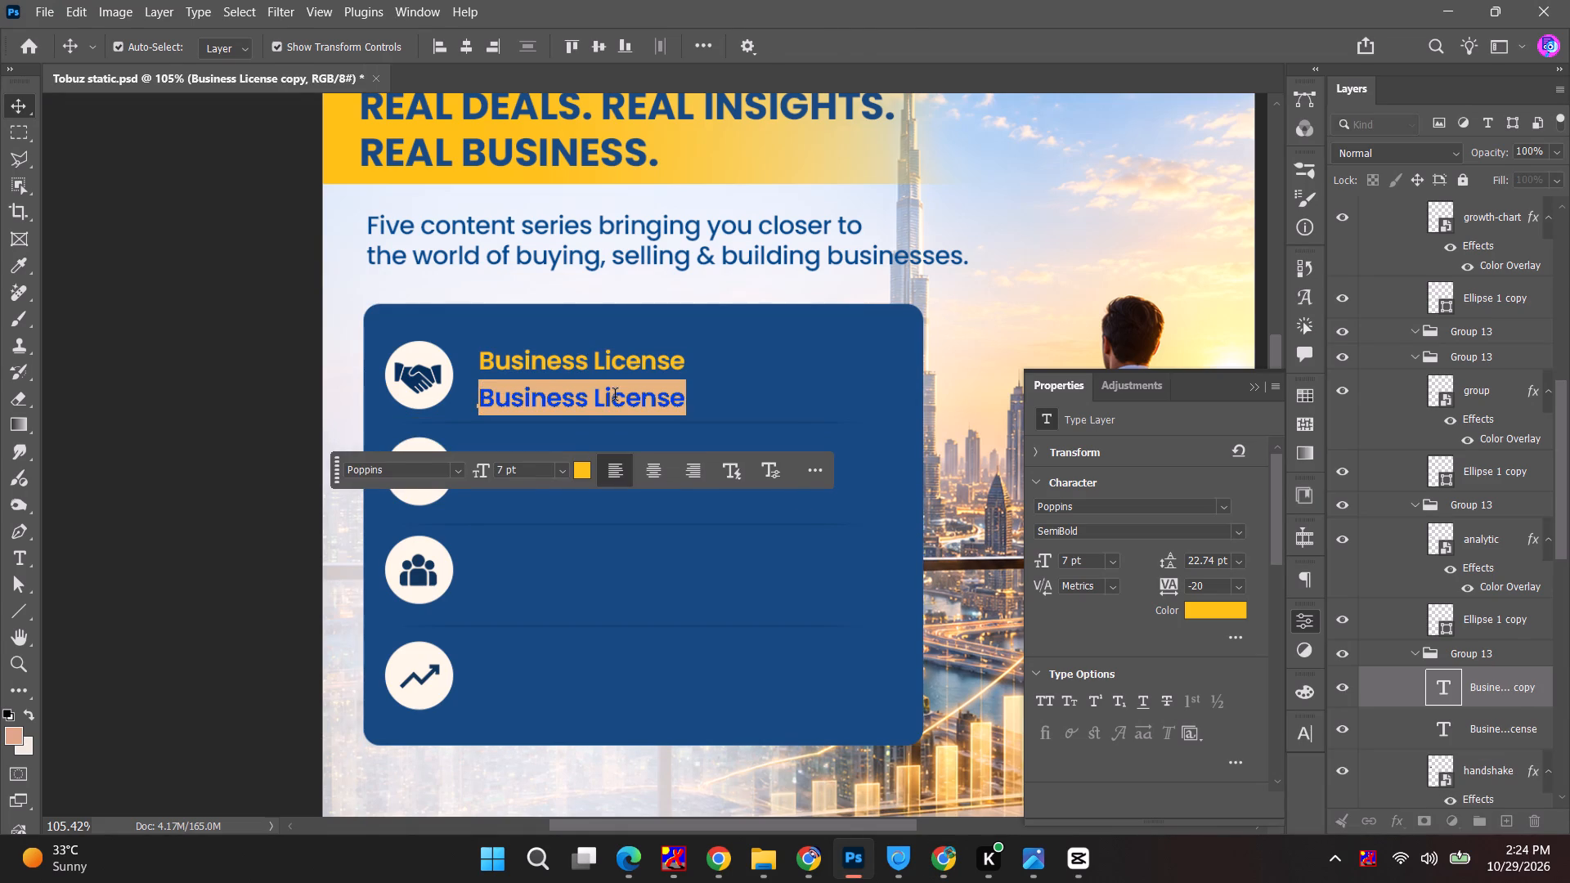
key("ctrl+v")
key("alt+Tab")
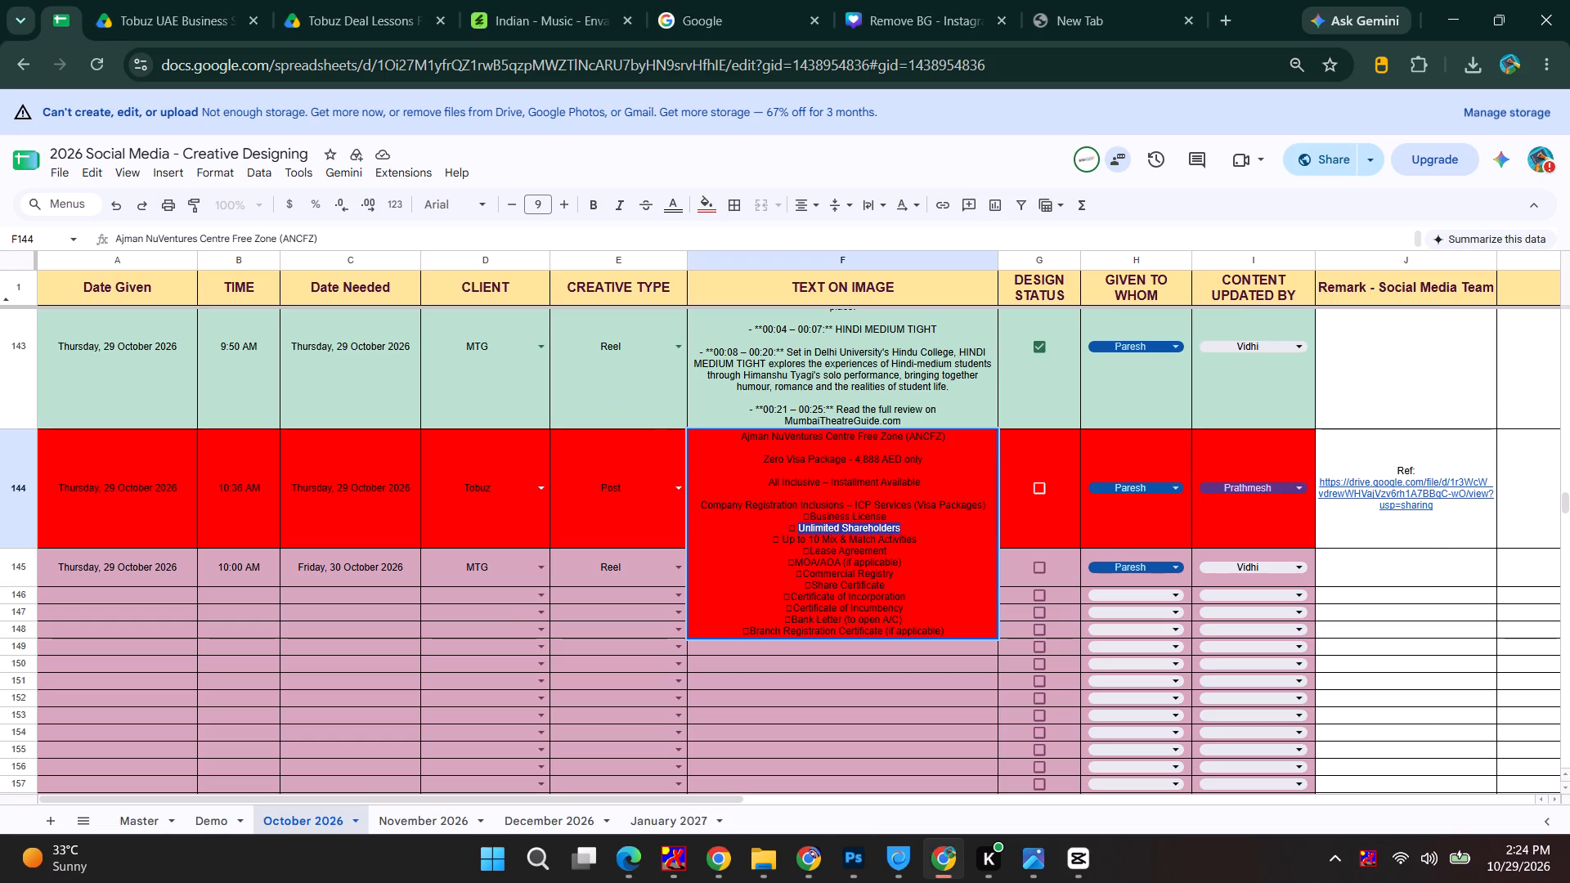
key("alt+Tab")
left_click(904, 40)
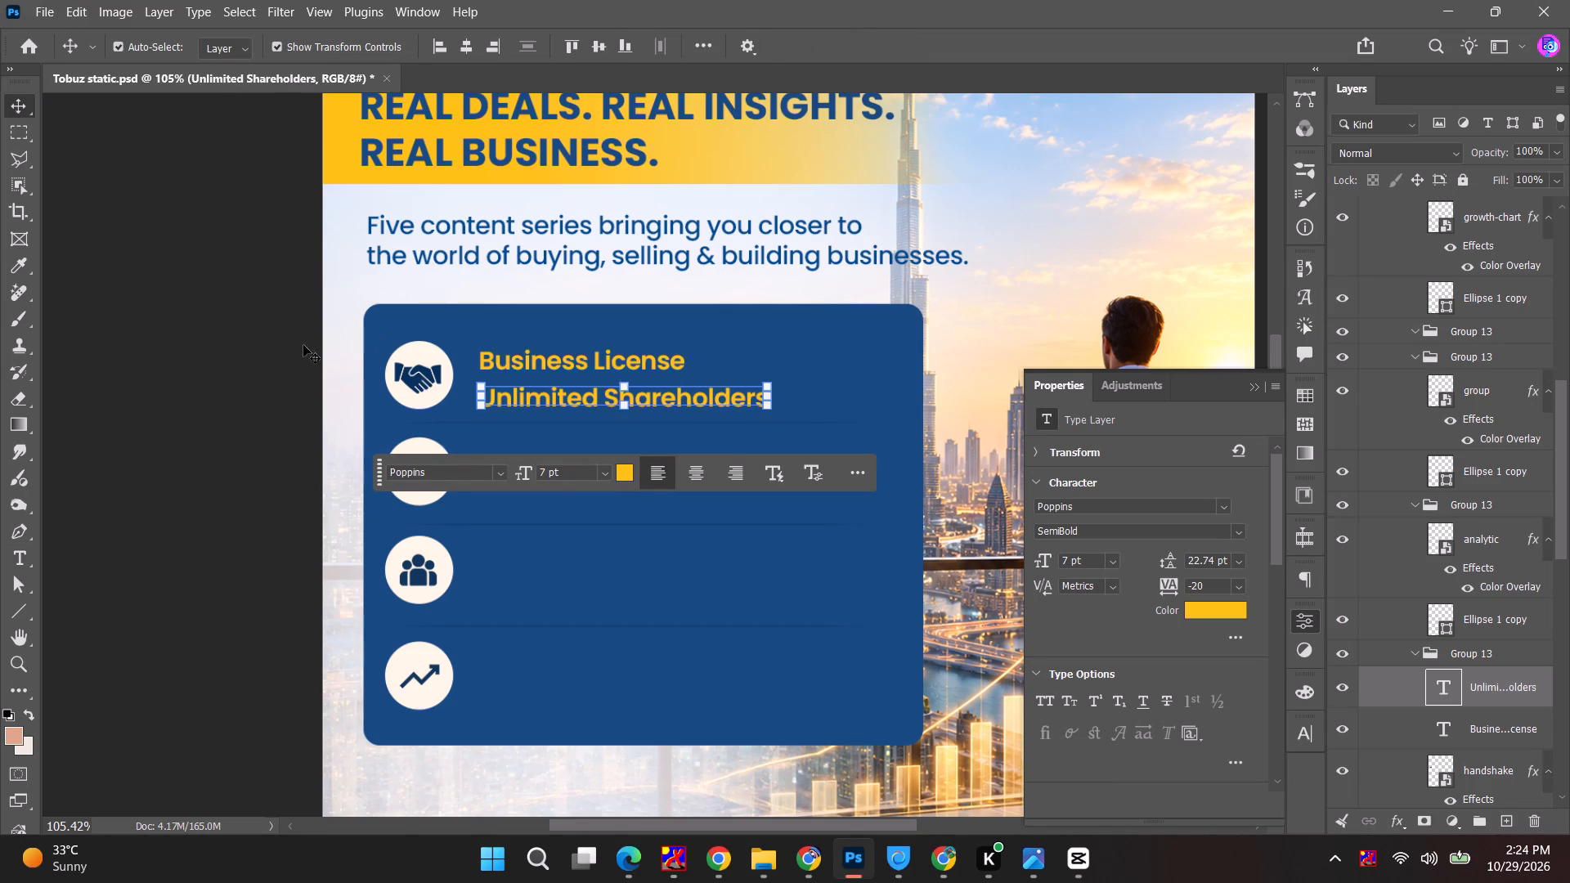
left_click(258, 337)
Duplicate the "Unlimited Shareholders" line below it and replace the copy's text with "Up to 10 Mix & Match Activities" from the sheet.
key("alt+Tab")
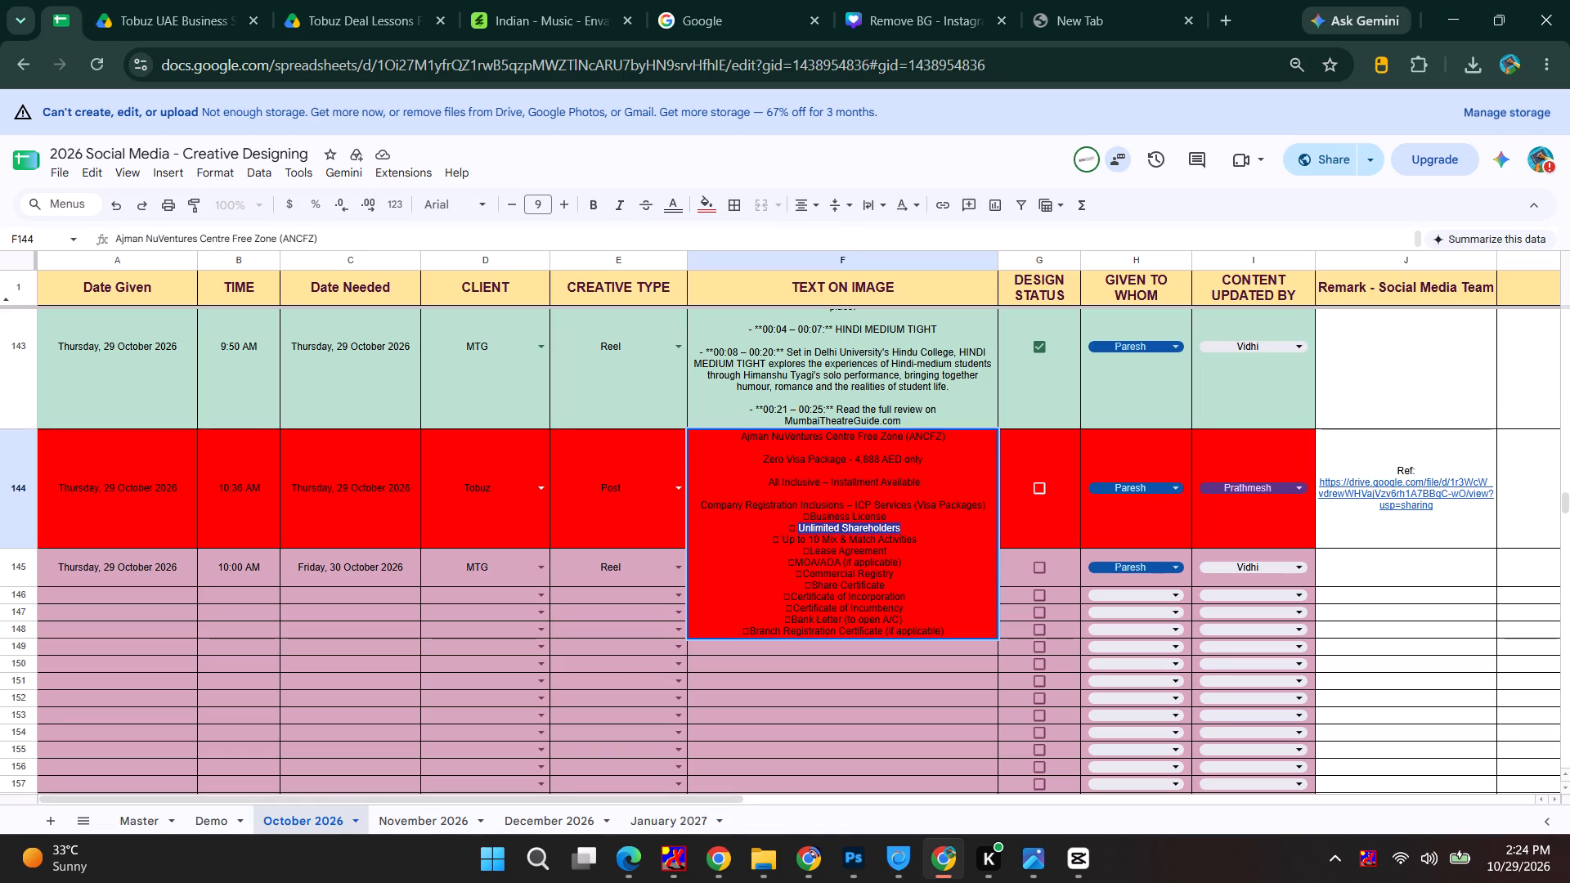
left_click_drag(783, 542, 933, 540)
key("ctrl+c")
key("alt+Tab")
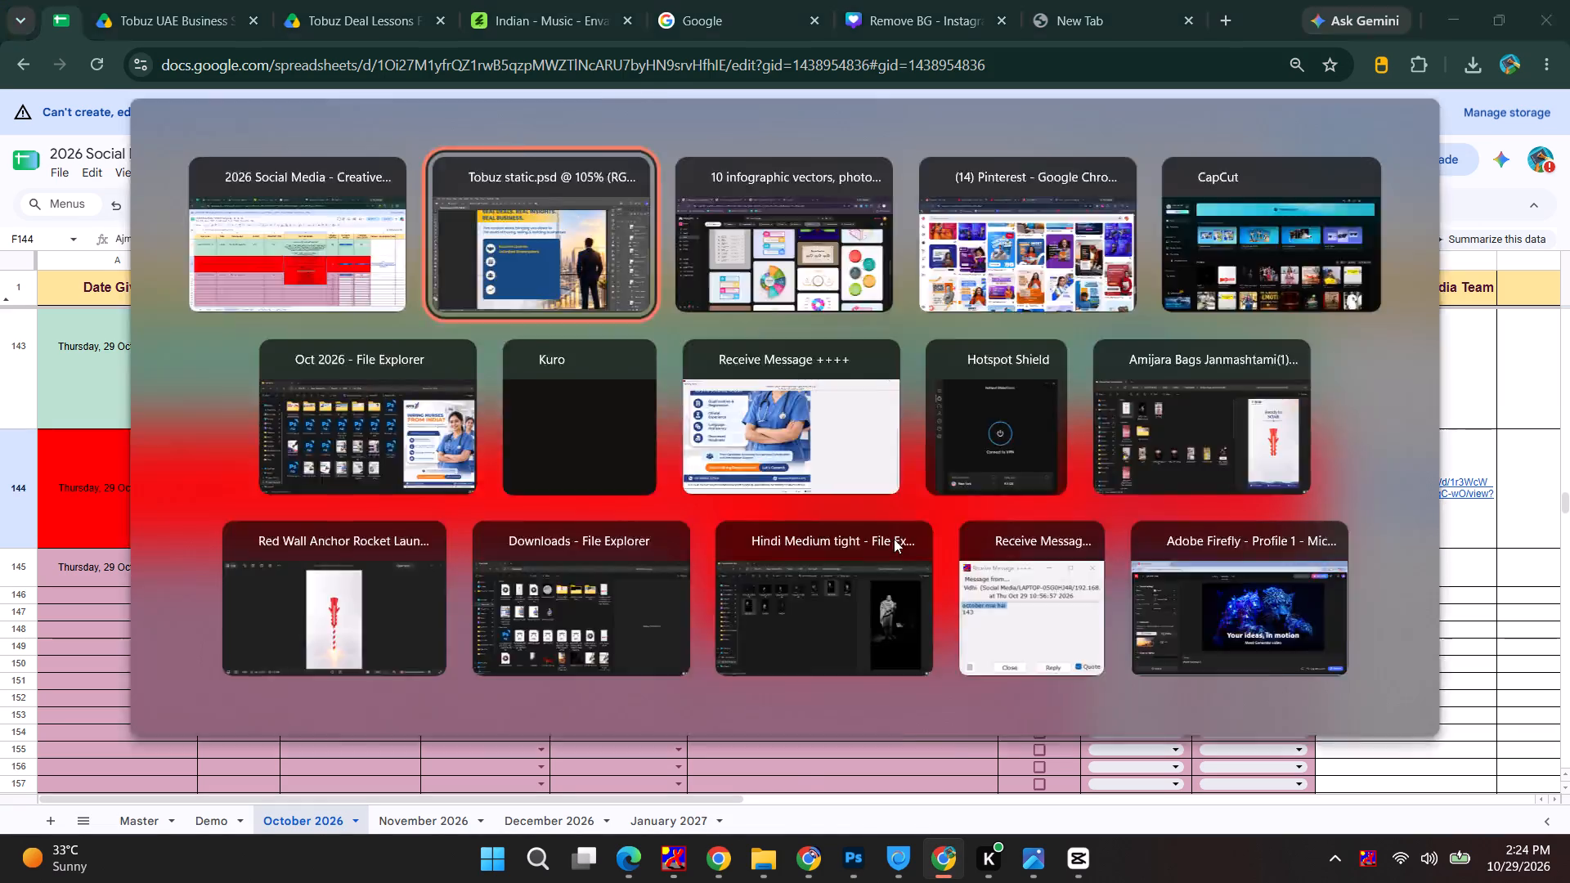
left_click(598, 407)
left_click_drag(635, 406, 638, 455, "alt")
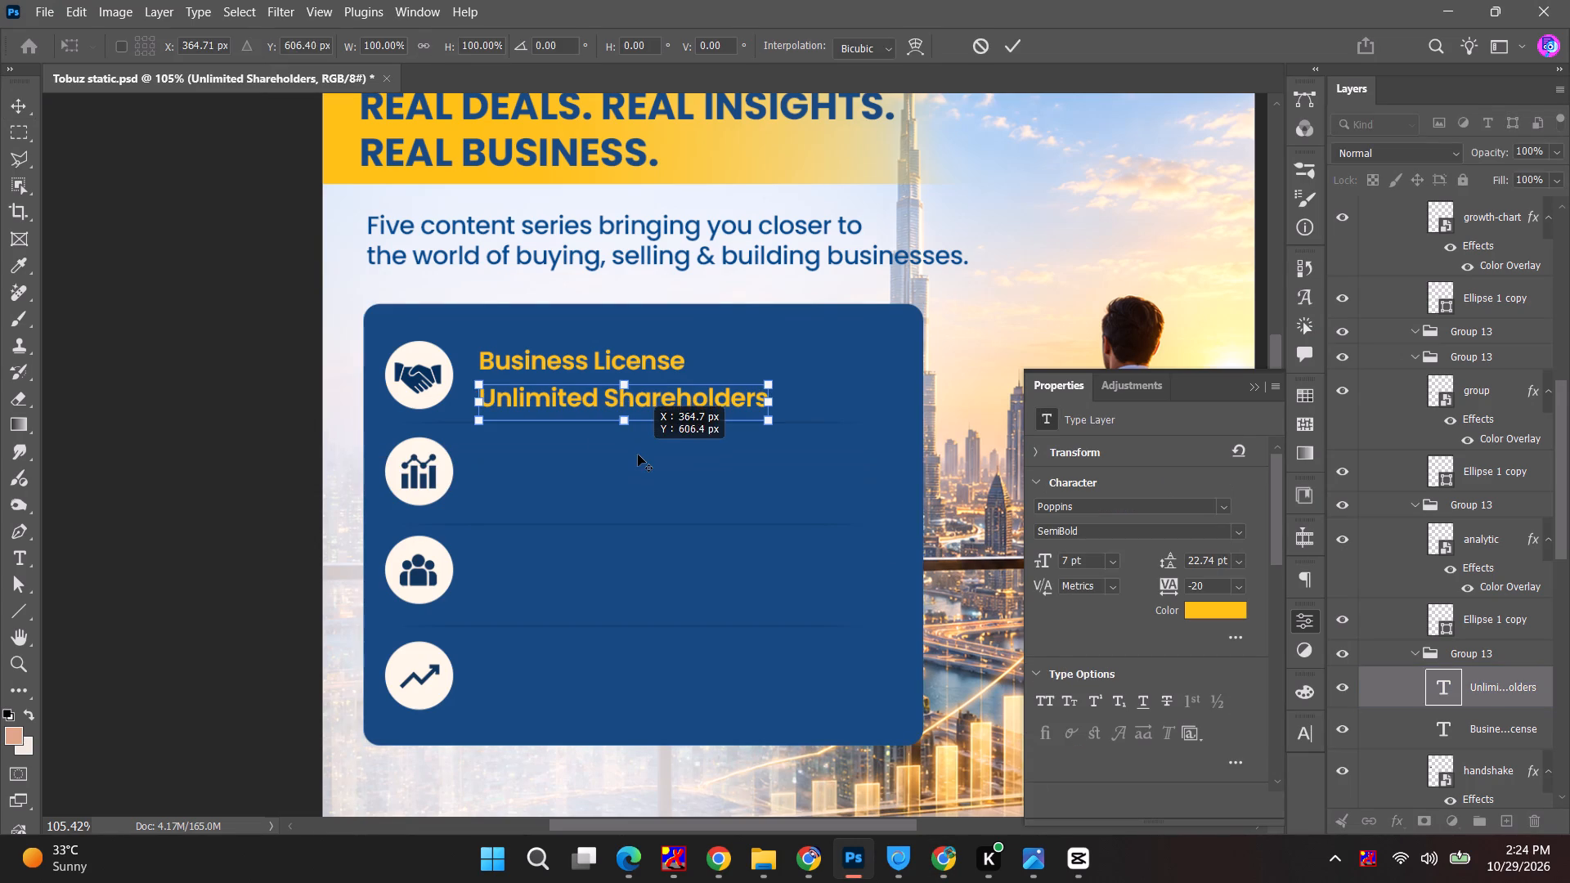
left_click_drag(638, 455, 639, 459, "alt")
key("Escape")
left_click_drag(666, 405, 669, 462, "alt")
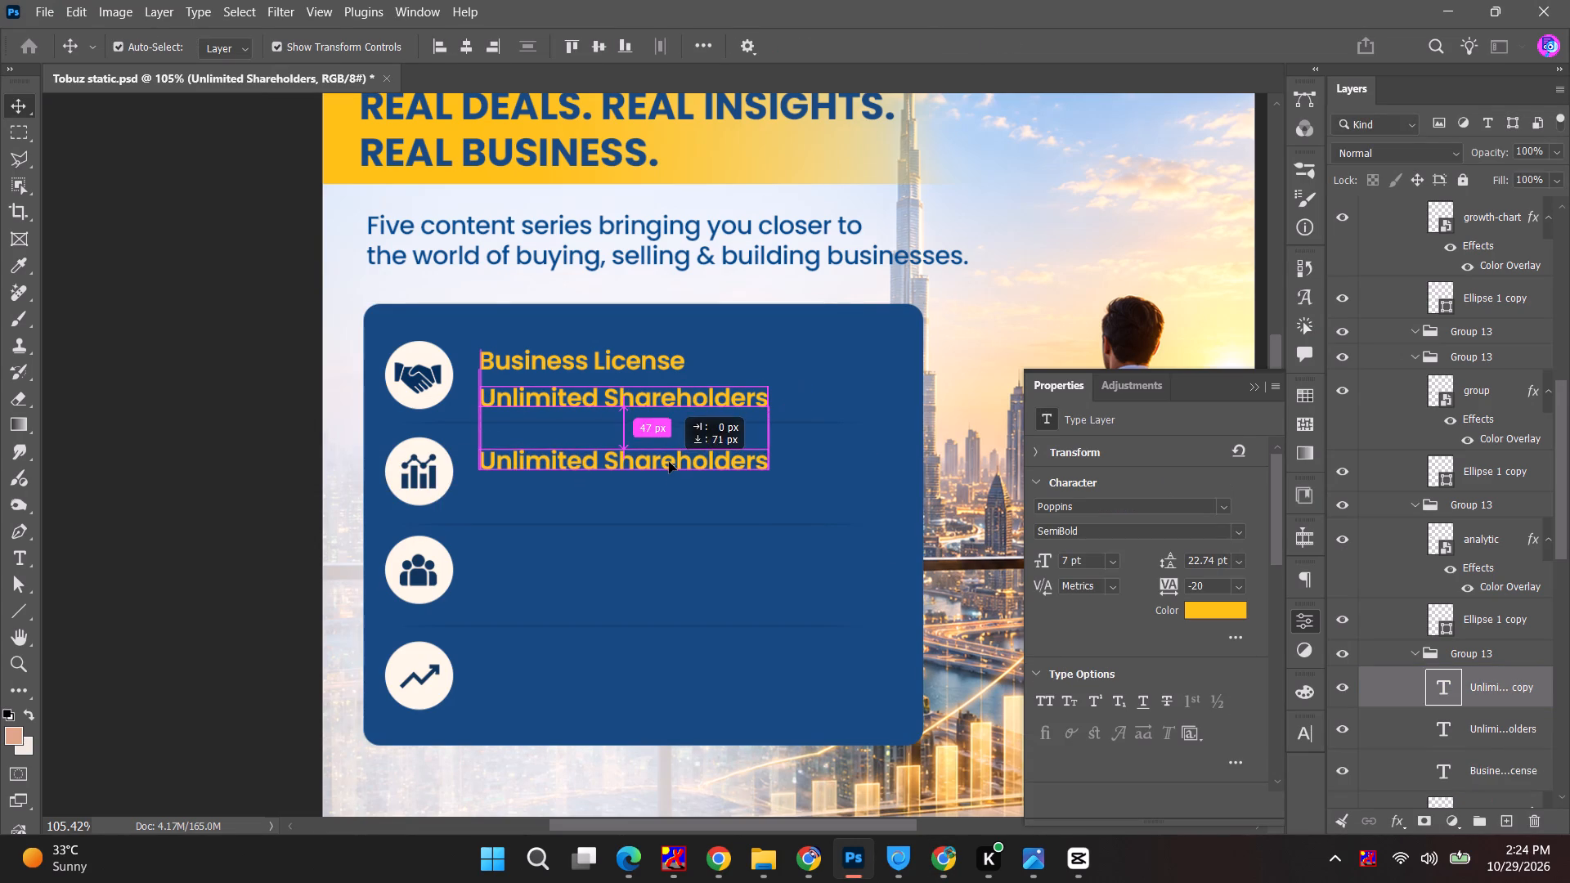
left_click_drag(669, 462, 671, 453, "alt")
double_click(671, 453)
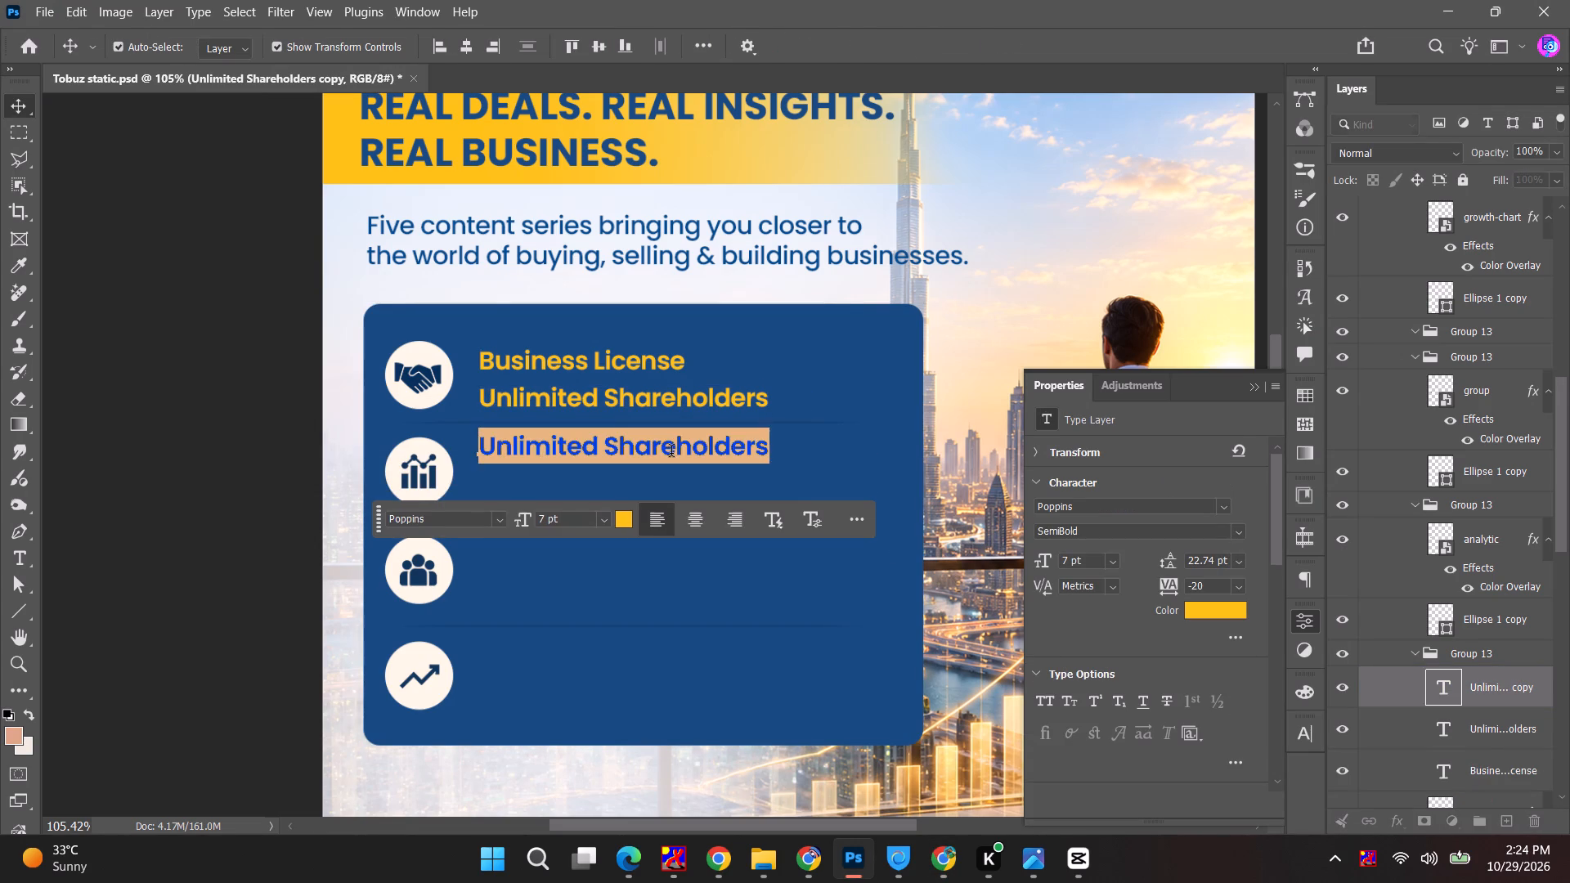
key("ctrl+v")
key("Escape")
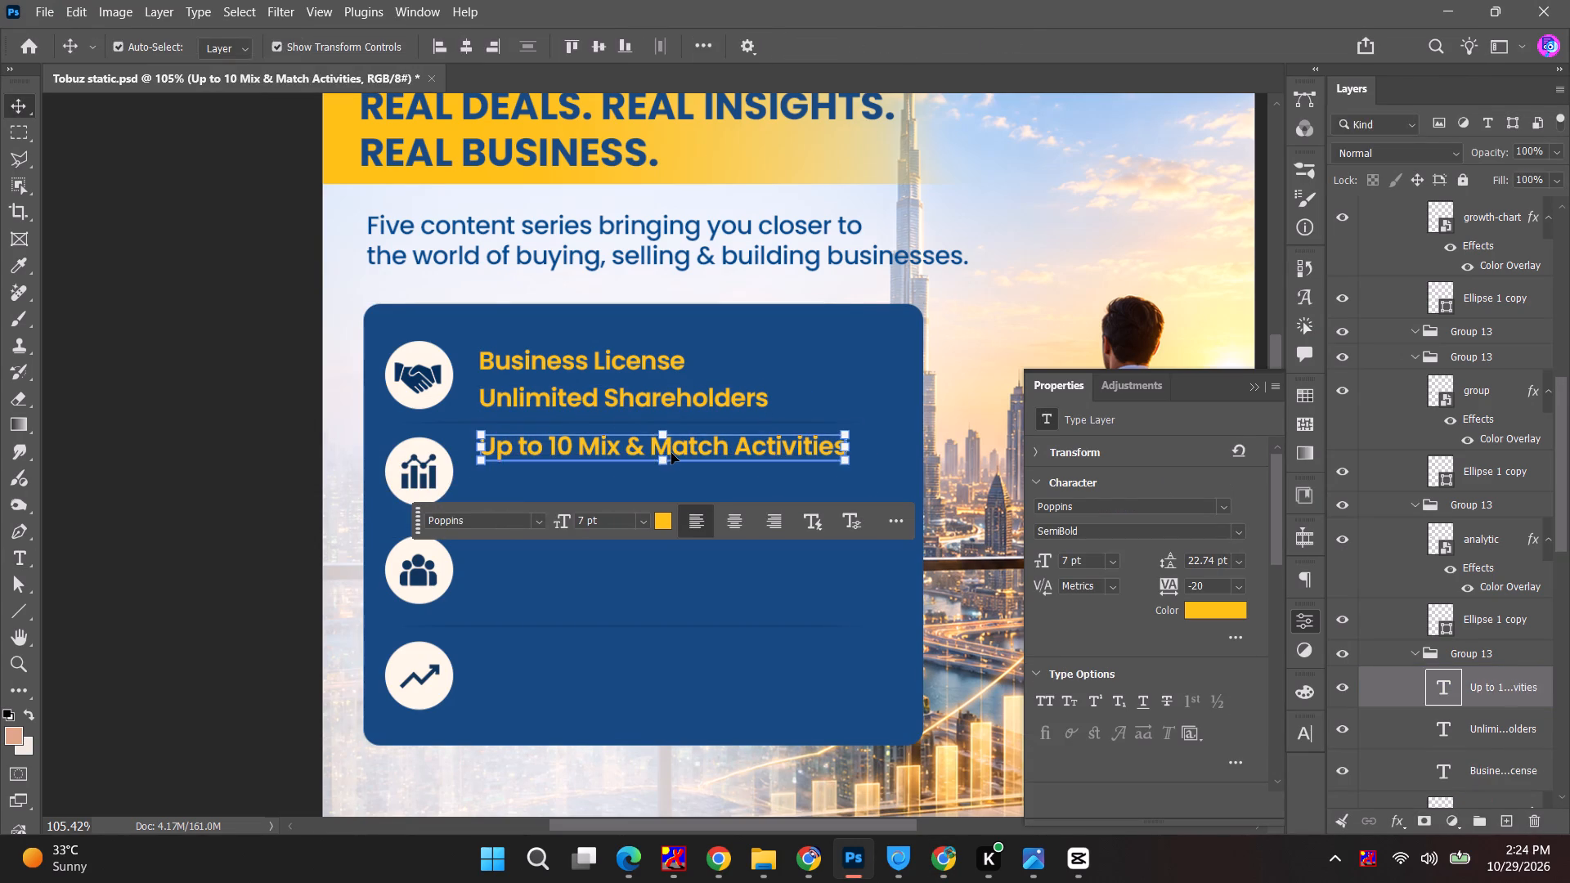
Copy "Lease Agreement" from the sheet's inclusion list and return to the Photoshop post.
key("alt+Tab")
left_click_drag(808, 549, 822, 549)
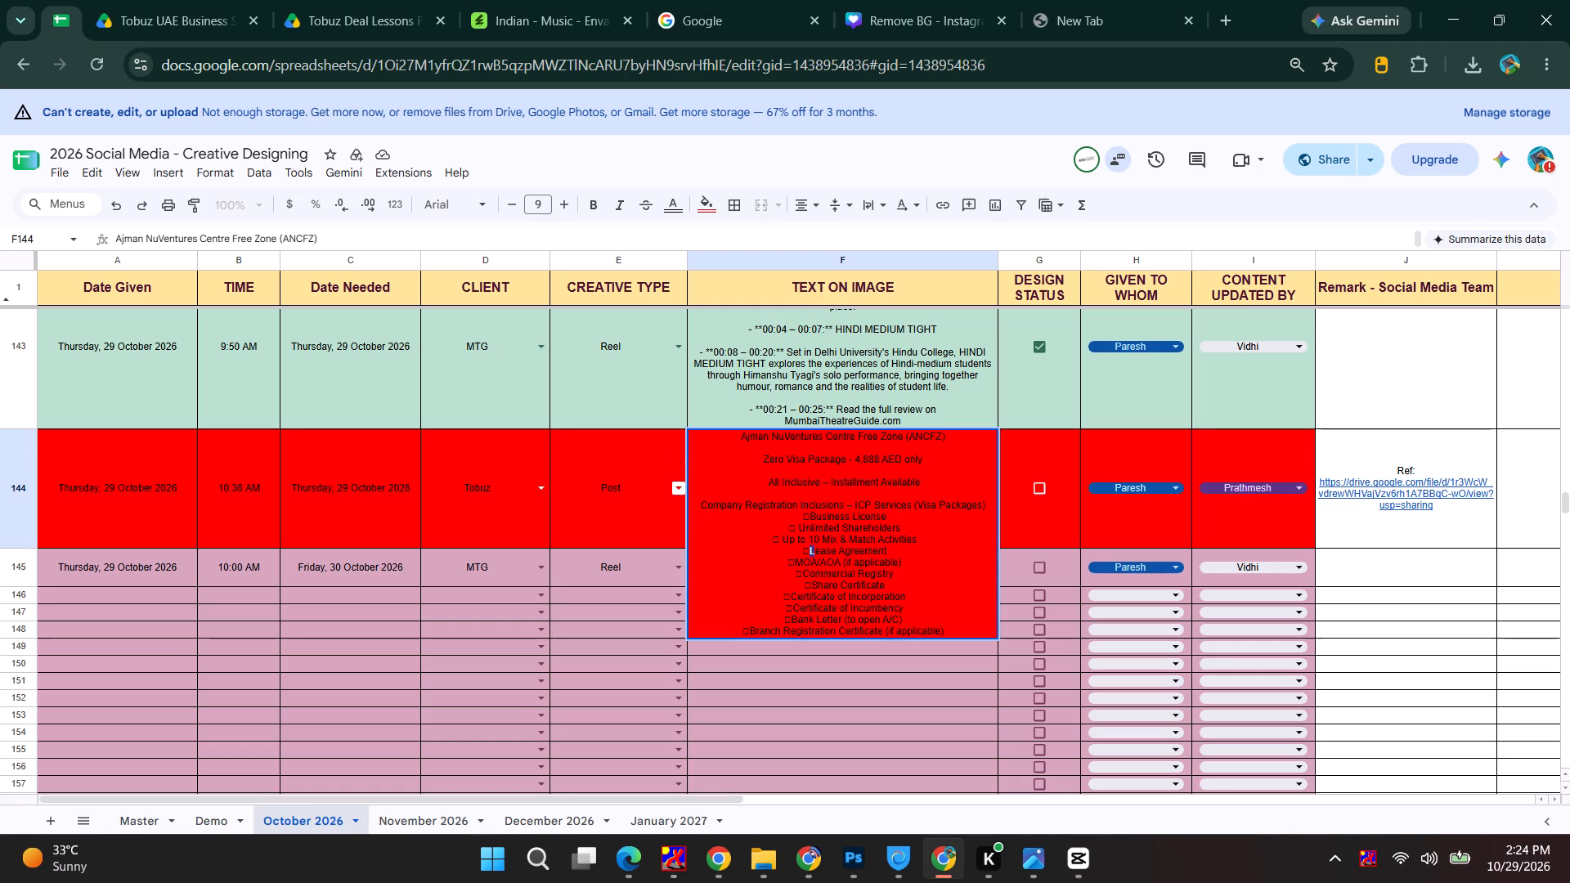
left_click_drag(822, 549, 894, 549)
key("ctrl+c")
key("alt+Tab")
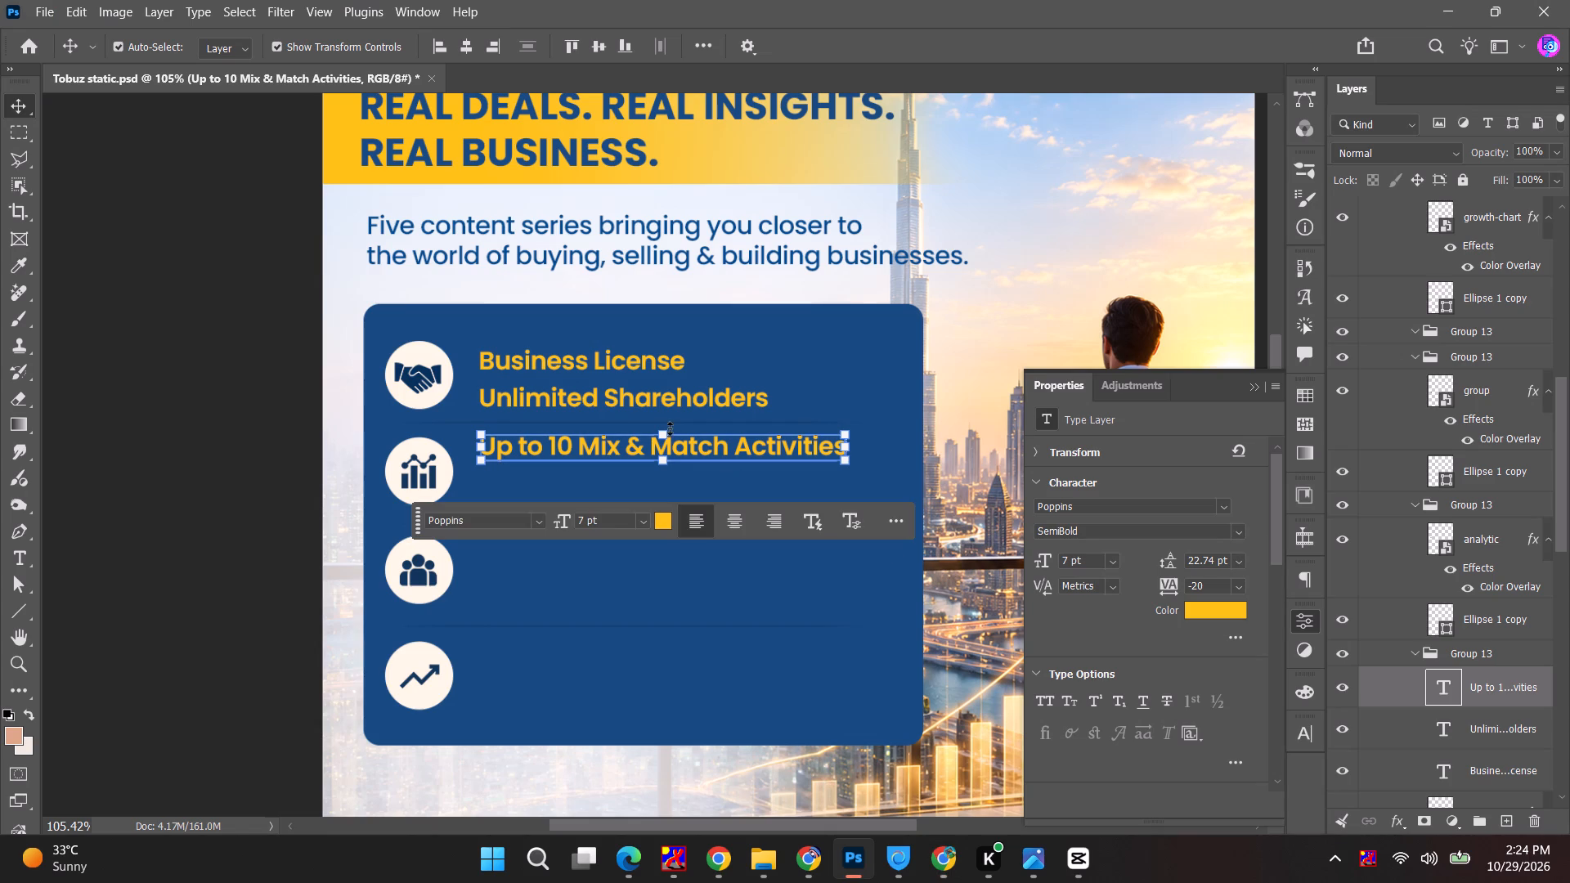
Adjust the list spacing by moving "Unlimited Shareholders" down about 7 px and "Up to 10 Mix & Match Activities" down about 6 px.
left_click(584, 400)
left_click(612, 400)
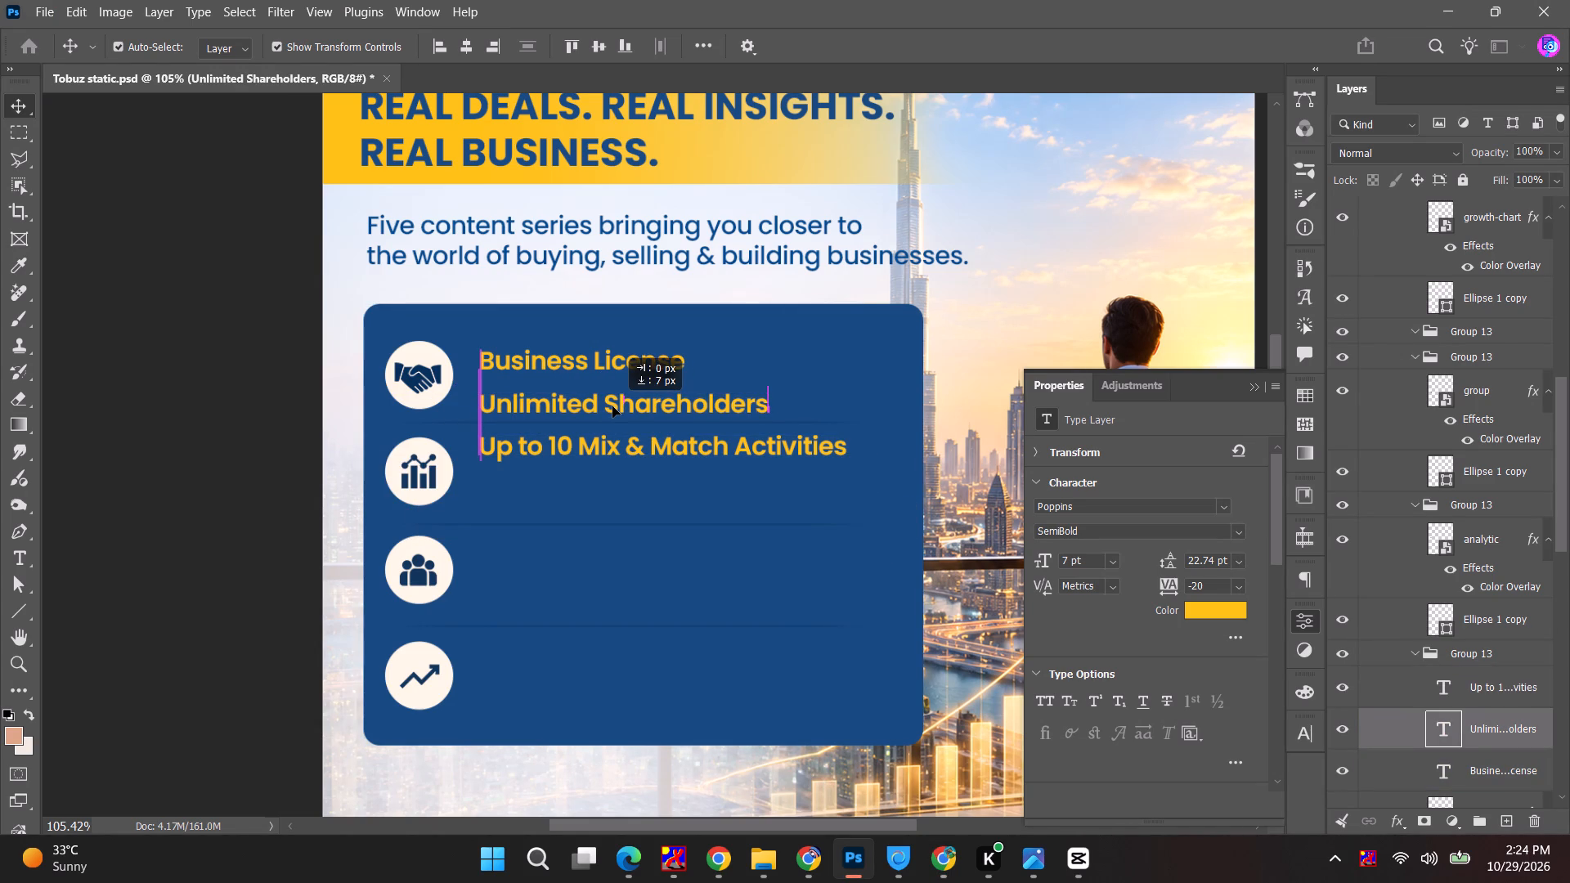
left_click(630, 361, "shift")
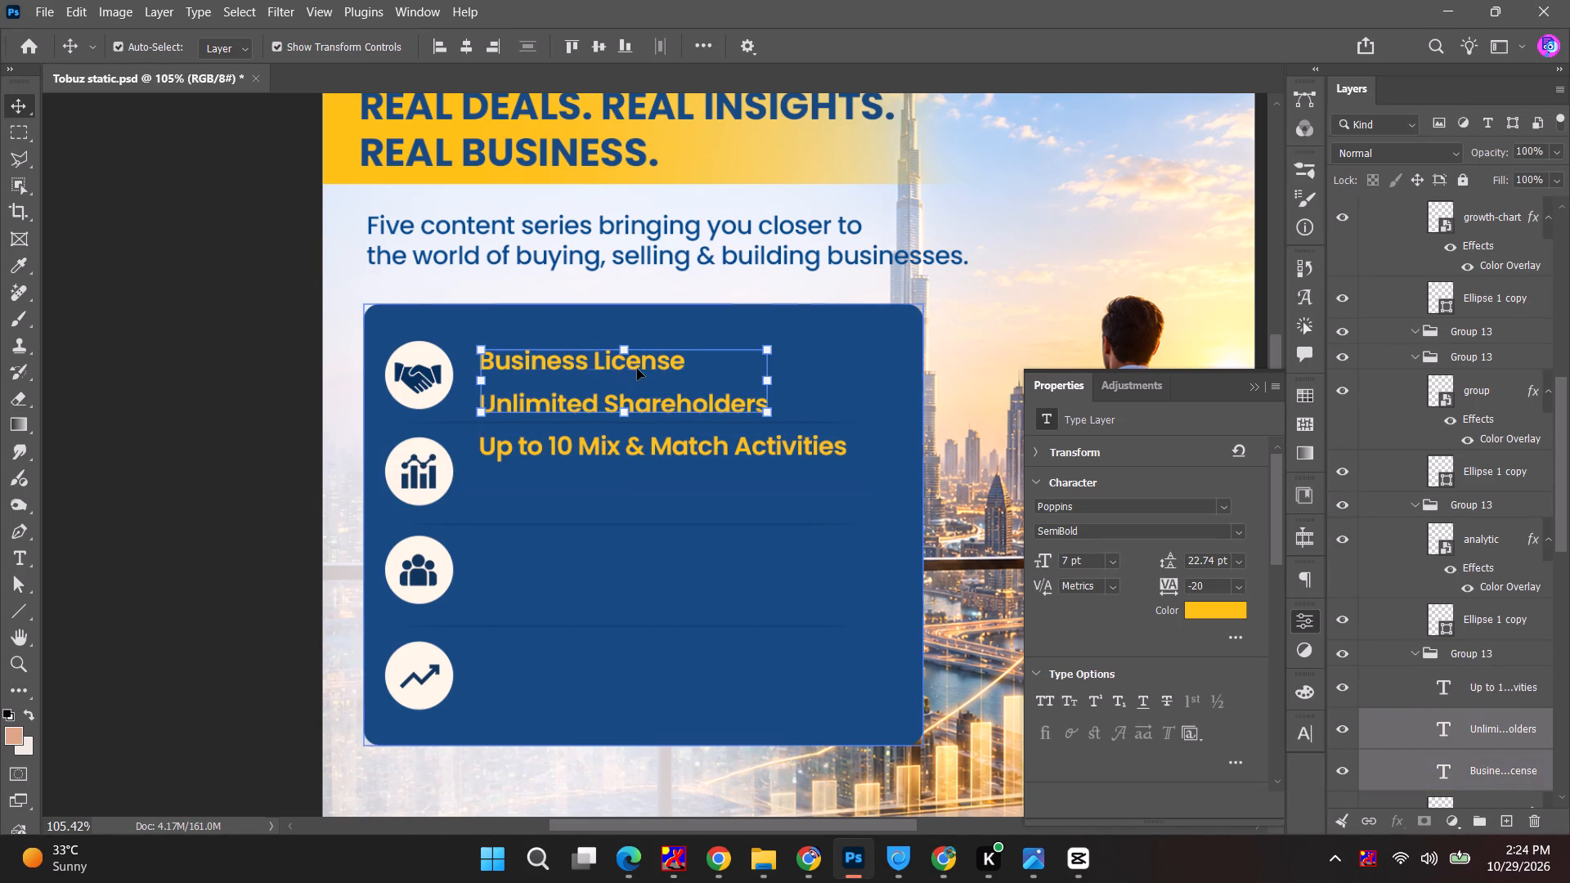
left_click(633, 446)
left_click(654, 450)
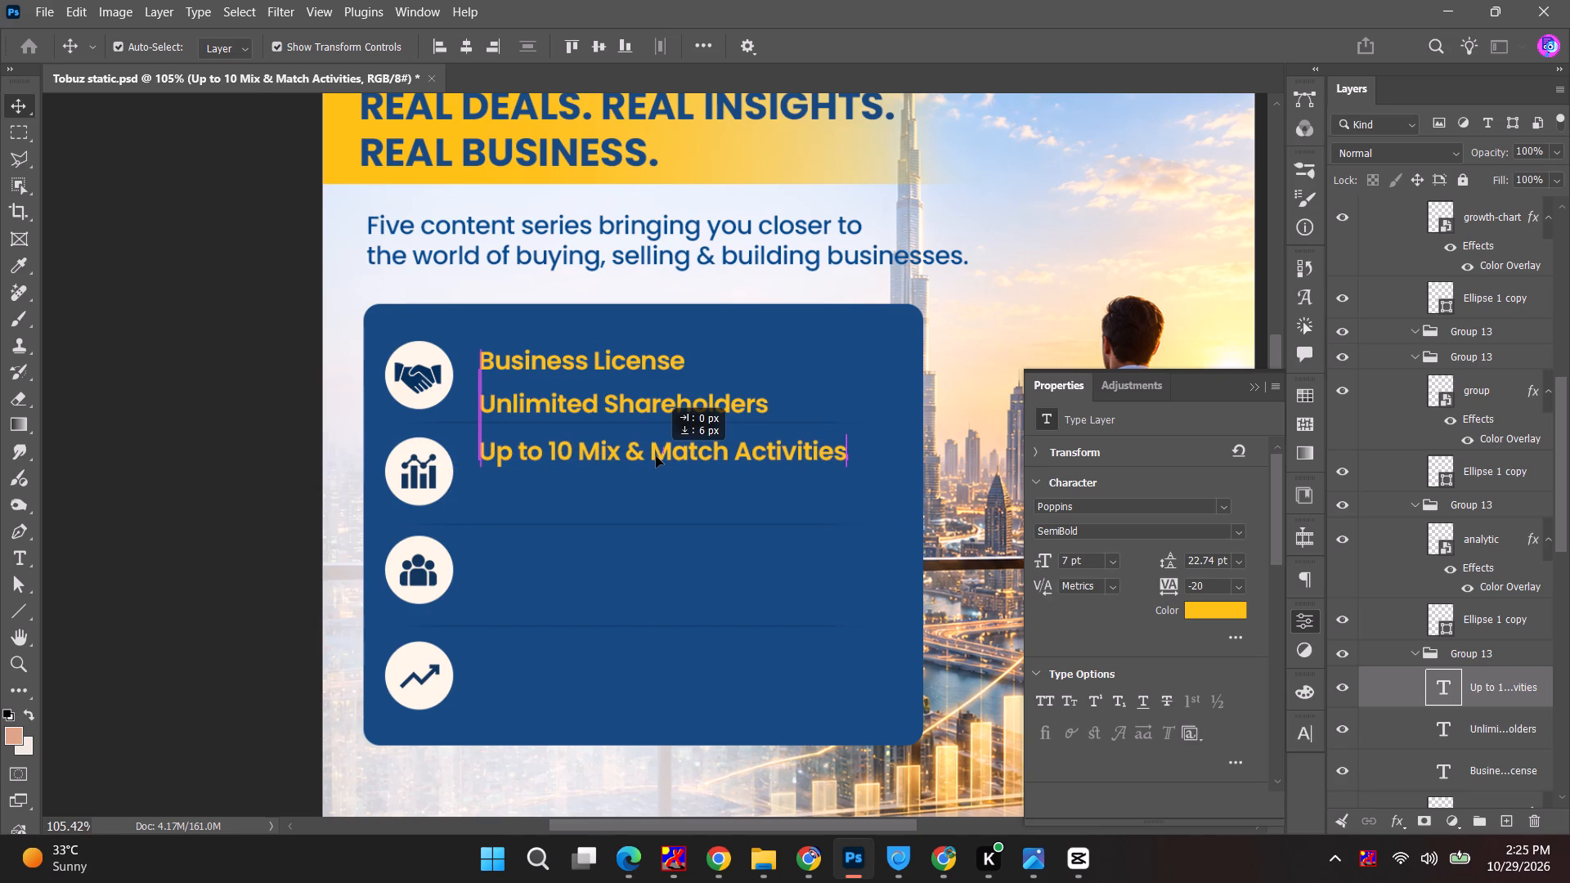
Duplicate the three yellow list lines together directly beneath the originals in the blue box.
left_click(651, 406, "shift")
left_click(641, 361, "shift")
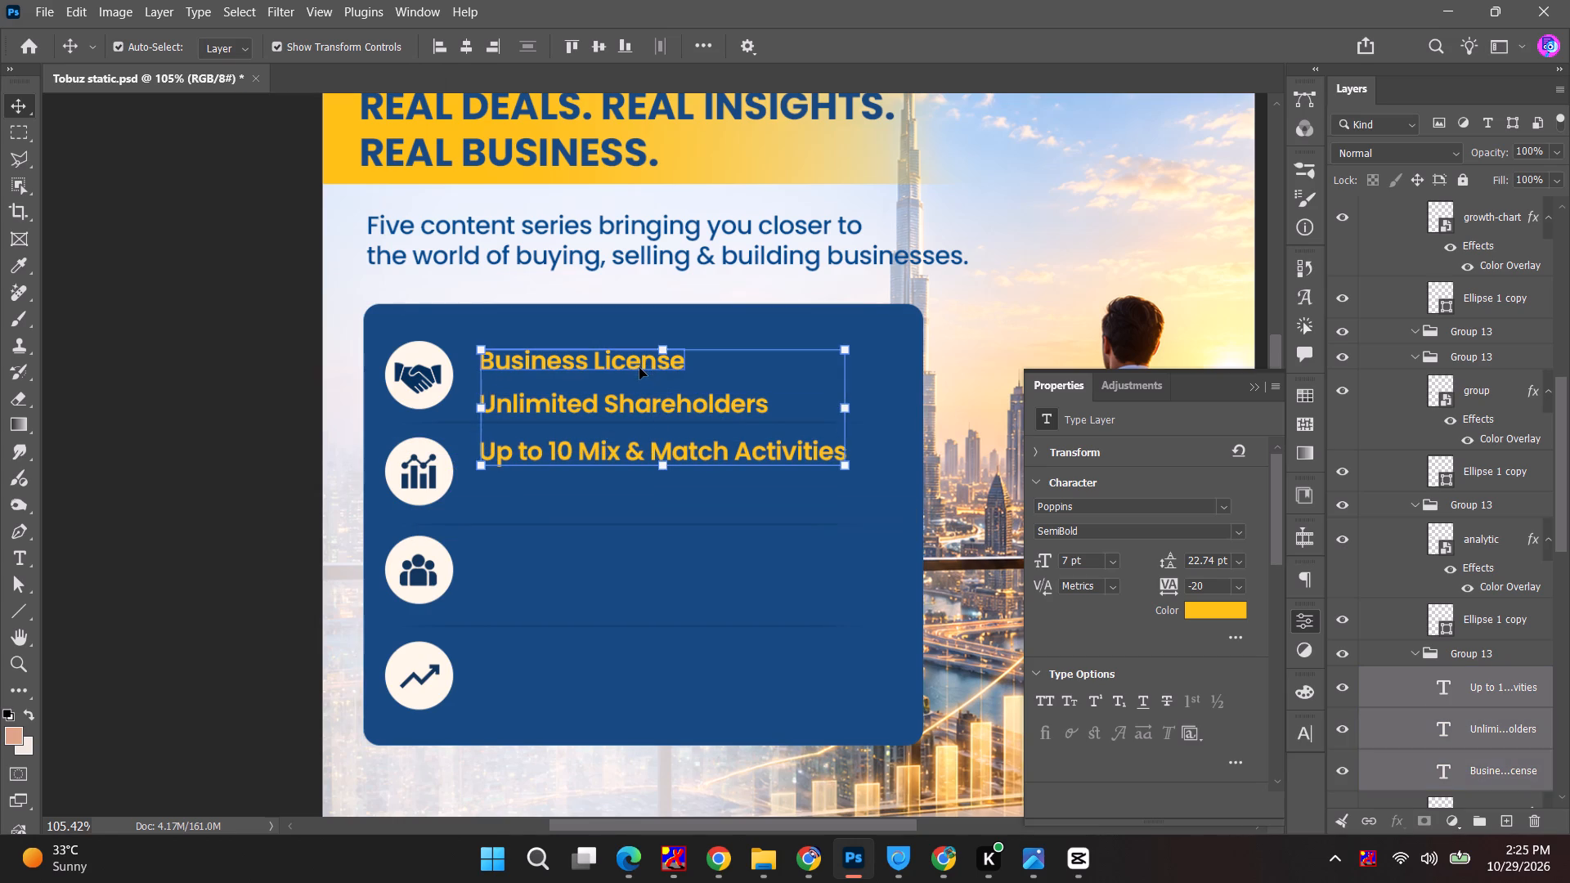
left_click_drag(639, 364, 635, 505, "alt")
left_click(231, 487)
Replace the duplicated "Business License" line with "Lease Agreement" from the sheet and move it up about 6 px.
key("alt+Tab")
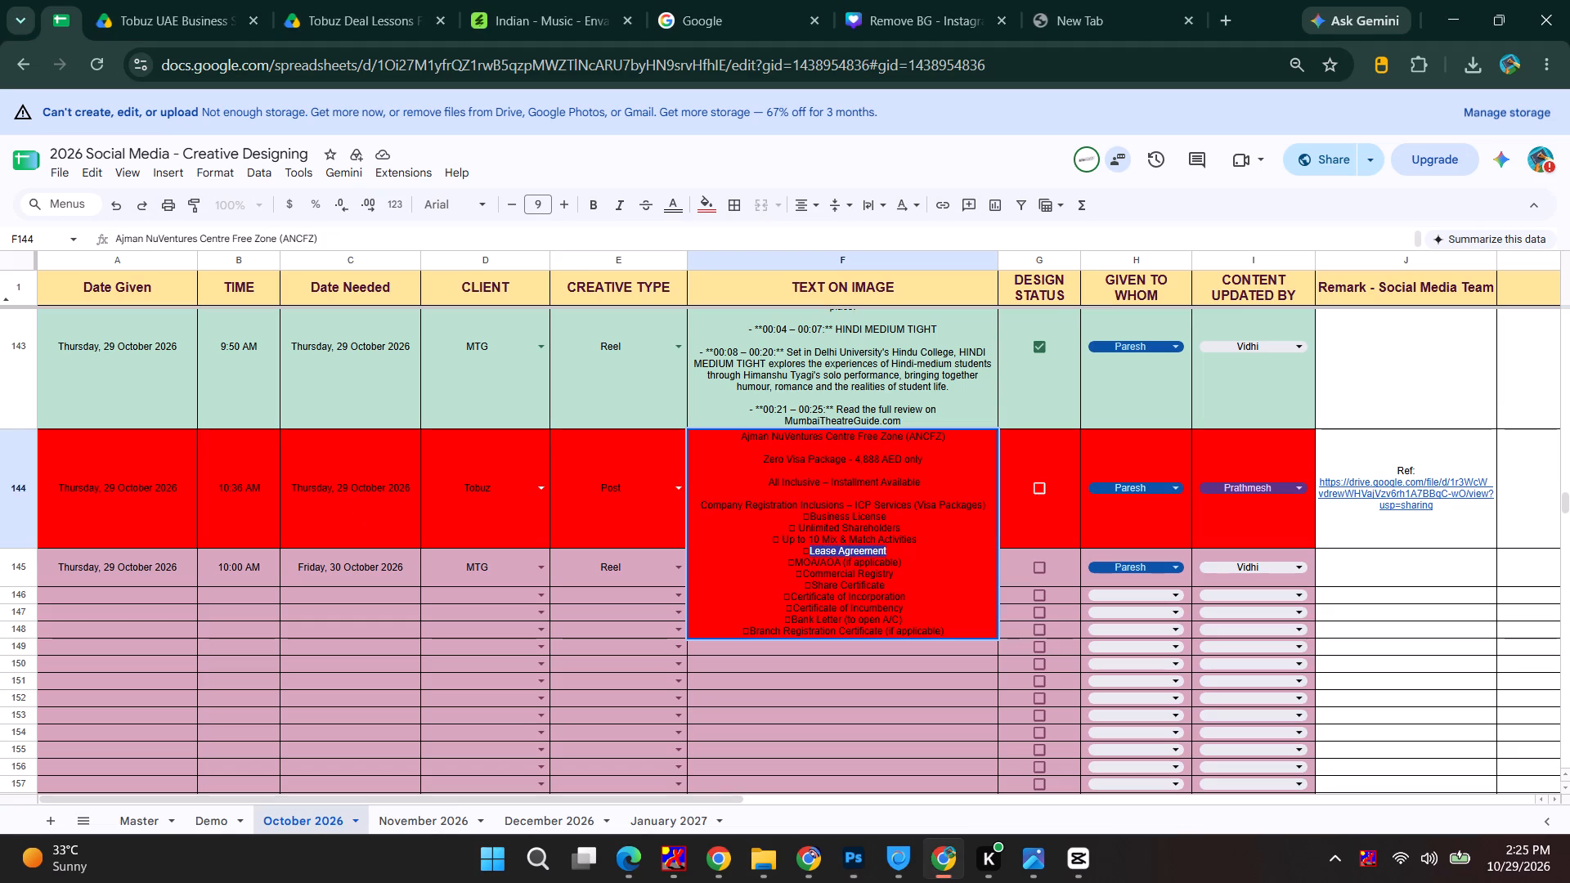
key("ctrl+c")
key("alt+Tab")
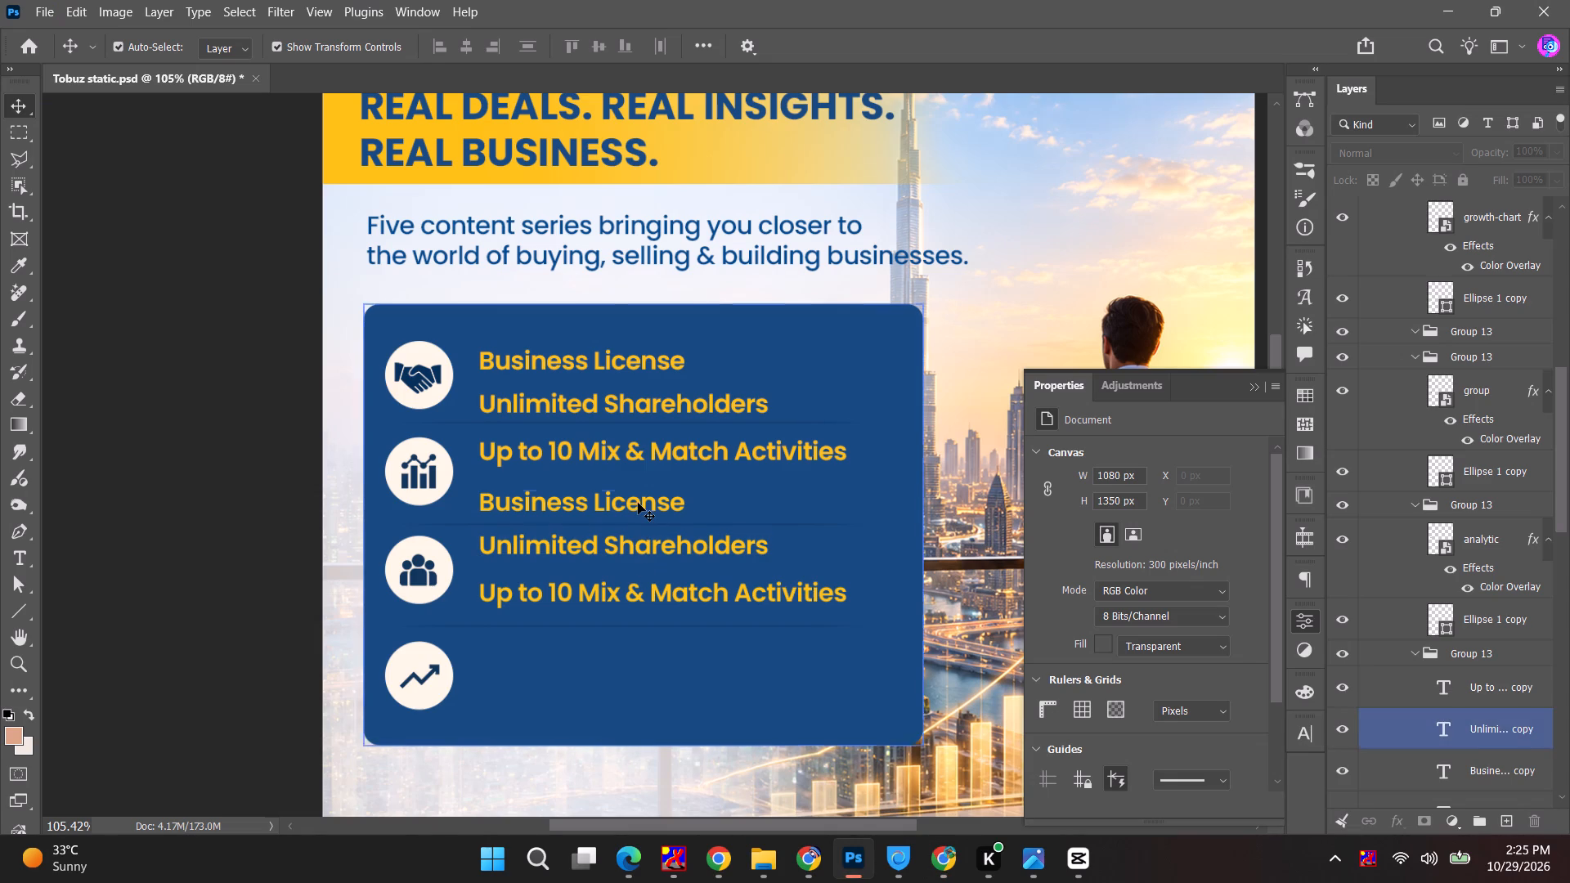
double_click(638, 503)
key("ctrl+v")
key("Escape")
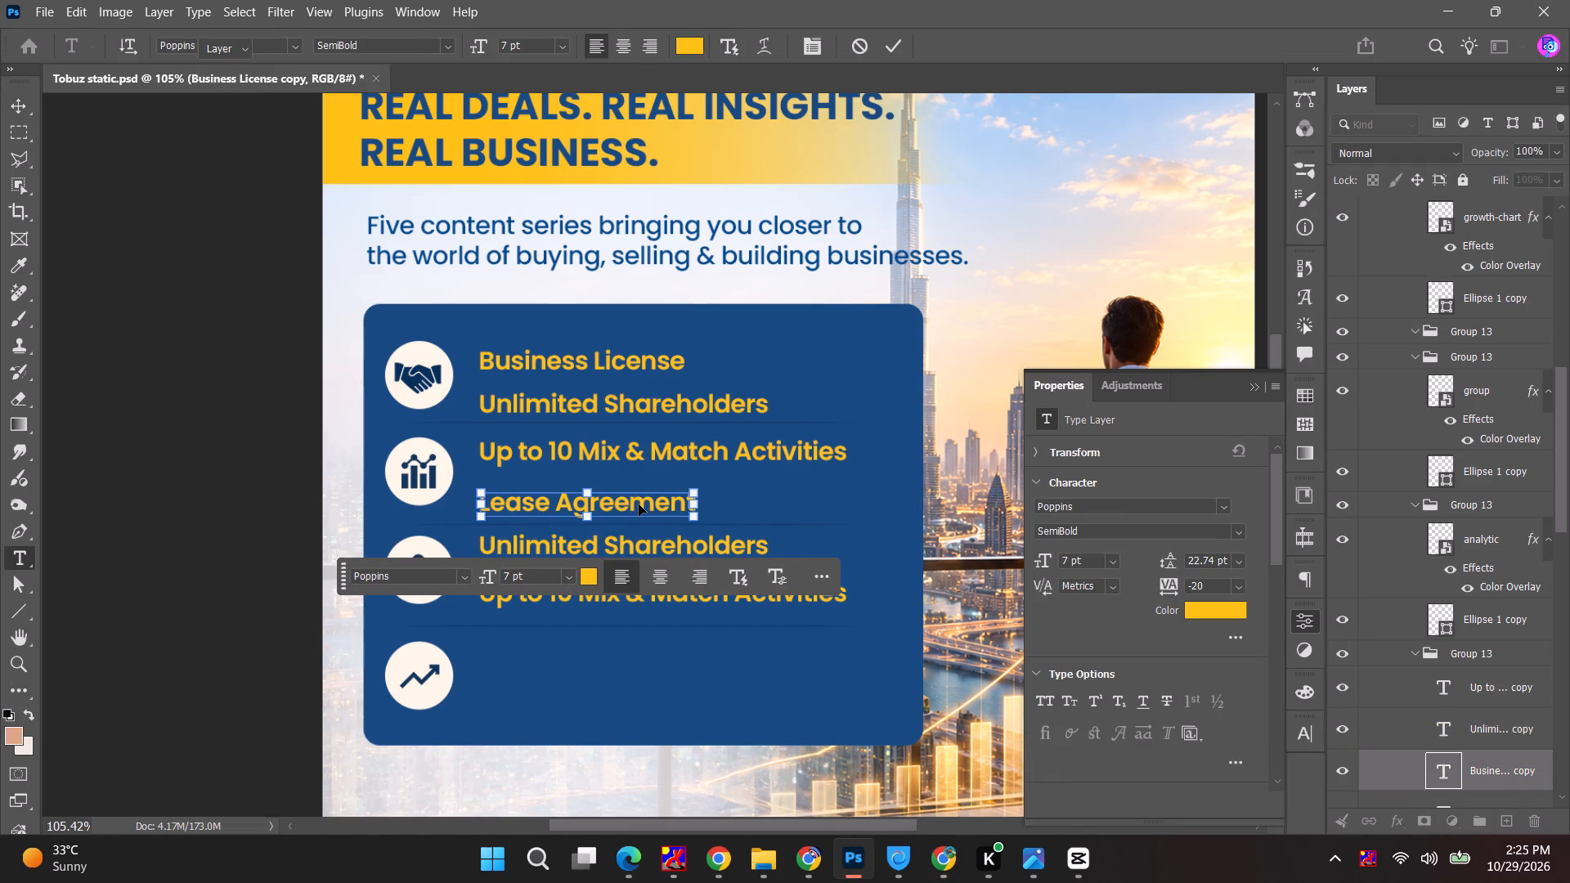
left_click(608, 504)
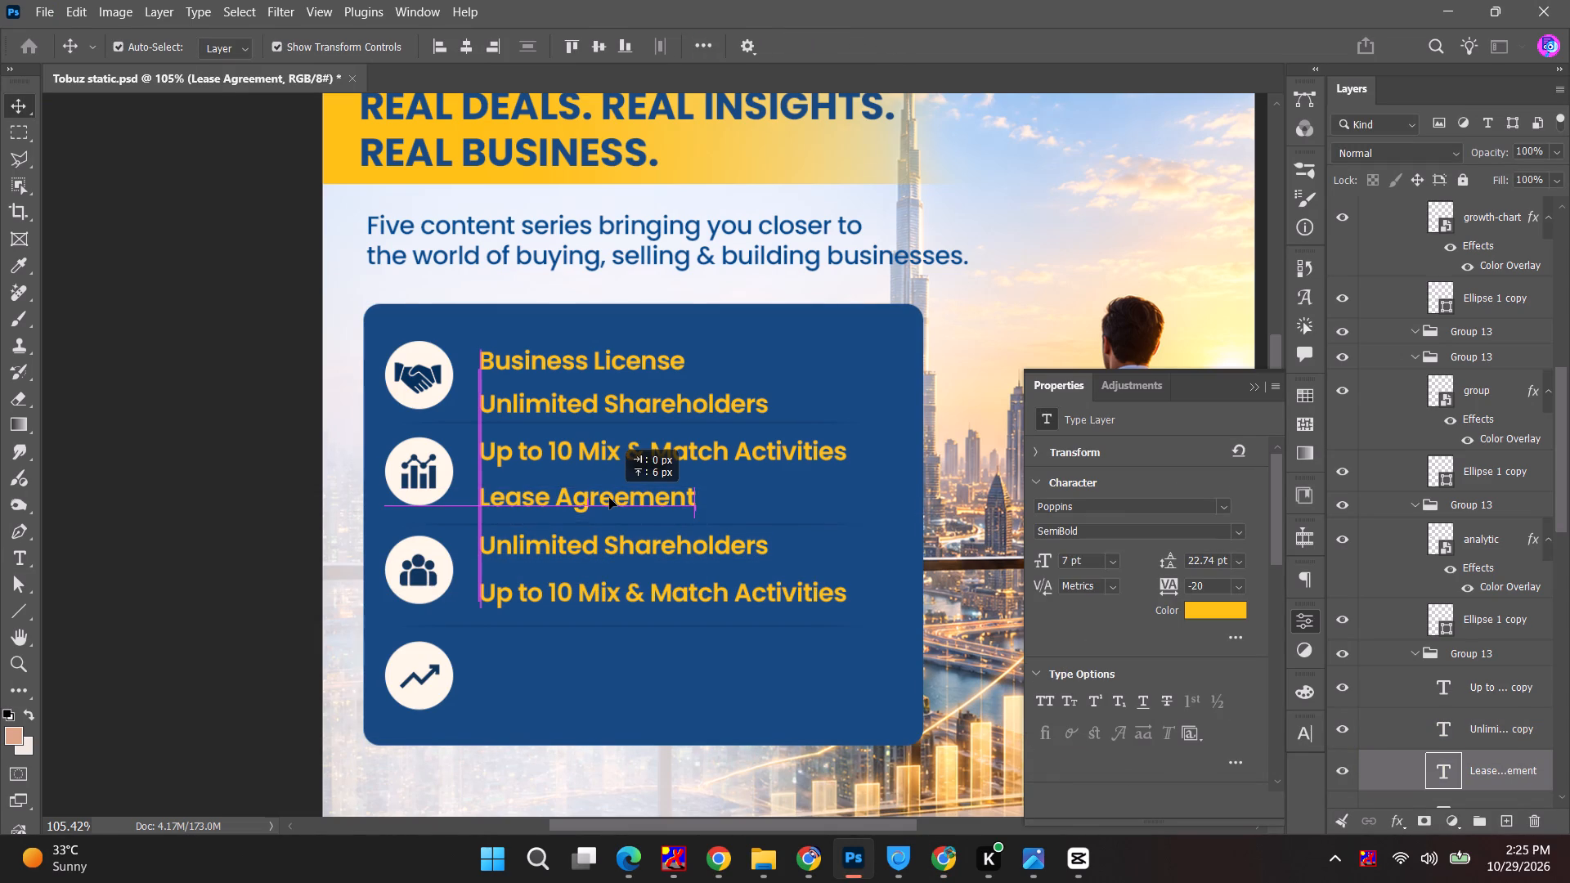
Replace the duplicated "Unlimited Shareholders" line with "MOA/AOA (if applicable)" from the sheet, removing the extra pasted text and bullet characters.
key("alt+Tab")
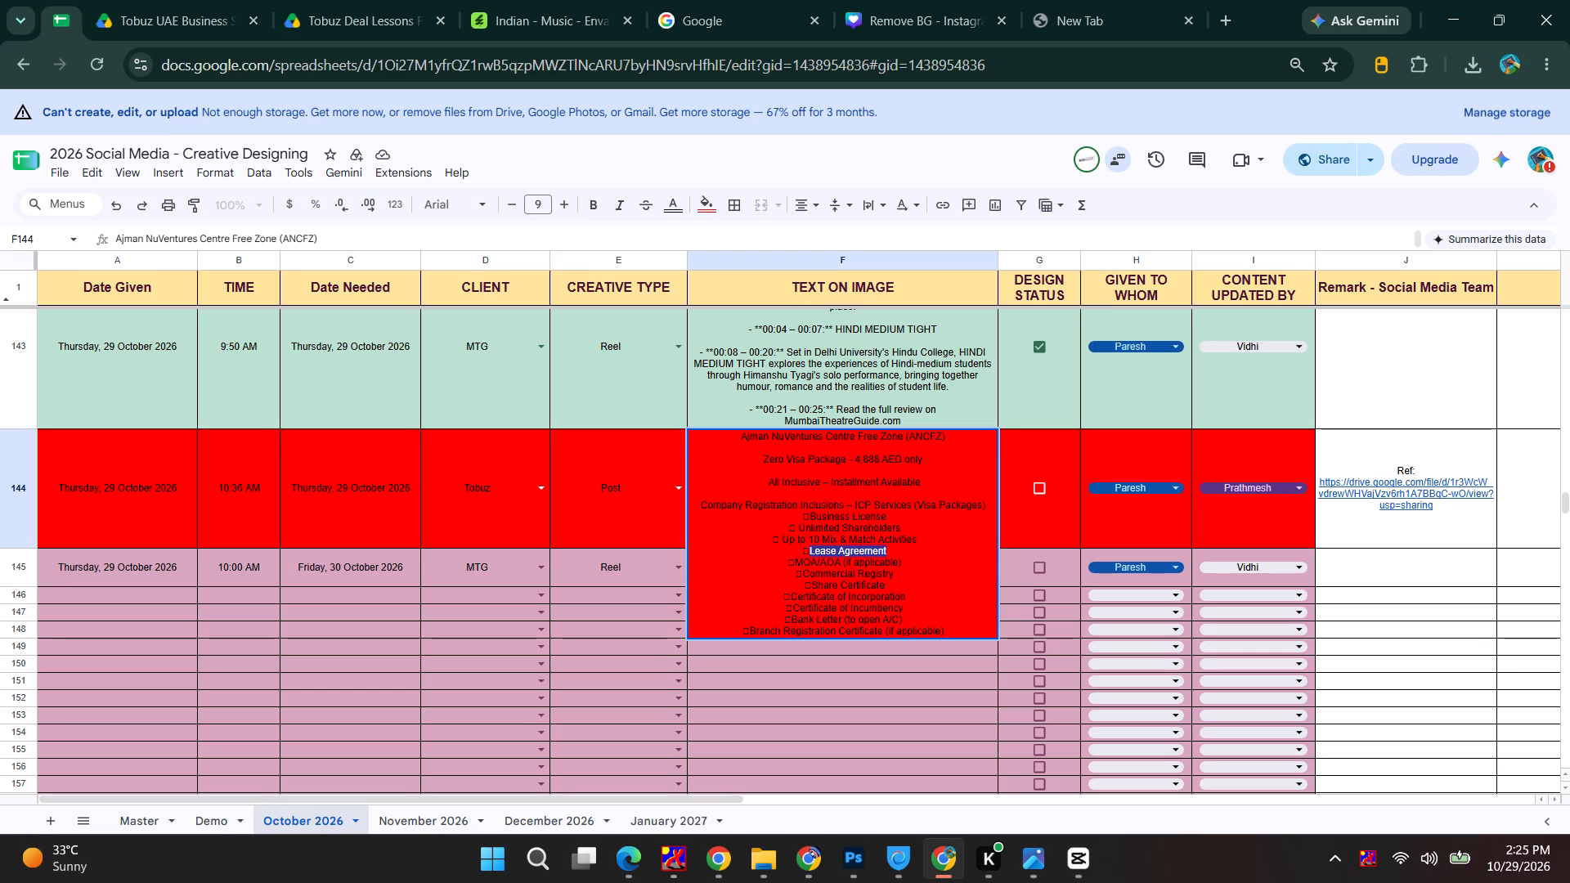
left_click_drag(795, 555, 907, 558)
key("ctrl+c")
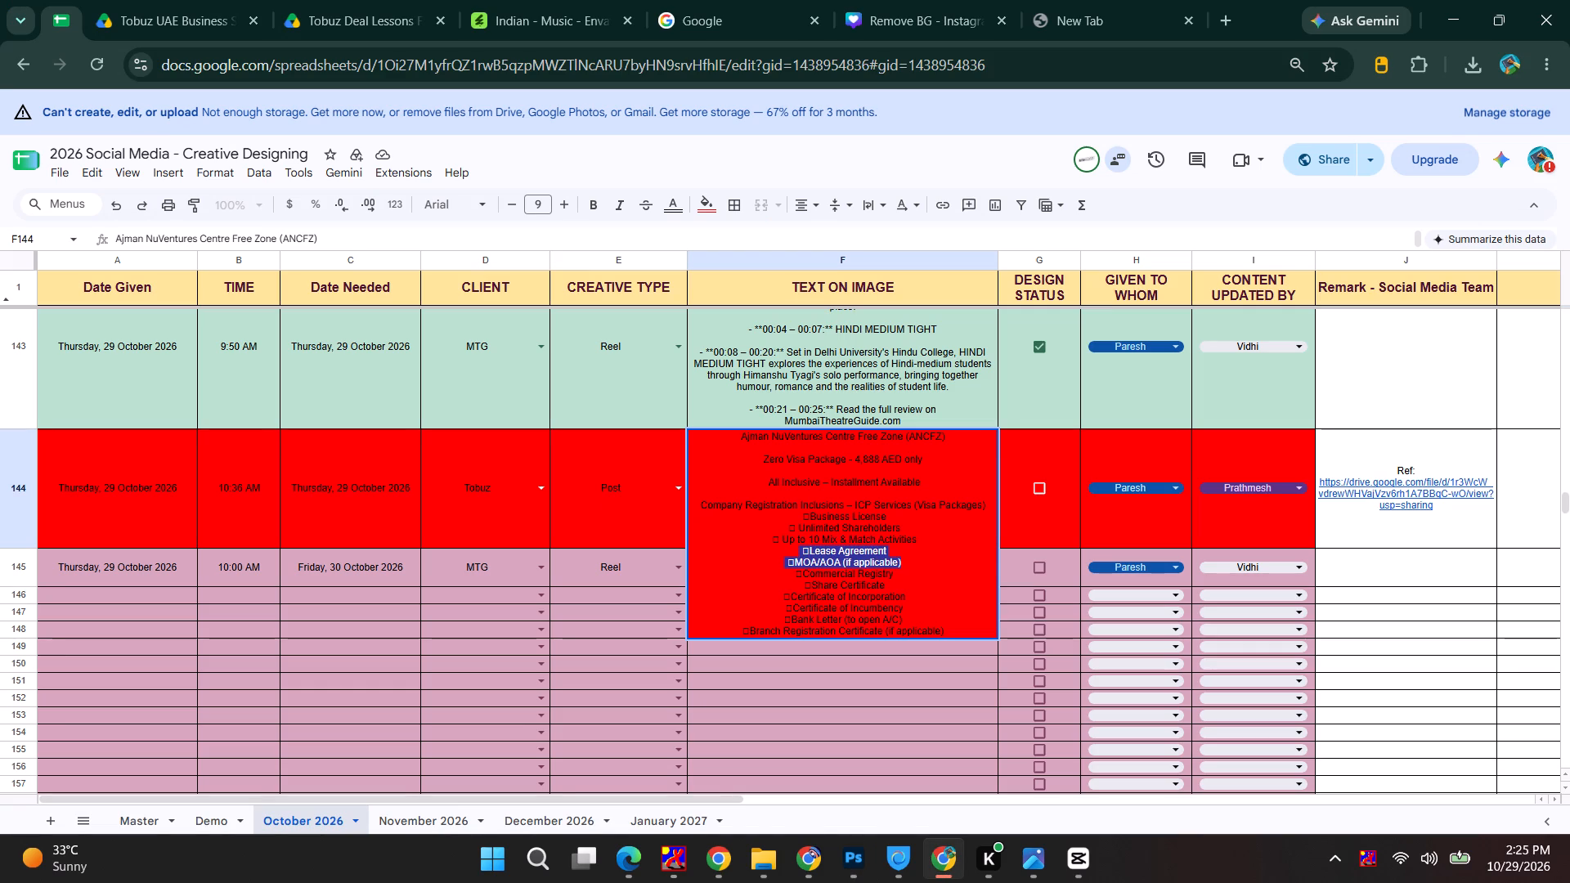
key("alt+Tab")
double_click(703, 539)
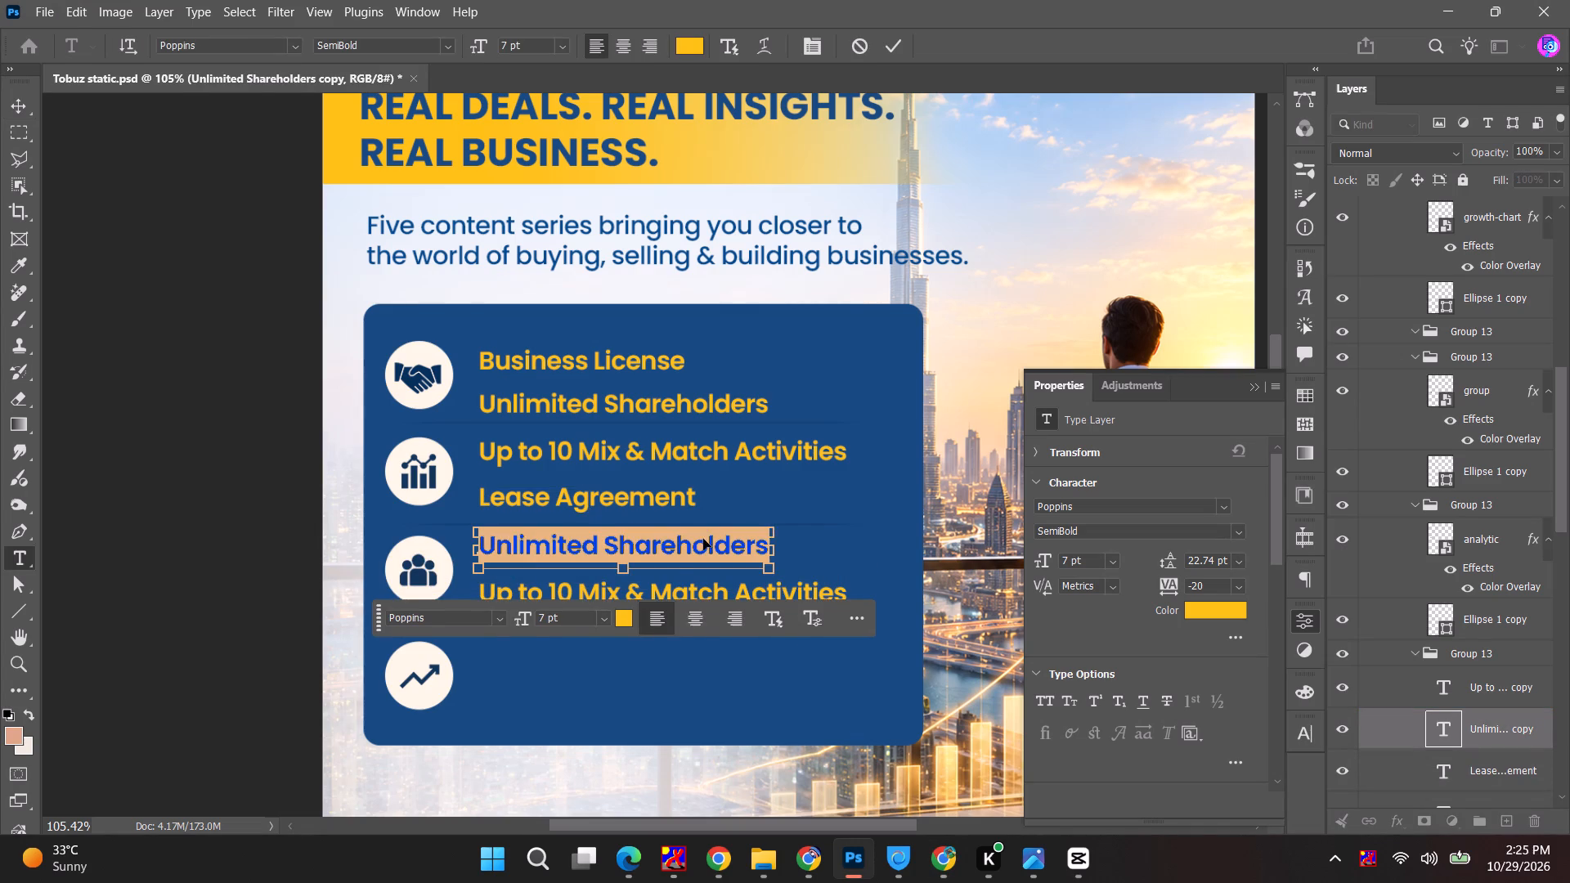
key("ctrl+v")
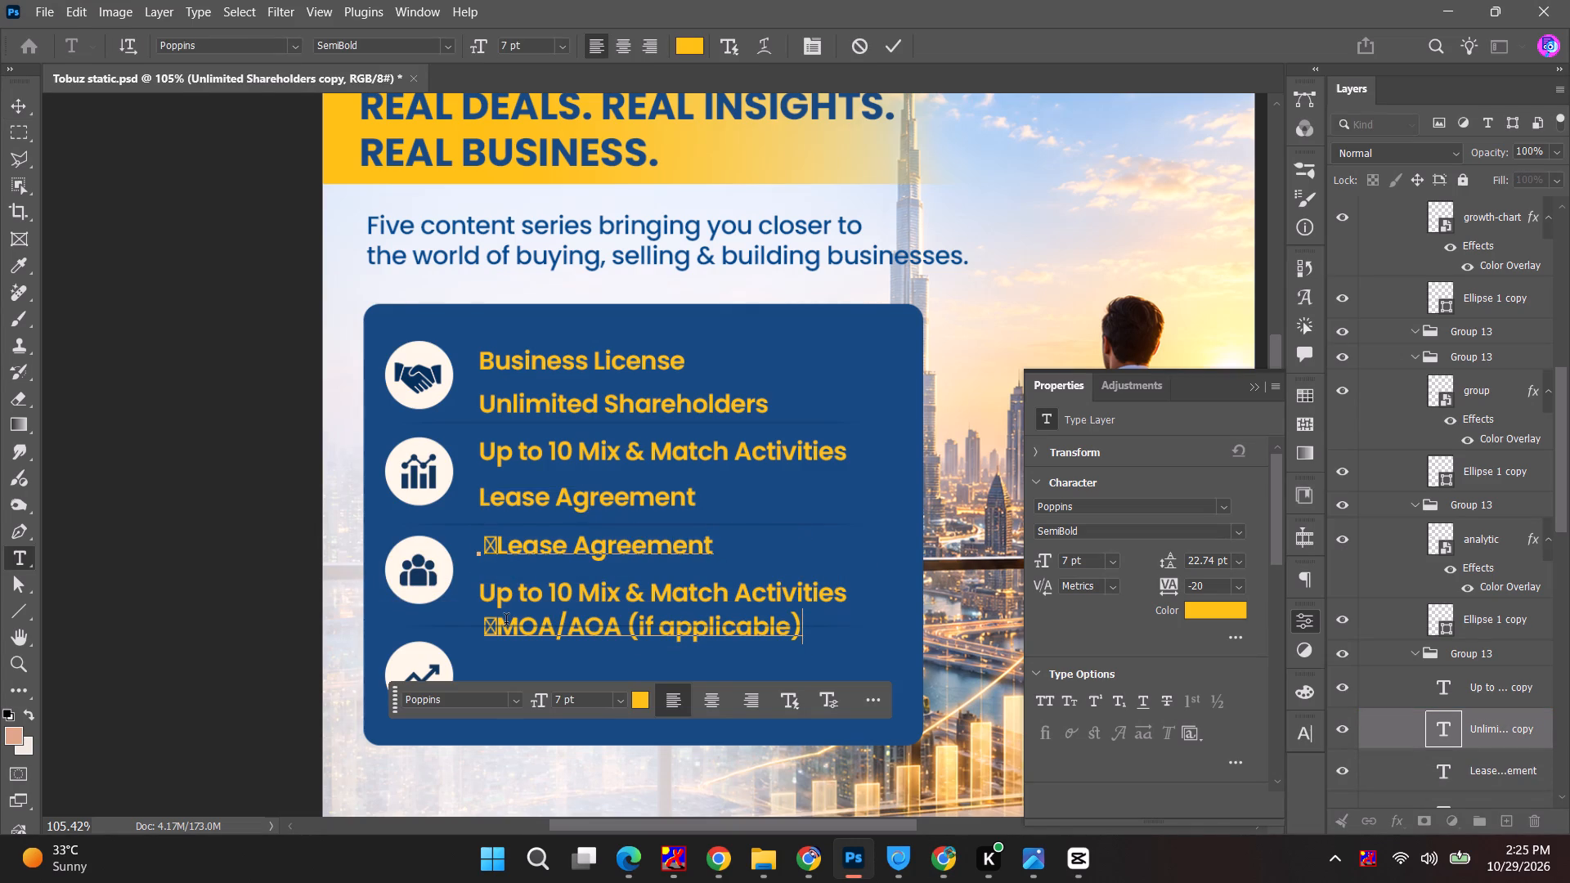
left_click_drag(501, 628, 486, 535)
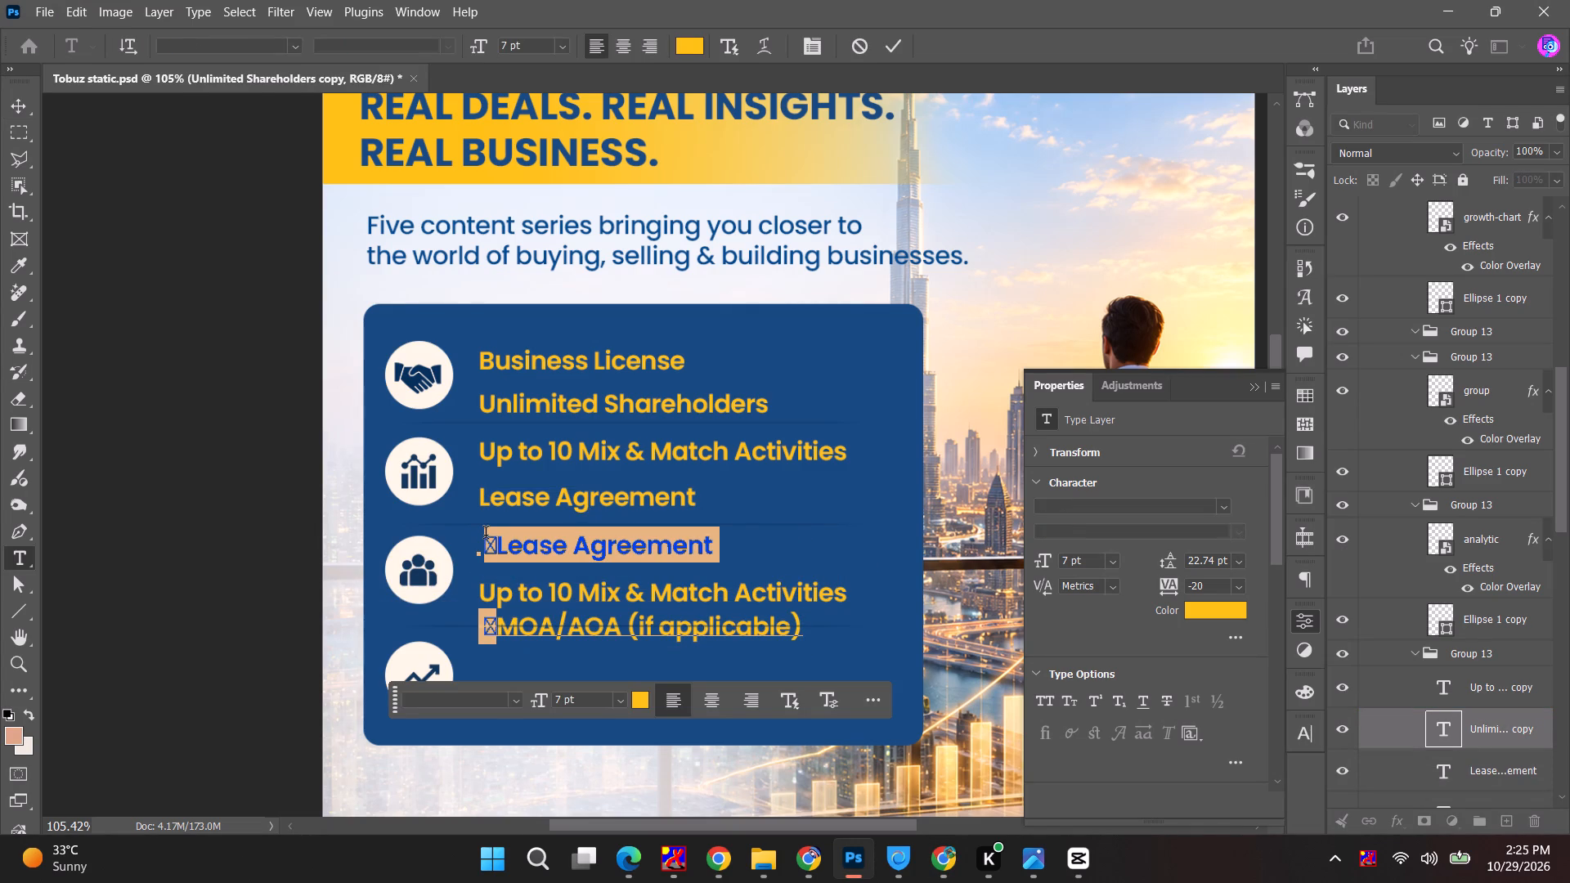
key("BackSpace")
key("BackSpace")
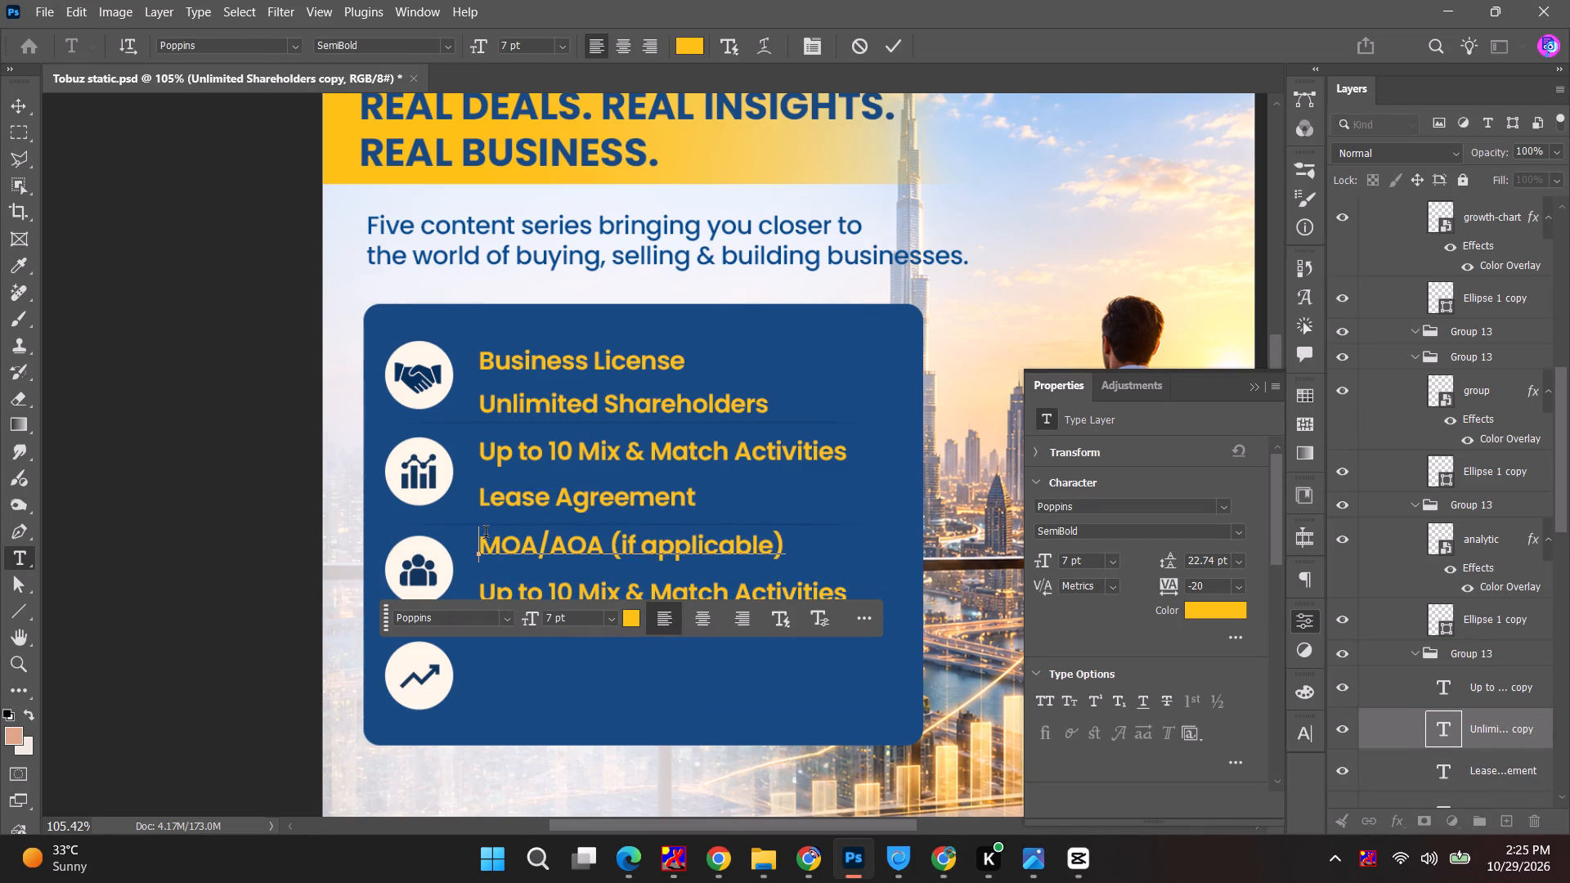
Replace the duplicated "Up to 10 Mix & Match Activities" line with "Commercial Registry" from the sheet's inclusion list.
key("alt+Tab")
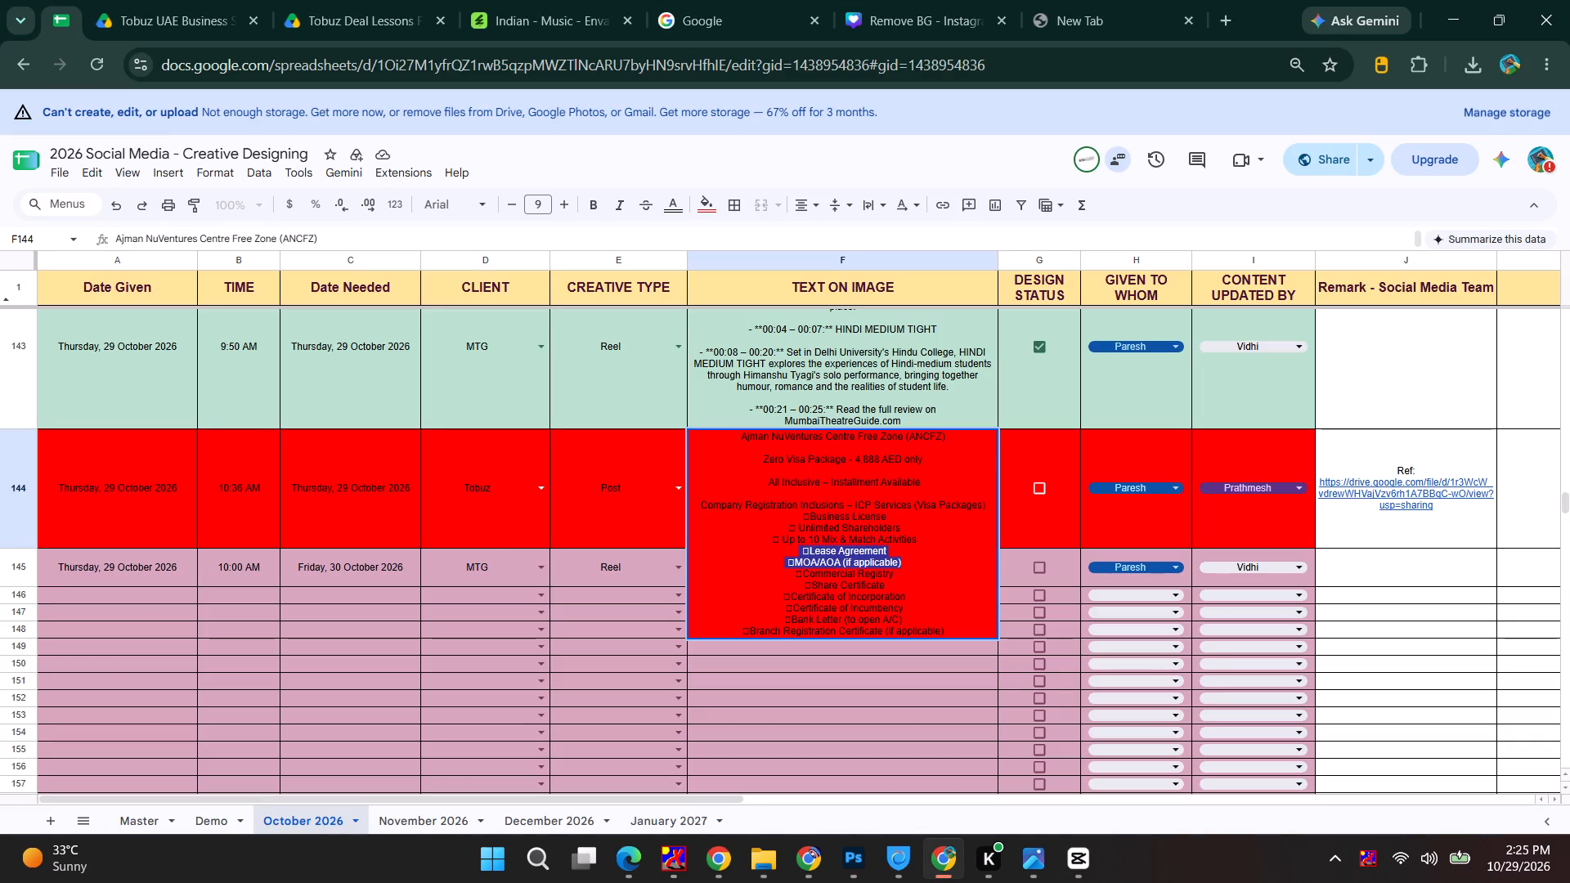
left_click_drag(801, 576, 901, 572)
key("ctrl+c")
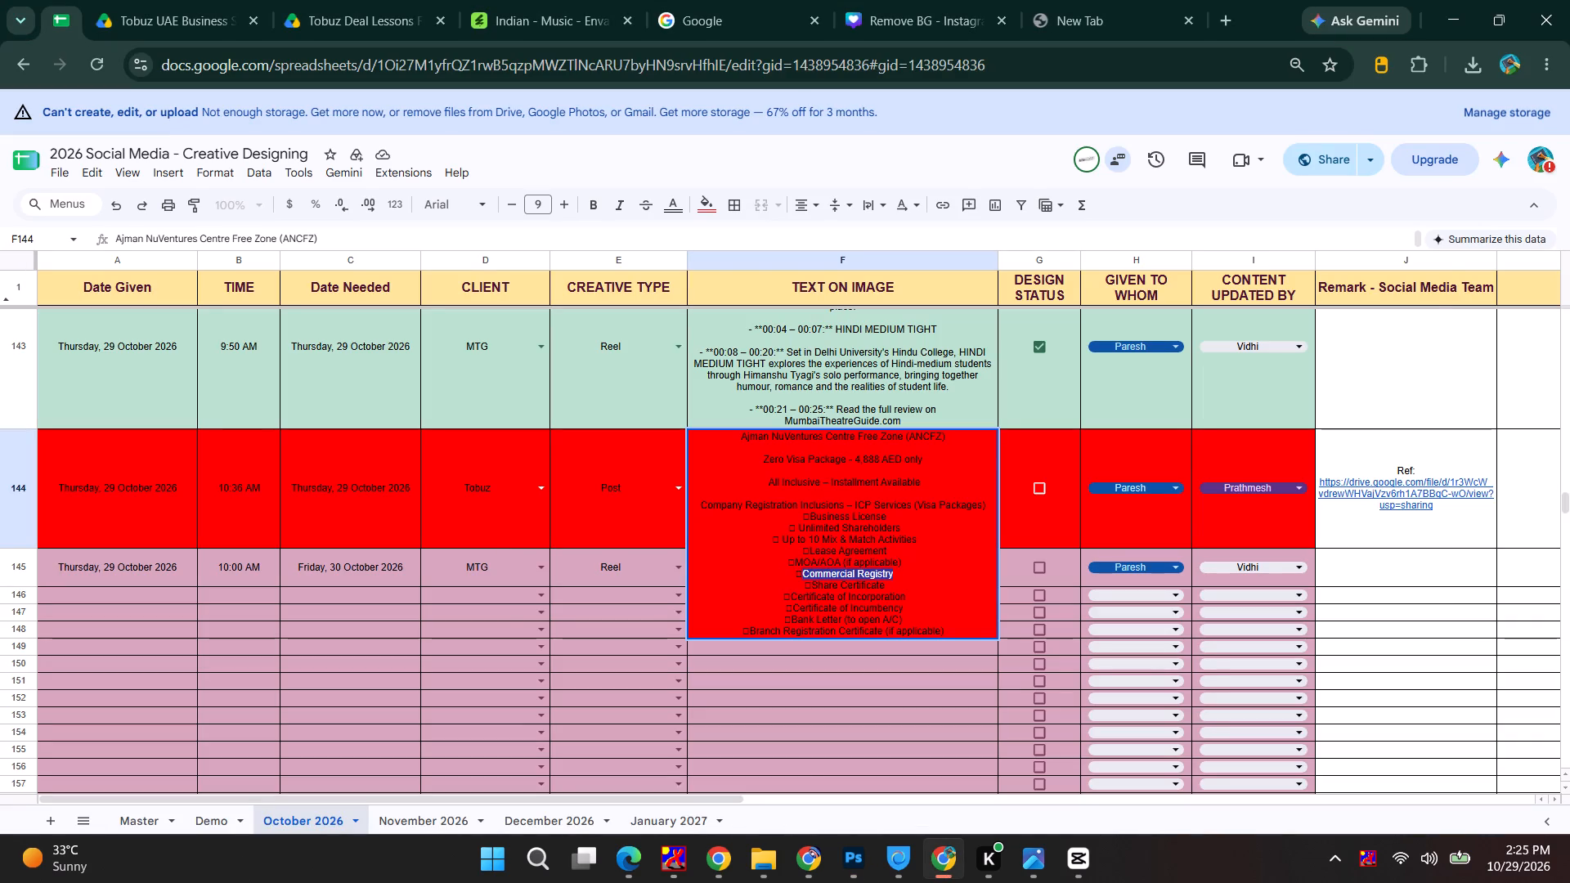
key("alt+Tab")
left_click(491, 589)
left_click(593, 595)
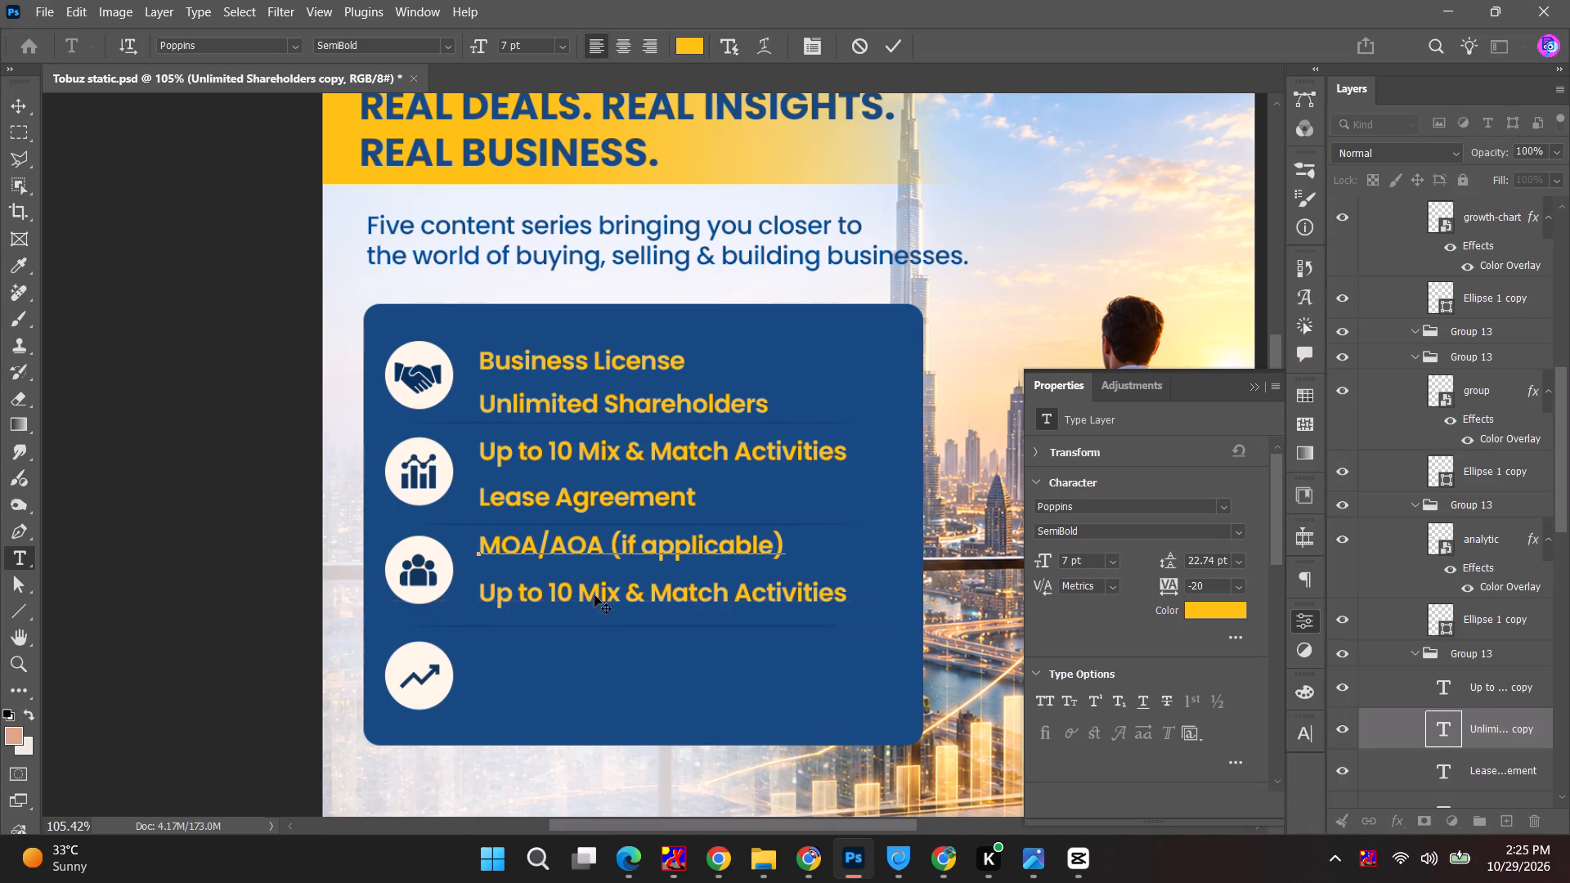
left_click(600, 593)
double_click(792, 587)
left_click(130, 468)
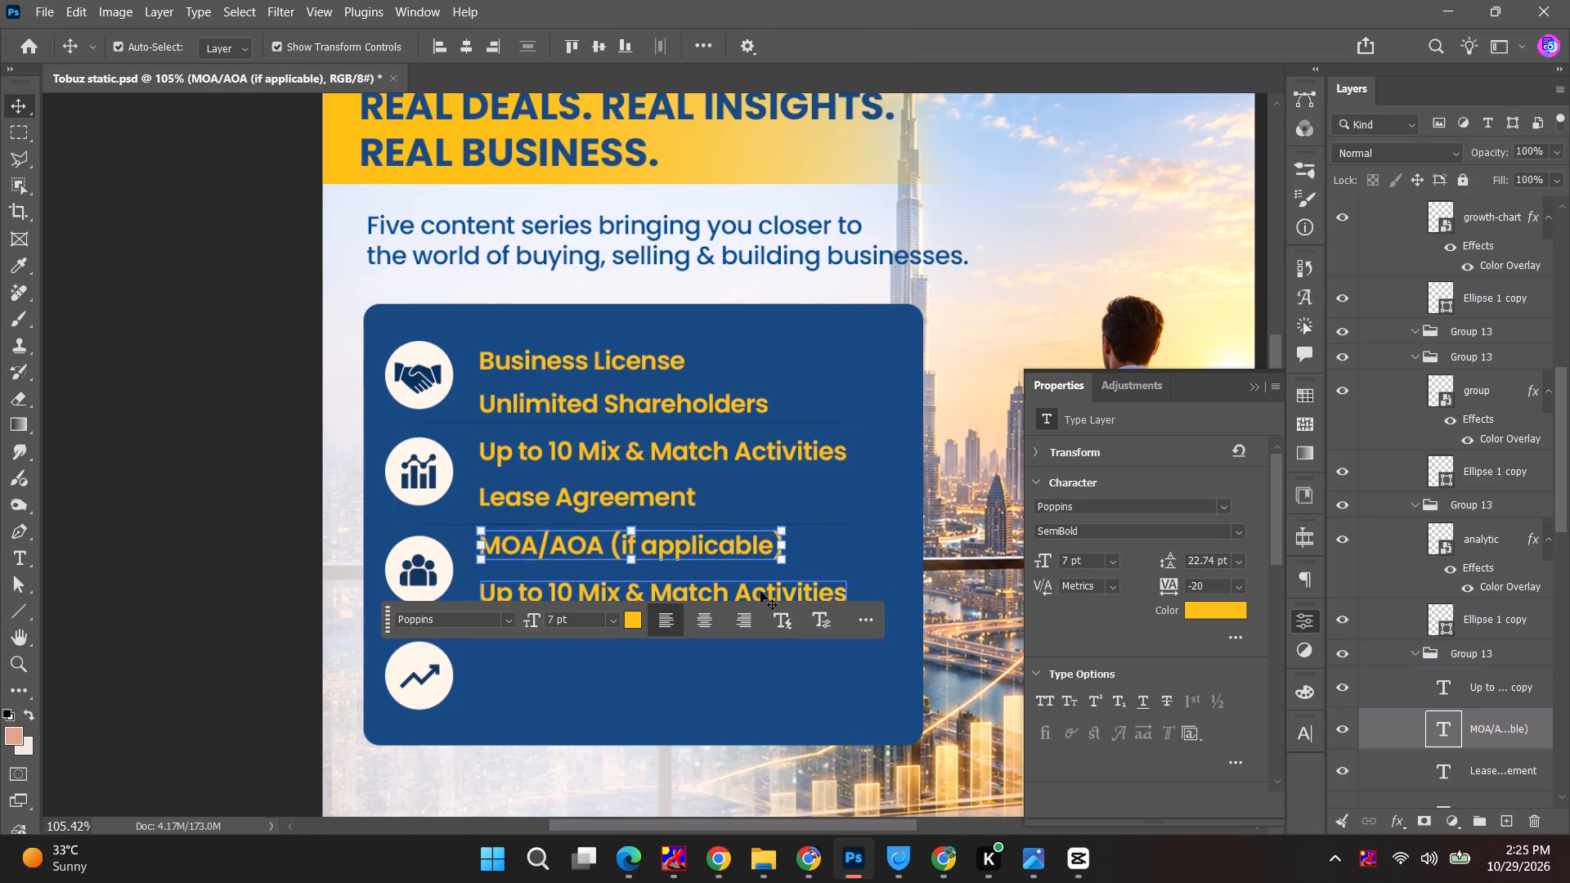
double_click(766, 591)
key("ctrl+v")
key("Escape")
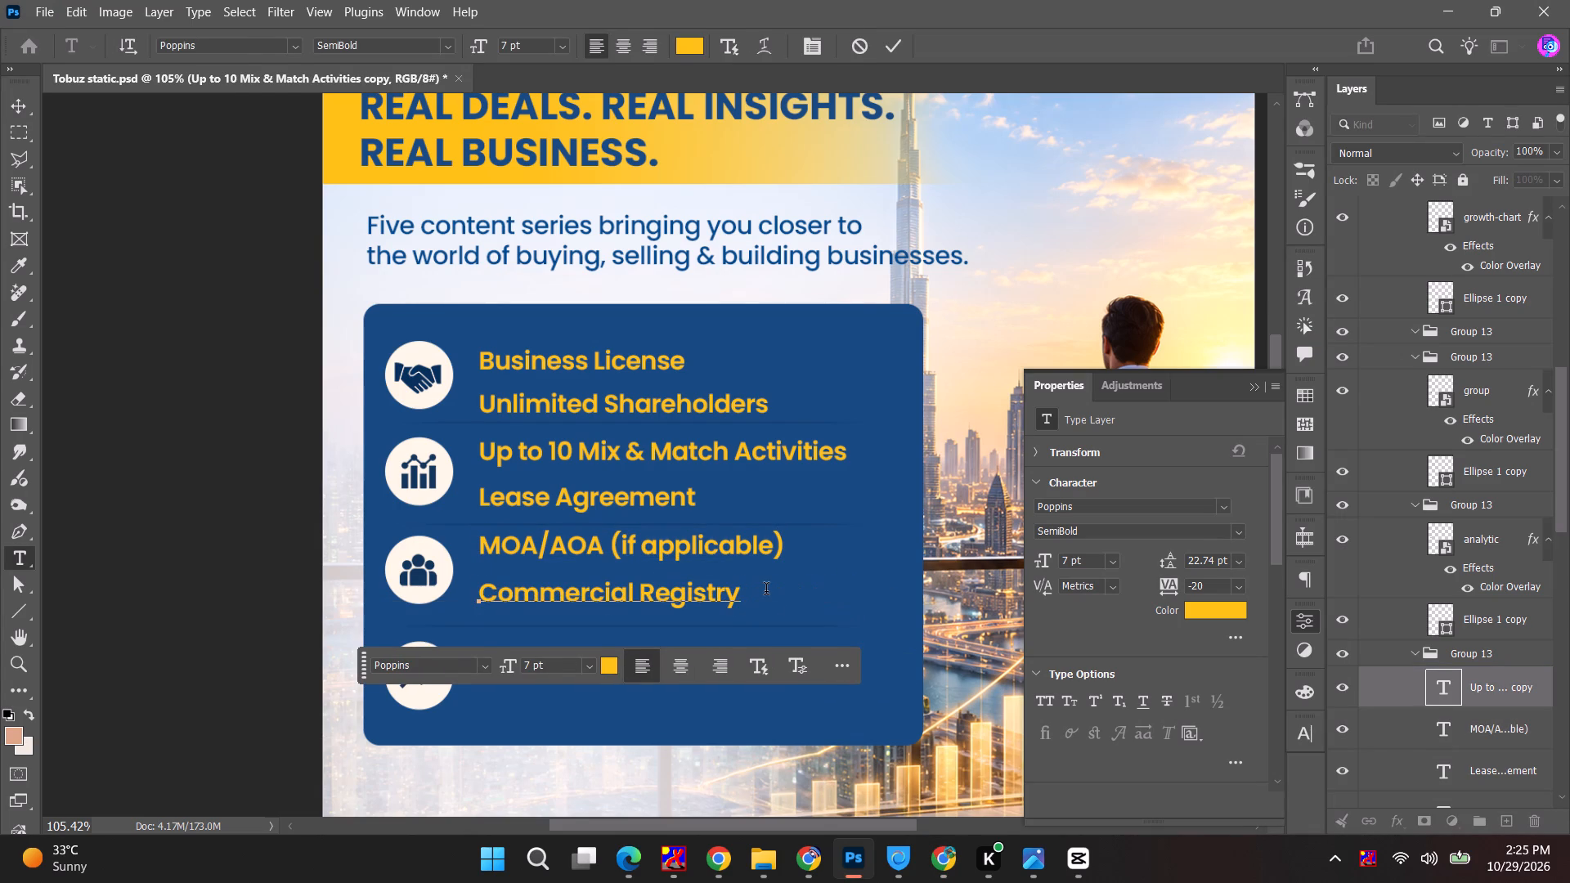
Copy "Share Certificate" from the sheet's inclusion list and return to the Photoshop post.
key("alt+Tab")
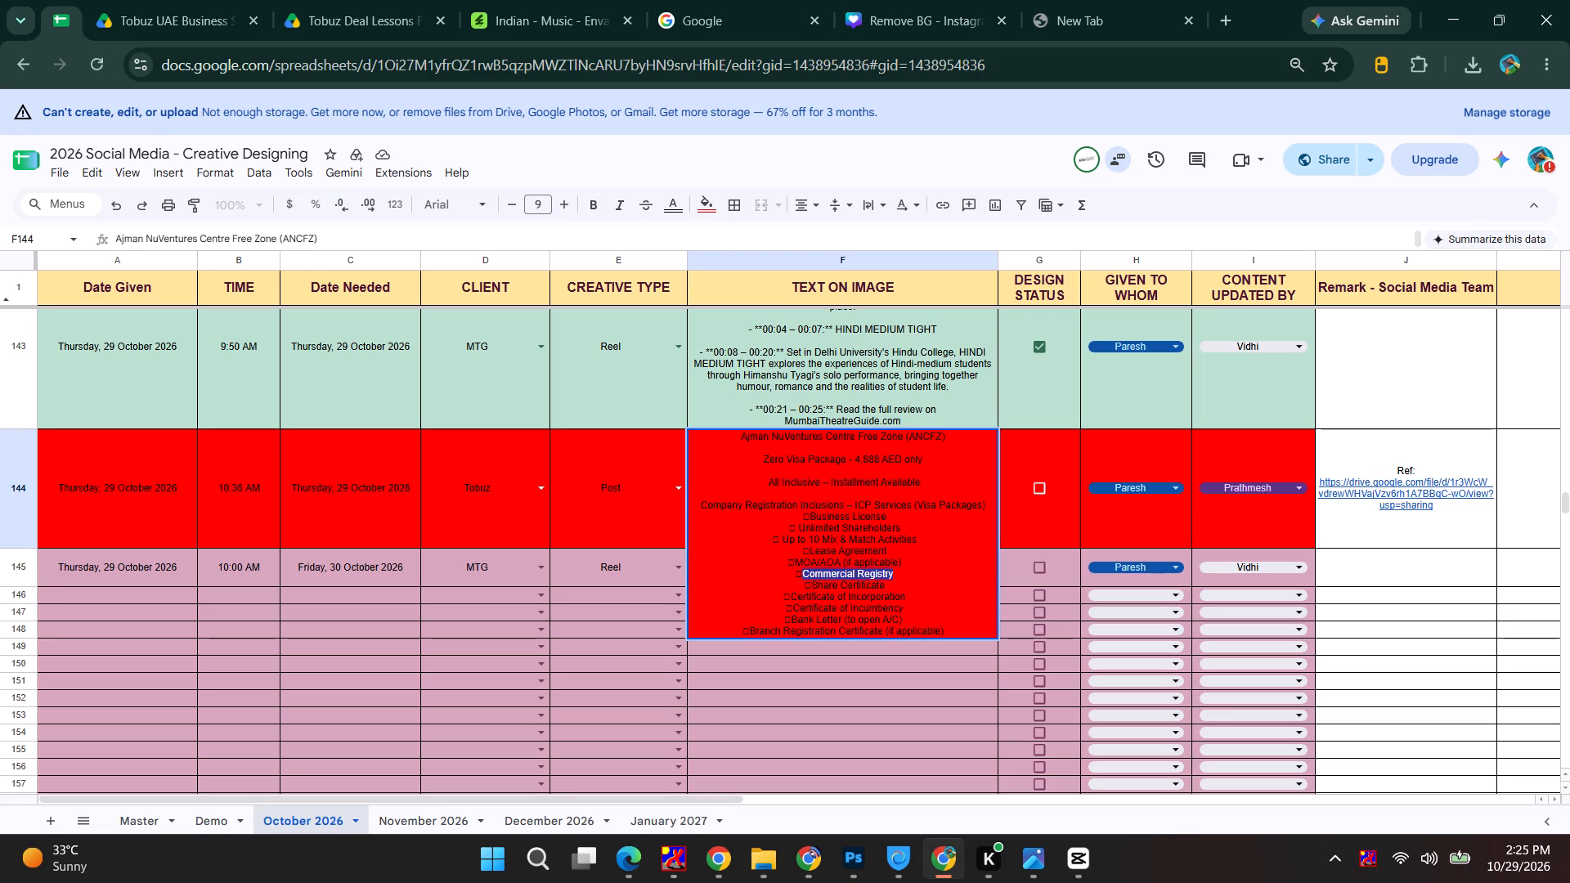
left_click_drag(810, 583, 890, 583)
key("ctrl+c")
key("ctrl+c")
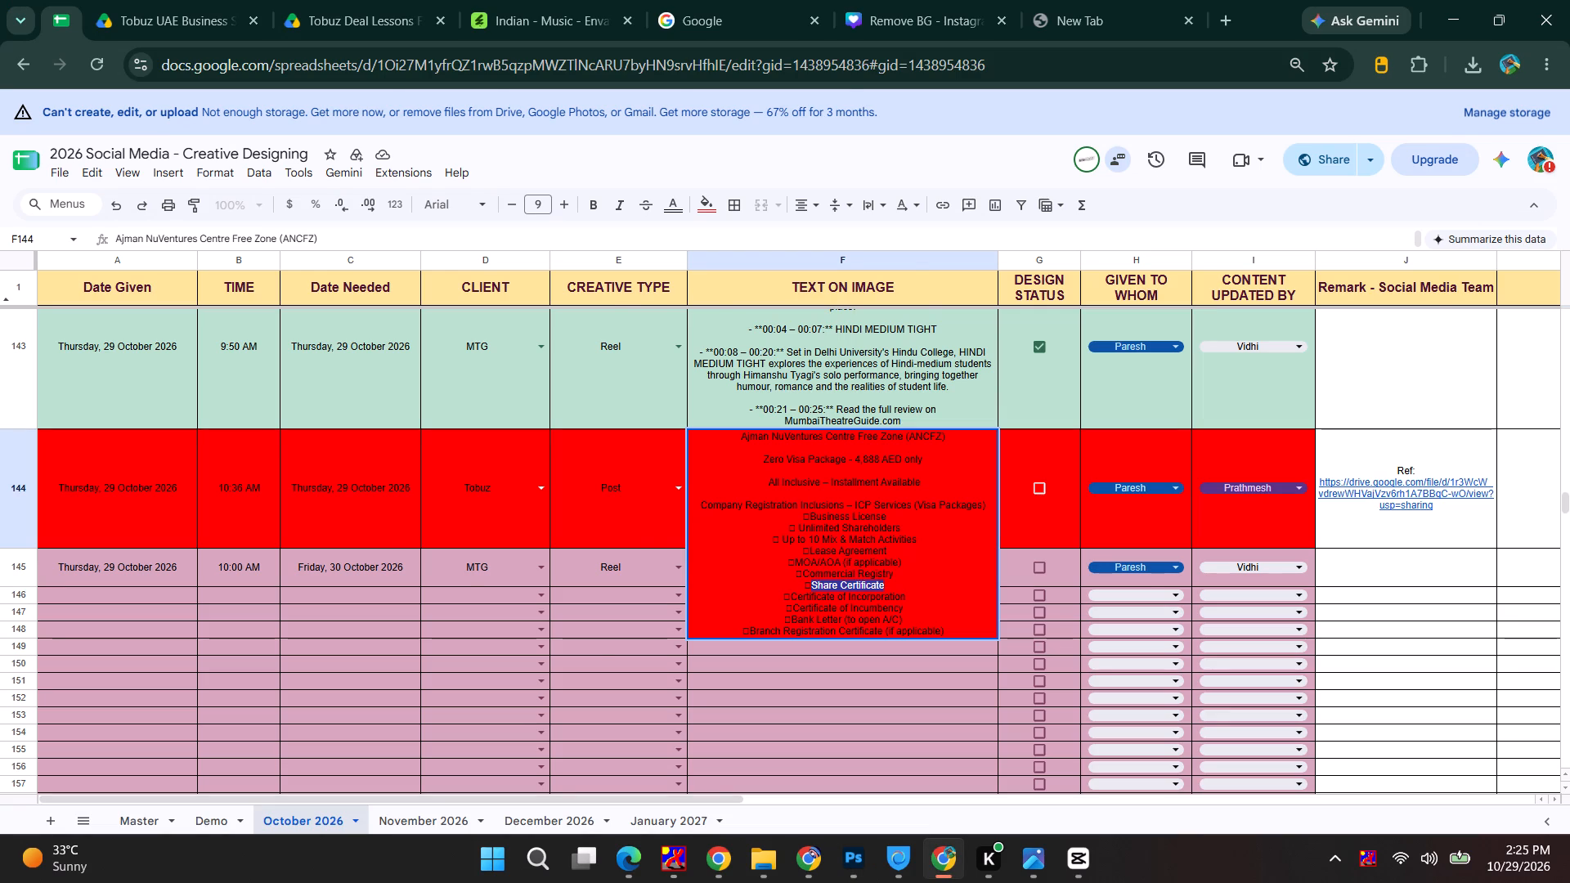
key("alt+Tab")
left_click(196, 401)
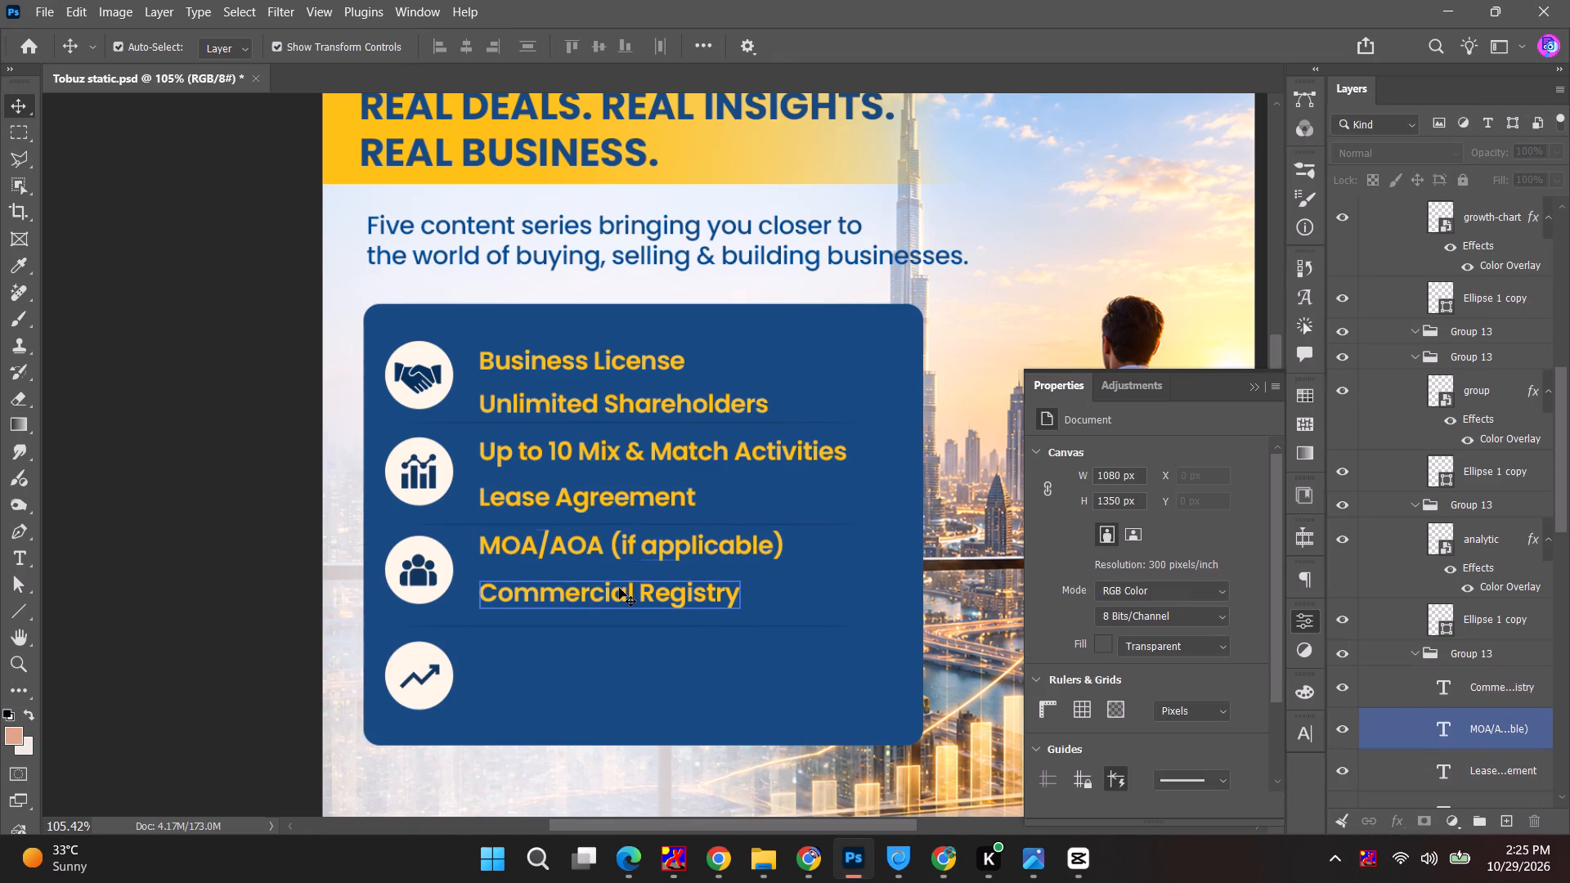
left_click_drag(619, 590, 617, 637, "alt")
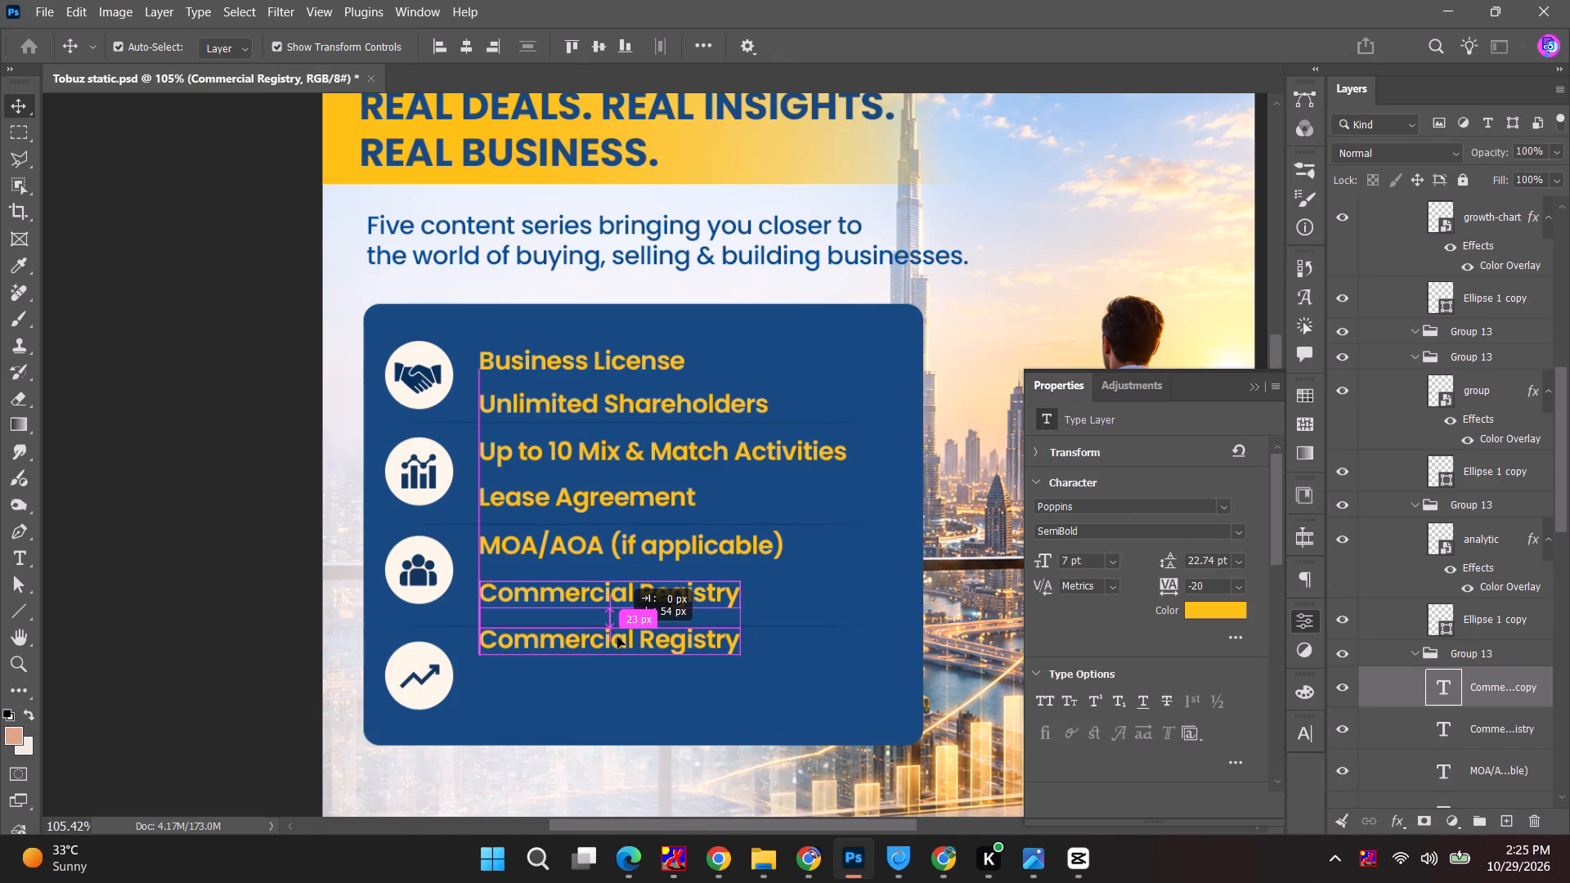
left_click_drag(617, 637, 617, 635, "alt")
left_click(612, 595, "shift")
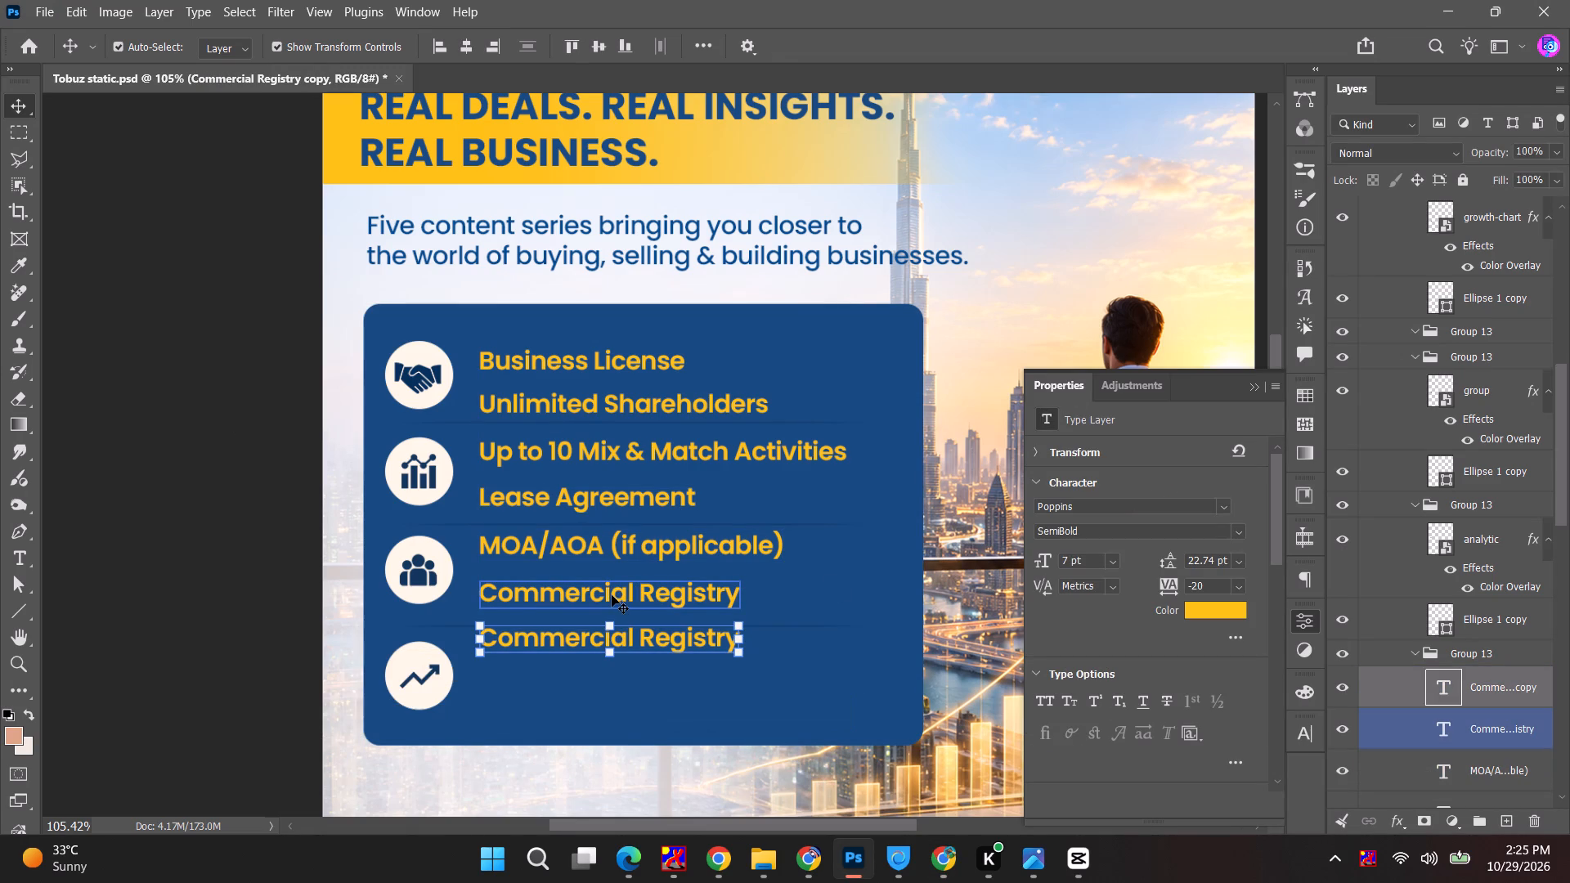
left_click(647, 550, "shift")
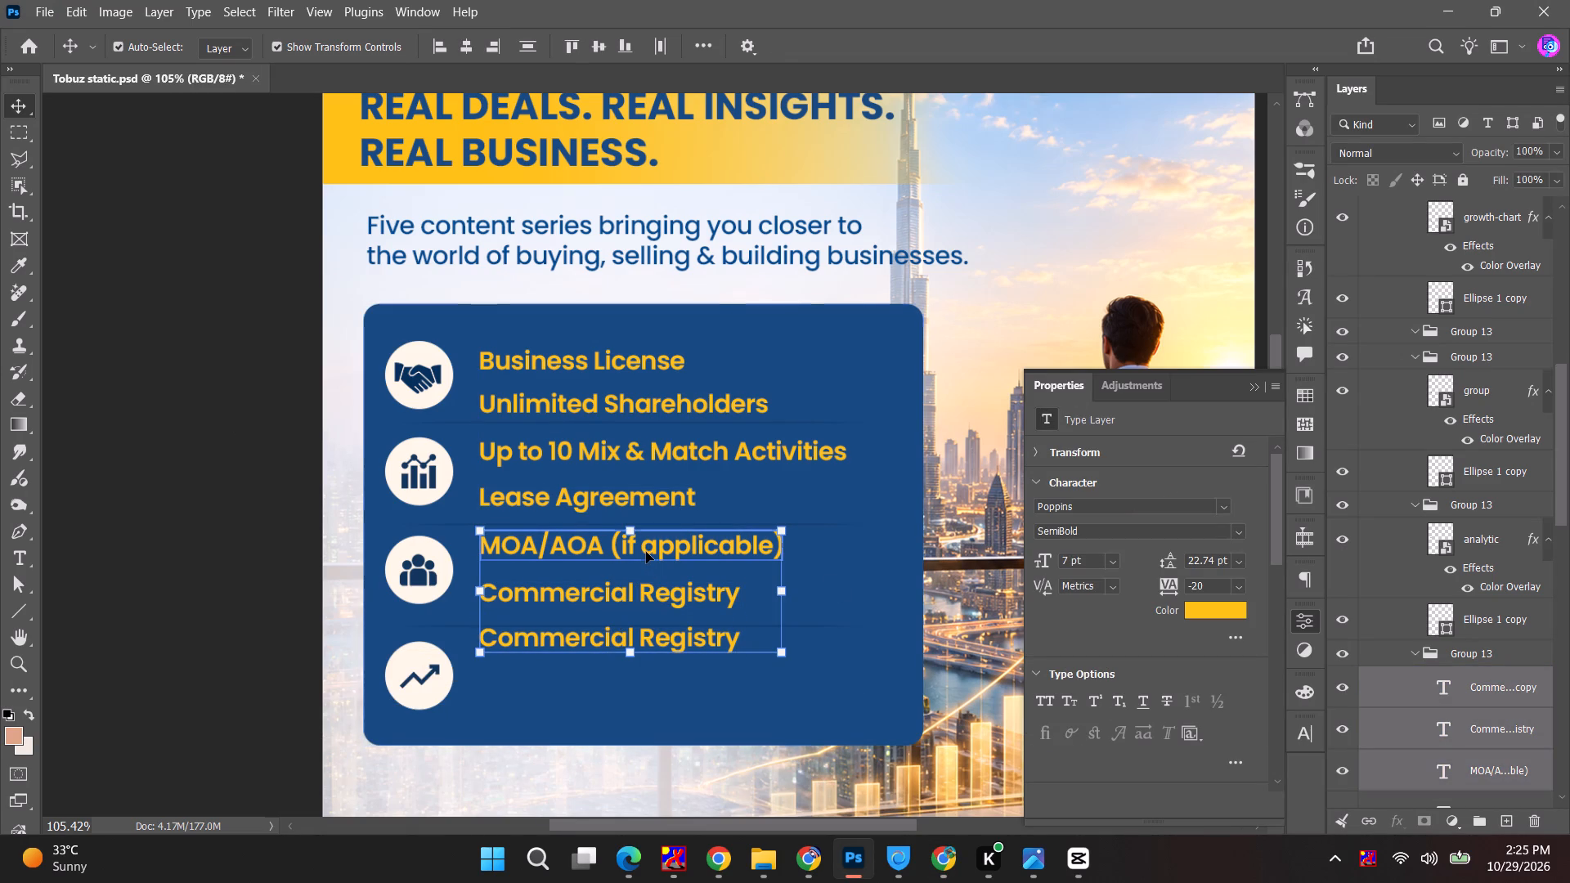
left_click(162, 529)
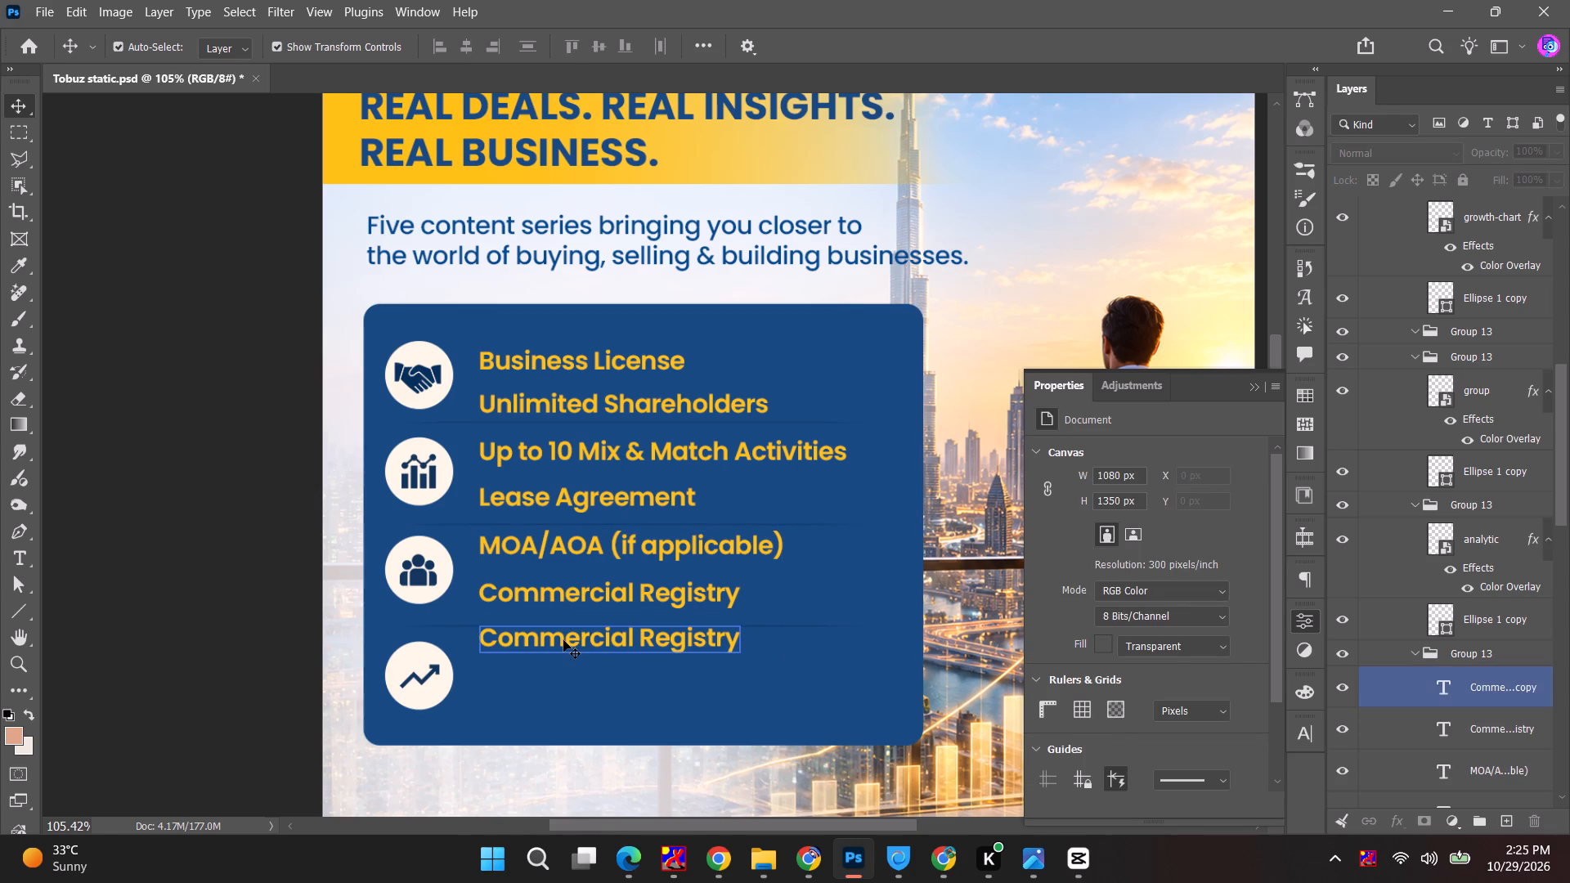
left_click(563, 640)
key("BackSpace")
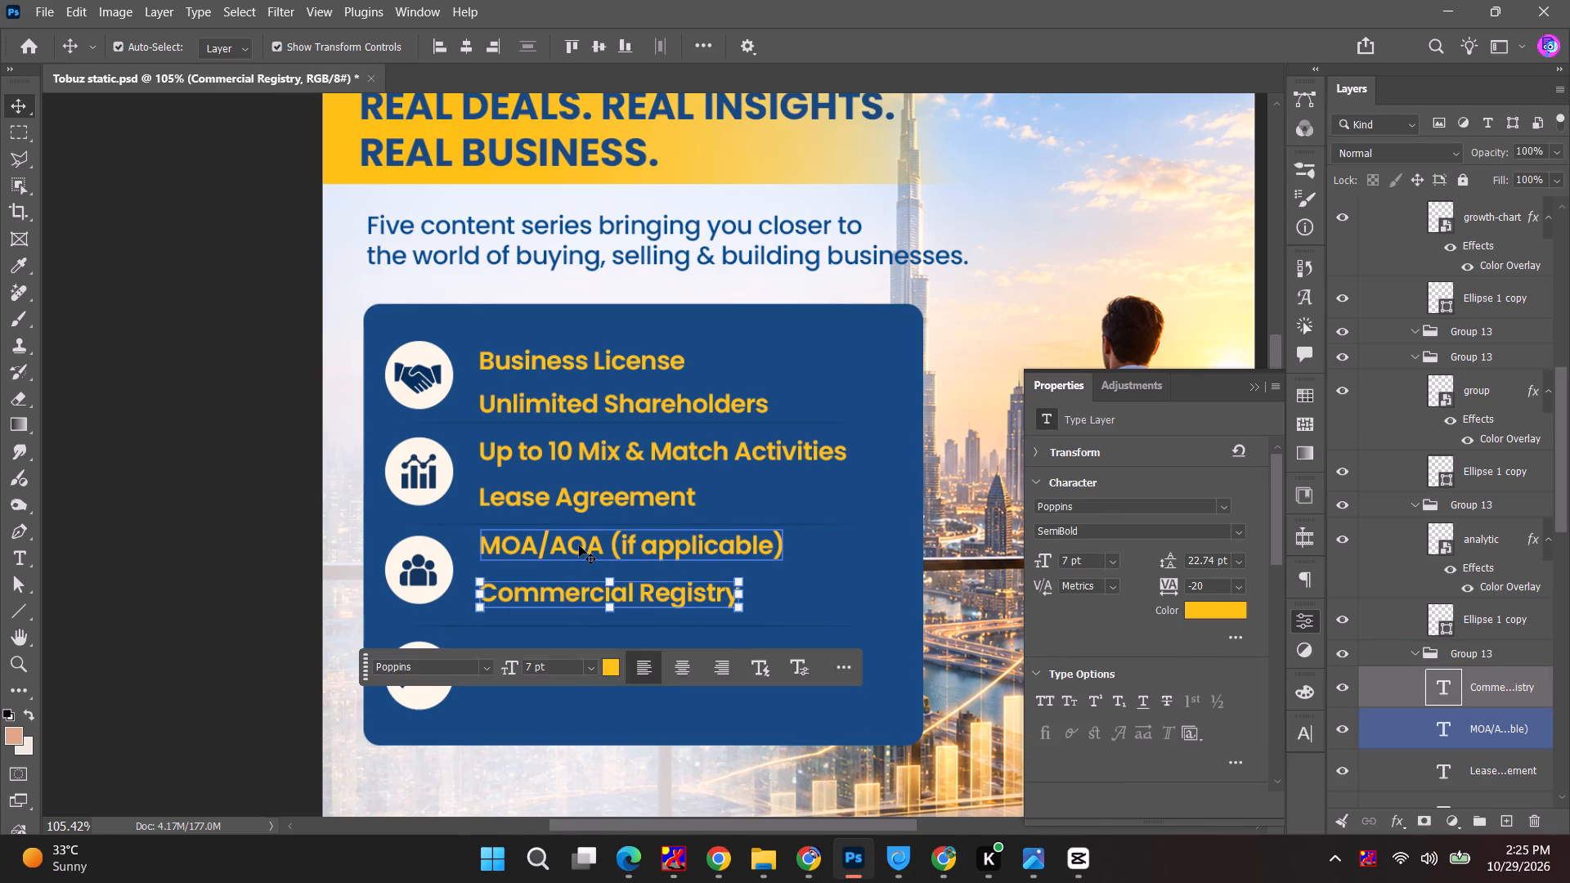
Duplicate the four lines from "Up to 10 Mix & Match Activities" to "Commercial Registry" together directly beneath the originals.
left_click(579, 545, "shift")
left_click(585, 498, "shift")
left_click(596, 457, "shift")
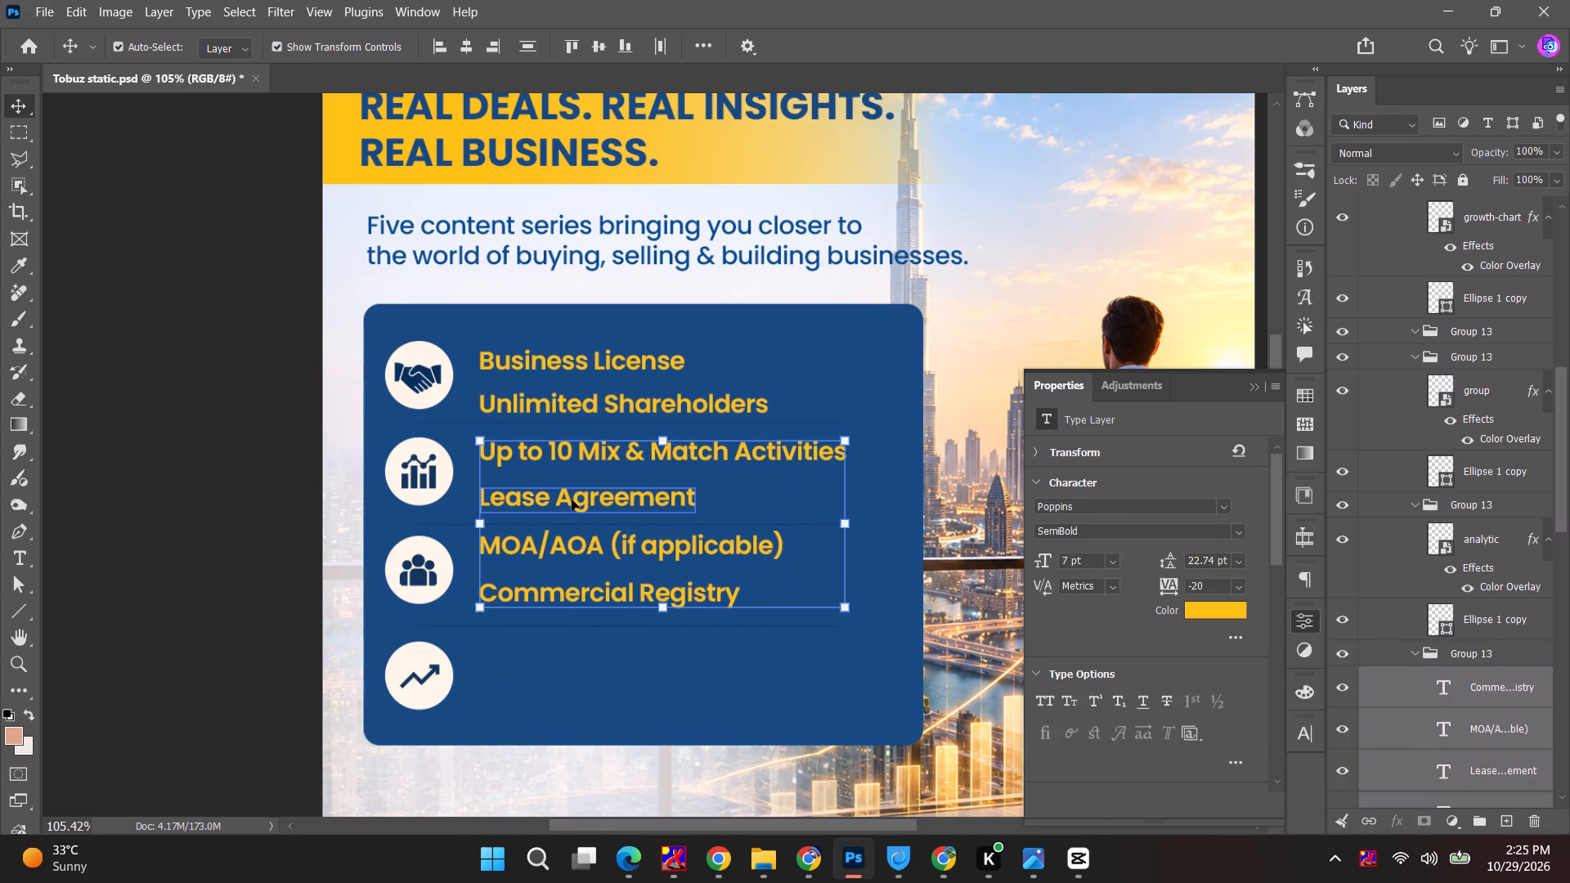
left_click_drag(594, 452, 594, 648, "alt")
left_click(223, 548)
Stretch the blue box downward to about 127% of its height so it holds all the list lines.
scroll(231, 552, "down", 3, "alt")
key("space")
left_click_drag(219, 584, 213, 455)
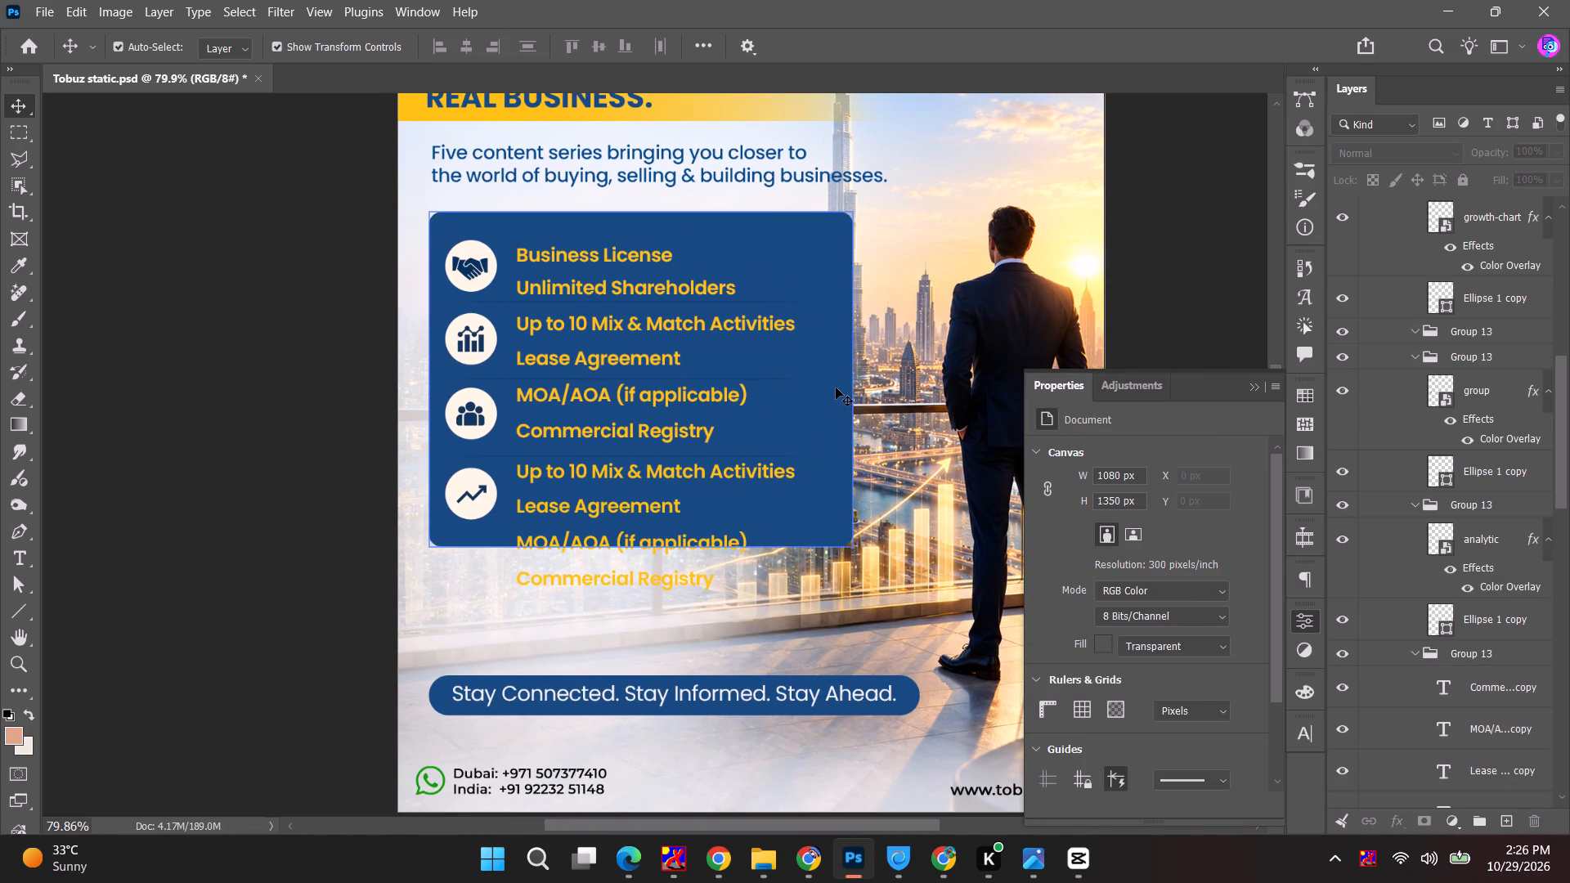
left_click(837, 384)
left_click_drag(644, 545, 640, 636)
left_click(280, 346)
left_click(1017, 45)
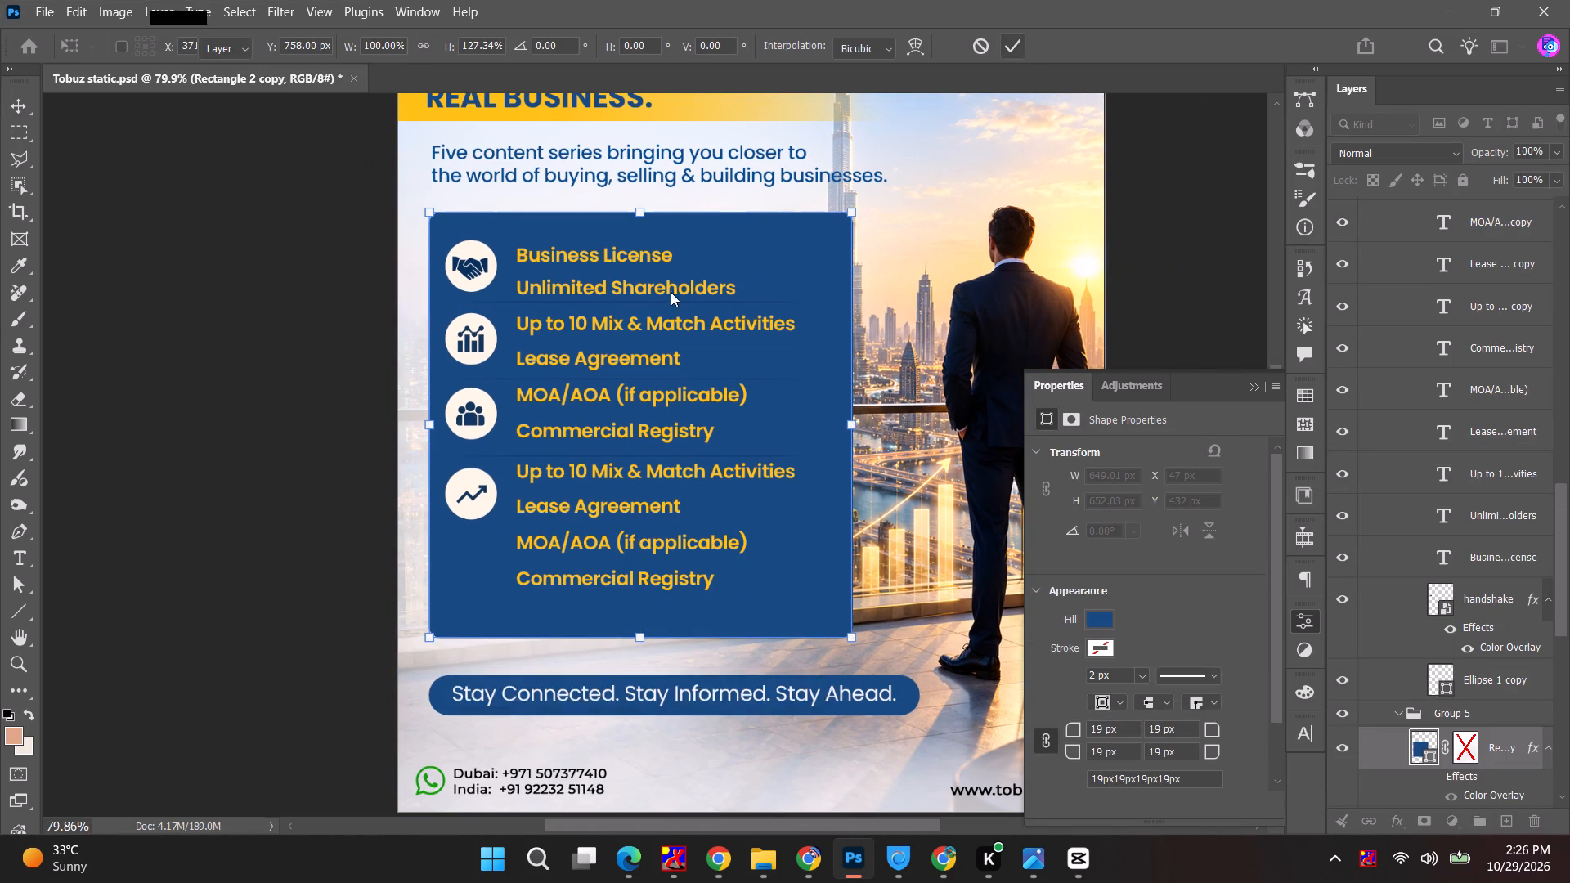
Replace the duplicated "Up to 10 Mix & Match Activities" line with "Share Certificate" from the sheet.
key("alt+Tab")
key("ctrl+c")
key("alt+Tab")
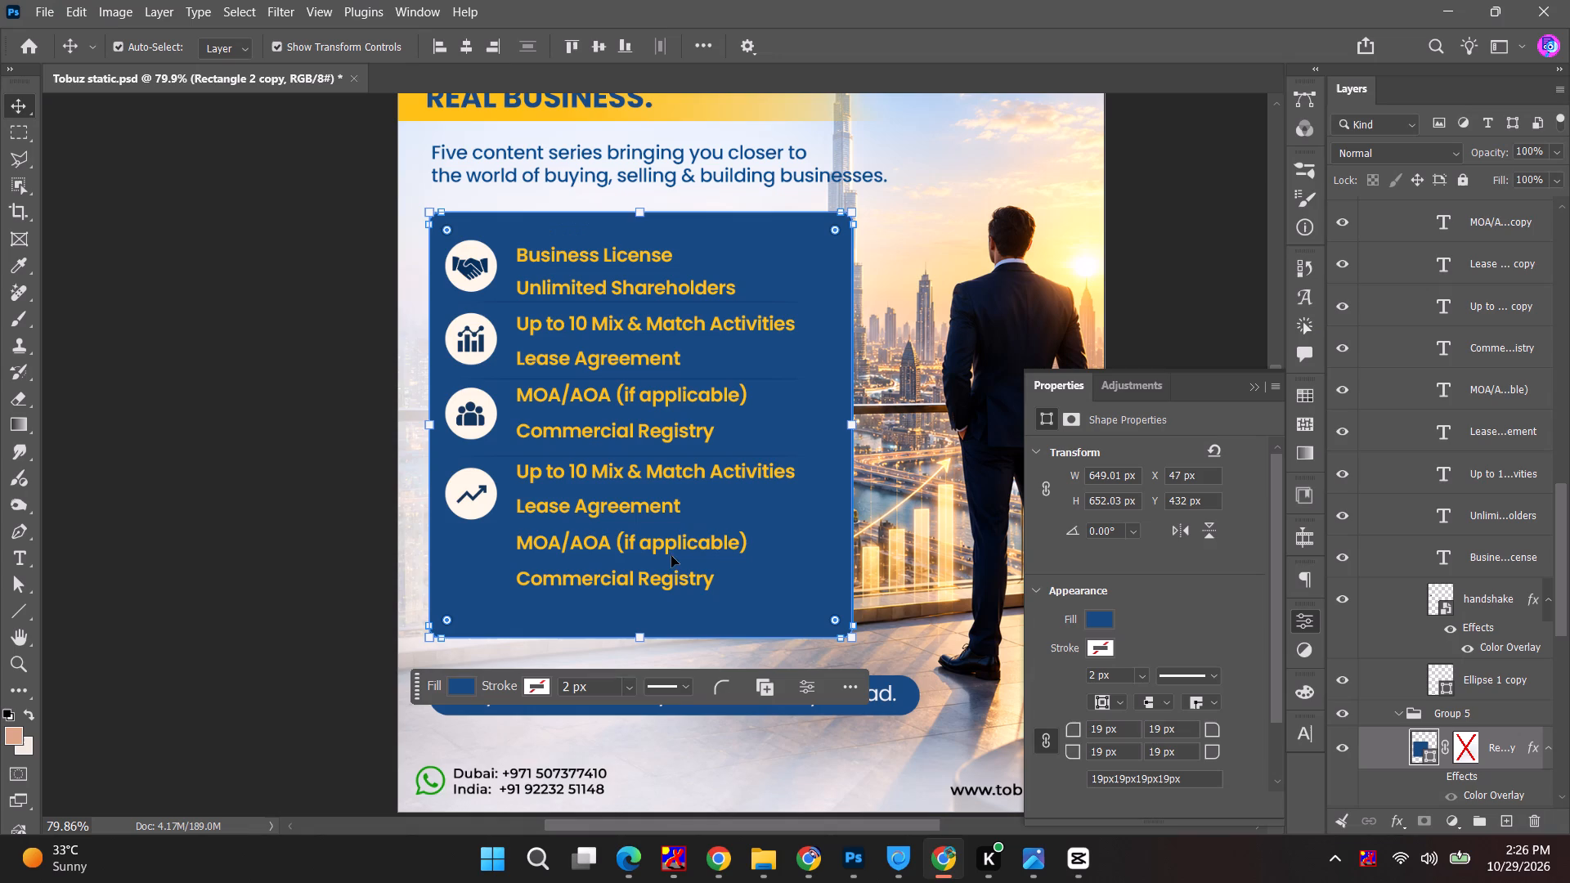
key("alt+Tab")
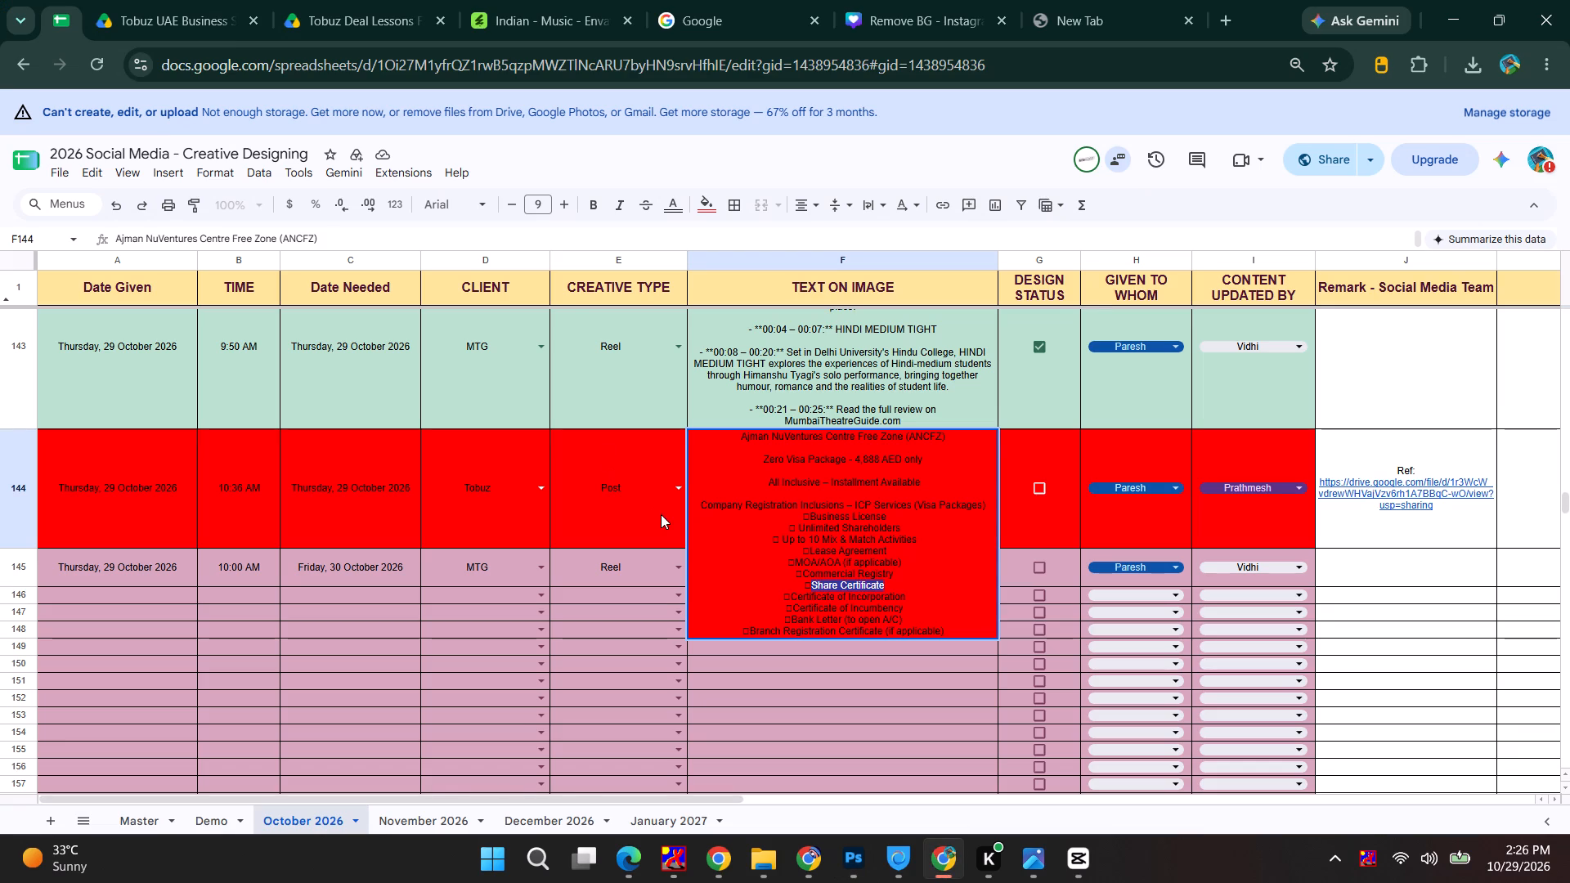
key("alt+Tab")
double_click(628, 472)
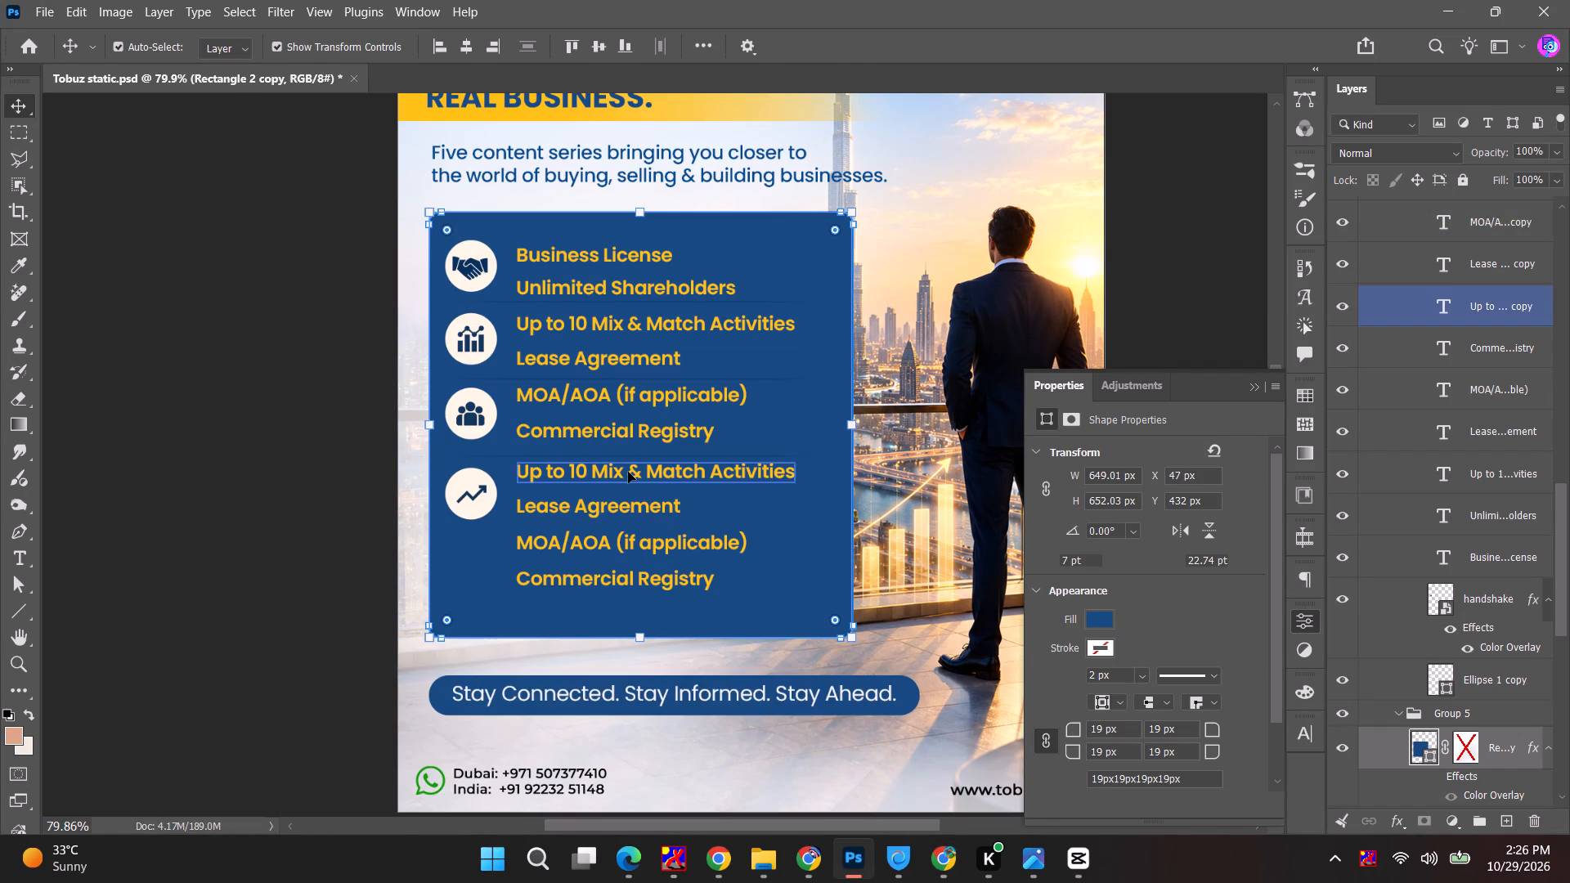
key("ctrl+v")
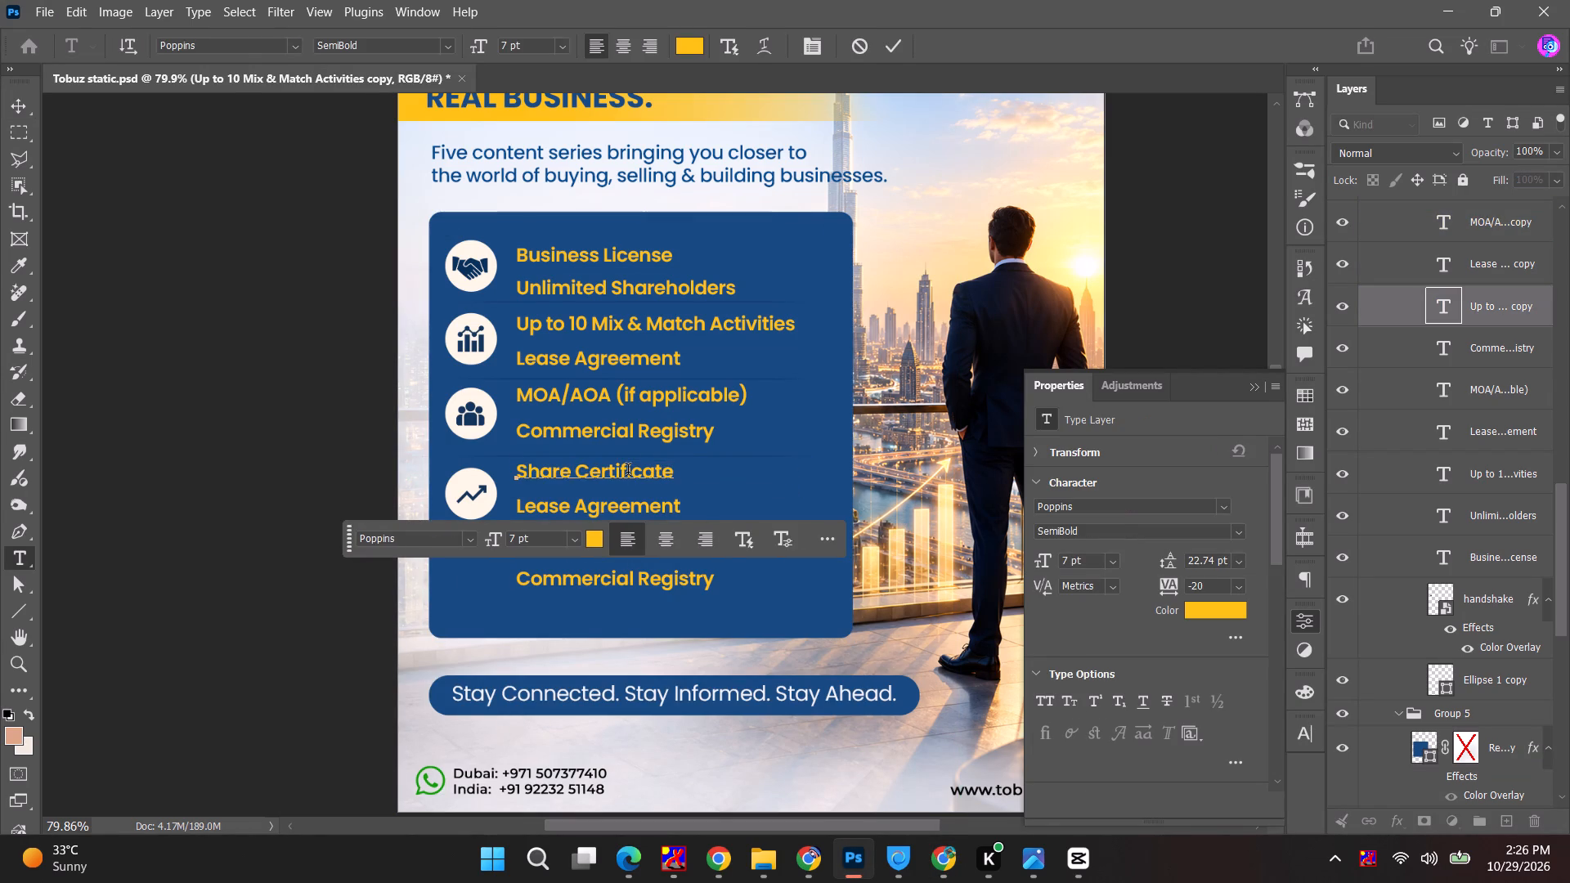
key("Escape")
Replace the duplicated "Lease Agreement" line with "Certificate of Incorporation" from the sheet's inclusion list.
key("alt+Tab")
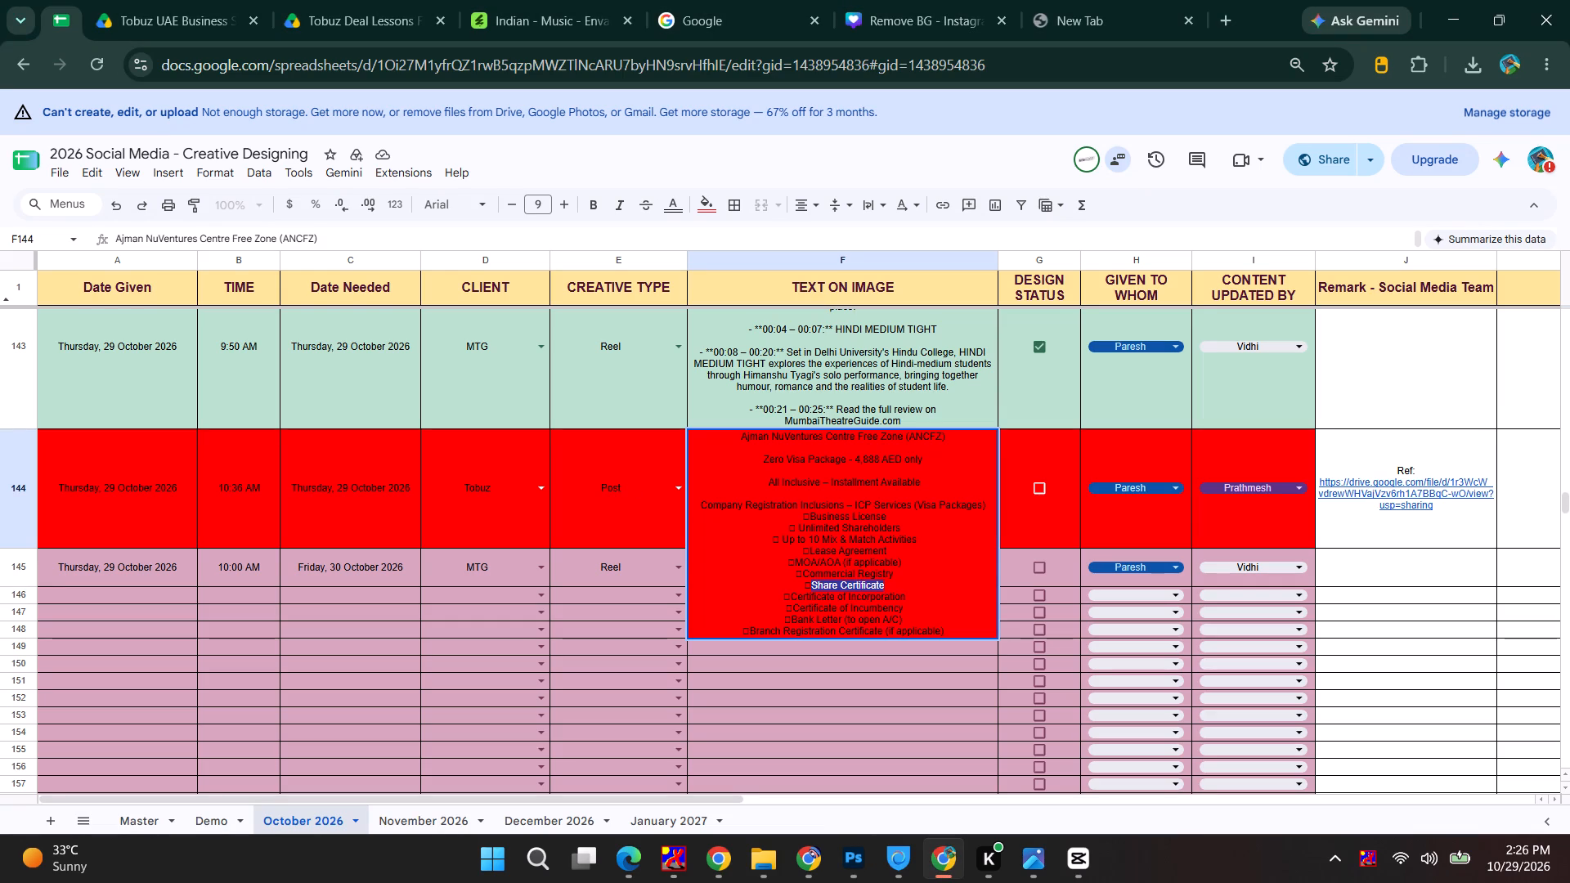
left_click_drag(792, 598, 940, 597)
key("ctrl+c")
key("alt+Tab")
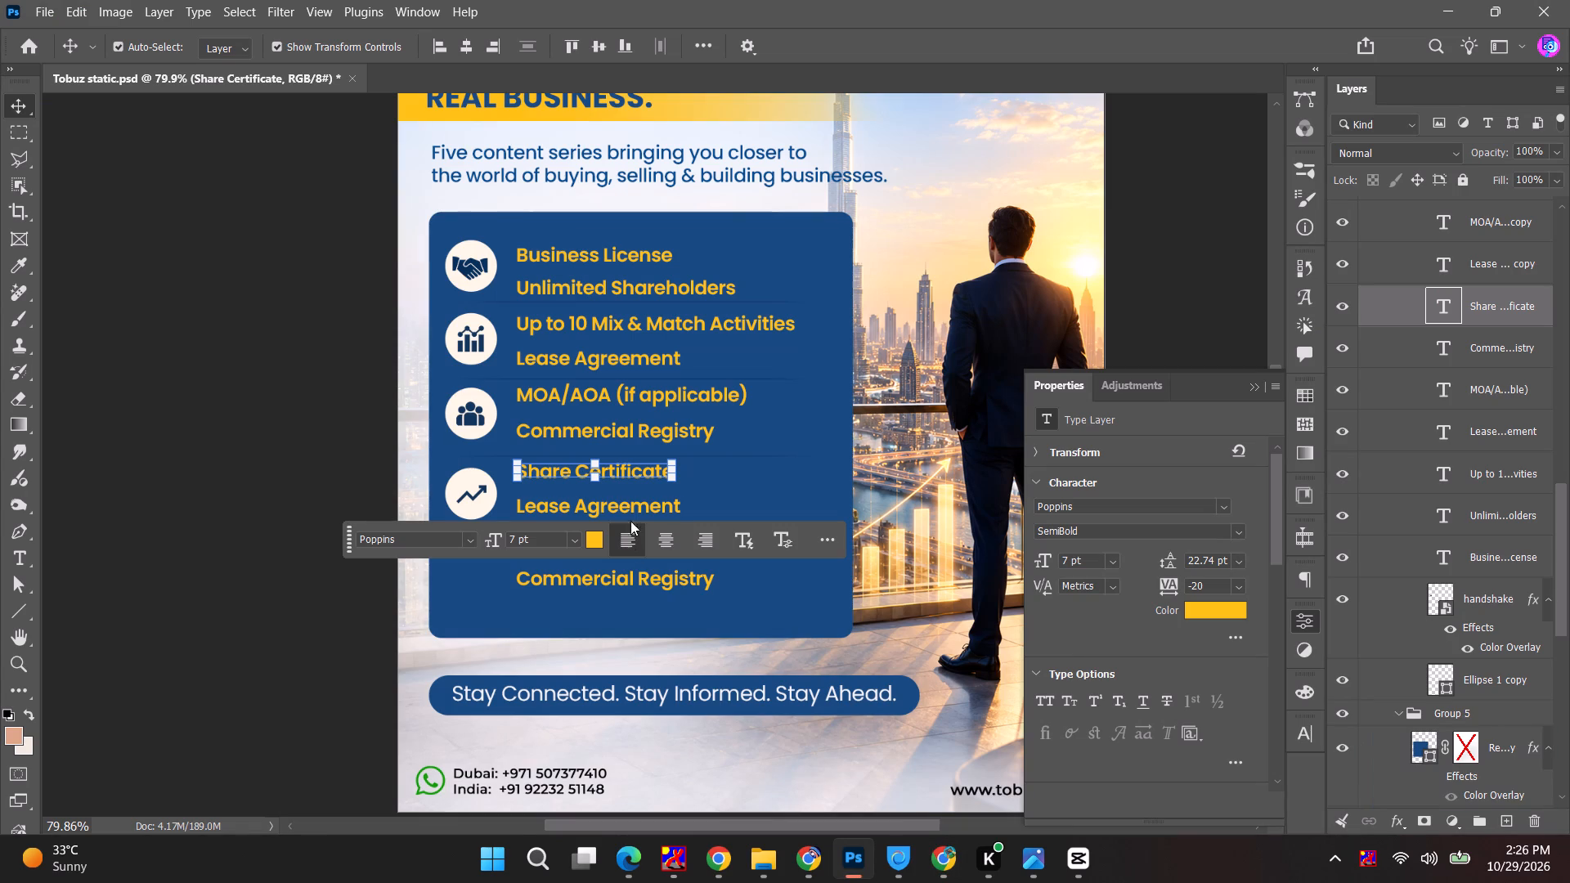
left_click(340, 475)
double_click(564, 510)
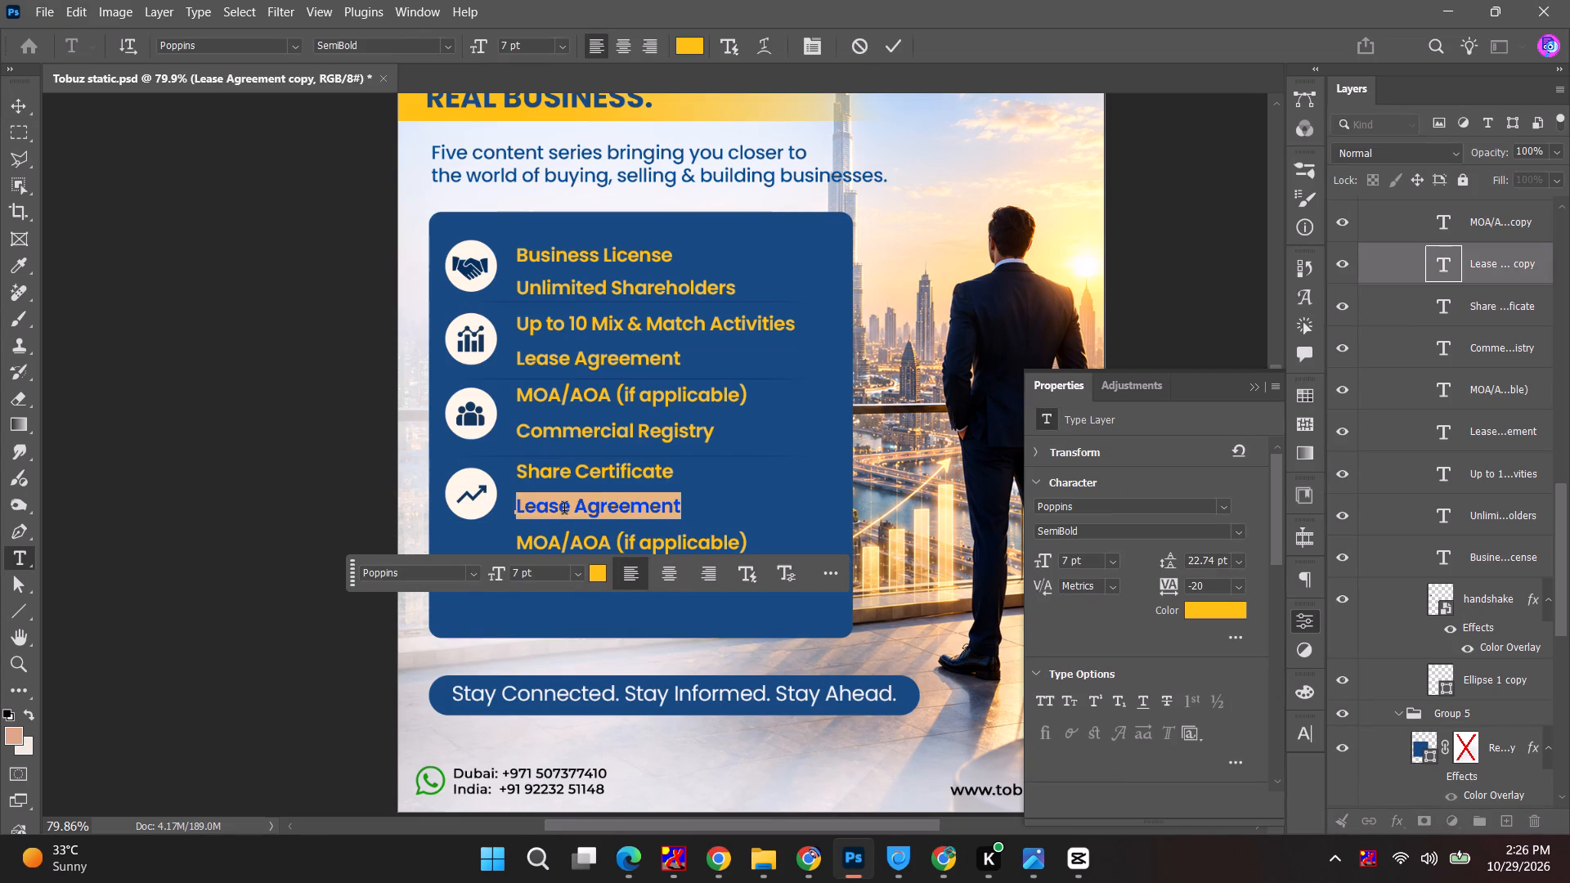
key("ctrl+v")
key("Escape")
Replace the duplicated "MOA/AOA (if applicable)" line with "Certificate of Incumbency" from the sheet's inclusion list.
key("alt+Tab")
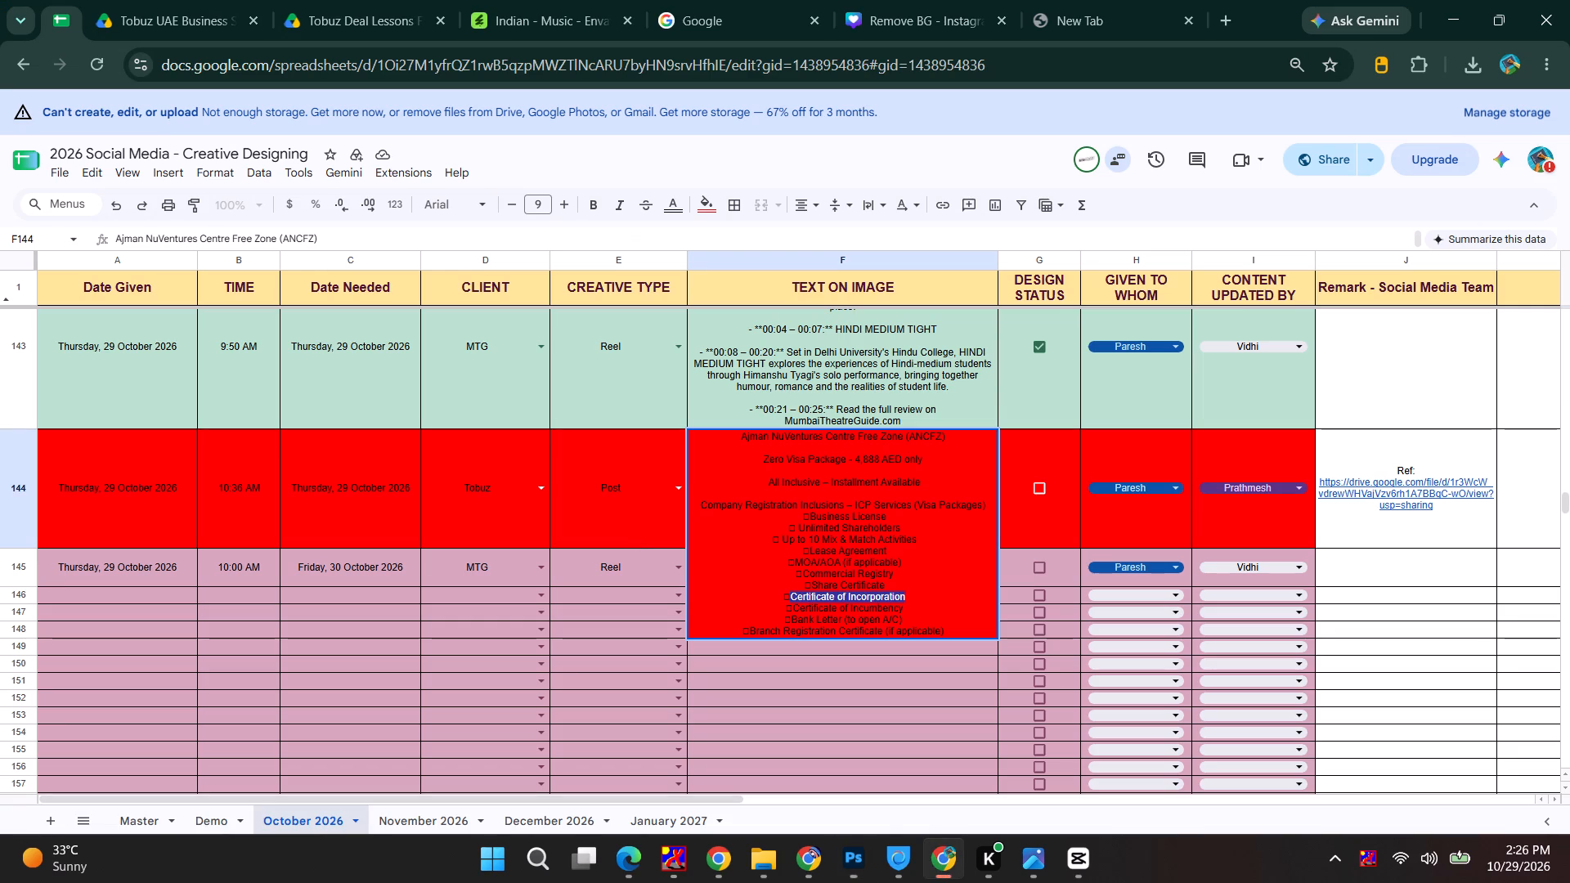
left_click_drag(794, 607, 949, 607)
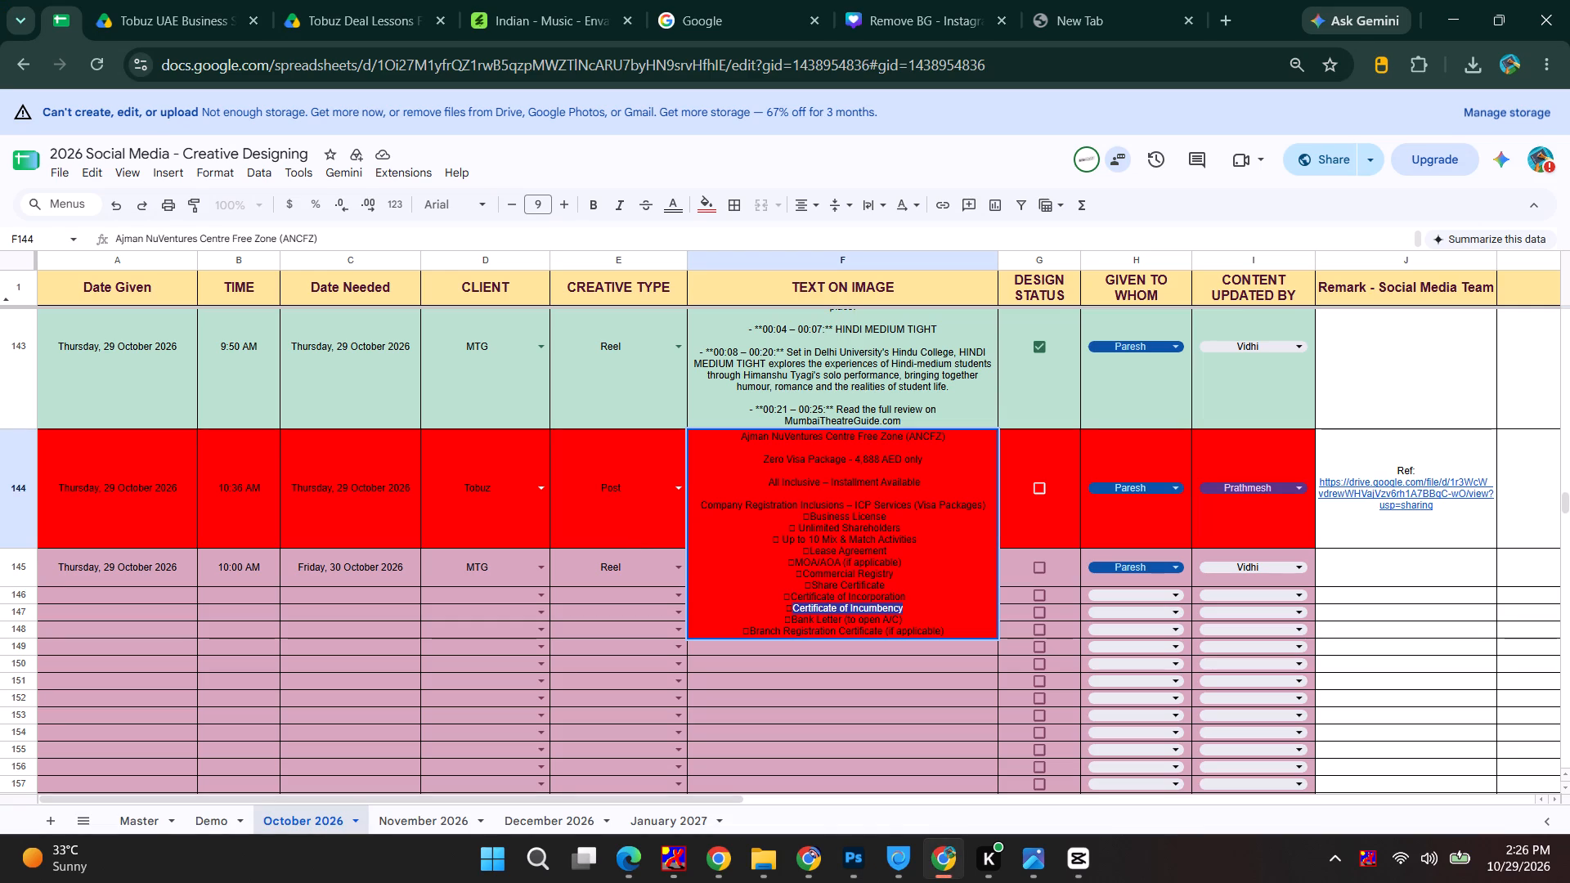
key("ctrl+c")
key("ctrl+c")
key("alt+Tab")
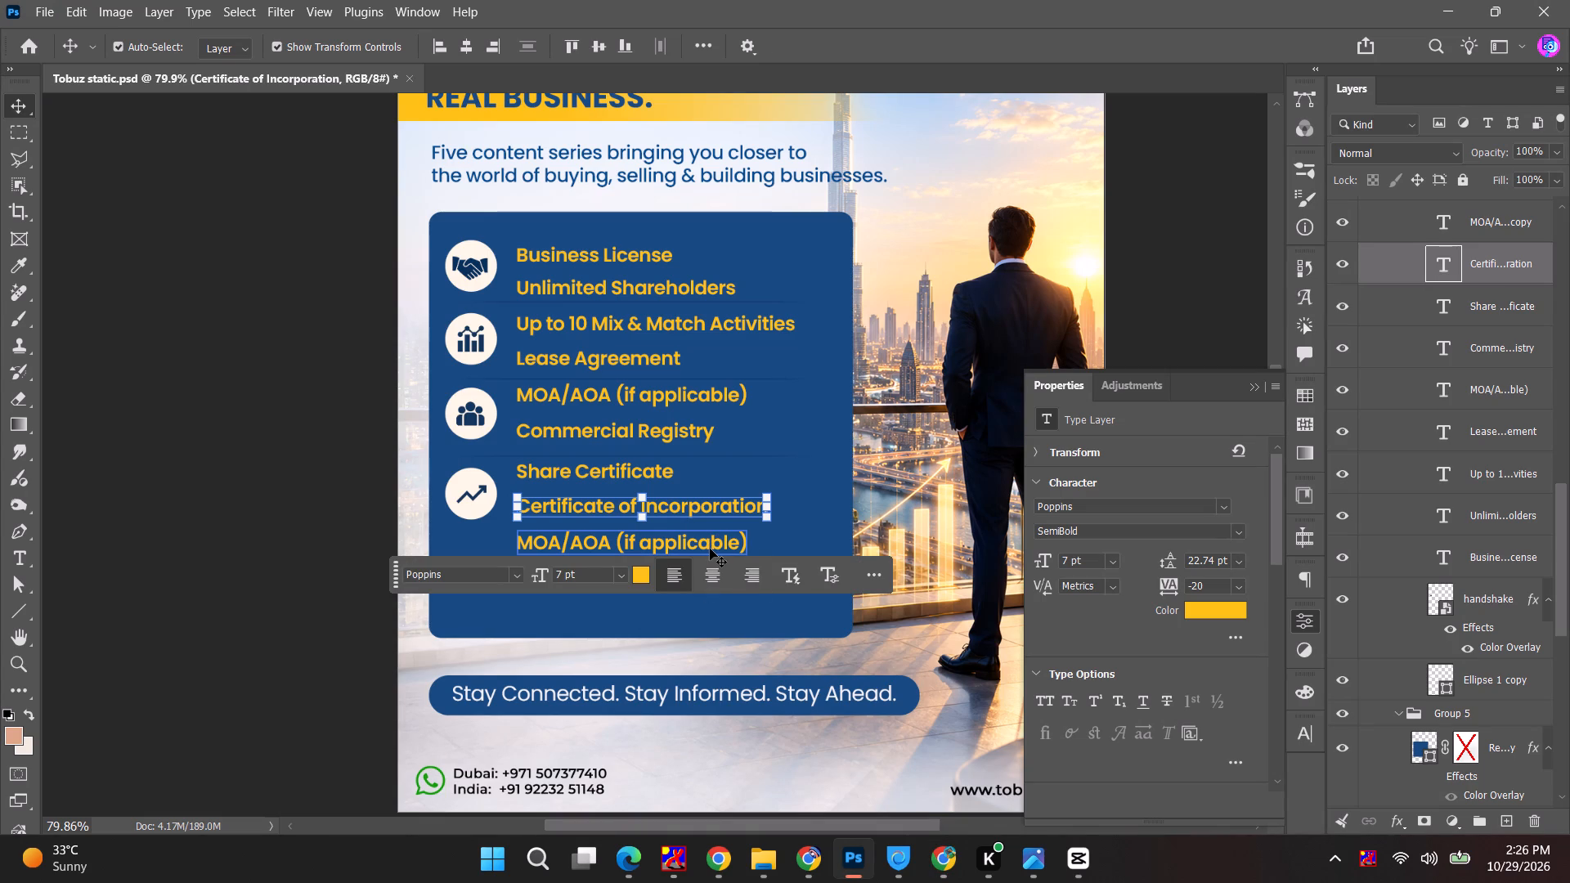
double_click(711, 548)
key("ctrl+v")
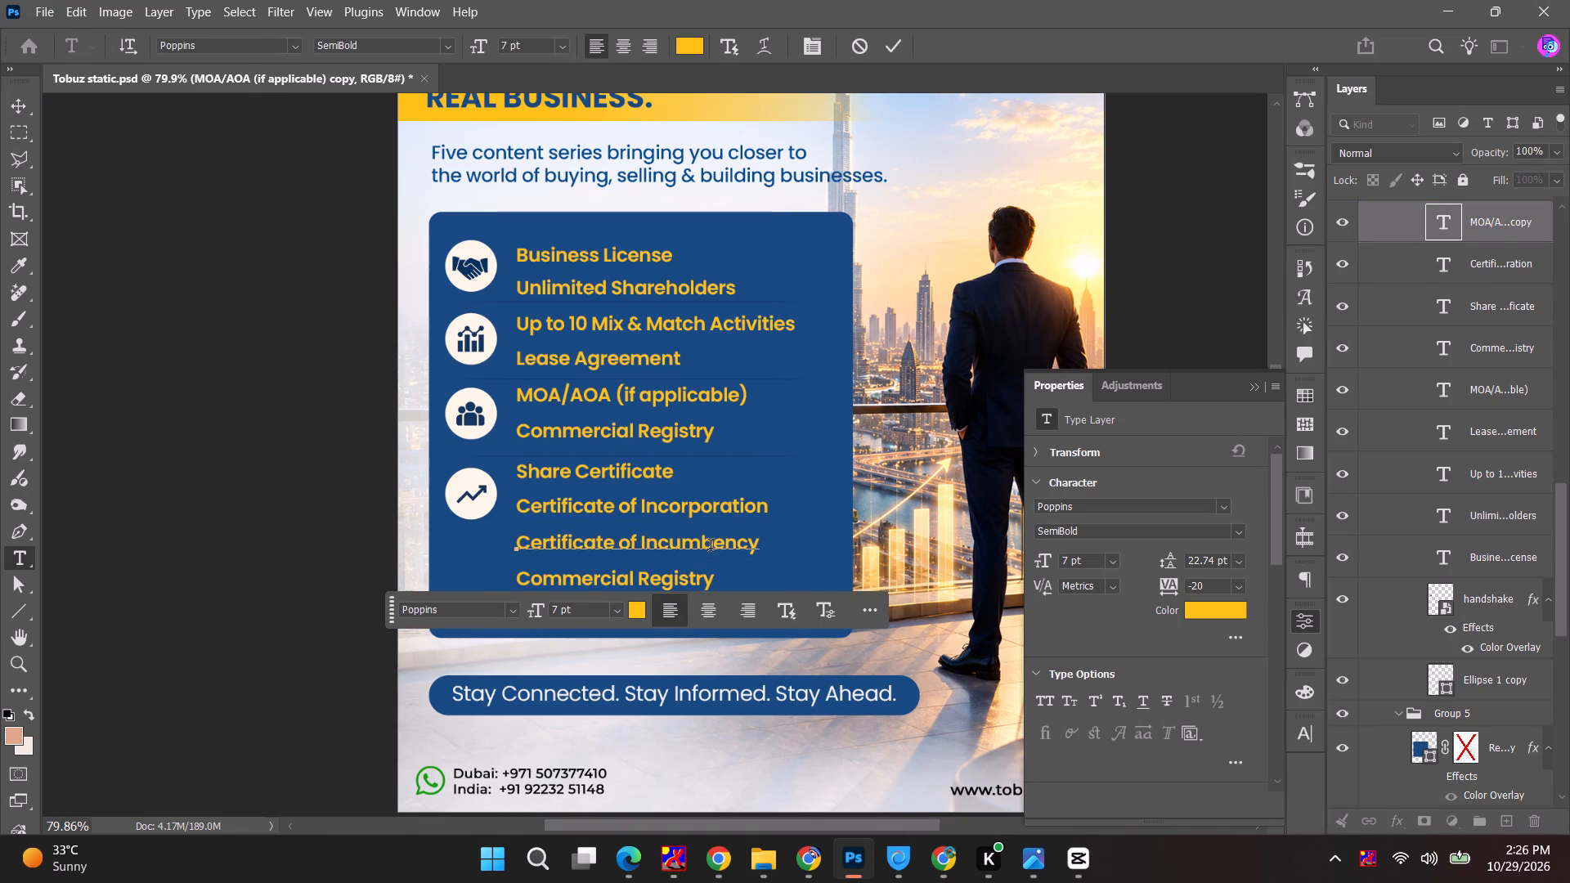
key("Escape")
Replace the duplicated "Commercial Registry" line with "Bank Letter (to open A/C)" from the sheet's inclusion list.
key("alt+Tab")
left_click_drag(794, 621, 912, 621)
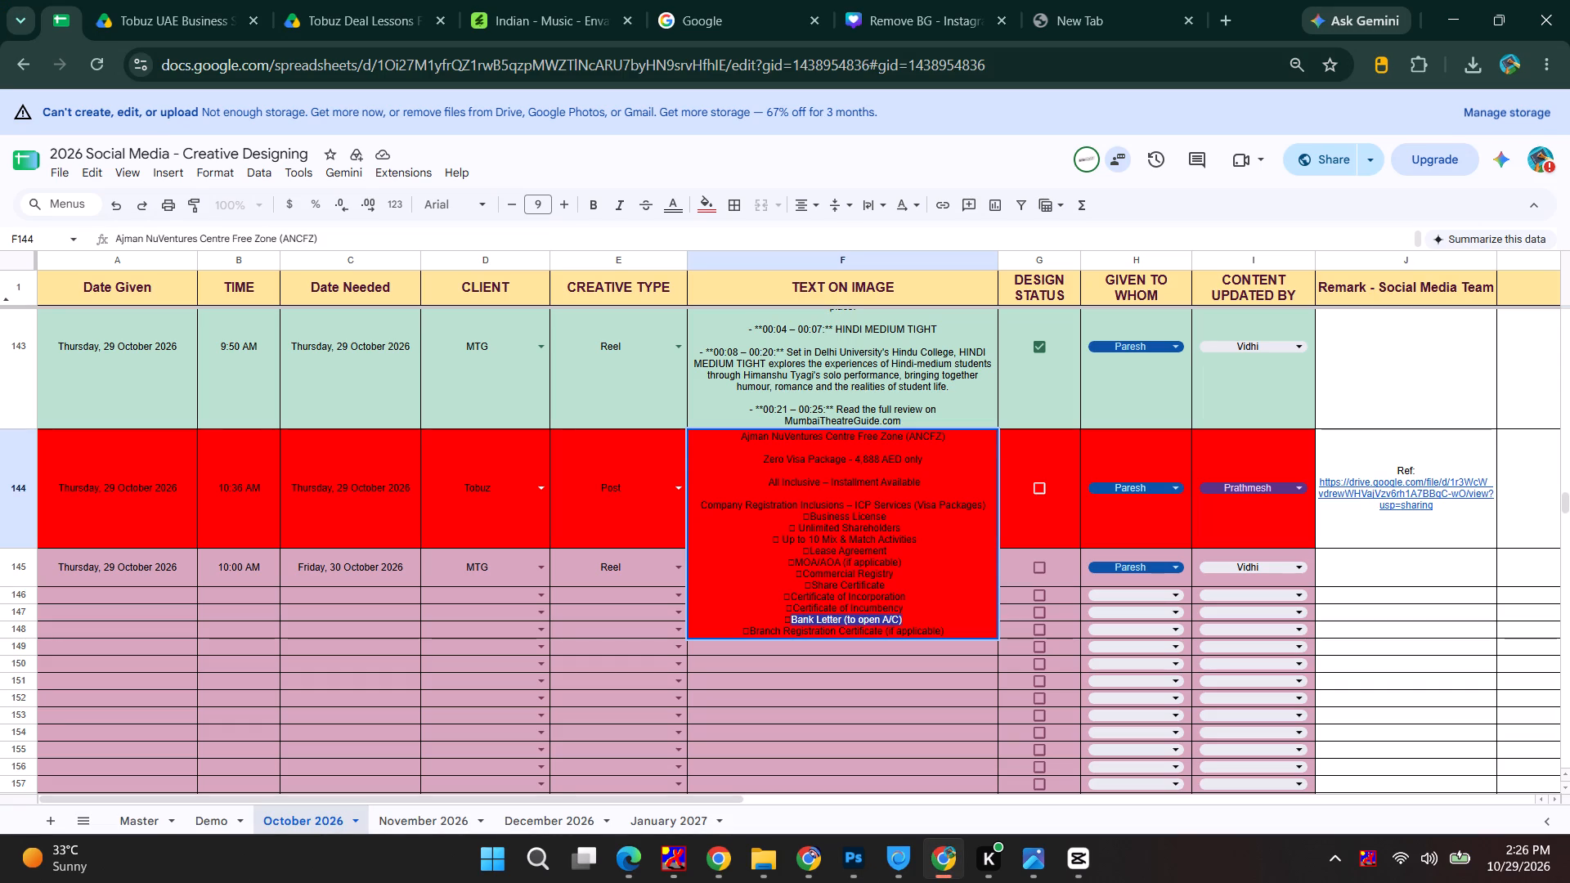
left_click_drag(912, 621, 913, 621)
key("ctrl+c")
key("alt+Tab")
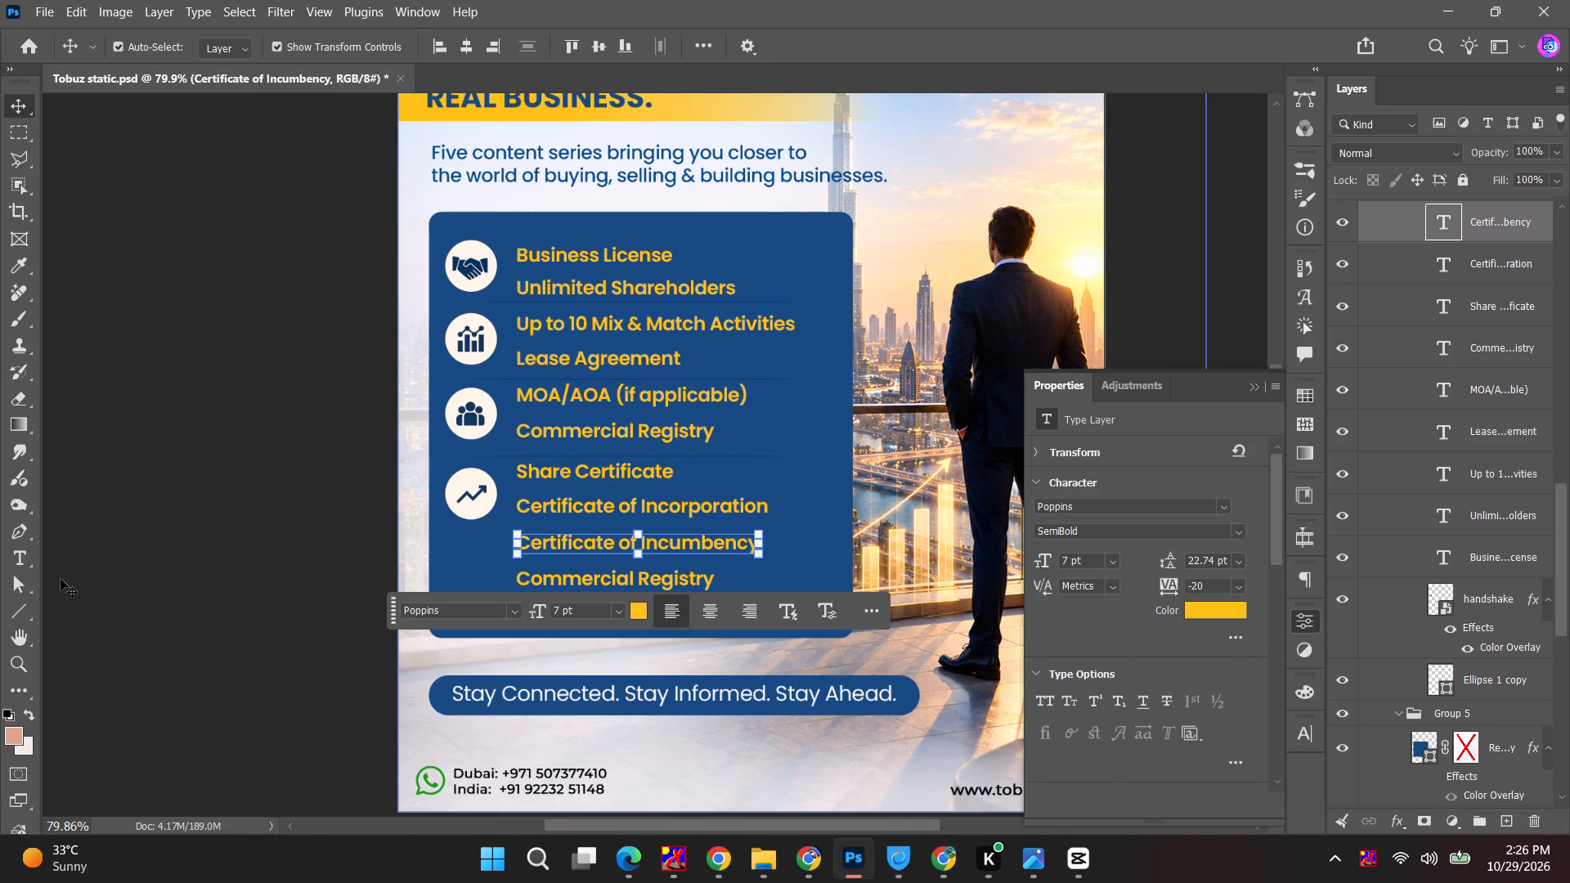
left_click(220, 520)
double_click(622, 585)
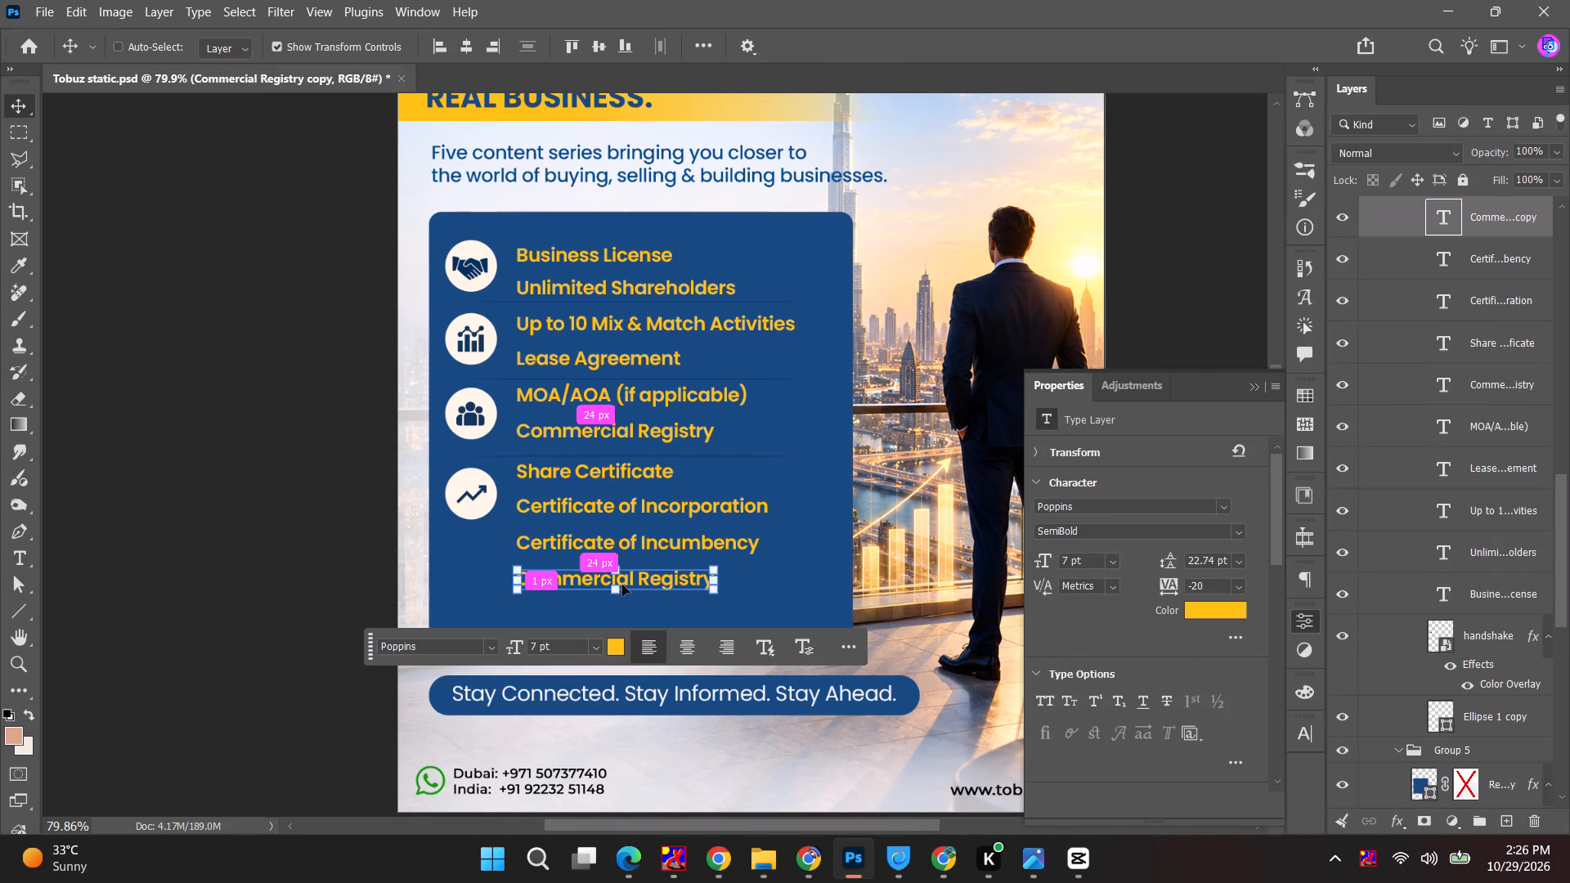
double_click(669, 589)
key("ctrl+v")
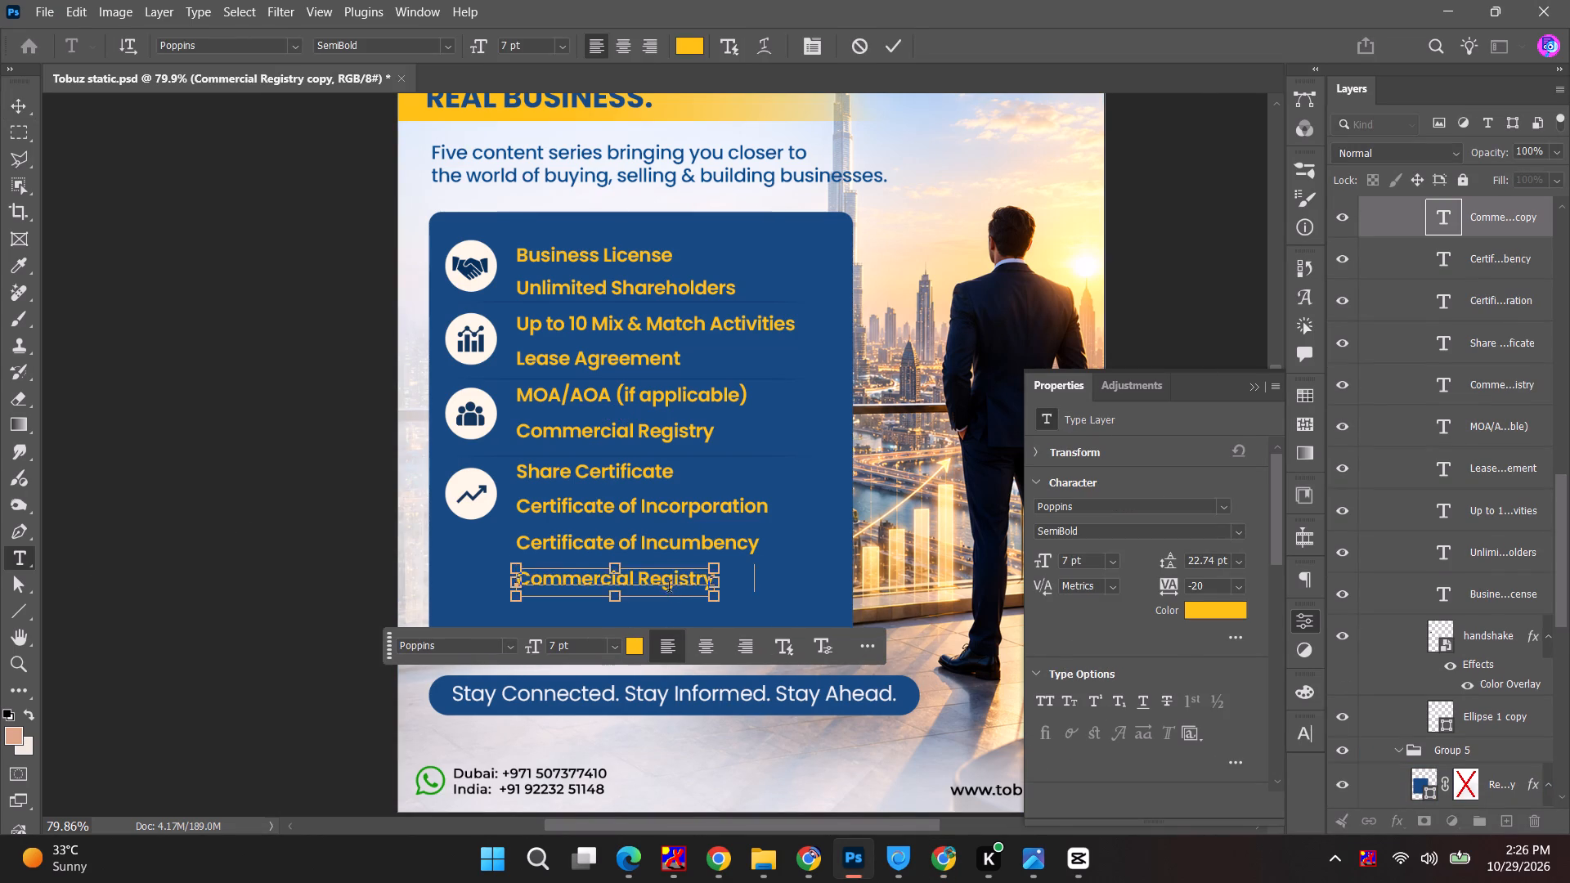
key("Escape")
Duplicate the "Bank Letter" line below itself and replace the copy with "Branch Registration Certificate (if applicable)" from the sheet.
key("alt+Tab")
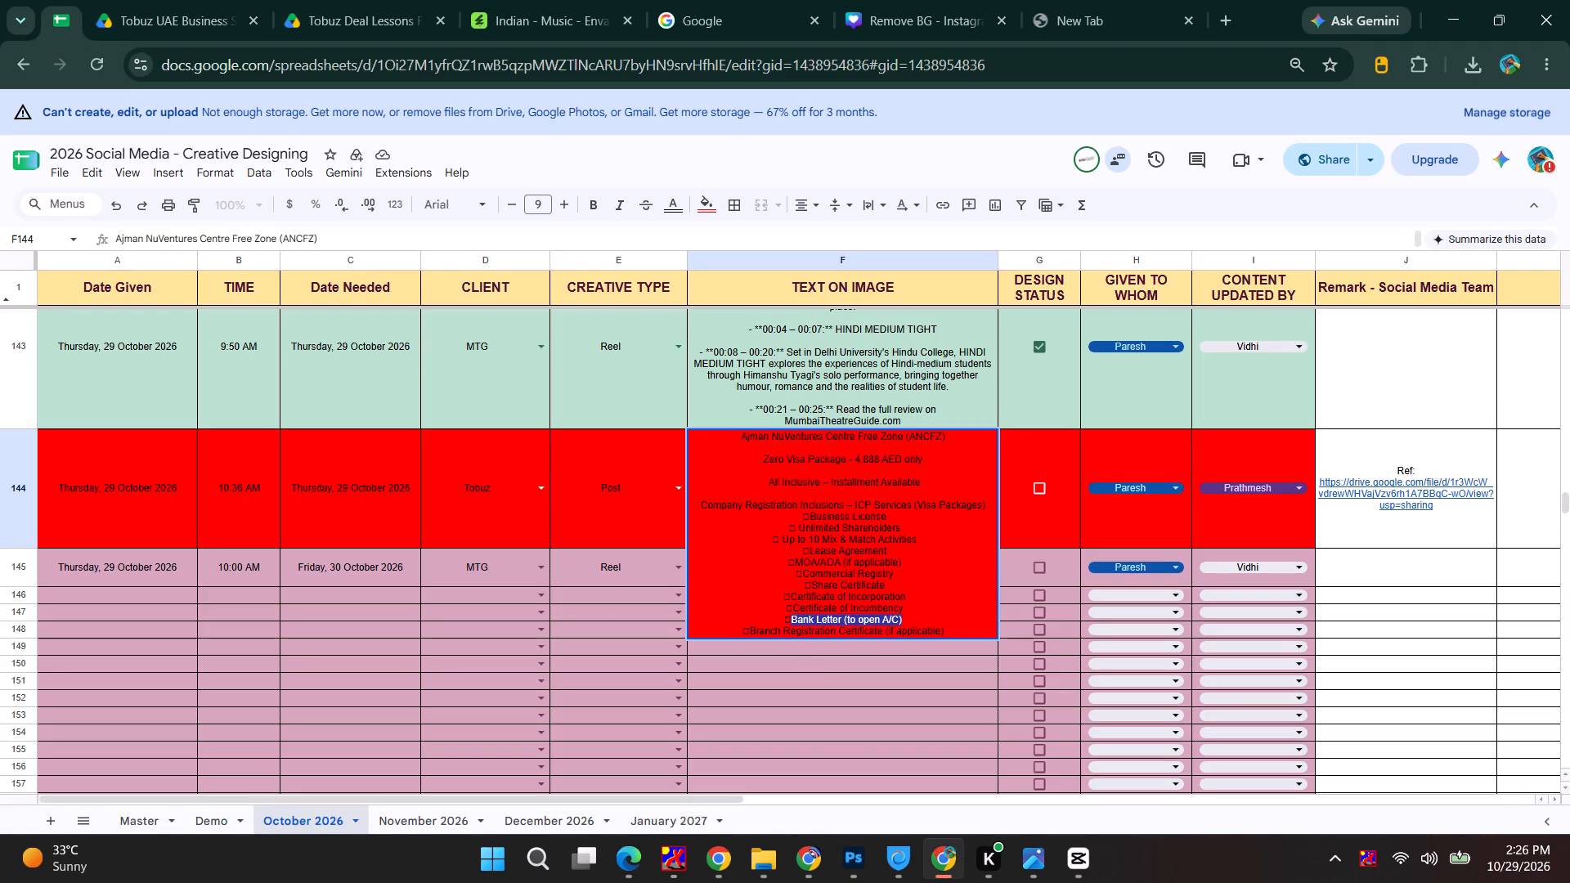
left_click_drag(751, 631, 983, 626)
key("ctrl+c")
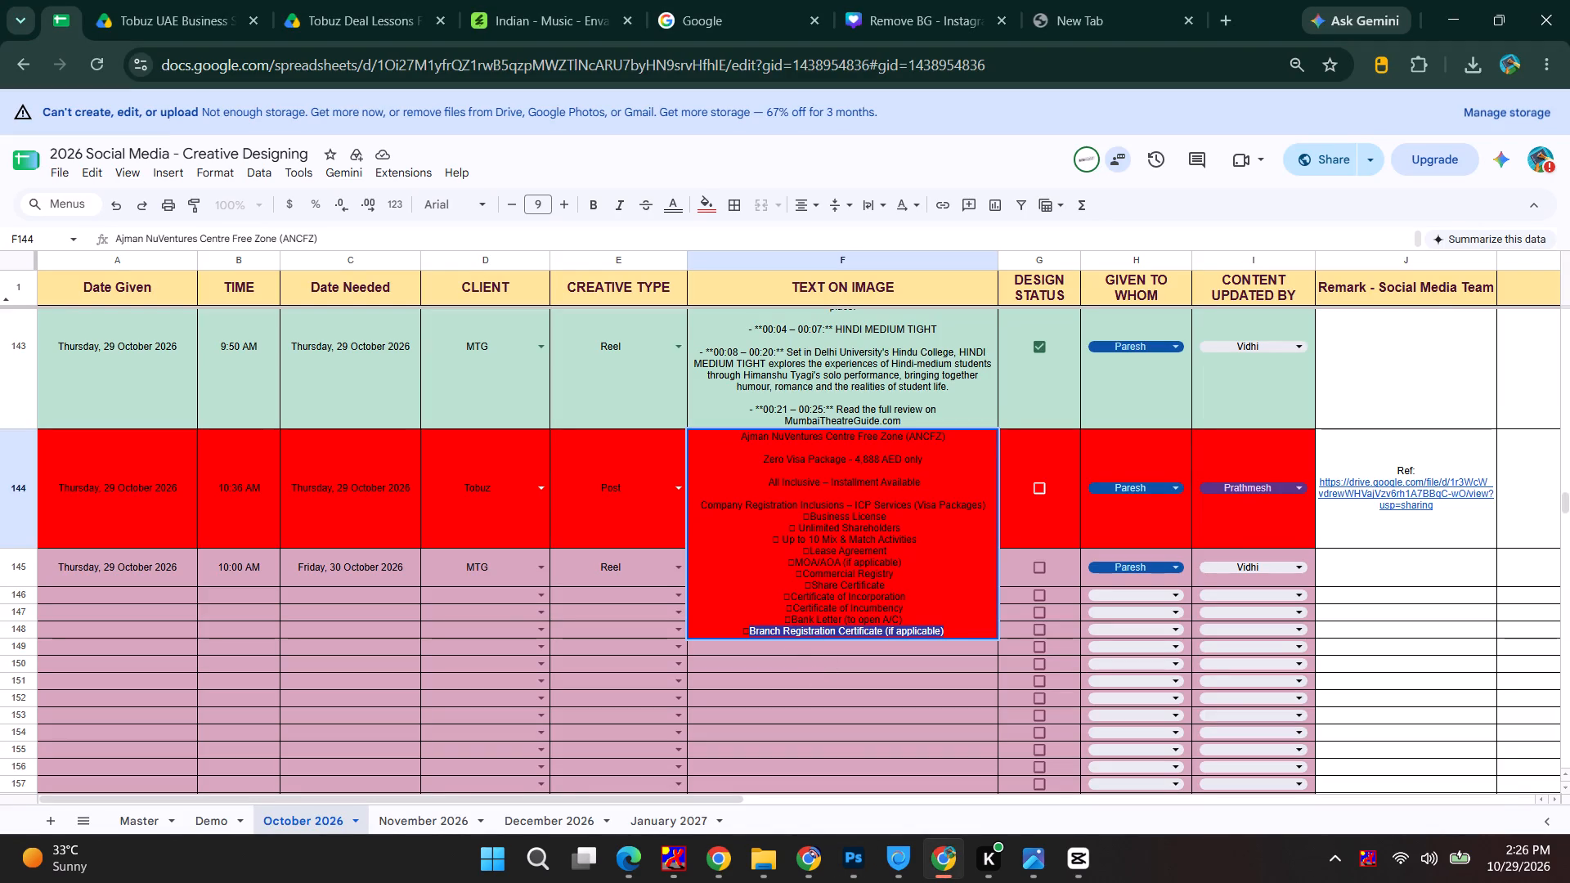
key("alt+Tab")
left_click(128, 535)
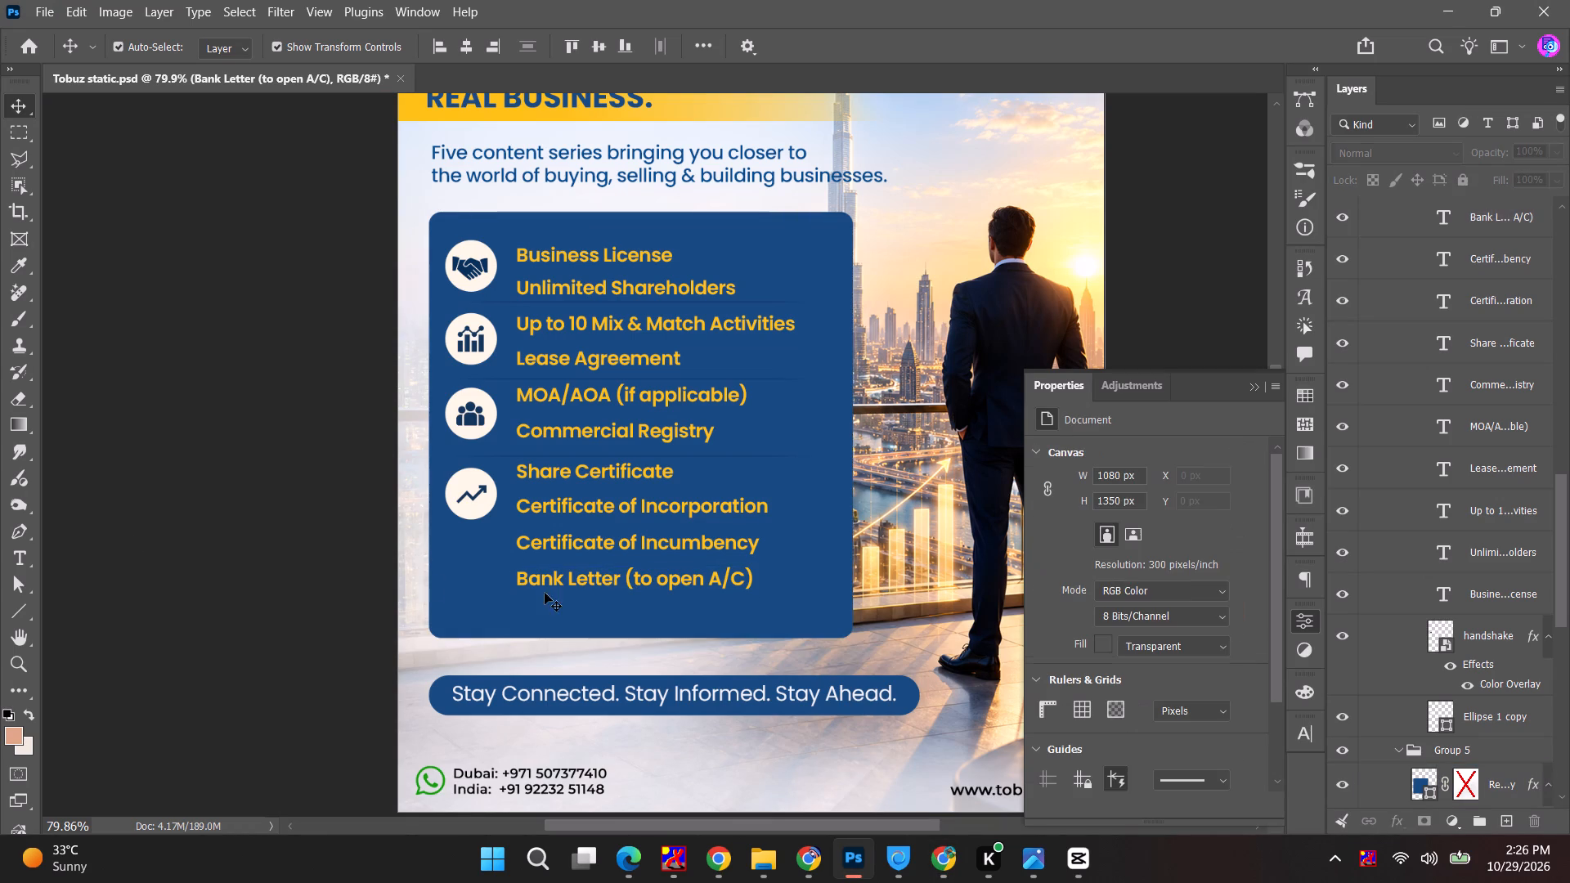
left_click(576, 585)
left_click_drag(624, 582, 623, 625, "alt")
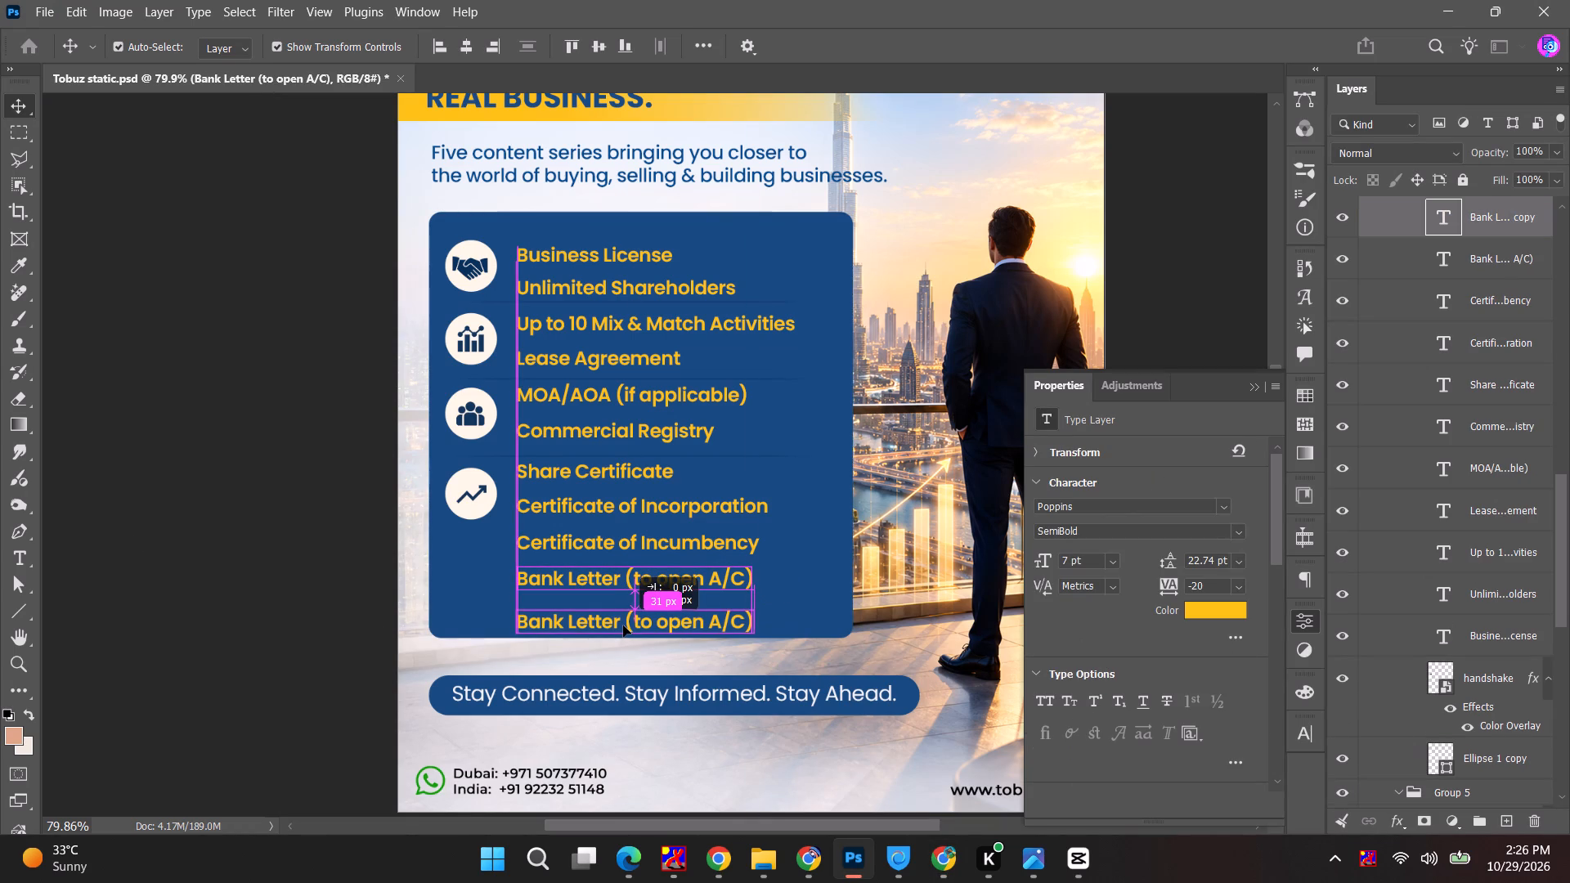
left_click_drag(623, 625, 623, 621, "alt")
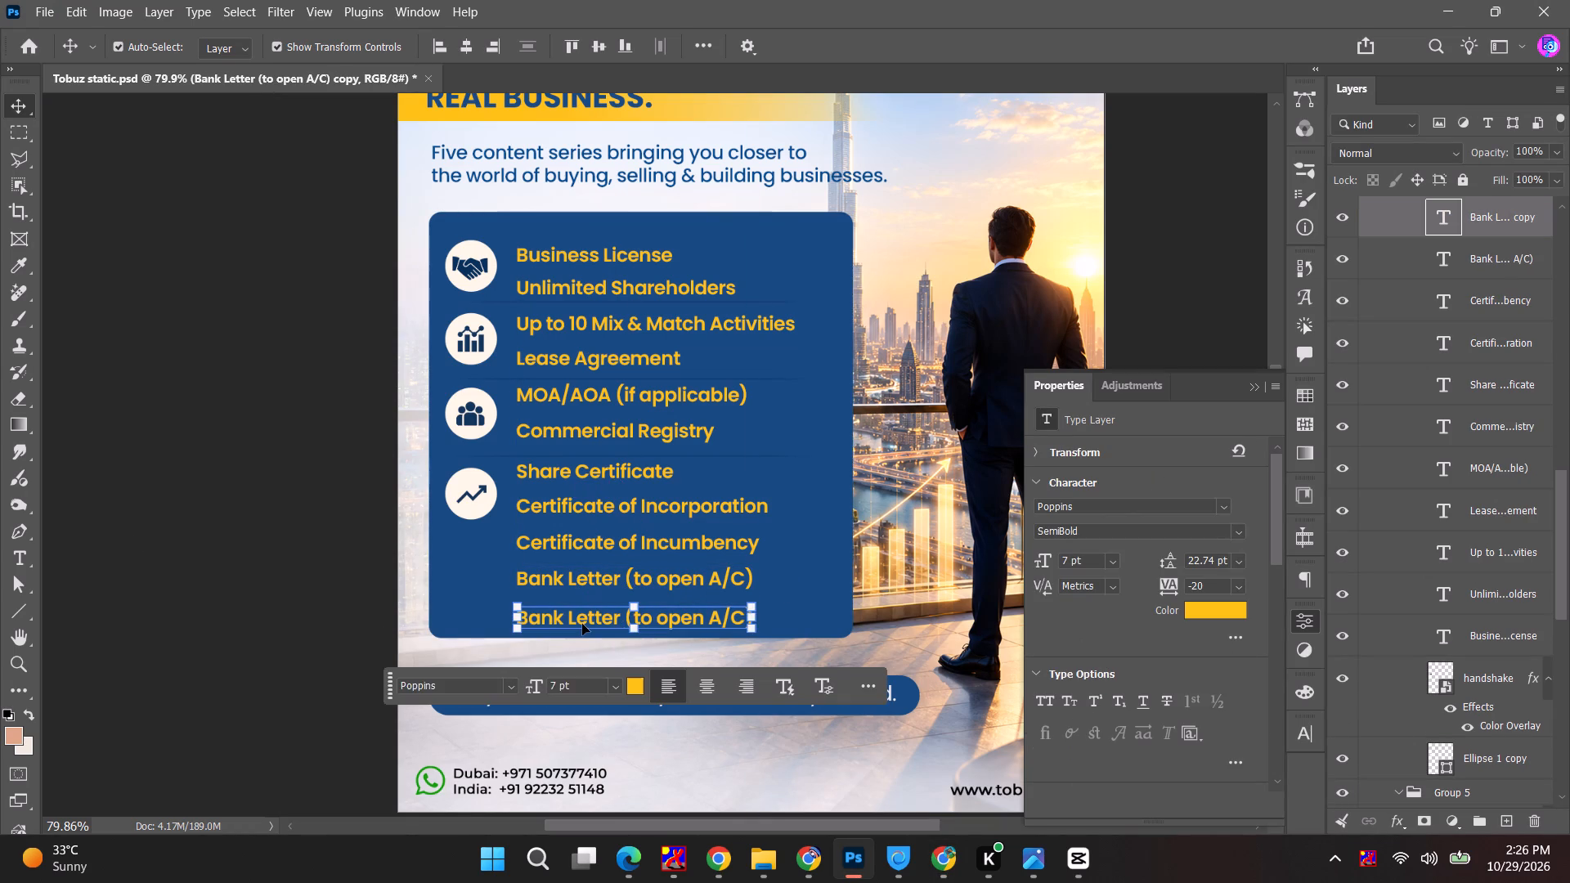
double_click(582, 624)
key("ctrl+v")
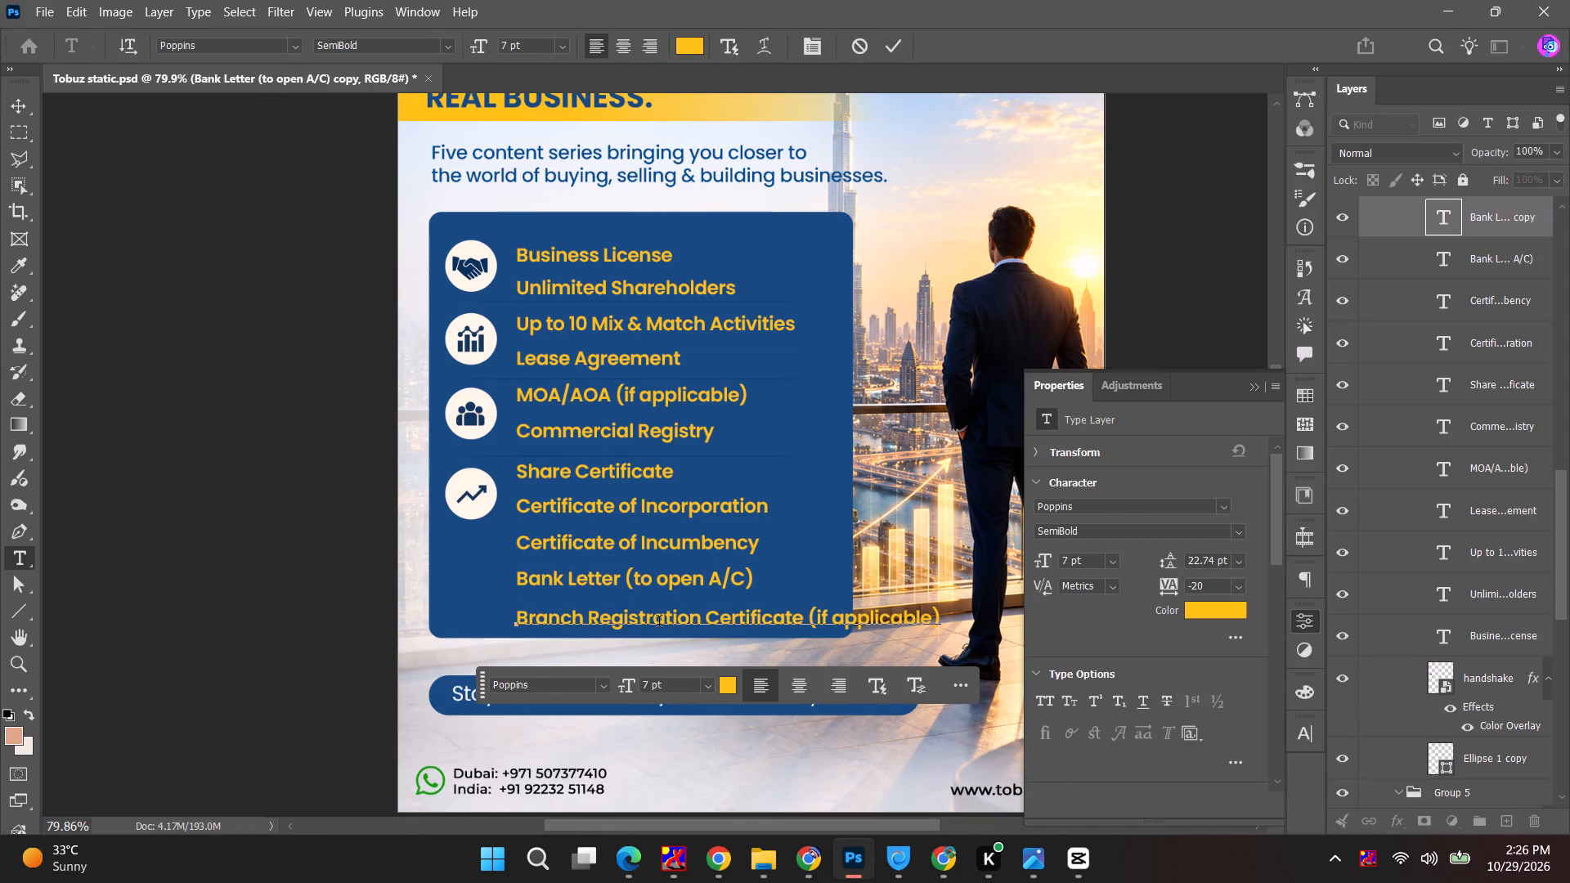
Break the "Branch Registration Certificate (if applicable)" line after "Registration" and set the second line's leading to Auto.
left_click(708, 617)
key("BackSpace")
key("Return")
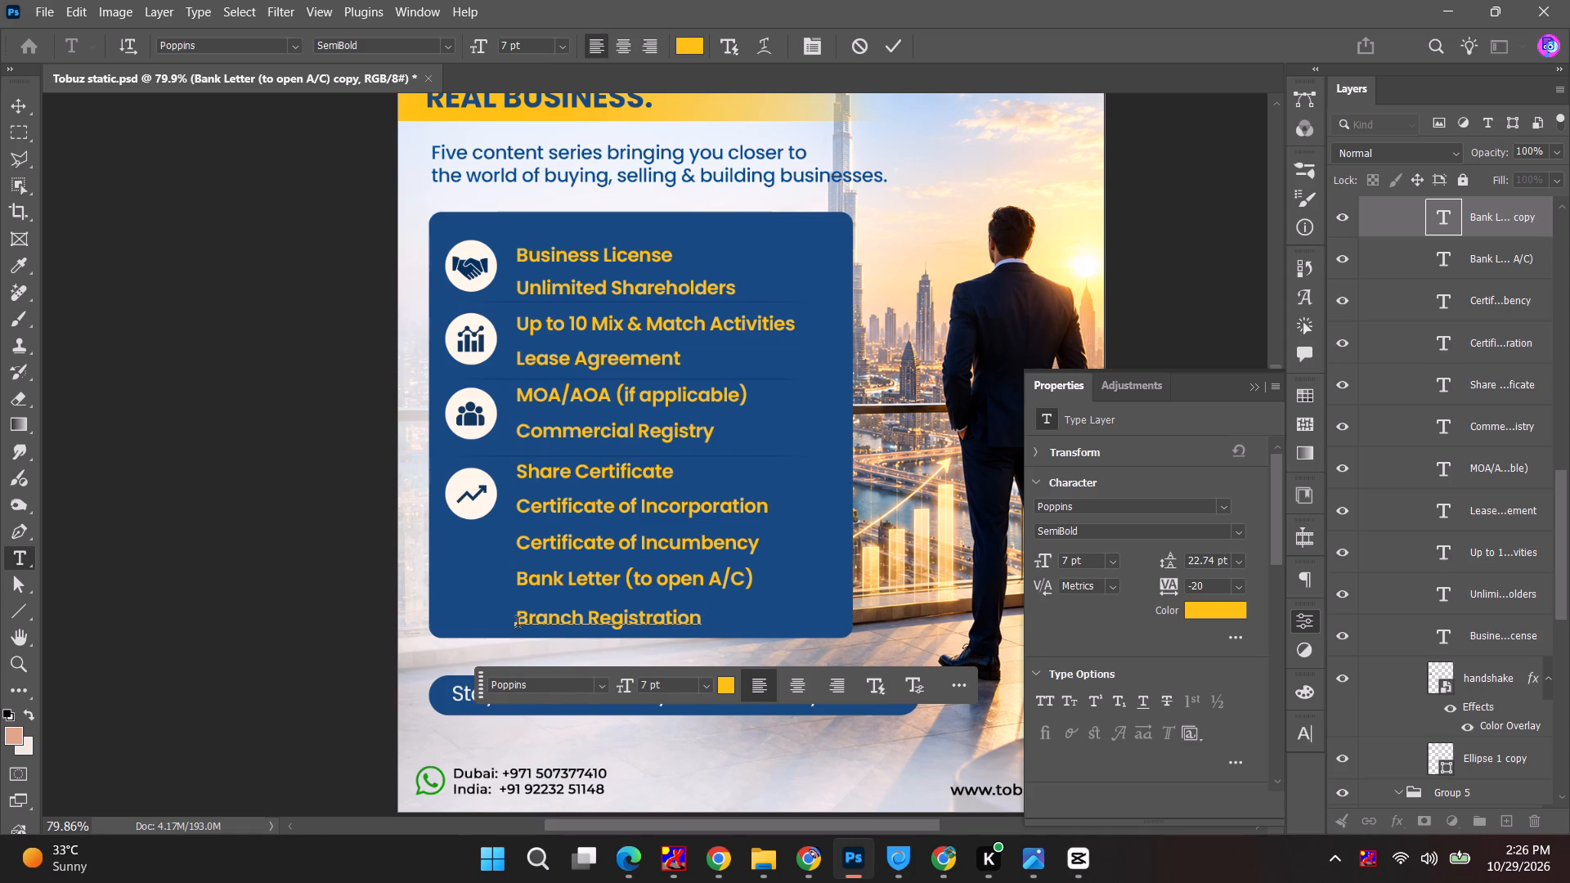
left_click_drag(518, 624, 861, 625)
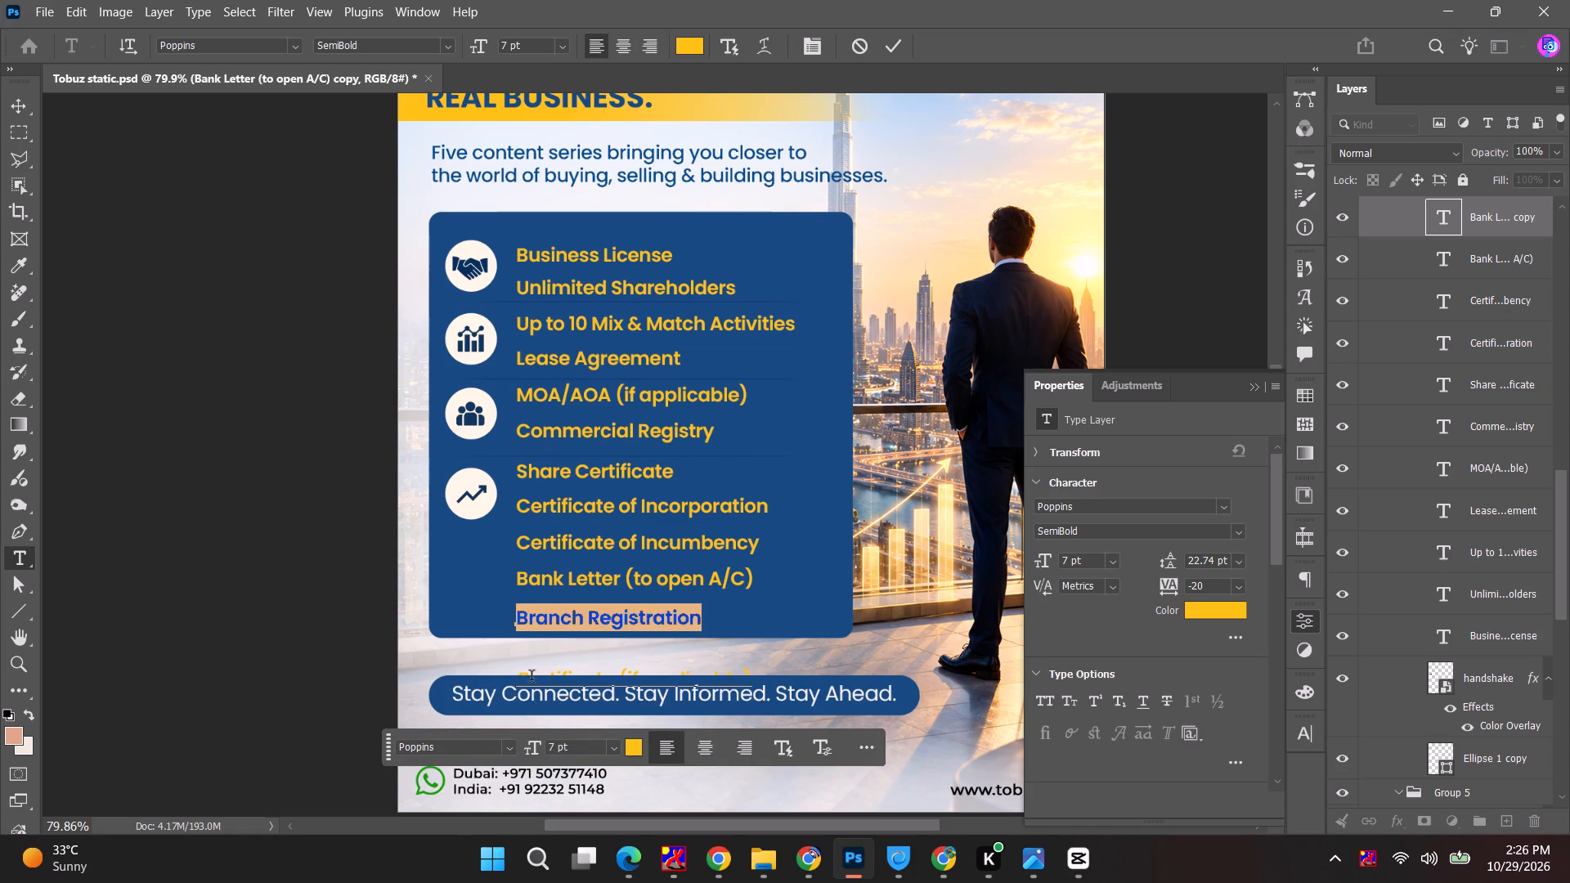
left_click_drag(521, 673, 881, 678)
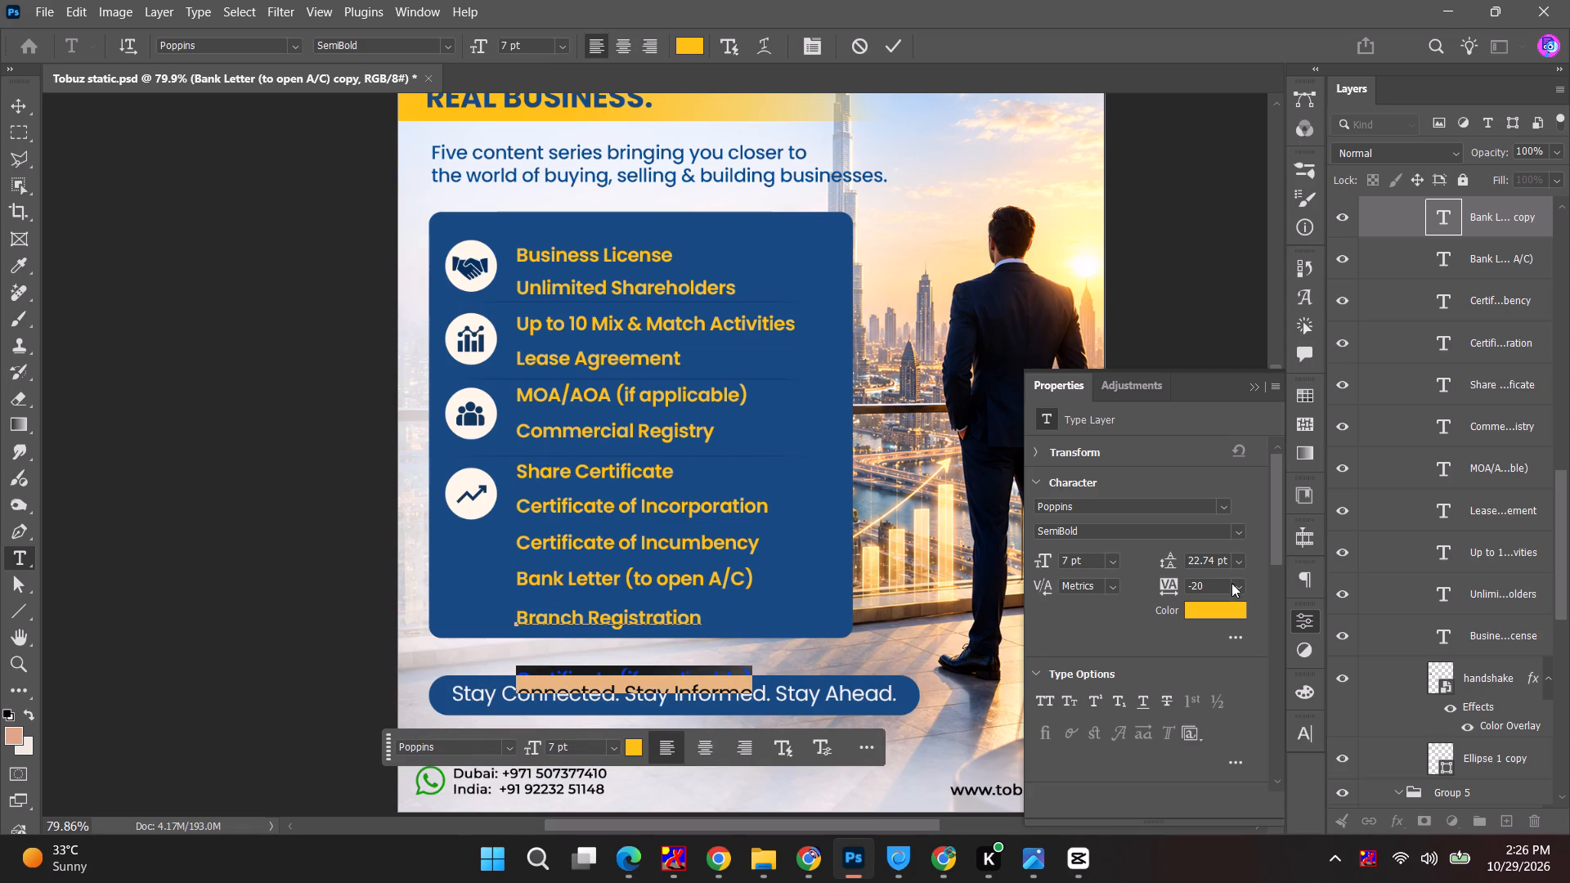
left_click(1235, 563)
left_click(1220, 246)
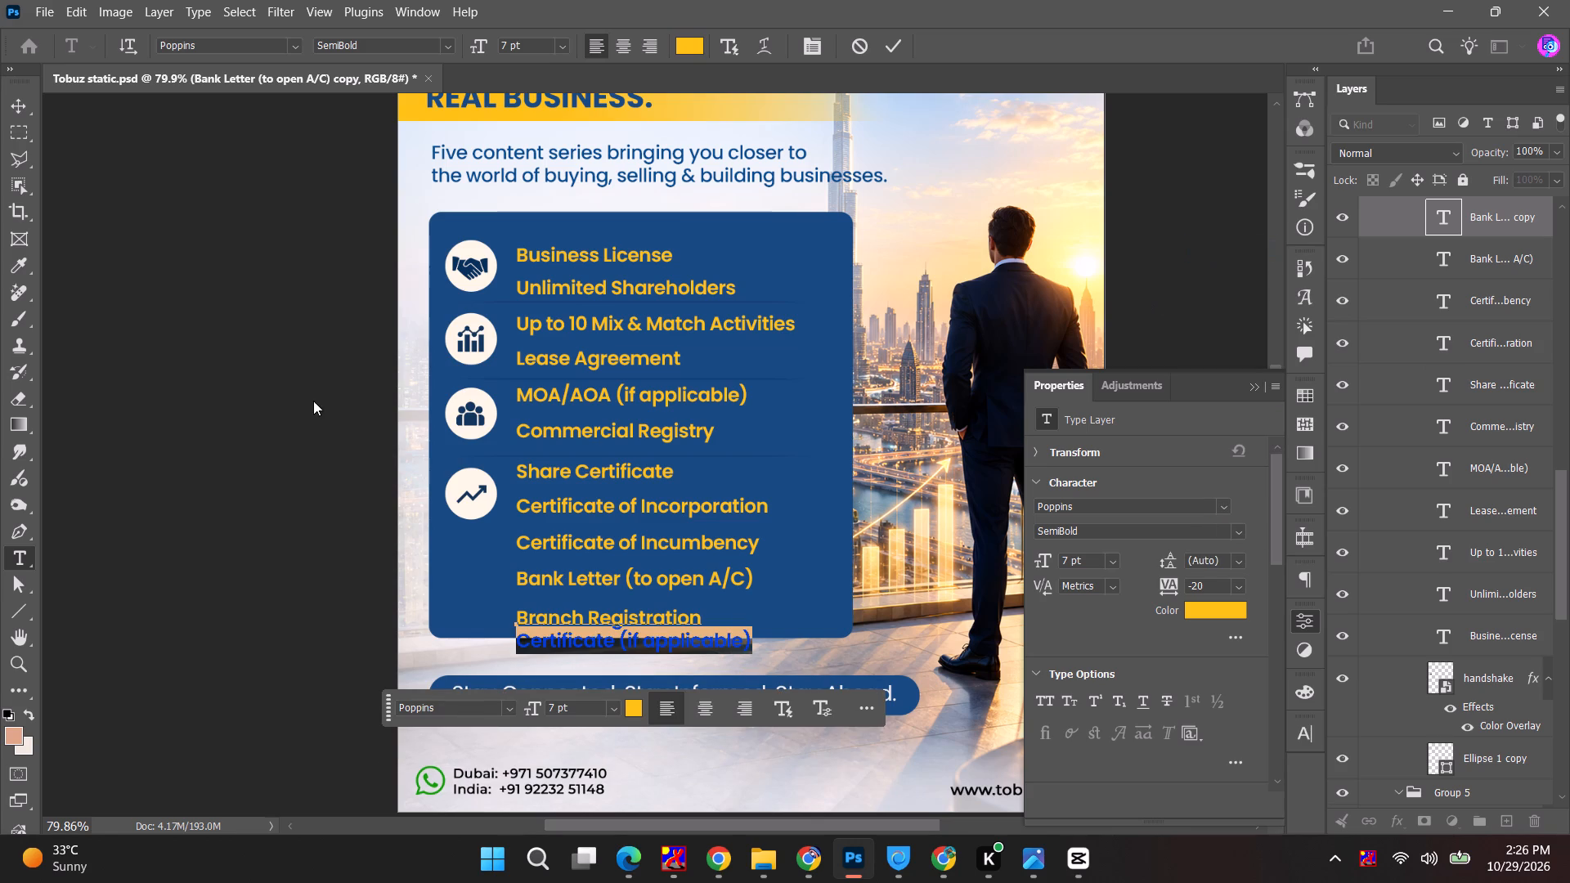
left_click(16, 109)
left_click(140, 373)
Stretch the blue box downward to about 108% of its height so it encloses the two-line last item.
scroll(141, 383, "down", 4, "alt")
key("space")
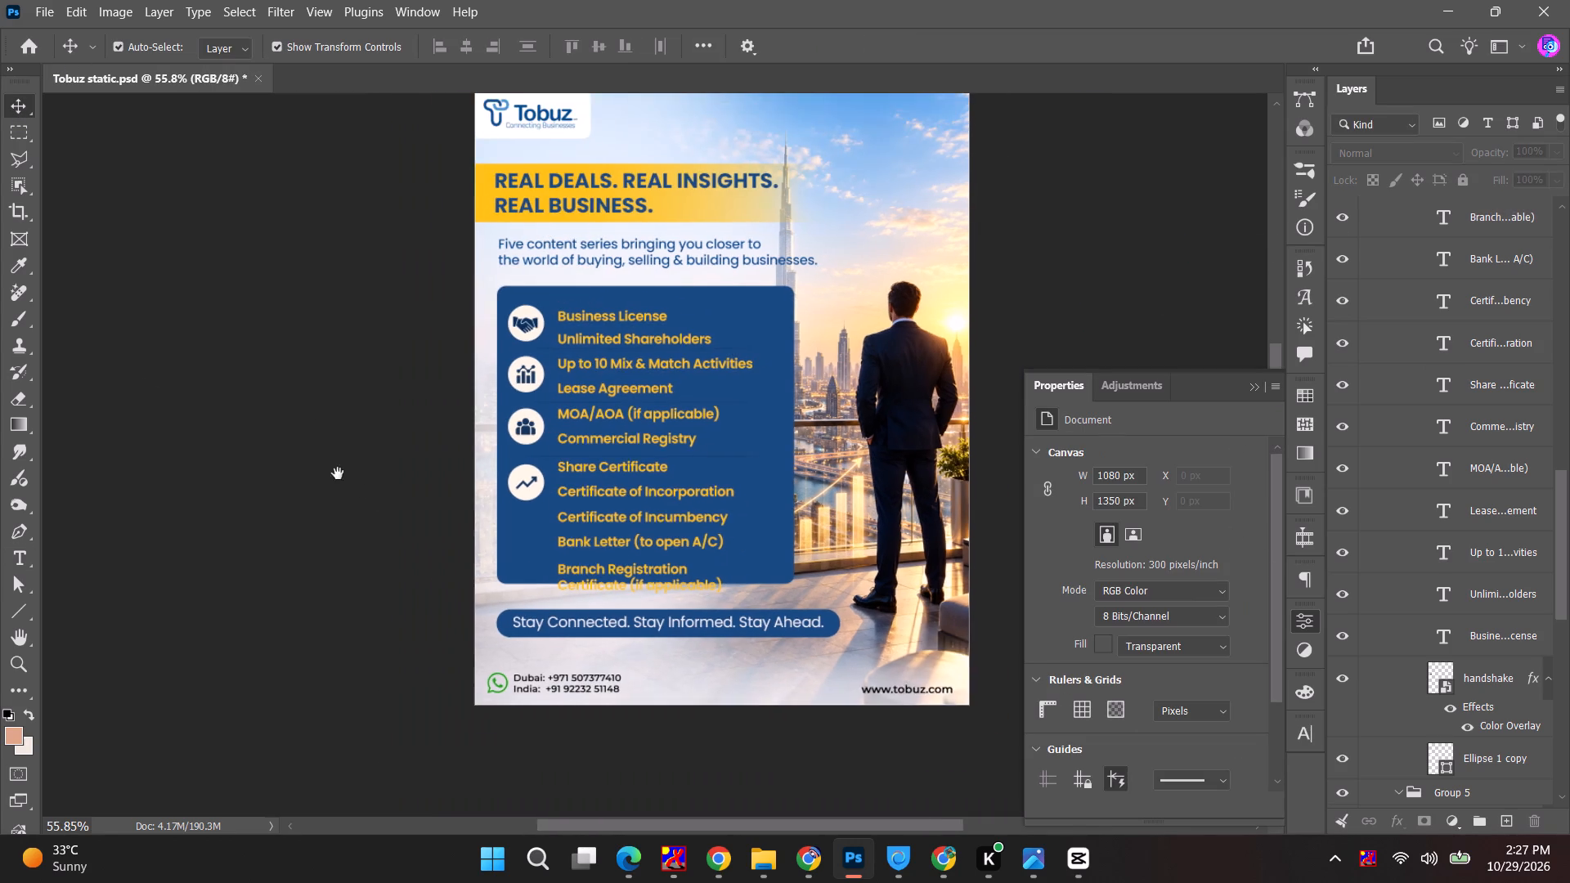
left_click_drag(323, 473, 152, 468)
left_click(502, 316)
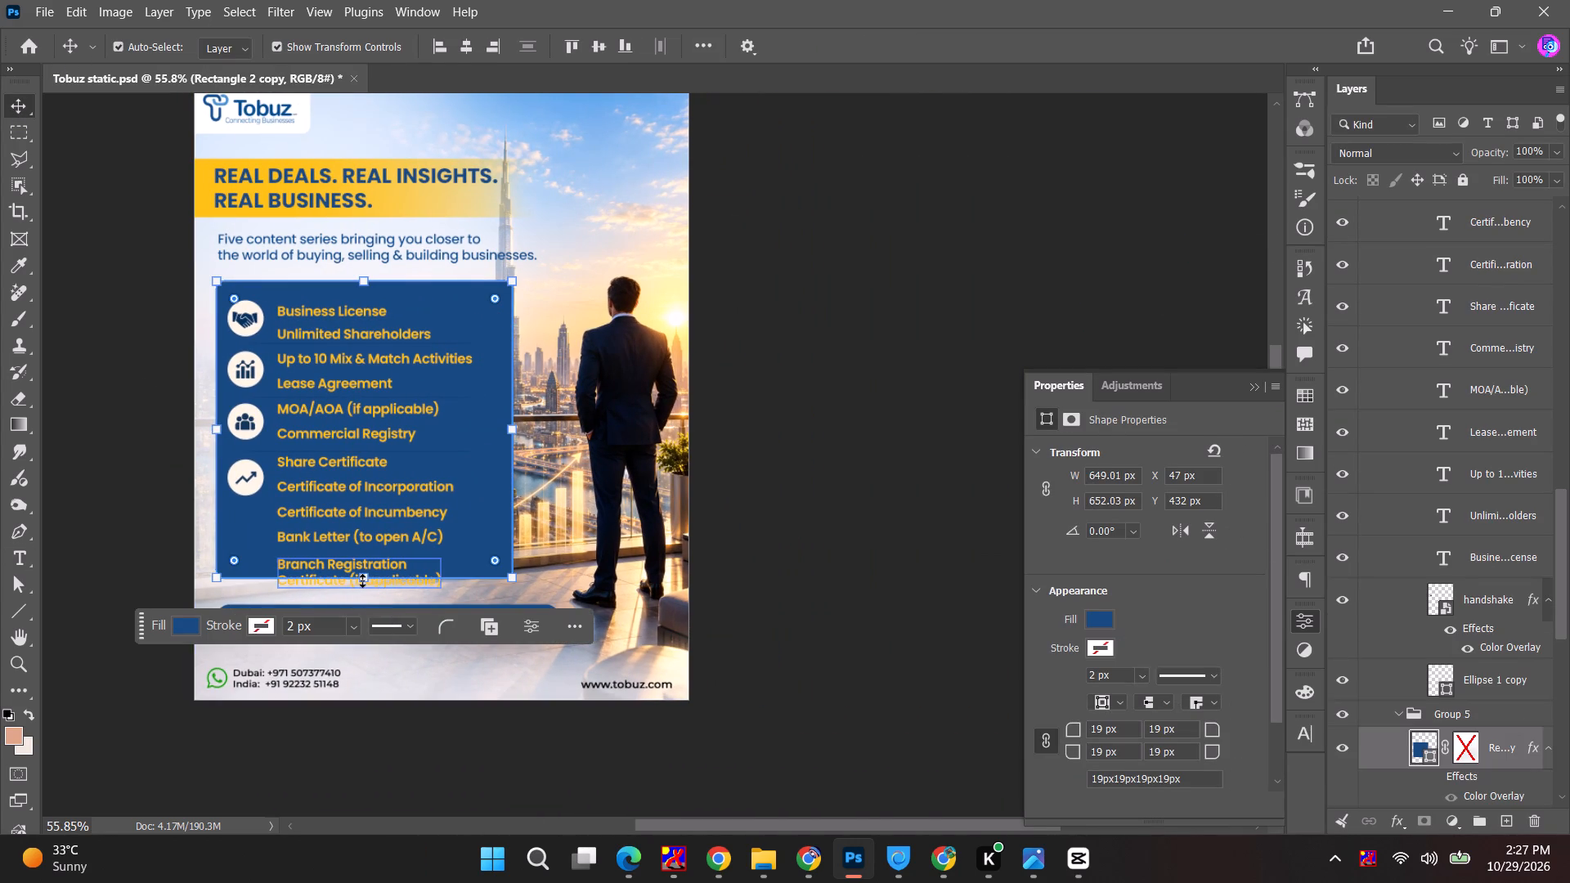
left_click_drag(362, 581, 362, 604)
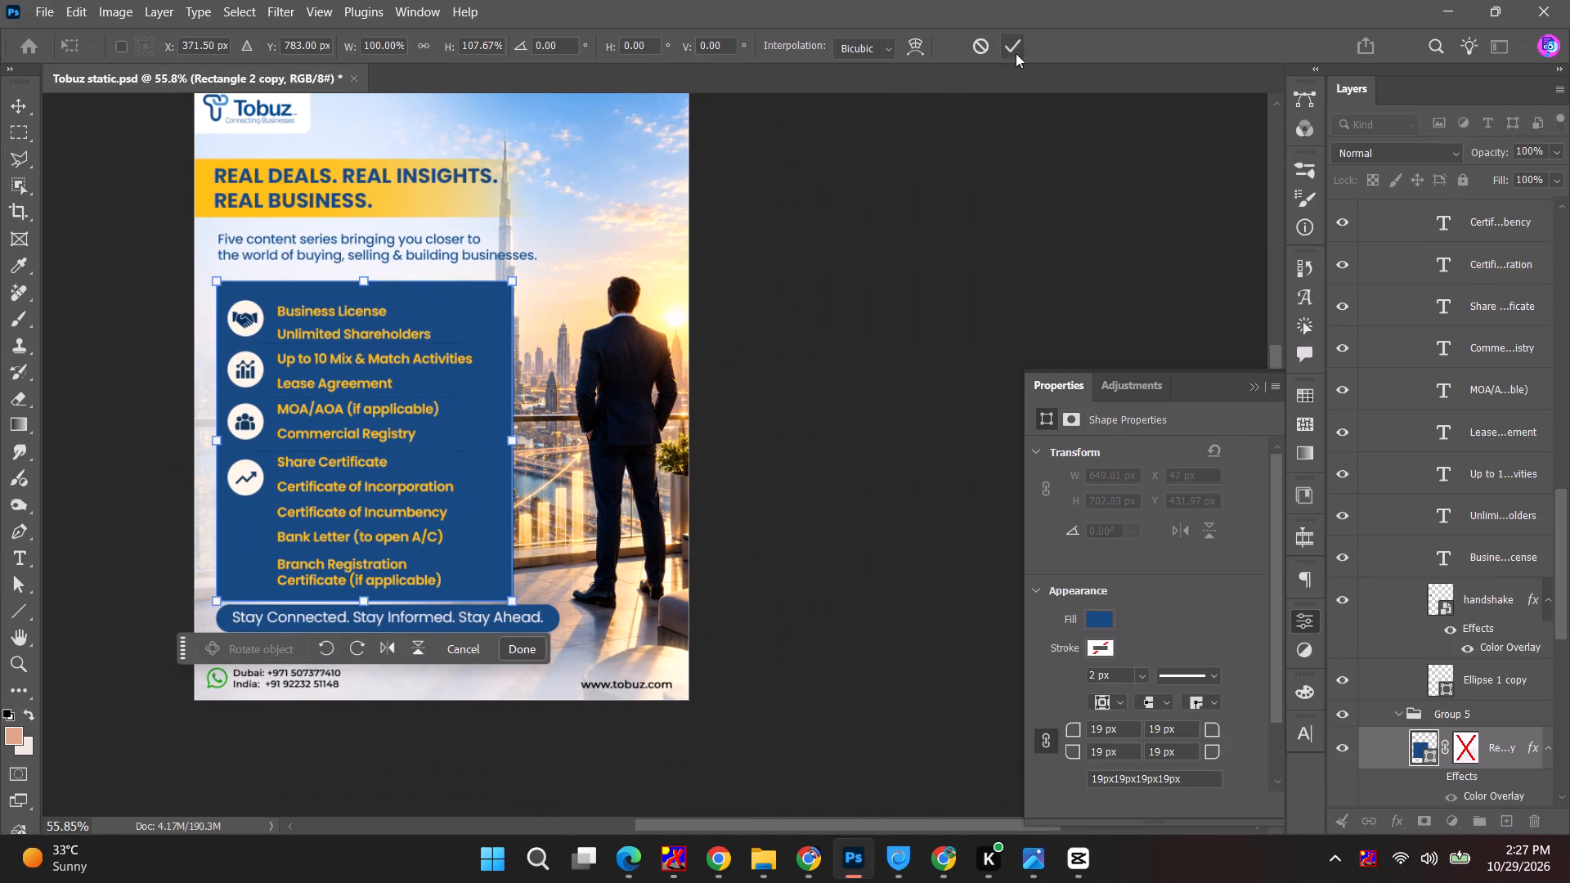
left_click(1016, 53)
left_click(966, 181)
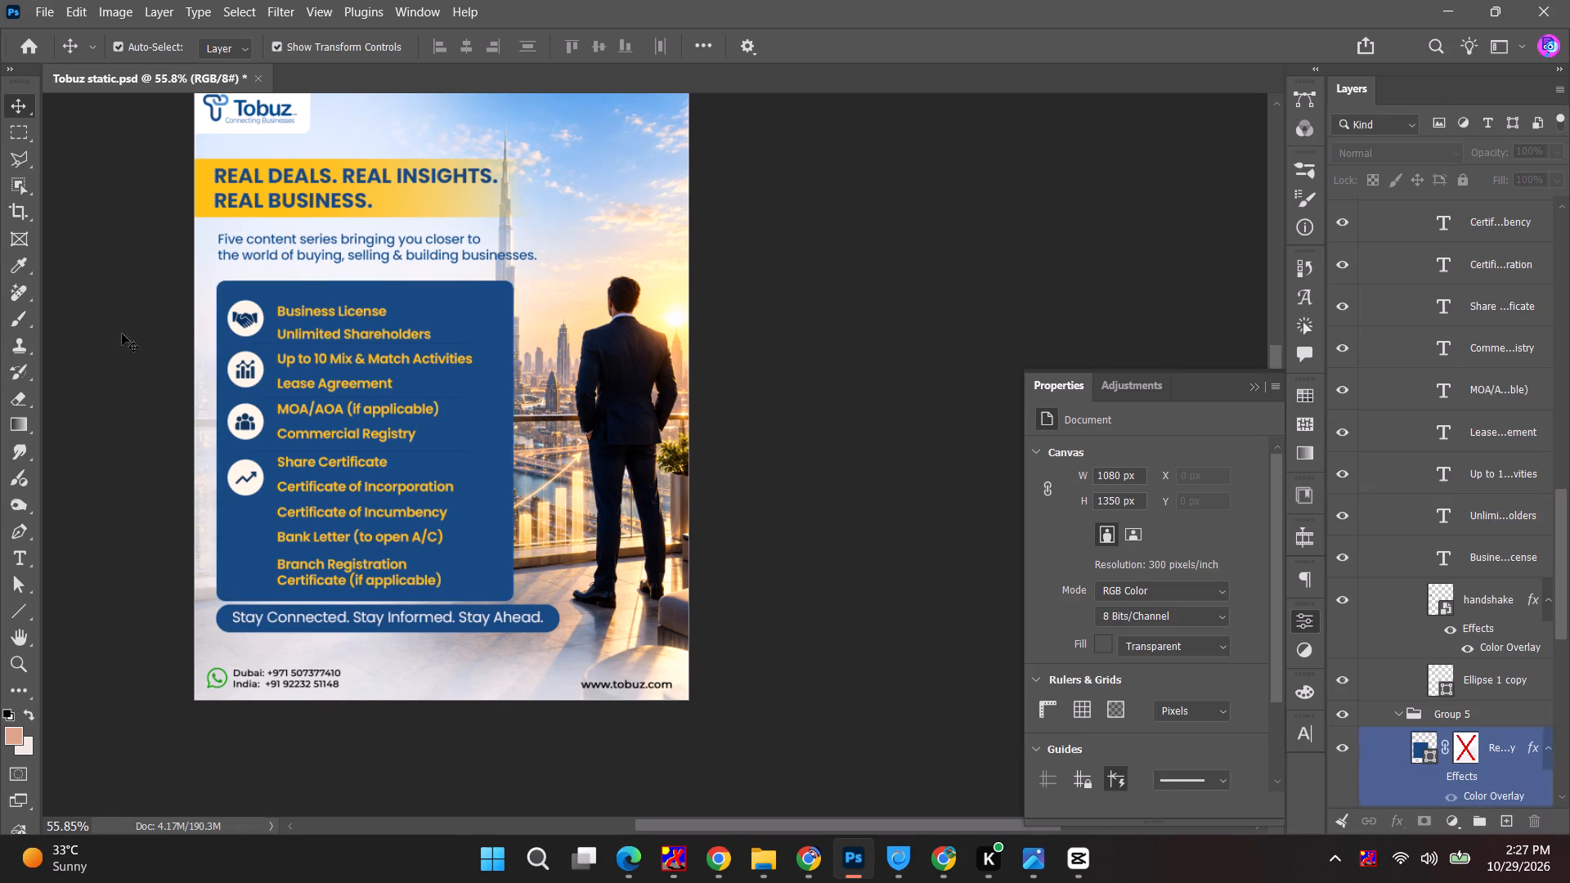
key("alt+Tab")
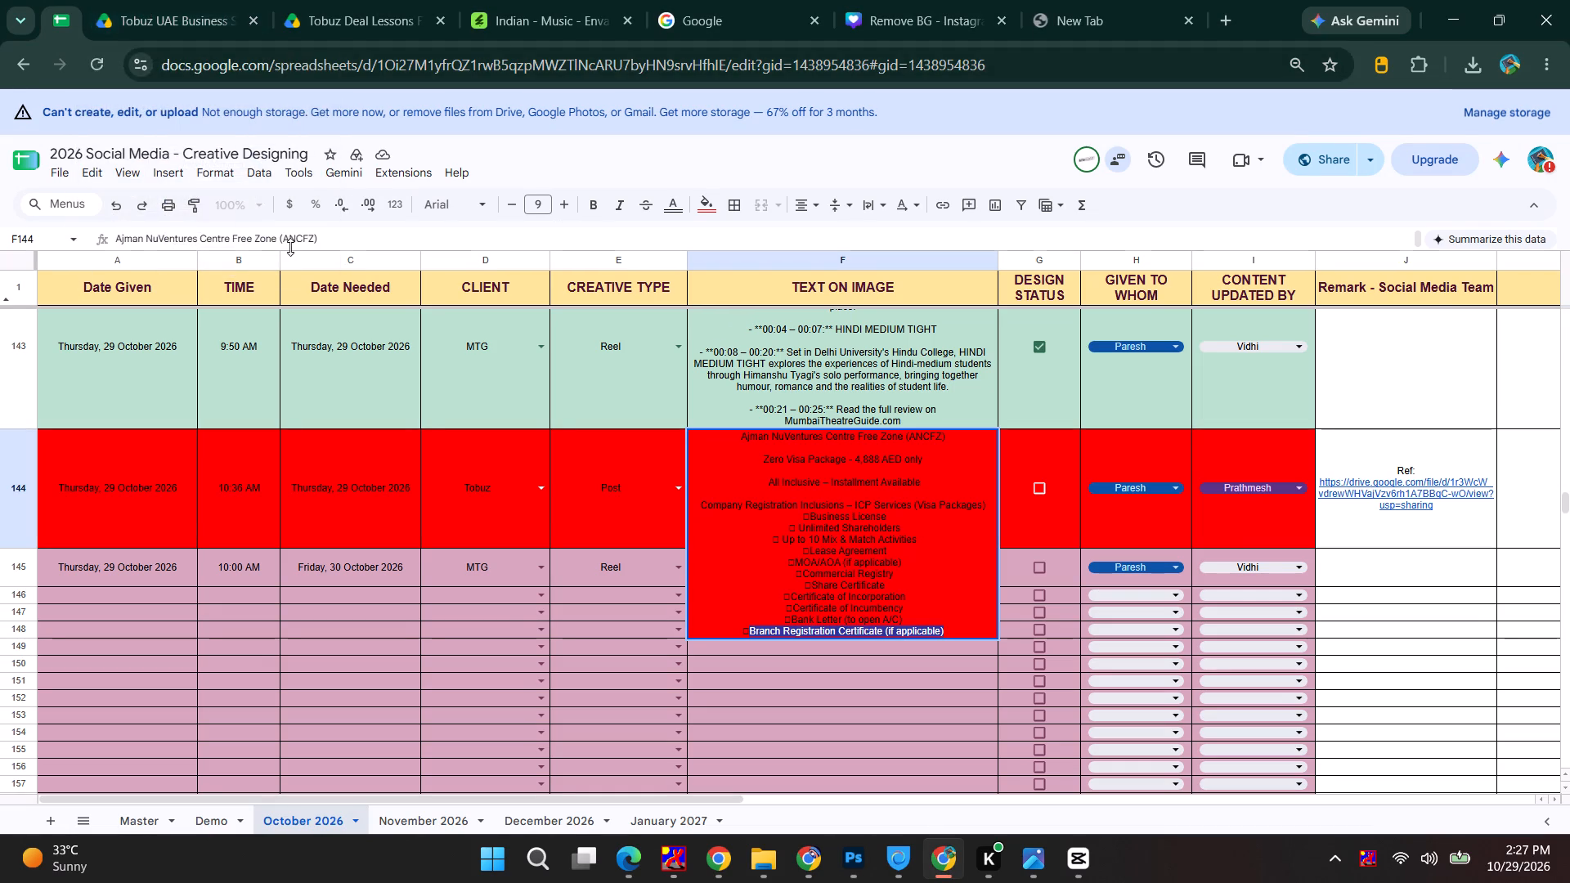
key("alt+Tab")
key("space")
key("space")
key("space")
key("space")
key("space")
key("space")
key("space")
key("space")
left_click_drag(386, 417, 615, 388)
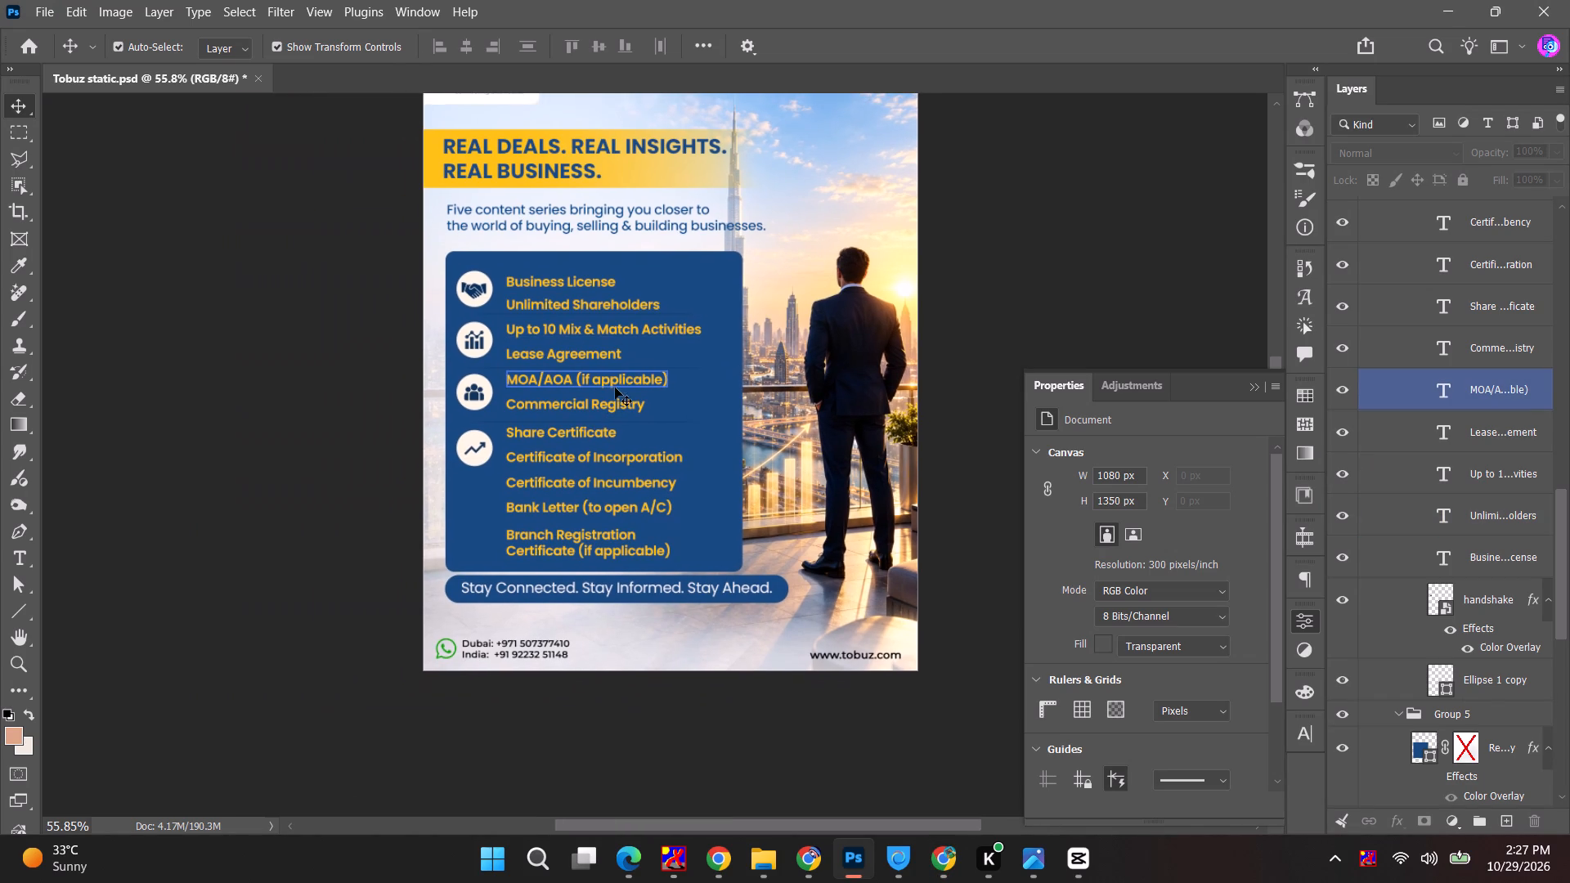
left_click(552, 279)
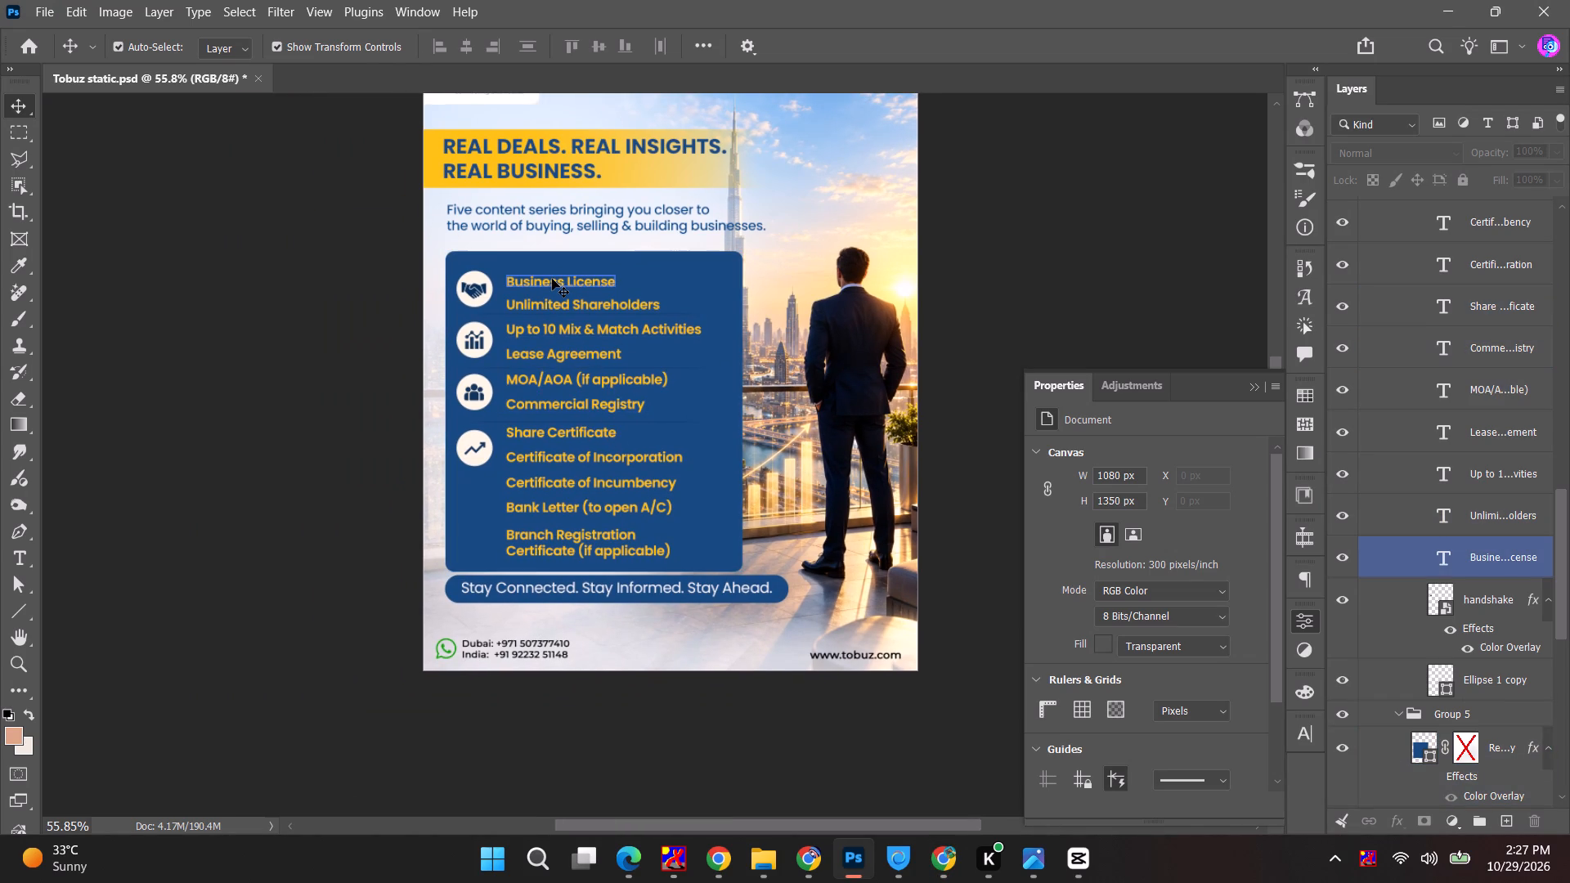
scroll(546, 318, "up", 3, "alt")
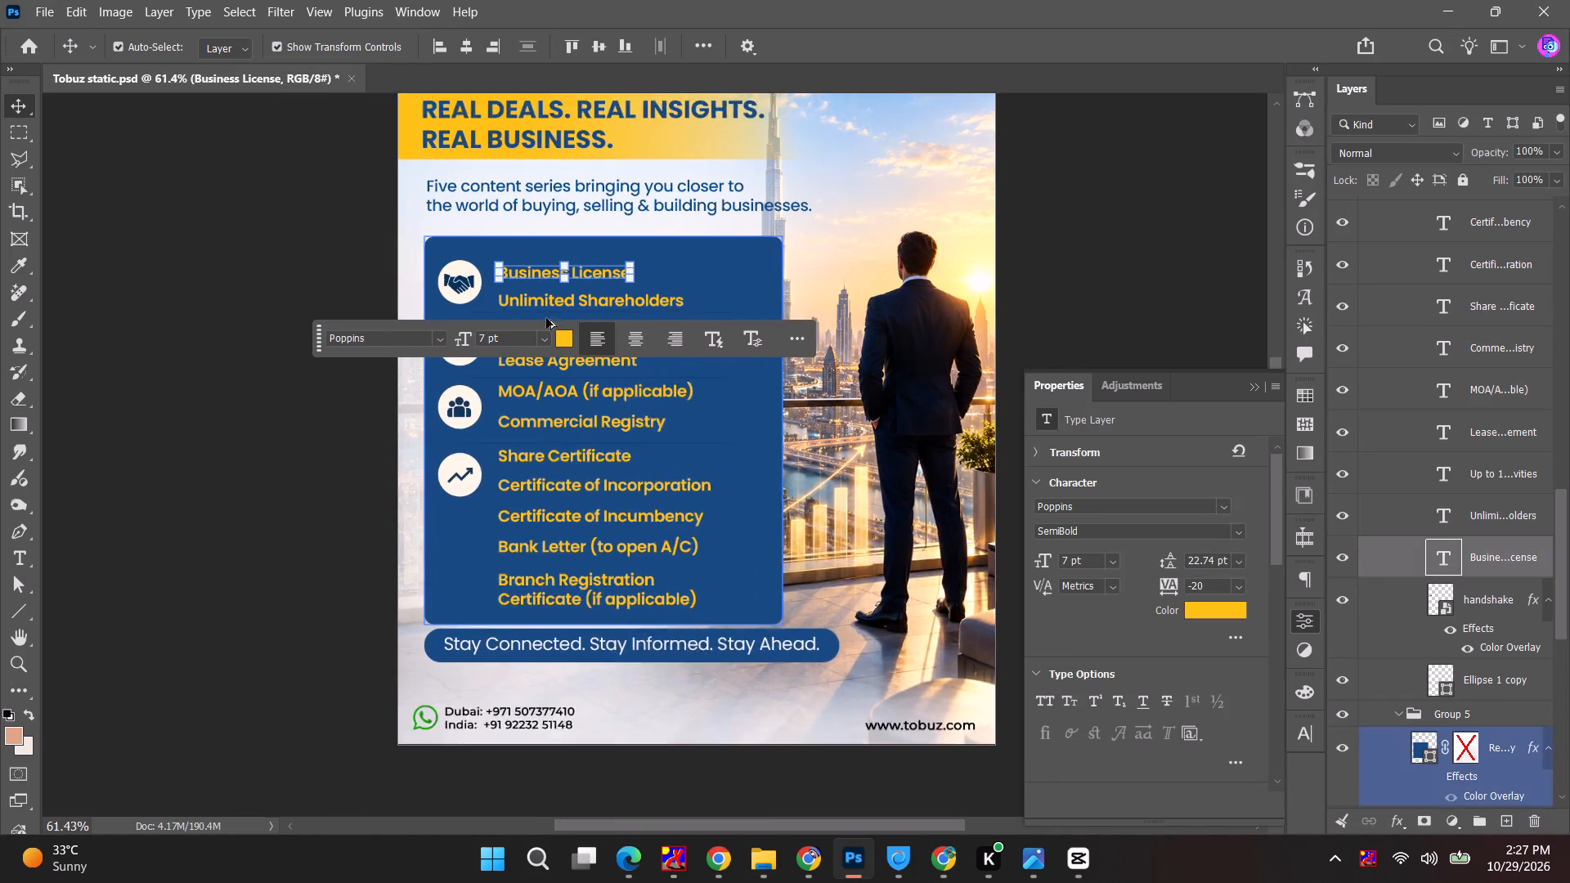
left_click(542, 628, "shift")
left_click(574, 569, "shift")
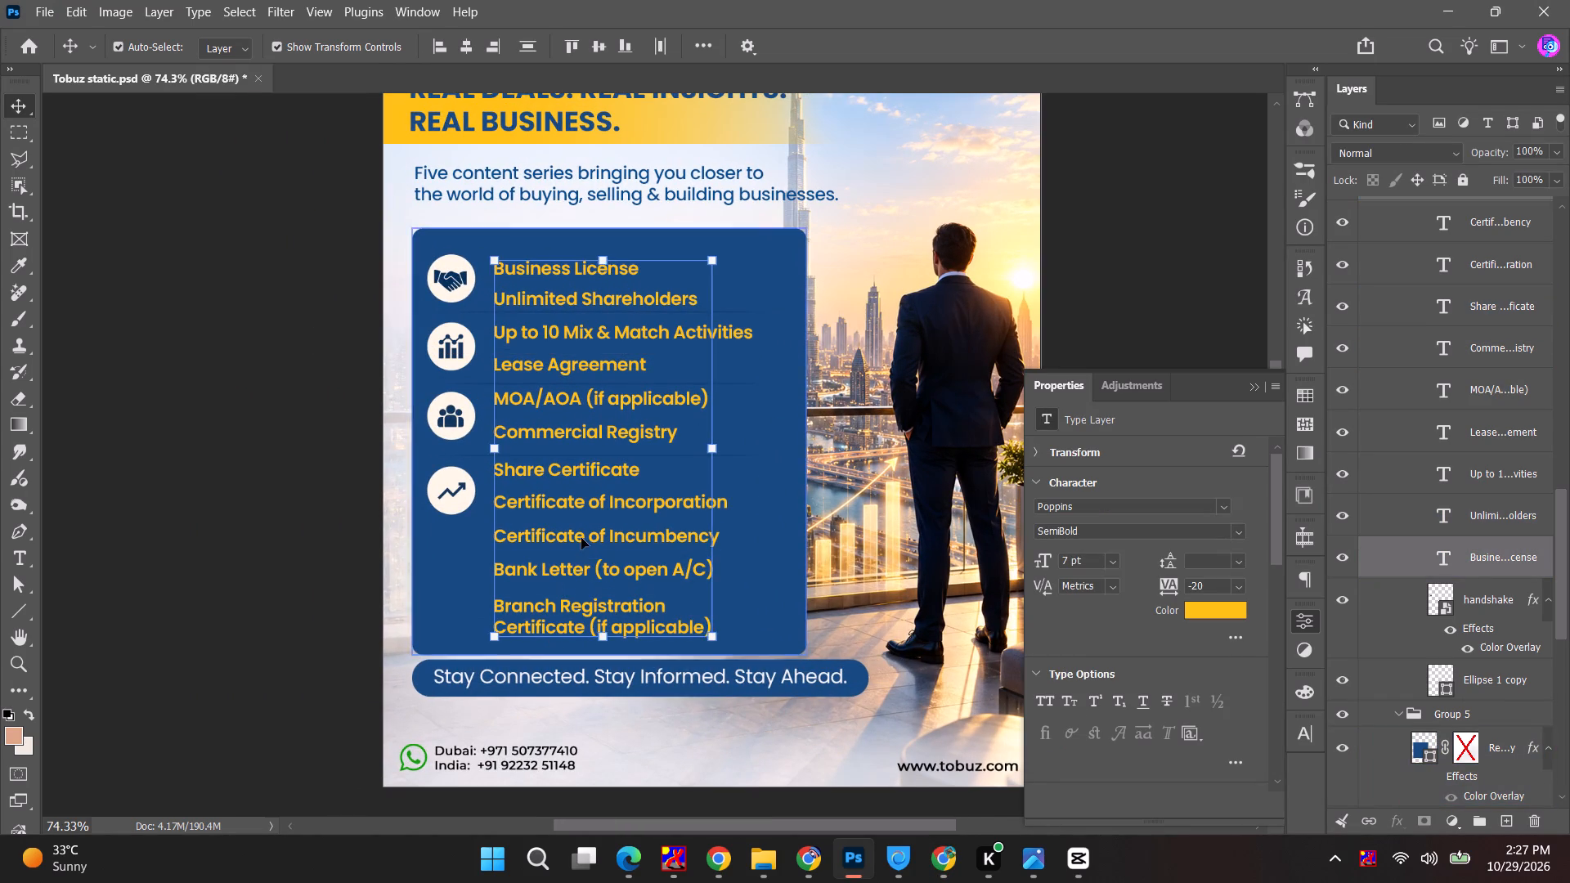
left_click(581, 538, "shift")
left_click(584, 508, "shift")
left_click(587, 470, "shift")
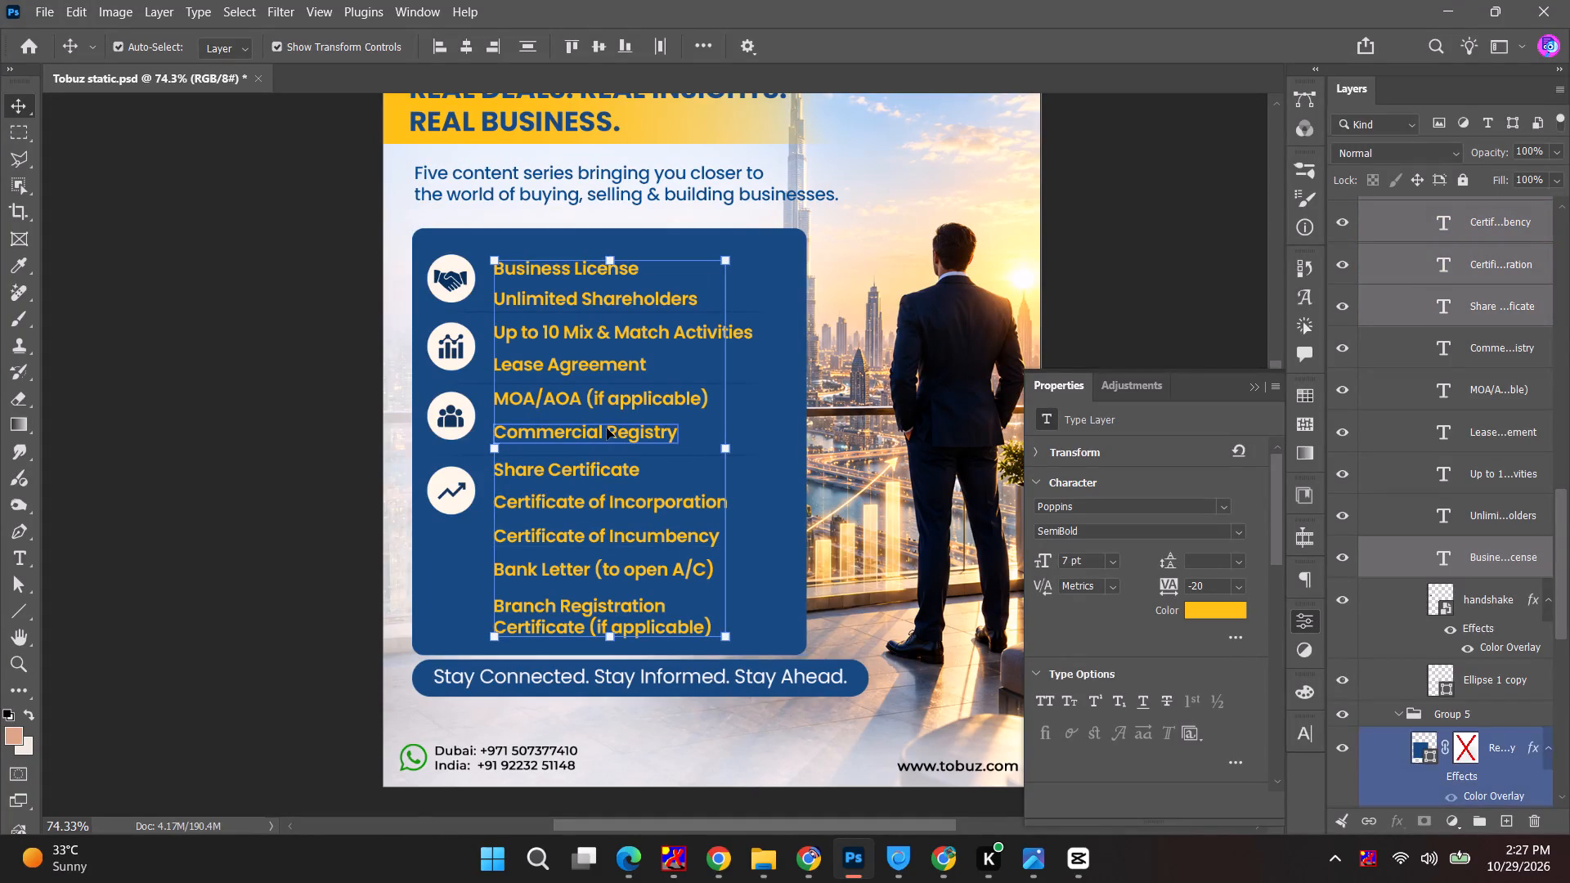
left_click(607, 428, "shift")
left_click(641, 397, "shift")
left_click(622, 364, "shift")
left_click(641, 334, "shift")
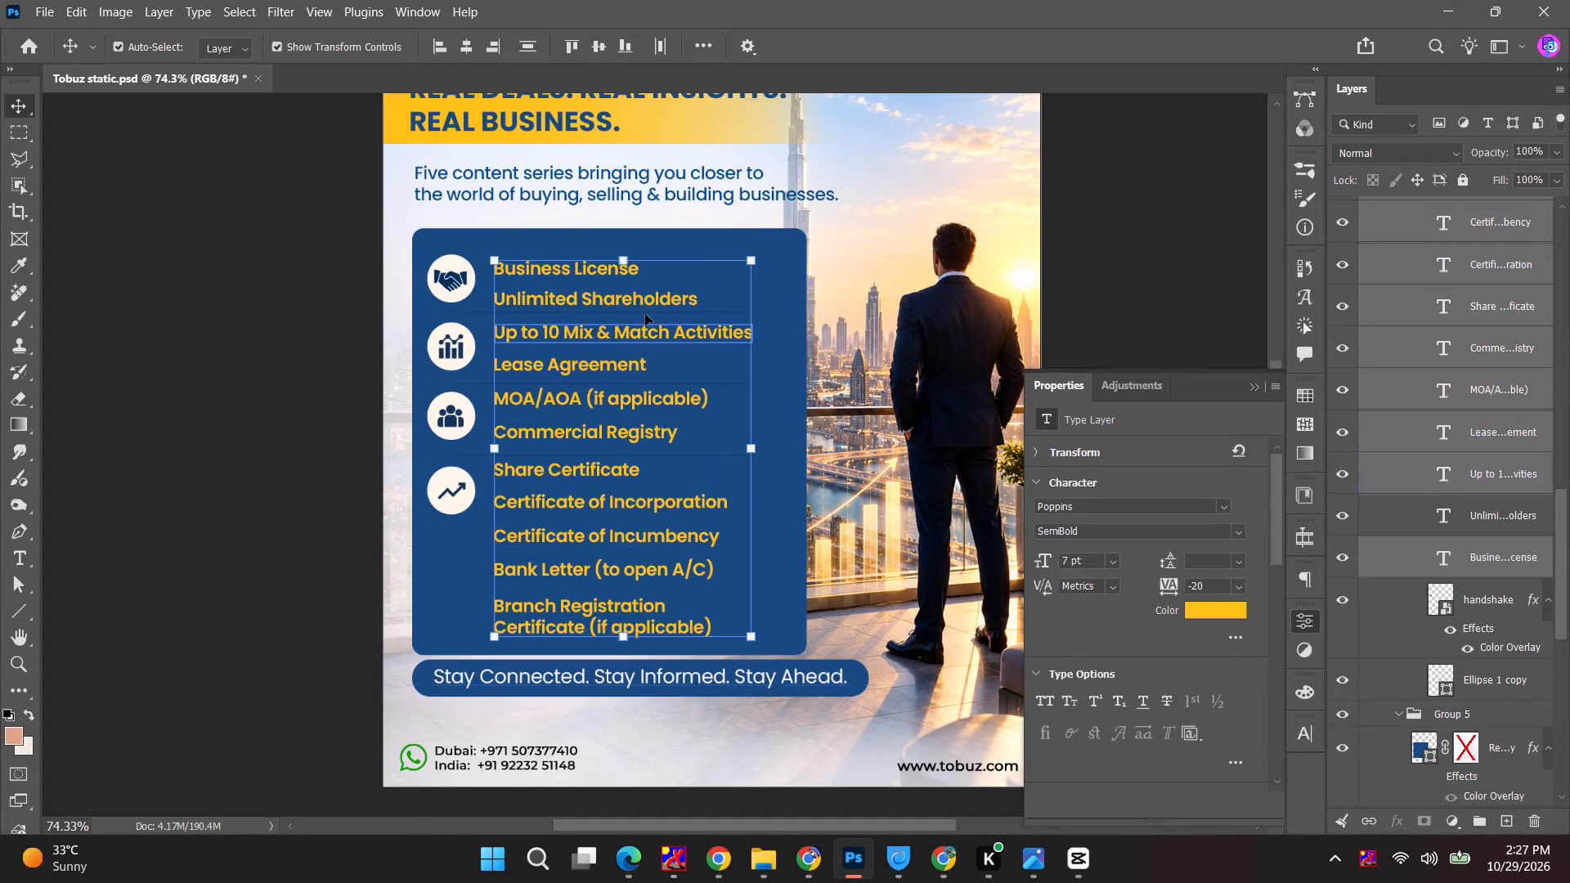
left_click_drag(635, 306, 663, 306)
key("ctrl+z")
Move all eleven list text layers out of the handshake icon's group into a new group directly above the Button group.
scroll(1411, 477, "up", 6)
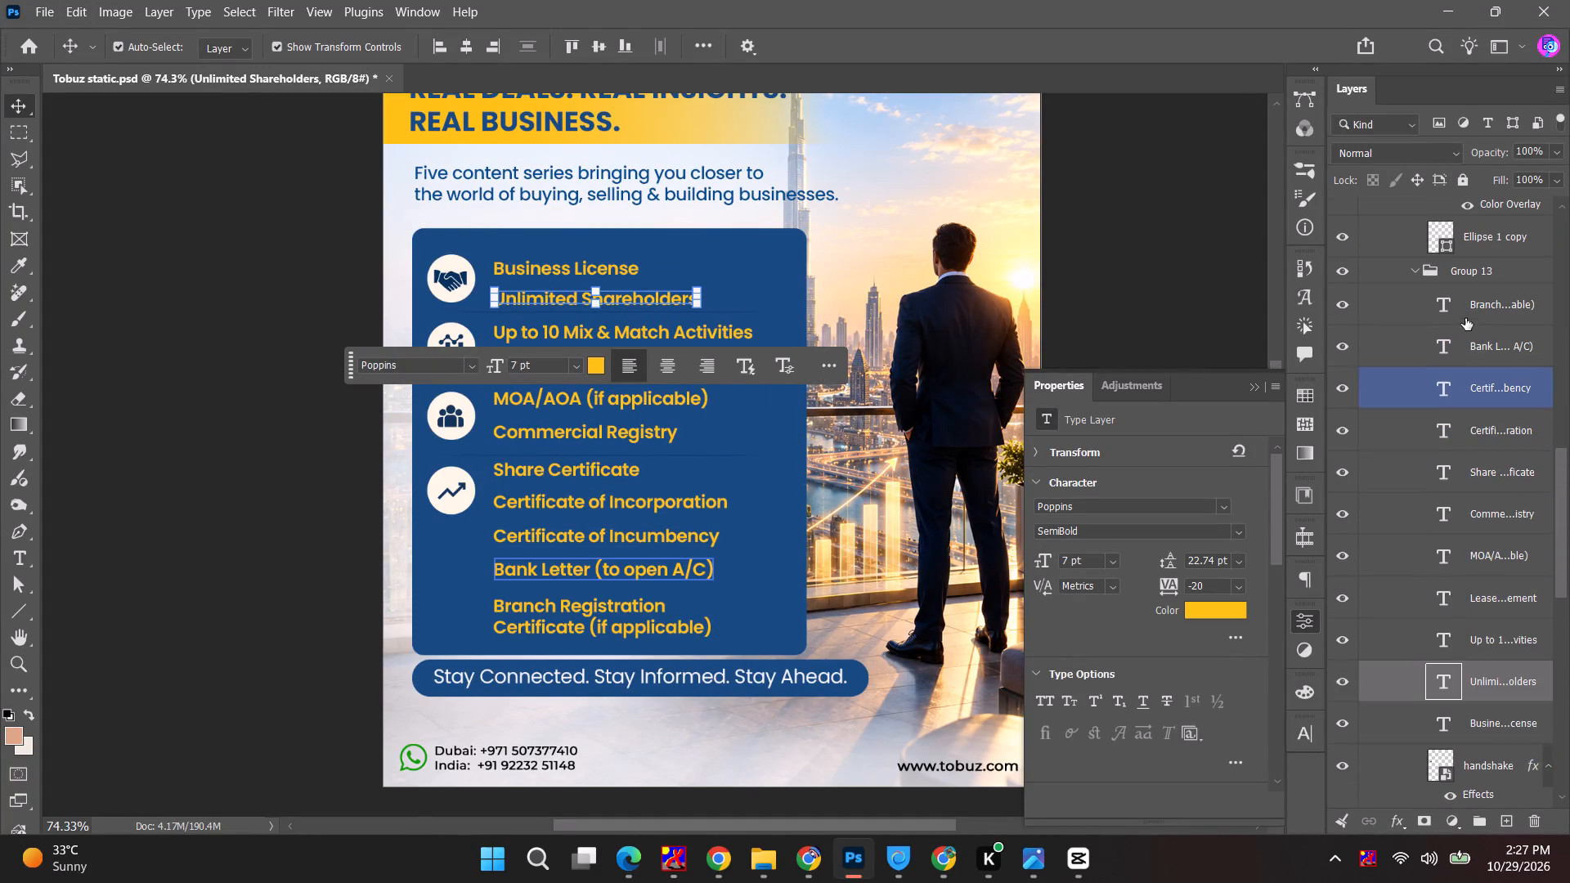
left_click(1468, 263)
left_click(1341, 268)
left_click(1341, 268)
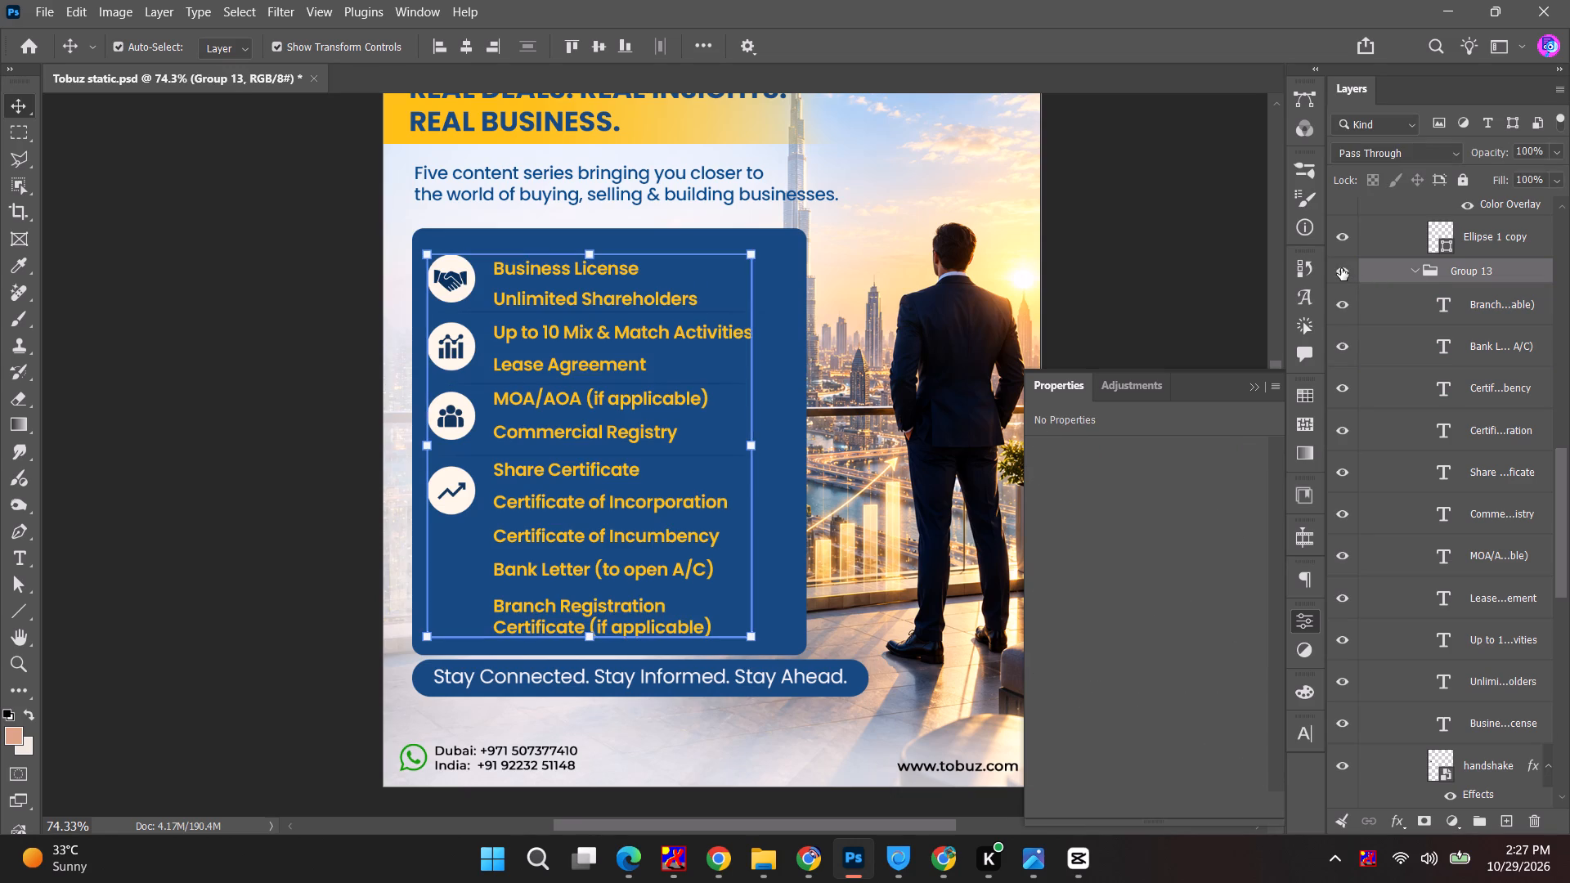
scroll(1445, 518, "down", 2)
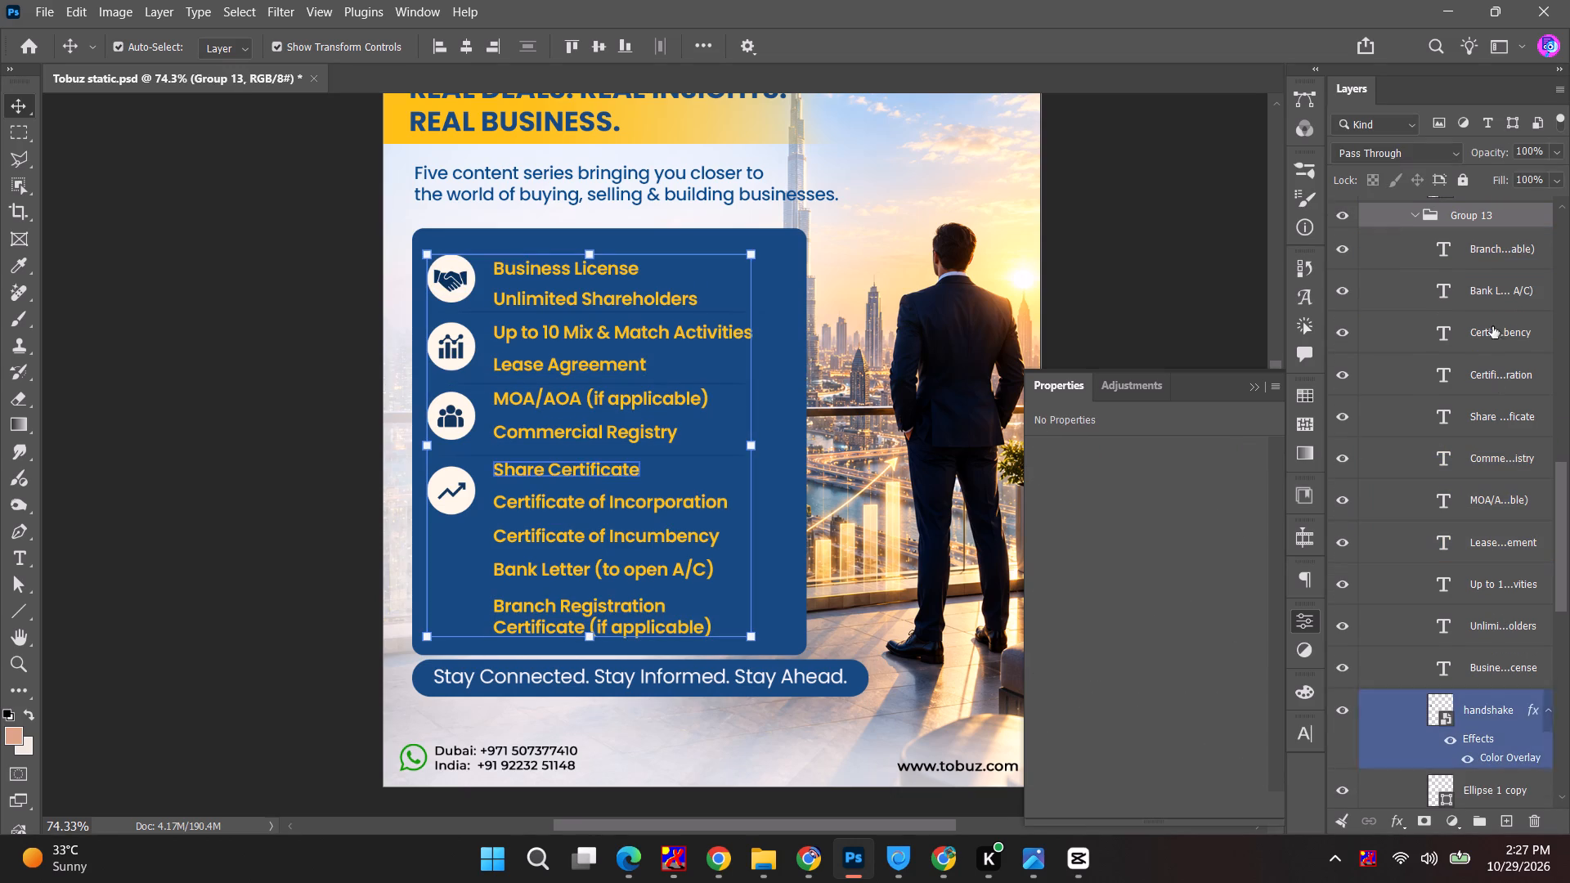
left_click(1496, 255)
left_click(1493, 668, "shift")
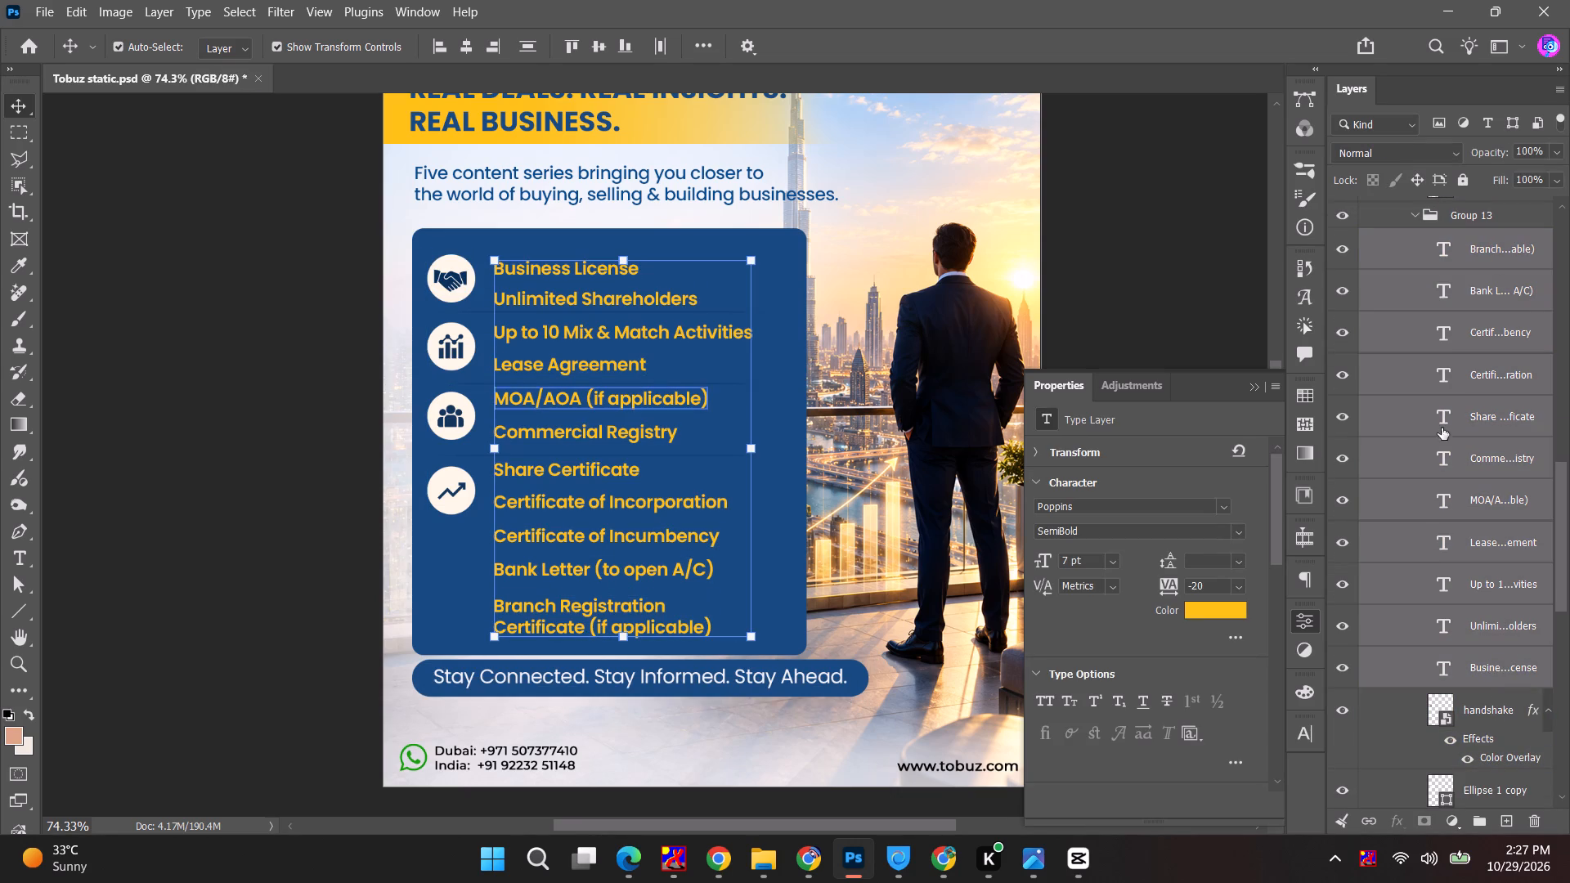
scroll(1423, 576, "up", 4)
scroll(1439, 501, "up", 4)
left_click_drag(1497, 471, 1481, 163)
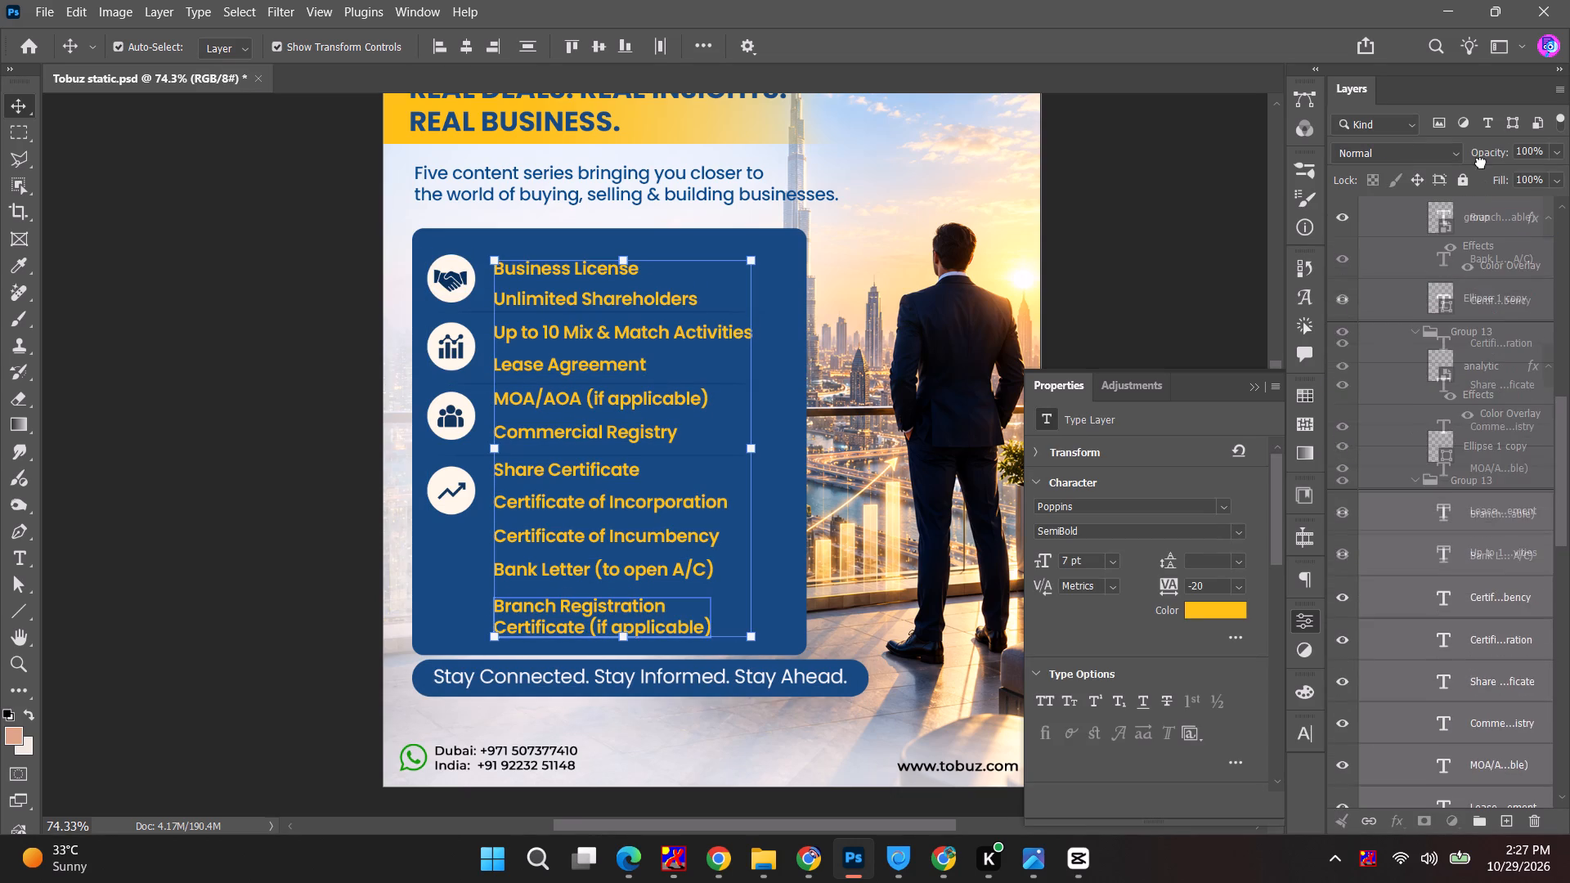
left_click_drag(1481, 163, 1465, 216)
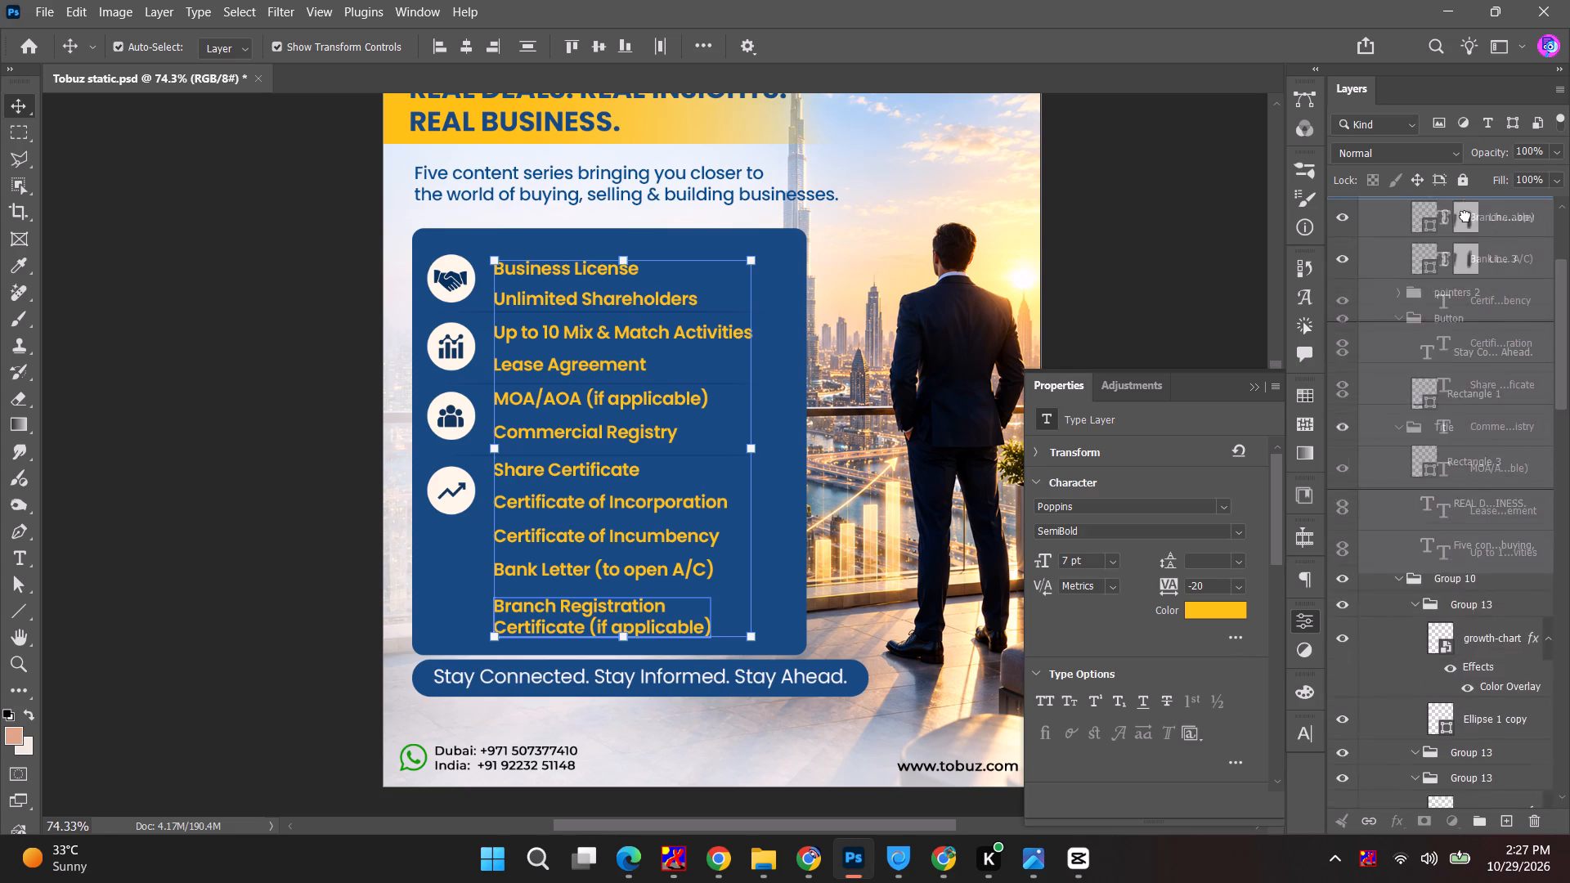
left_click_drag(1465, 216, 1479, 350)
key("ctrl+g")
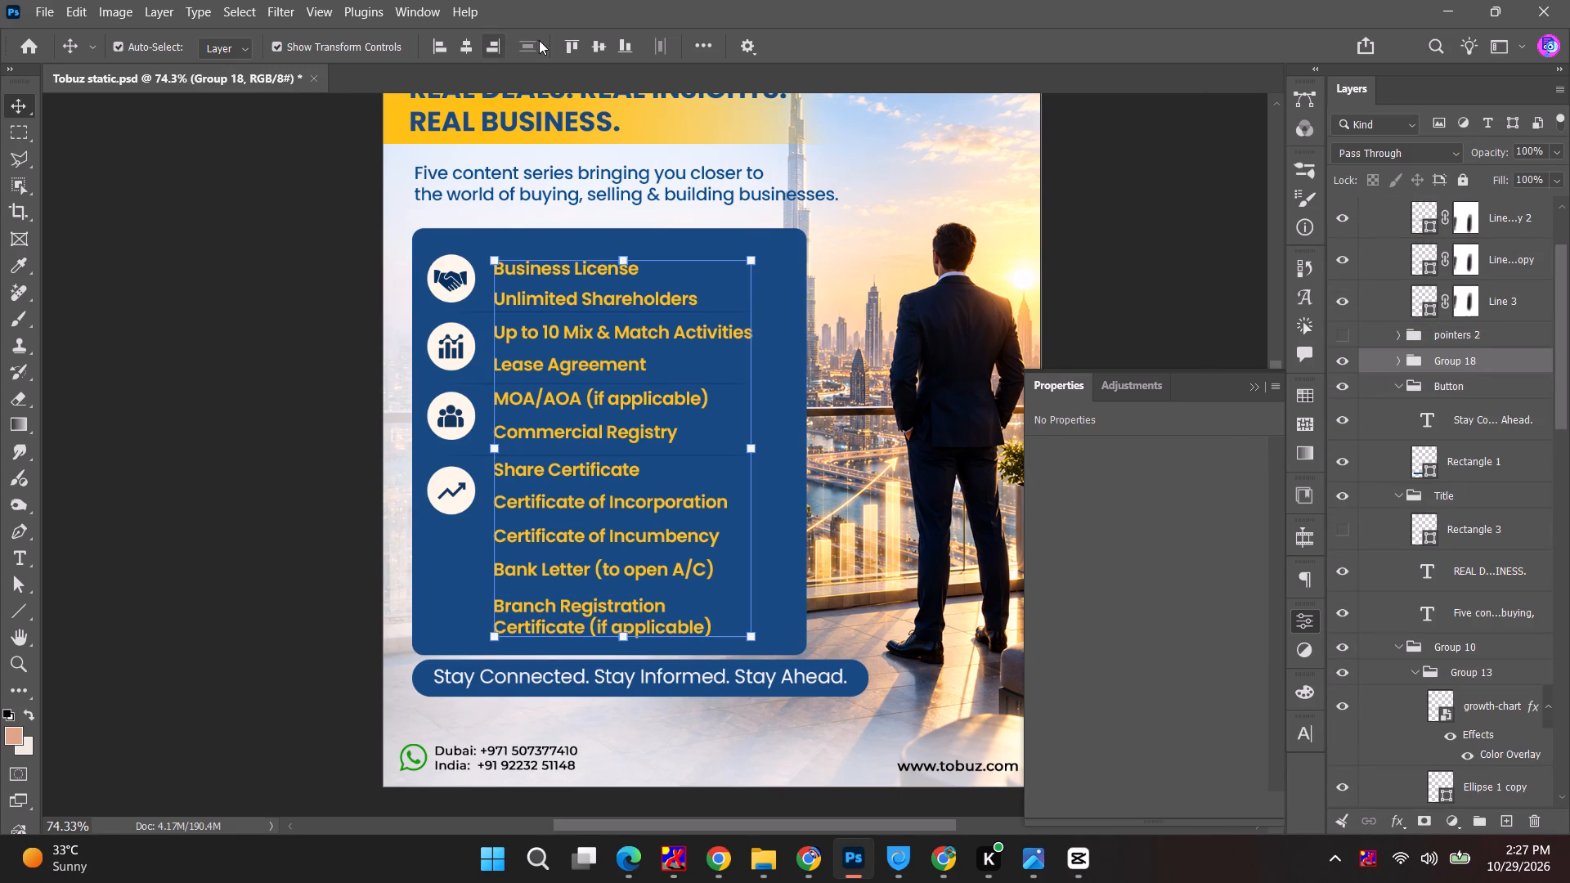
Distribute the eleven list lines from "Business License" to "Branch Registration Certificate (if applicable)" evenly in the vertical direction.
left_click(1399, 361)
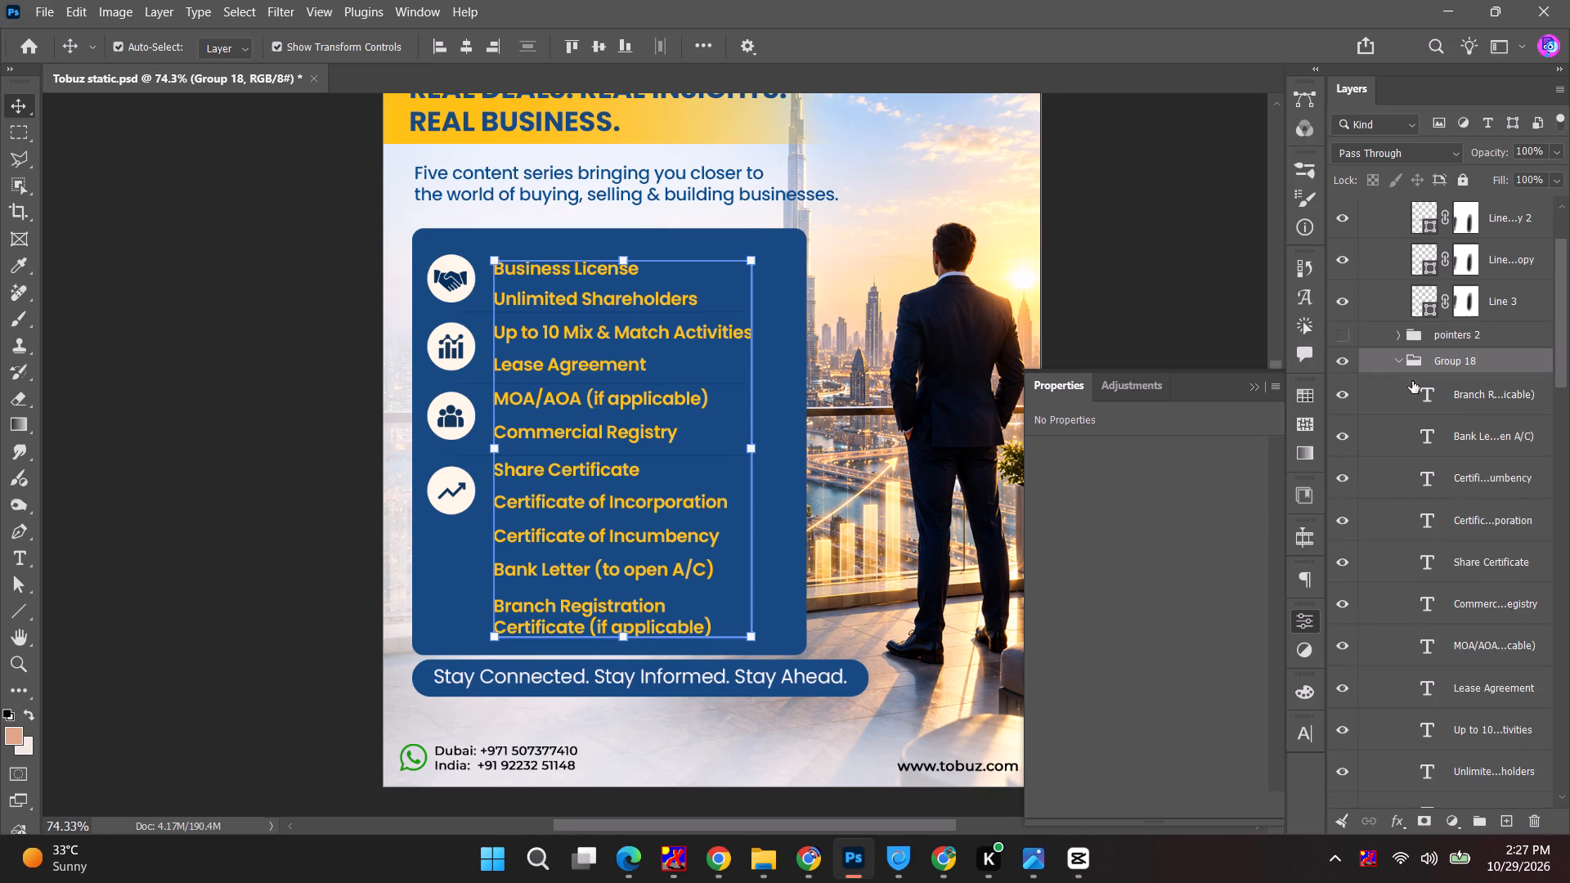
left_click(1462, 401)
scroll(1463, 444, "down", 5)
left_click(1481, 666, "shift")
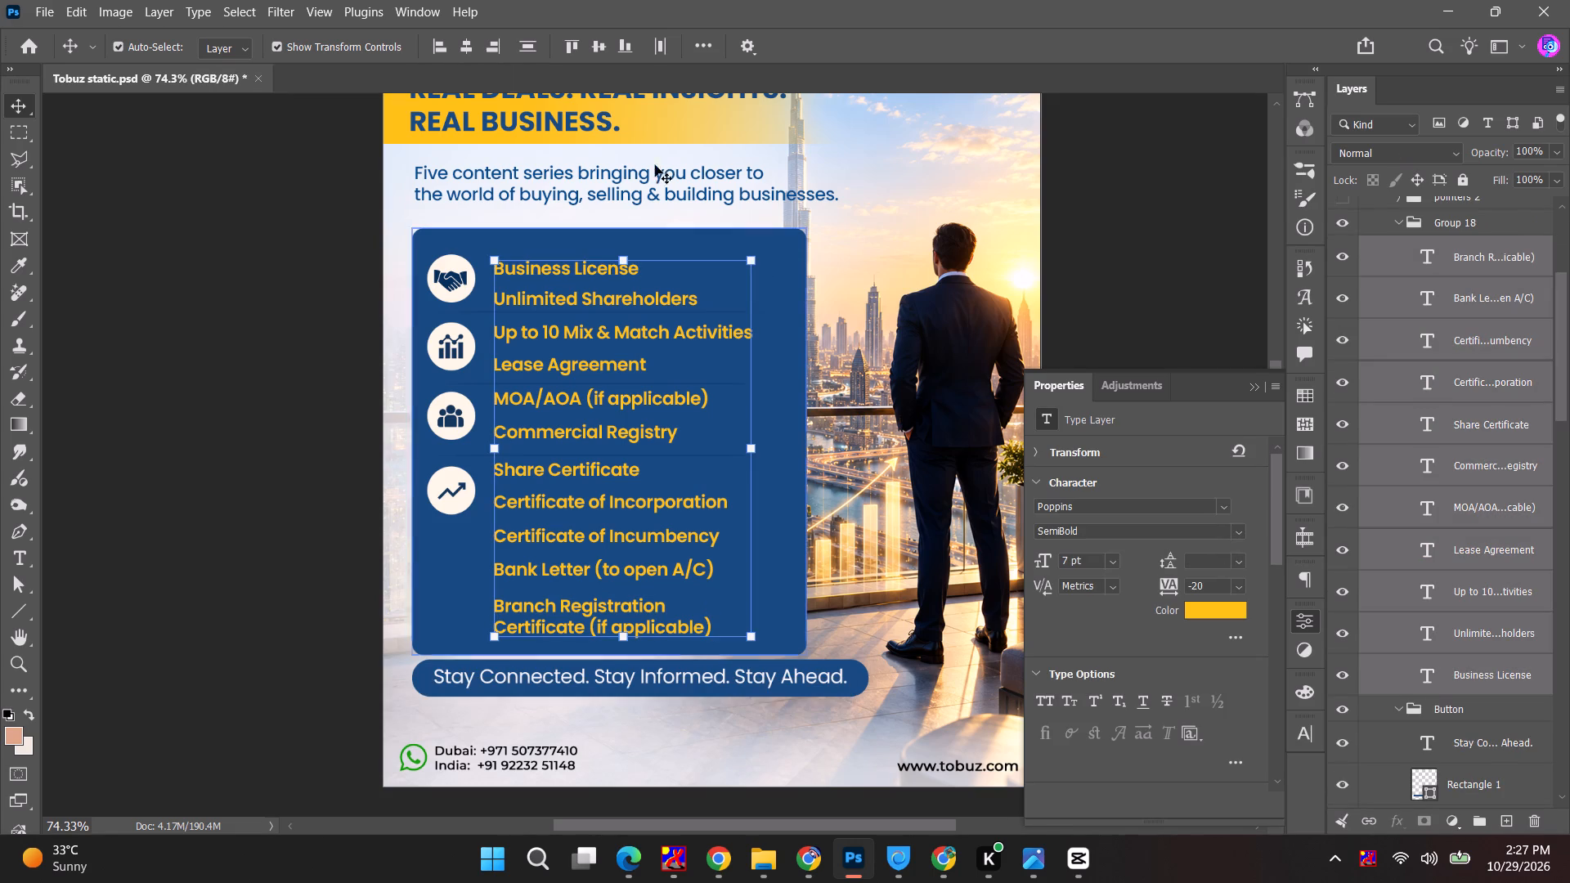
left_click(532, 45)
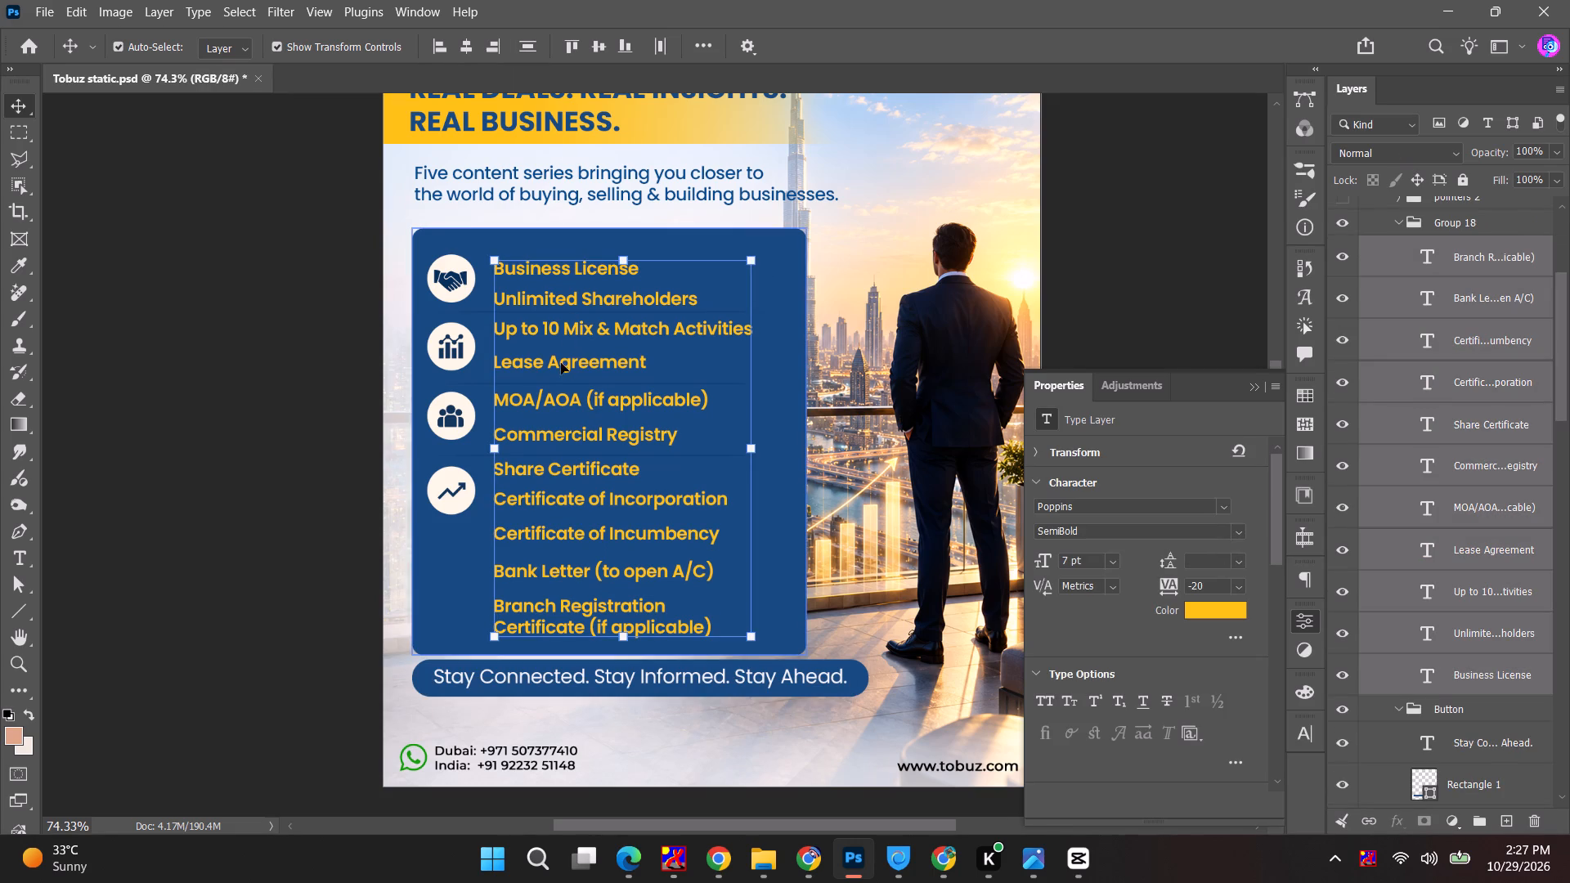
Lower the two-line "Branch Registration Certificate (if applicable)" item toward the box's bottom edge and redistribute all eleven list lines evenly in the vertical direction.
left_click(235, 499)
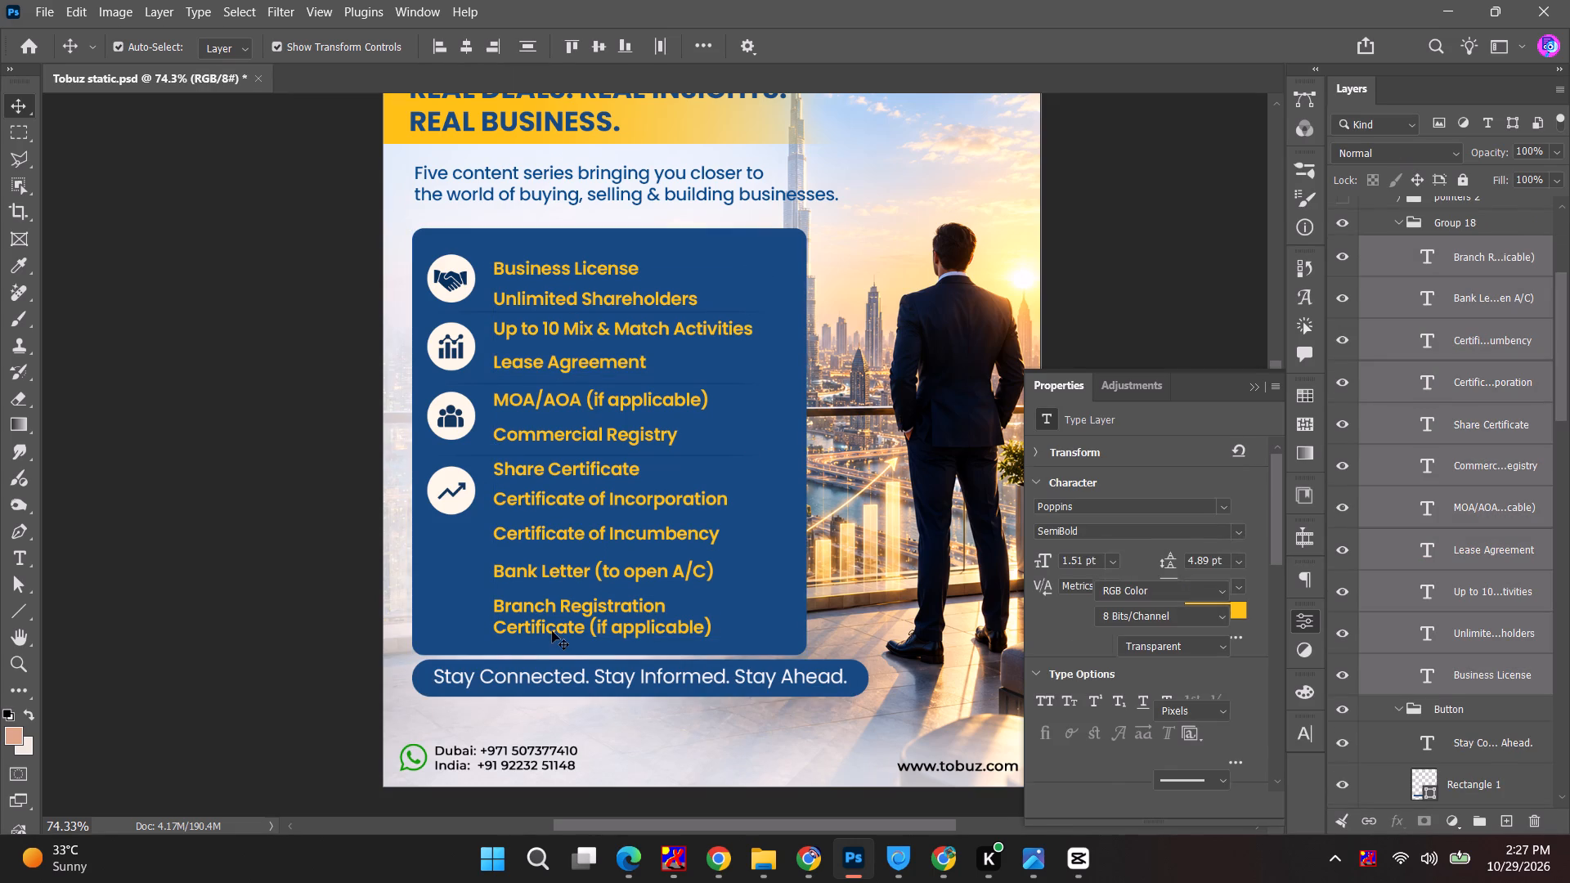
left_click_drag(561, 630, 558, 649)
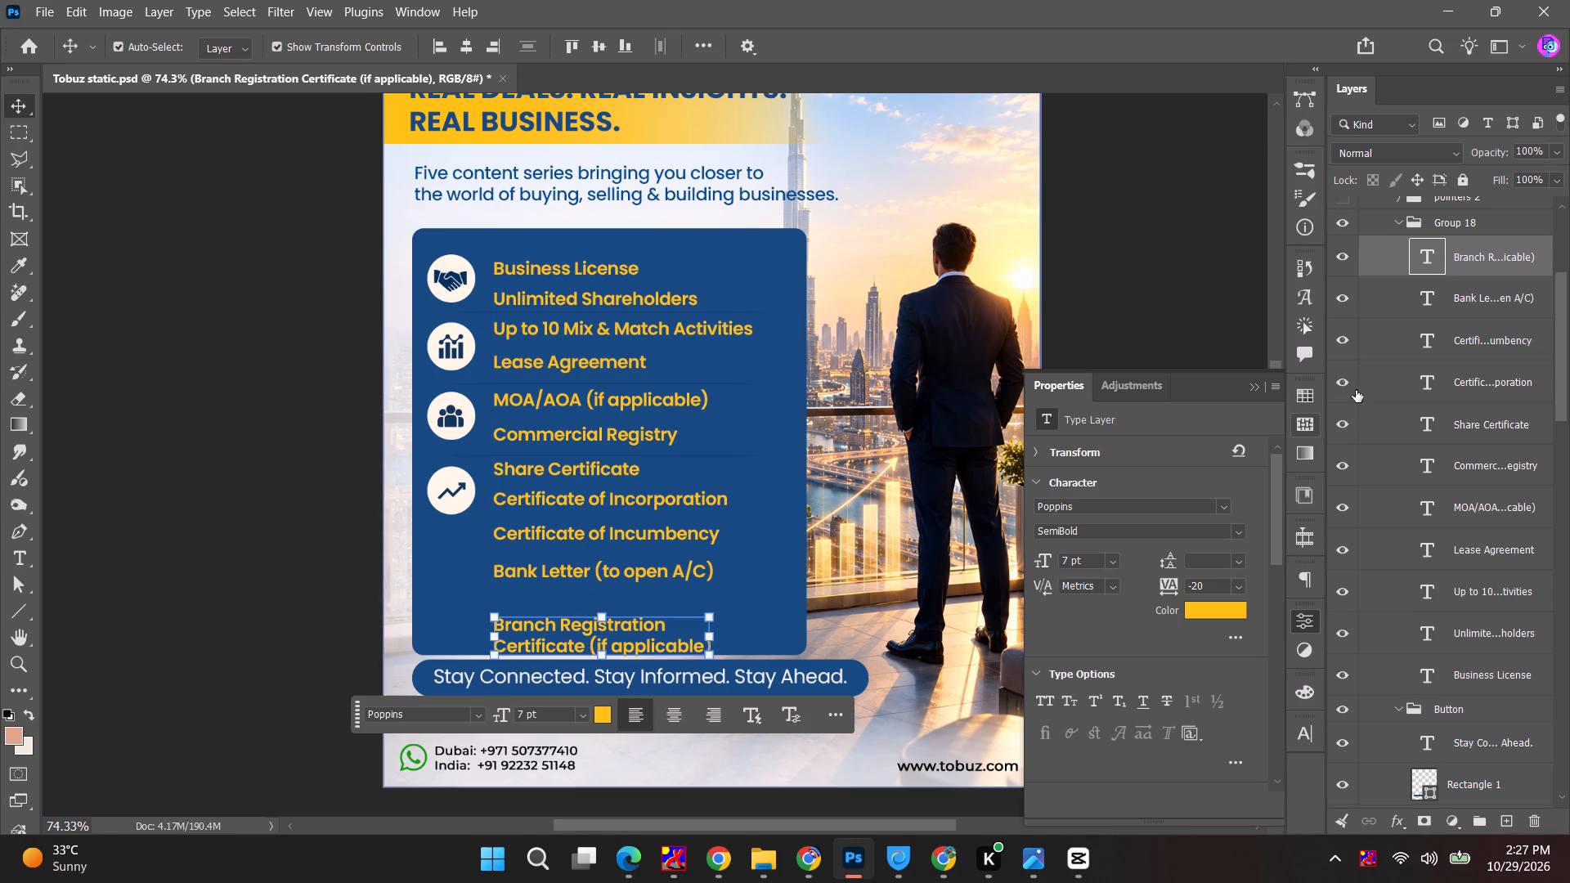
left_click(1465, 688, "shift")
left_click(536, 34)
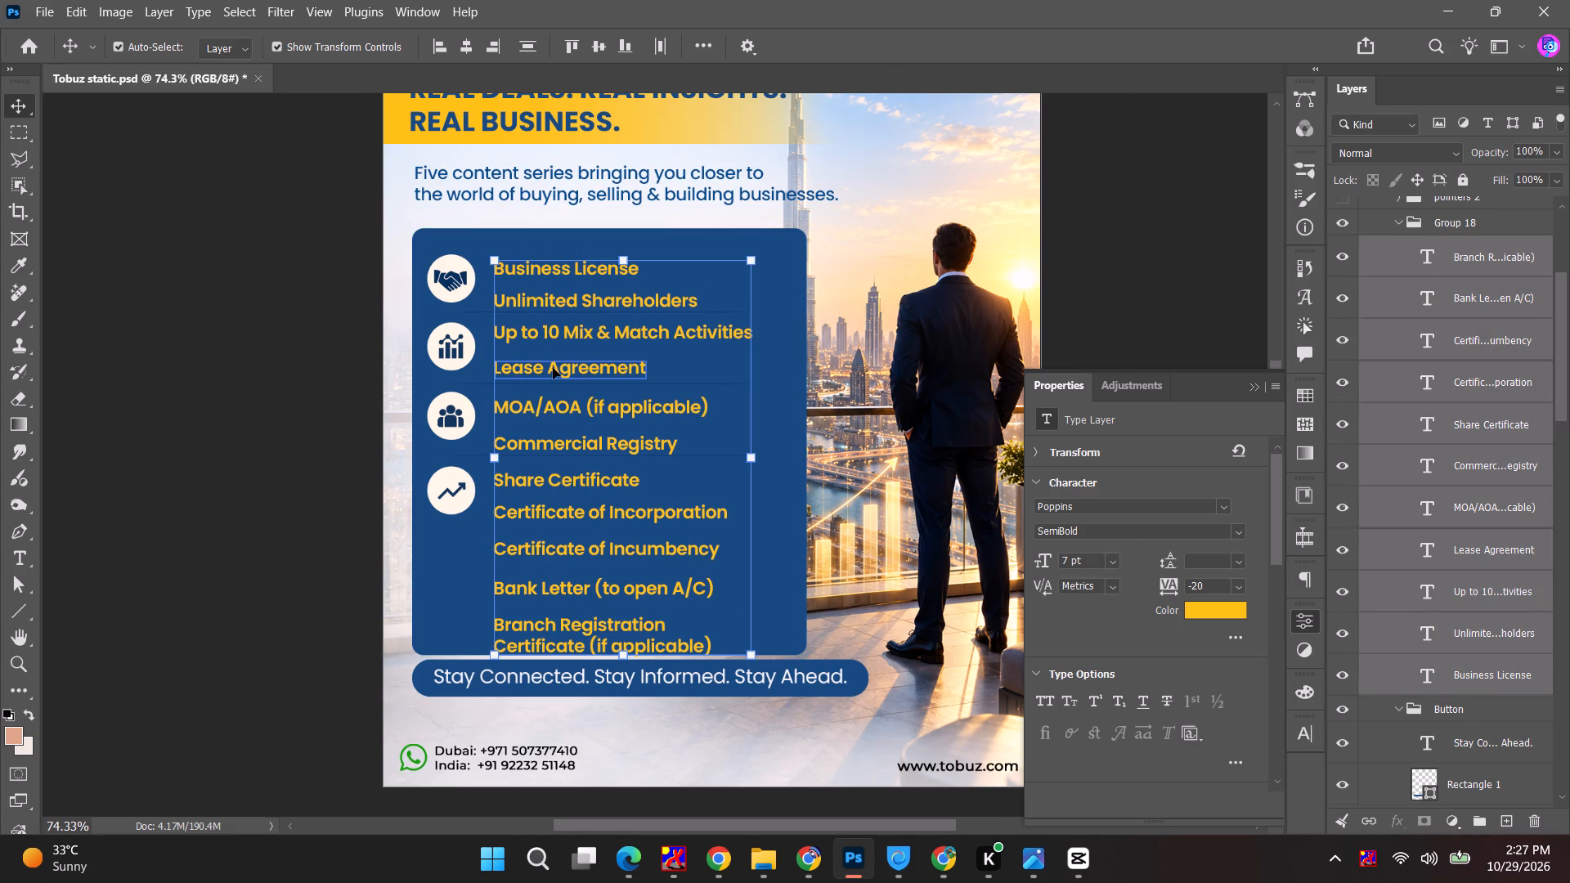
Move the eleven list lines together slightly upward inside the blue box, to about X 400 px, Y 788 px.
key("ctrl+t")
left_click_drag(567, 413, 576, 379)
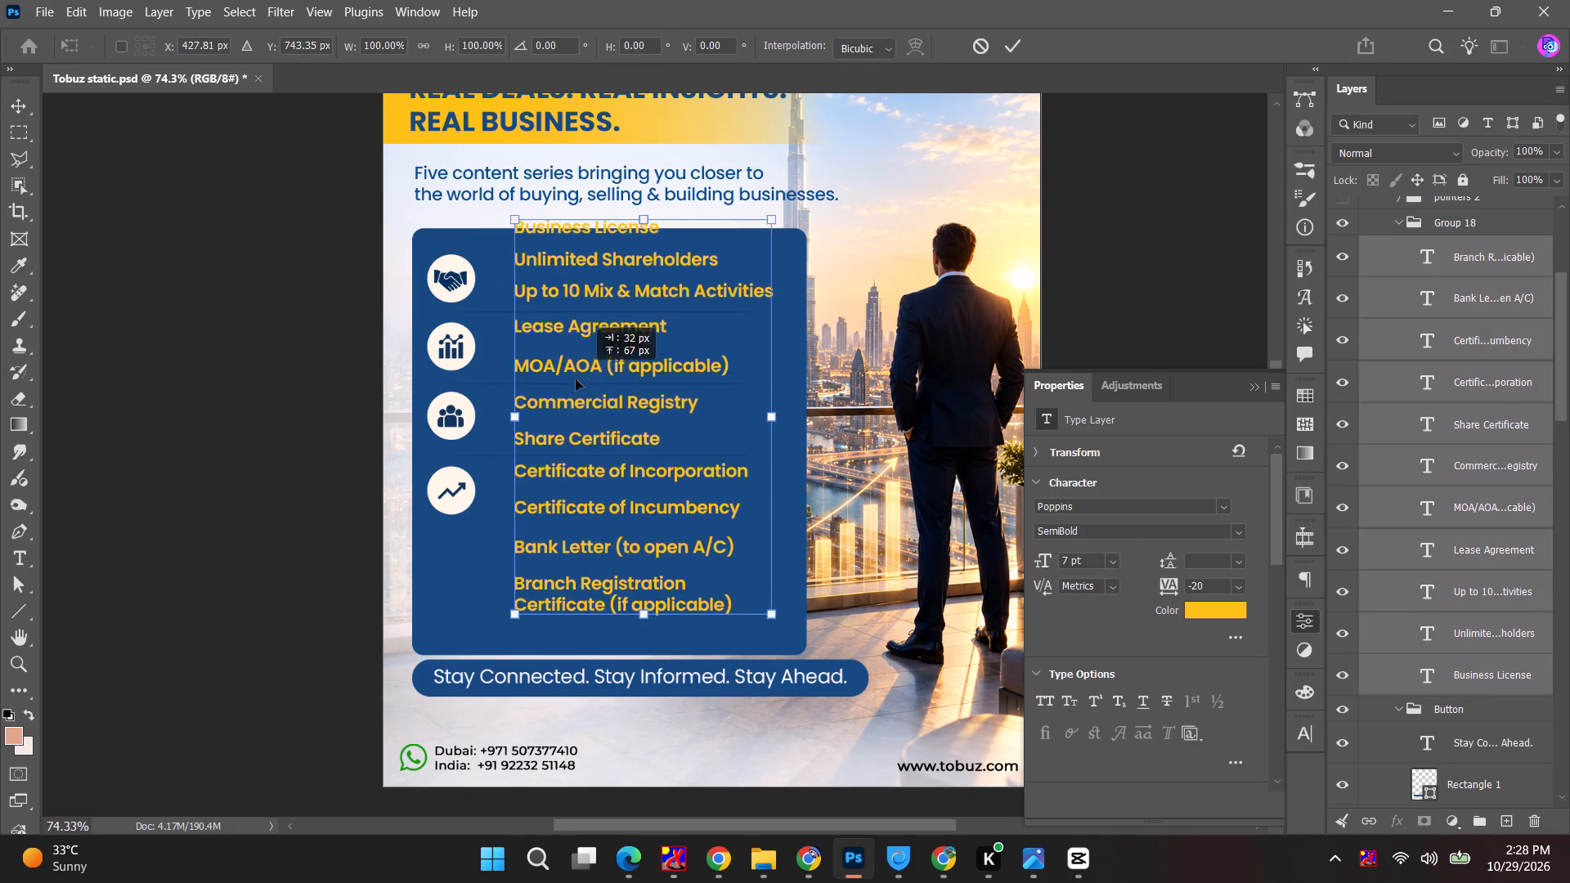
left_click_drag(576, 379, 571, 399)
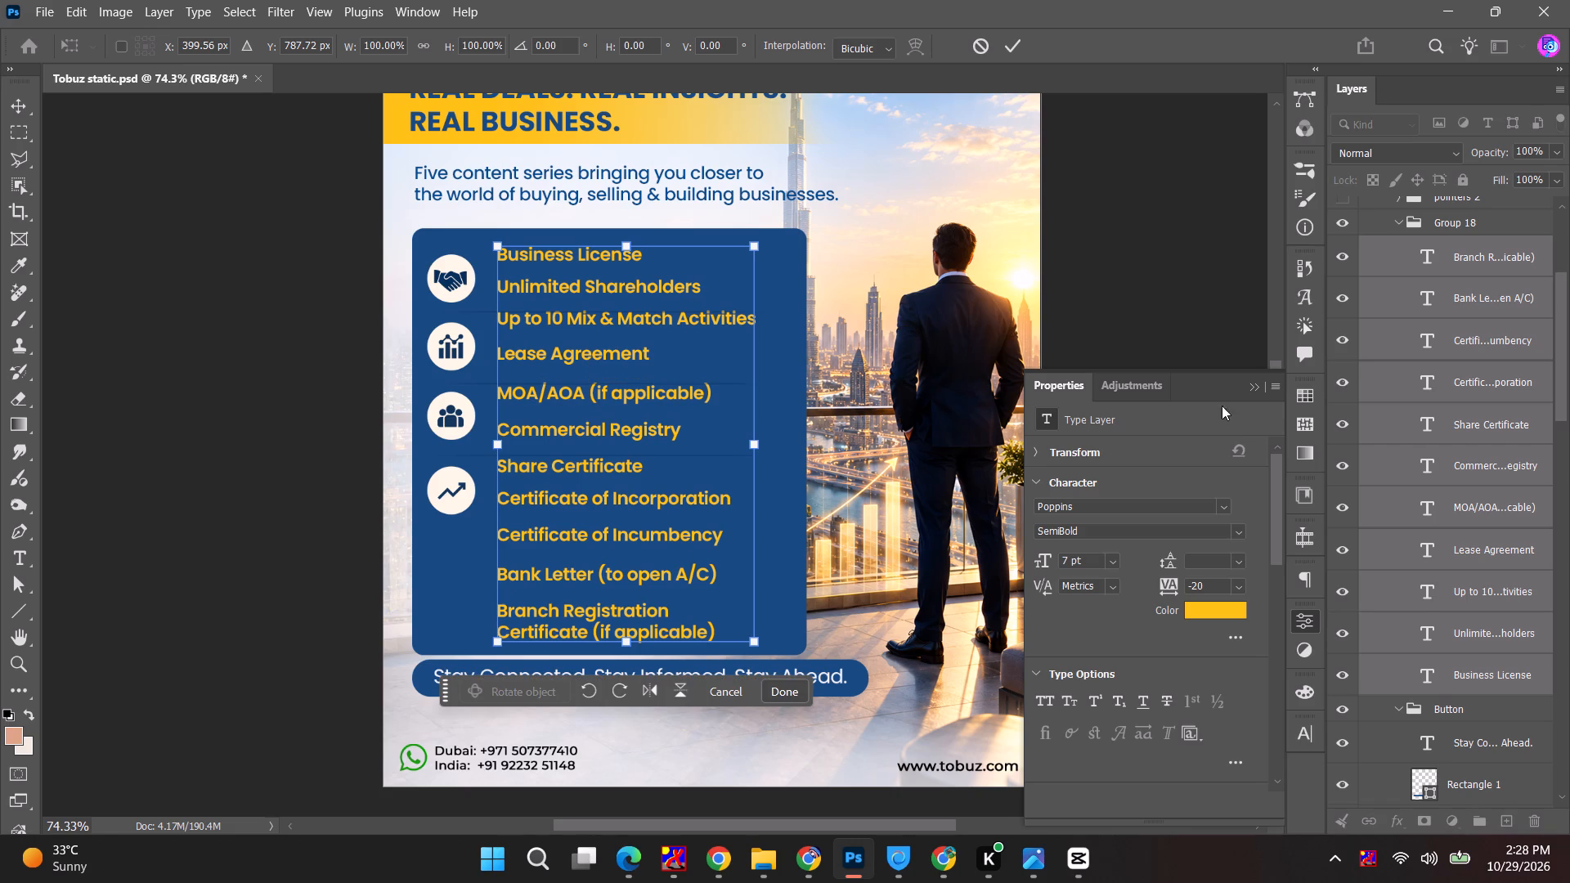
Hide the list text group (Group 18) and the group holding the three thin divider lines in the blue box (Group 16).
left_click(1395, 219)
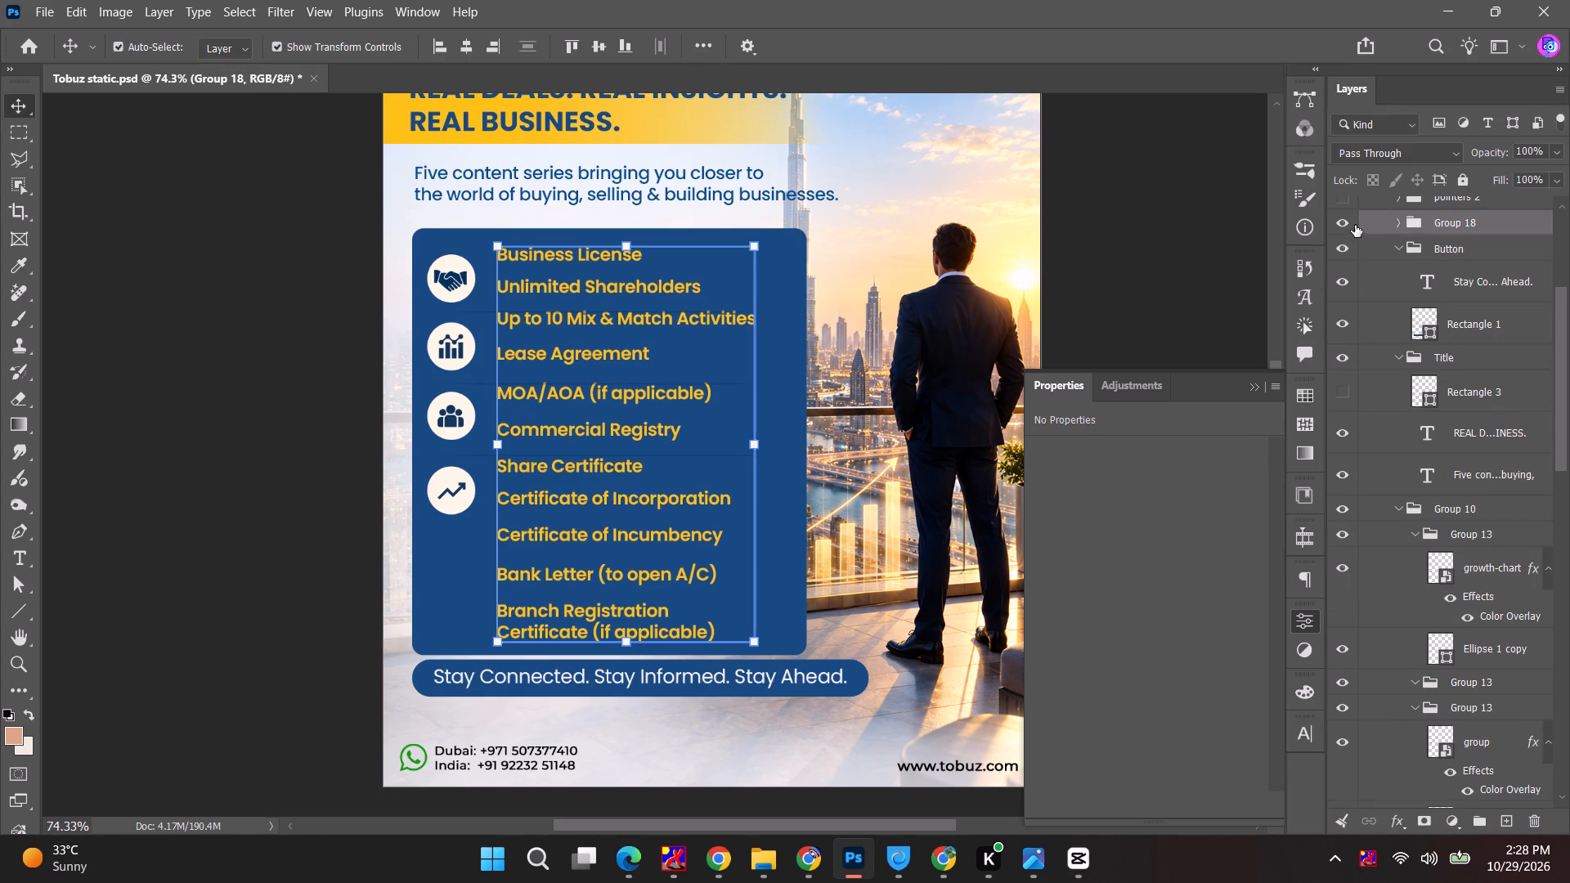
left_click(1343, 220)
left_click(521, 312)
left_click(200, 309)
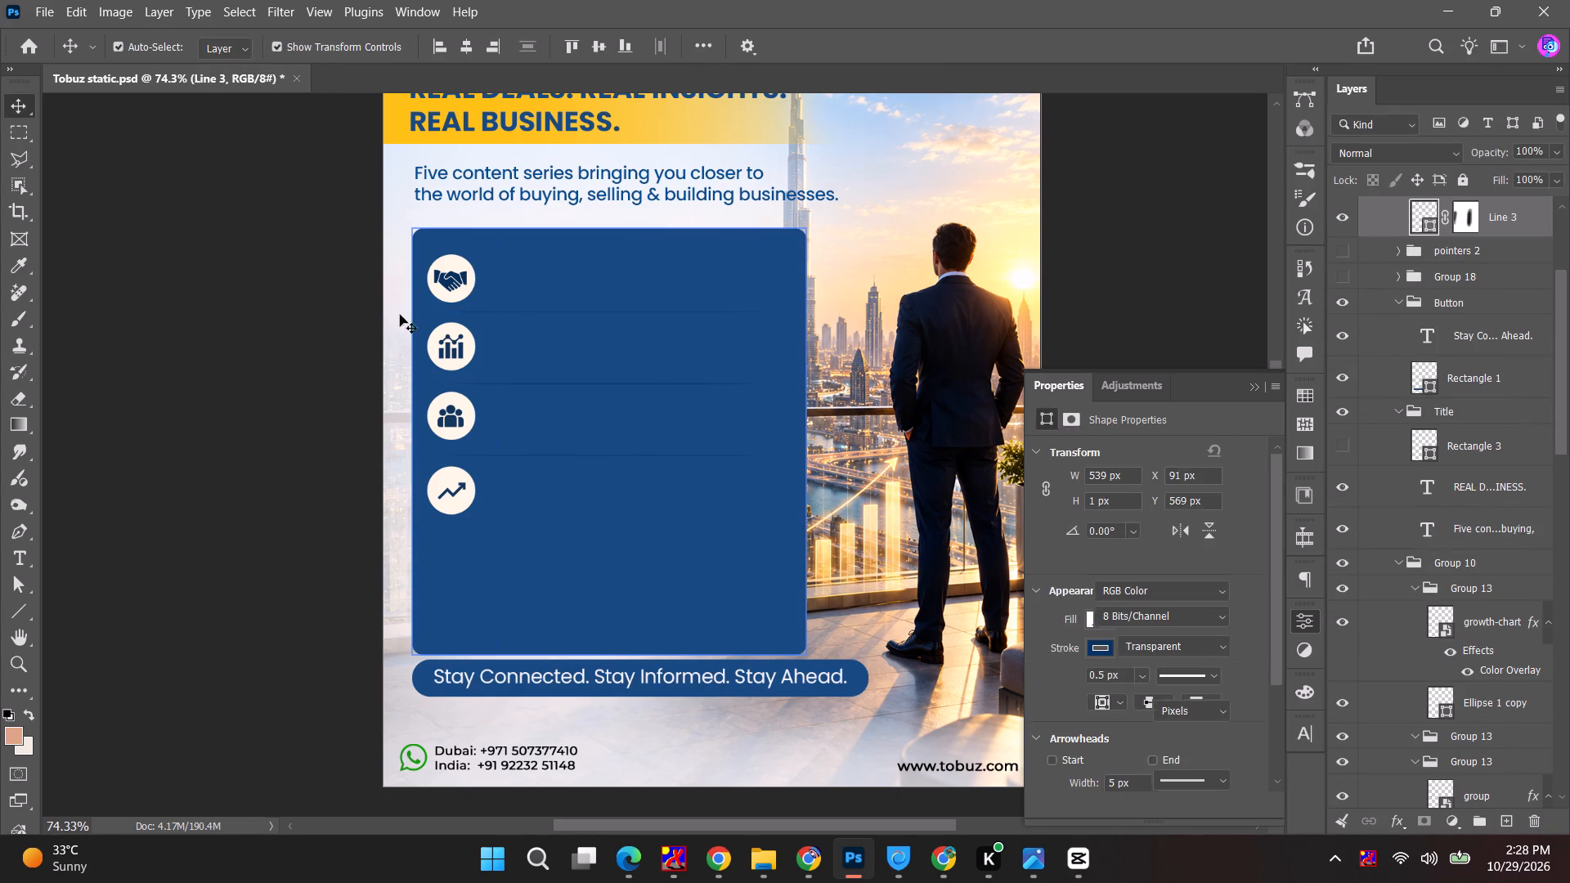
left_click(517, 316)
left_click(543, 314)
left_click(536, 314)
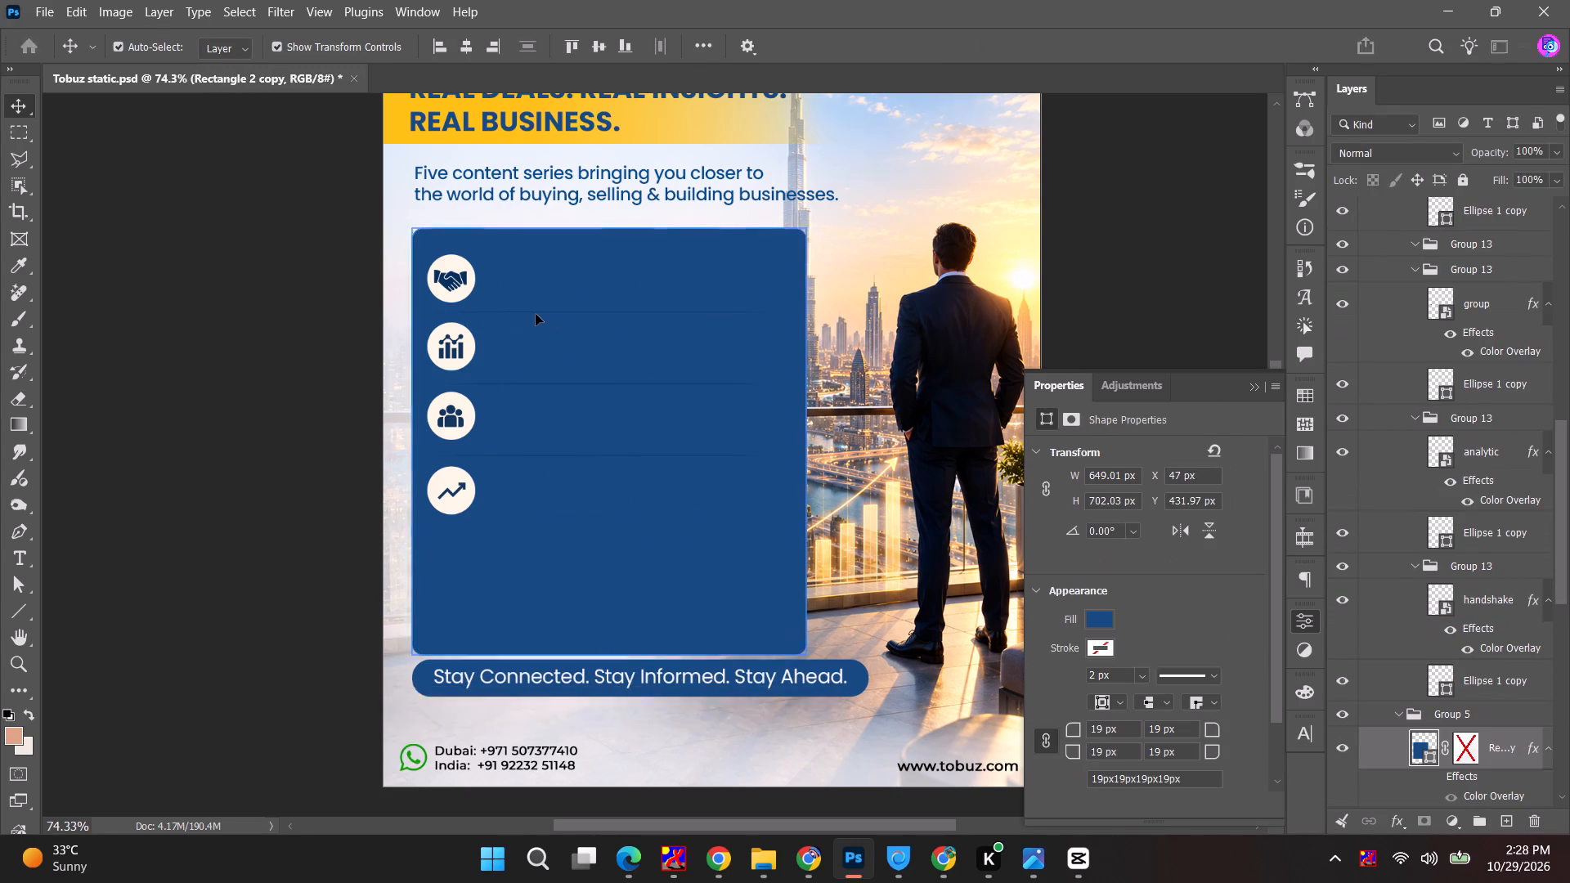
scroll(1463, 664, "up", 7)
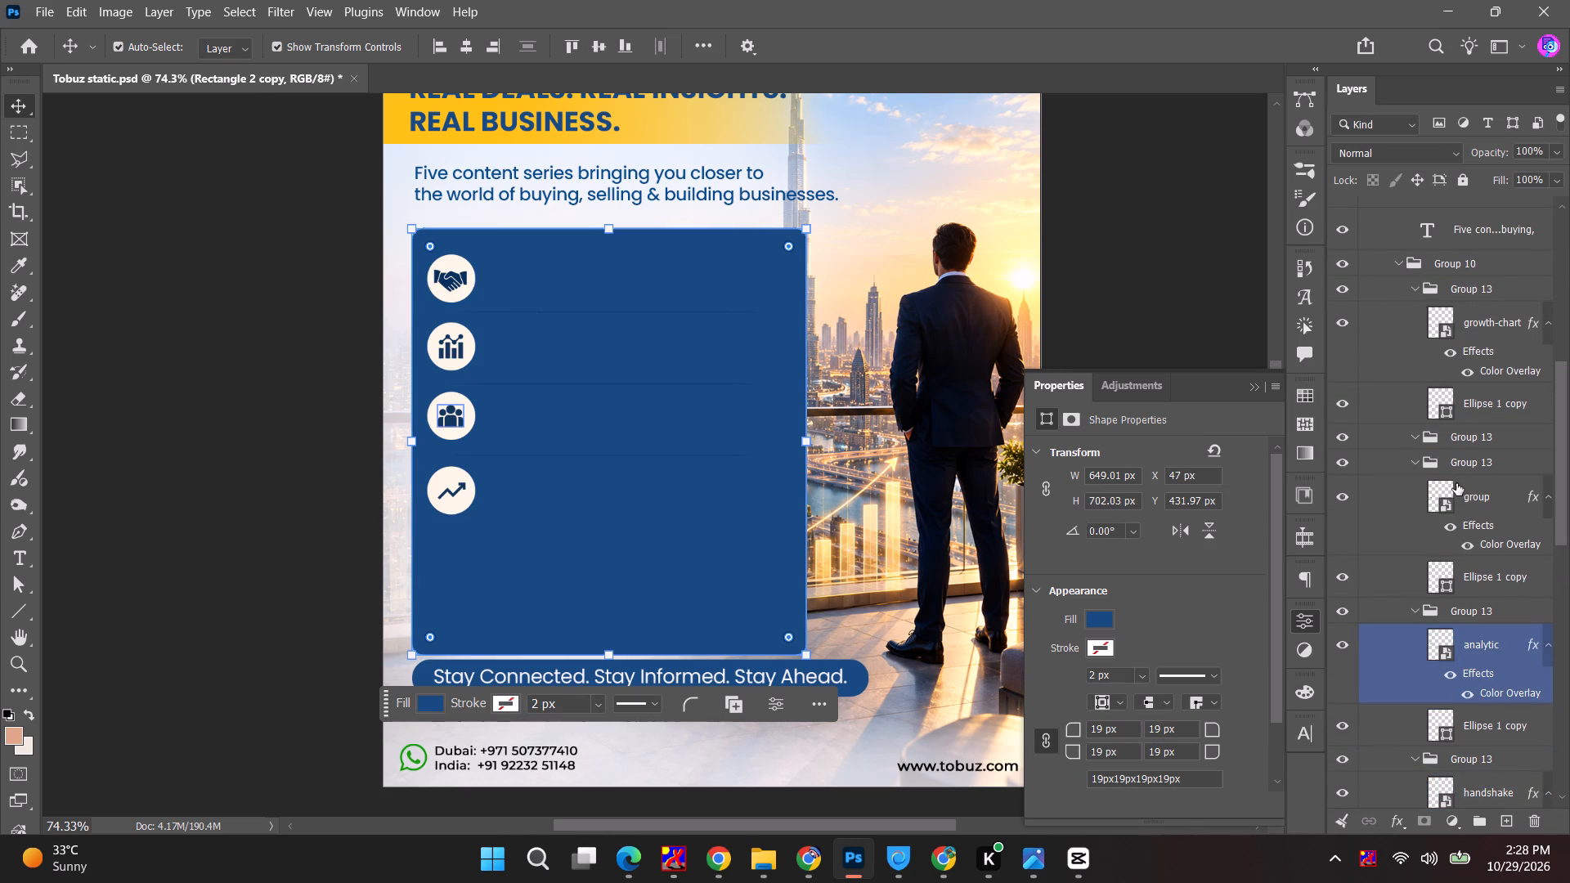
left_click(301, 334)
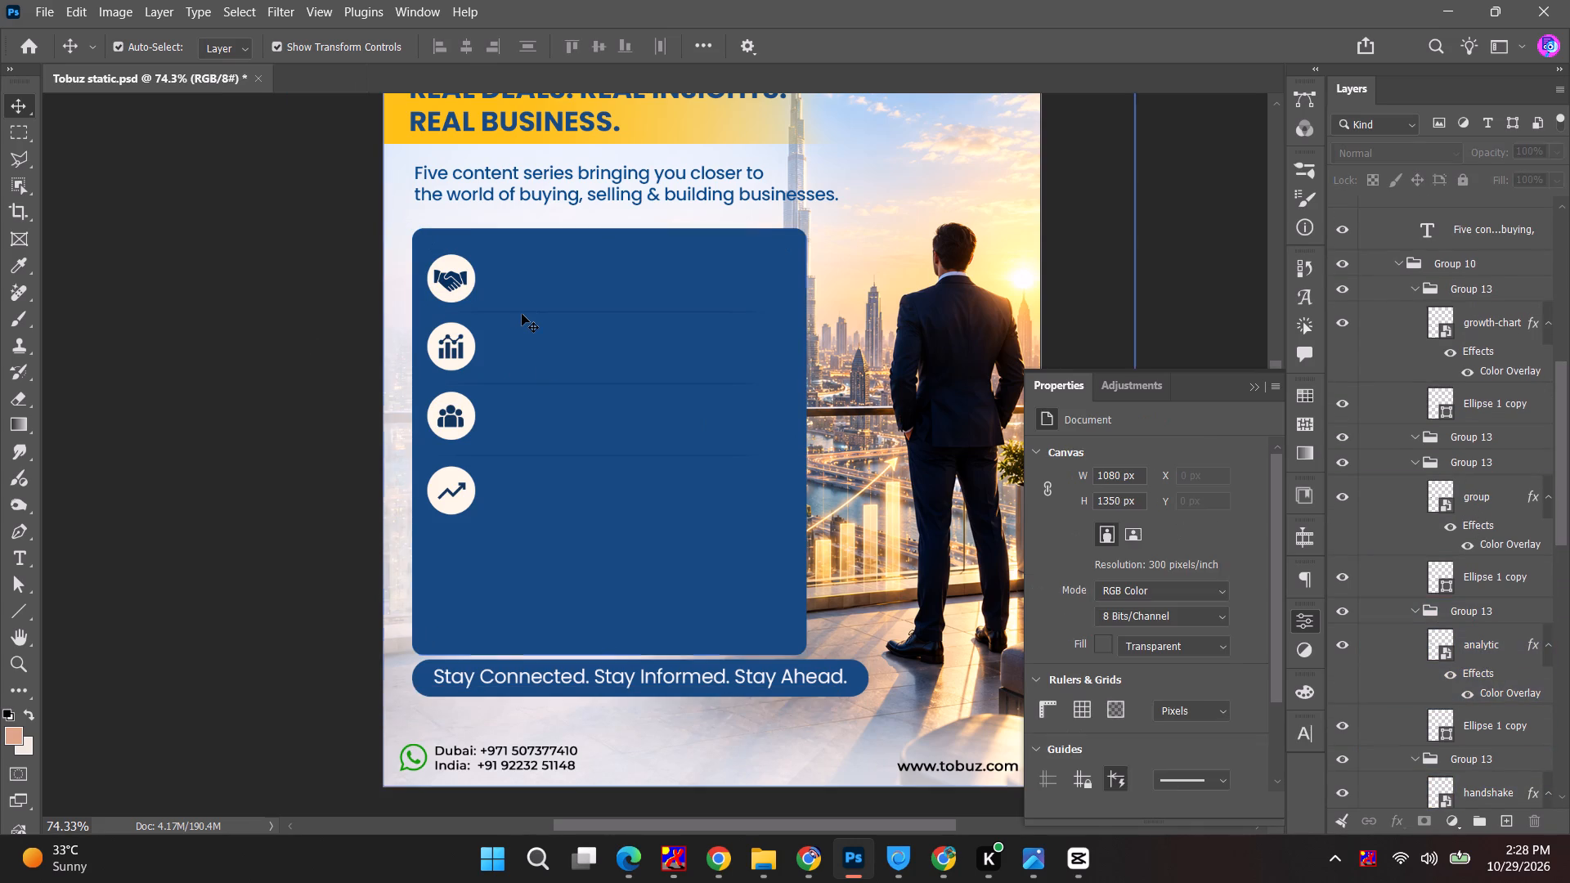
left_click(523, 313)
scroll(1569, 258, "up", 9)
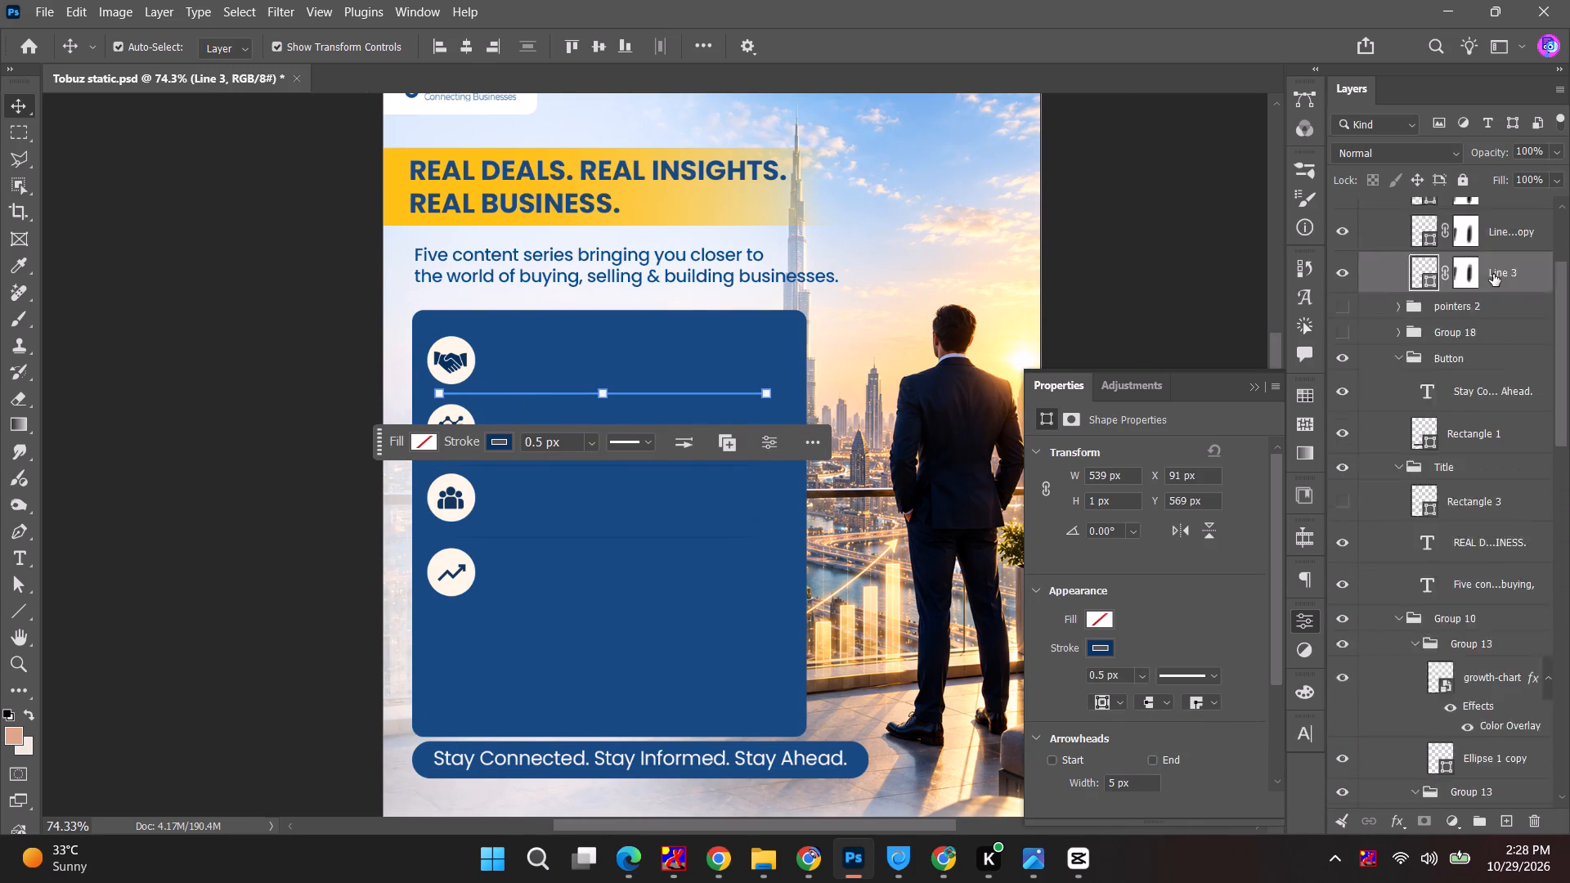
scroll(1493, 274, "up", 1)
left_click(1462, 232)
left_click(1346, 239)
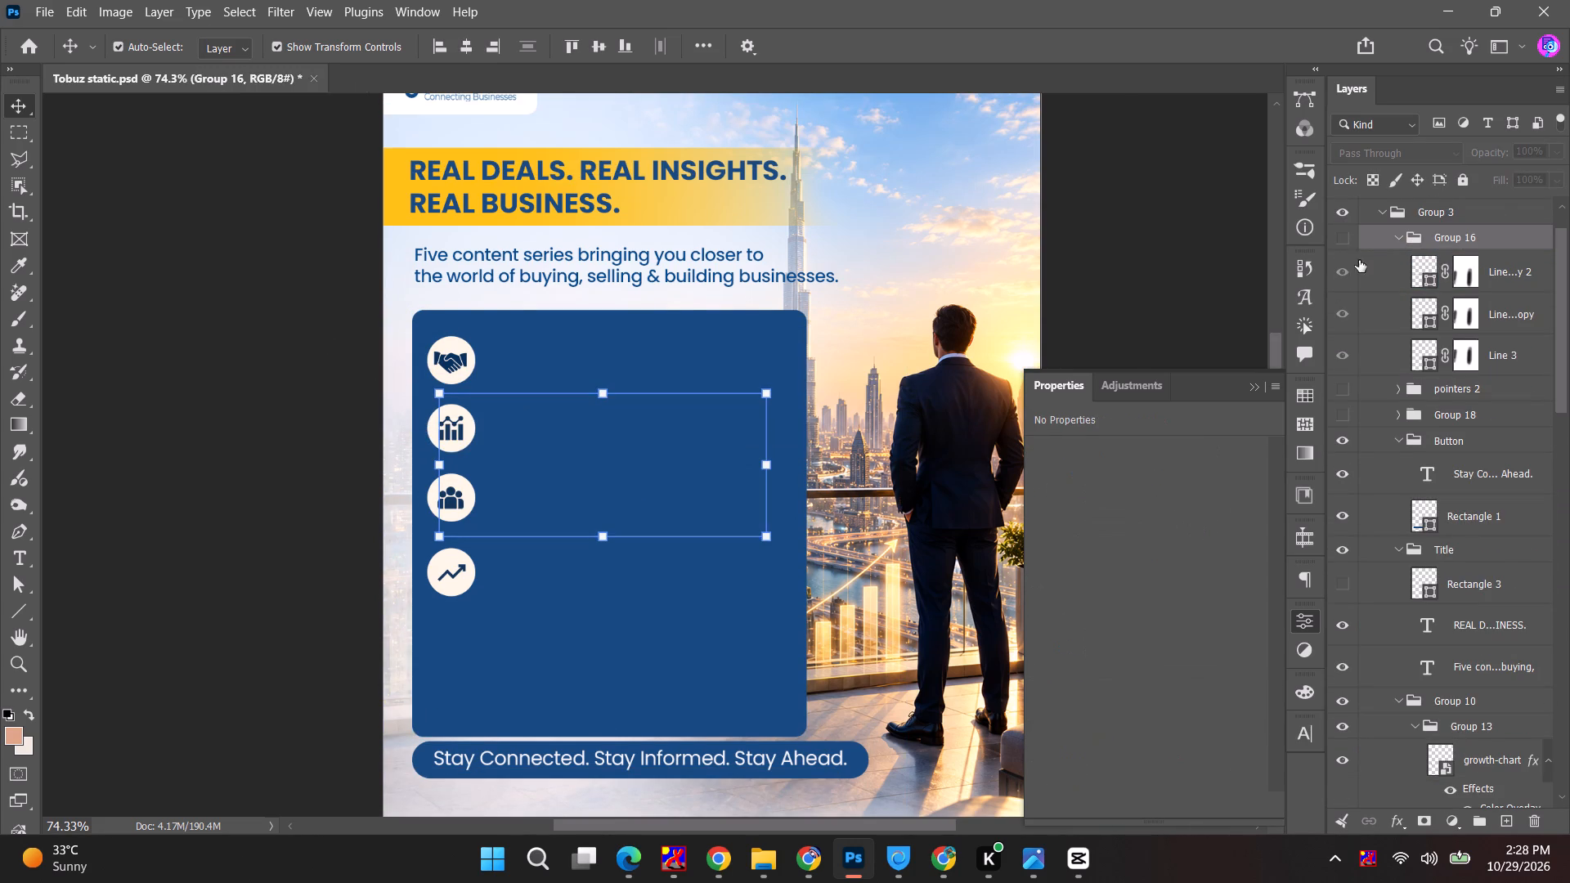
left_click(1401, 241)
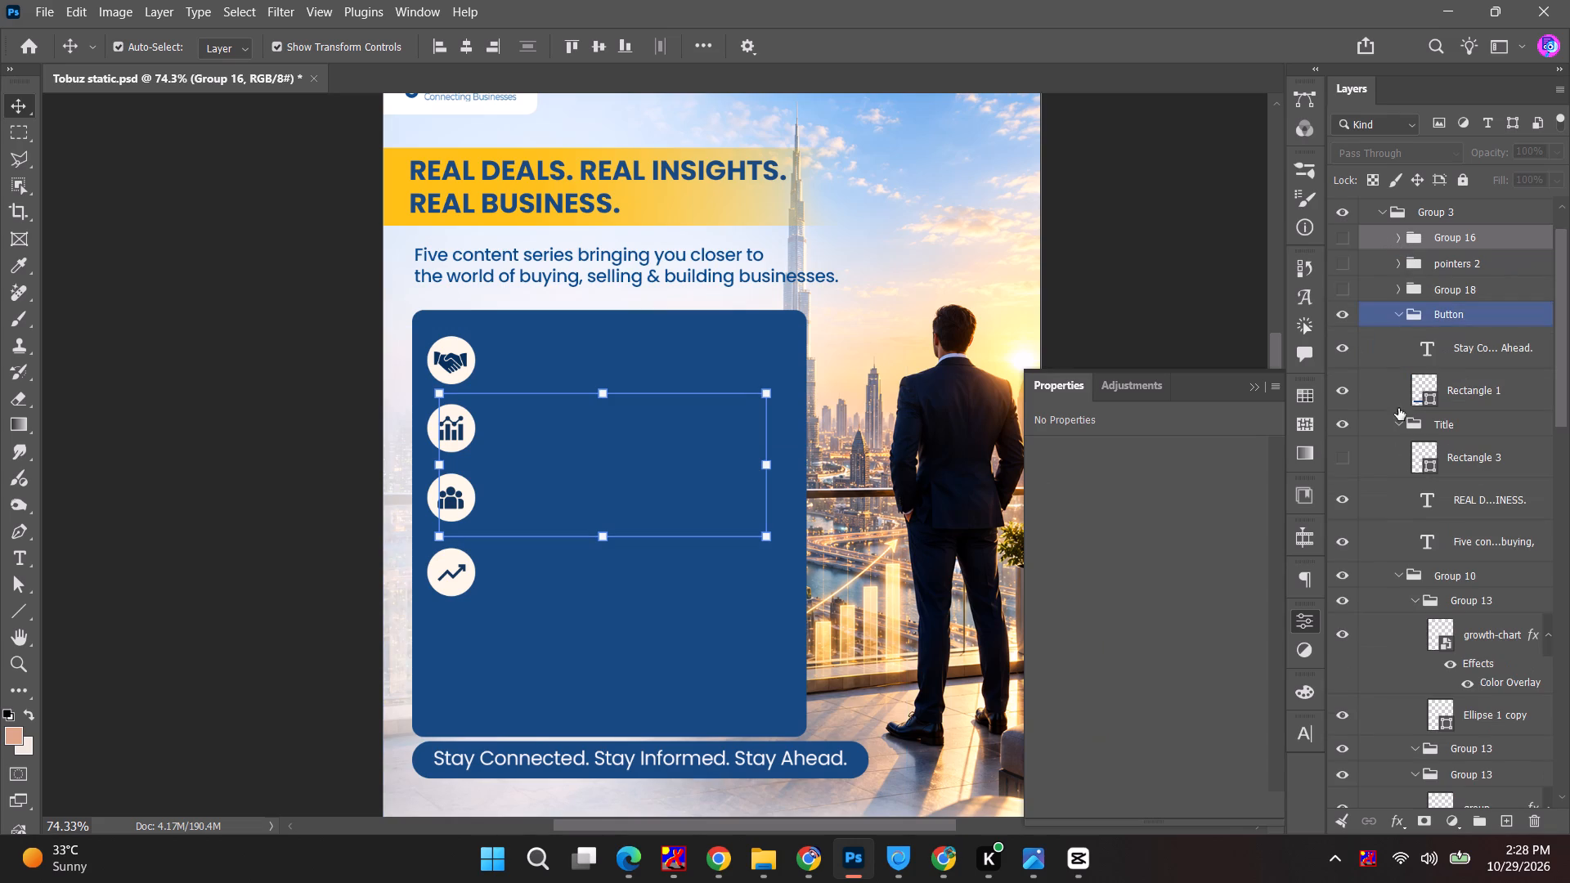
Collapse the Button and Title groups, toggling each group's visibility to check what it contains.
left_click(1402, 317)
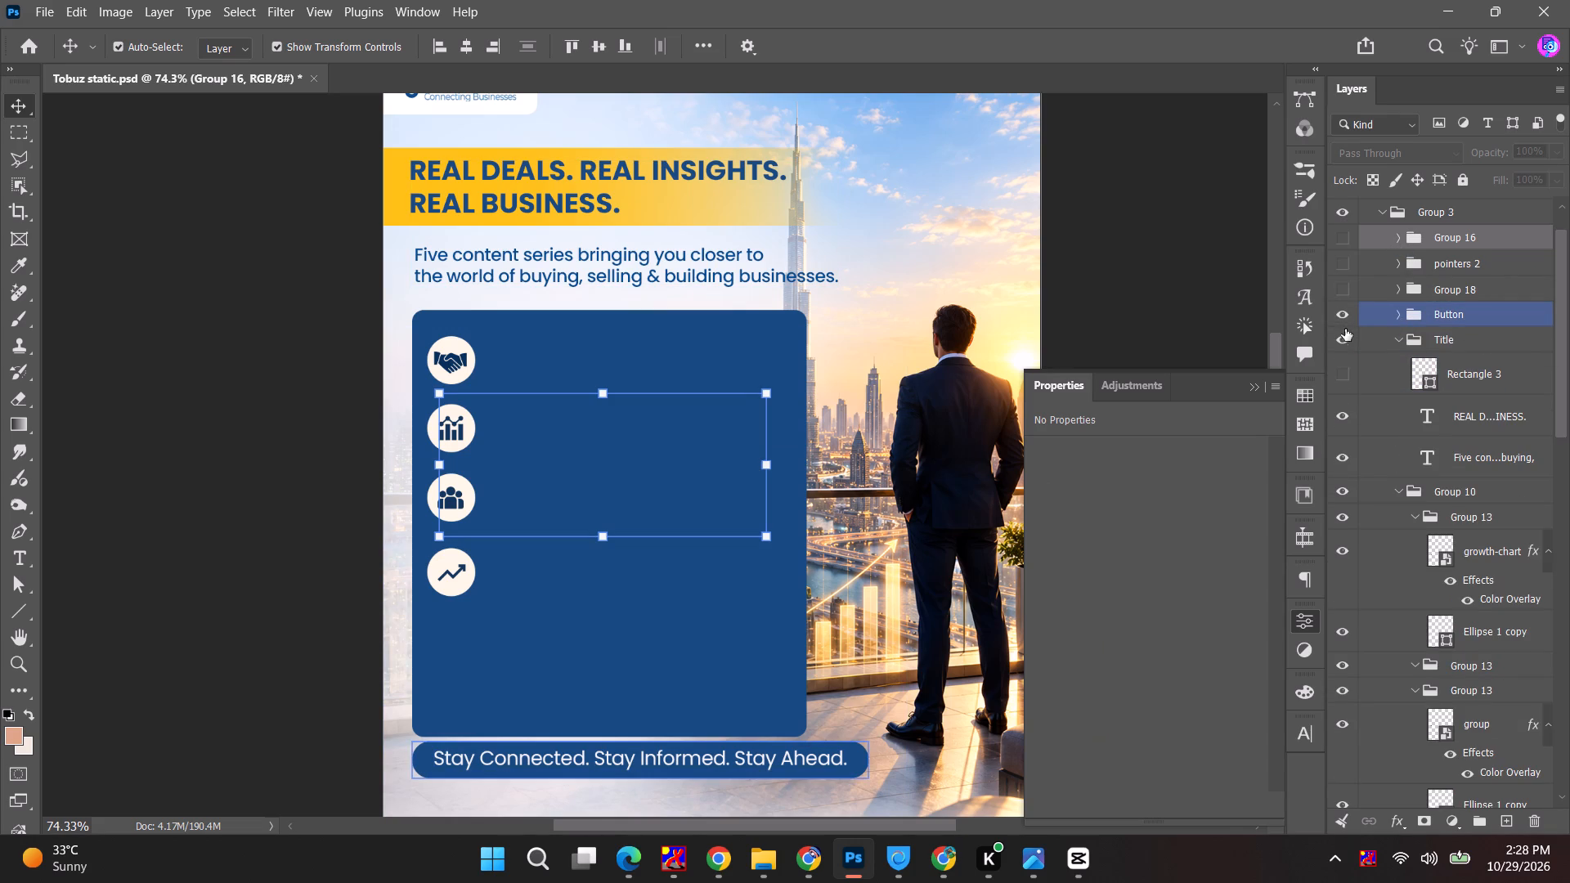
left_click(1346, 317)
left_click(1346, 317)
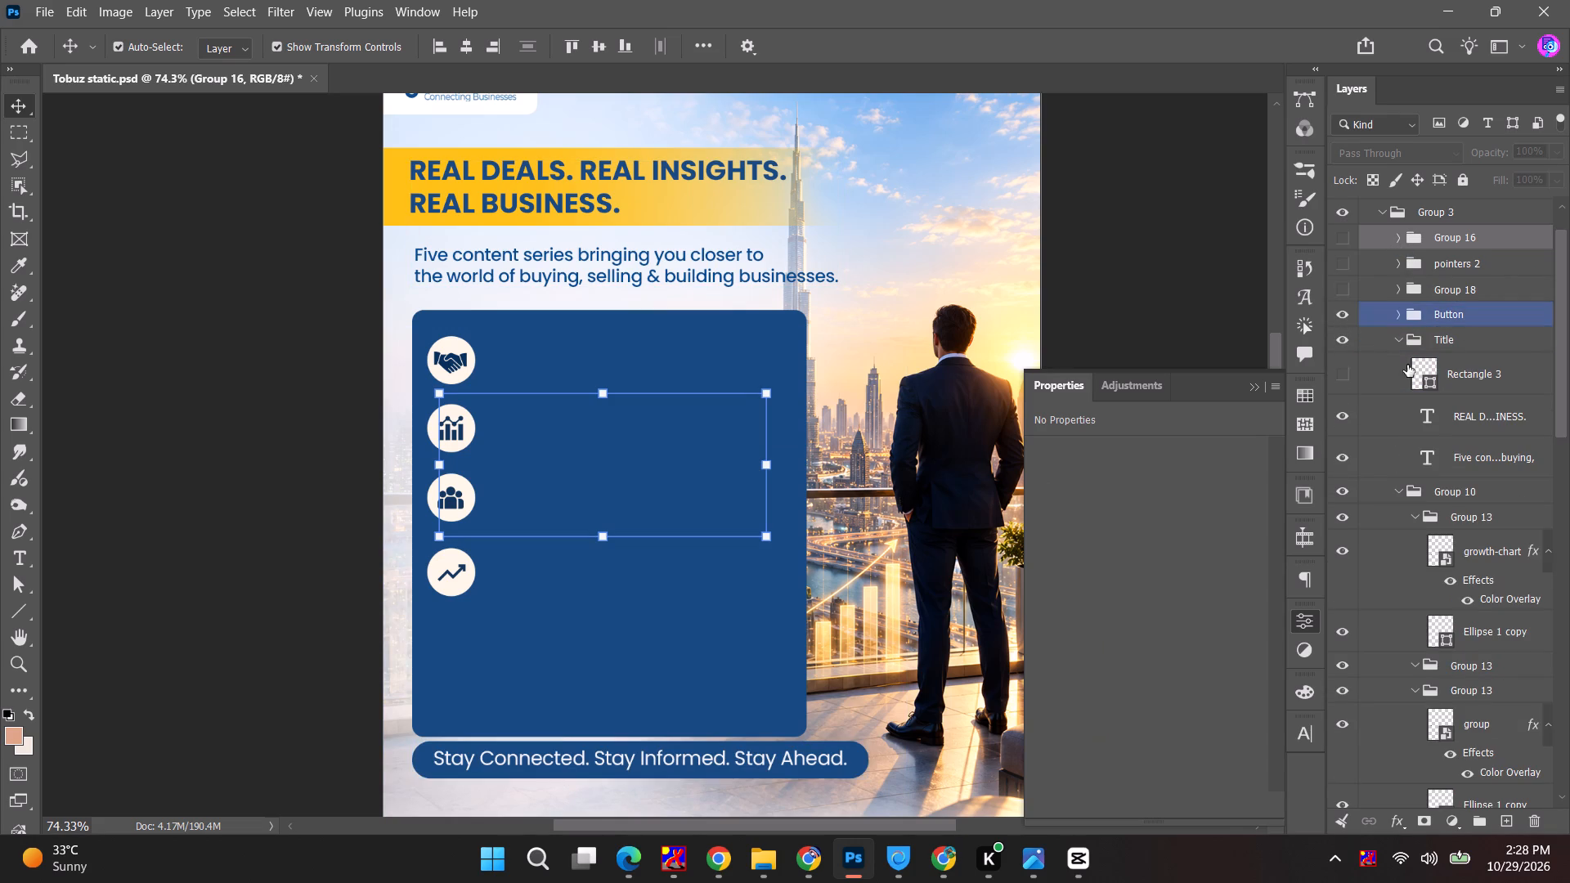
left_click(1397, 341)
left_click(1353, 341)
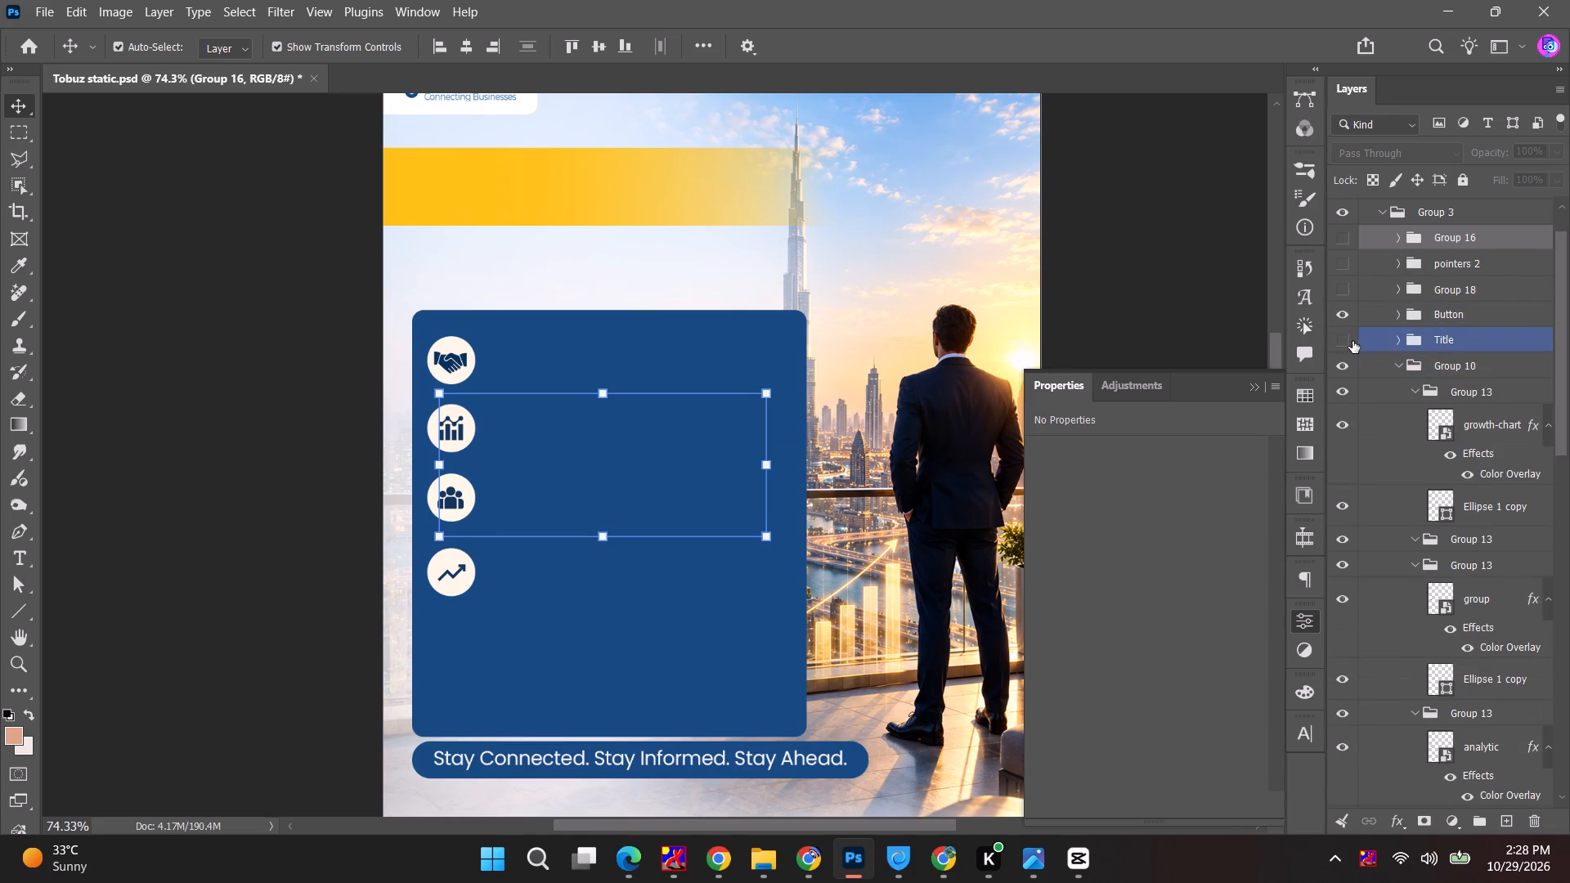
left_click(1352, 341)
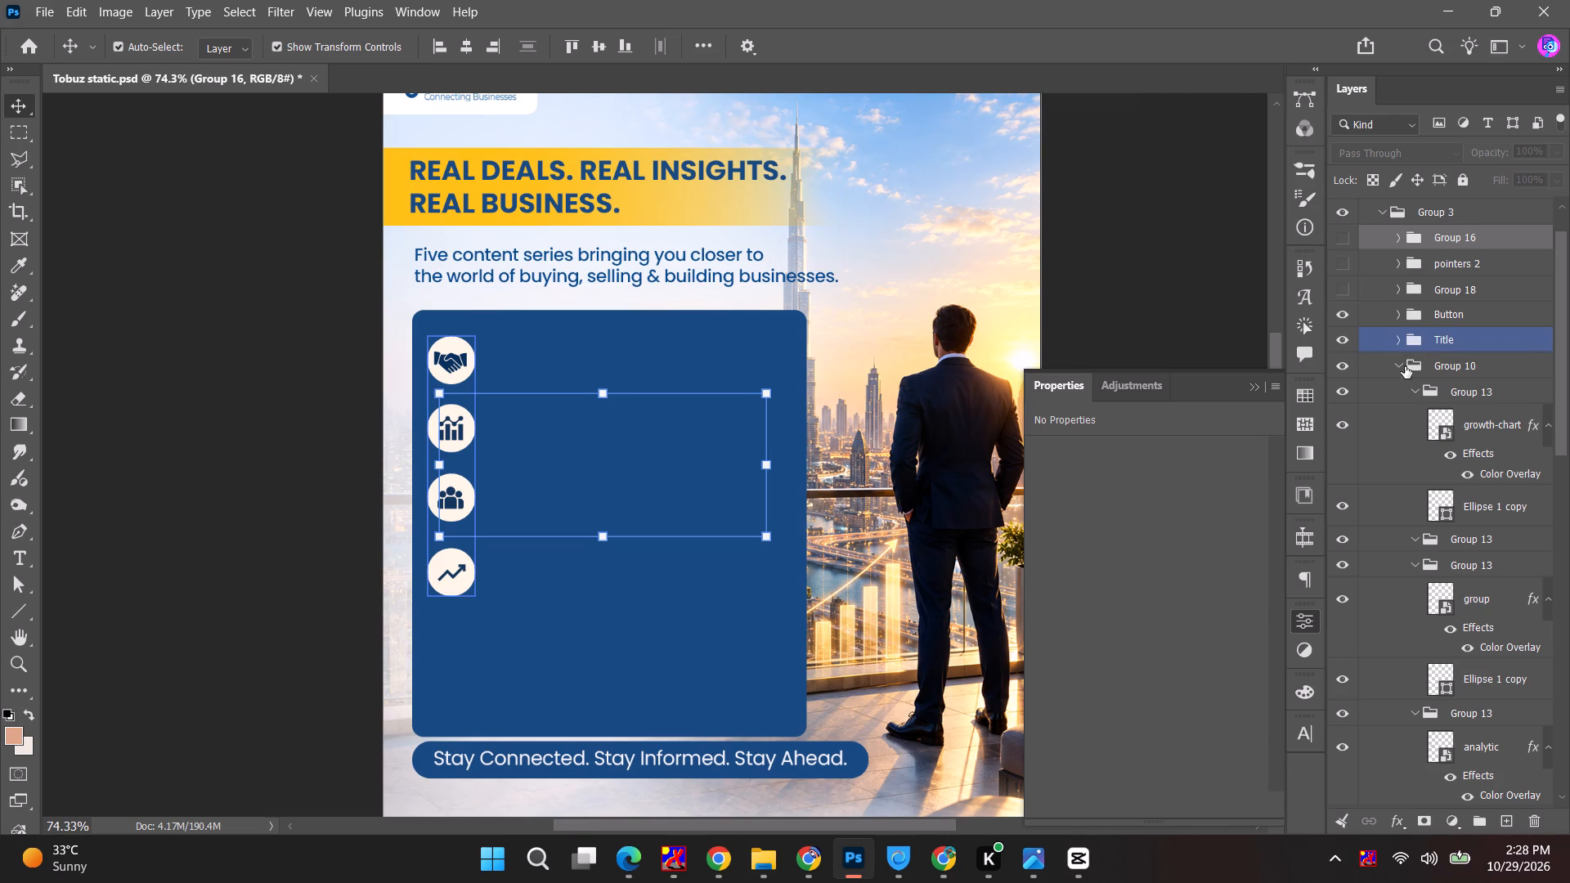
Delete the empty Group 13 beneath the growth-chart icon's group in Group 10.
left_click(1346, 366)
left_click(1346, 366)
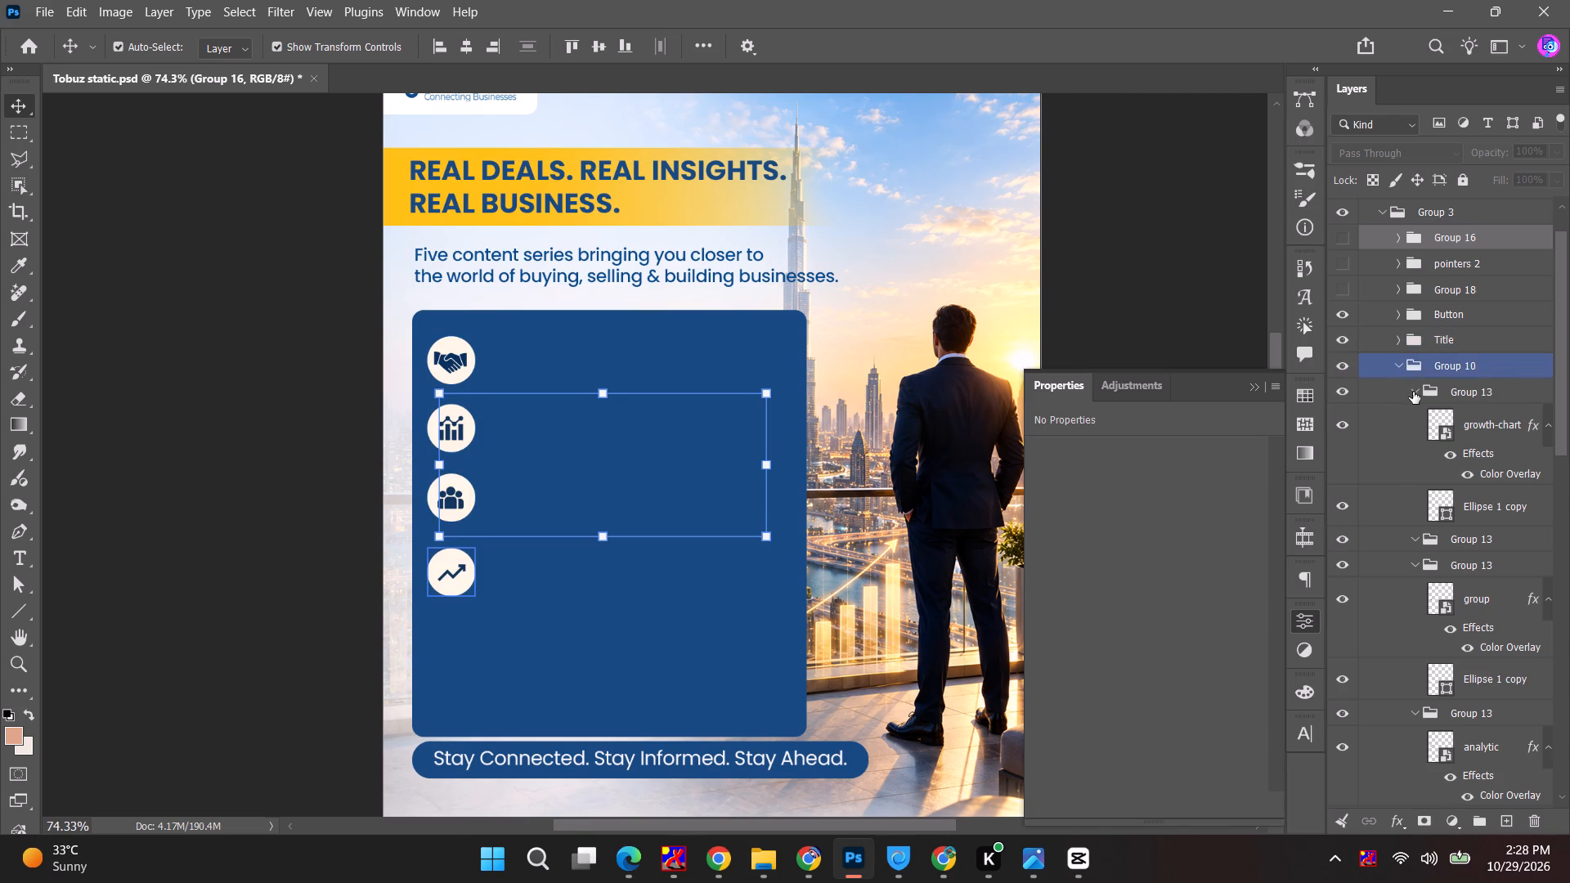
left_click(1413, 392)
left_click(1463, 418)
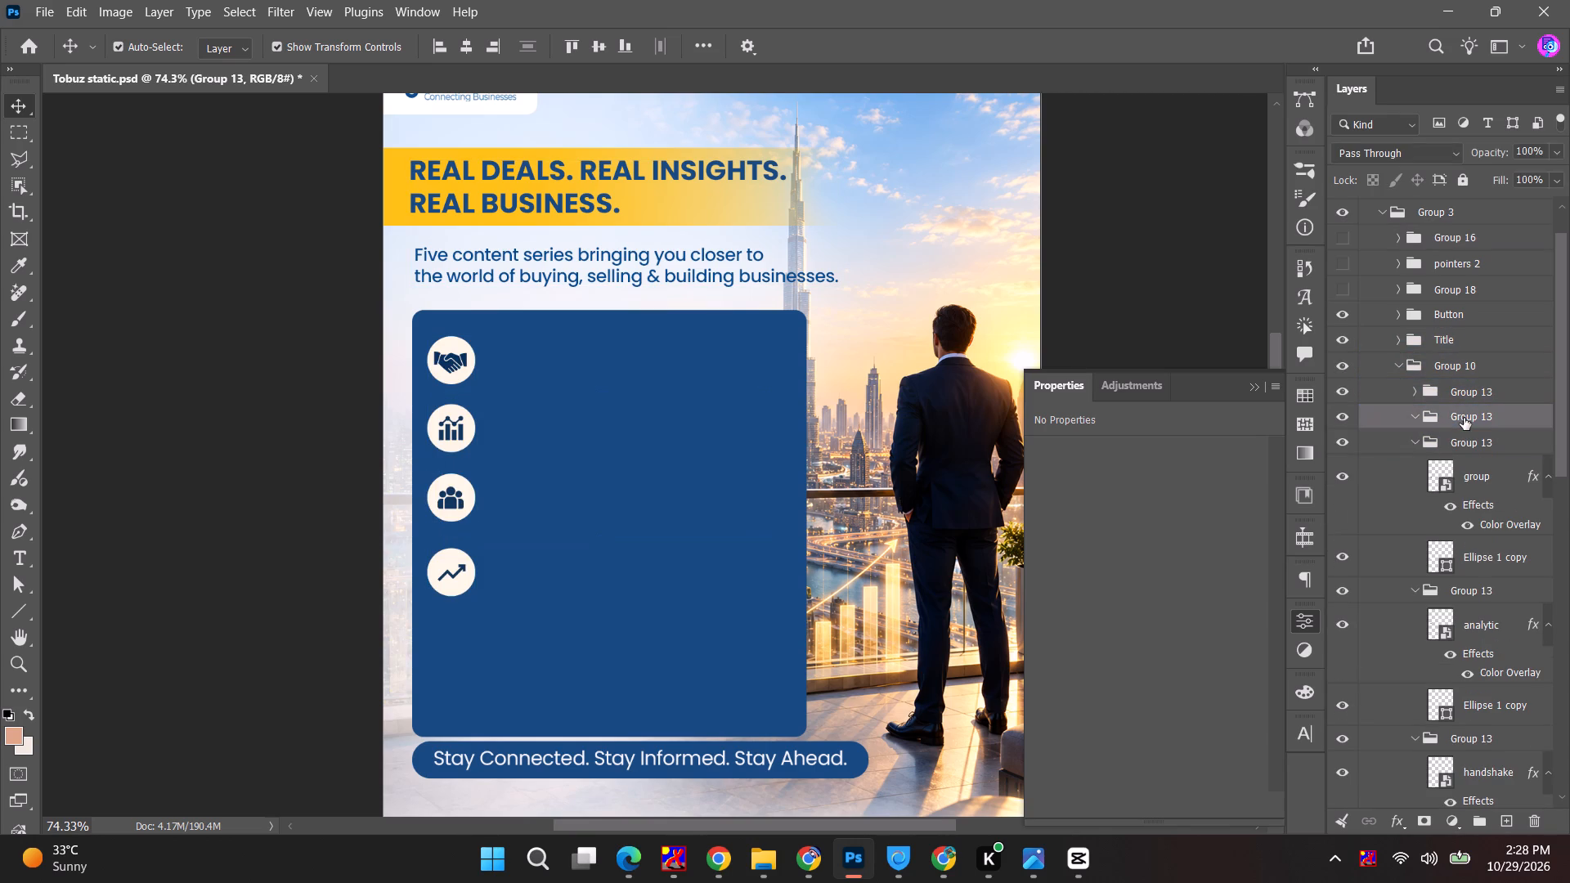
key("Delete")
Collapse the remaining icon groups and hide Group 10, which holds the four round icons.
left_click(1348, 416)
left_click(1348, 416)
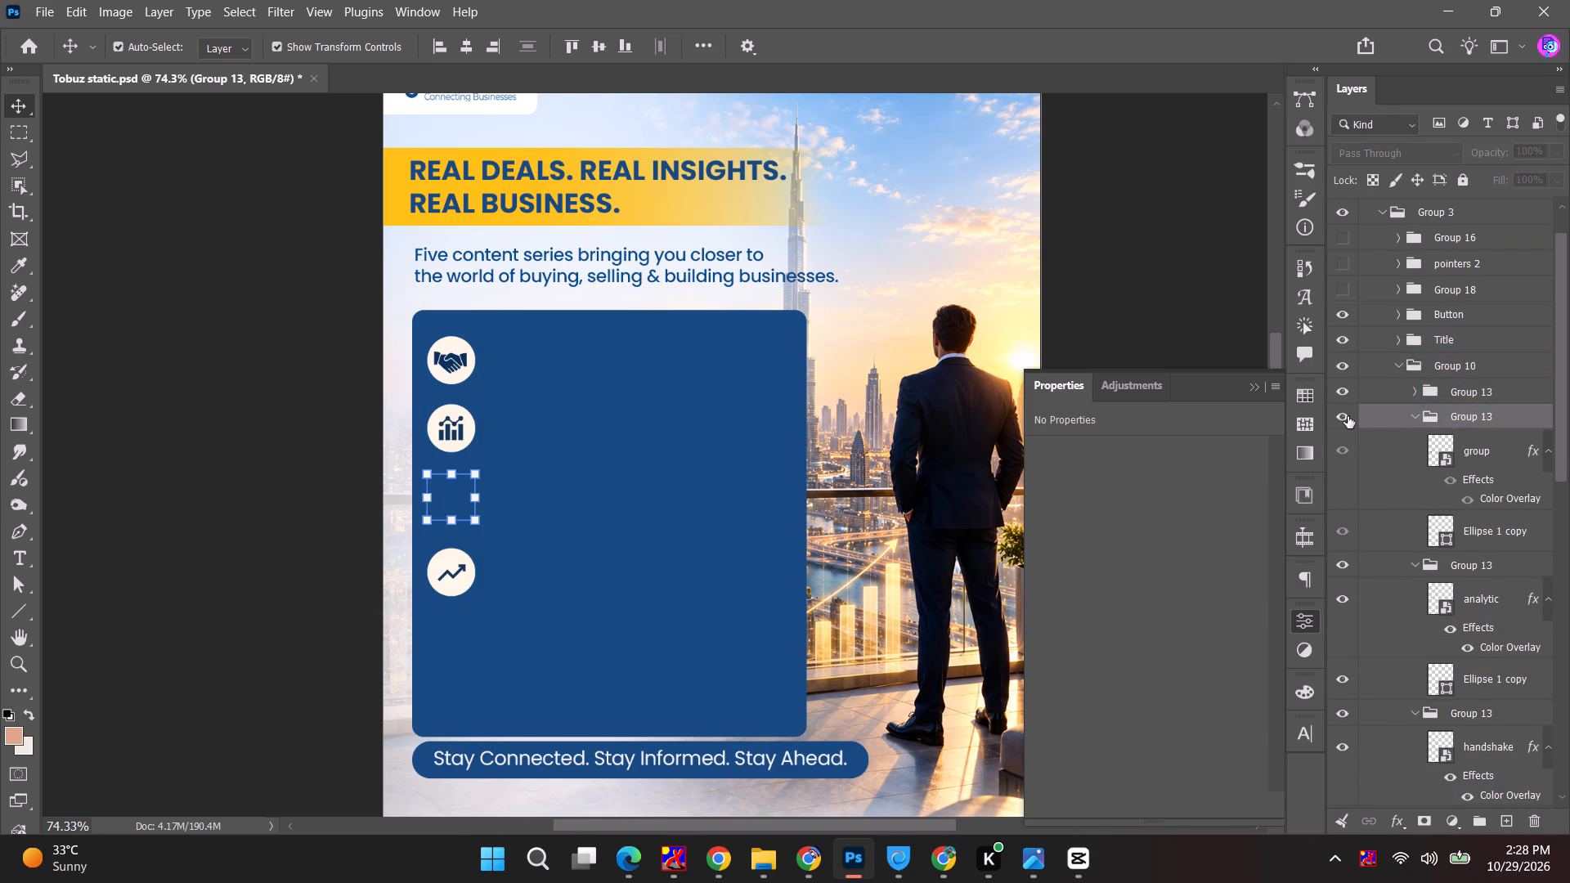
left_click(1415, 414)
left_click(1416, 441)
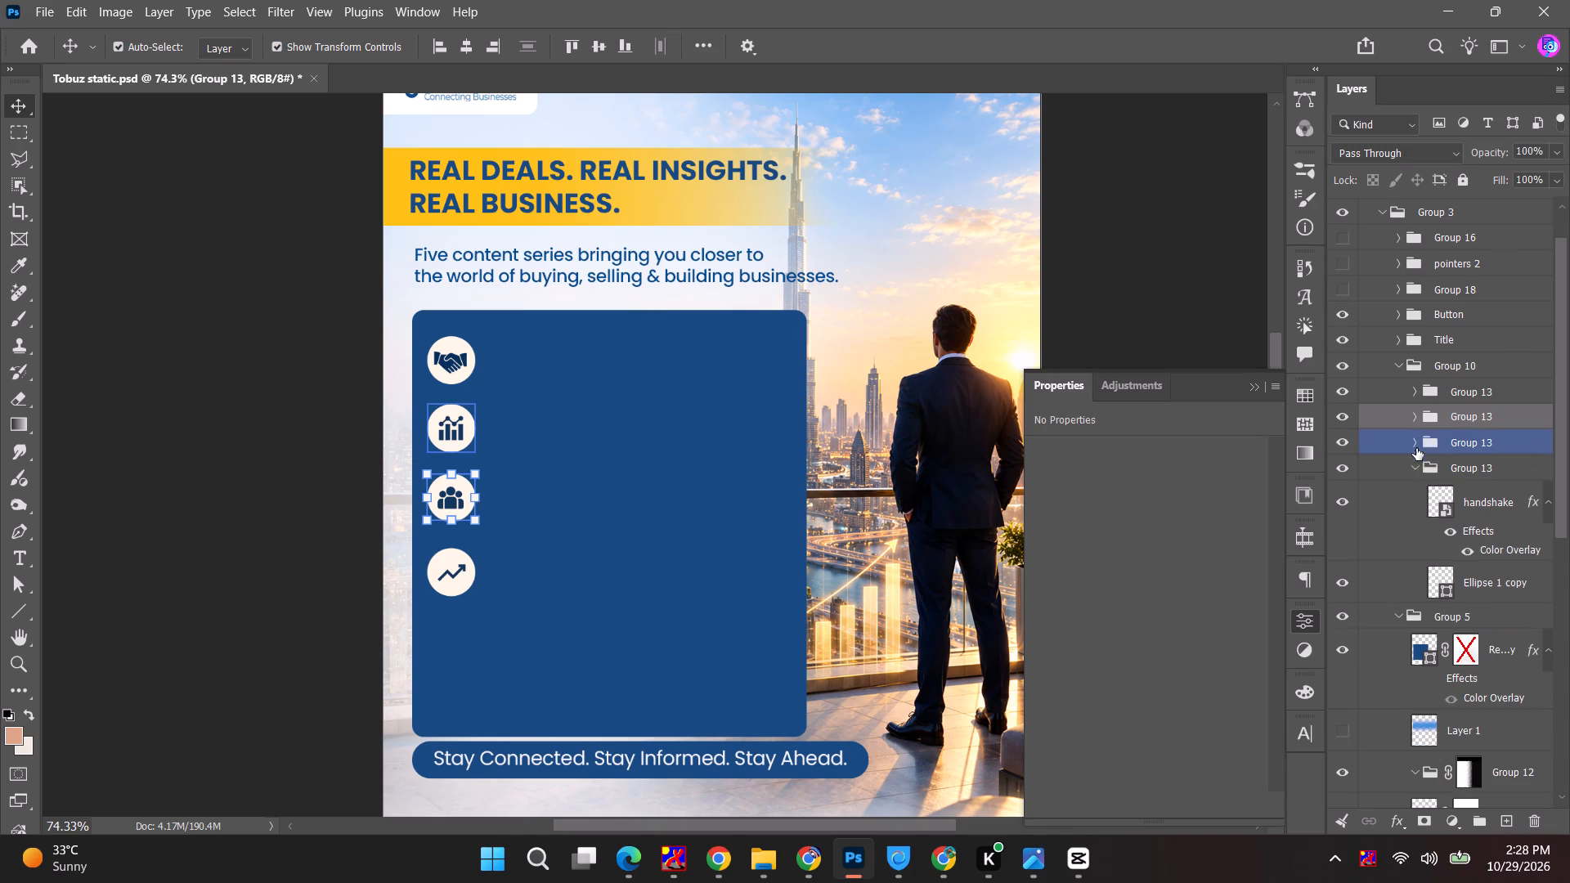
left_click(1418, 462)
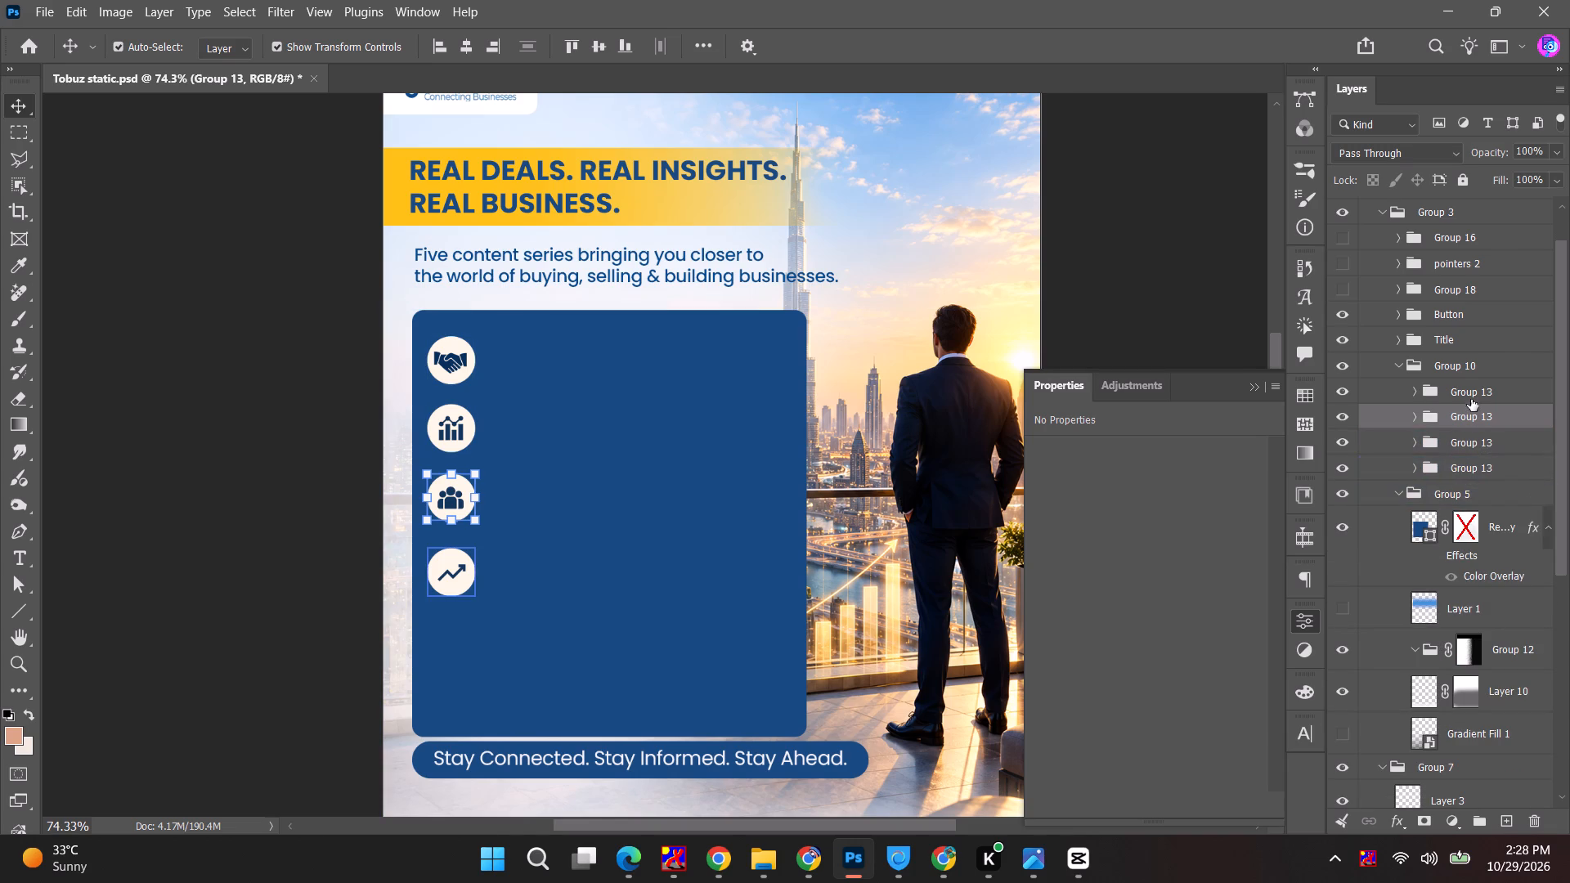
left_click(1472, 392)
left_click(1480, 473)
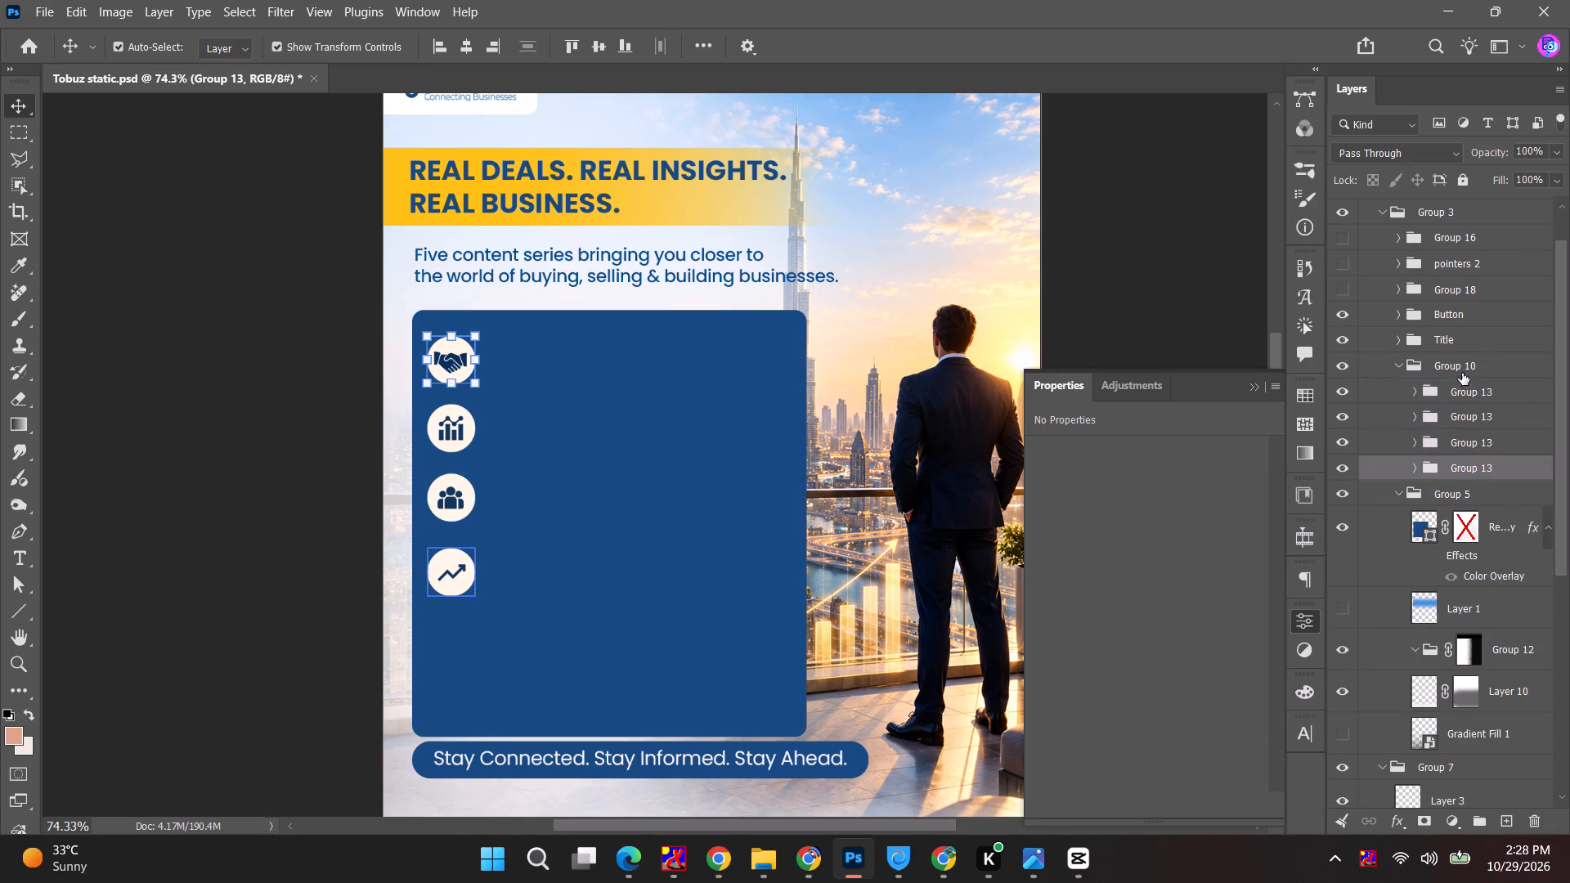
left_click(1462, 373)
left_click(1344, 370)
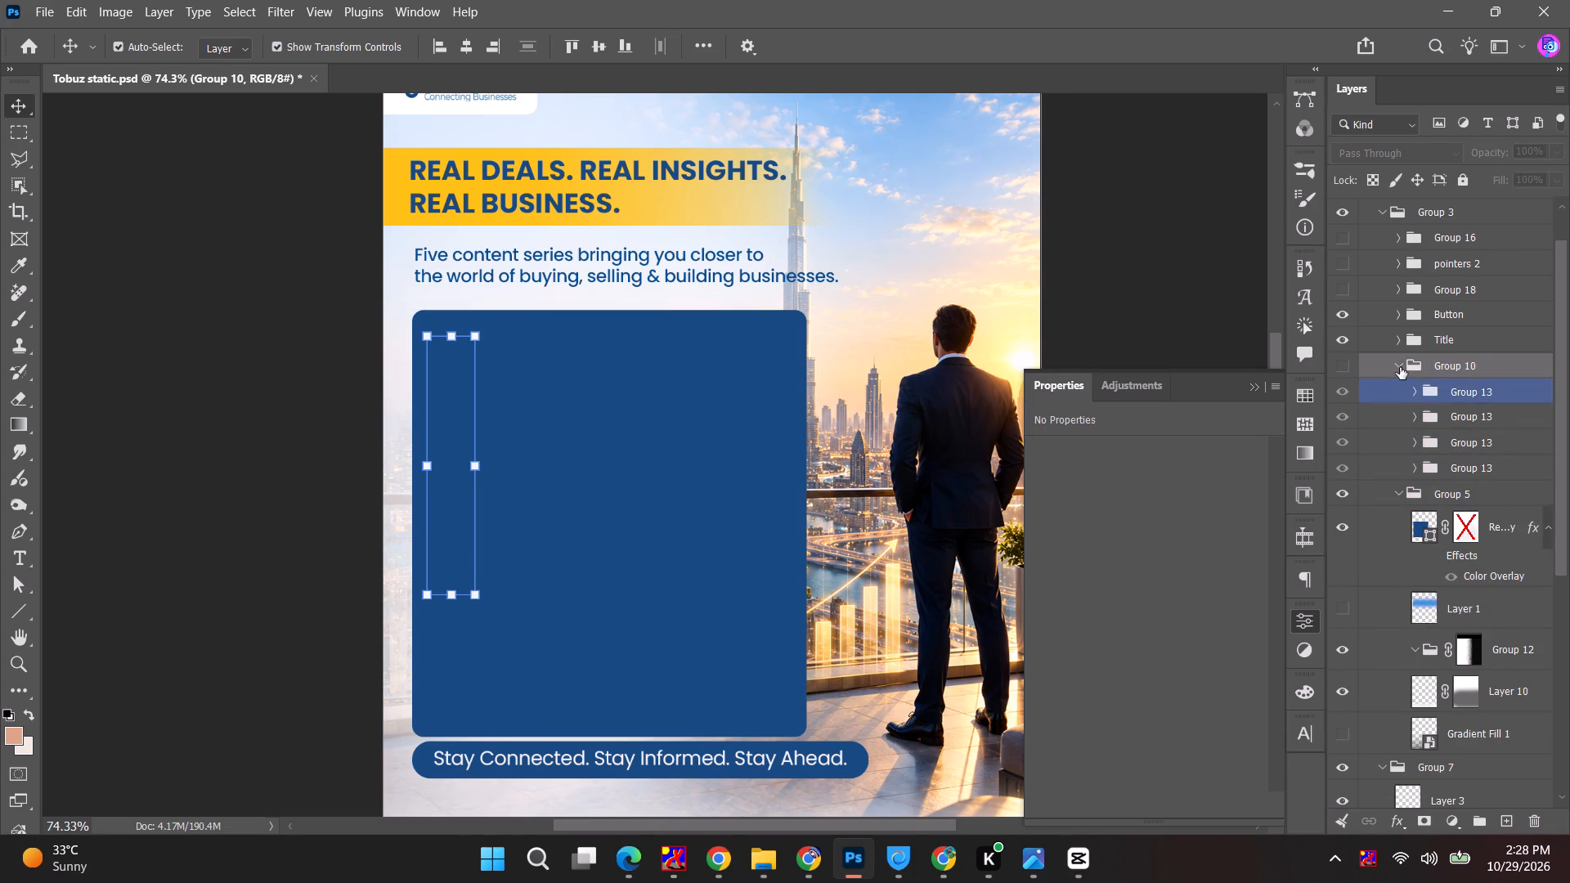
left_click(1400, 367)
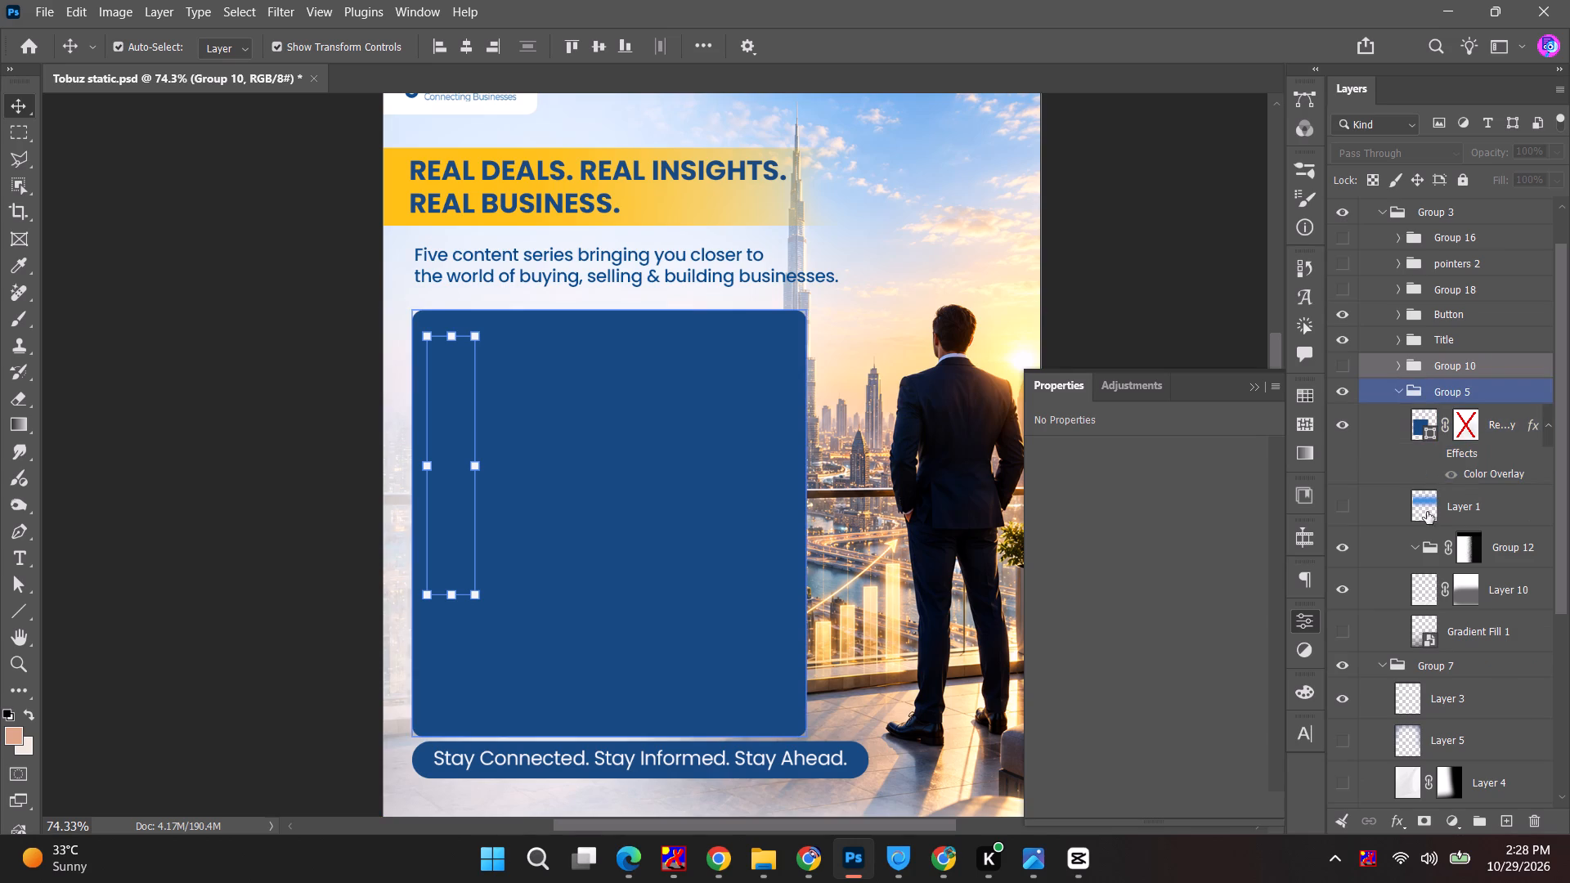
Delete the hidden Layer 1 beneath the blue box layer in Group 5.
left_click(1487, 504)
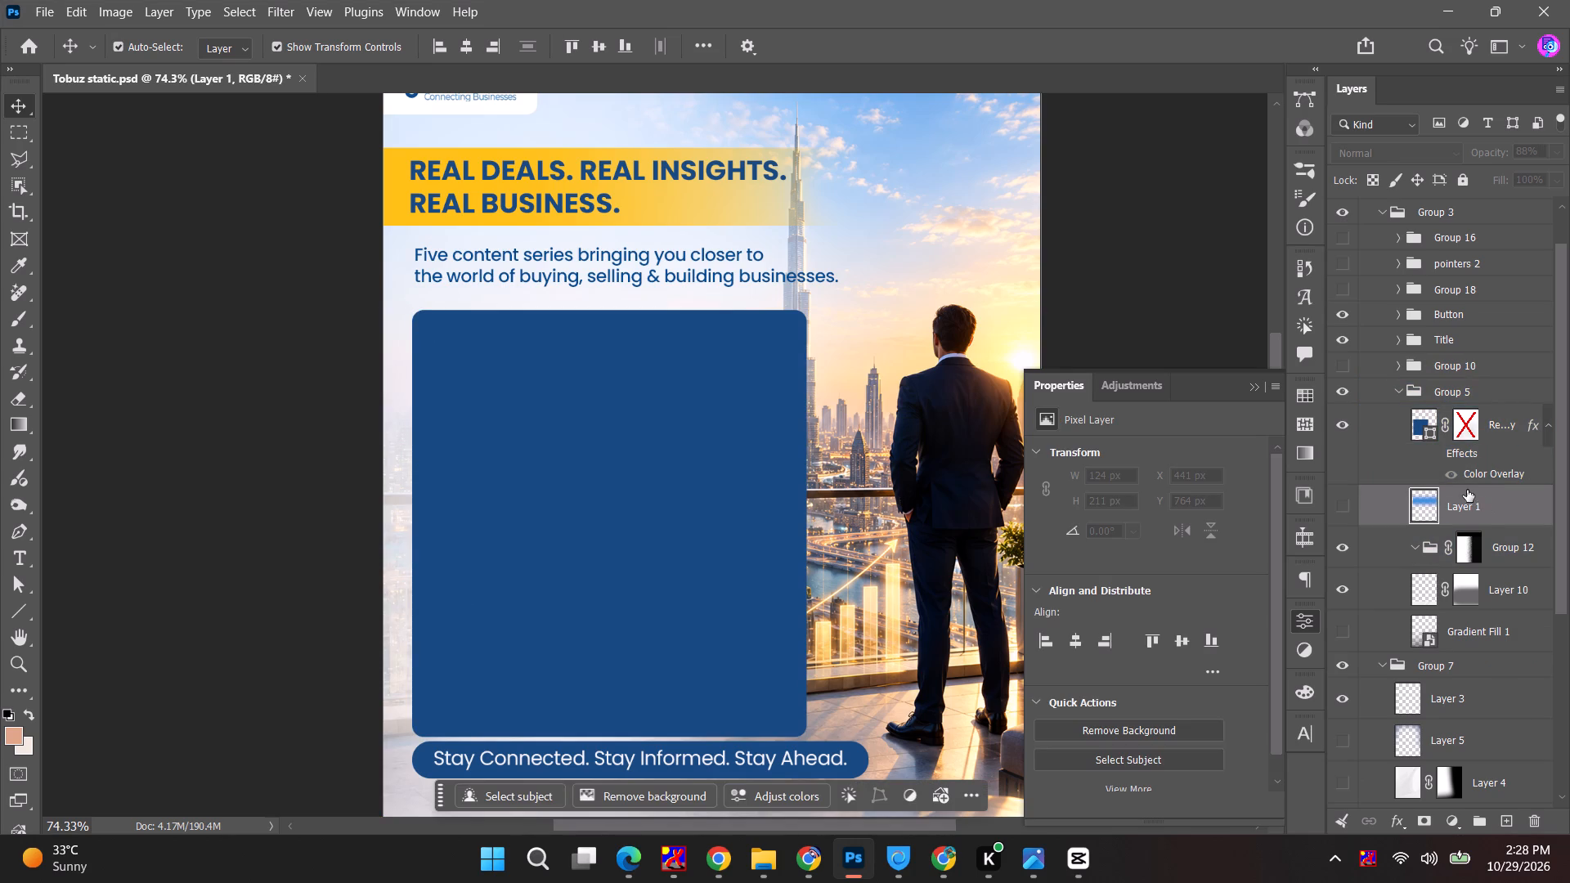
key("BackSpace")
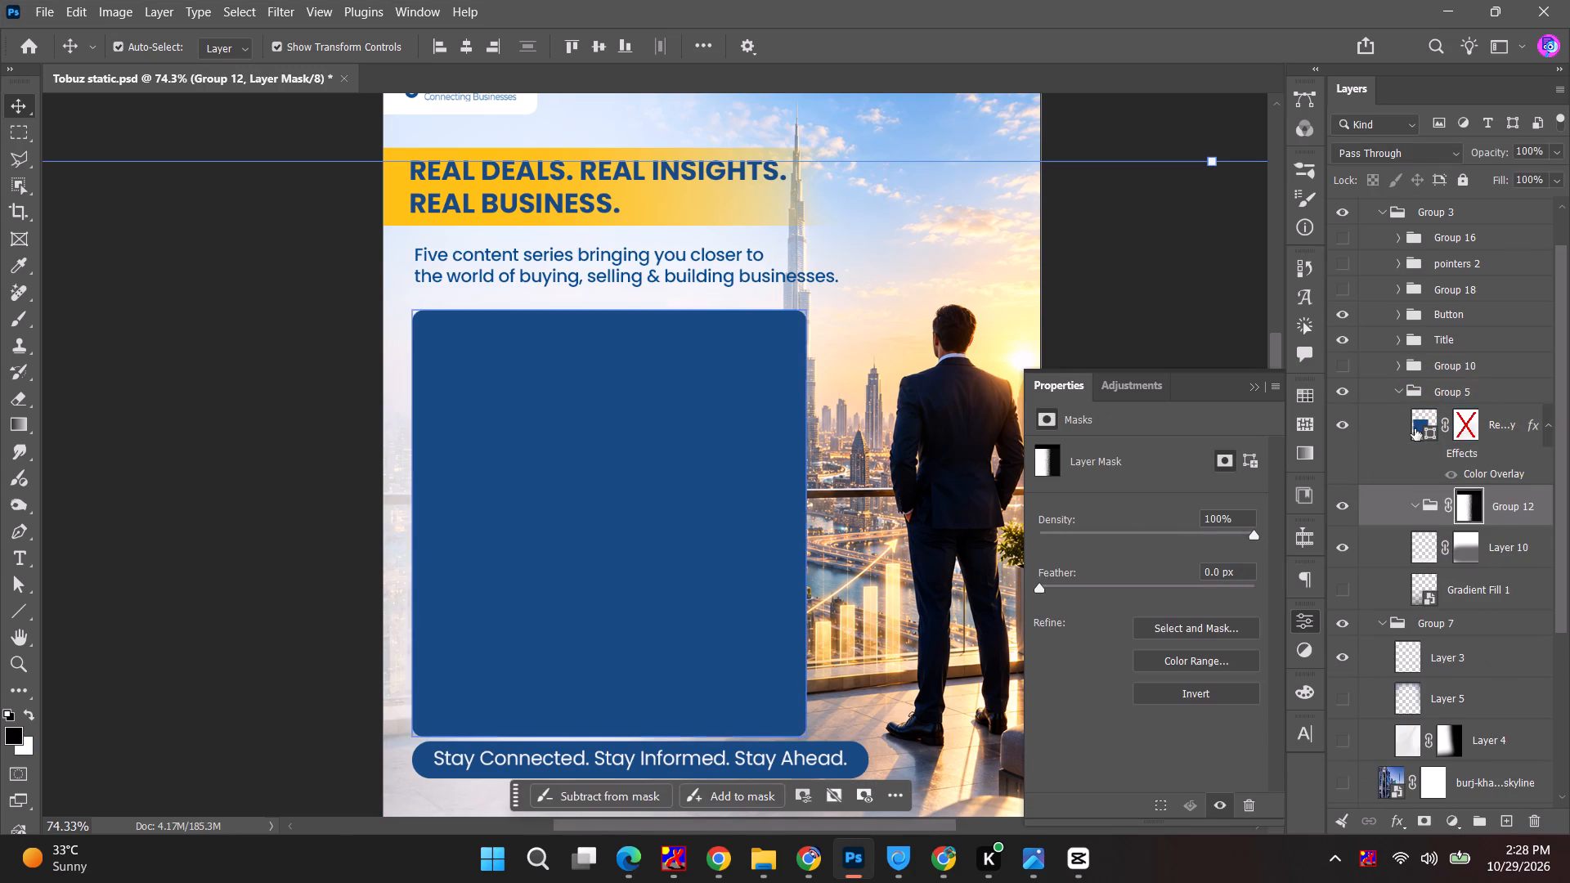
Show the list text group (Group 18) again and select it.
left_click(1343, 288)
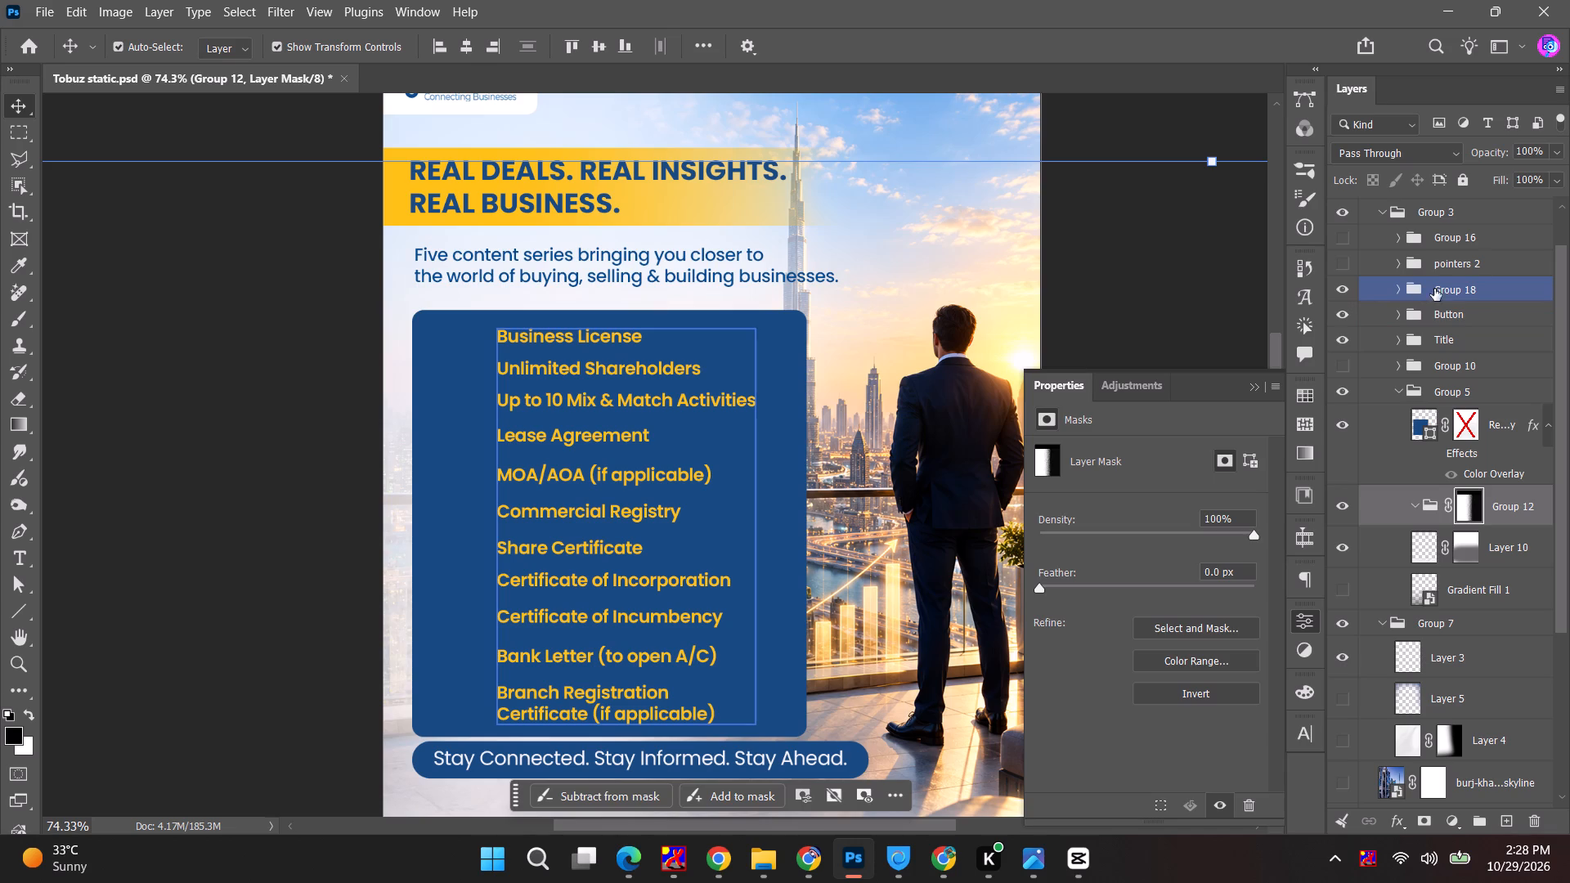
left_click(1449, 289)
scroll(312, 440, "down", 4, "alt")
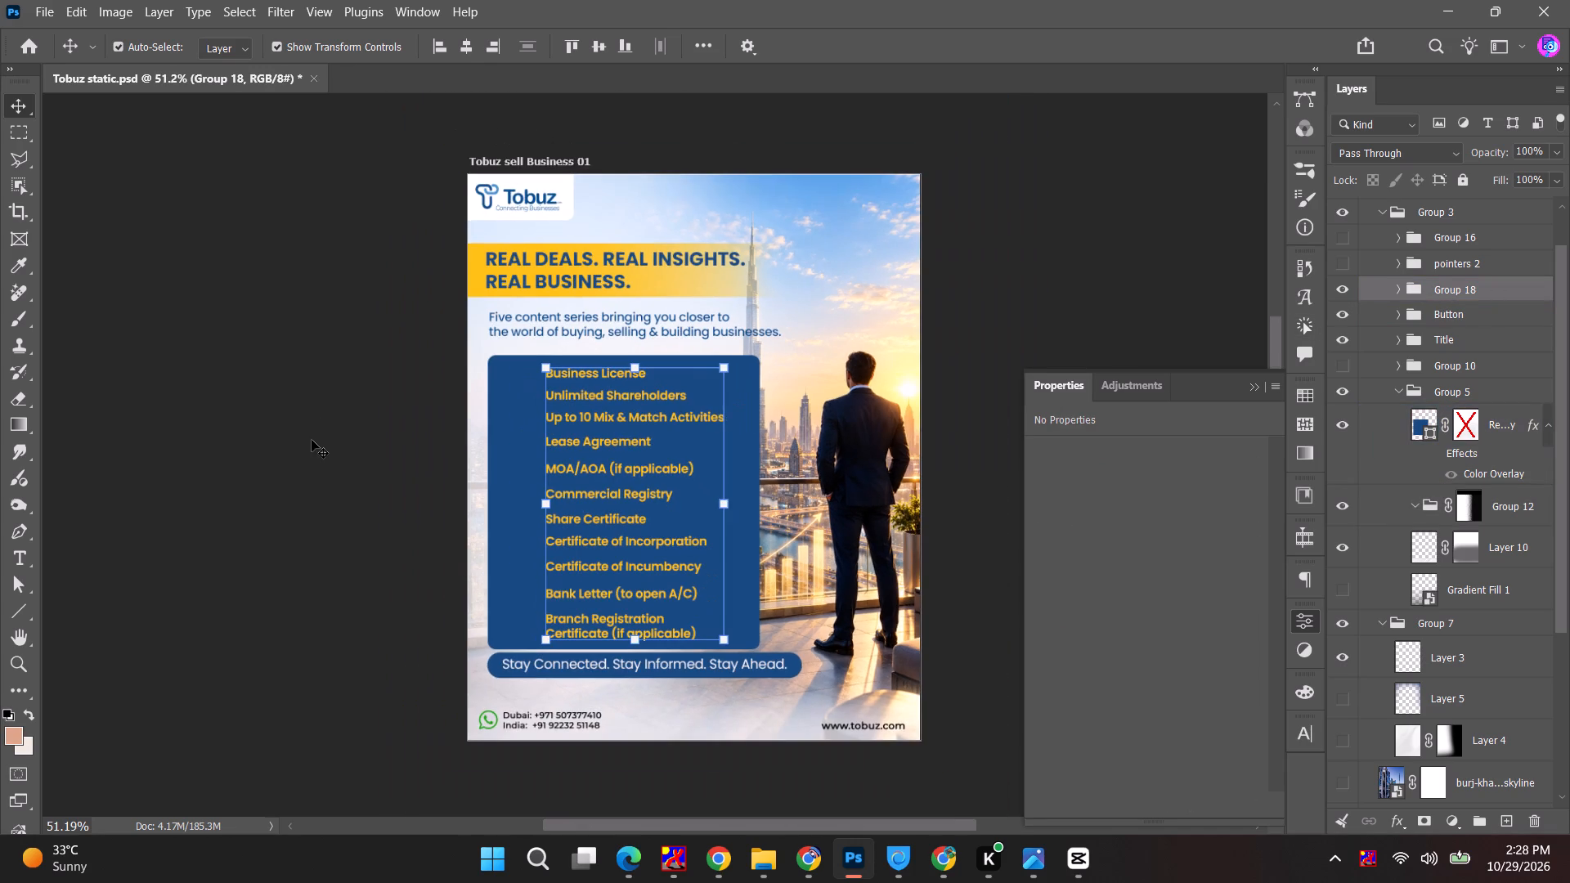
Switch to Chrome and examine the "All Inclusive – Installment Available" text in the sheet and the Tobuz UAE Business Setup Offer reference image.
key("alt+Tab")
left_click(500, 262, "alt")
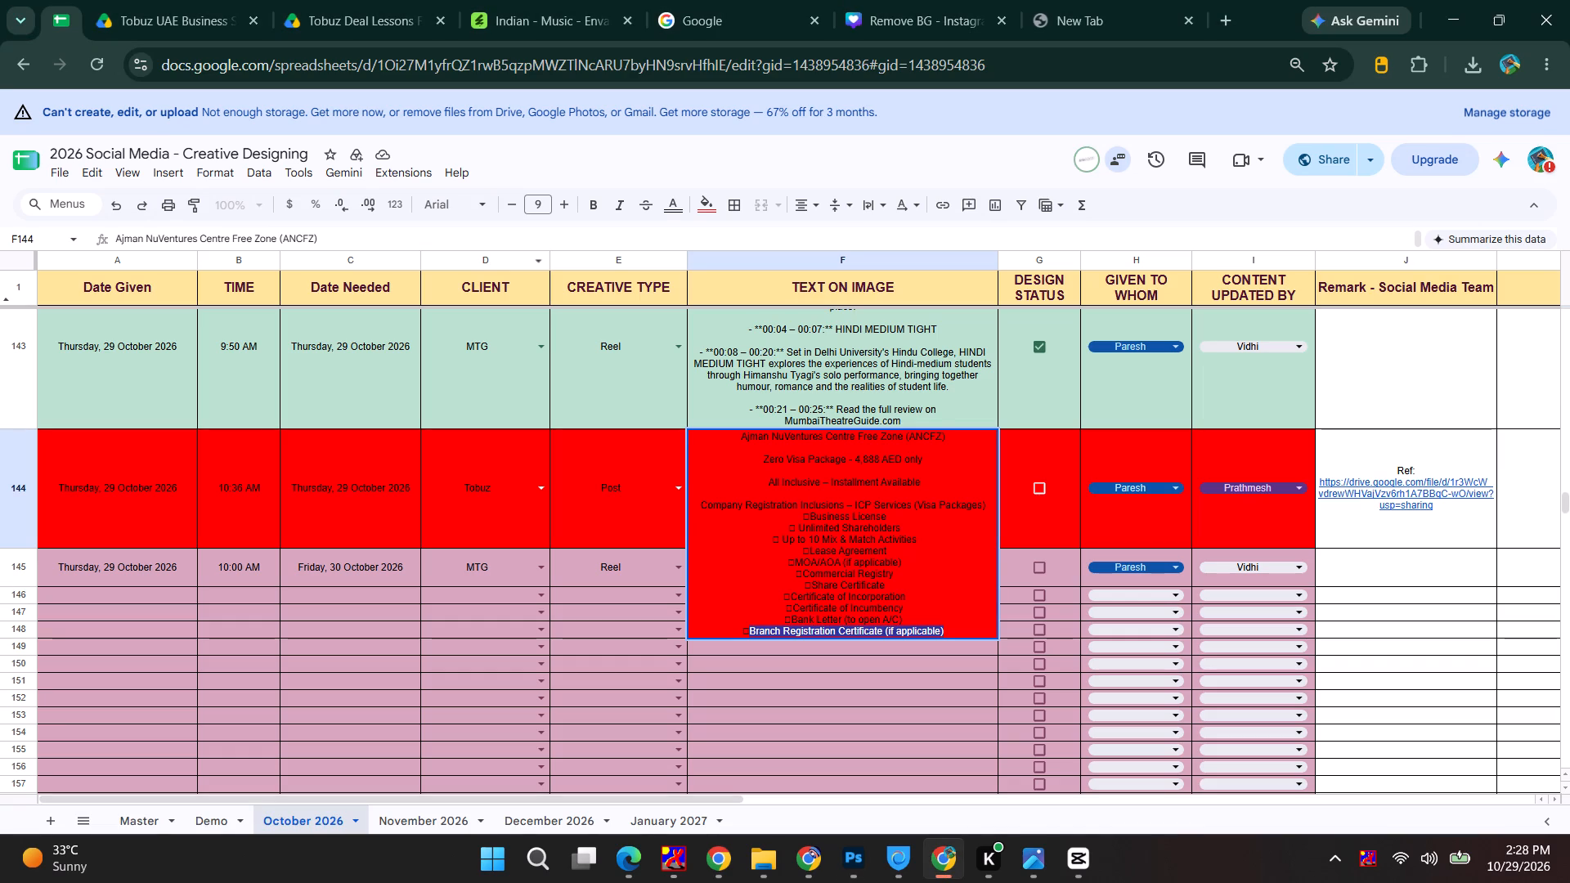
left_click(775, 480)
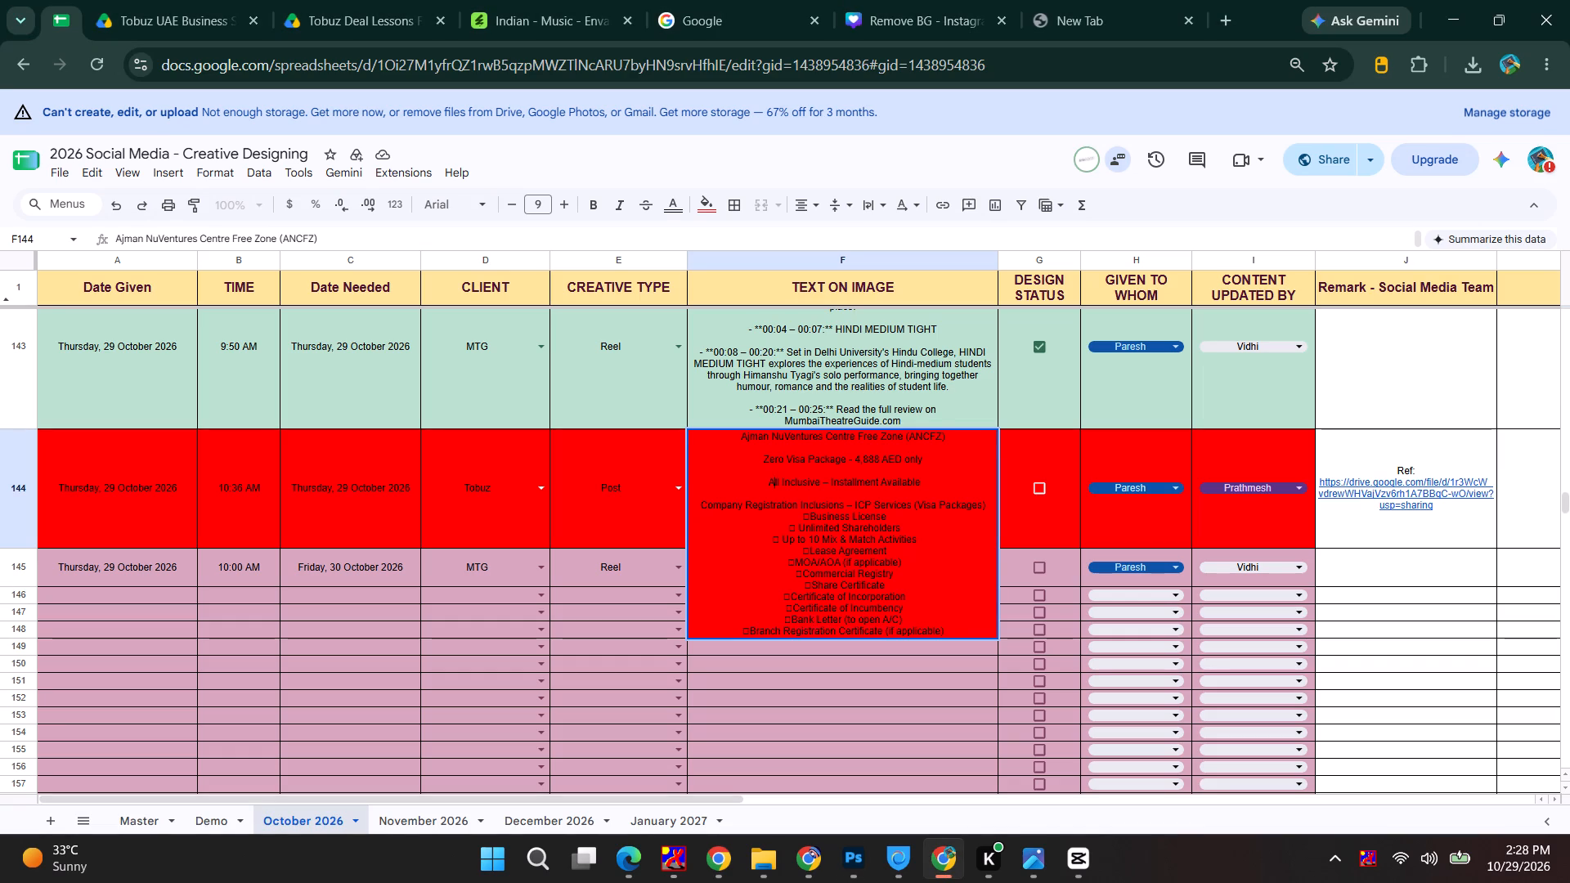
left_click_drag(769, 479, 937, 480)
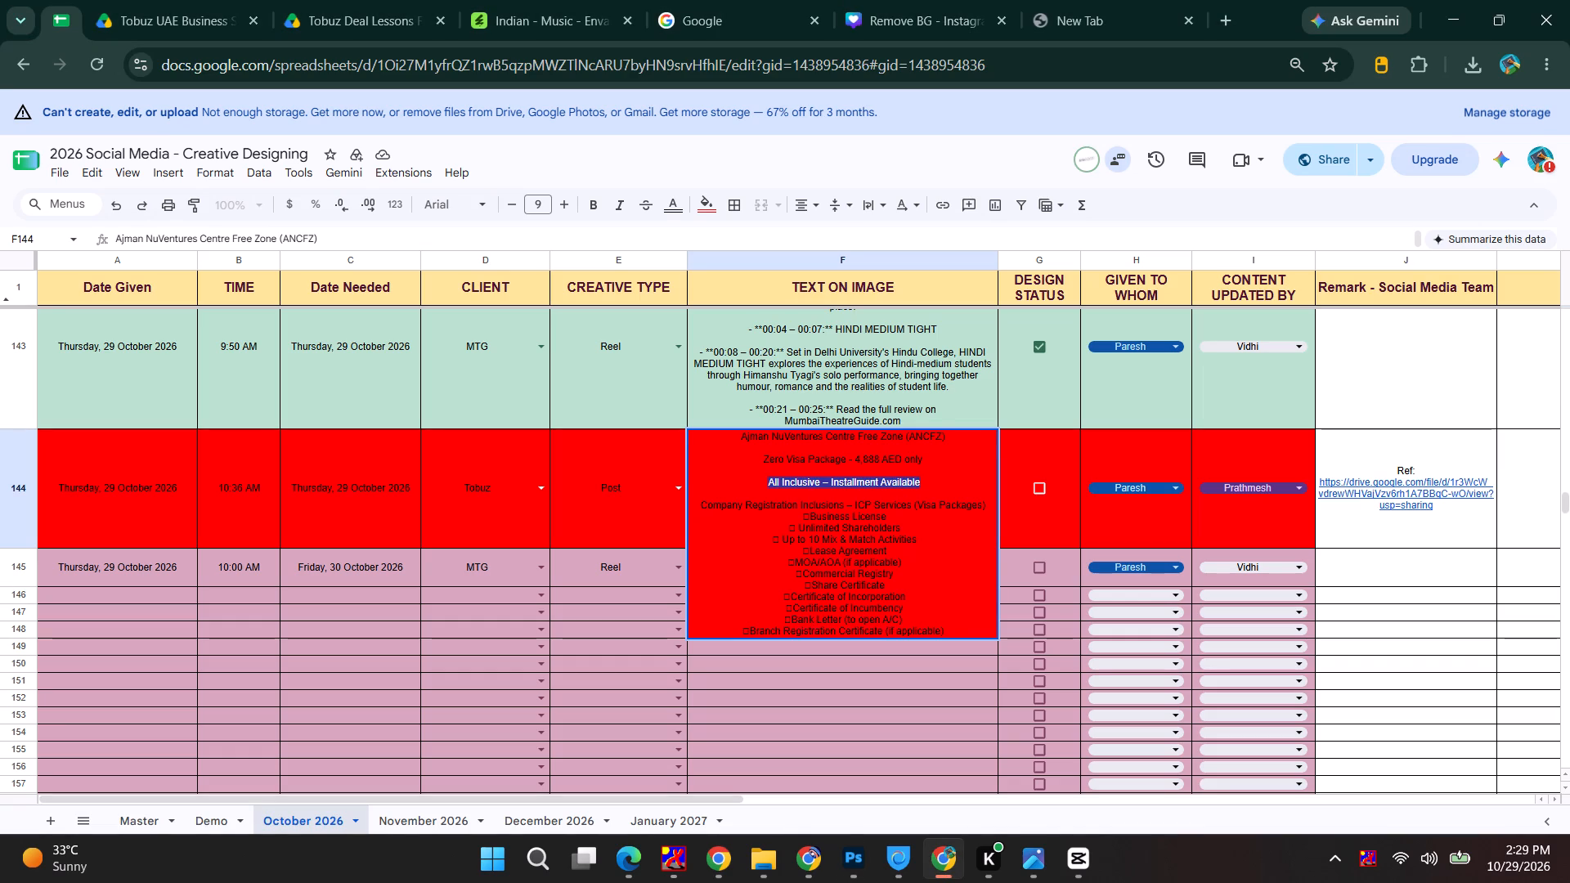
key("alt+Tab")
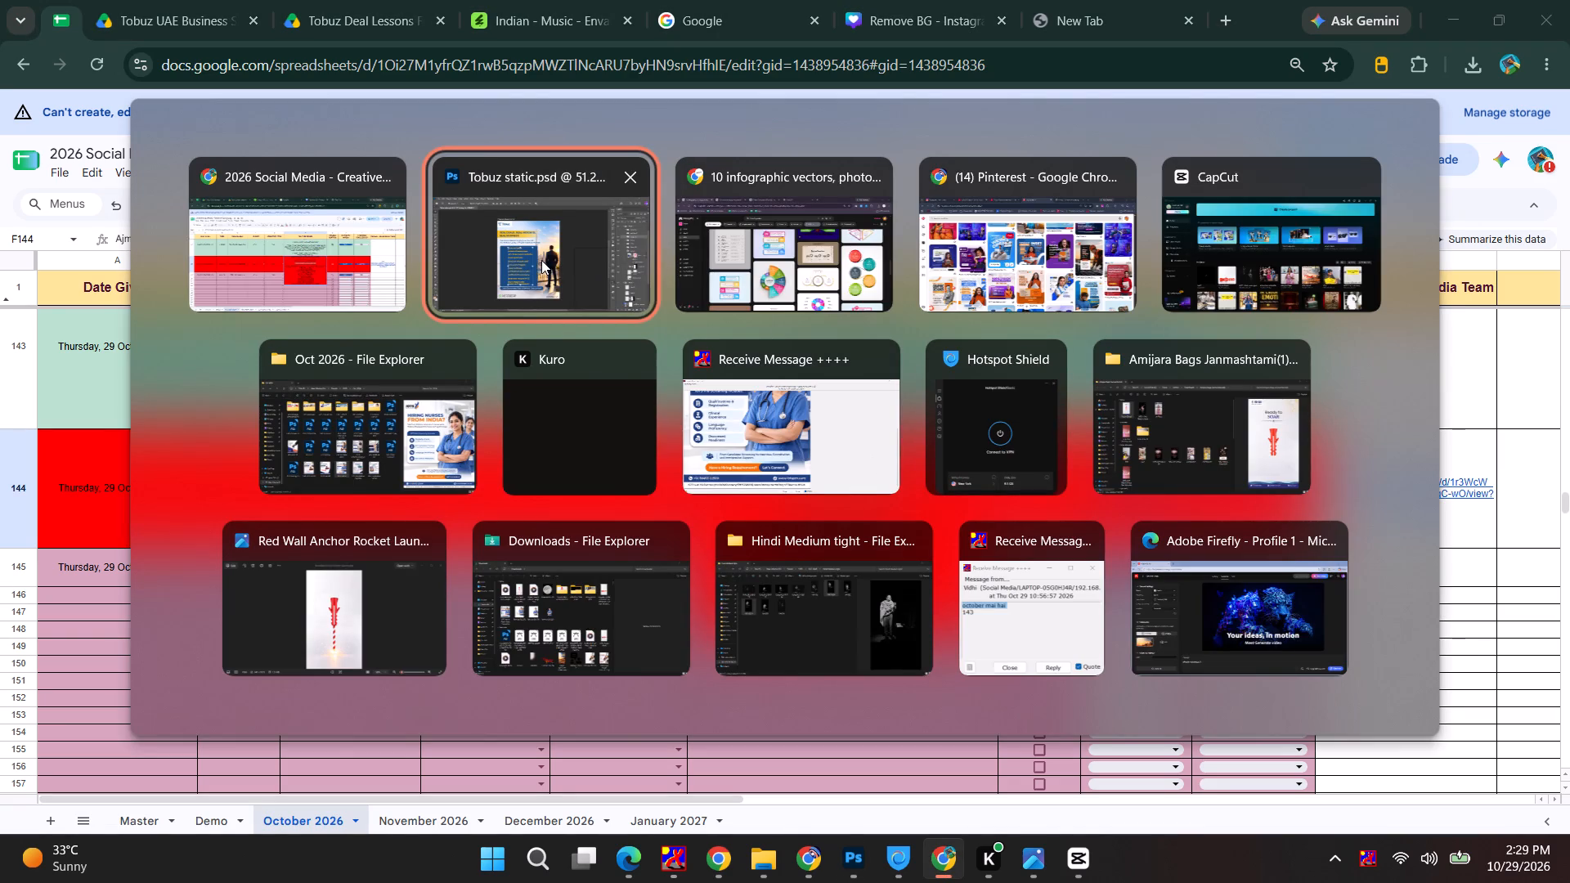
key("alt+Tab")
left_click(335, 6)
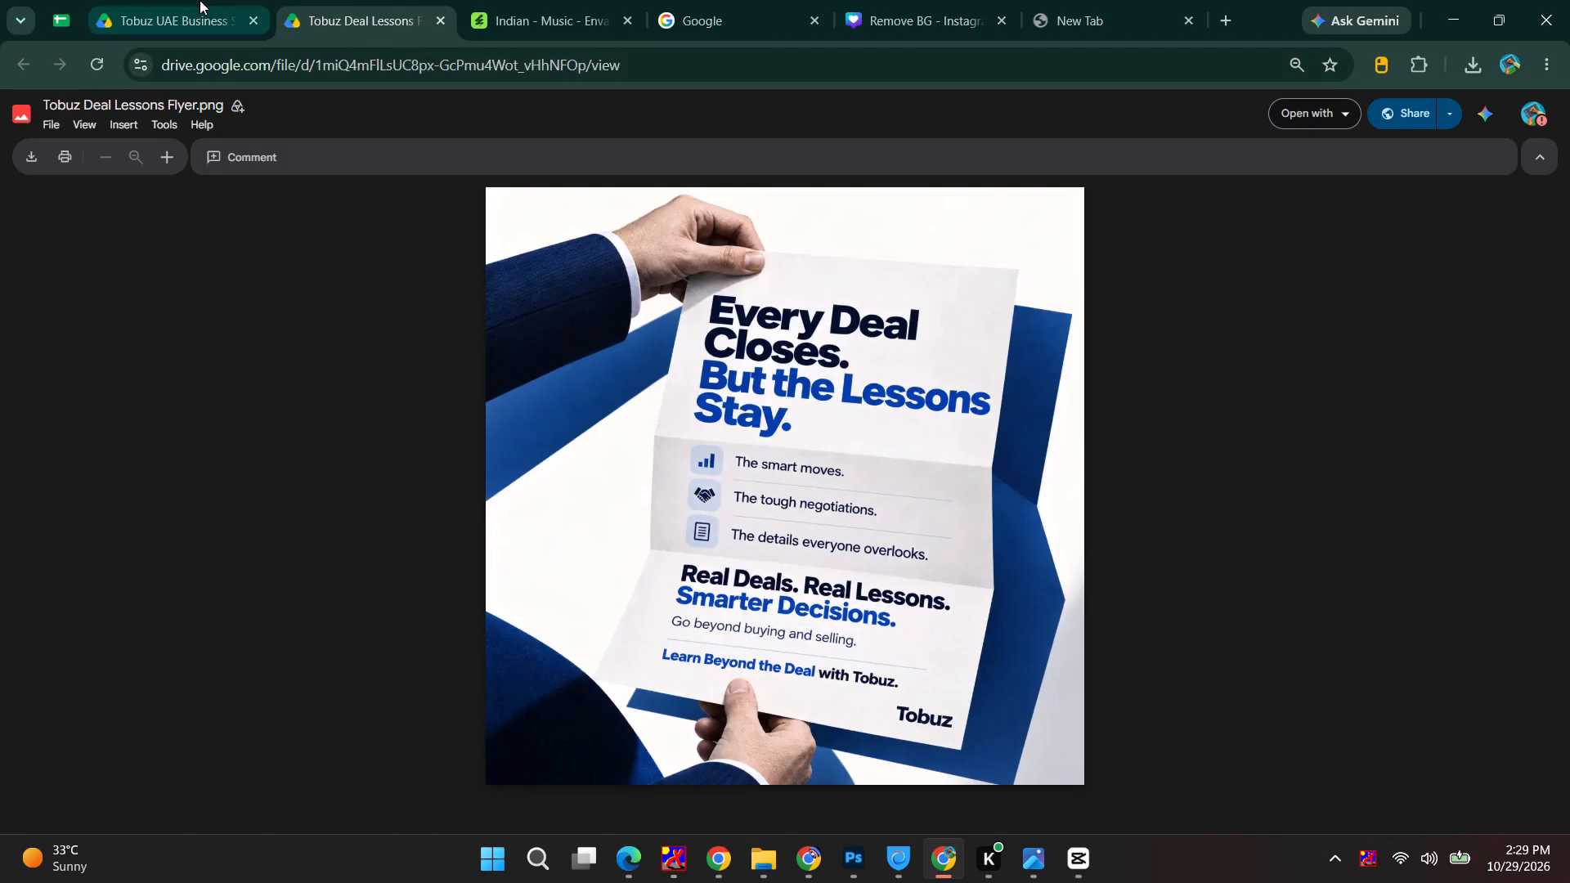
left_click(200, 0)
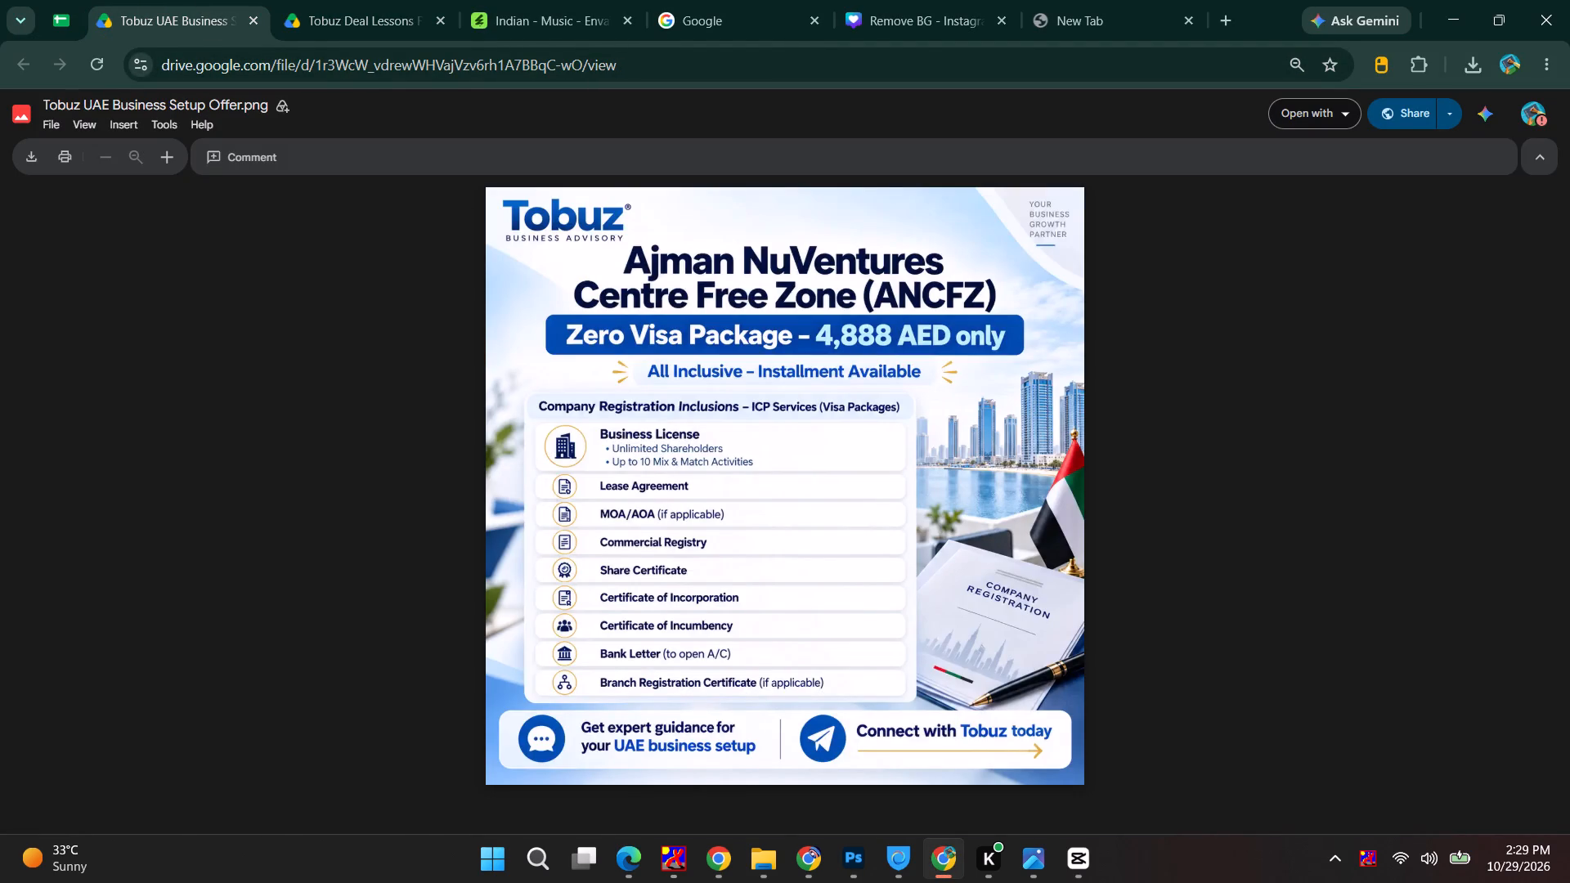
Replace the headline on the yellow band with "Ajman NuVentures Centre Free Zone (ANCFZ)" copied from the sheet in Chrome.
key("alt+Tab")
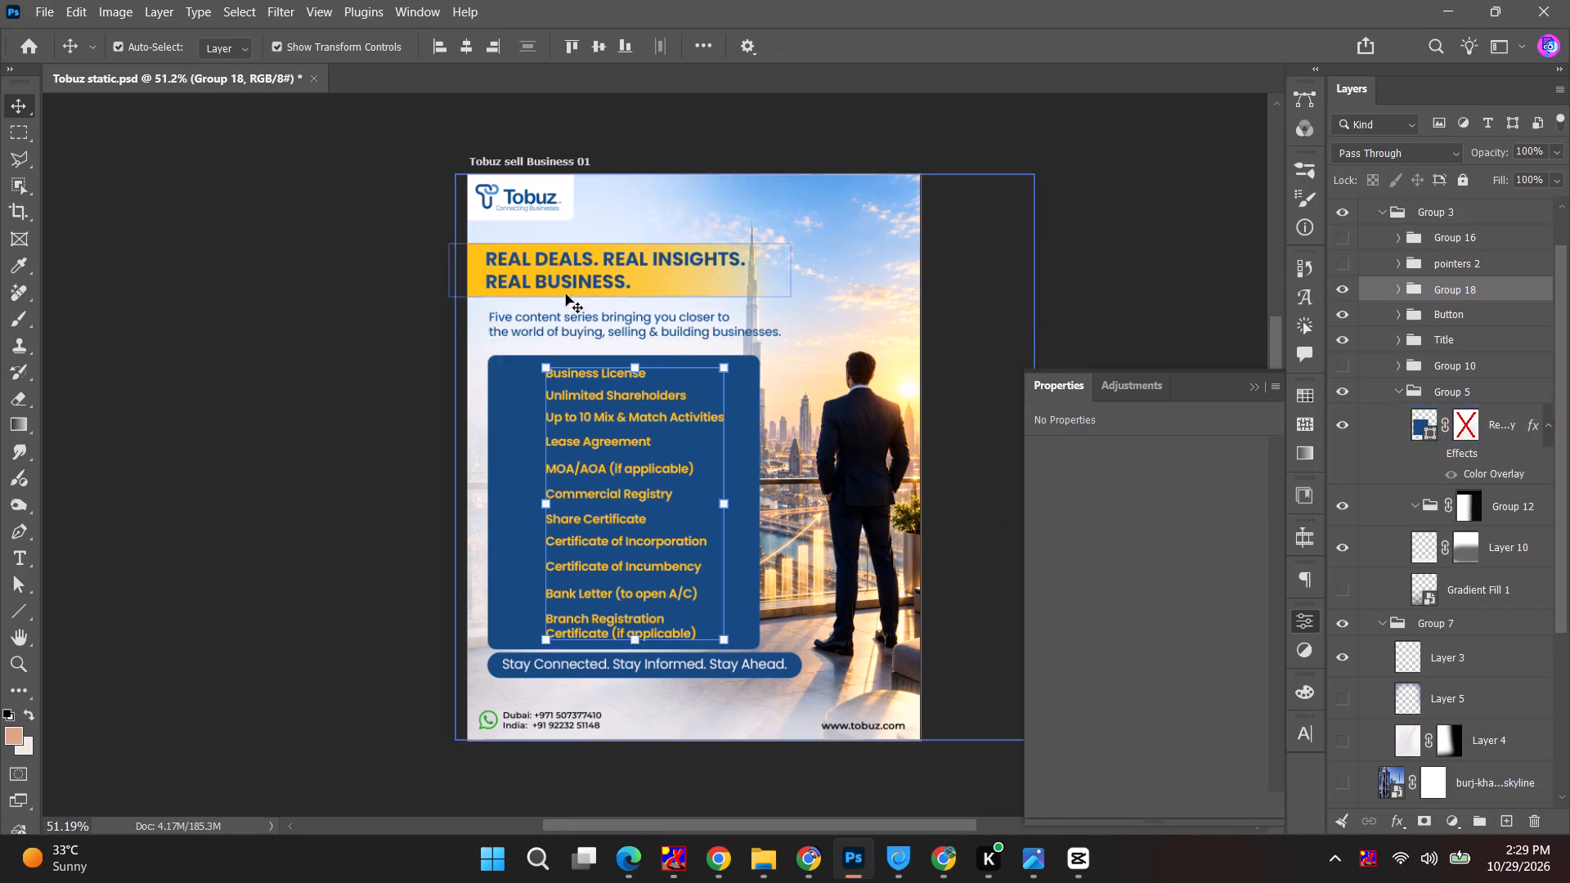
key("alt+Tab")
key("alt+Tab")
double_click(566, 271)
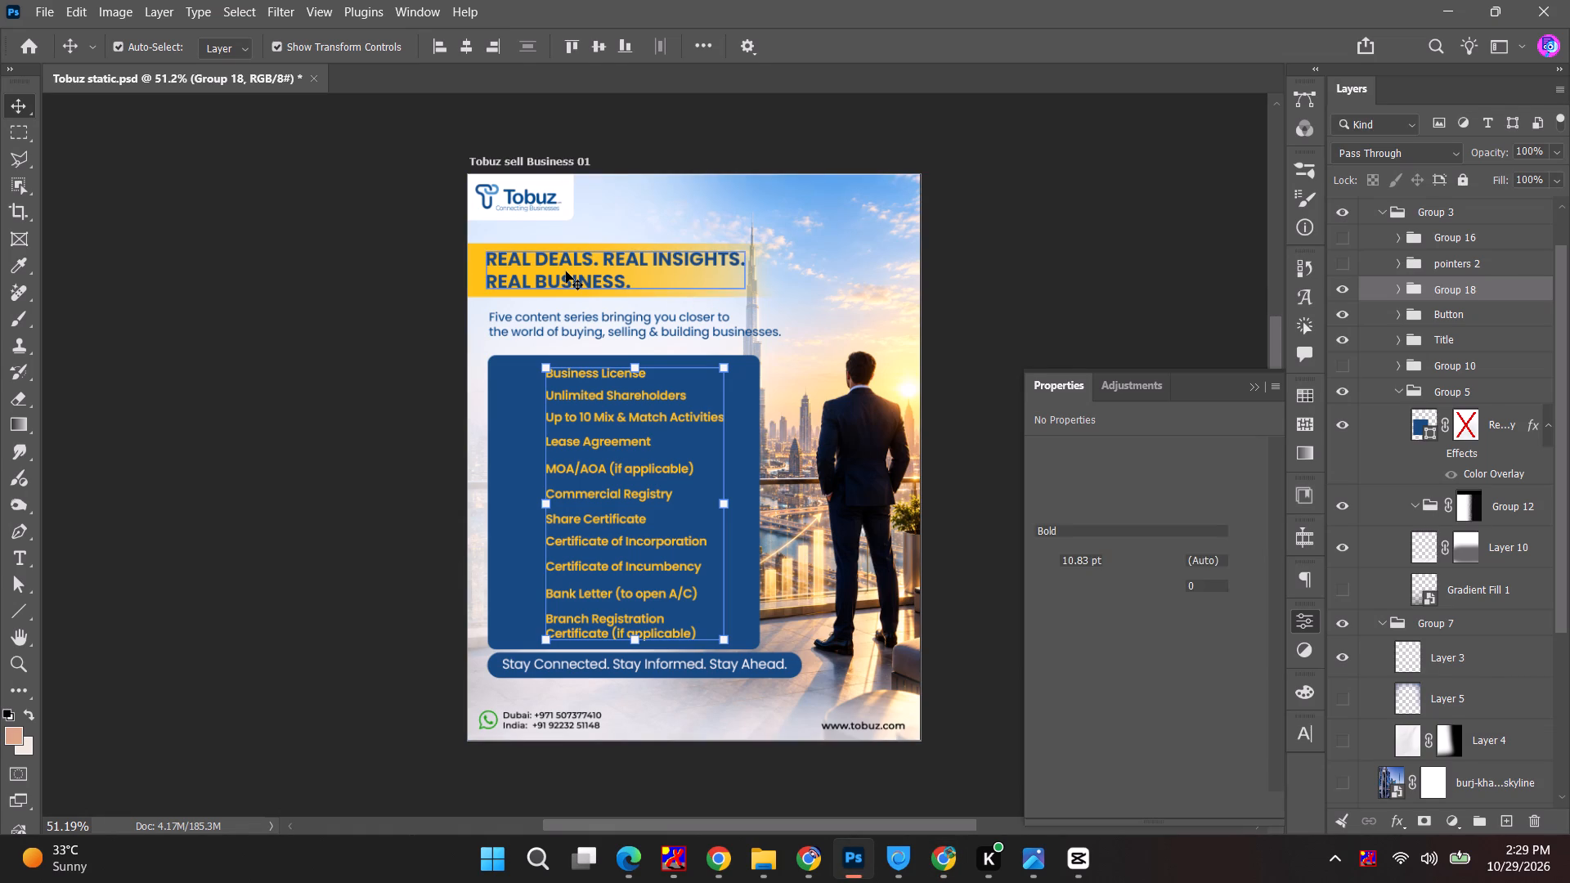
key("alt+Tab")
left_click(579, 257, "alt")
key("alt+Tab")
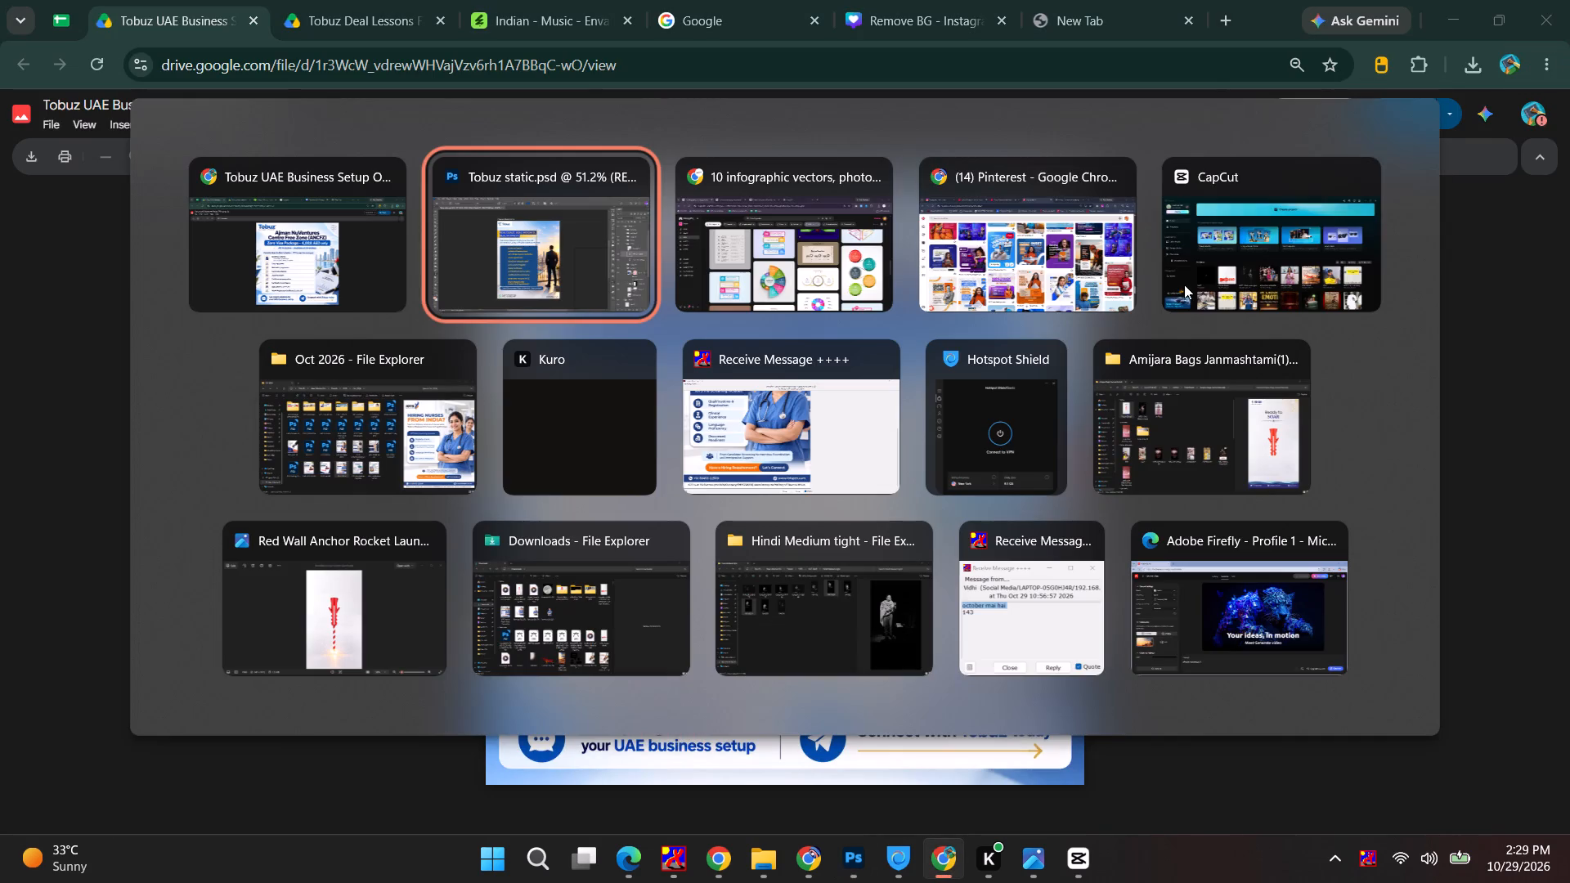
left_click(540, 262, "alt")
key("alt+Tab")
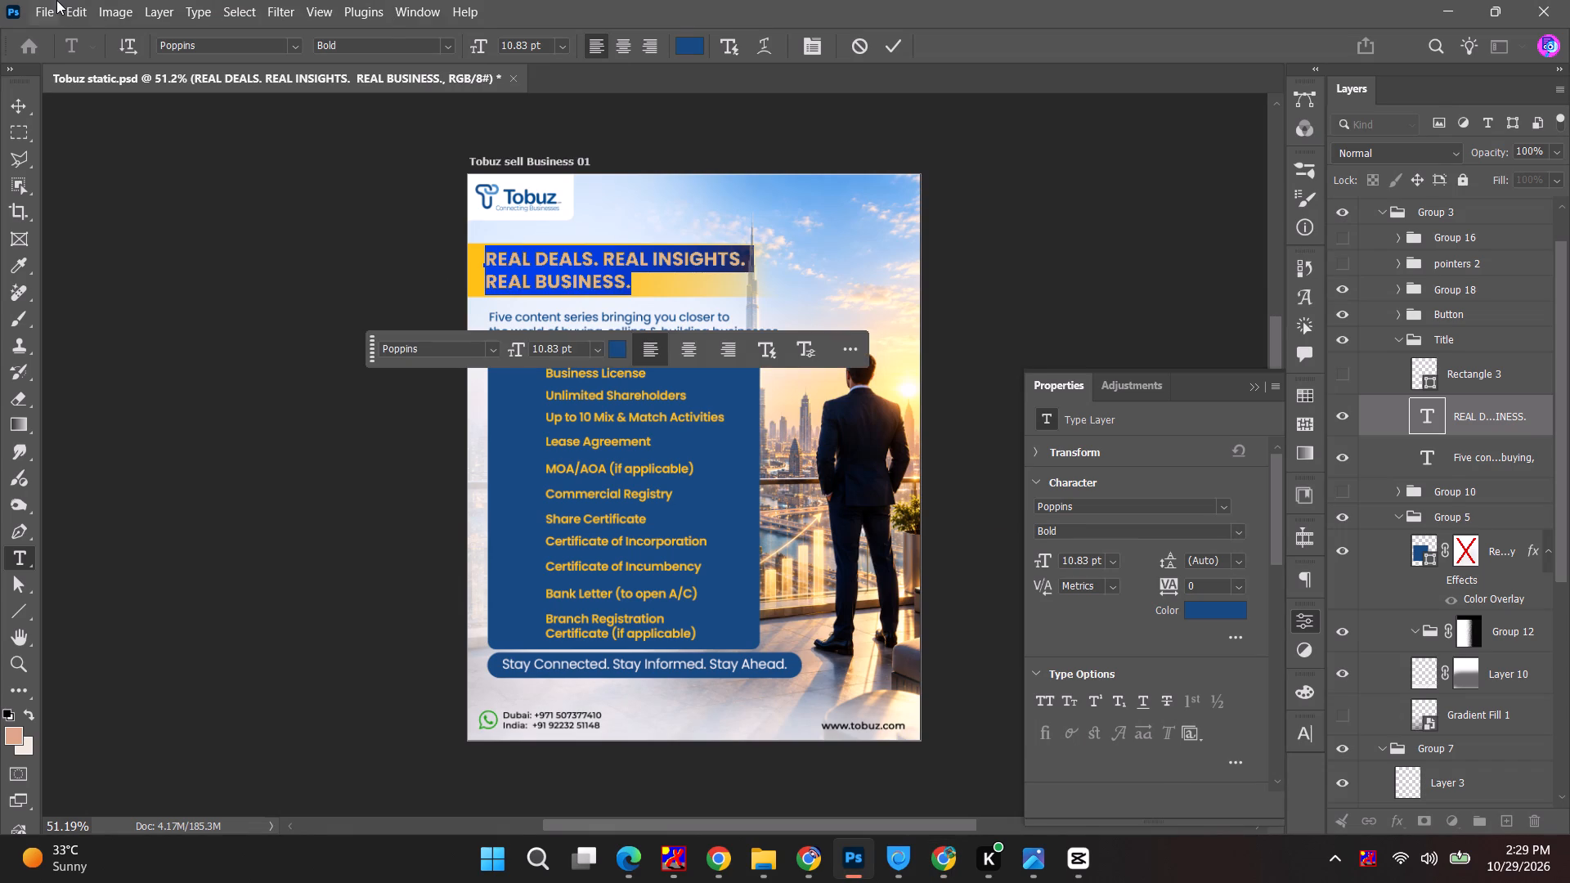
key("alt+Tab")
left_click(532, 242, "alt")
left_click(55, 0)
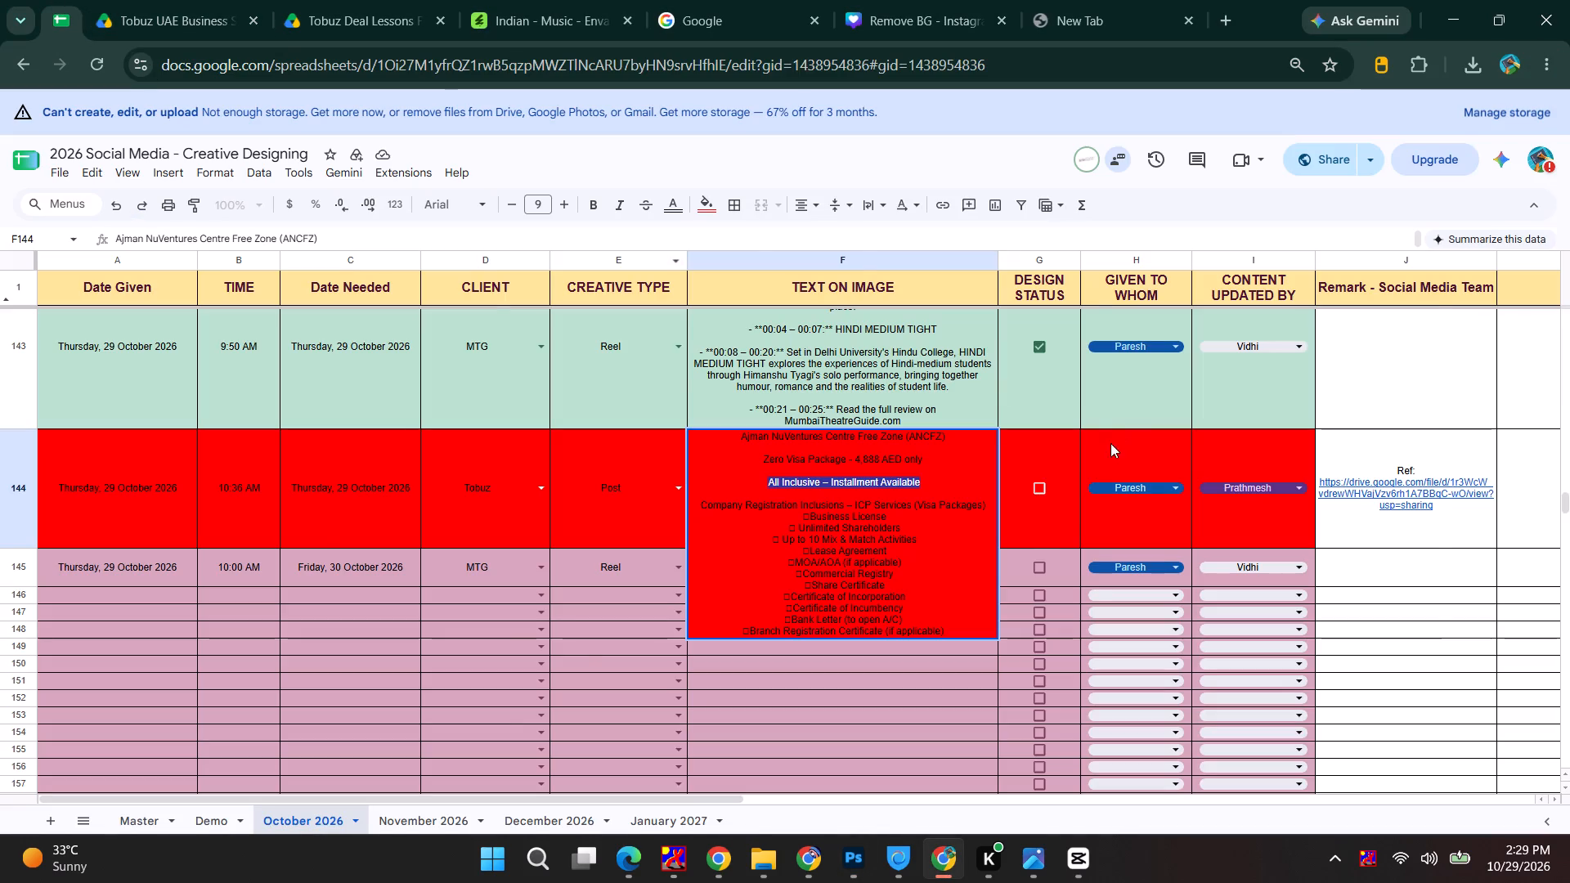
key("alt+Tab")
key("alt+Tab")
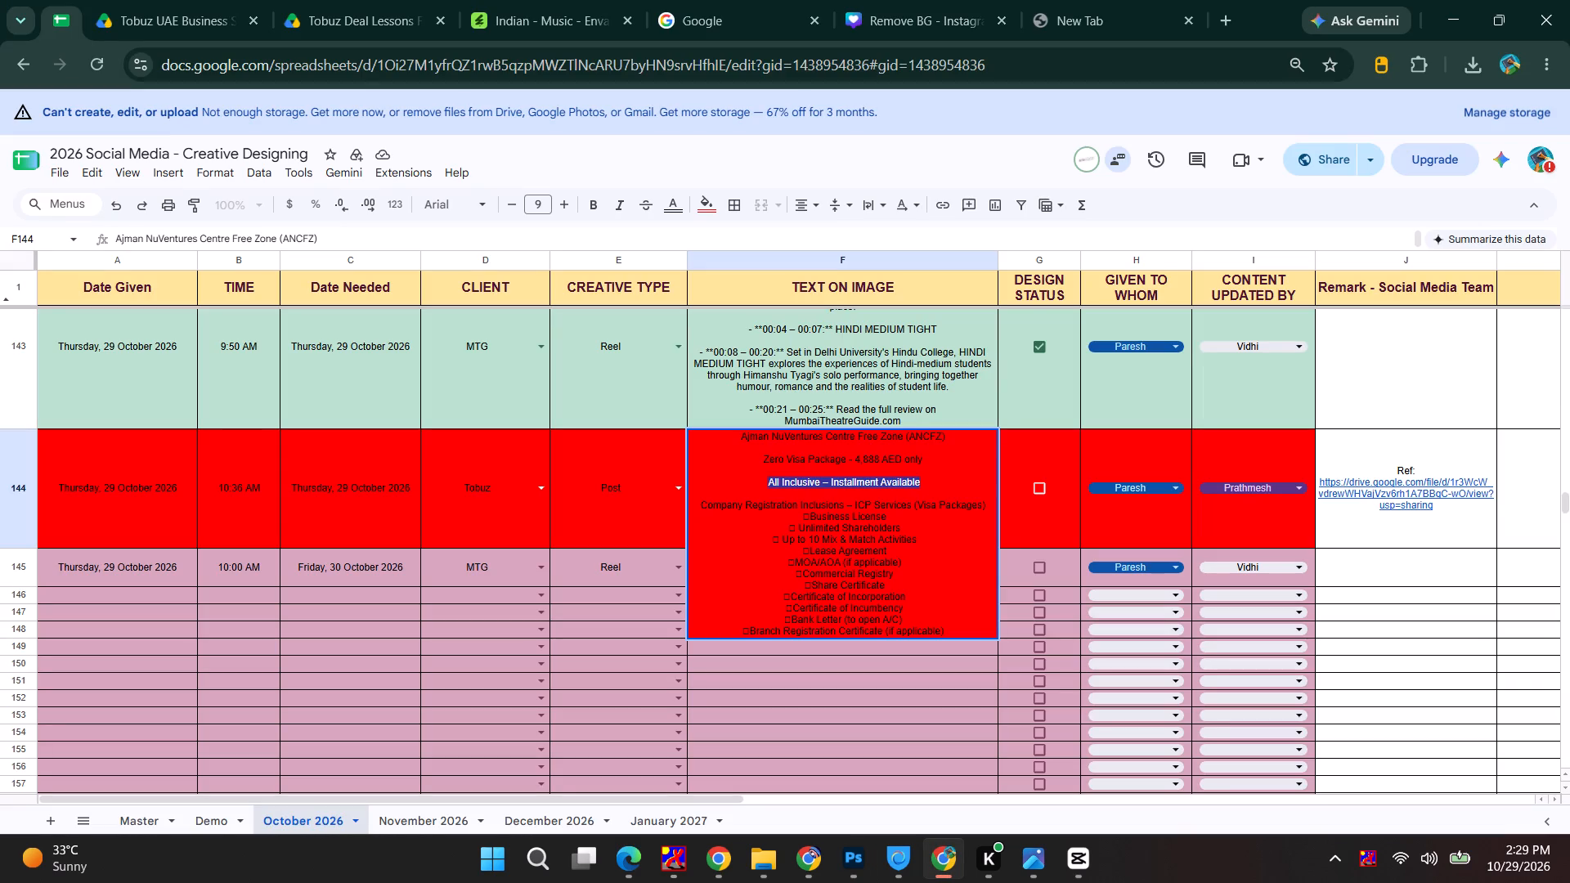
left_click_drag(956, 436, 720, 435)
key("ctrl+c")
key("ctrl+c")
key("alt+Tab")
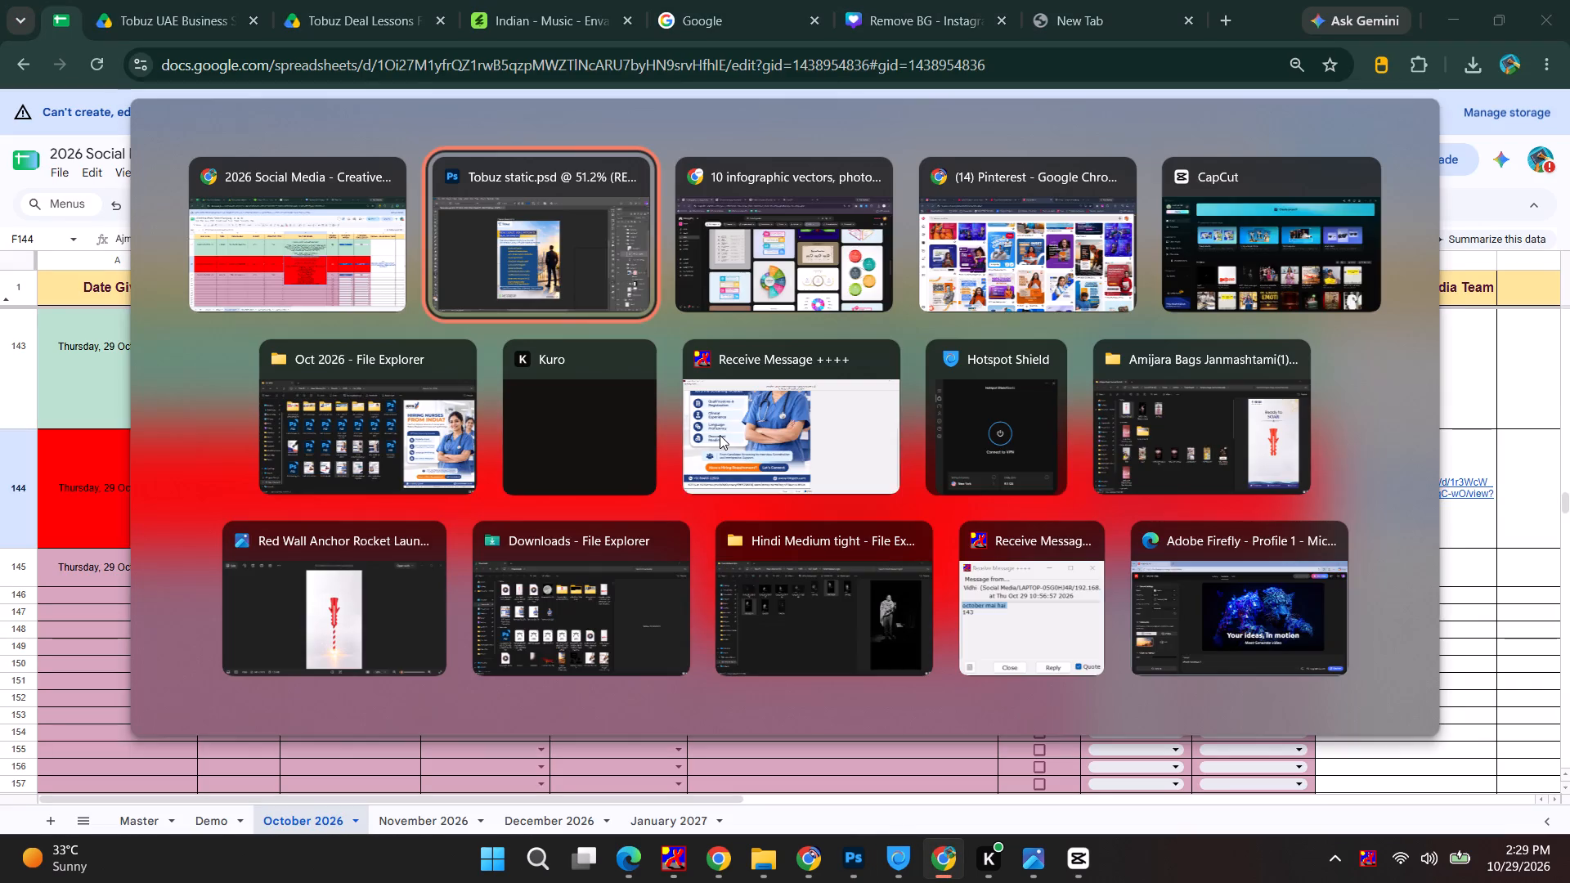
key("ctrl+v")
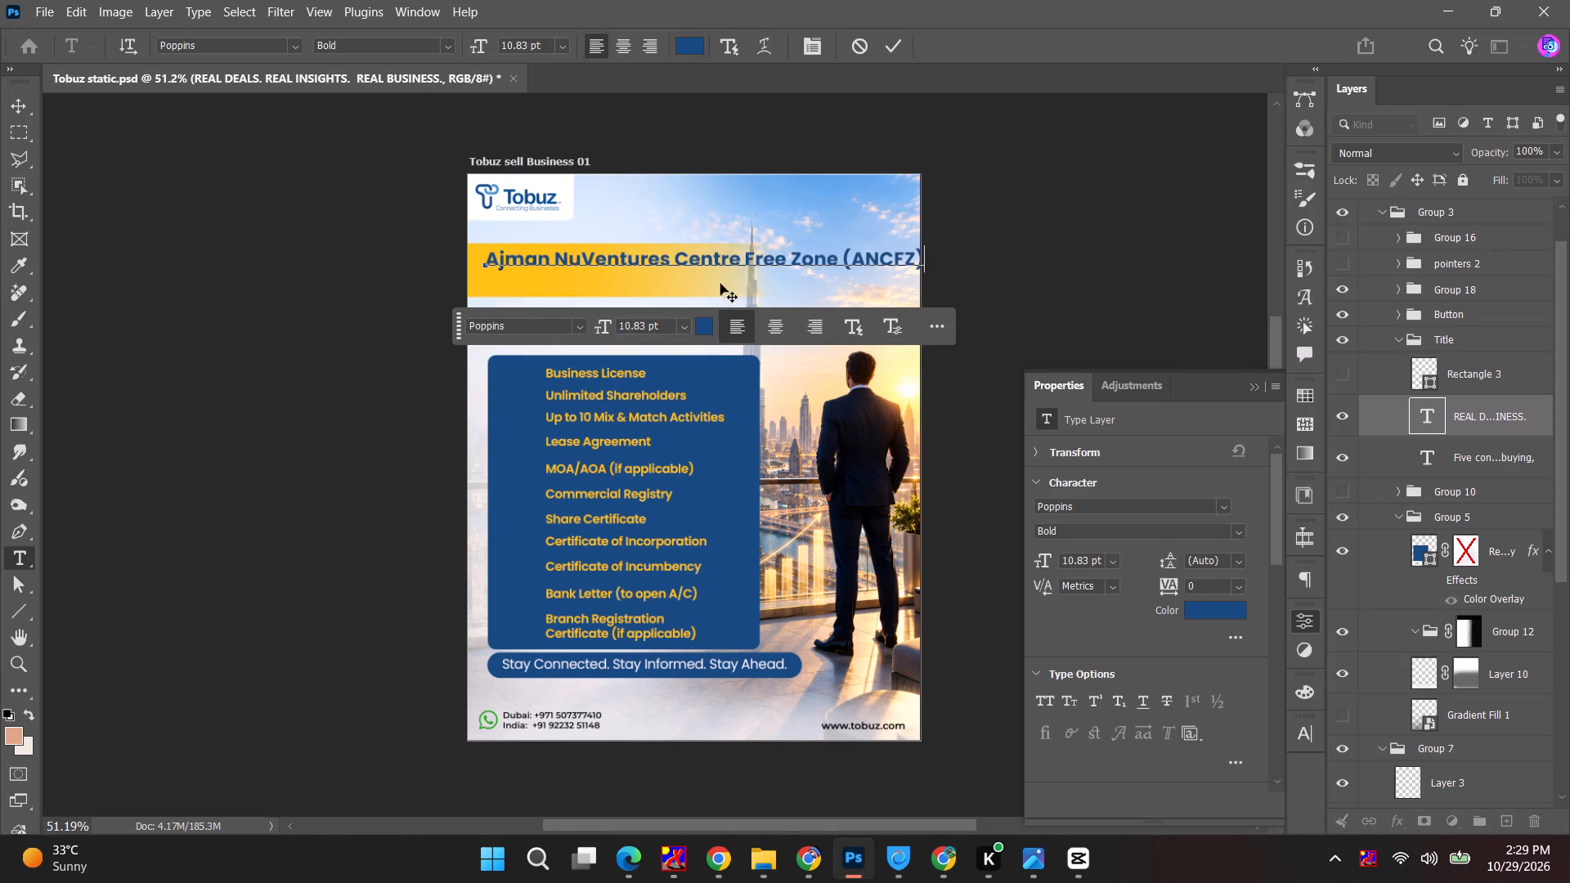
Break the headline into two lines before "Free Zone (ANCFZ)" and commit the text.
left_click(743, 263)
key("BackSpace")
key("Return")
left_click(889, 47)
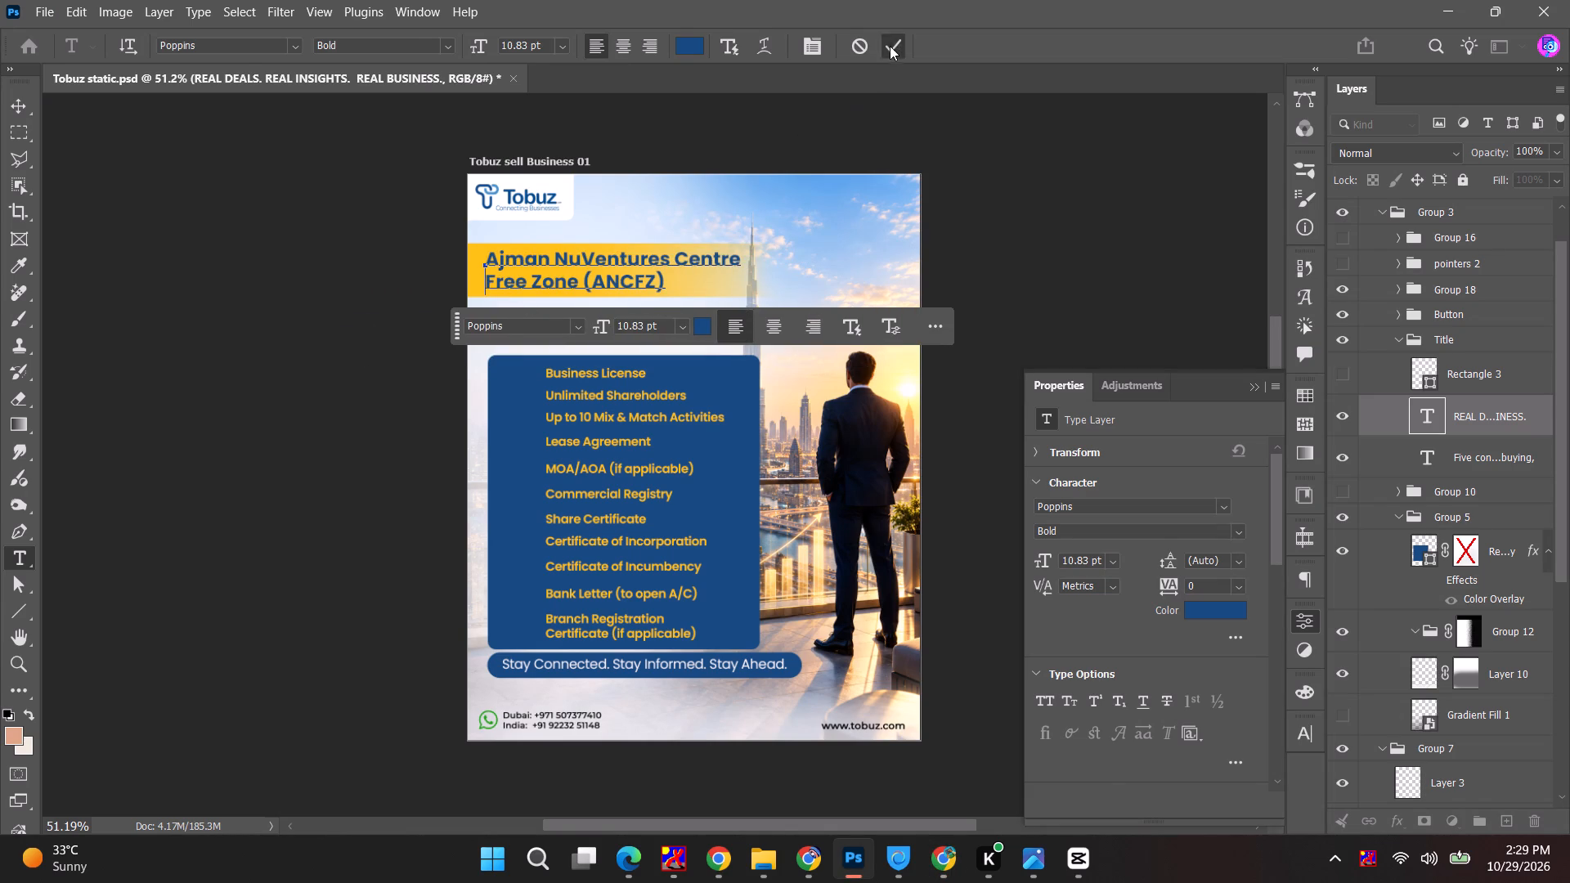
left_click(1032, 213)
Switch to the sheet in Chrome, copy "Zero Visa Package - 4,888 AED only", and return to Photoshop.
left_click(566, 333)
key("alt+Tab")
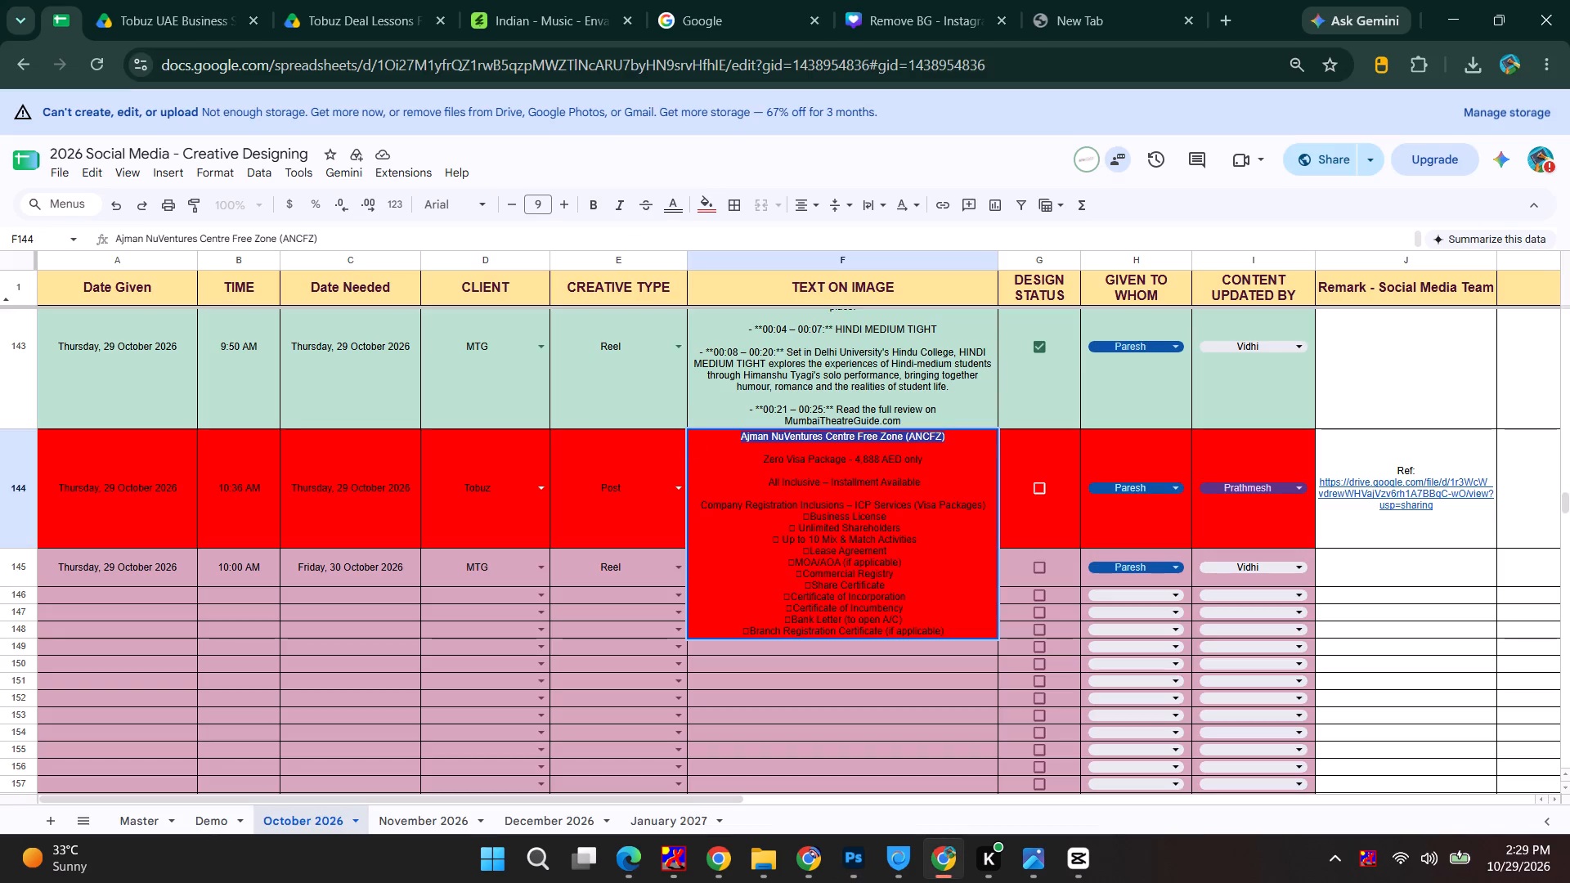
left_click_drag(764, 459, 956, 462)
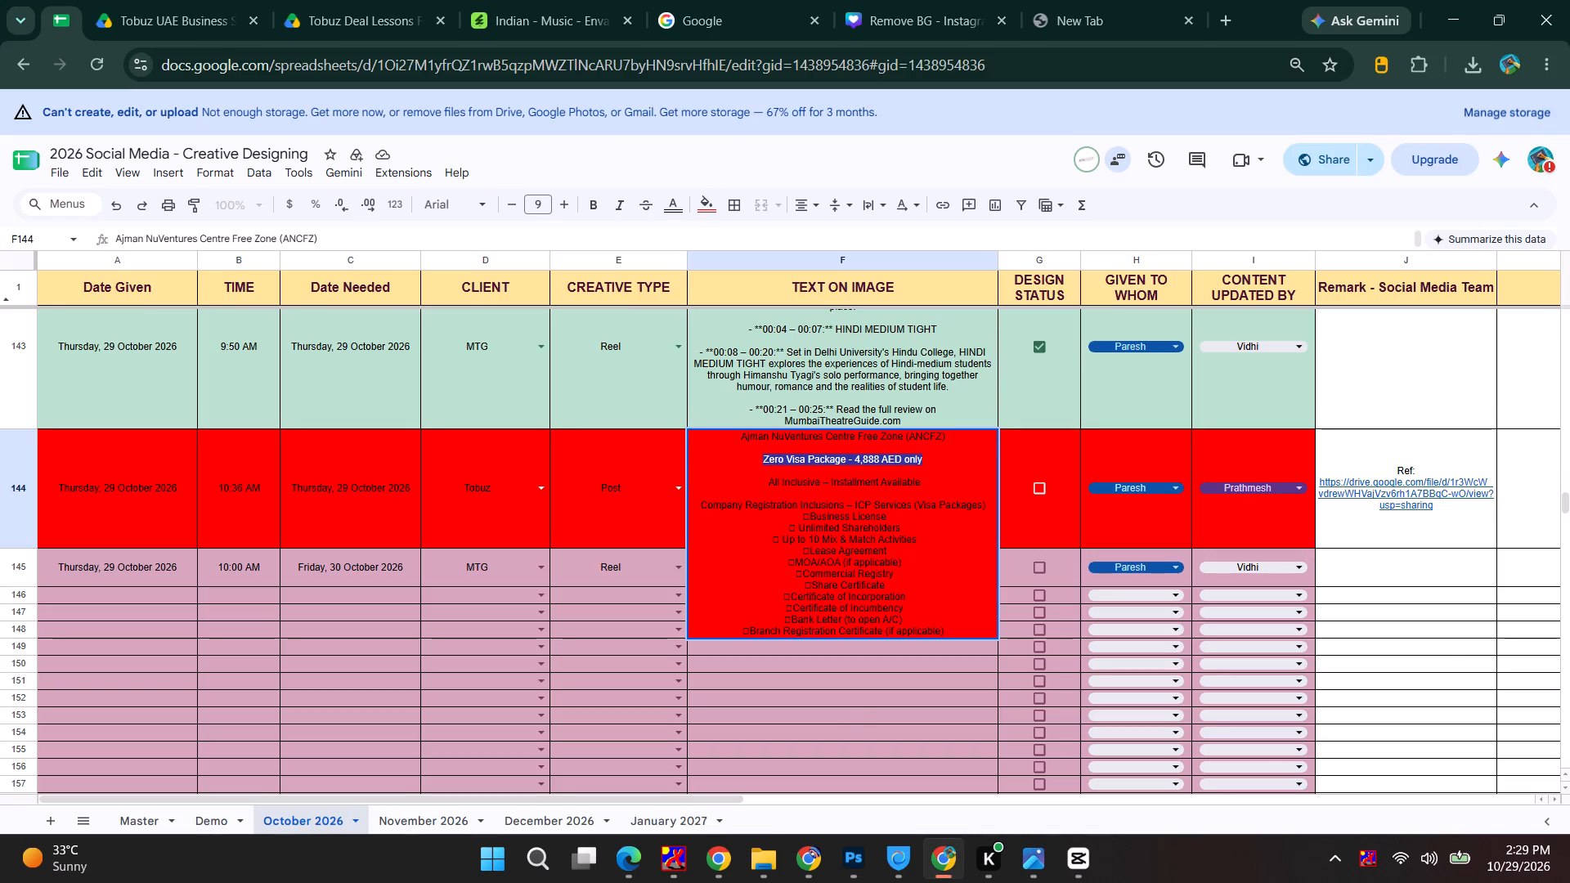
key("ctrl+c")
key("alt+Tab")
Delete the "Five content series" subtitle text beneath the yellow band.
left_click(694, 336)
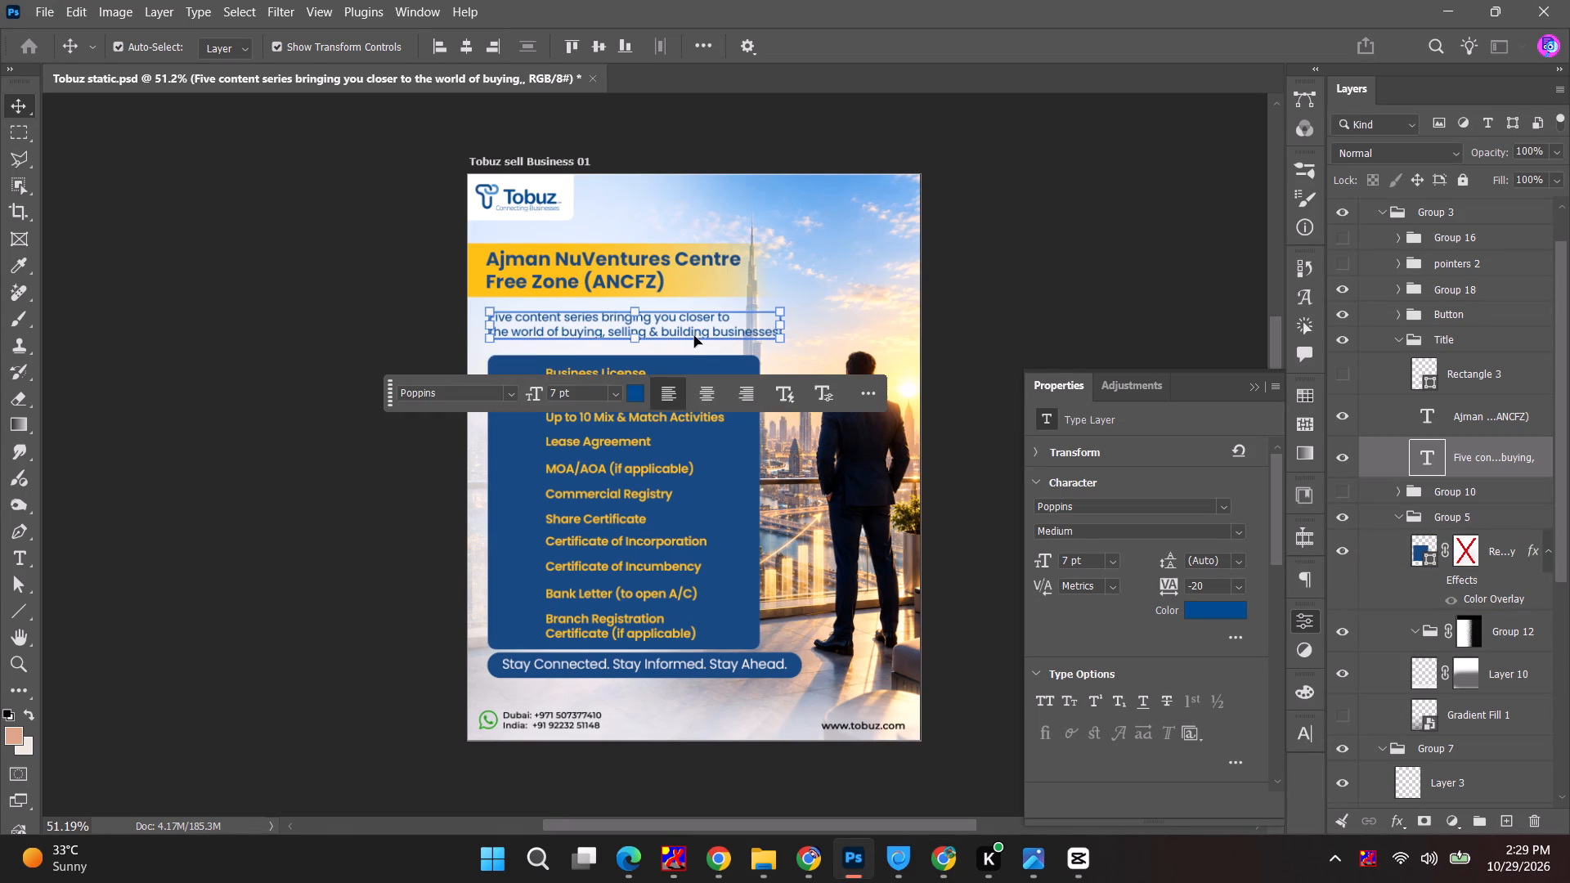
key("BackSpace")
Lower the yellow band to Y 266 px and place the headline between the logo and the band.
scroll(481, 272, "up", 5)
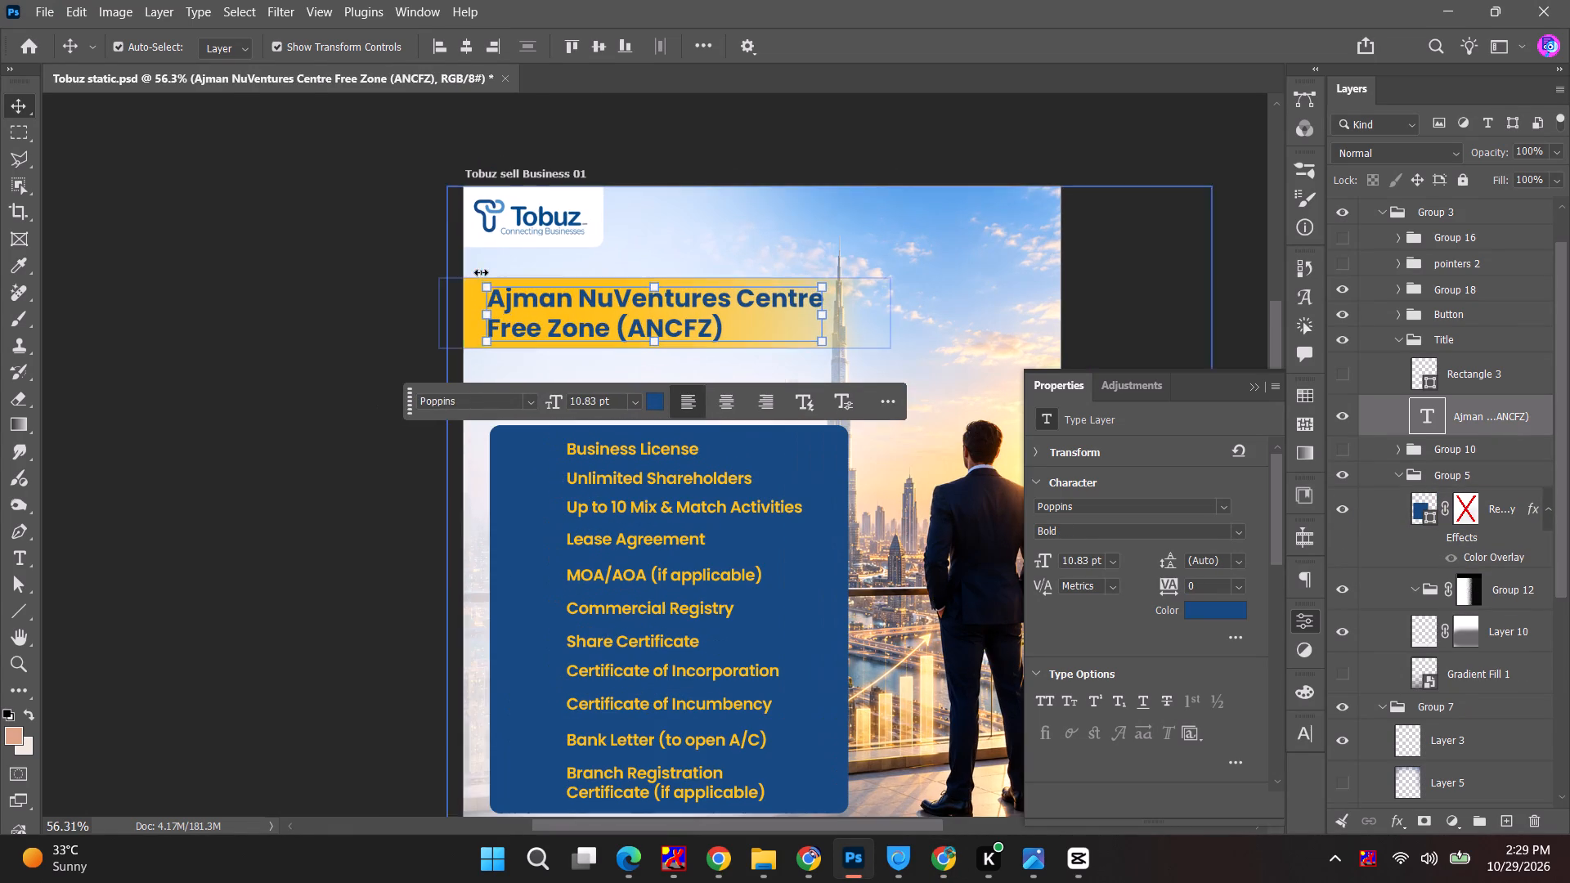
left_click_drag(648, 321, 828, 247)
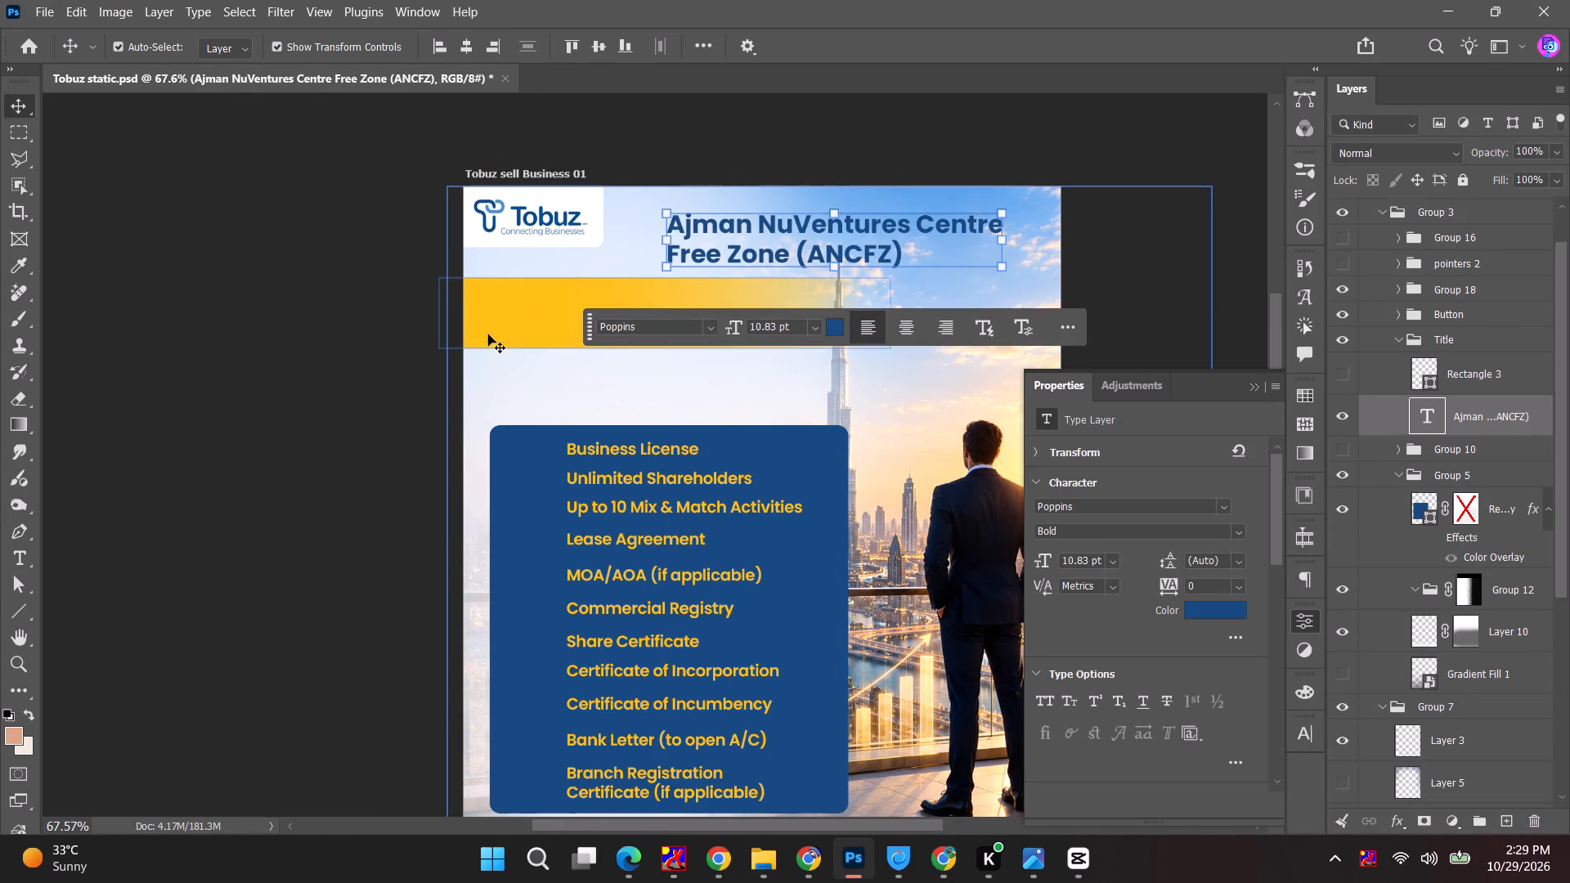
left_click_drag(496, 322, 496, 378)
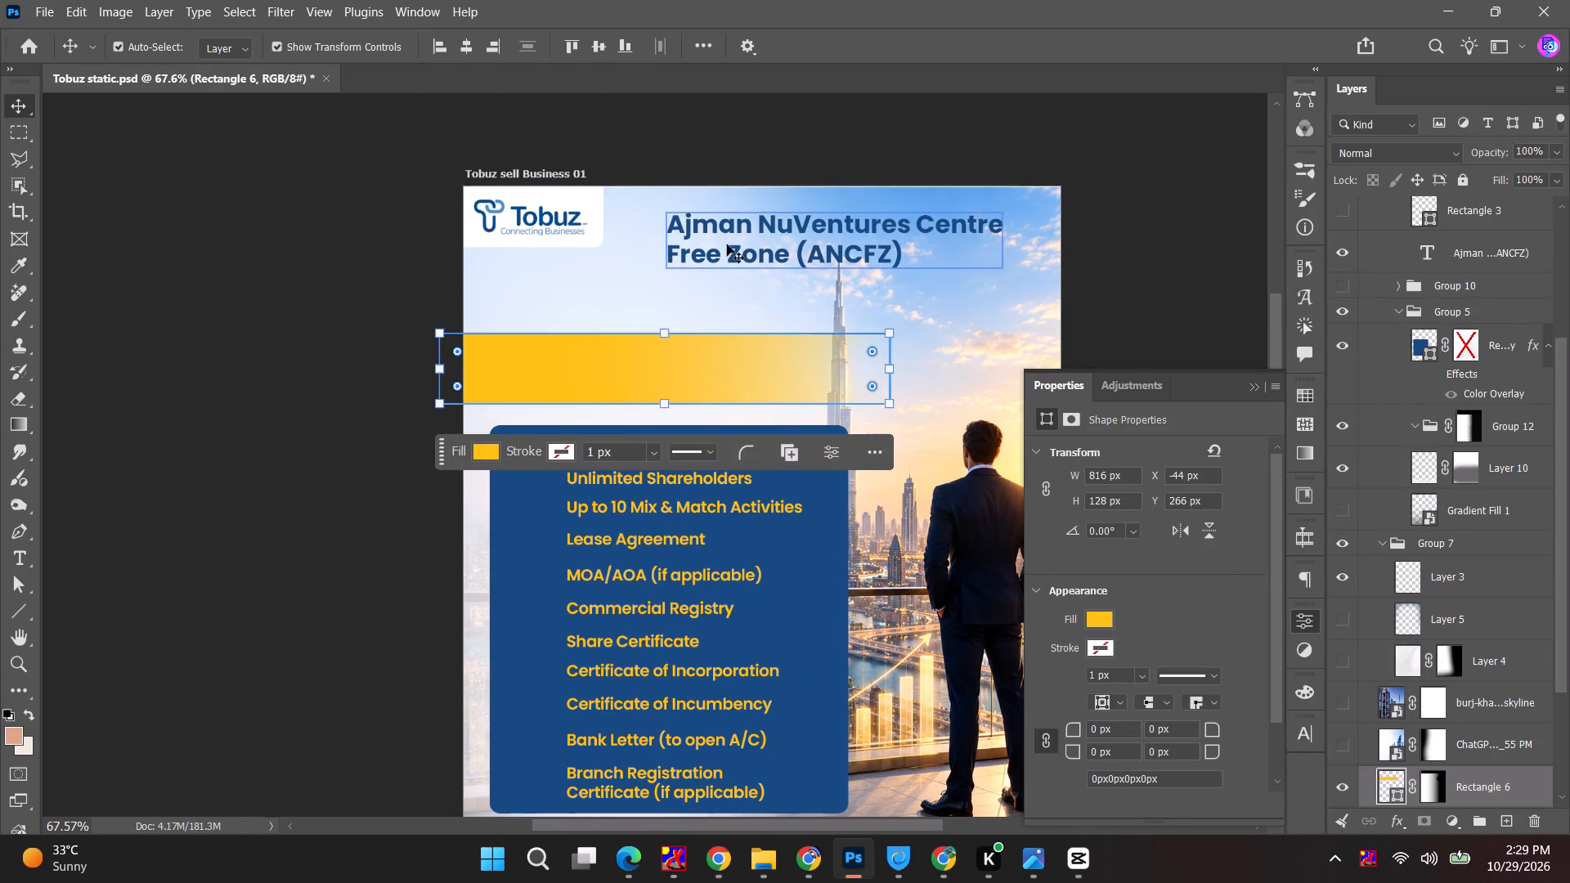
left_click_drag(727, 244, 560, 298)
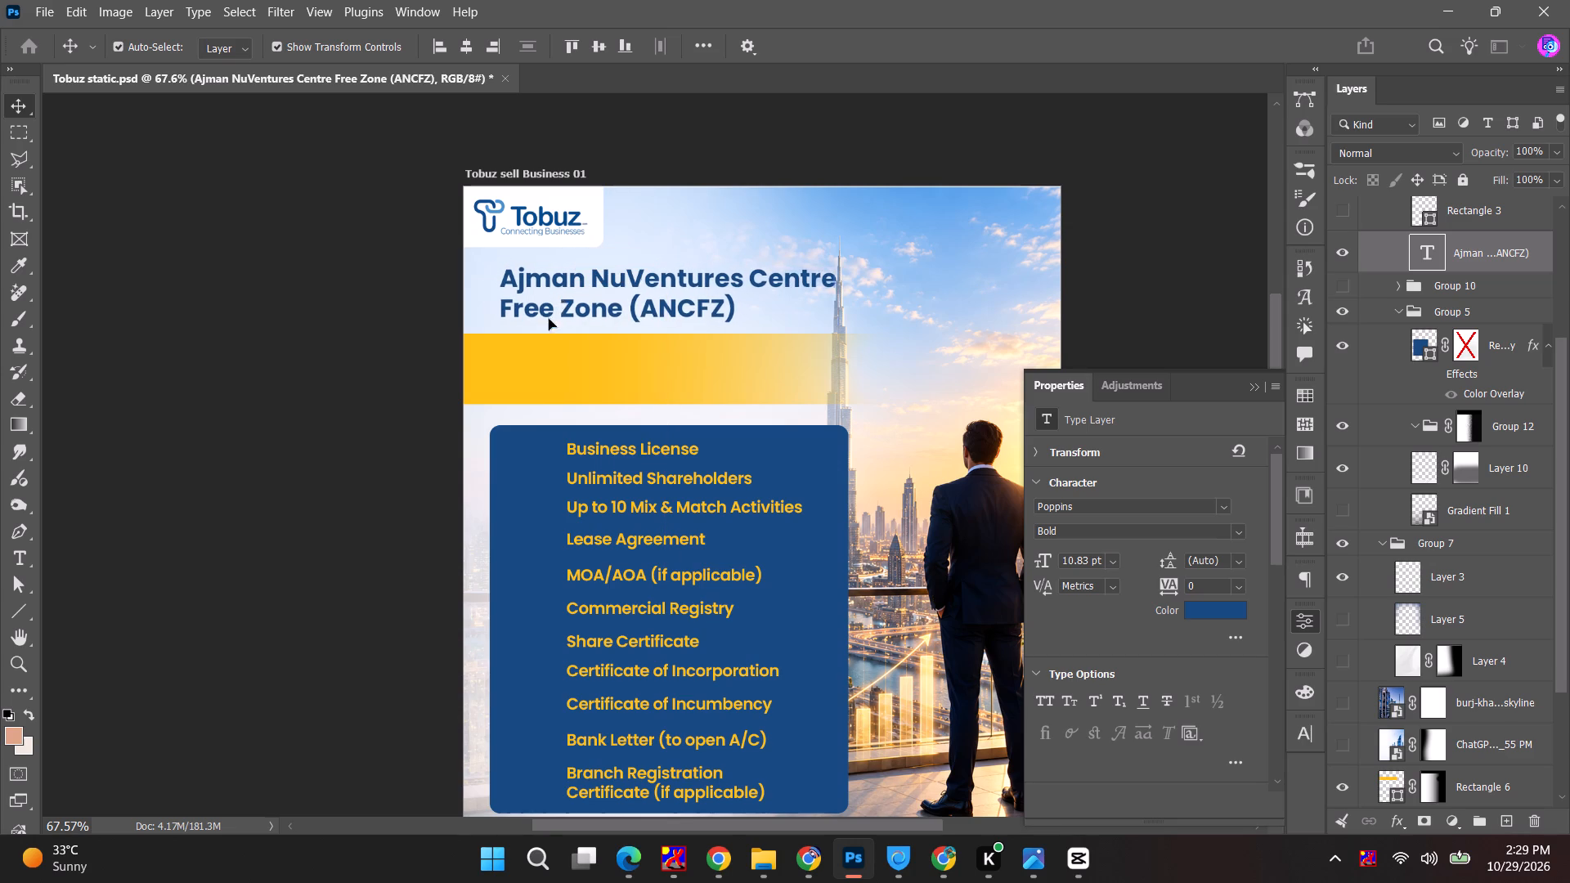
Duplicate the headline onto the yellow band and replace the copy's text with the sheet's "Zero Visa Package - 4,888 AED only".
left_click_drag(563, 296, 565, 374, "alt")
key("alt+Tab")
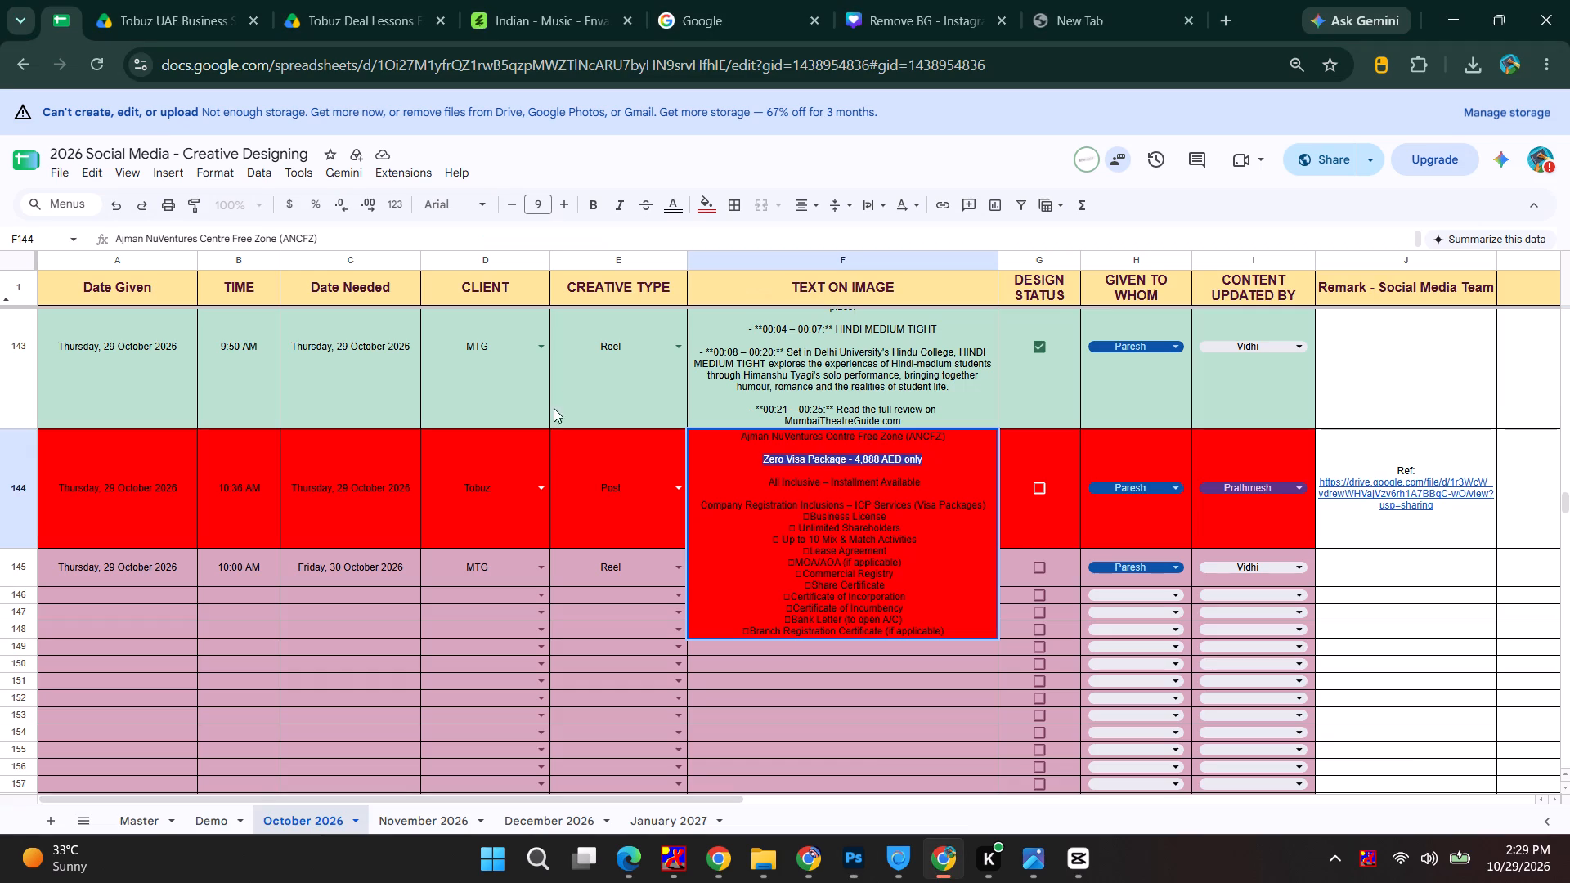
key("ctrl+c")
key("ctrl+c")
key("alt+Tab")
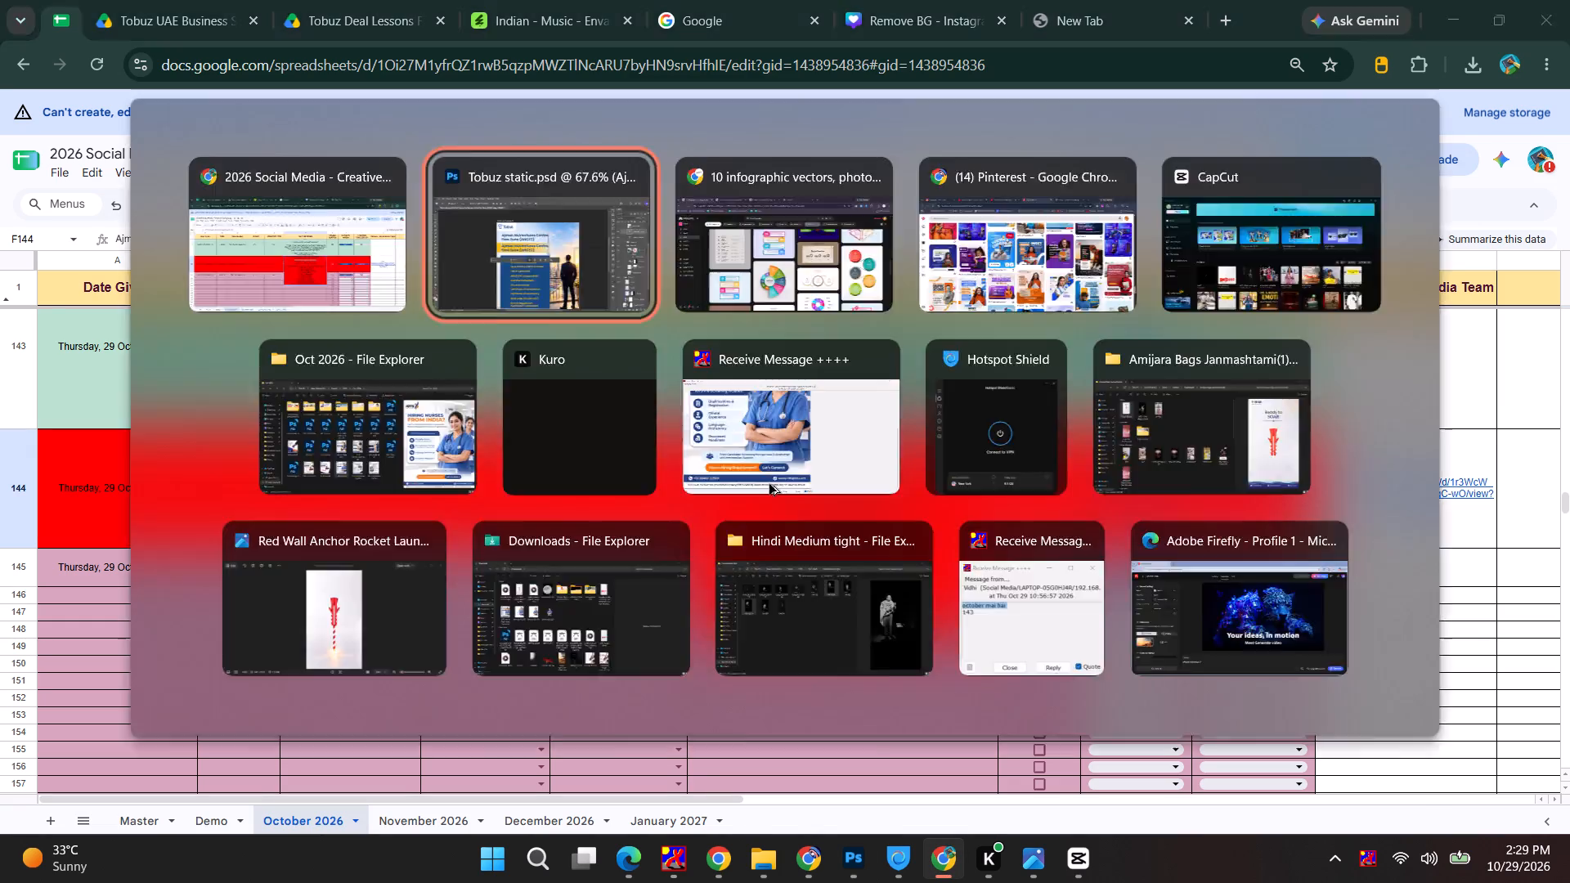
double_click(673, 382)
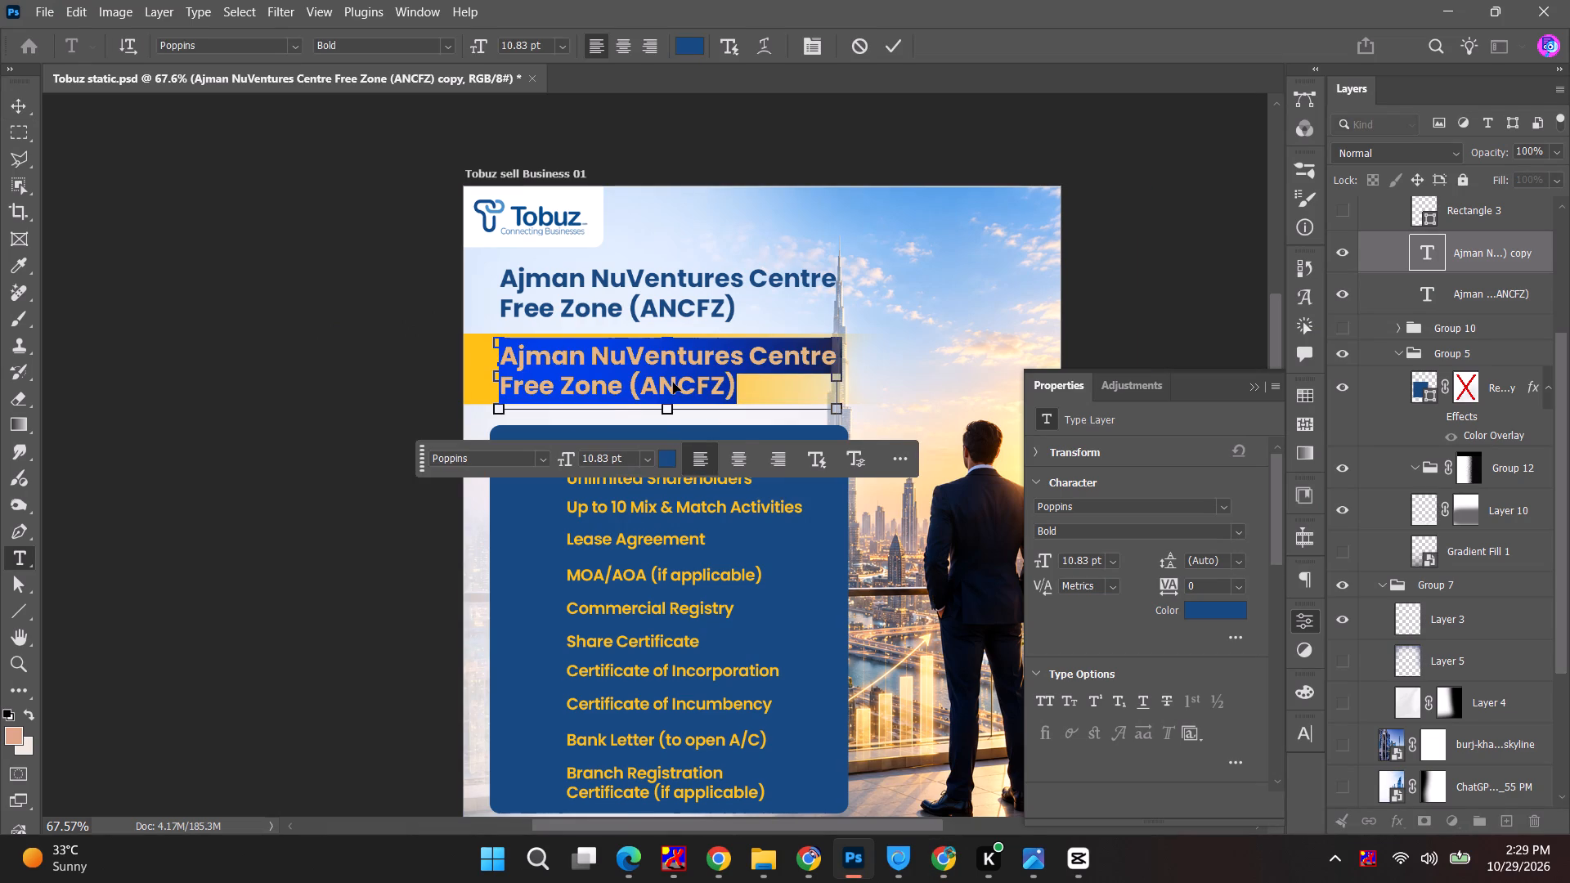
key("ctrl+v")
Remove the dash from the band text and put "4,888 AED only" on a second line.
left_click_drag(765, 359, 940, 360)
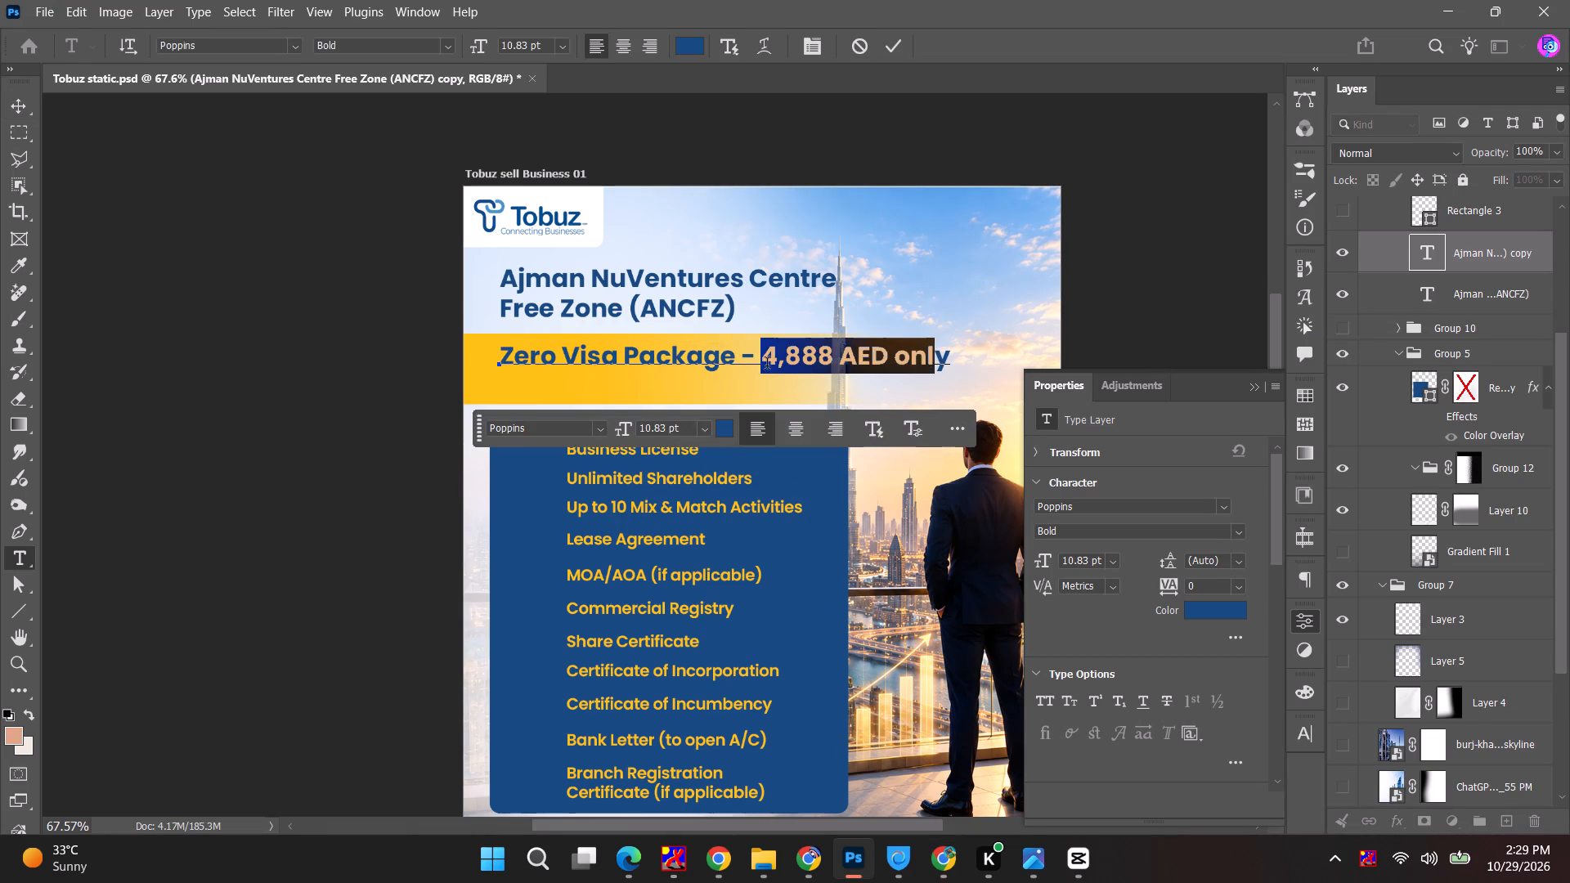
left_click_drag(763, 356, 747, 357)
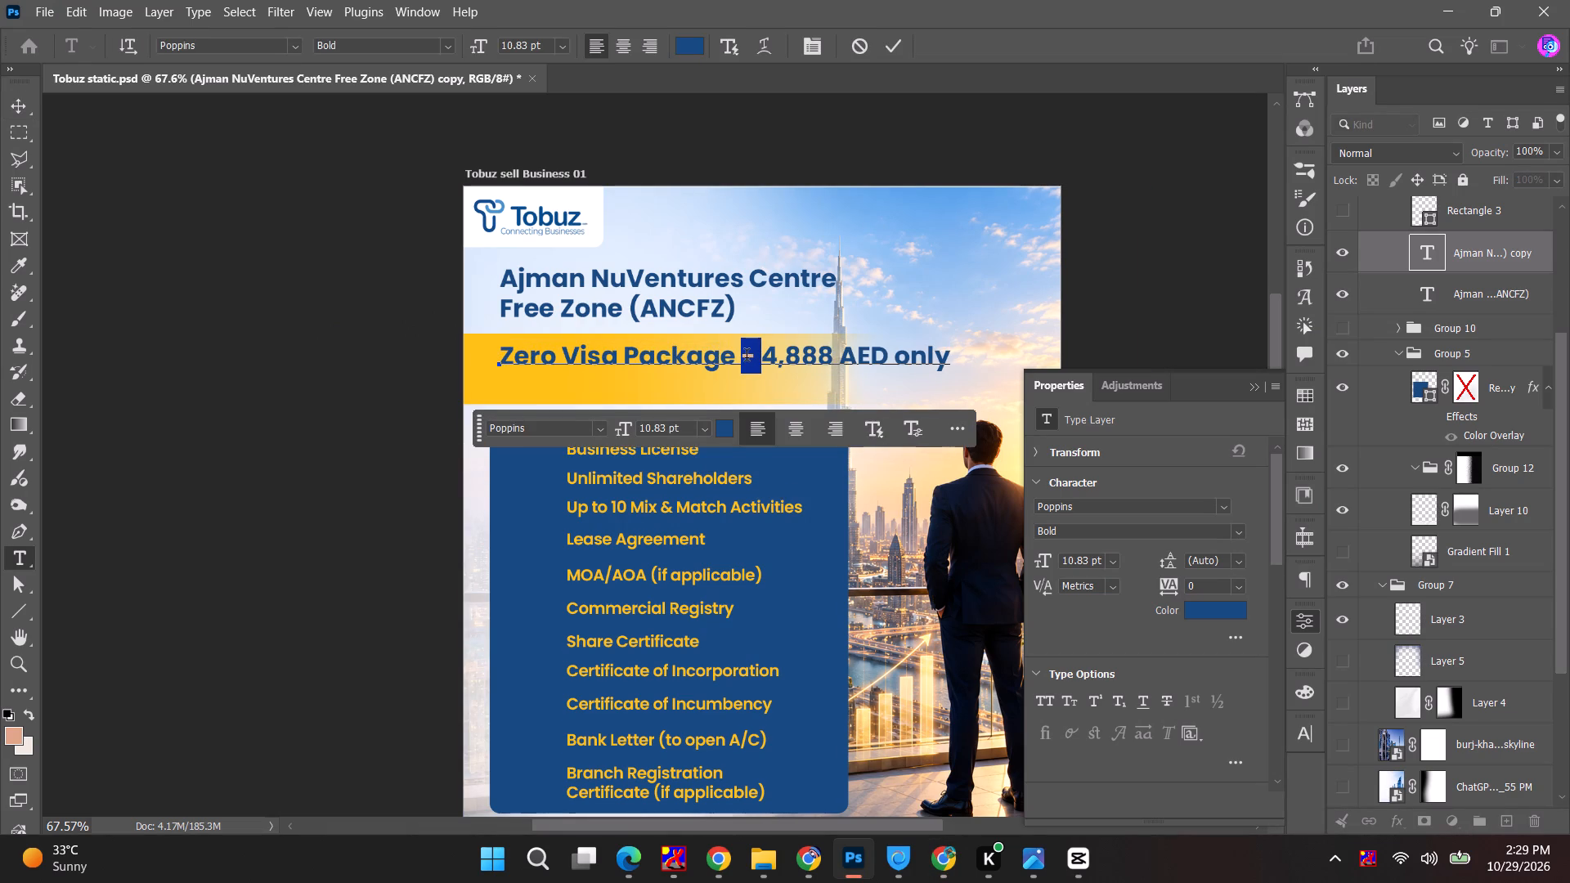
key("BackSpace")
key("Return")
left_click(742, 355)
key("BackSpace")
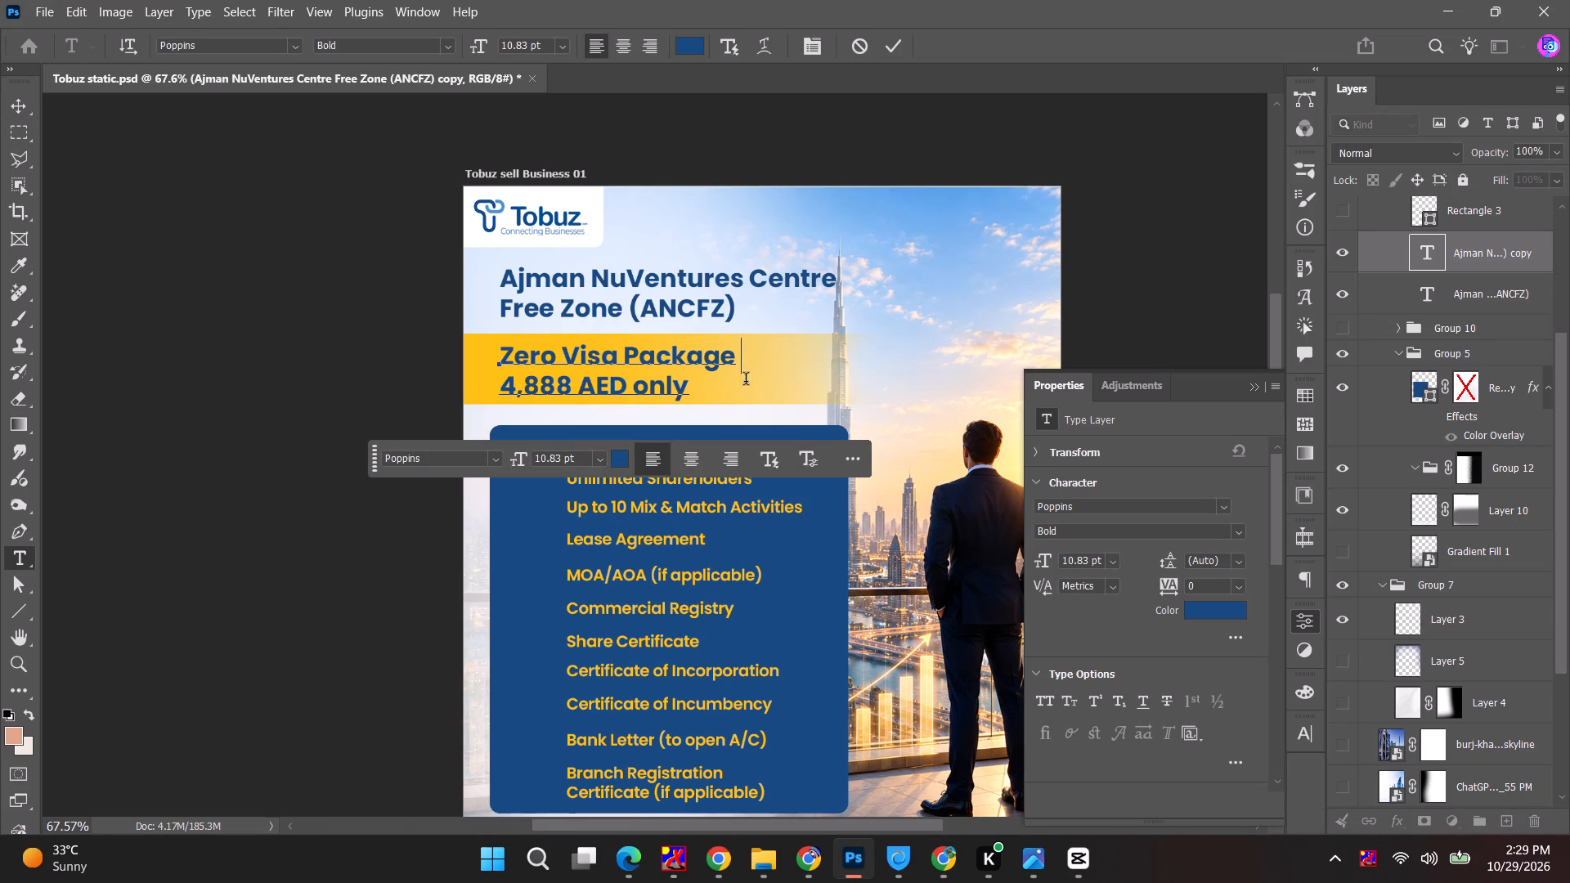
Set the "Zero Visa Package" line to SemiBold, commit it, and select the text block on the yellow band.
left_click_drag(505, 384, 881, 388)
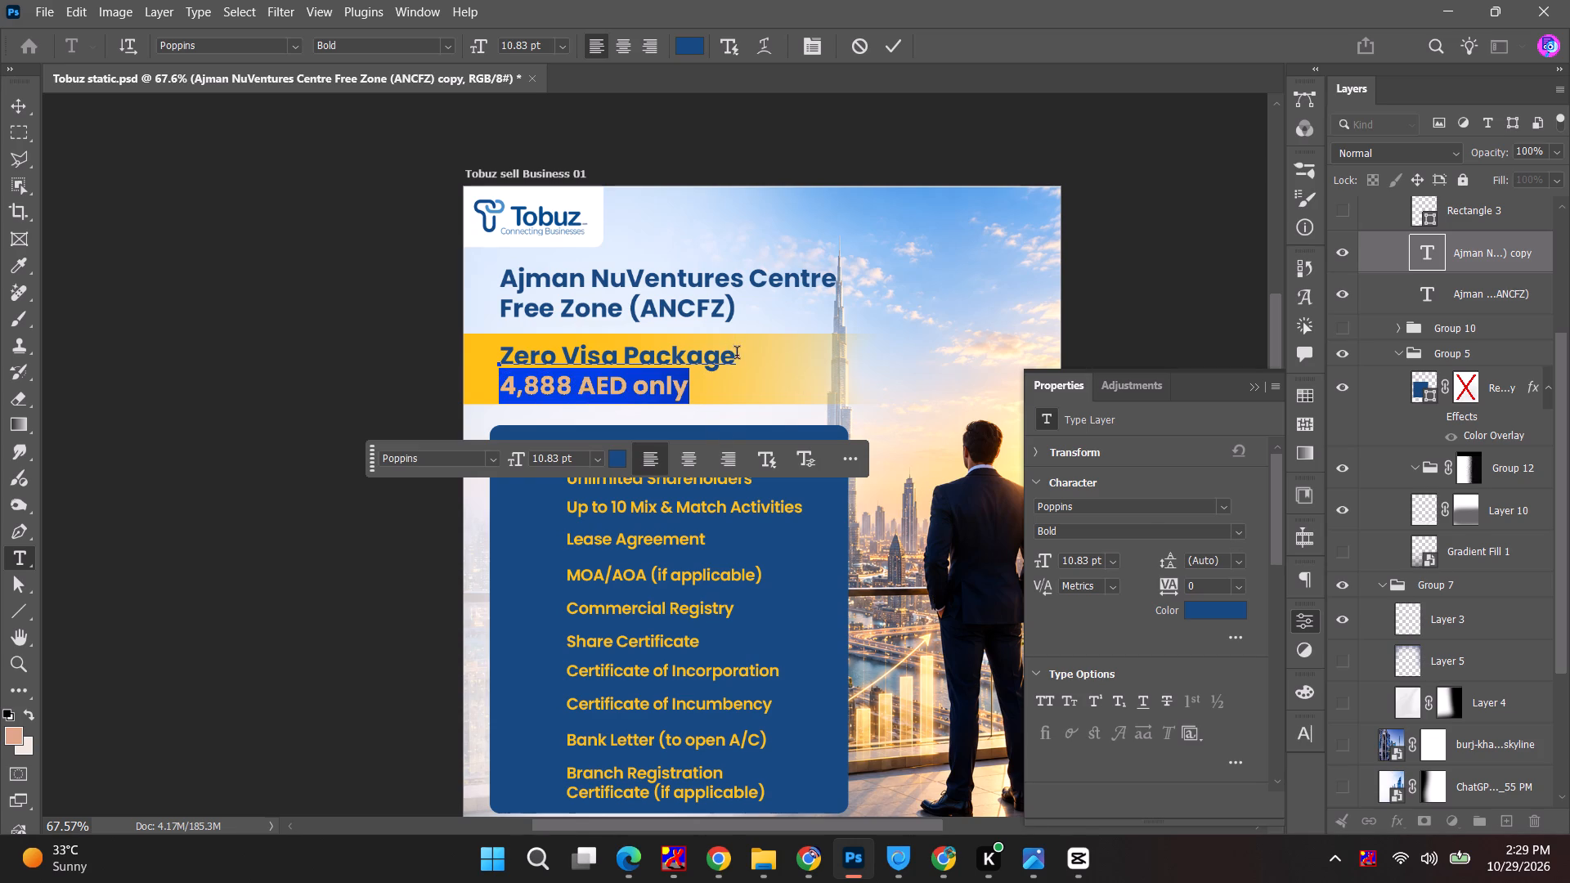
left_click_drag(738, 355, 467, 353)
left_click(1235, 528)
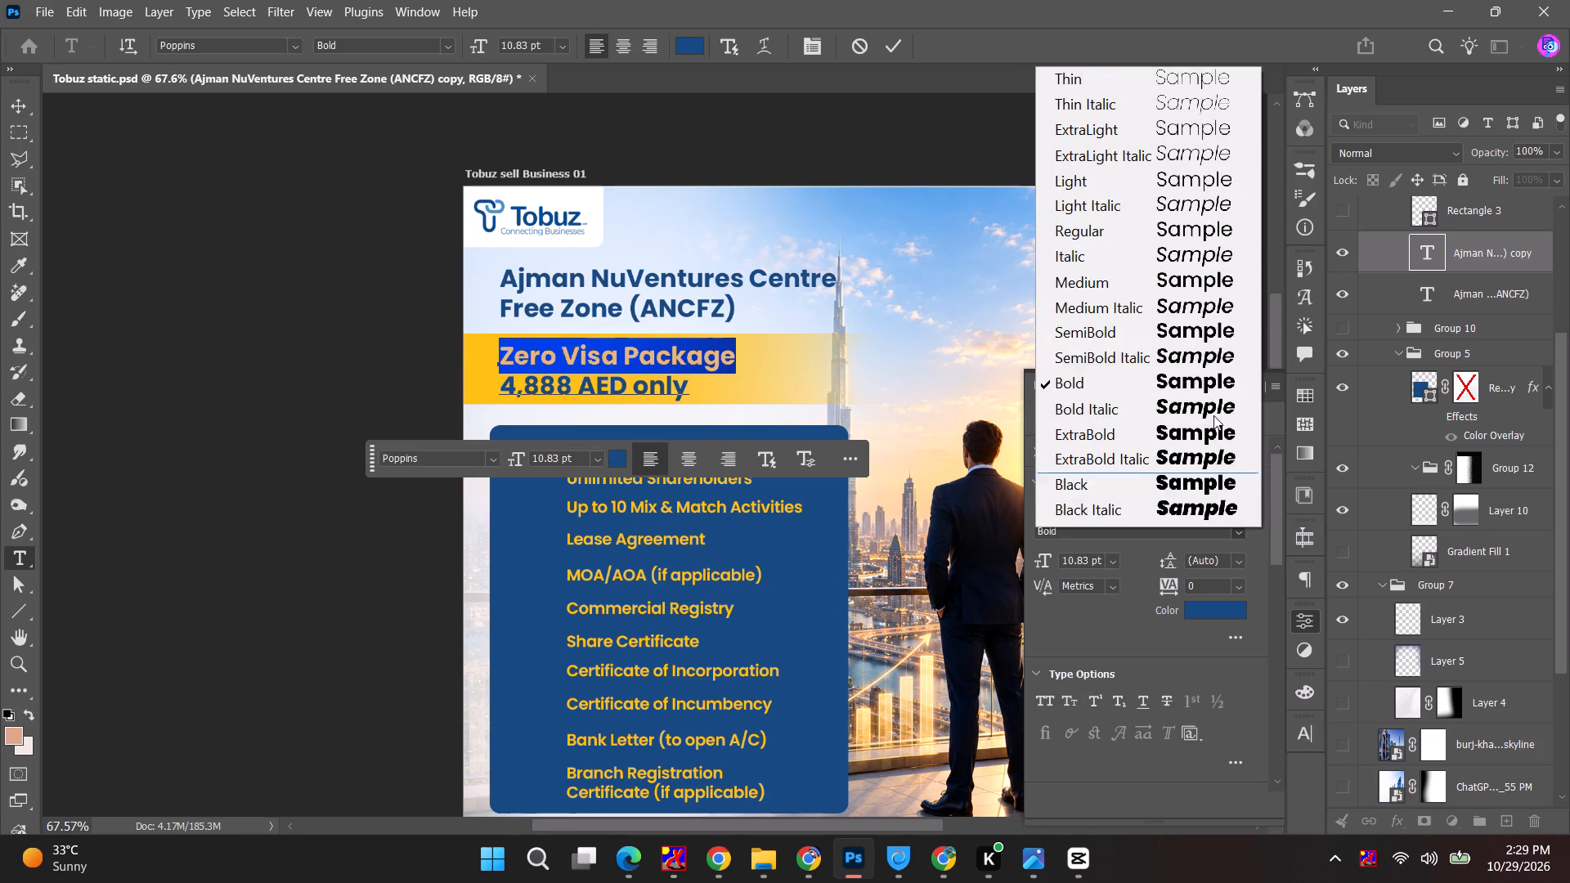
left_click(1188, 331)
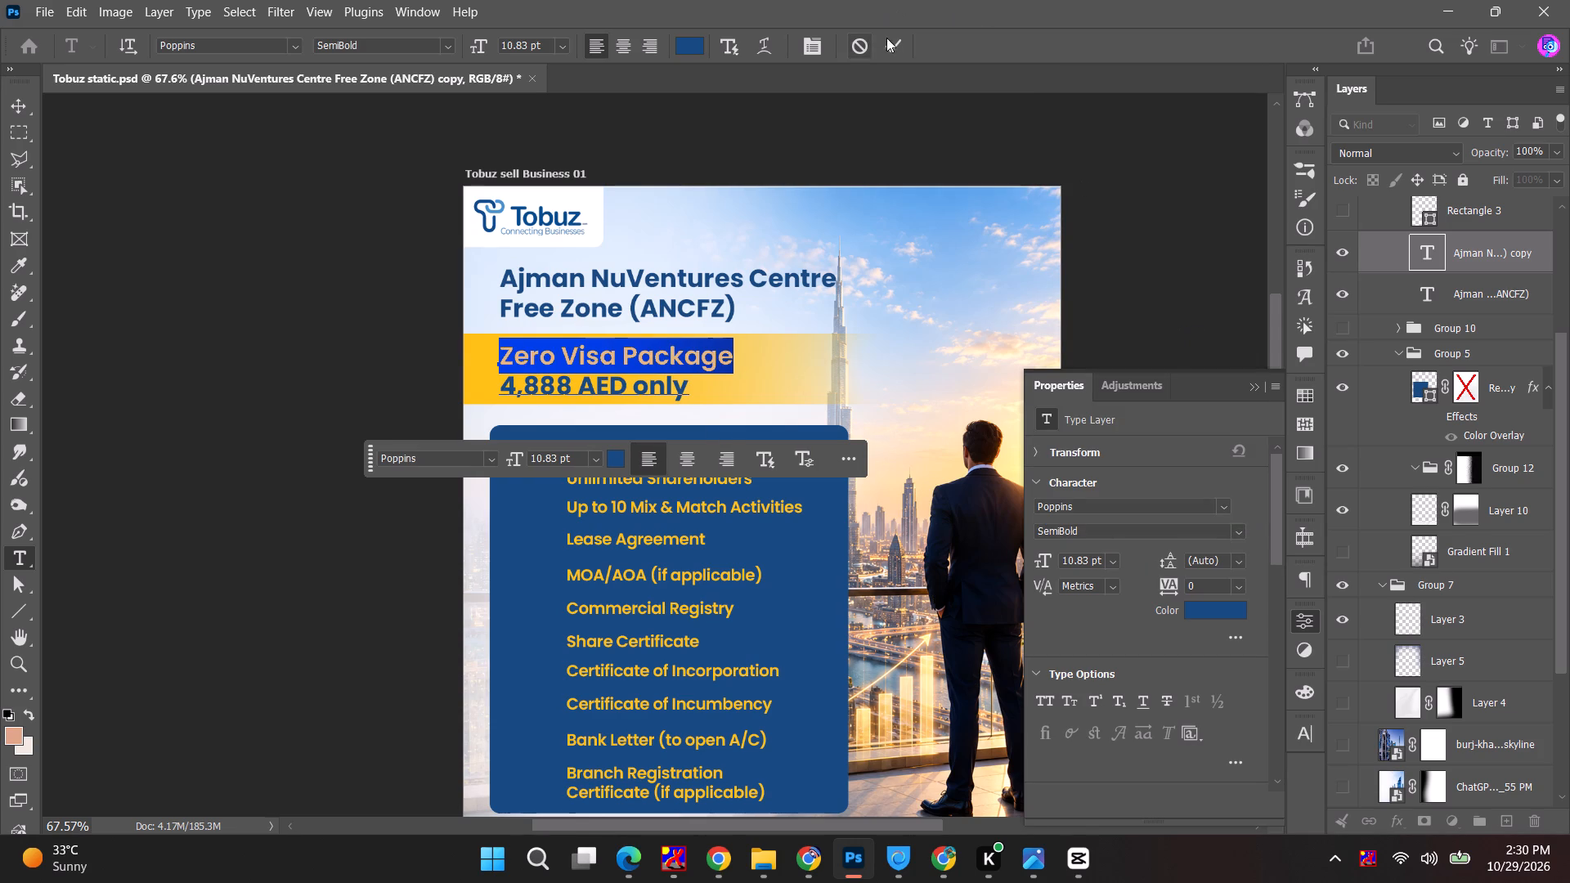
left_click(888, 38)
left_click(1171, 223)
left_click(615, 370)
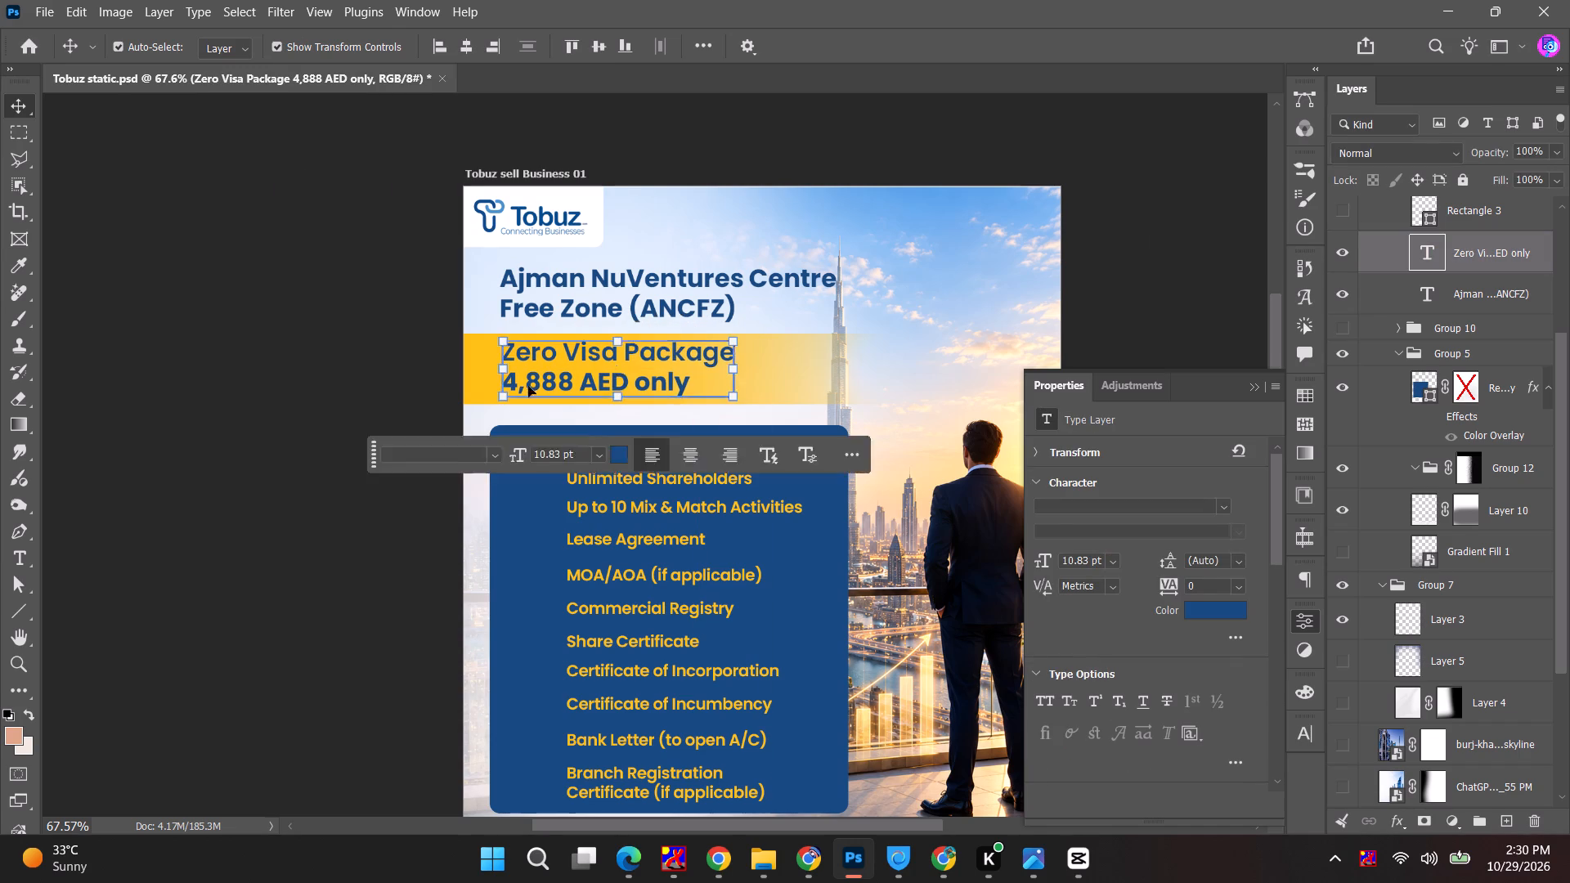
Highlight the "All Inclusive – Installment Available" line in the Chrome sheet, then return to Photoshop.
key("alt+Tab")
left_click_drag(768, 477, 947, 476)
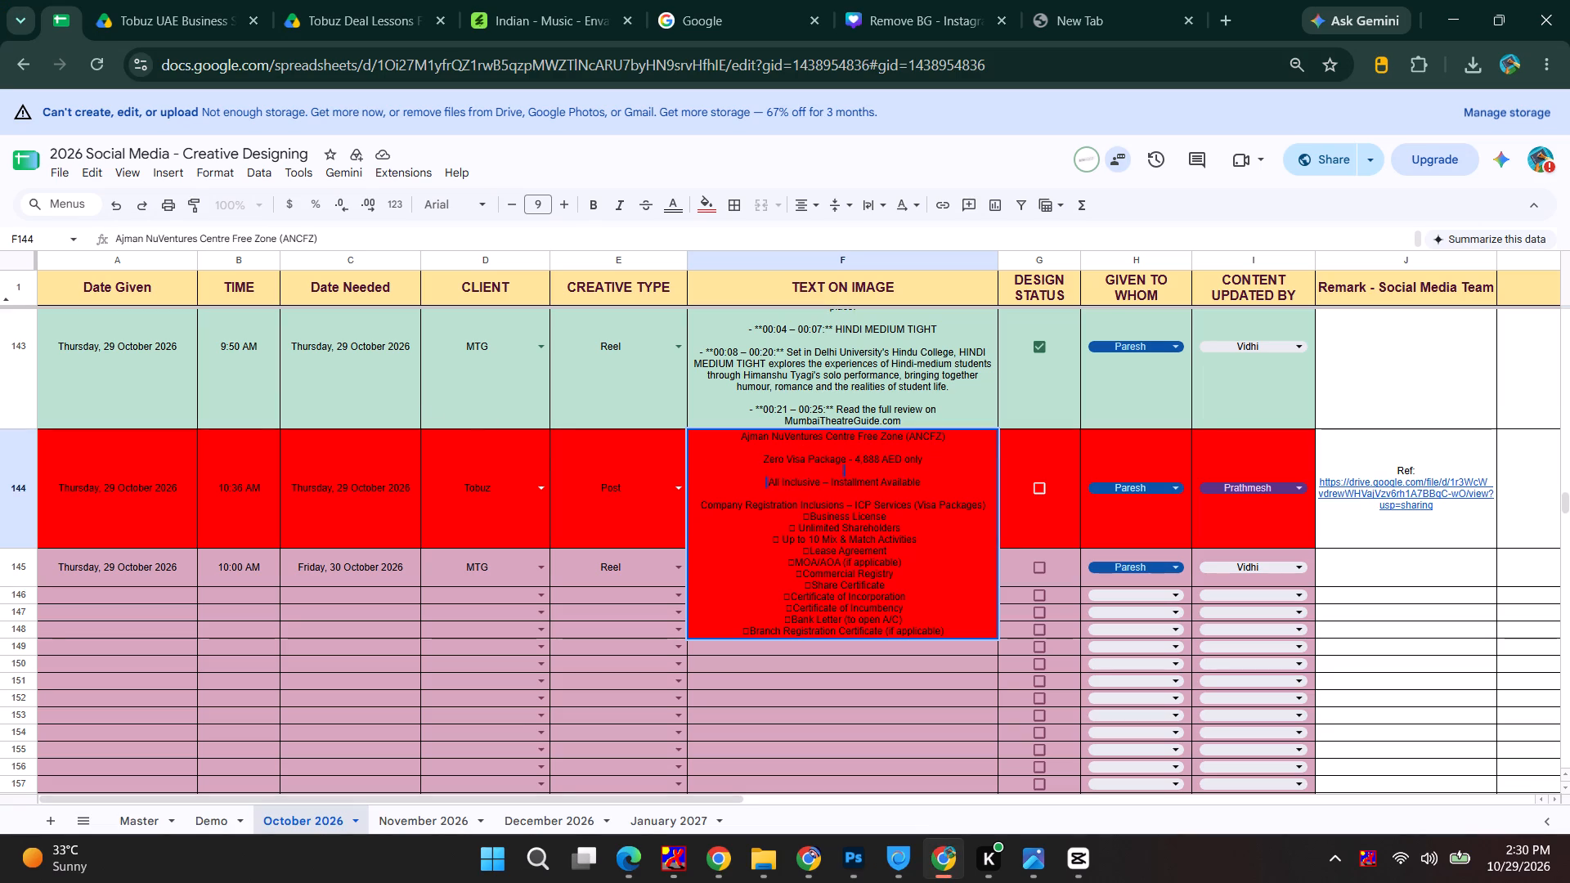
left_click_drag(947, 476, 935, 482)
key("alt+Tab")
Delete the "Stay Connected. Stay Informed. Stay Ahead." text and its blue bar beneath the list box.
scroll(665, 564, "down", 9)
scroll(723, 691, "up", 9, "alt")
left_click(805, 691)
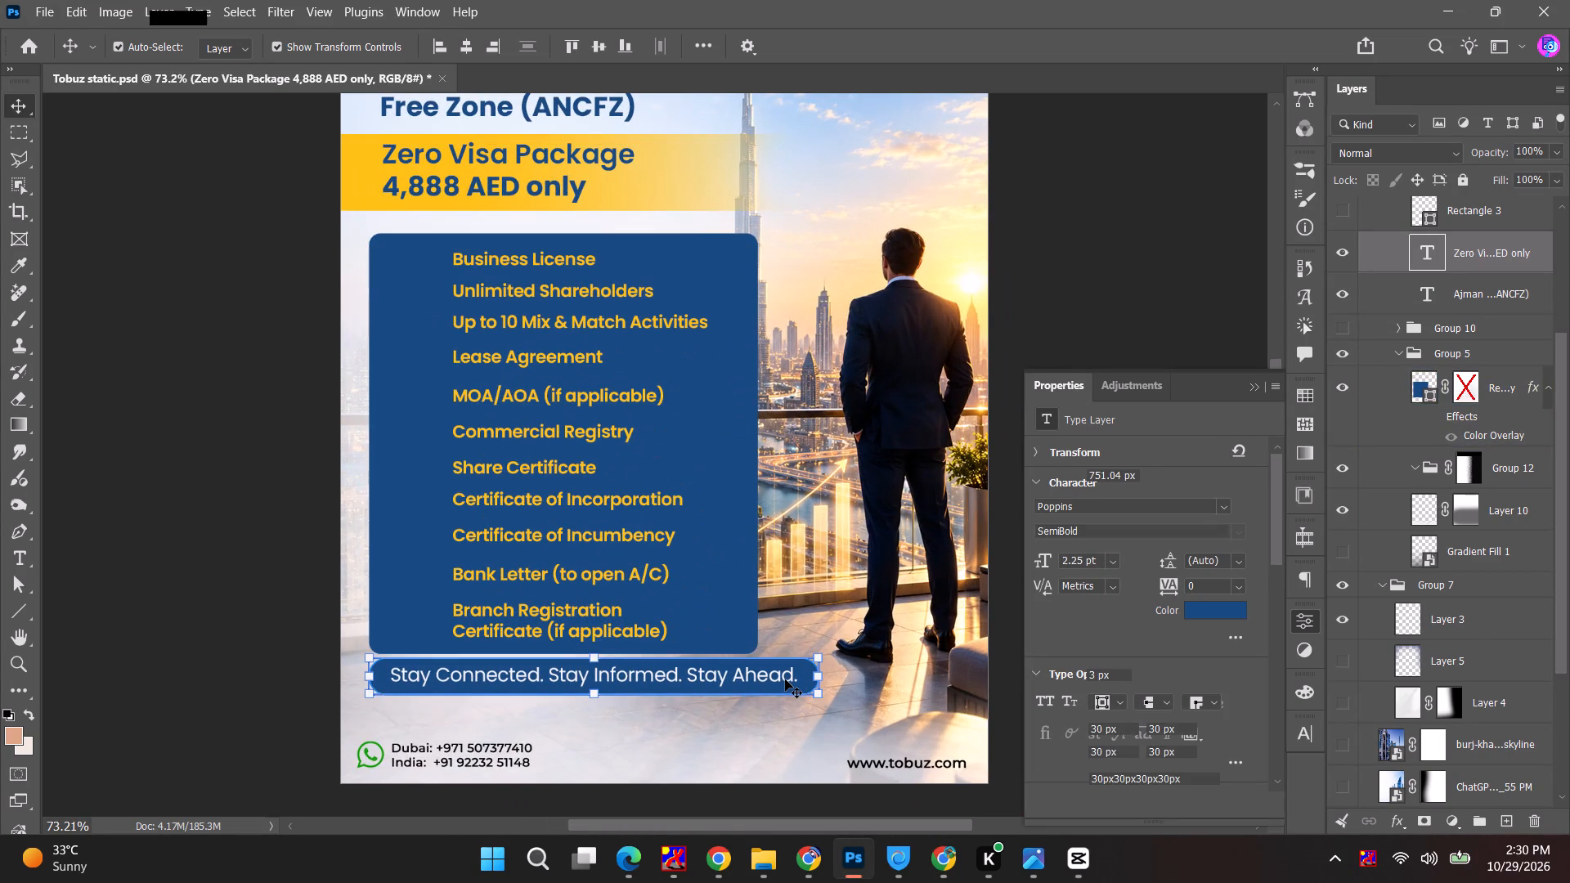
left_click(785, 679, "shift")
key("BackSpace")
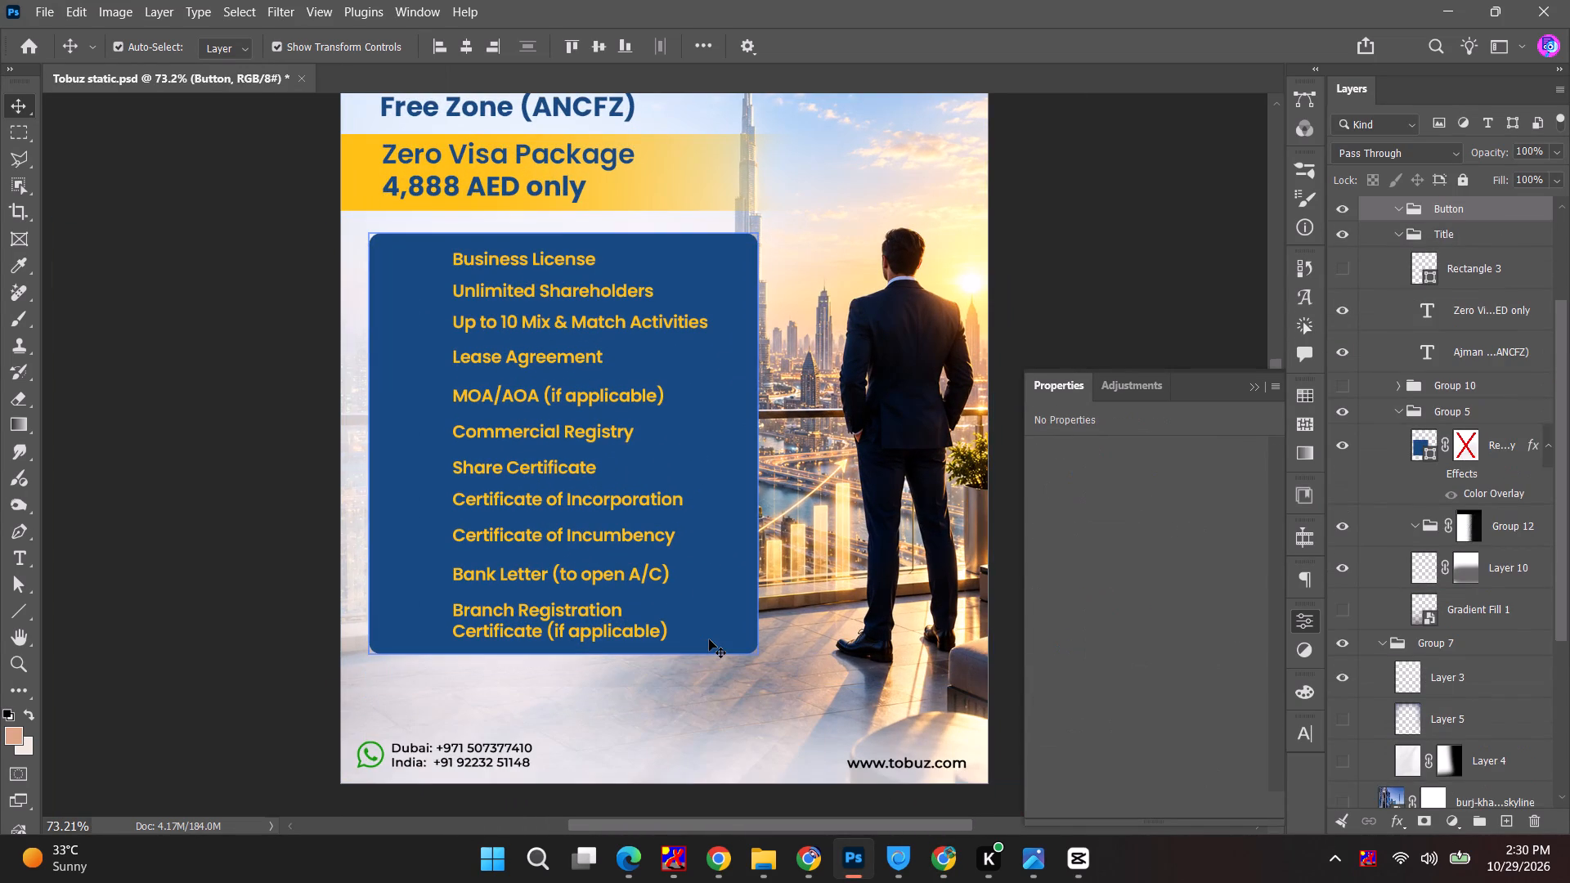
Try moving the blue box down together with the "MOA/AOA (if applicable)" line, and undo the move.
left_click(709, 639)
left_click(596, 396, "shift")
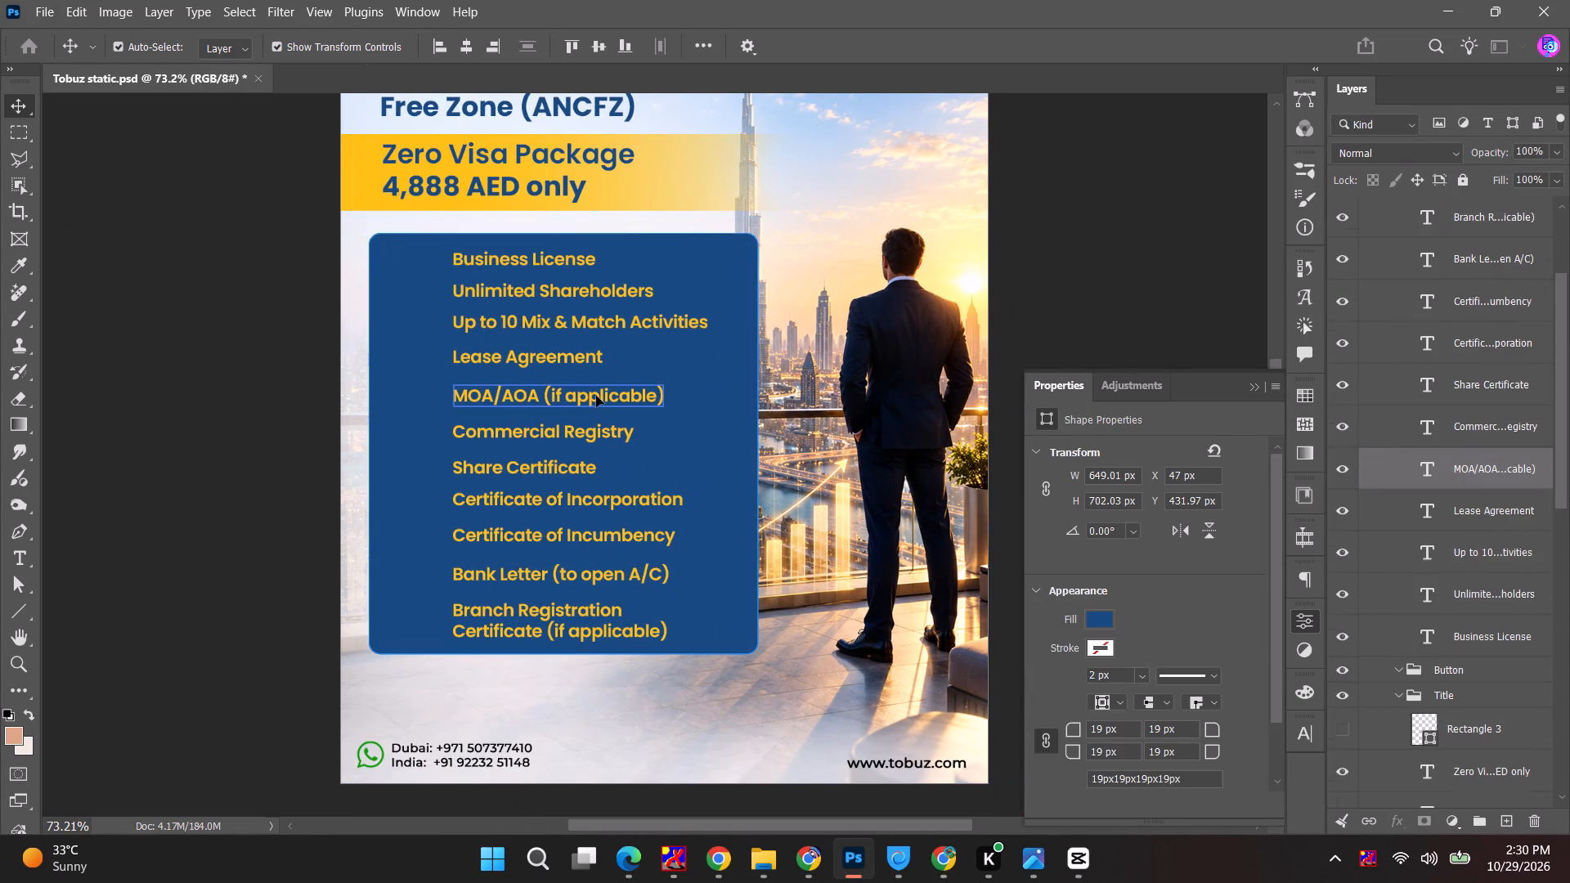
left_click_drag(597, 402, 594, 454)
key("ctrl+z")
Move the blue box and the grouped inclusion list down together by about 105 px, to about X 37, Y 537 px.
scroll(1417, 419, "up", 2)
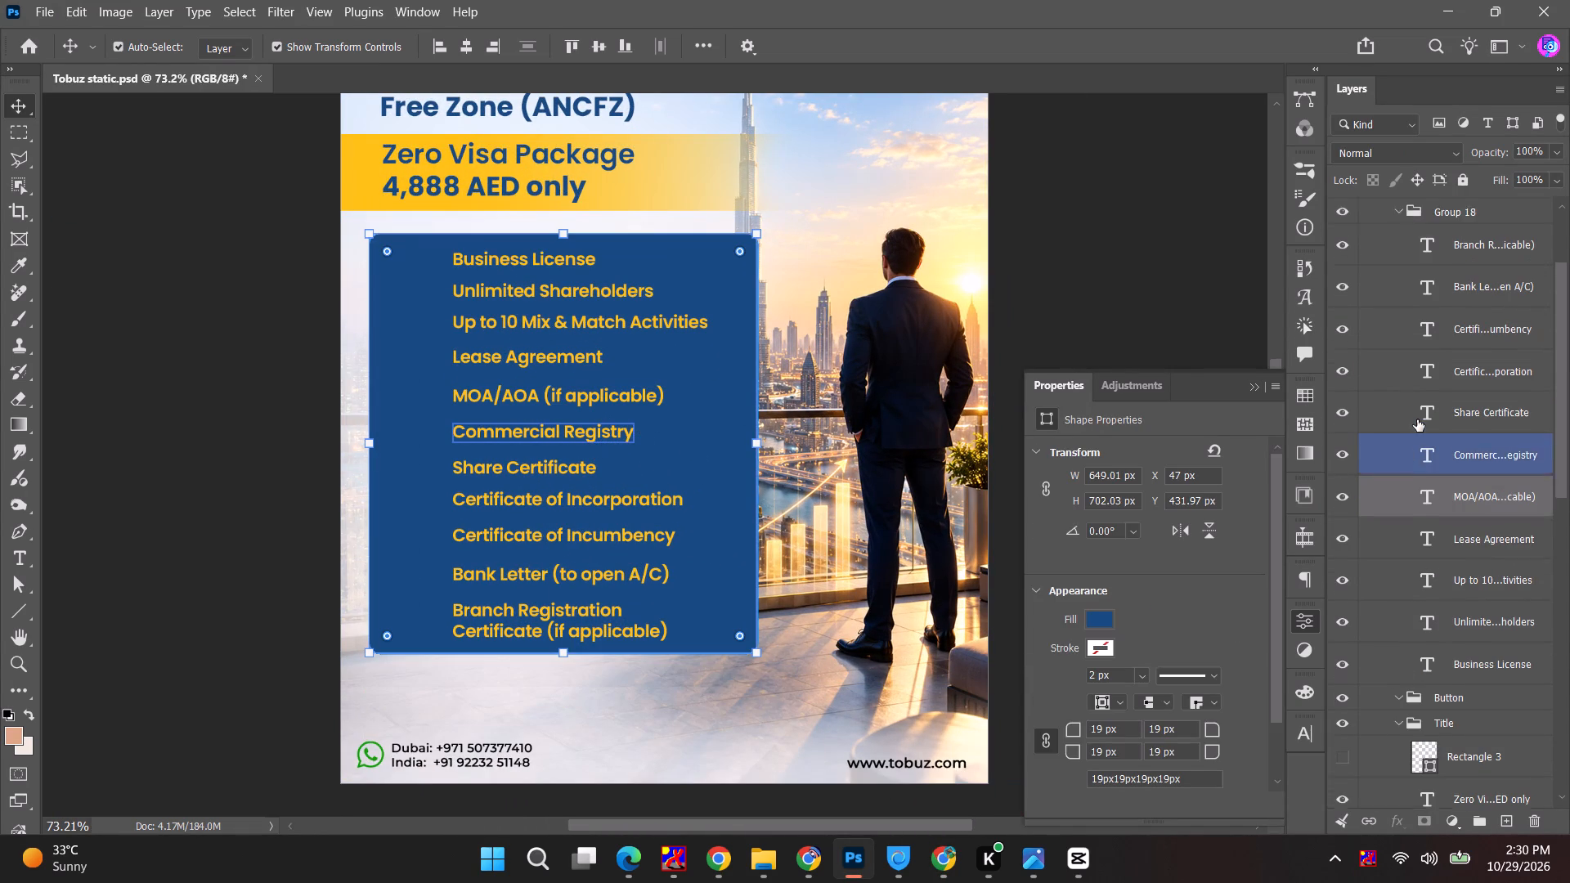
scroll(1417, 419, "up", 4)
left_click(1438, 339)
left_click(1401, 336)
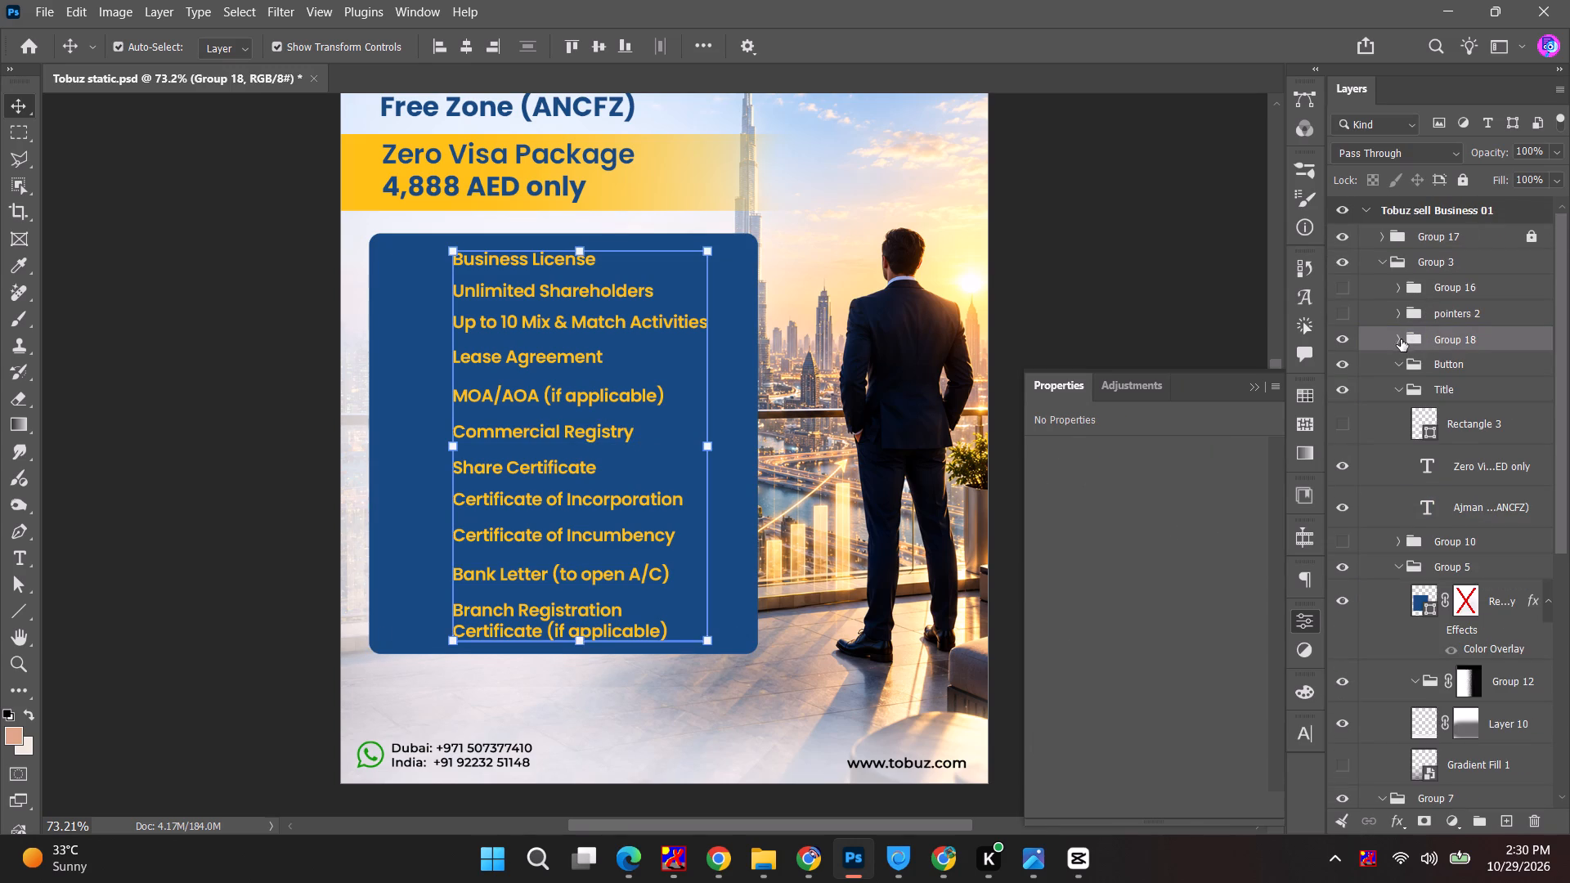
left_click(1509, 604, "ctrl")
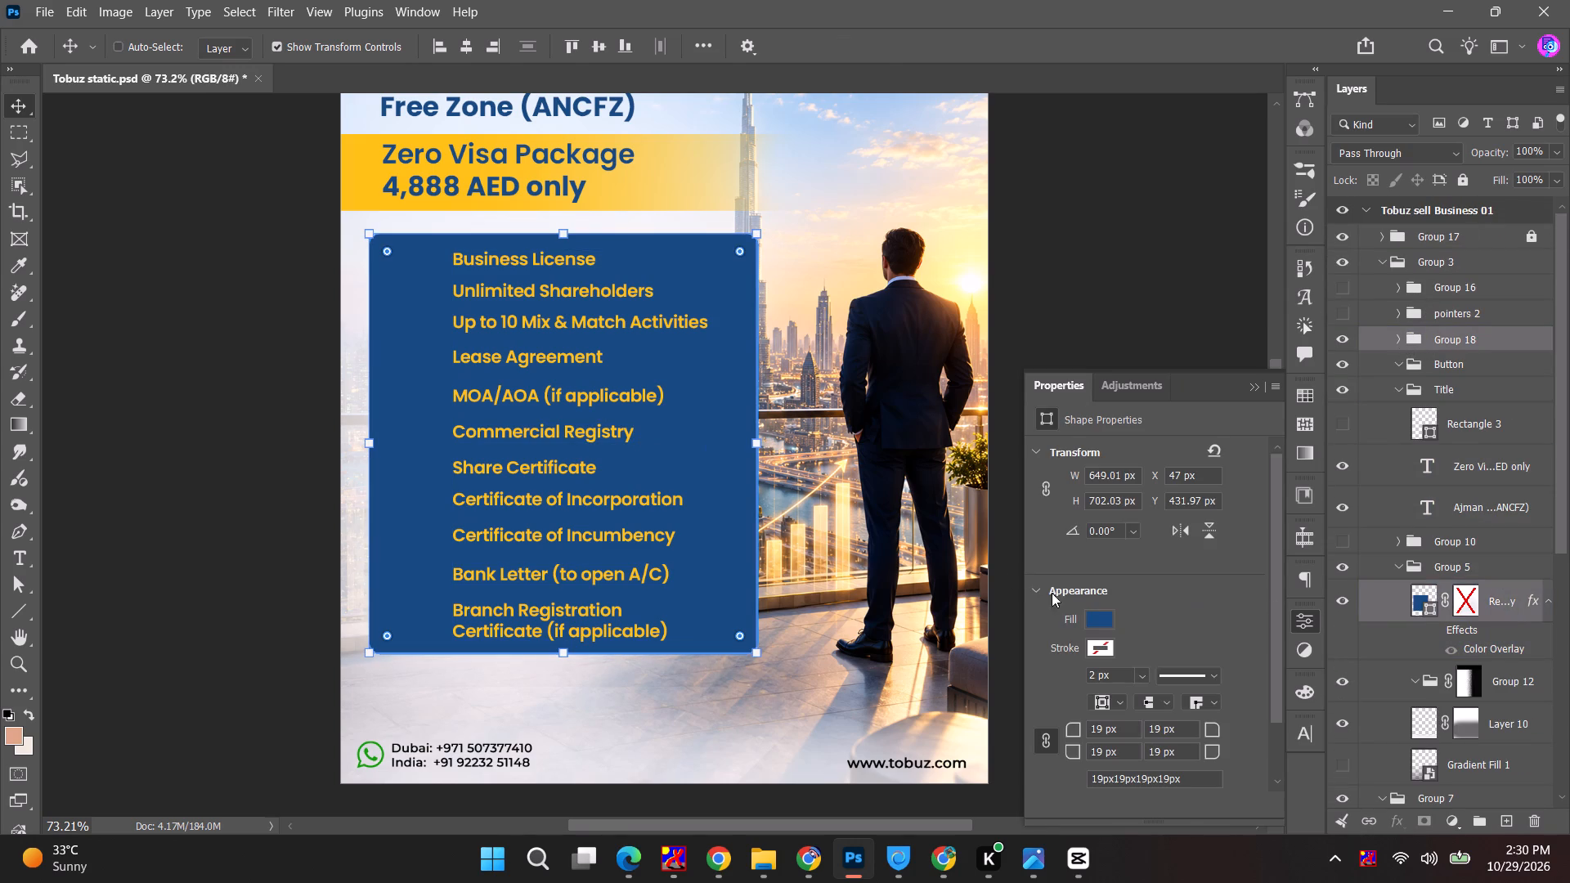
key("ctrl+t")
left_click_drag(675, 419, 693, 473)
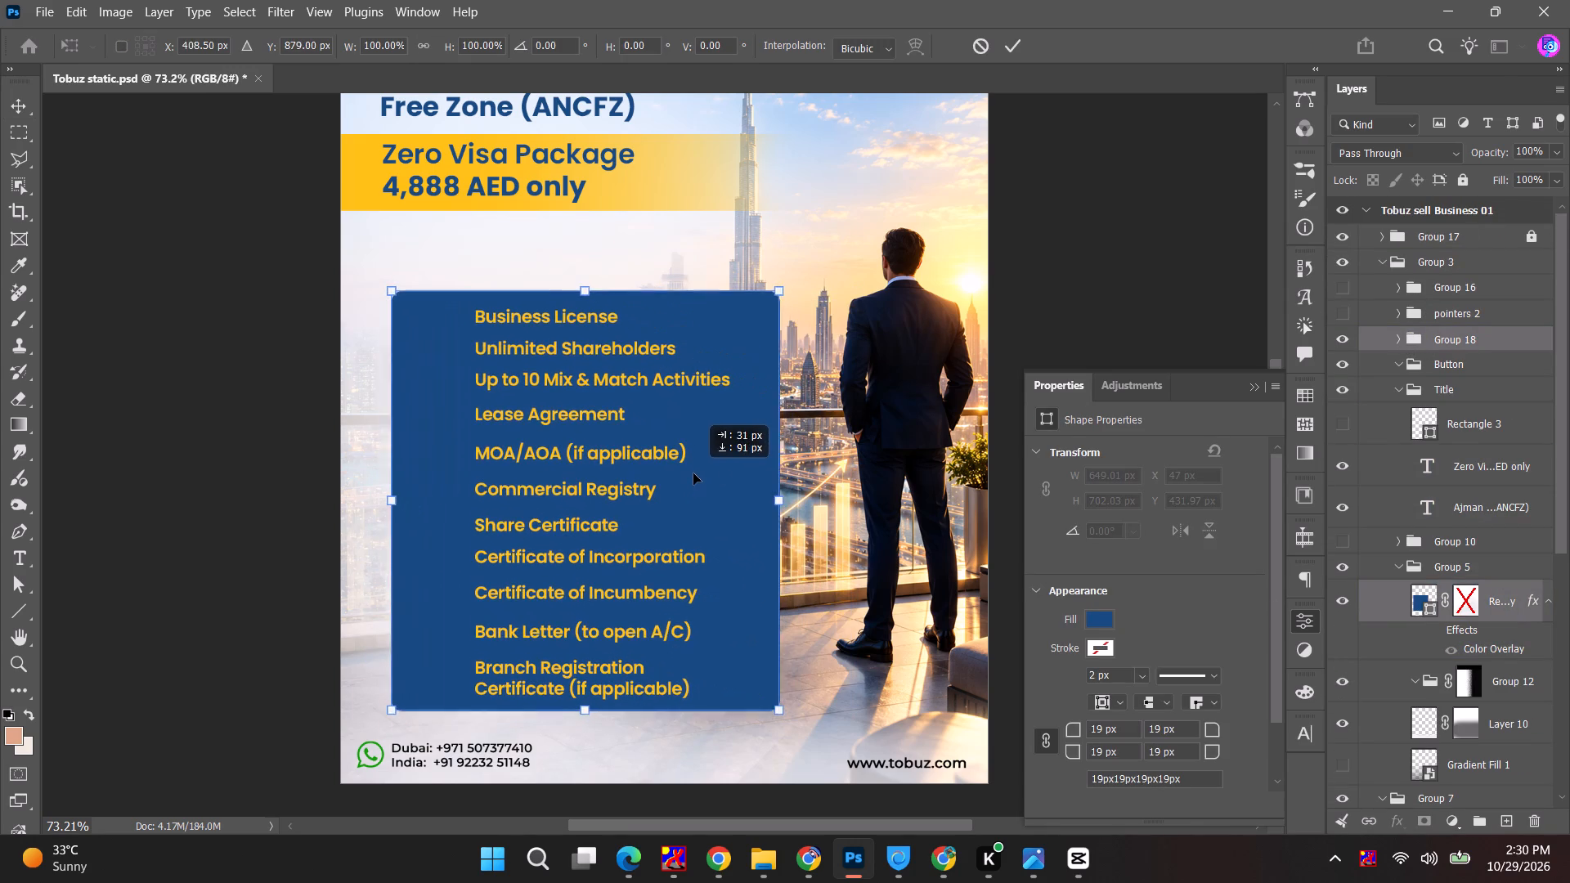
left_click_drag(693, 473, 670, 482)
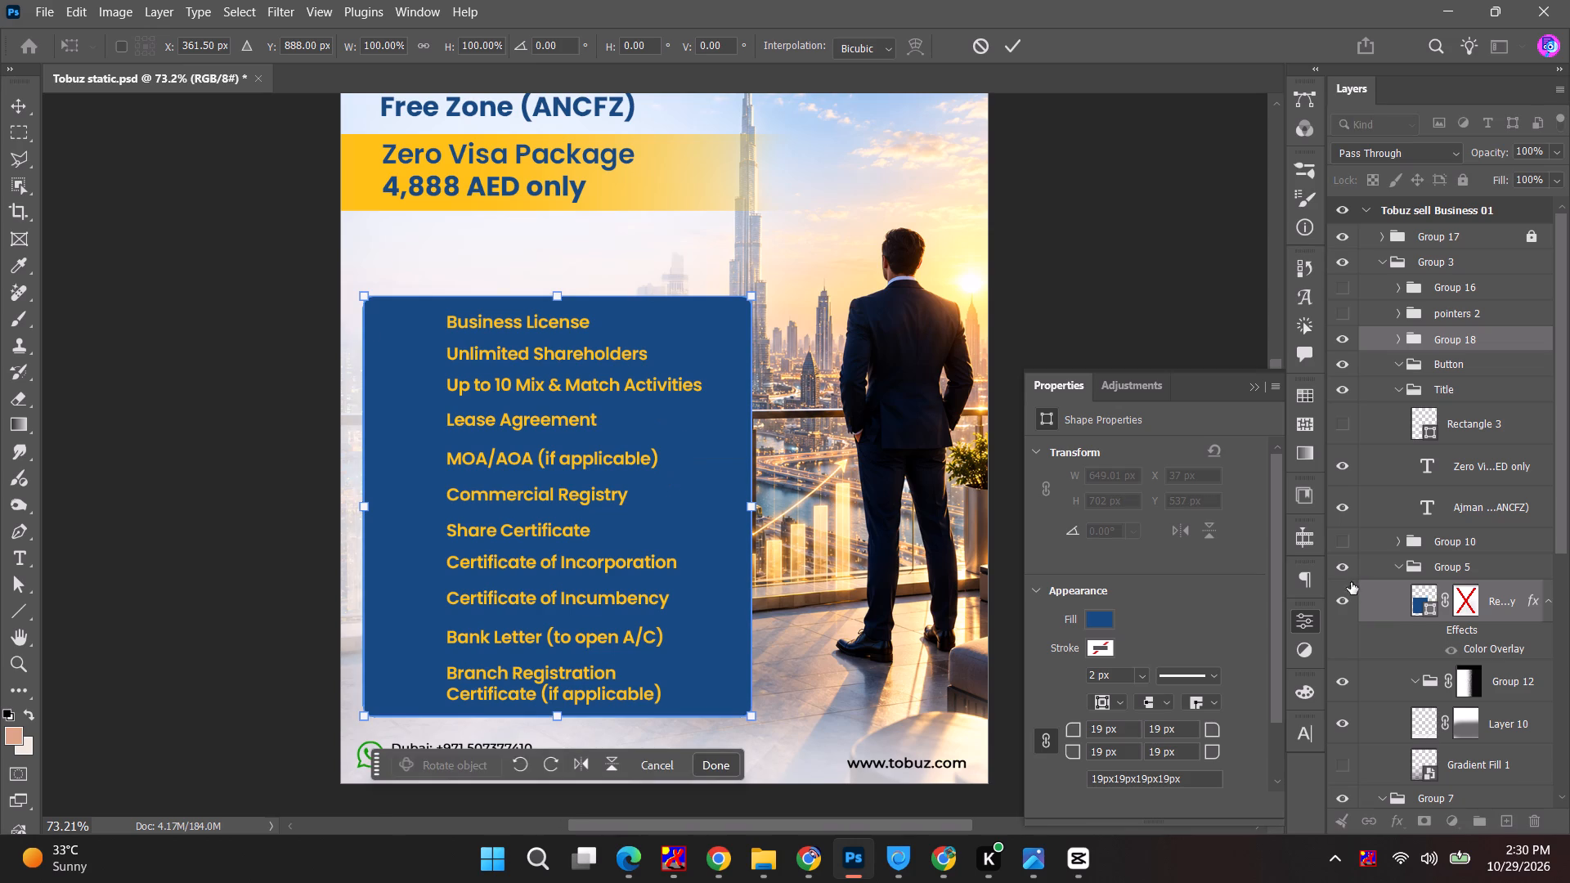
left_click_drag(128, 436, 141, 433)
left_click(388, 431)
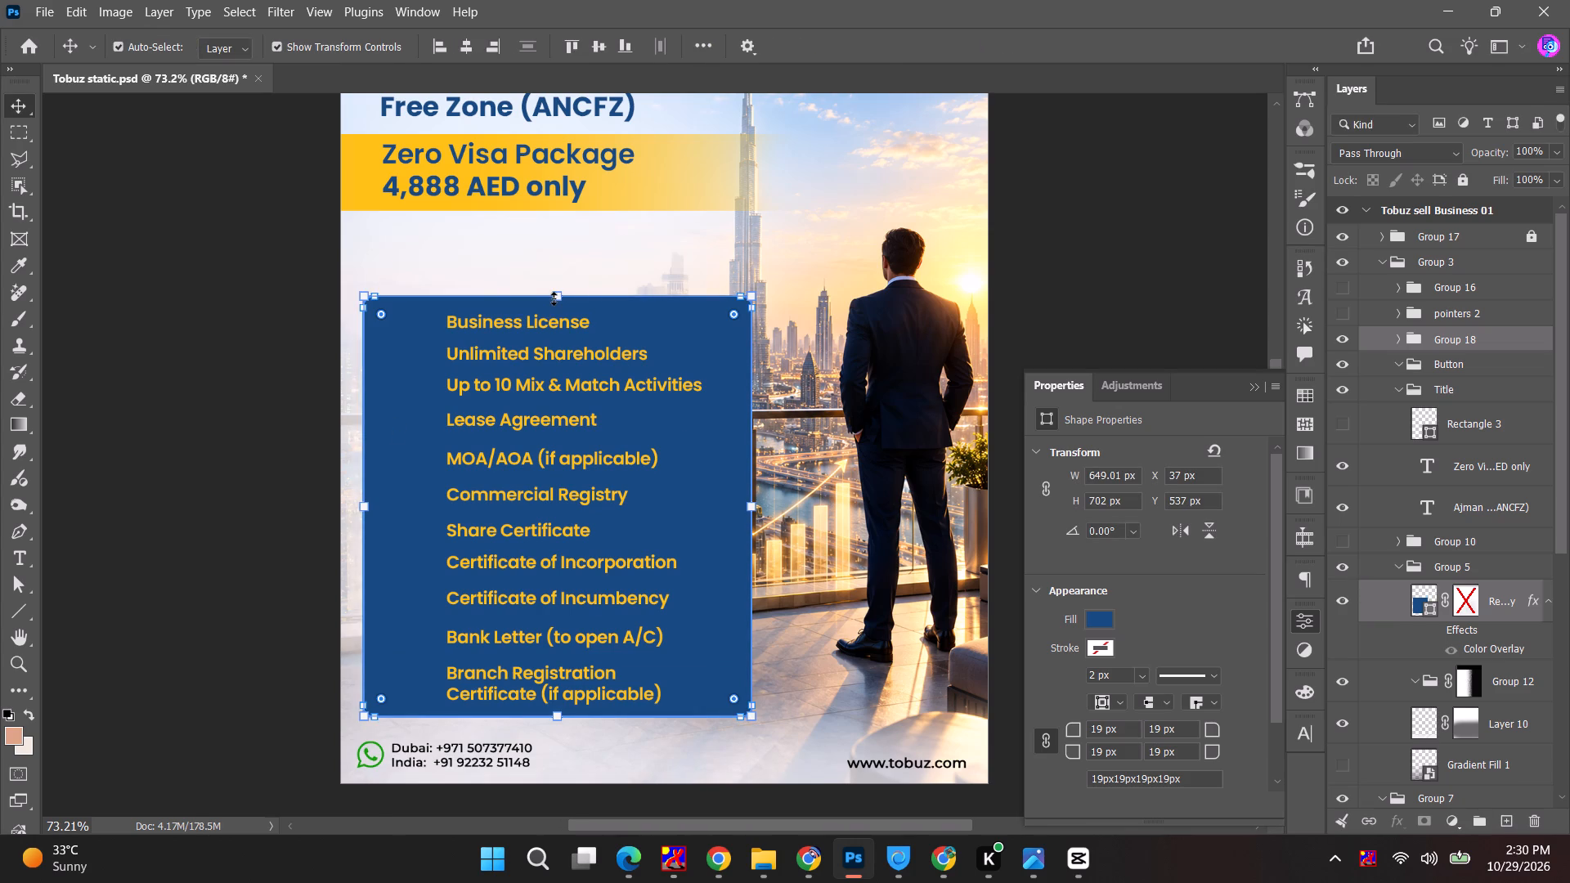
Stretch only the blue box vertically about its centre to a height of about 743 px.
left_click_drag(554, 298, 554, 285, "alt")
key("ctrl+z")
left_click(1496, 610)
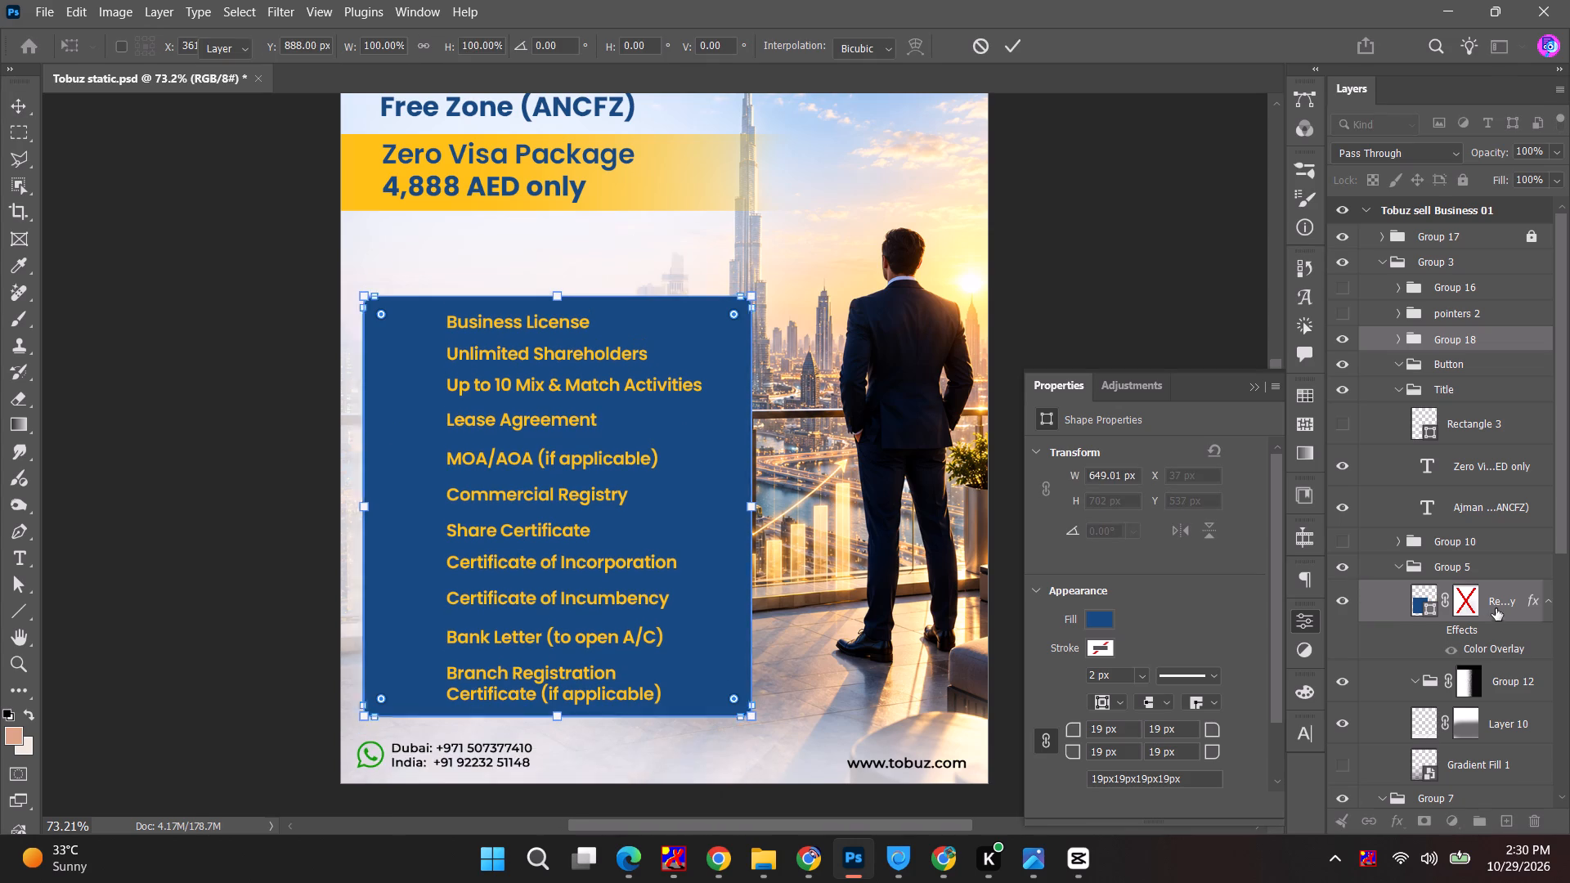
left_click_drag(558, 298, 562, 283, "alt")
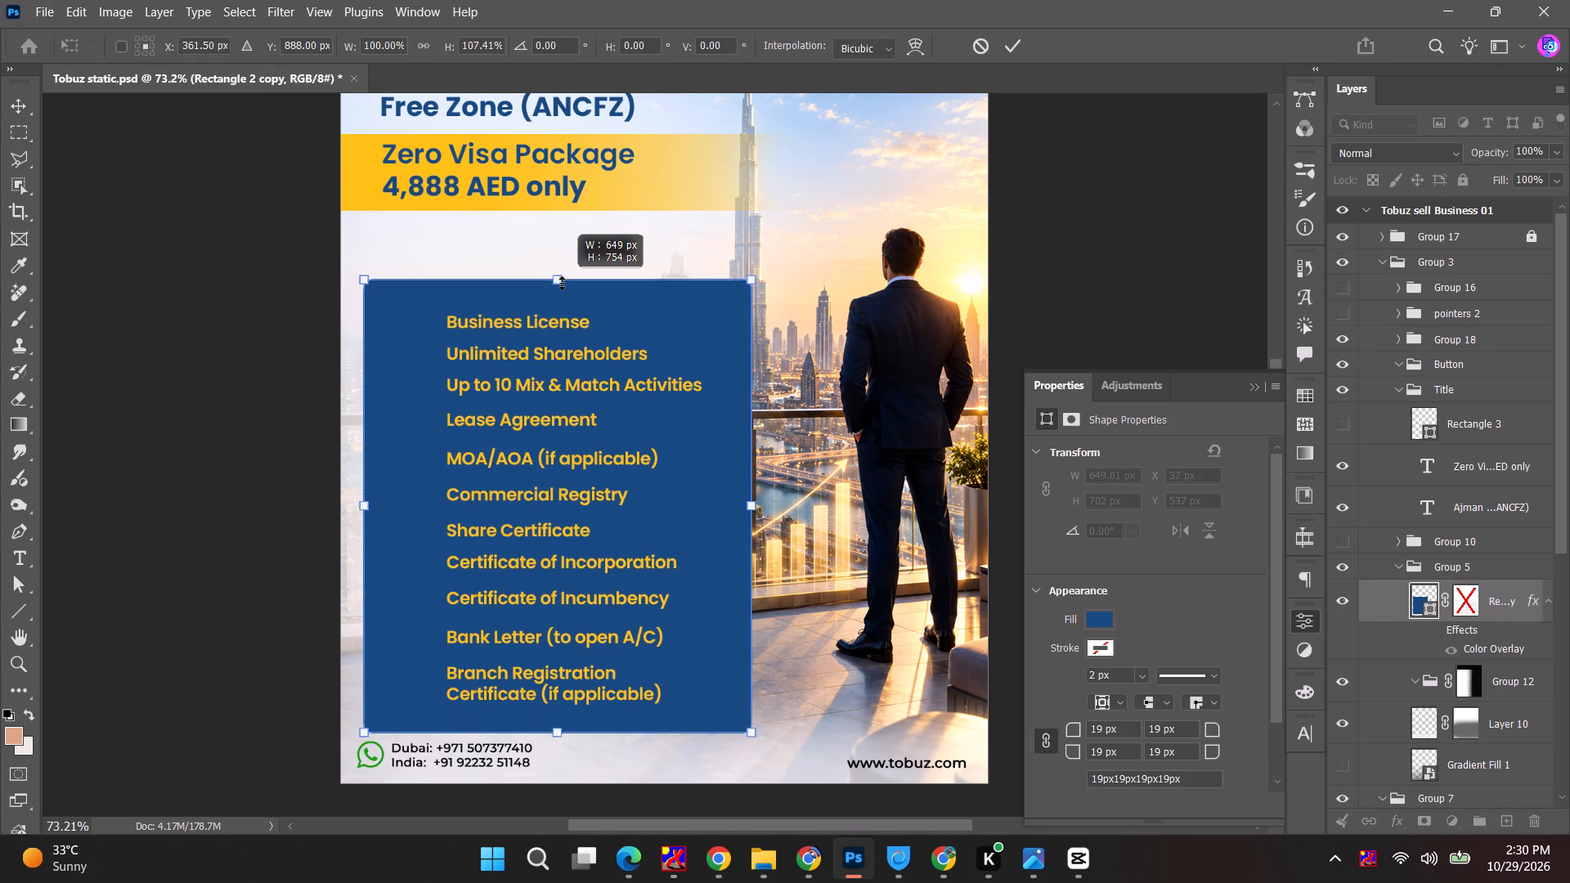
left_click_drag(562, 283, 562, 286, "alt")
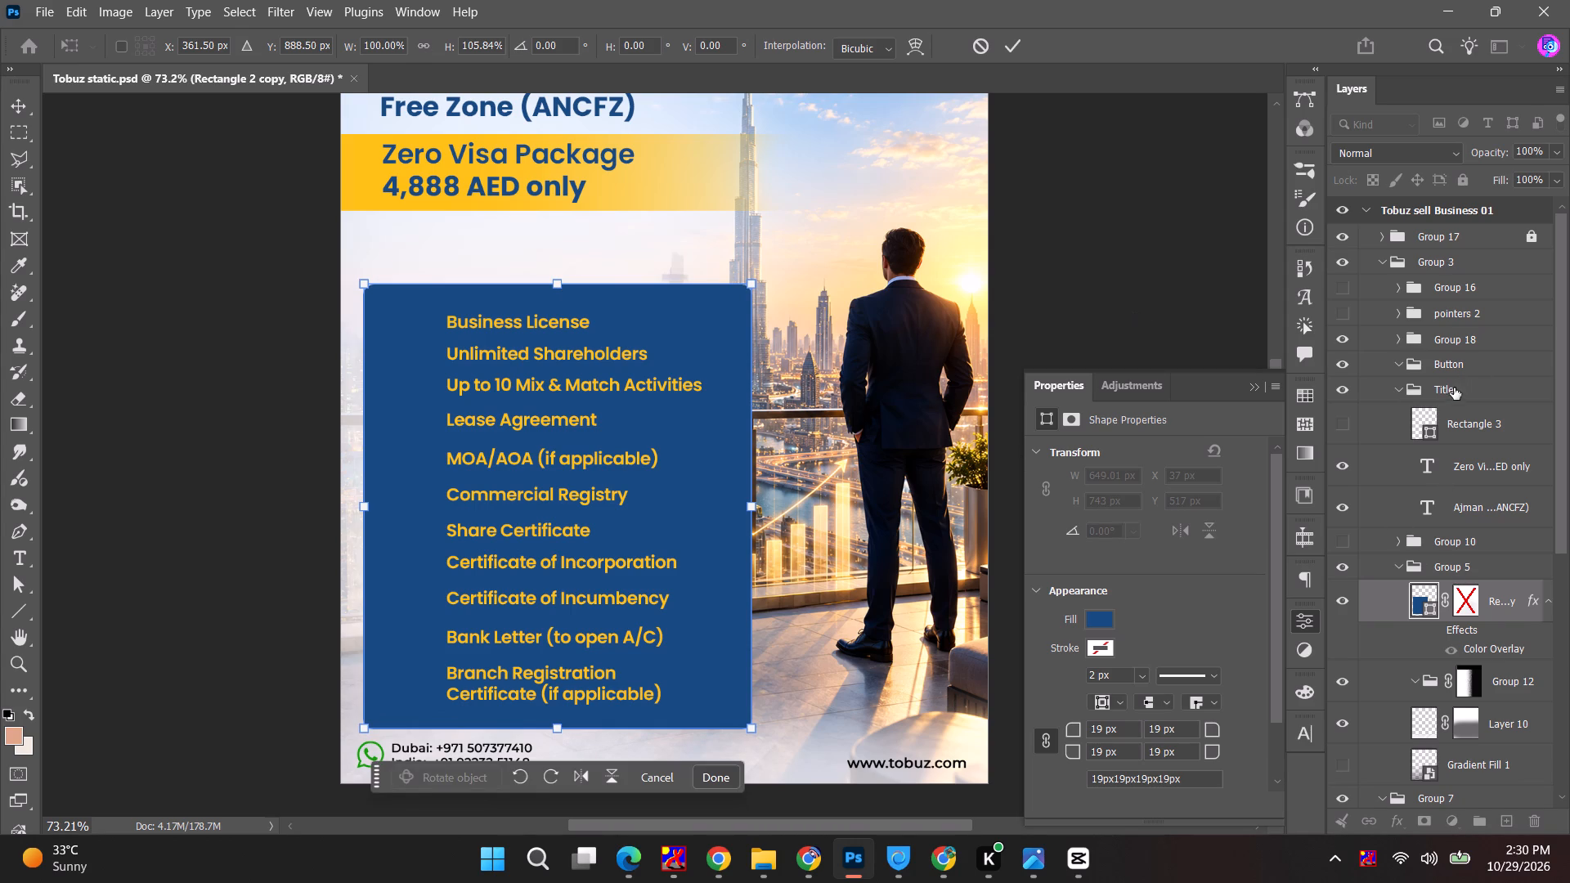
Move the blue box and the Group 18 list up together by about 45 px, keeping their horizontal position.
left_click(1479, 344, "ctrl")
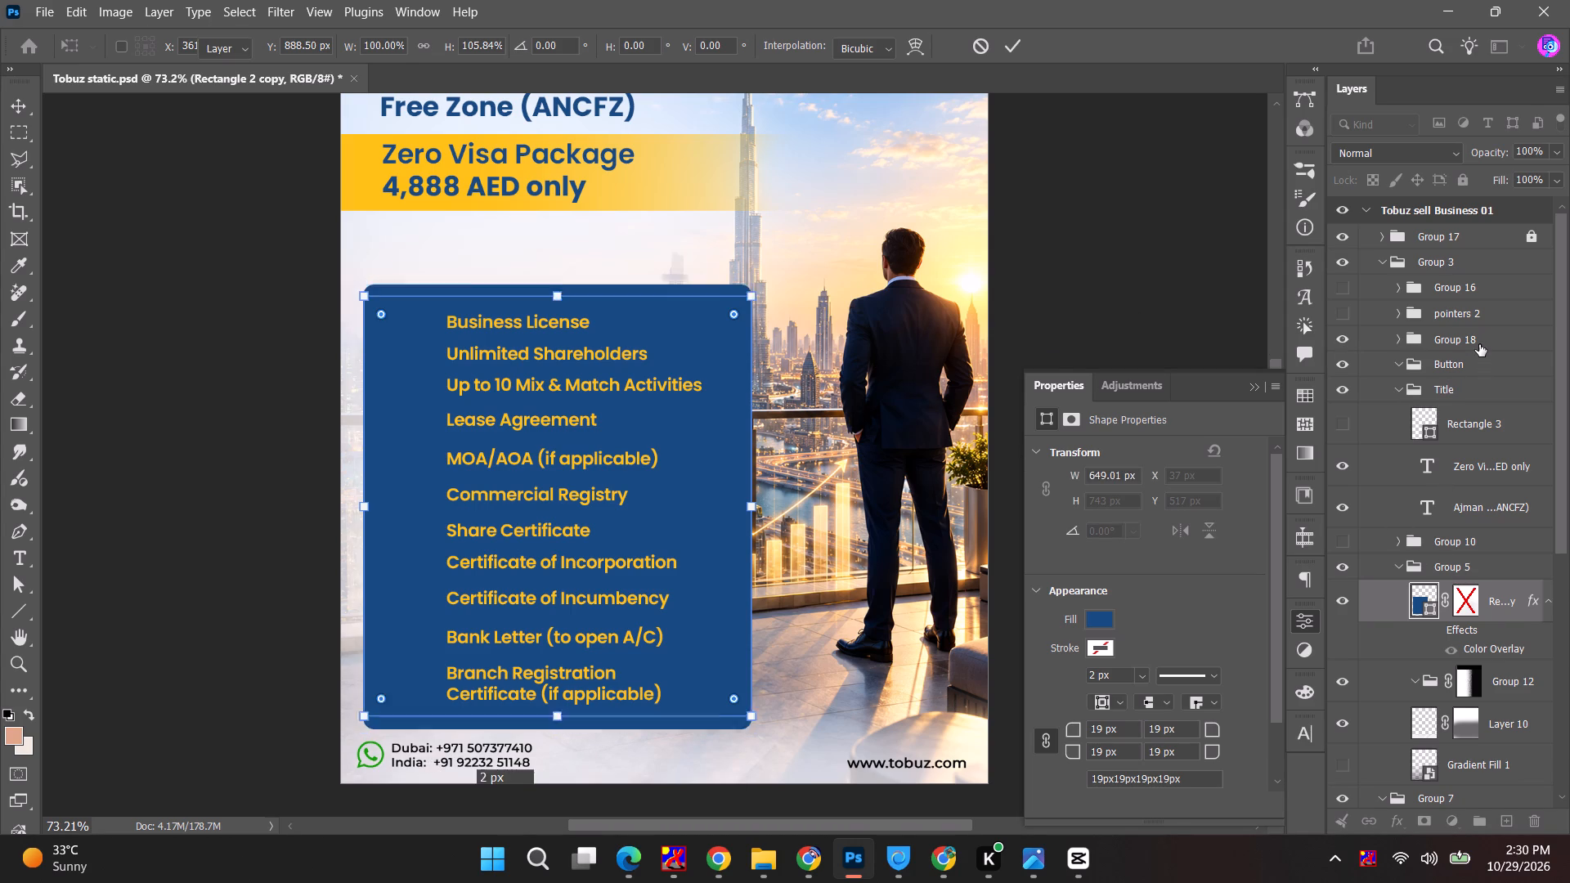
key("ctrl+v")
left_click_drag(724, 470, 724, 442)
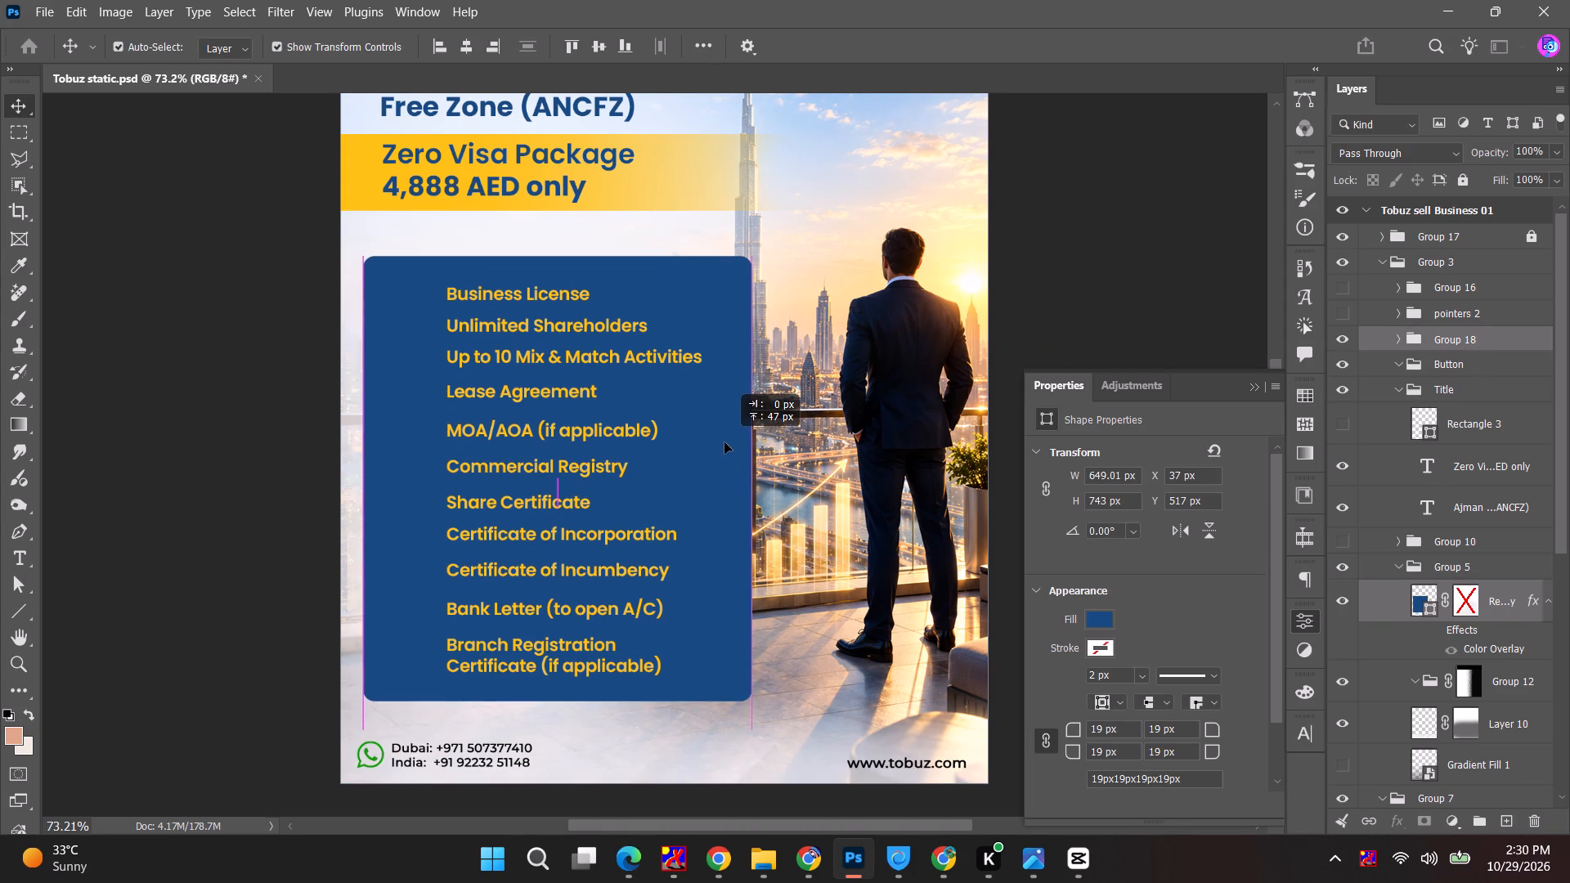
left_click_drag(724, 442, 724, 446)
Switch to the Chrome window with Pinterest and bring up the Karnaveer Ideas board.
key("alt+Tab")
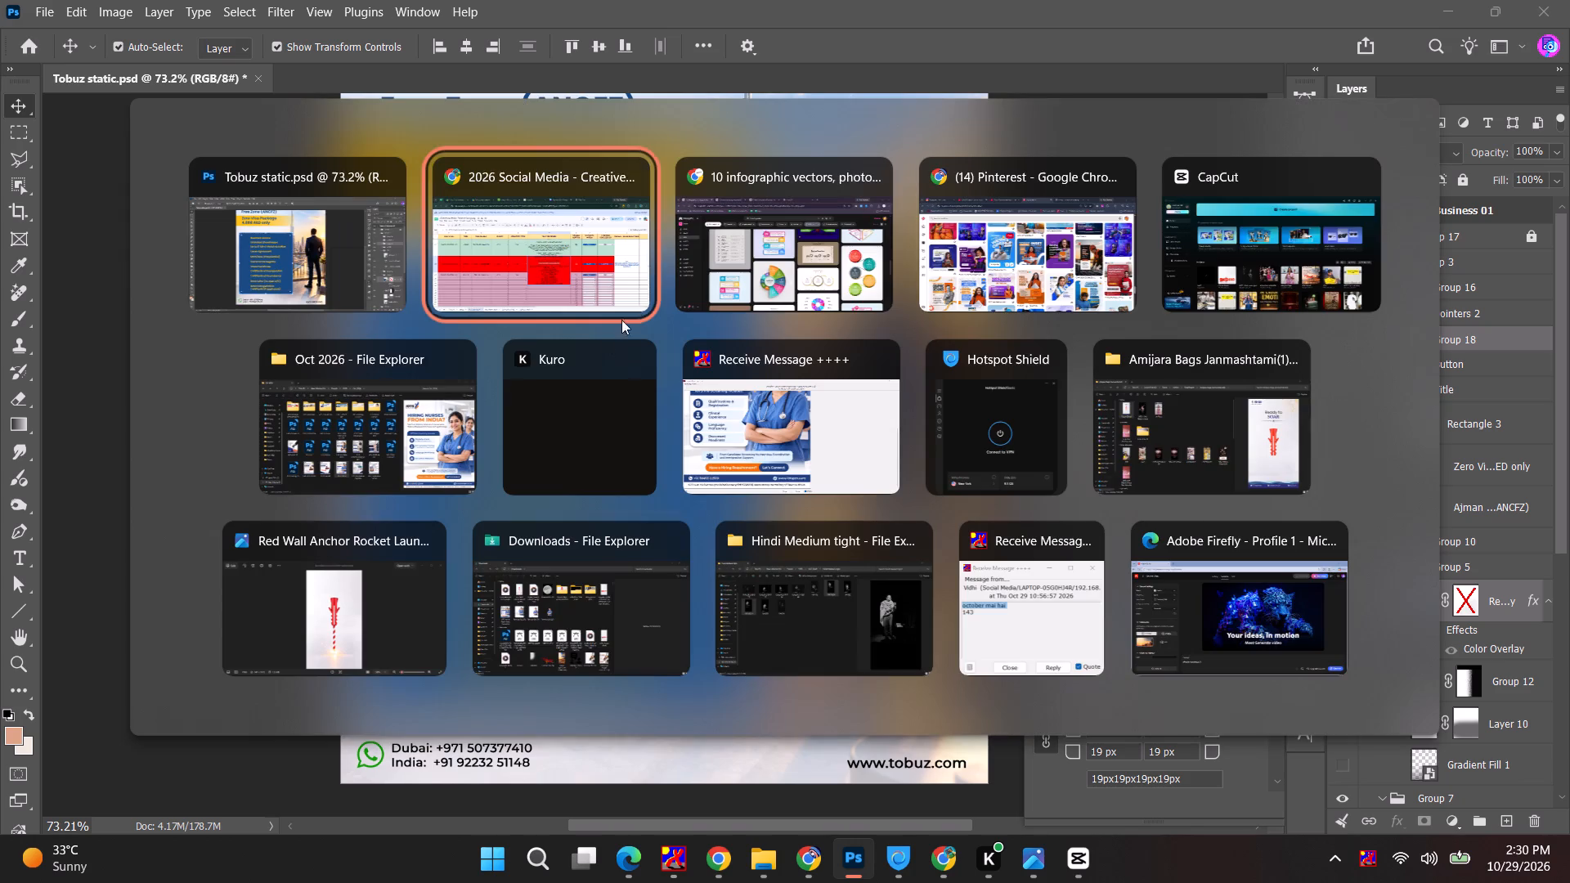
left_click(752, 249, "alt")
key("alt+Tab")
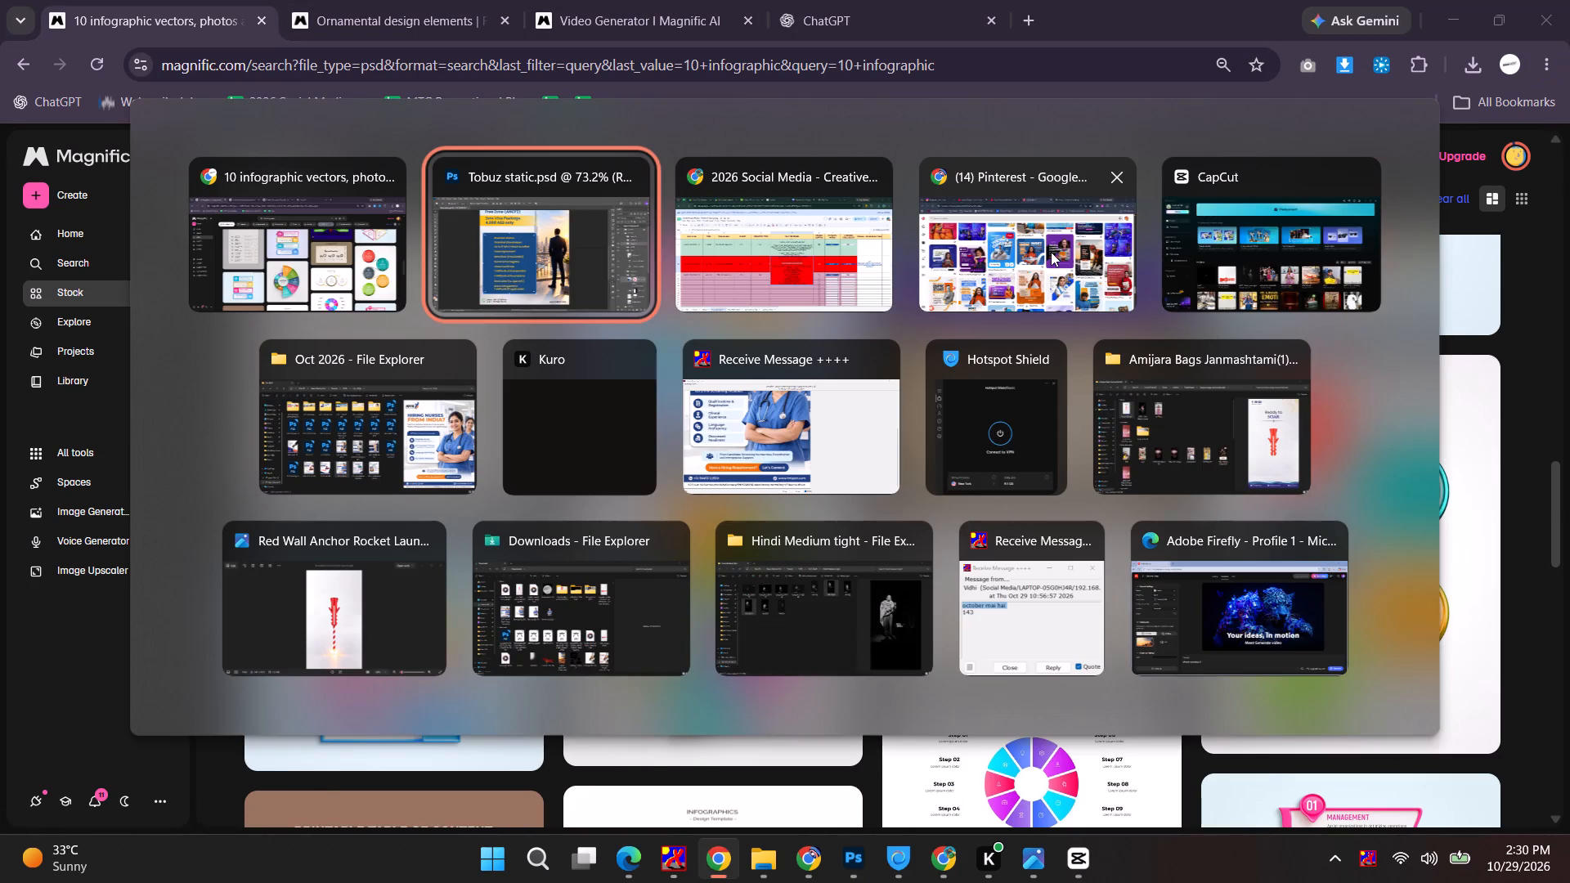
left_click(1051, 252, "alt")
left_click(370, 0)
left_click(608, 0)
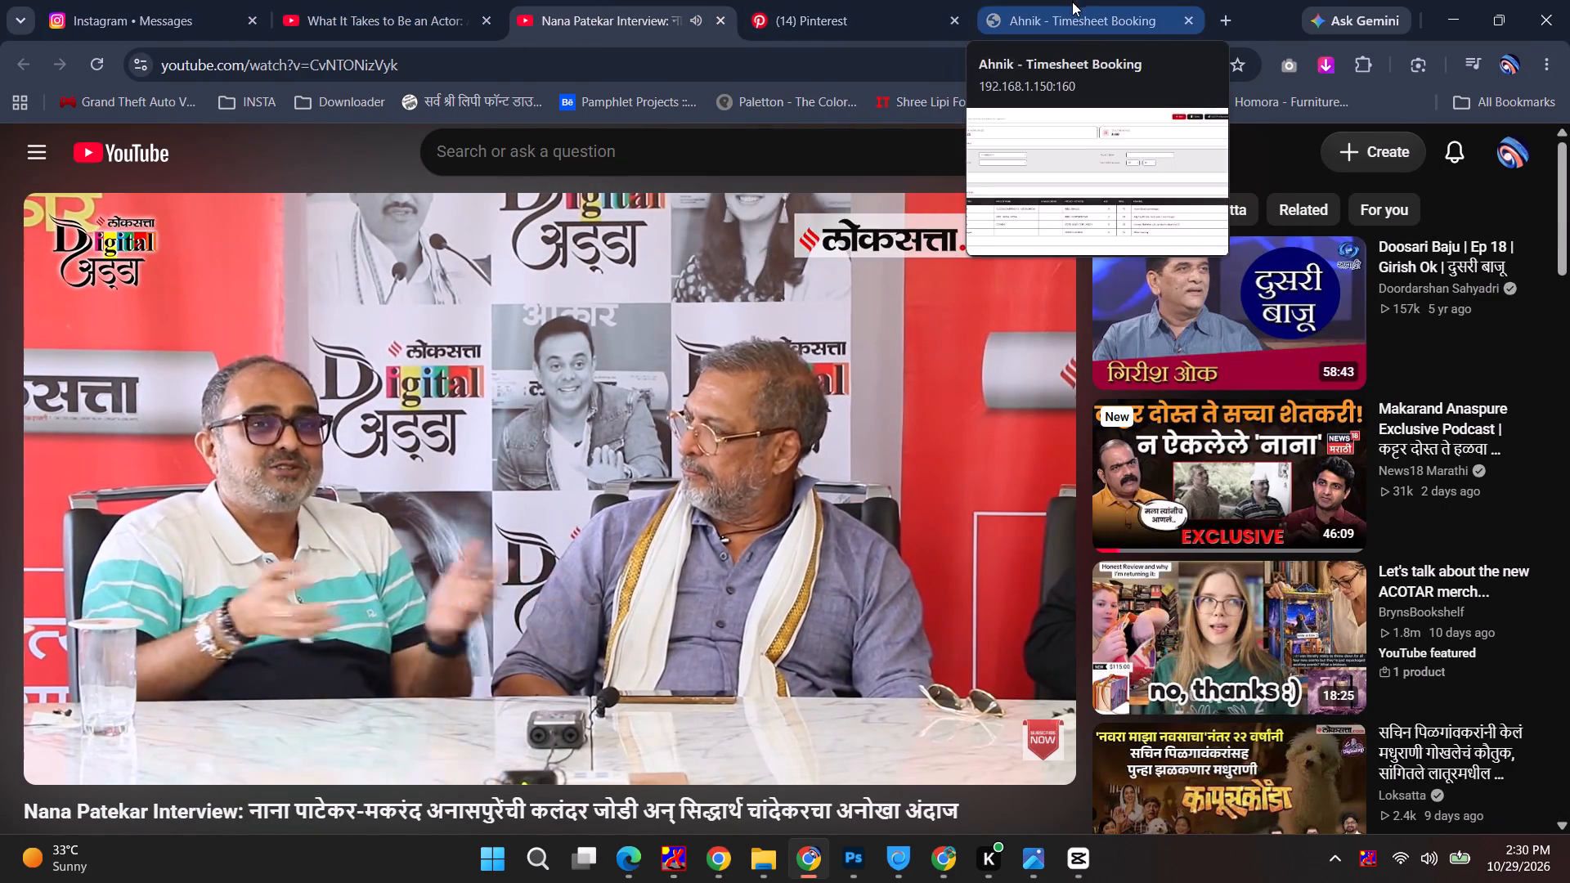
left_click(814, 4)
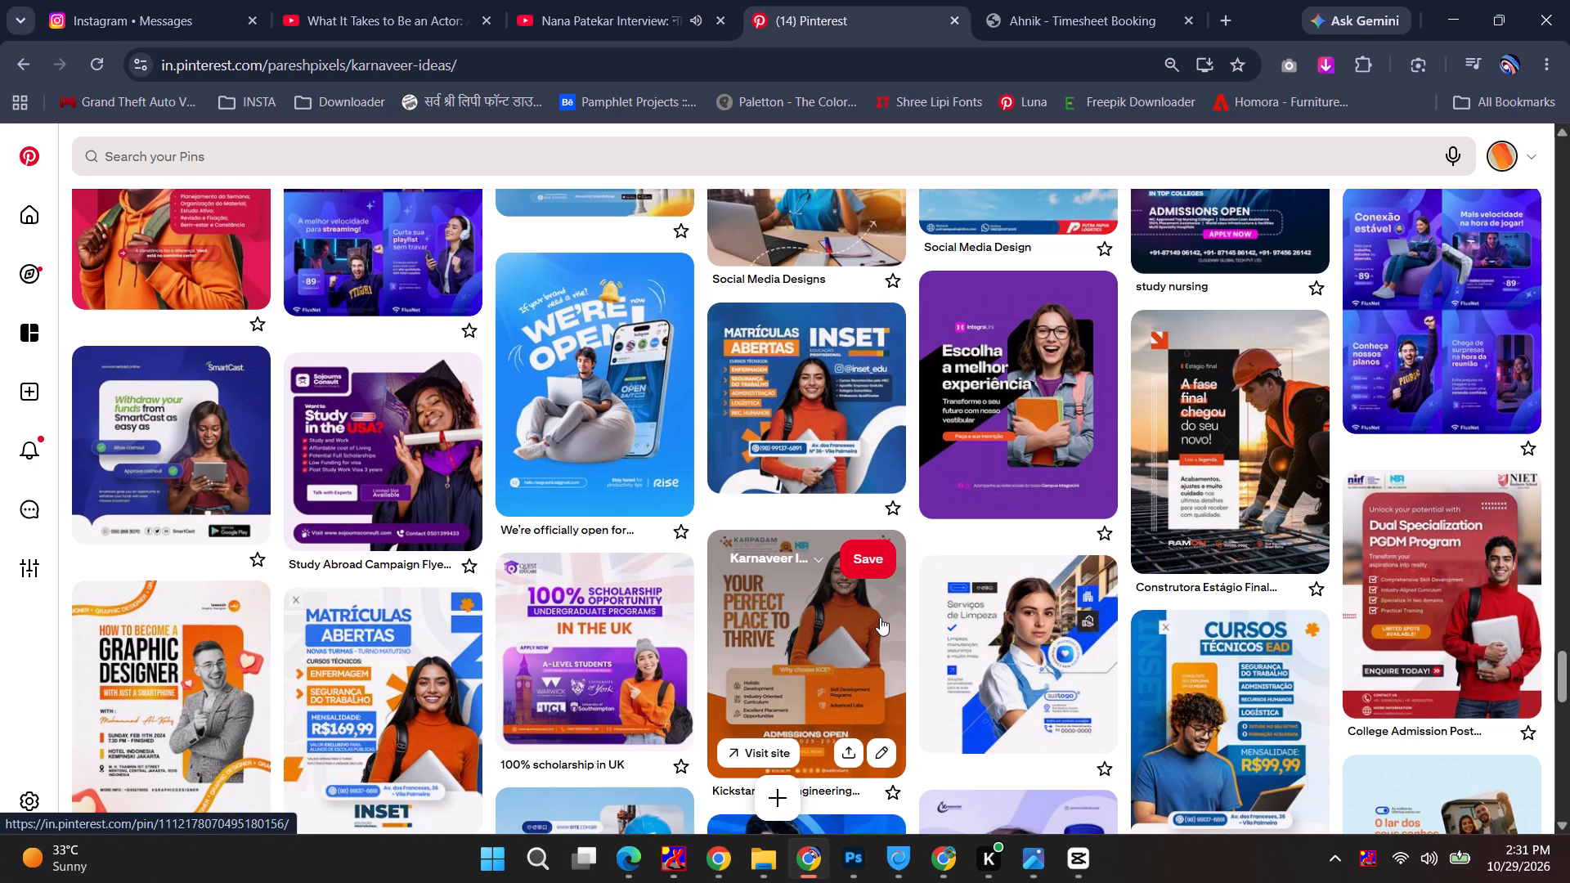
Look through the saved pins on the Karnaveer Ideas board for a layout reference for the inclusion list.
scroll(880, 617, "down", 4)
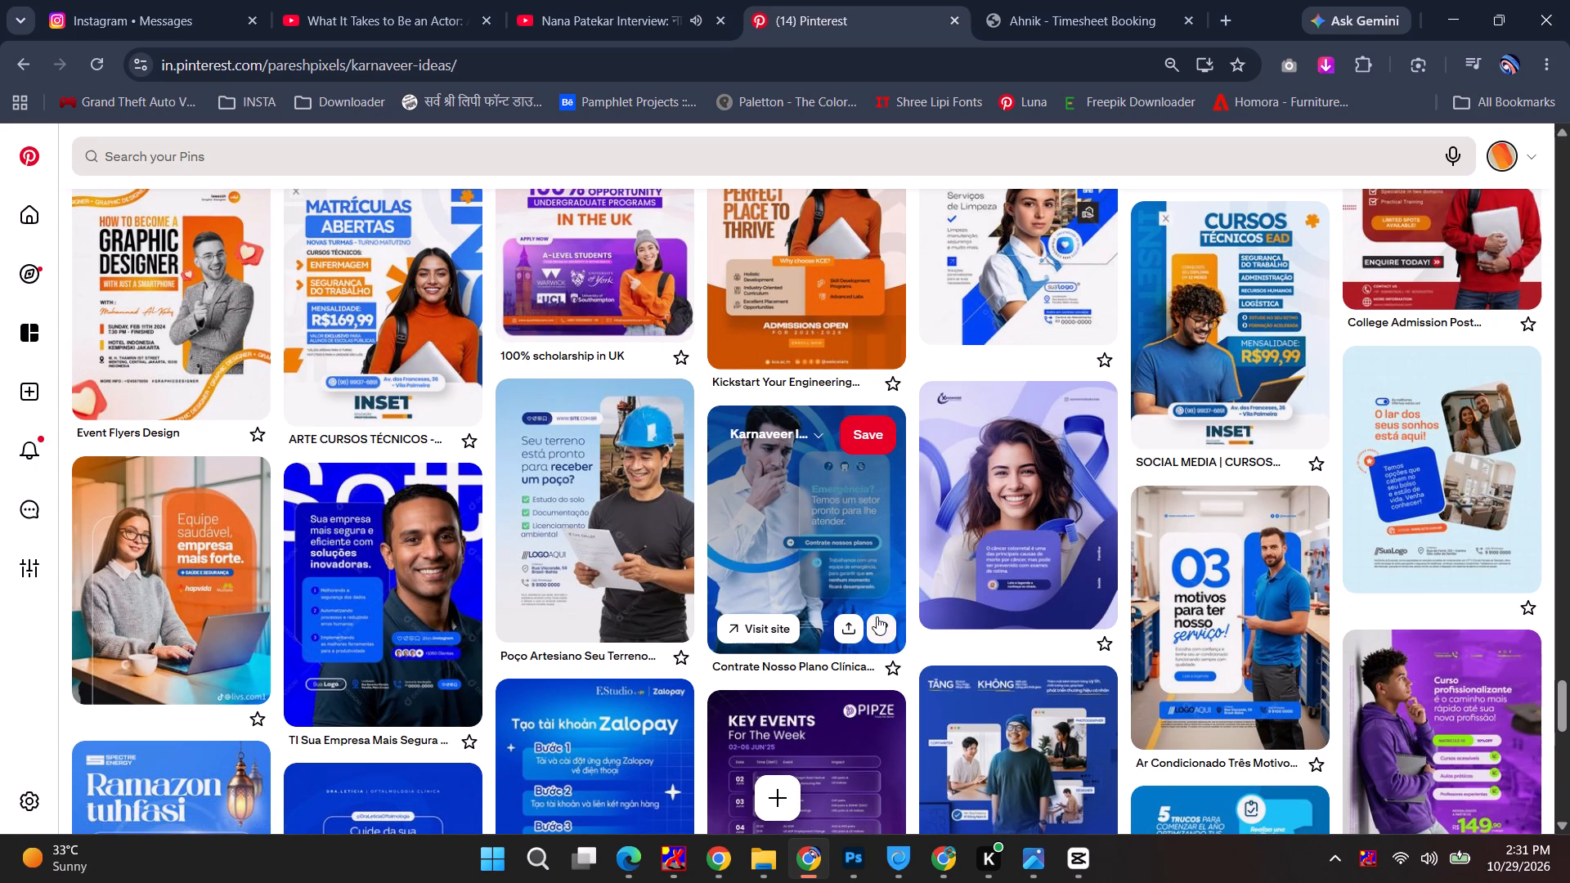
scroll(891, 645, "down", 2)
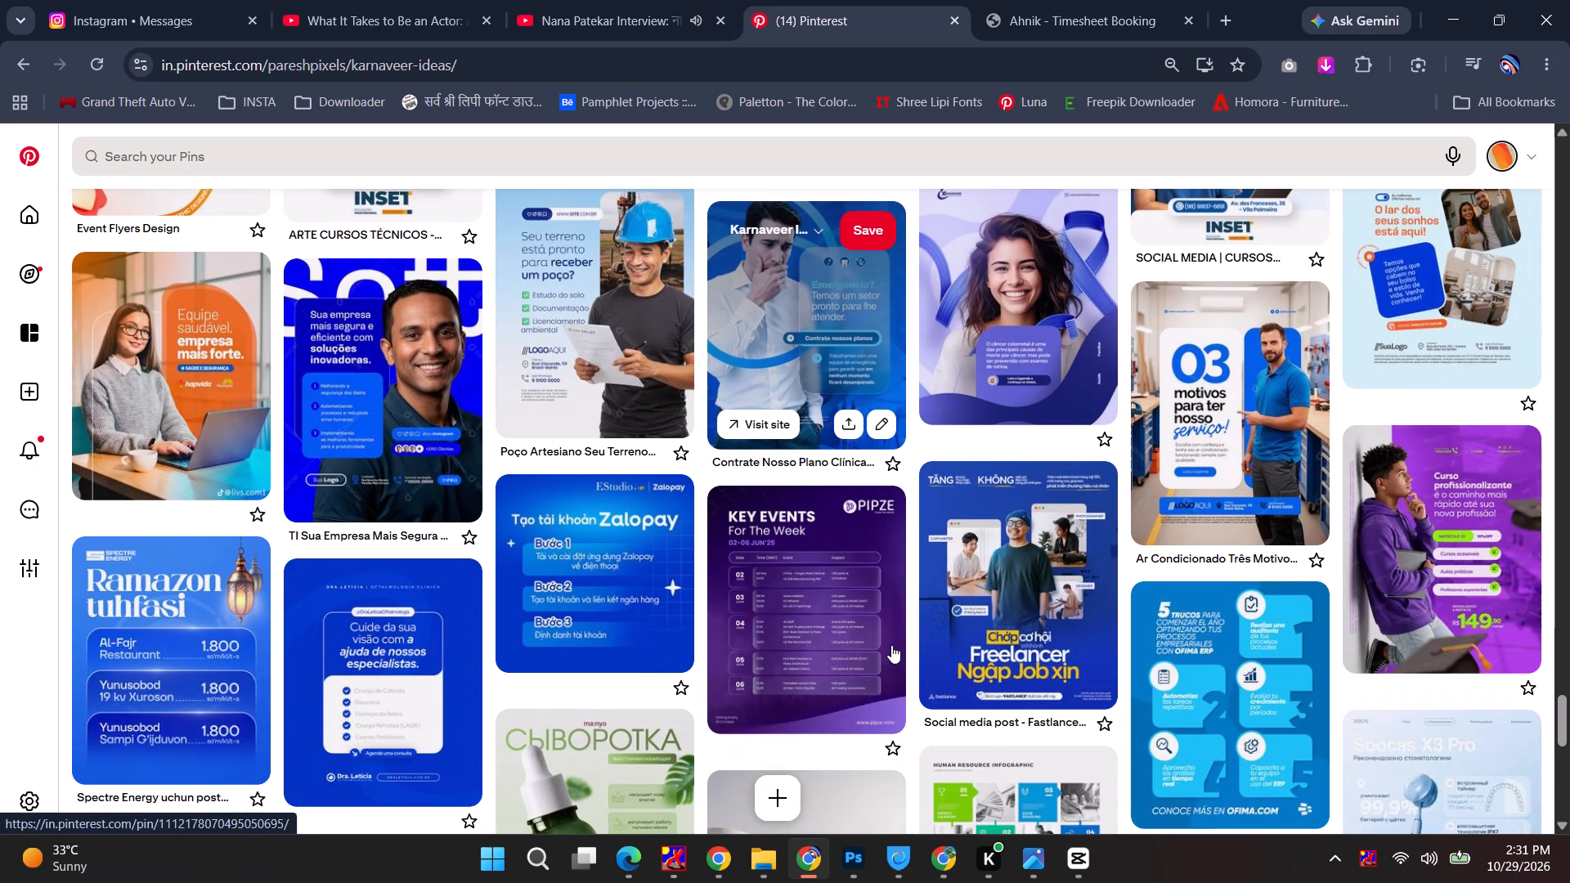
scroll(891, 645, "down", 8)
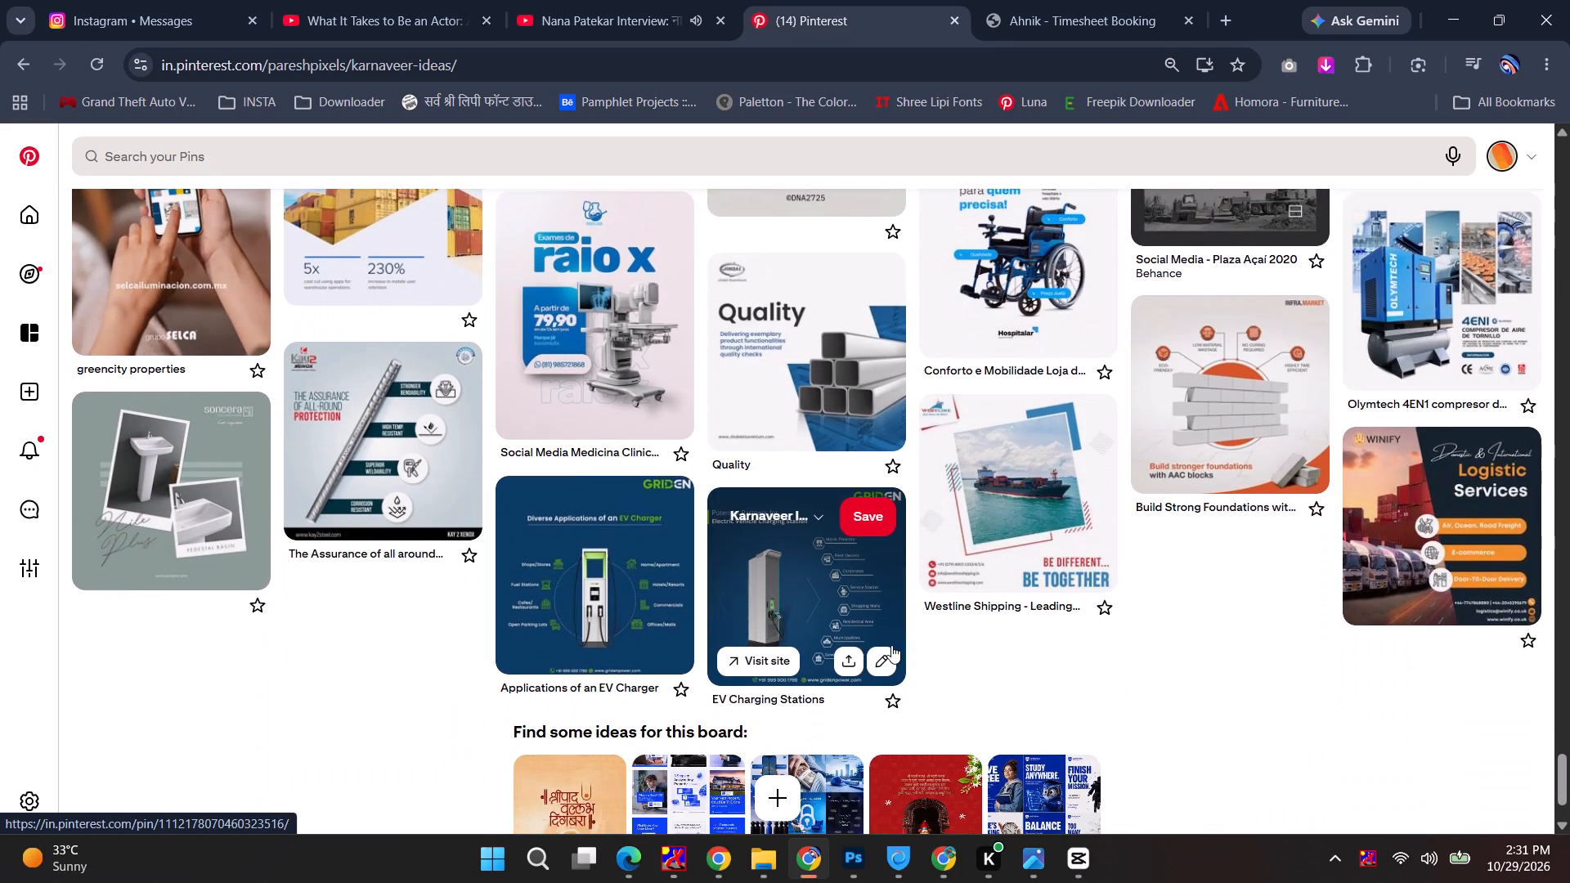
scroll(986, 639, "down", 4)
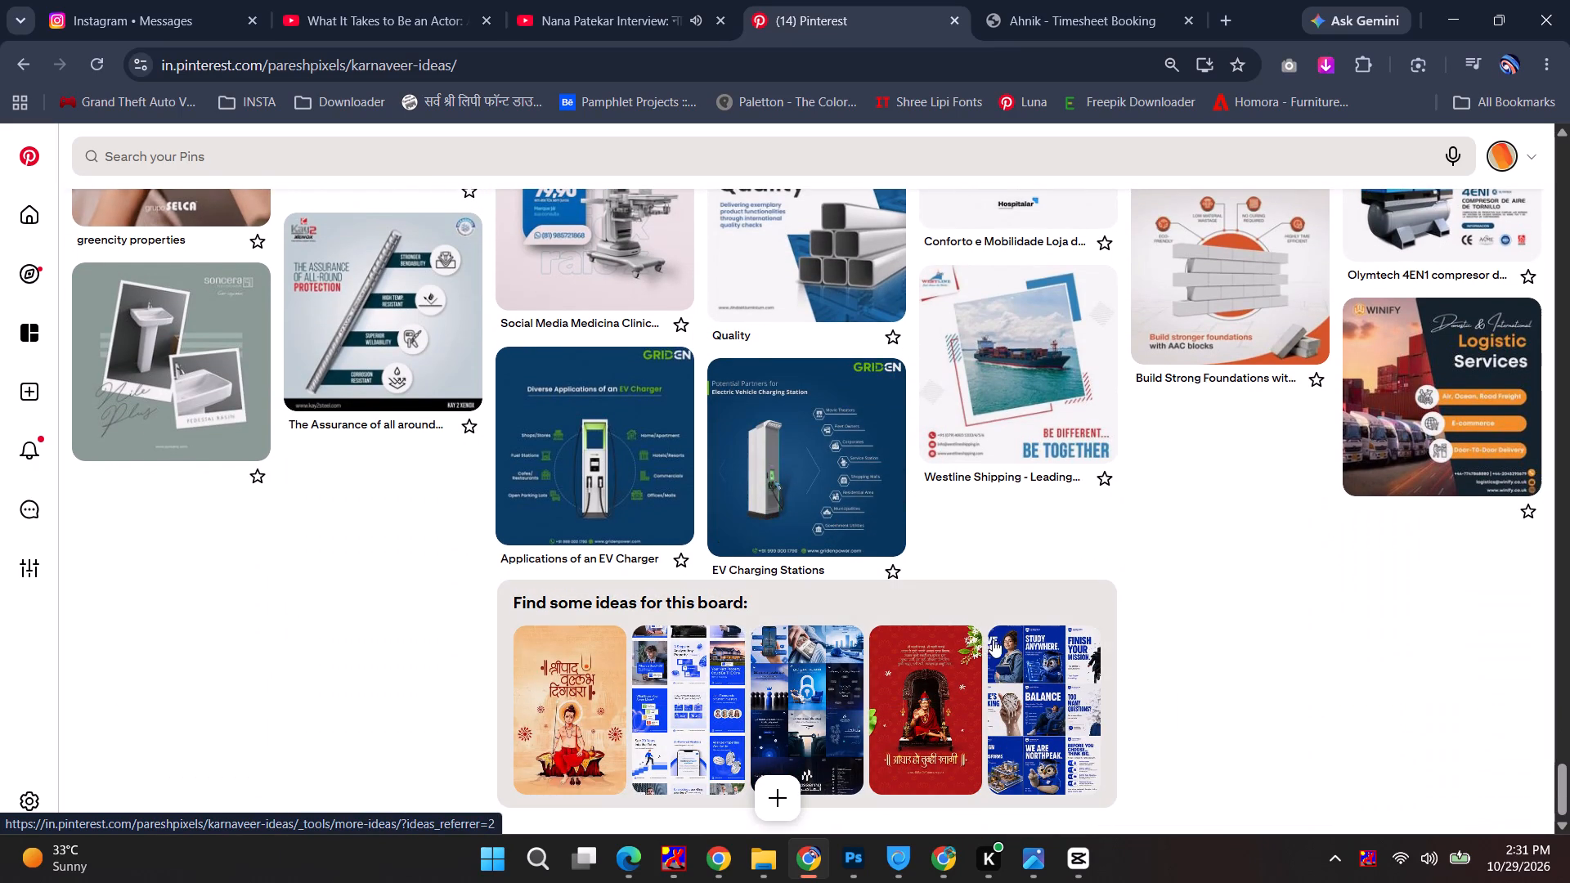
scroll(786, 511, "up", 9)
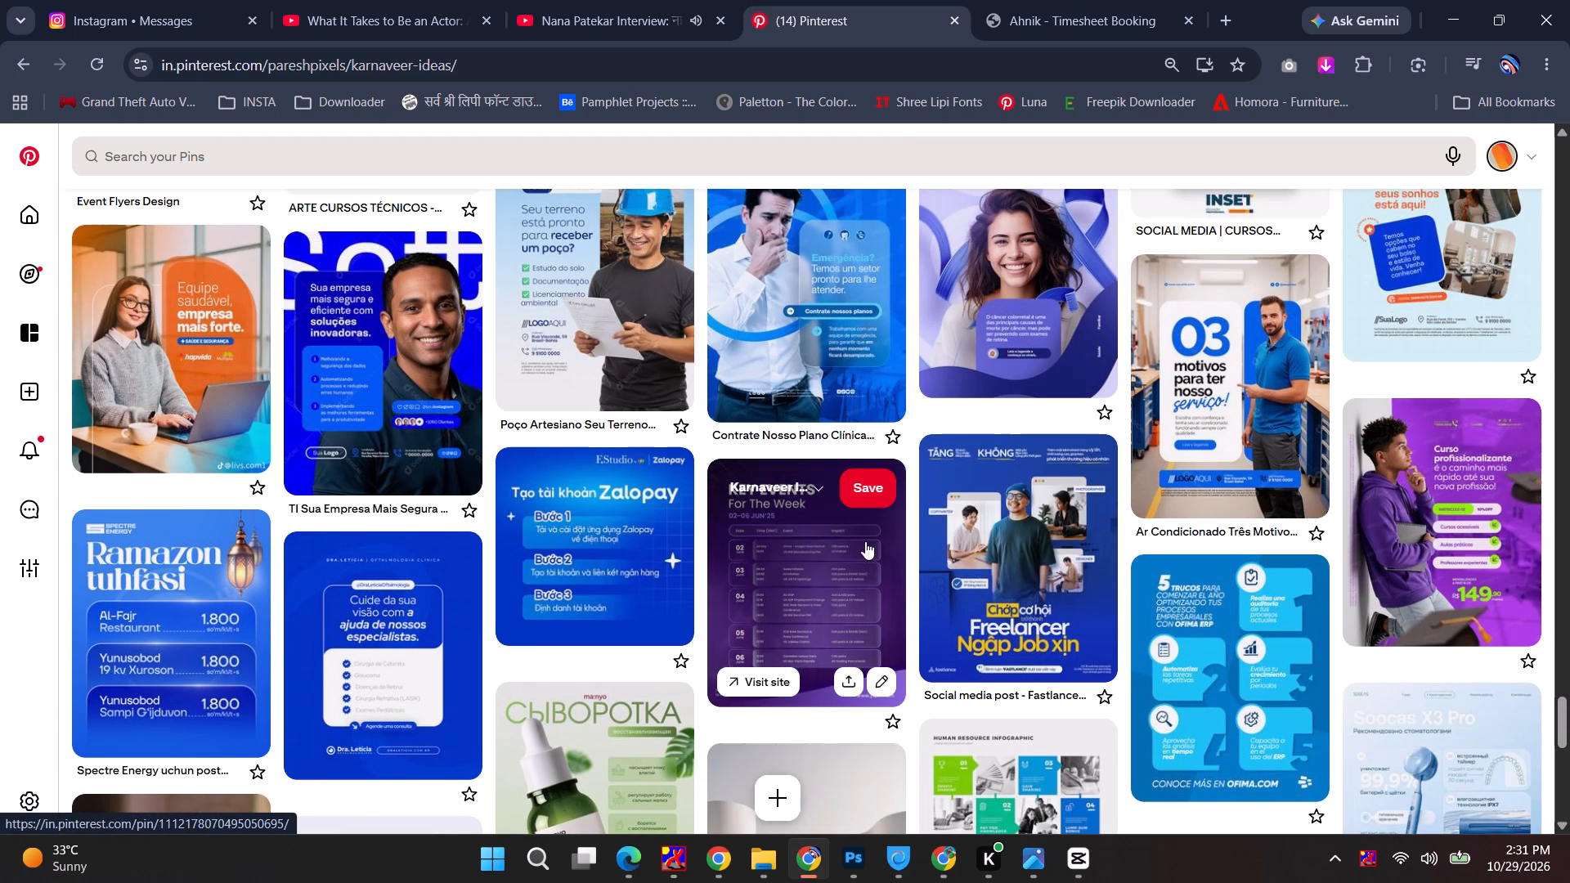
scroll(899, 497, "up", 3)
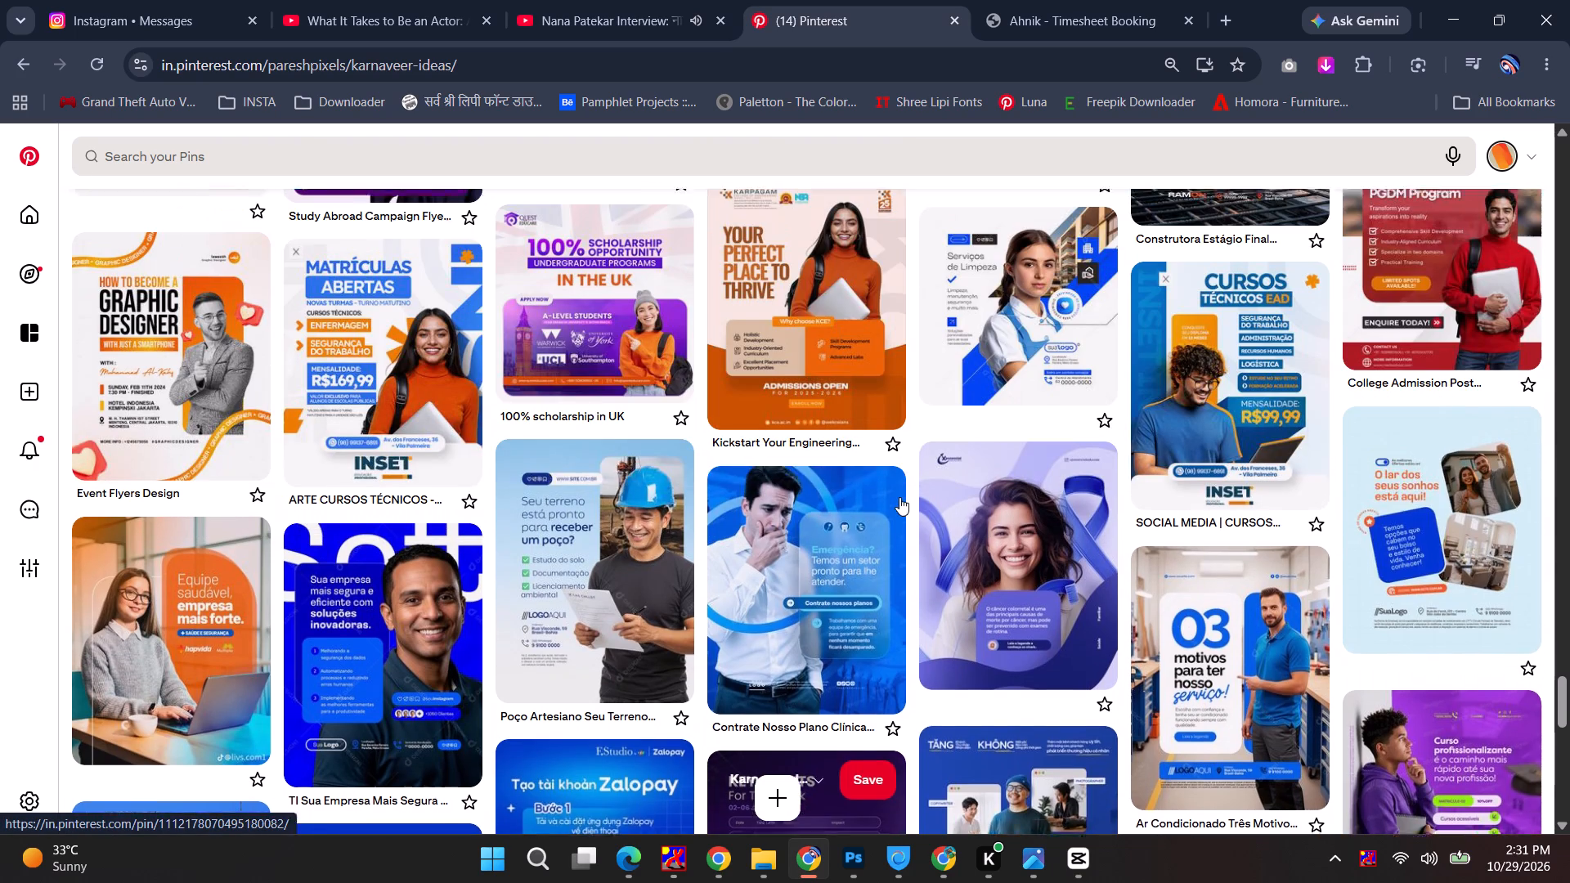
scroll(805, 548, "up", 2)
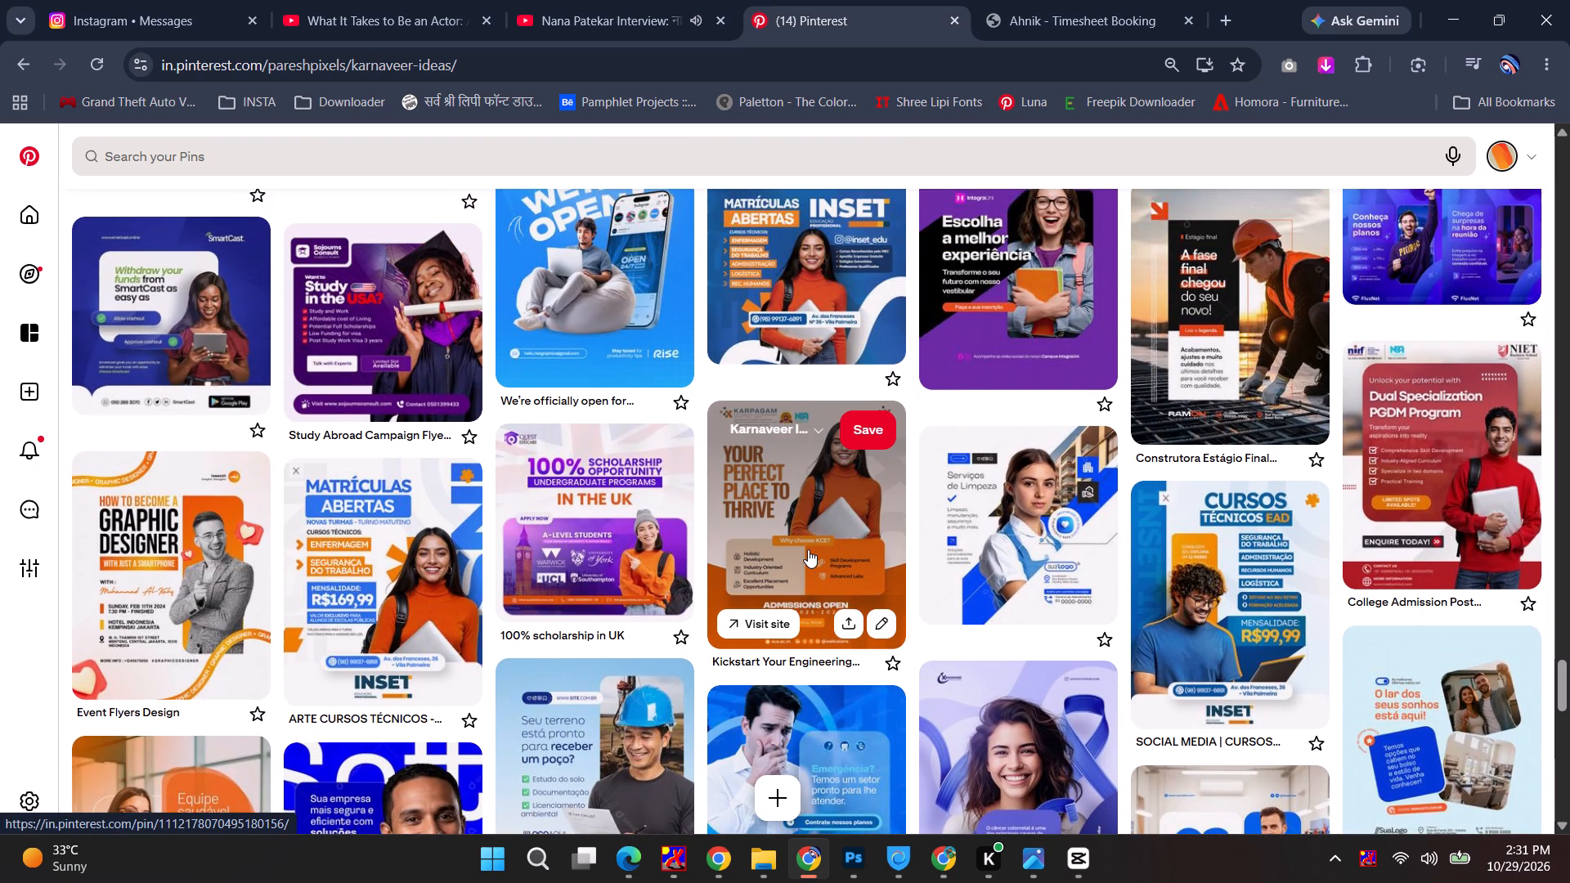
scroll(809, 550, "up", 4)
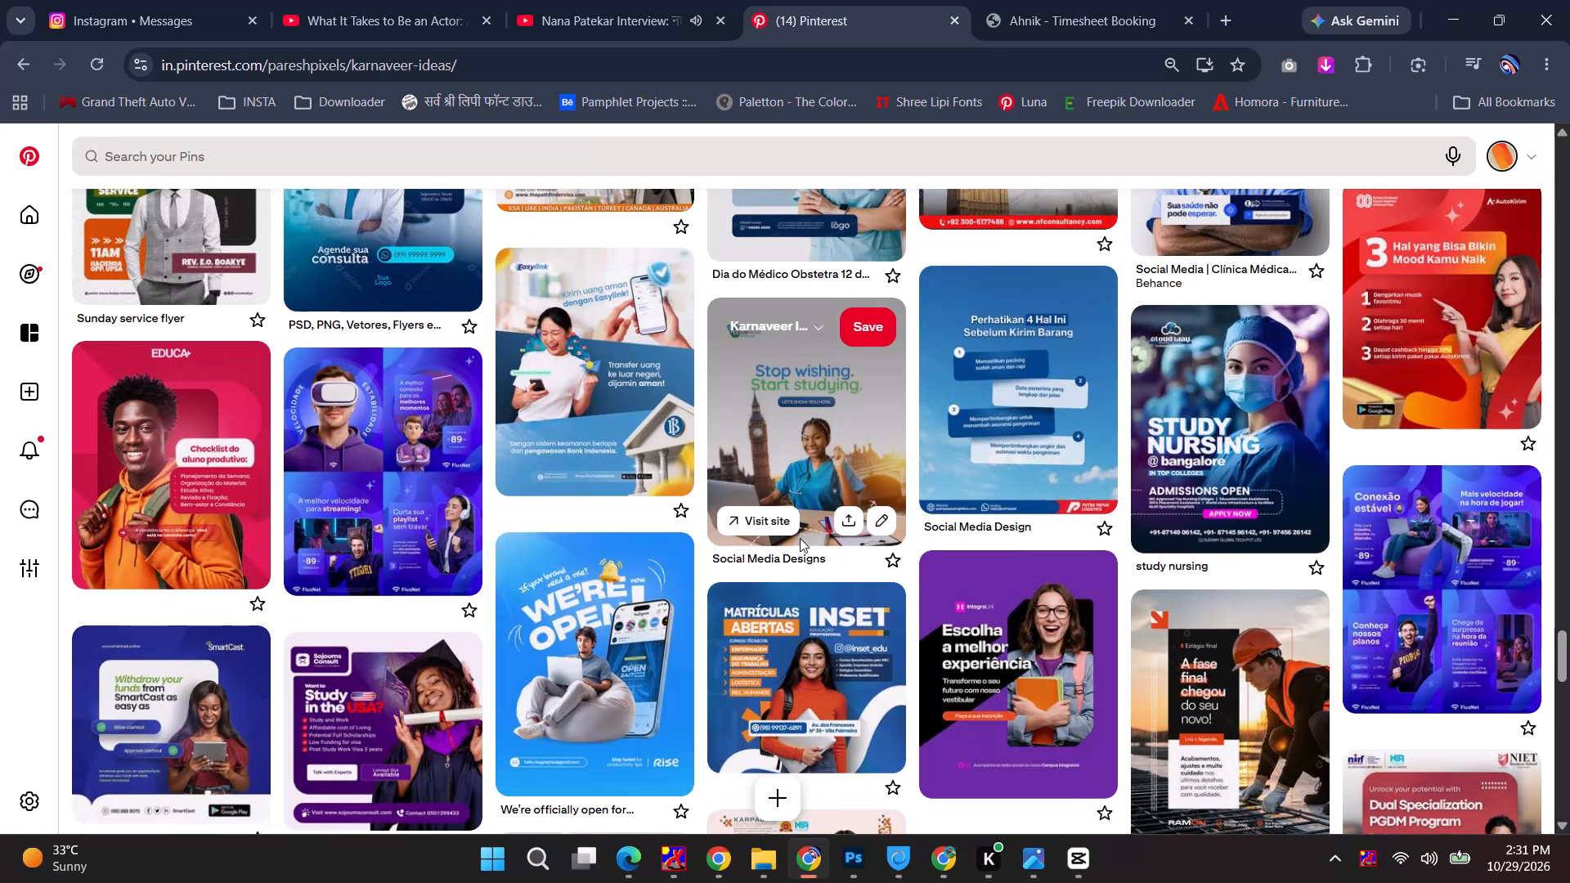
scroll(820, 513, "up", 8)
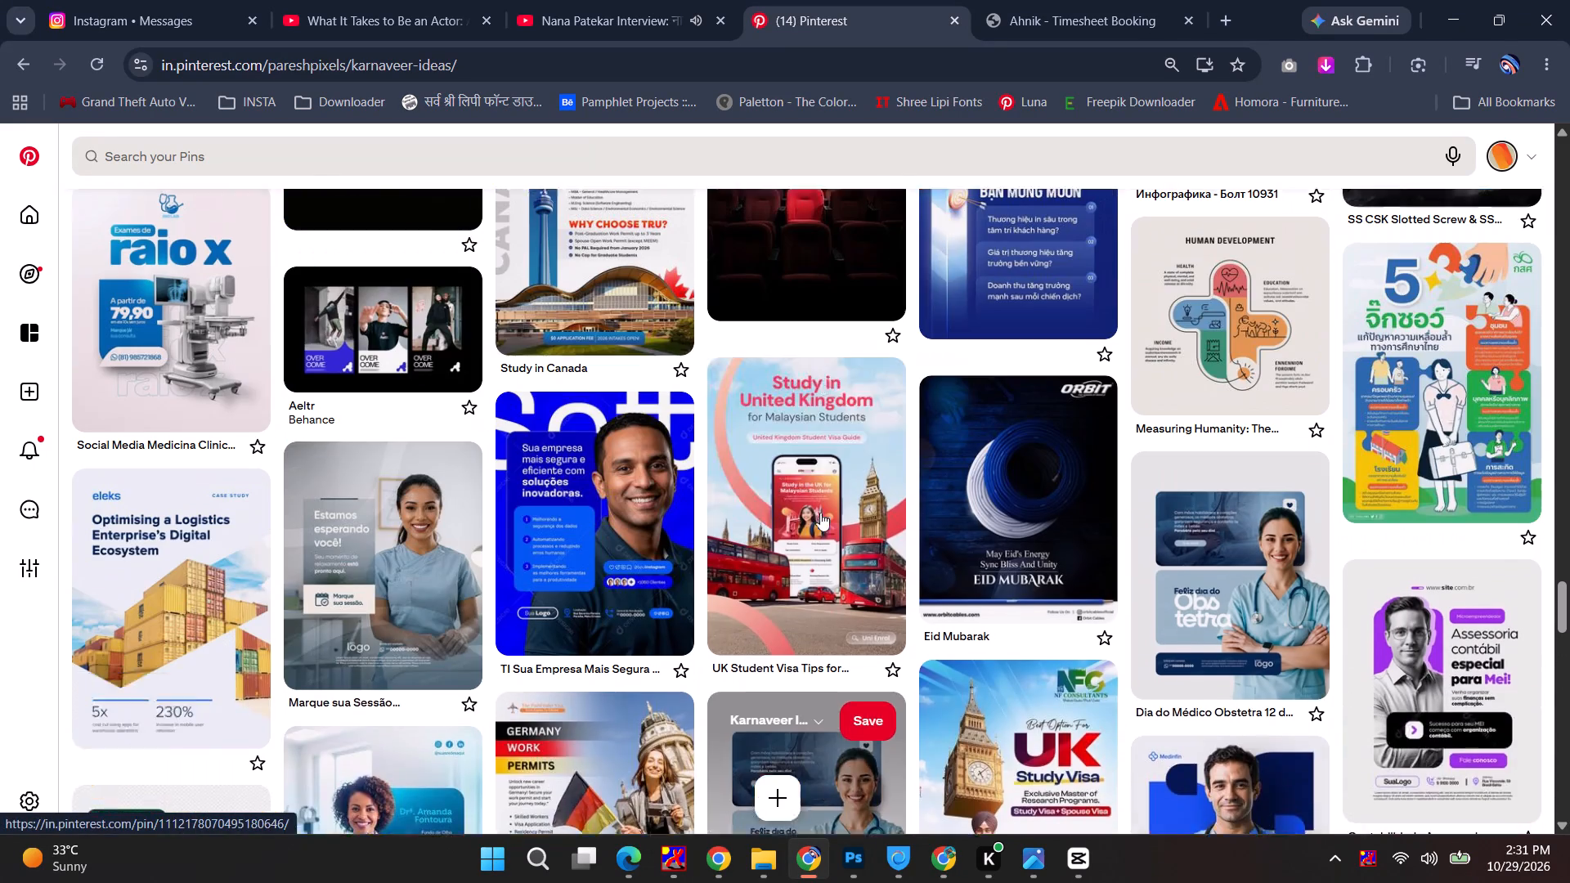
scroll(820, 513, "up", 8)
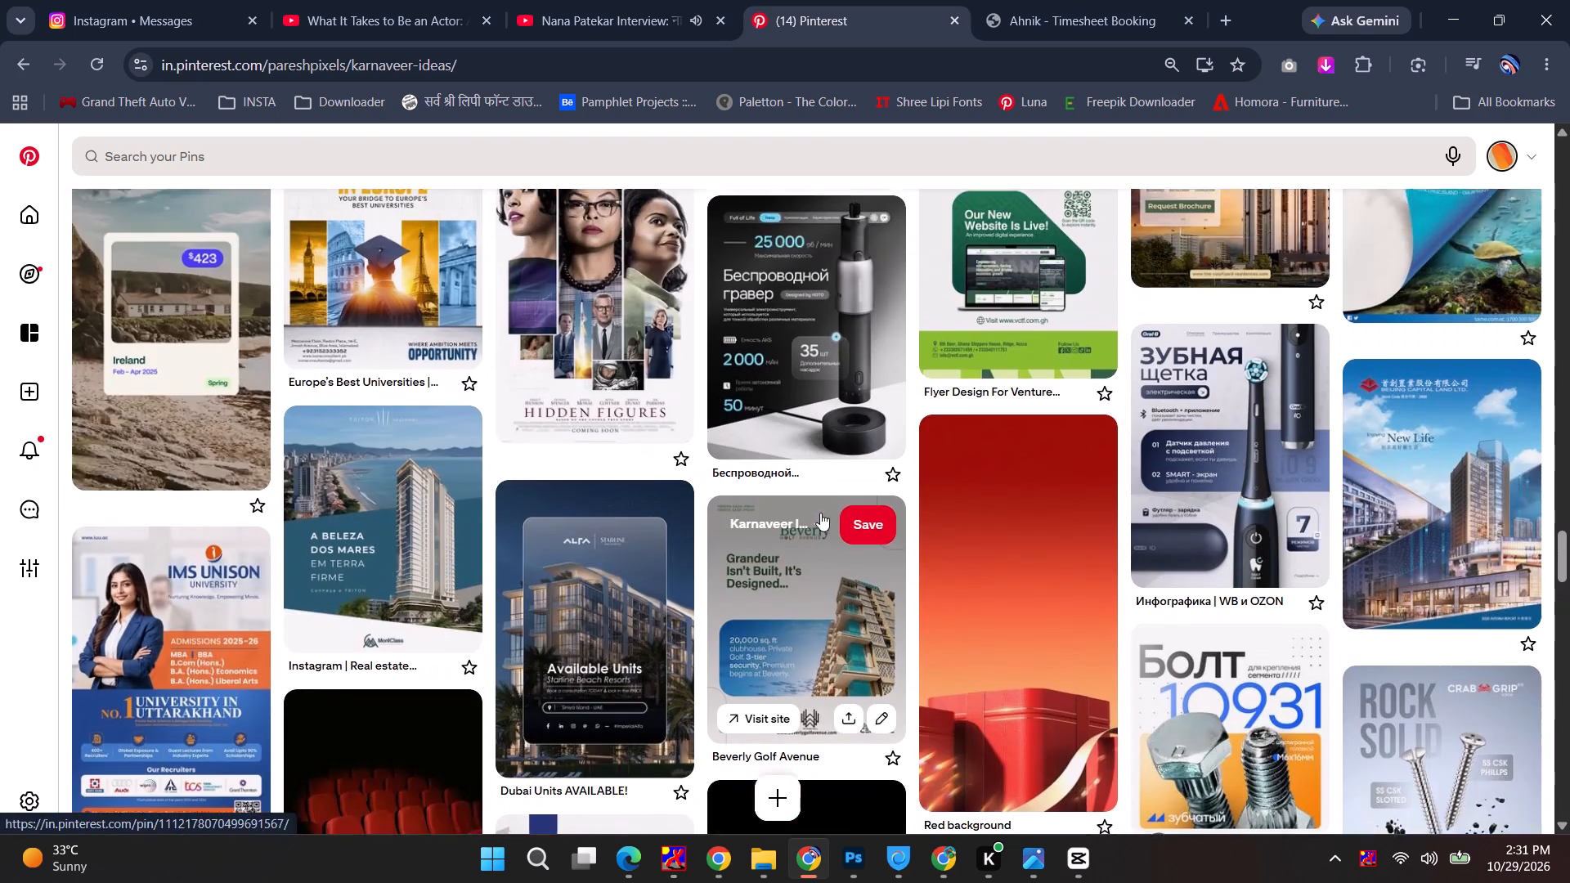
scroll(820, 513, "up", 5)
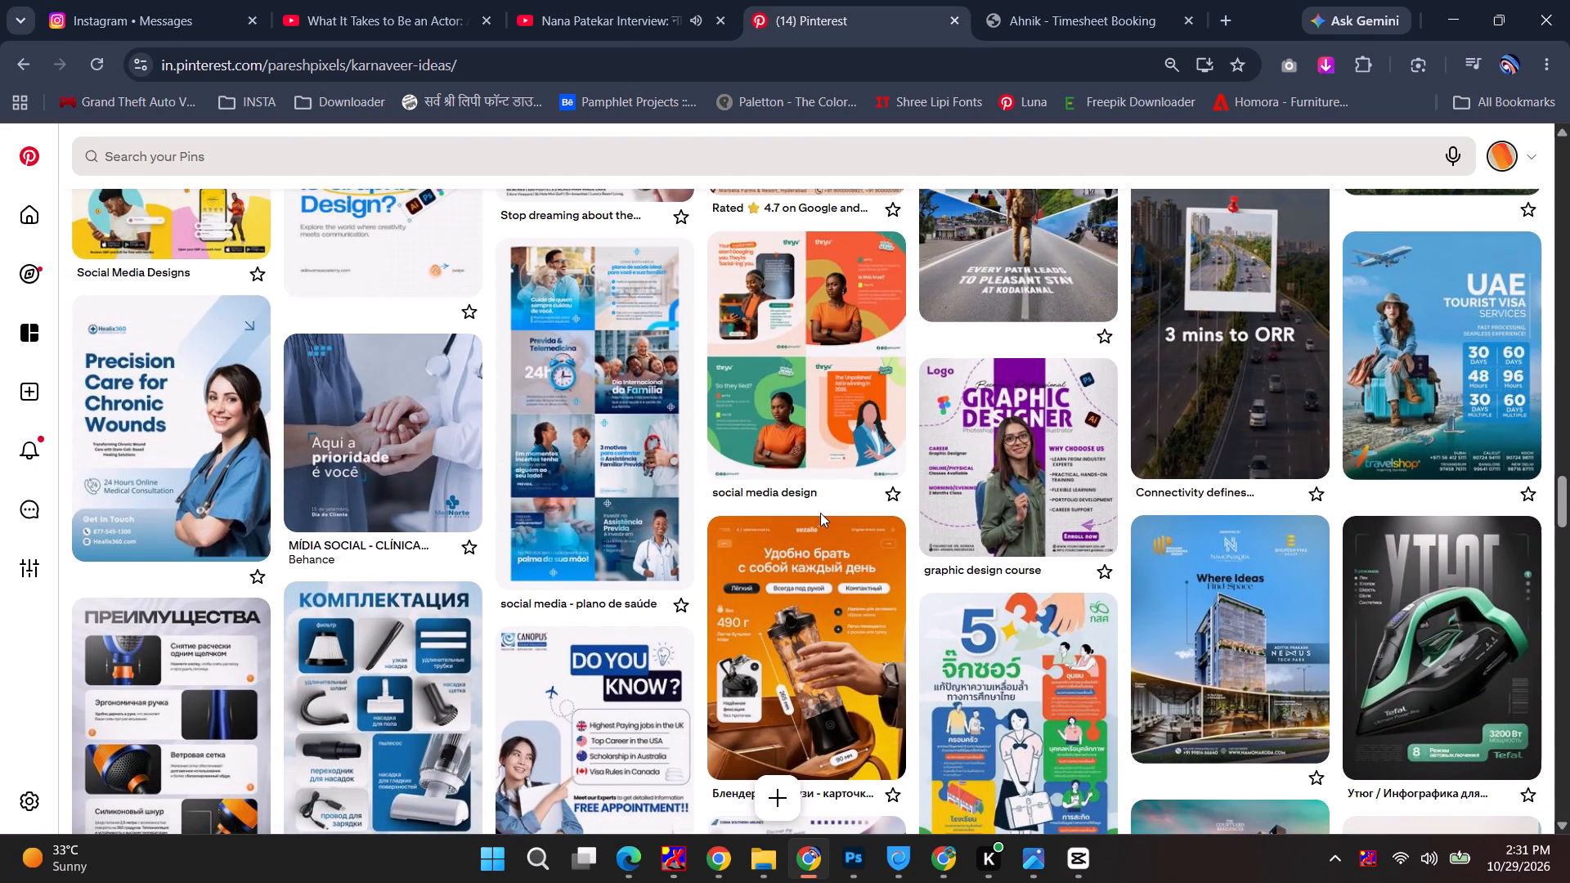
scroll(949, 500, "up", 4)
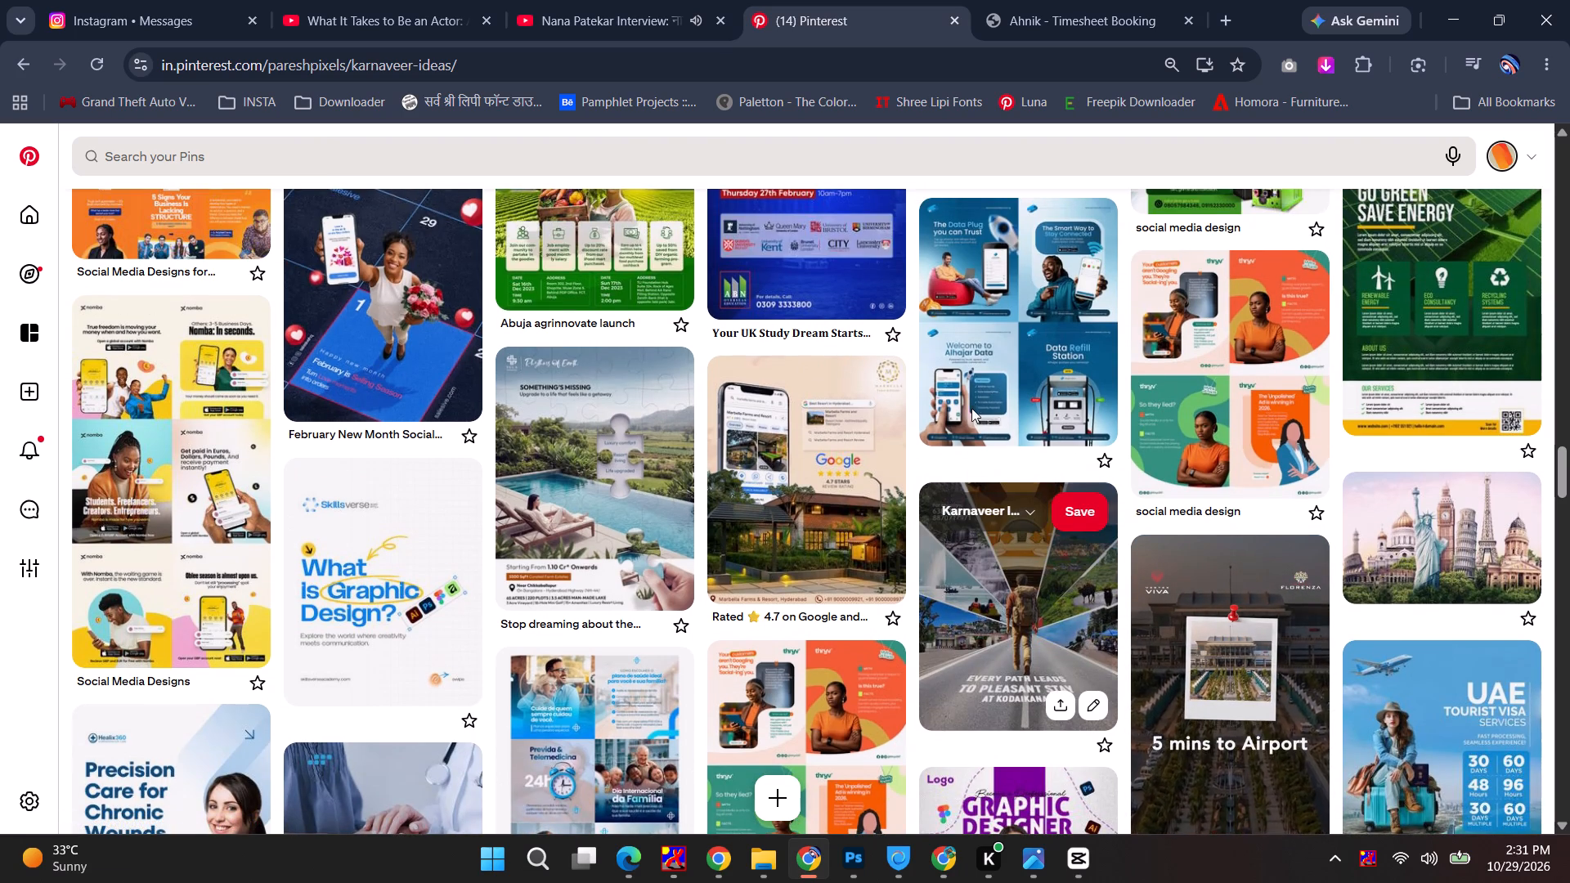
scroll(714, 492, "up", 5)
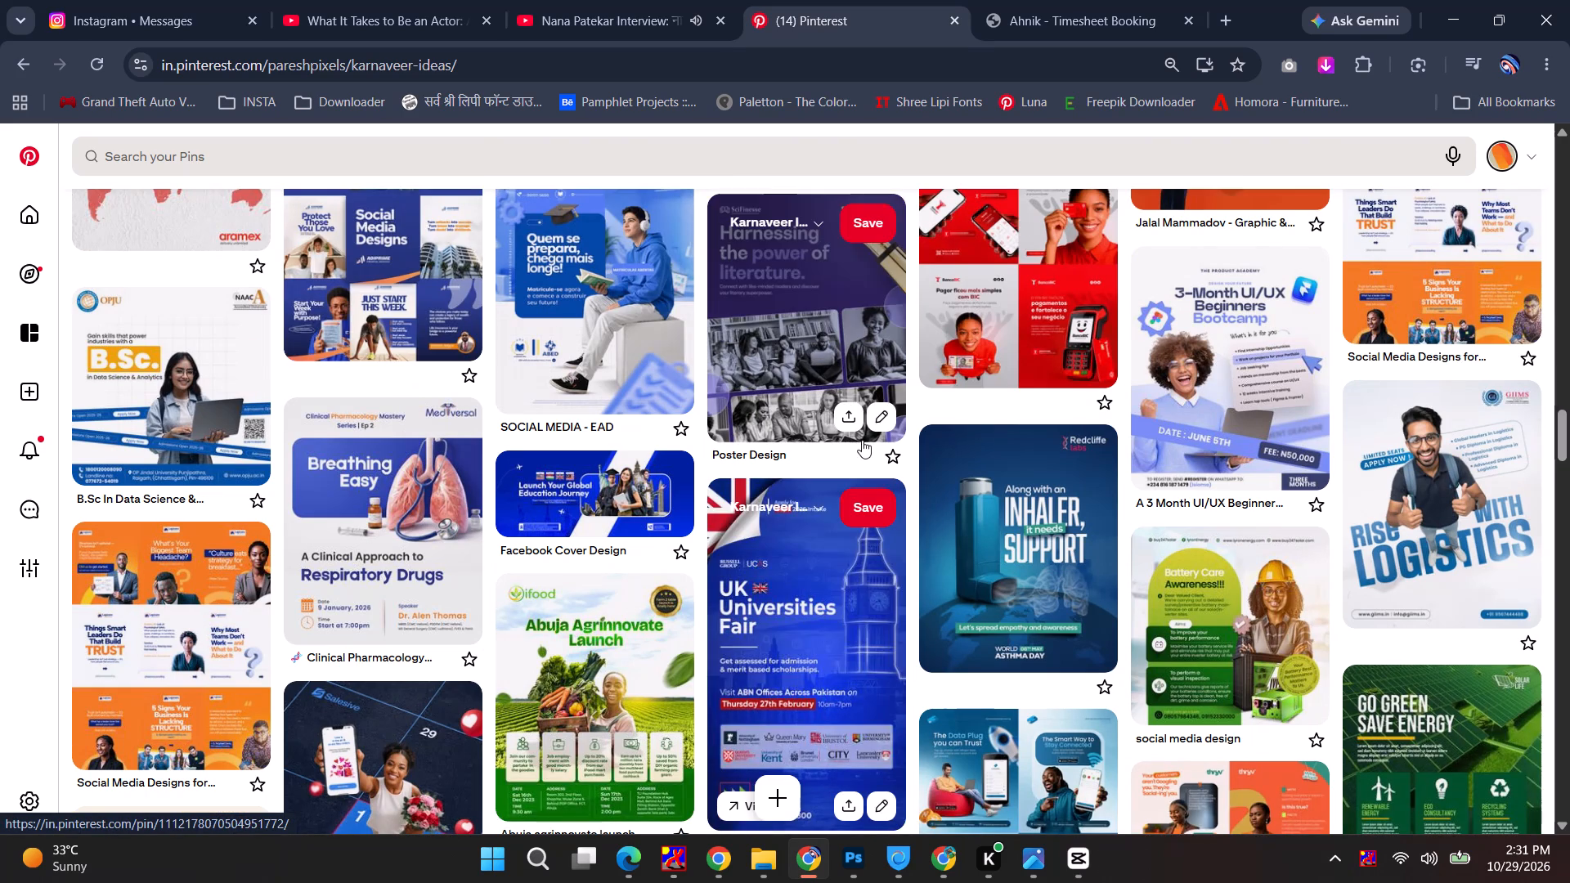
scroll(862, 445, "up", 8)
scroll(899, 507, "up", 2)
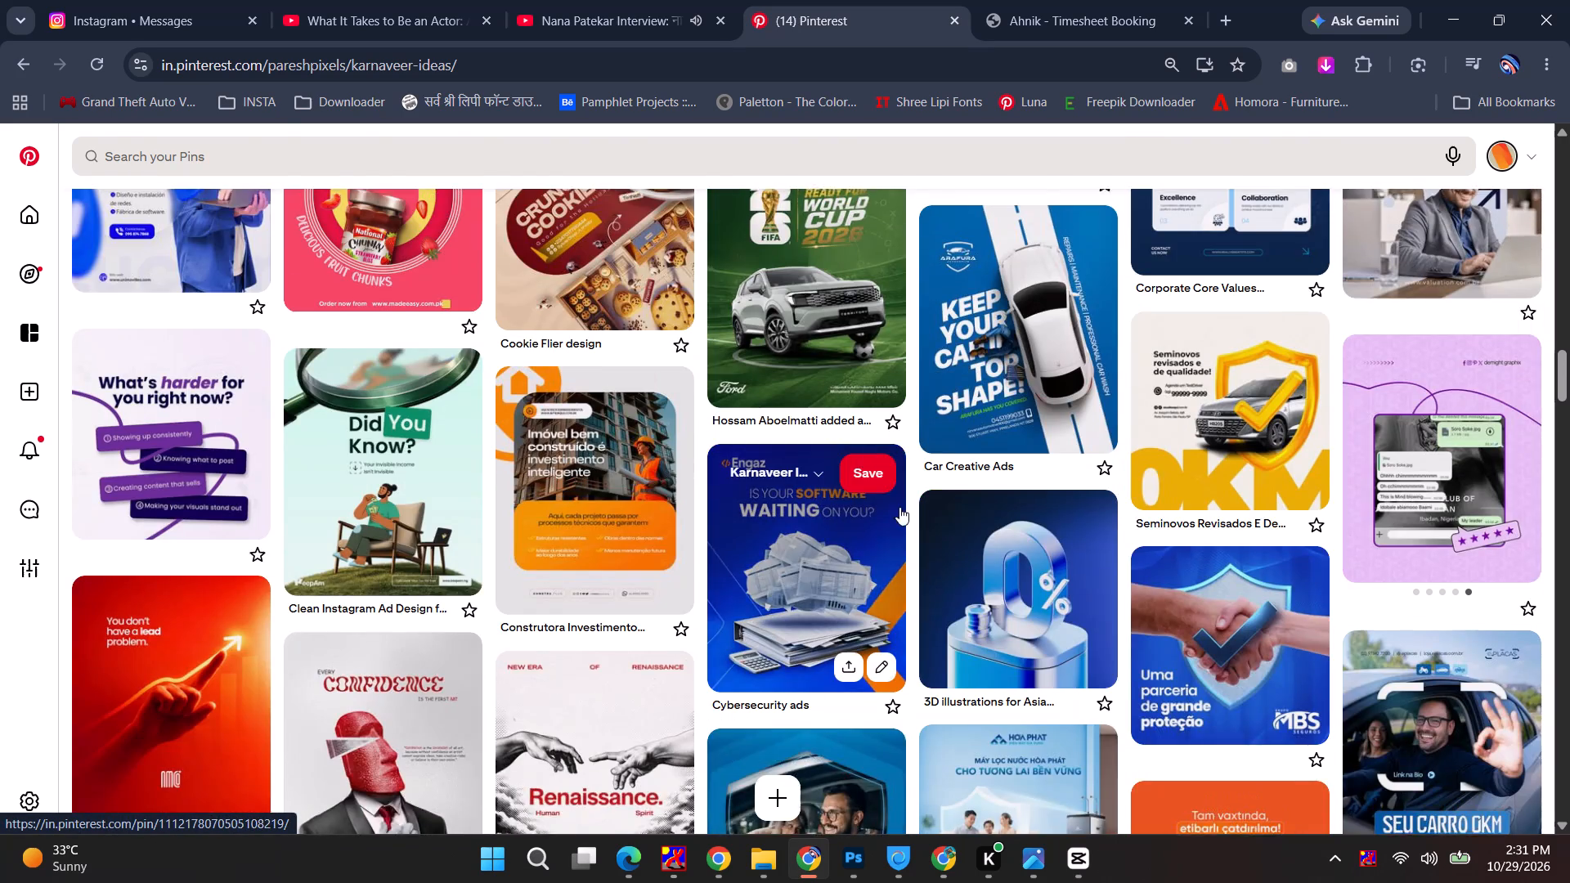
scroll(899, 507, "up", 3)
scroll(988, 597, "up", 5)
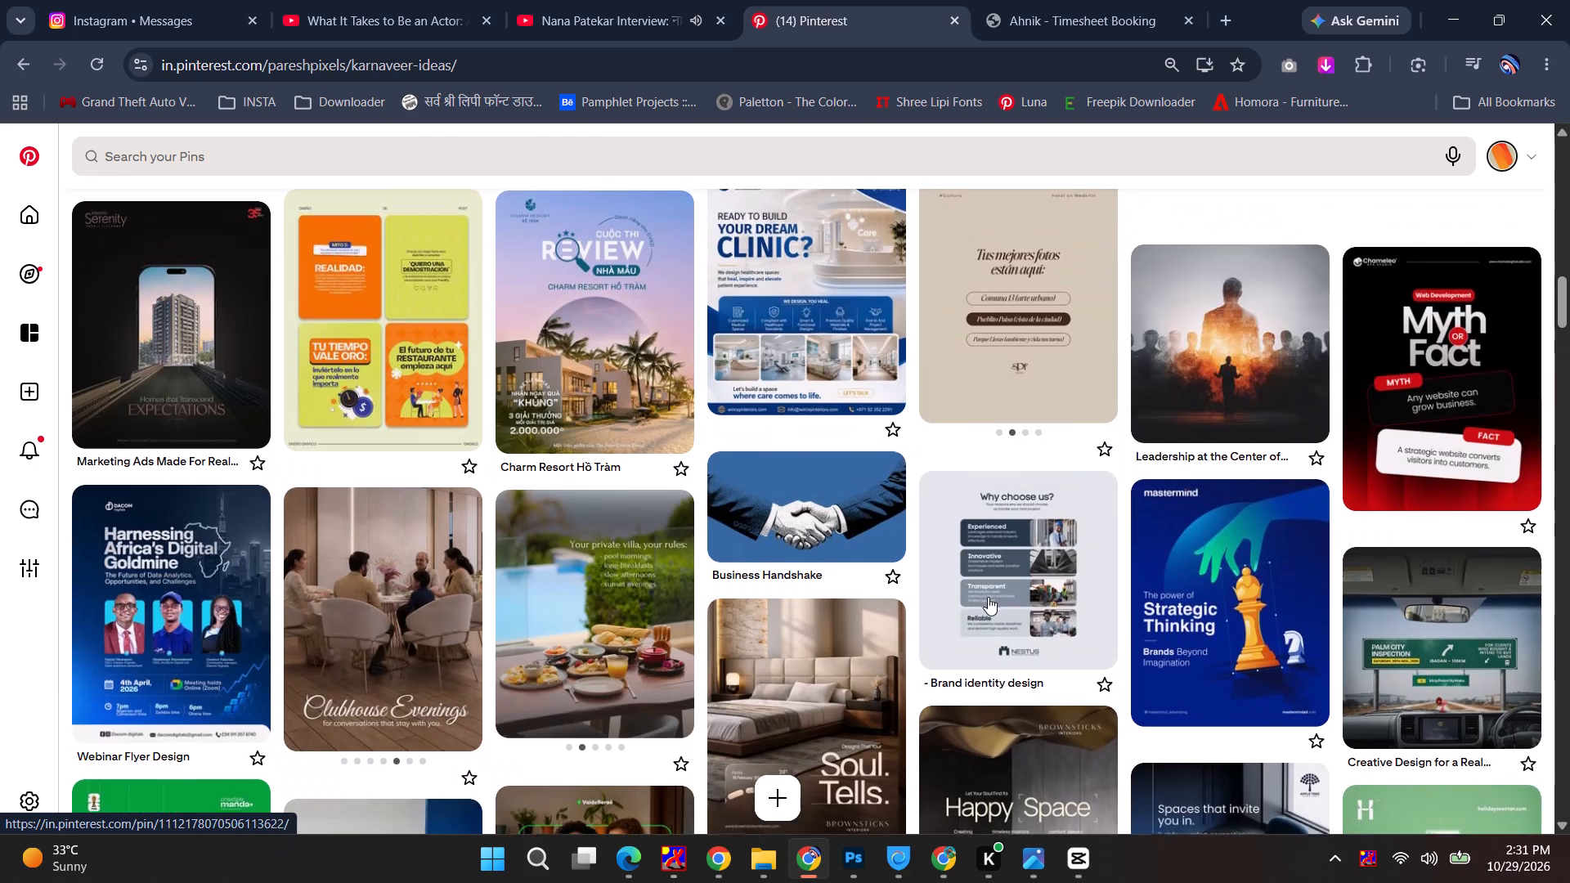
scroll(987, 597, "up", 6)
scroll(787, 544, "up", 5)
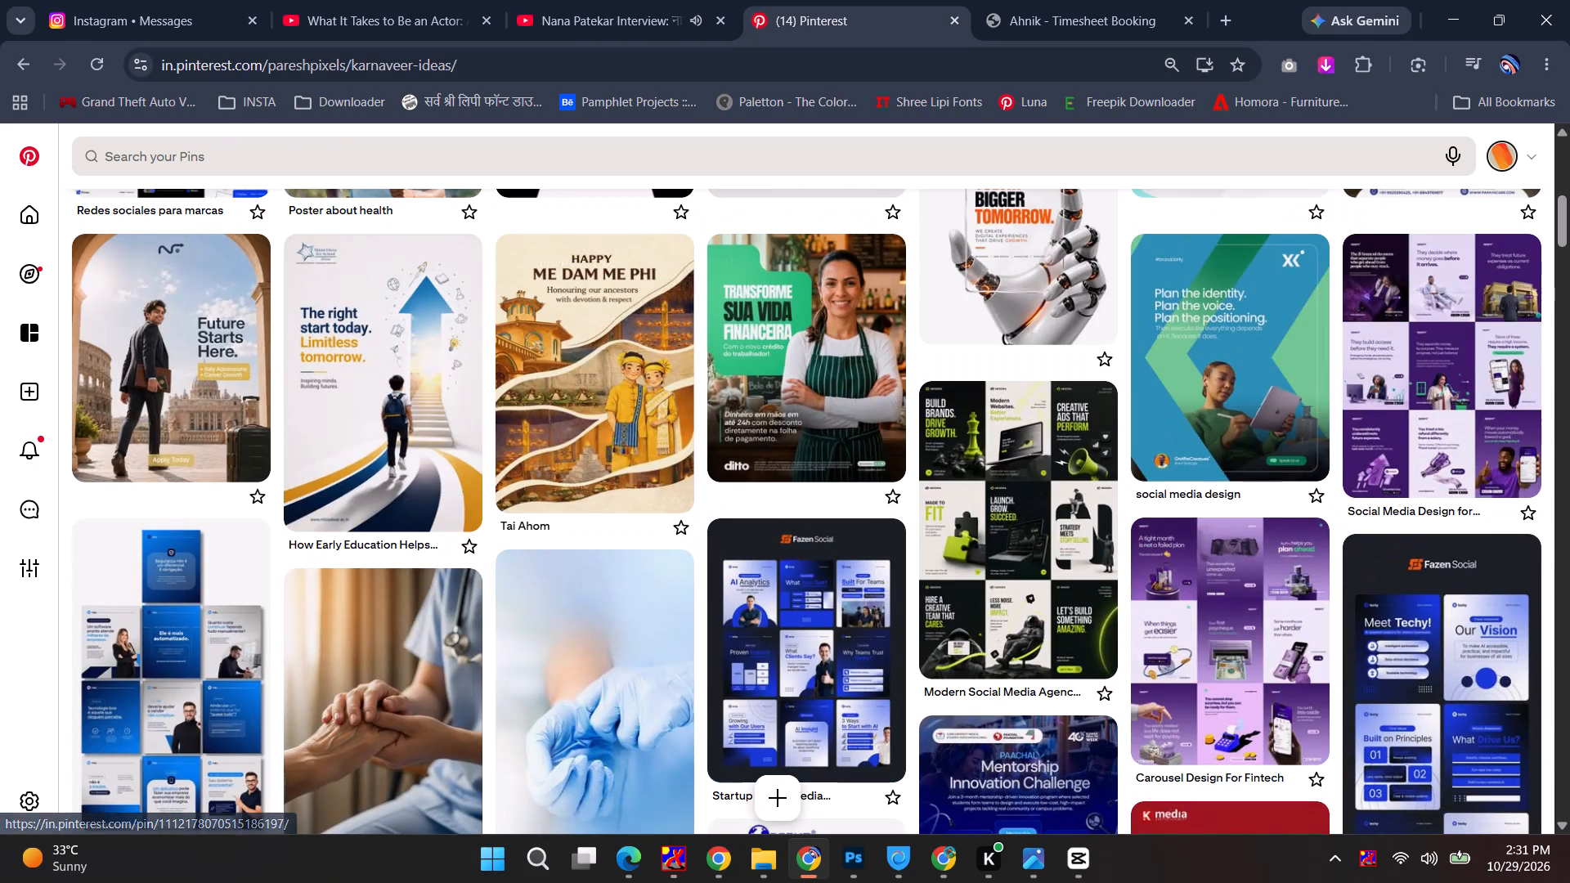
Search Pinterest for "10 pointers" and browse the suggested pins for list layout ideas.
left_click(192, 145)
type("10 pointers")
key("Return")
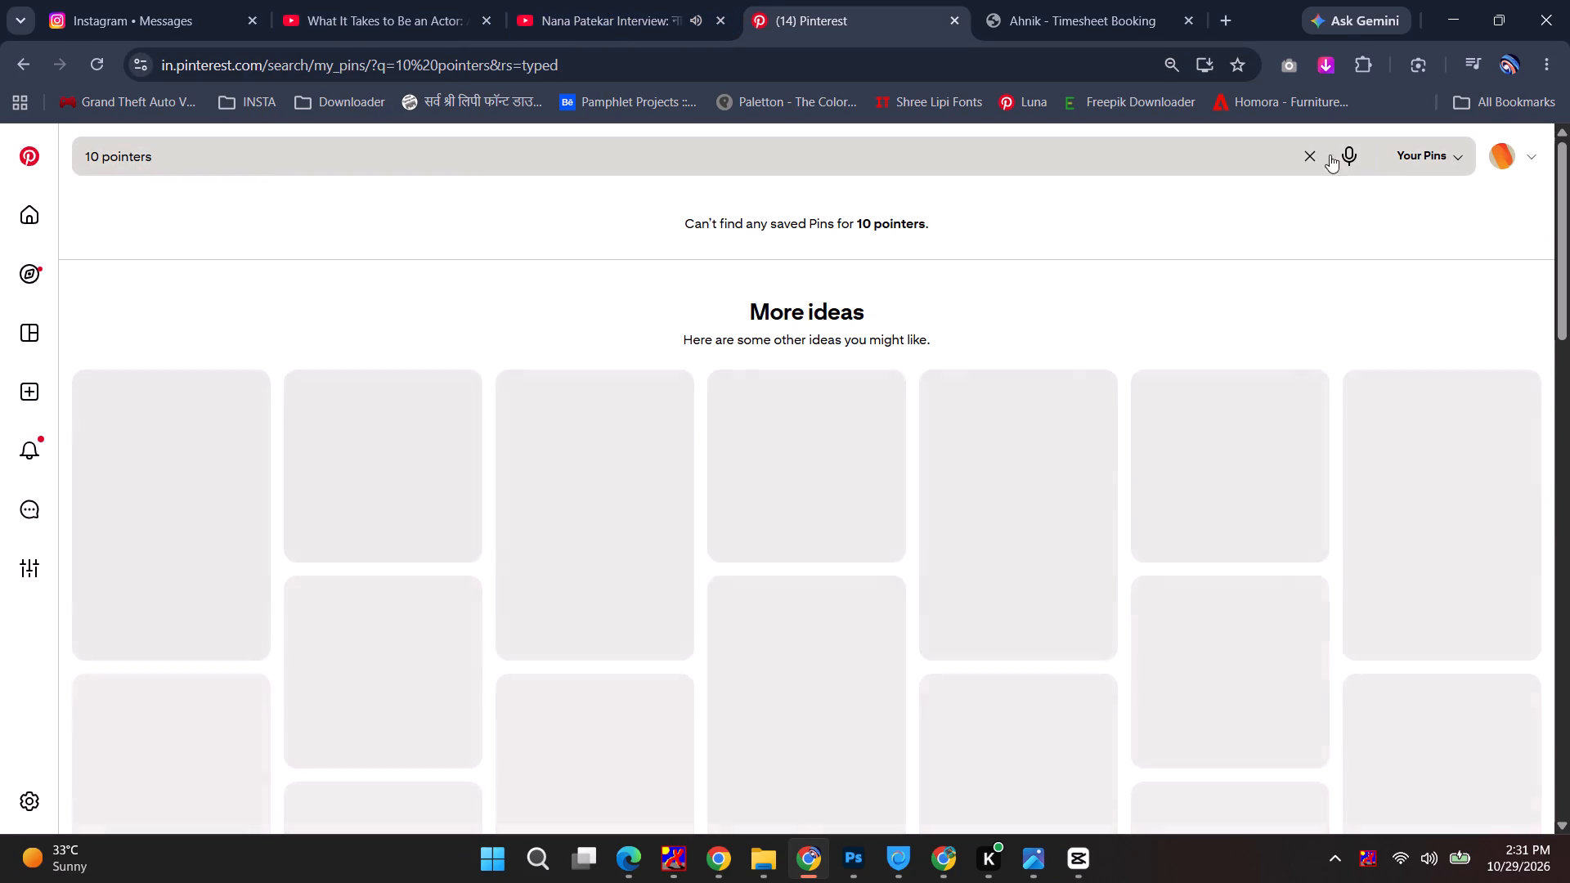
scroll(1213, 433, "down", 4)
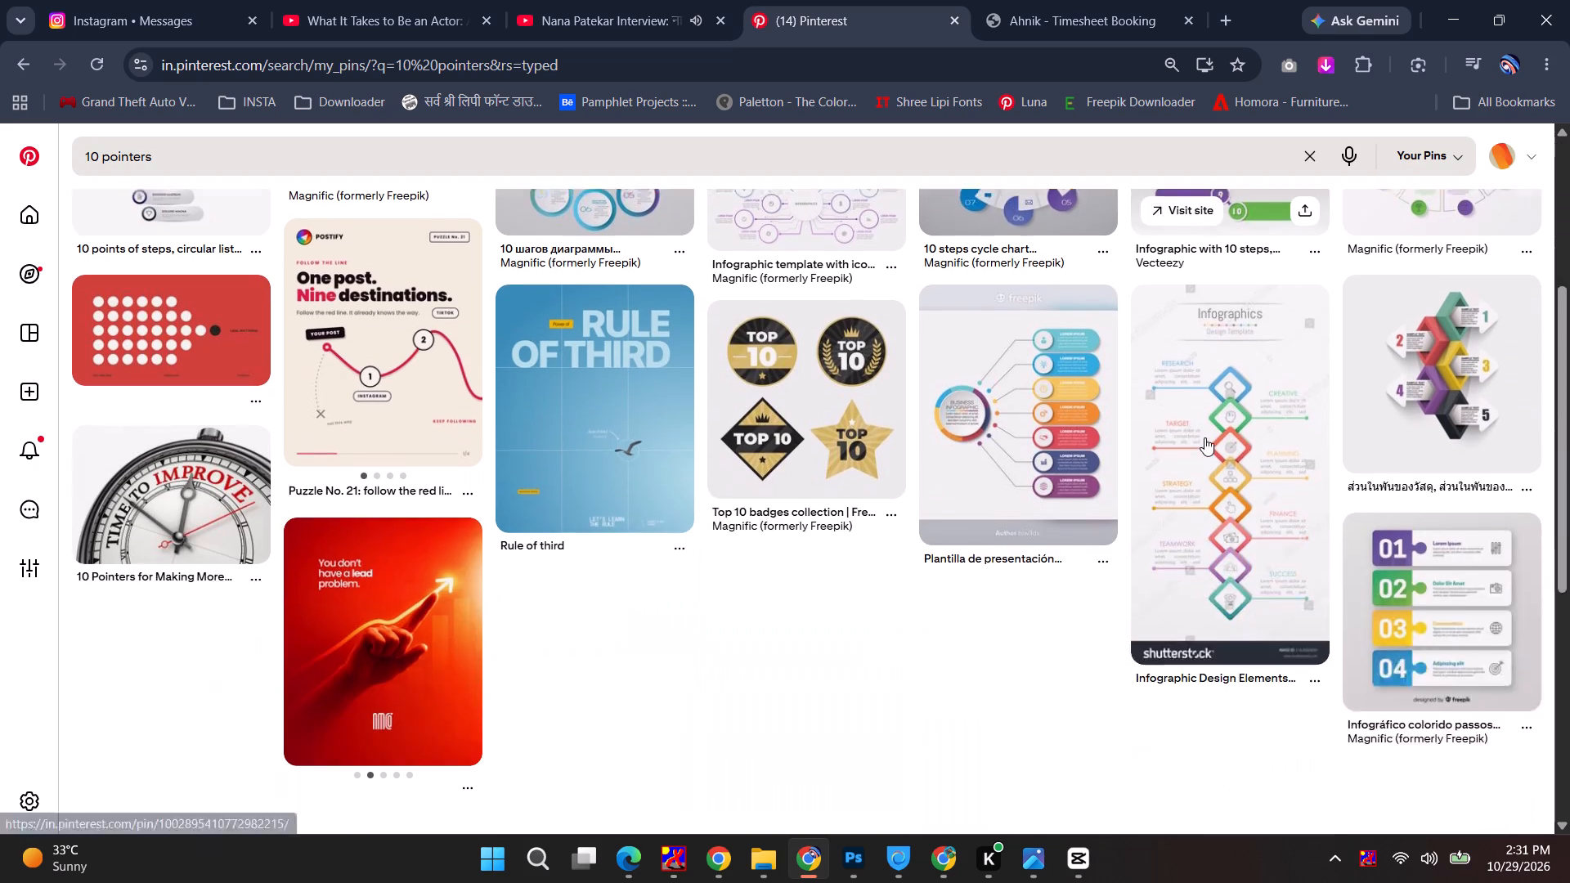
scroll(1204, 437, "down", 5)
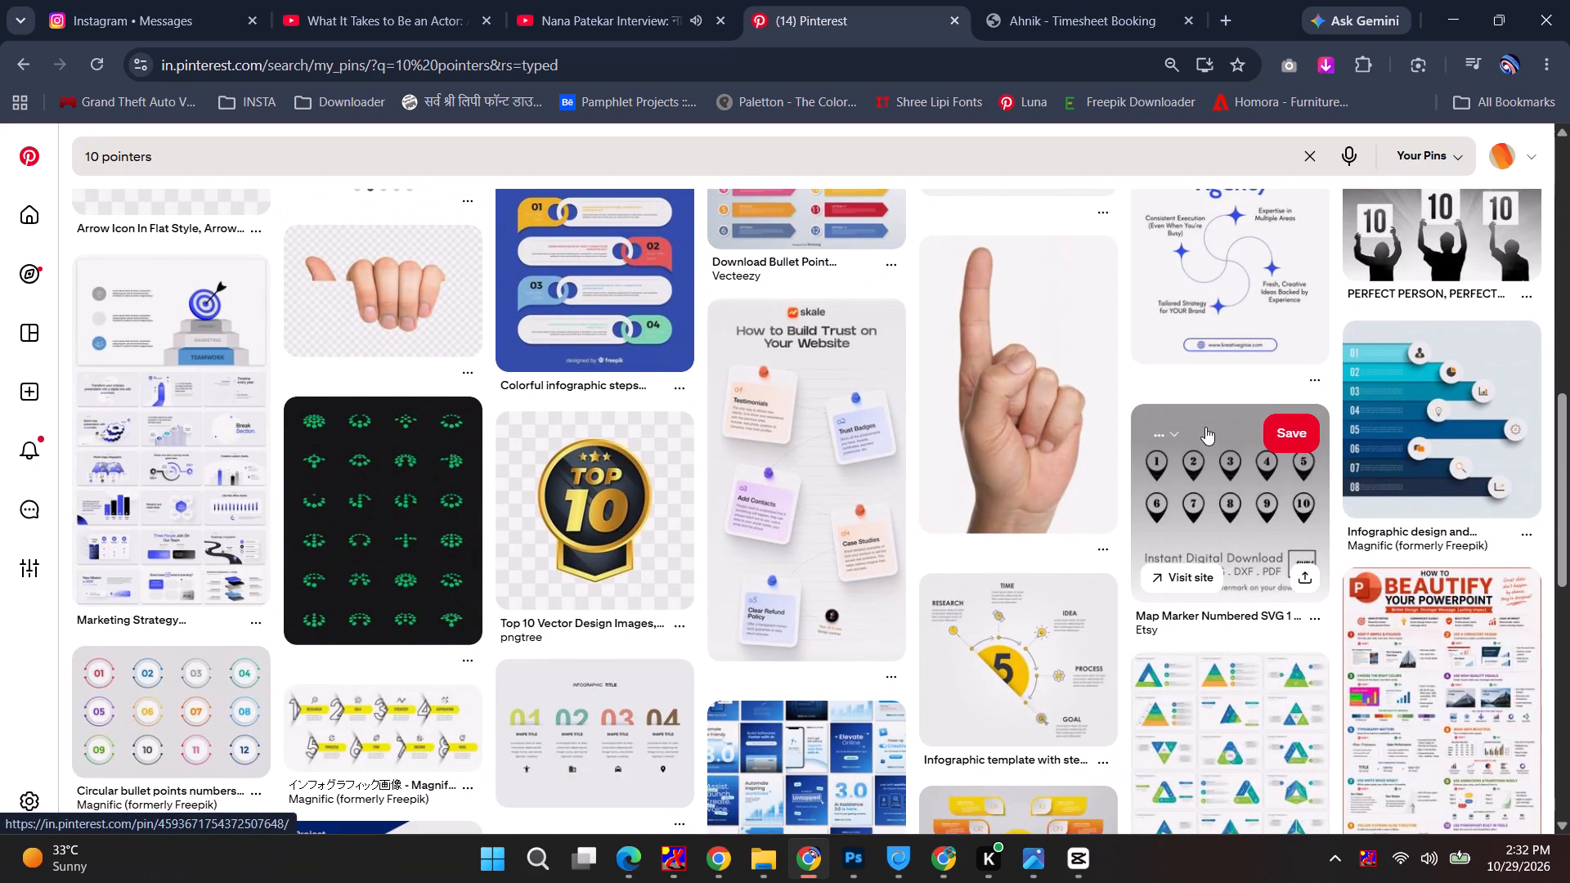
scroll(742, 521, "down", 4)
scroll(742, 525, "up", 3)
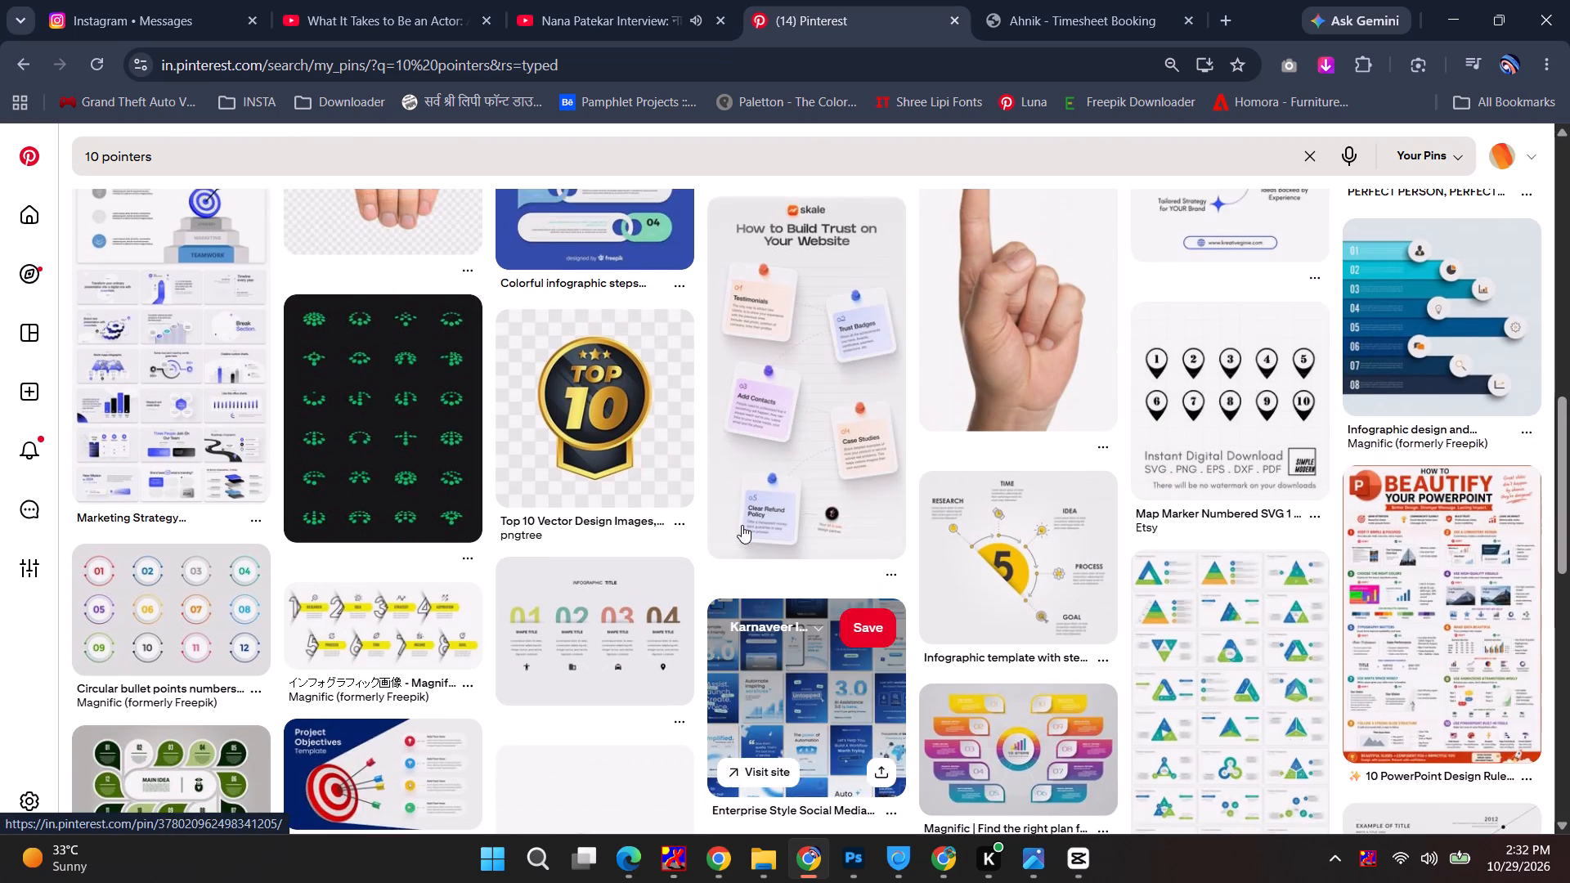
Browse further through the "10 pointers" Pinterest results for numbered list and infographic layout ideas.
scroll(742, 526, "down", 4)
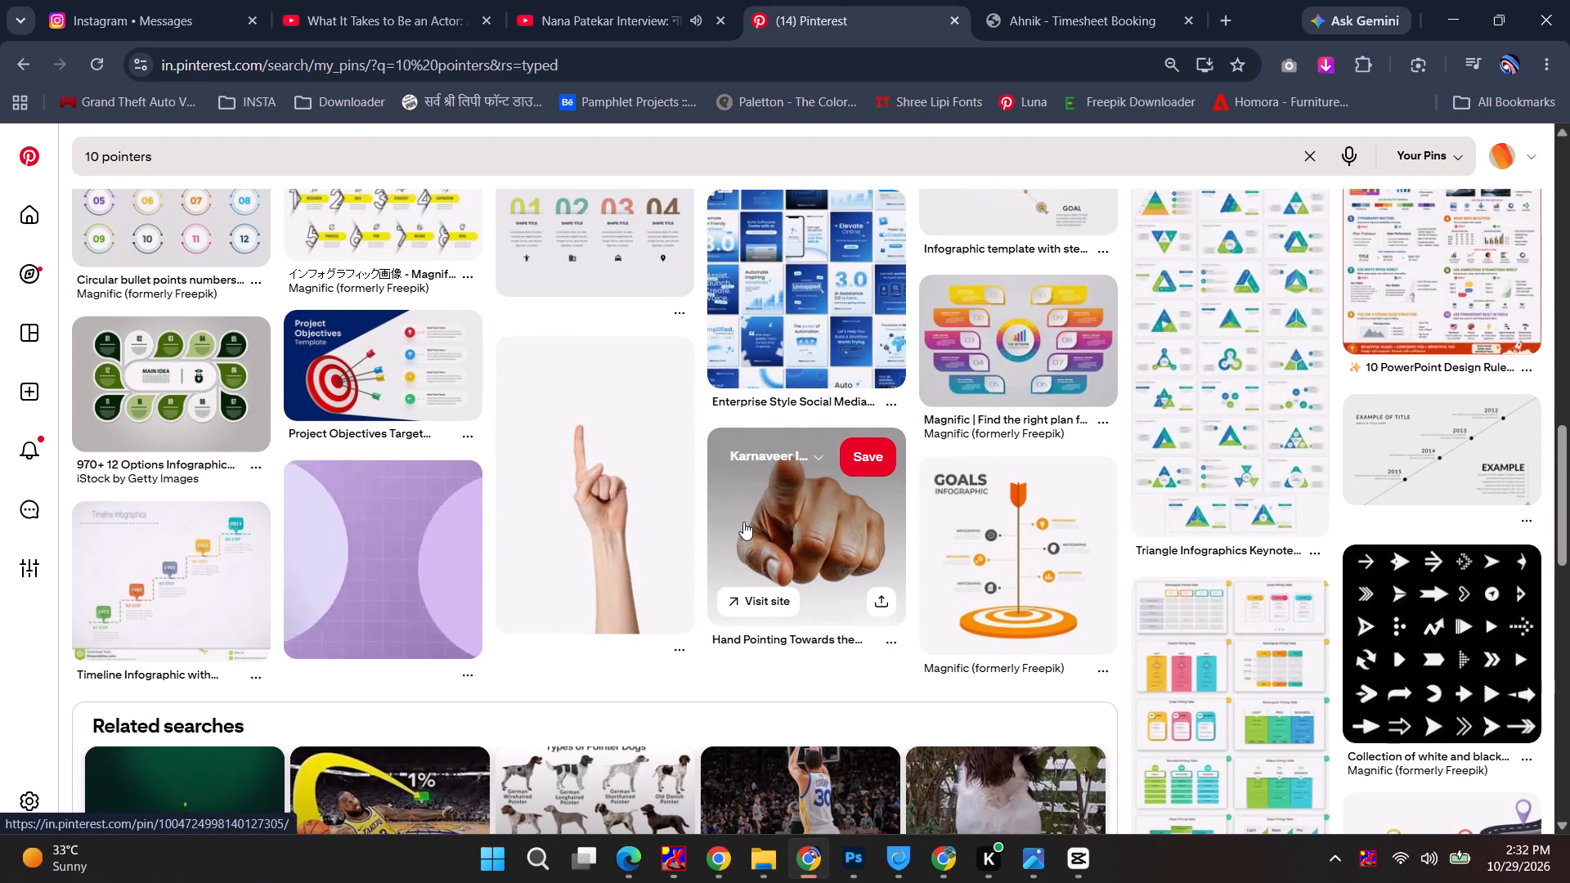
scroll(743, 522, "down", 8)
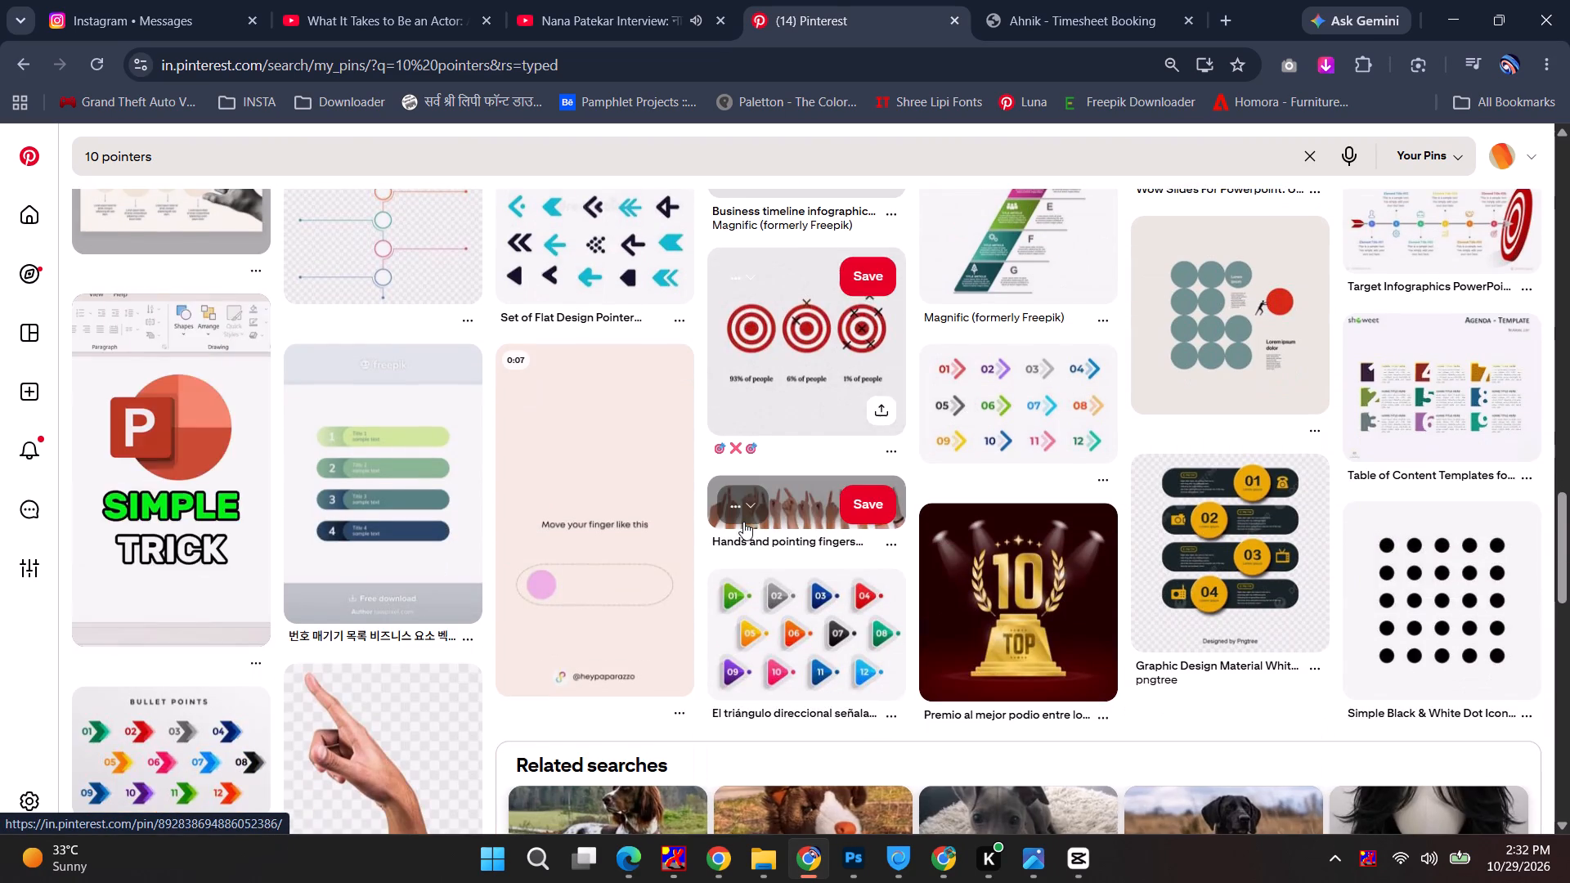
scroll(743, 522, "down", 4)
scroll(882, 545, "down", 4)
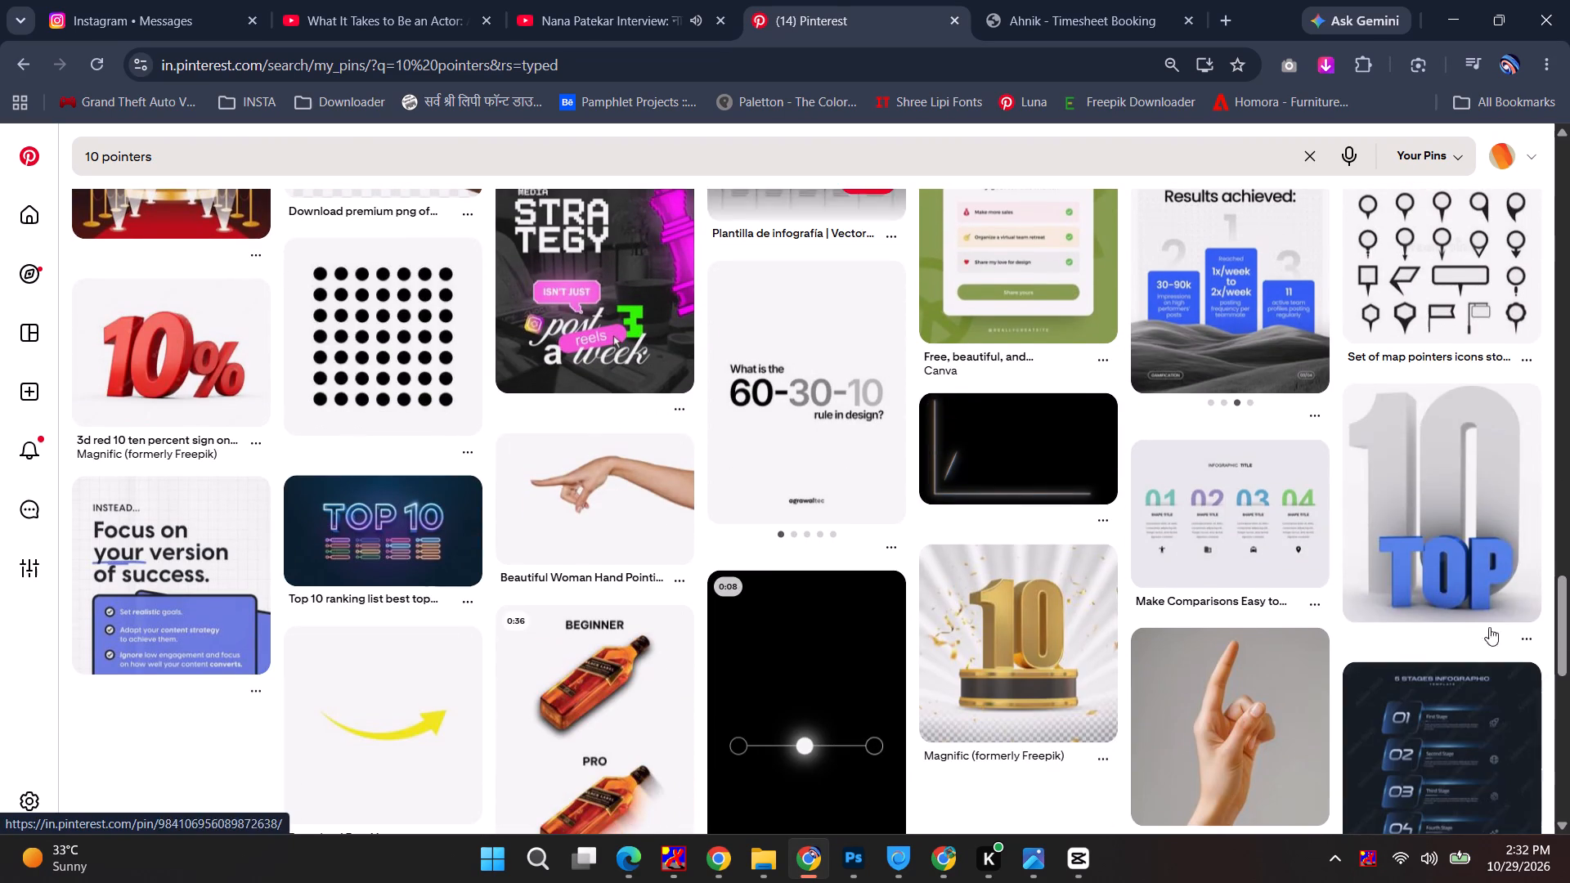
scroll(1380, 681, "down", 4)
scroll(856, 604, "down", 3)
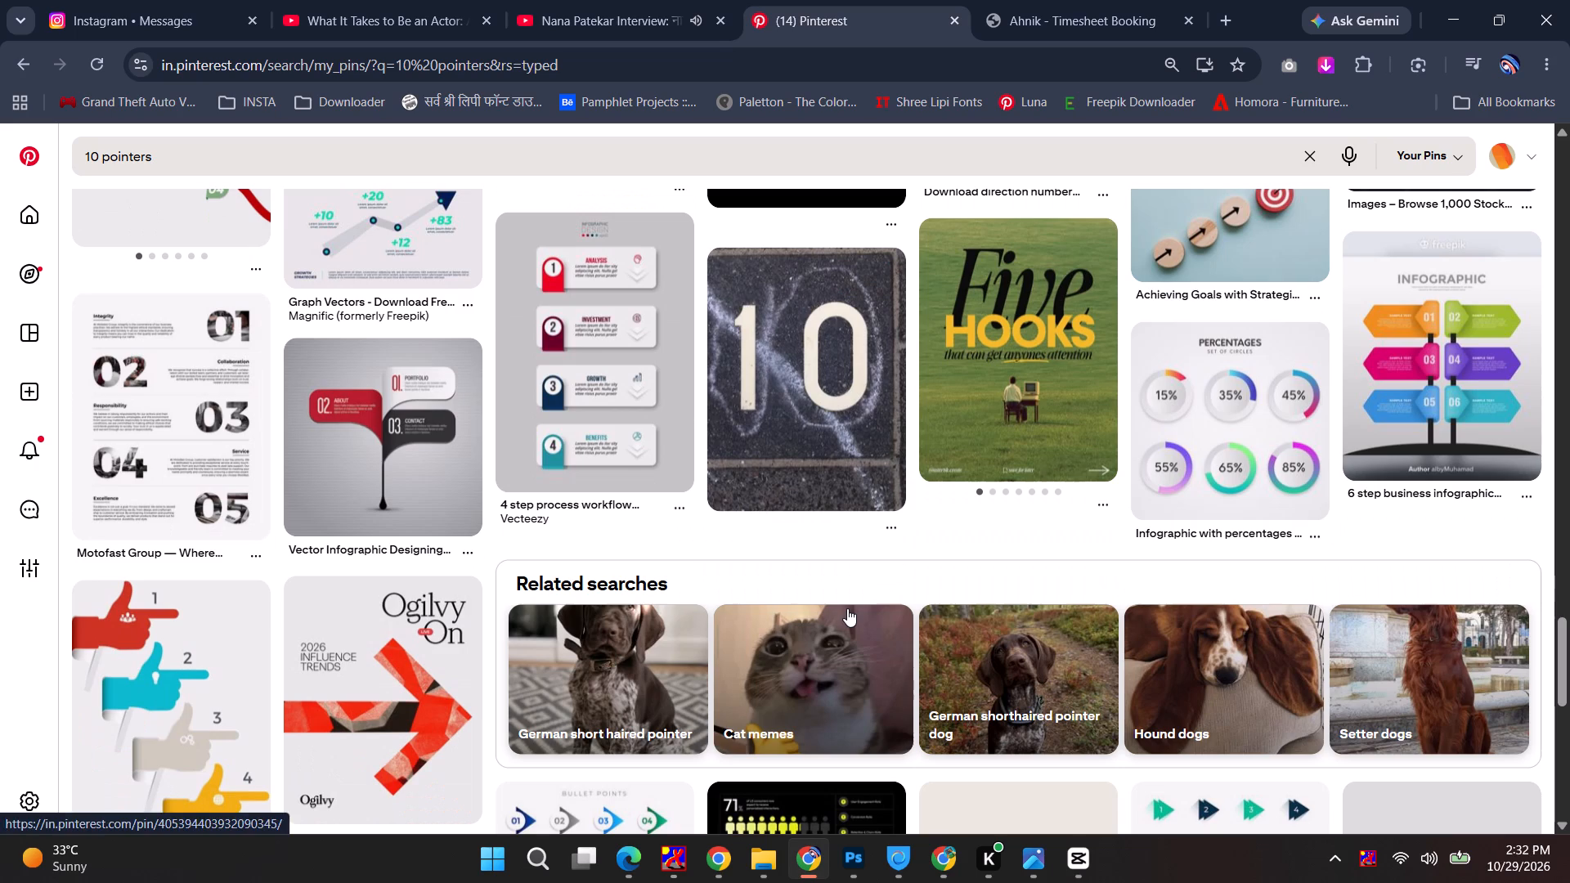
scroll(832, 602, "down", 5)
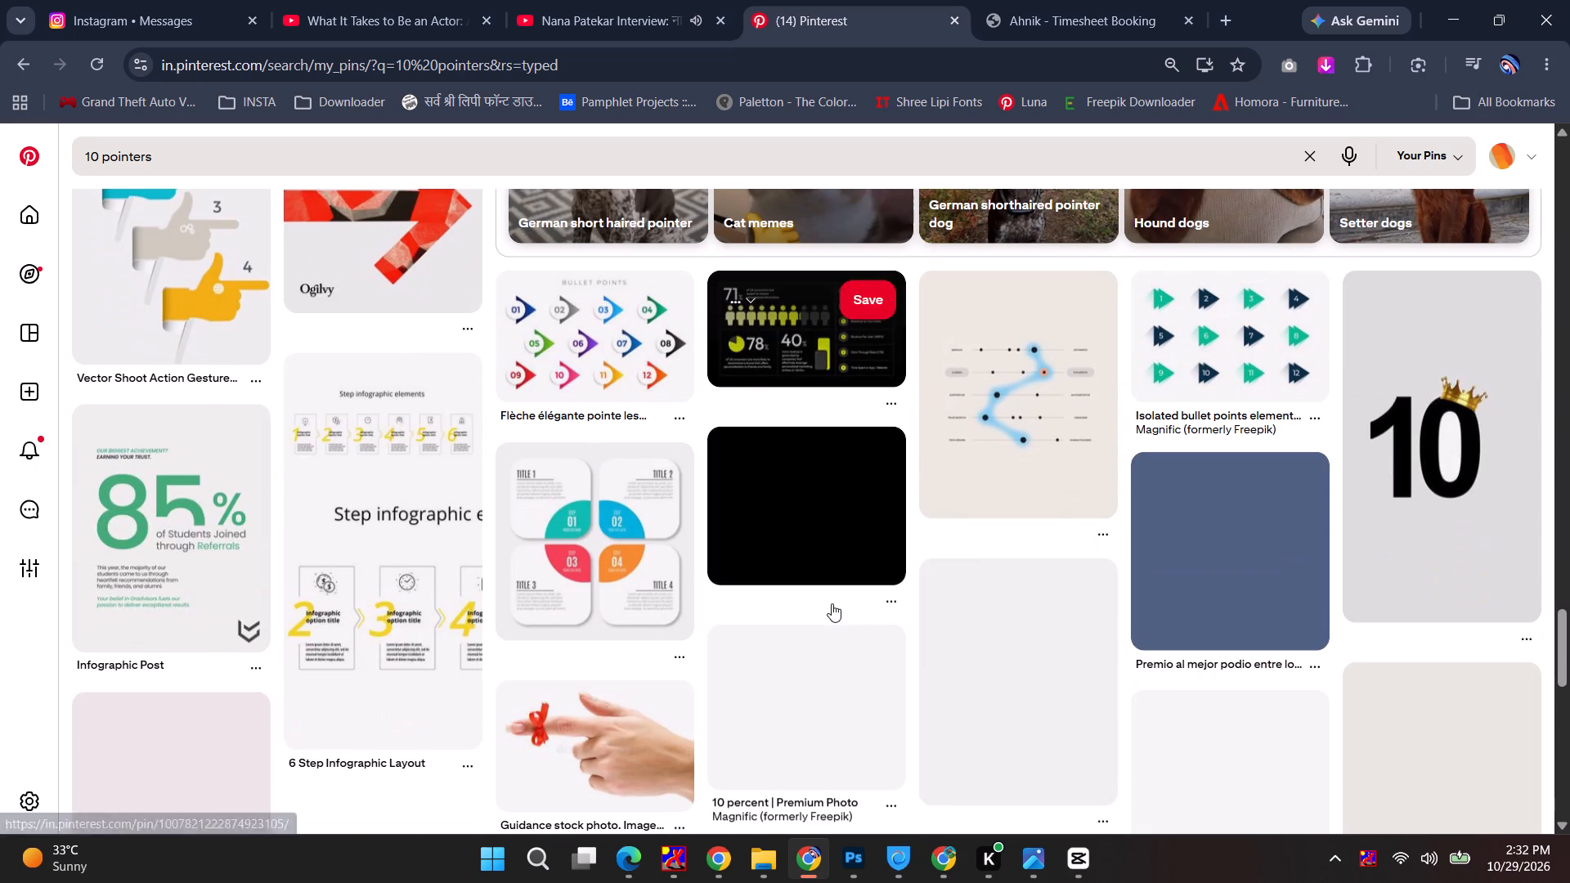
left_click_drag(1566, 647, 1554, 753)
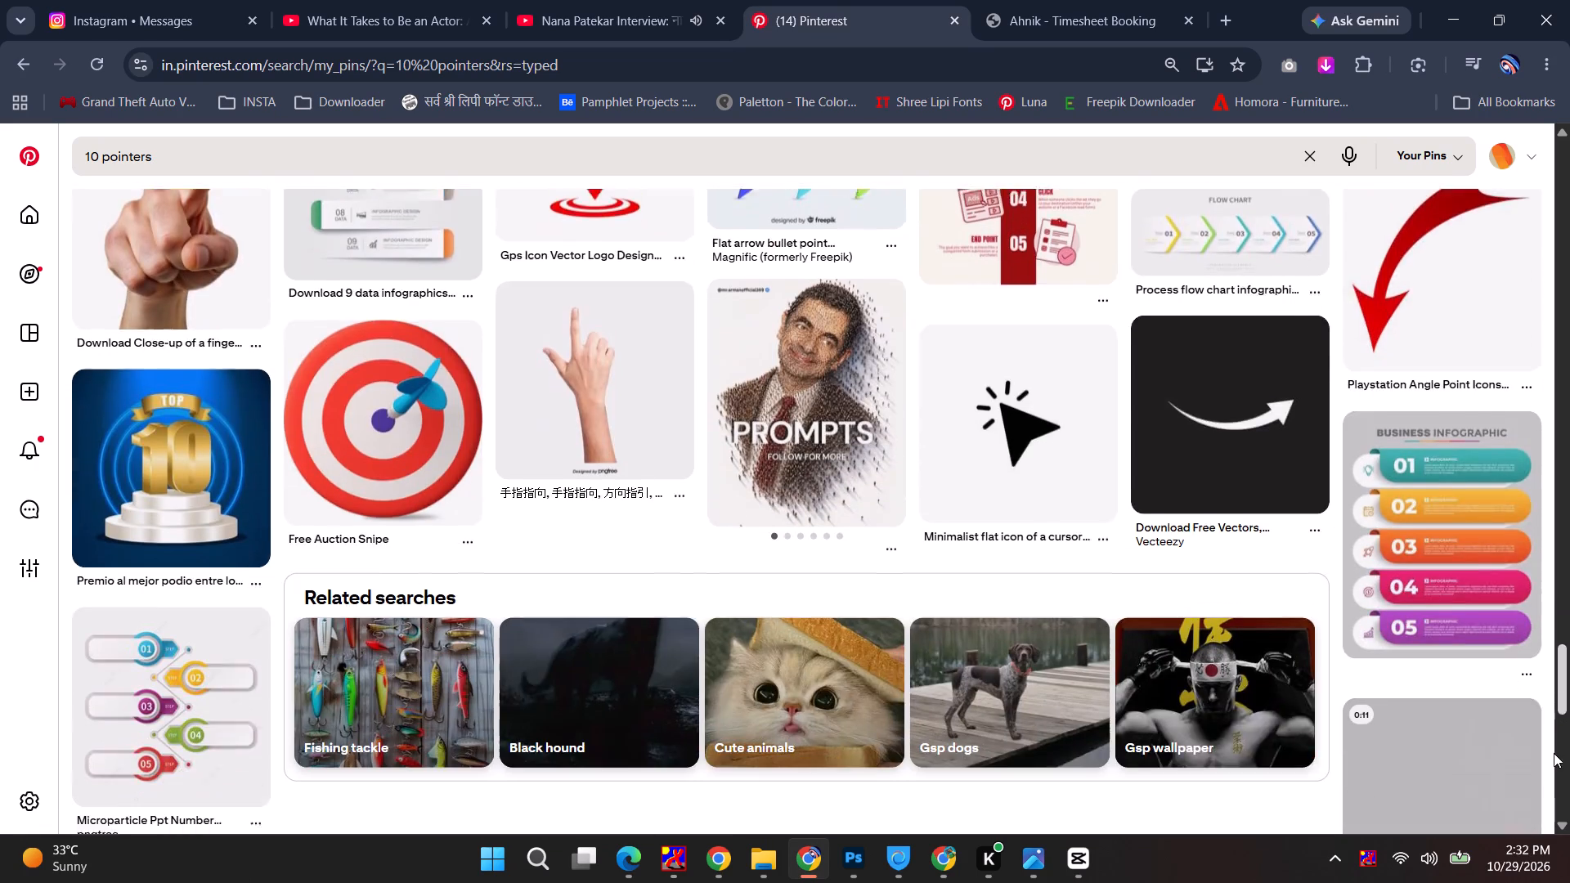
left_click_drag(1554, 753, 1534, 237)
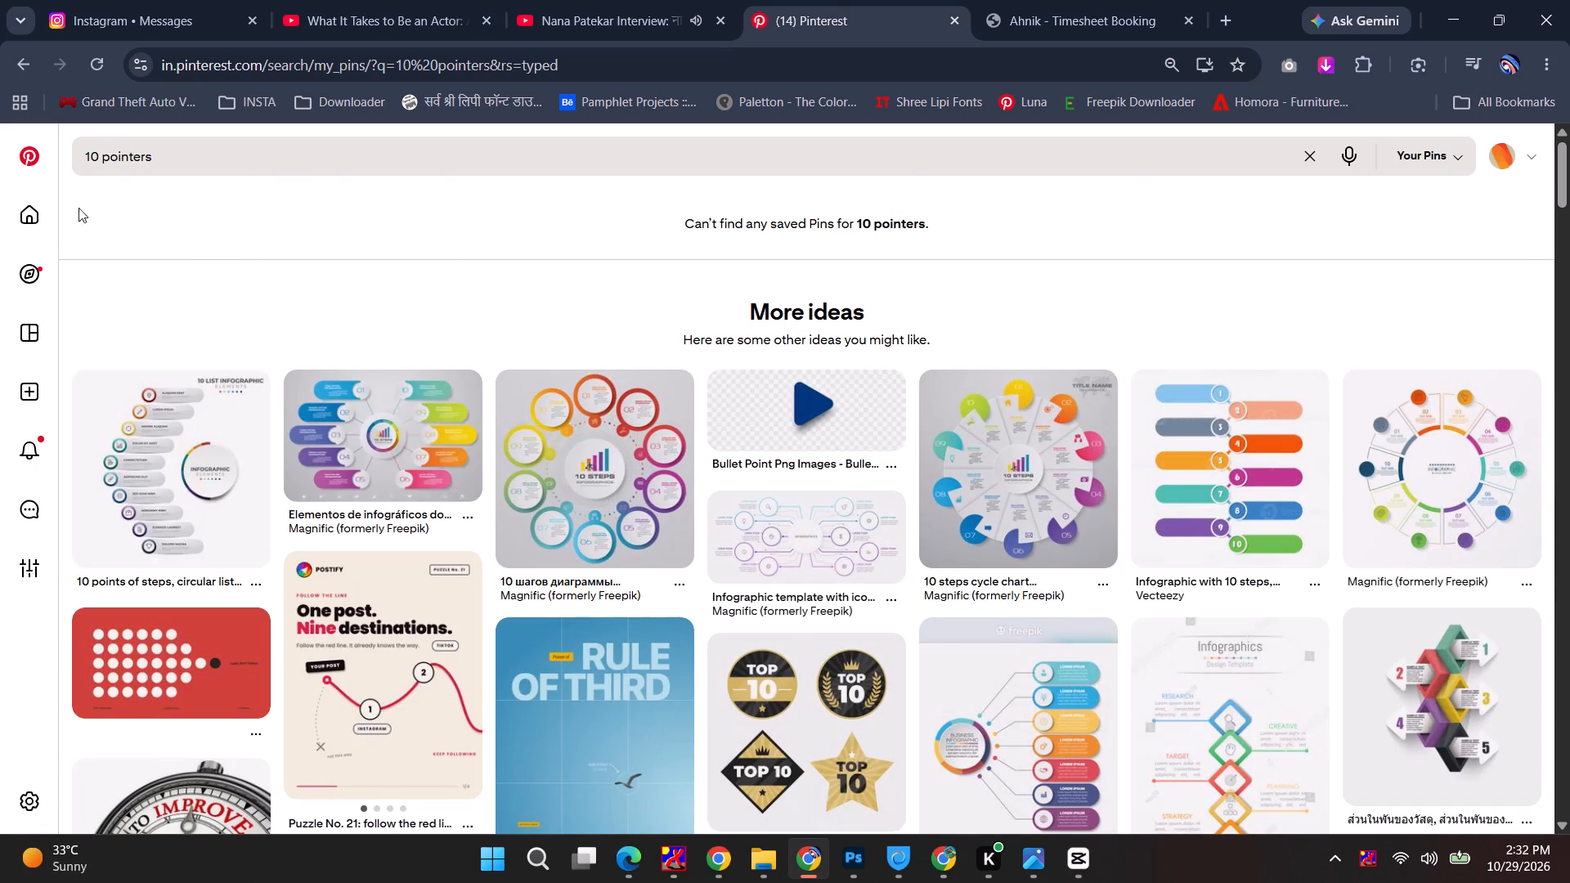
Go to the Pinterest home feed and scan the recommended pins for layout references.
left_click(30, 210)
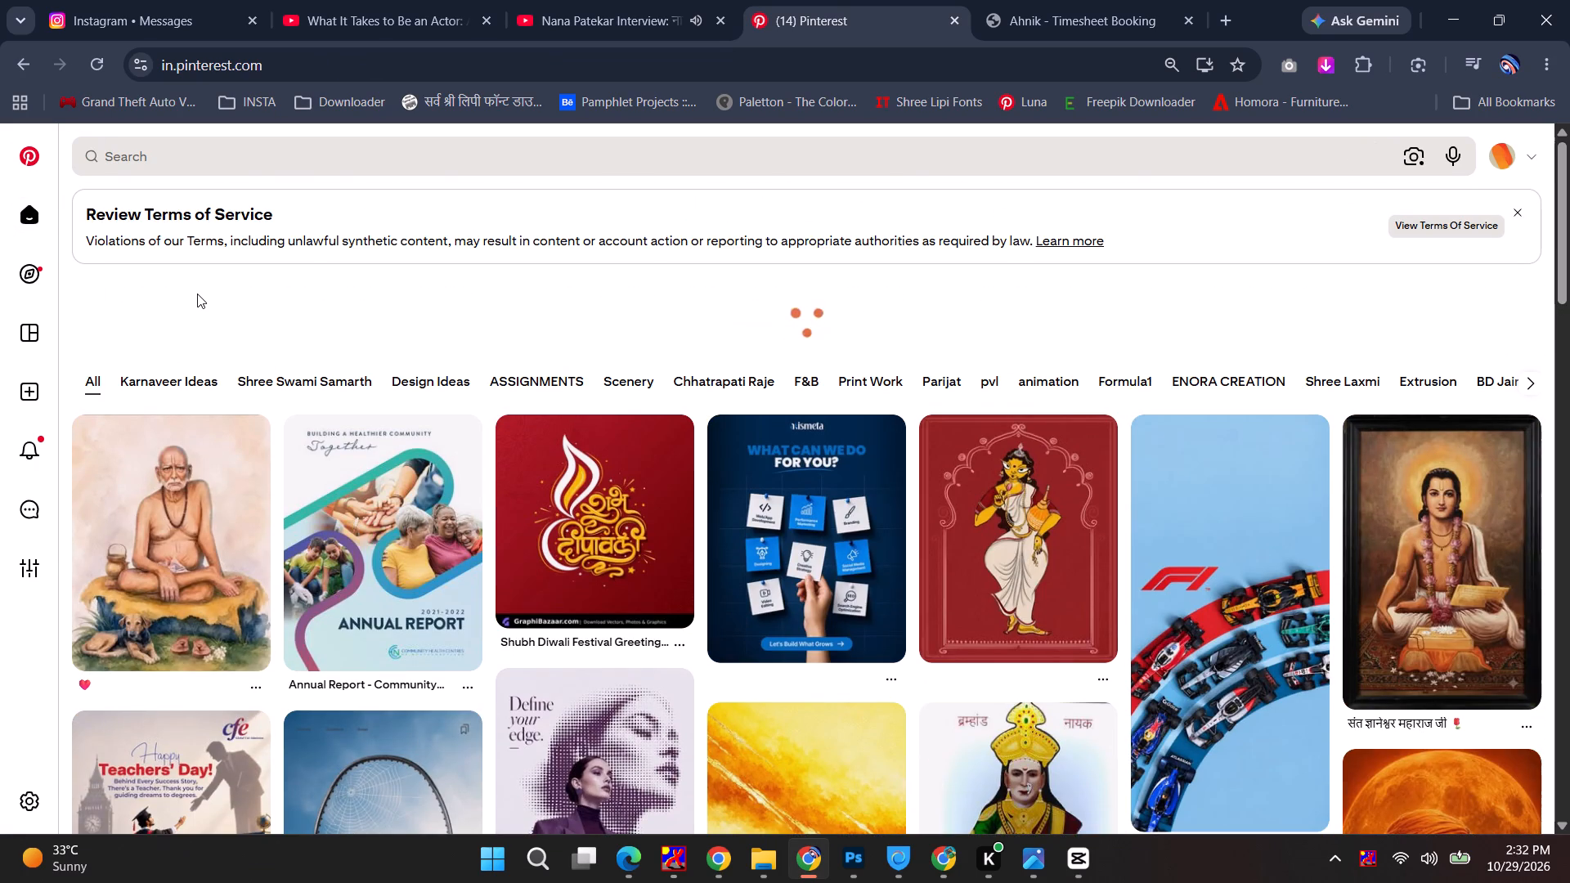
scroll(975, 477, "down", 4)
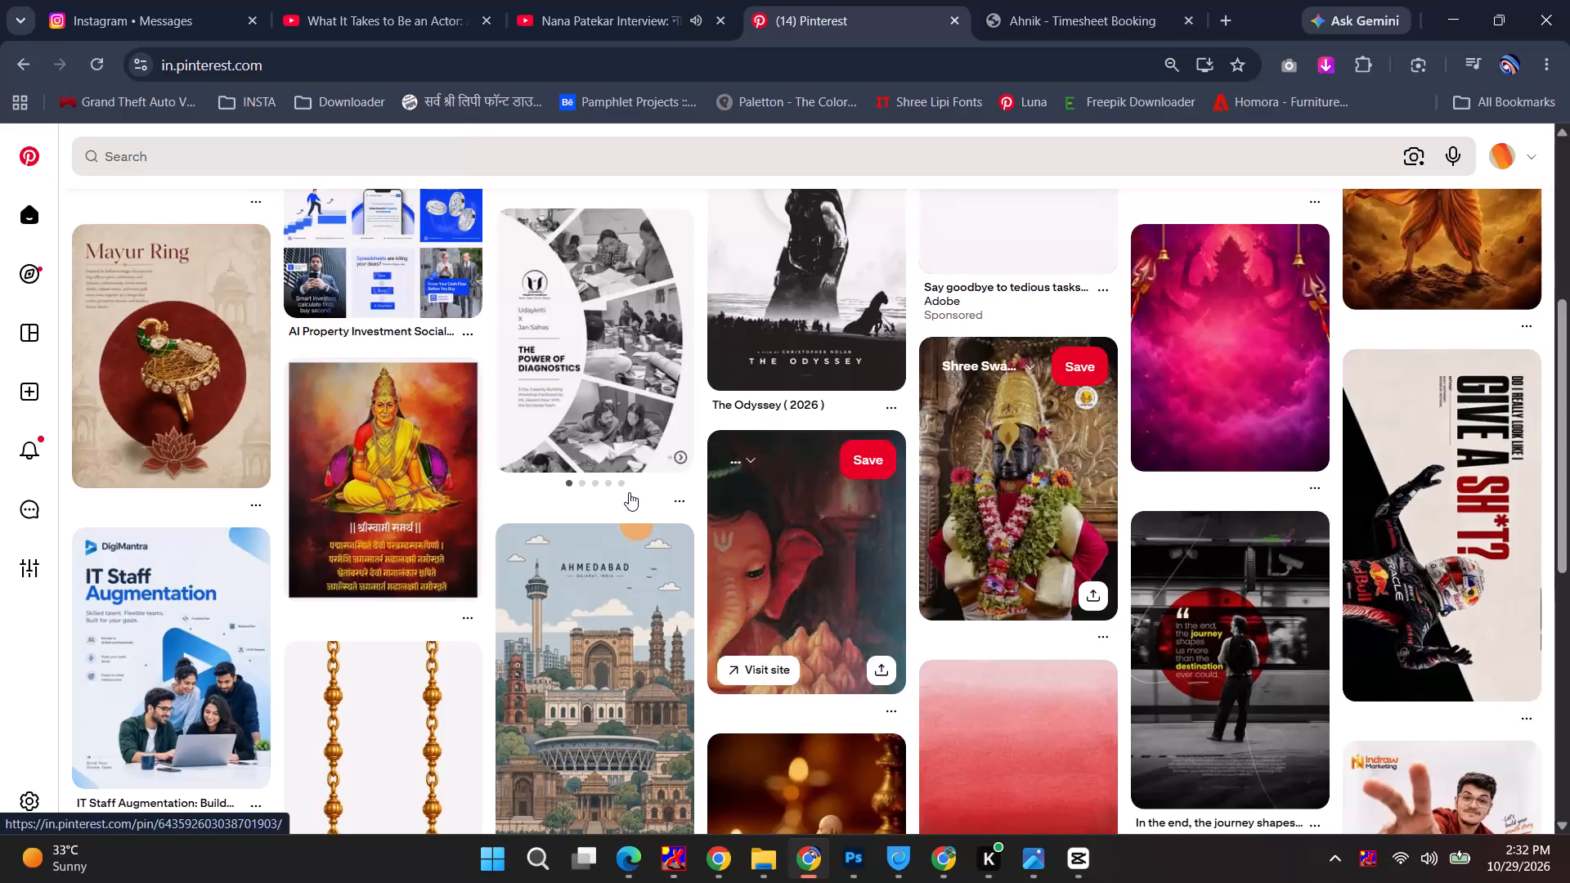
scroll(634, 524, "up", 3)
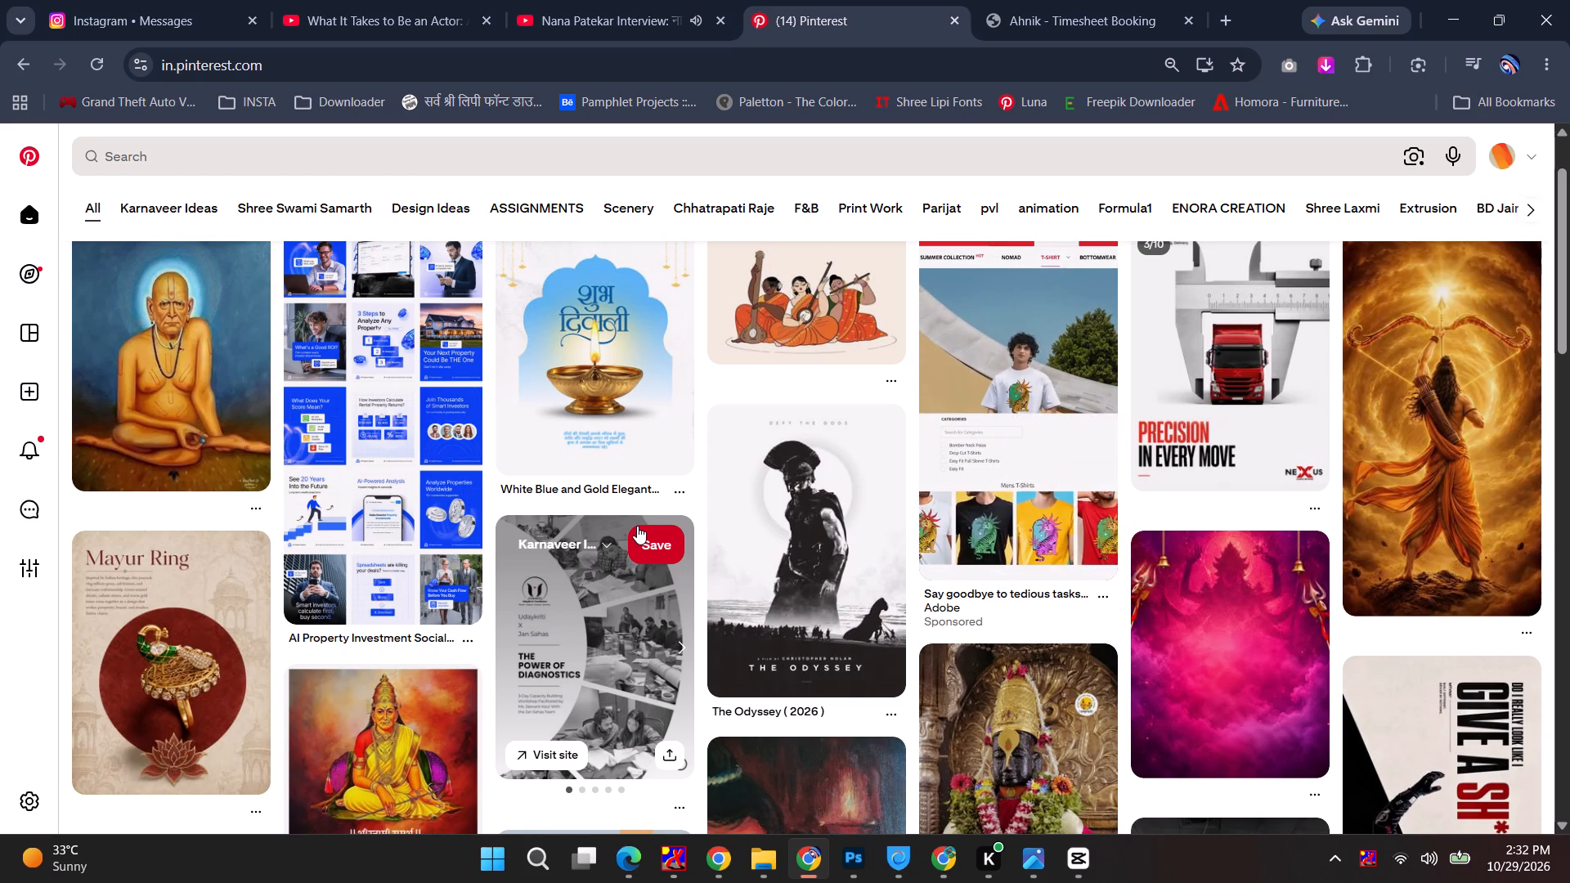
scroll(548, 477, "up", 4)
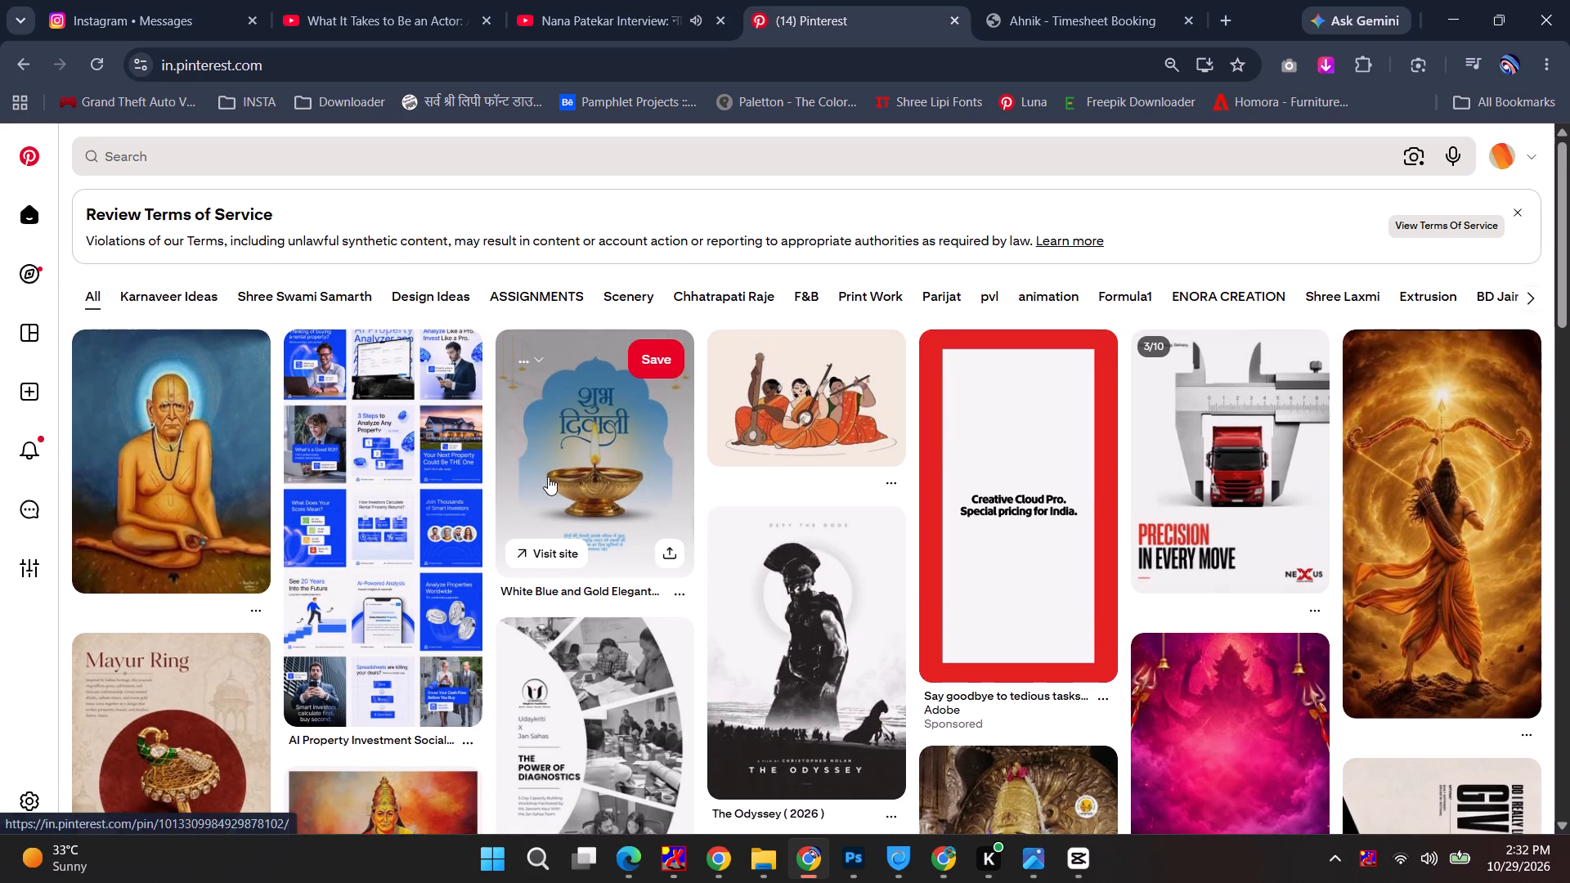
Open the Karnaveer Ideas board from the profile's saved boards.
left_click(1489, 159)
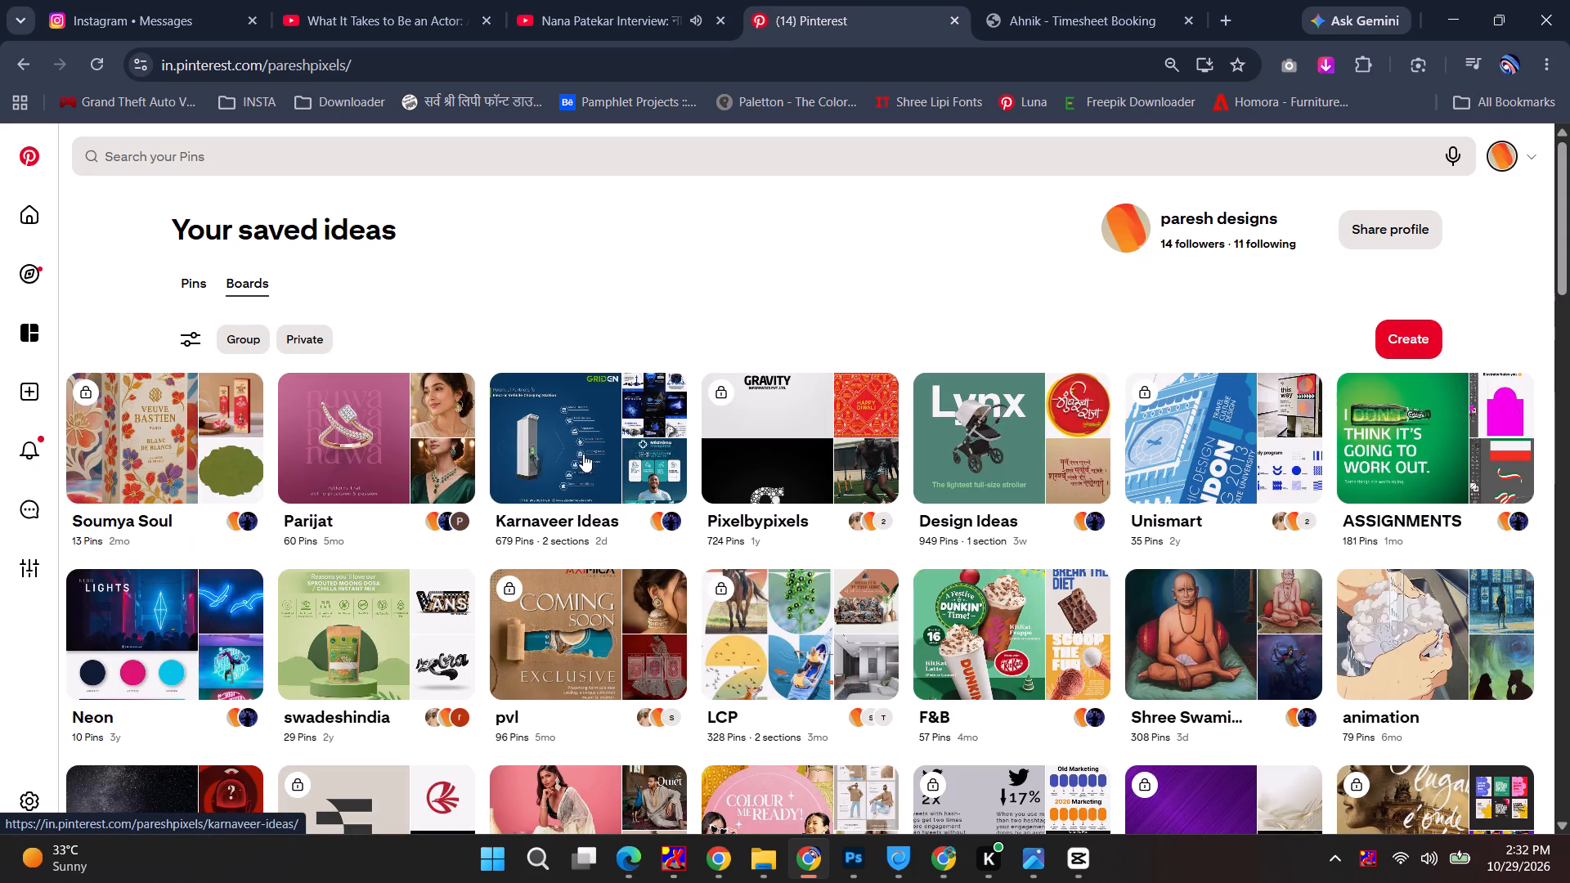
left_click(655, 403)
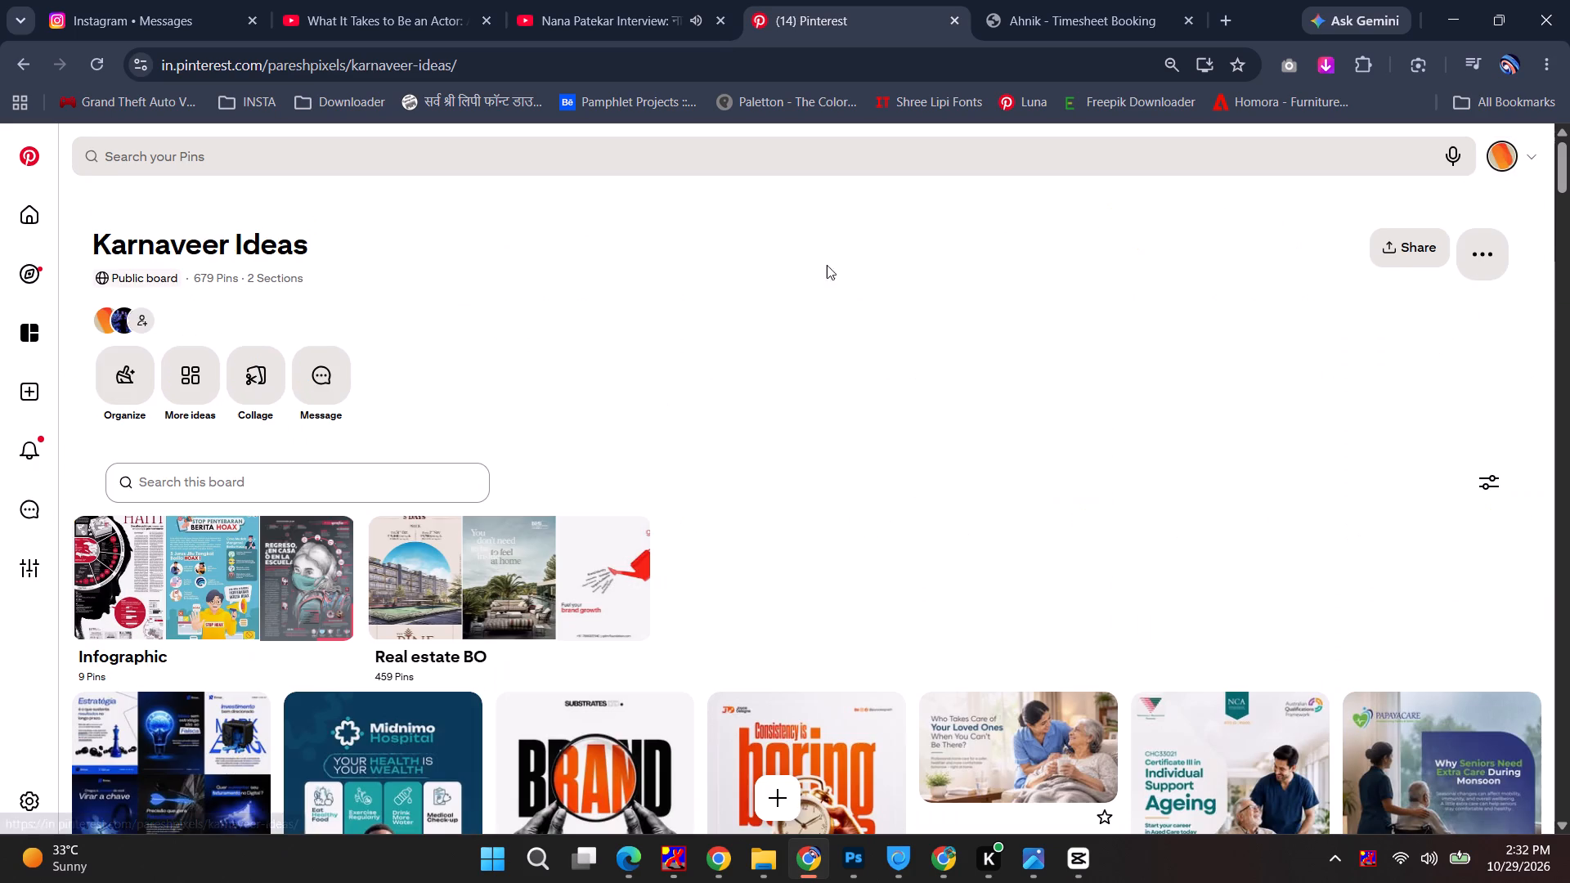
left_click(670, 0)
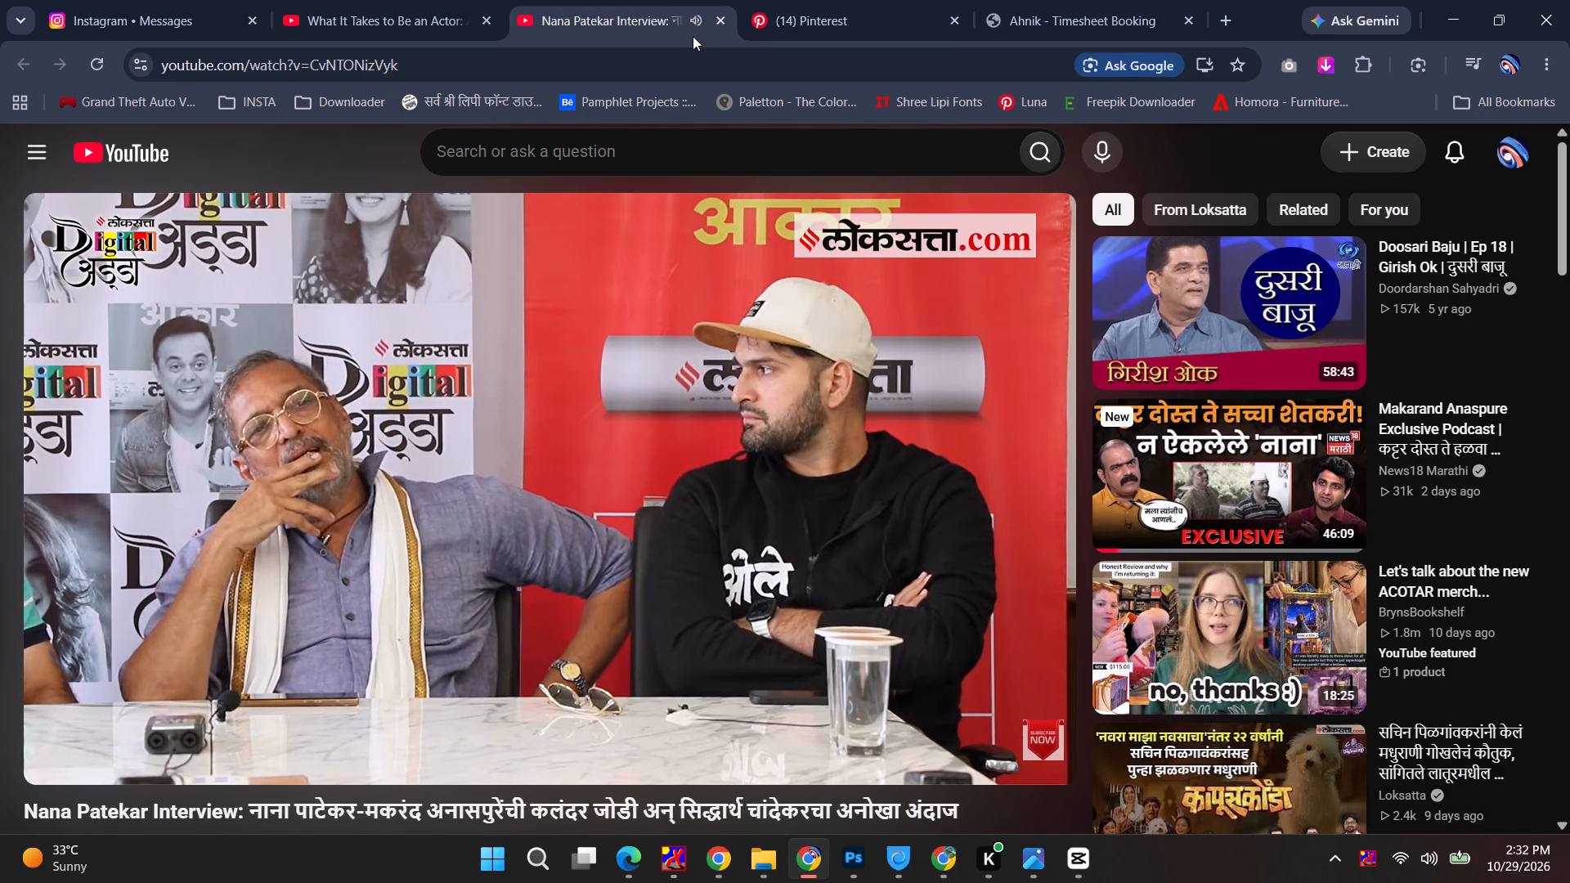
left_click(812, 0)
scroll(698, 445, "down", 4)
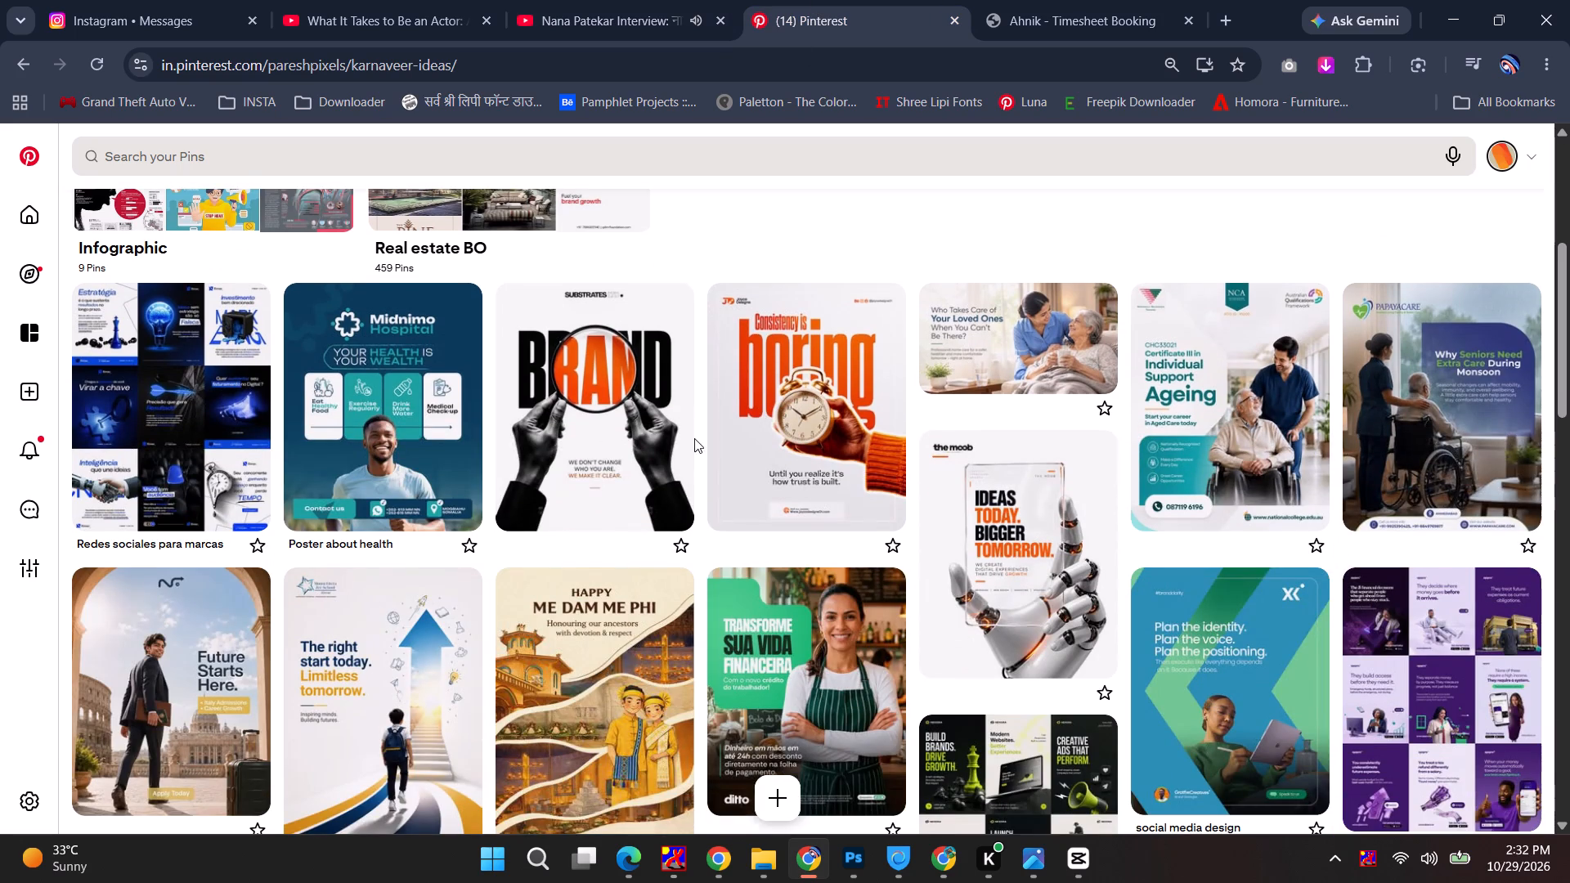
scroll(688, 430, "down", 3)
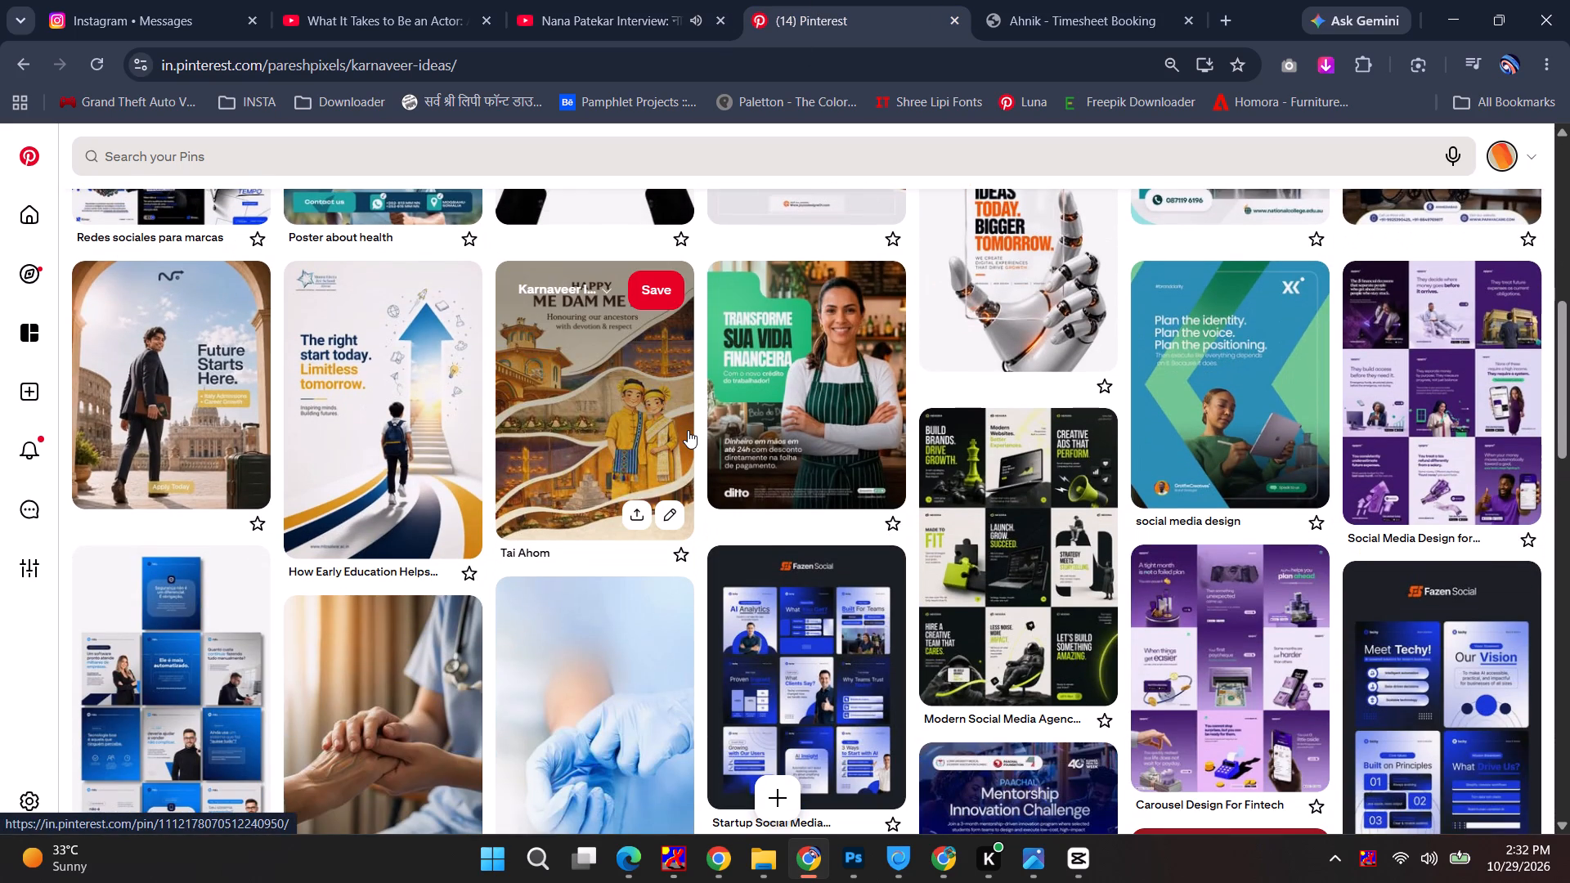
scroll(688, 430, "down", 4)
scroll(987, 530, "down", 9)
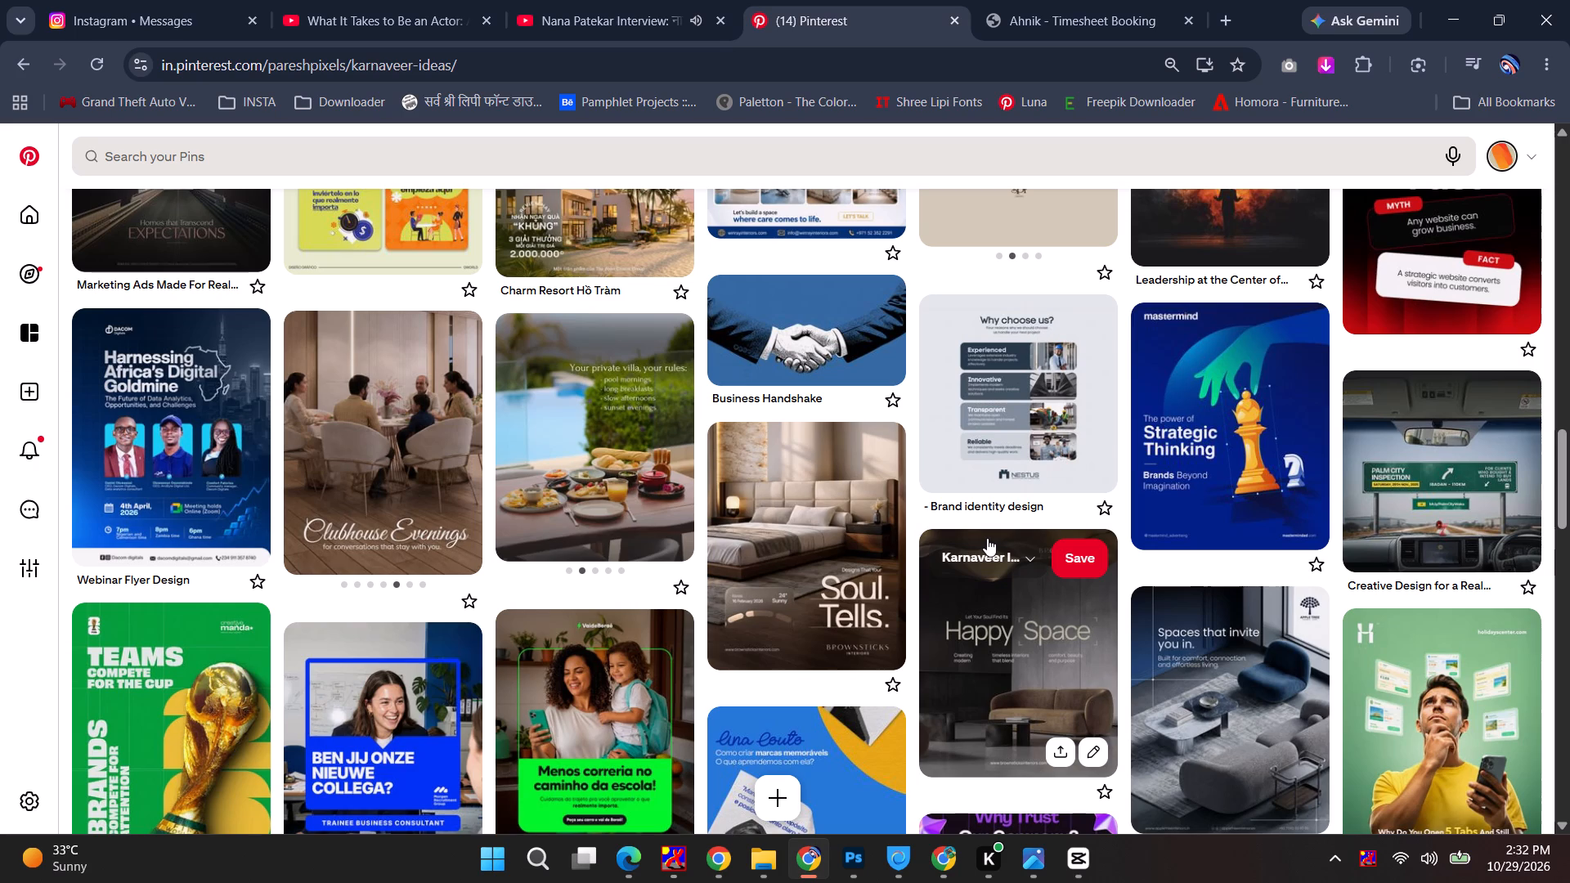
scroll(987, 538, "down", 5)
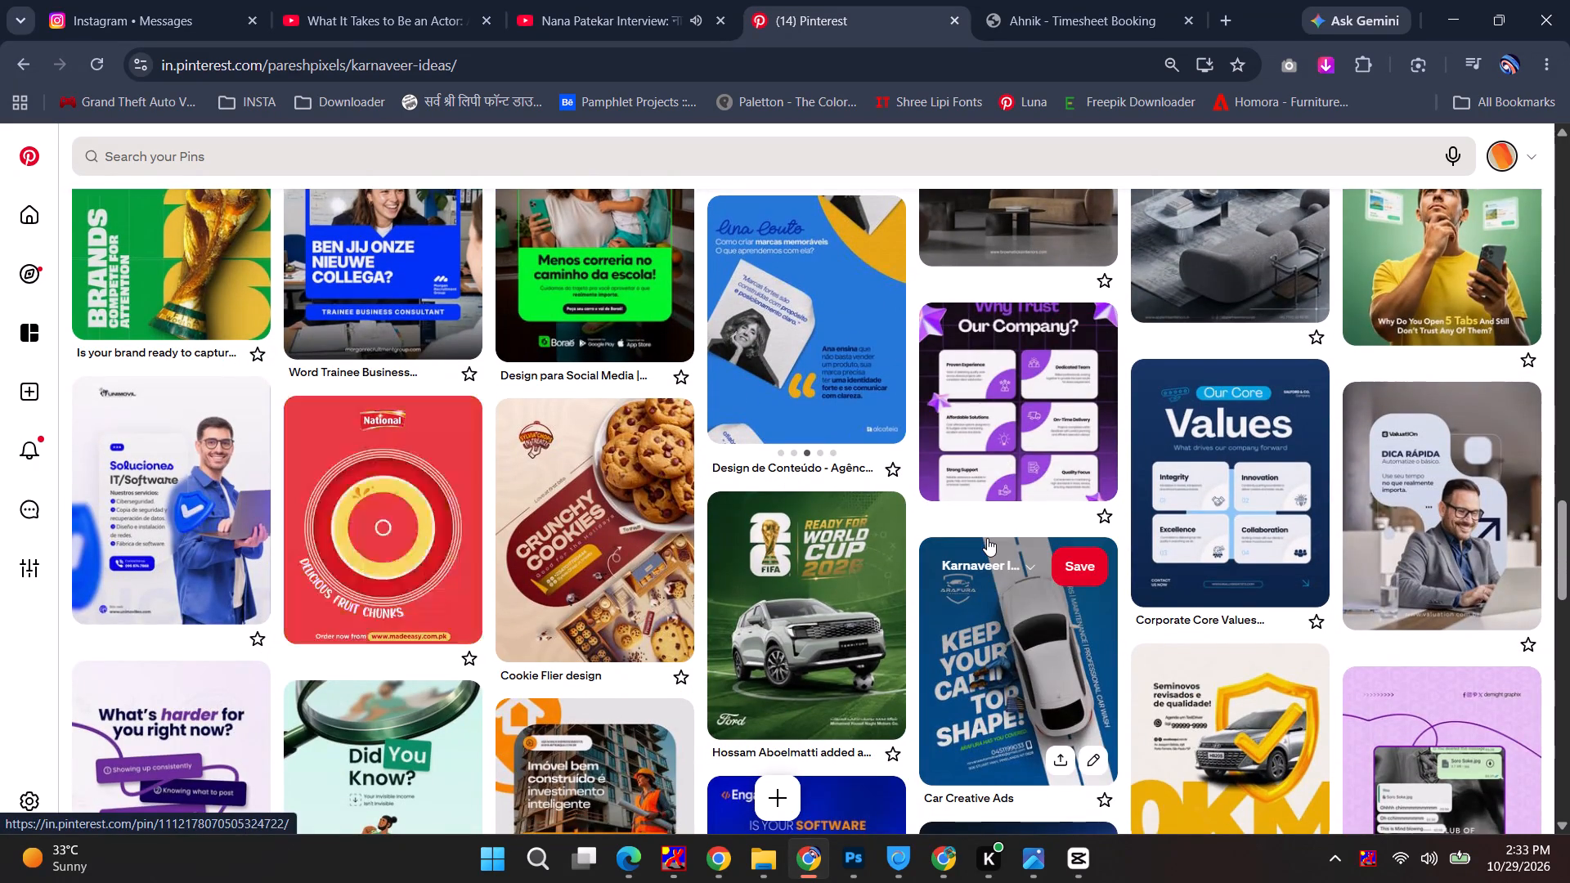
left_click(899, 313)
left_click(899, 313)
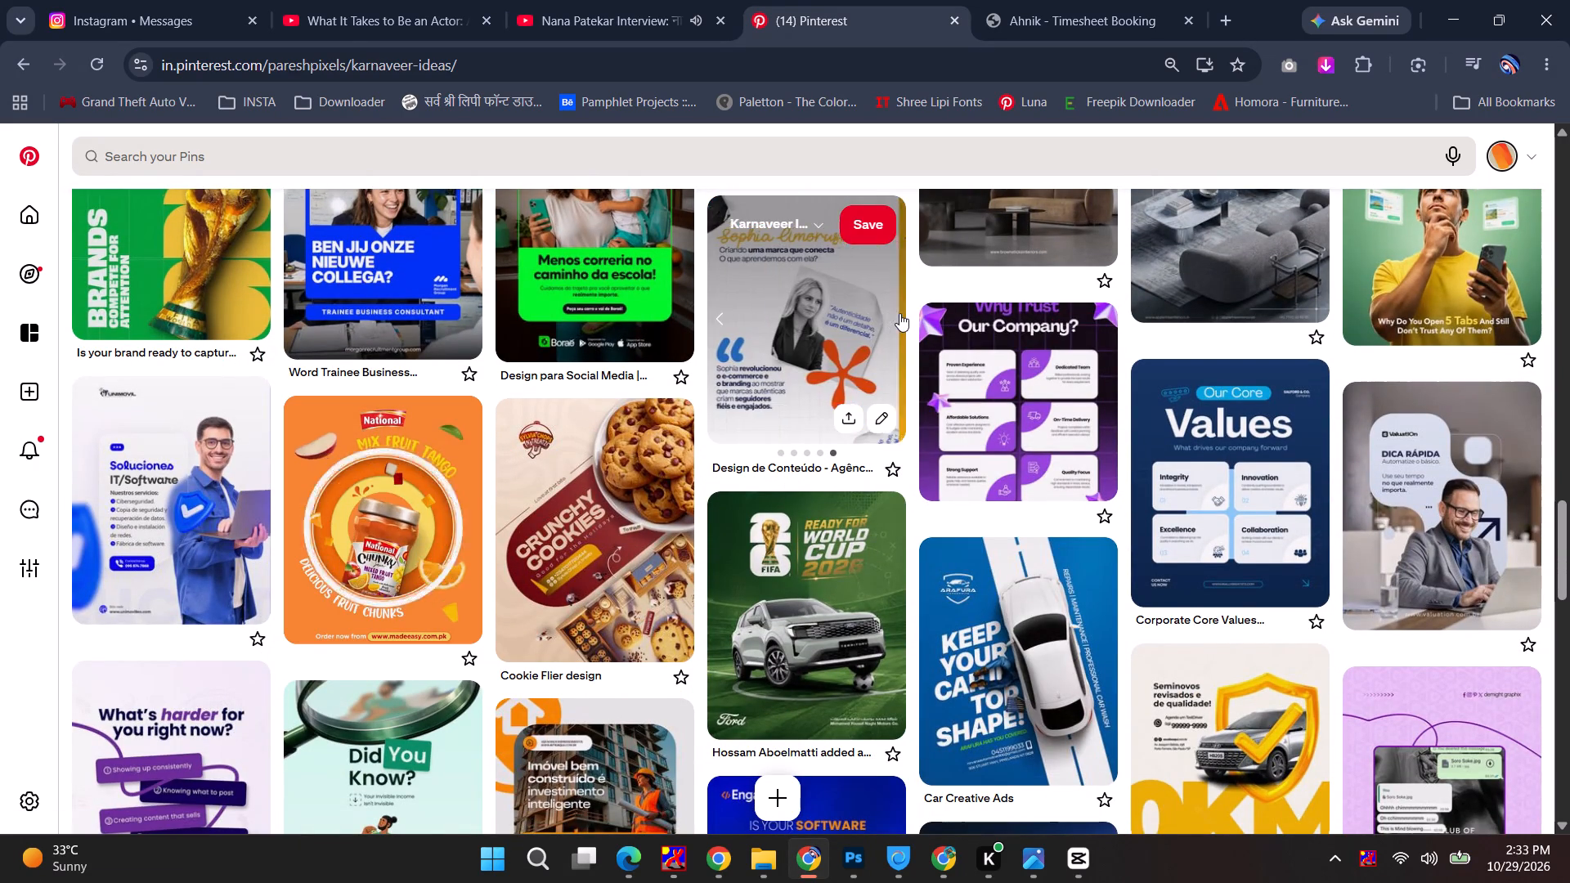
scroll(899, 313, "down", 3)
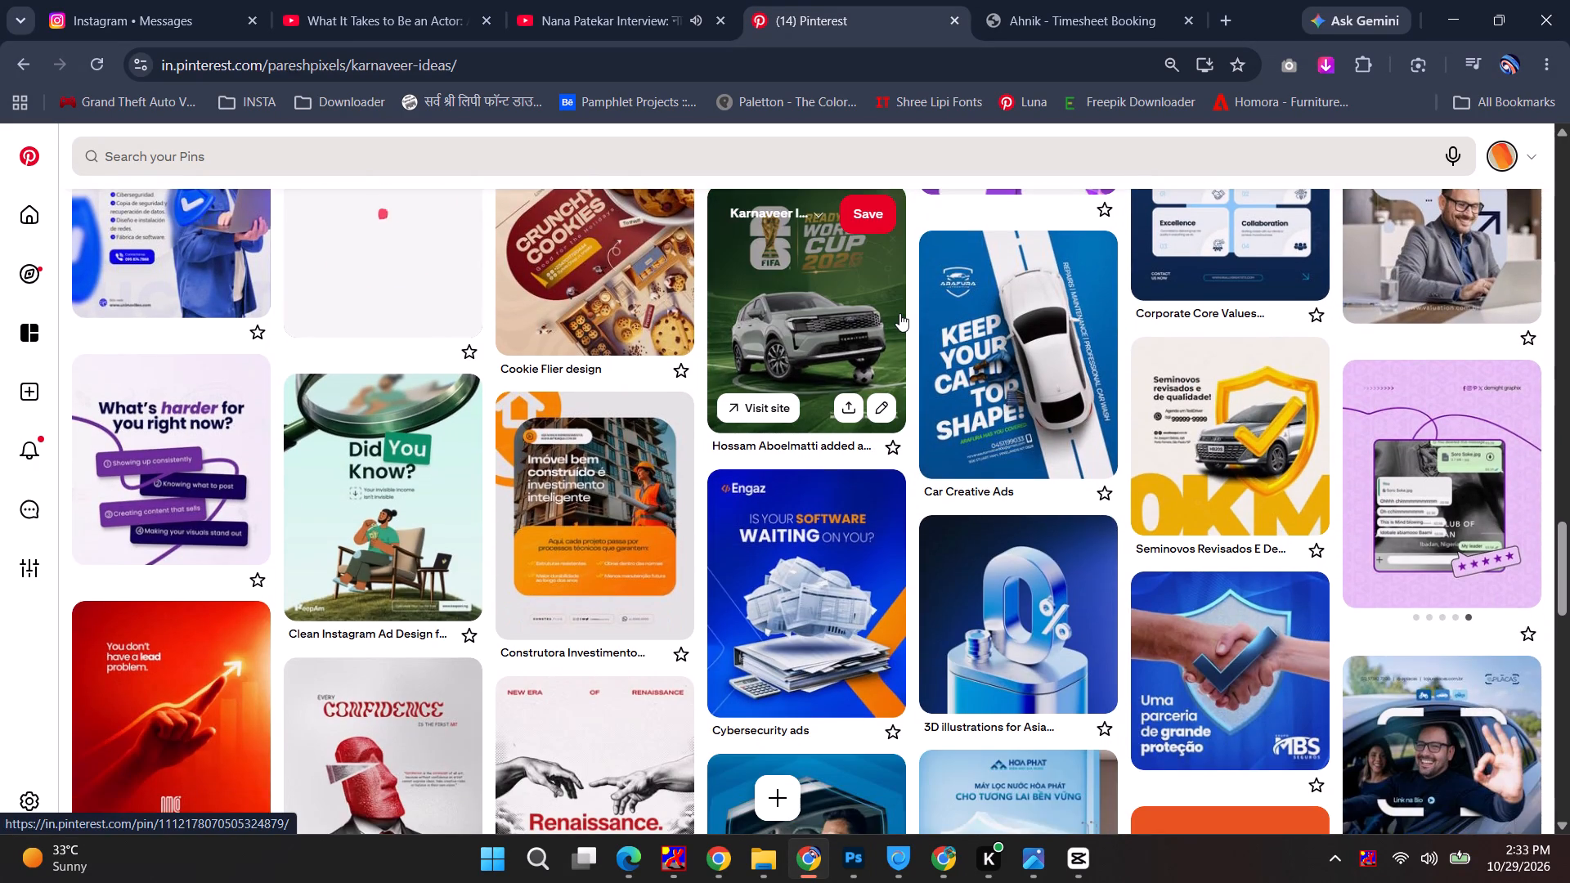
scroll(787, 556, "down", 3)
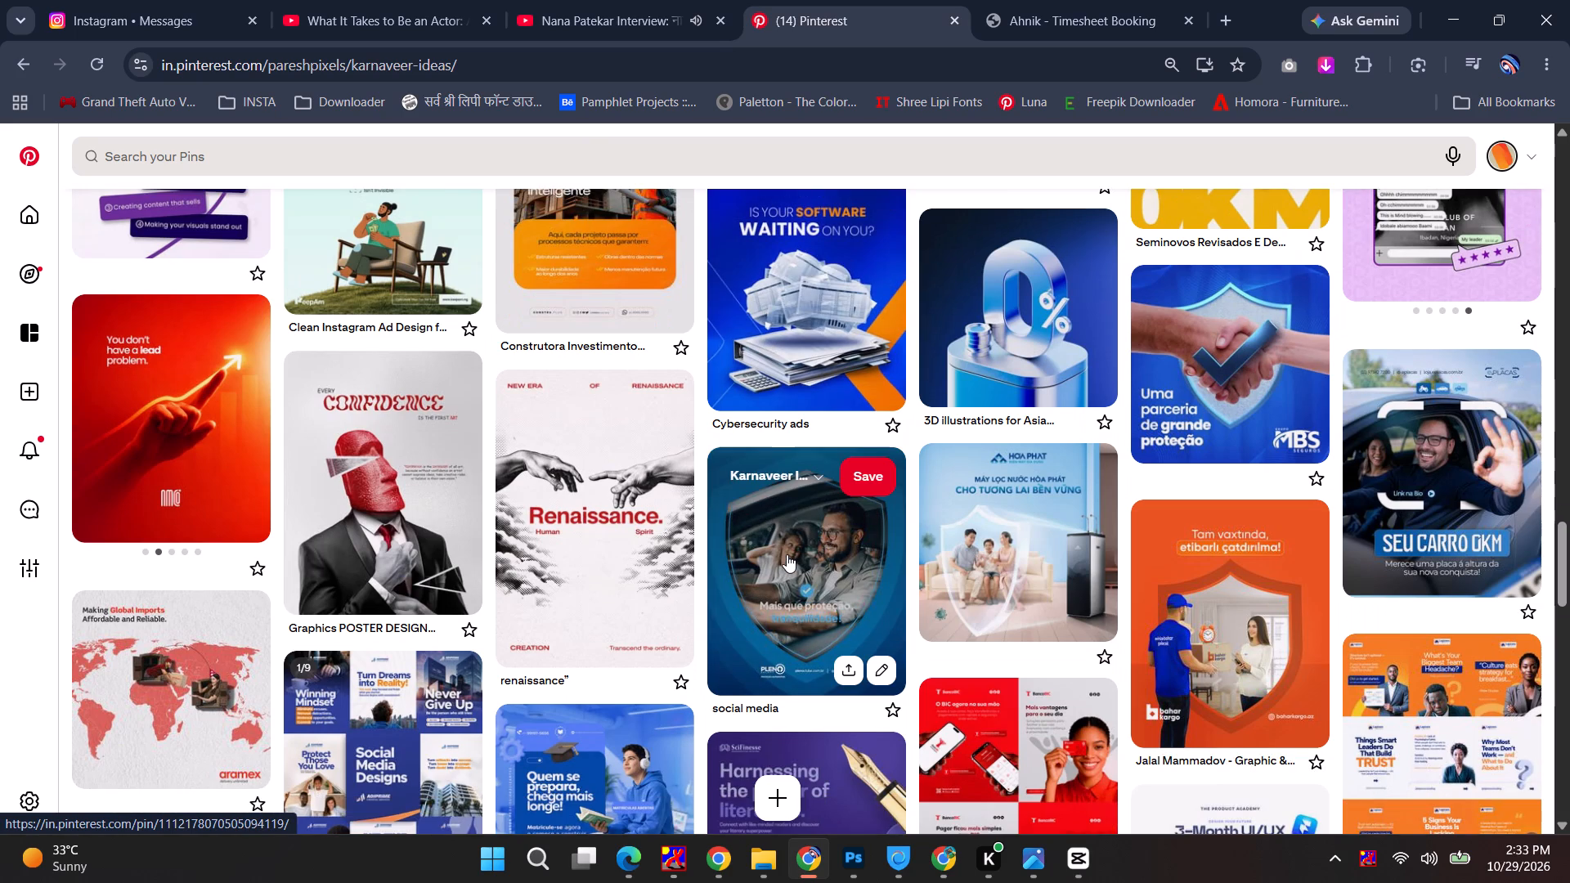
scroll(787, 554, "down", 1)
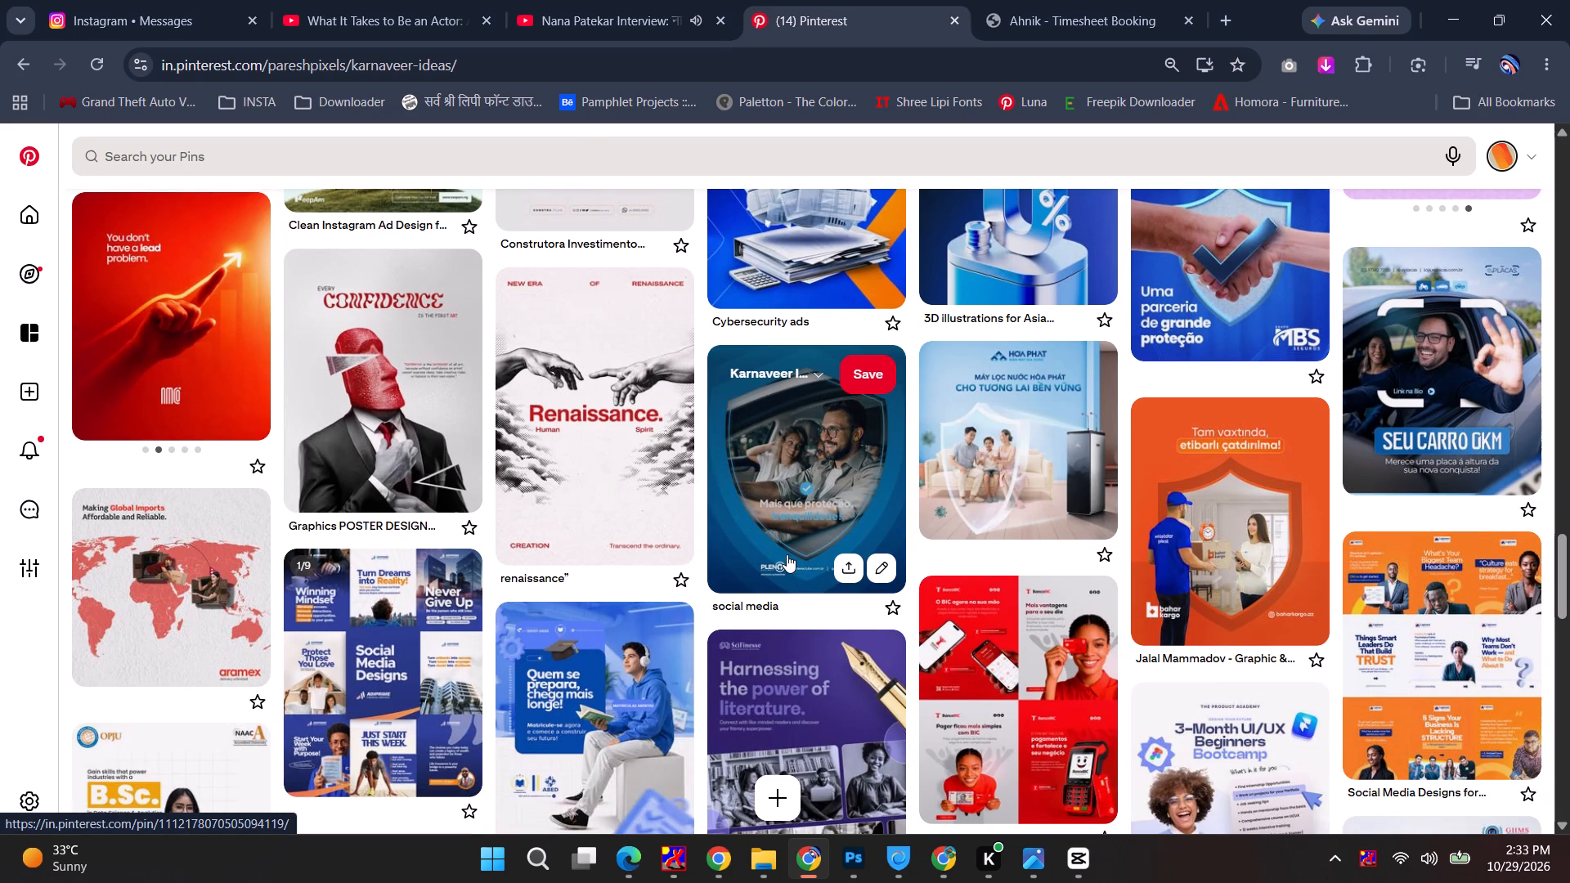
scroll(787, 554, "down", 2)
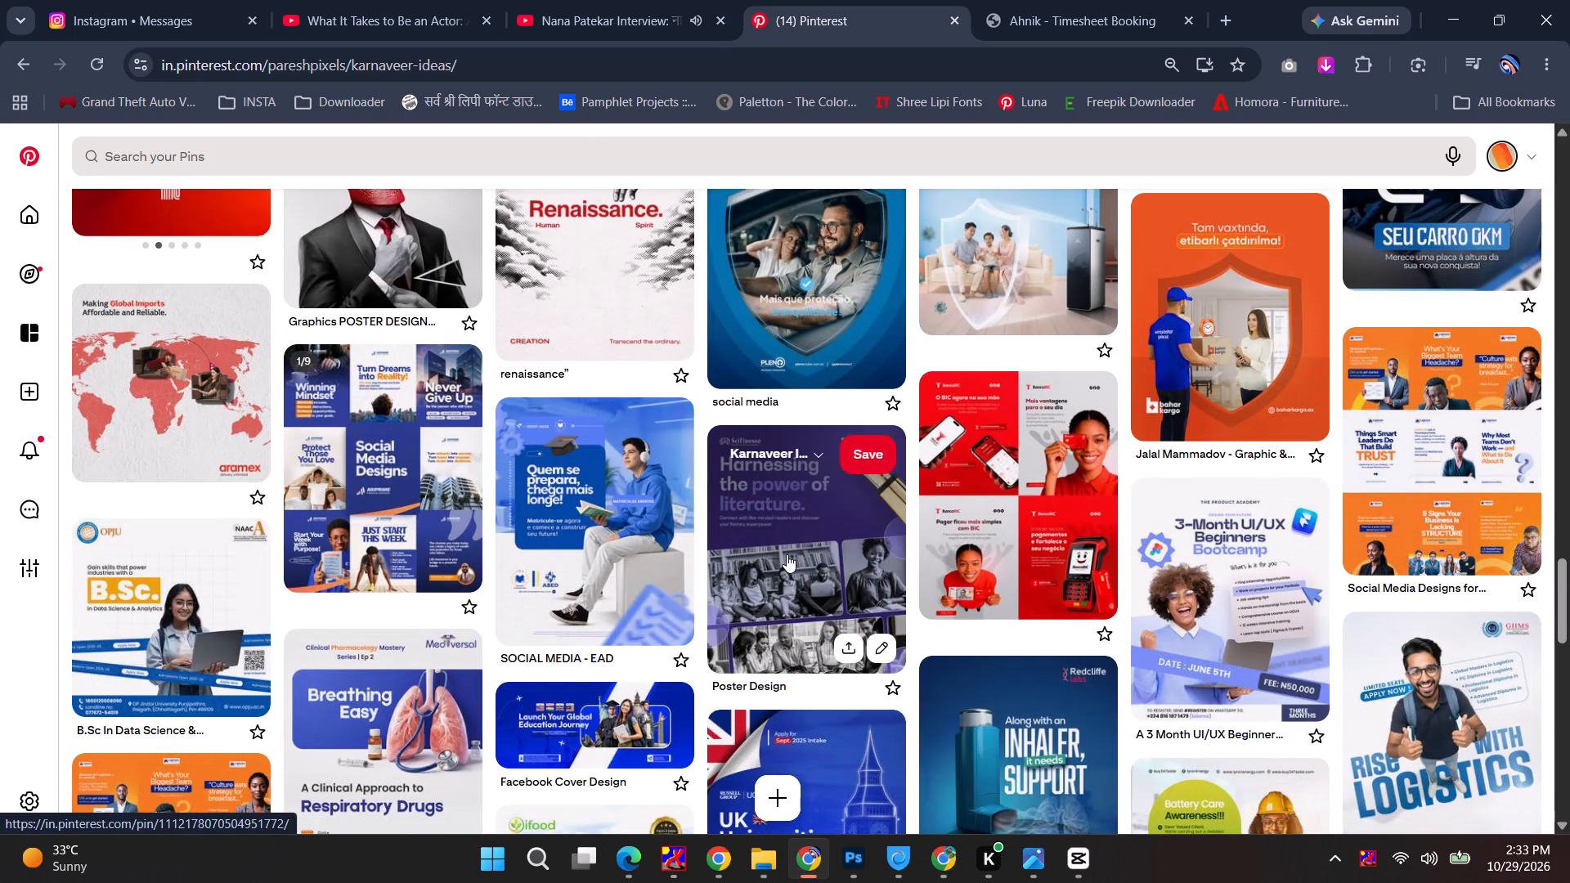
scroll(787, 554, "down", 2)
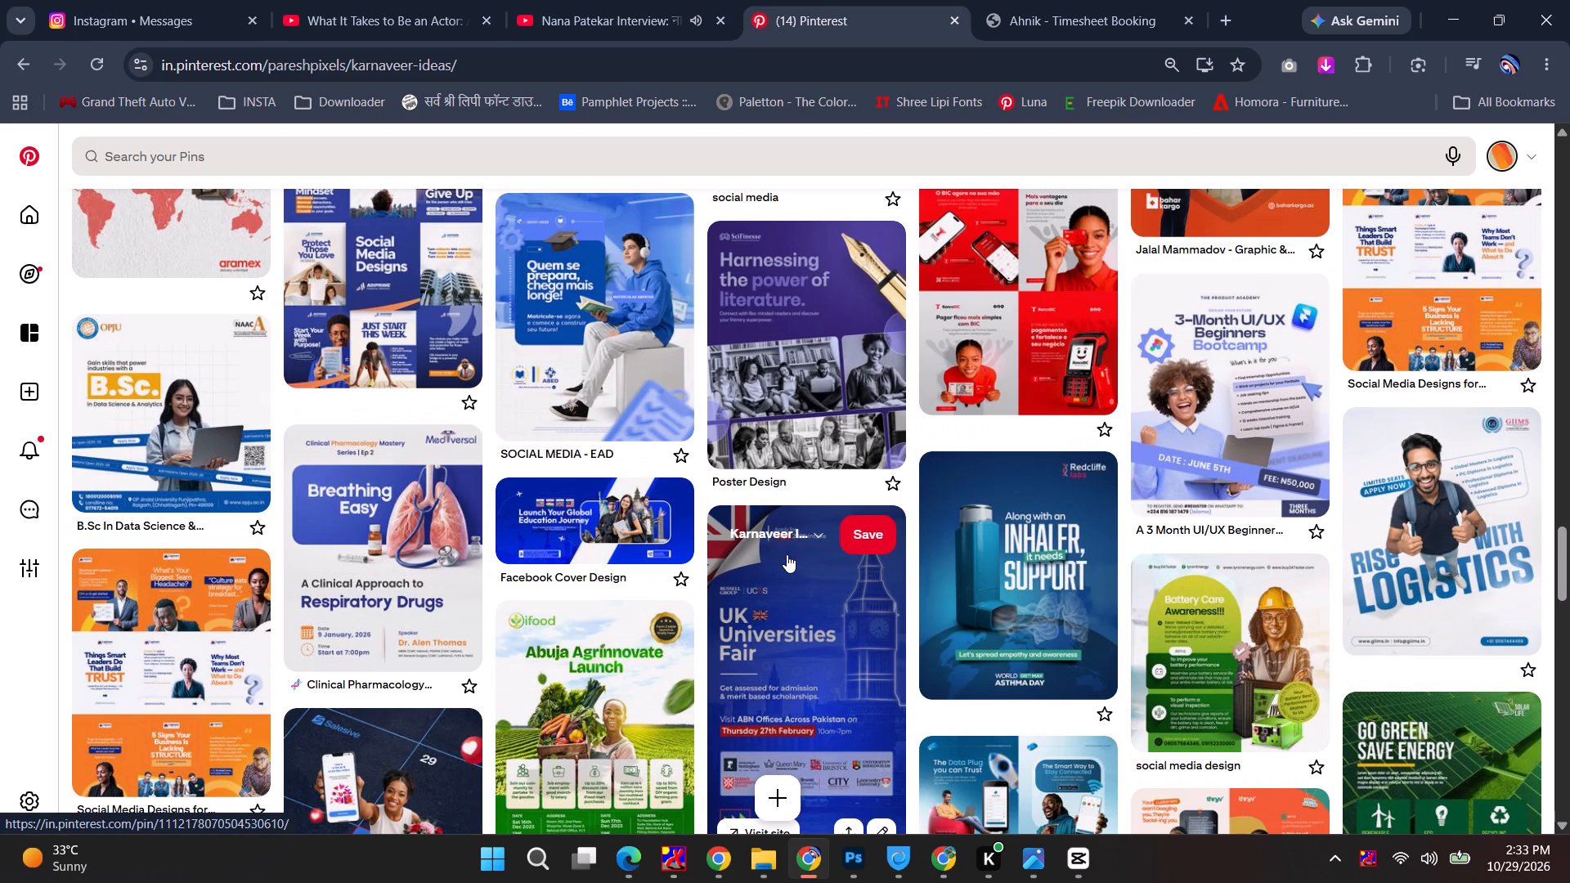
scroll(787, 554, "down", 2)
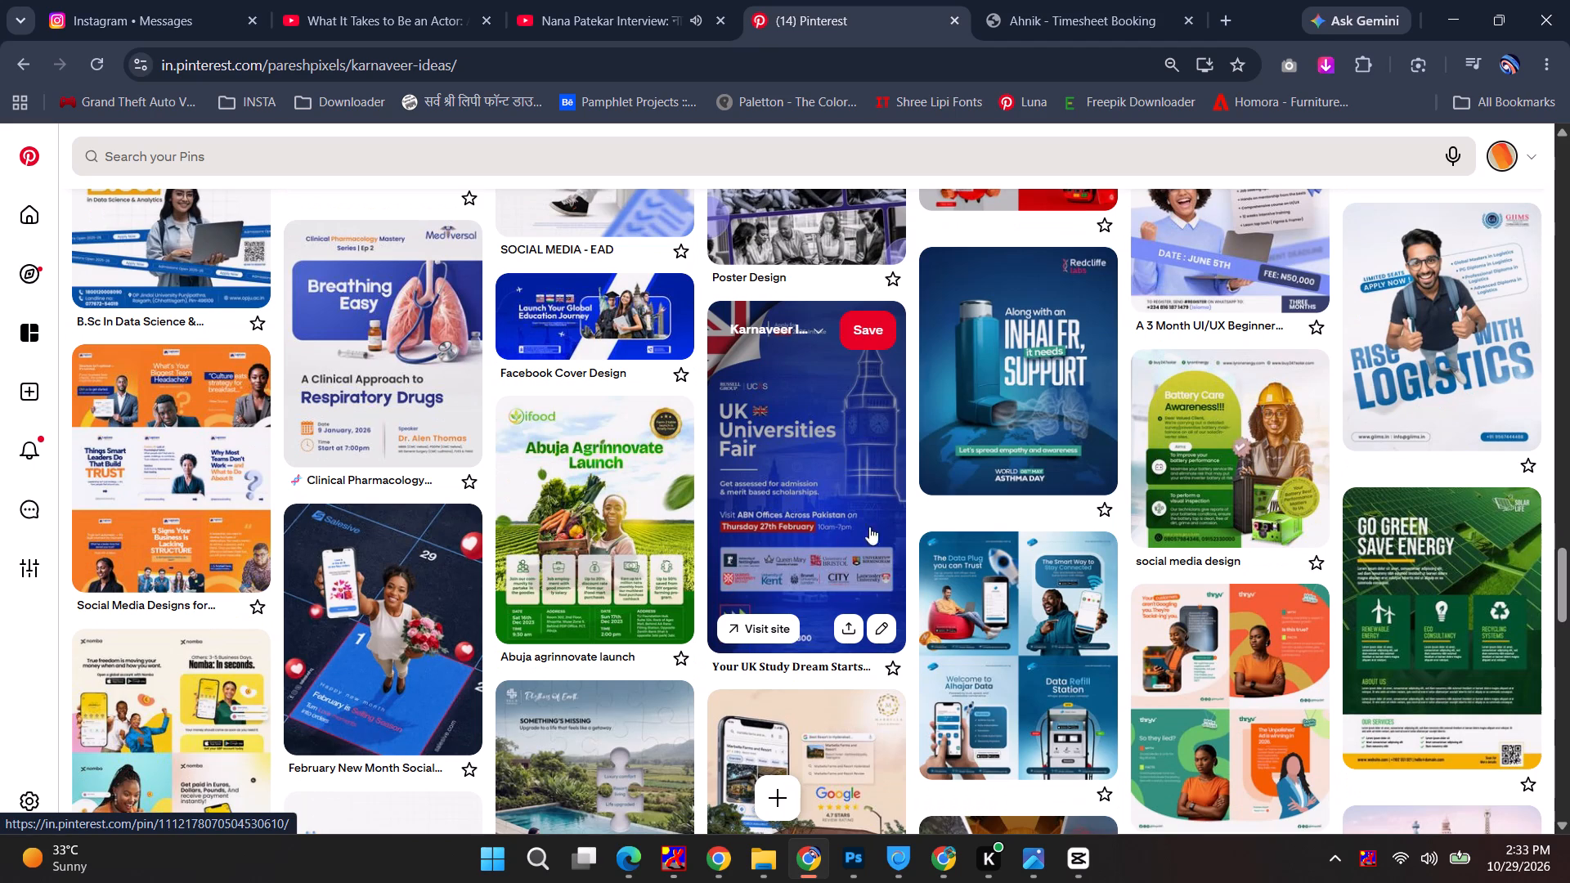
scroll(1033, 643, "down", 2)
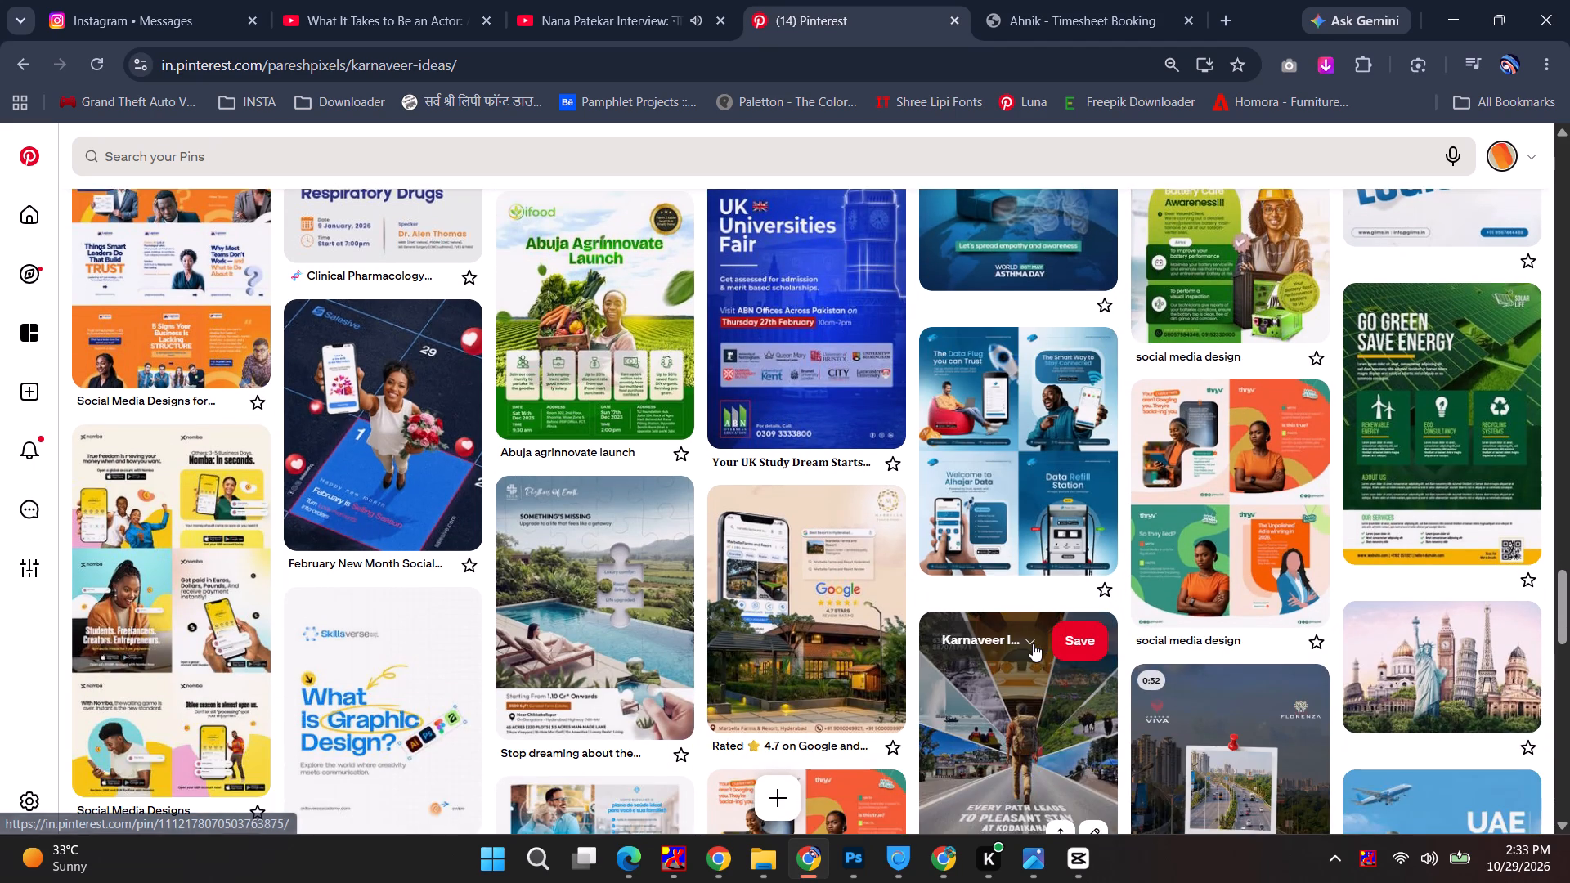
scroll(1033, 643, "down", 3)
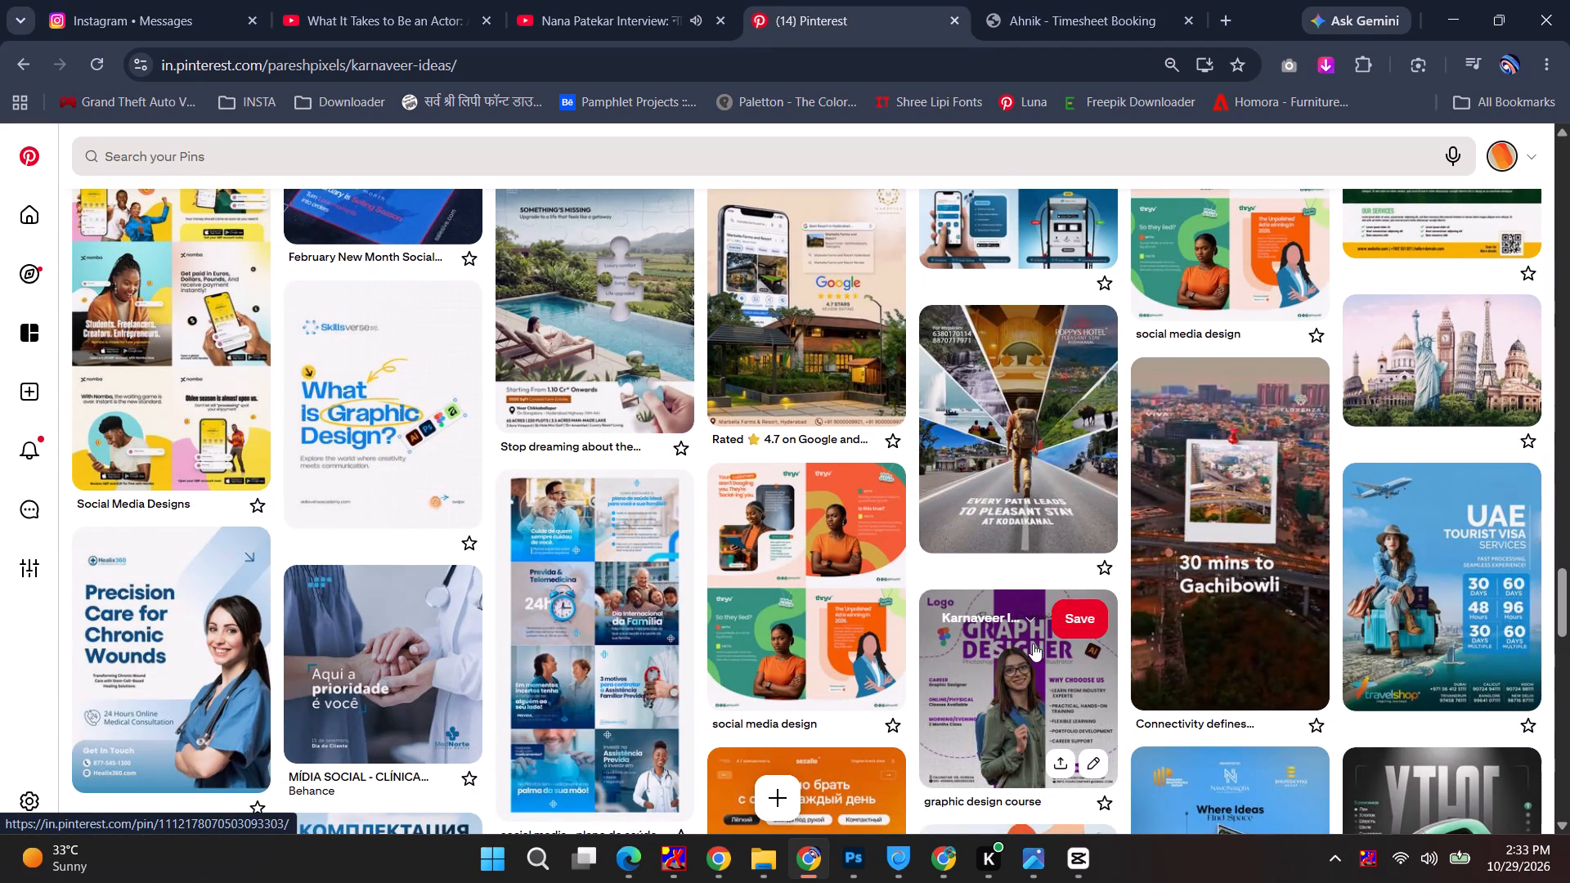
scroll(1033, 643, "down", 4)
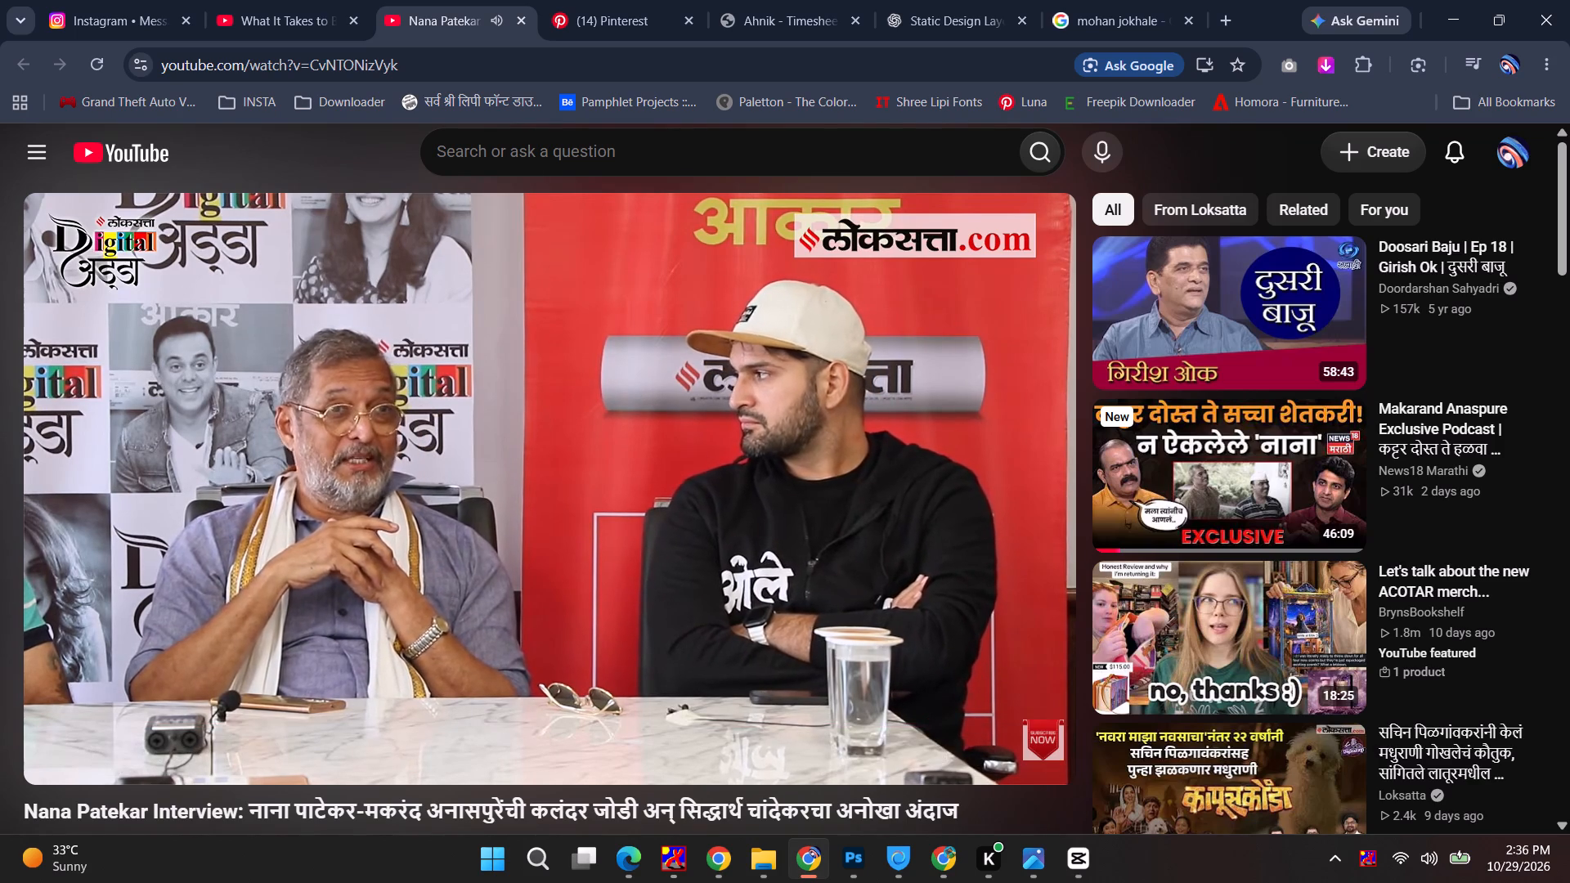
Go back to the web search, accept the suggested spelling "mohan gokhale" and show its image results.
left_click(1137, 0)
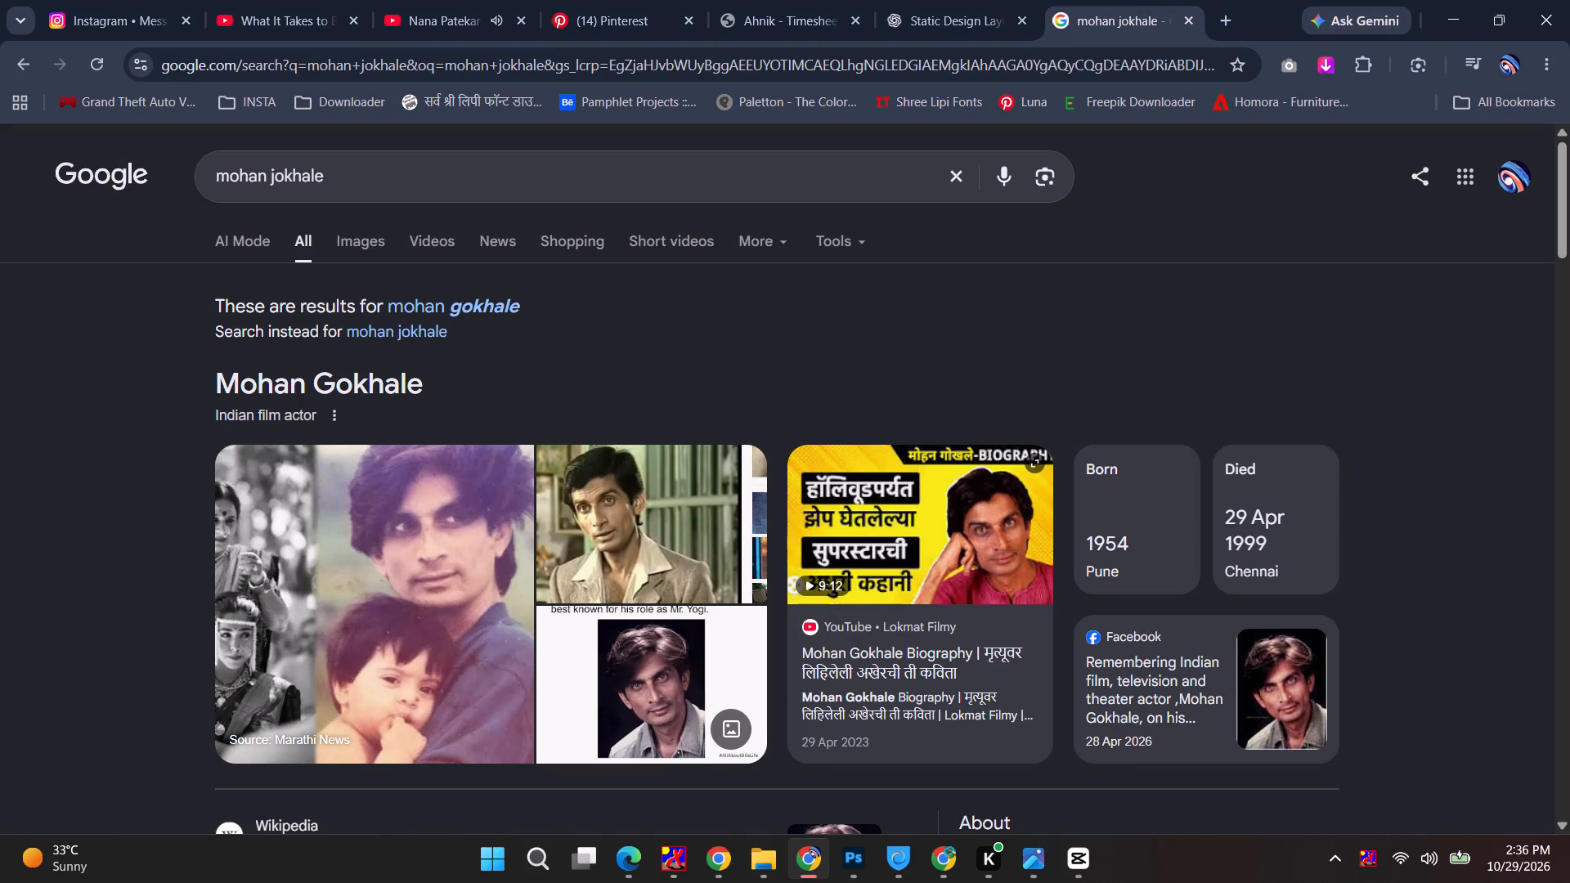
left_click(438, 307)
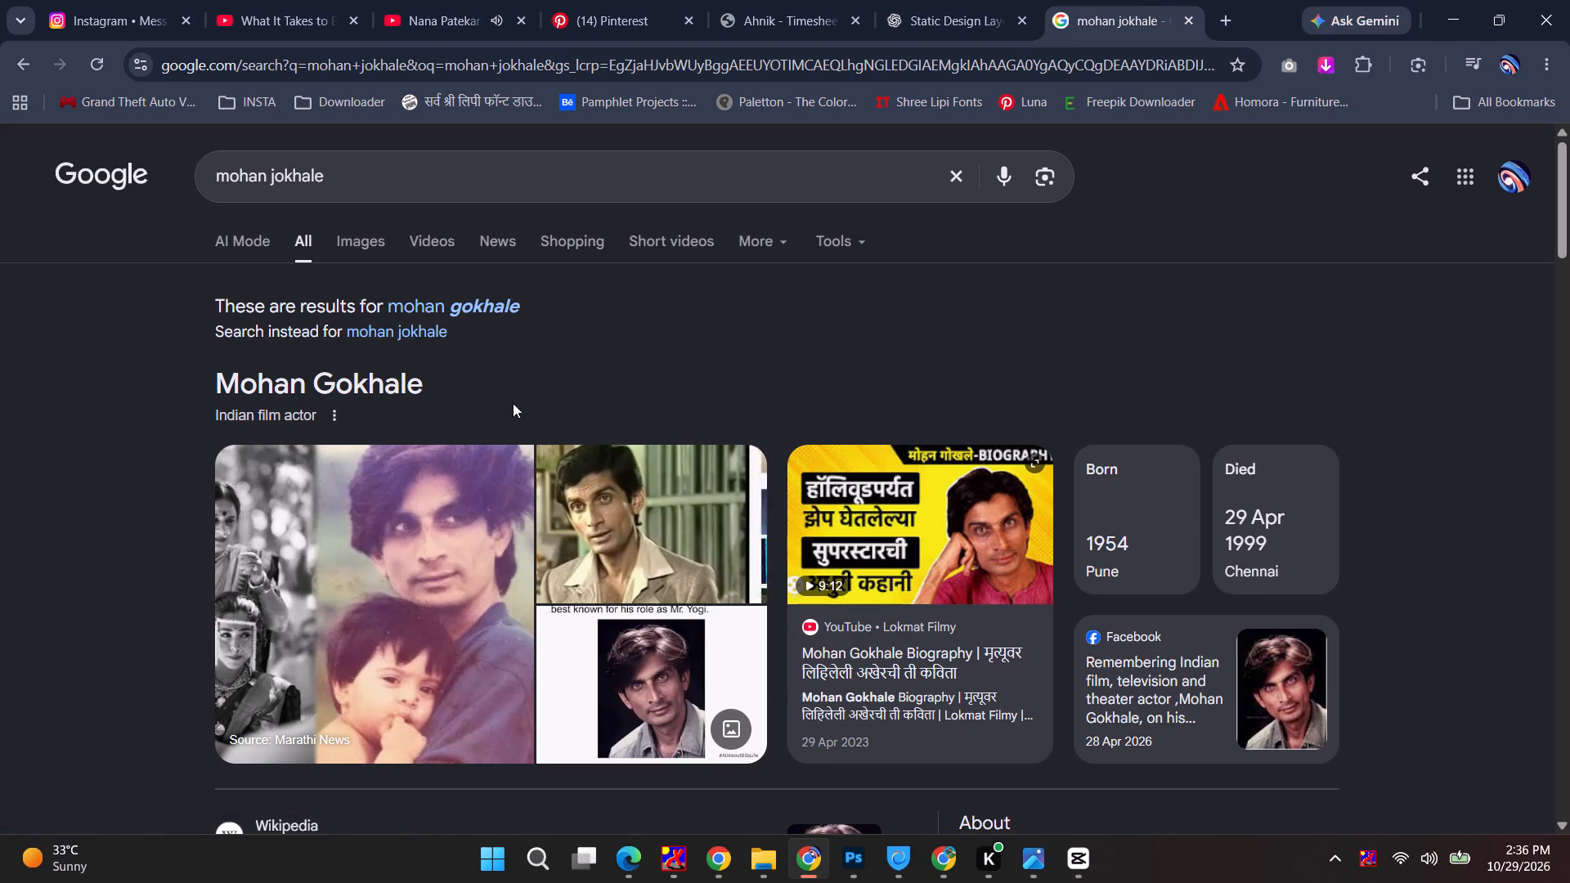
left_click(460, 308)
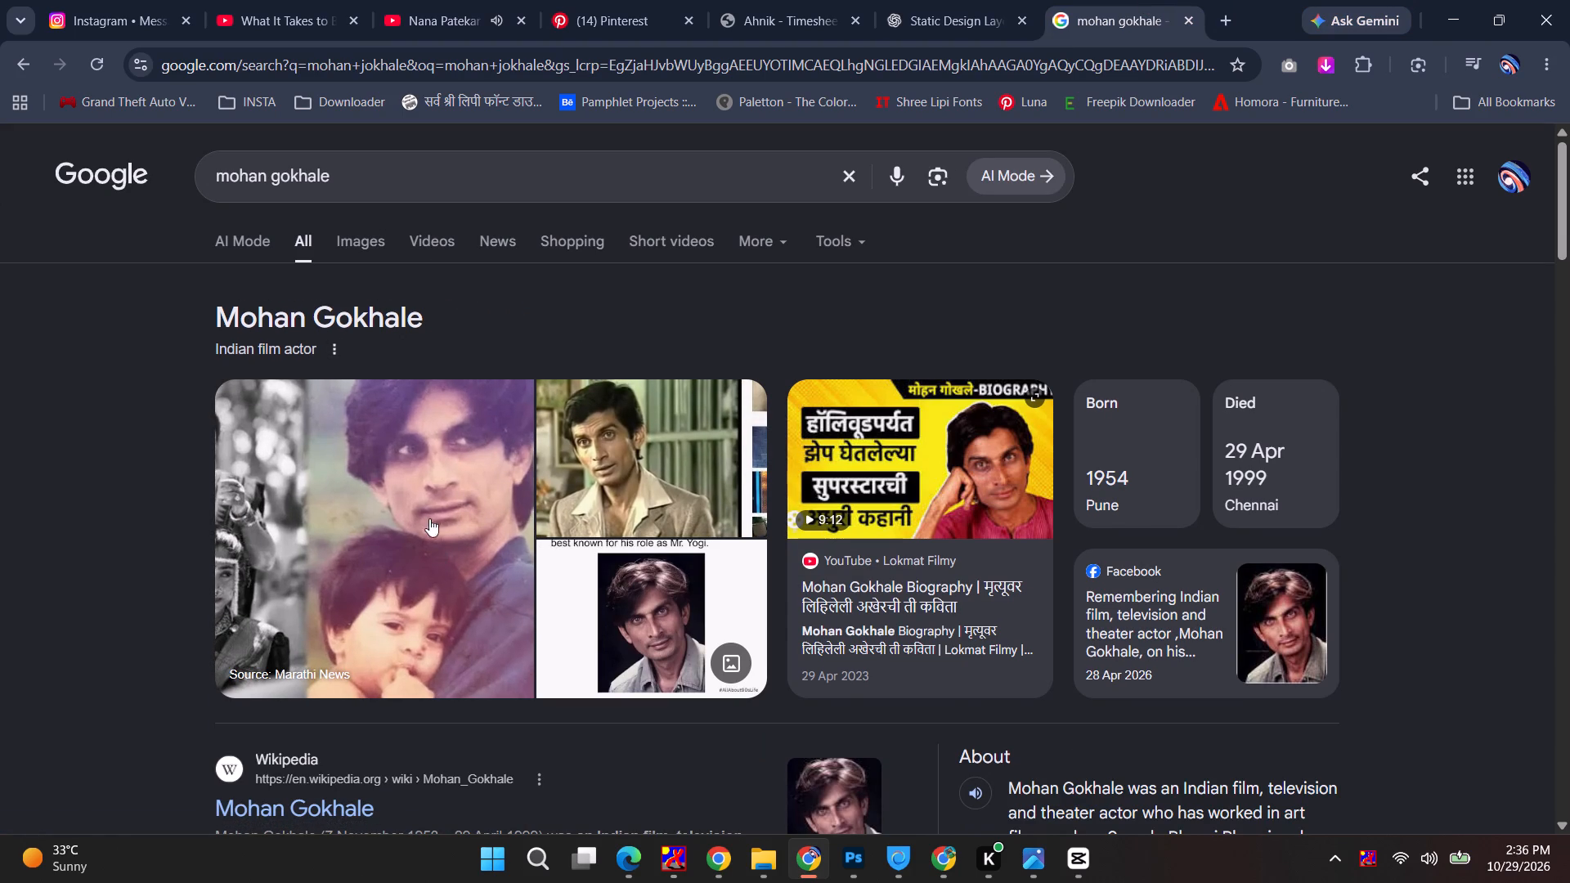
left_click(378, 240)
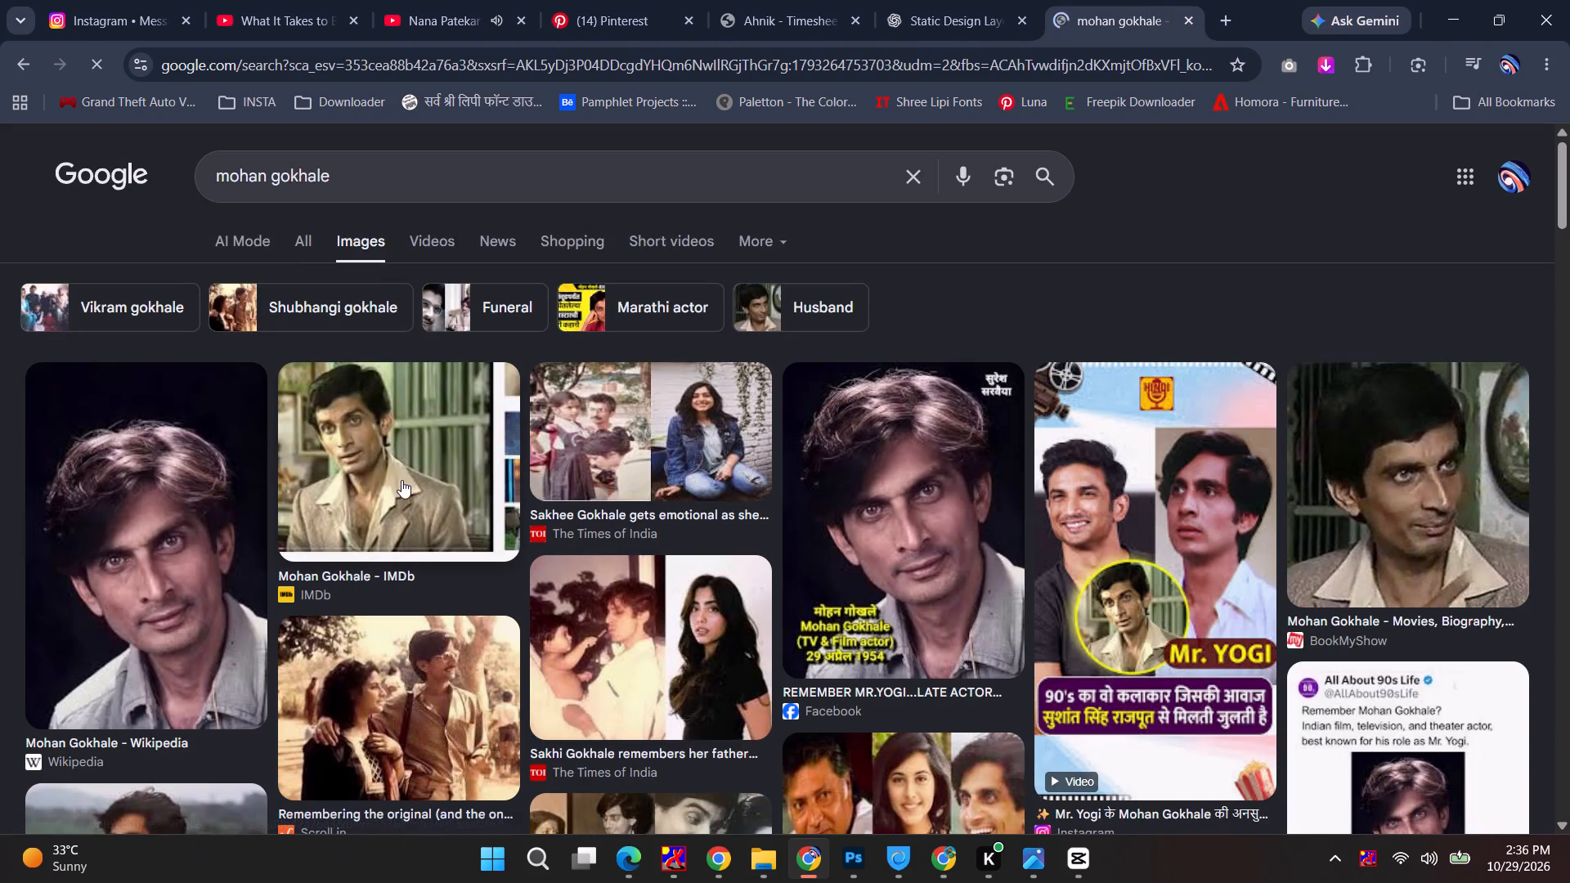
Preview the two Times of India family photos of Mohan Gokhale and look through their related images.
left_click(608, 457)
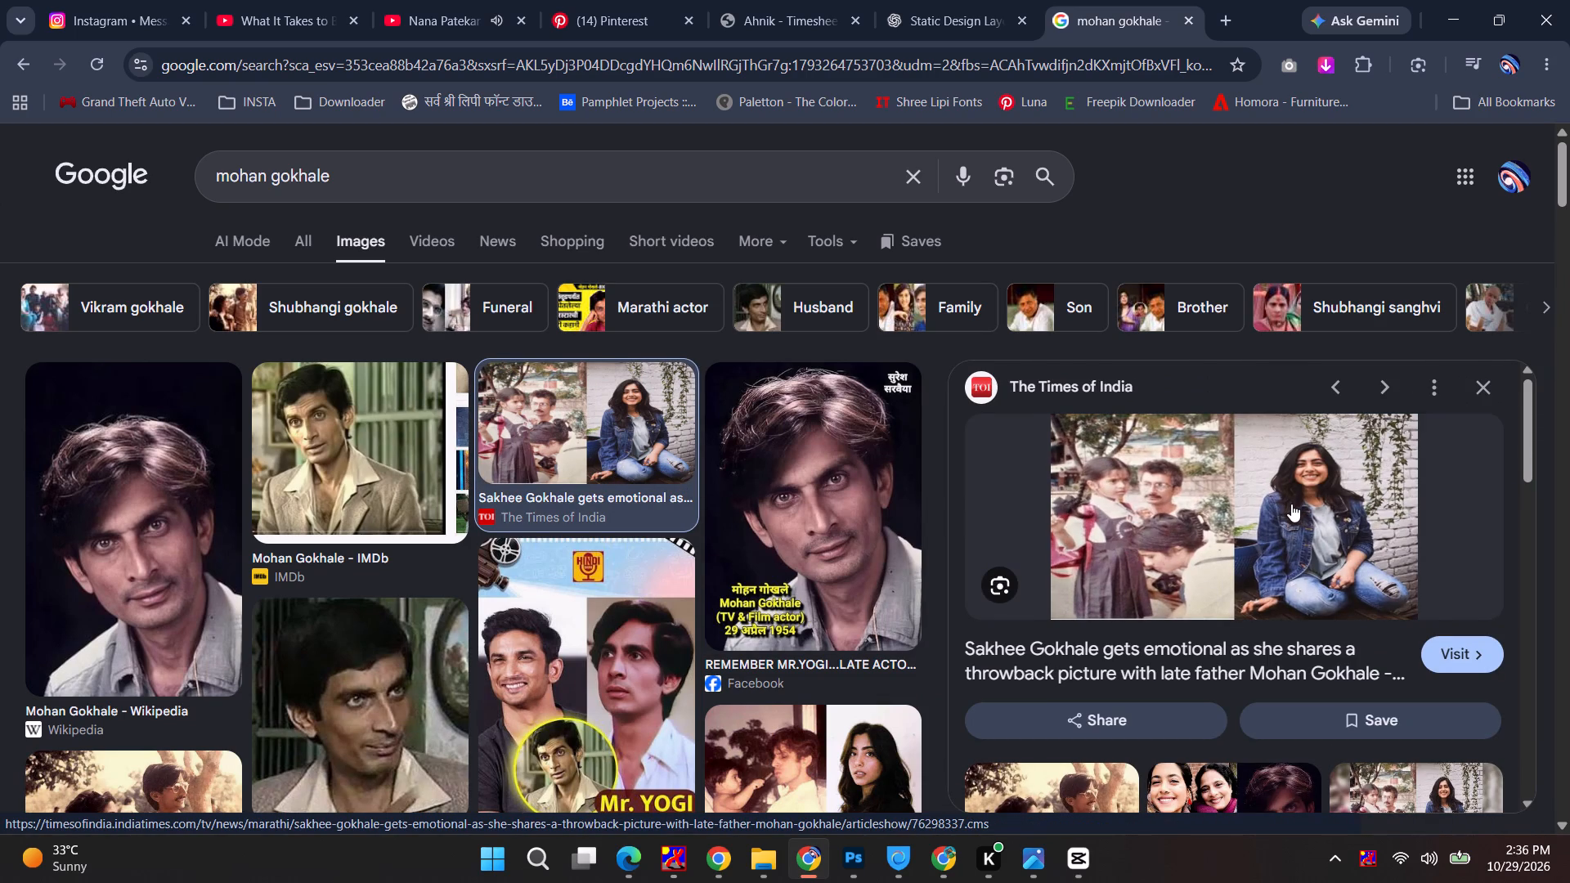
scroll(1291, 504, "down", 2)
scroll(686, 570, "down", 1)
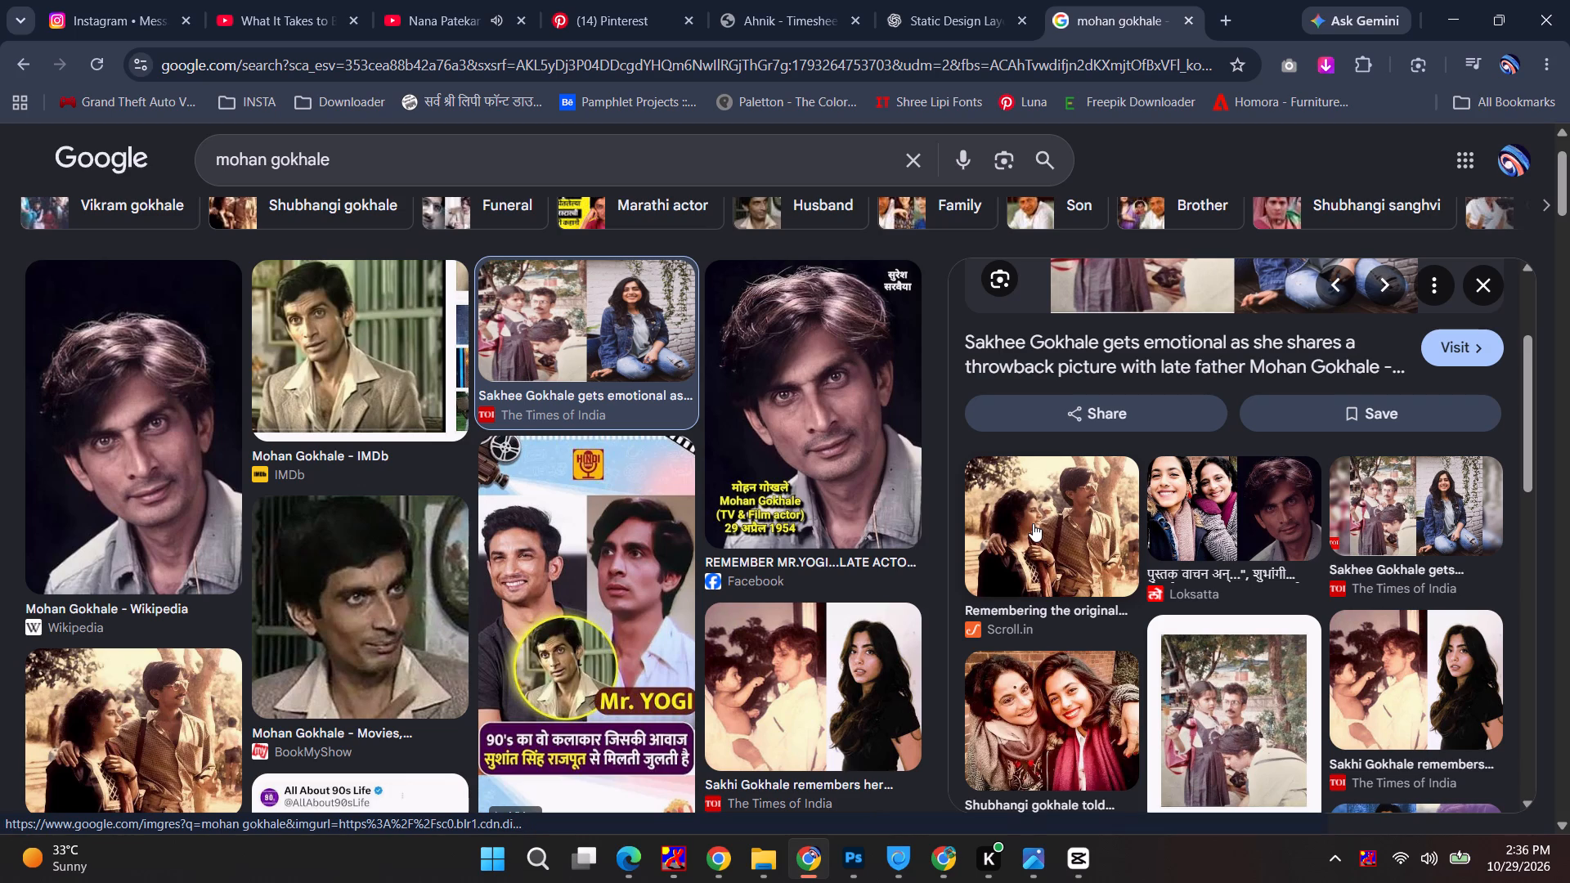
scroll(1032, 524, "down", 3)
scroll(1032, 524, "up", 2)
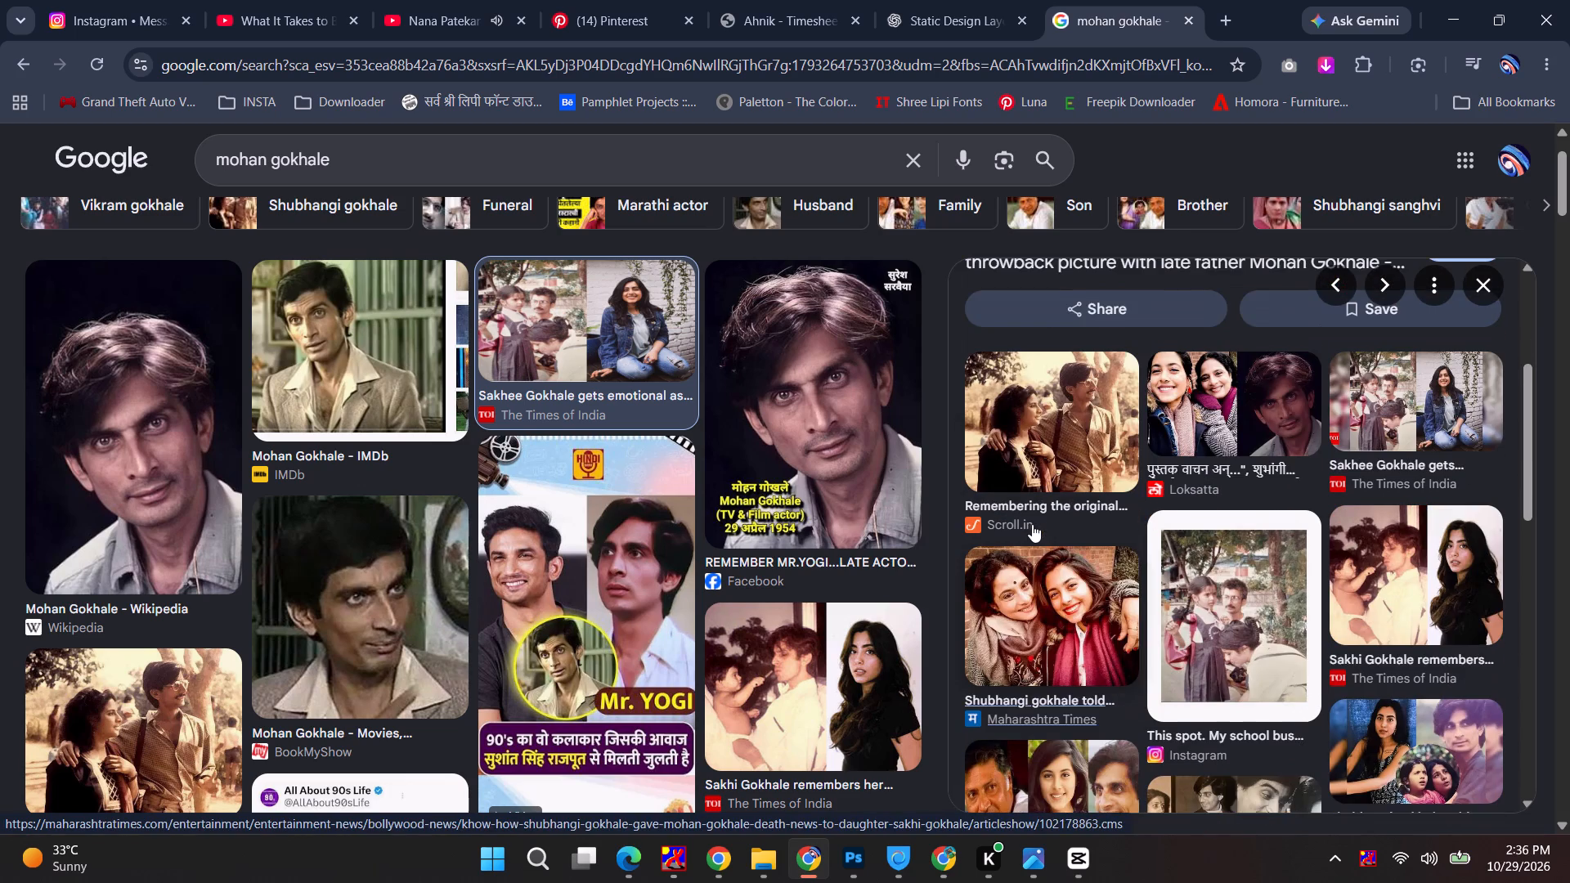
left_click(765, 667)
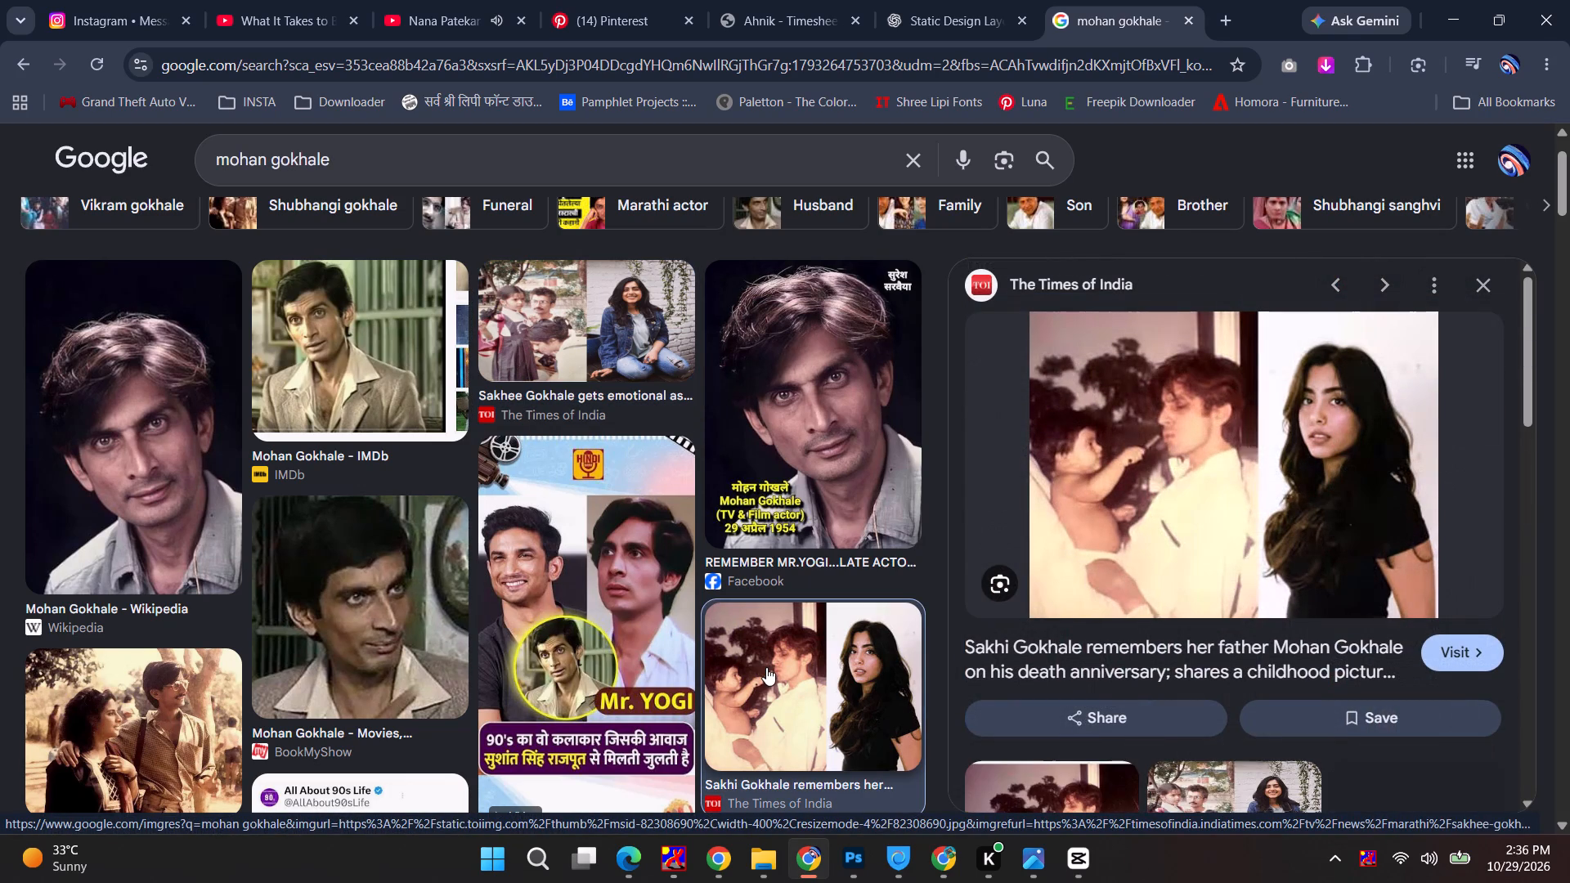
scroll(766, 667, "down", 2)
scroll(1179, 643, "down", 3)
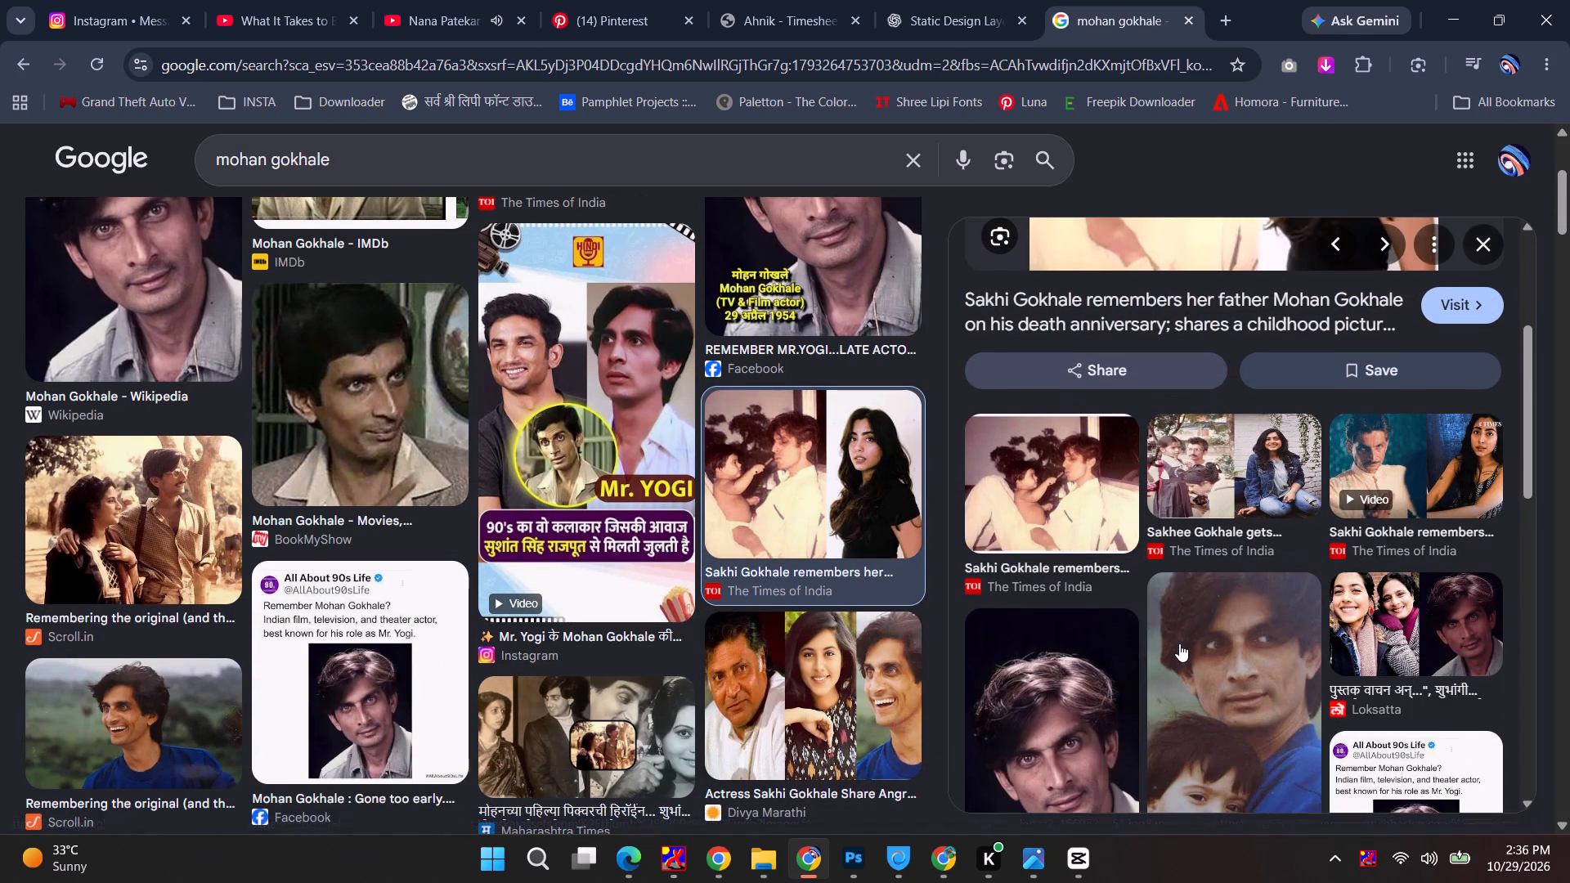
scroll(1178, 641, "down", 1)
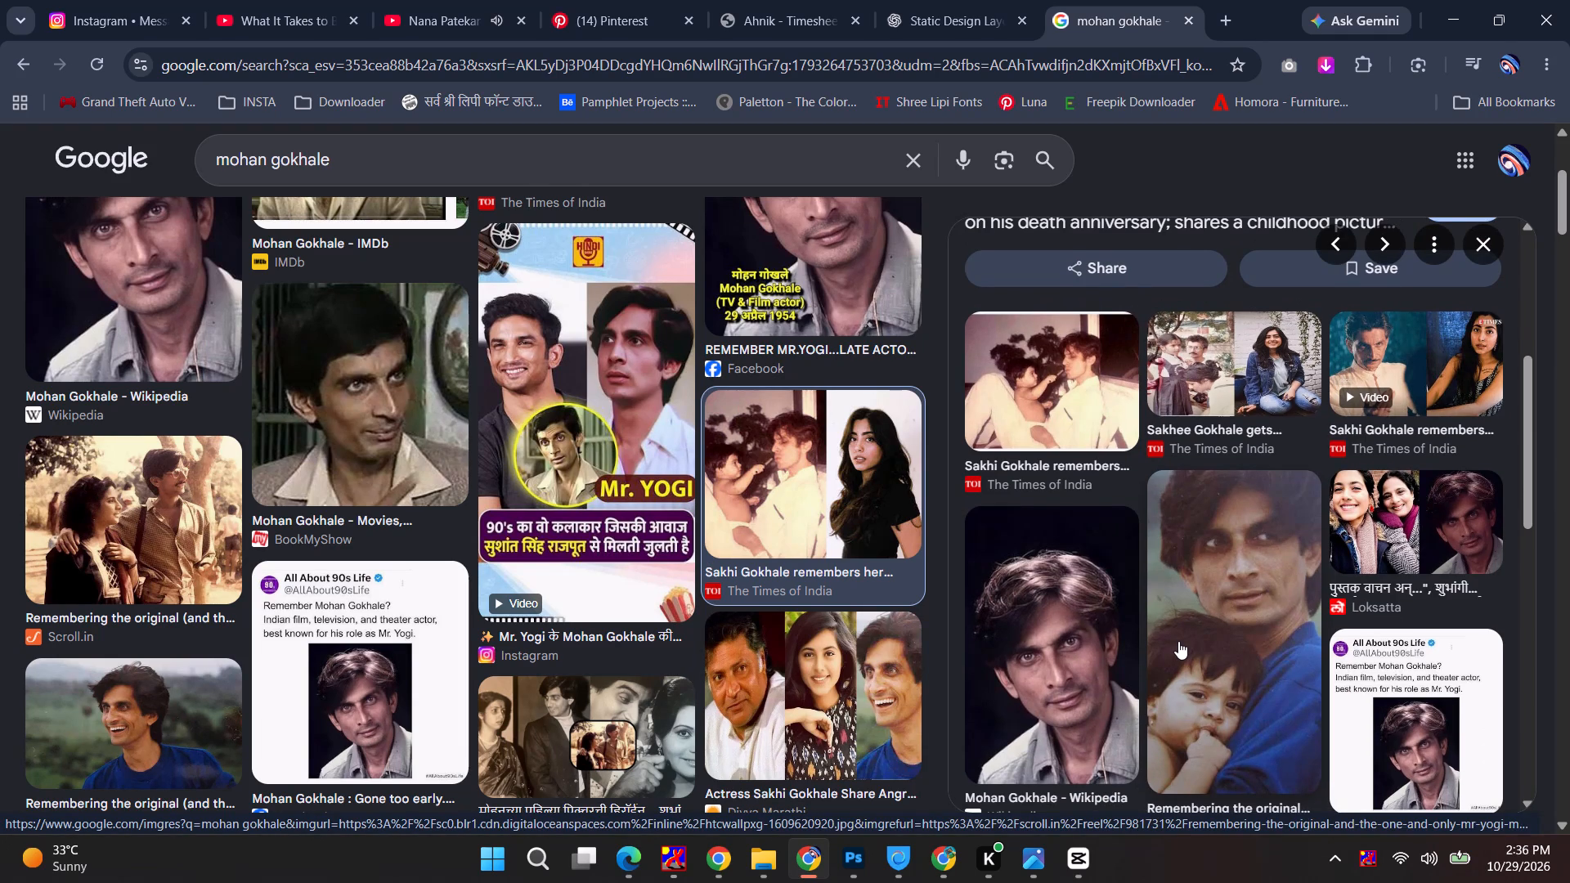
Browse further Mohan Gokhale image results, previewing the Divya Marathi three-person photo and the Instagram death-anniversary portrait.
scroll(1178, 641, "down", 2)
scroll(859, 615, "down", 1)
left_click(836, 536)
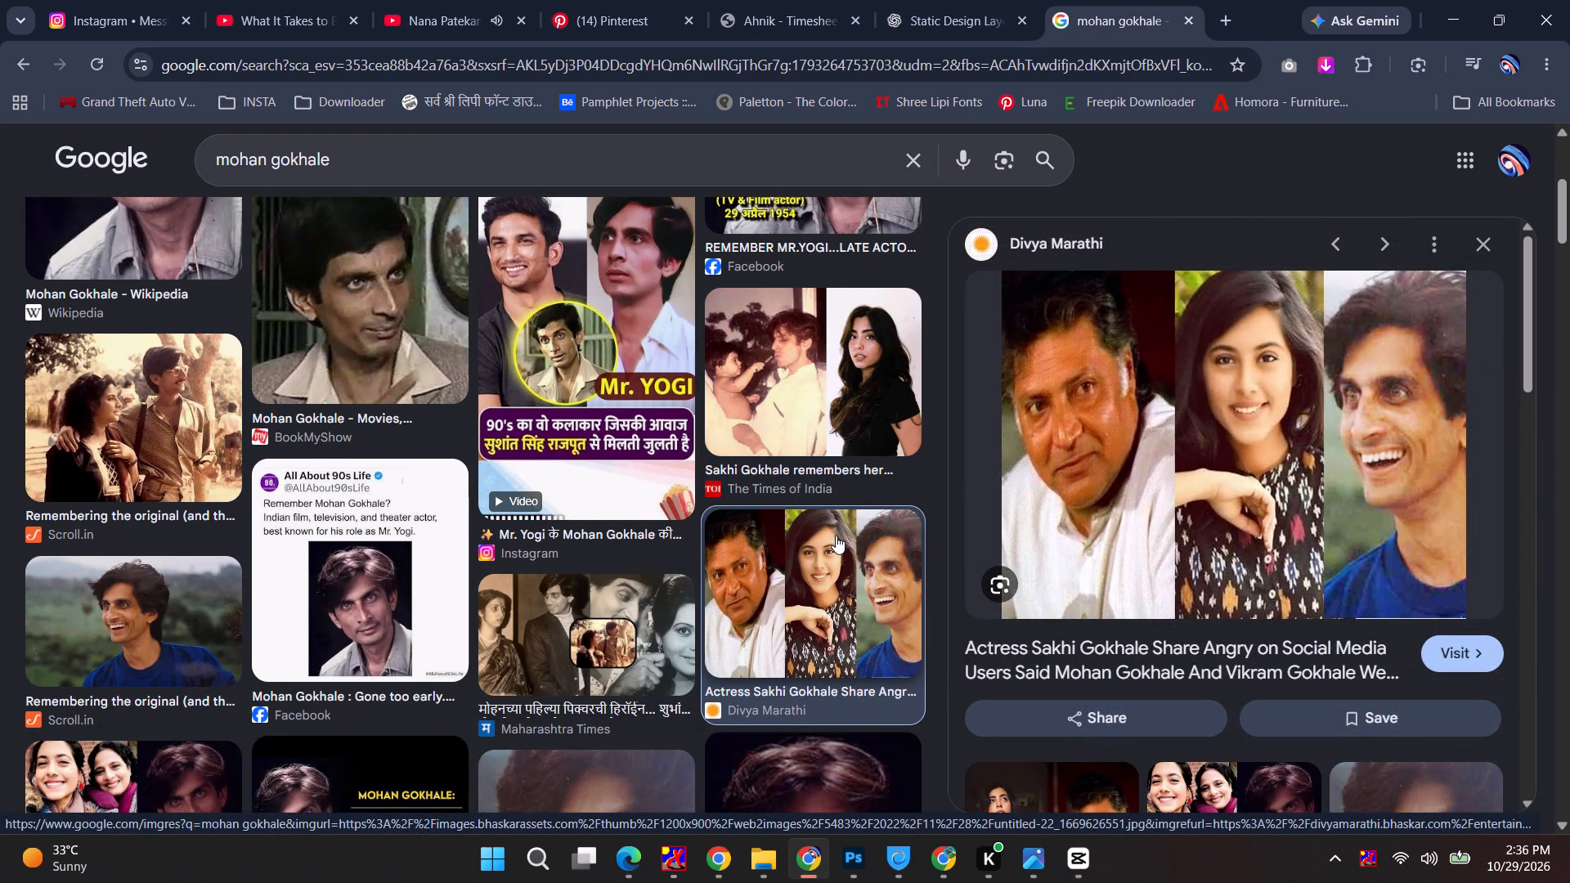
scroll(836, 536, "down", 6)
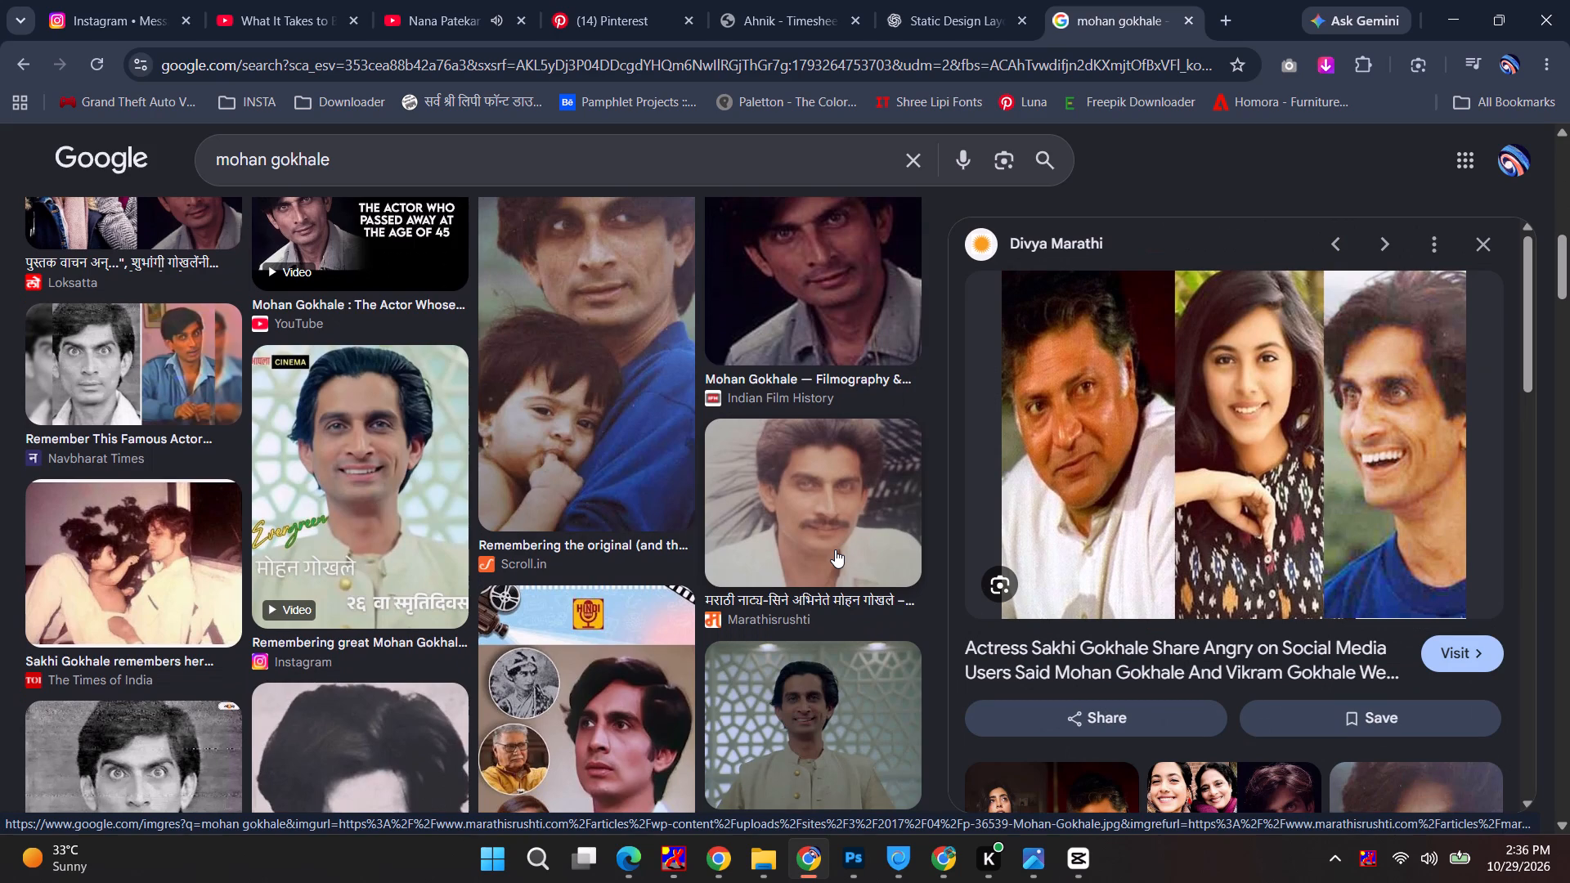
scroll(835, 549, "down", 5)
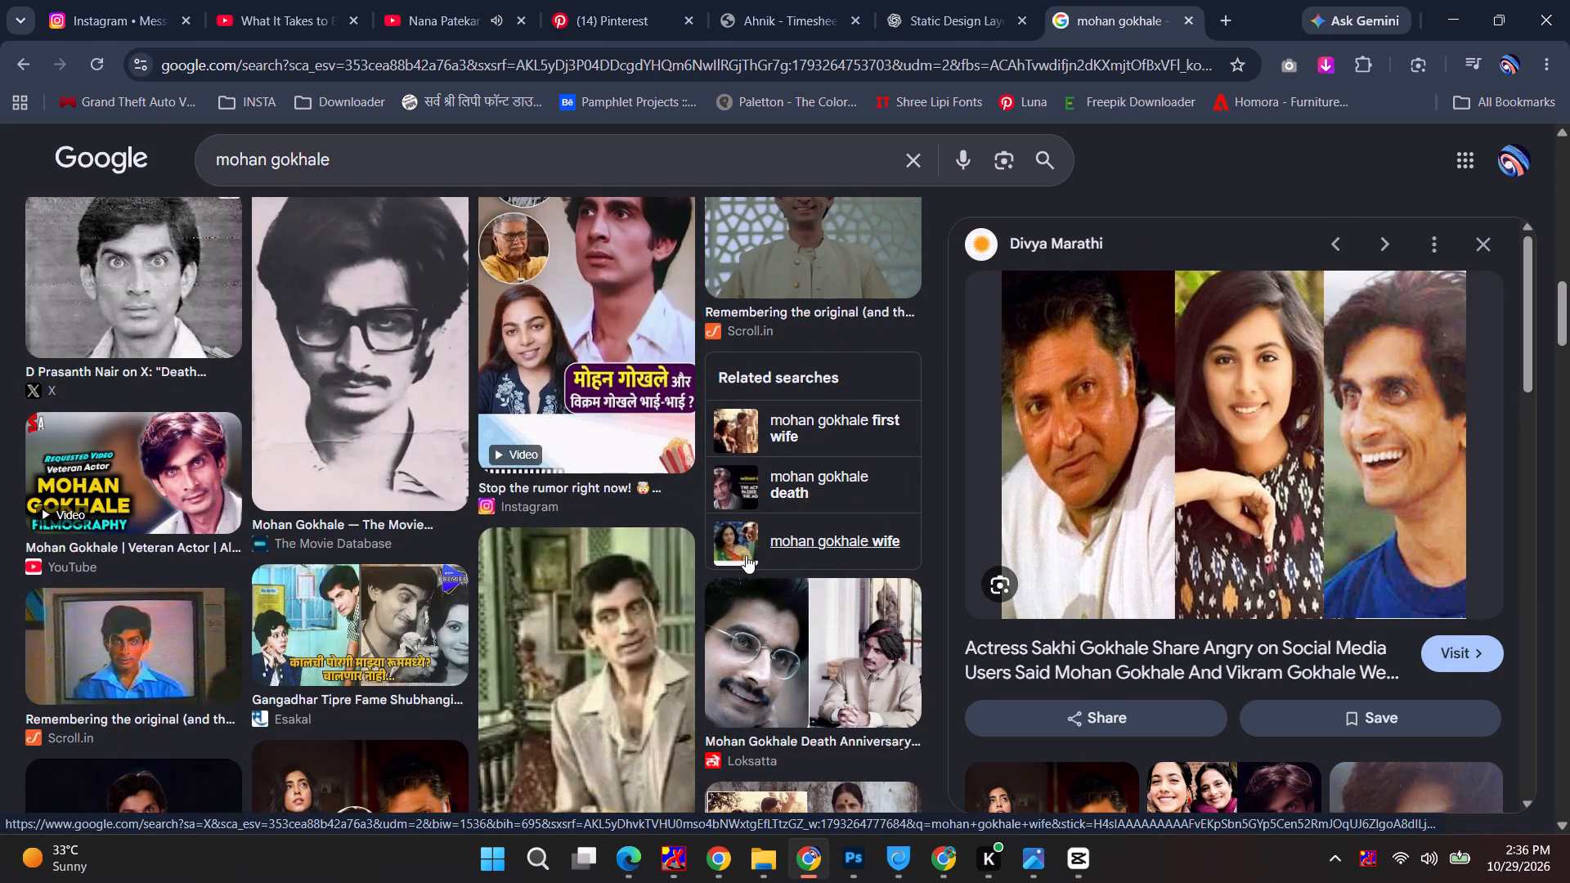
scroll(334, 558, "up", 6)
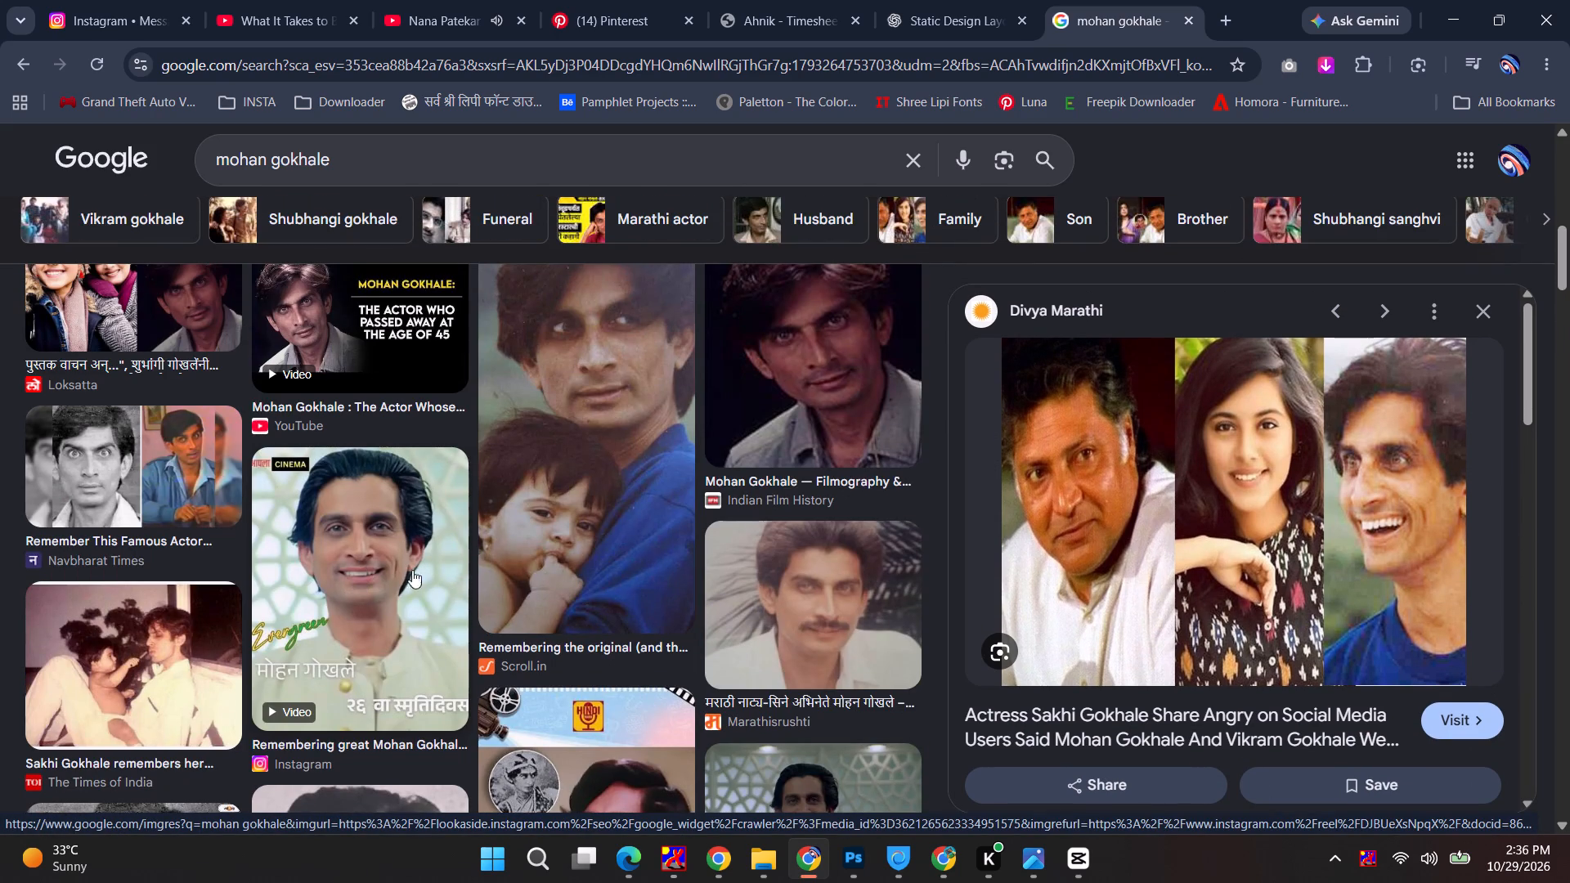
left_click(350, 567)
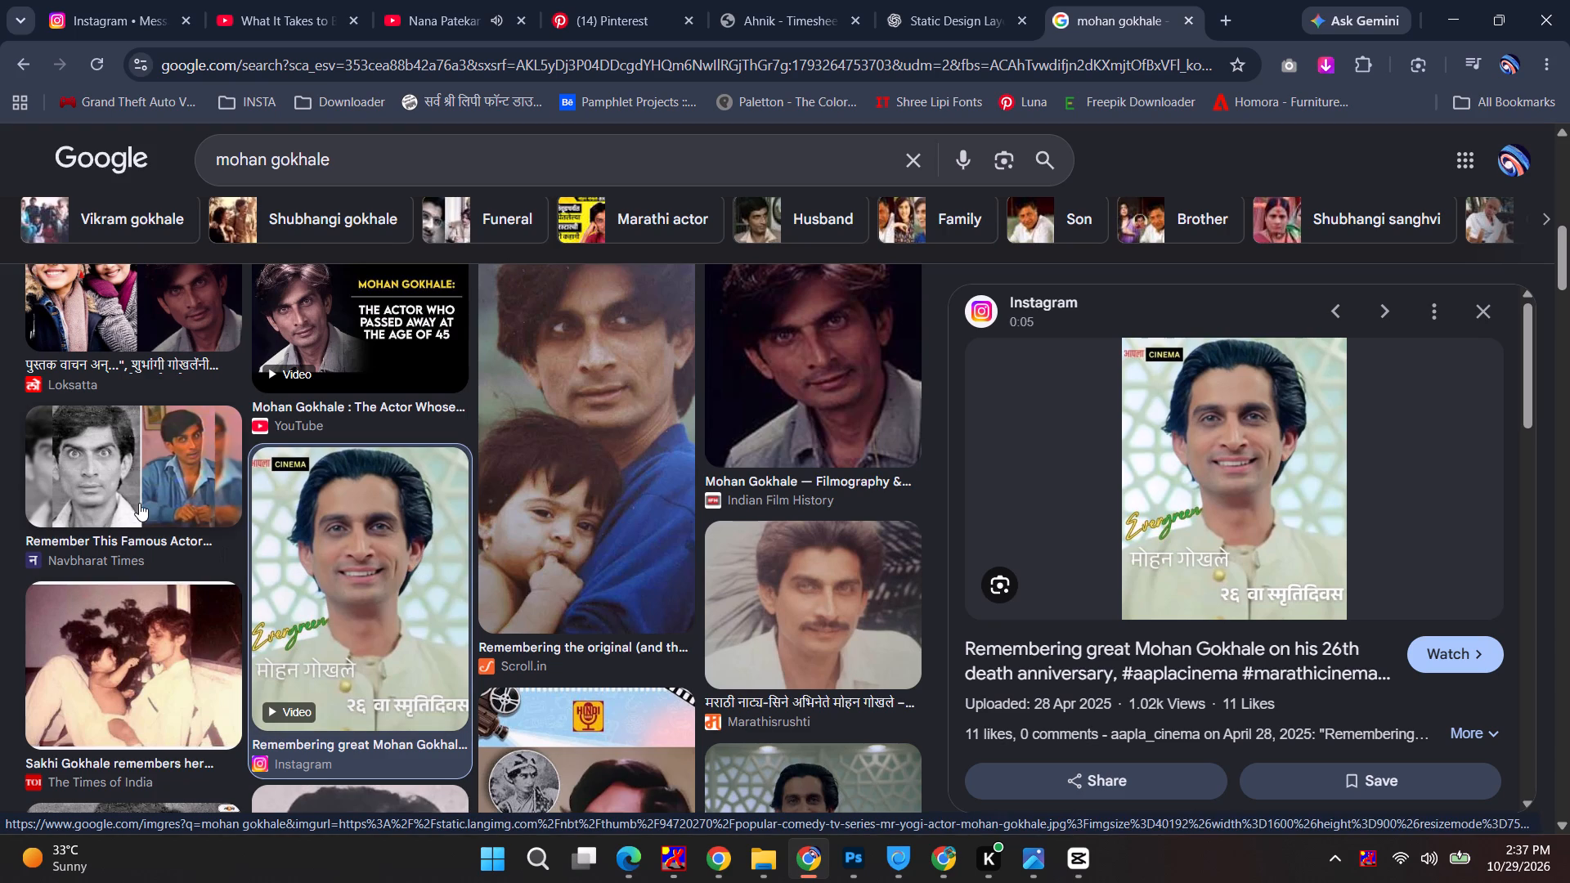
scroll(259, 622, "down", 5)
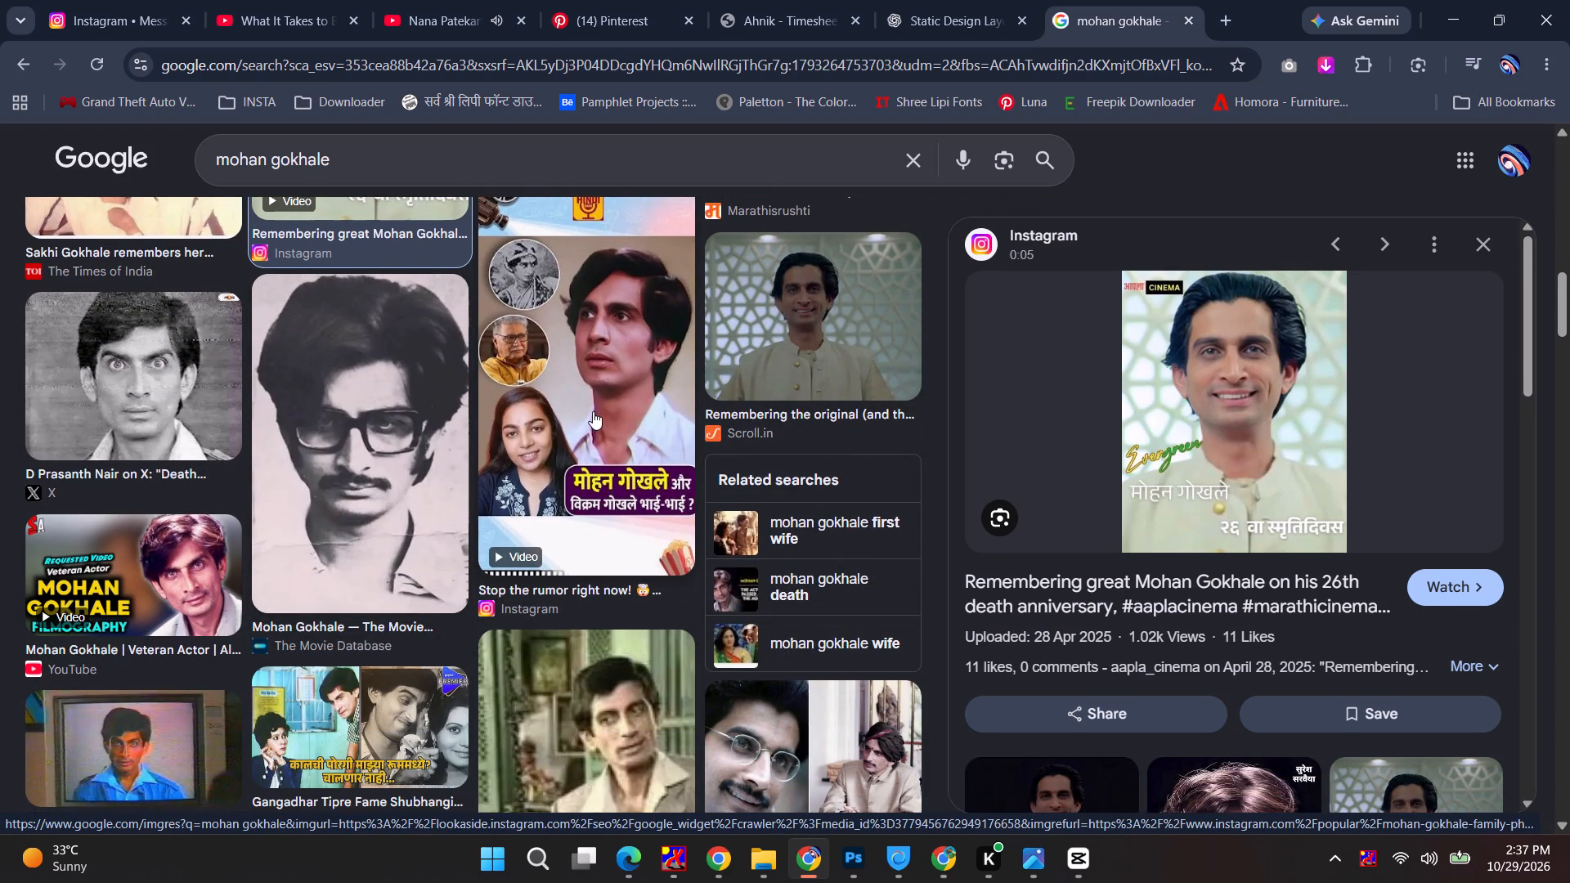
Search for the film actor Vikram Gokhale in a new tab and look through his biography, family details and TV shows.
left_click(1227, 0)
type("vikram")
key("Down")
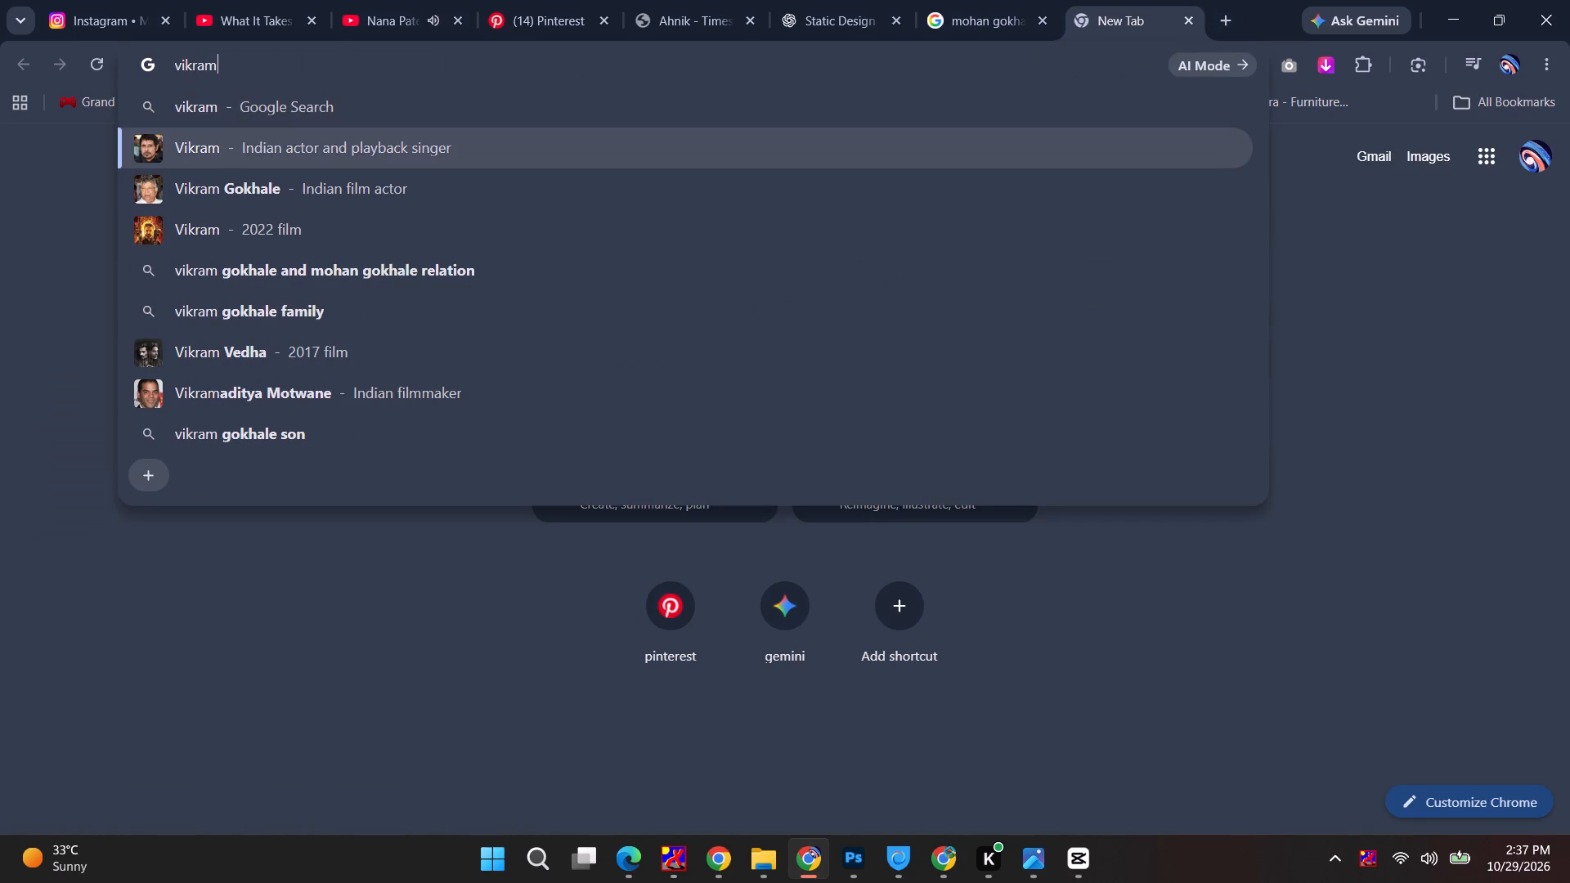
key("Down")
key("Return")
scroll(1325, 389, "down", 5)
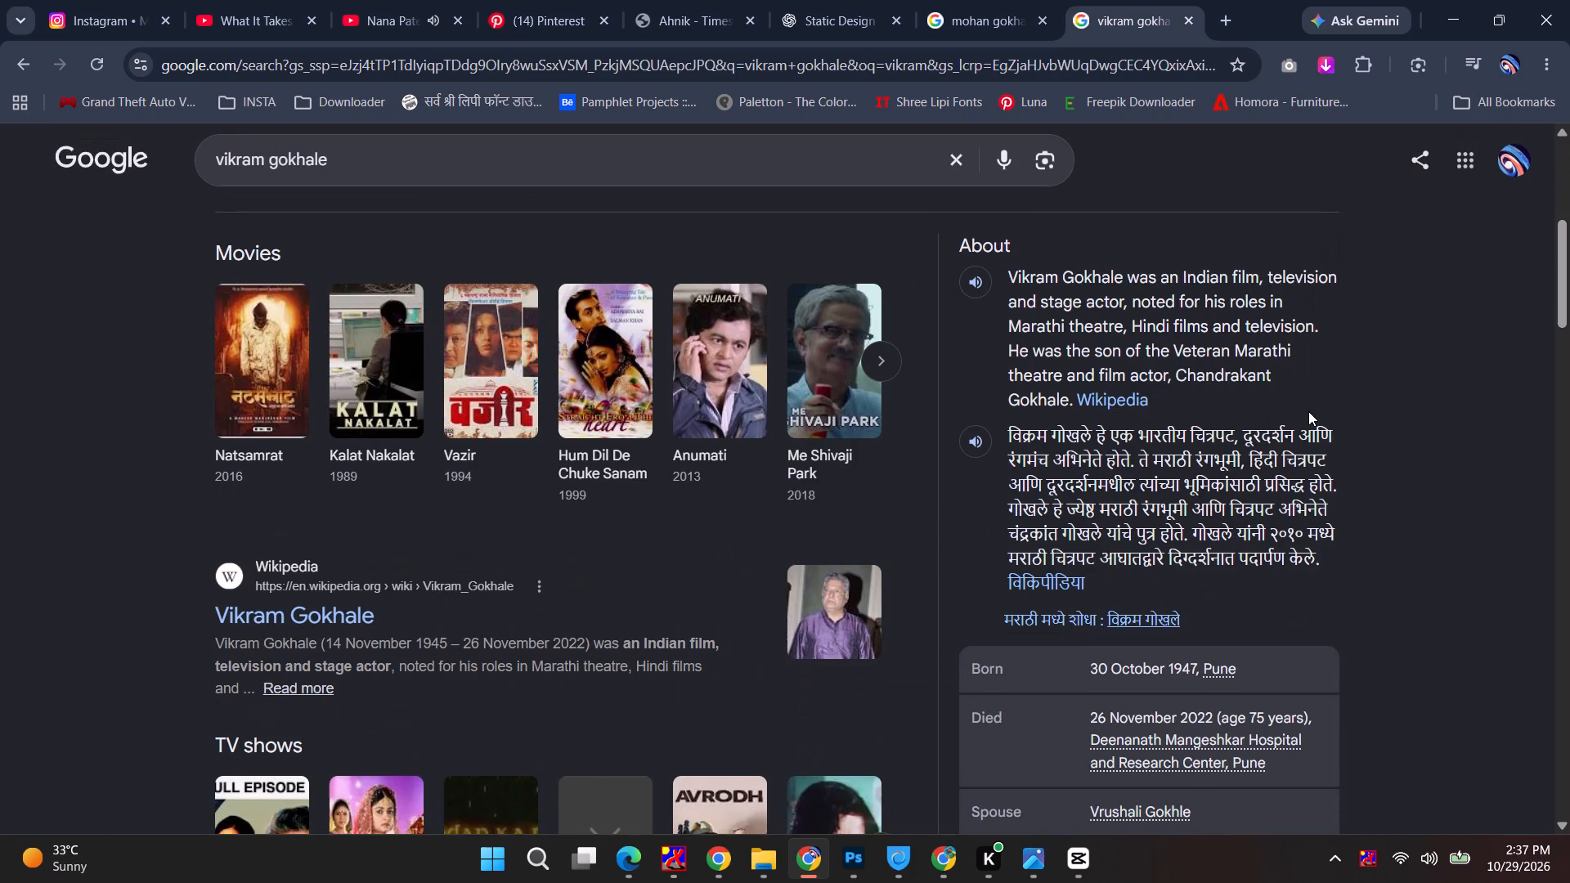
scroll(1308, 413, "down", 3)
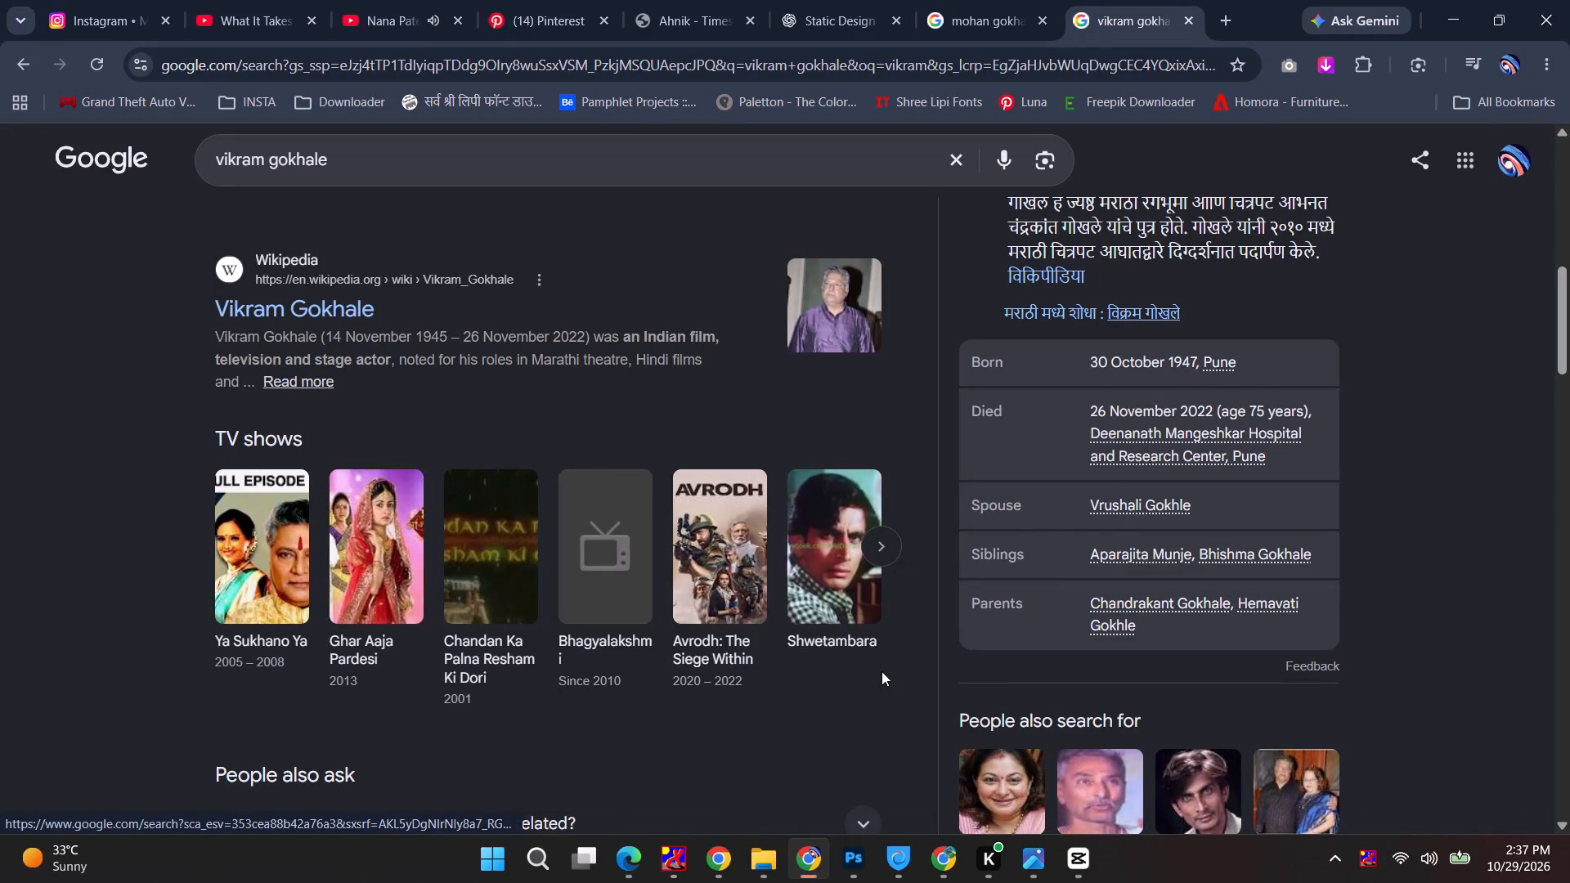
Read through the Vikram Gokhale search results and biography details.
scroll(1171, 446, "up", 2)
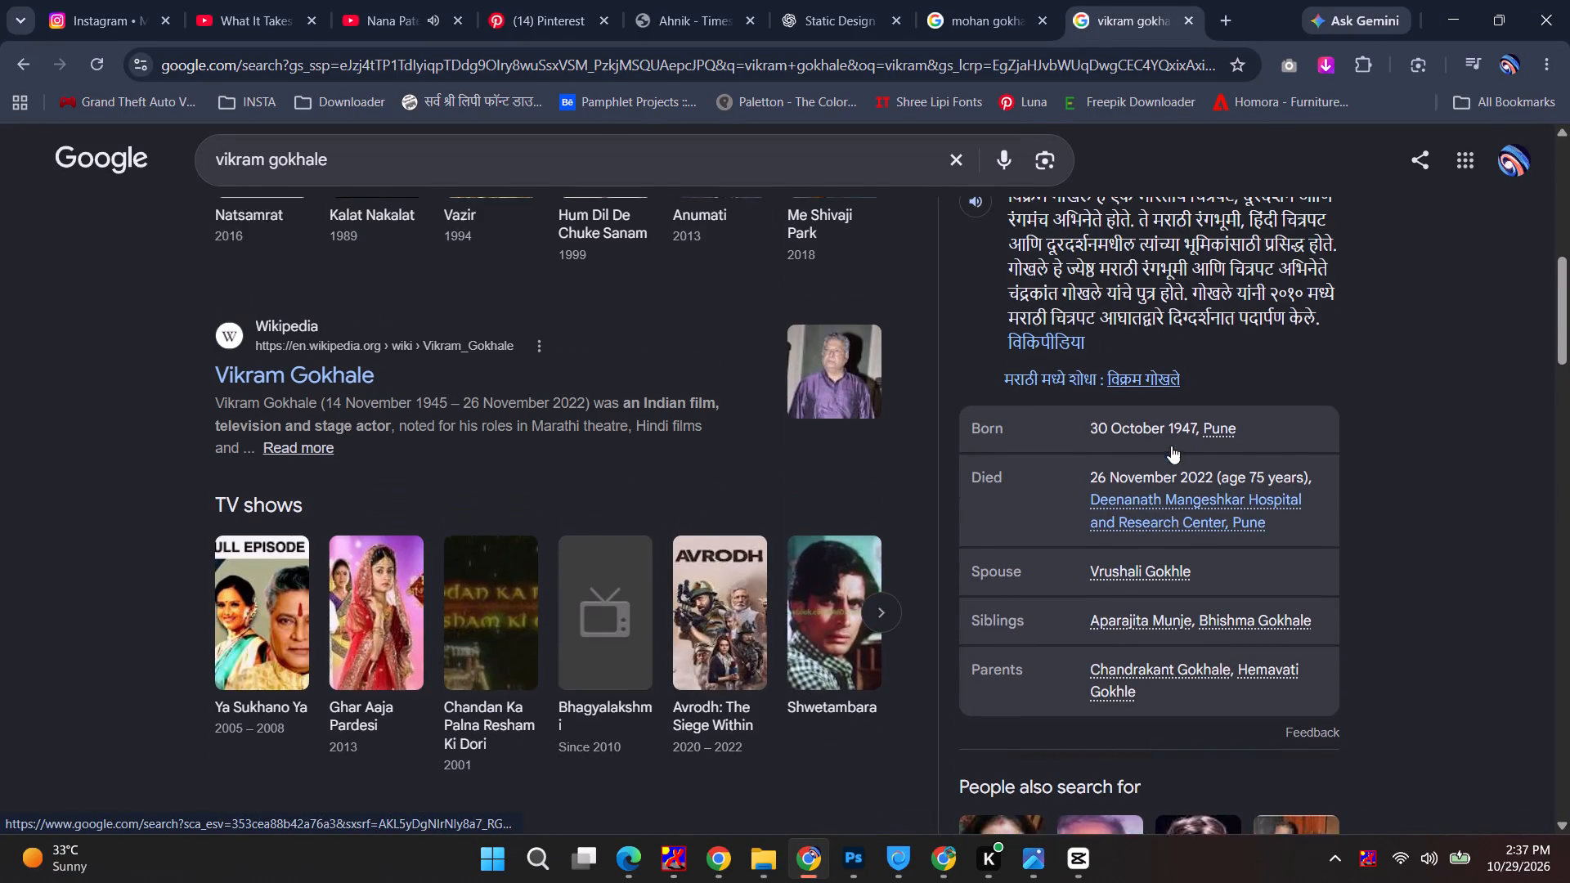
scroll(1172, 446, "up", 1)
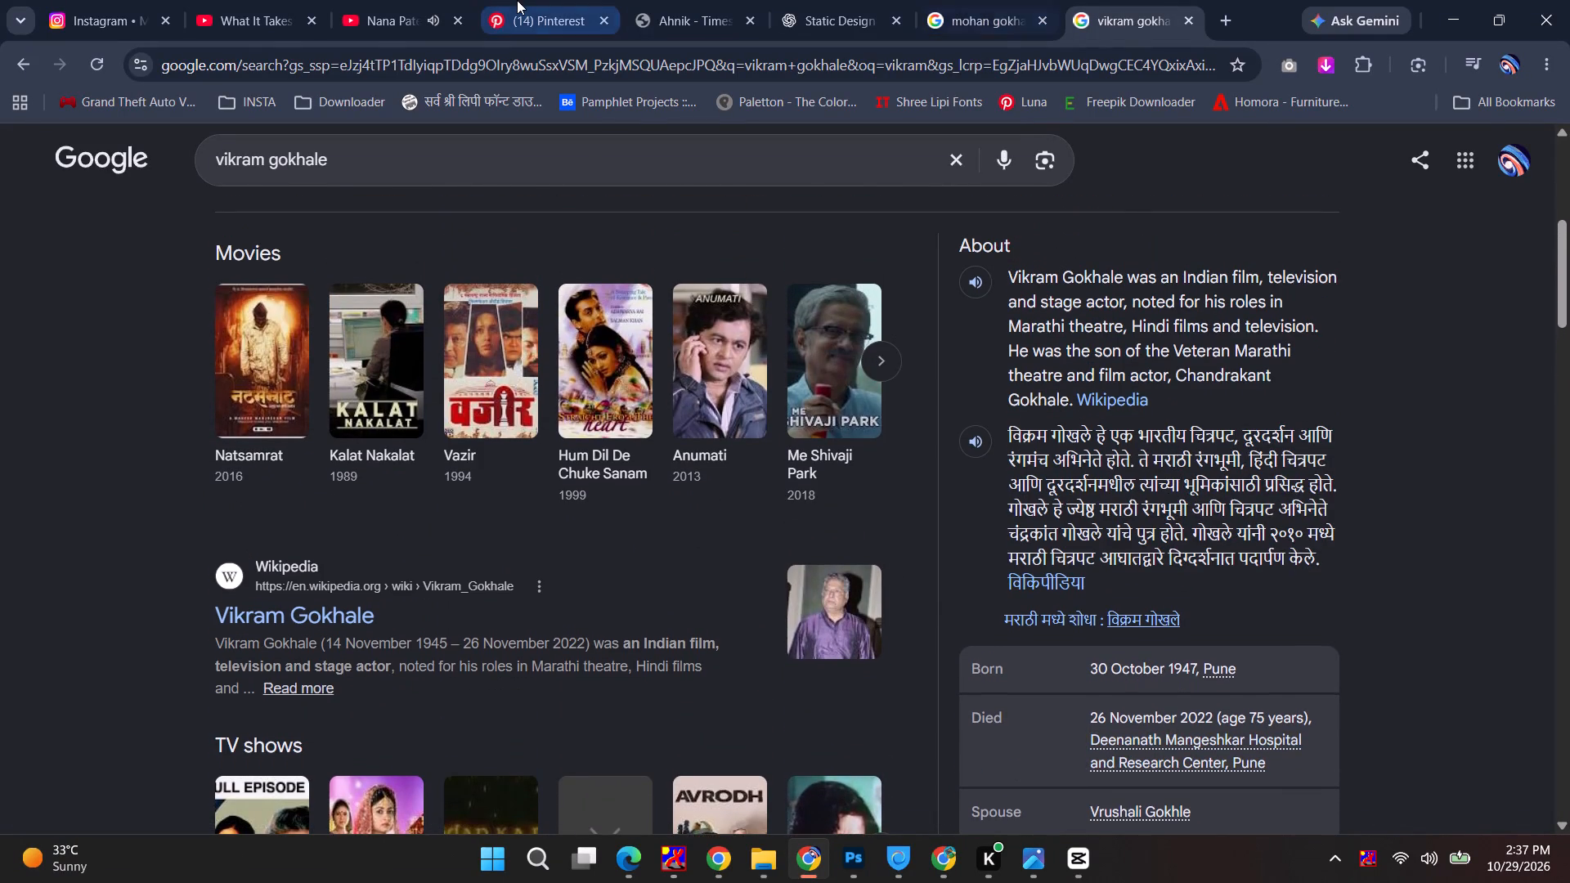
left_click(373, 0)
key("Left")
key("Left")
key("Left")
key("Left")
key("Left")
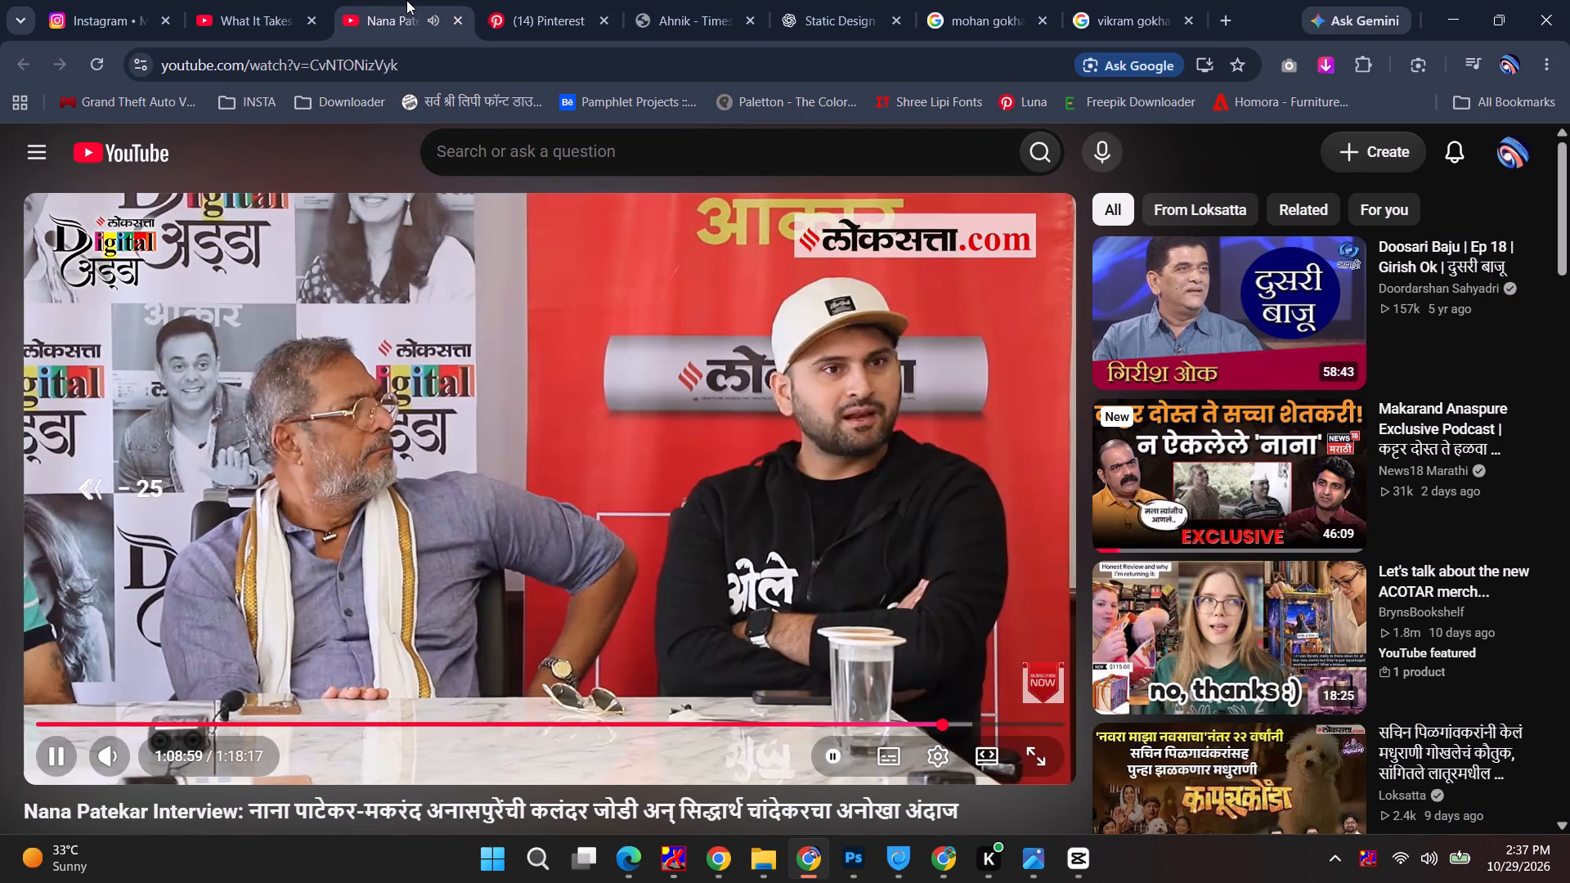
key("Left")
key("Left")
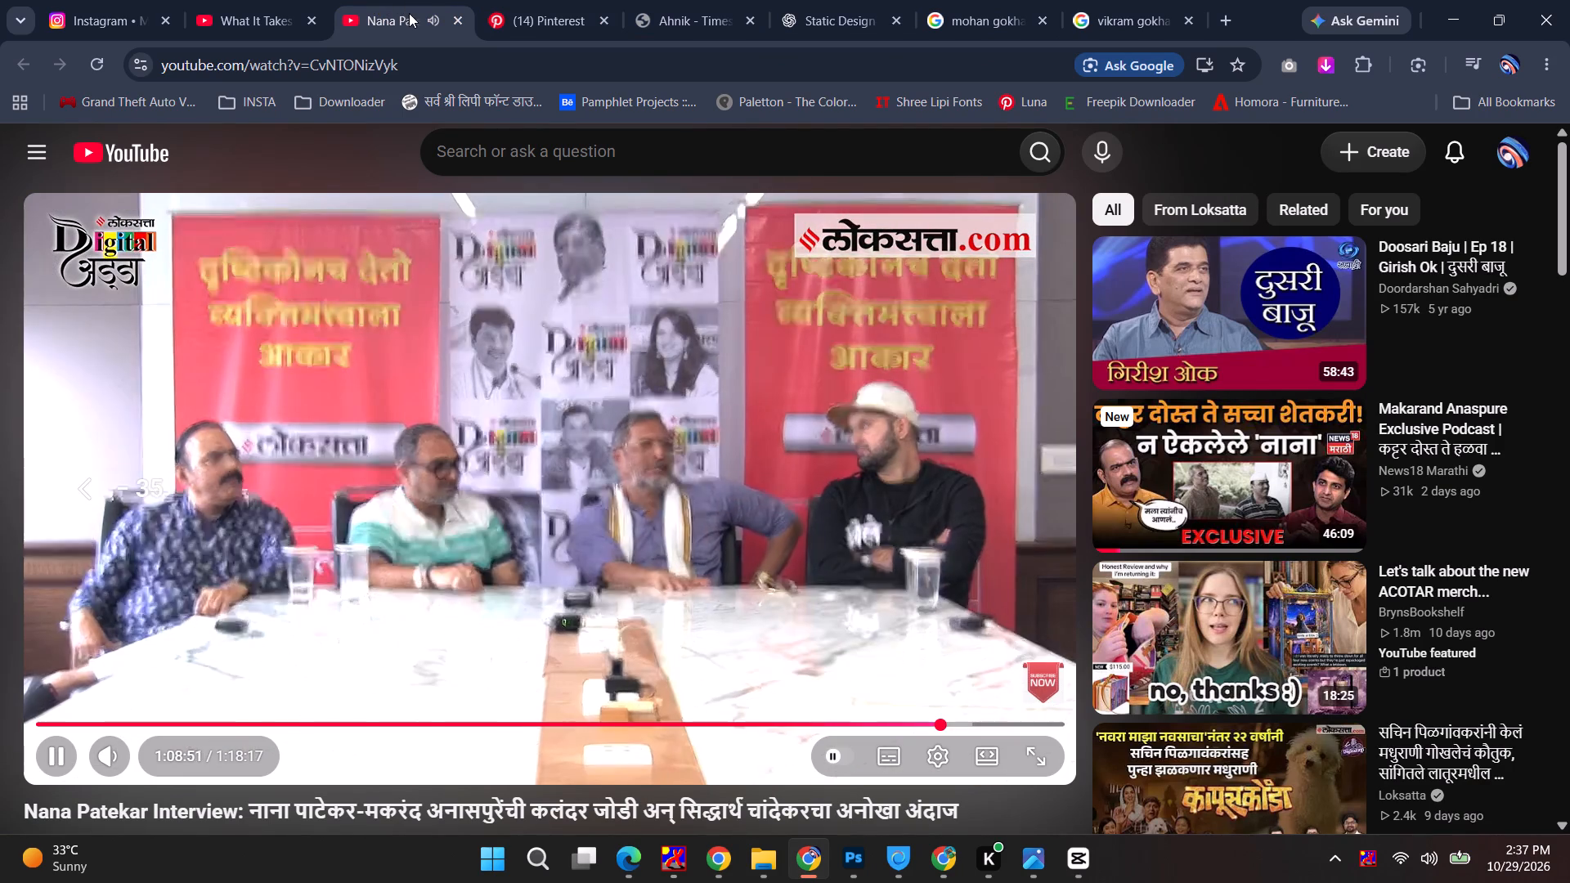
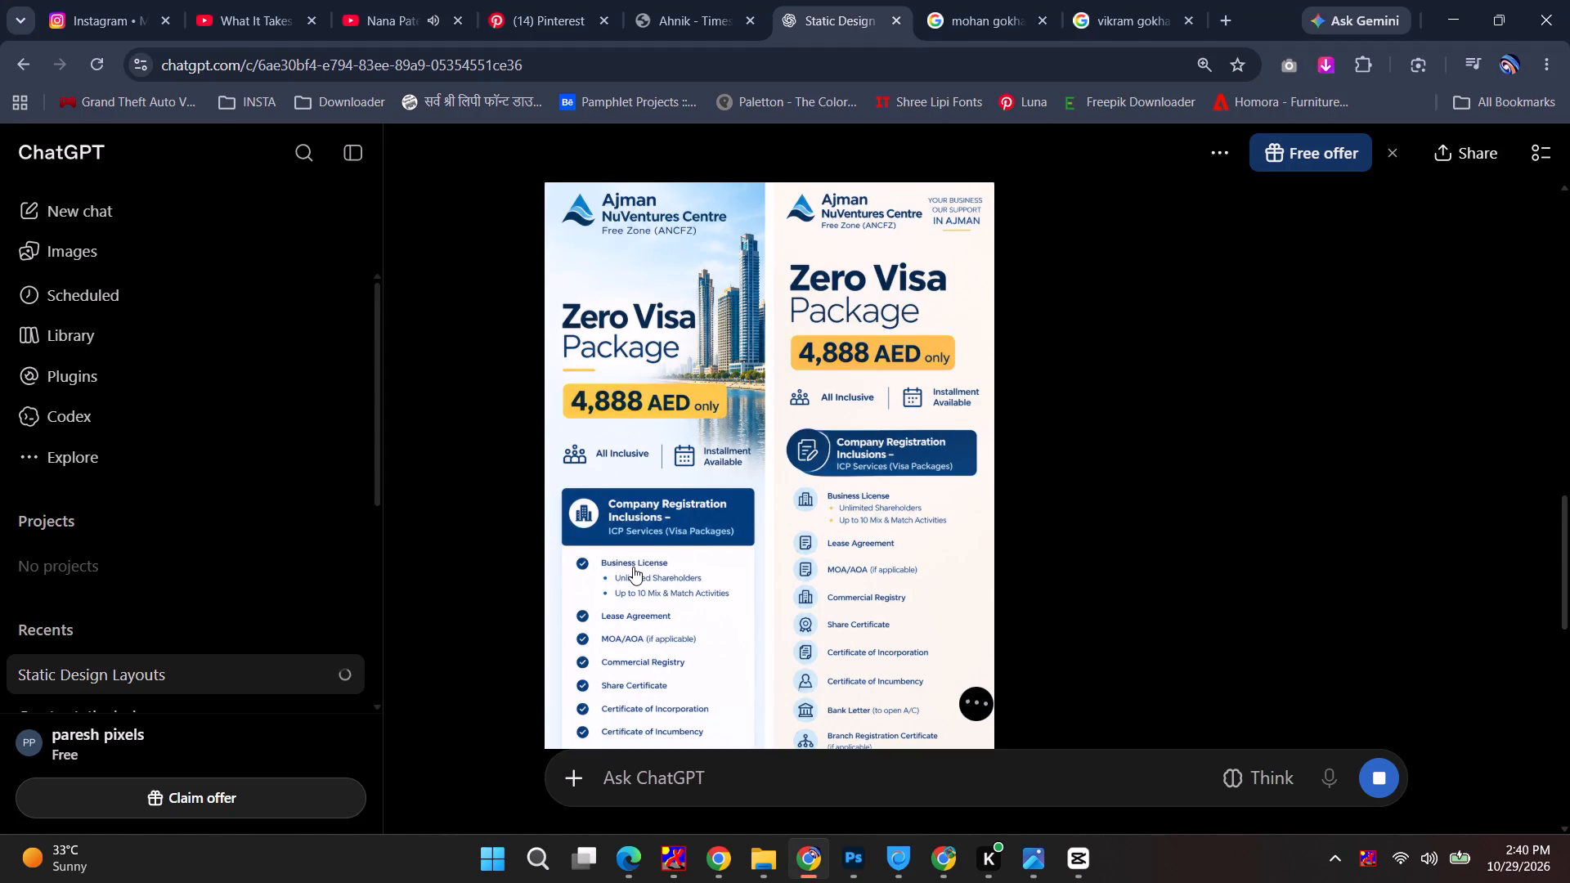
key("alt+Tab")
key("alt+Tab")
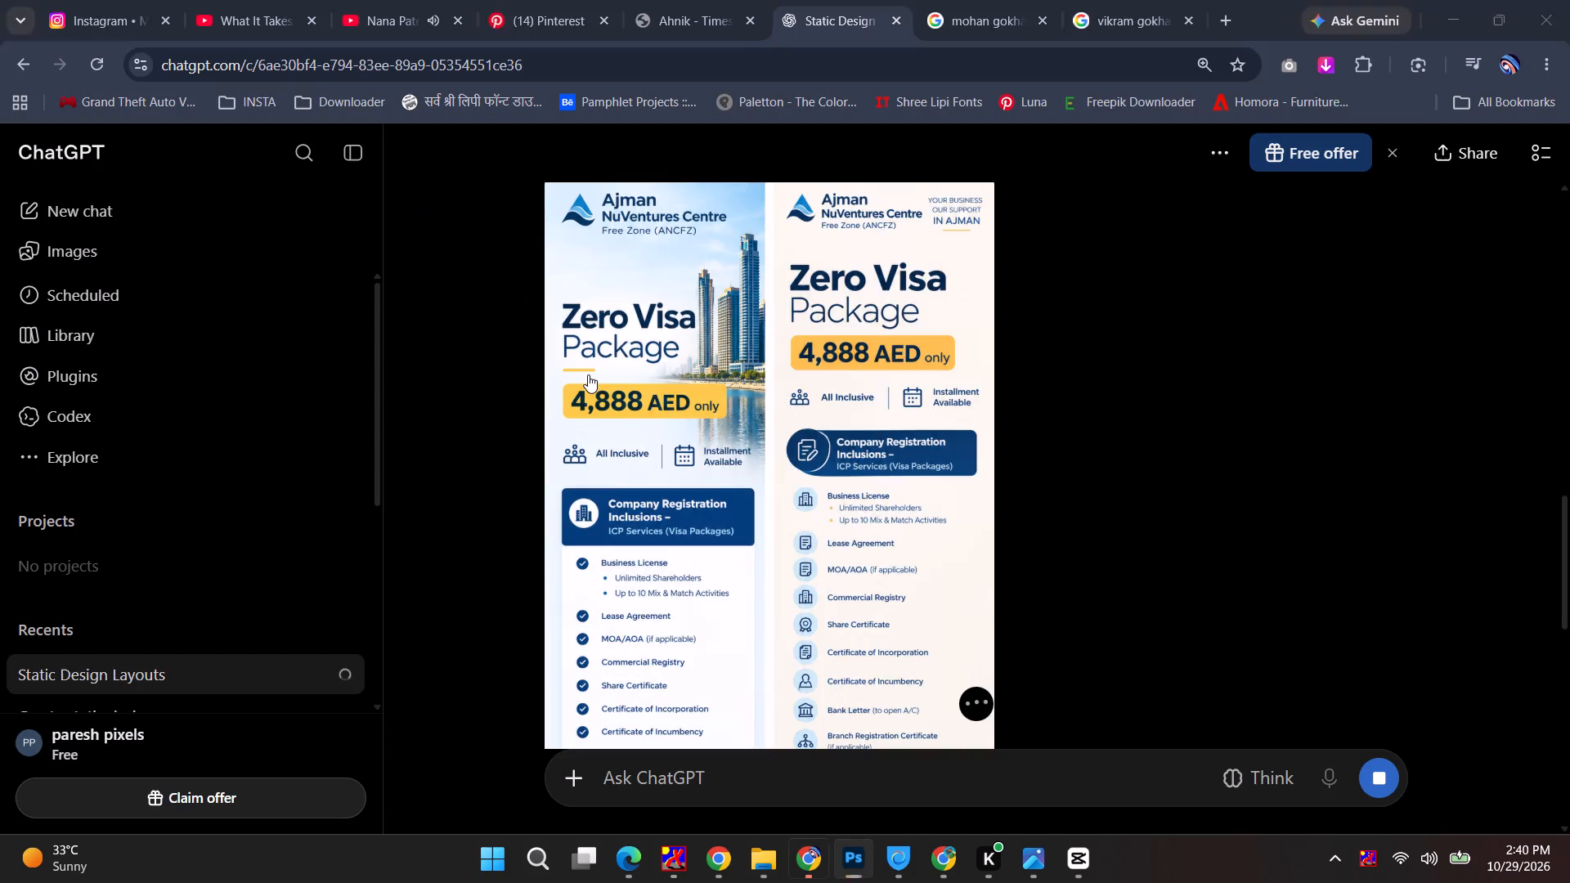
In Photoshop, widen the blue rectangle behind the list to about 893 px and centre it horizontally on the canvas.
key("alt+Tab")
left_click(701, 480)
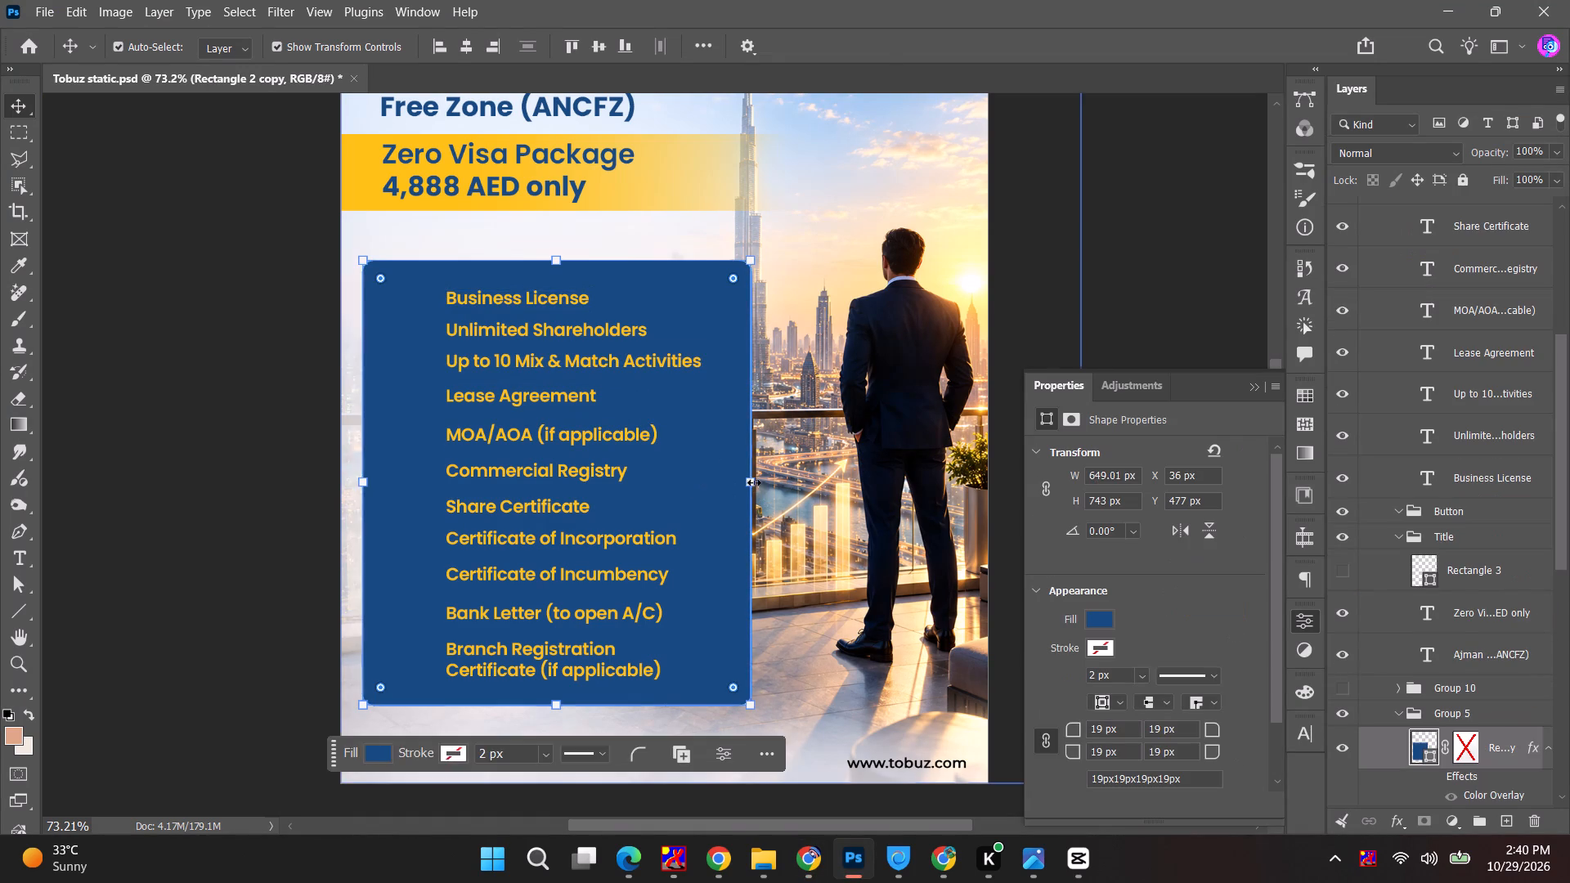
left_click_drag(752, 481, 899, 491)
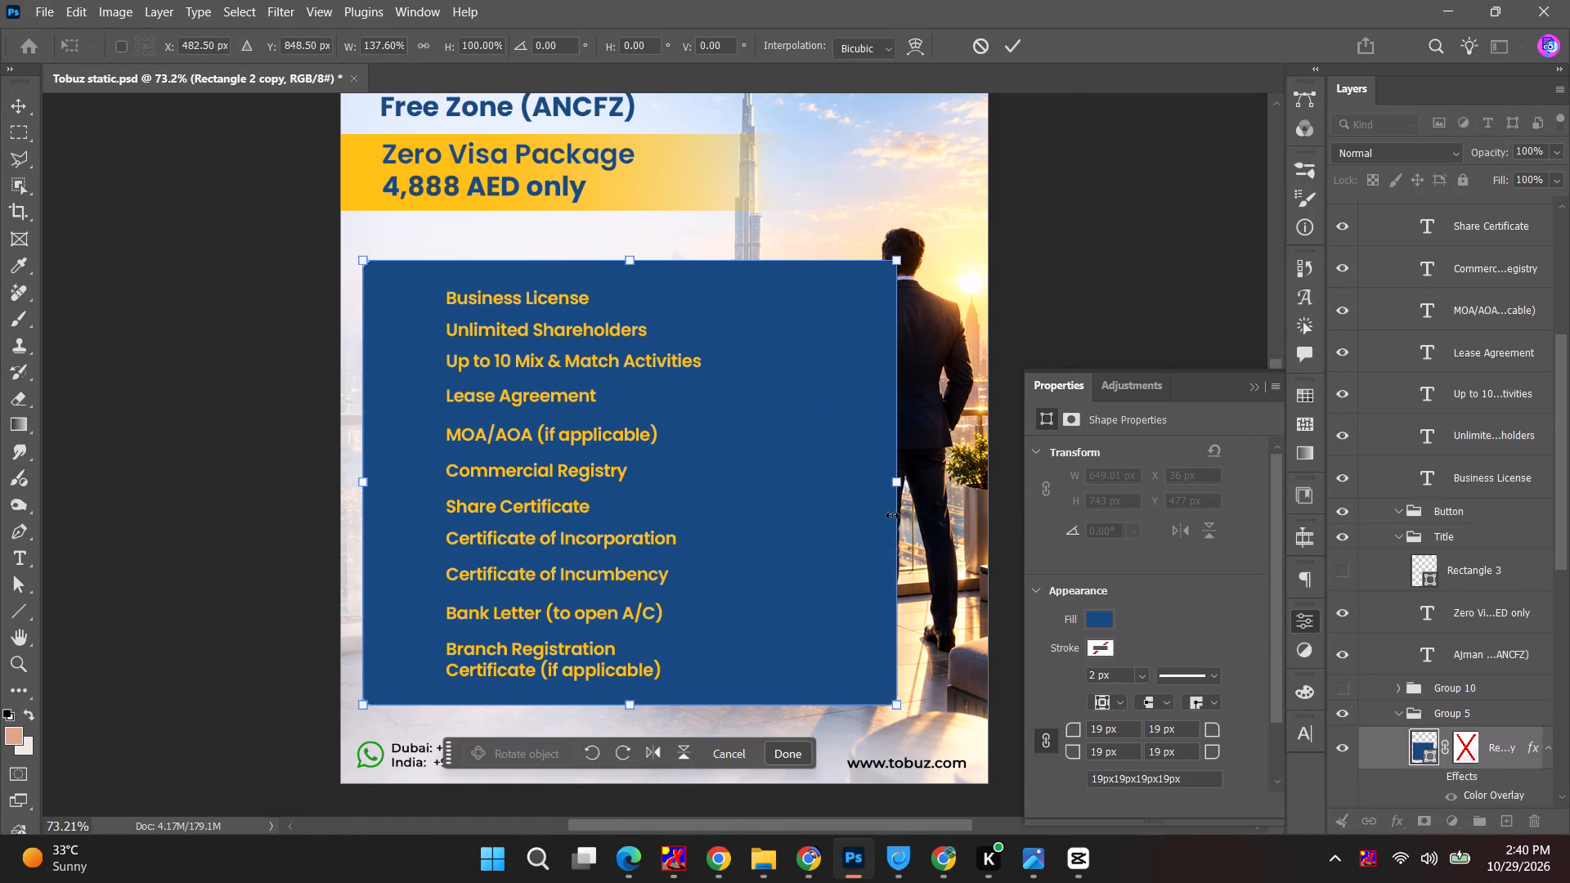
left_click(1008, 52)
left_click(465, 39)
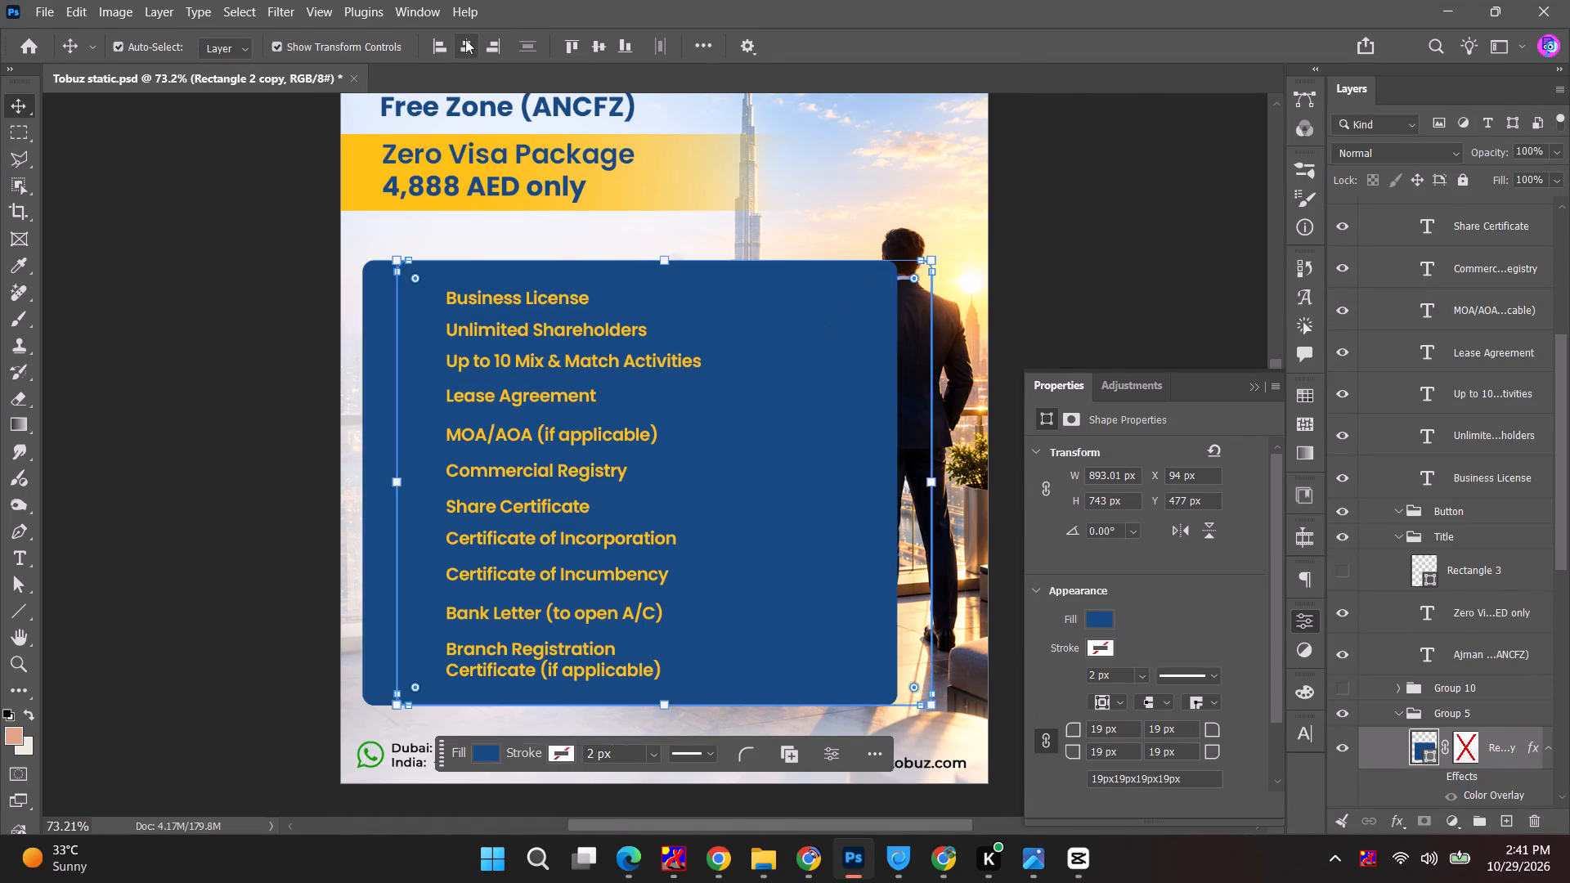
left_click(1021, 252)
Select all the list text layers from Business License to Branch Registration and shift them rightward together within the widened blue panel.
left_click(545, 298)
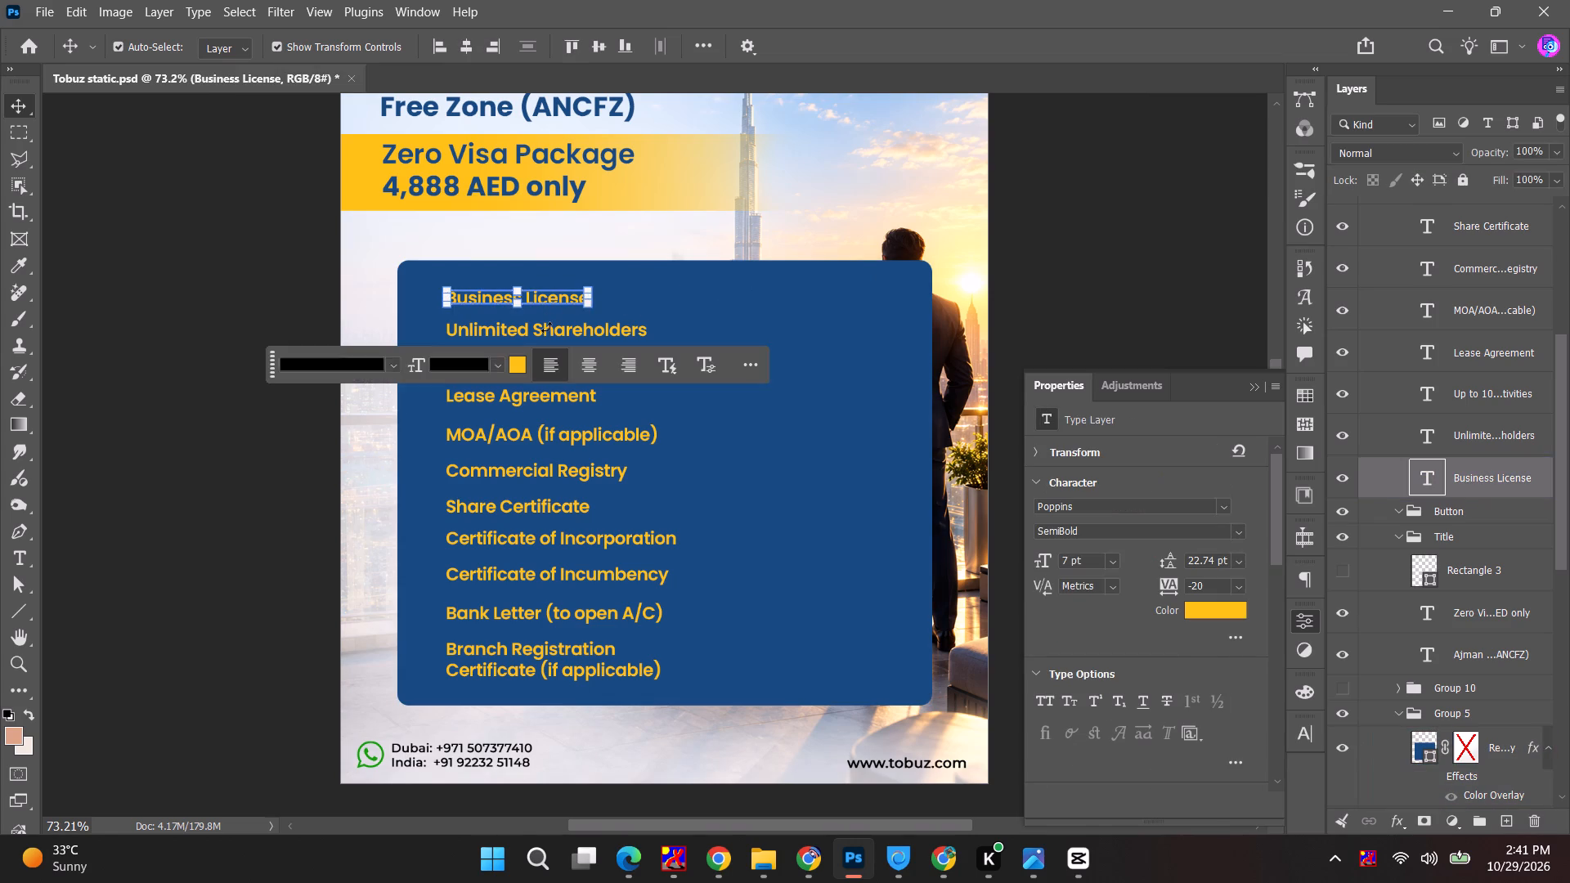
left_click(544, 333, "shift")
left_click(541, 364, "shift")
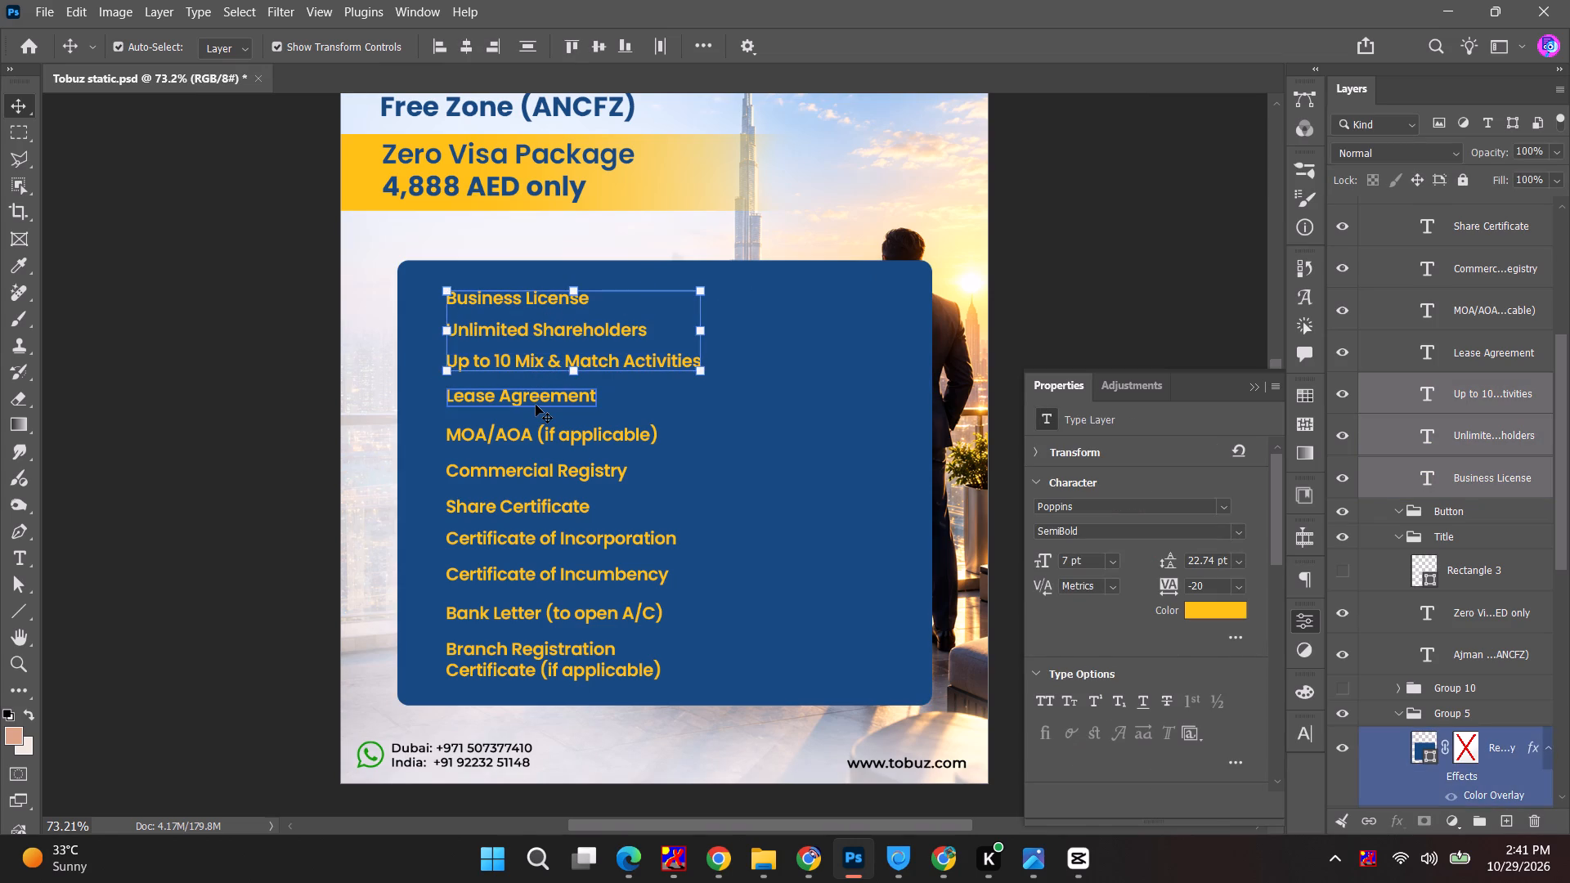
left_click(536, 405, "shift")
left_click(567, 441, "shift")
left_click(556, 477, "shift")
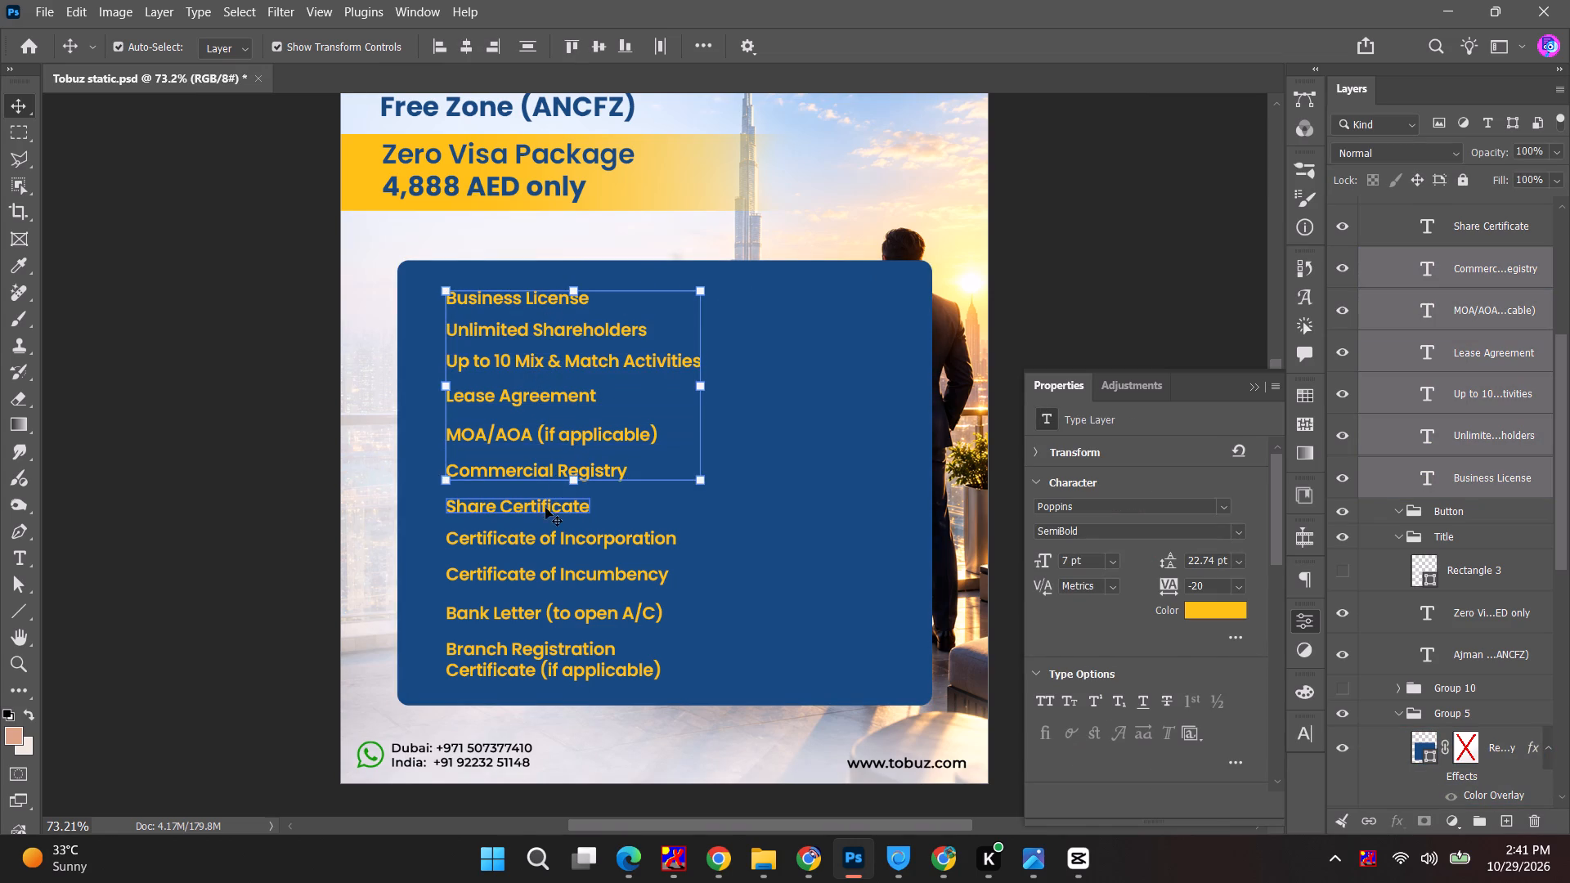
left_click(544, 520, "shift")
left_click(735, 473, "shift")
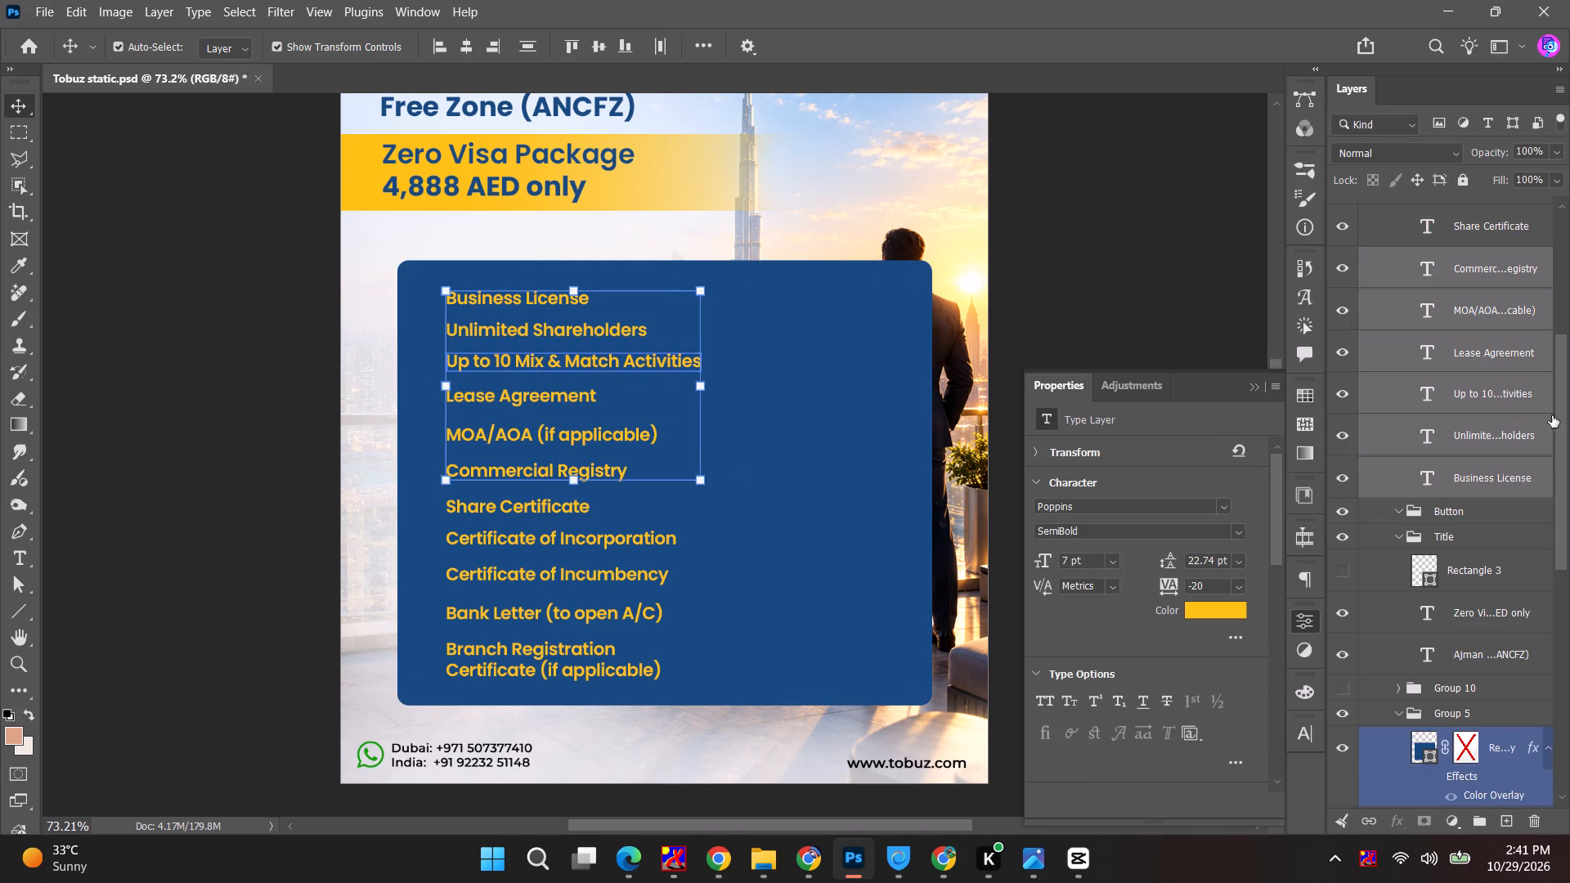
scroll(1477, 468, "up", 5)
scroll(1475, 300, "up", 5)
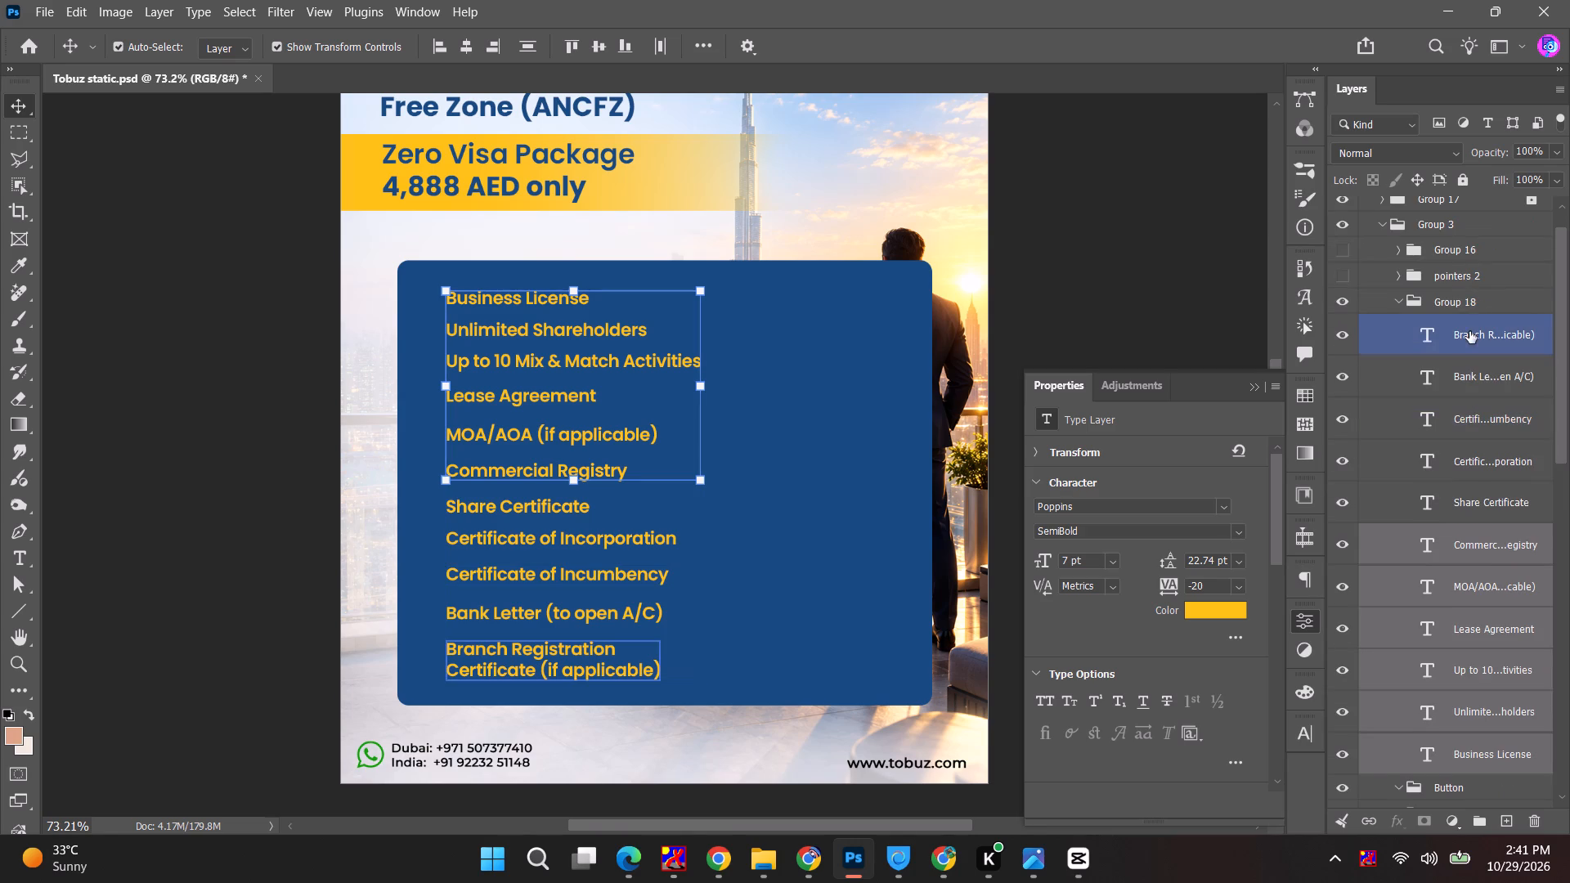
left_click(1469, 331)
left_click(1458, 757, "shift")
left_click_drag(496, 473, 637, 473)
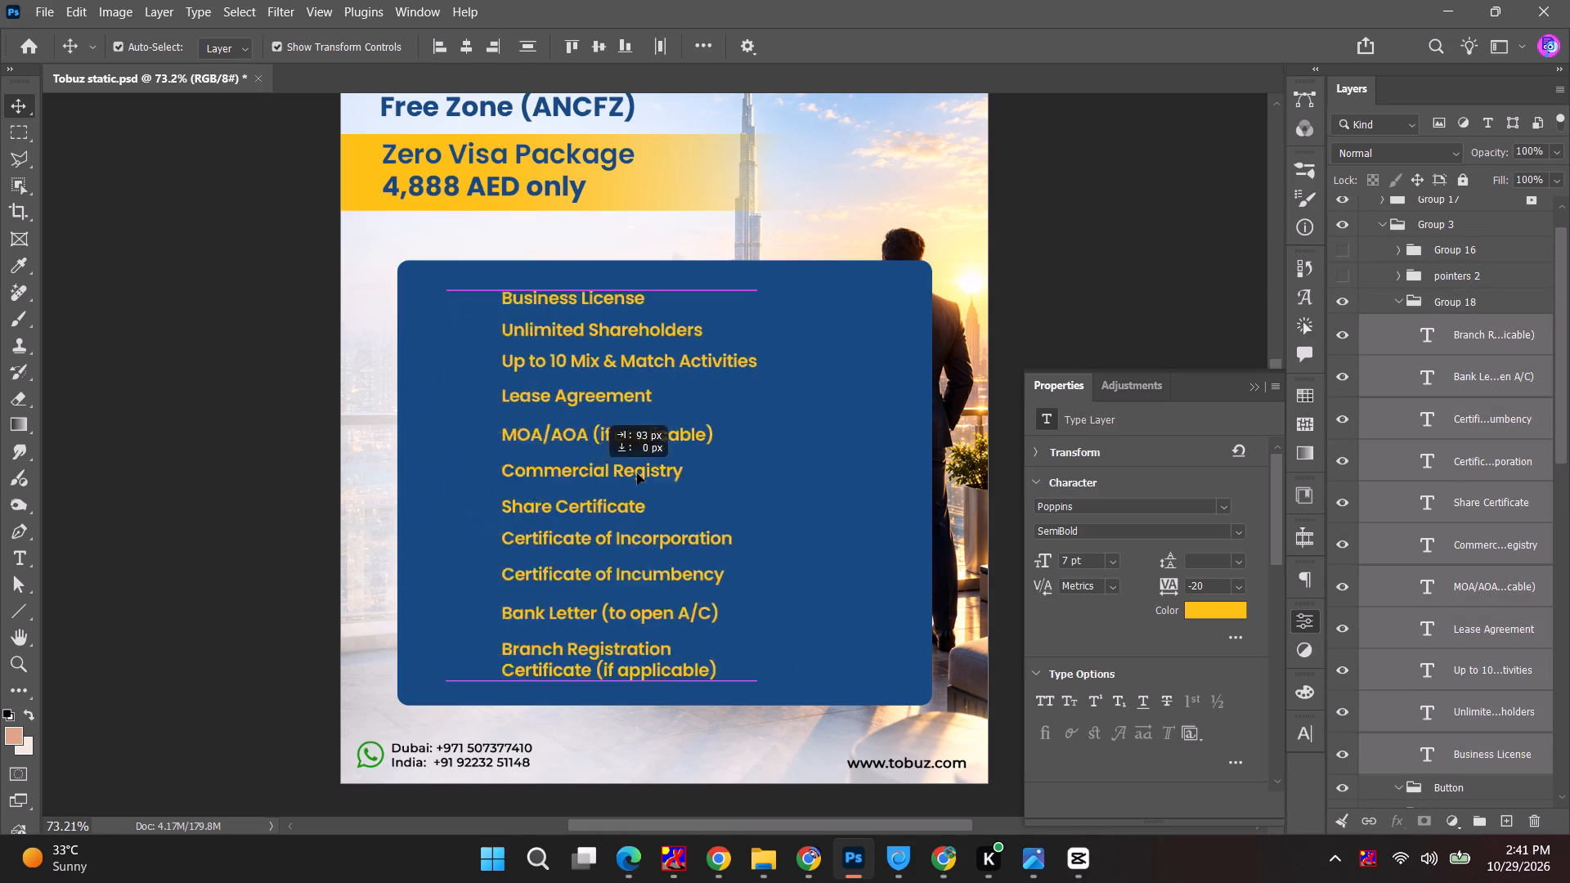
left_click_drag(637, 473, 592, 473)
left_click(216, 466)
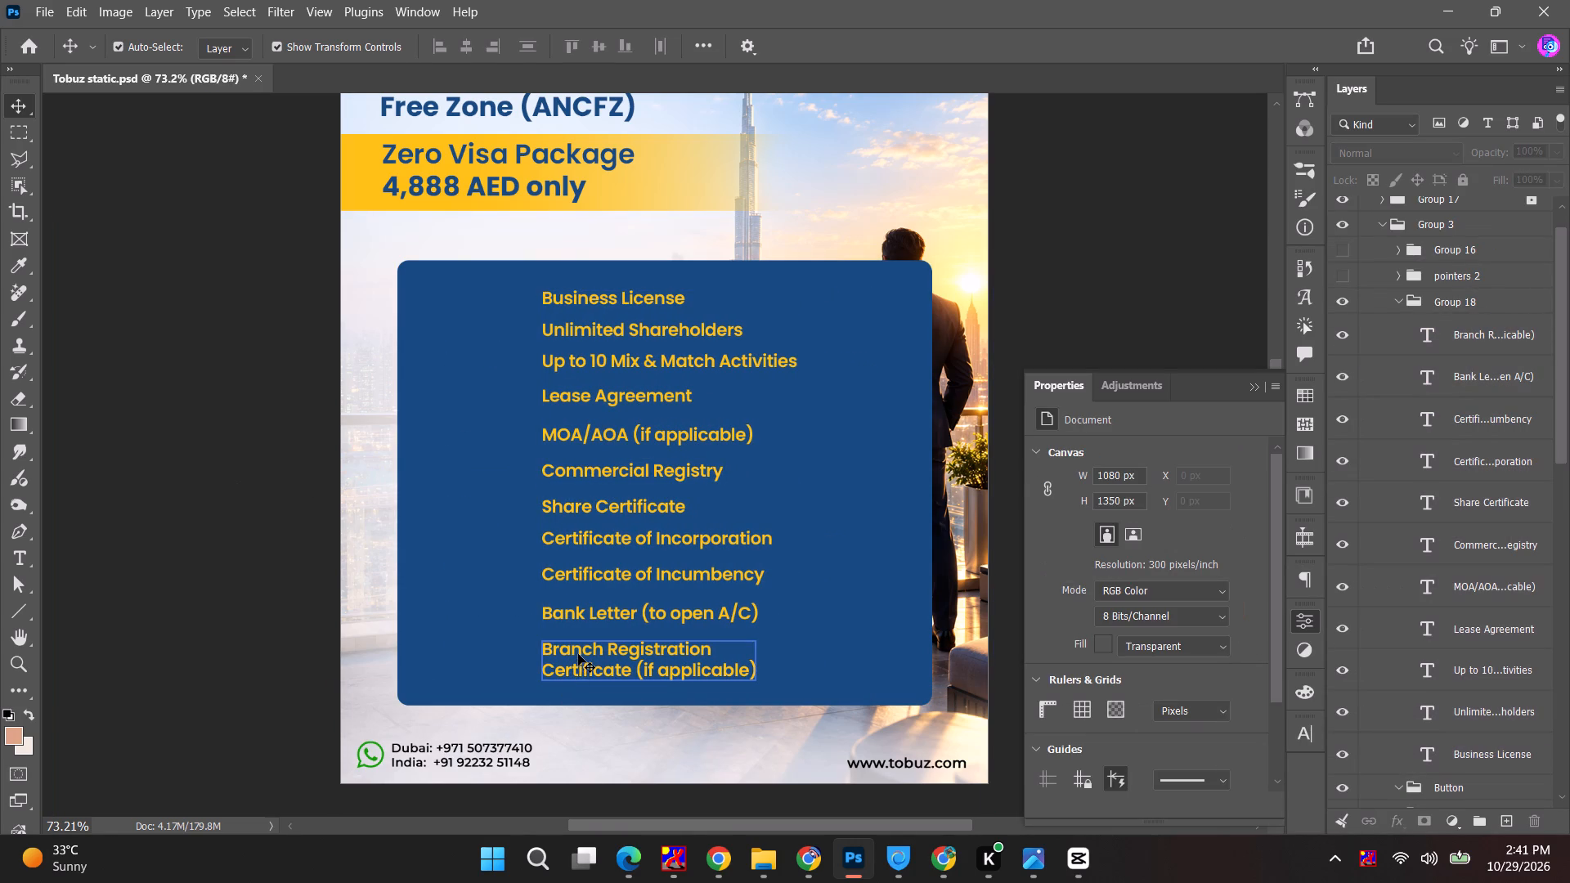
Join the two-line "Branch Registration Certificate (if applicable)" item into a single line by replacing its line break with a space.
left_click(578, 654)
double_click(573, 663)
left_click(544, 673)
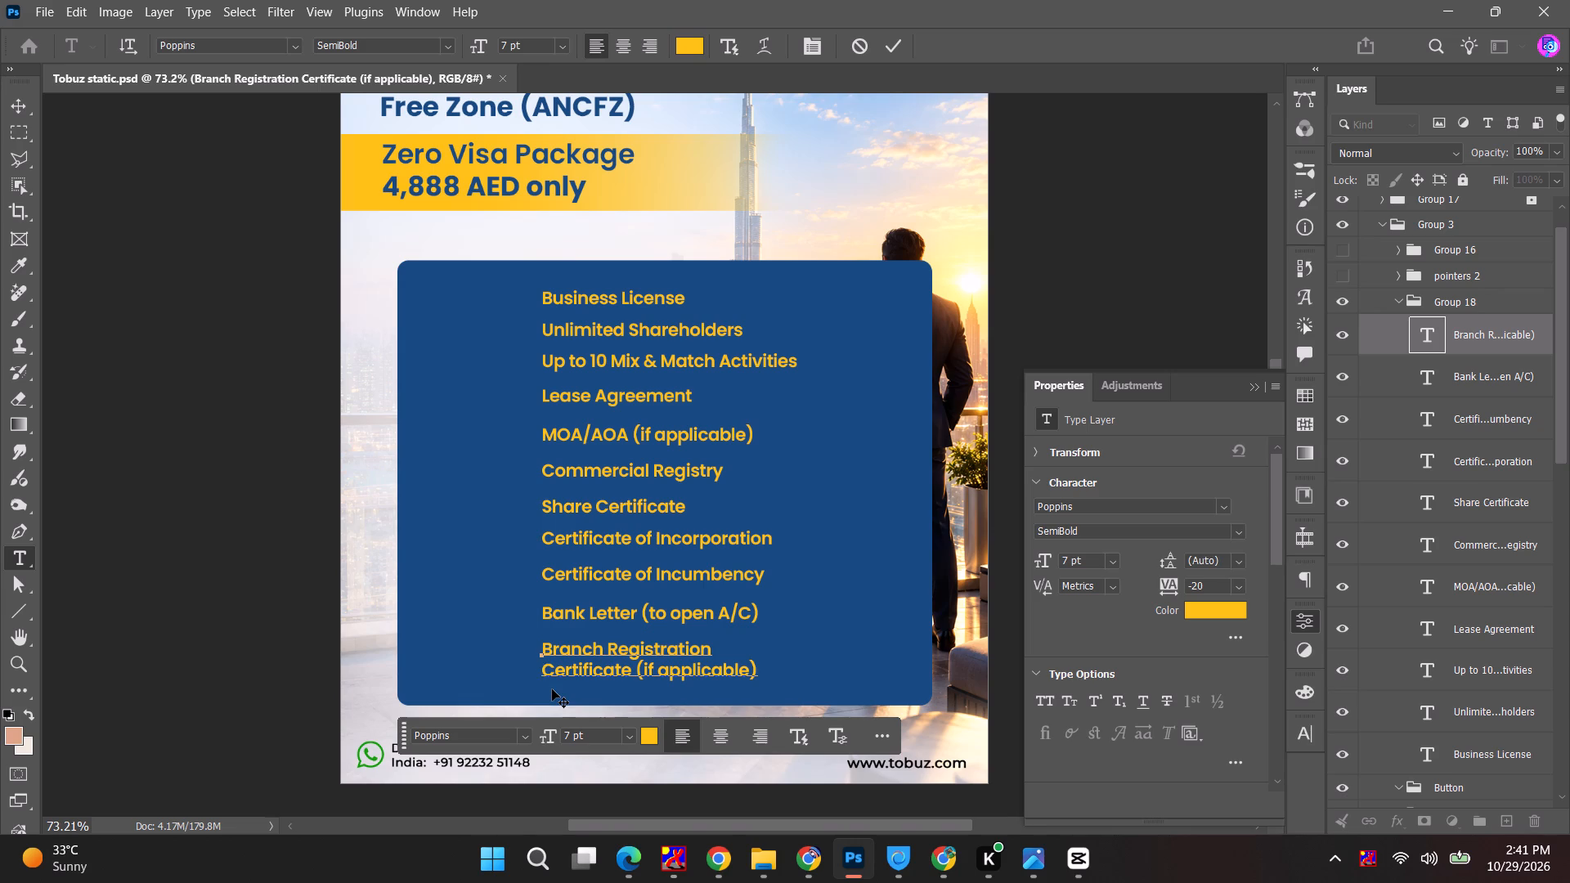
key("BackSpace")
key("space")
key("Escape")
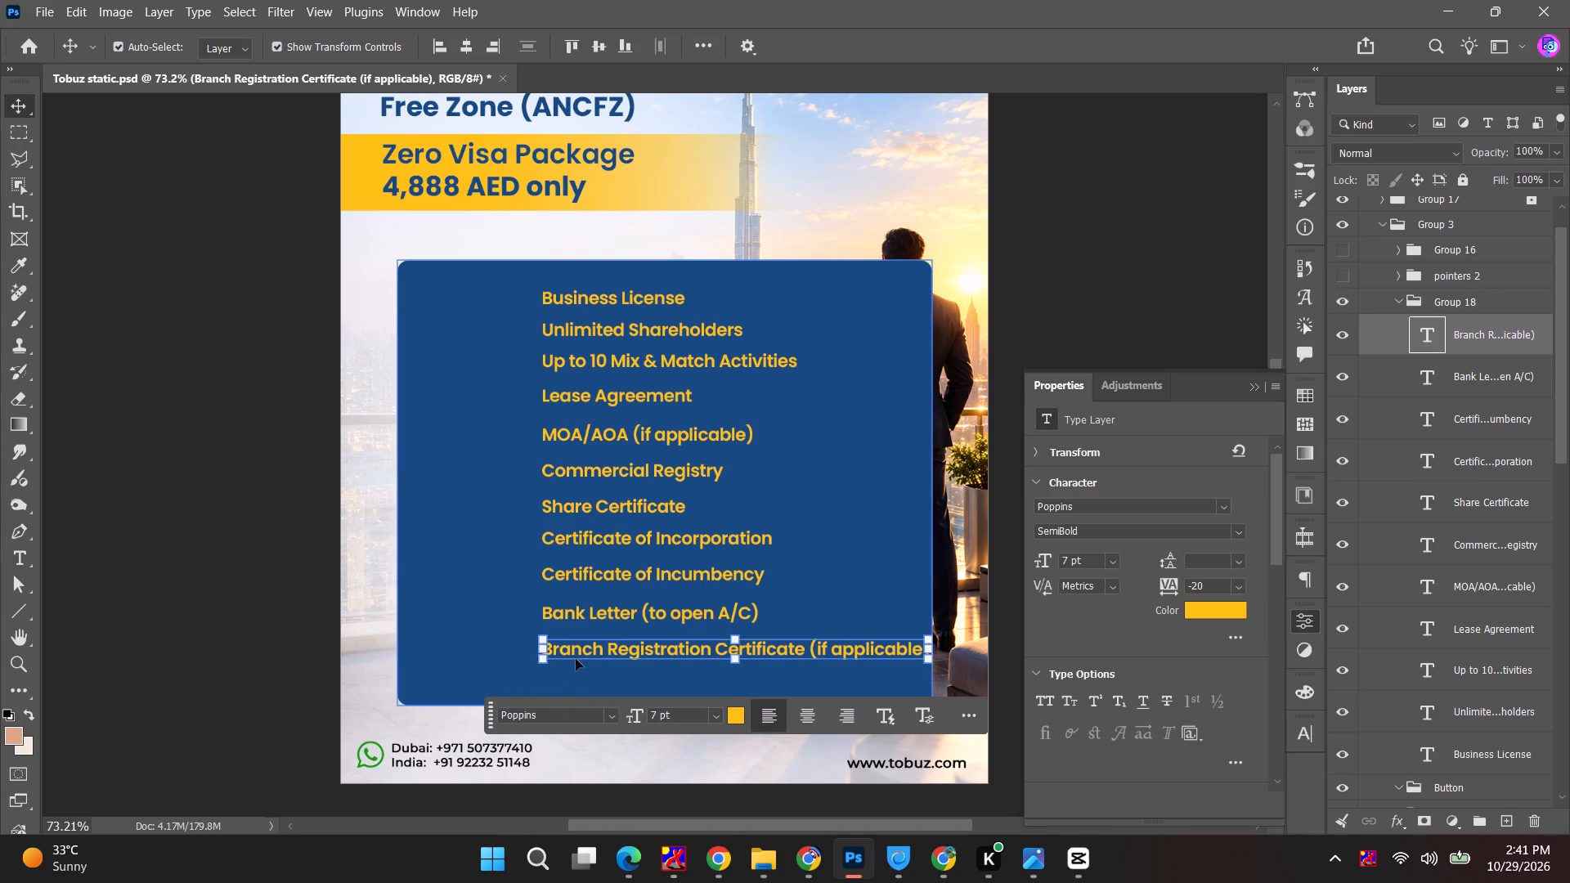
Check ChatGPT for the requested 4:5 version of the first design and return to Photoshop.
key("alt+Tab")
scroll(706, 579, "down", 5)
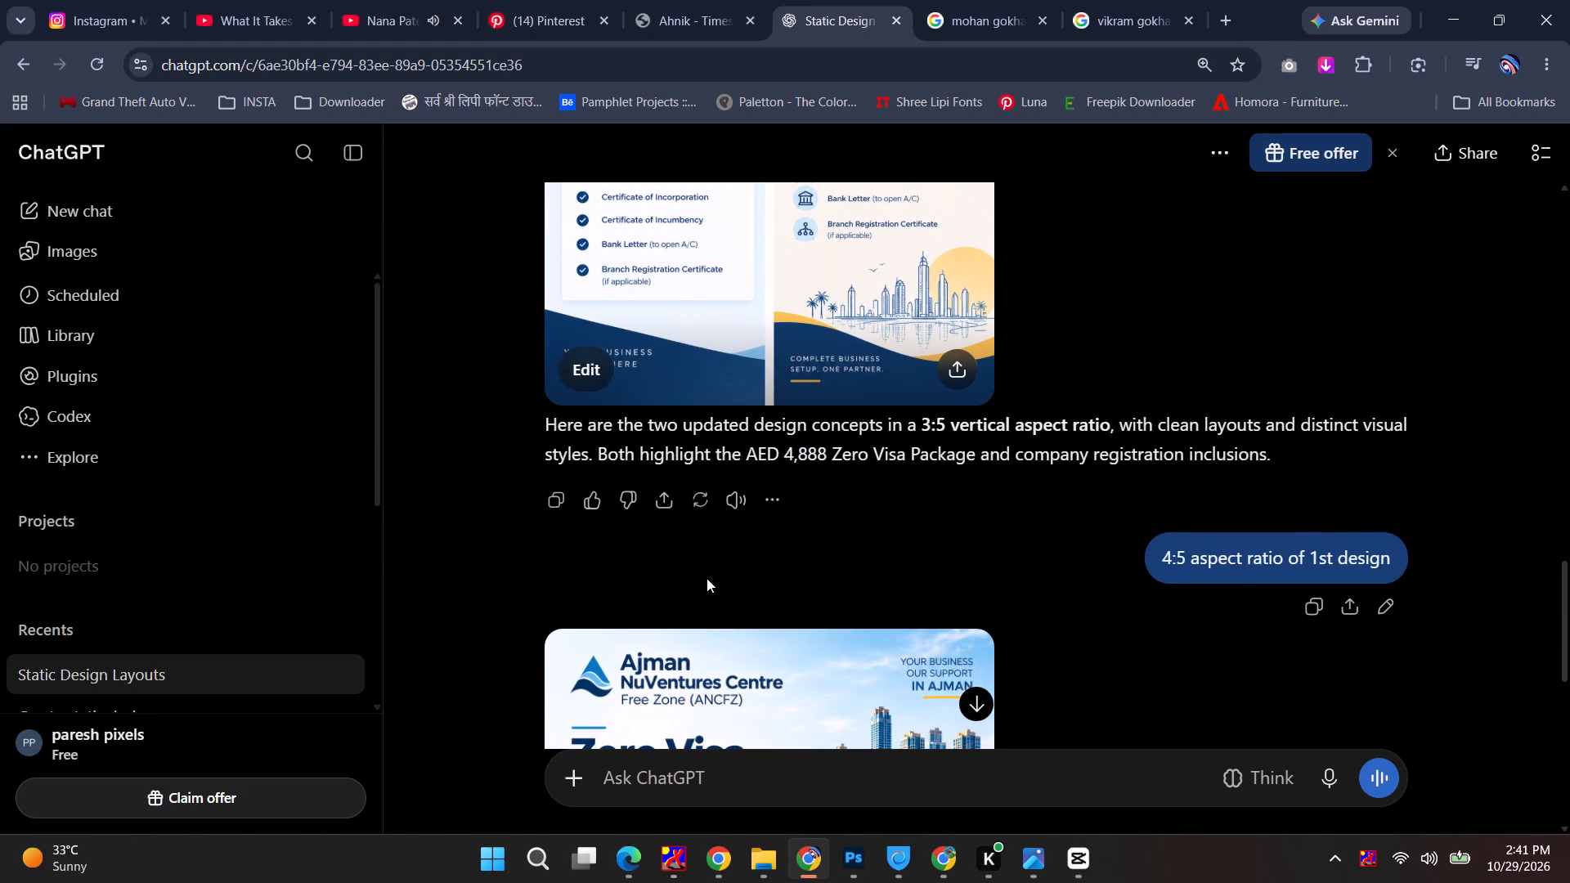
key("alt+Tab")
Put "(if applicable)" of the Branch Registration Certificate item on its own second line with 11 pt leading.
scroll(786, 646, "up", 3, "alt")
double_click(817, 659)
left_click(817, 652)
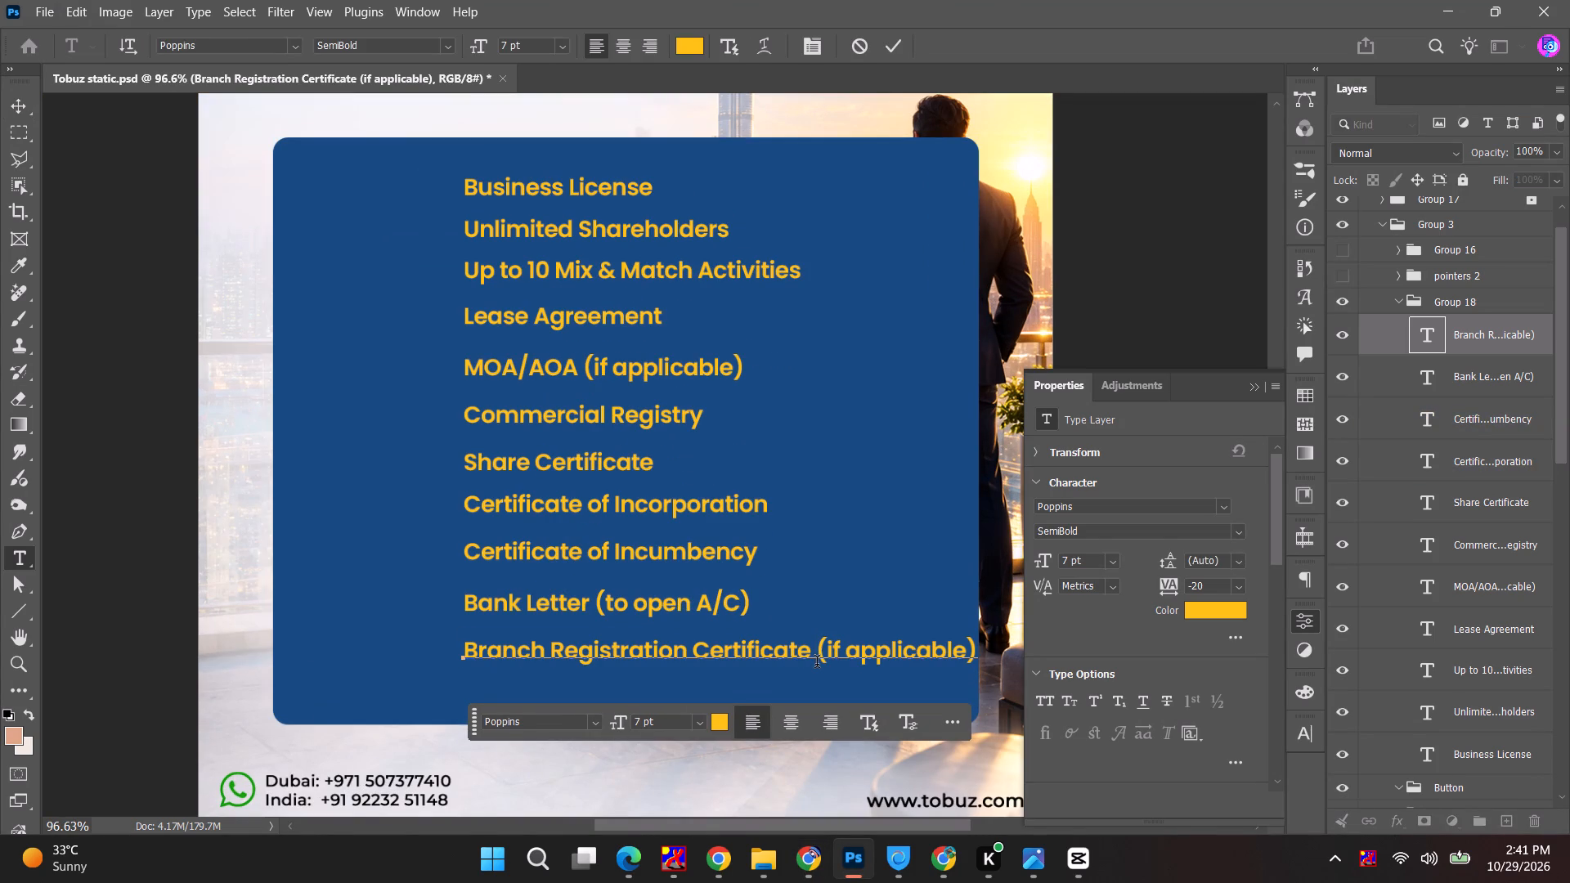
key("BackSpace")
key("Return")
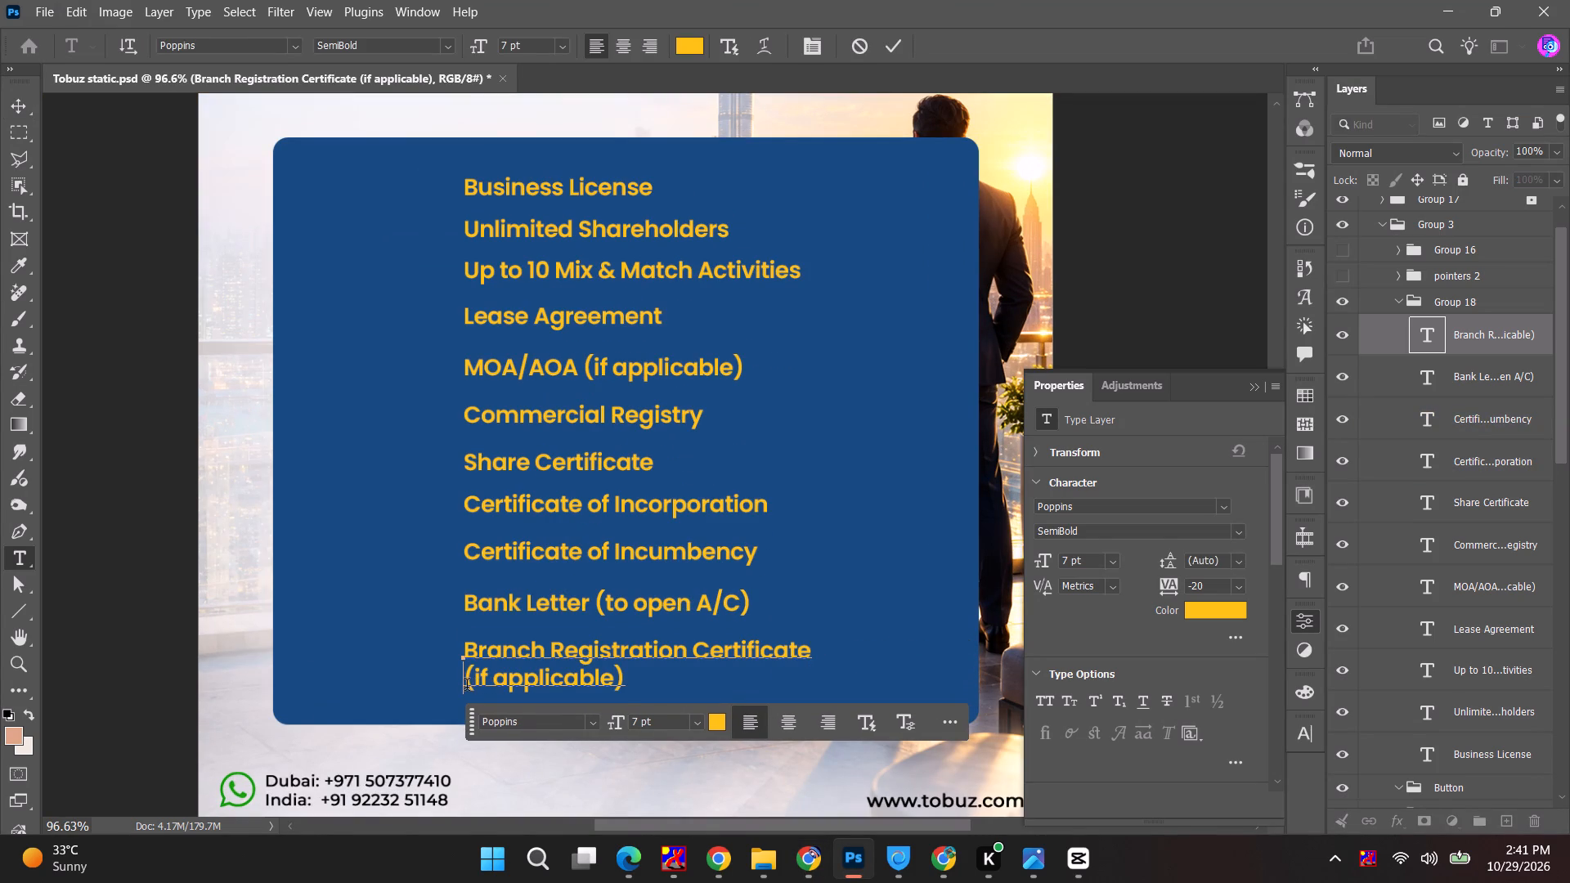
left_click_drag(466, 686, 778, 691)
left_click(1215, 565)
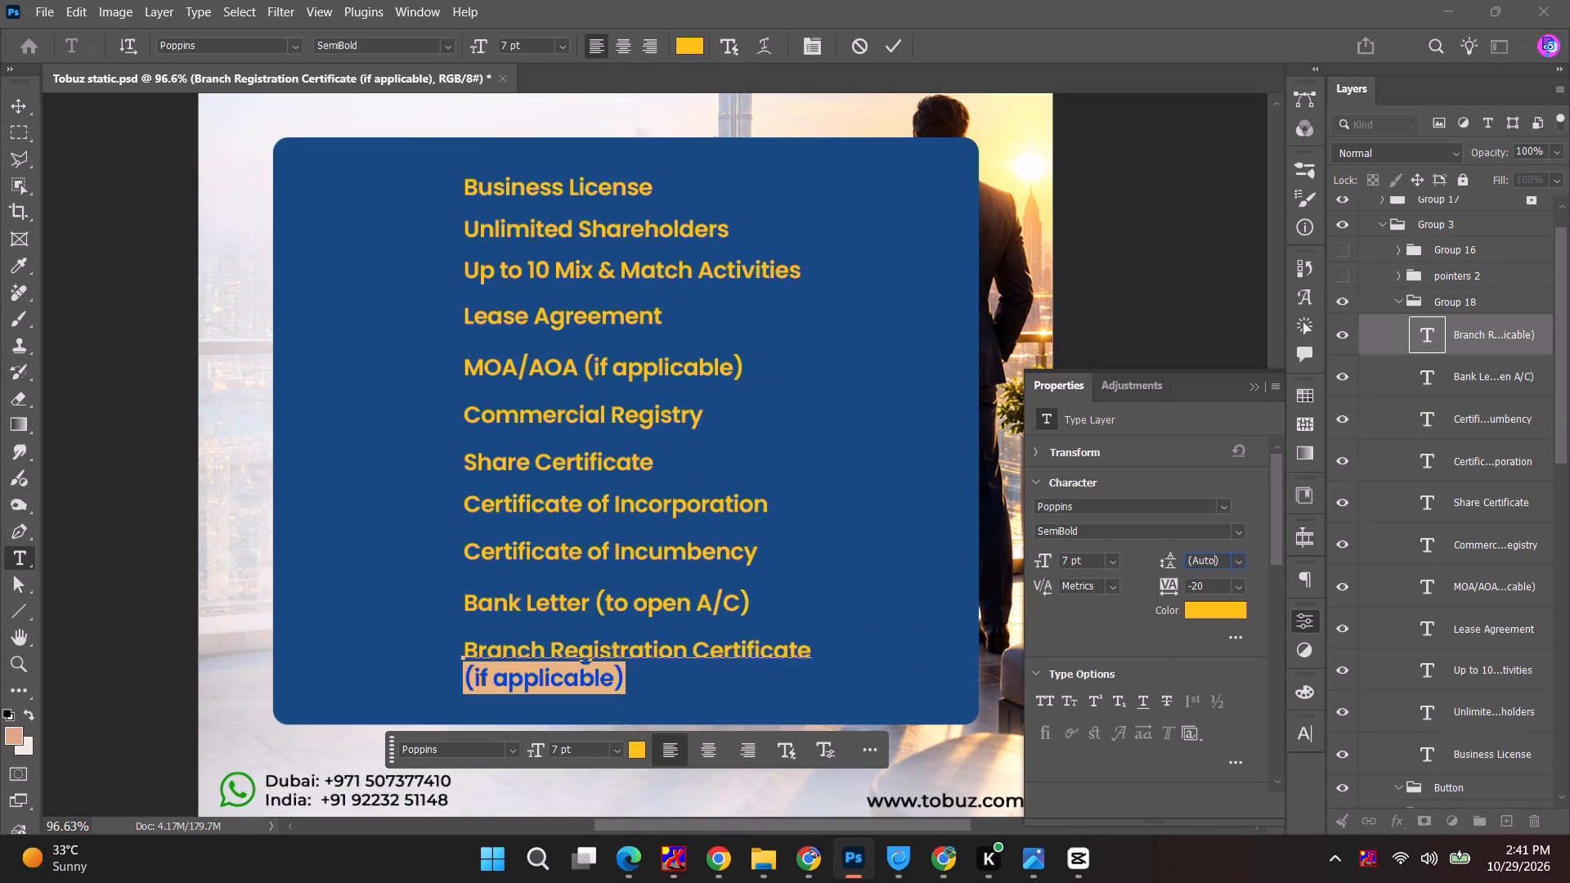
scroll(1215, 565, "up", 4)
scroll(1215, 565, "down", 2)
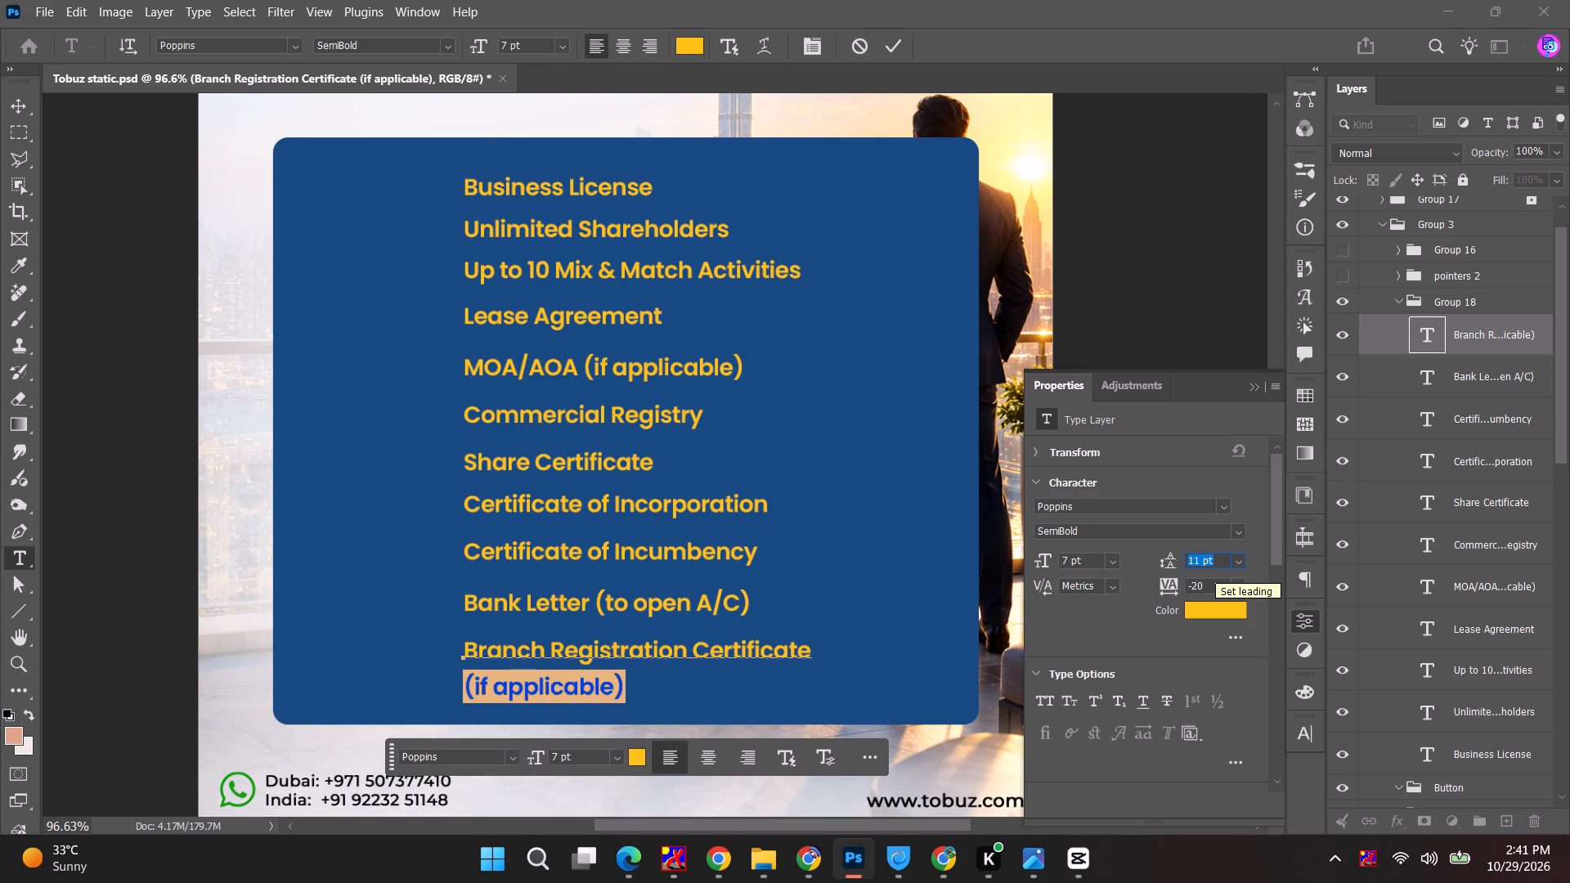
Set the "(if applicable)" text of the Branch Registration Certificate item to Poppins Medium and glance at the ChatGPT reference.
left_click(1237, 532)
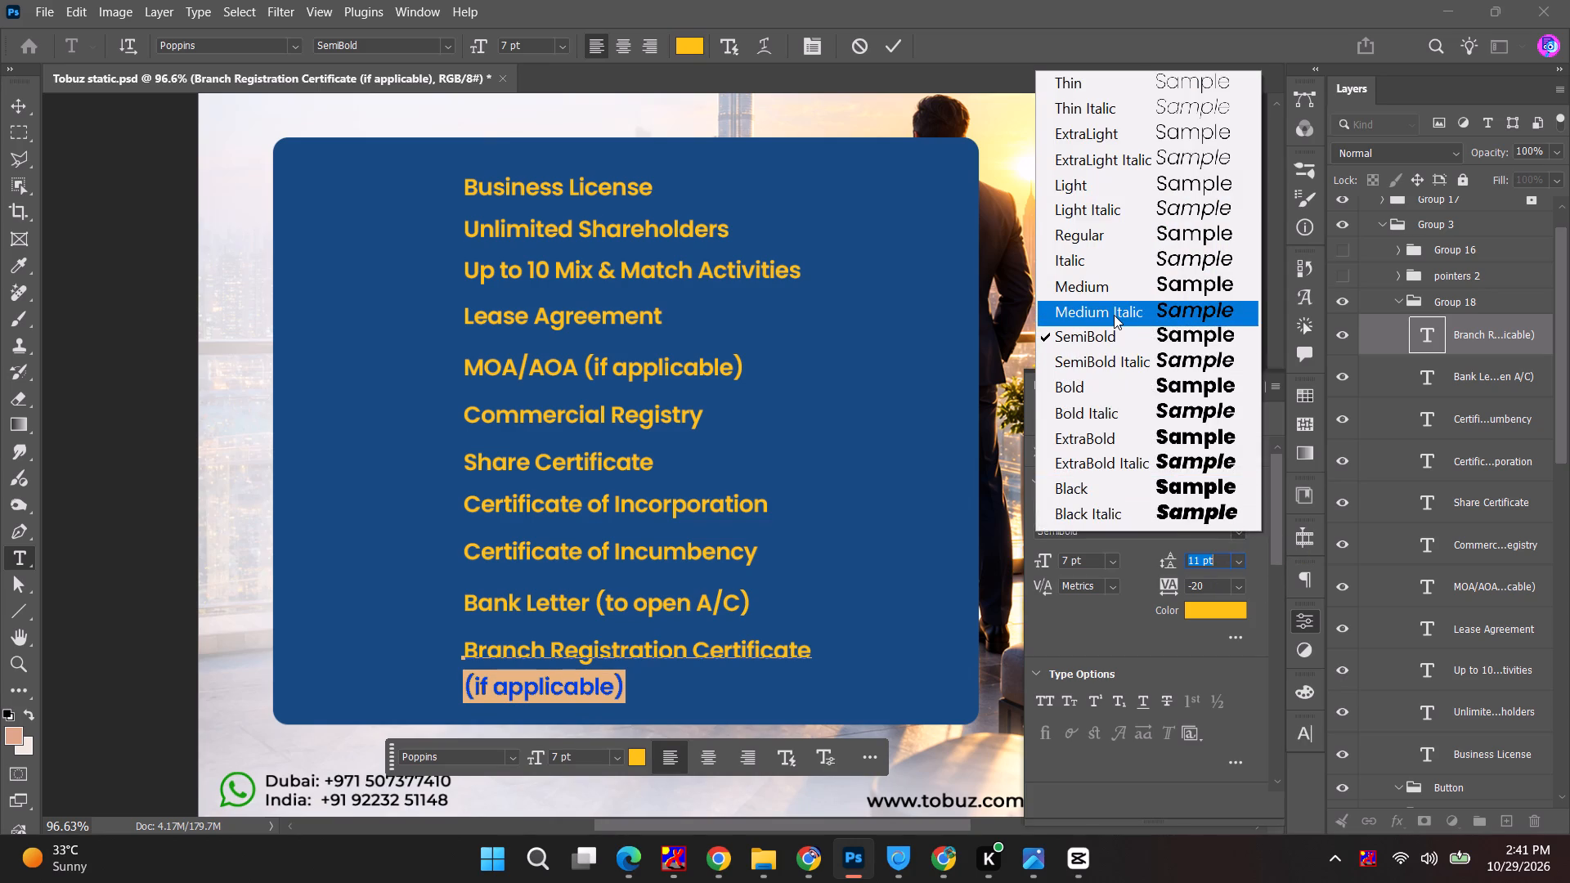
left_click(1114, 289)
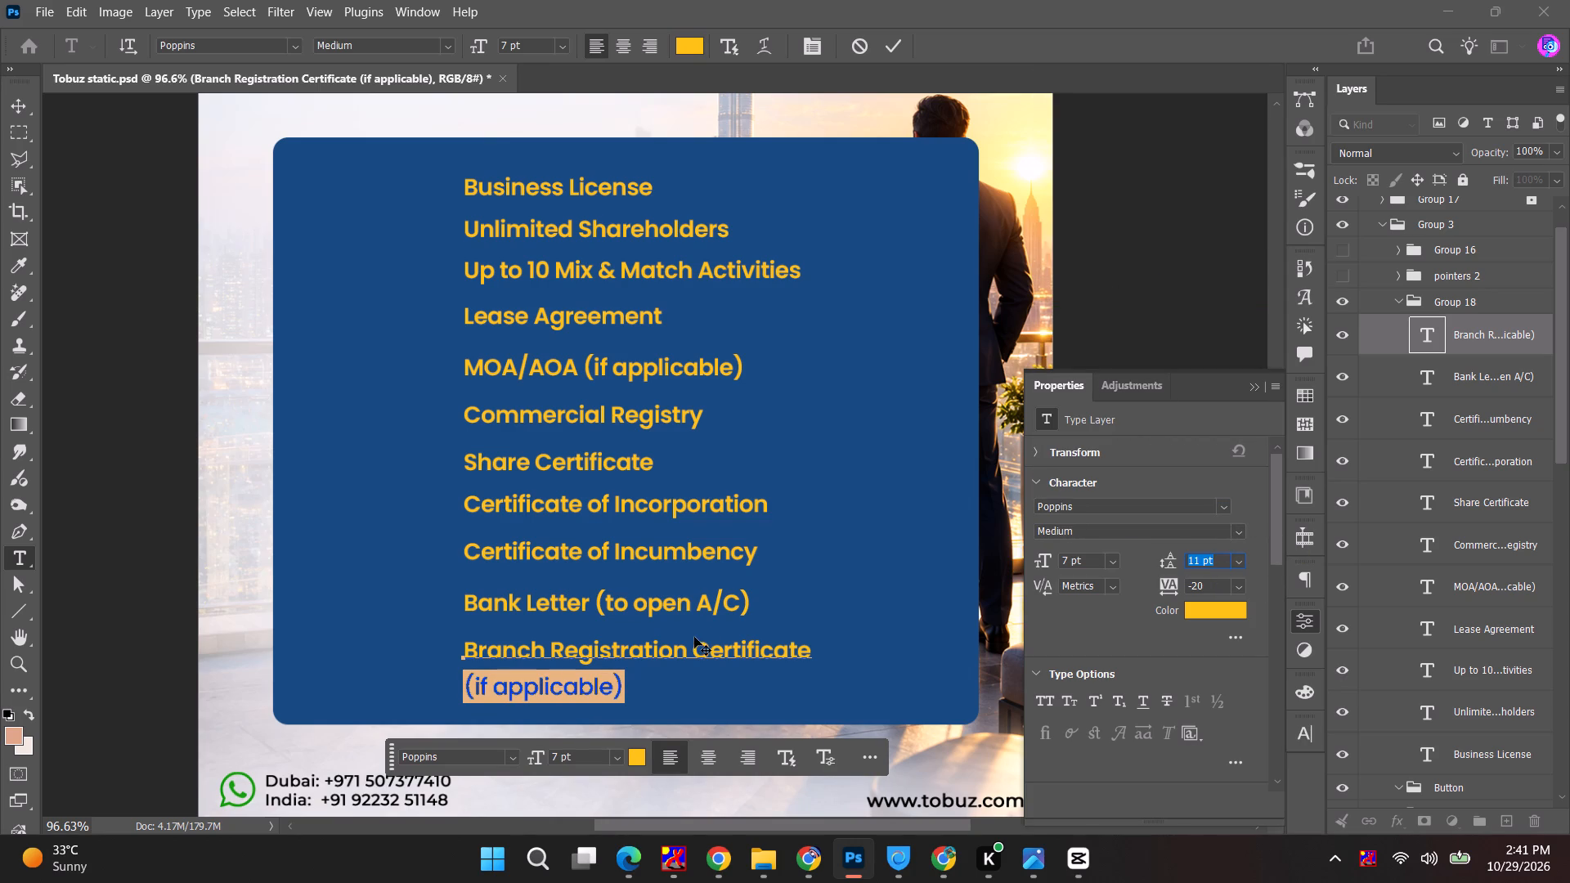
key("alt+Tab")
key("alt+Tab")
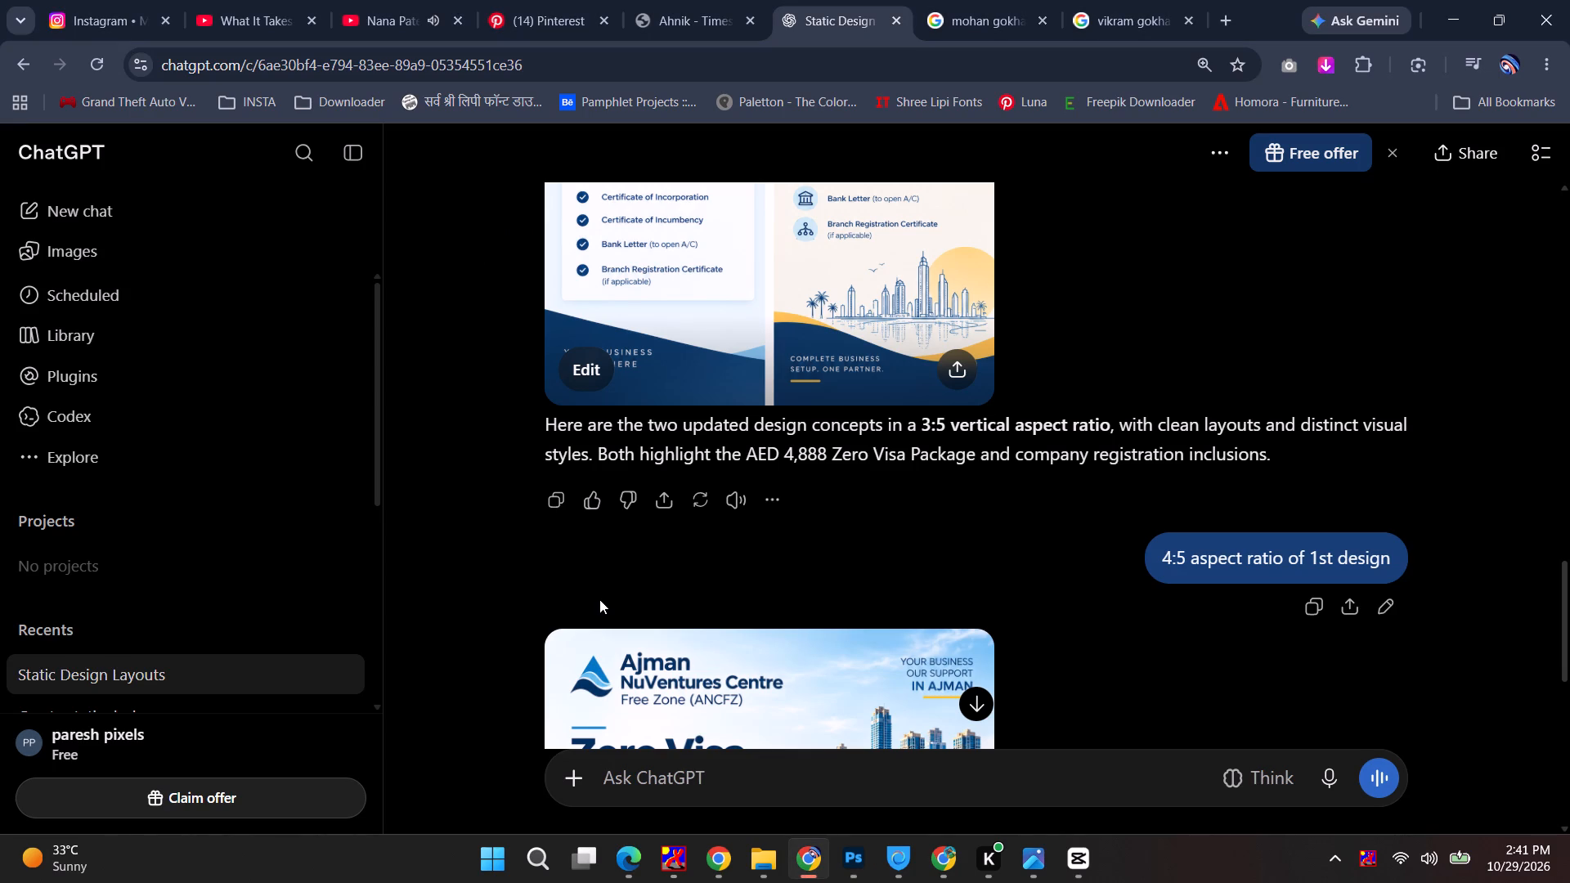
Set the "(to open A/C)" part of the Bank Letter item to Poppins Medium.
double_click(592, 601)
double_click(594, 607)
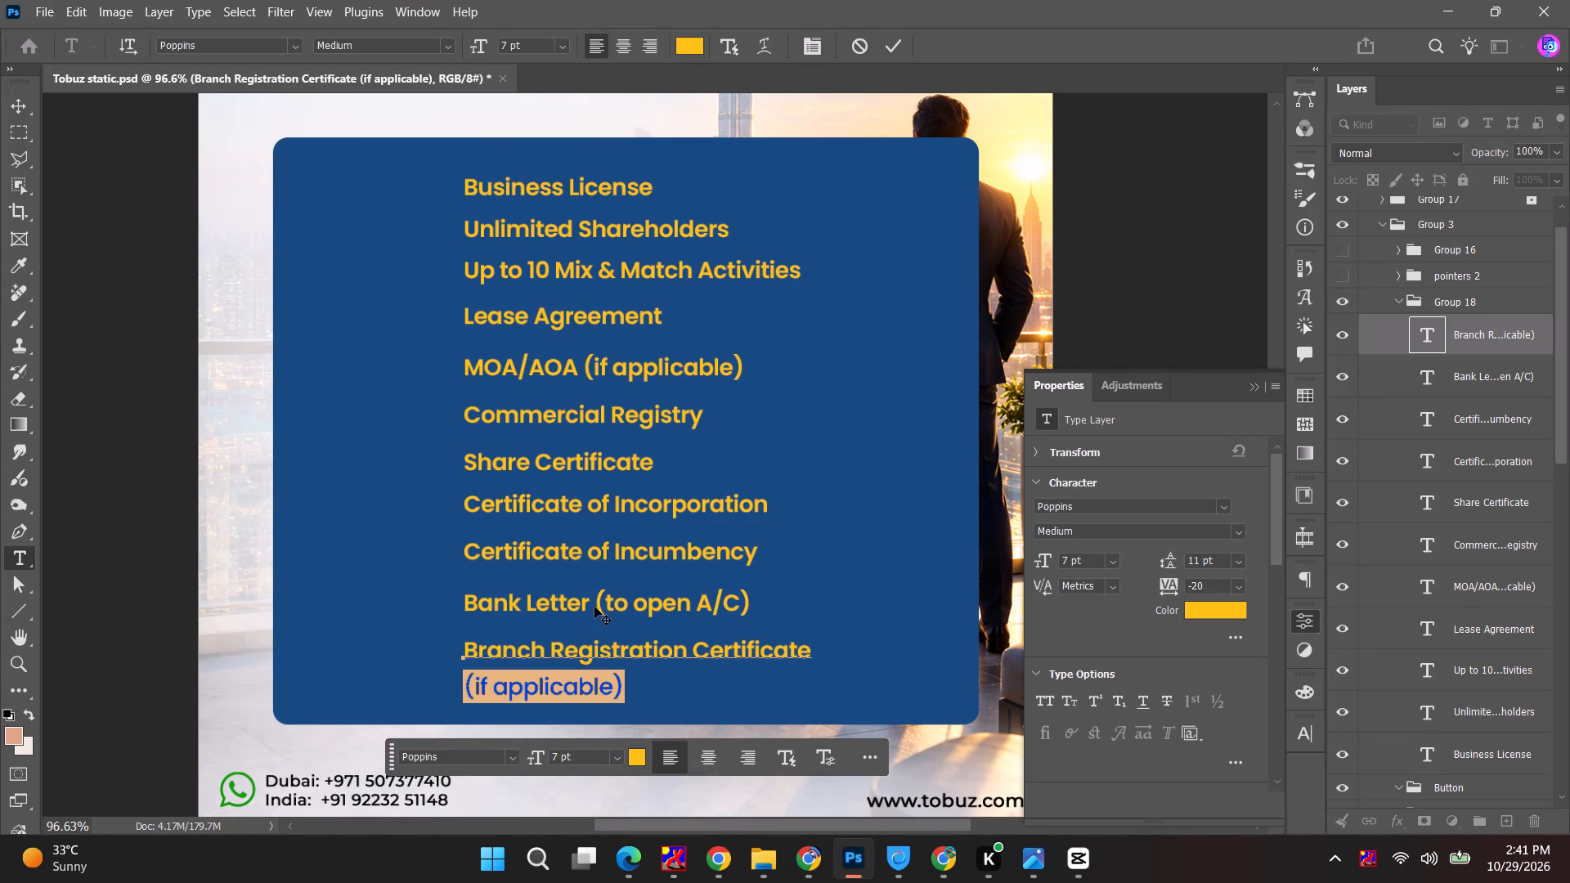
double_click(602, 606)
key("Escape")
left_click(704, 606)
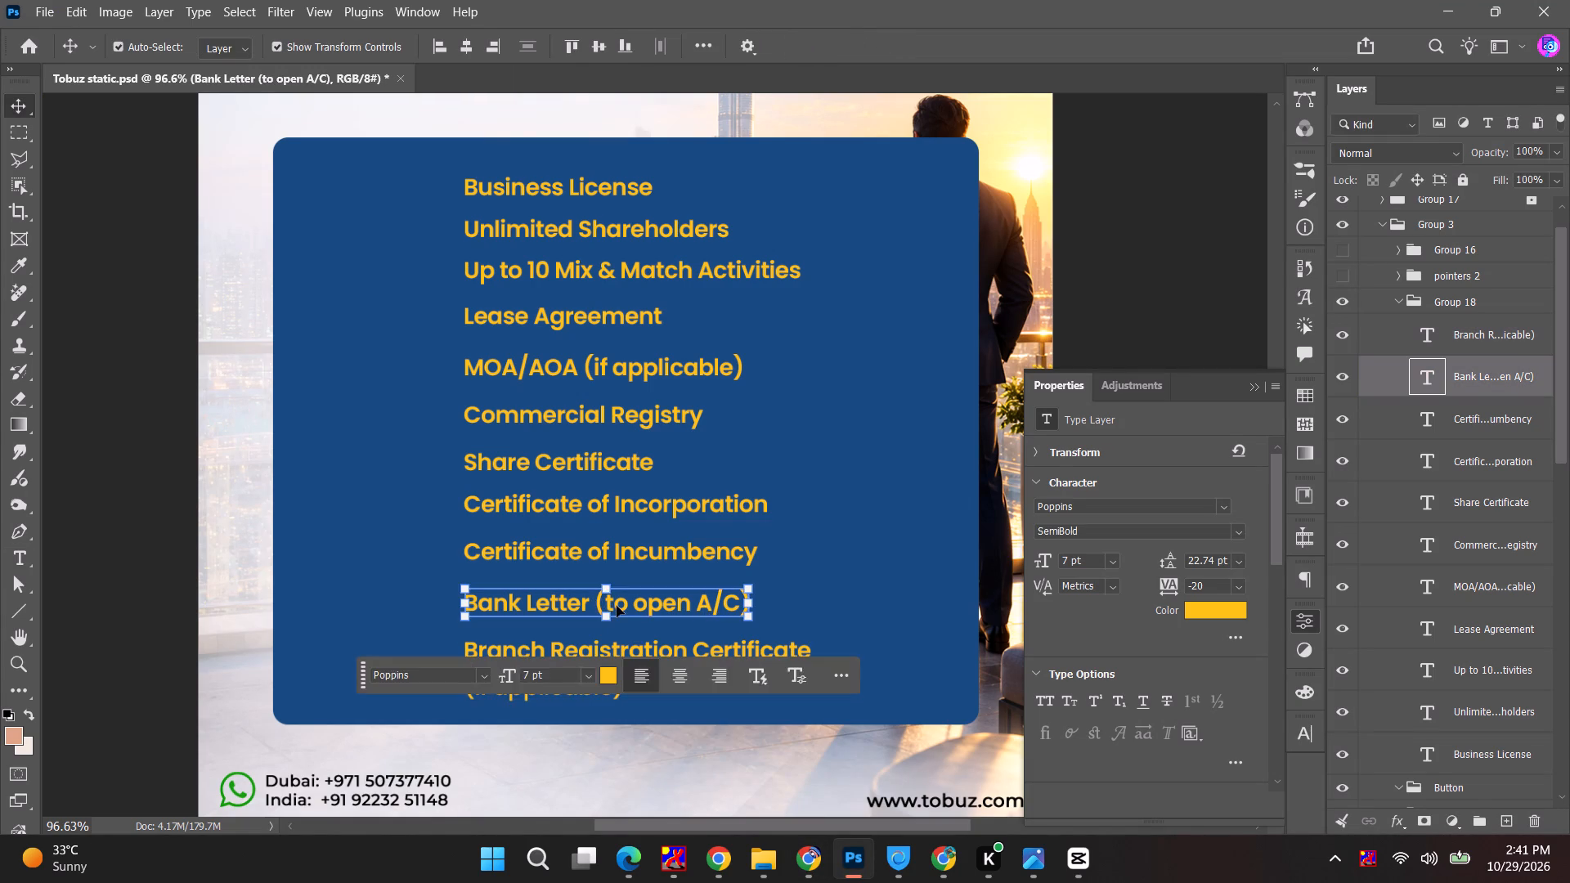
double_click(617, 606)
left_click_drag(599, 607, 782, 607)
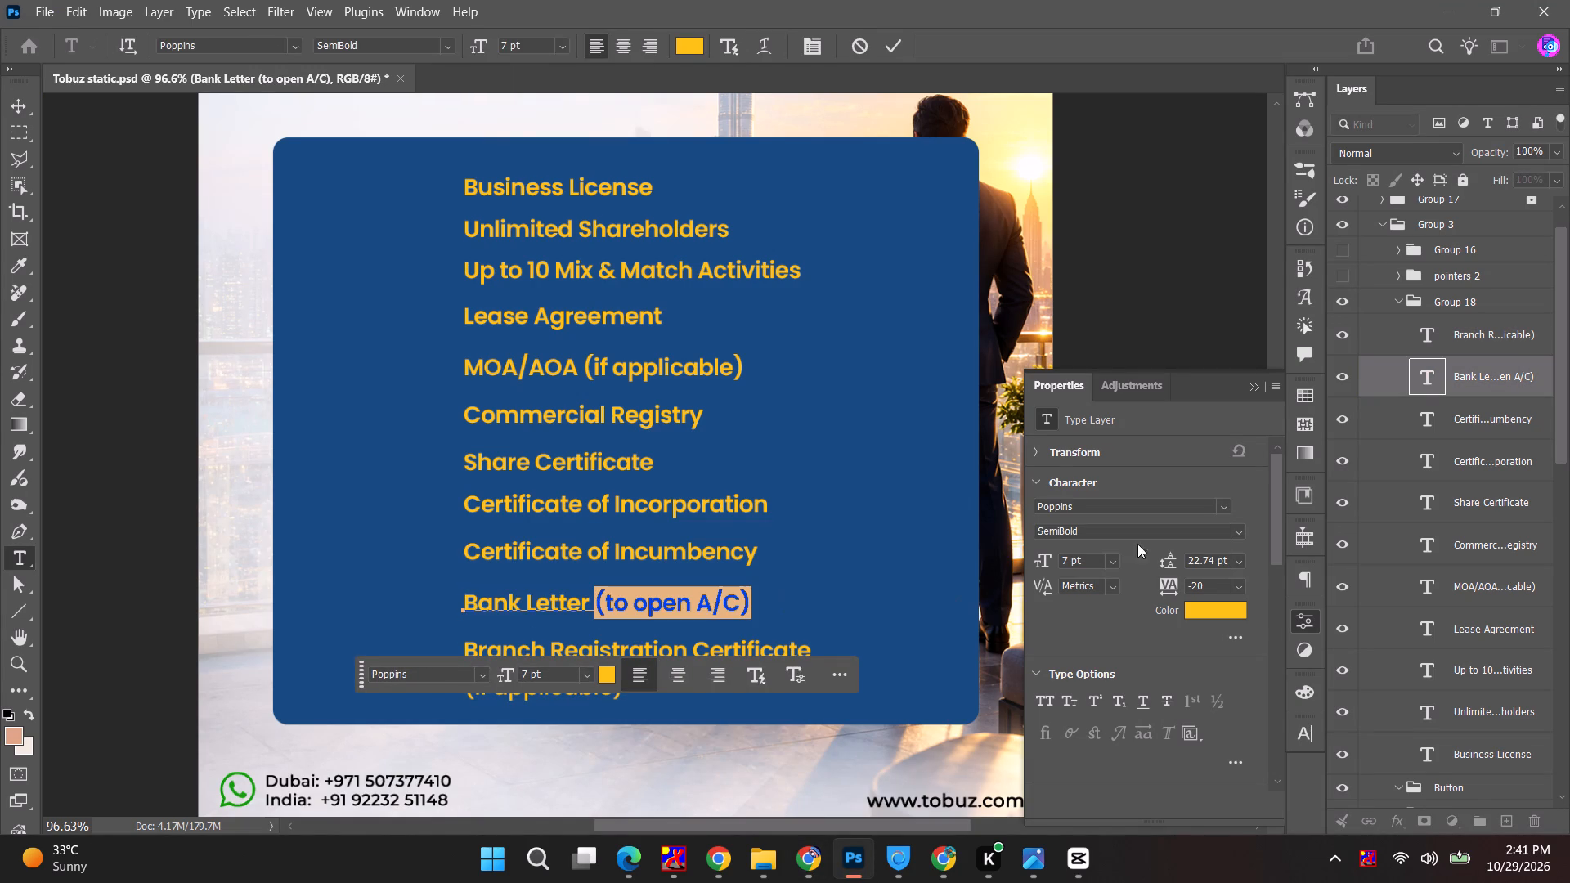
left_click(1236, 533)
left_click(1179, 282)
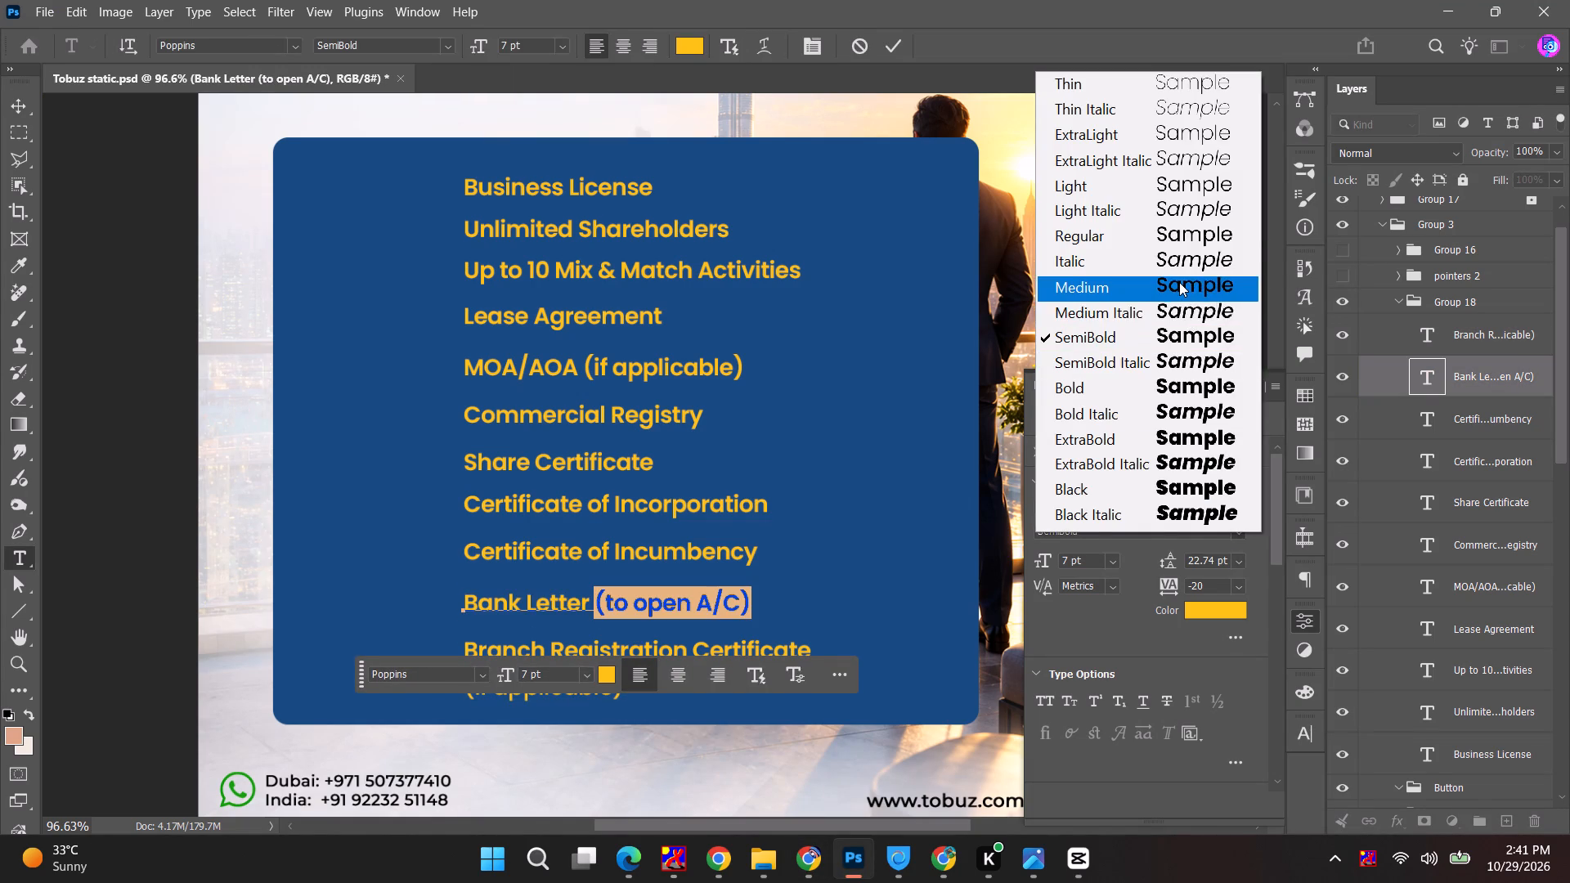
Set the "(if applicable)" part of the MOA/AOA item to Poppins Medium, then briefly check the ChatGPT reference.
left_click(590, 367)
double_click(590, 367)
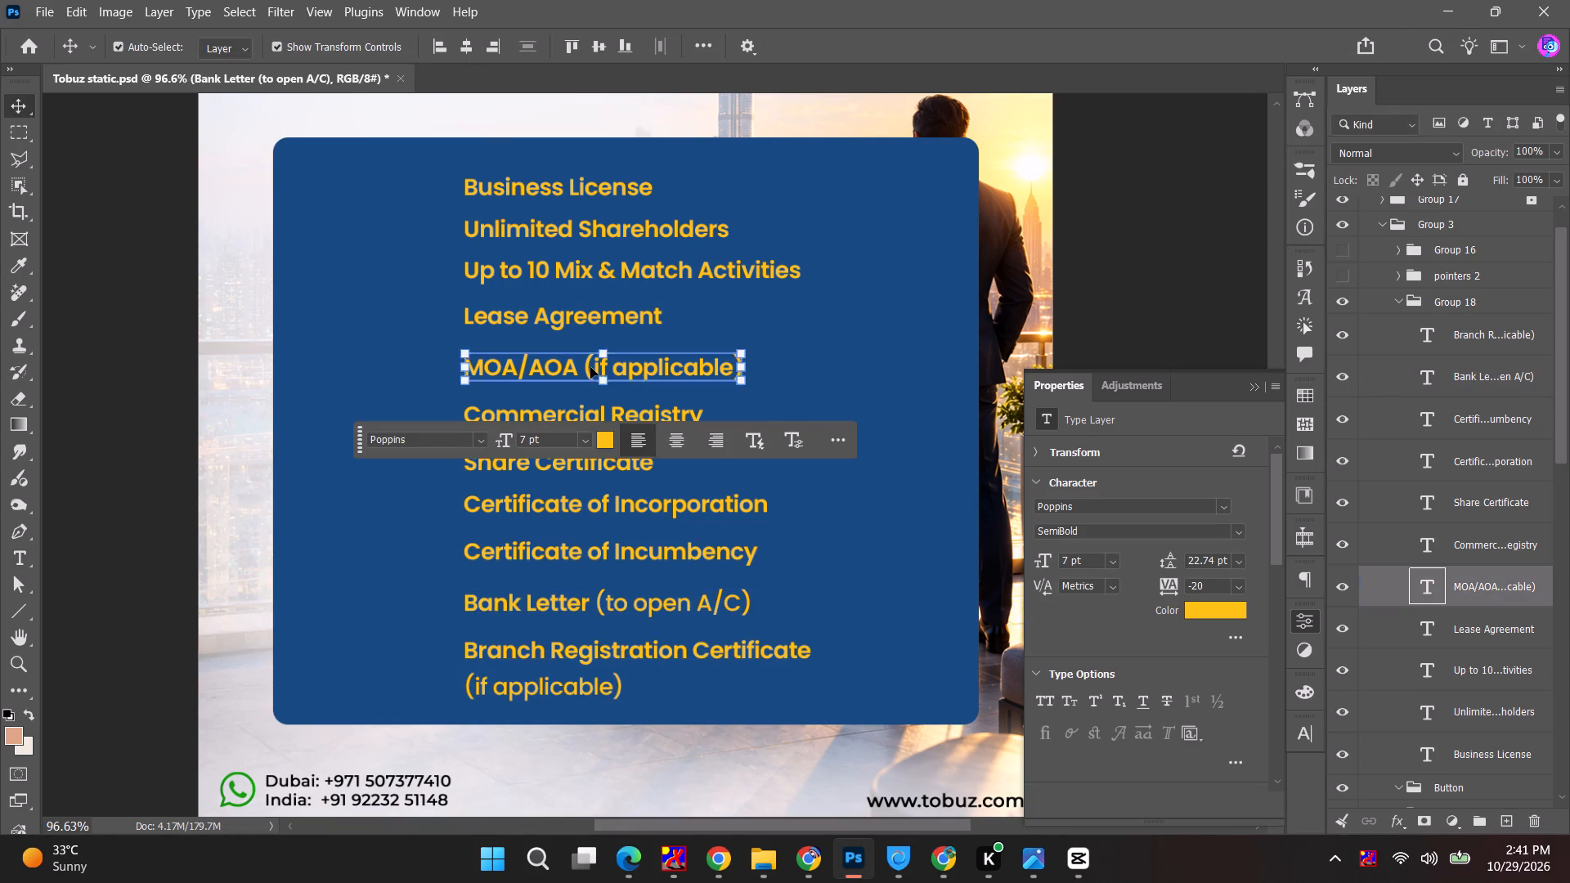
left_click_drag(583, 370, 937, 370)
left_click(1234, 531)
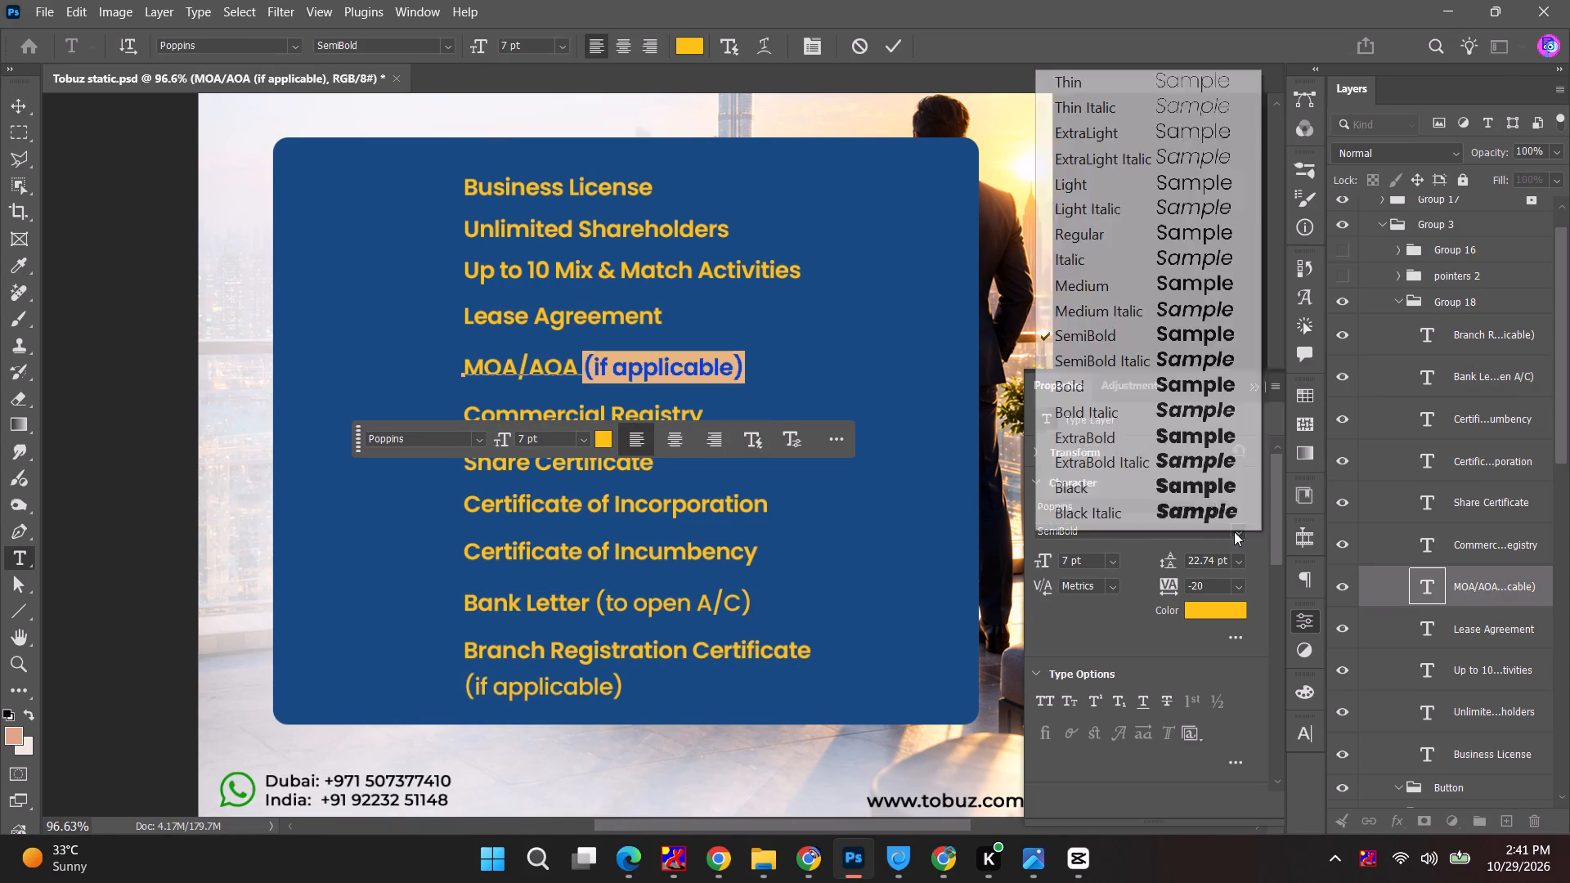
left_click(1108, 282)
left_click(900, 52)
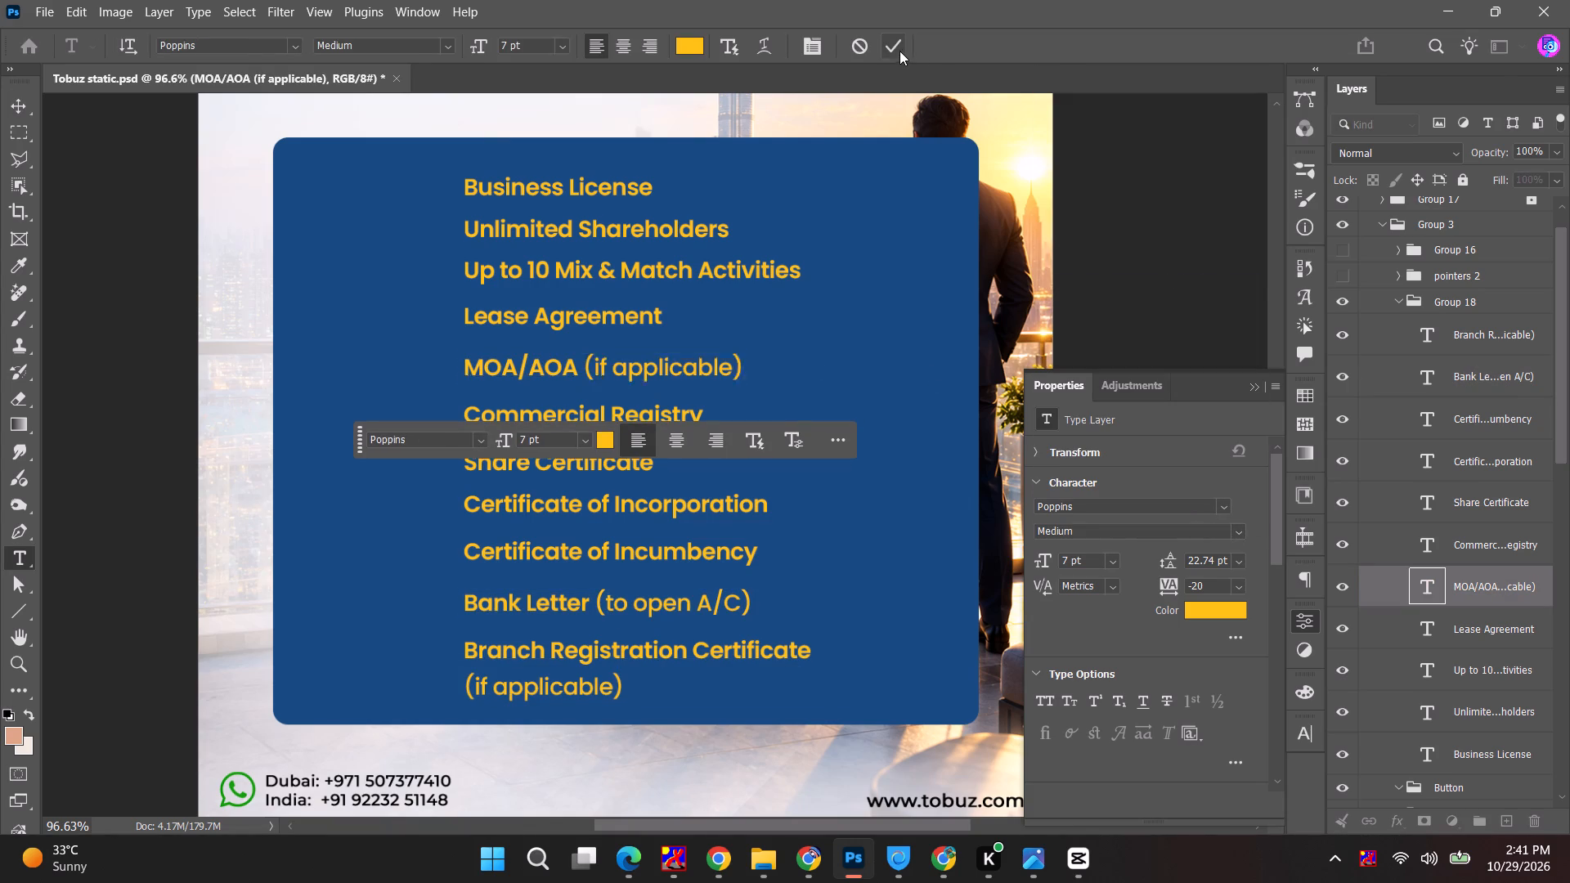
left_click(1164, 192)
key("alt+Tab")
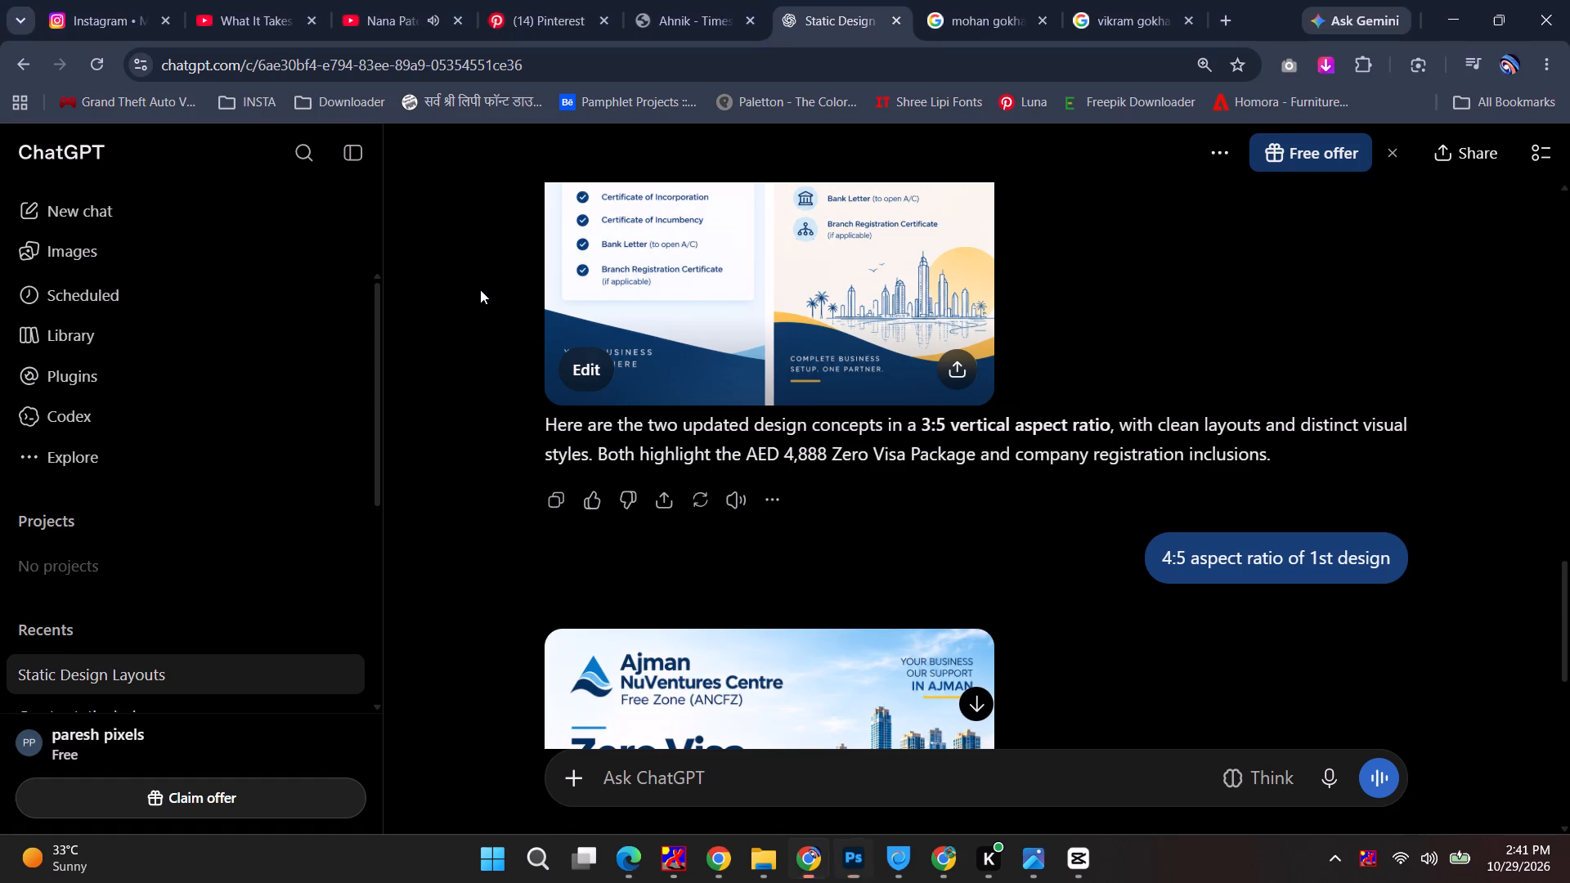
key("alt+Tab")
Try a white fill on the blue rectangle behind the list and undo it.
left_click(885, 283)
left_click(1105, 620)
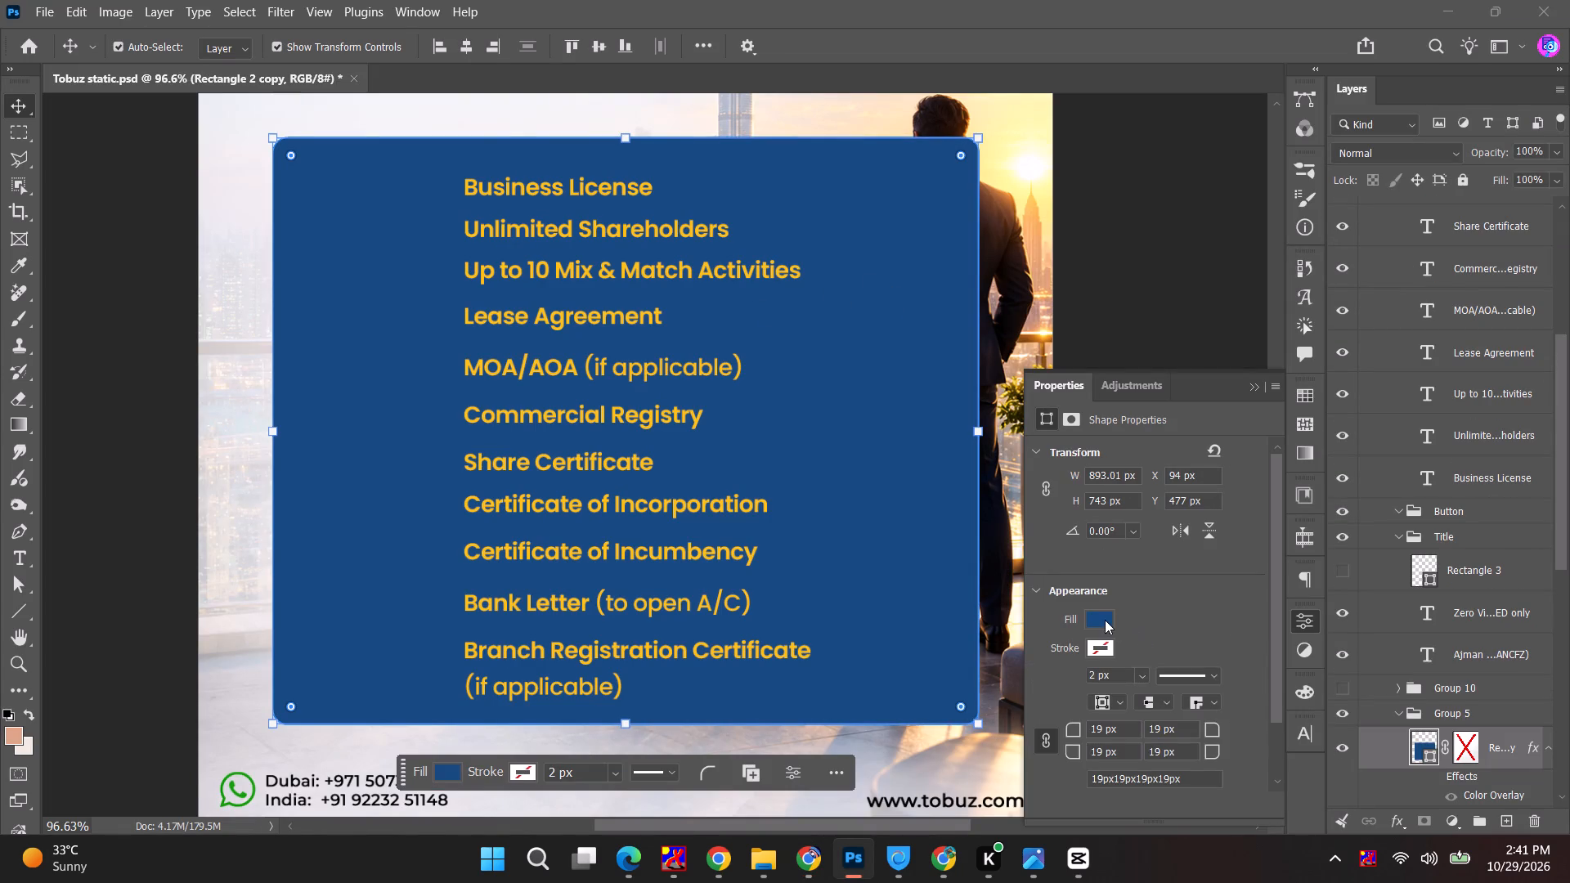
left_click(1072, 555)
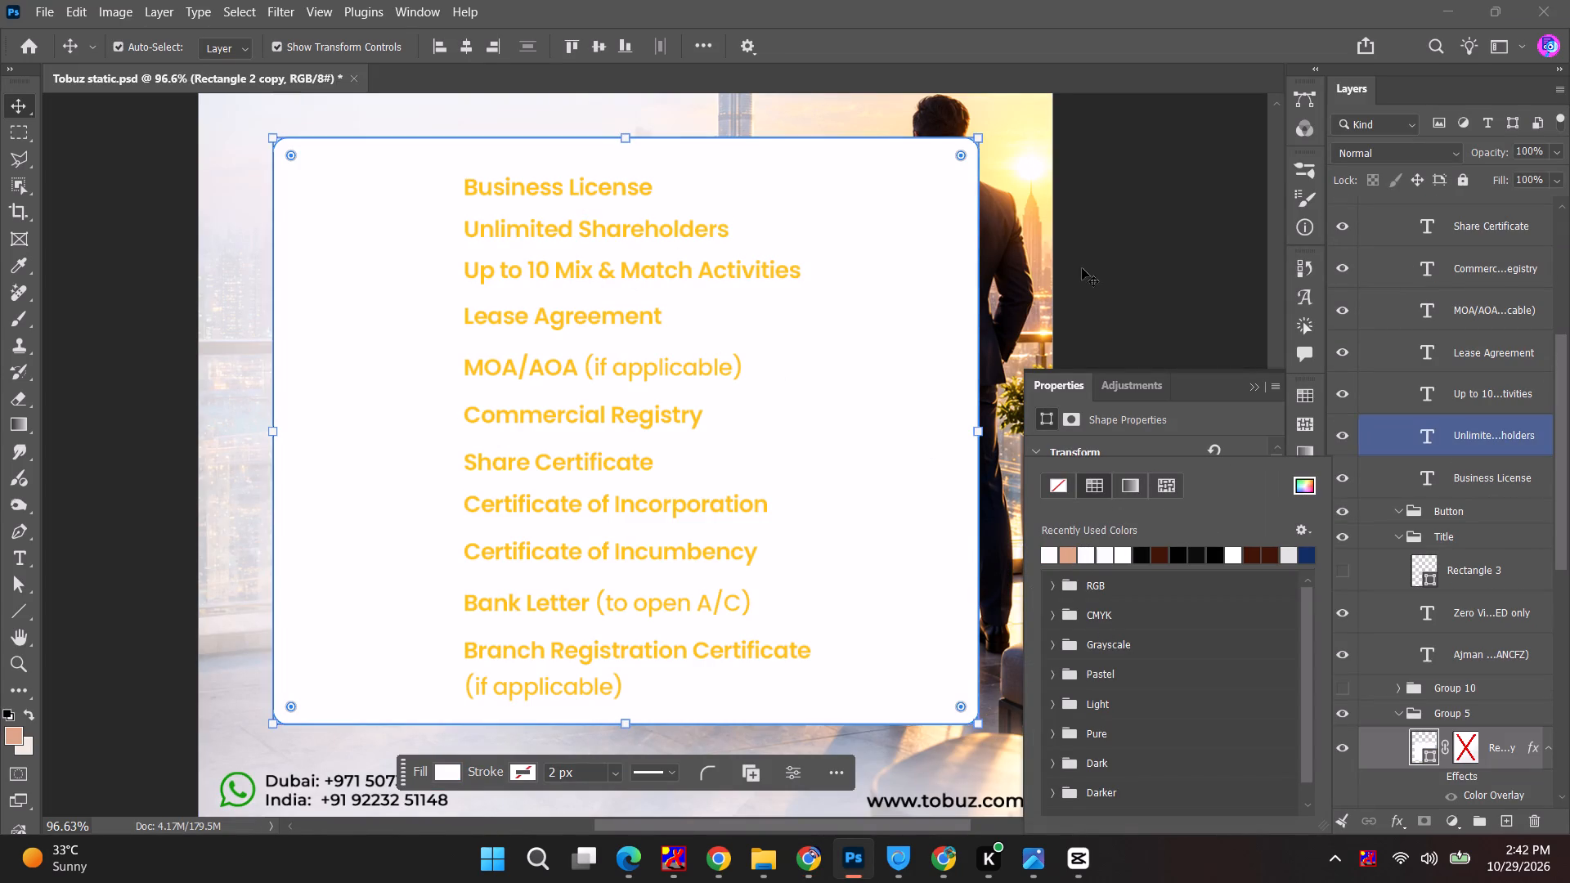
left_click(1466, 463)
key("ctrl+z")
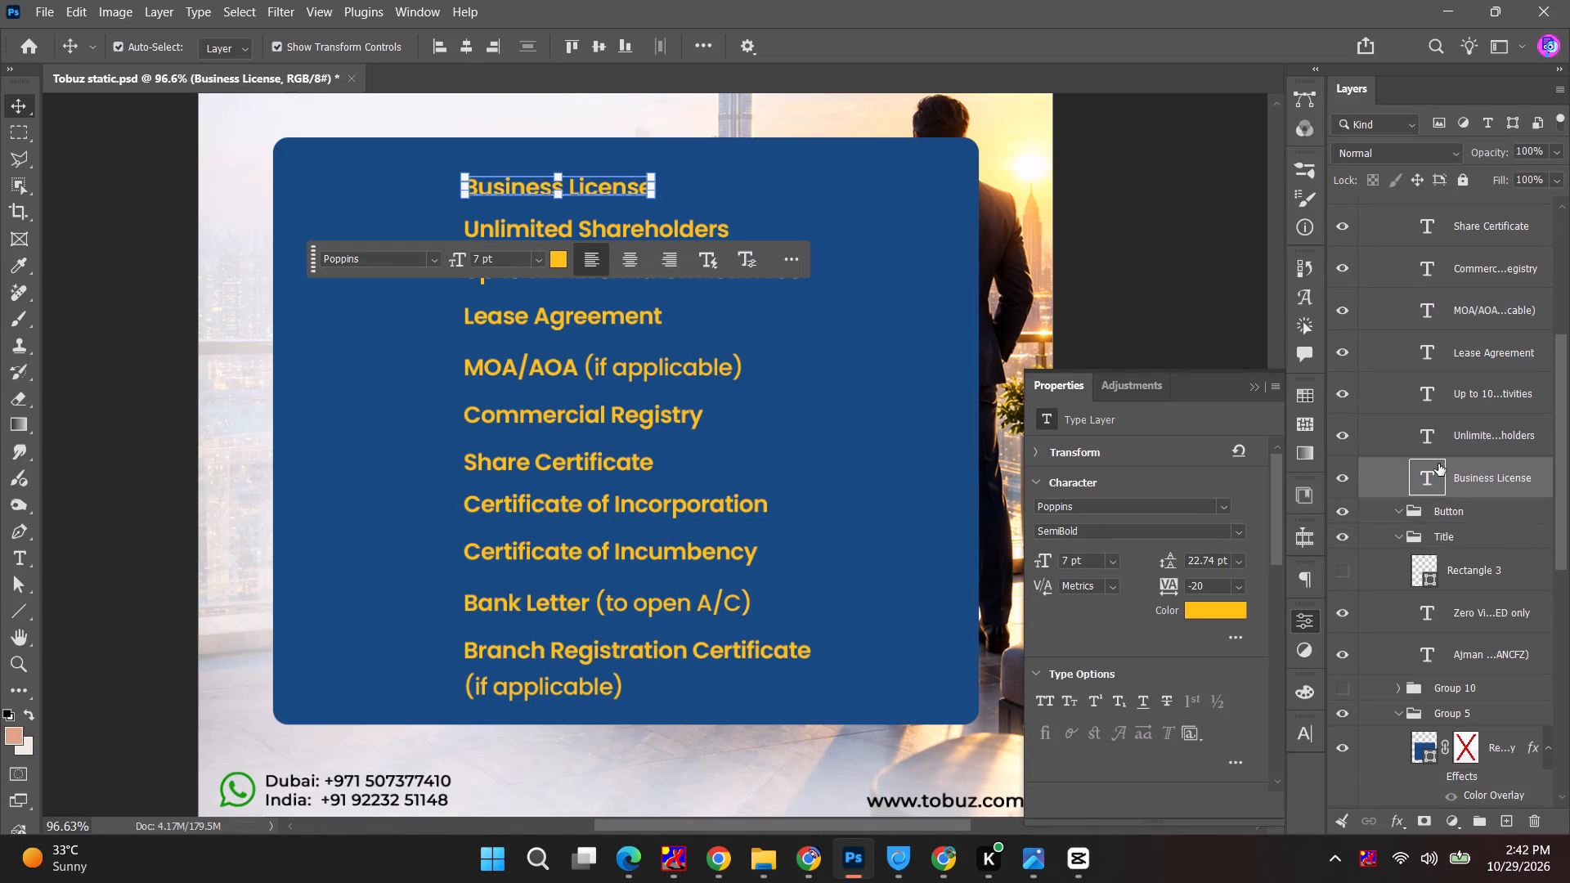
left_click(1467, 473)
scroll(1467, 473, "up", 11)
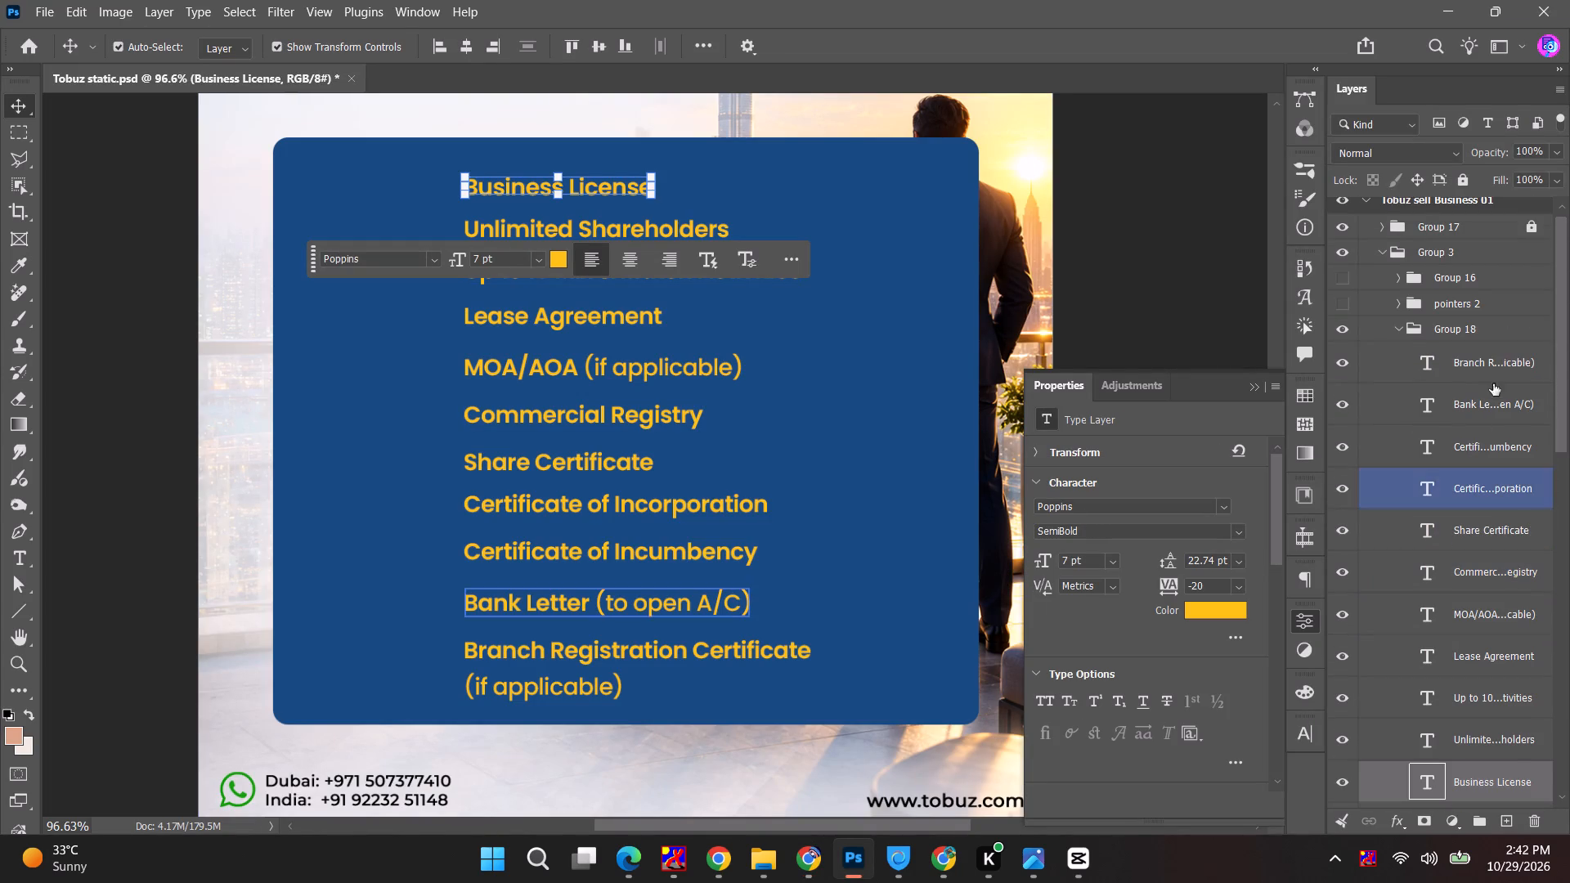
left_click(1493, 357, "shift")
Move Group 5, which holds the blue panel, up the layer stack to directly beneath Group 18 and above the Button group.
scroll(1436, 473, "down", 4)
scroll(1451, 630, "down", 10)
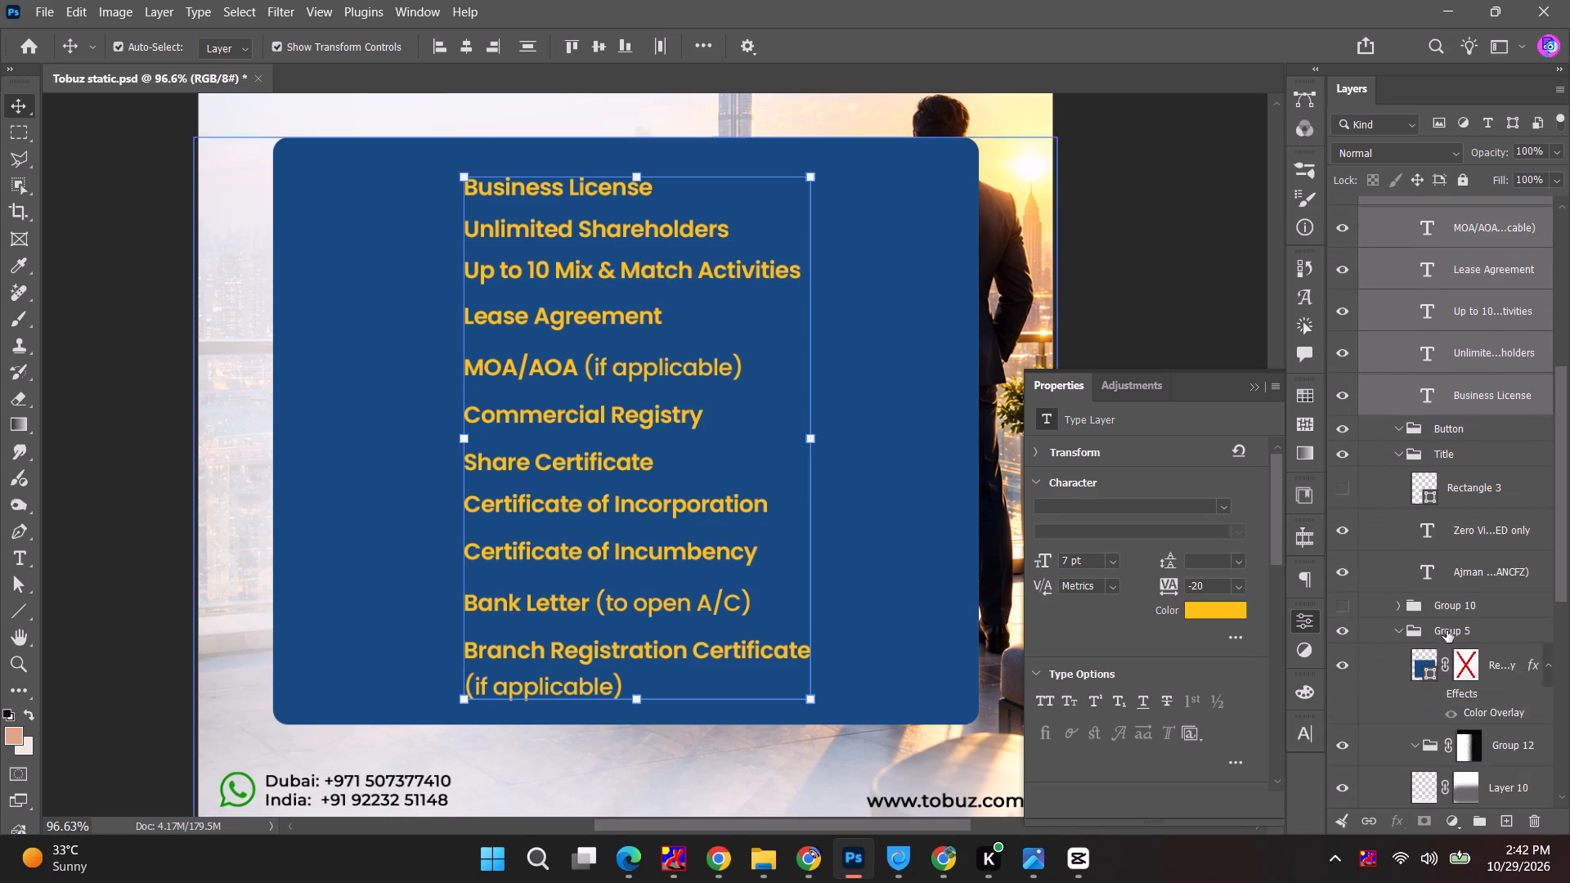
left_click(1513, 671)
left_click(1469, 630)
left_click_drag(1491, 630, 1491, 477)
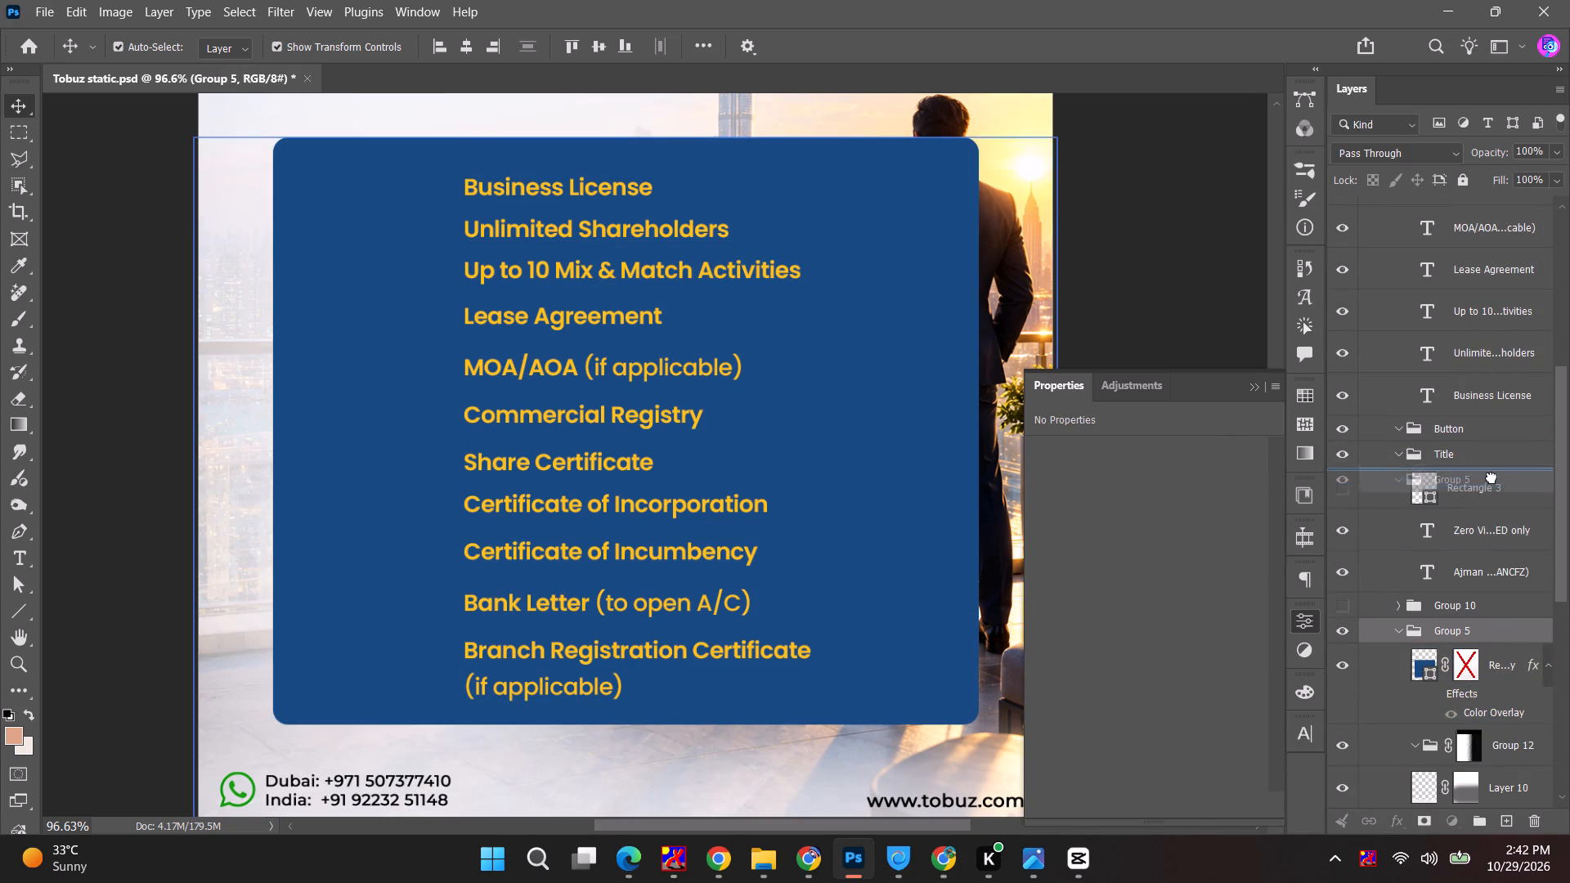
left_click_drag(1491, 477, 1490, 425)
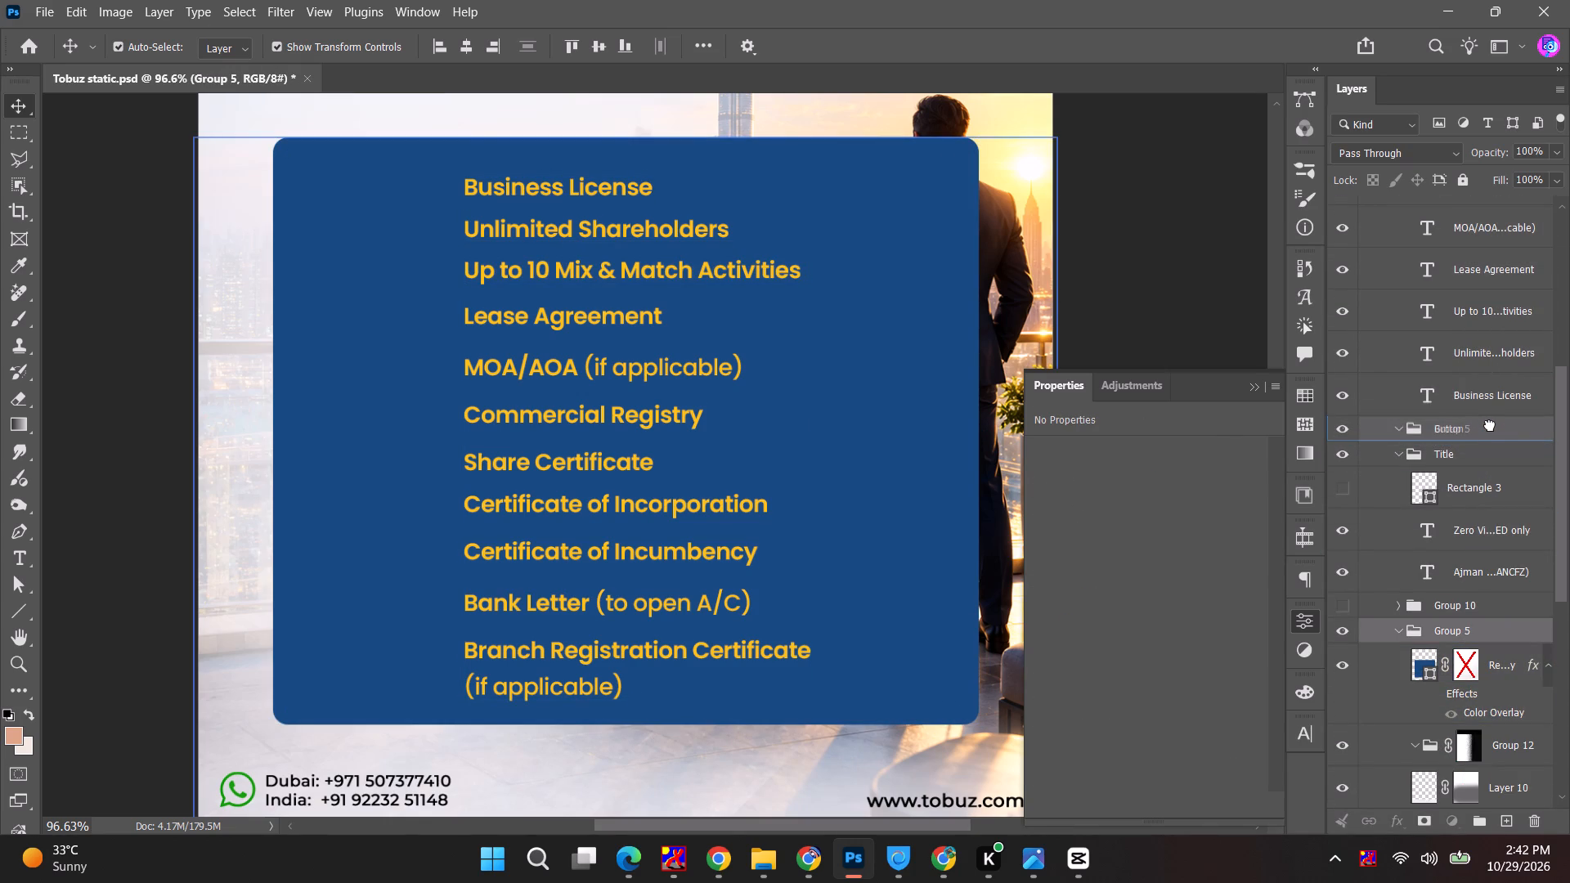
left_click_drag(1490, 425, 1491, 420)
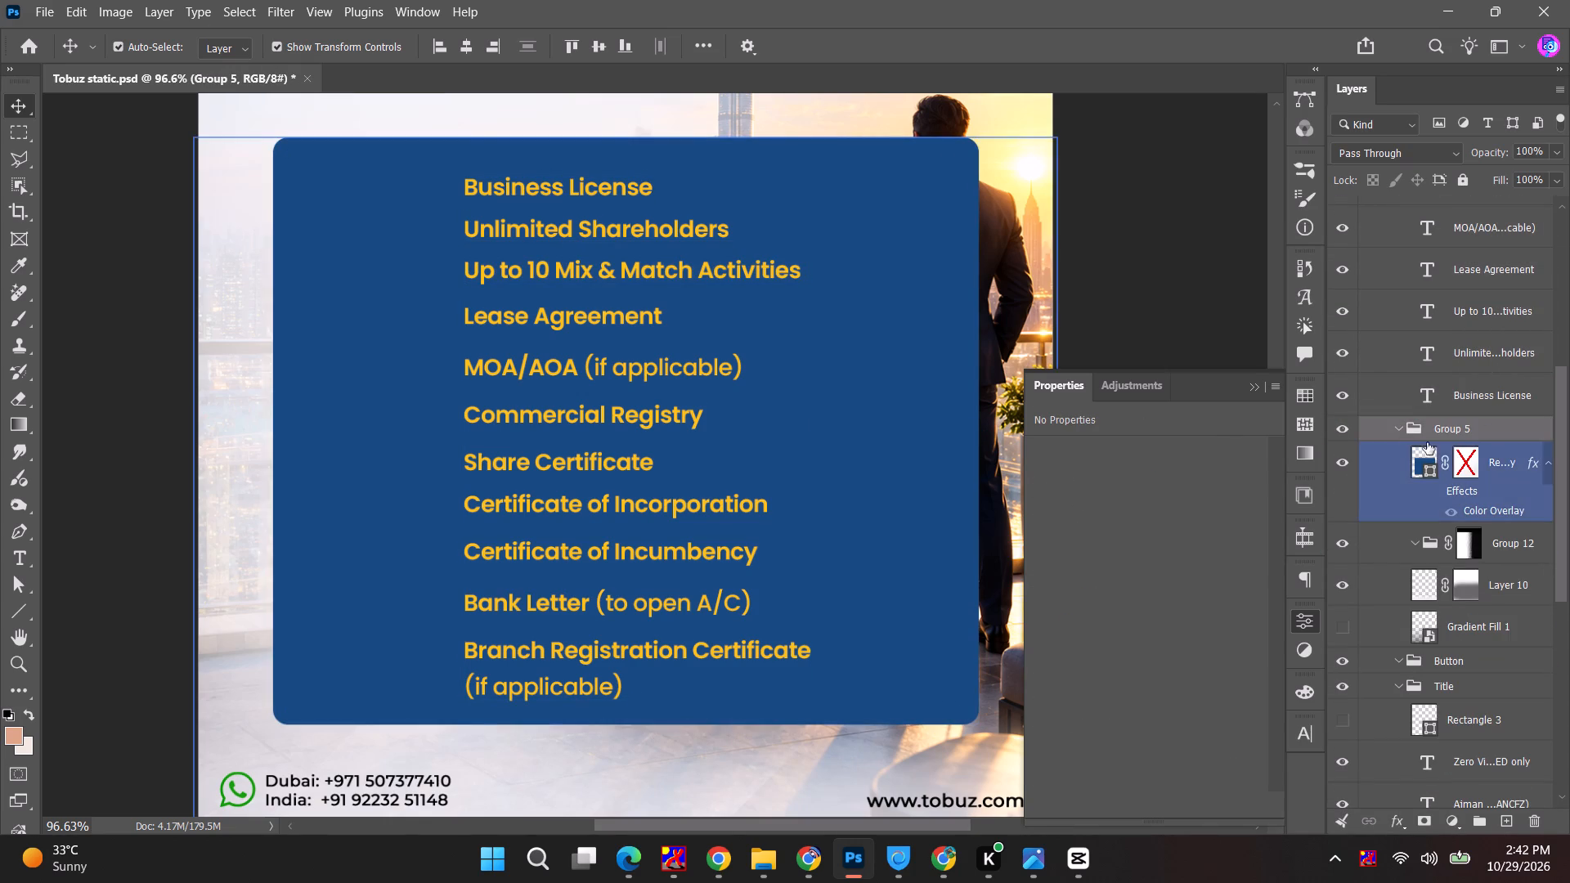
Recolour all the list text from Business License to Branch Registration with the dark blue sampled from the panel behind it.
scroll(1456, 432, "up", 14)
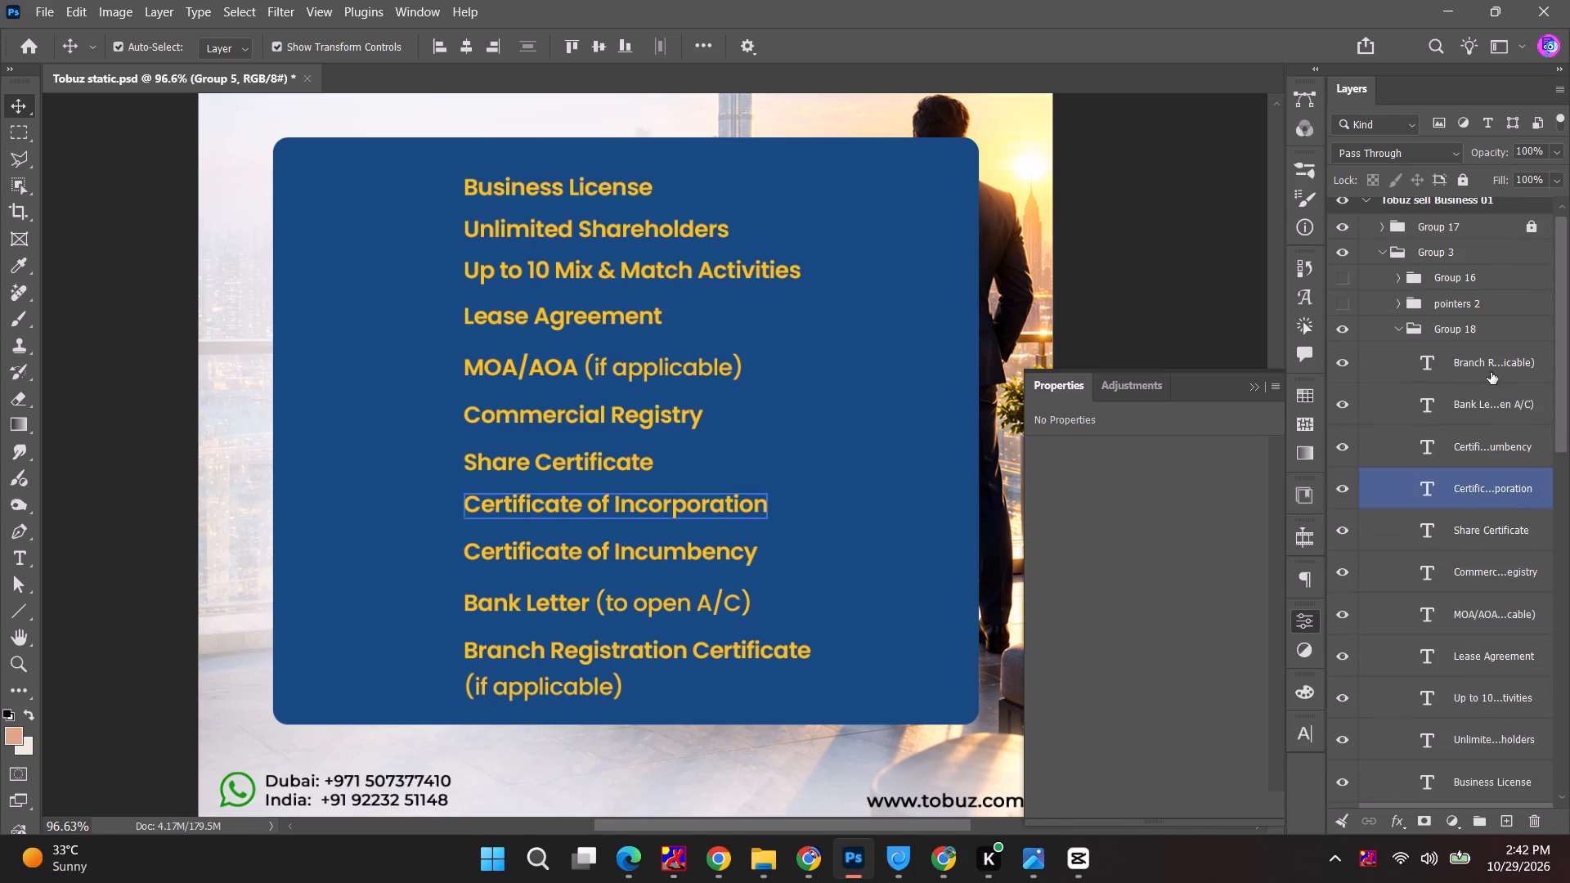
left_click(1490, 364)
scroll(1490, 752, "down", 4)
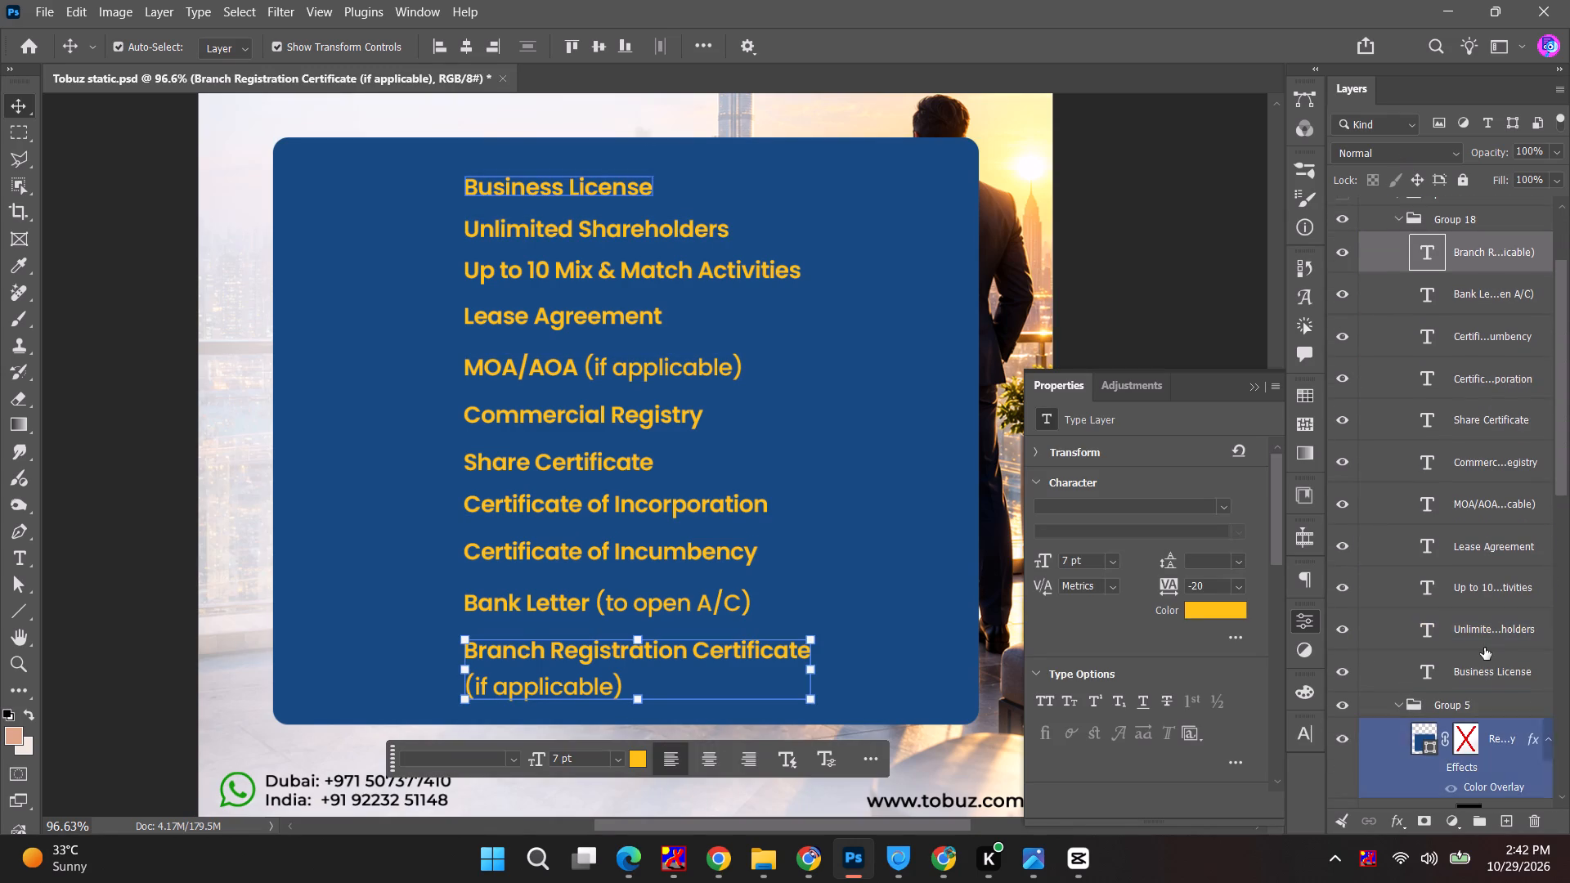
left_click(1484, 648, "shift")
left_click(1209, 606)
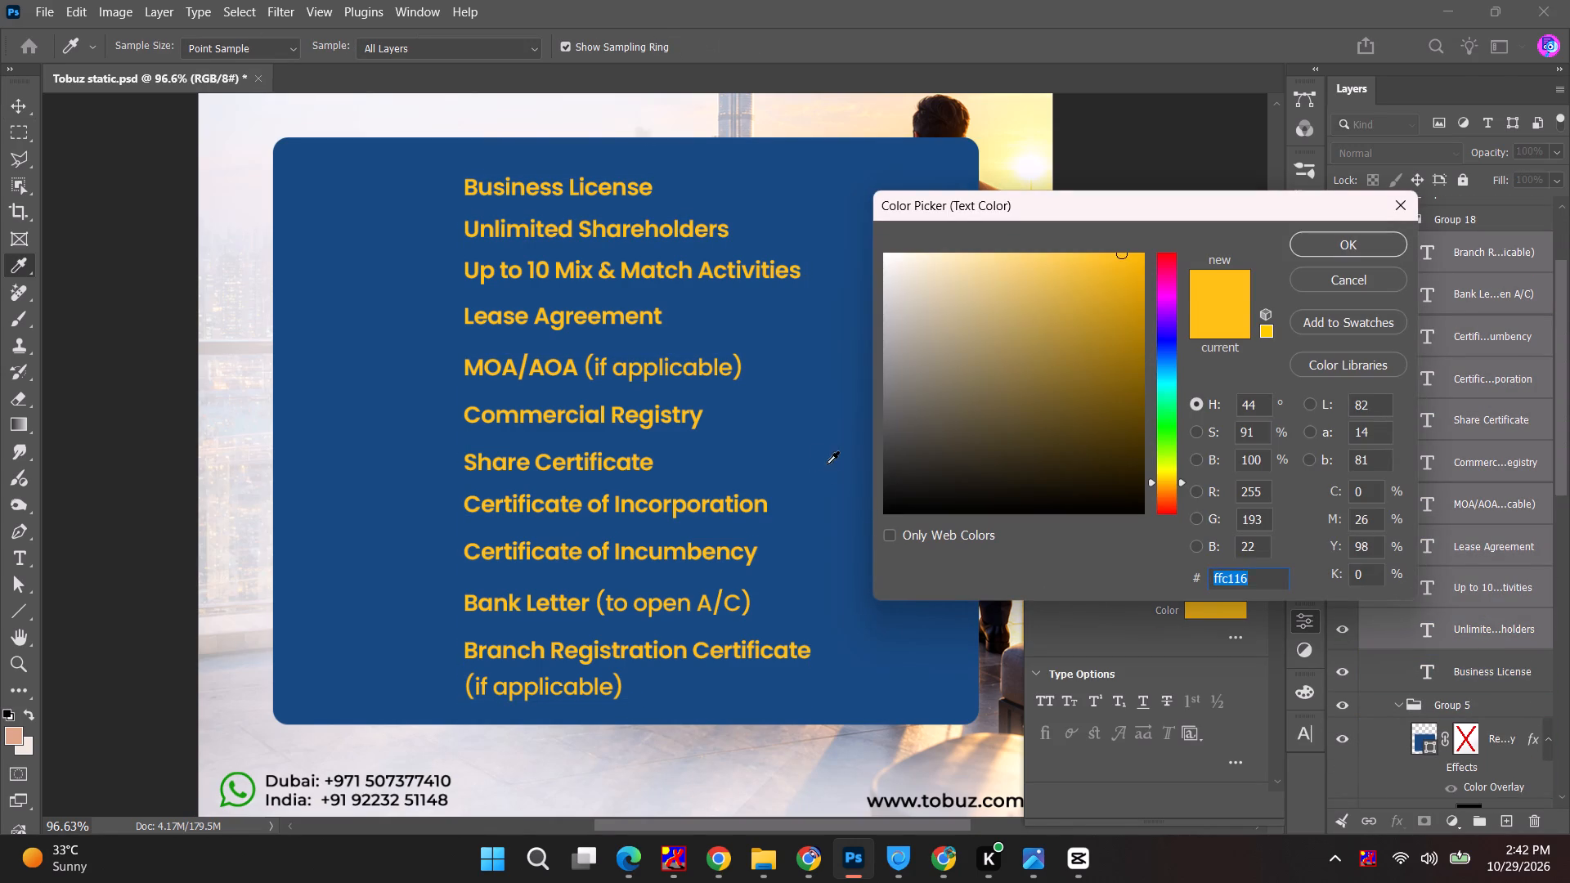
left_click(827, 464)
left_click(1342, 247)
scroll(1449, 433, "up", 3)
left_click(1477, 761)
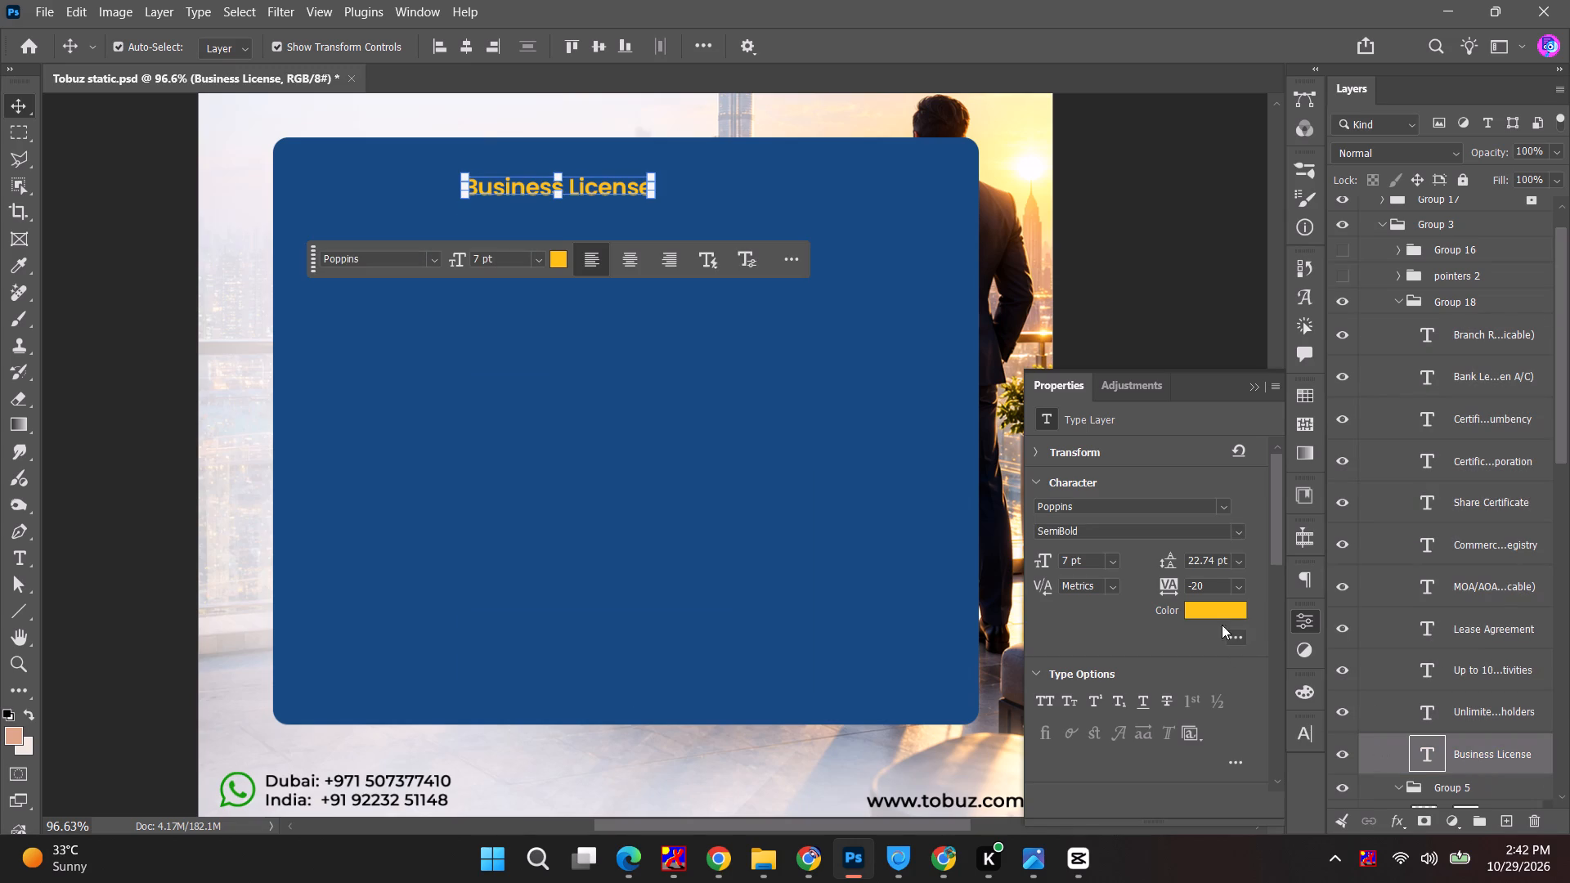
left_click(1217, 607)
left_click(822, 433)
left_click(1315, 239)
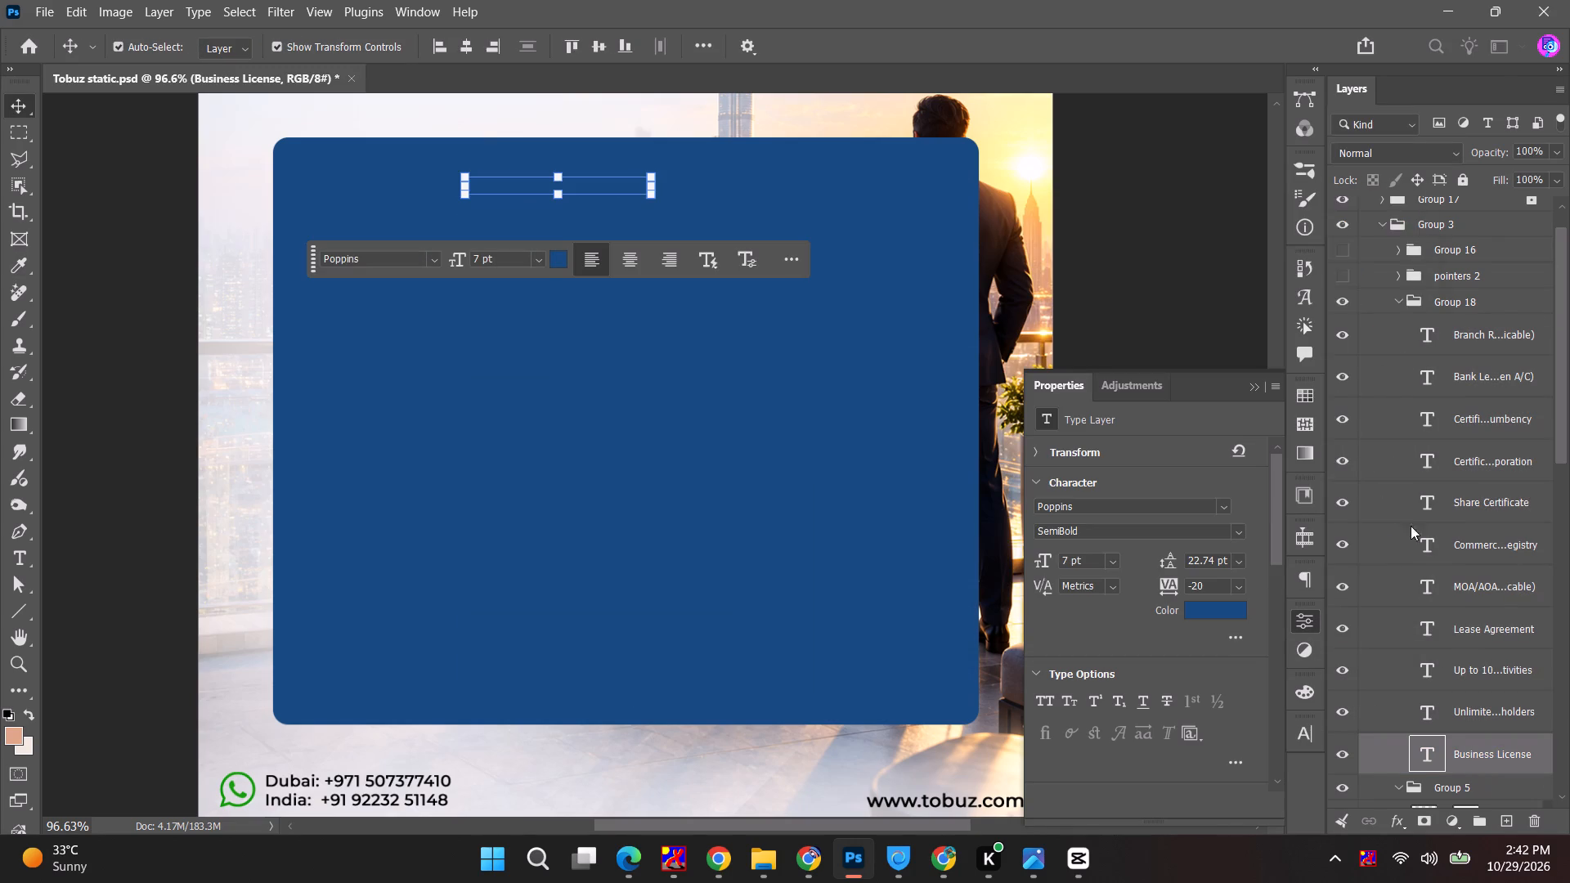
Change the fill of the blue rectangle behind the list to white.
scroll(1436, 558, "down", 8)
double_click(1421, 602)
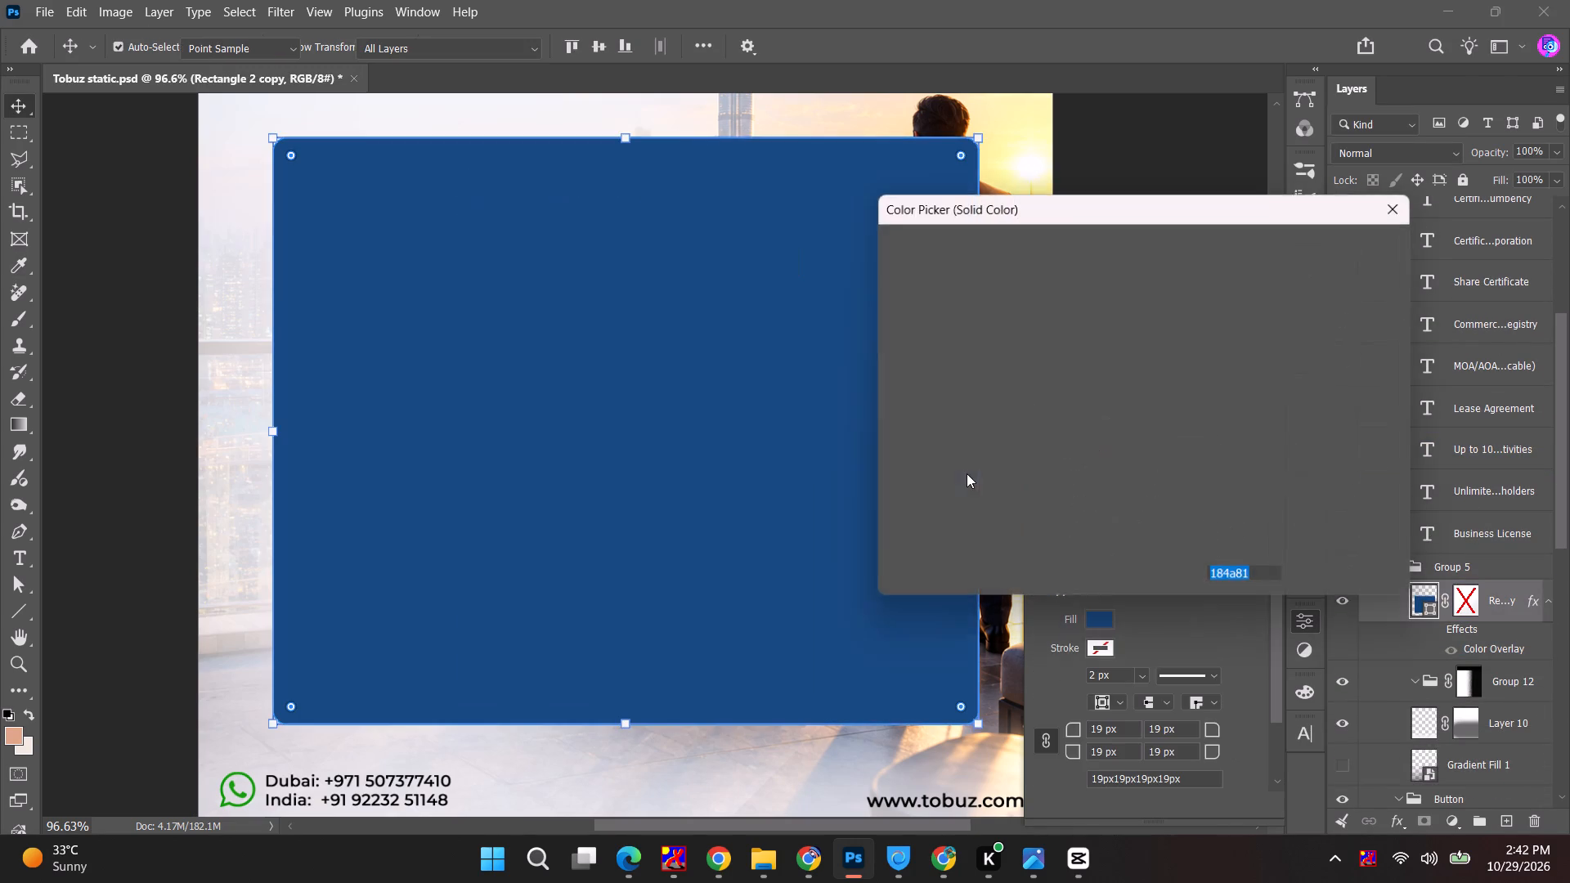
left_click_drag(949, 390, 765, 85)
left_click(1362, 248)
scroll(629, 288, "down", 5, "alt")
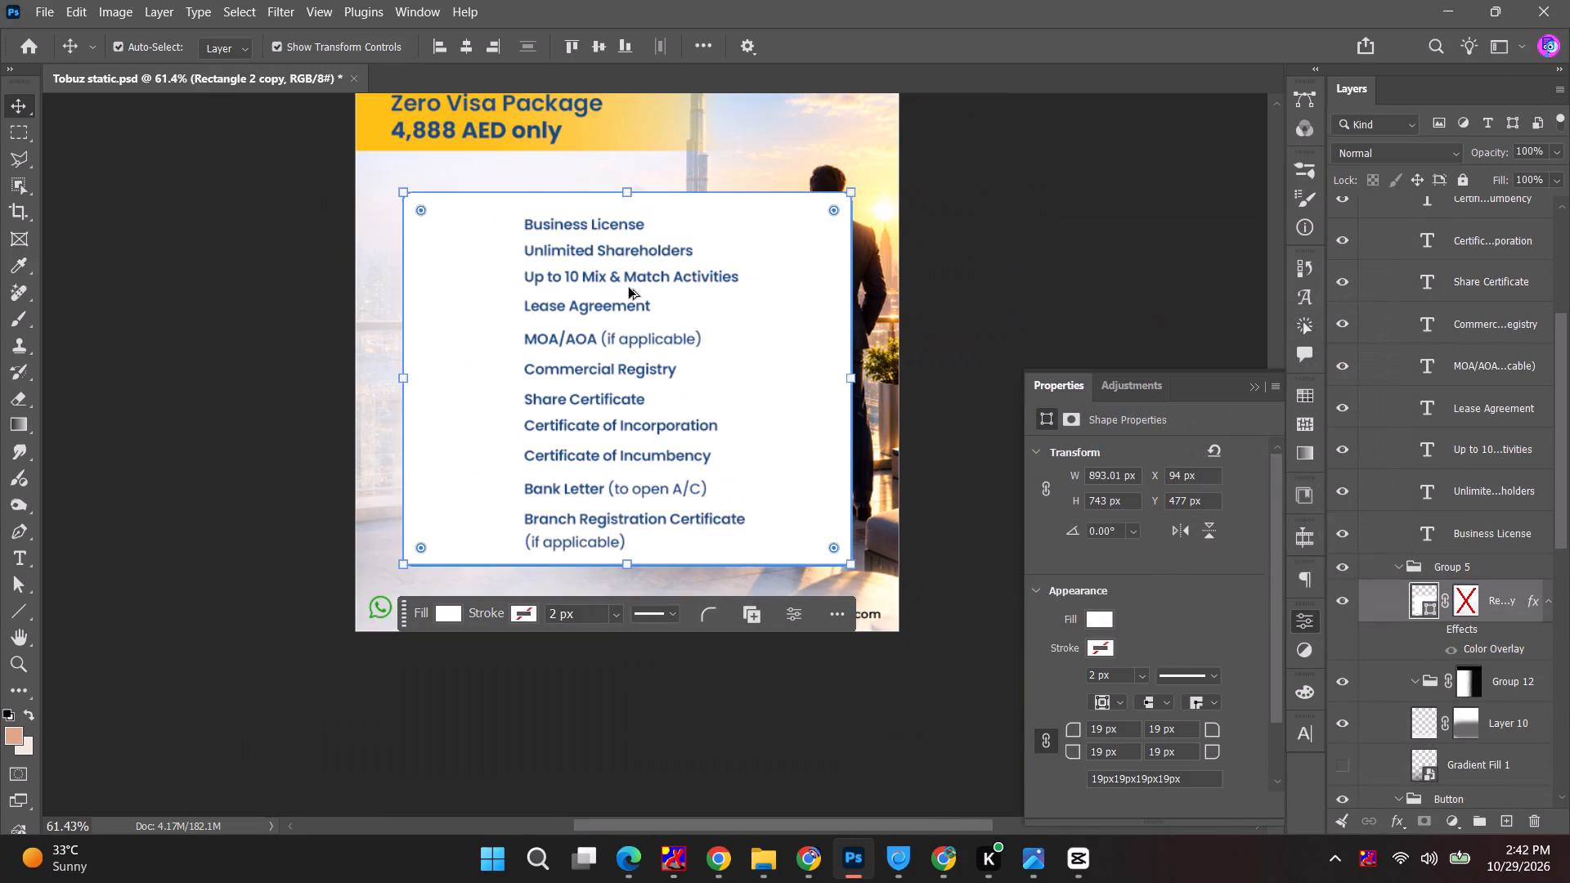
left_click(1076, 270)
Select all the list text layers from Business License to Branch Registration and shift them slightly right and up within the white panel.
key("space")
key("space")
key("space")
key("space")
key("space")
key("space")
key("space")
left_click_drag(784, 251, 733, 231)
left_click(1483, 533)
scroll(1483, 533, "up", 4)
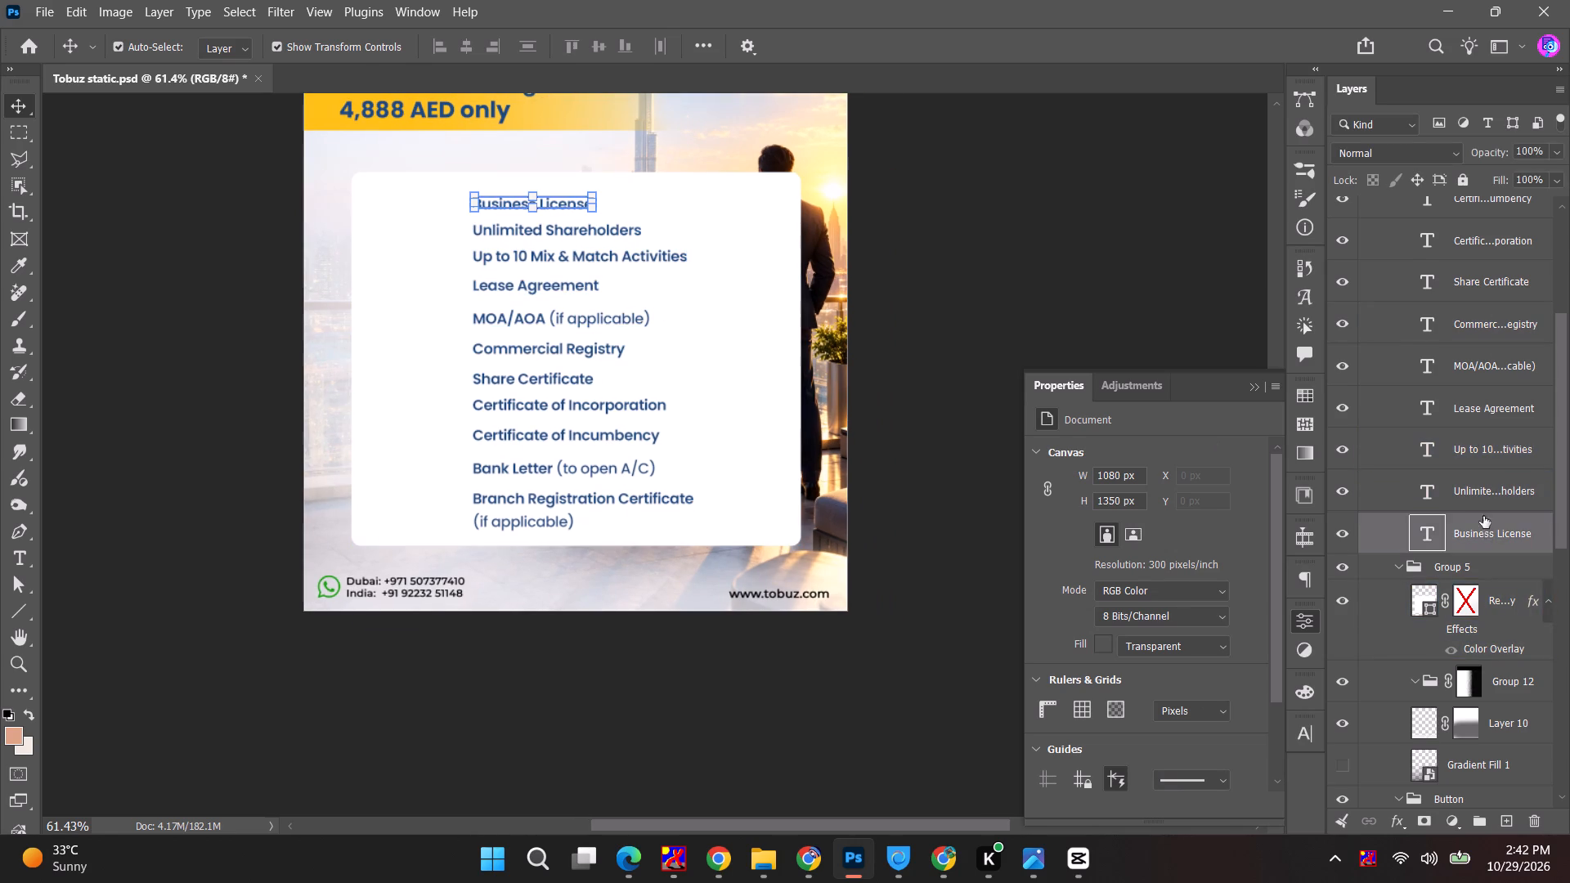
scroll(1484, 417, "up", 2)
left_click(1497, 277, "shift")
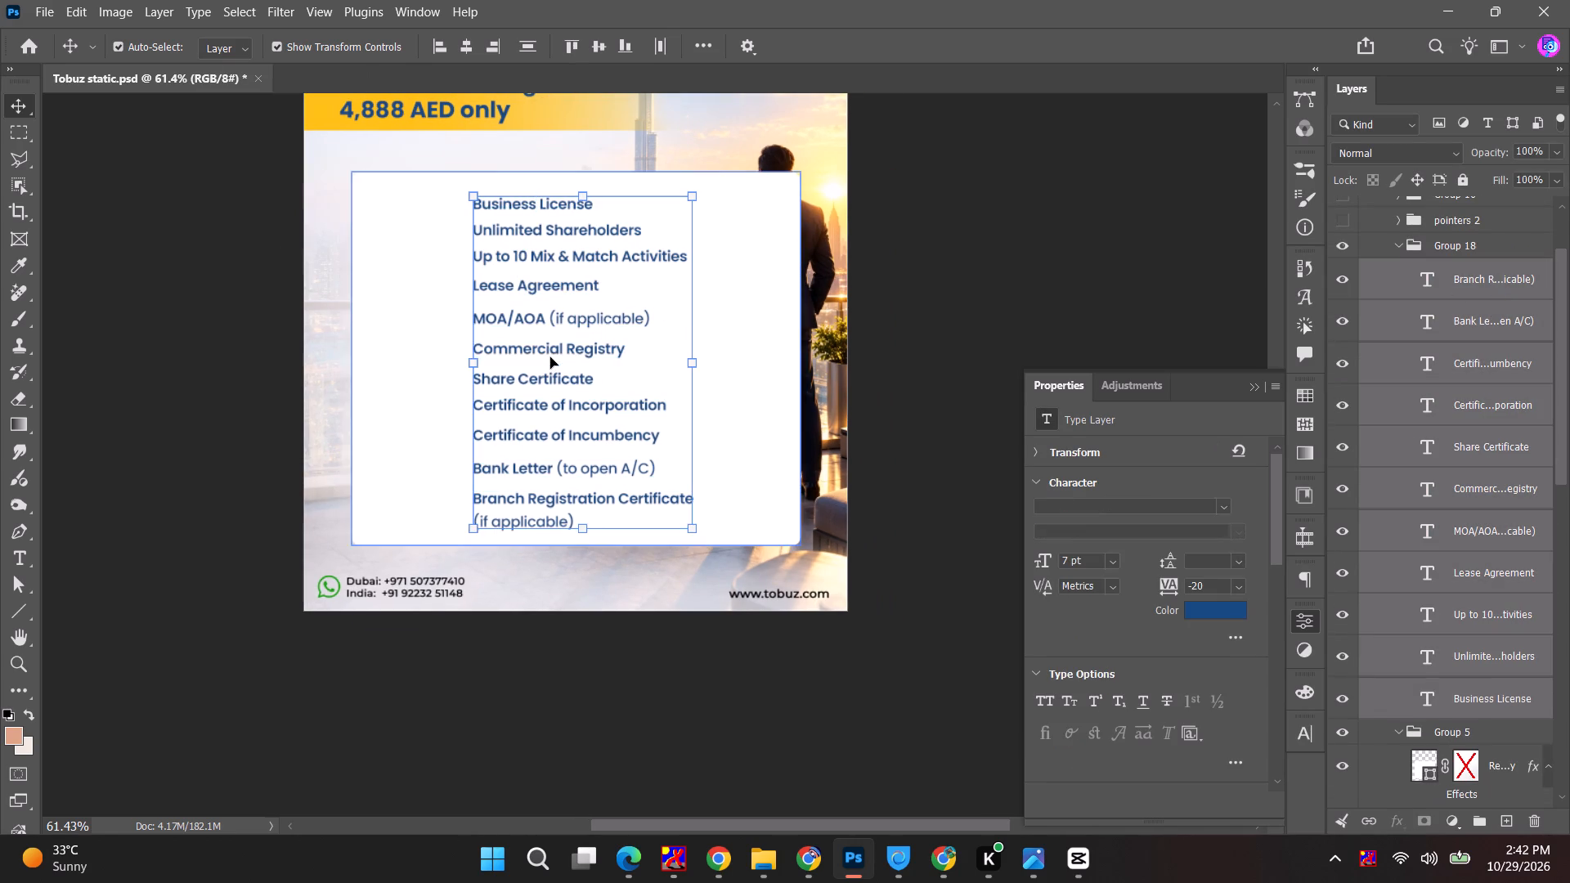
left_click(552, 354)
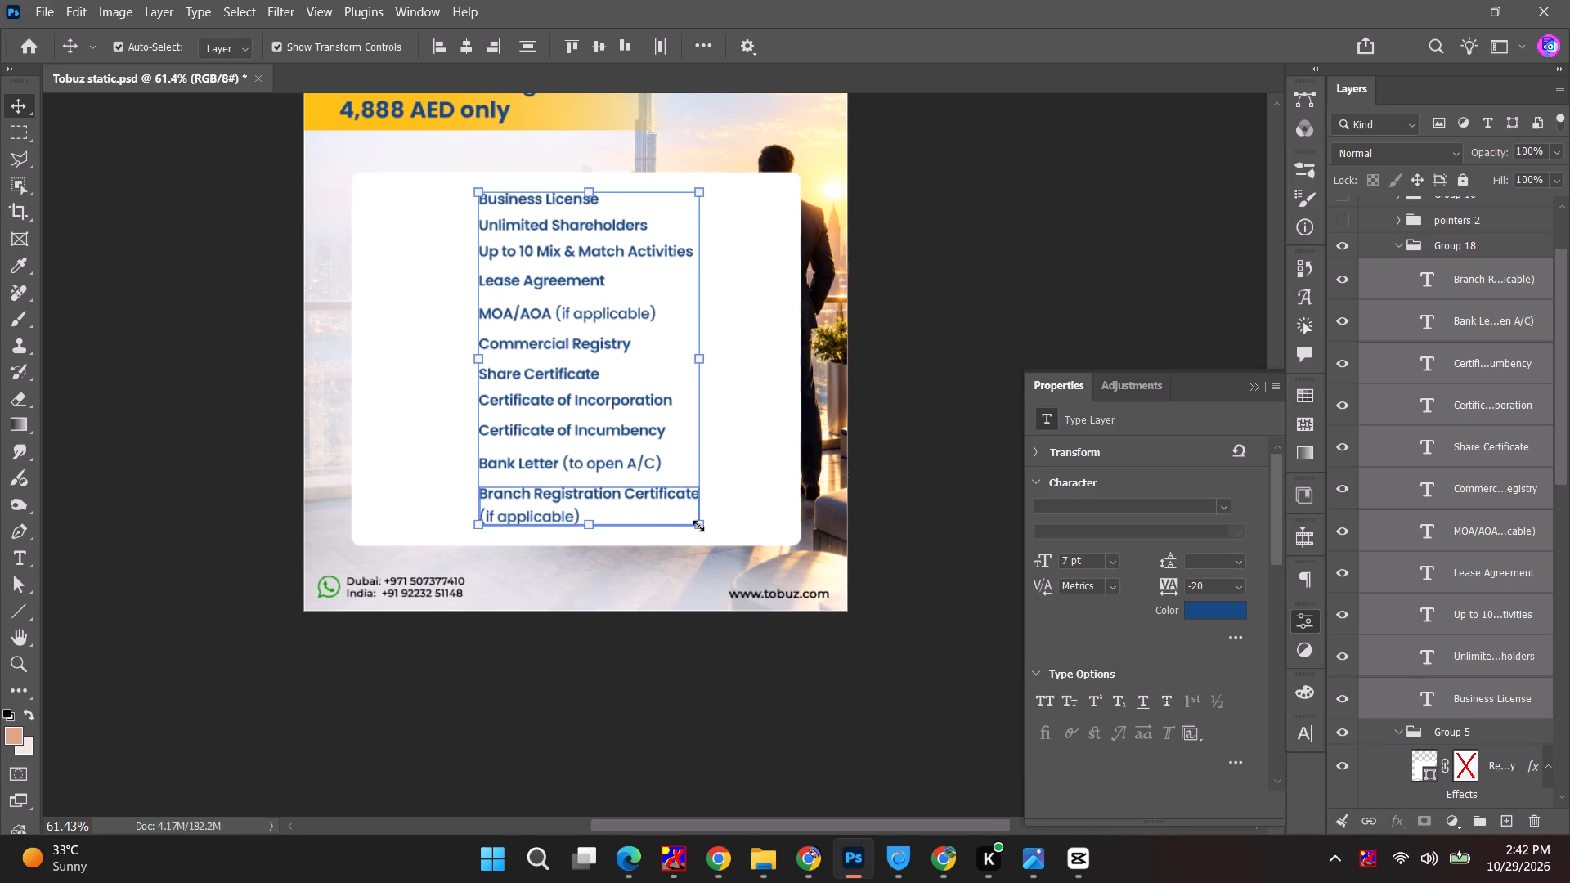
Scale the selected list text down to about 93.5% and move it slightly down inside the white panel.
left_click_drag(698, 526, 680, 507, "shift")
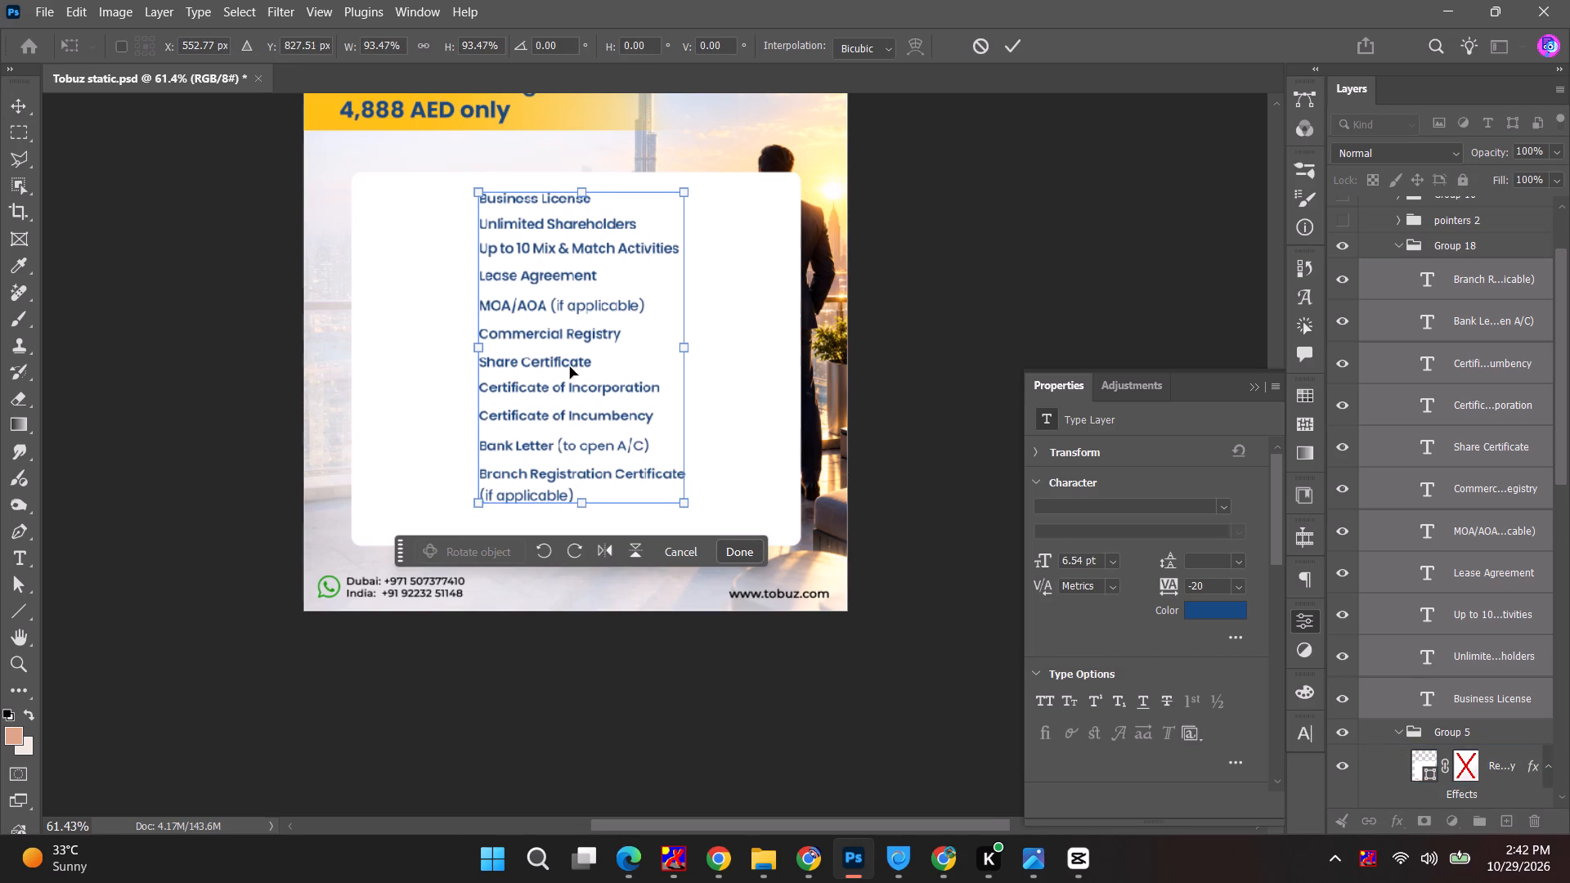
left_click_drag(569, 342, 569, 357)
left_click(1012, 51)
left_click(1052, 213)
scroll(553, 222, "up", 3)
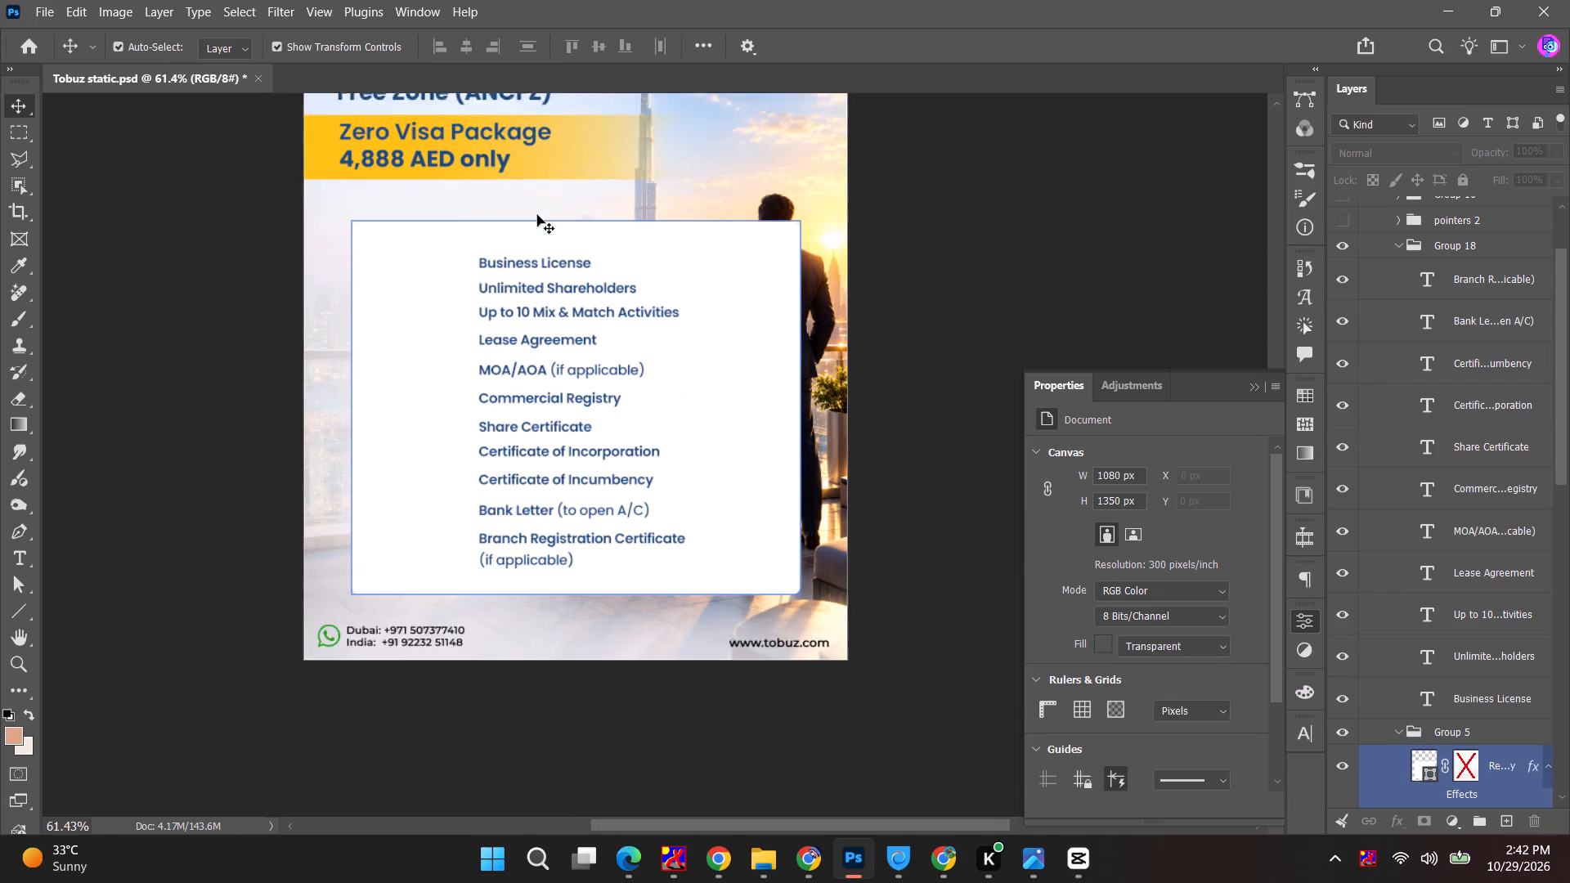
Select all the list text layers from Business License to Branch Registration and distribute them with even vertical spacing.
scroll(537, 215, "up", 1)
scroll(523, 284, "up", 3, "alt")
left_click_drag(536, 266, 536, 250)
left_click(1499, 293, "shift")
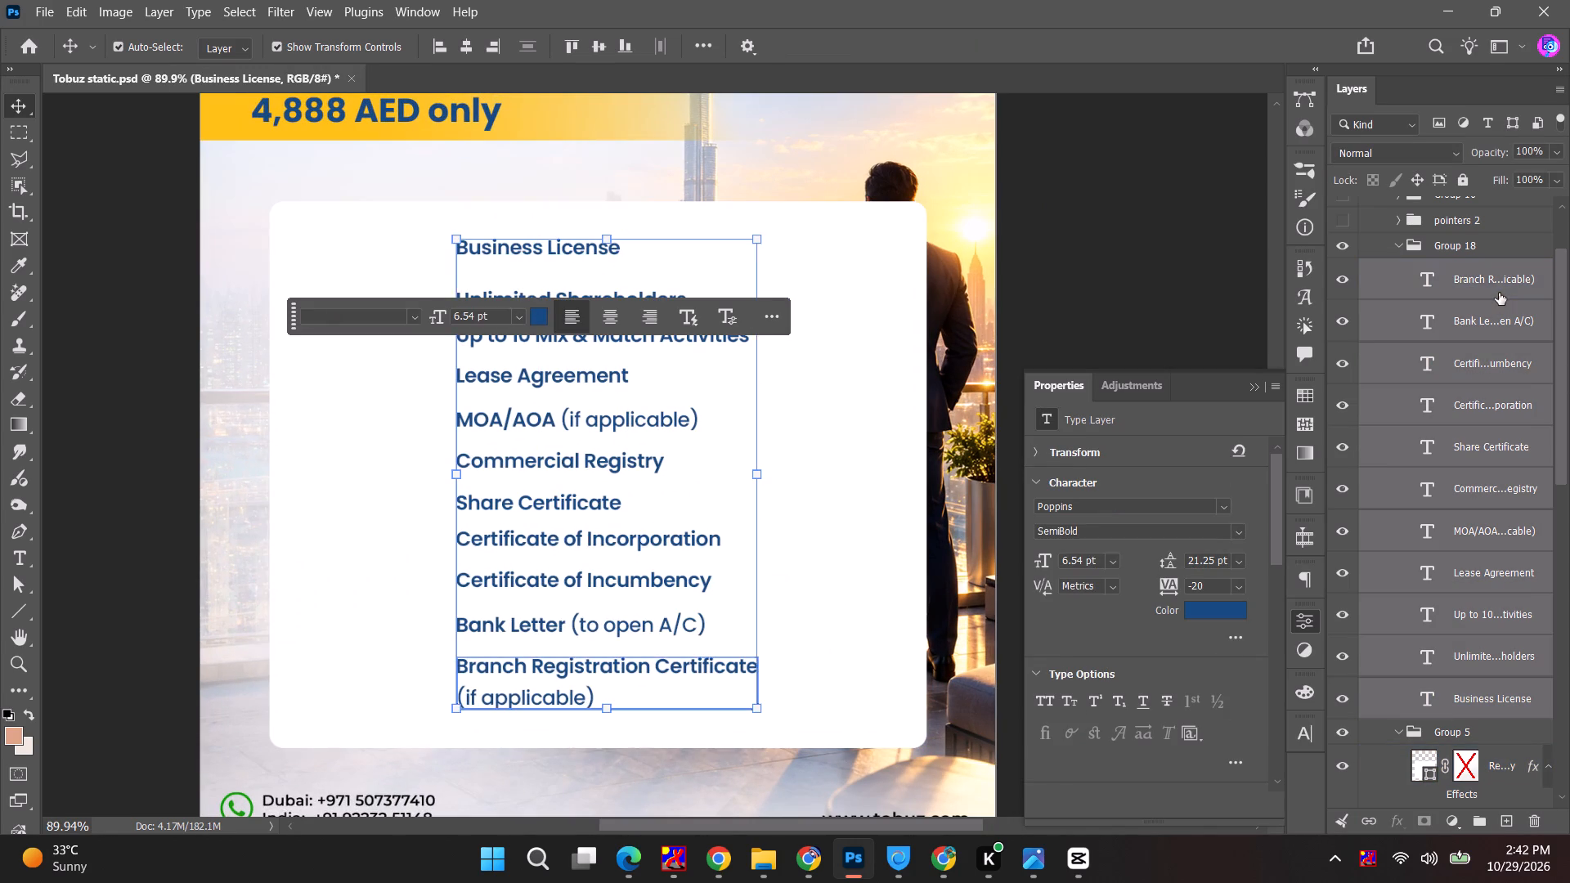
left_click(1233, 565)
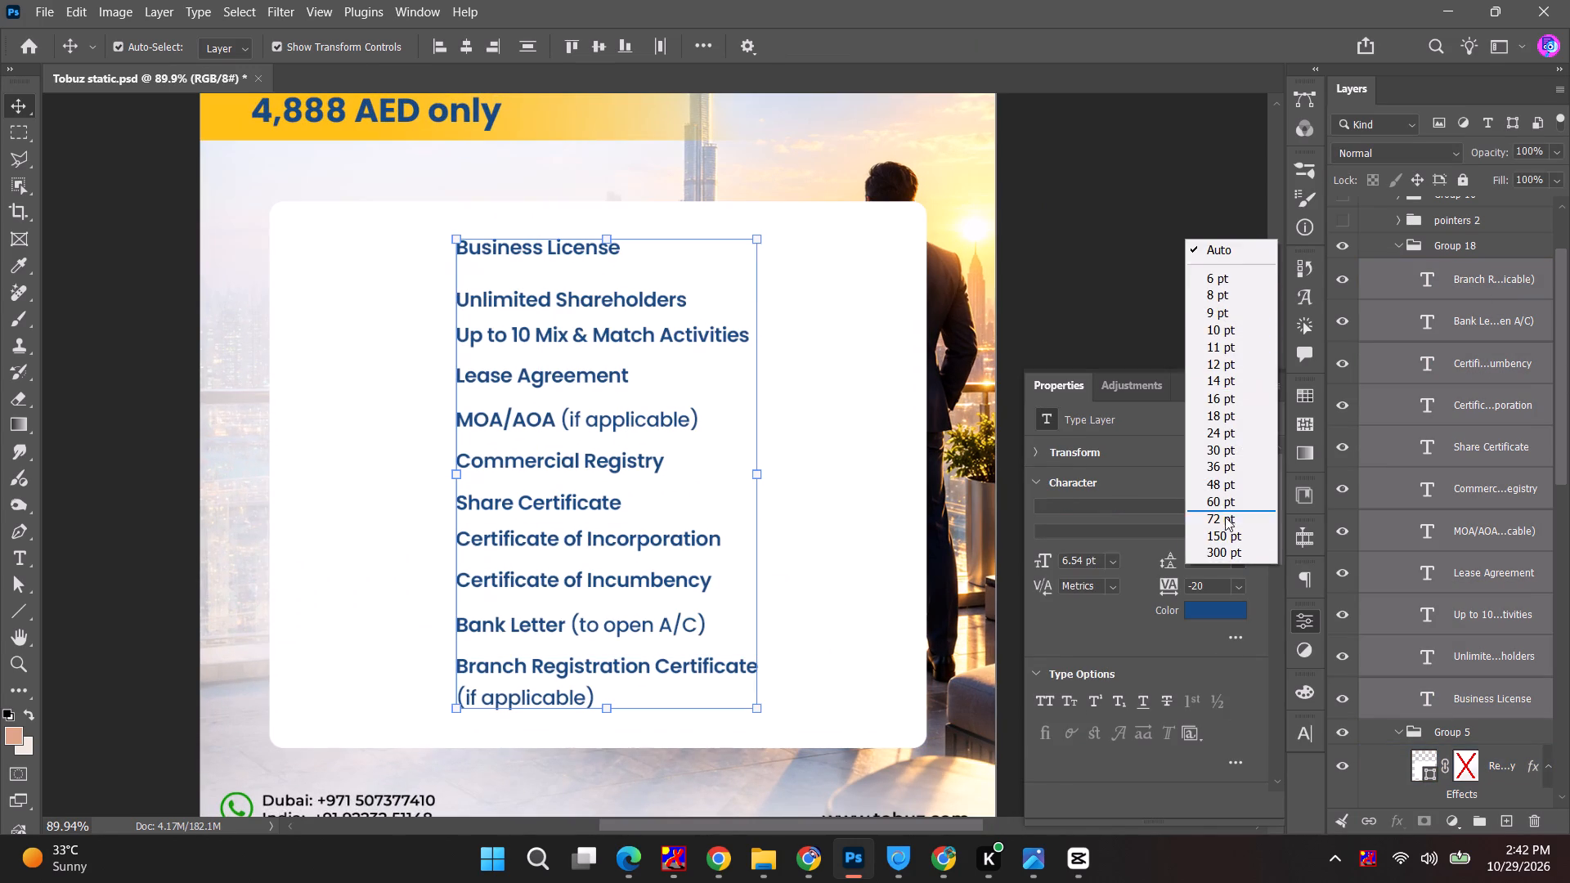
key("Escape")
left_click(534, 46)
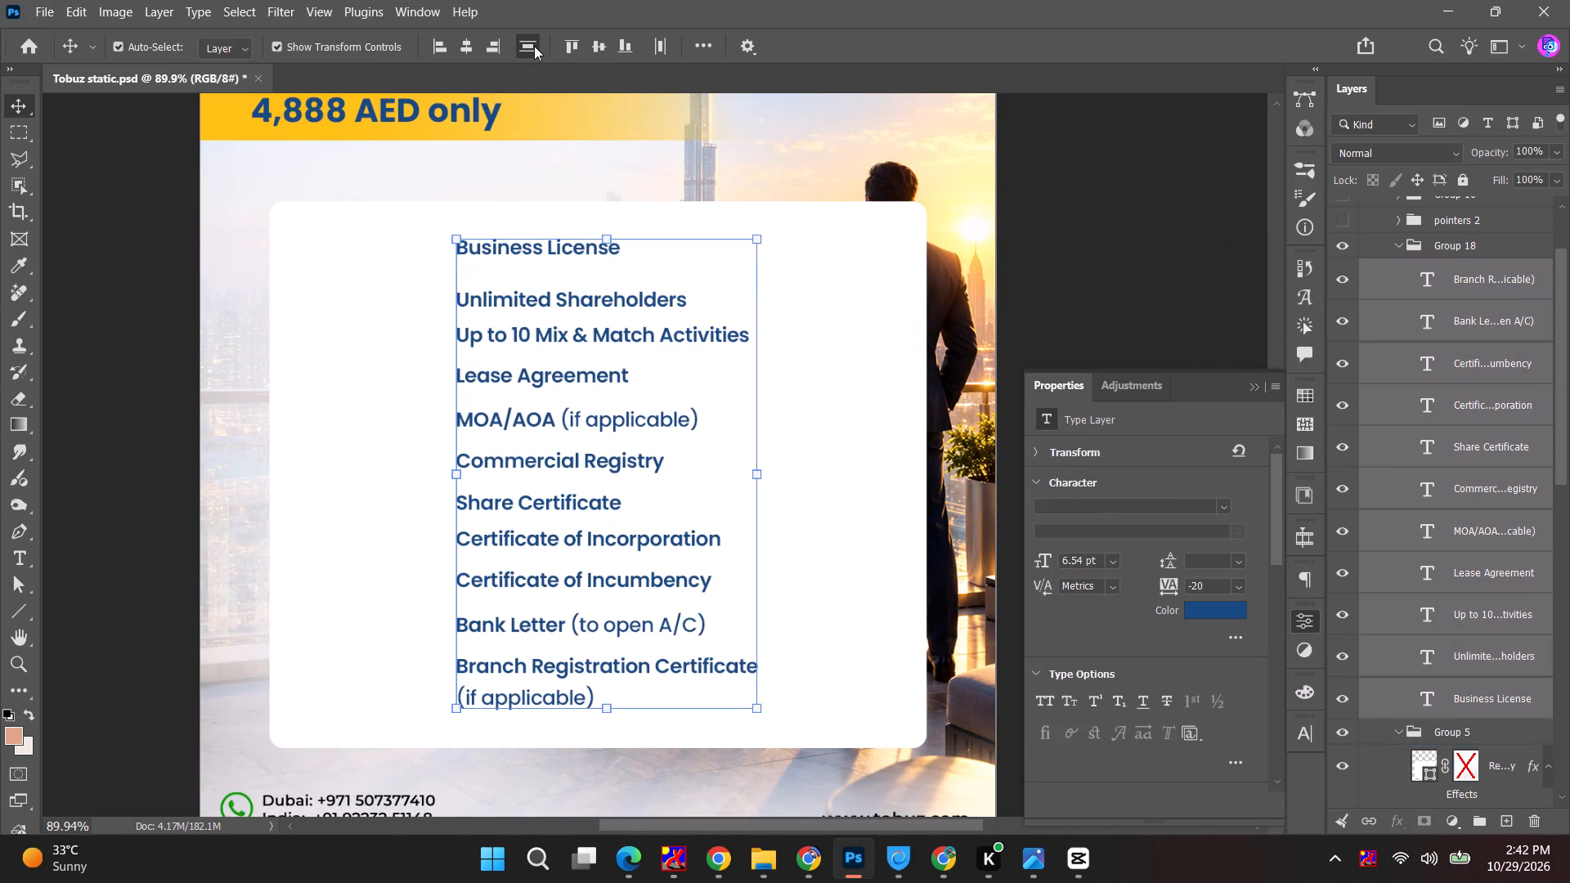
left_click(1122, 285)
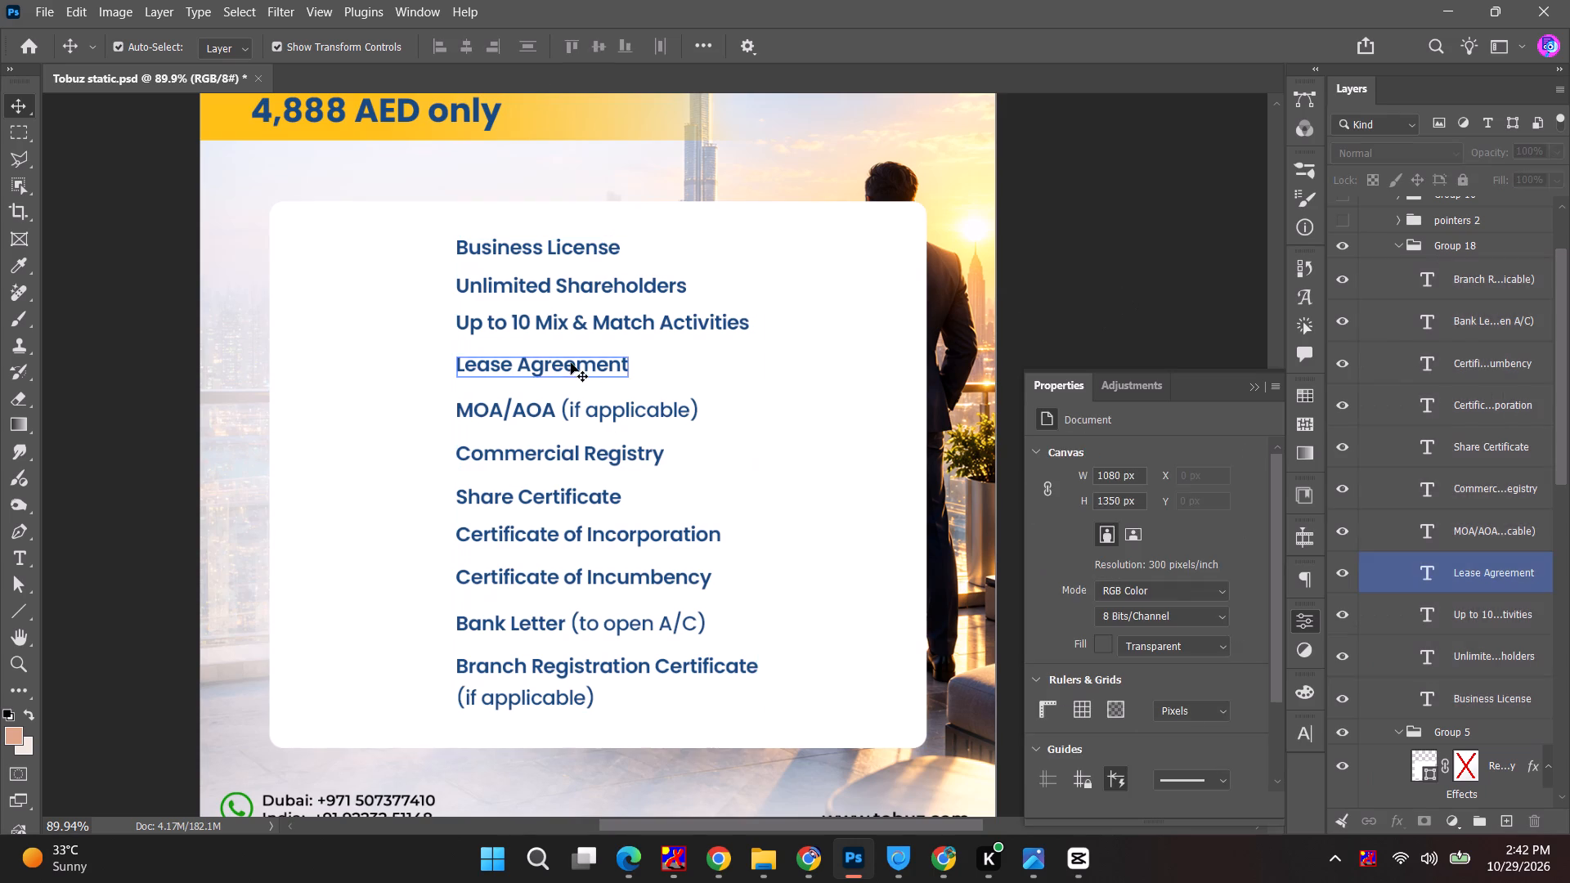
Switch to Chrome to examine the ChatGPT reference layout, then compare it with the list panel in Photoshop.
key("alt+Tab")
scroll(562, 419, "up", 4)
key("alt+Tab")
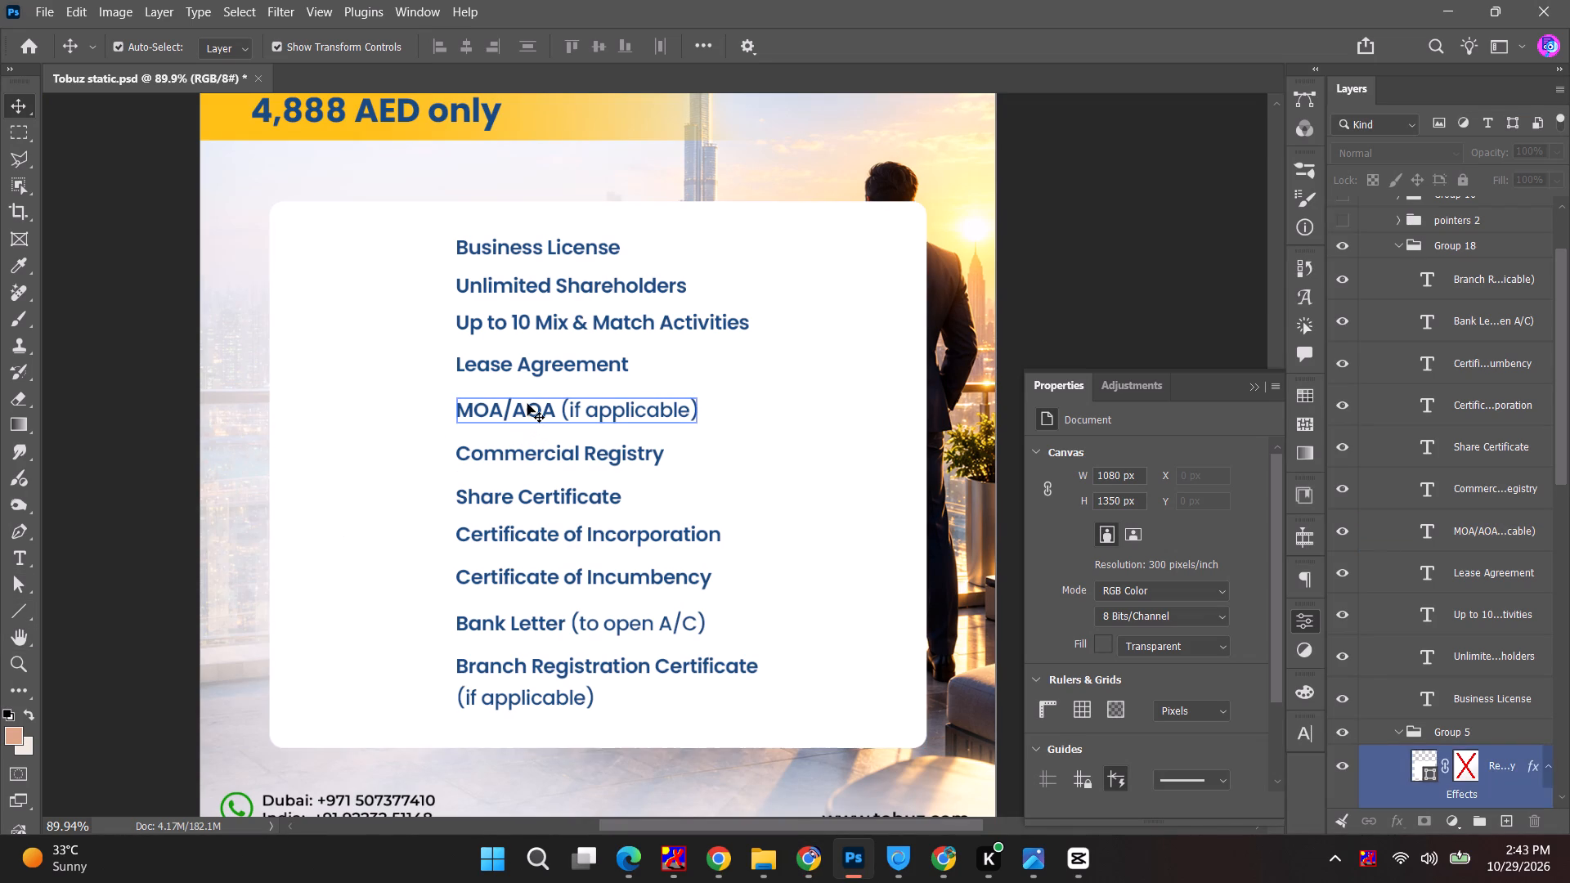
key("alt+Tab")
key("alt+Tab")
key("space")
key("space")
key("space")
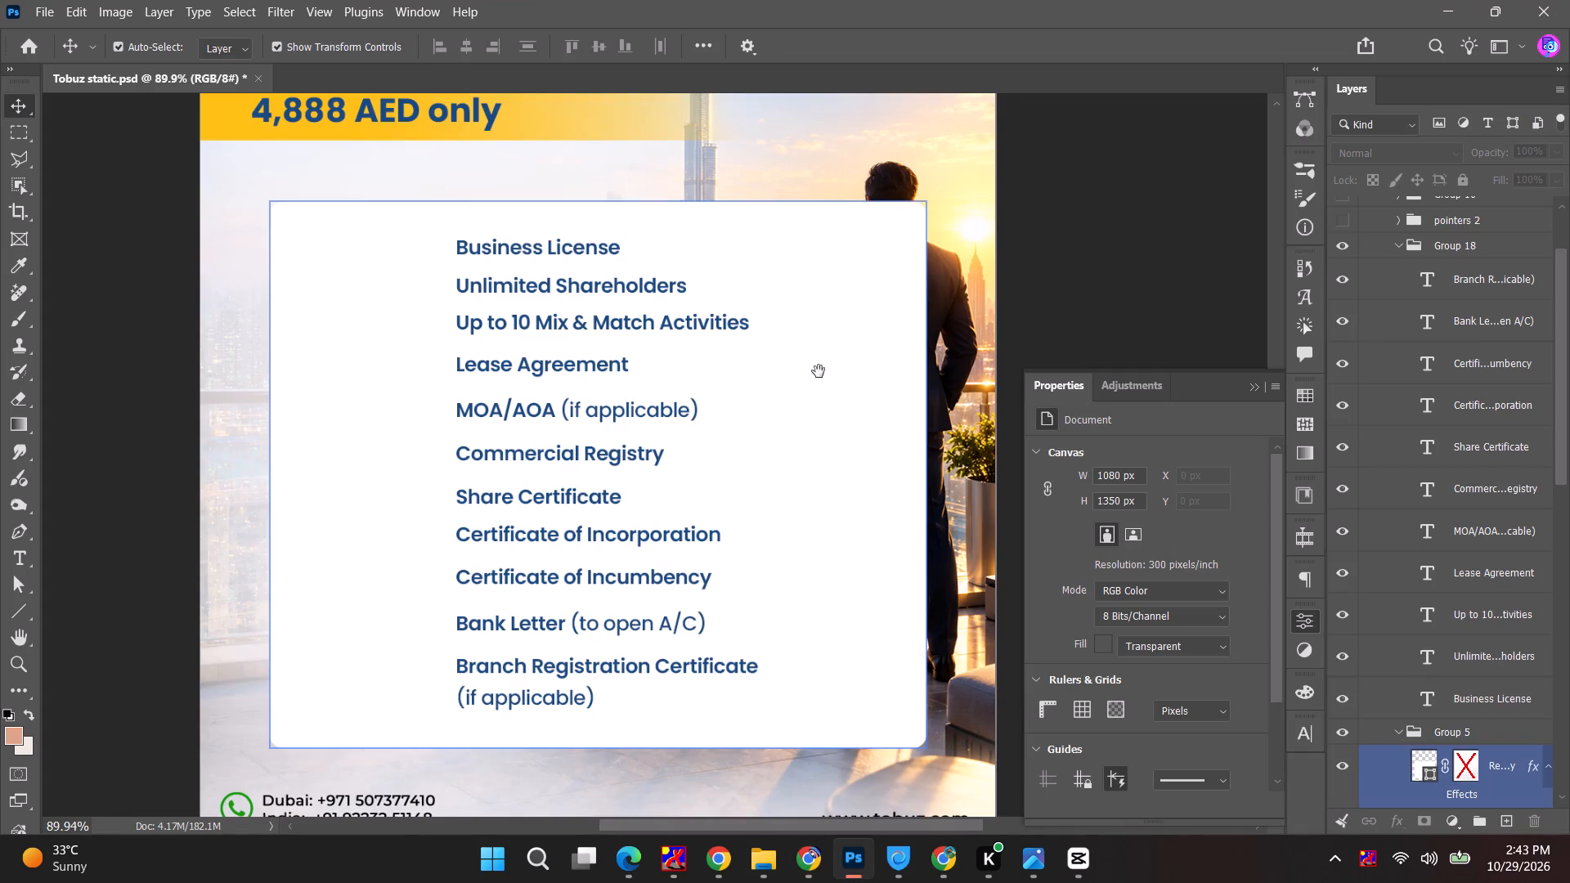
left_click_drag(819, 371, 828, 589)
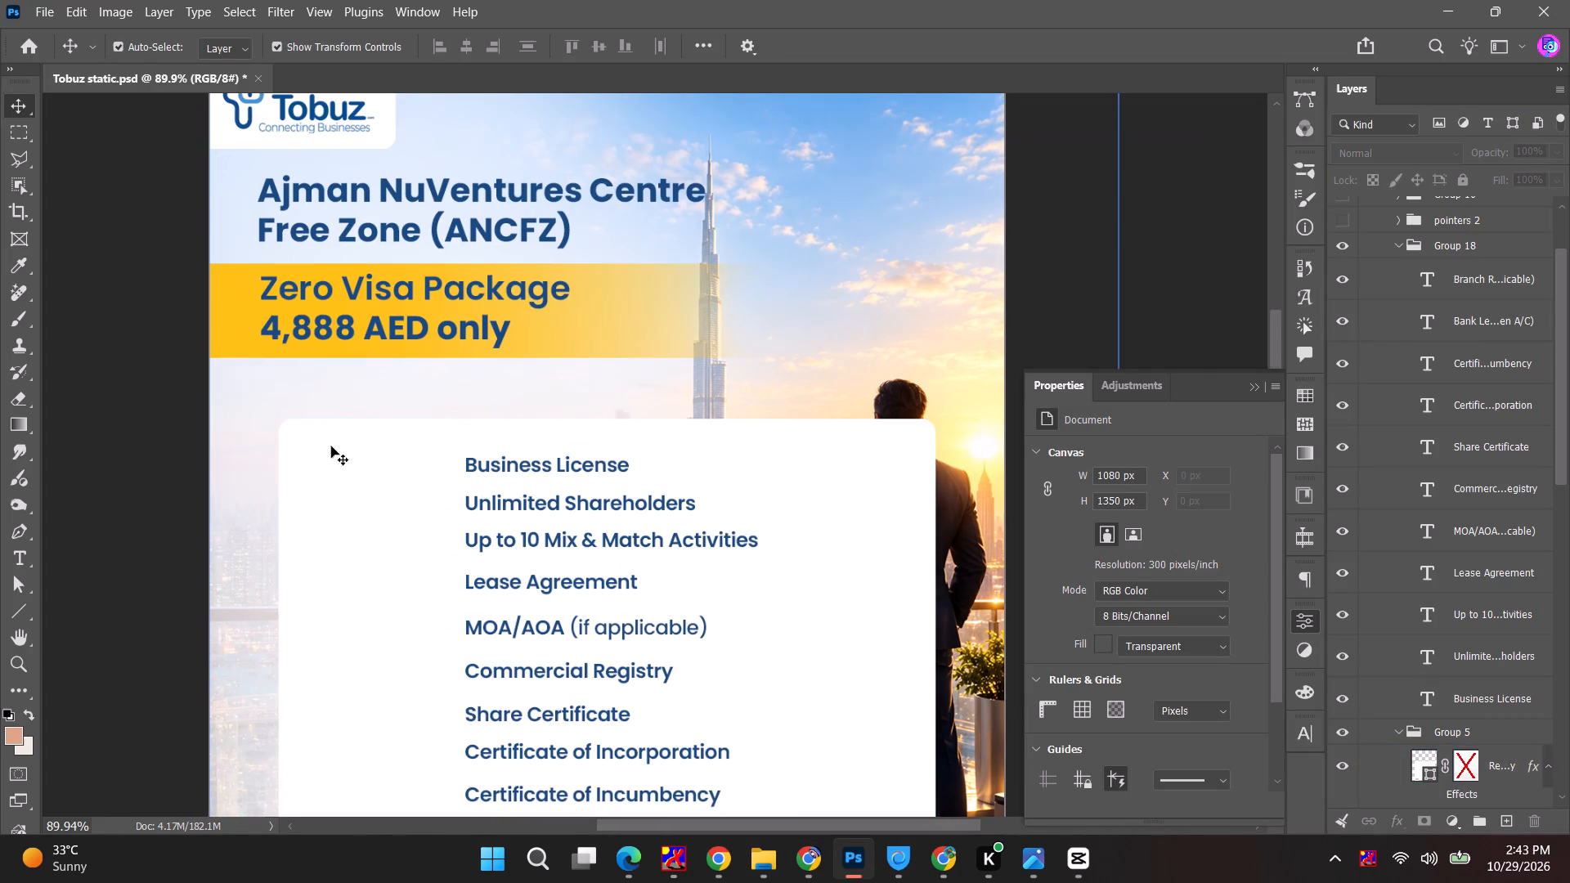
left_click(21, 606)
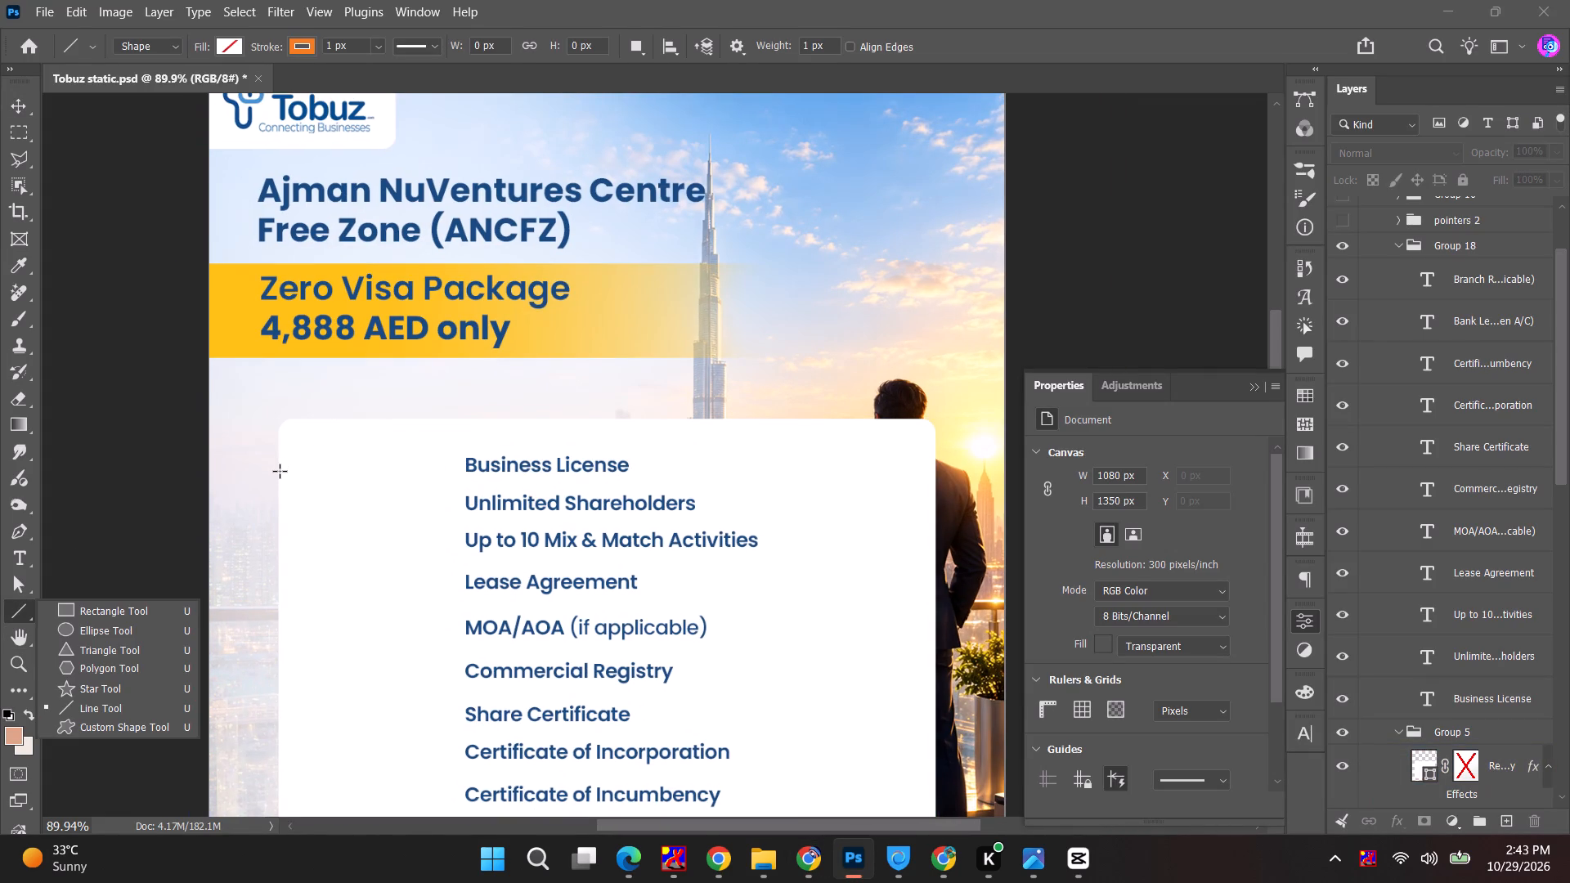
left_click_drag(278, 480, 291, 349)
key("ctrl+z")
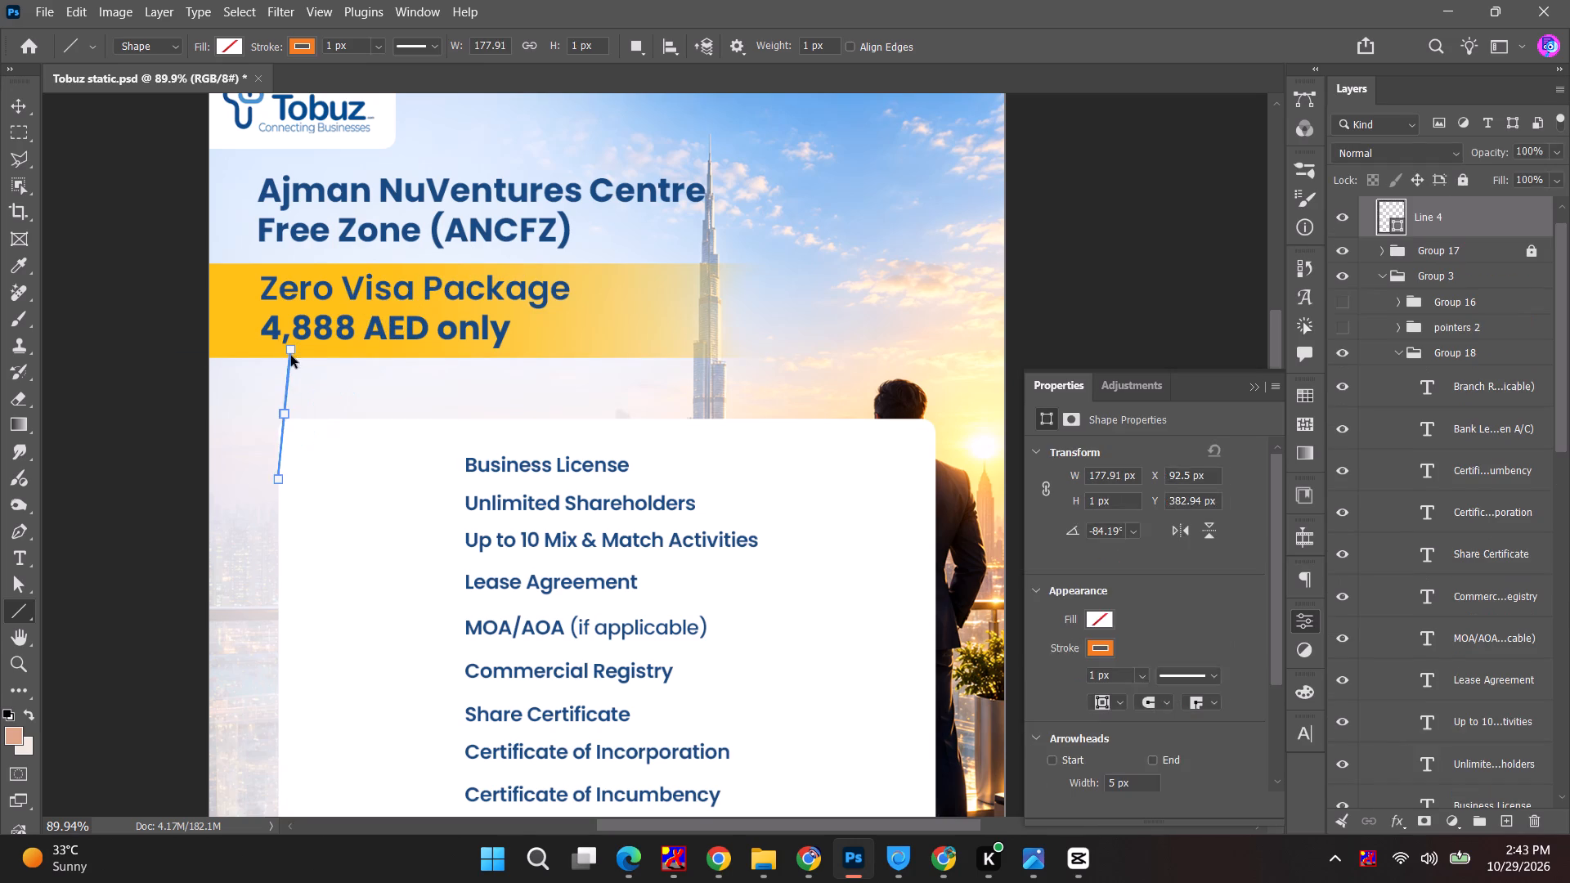
Draw a rectangle about 739 × 514 px overlapping the yellow price band and the upper part of the white list panel.
right_click(29, 610)
left_click(76, 611)
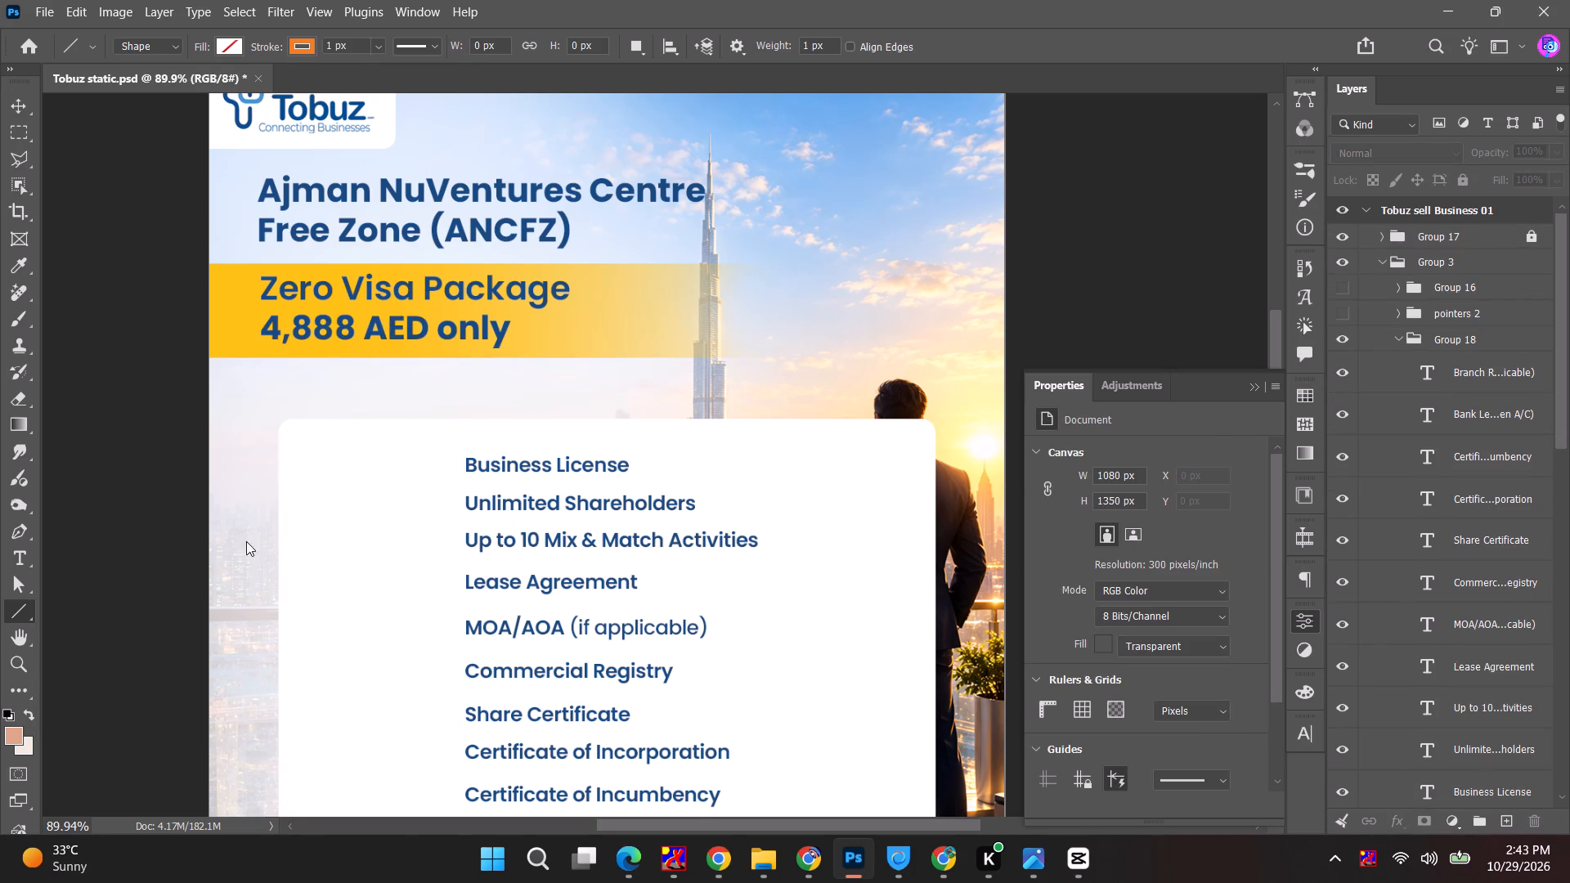
left_click_drag(280, 275, 316, 350)
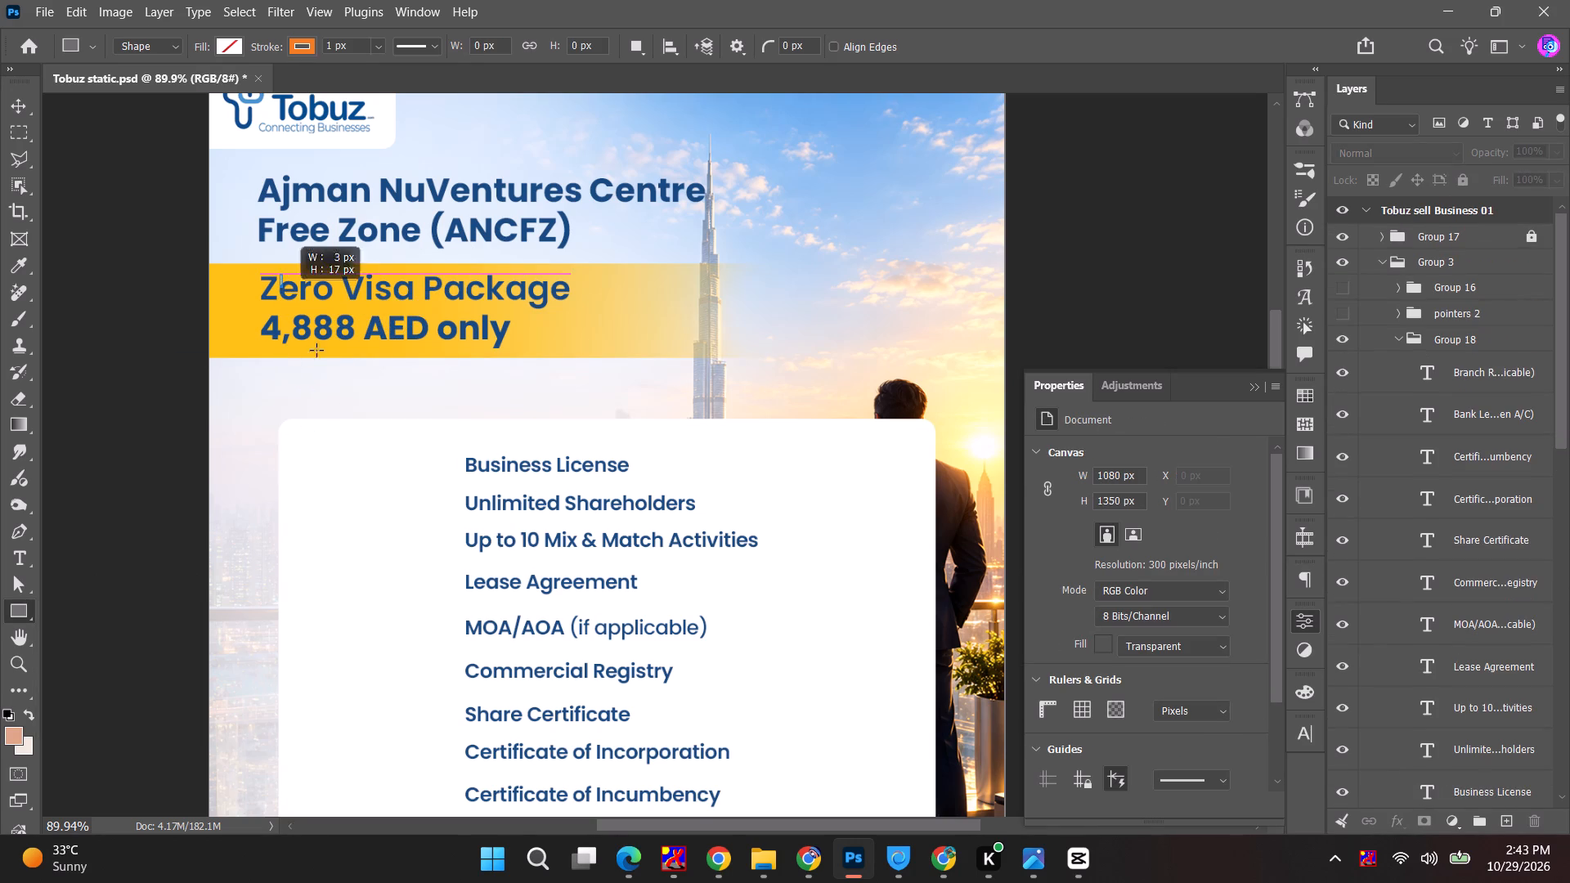
left_click_drag(316, 350, 935, 652)
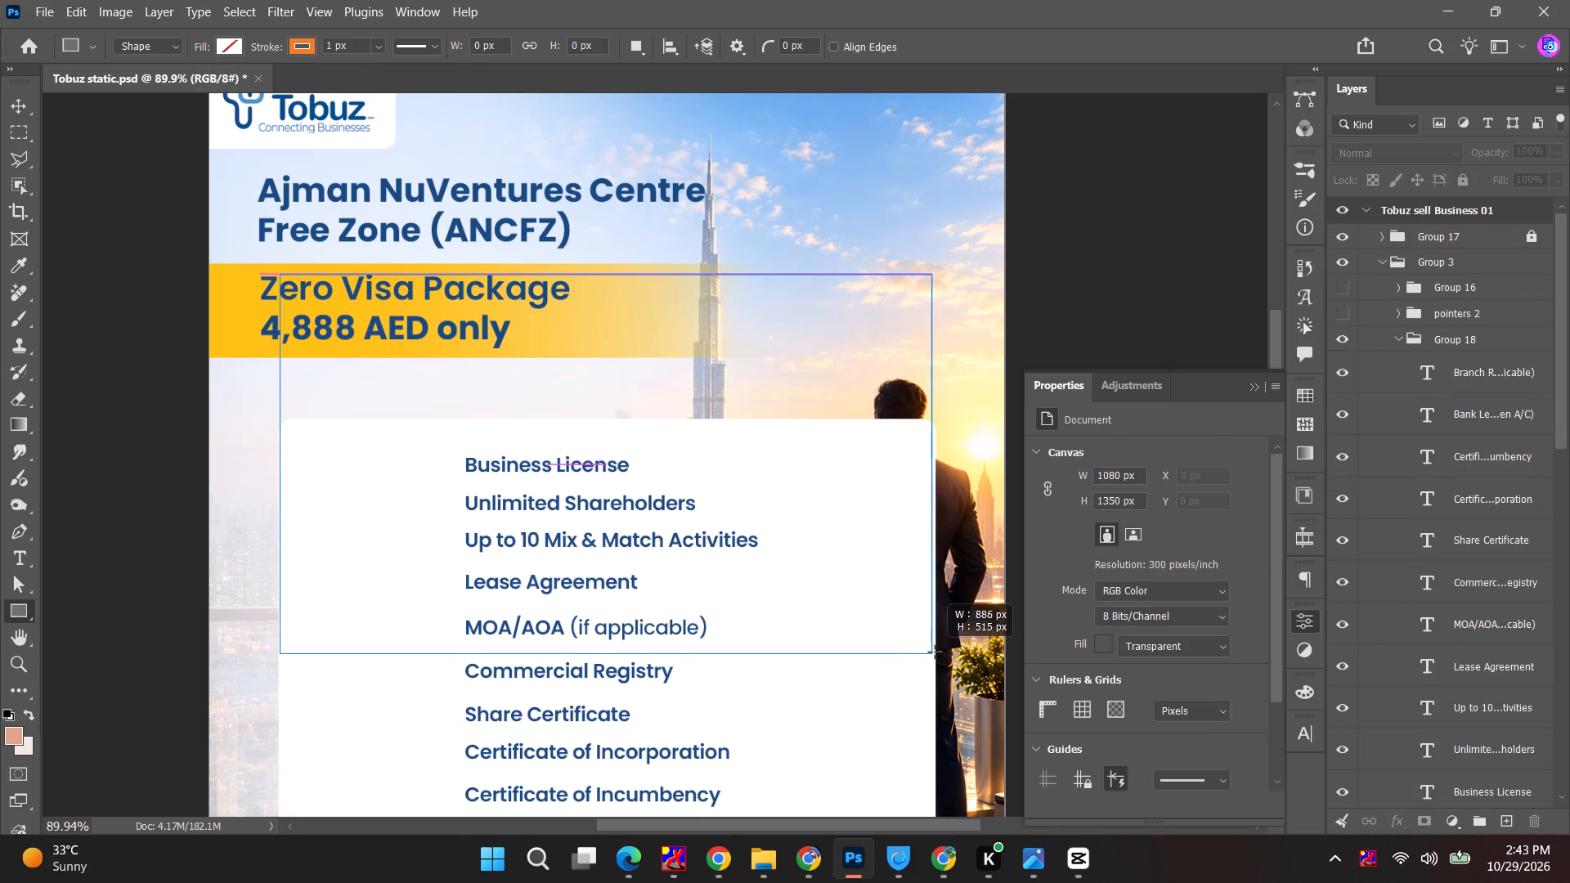
left_click_drag(935, 652, 902, 652)
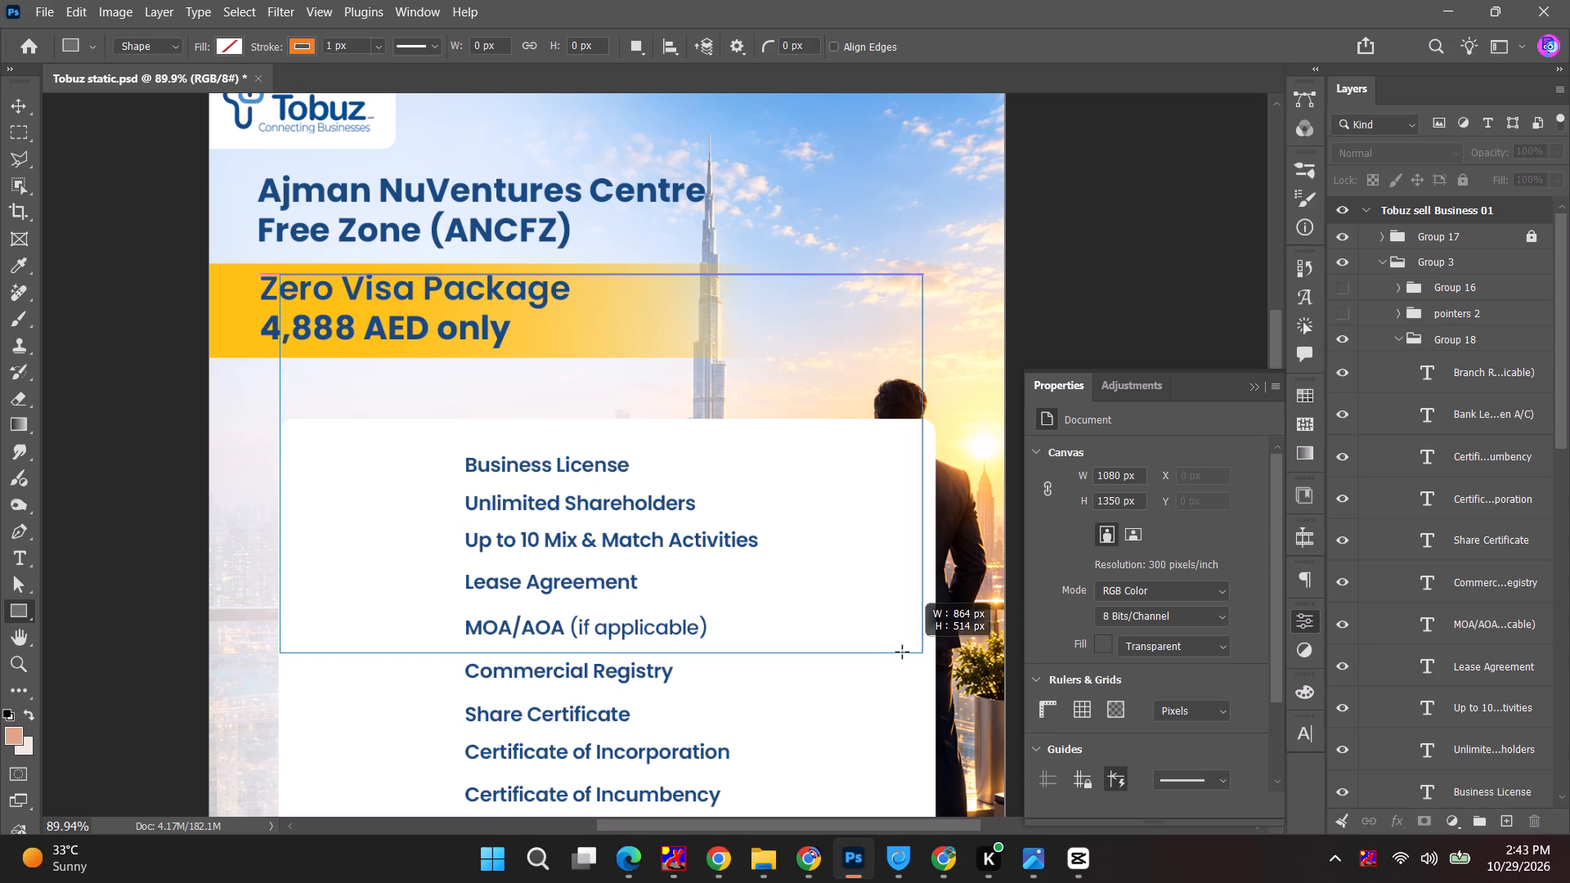
left_click_drag(902, 652, 895, 652)
left_click_drag(279, 466, 305, 466)
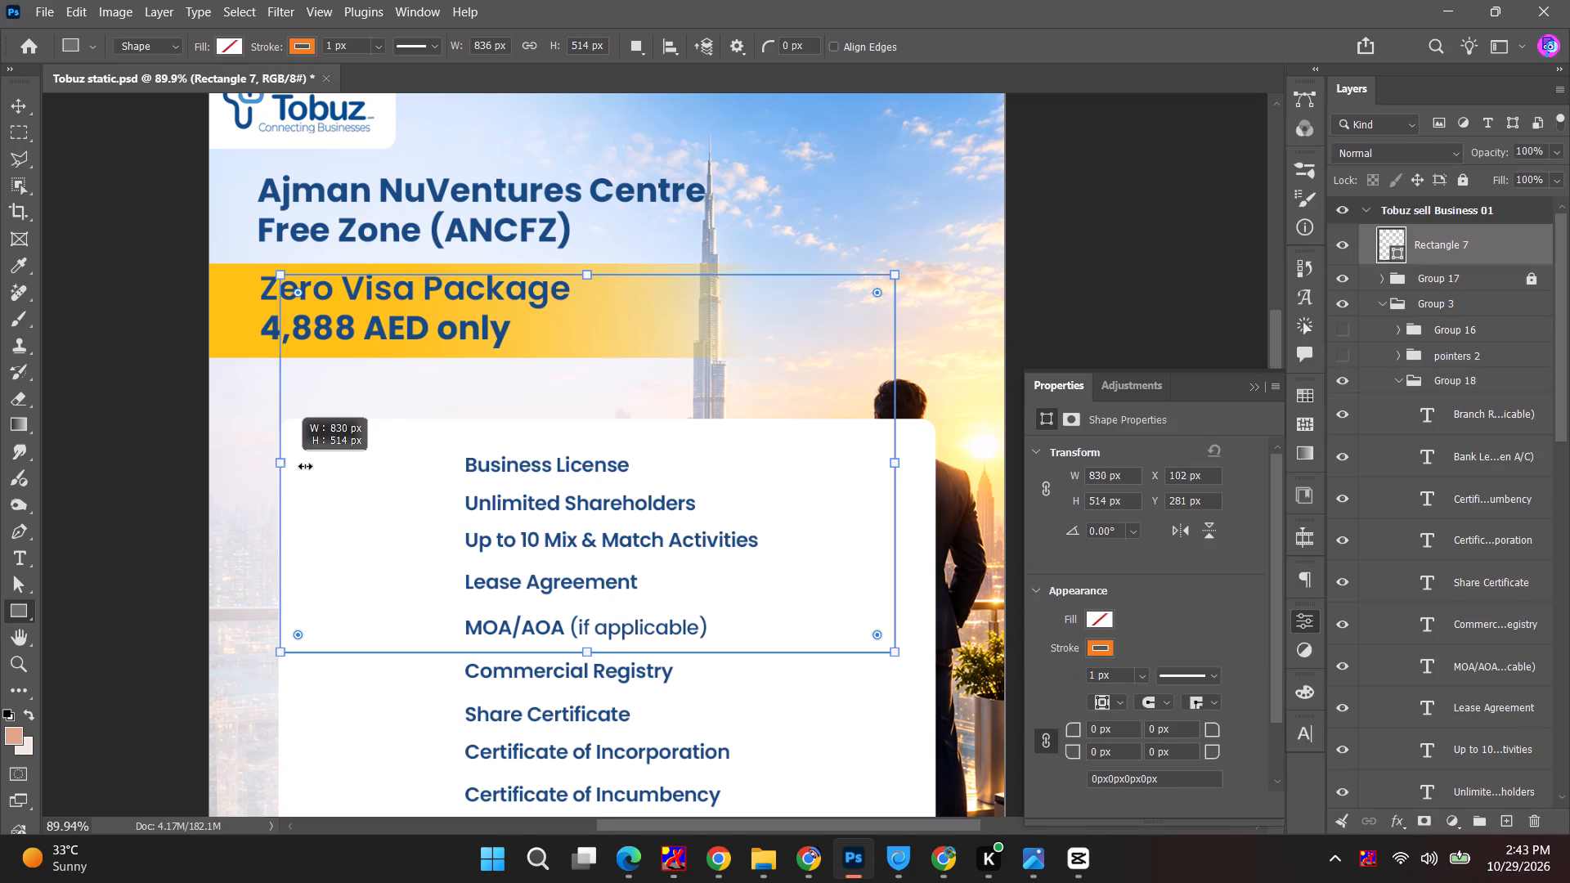
left_click_drag(305, 466, 350, 465)
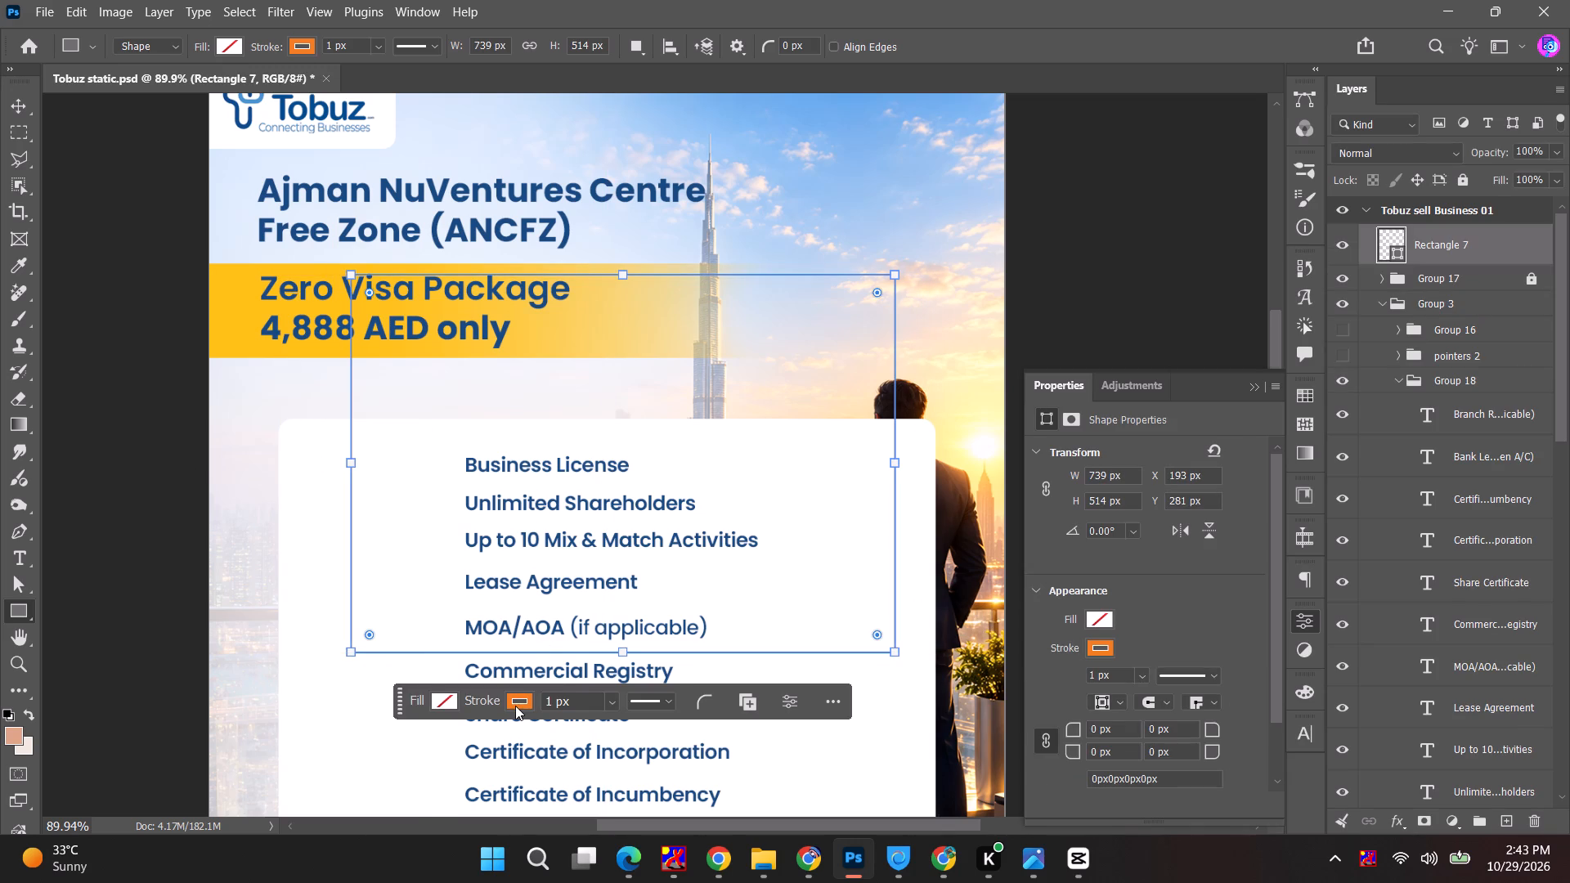
Remove the new rectangle's stroke and fill it with the recently used dark blue.
left_click(515, 706)
left_click(432, 491)
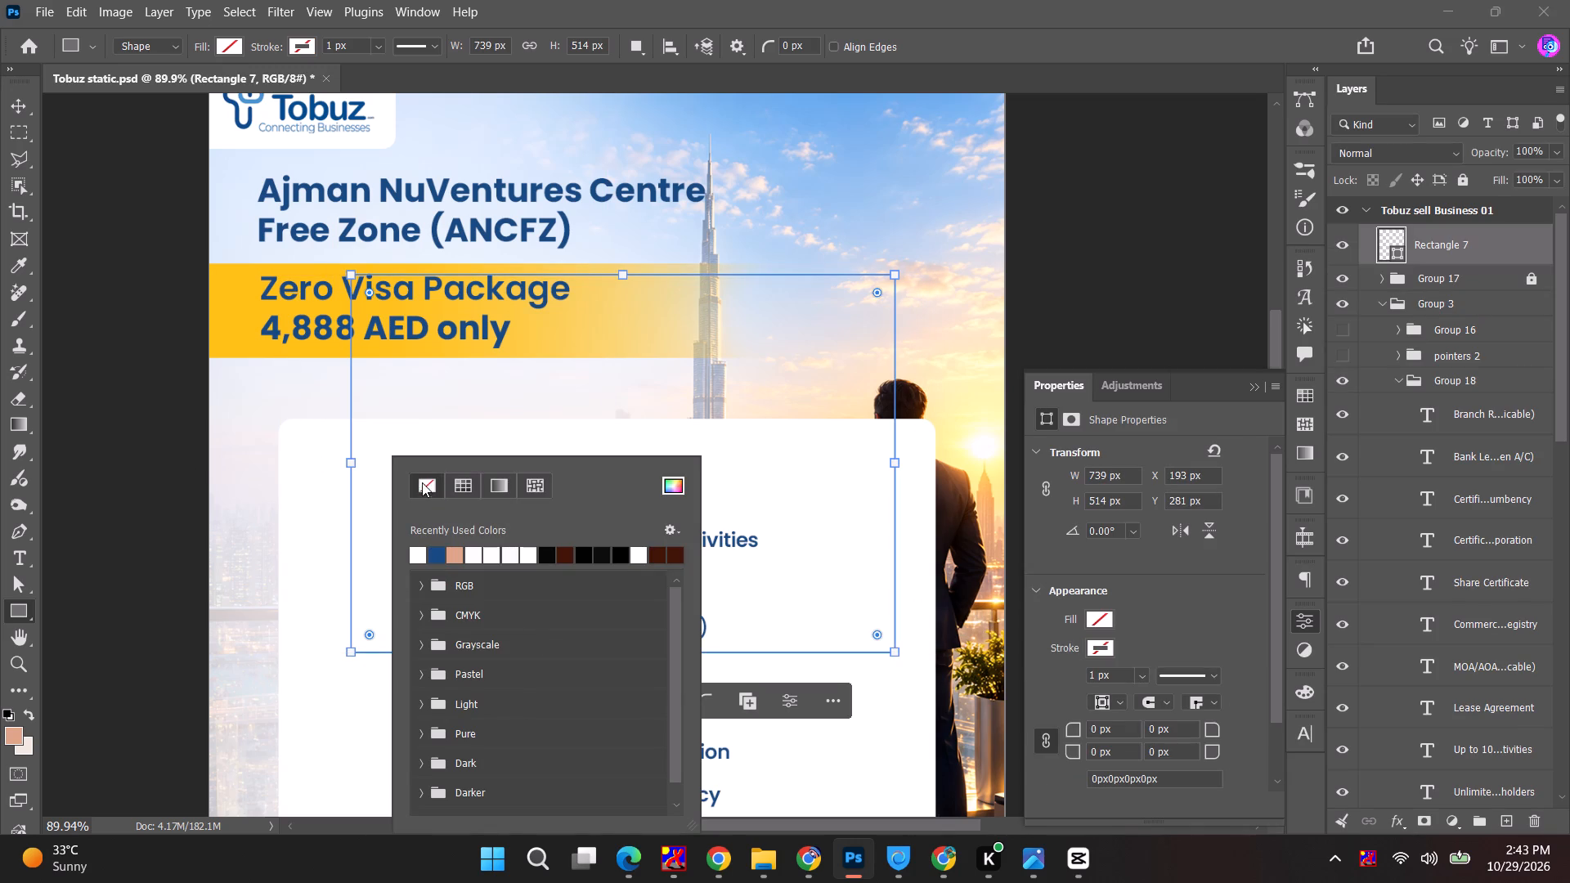
left_click(1105, 621)
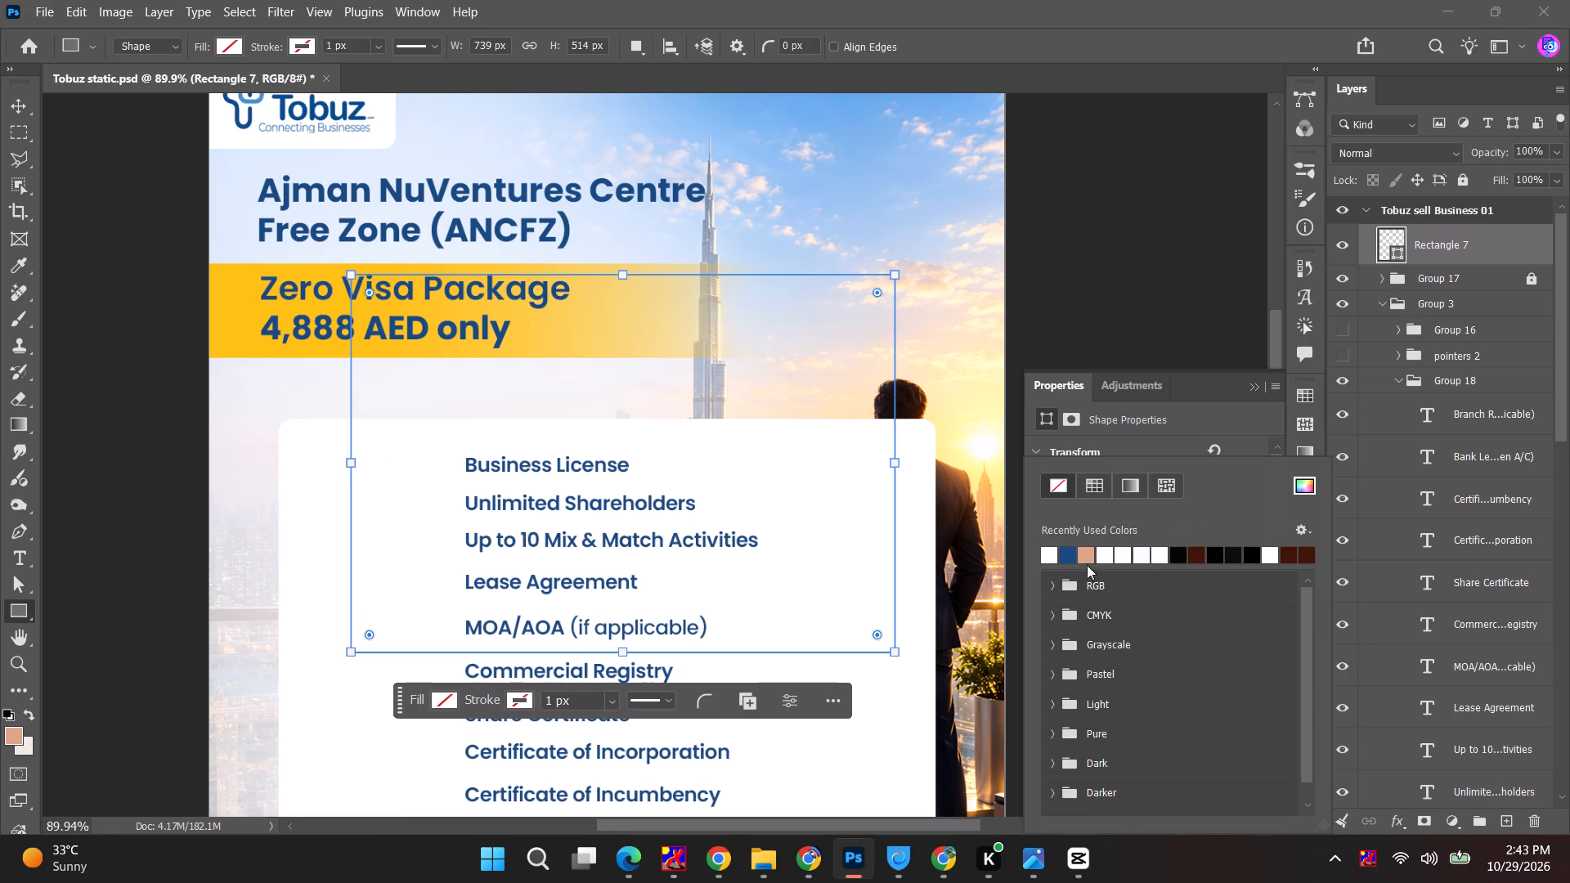
left_click(1075, 559)
Shorten the blue rectangle to about 196 px high so its bottom edge meets the top of the white panel.
left_click(20, 108)
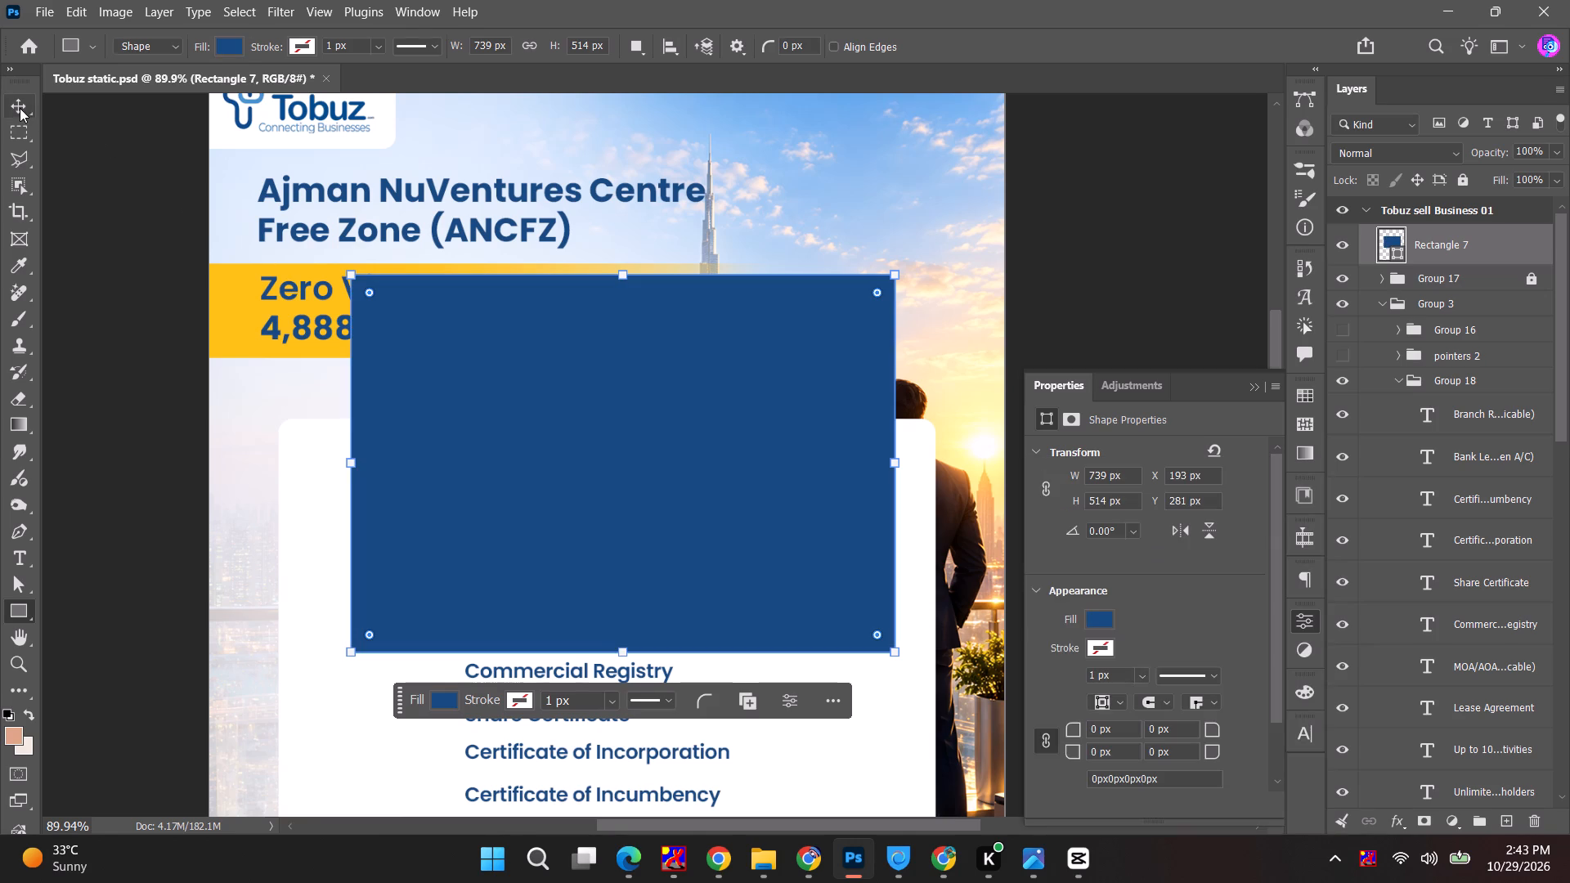
left_click_drag(626, 653, 634, 420)
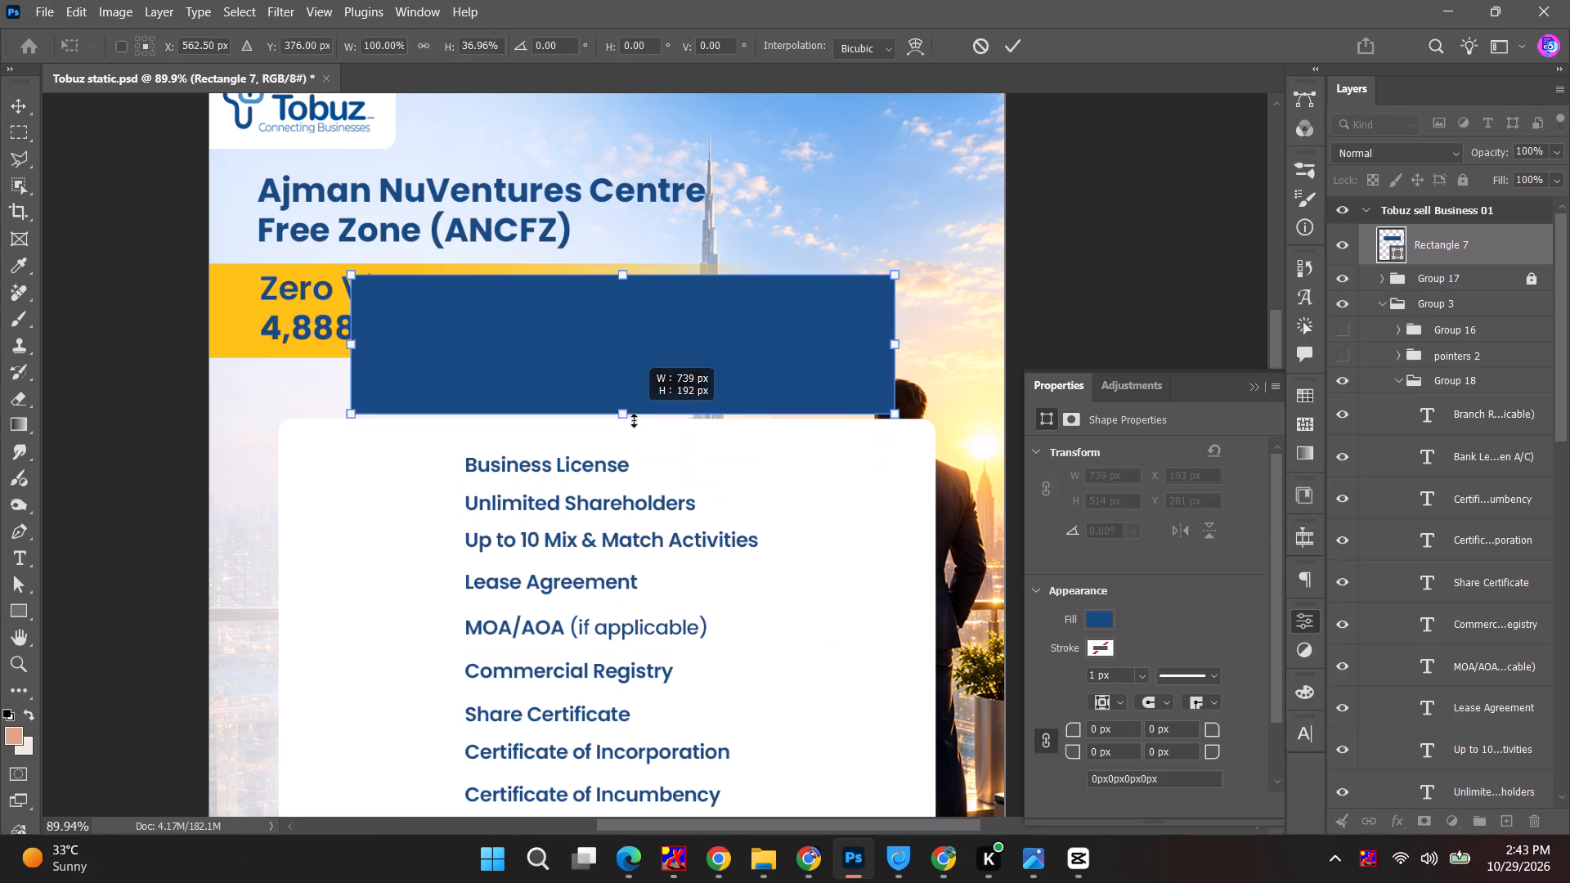
left_click_drag(634, 420, 634, 419)
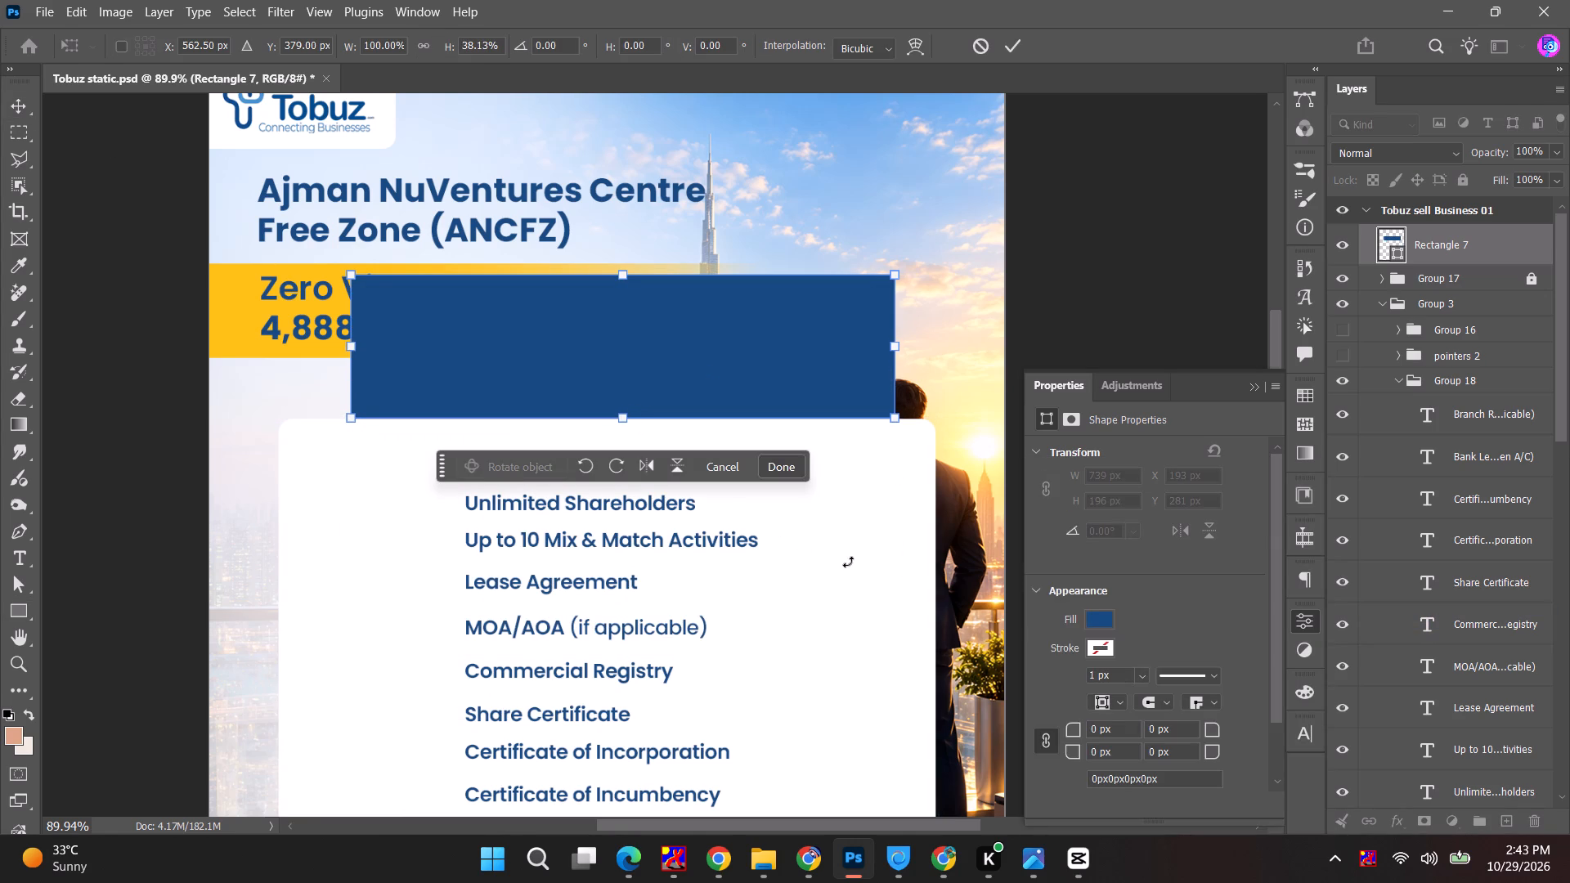
left_click(1016, 51)
Narrow the white list panel to about 738 px wide so both its sides line up with the blue rectangle.
left_click(911, 521)
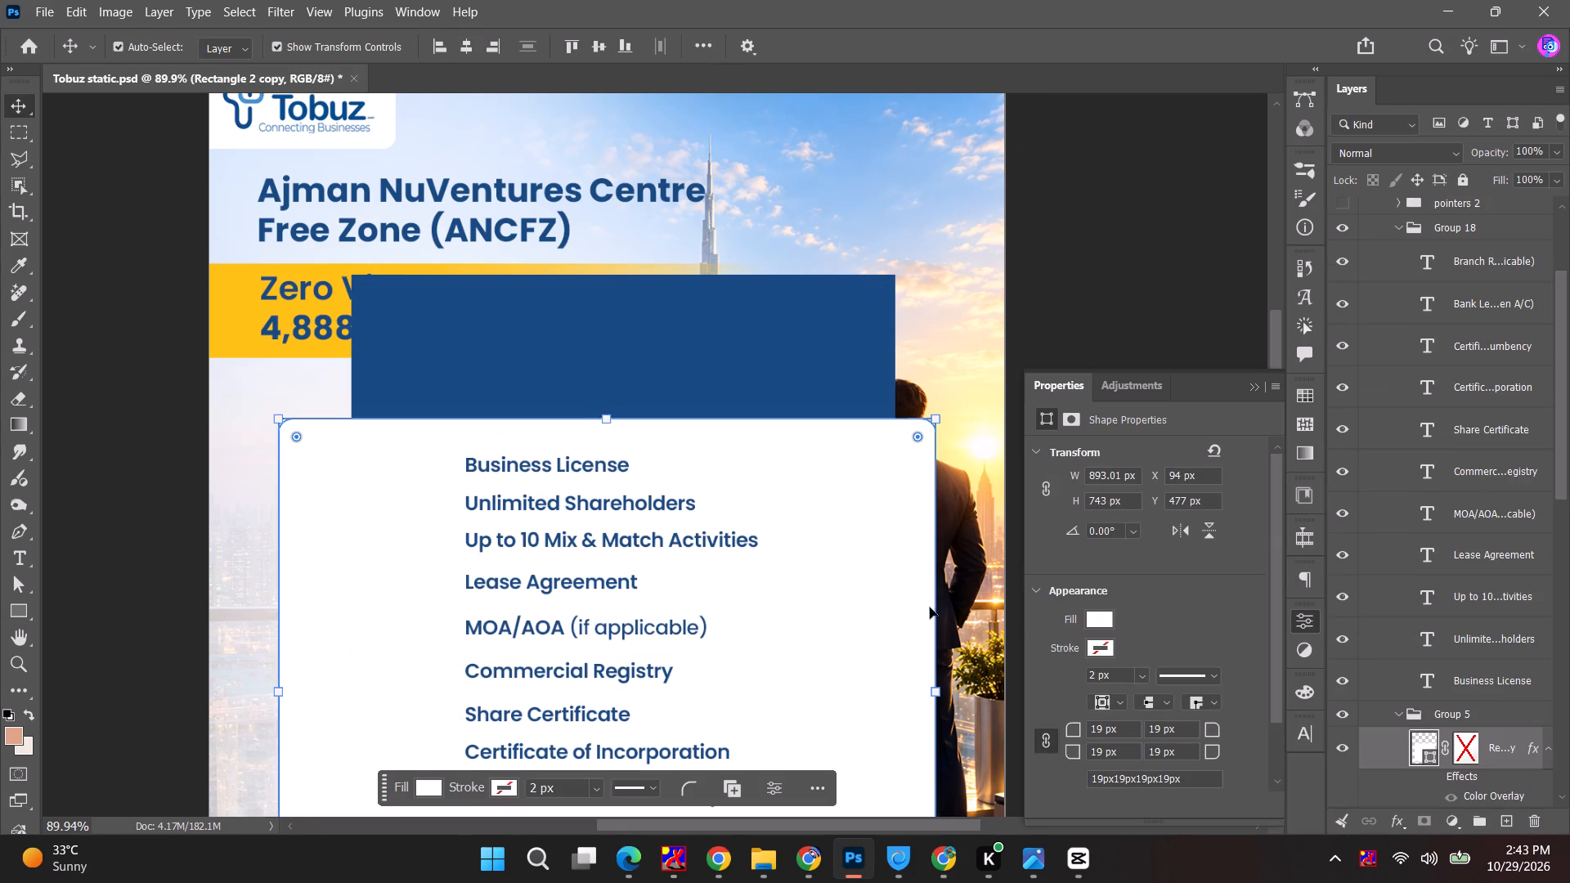
left_click_drag(937, 697, 896, 691, "alt")
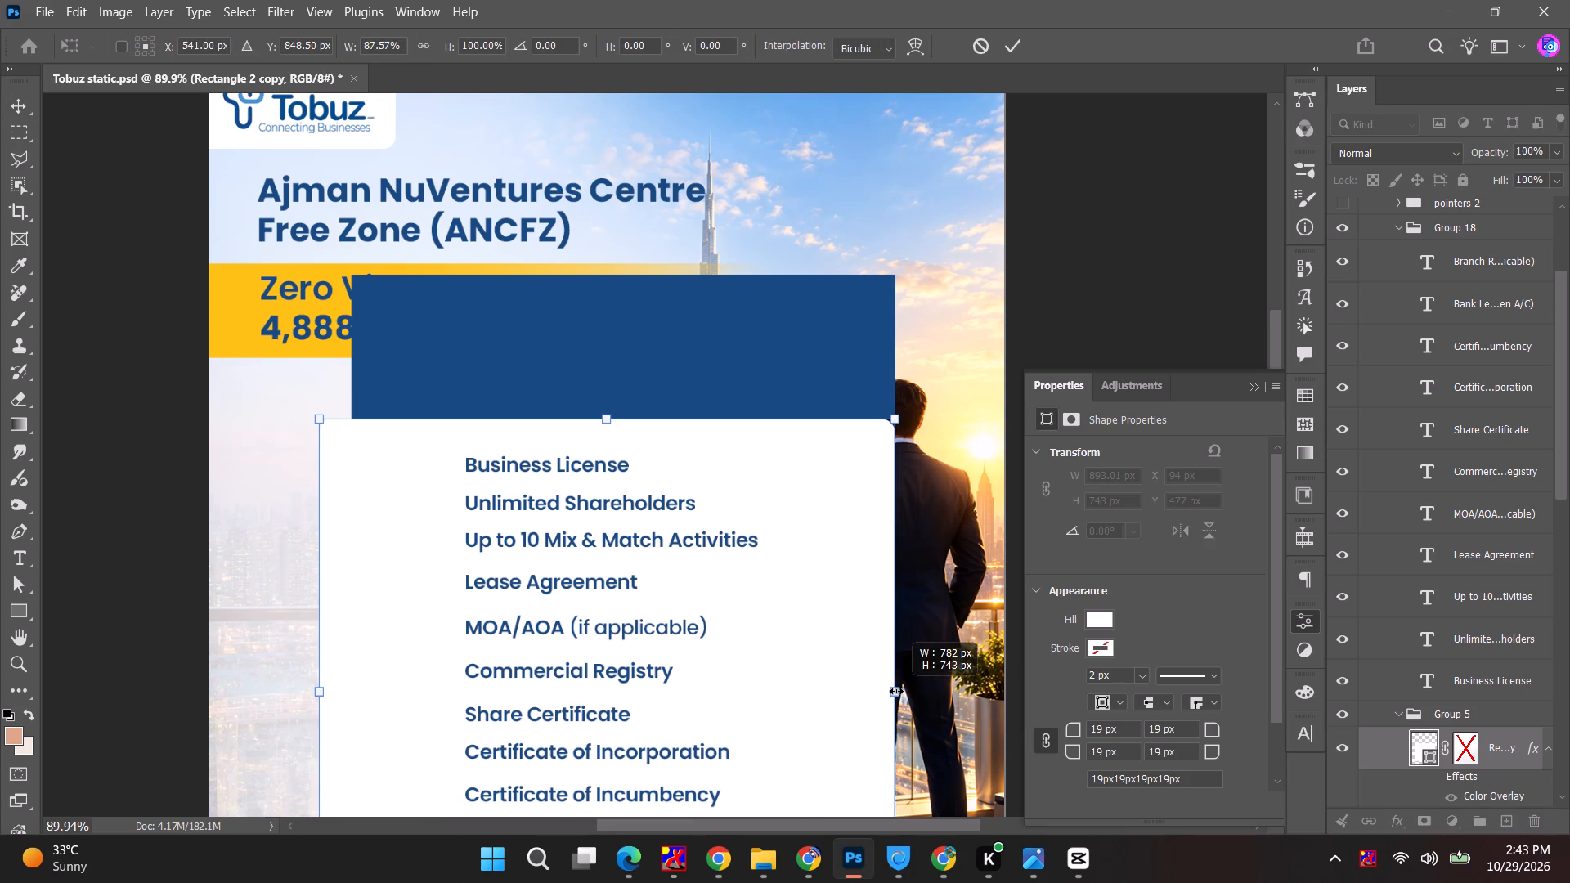
left_click_drag(896, 691, 897, 691, "alt")
left_click_drag(319, 691, 350, 692)
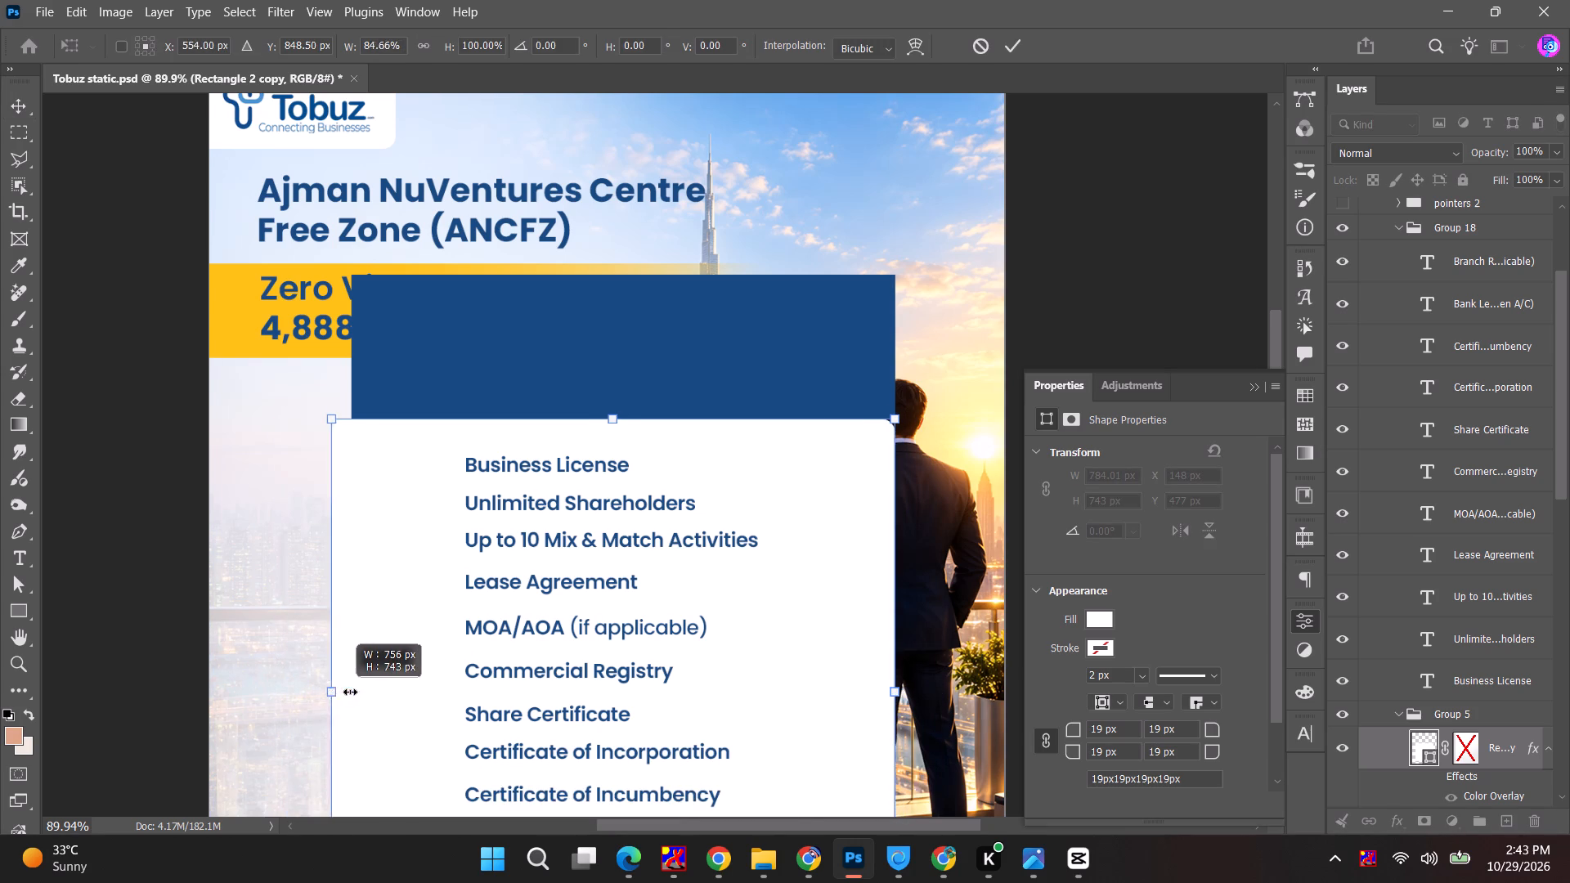
left_click_drag(350, 692, 352, 689)
left_click(1009, 44)
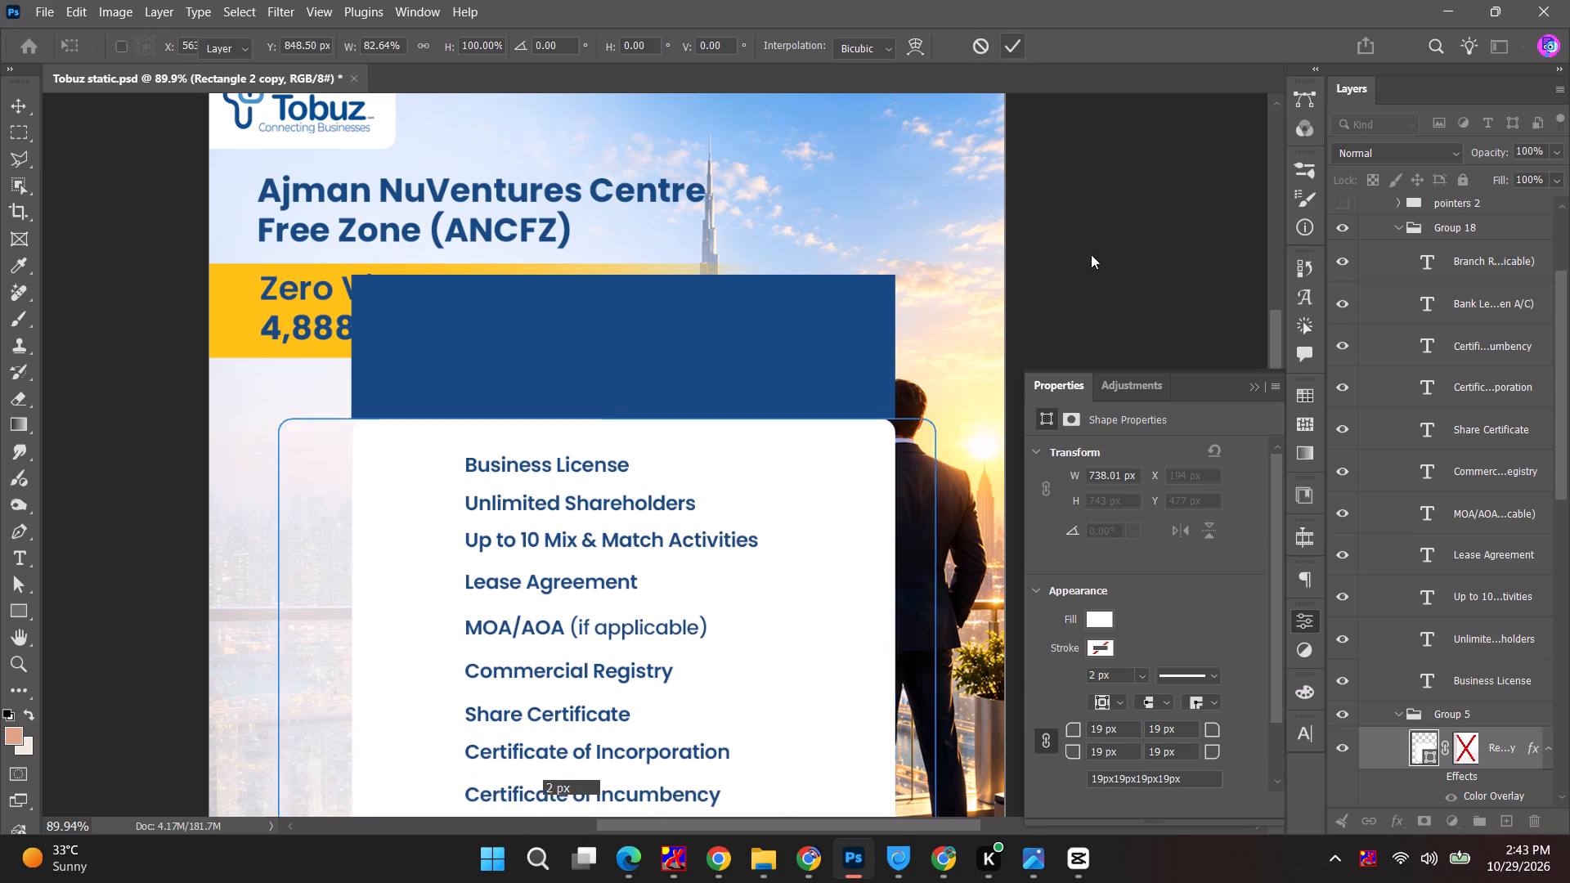
left_click(1091, 254)
Select the blue rectangle, the white panel and the list text group together and move them down 50 px.
scroll(643, 422, "down", 4, "alt")
key("space")
key("space")
key("space")
key("space")
key("space")
key("space")
left_click_drag(684, 581, 686, 312)
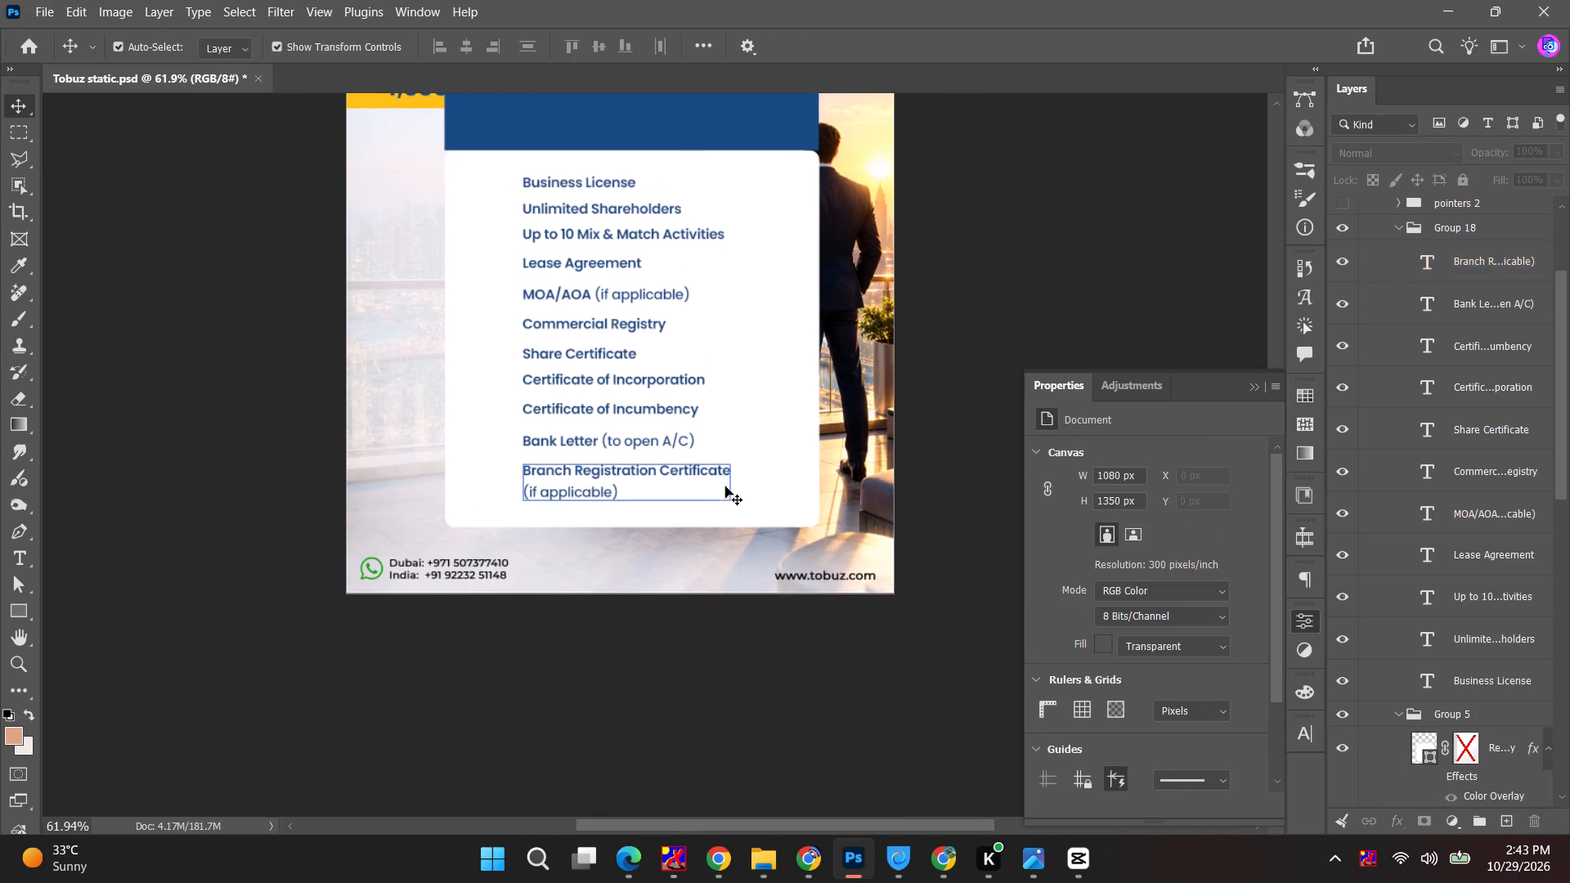
left_click(1402, 226)
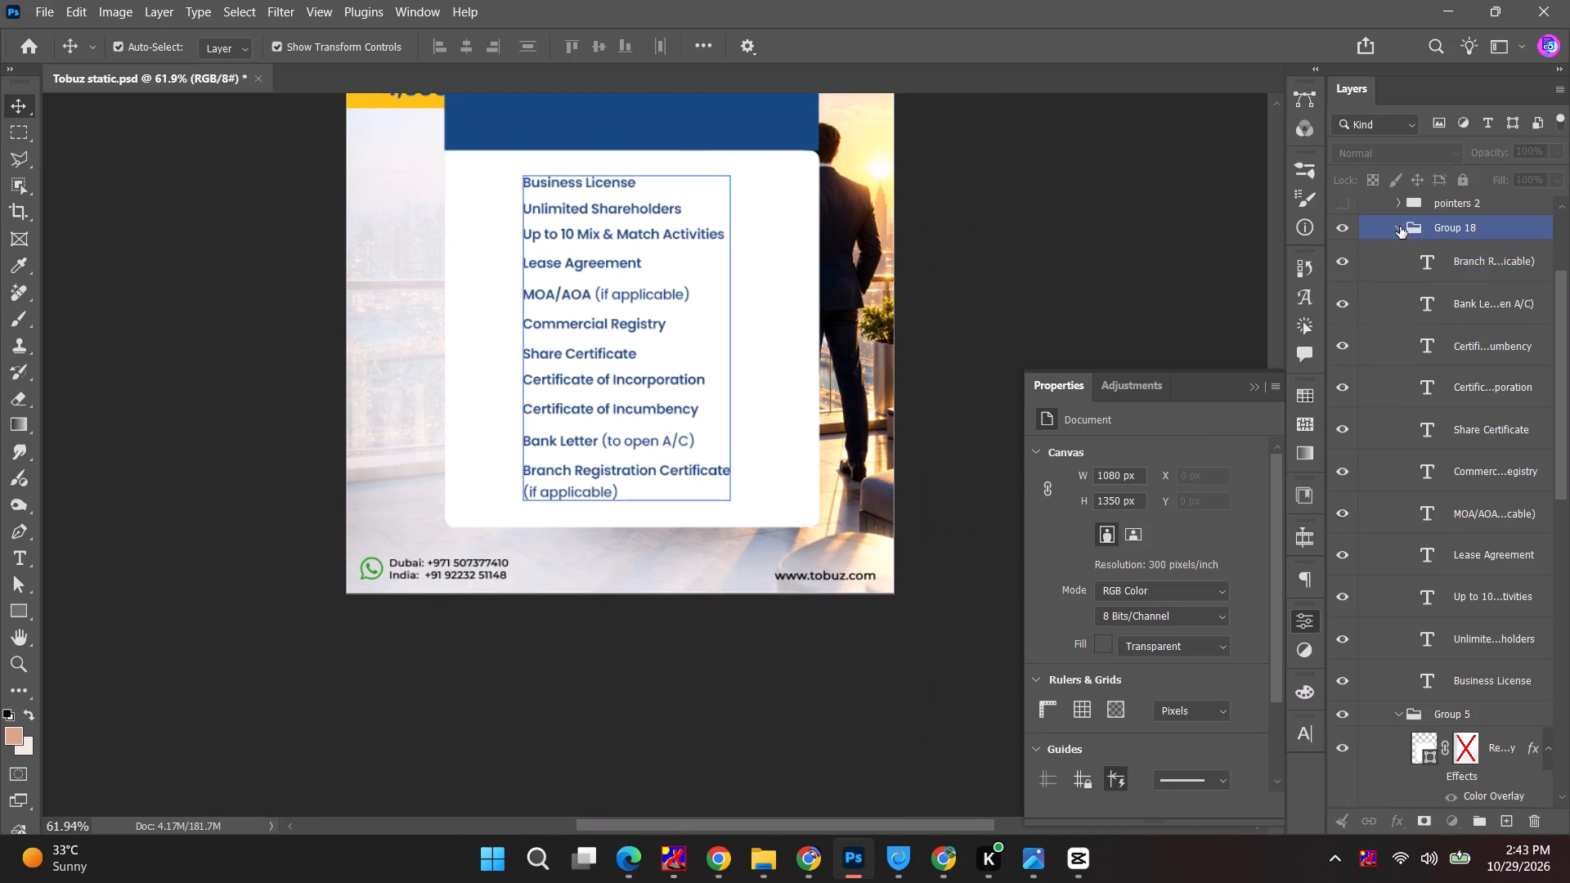
left_click(1511, 287, "ctrl")
left_click(735, 119, "shift")
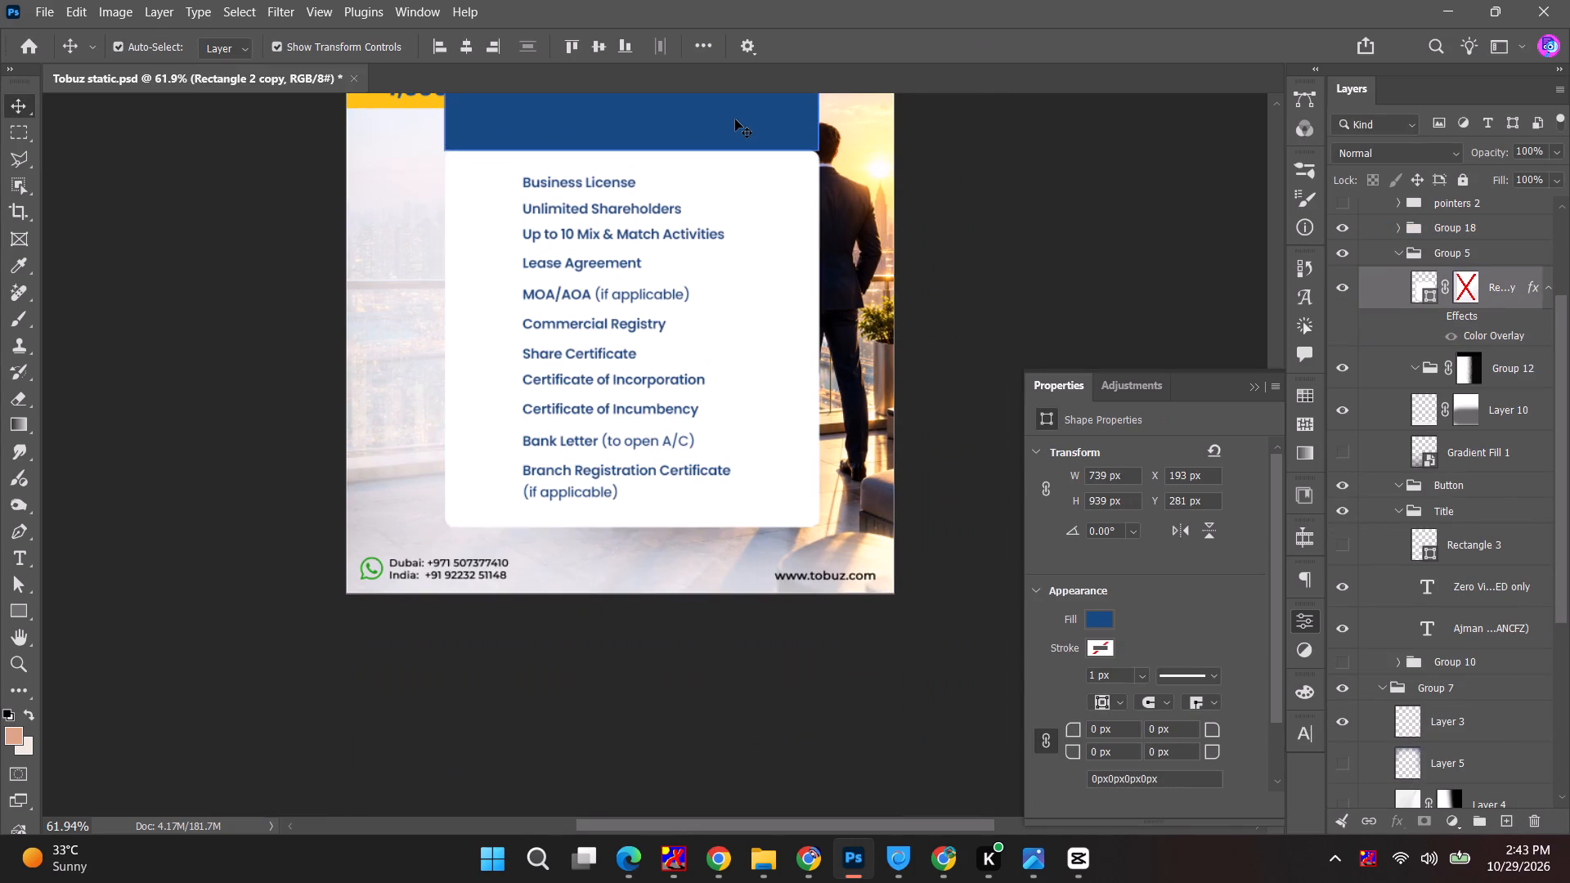
key("space")
key("space")
left_click_drag(699, 185, 668, 374)
left_click_drag(675, 281, 676, 298)
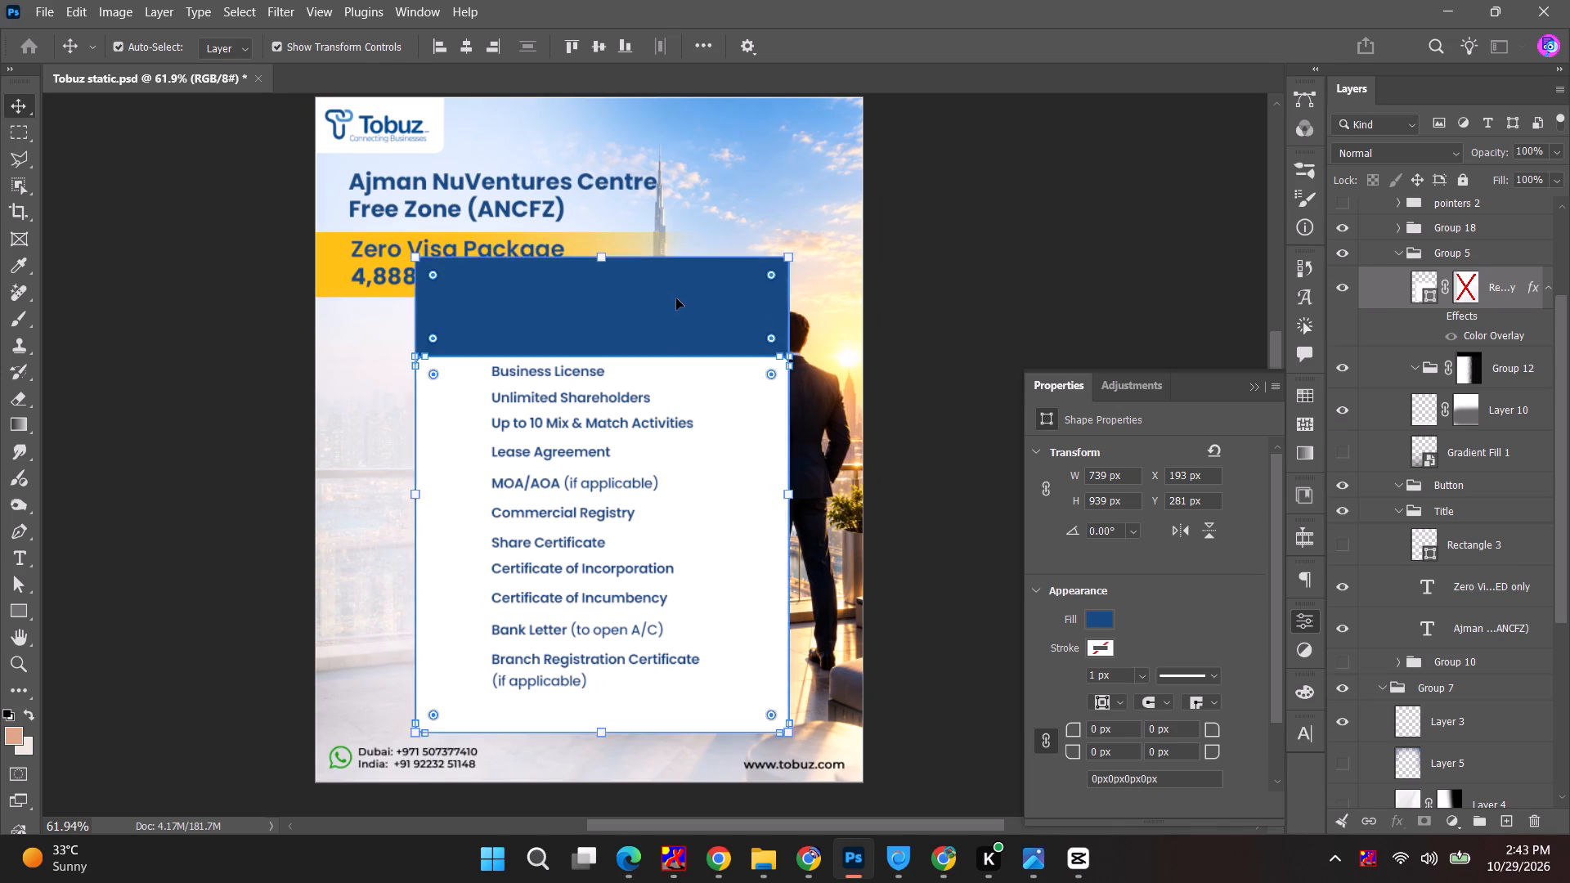
key("ctrl+z")
double_click(1343, 251)
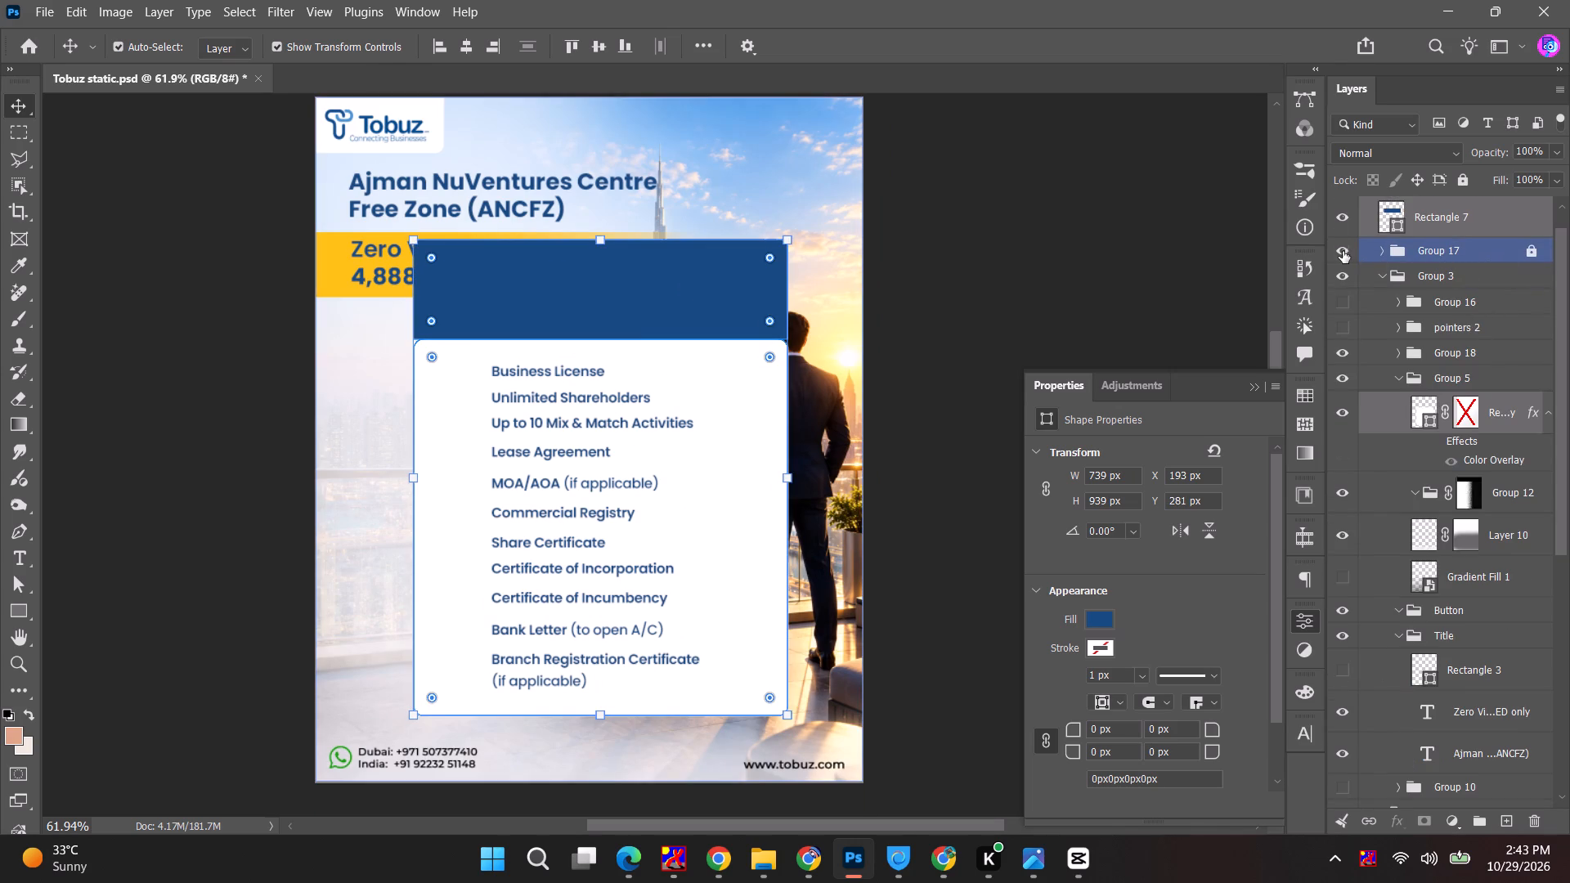
left_click(1452, 354, "ctrl")
key("shift+Down")
key("shift+Down")
key("shift+Down")
key("shift+Down")
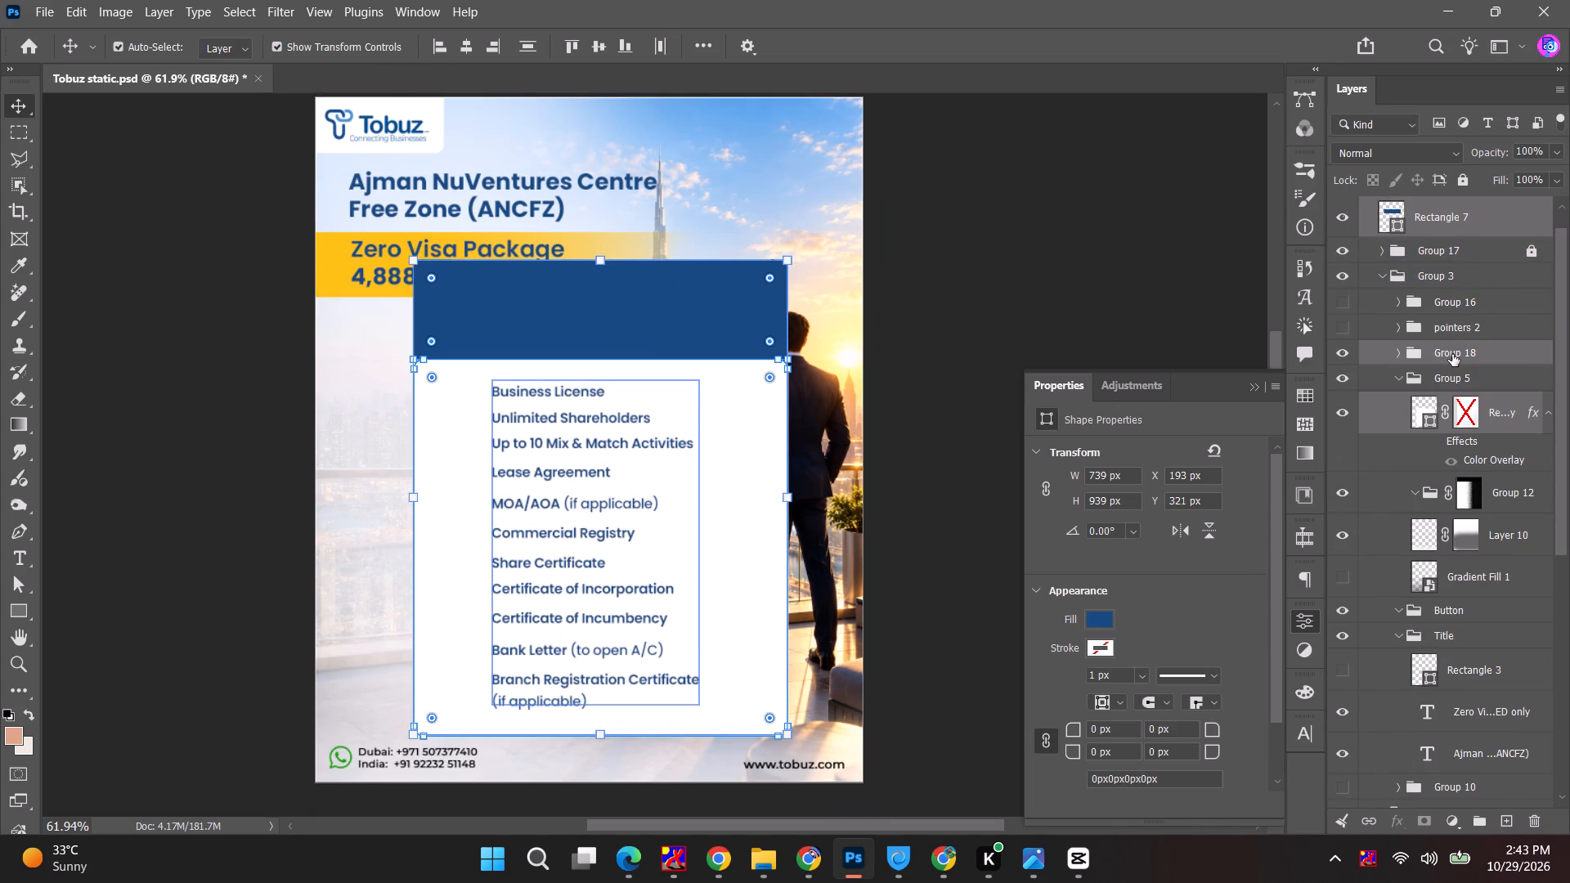
key("shift+Down")
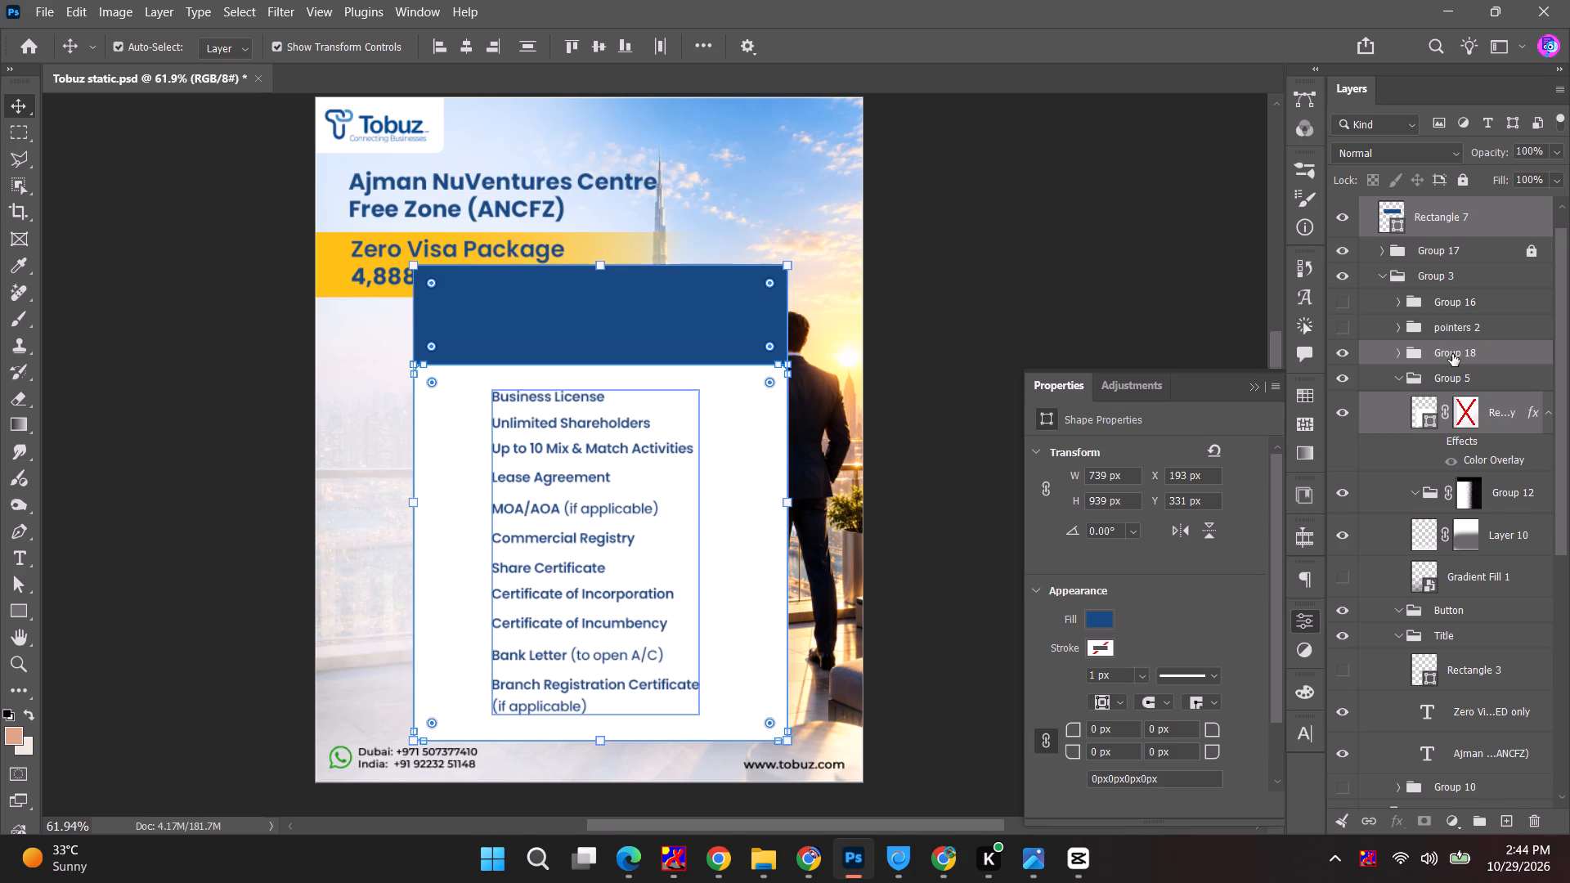
left_click(926, 262)
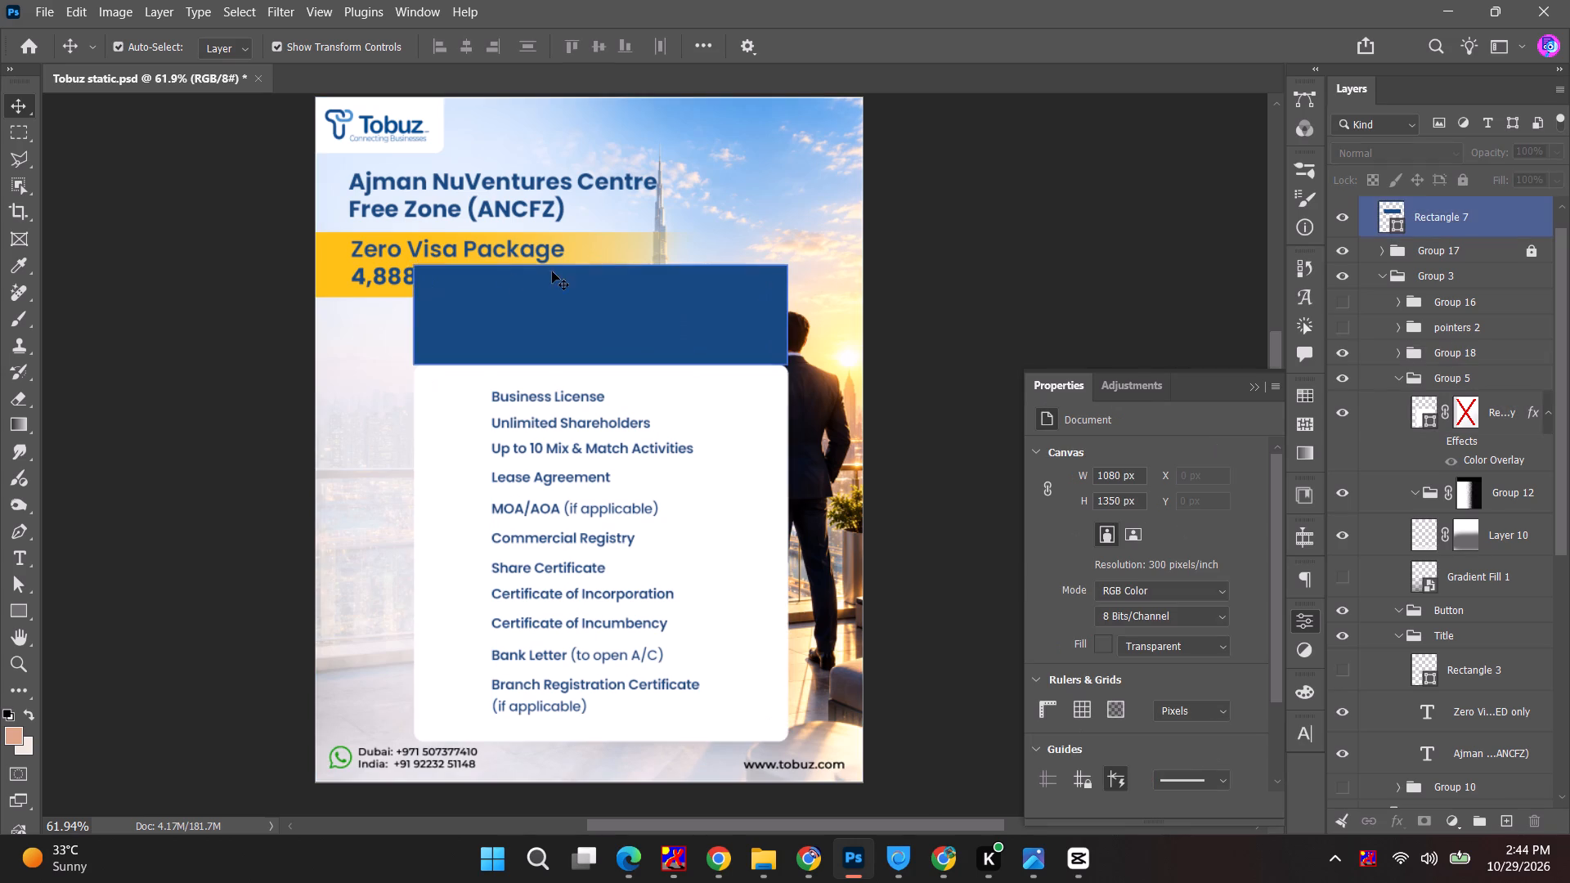
Move the Zero Visa Package 4,888 AED only text over the blue rectangle and recolour it white (ffffff).
left_click_drag(405, 253, 584, 300)
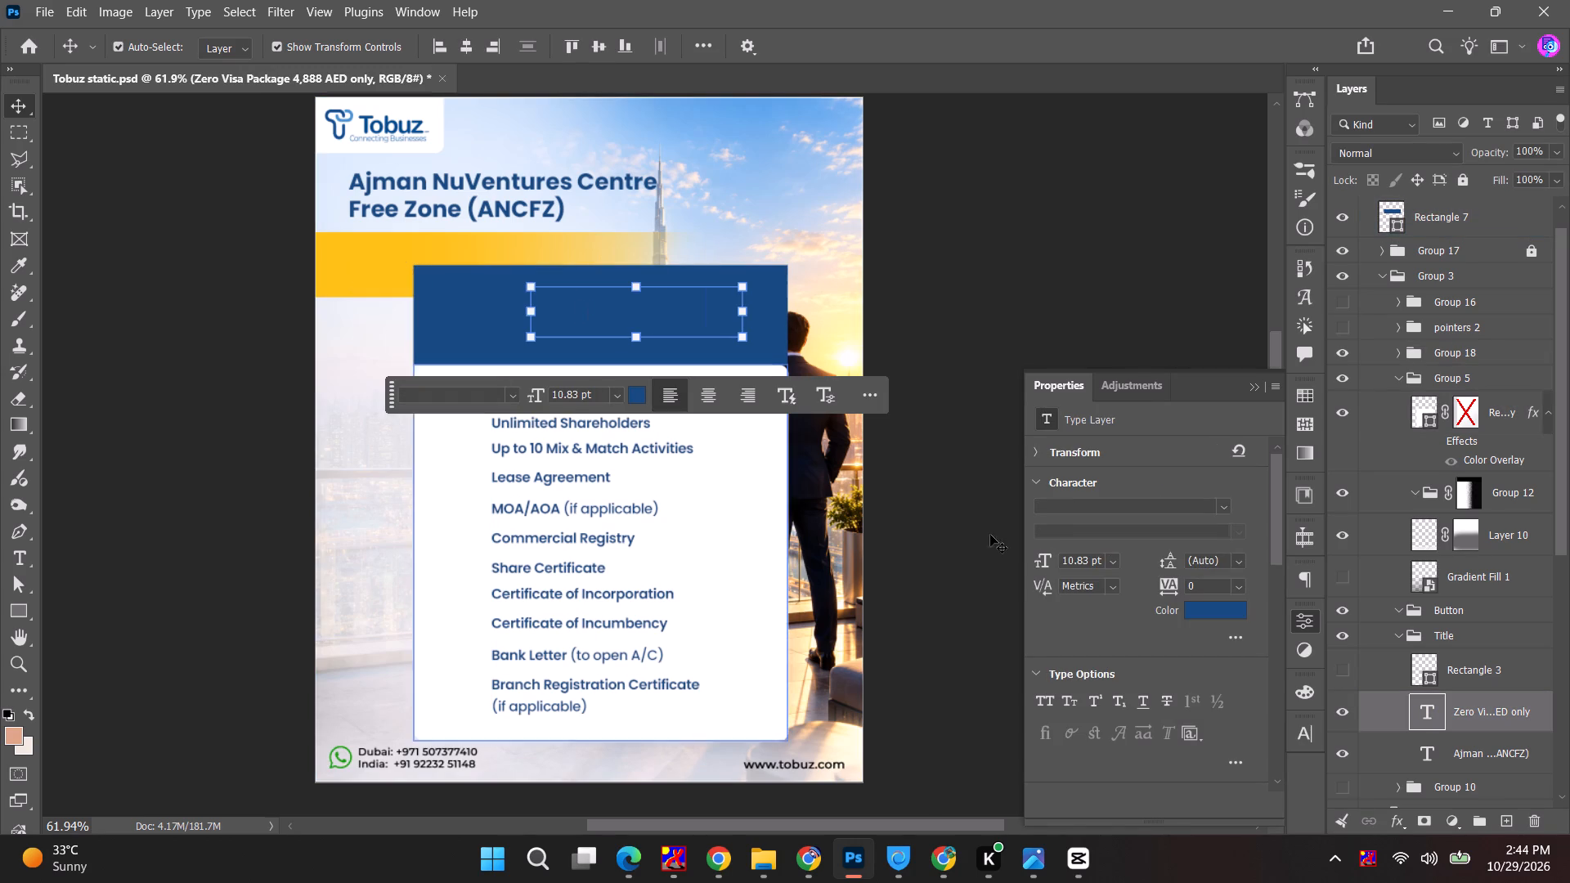
left_click(1209, 610)
left_click_drag(1051, 406, 774, 183)
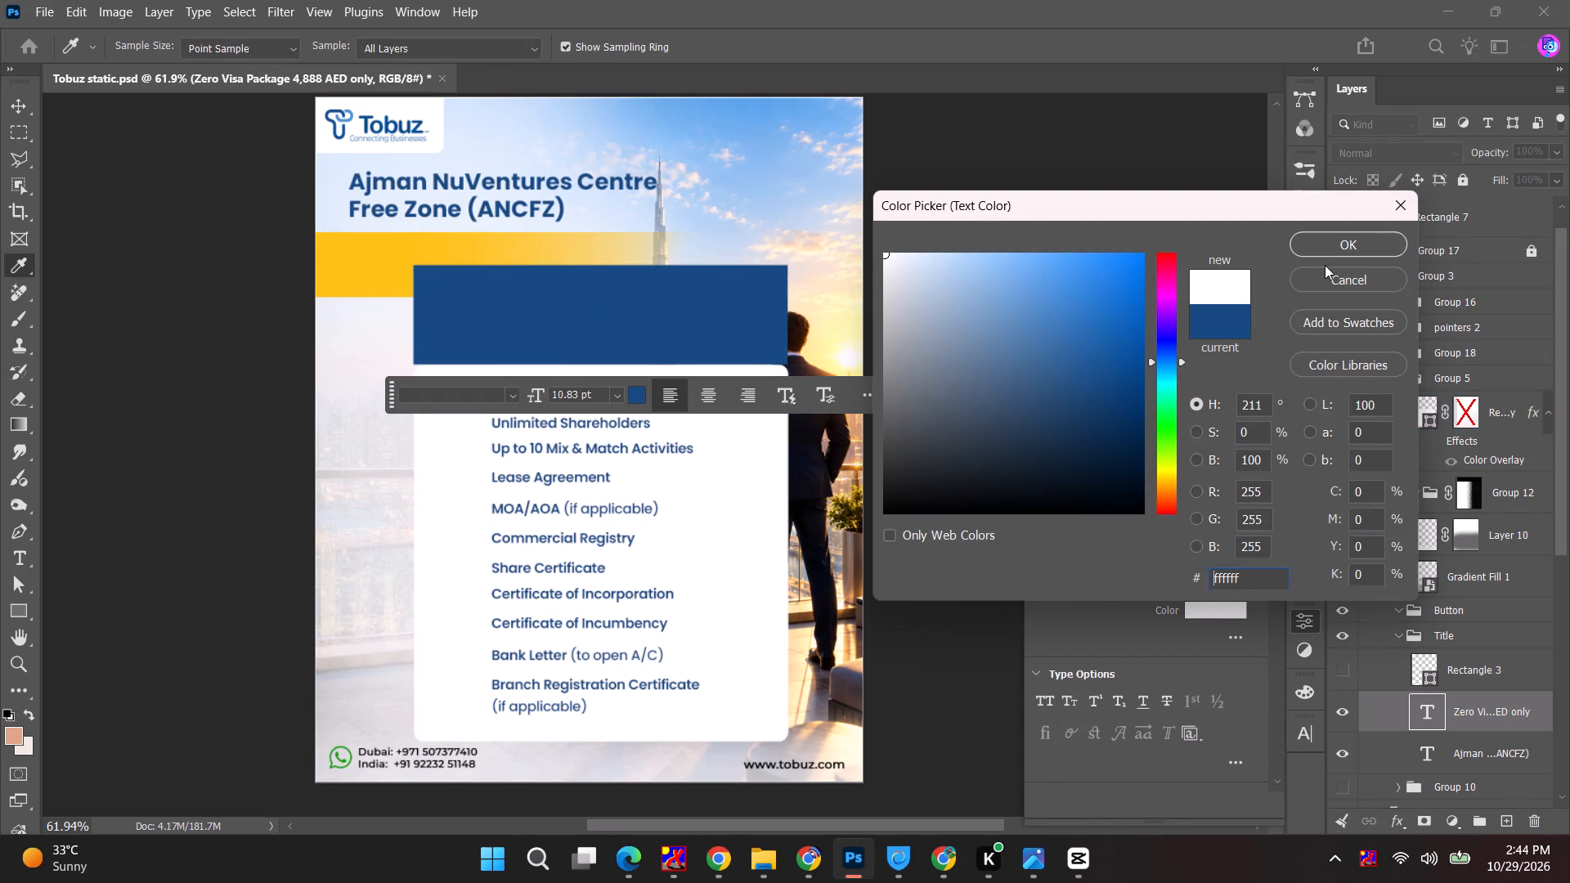
left_click(1326, 249)
left_click(1054, 266)
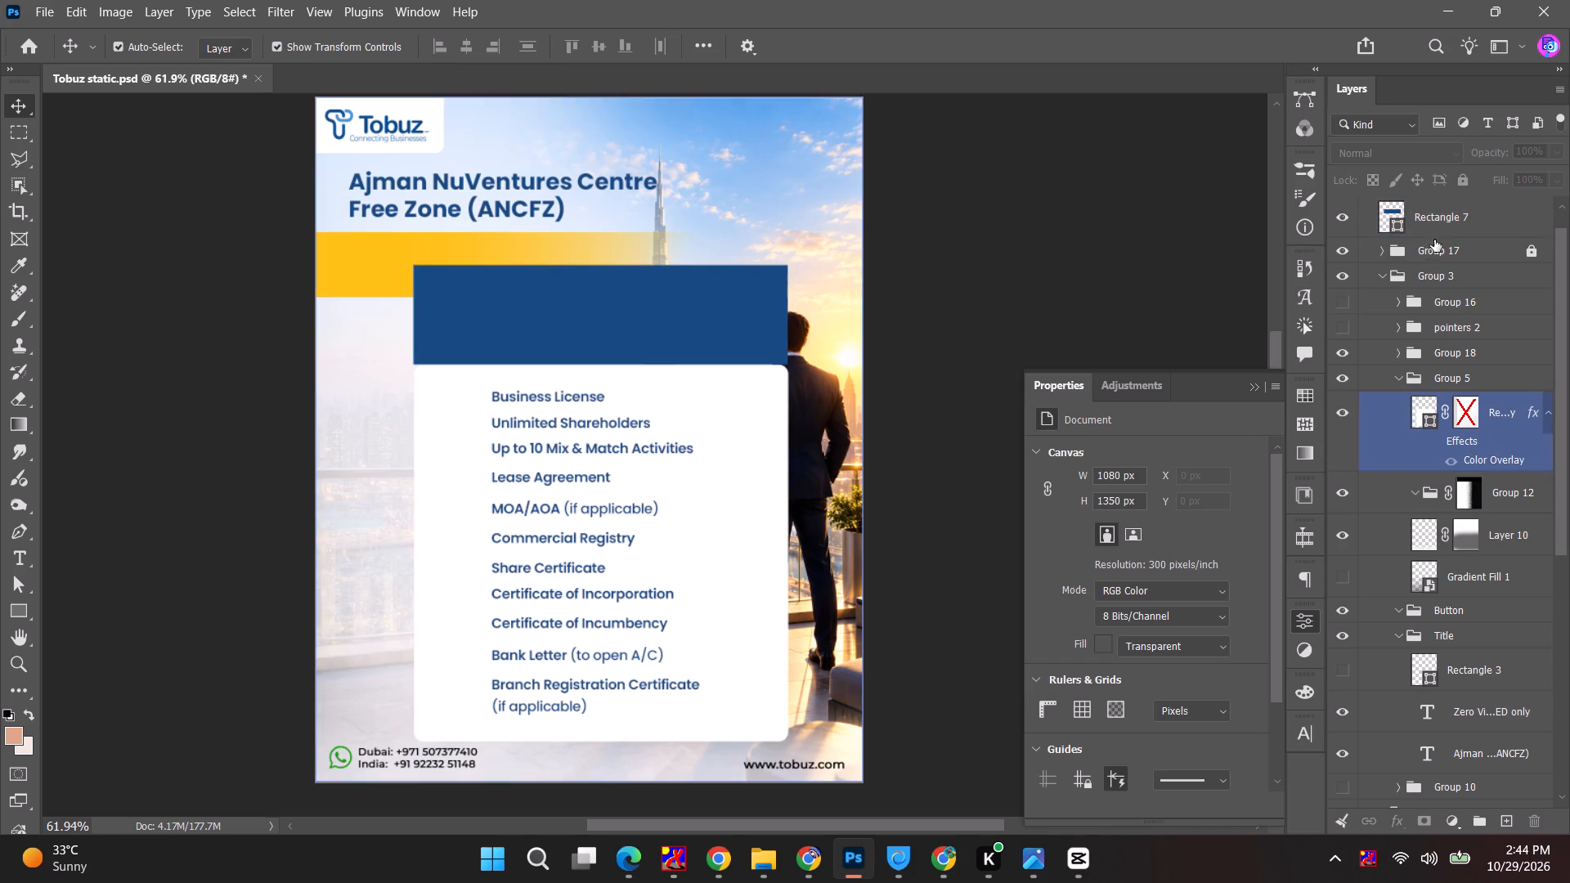
Bring the Zero Visa Package 4,888 AED only text in front of the blue rectangle and nudge it left.
left_click(668, 307)
left_click(1339, 226)
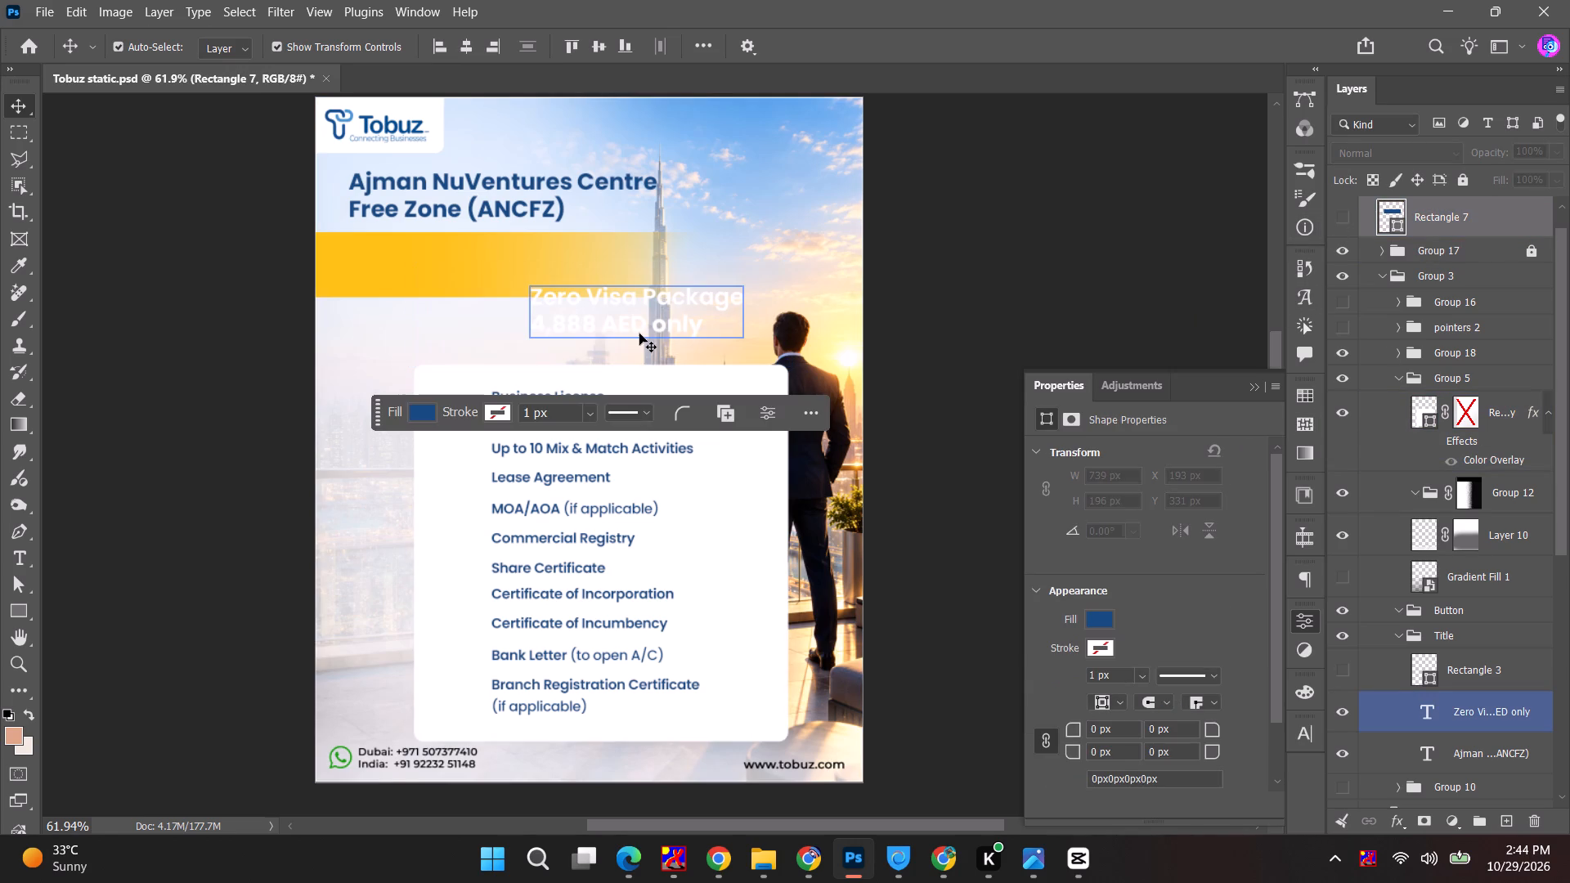
left_click(643, 320)
left_click_drag(1491, 718, 1465, 240)
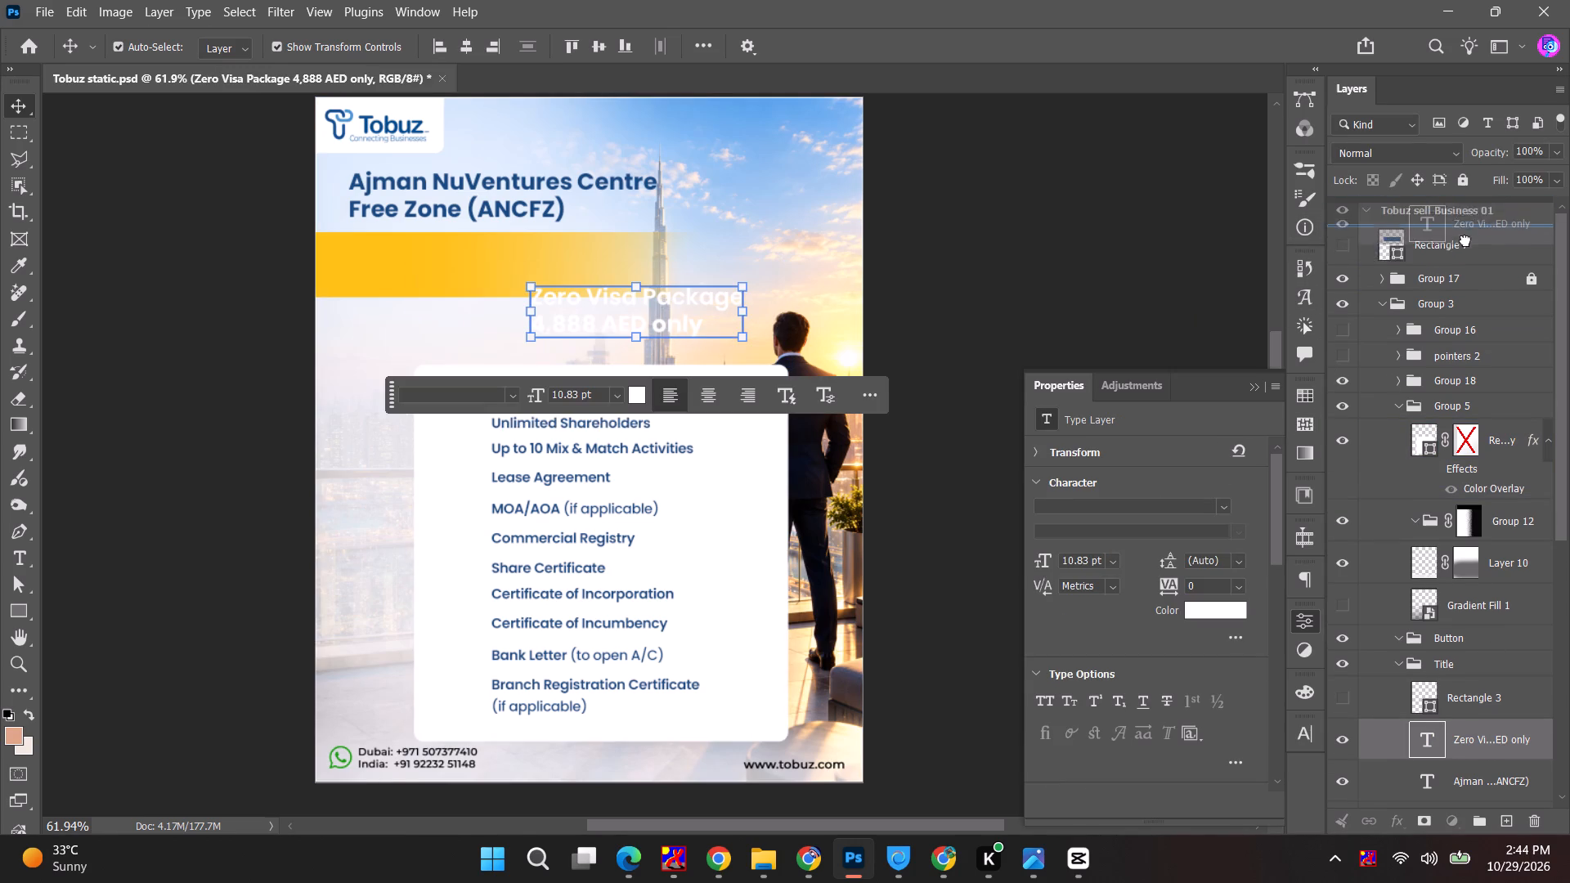
left_click_drag(1465, 240, 1465, 241)
left_click(1348, 281)
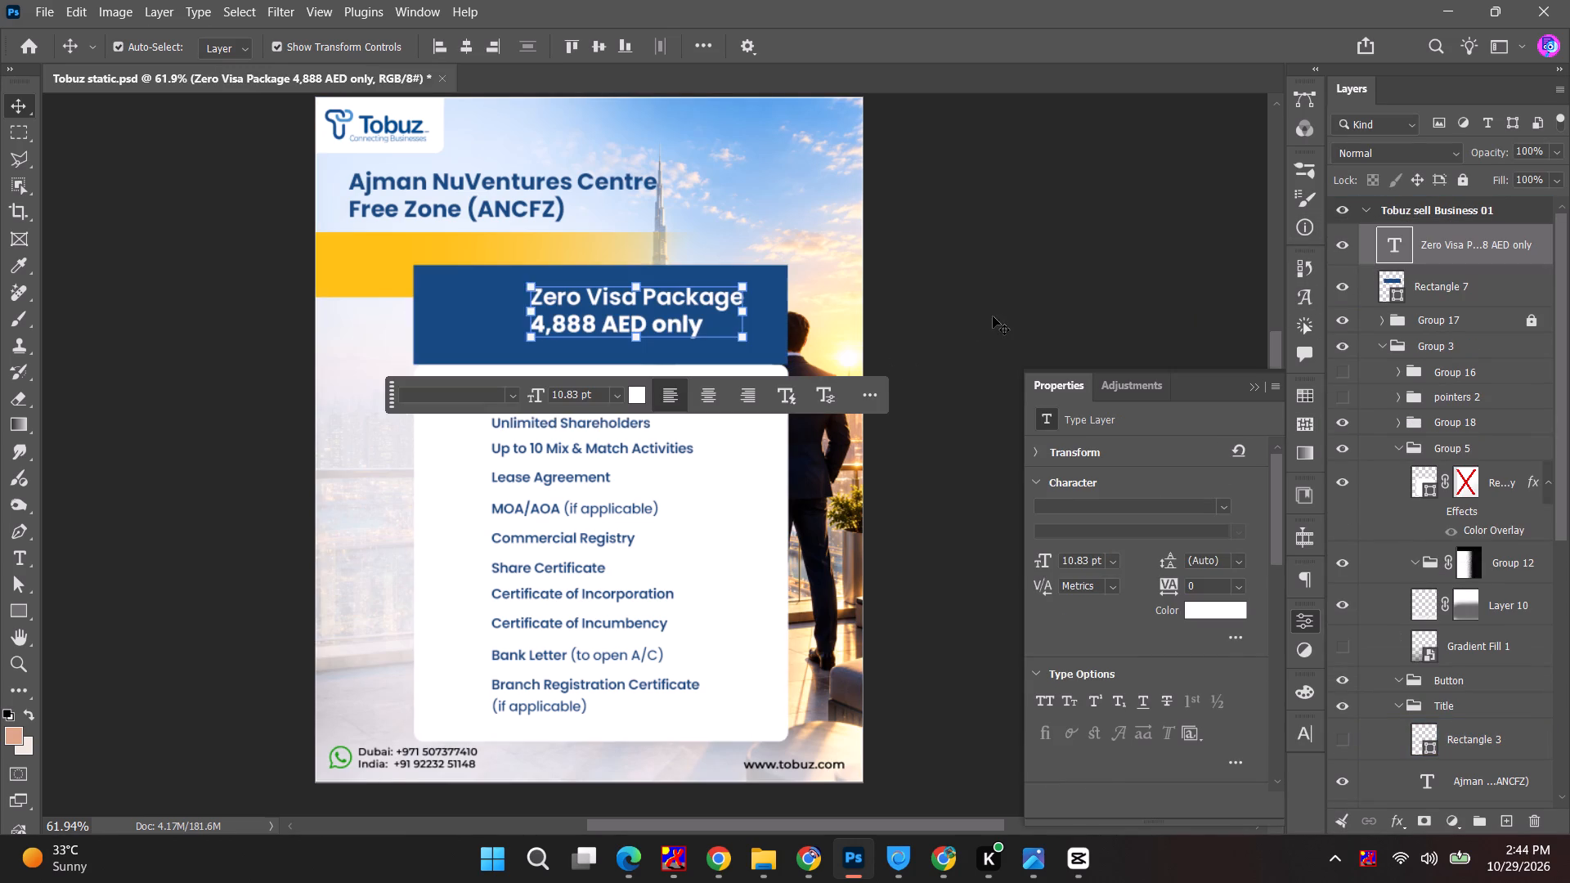
left_click(996, 316)
left_click(586, 319)
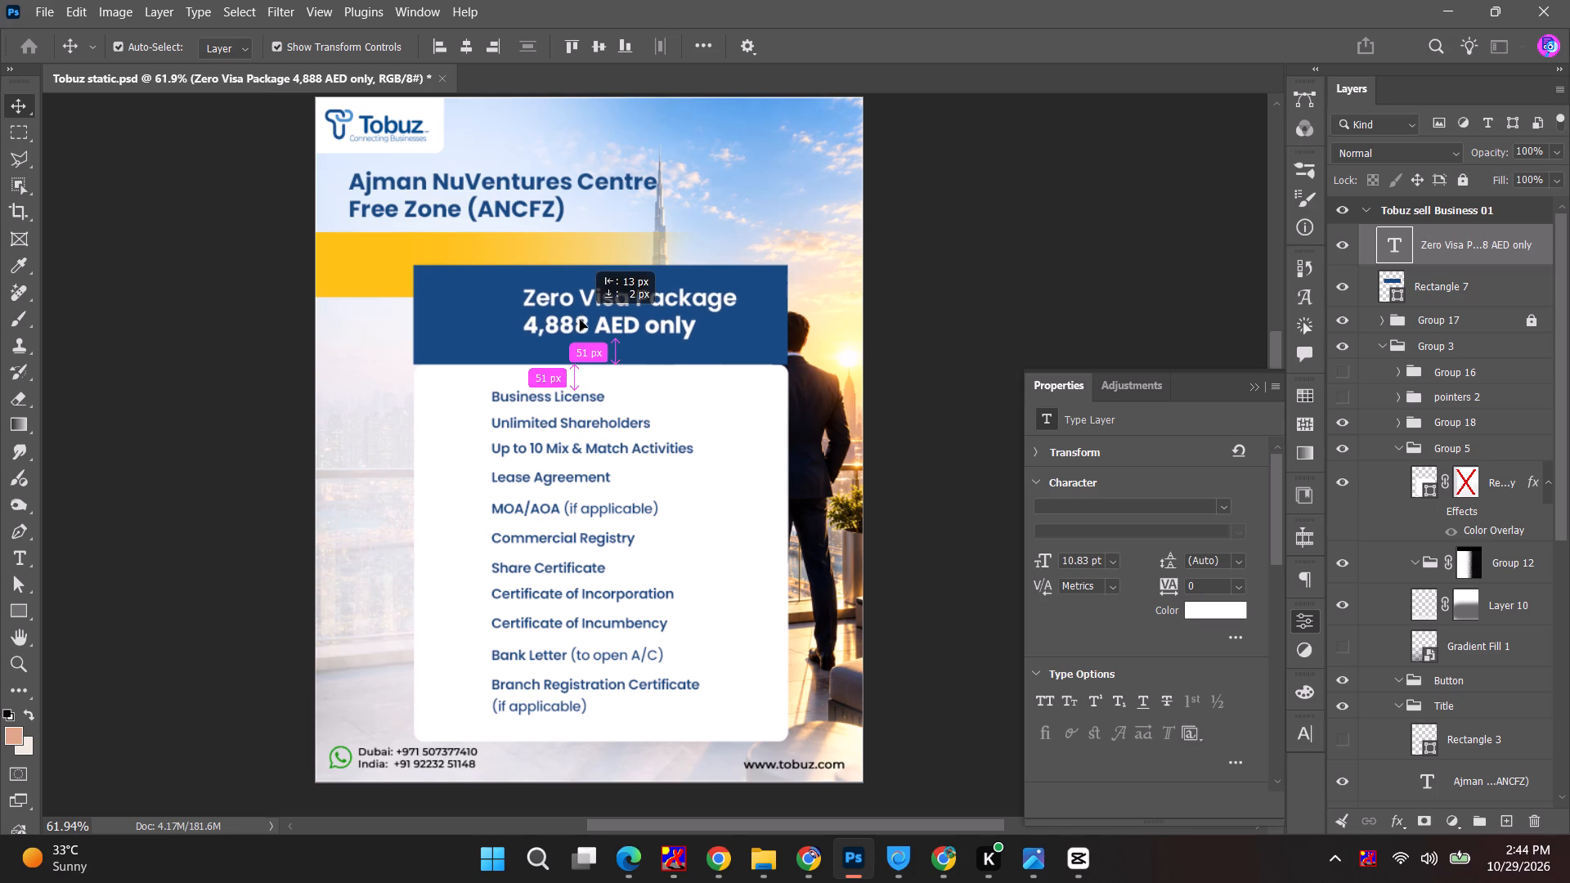
Set the 4,888 AED only line of the price text to 12 pt.
double_click(573, 329)
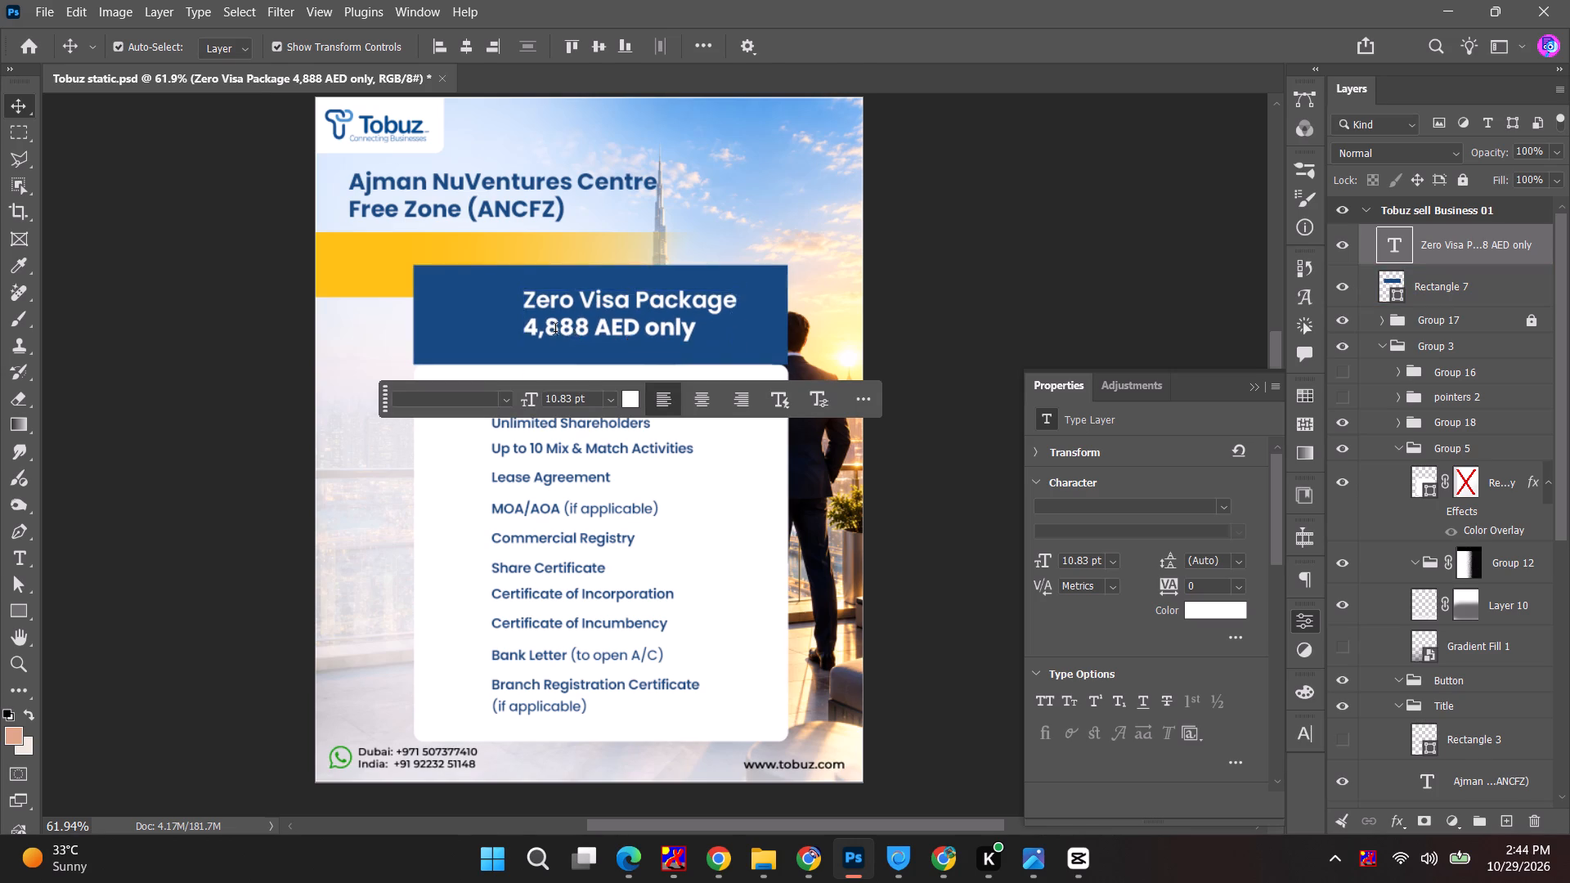
left_click_drag(526, 327, 719, 327)
left_click(1047, 559)
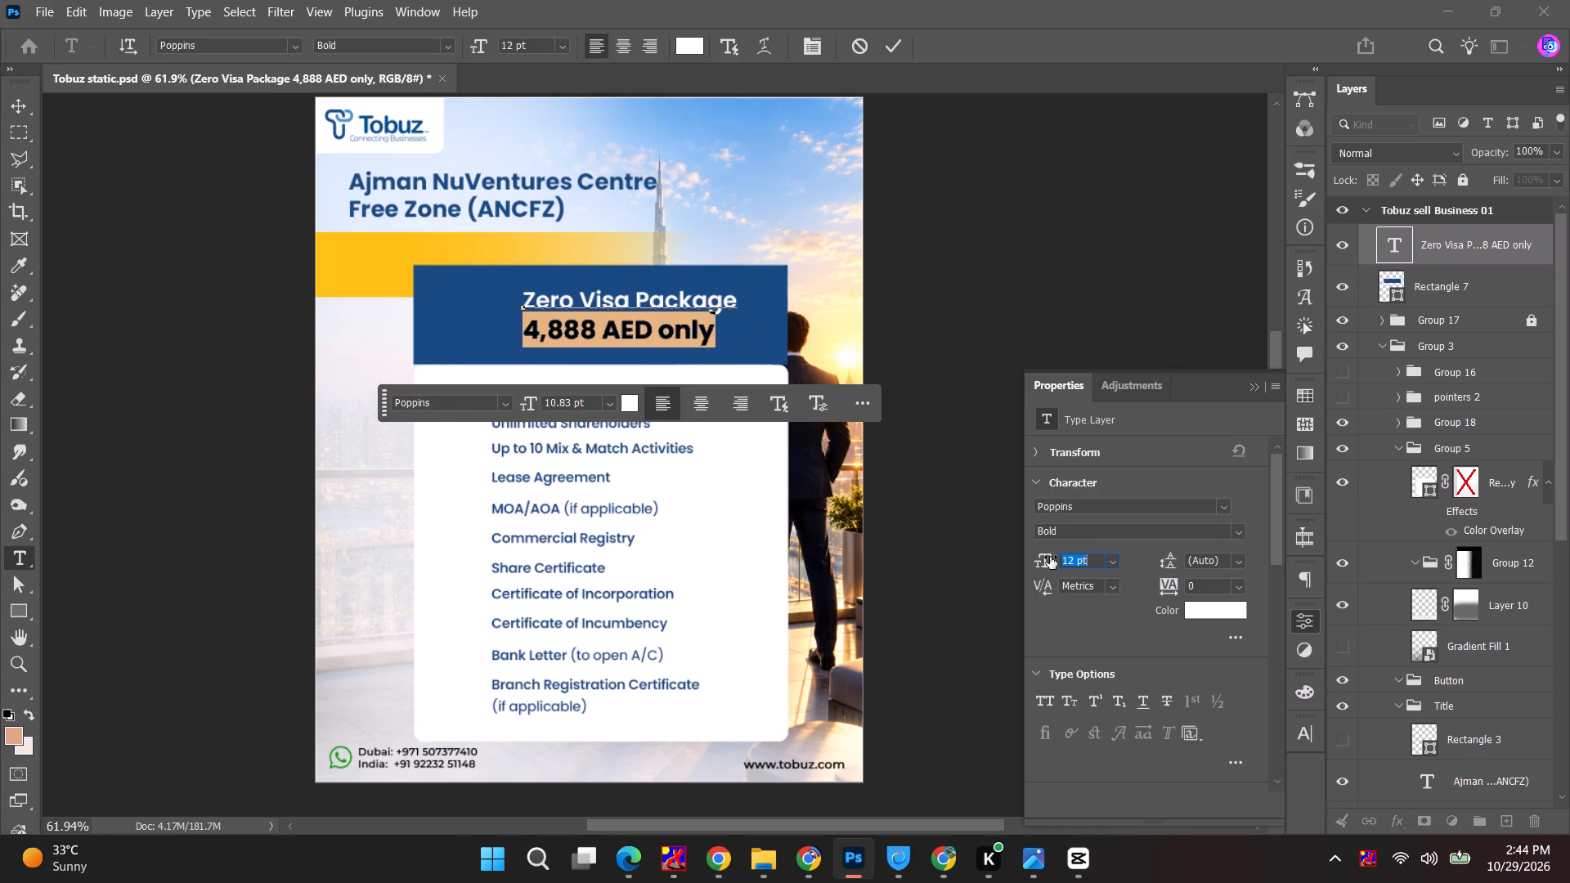
left_click(890, 44)
left_click(972, 271)
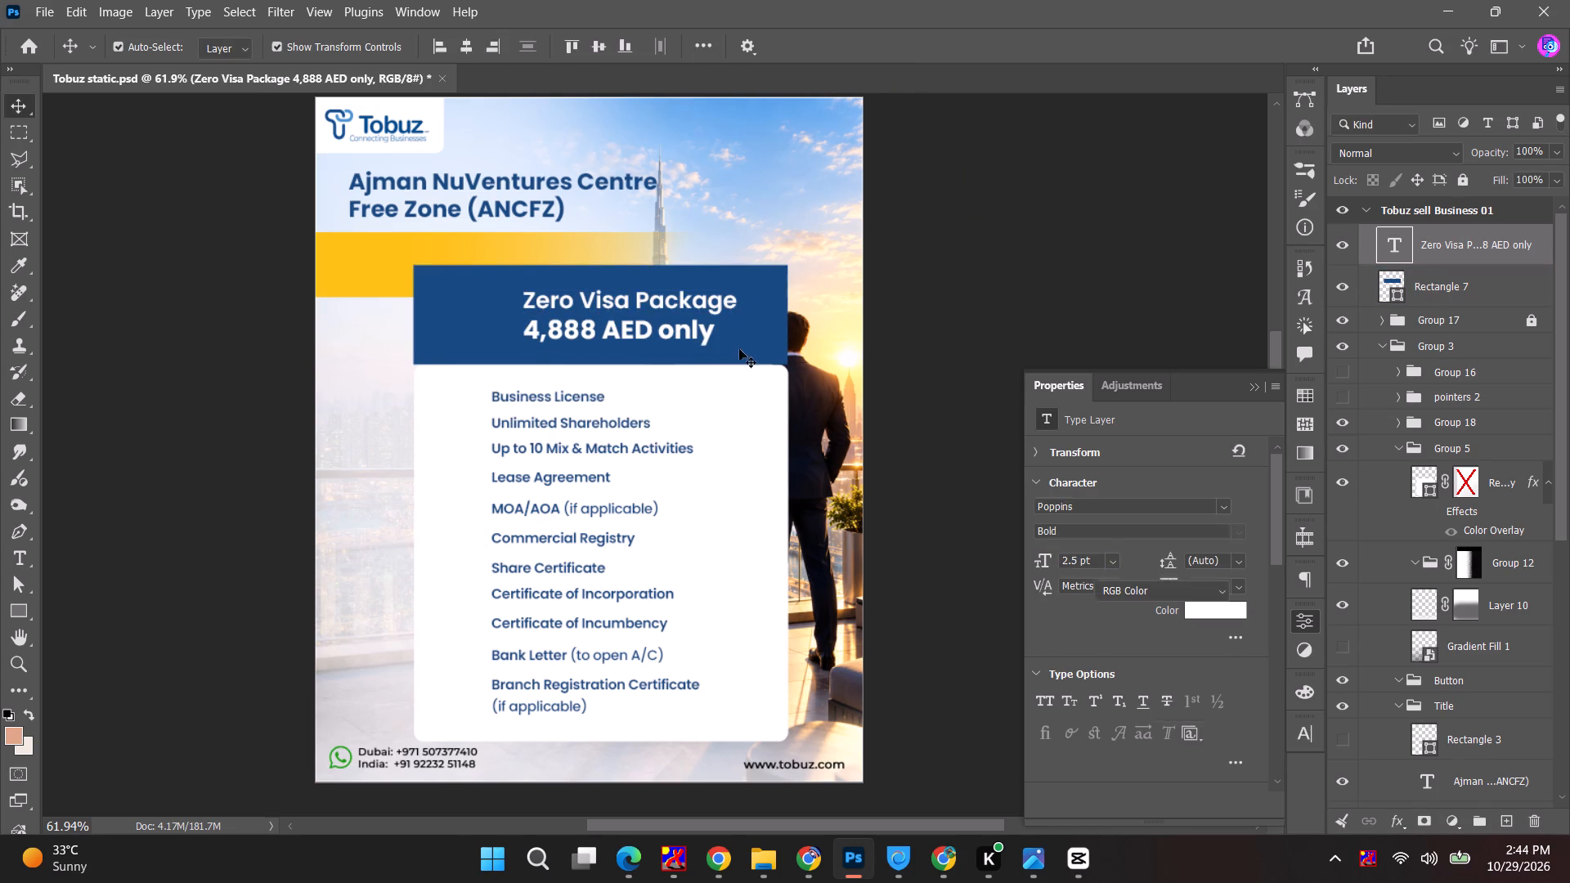
Shift the blue header rectangle down over the white panel and raise its top edge, making it about 215 px high.
left_click(787, 326)
left_click_drag(773, 301, 774, 323)
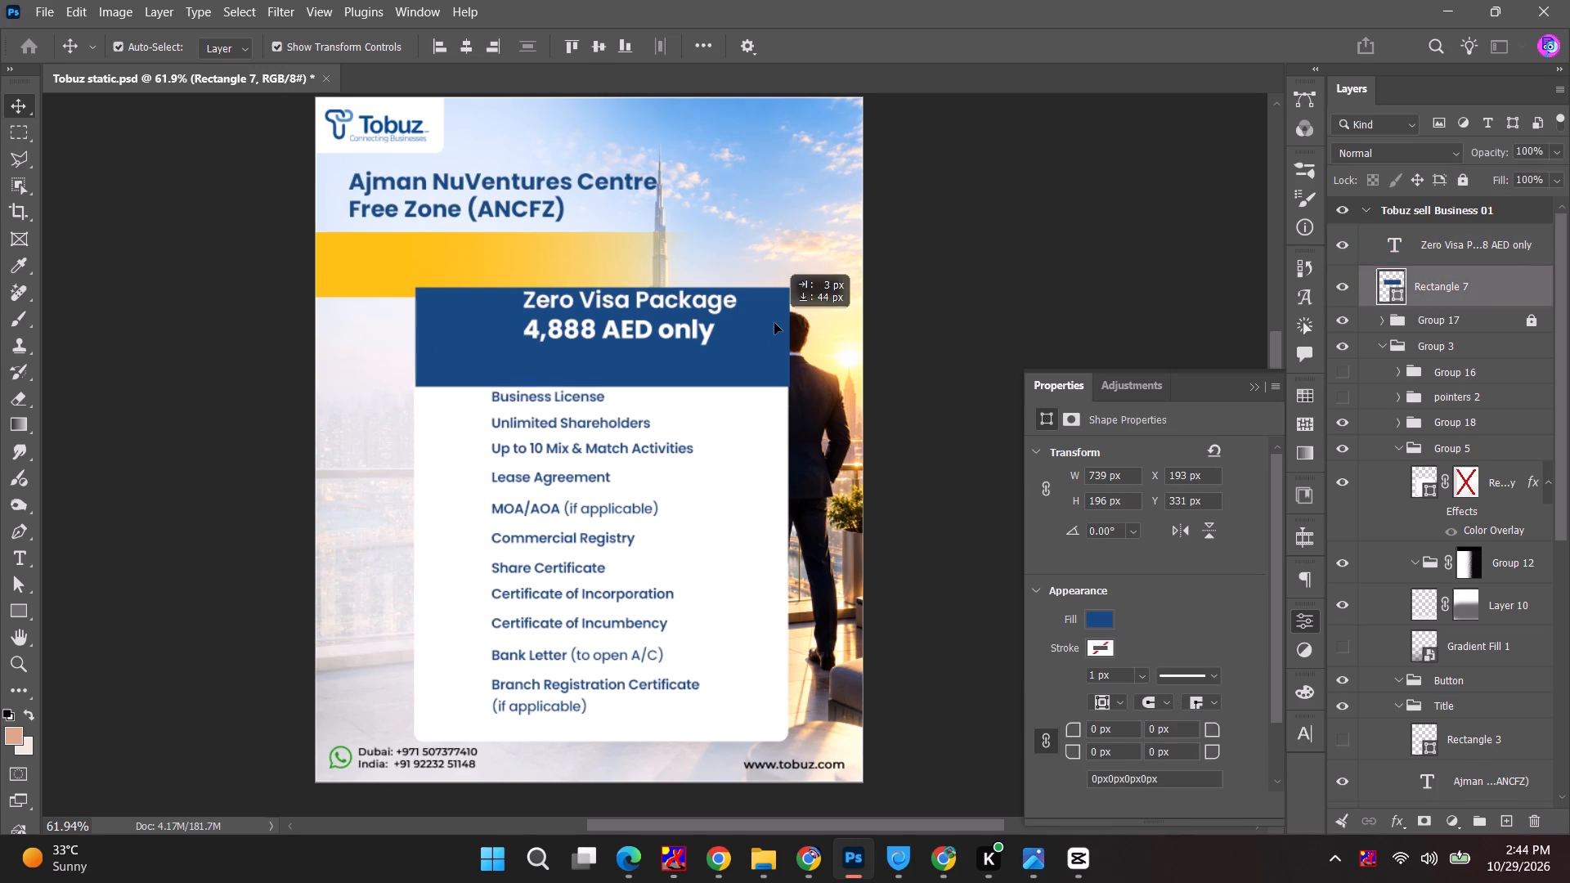
left_click_drag(774, 323, 774, 322)
left_click_drag(598, 287, 598, 277)
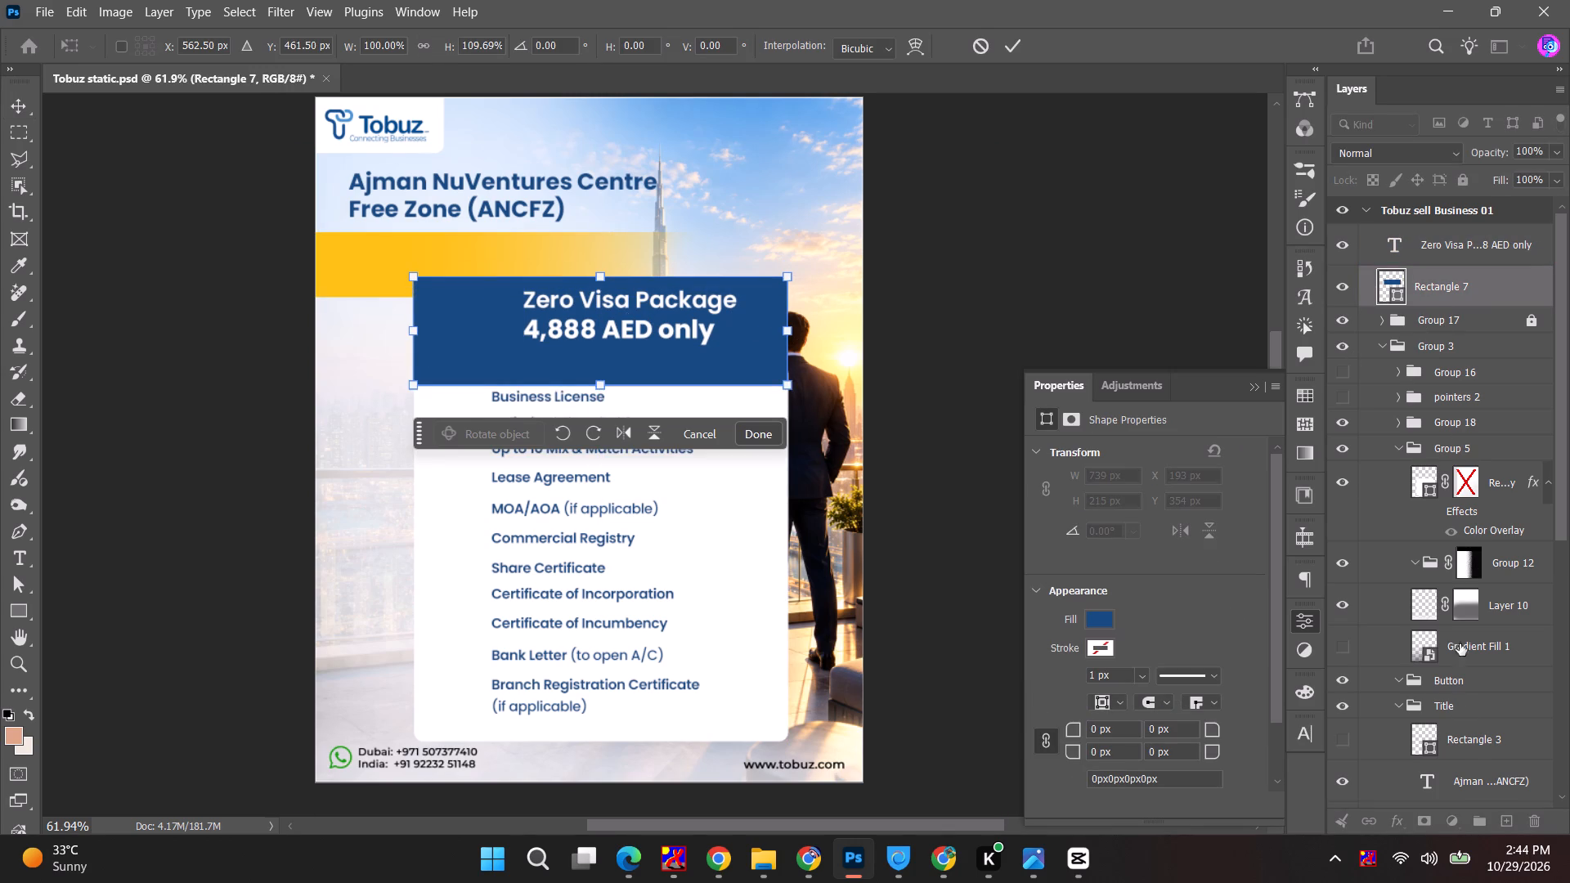
Place the blue header rectangle's layer directly beneath the white list panel's layer.
left_click_drag(1449, 285, 1448, 525)
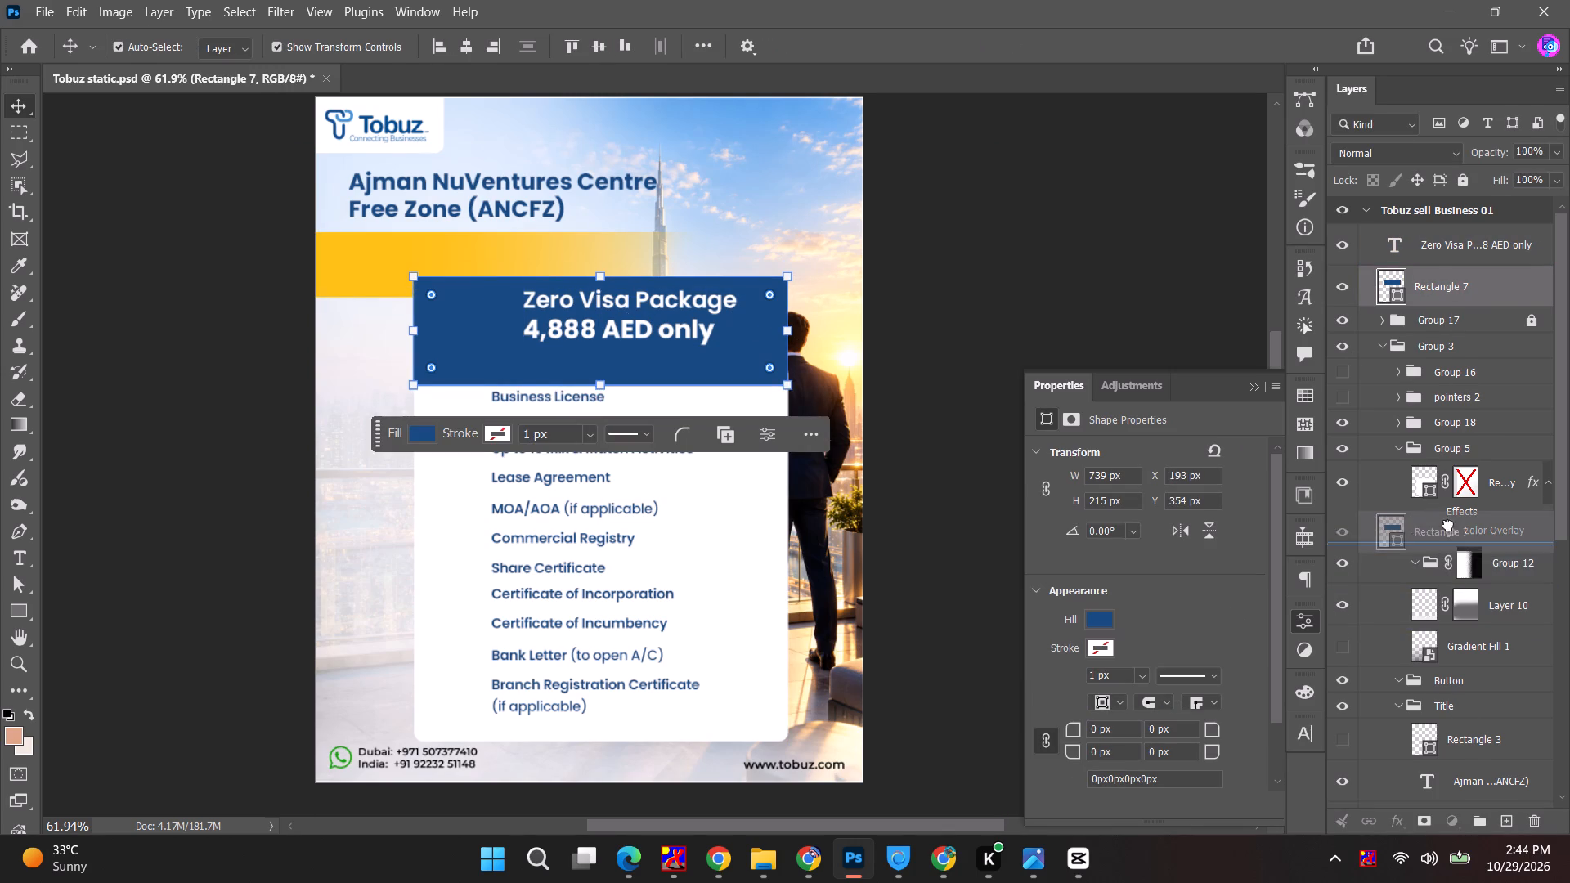
left_click_drag(1448, 525, 1448, 533)
left_click(1090, 297)
Move the Zero Visa Package price text down slightly to centre it vertically on the exposed blue area.
left_click_drag(612, 318, 612, 323)
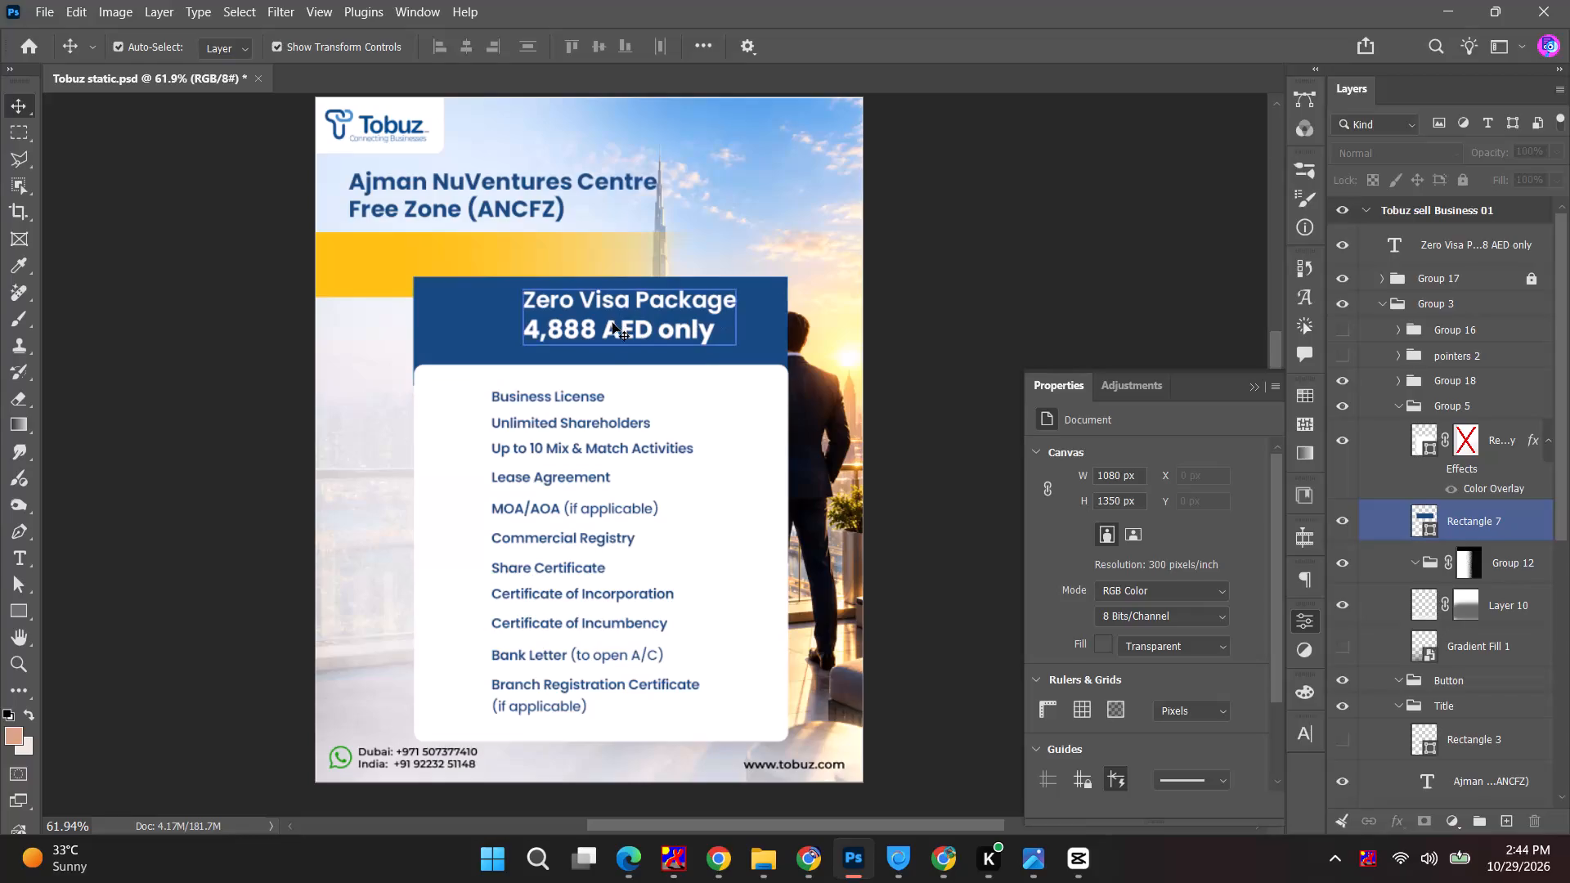
left_click_drag(612, 323, 612, 327)
left_click(1107, 293)
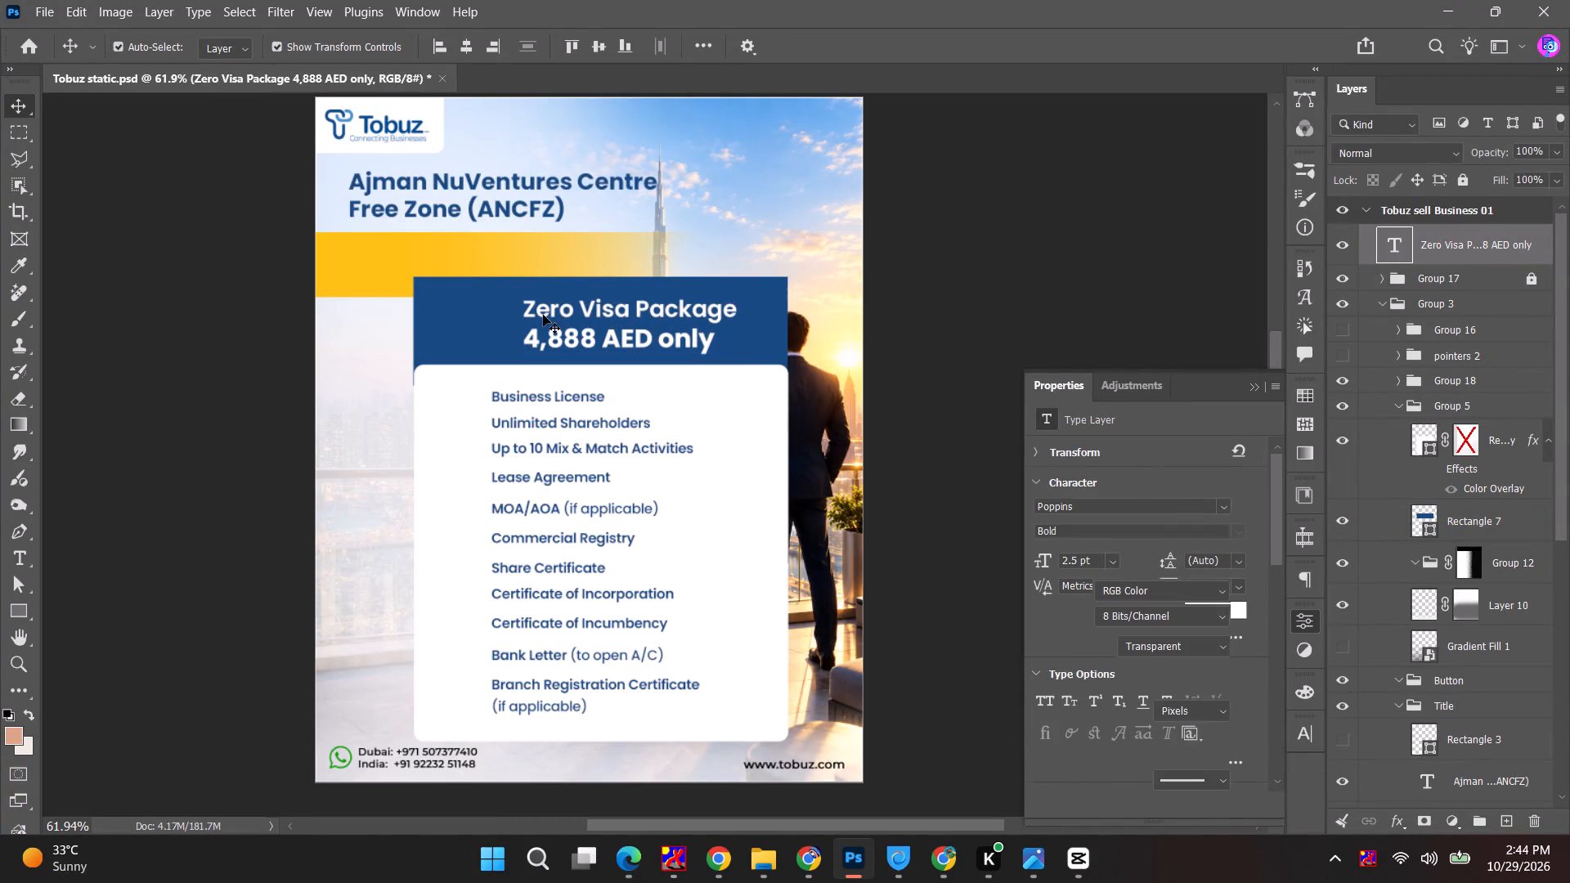
Round the blue header rectangle's corners to 48 px and extend its bottom edge behind the white panel, to about 331 px high.
left_click(433, 302)
scroll(435, 314, "up", 2, "alt")
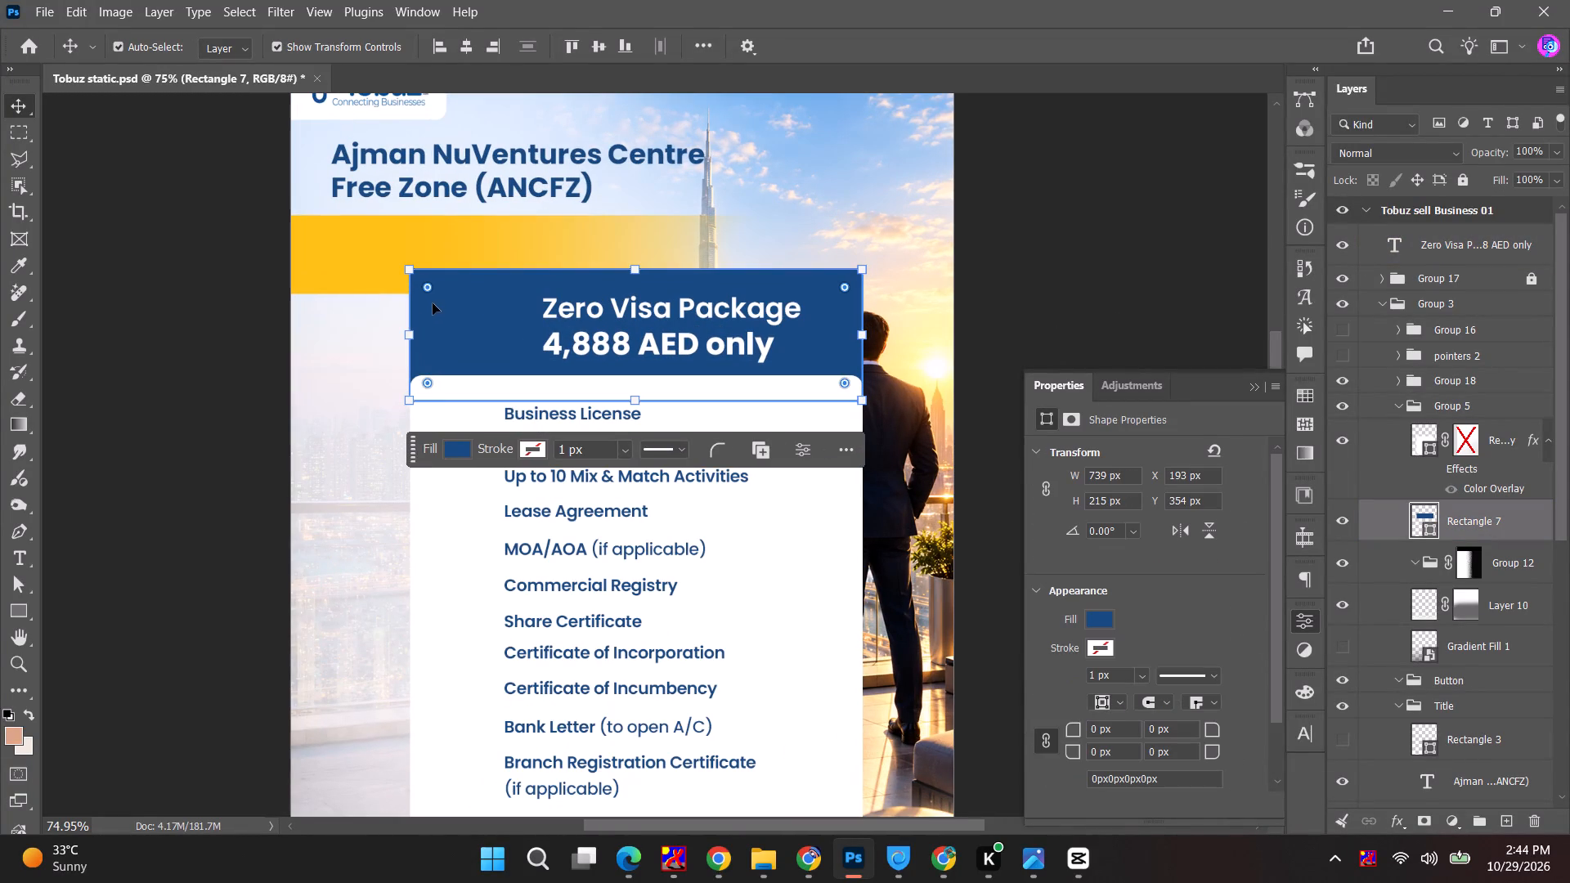
left_click_drag(428, 287, 439, 294)
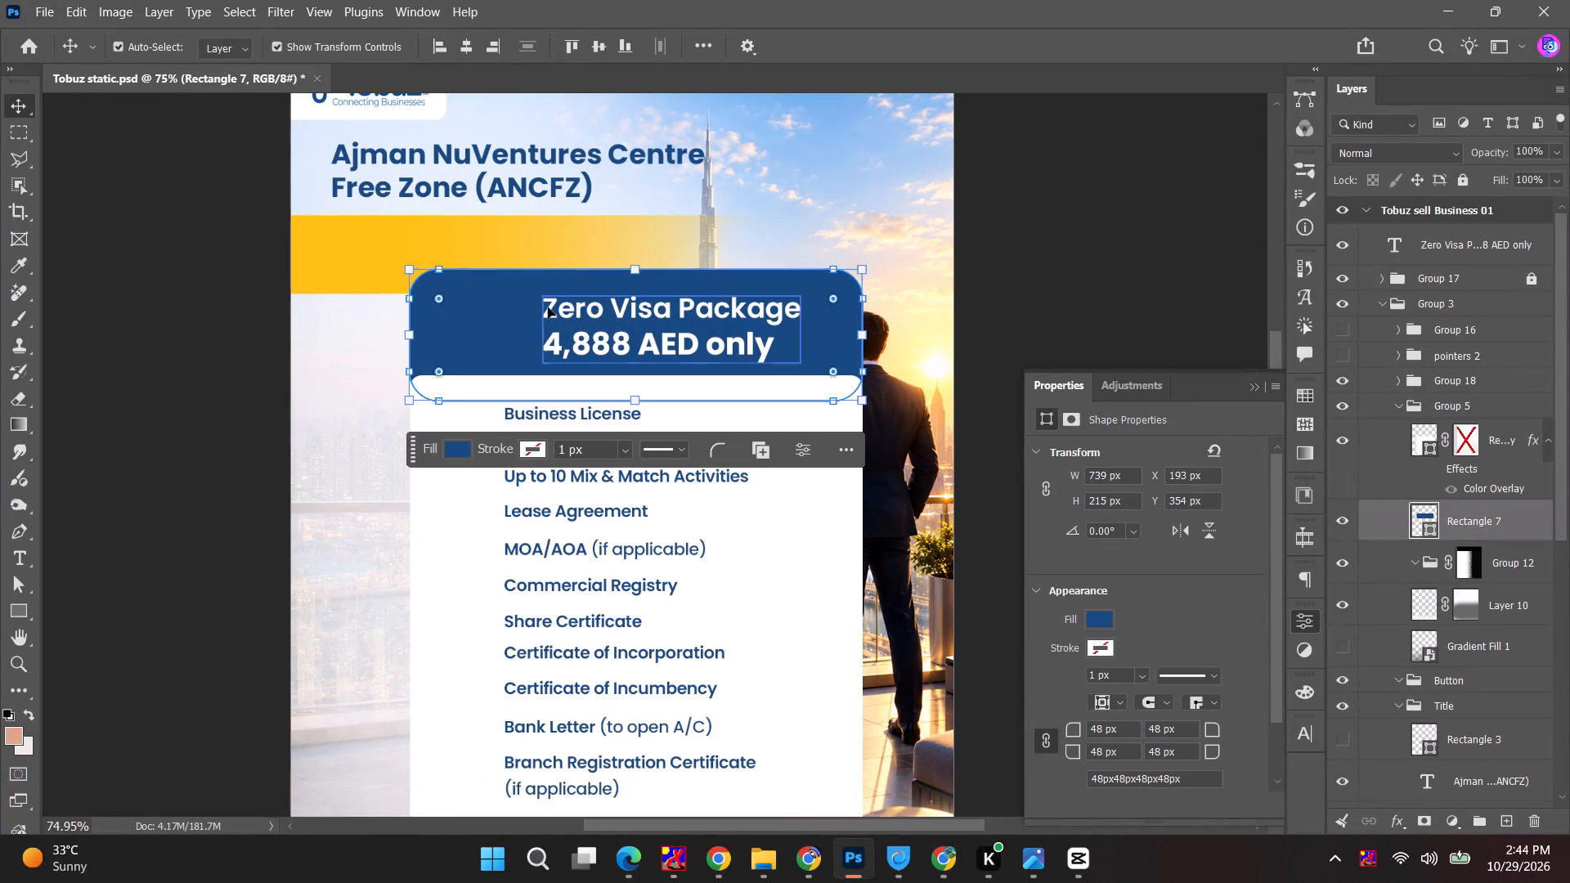
left_click_drag(635, 402, 643, 473)
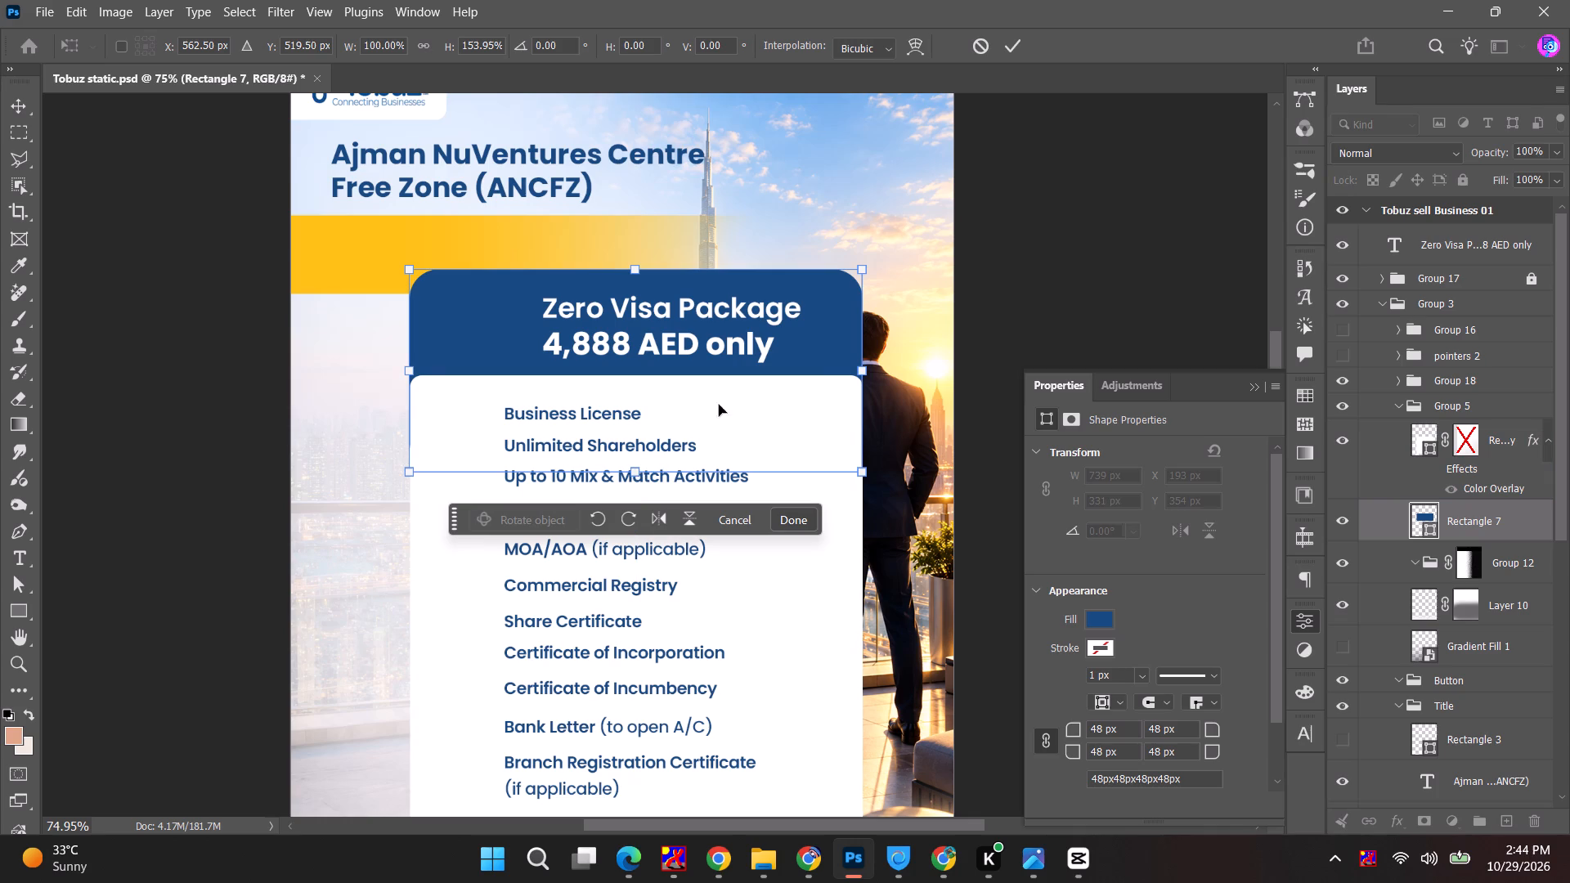
left_click(1009, 40)
left_click(1088, 196)
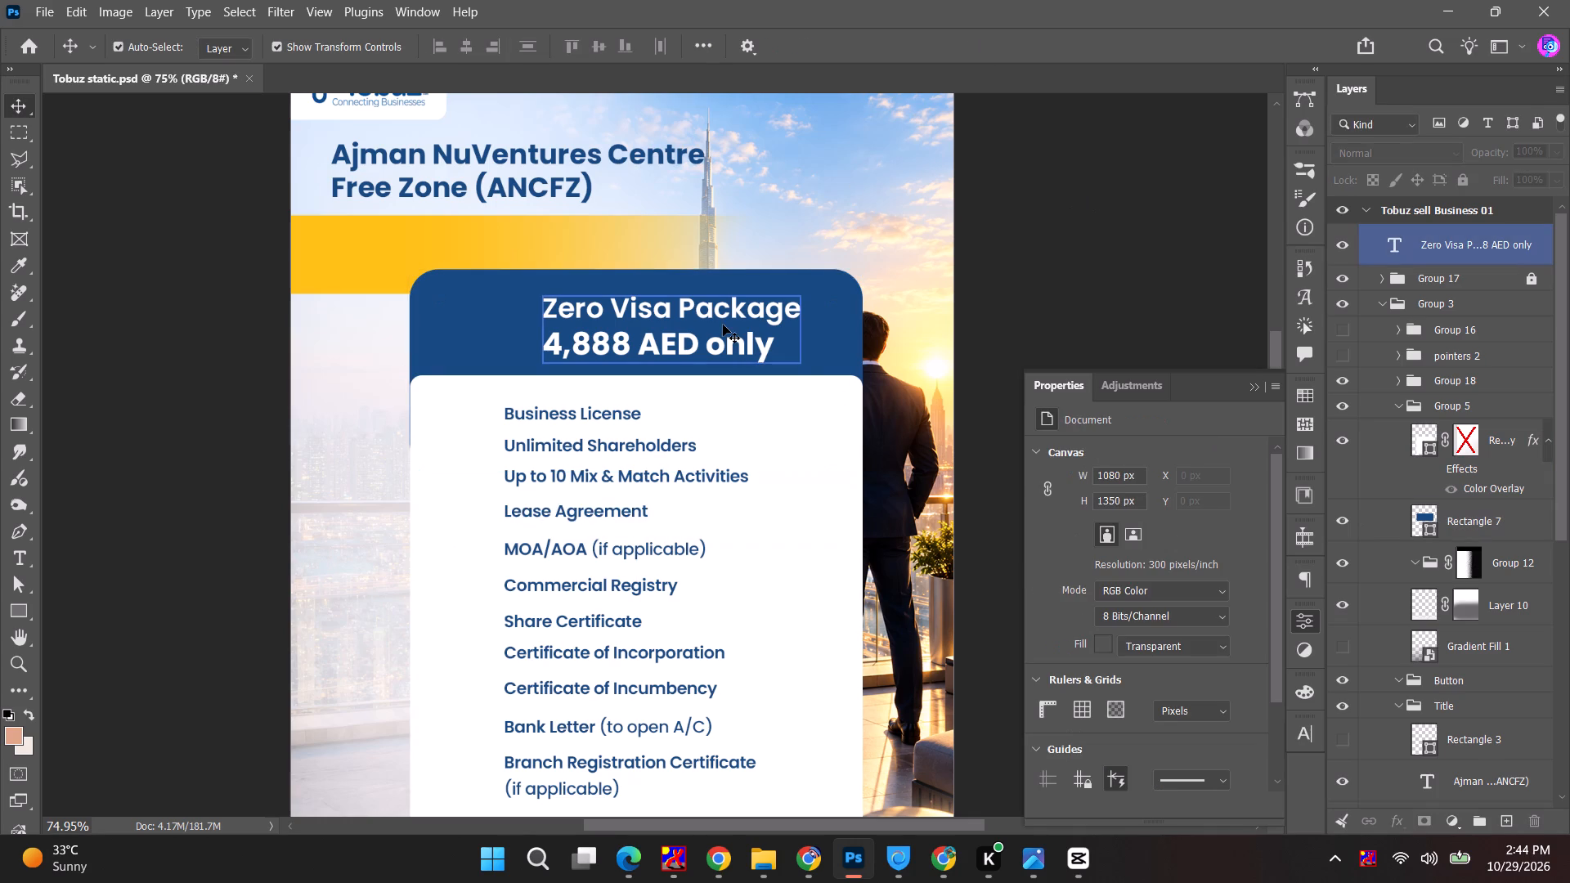
Nudge the Zero Visa Package price text up about 6 px on the blue header.
left_click(723, 314)
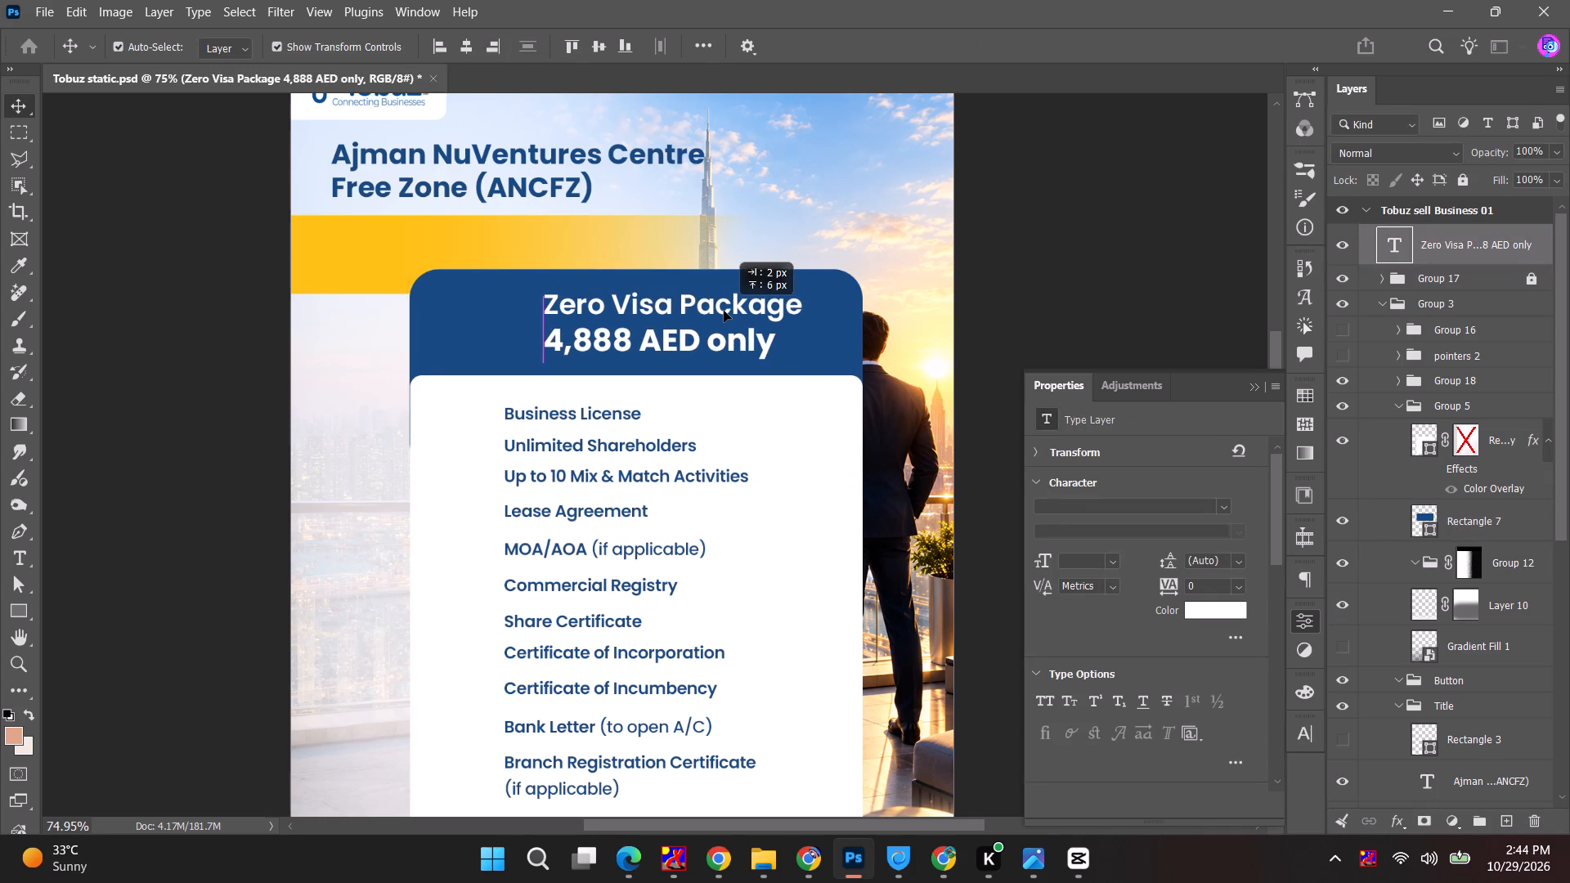
Move the Ajman NuVentures Centre Free Zone (ANCFZ) title right and slightly down, over the blue header.
left_click_drag(470, 175, 583, 199)
double_click(582, 198)
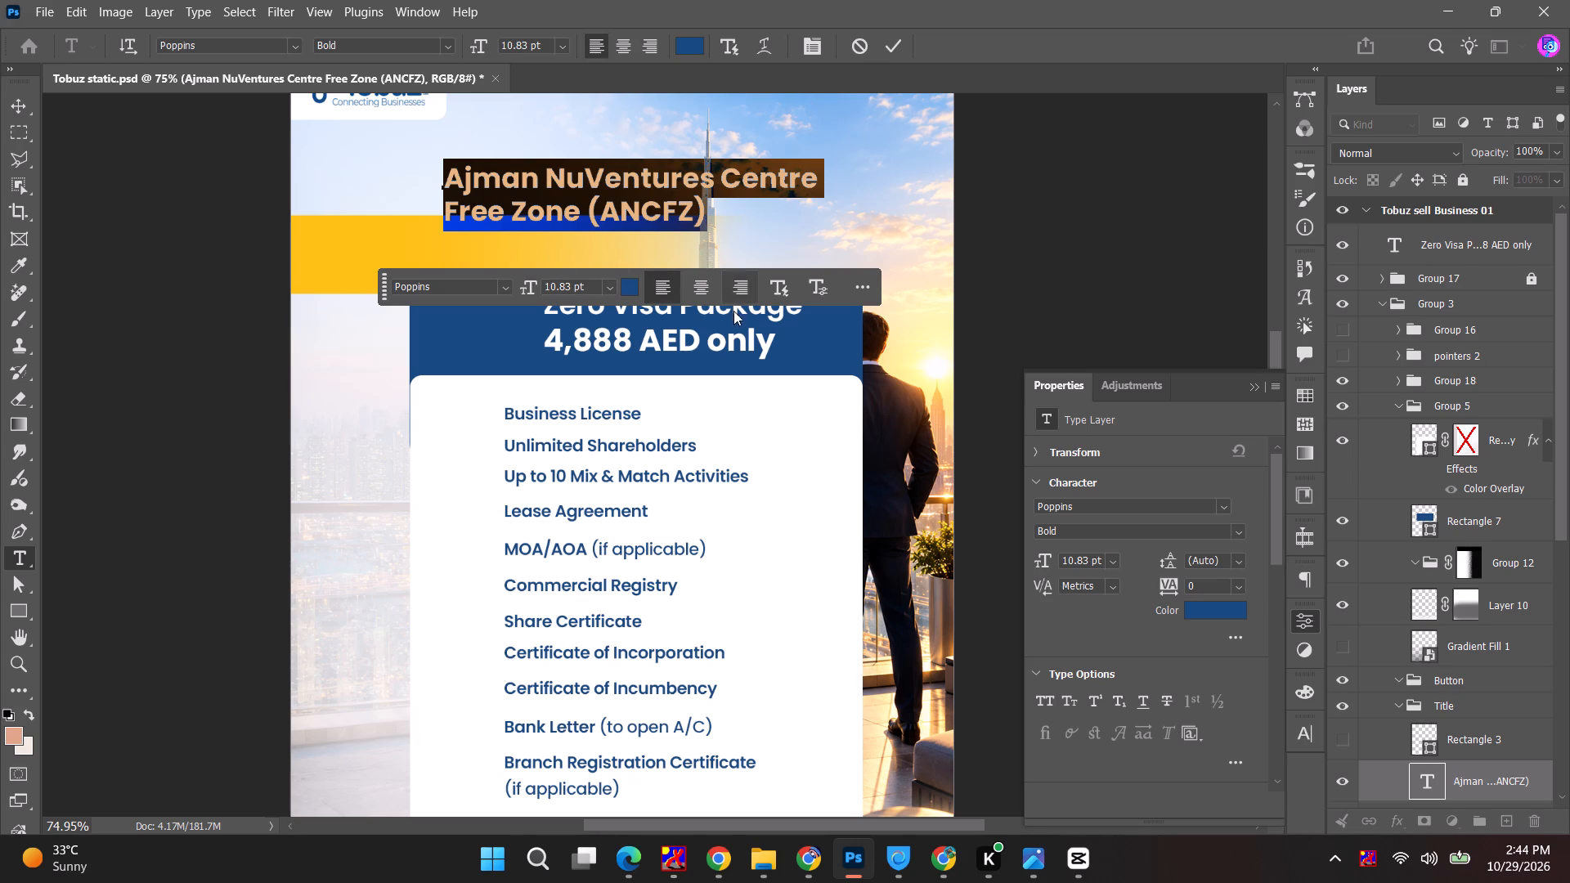
left_click(56, 182)
Delete the yellow gradient bar behind the title and the blue header.
left_click(398, 274)
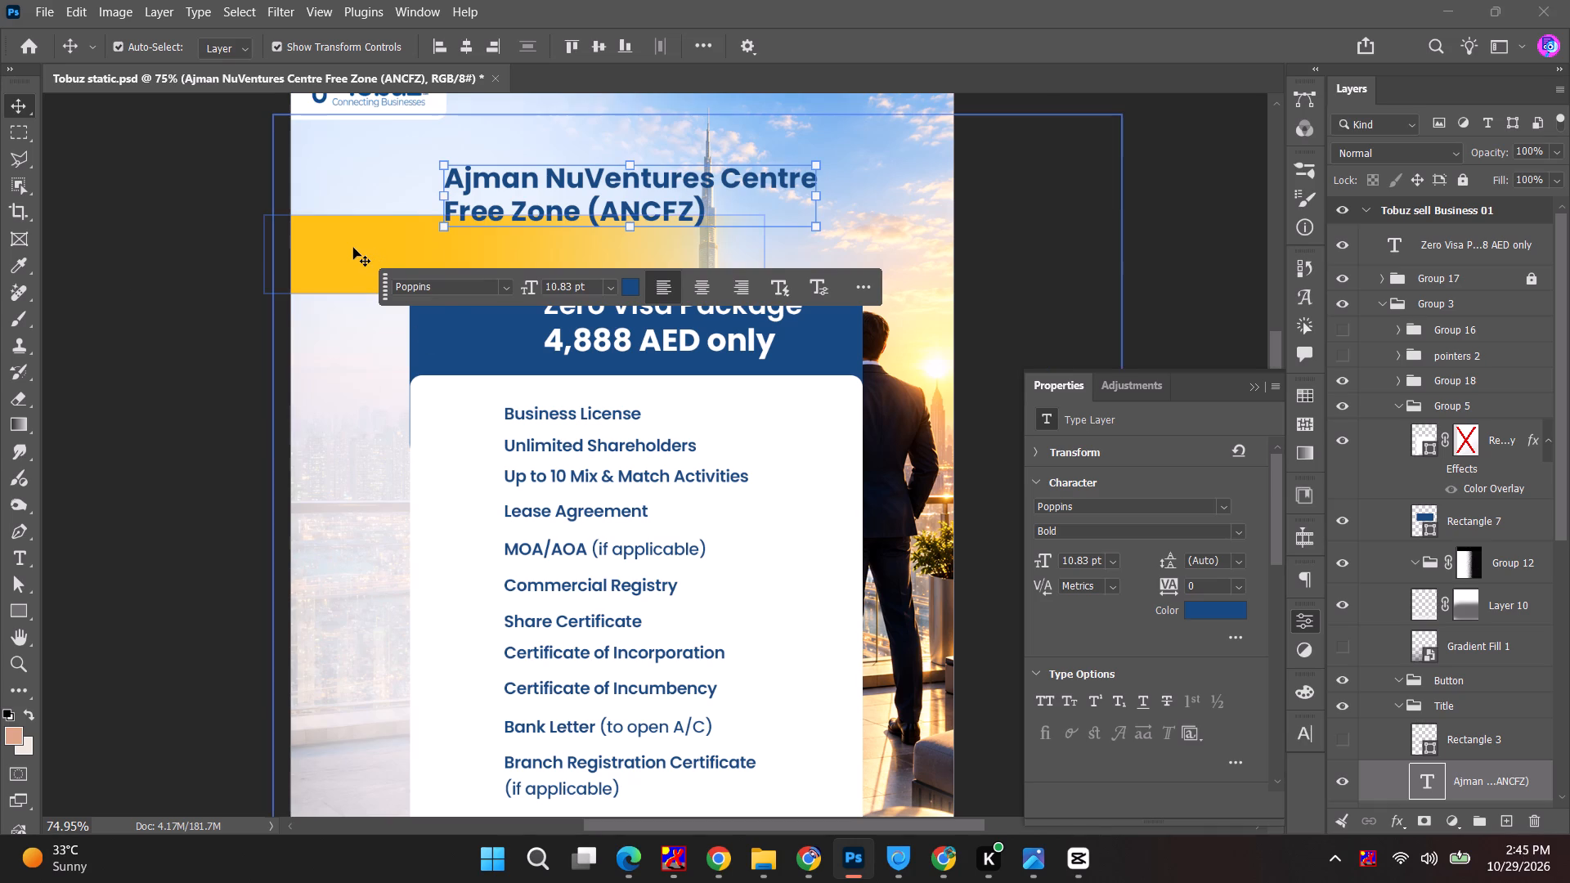
left_click(353, 248)
key("BackSpace")
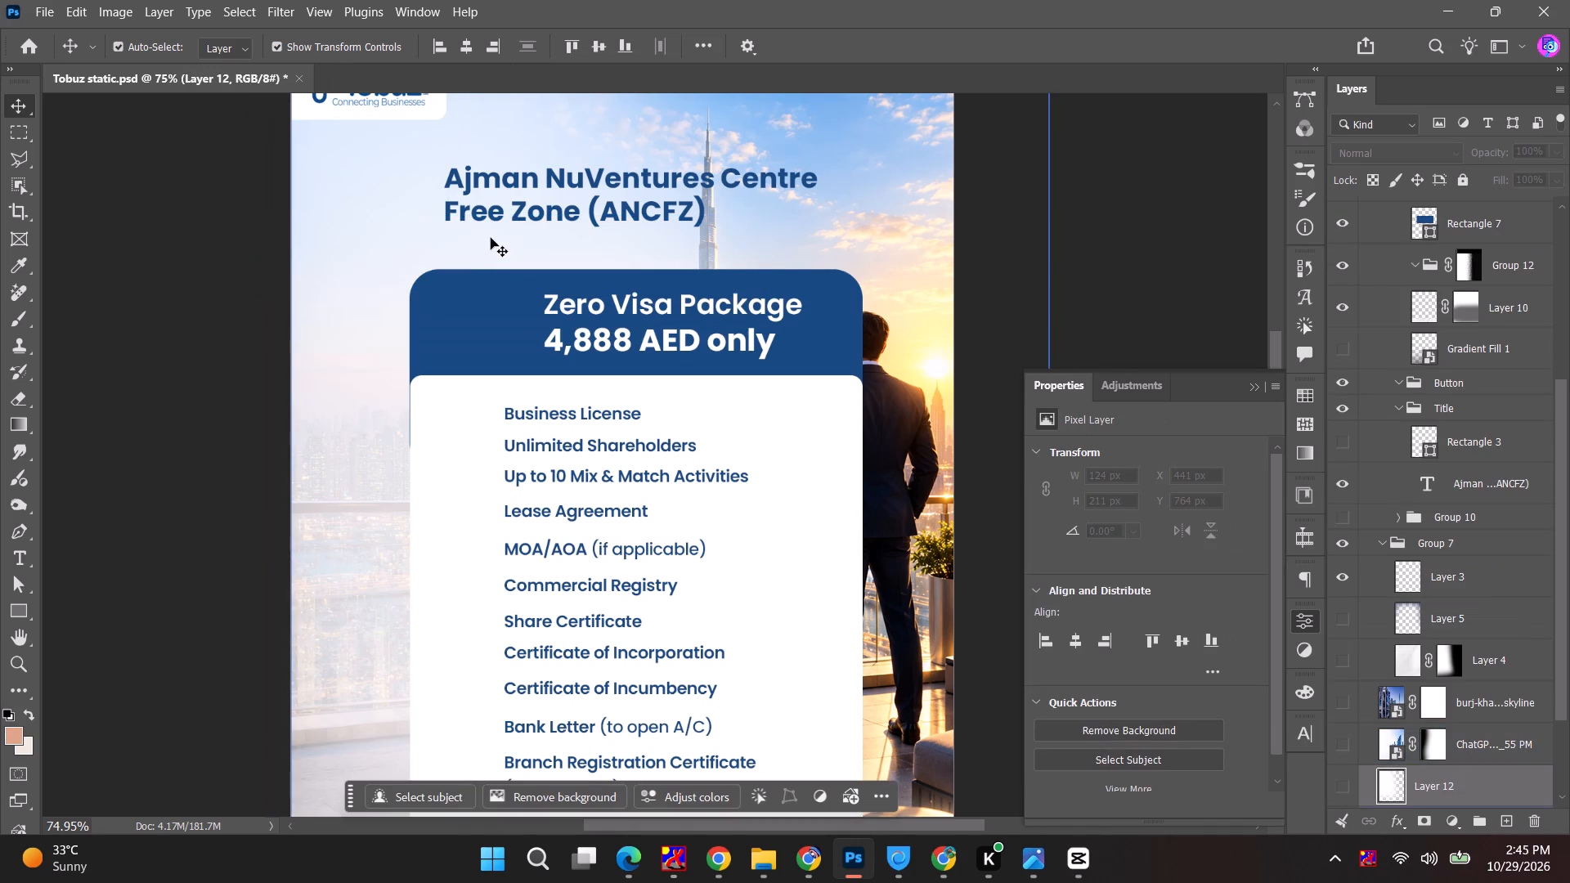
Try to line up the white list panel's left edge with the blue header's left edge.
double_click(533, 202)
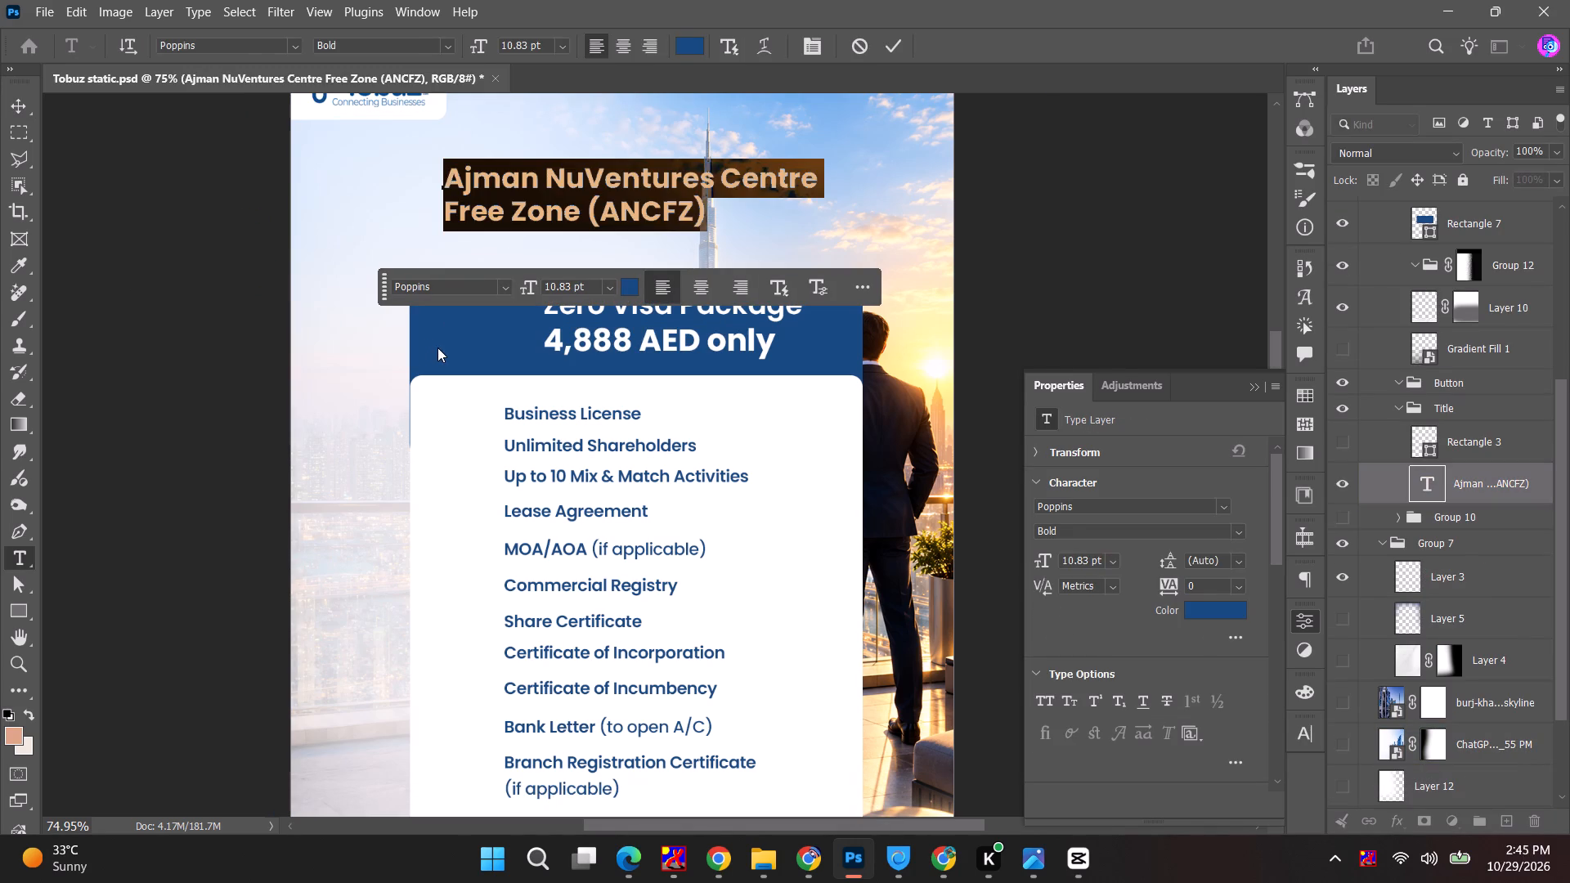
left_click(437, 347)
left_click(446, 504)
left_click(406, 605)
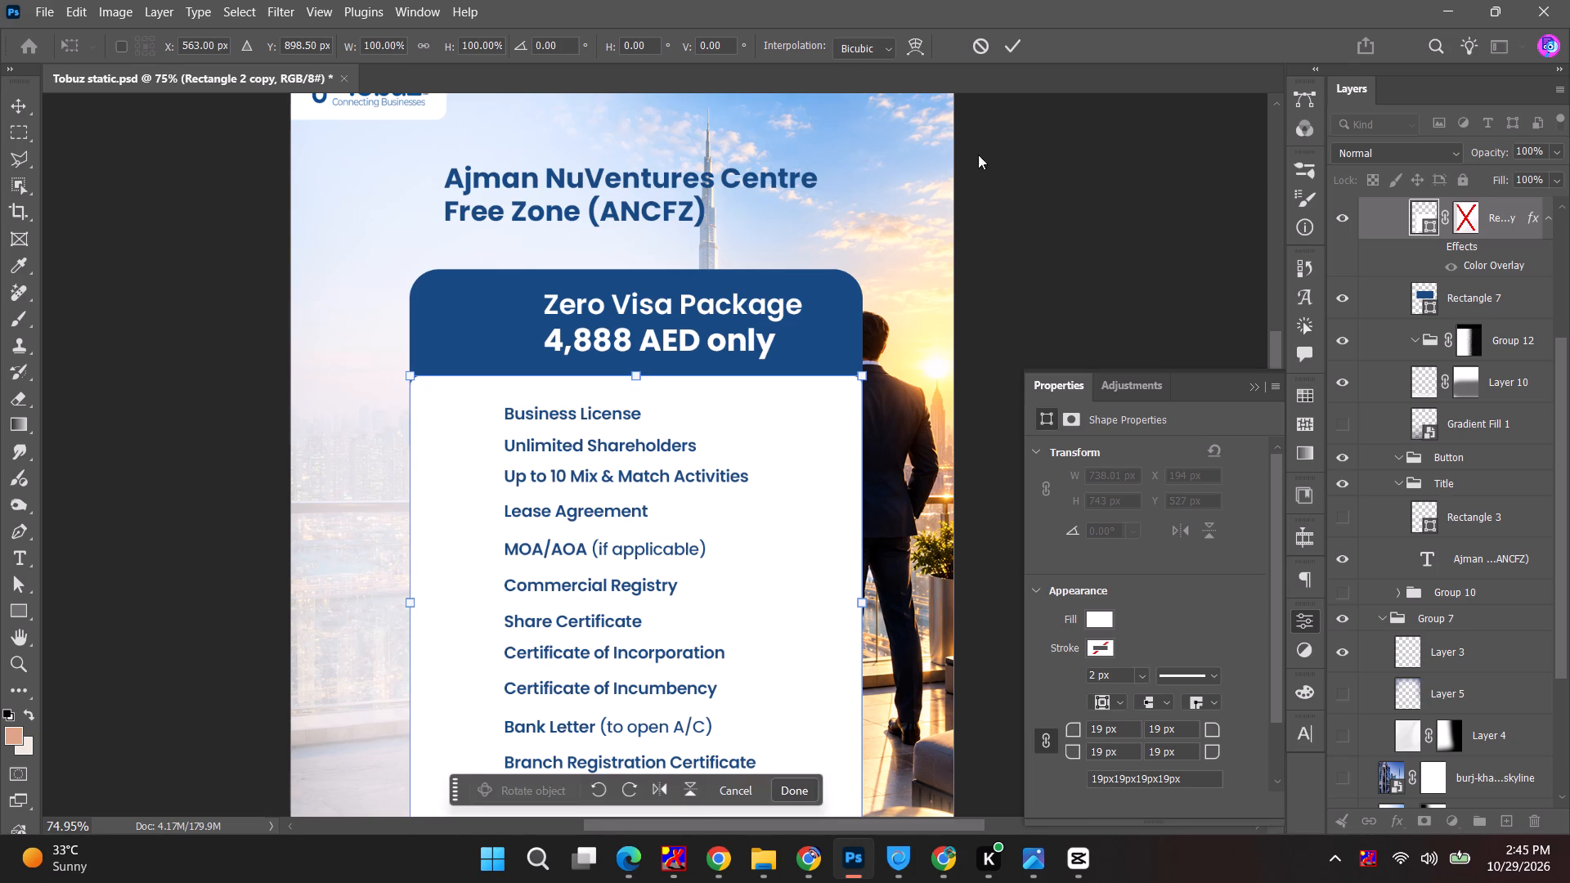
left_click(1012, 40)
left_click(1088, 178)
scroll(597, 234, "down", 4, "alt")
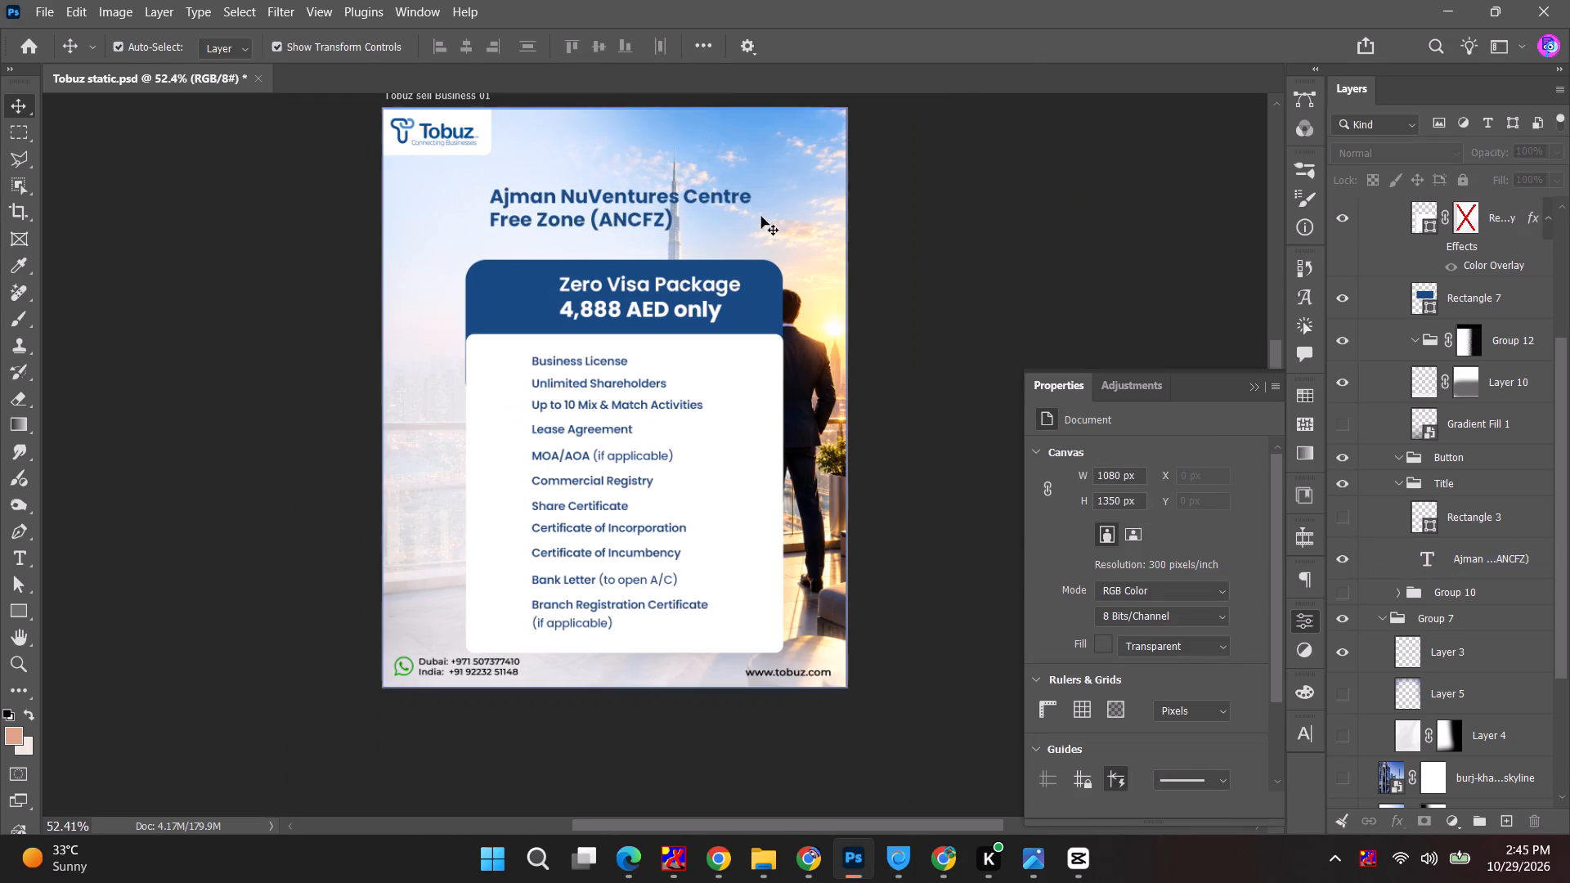
Move the Dubai skyline background picture left about 572 px so the tower stands along the post's left side.
left_click(761, 217)
left_click_drag(813, 228, 567, 235)
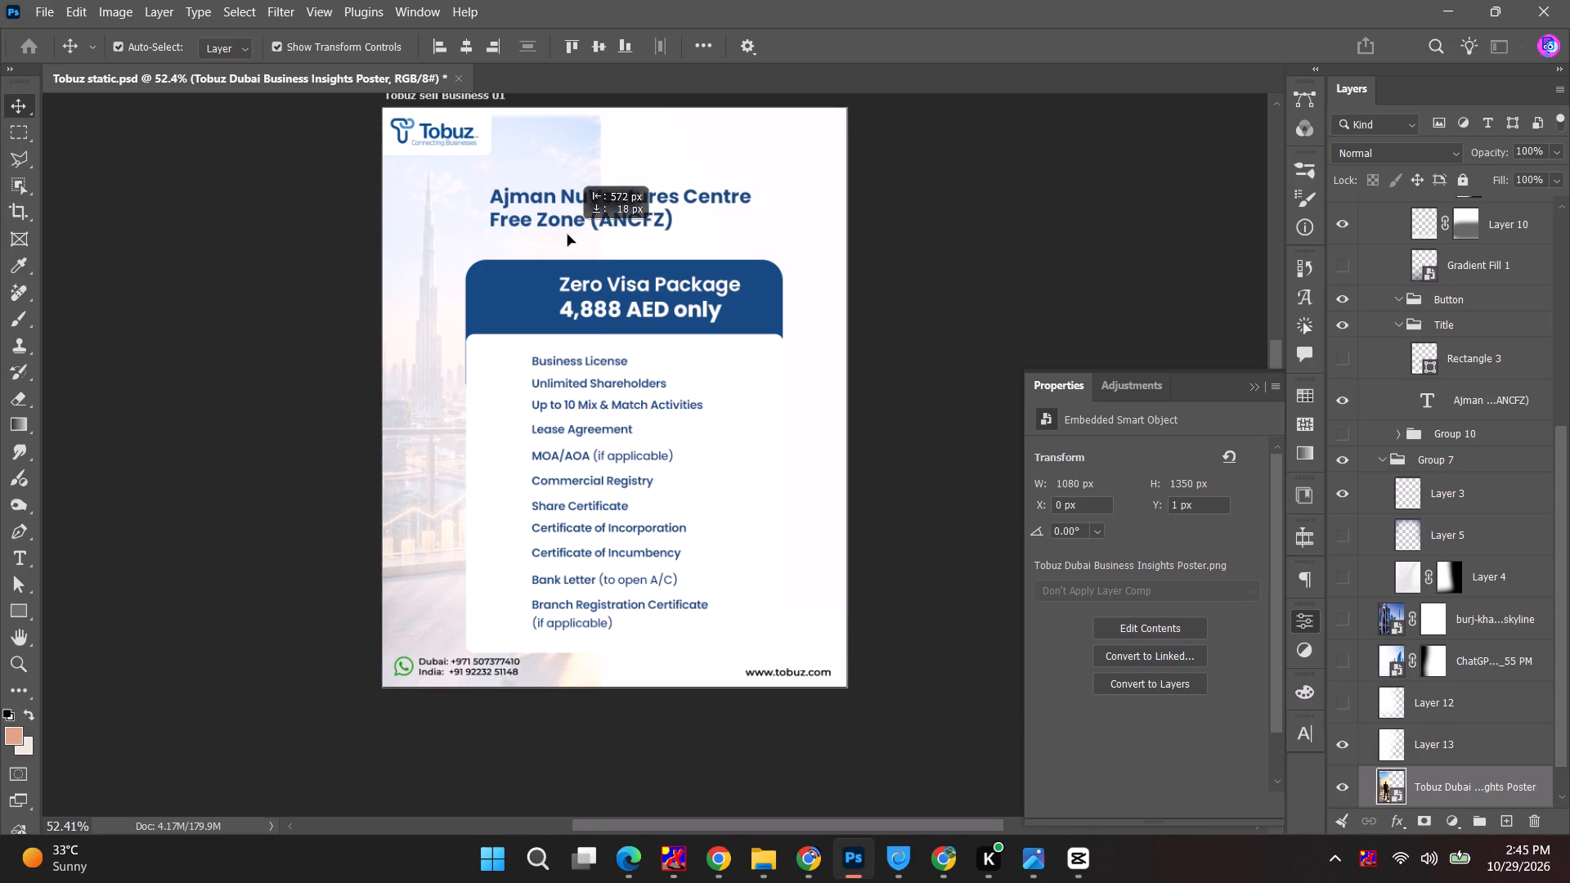
left_click_drag(567, 235, 567, 226)
Hide the white fade on Layer 13 above the background picture.
scroll(1436, 697, "down", 3)
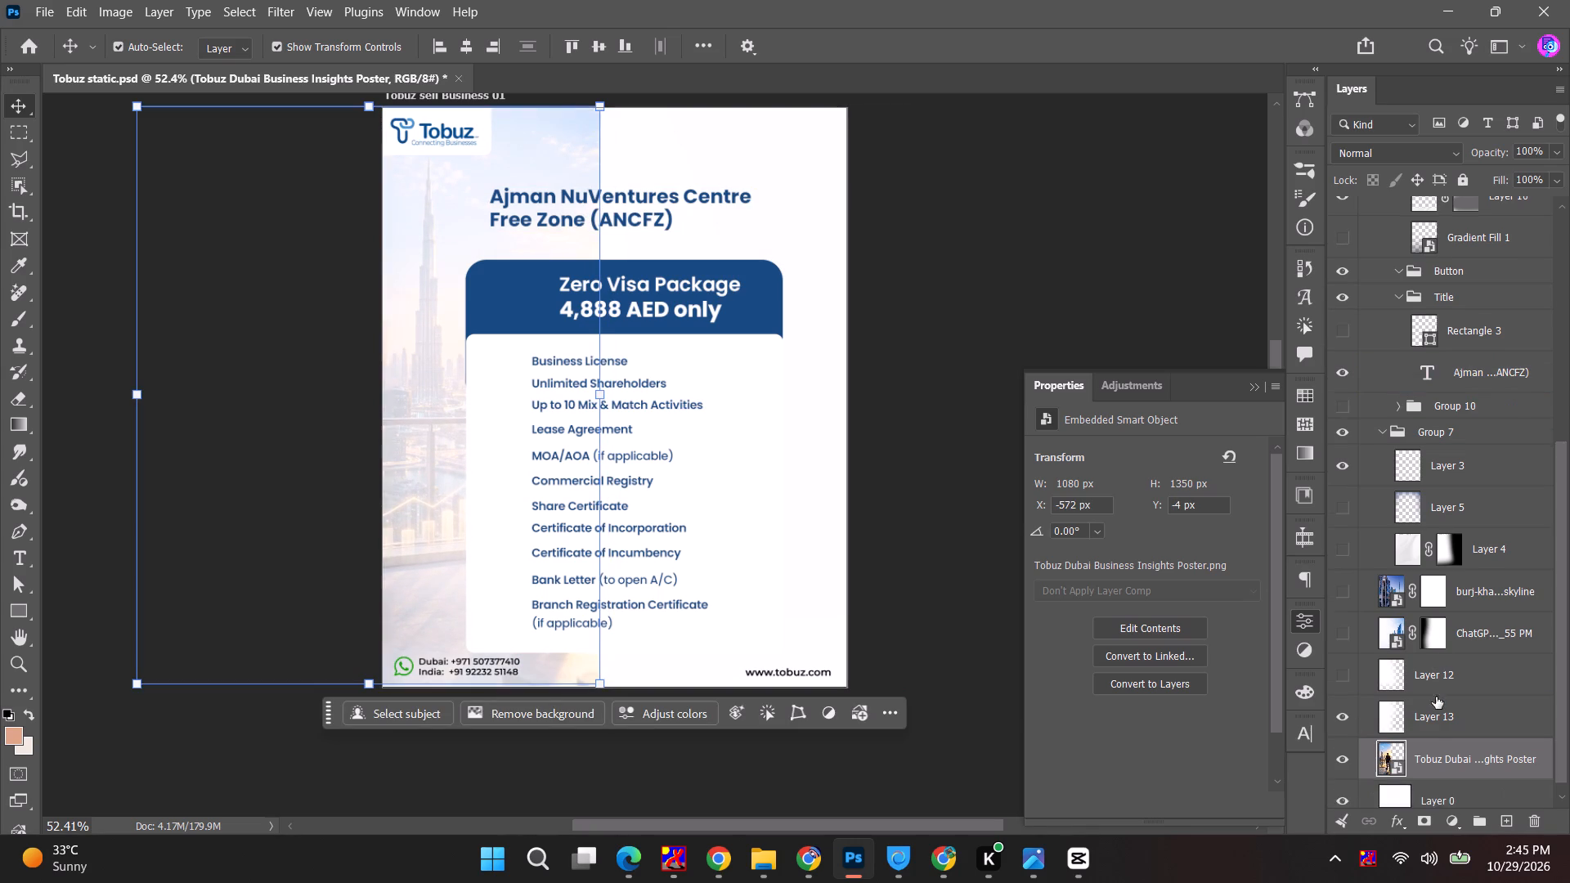
left_click(1350, 702)
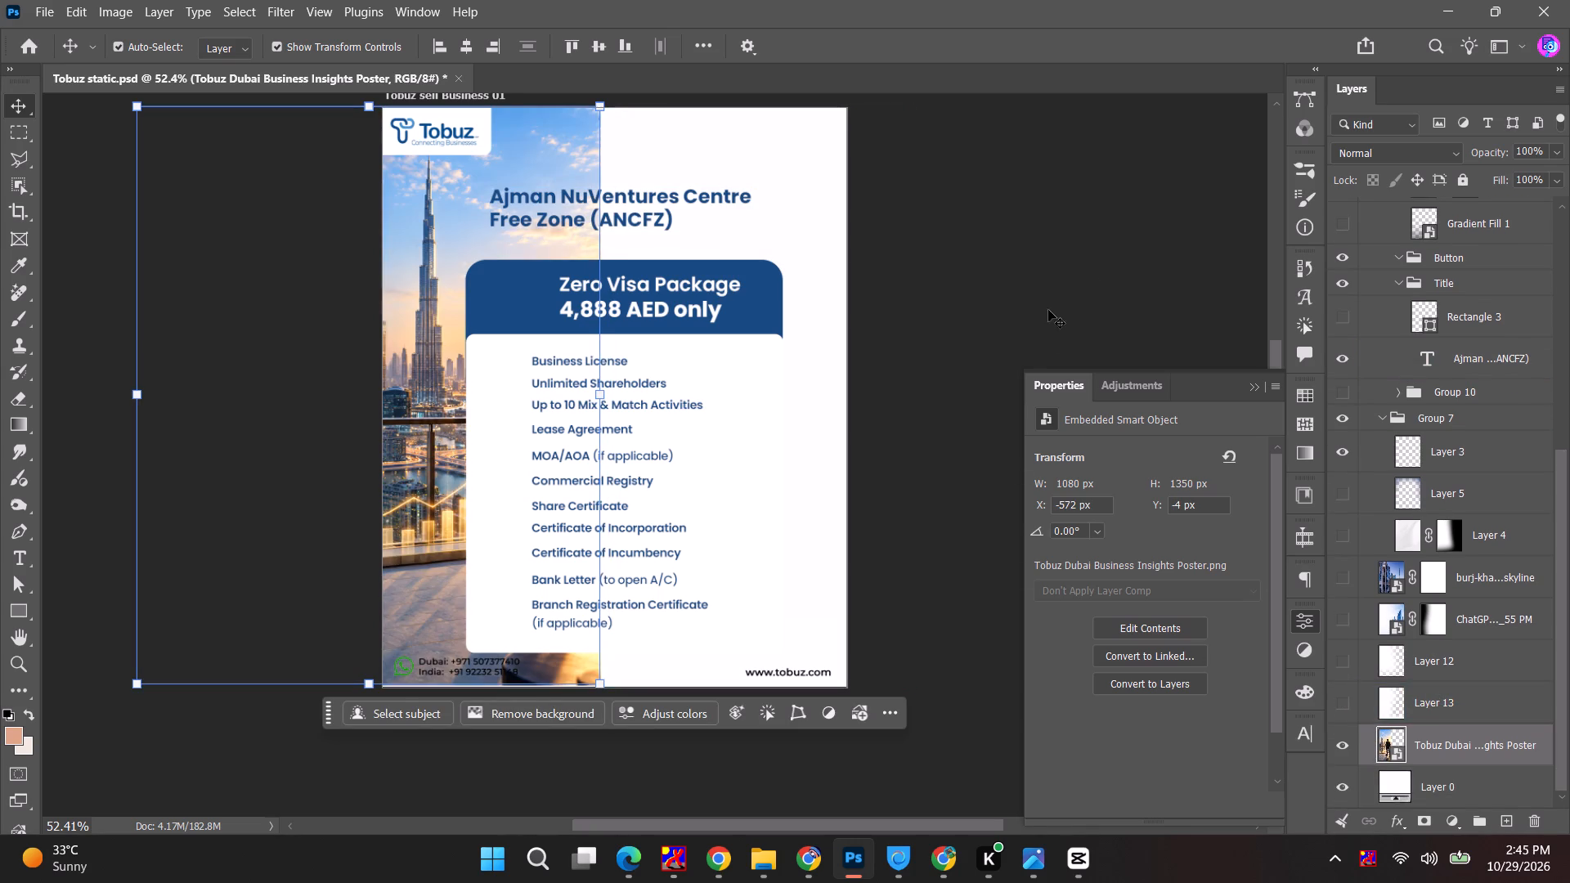
Enlarge the background picture slightly to 23.79% and reposition it so it covers the post's left side from top to bottom.
left_click(1091, 249)
left_click(443, 194)
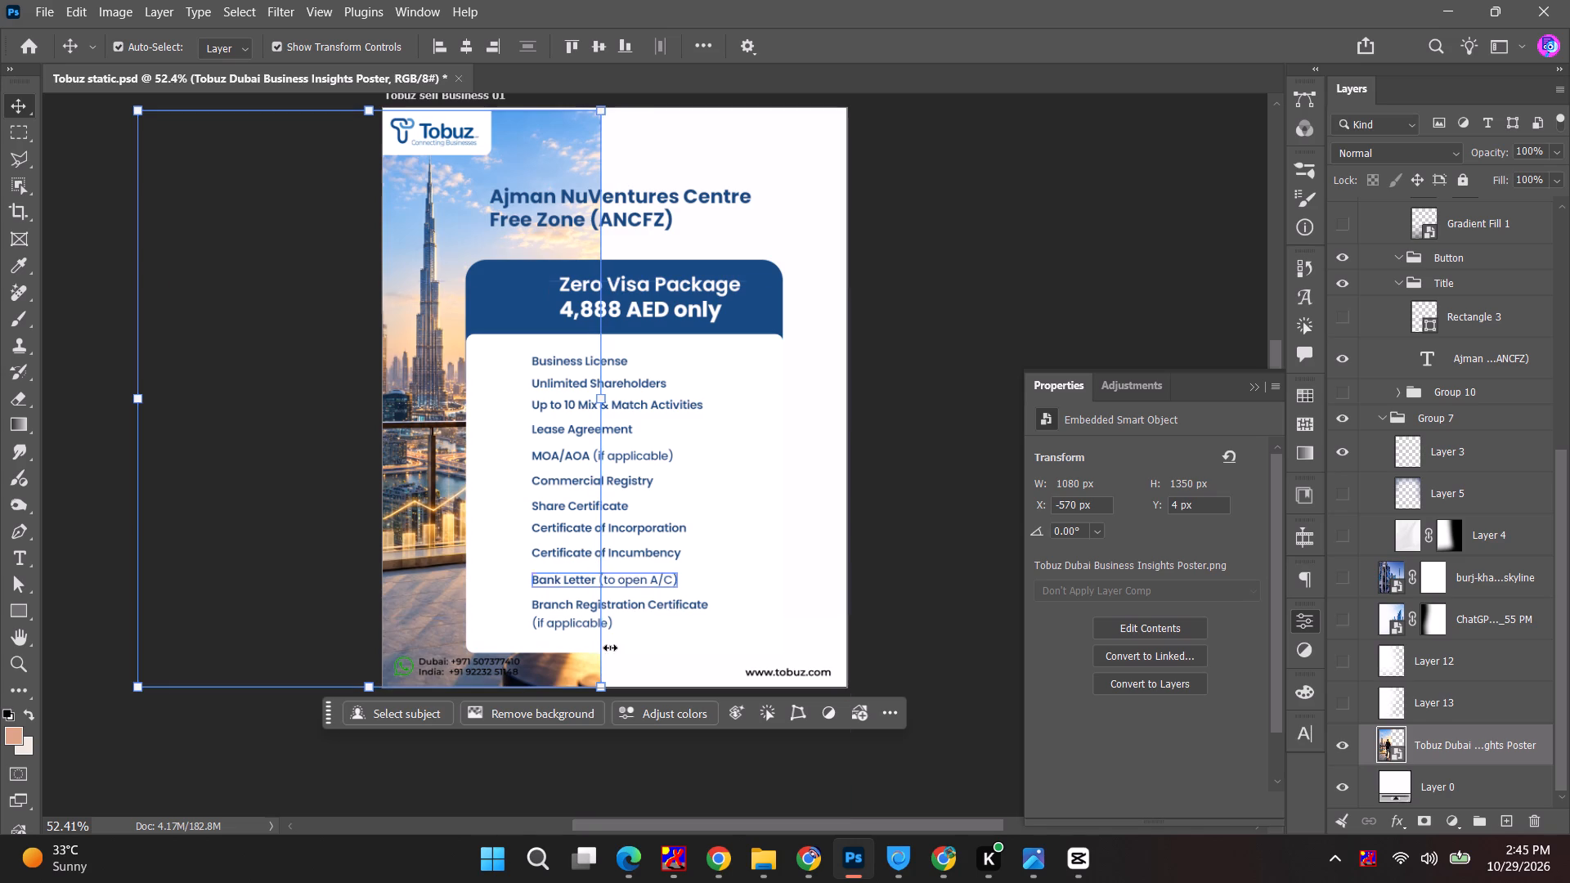
left_click_drag(599, 687, 606, 695, "alt+shift")
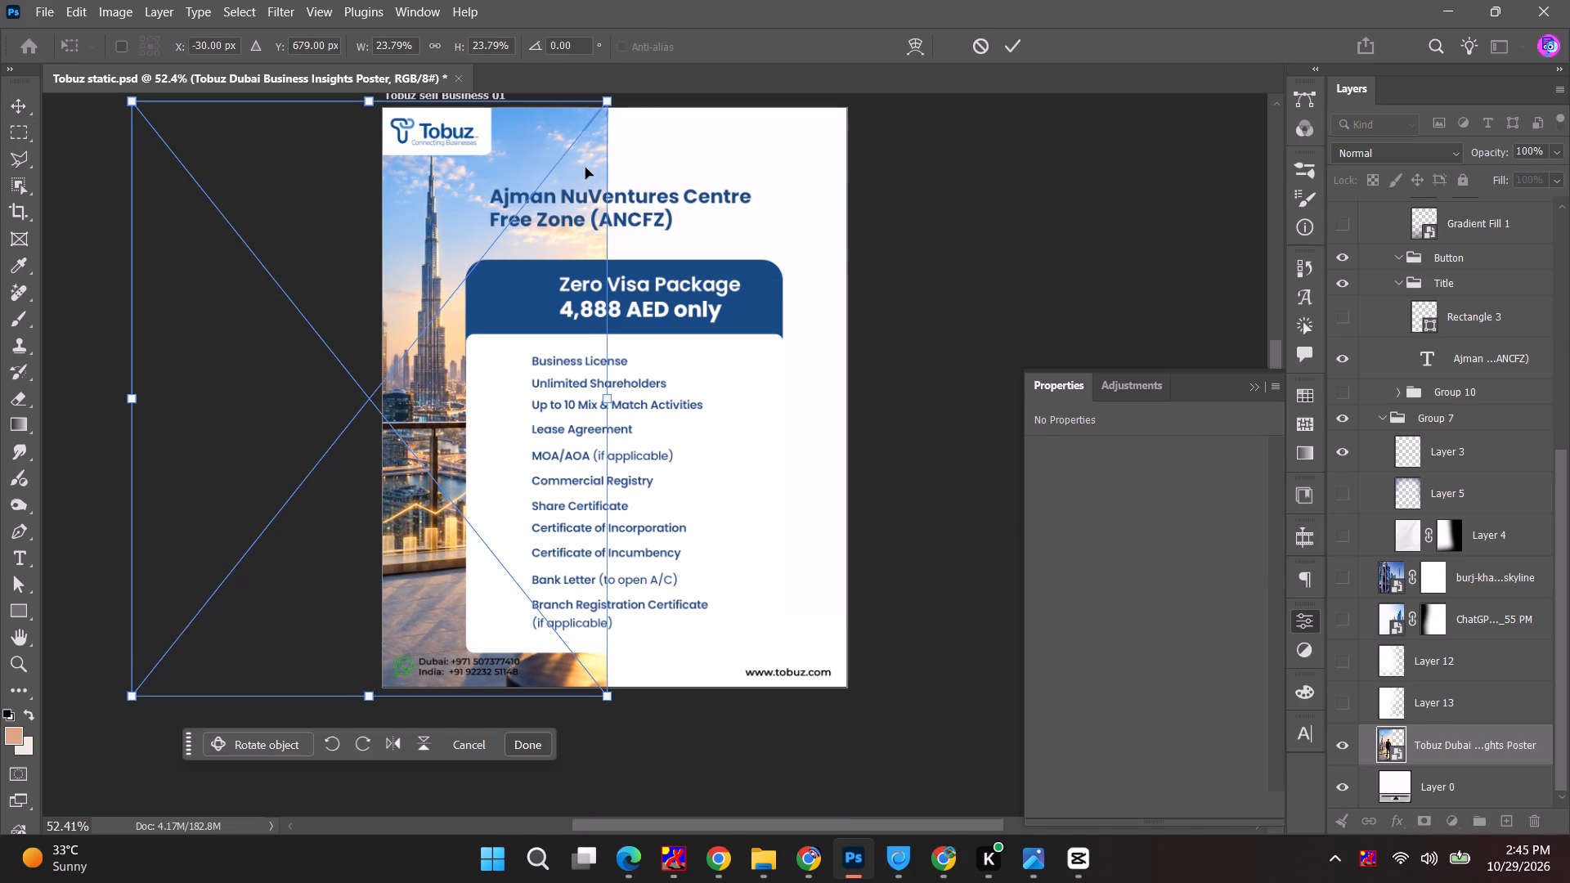
left_click_drag(474, 201, 474, 208)
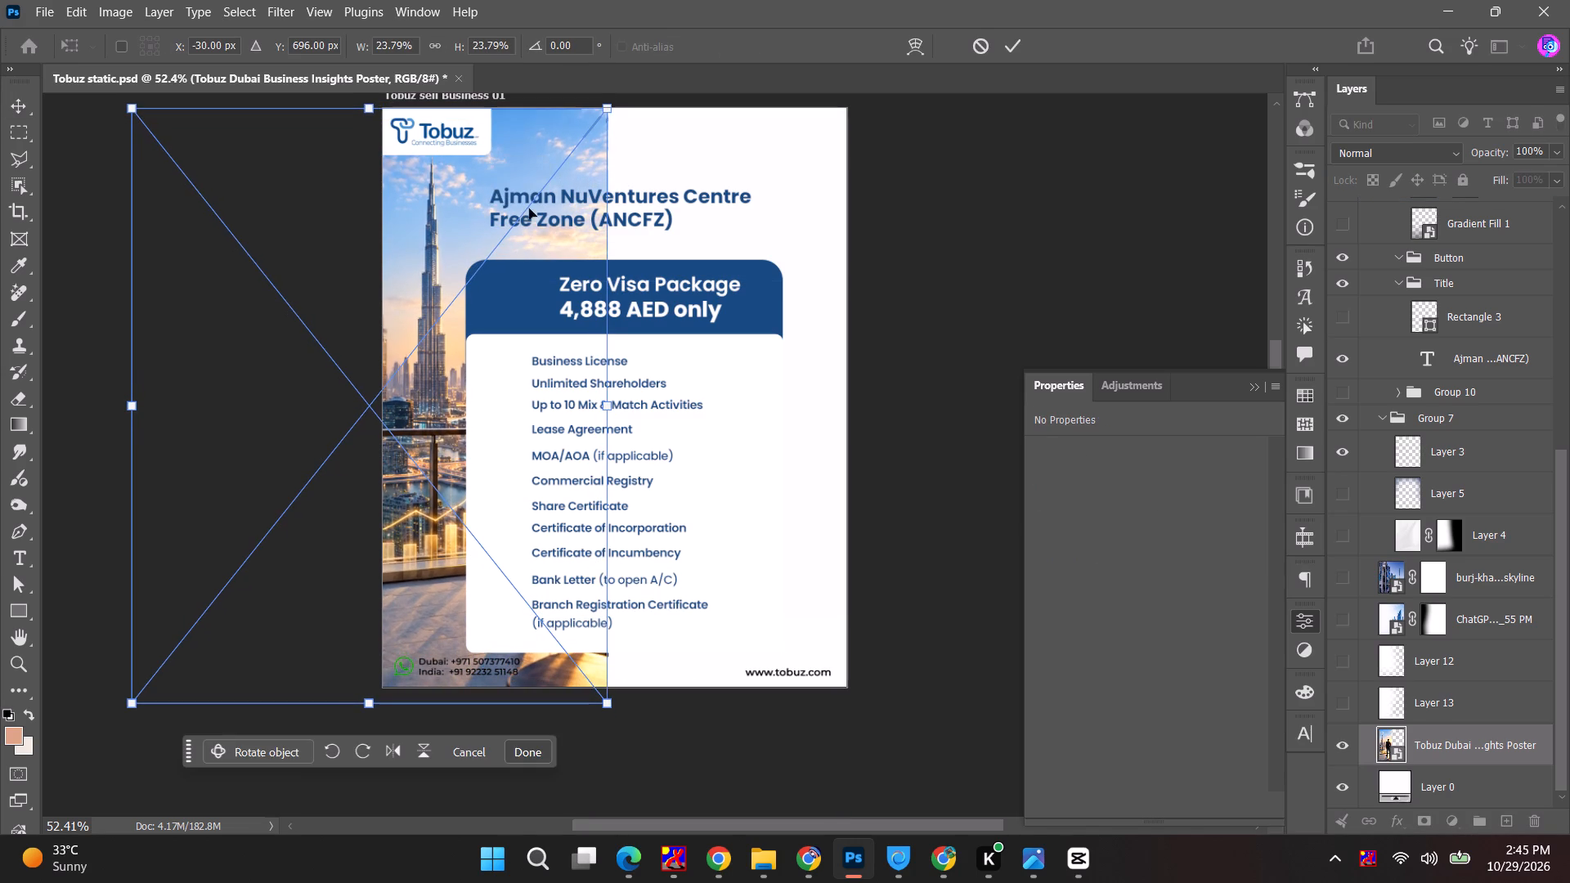
left_click(1003, 47)
left_click(1088, 349)
left_click(587, 140)
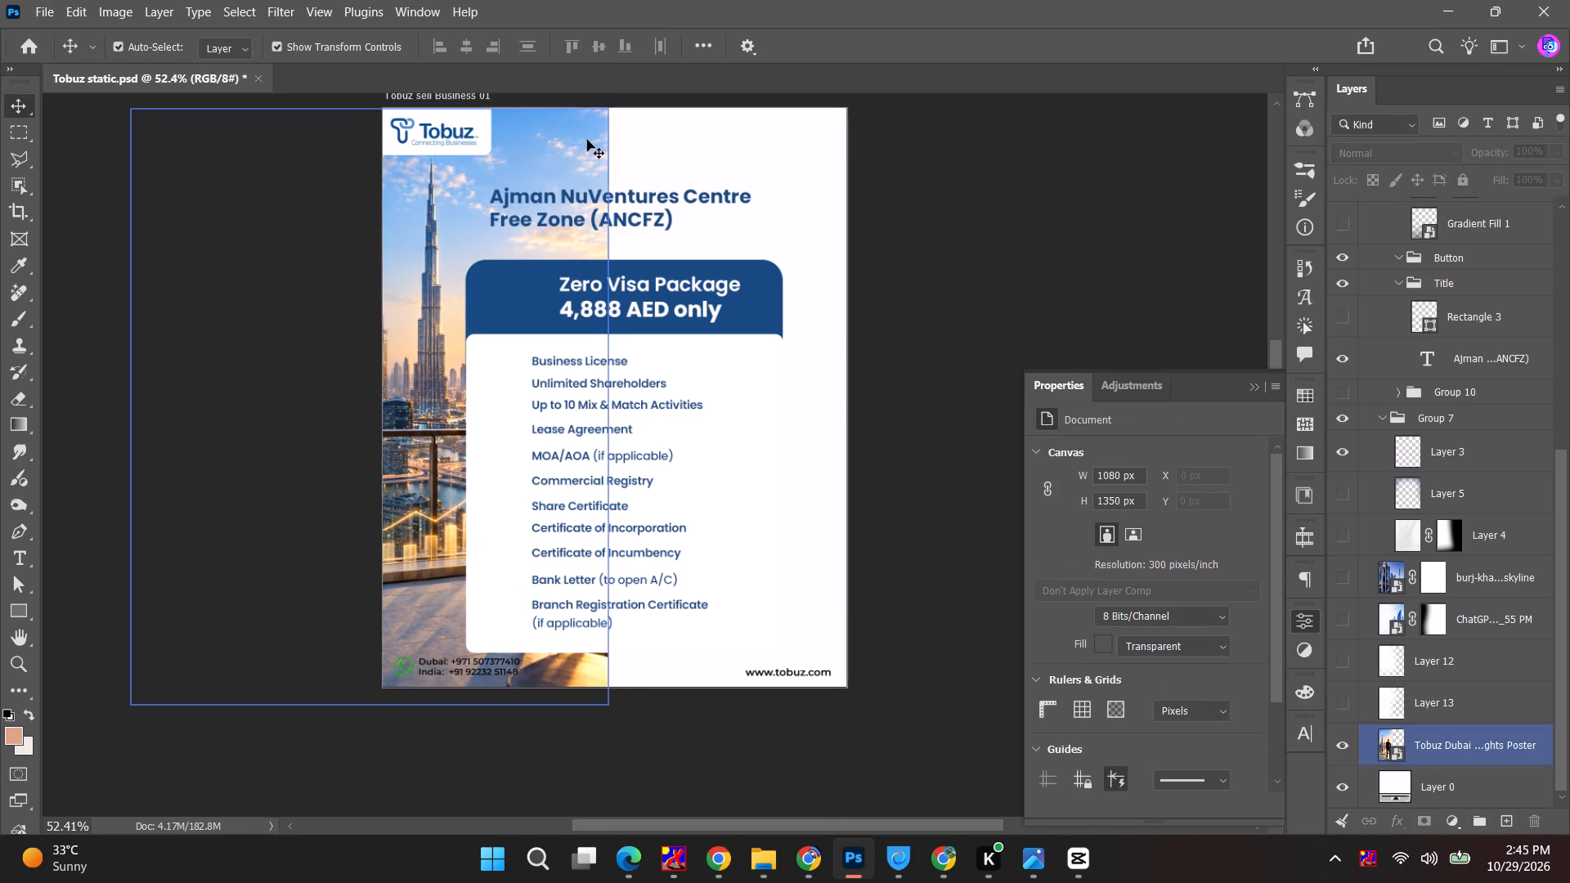
left_click(1025, 184)
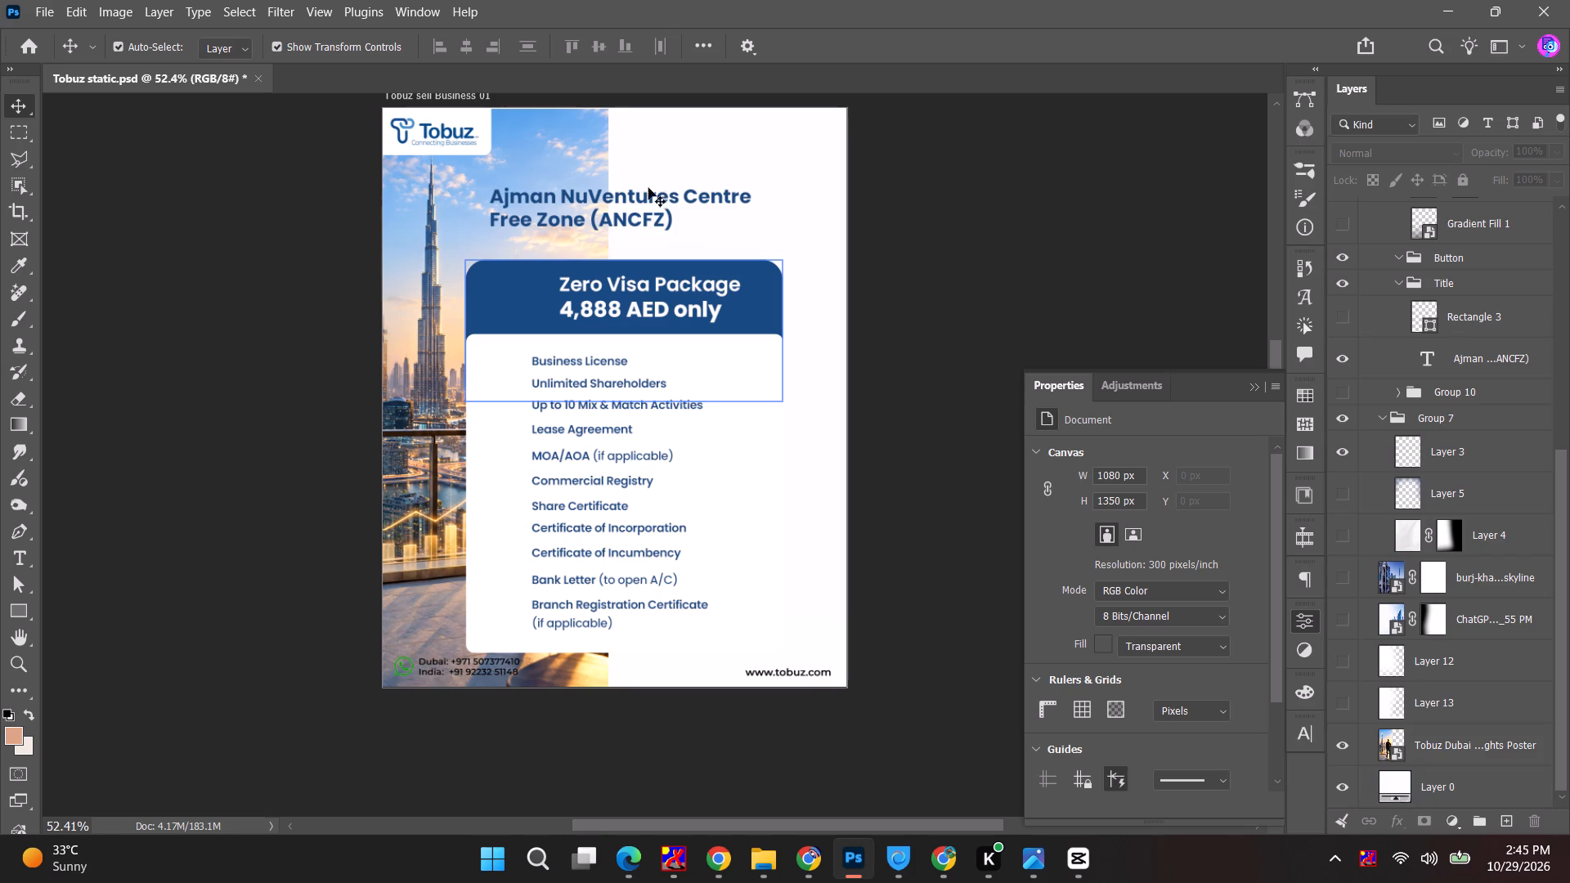
Set the title's first line, Ajman NuVentures Centre, to 16 pt.
double_click(622, 218)
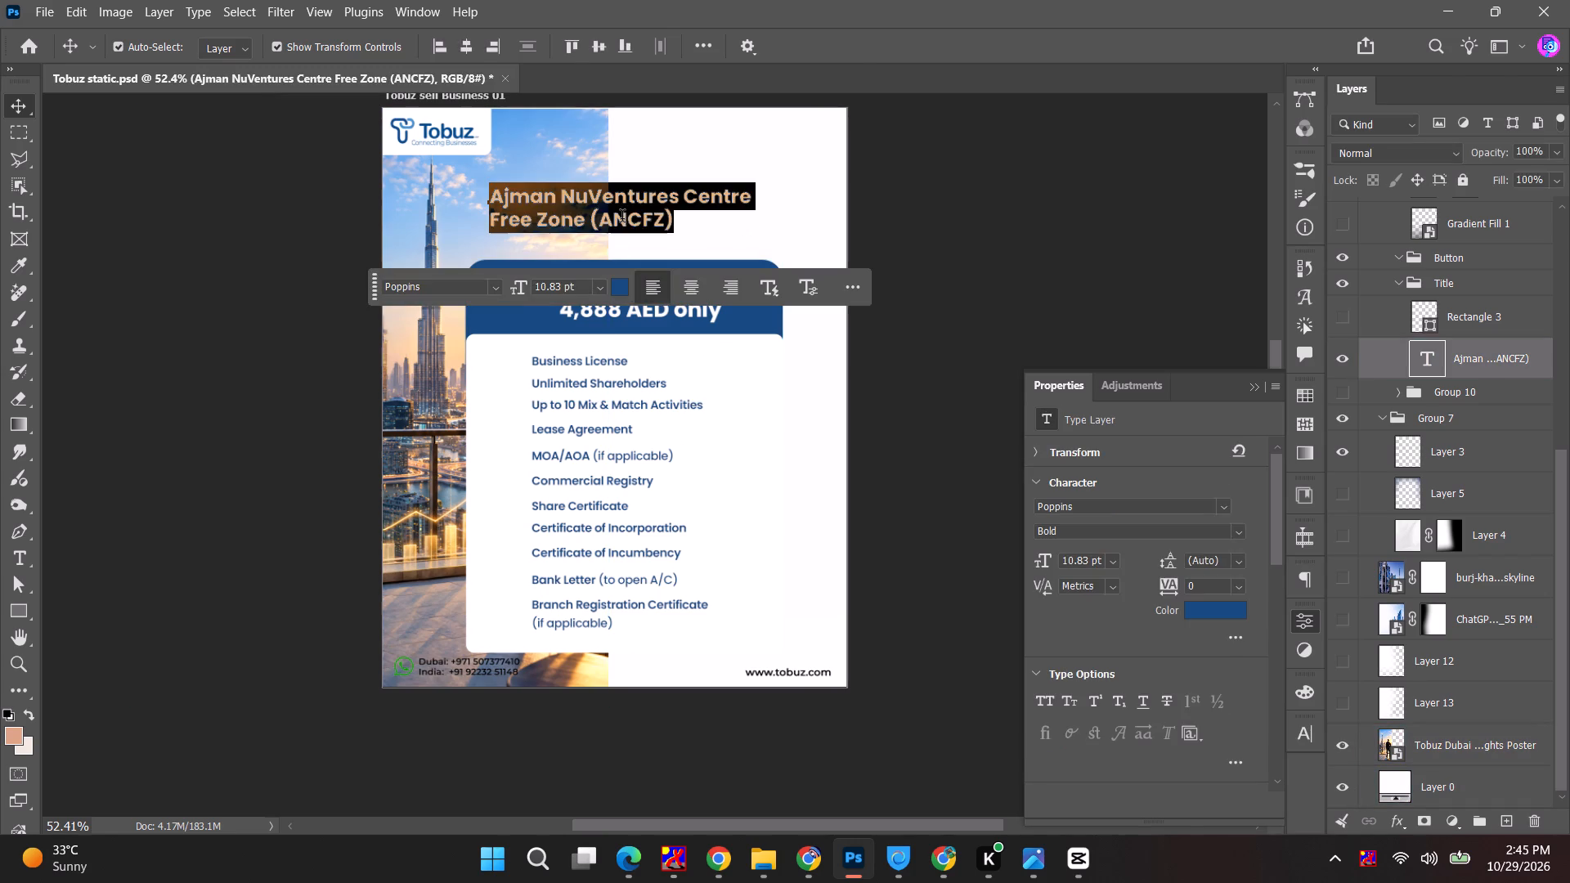
key("alt+Tab")
key("alt+Tab")
left_click_drag(496, 196, 790, 199)
left_click(1046, 551)
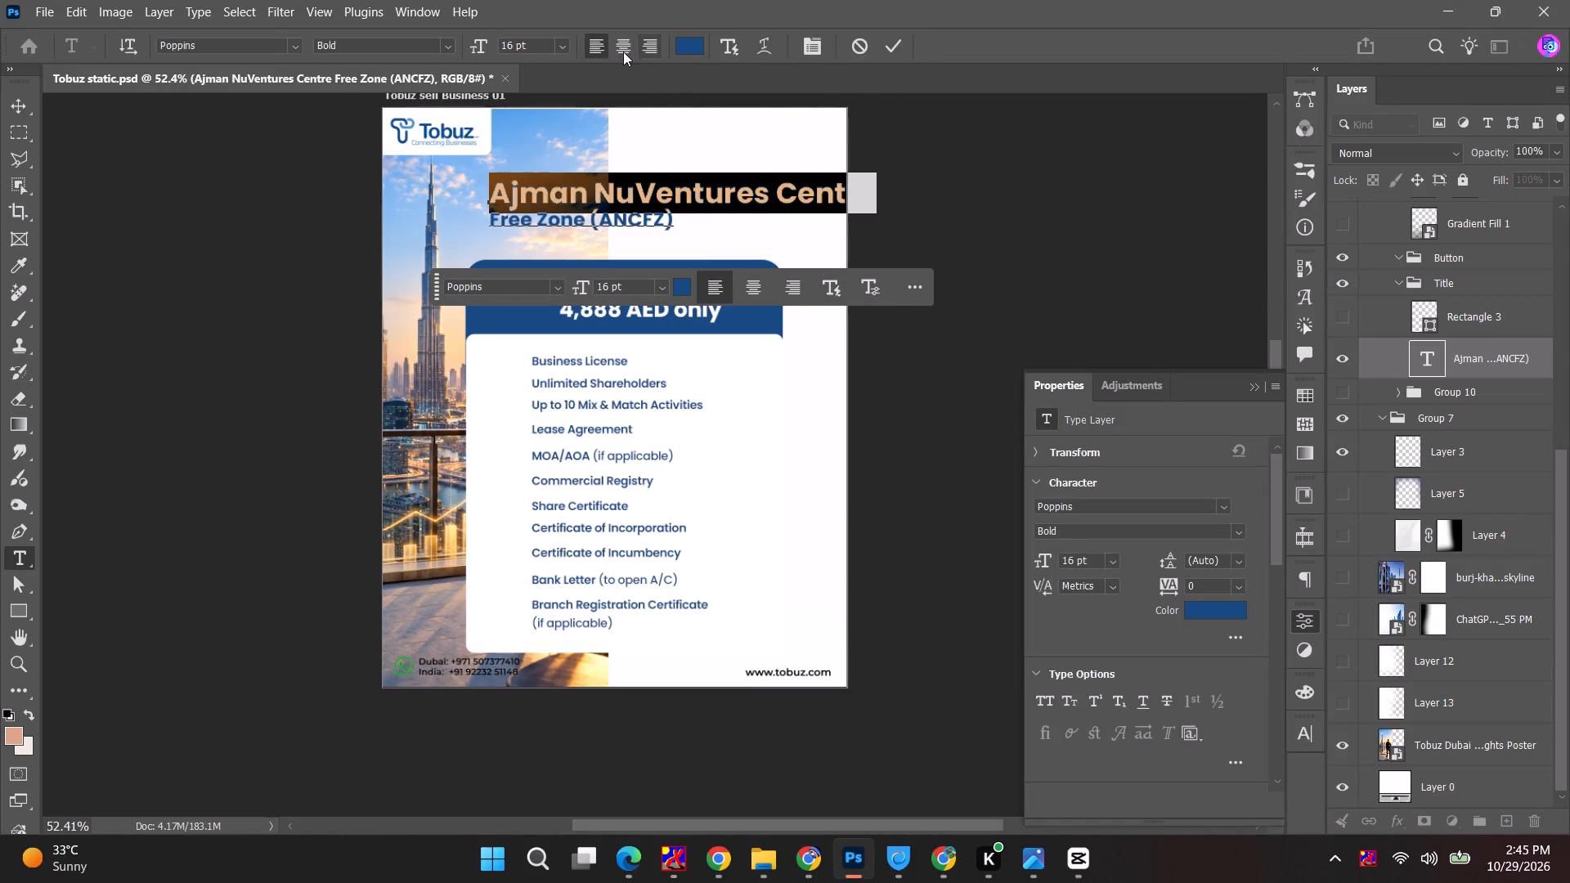
Centre-align both lines of the Ajman NuVentures Centre Free Zone (ANCFZ) title.
left_click(570, 193)
key("ctrl+a")
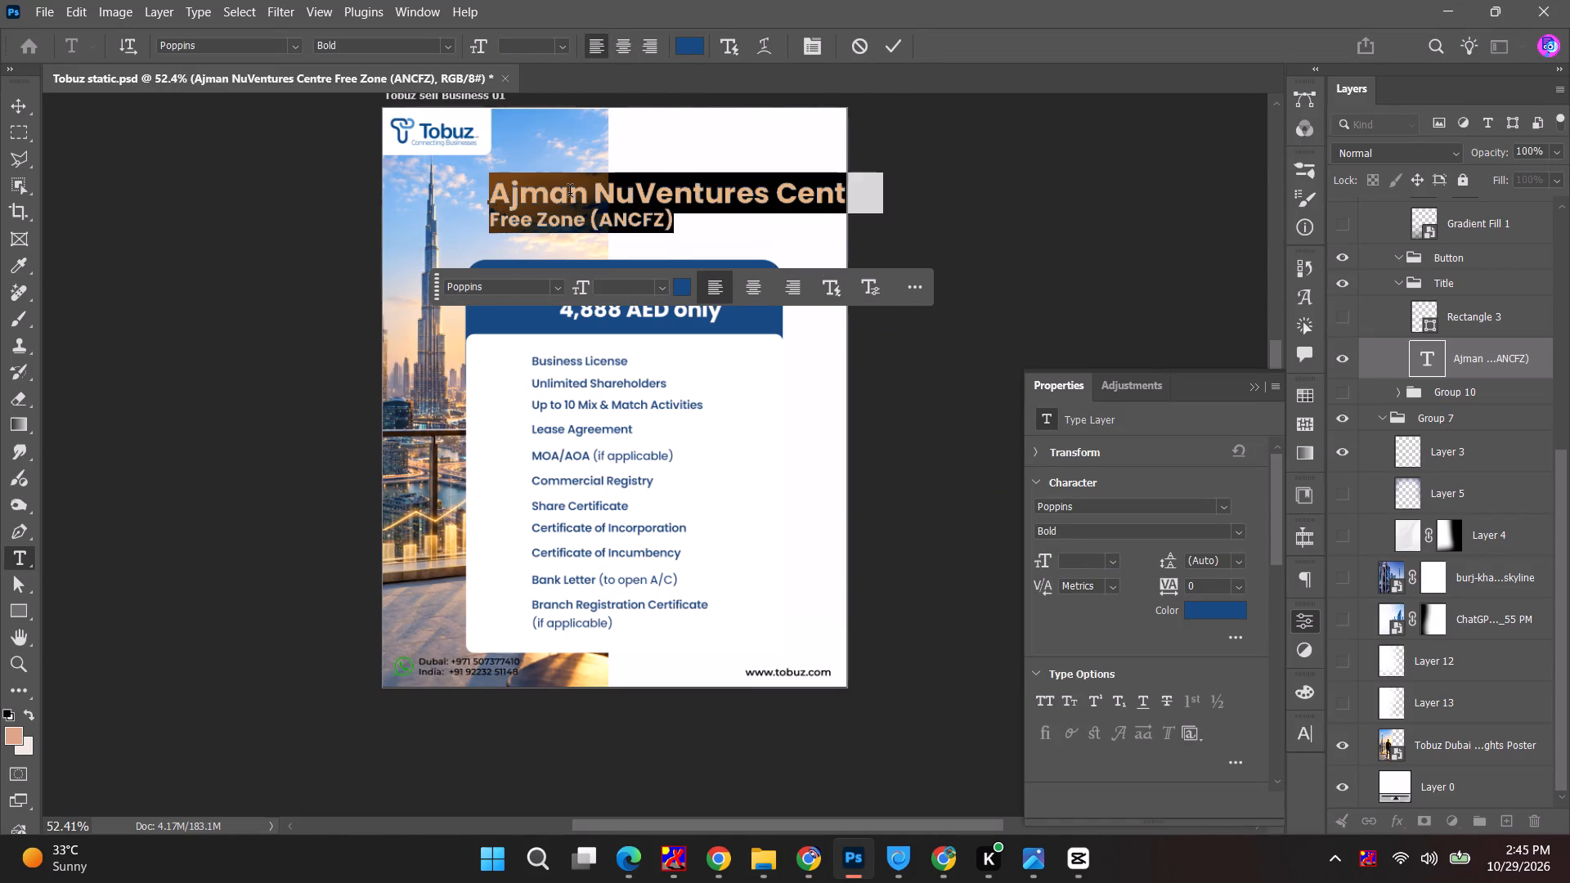
left_click(621, 45)
key("Escape")
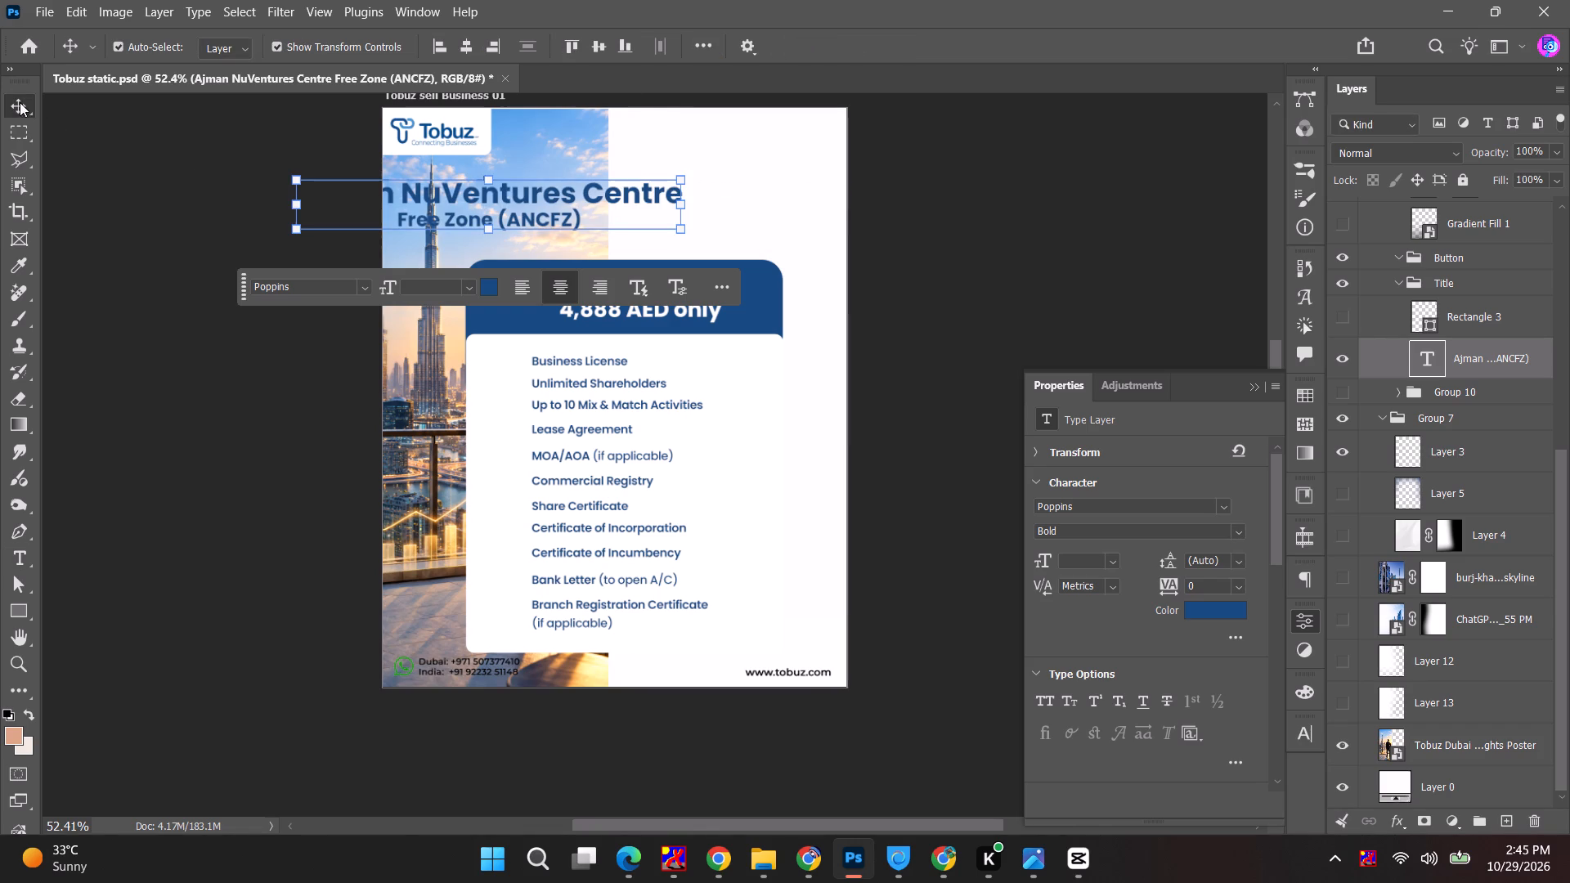
Centre the Ajman NuVentures Centre Free Zone (ANCFZ) title horizontally on the post.
left_click(17, 102)
left_click(457, 47)
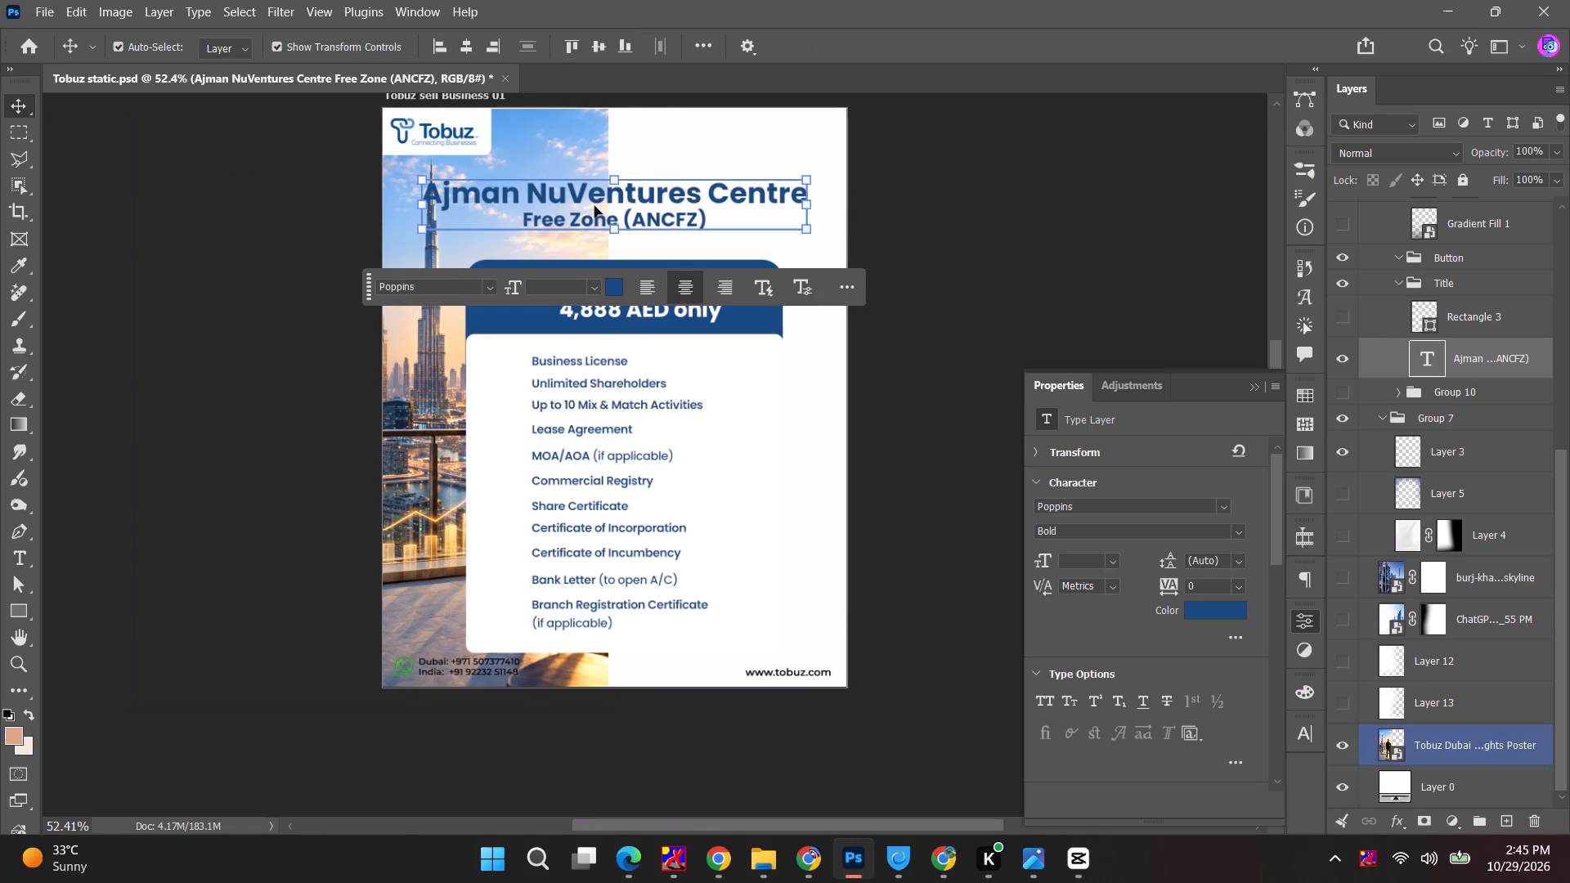
Set the title's first line, Ajman NuVentures Centre, to 13 pt.
double_click(594, 206)
left_click_drag(814, 199, 812, 199)
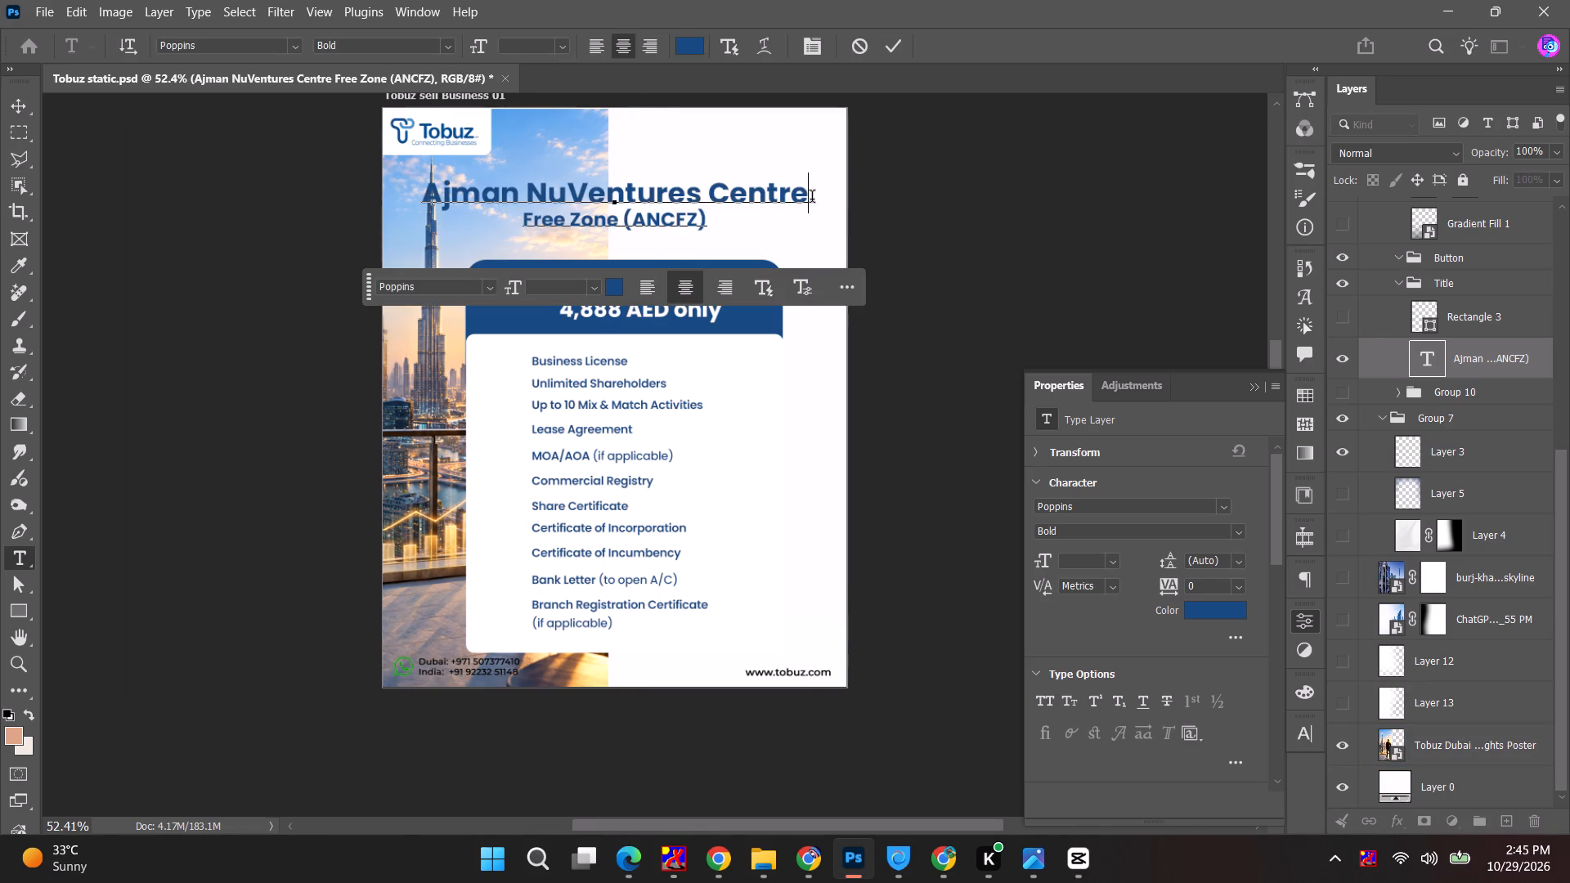
left_click_drag(812, 199, 406, 209)
left_click(1091, 563)
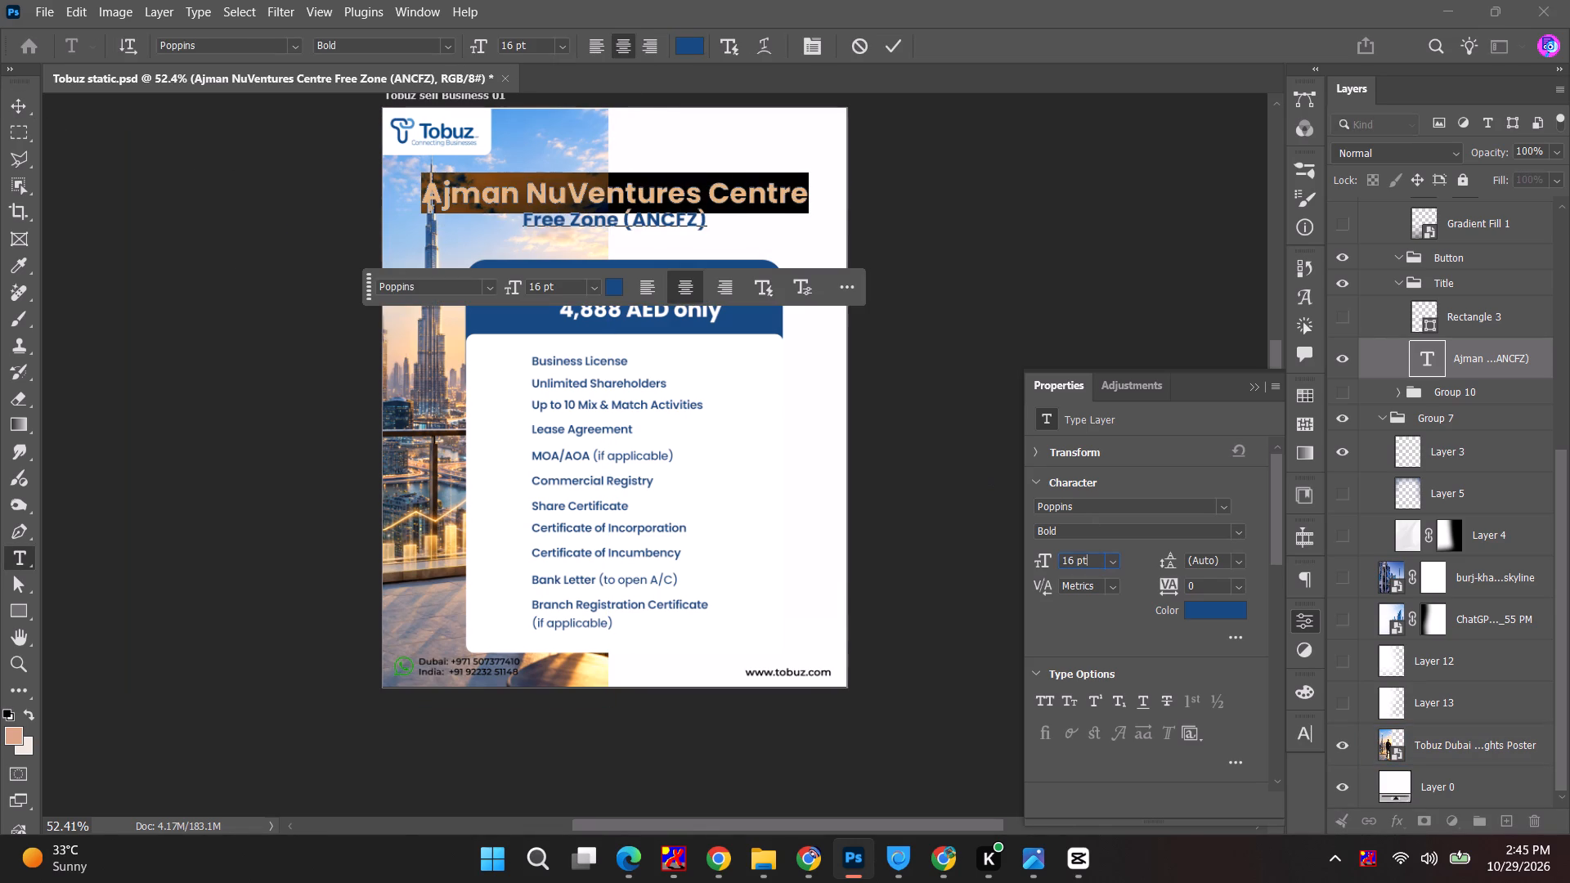
scroll(1091, 563, "down", 4)
scroll(1091, 563, "up", 1)
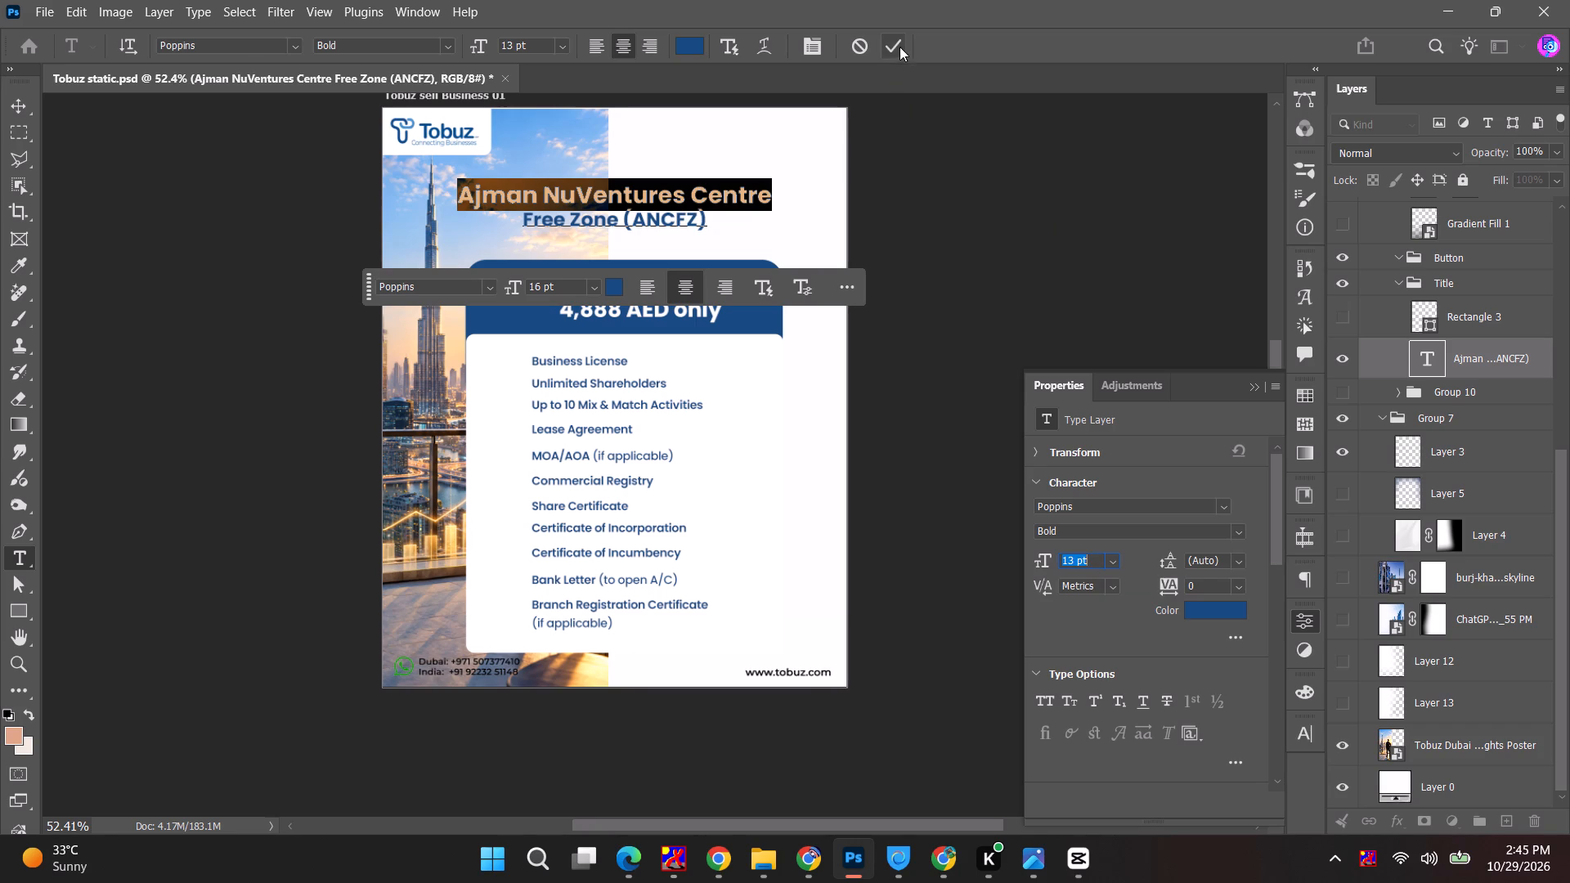
left_click(899, 47)
left_click(974, 279)
Re-centre the resized two-line title horizontally on the post.
left_click(652, 216)
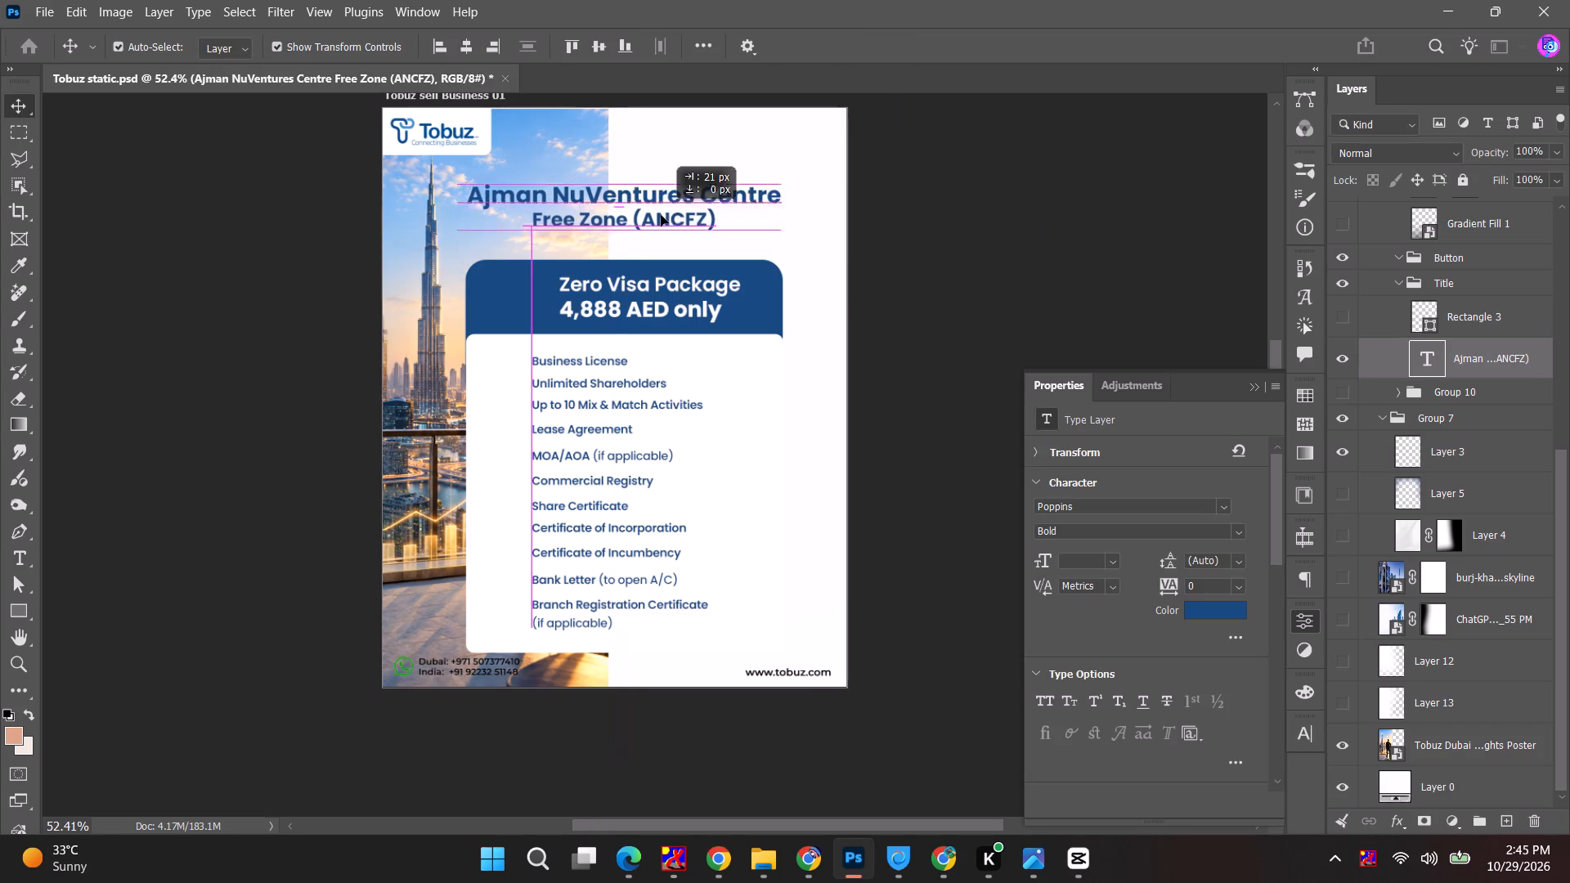
left_click(460, 45)
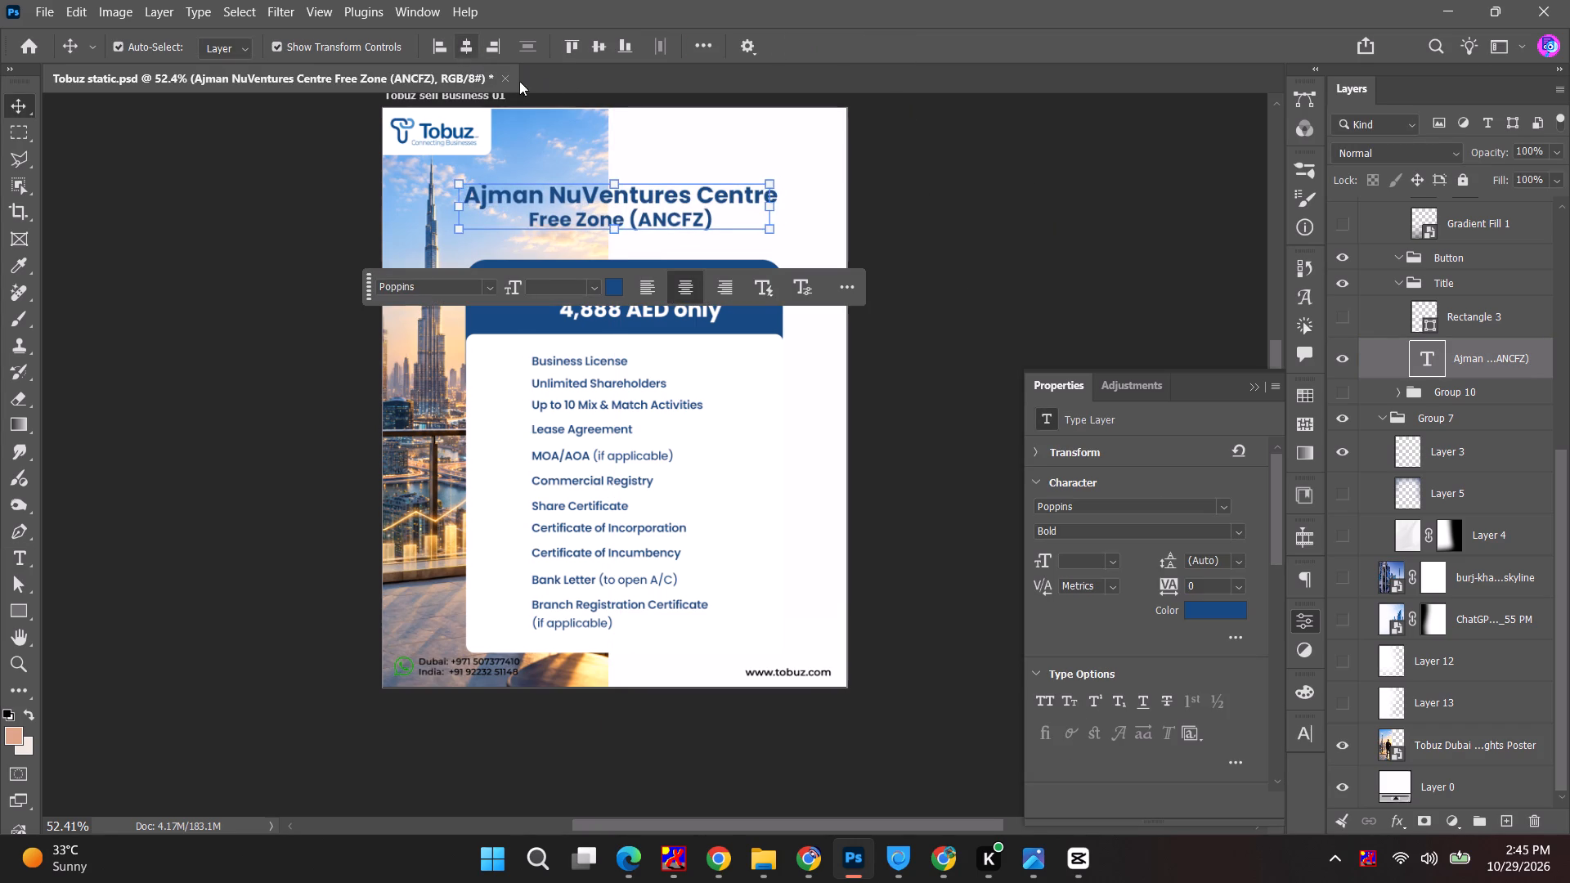
left_click(959, 186)
Centre the blue price header and the white inclusions panel horizontally on the post.
left_click(496, 318)
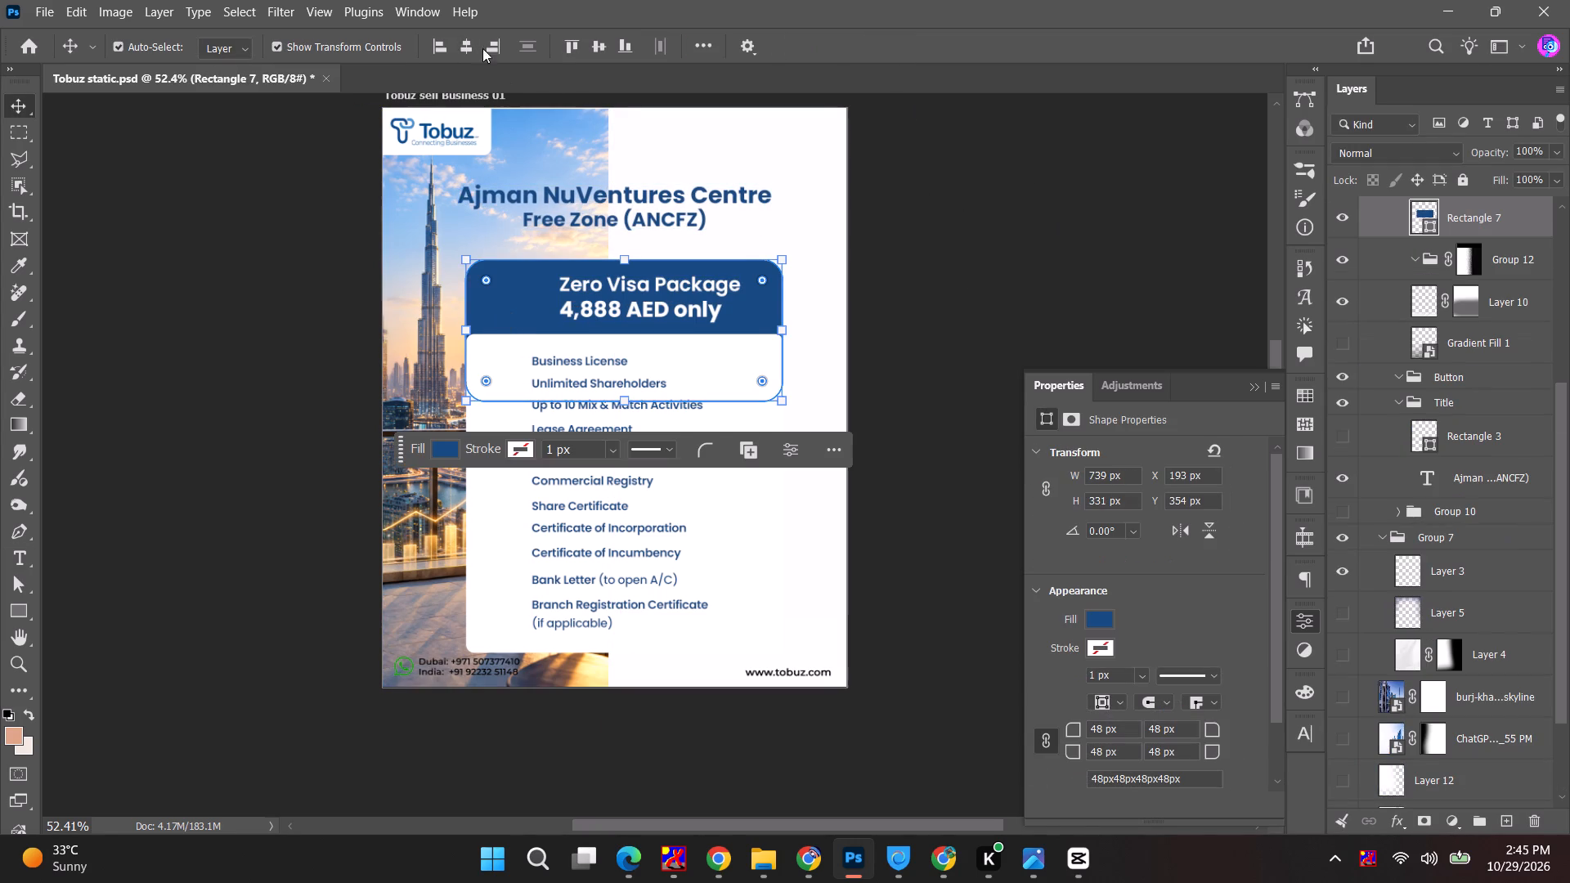
left_click(462, 42)
left_click(487, 468)
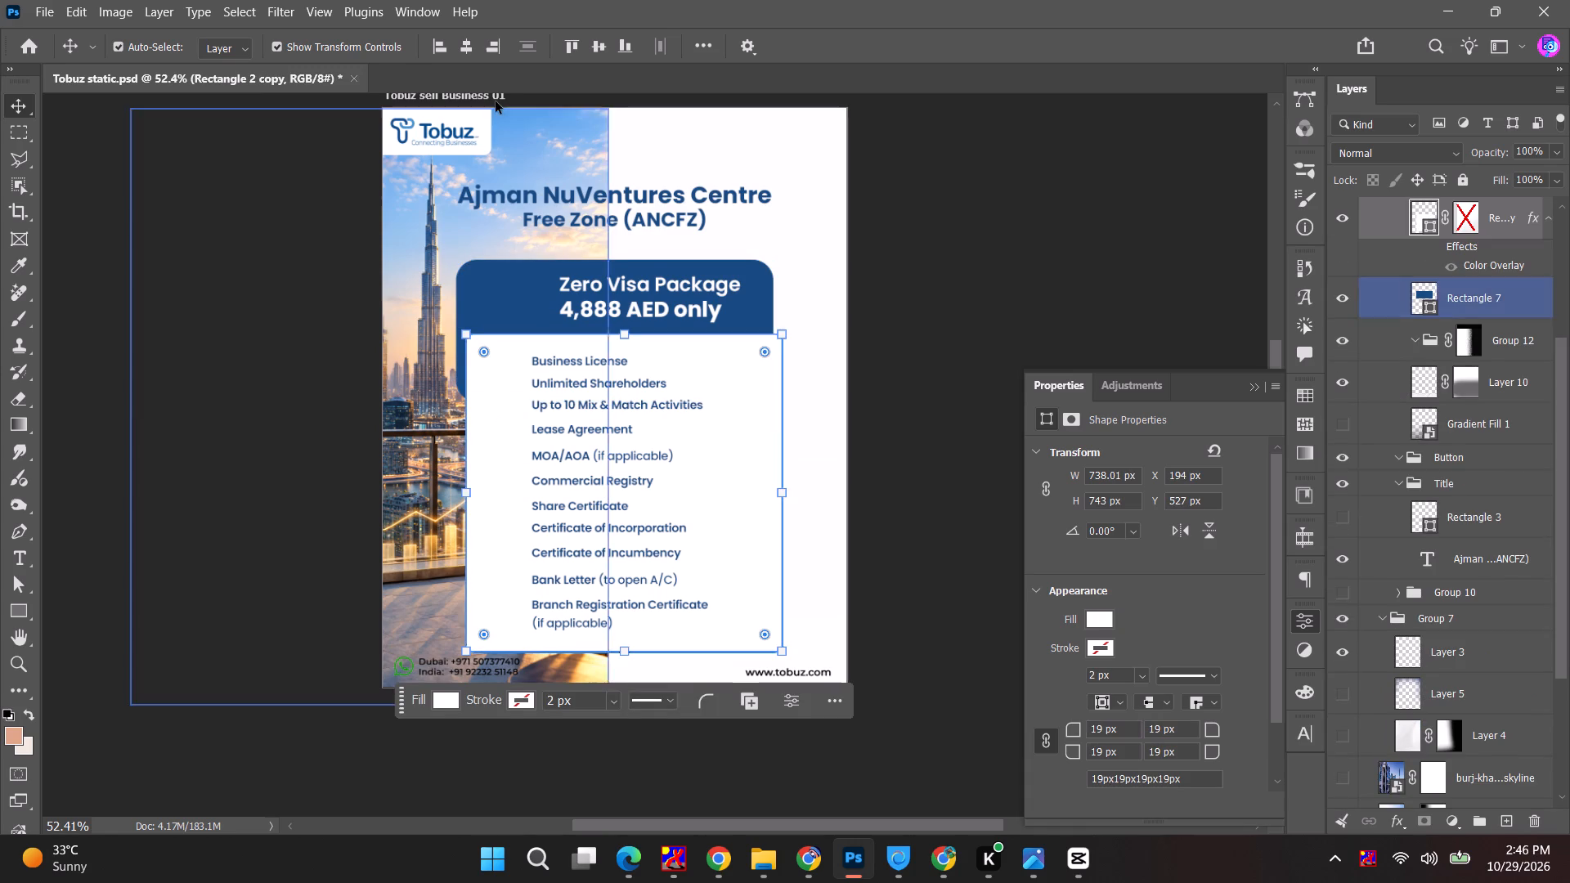
left_click(469, 44)
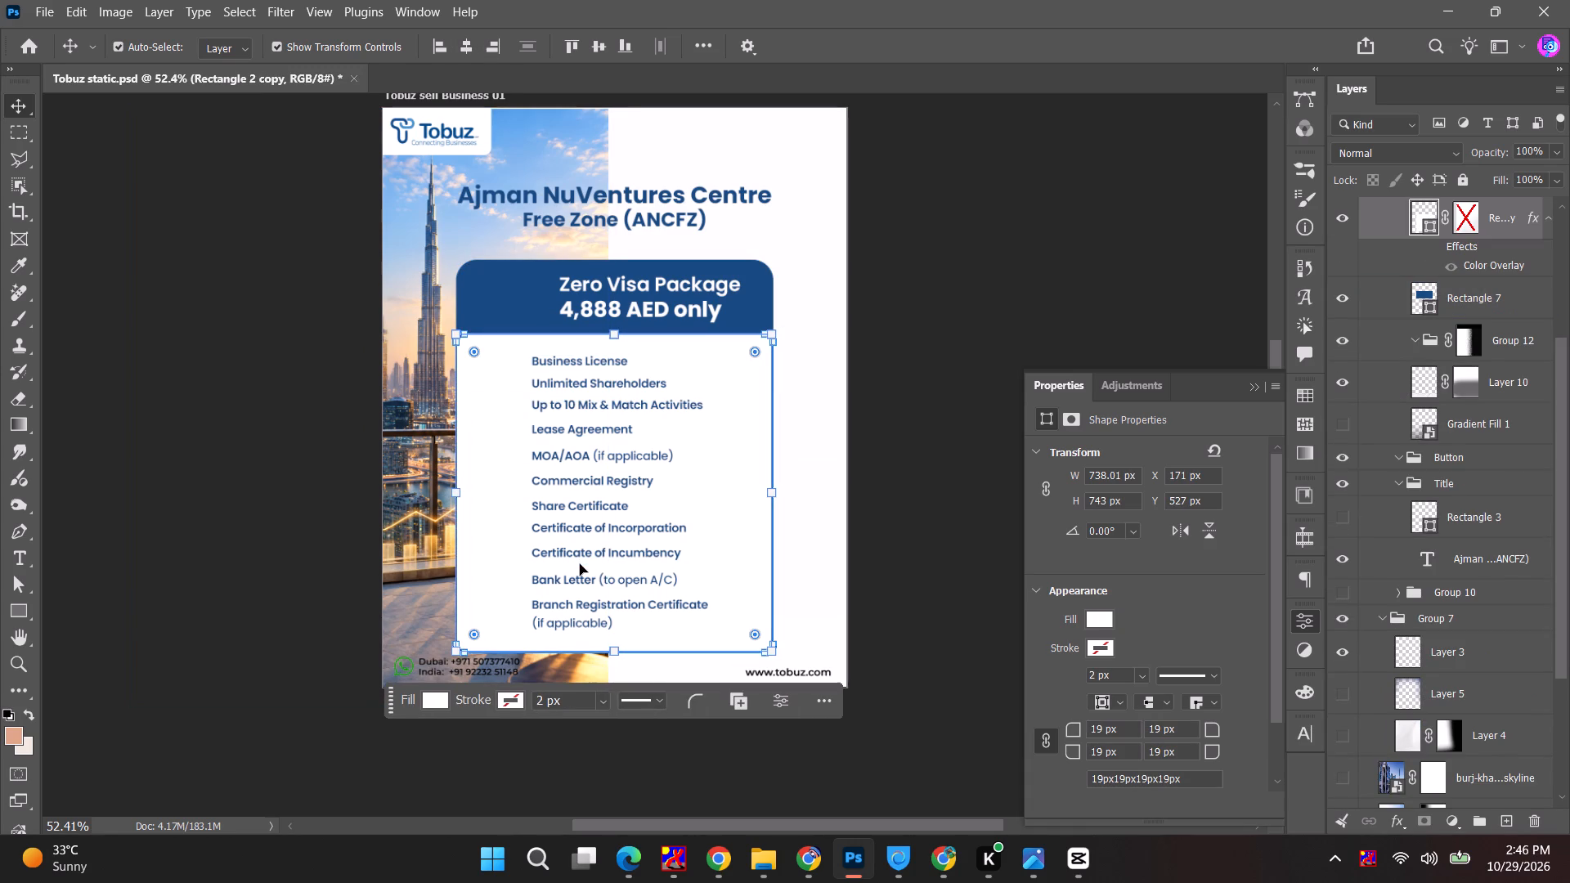
Move the inclusions list, Group 18, about 17 px up and 30 px right within the white panel.
scroll(1420, 346, "up", 9)
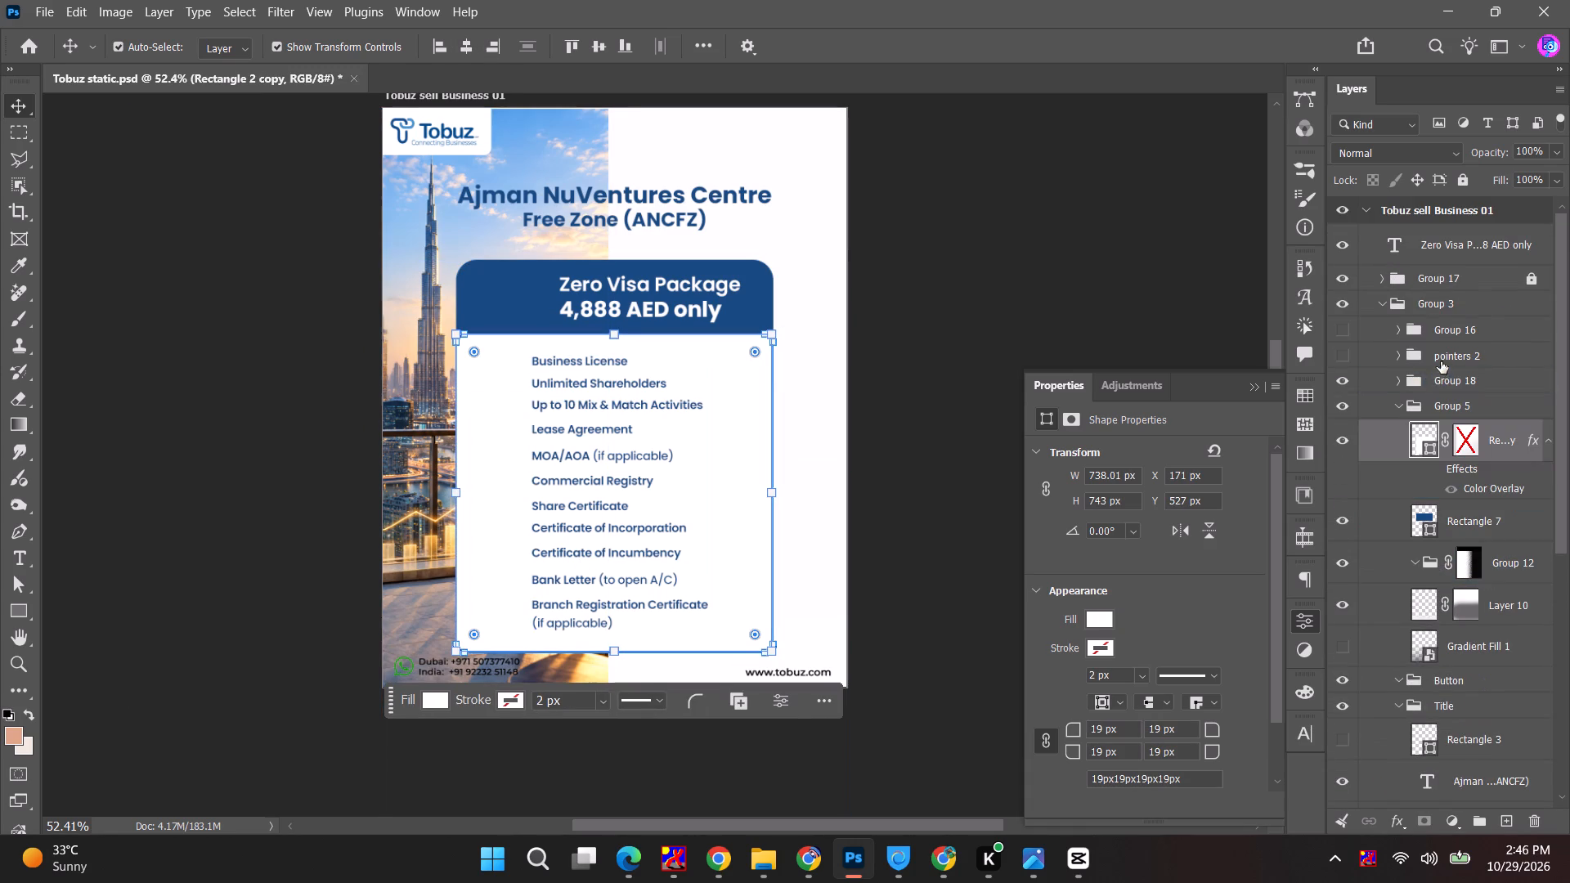
left_click(1485, 378)
key("shift+Up")
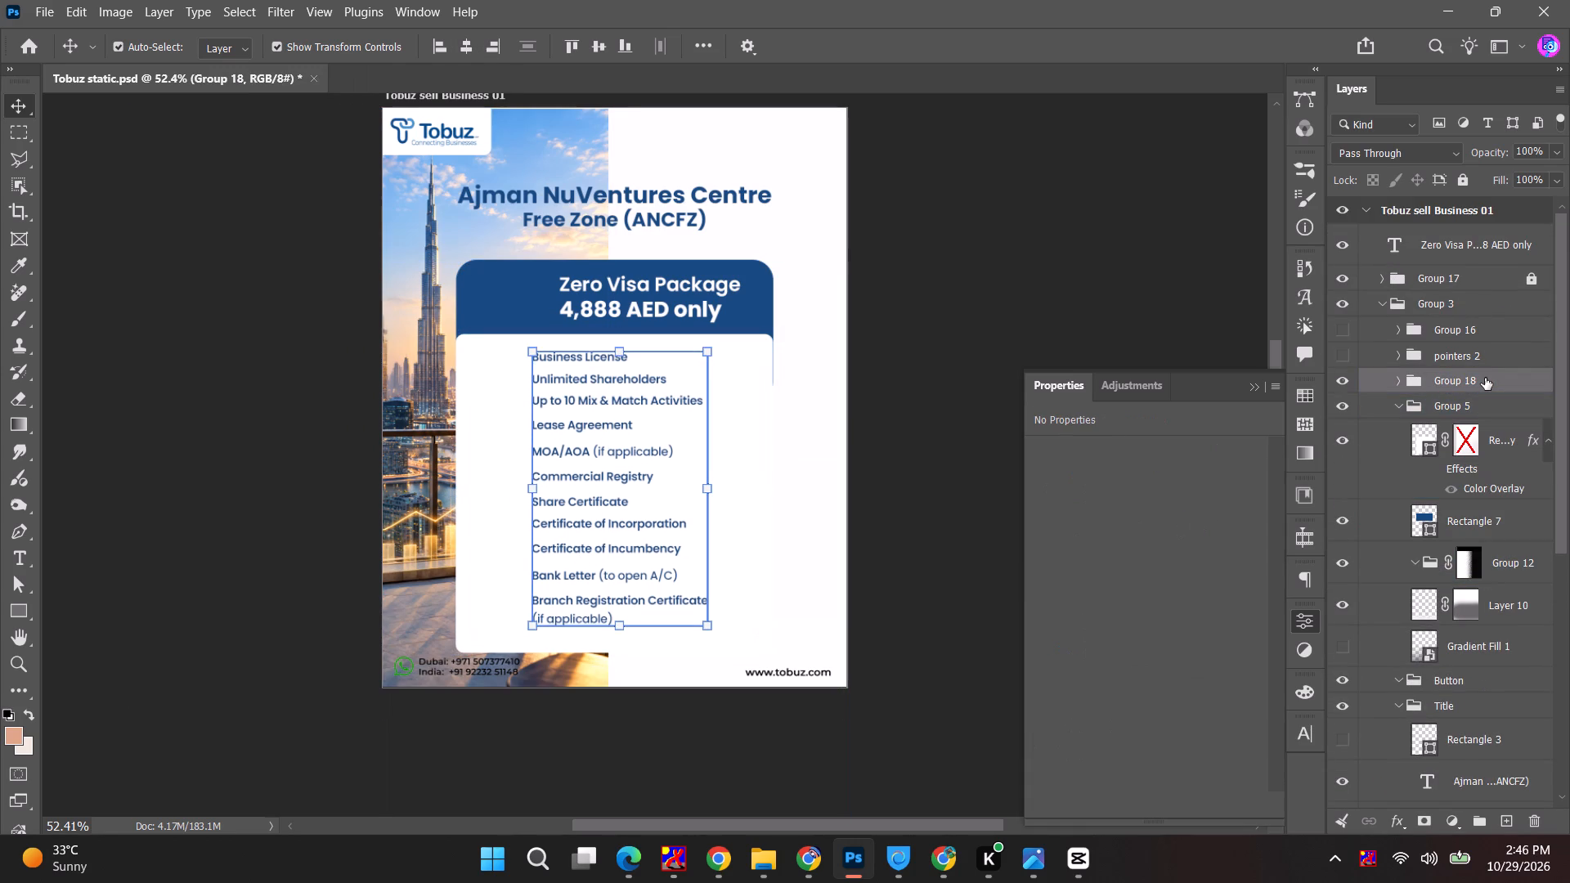
key("shift+Up")
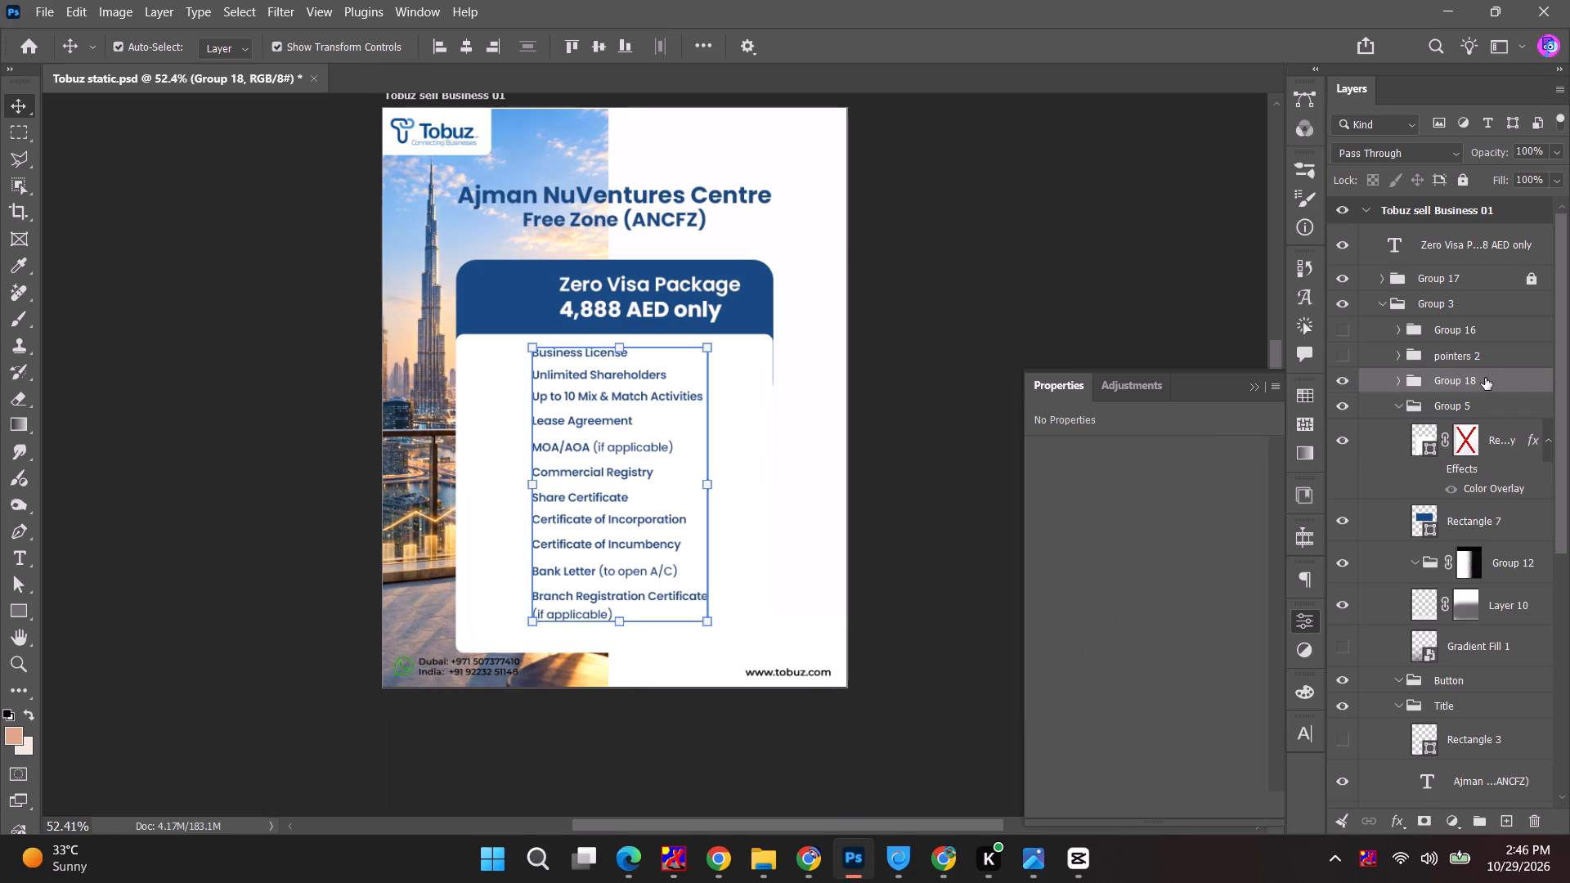
key("shift+Right")
key("shift+Right")
key("shift+Right")
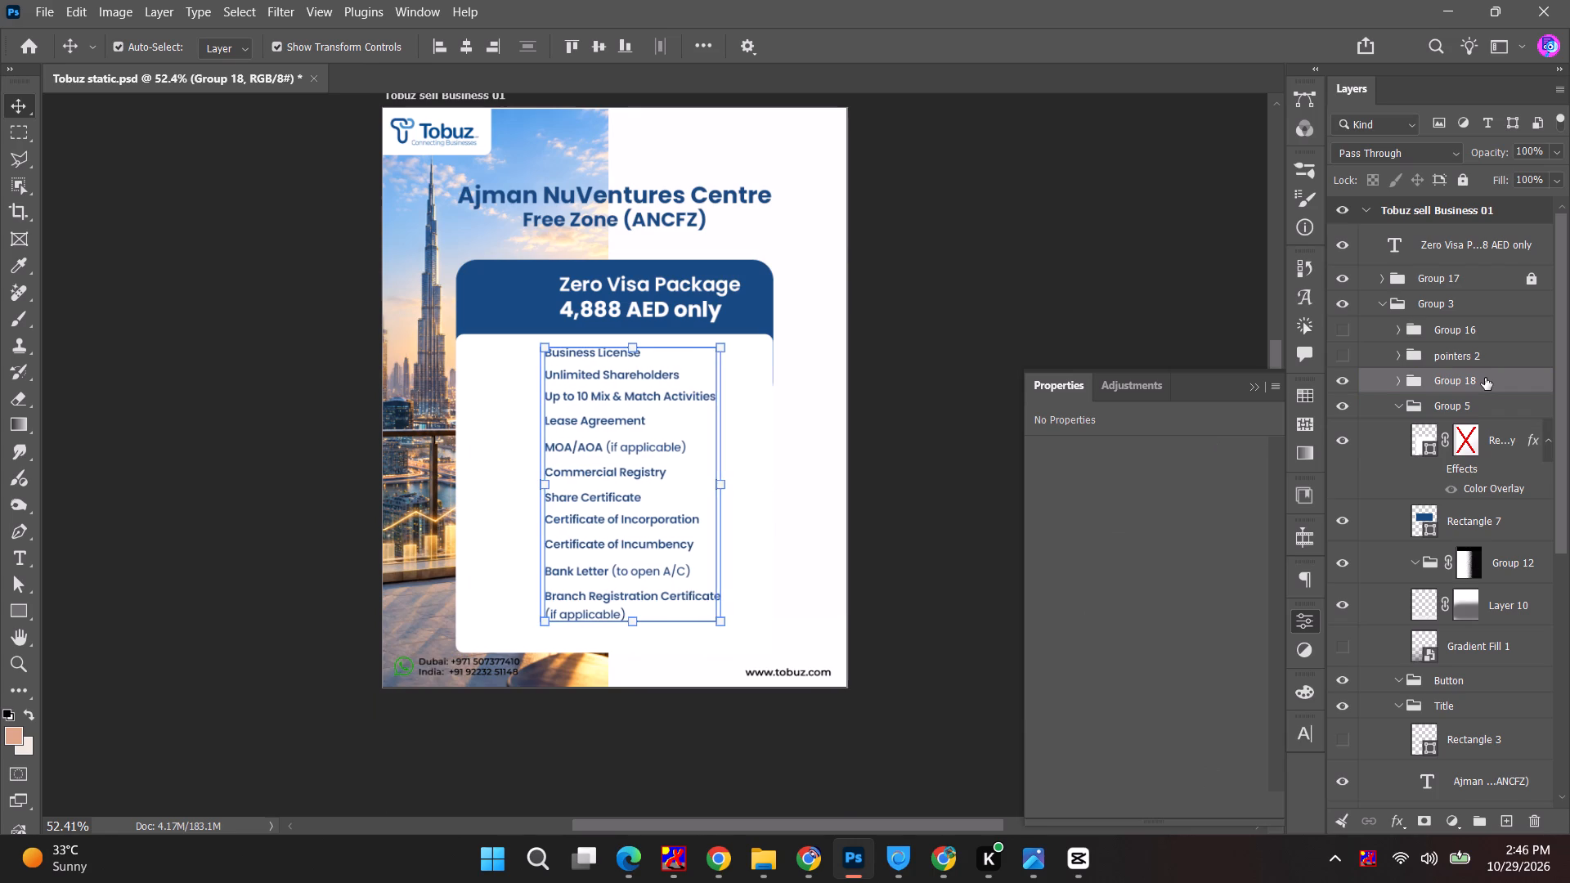
key("shift+Right")
key("shift+Left")
key("Down")
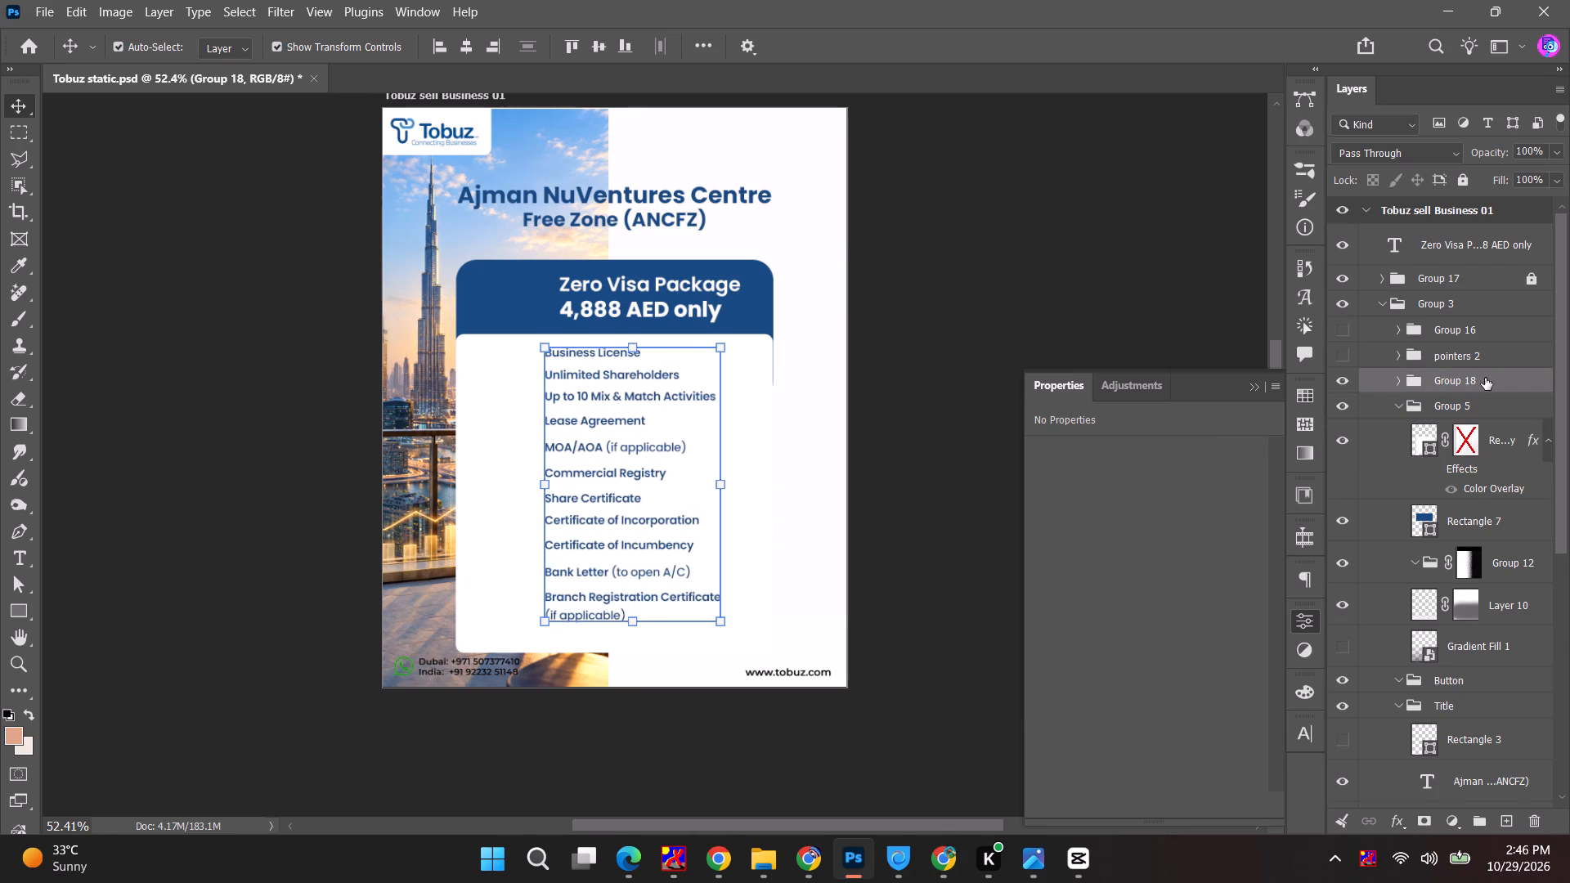
key("Down")
key("Down")
left_click(928, 354)
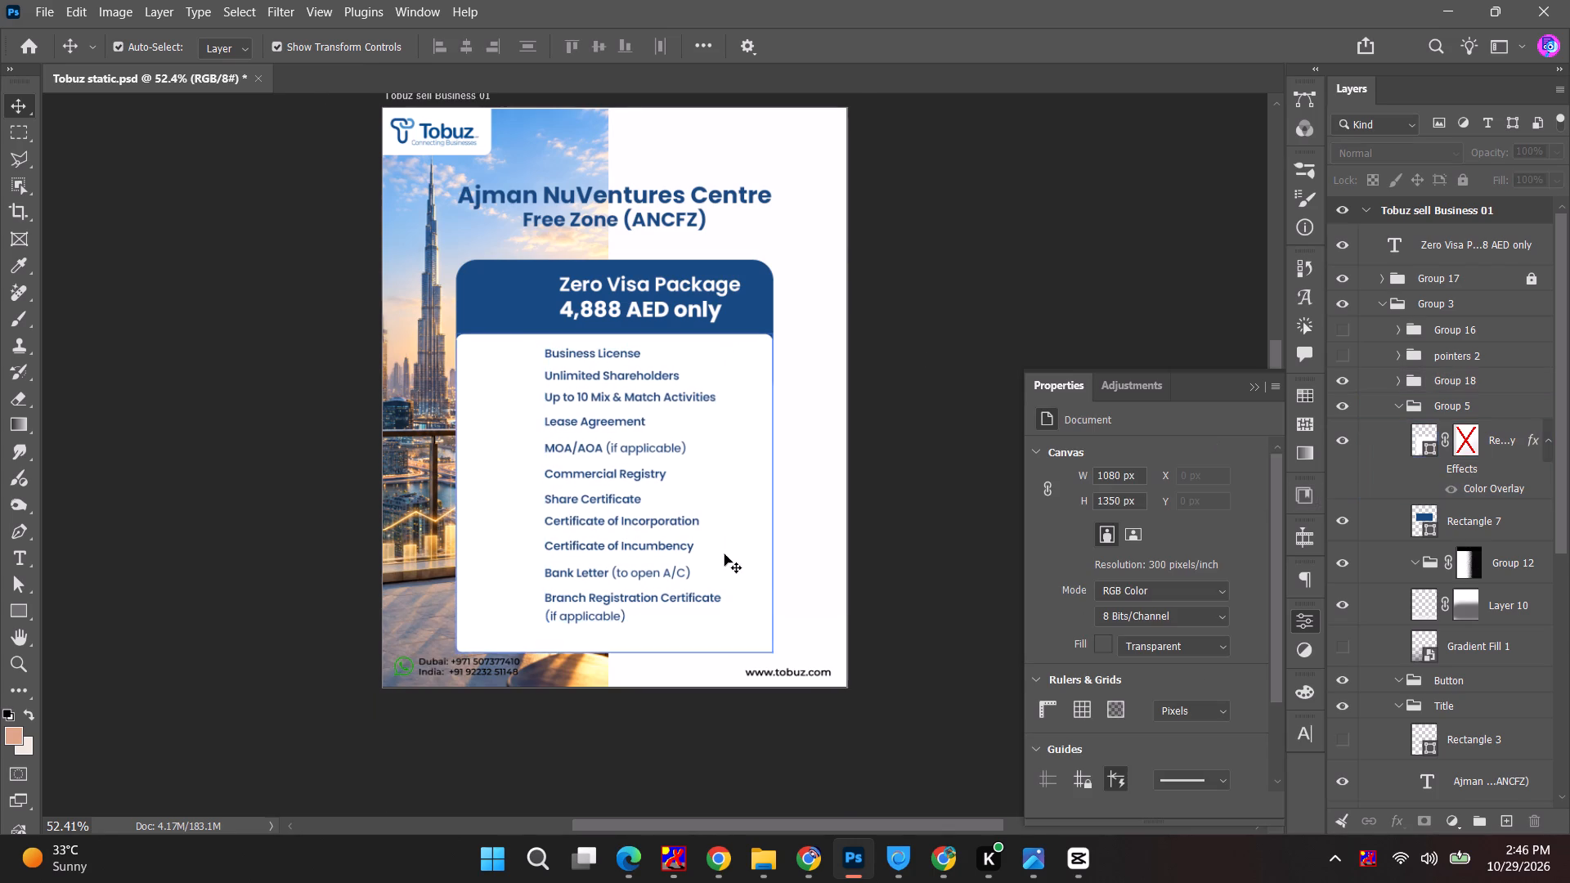
Narrow the blue header and white panel together from both sides to about 718 px wide.
scroll(772, 581, "up", 4, "alt")
left_click(769, 414)
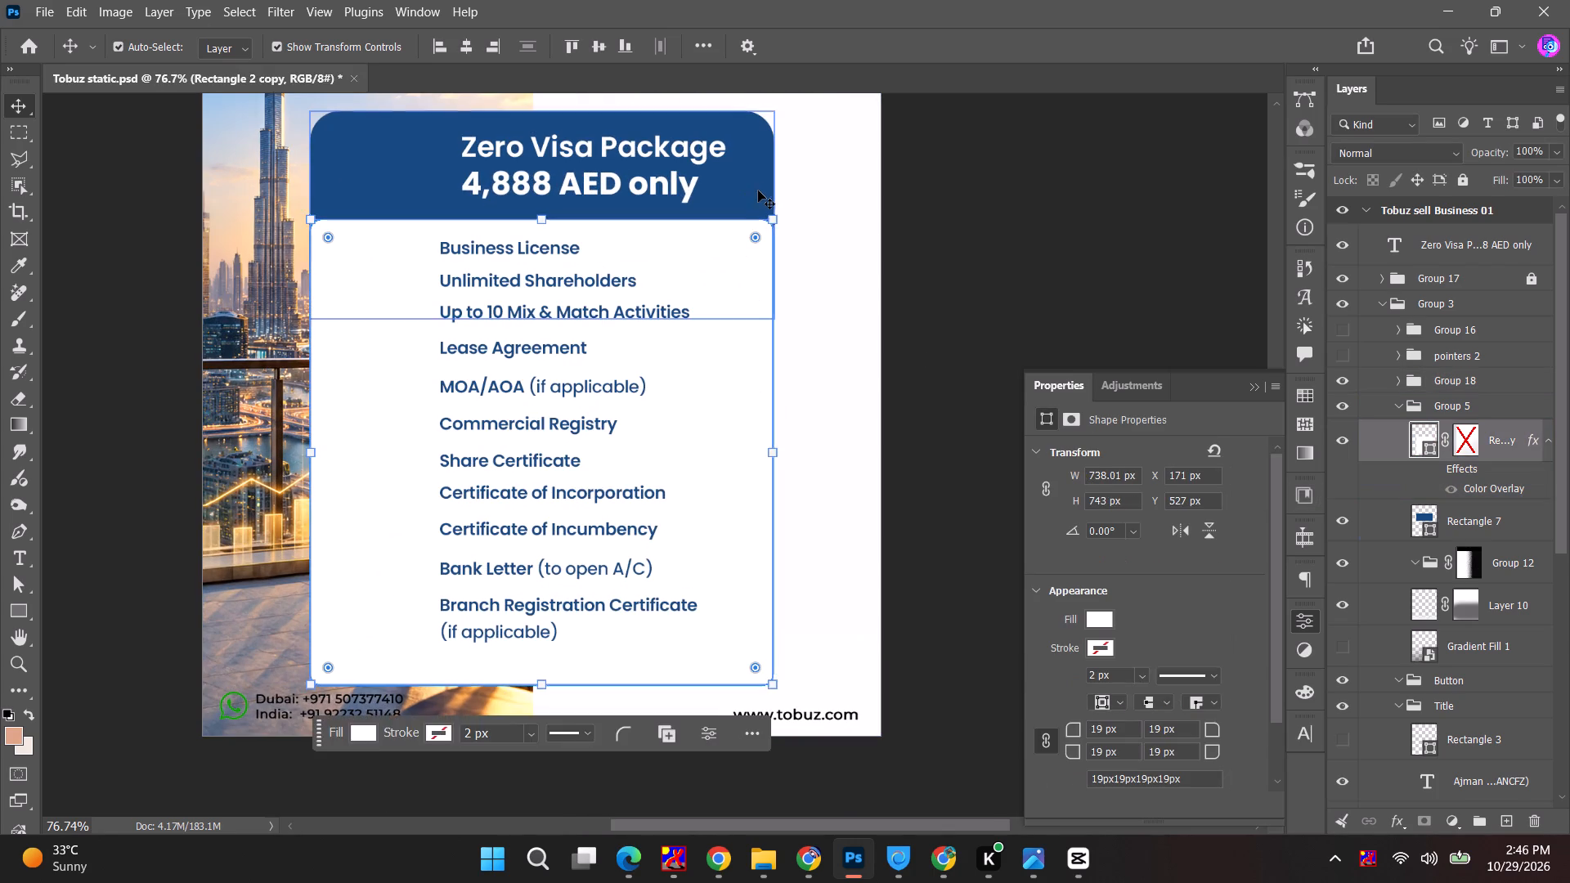
left_click(761, 188, "shift")
left_click(774, 403, "alt")
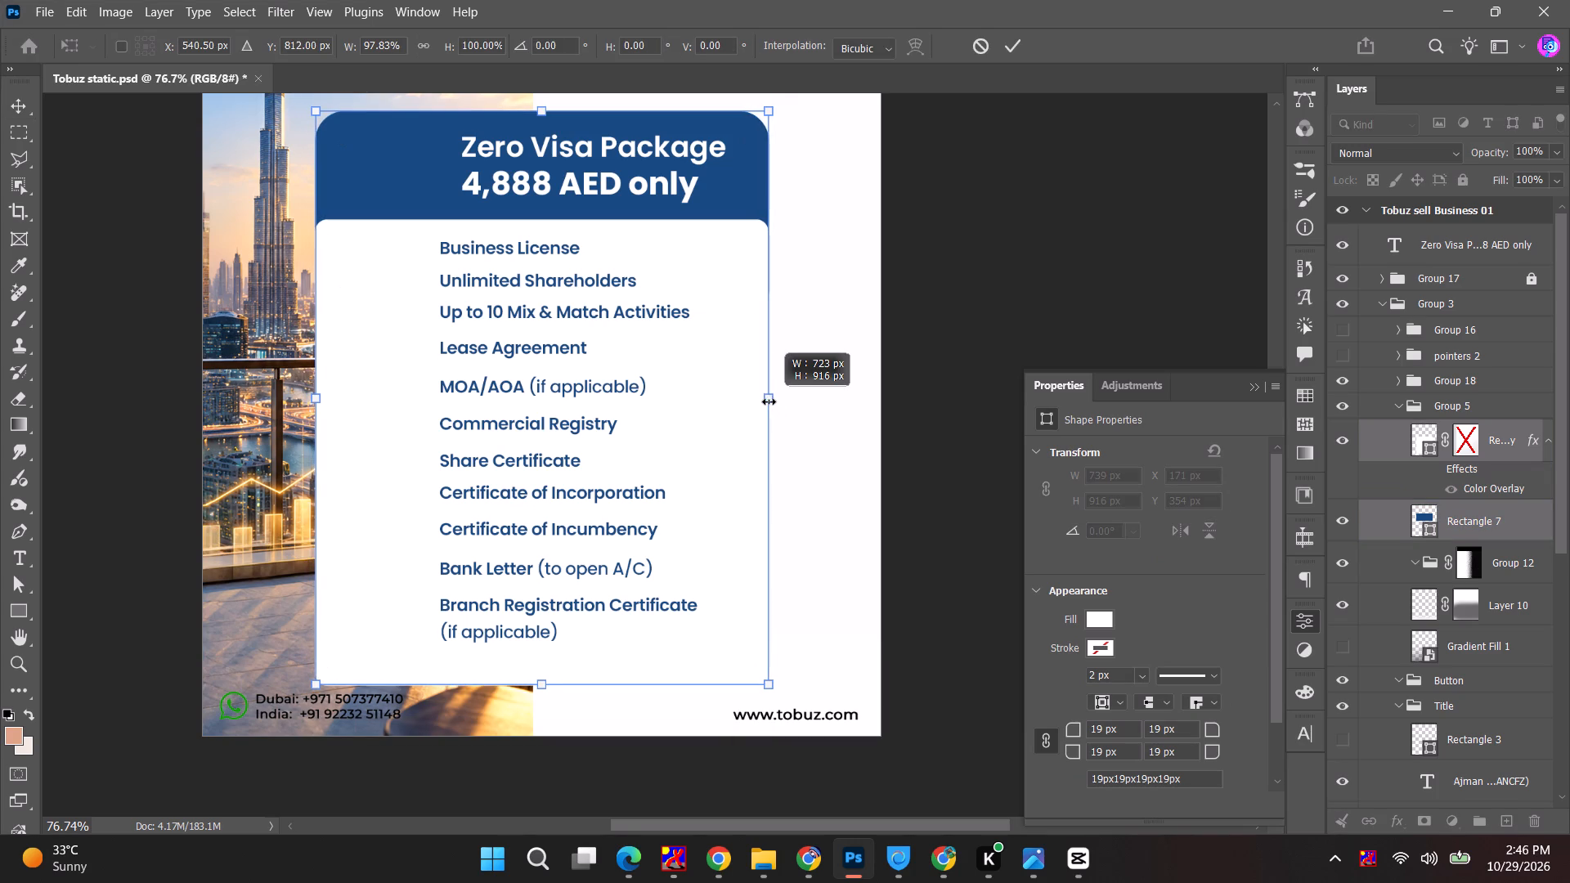
left_click(1010, 47)
left_click(976, 218)
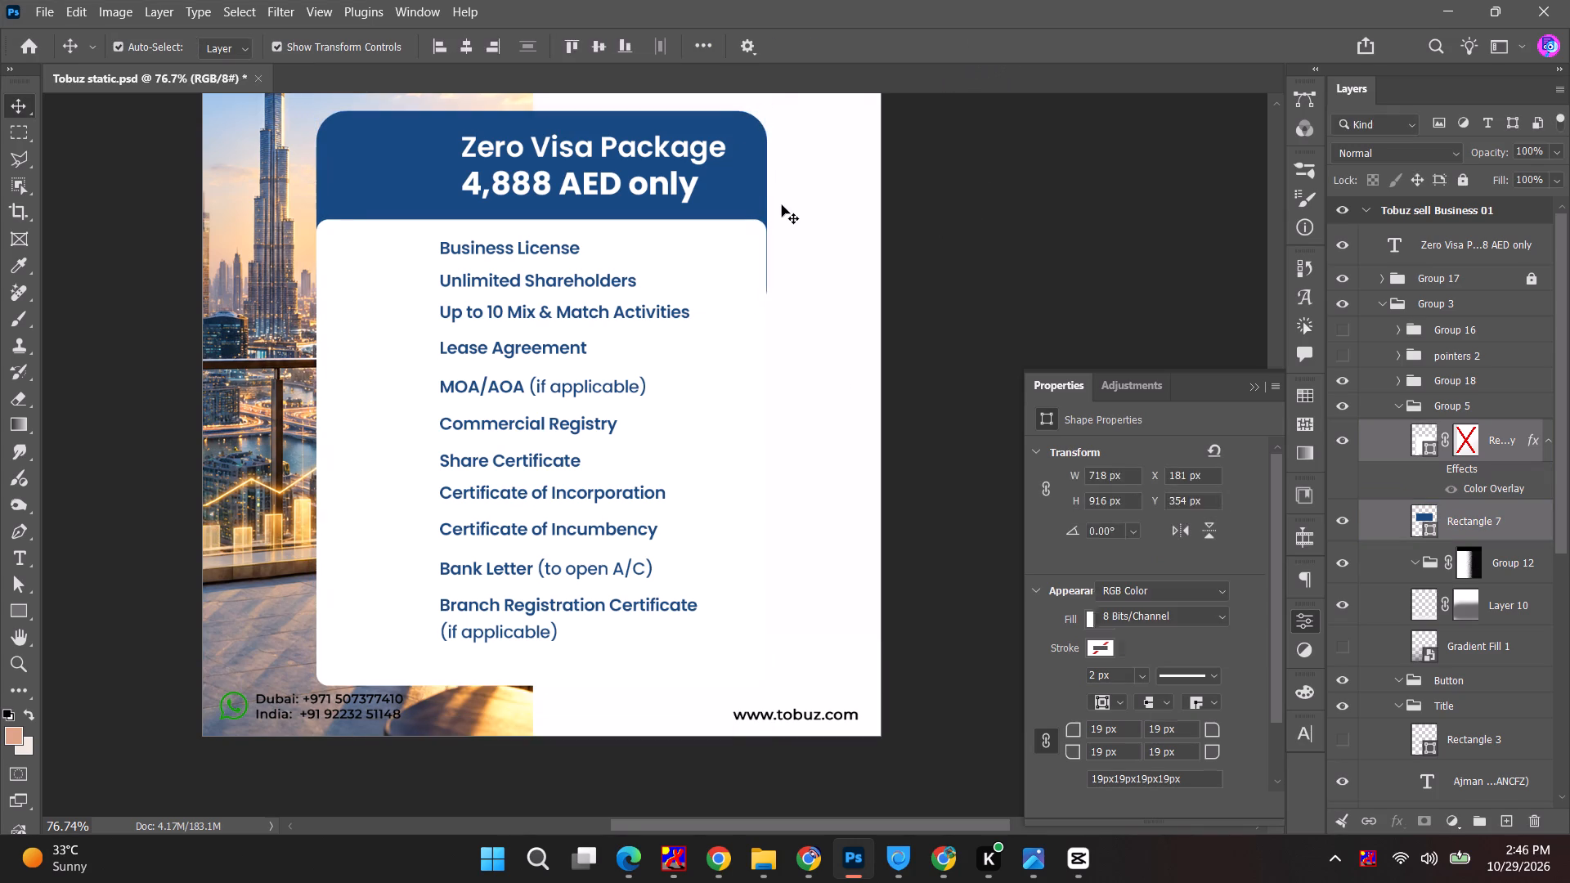
Widen the white inclusions panel slightly to about 720 px so its right edge matches the blue header.
left_click(748, 191)
left_click(741, 446)
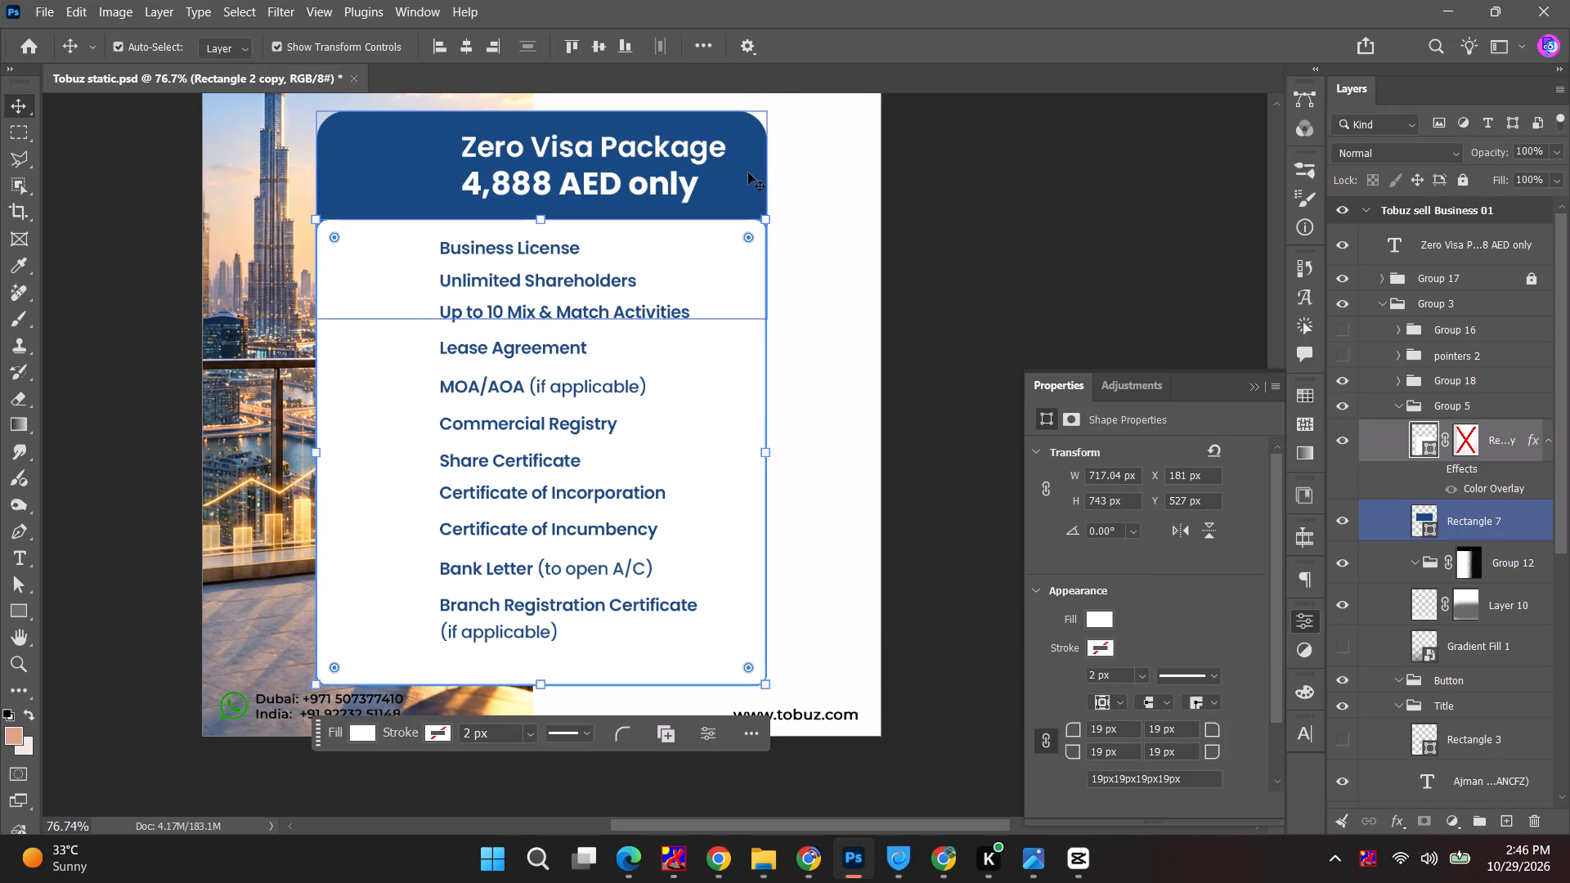
scroll(761, 456, "up", 2, "alt")
left_click(765, 455)
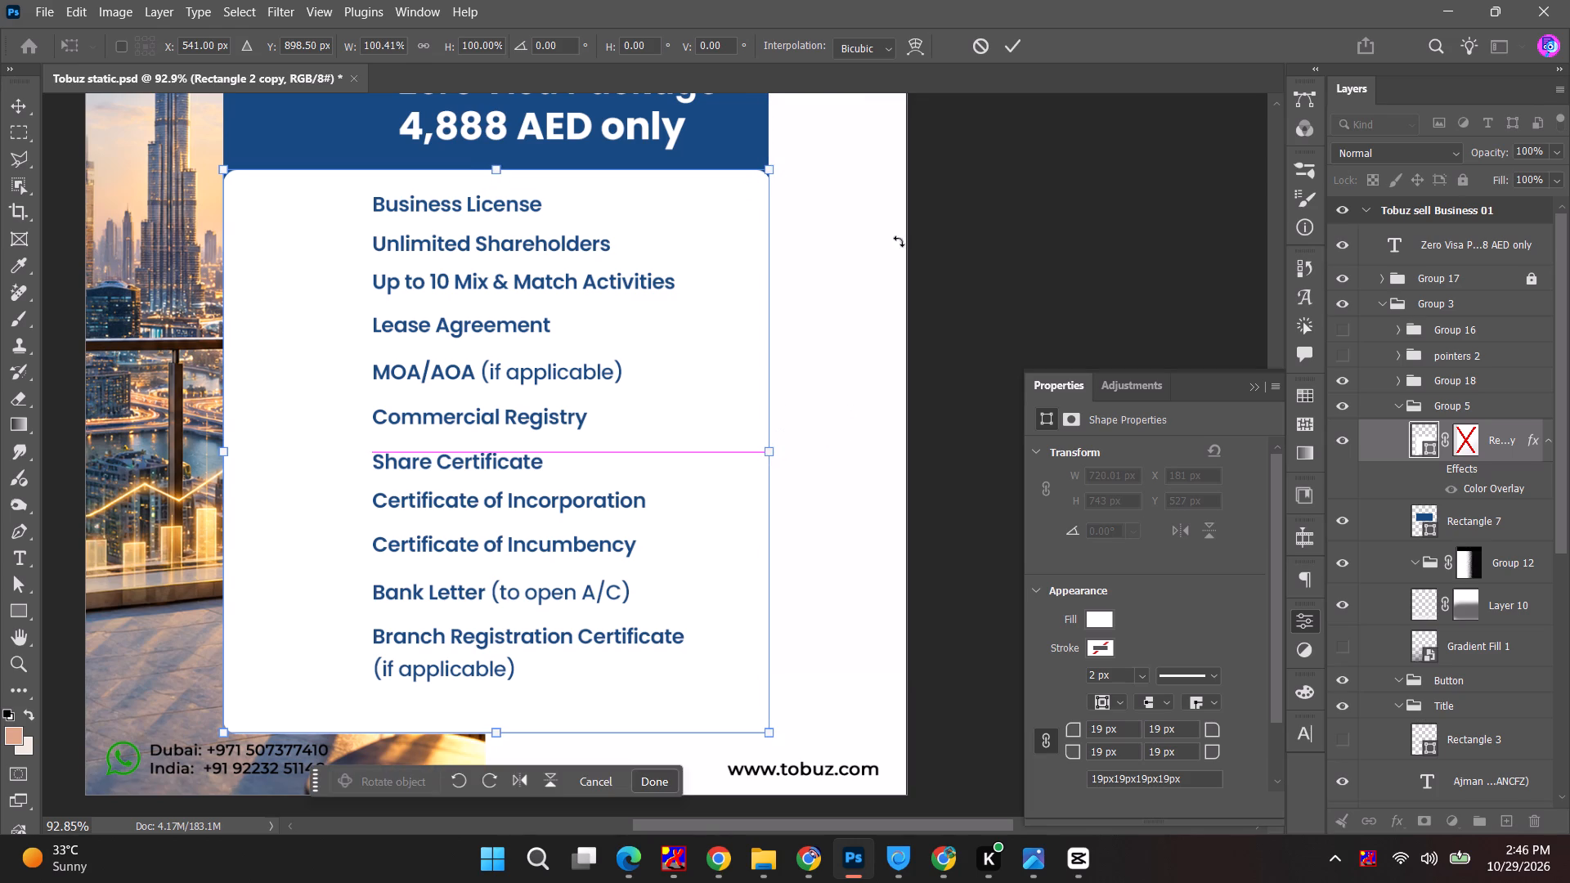
left_click(999, 54)
left_click(1041, 205)
Move the Zero Visa Package 4,888 AED only text left to line up with the inclusions list's left edge.
scroll(908, 278, "down", 3, "alt")
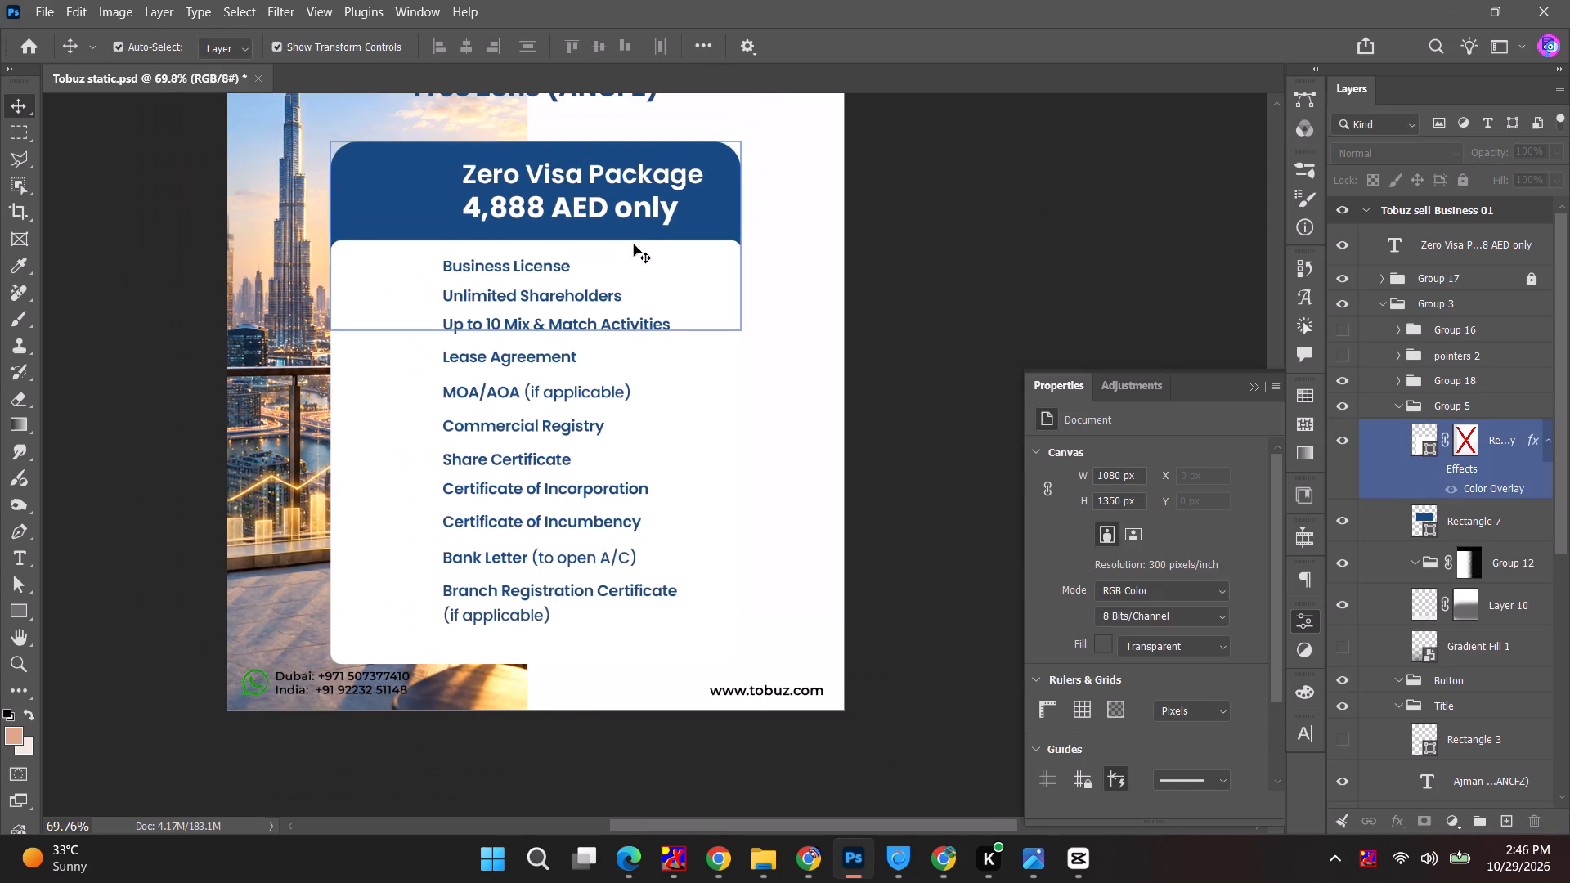
left_click_drag(558, 202, 538, 204)
left_click(1090, 156)
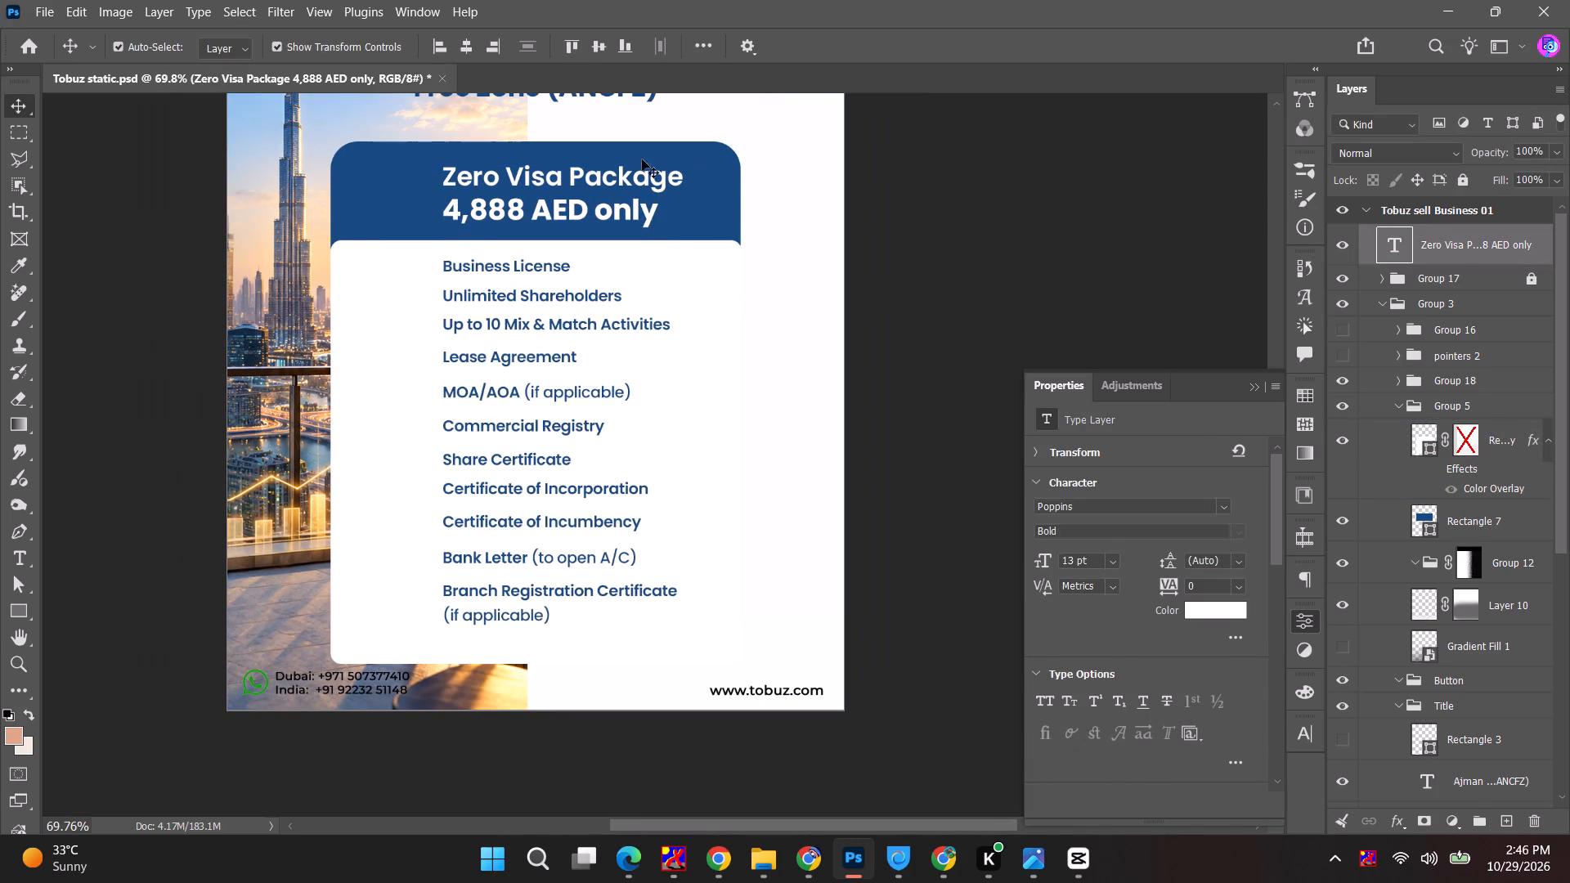
Re-centre the blue price header and the white inclusions panel horizontally on the post.
left_click(380, 159)
left_click(451, 47)
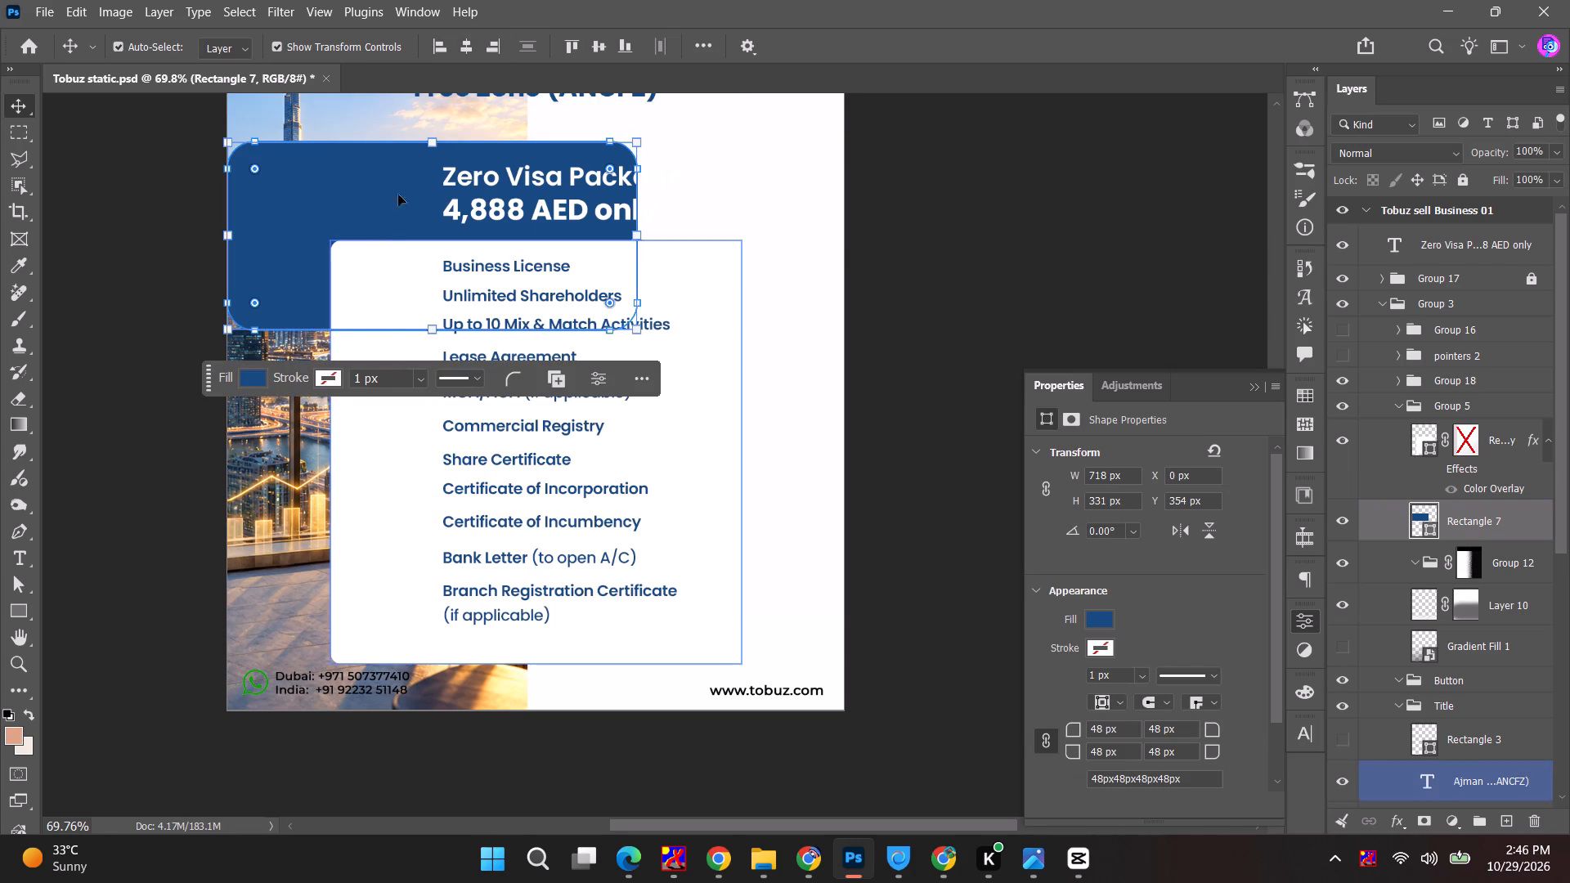
left_click(464, 38)
left_click(399, 448)
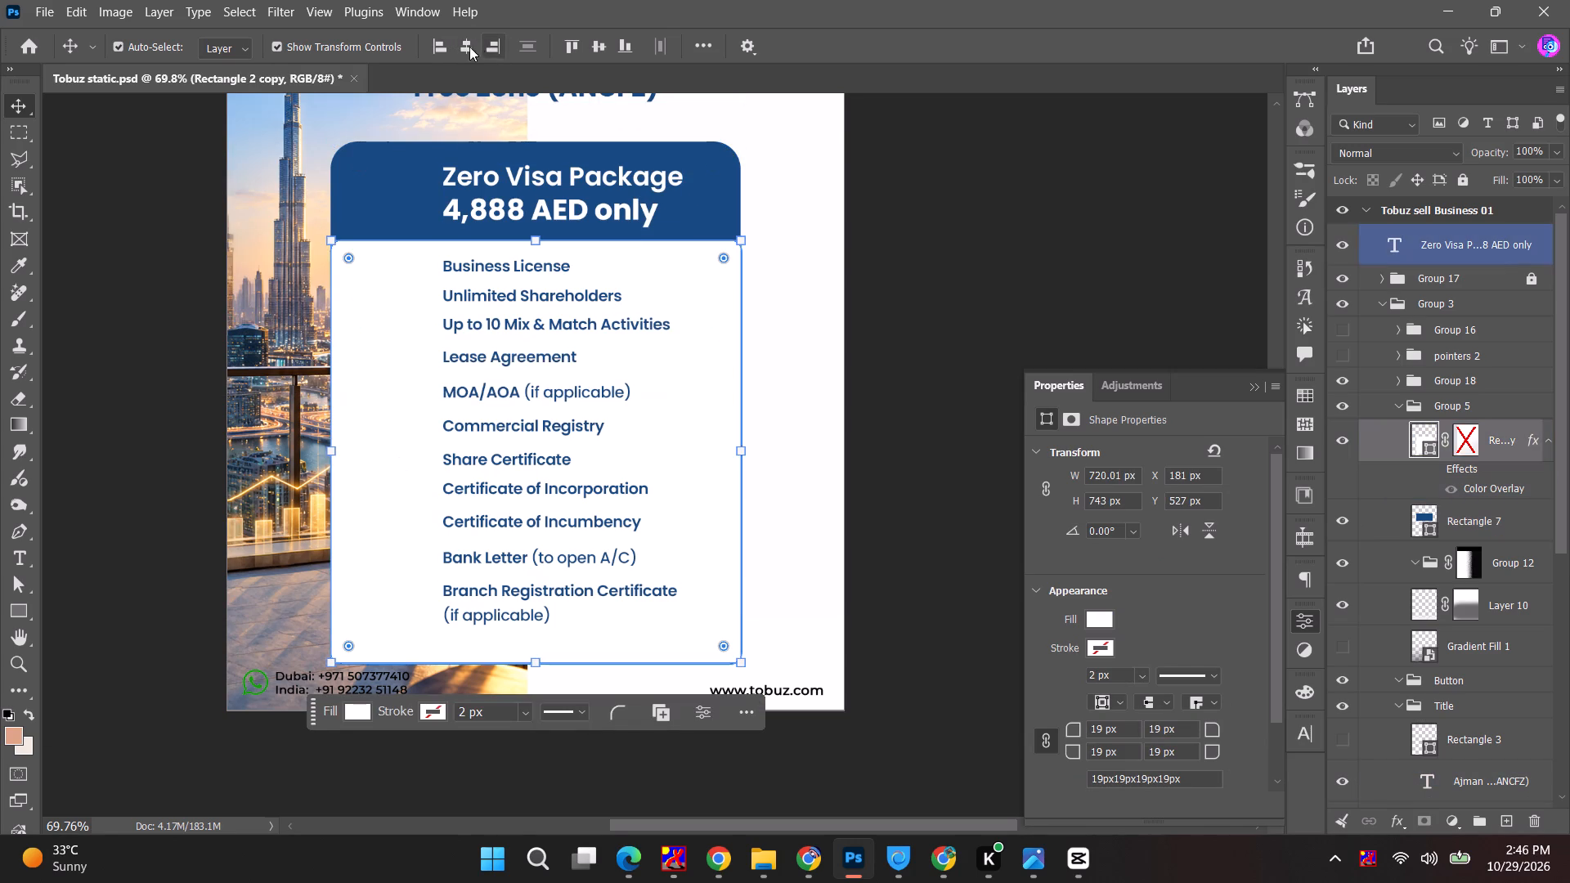
left_click(465, 51)
left_click(921, 307)
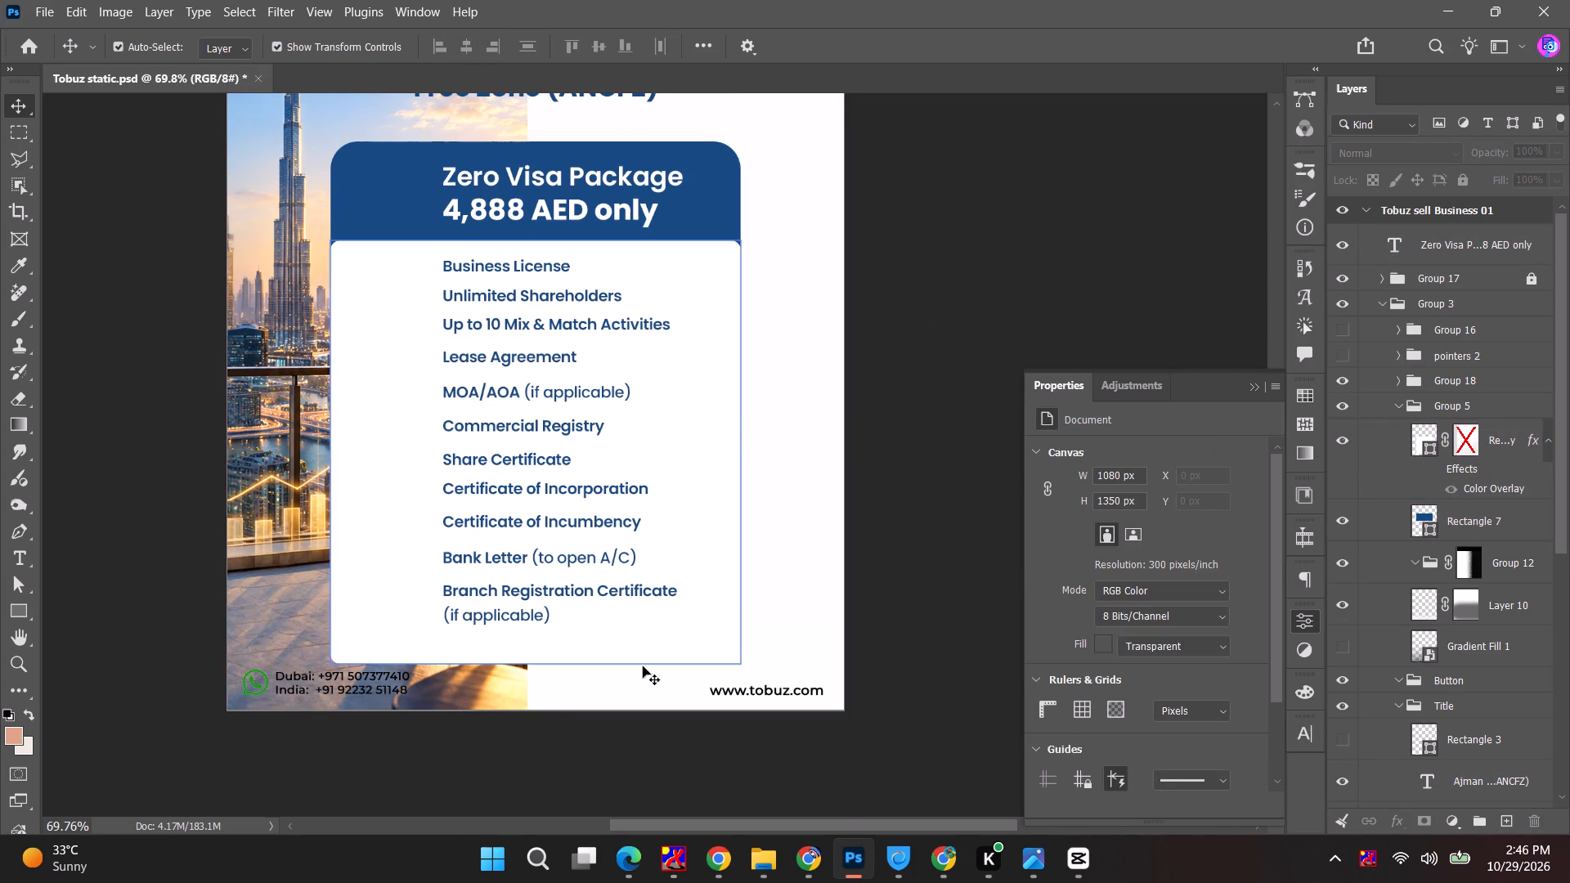
Show the Gradient Fill 1 layer to darken the lower part of the post behind the panel.
left_click(633, 687)
key("space")
key("space")
key("space")
key("space")
key("space")
key("space")
left_click_drag(643, 675, 689, 523)
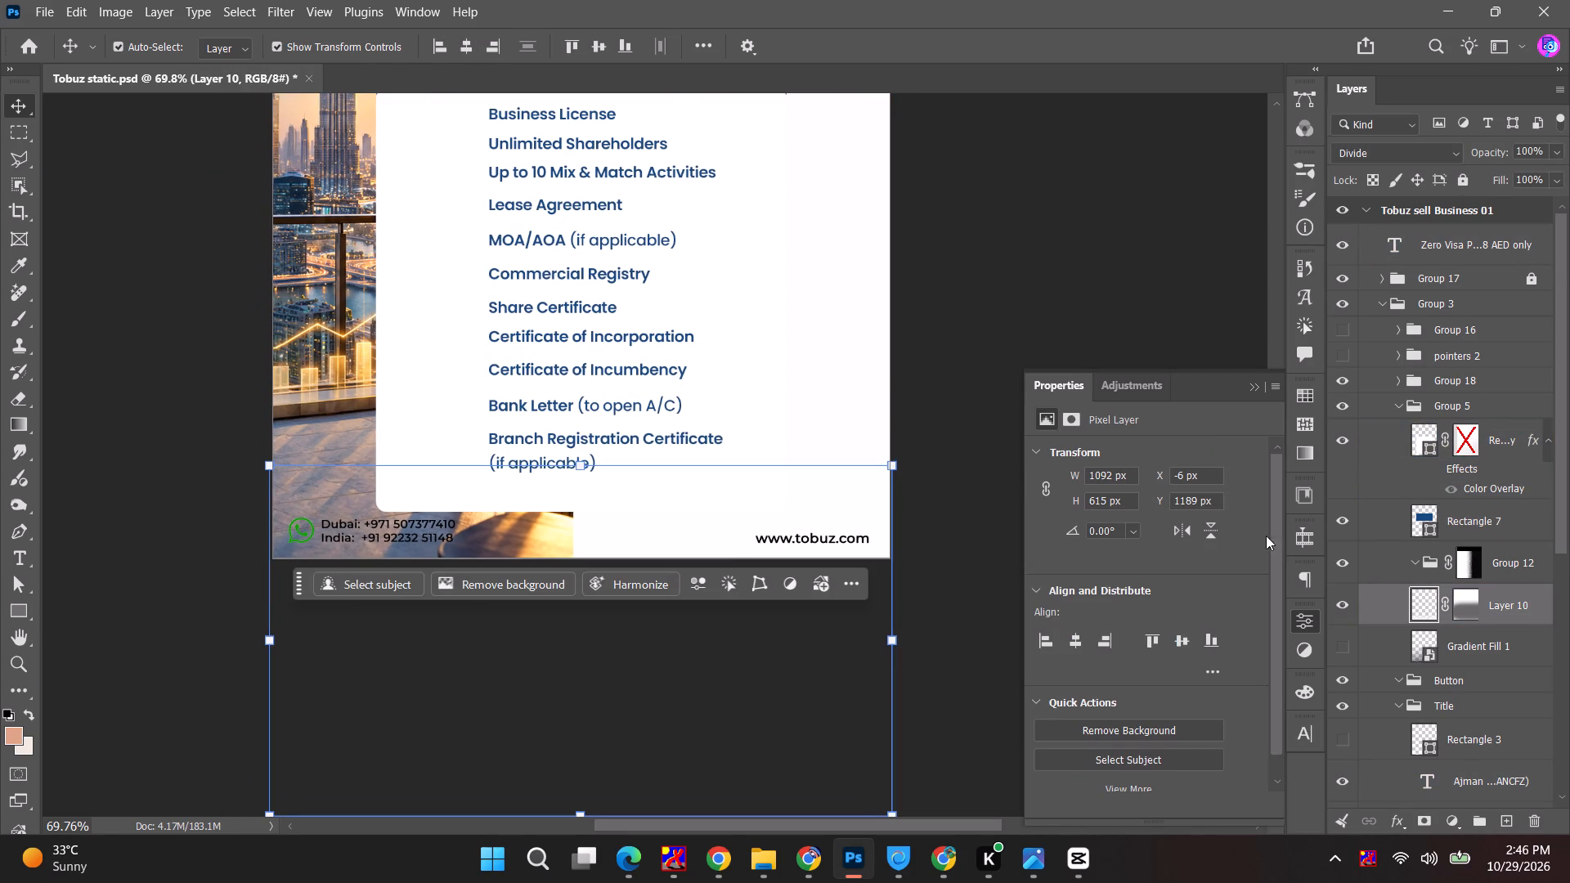
scroll(1348, 550, "down", 4)
left_click(1351, 541)
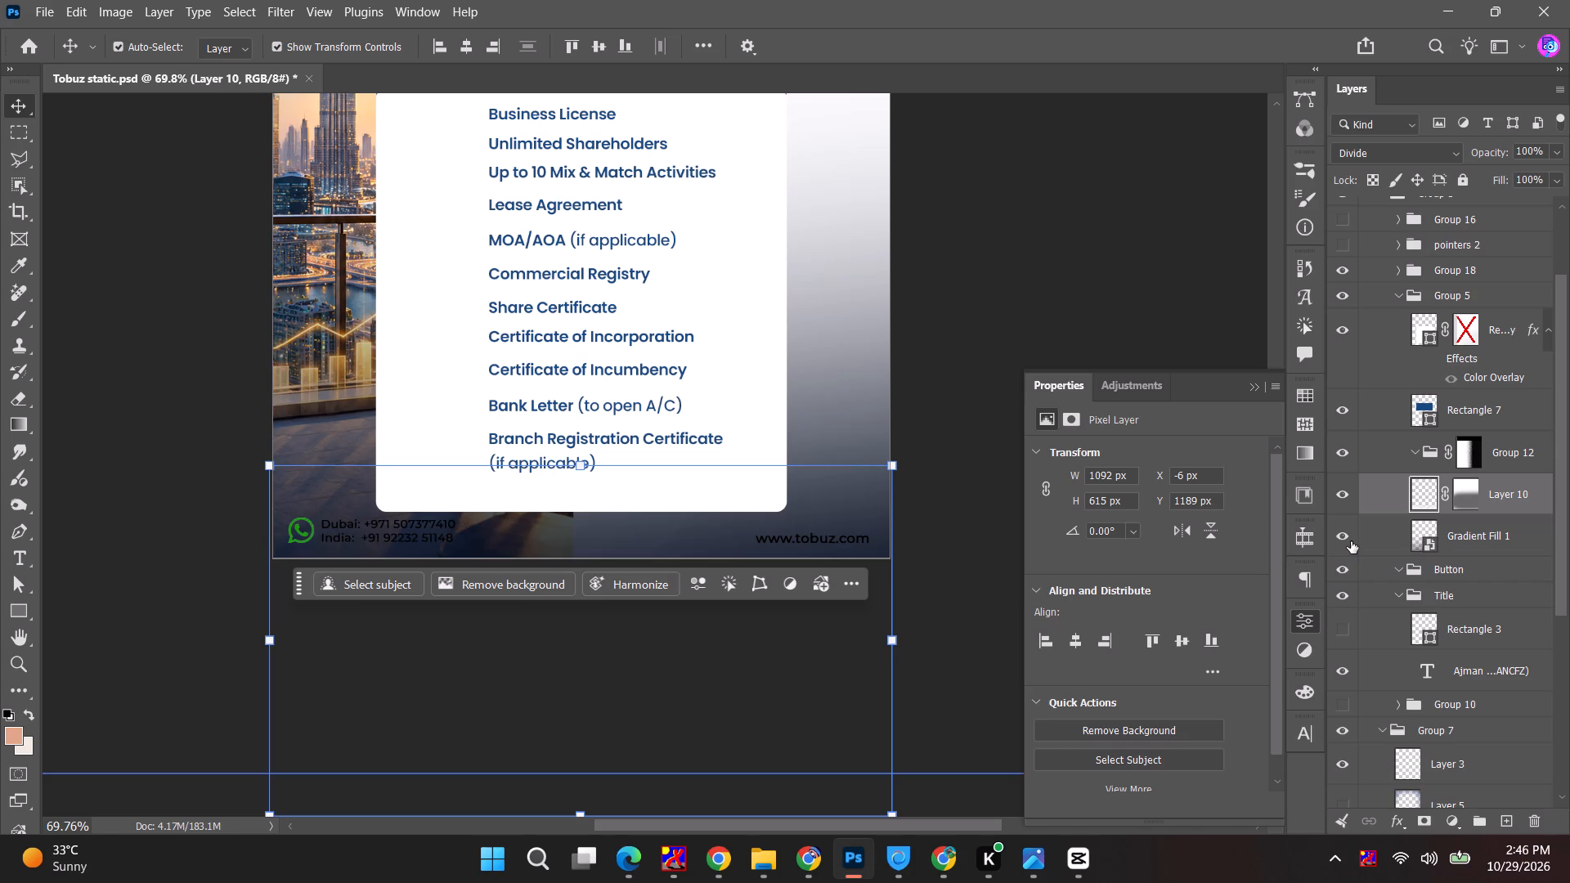
scroll(1007, 333, "down", 4, "alt")
key("space")
key("space")
key("space")
key("space")
key("space")
key("space")
key("space")
left_click_drag(961, 261, 971, 413)
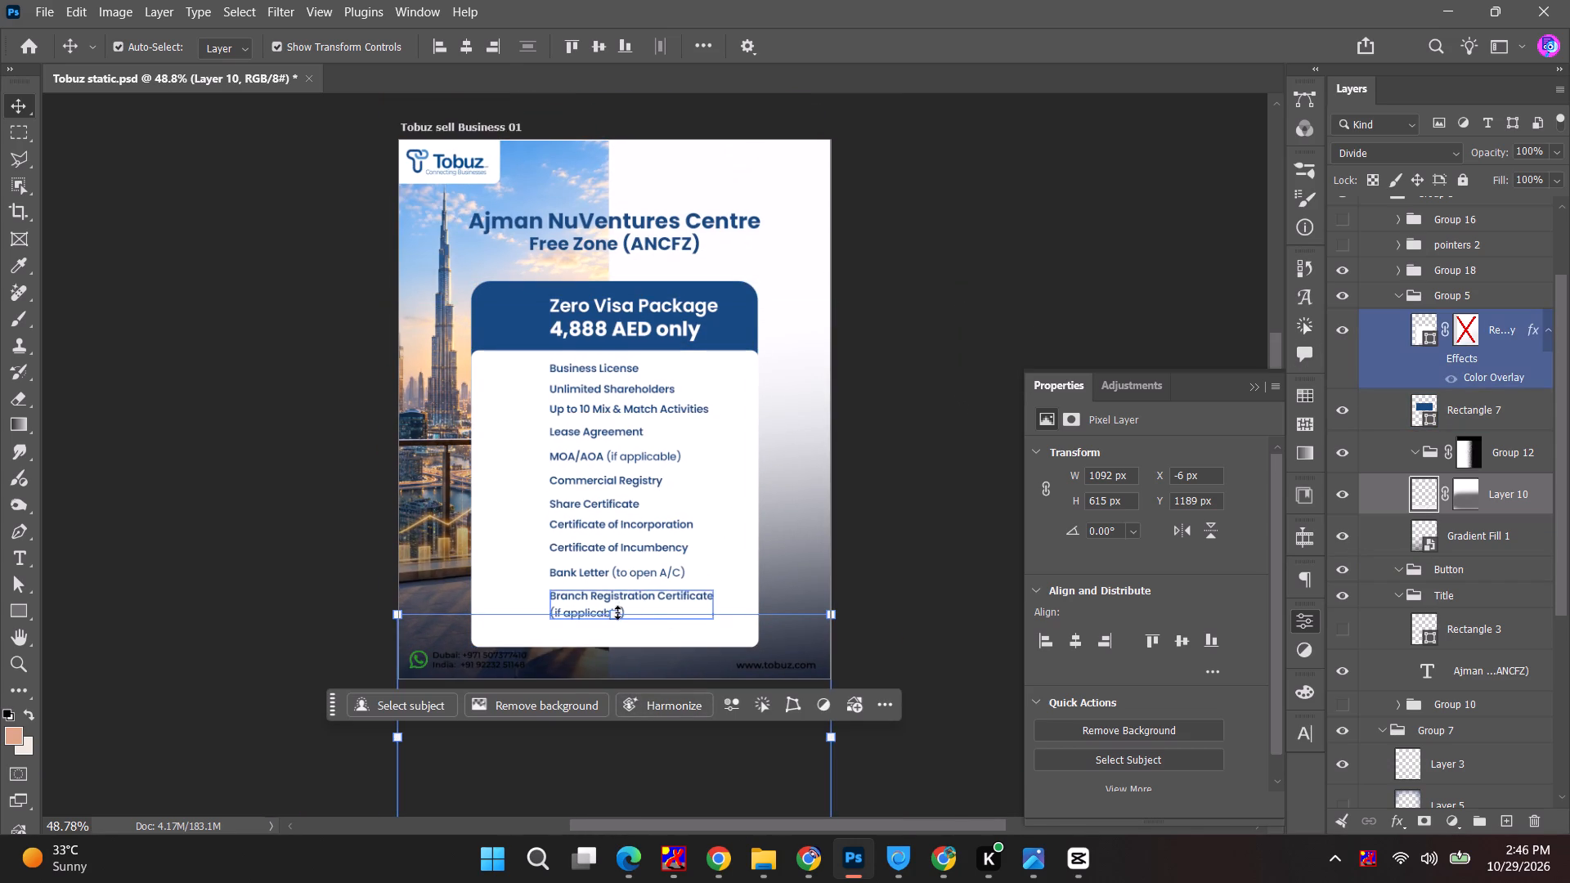
Shorten the white inclusions panel from its bottom edge to about 706 px high.
scroll(656, 606, "up", 7, "alt")
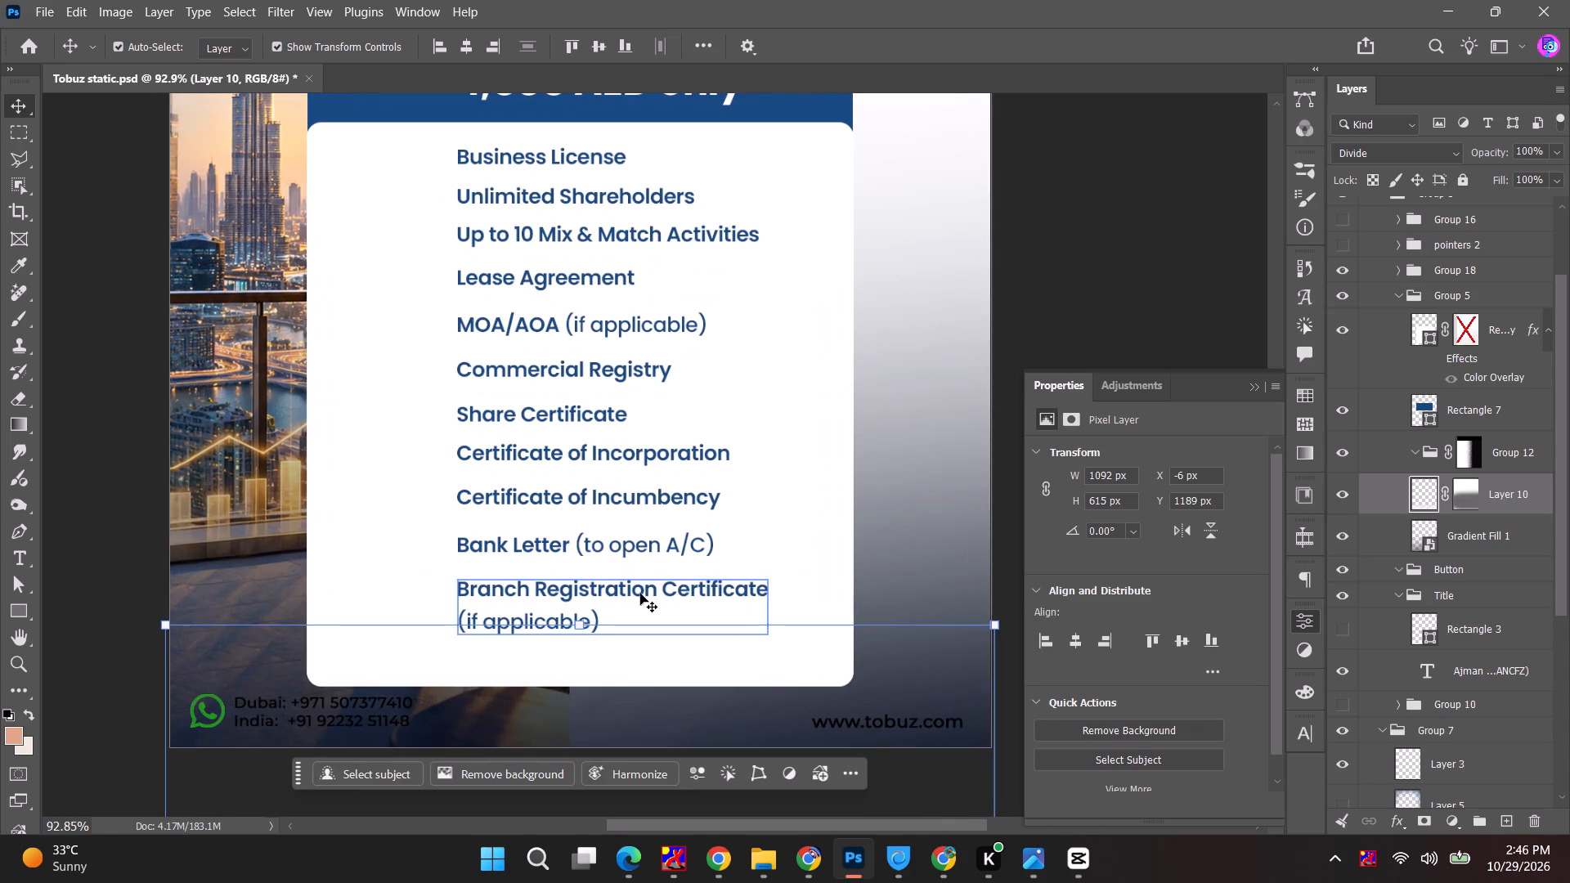
left_click(382, 233)
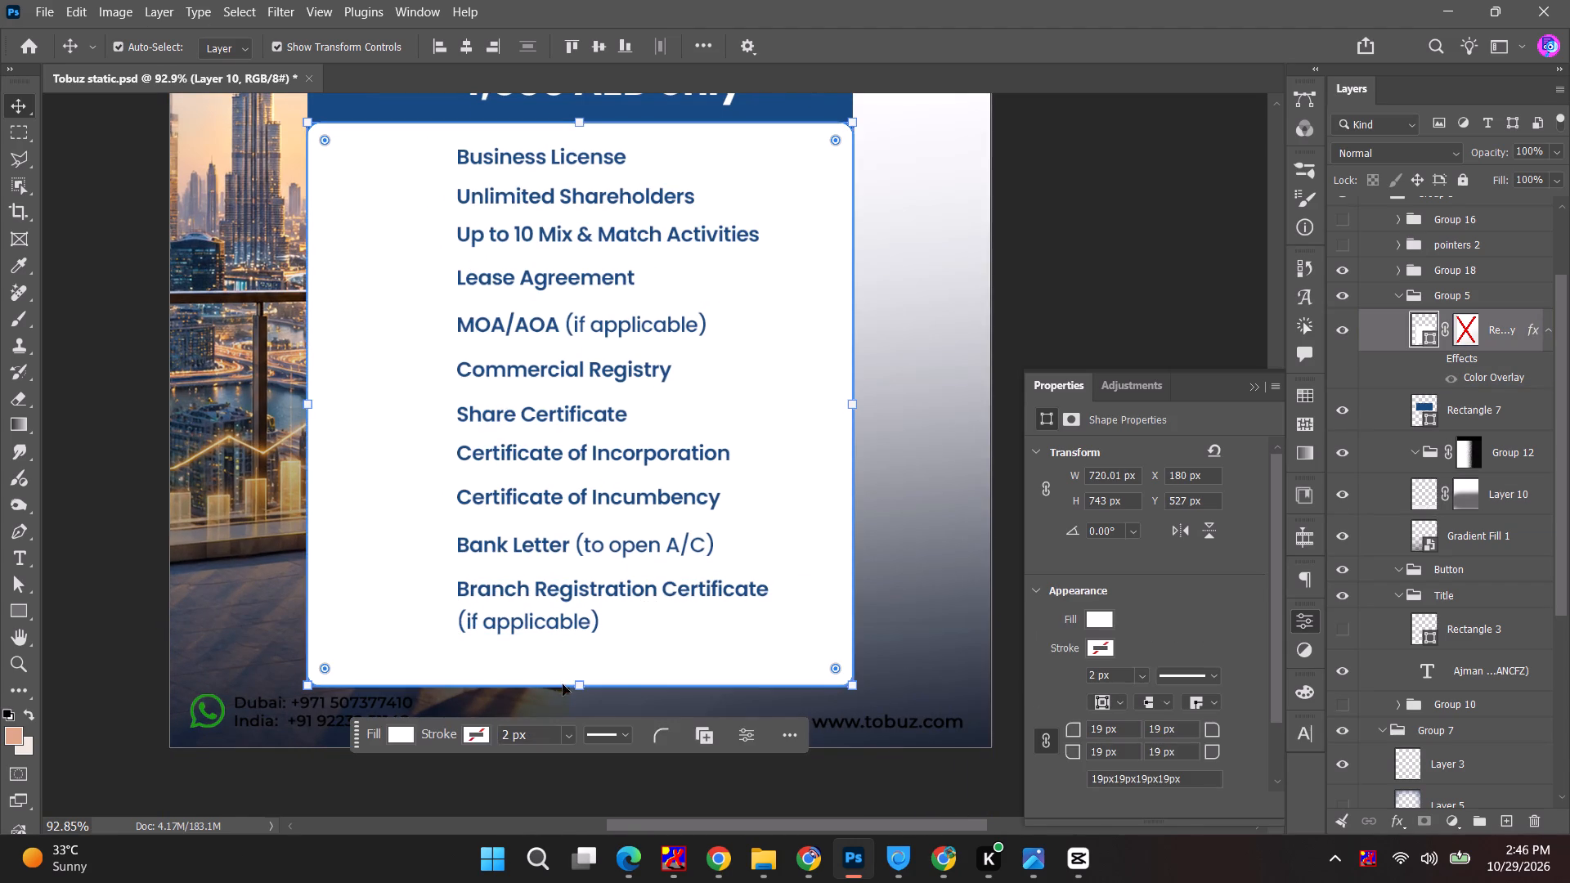
left_click_drag(576, 681, 579, 653)
left_click(1016, 49)
left_click(1061, 185)
Round all four corners of the white inclusions panel to a 55 px radius.
key("space")
left_click_drag(1065, 181, 1065, 232)
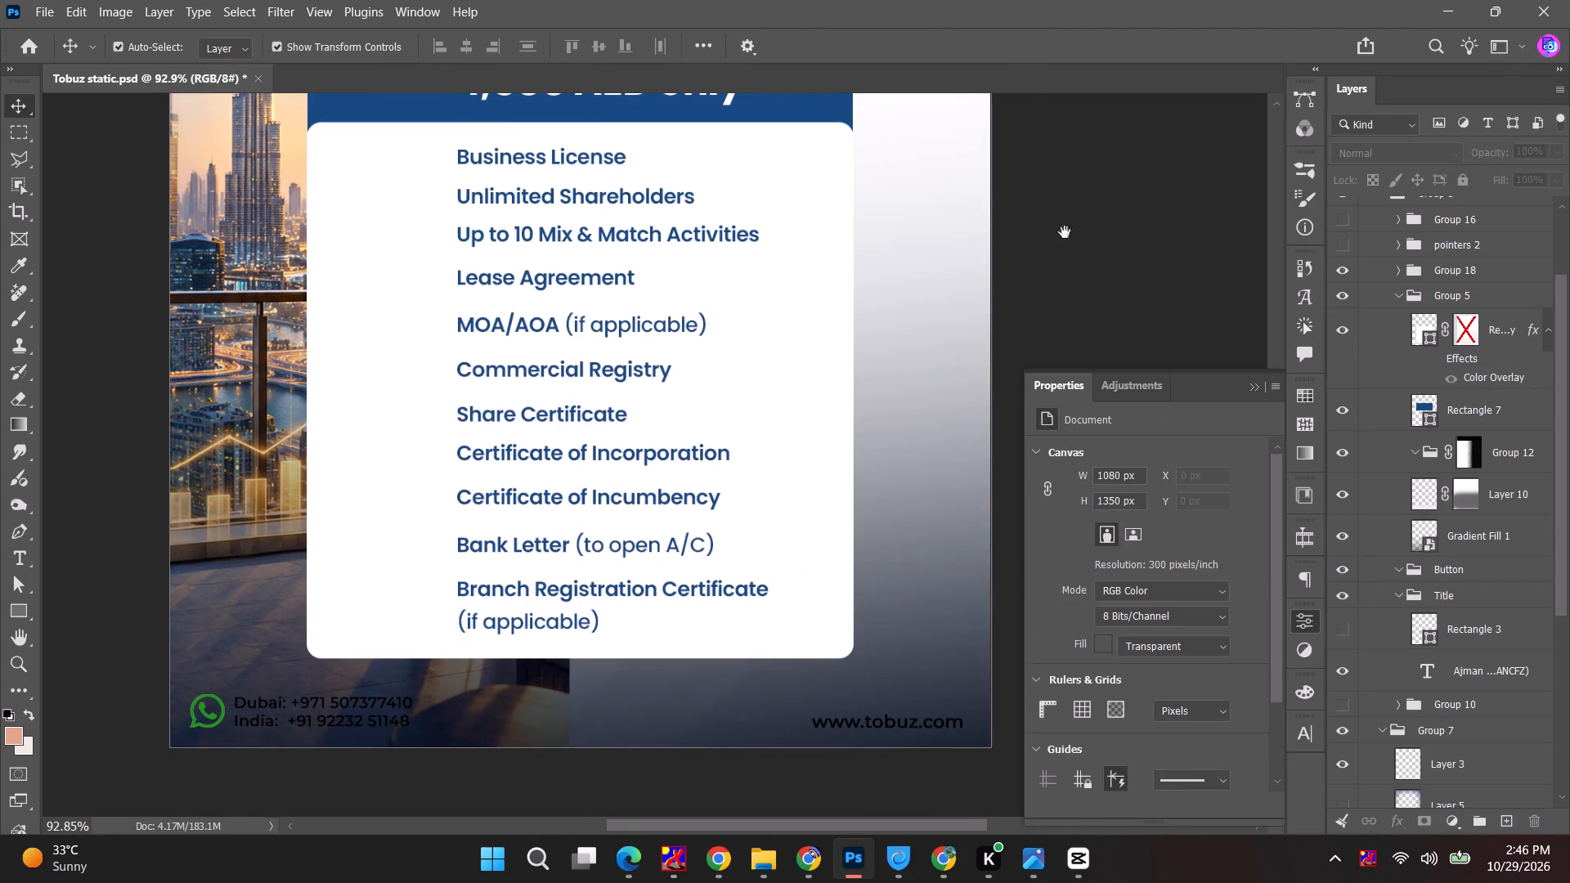
left_click_drag(1065, 232, 1065, 271)
left_click(375, 245)
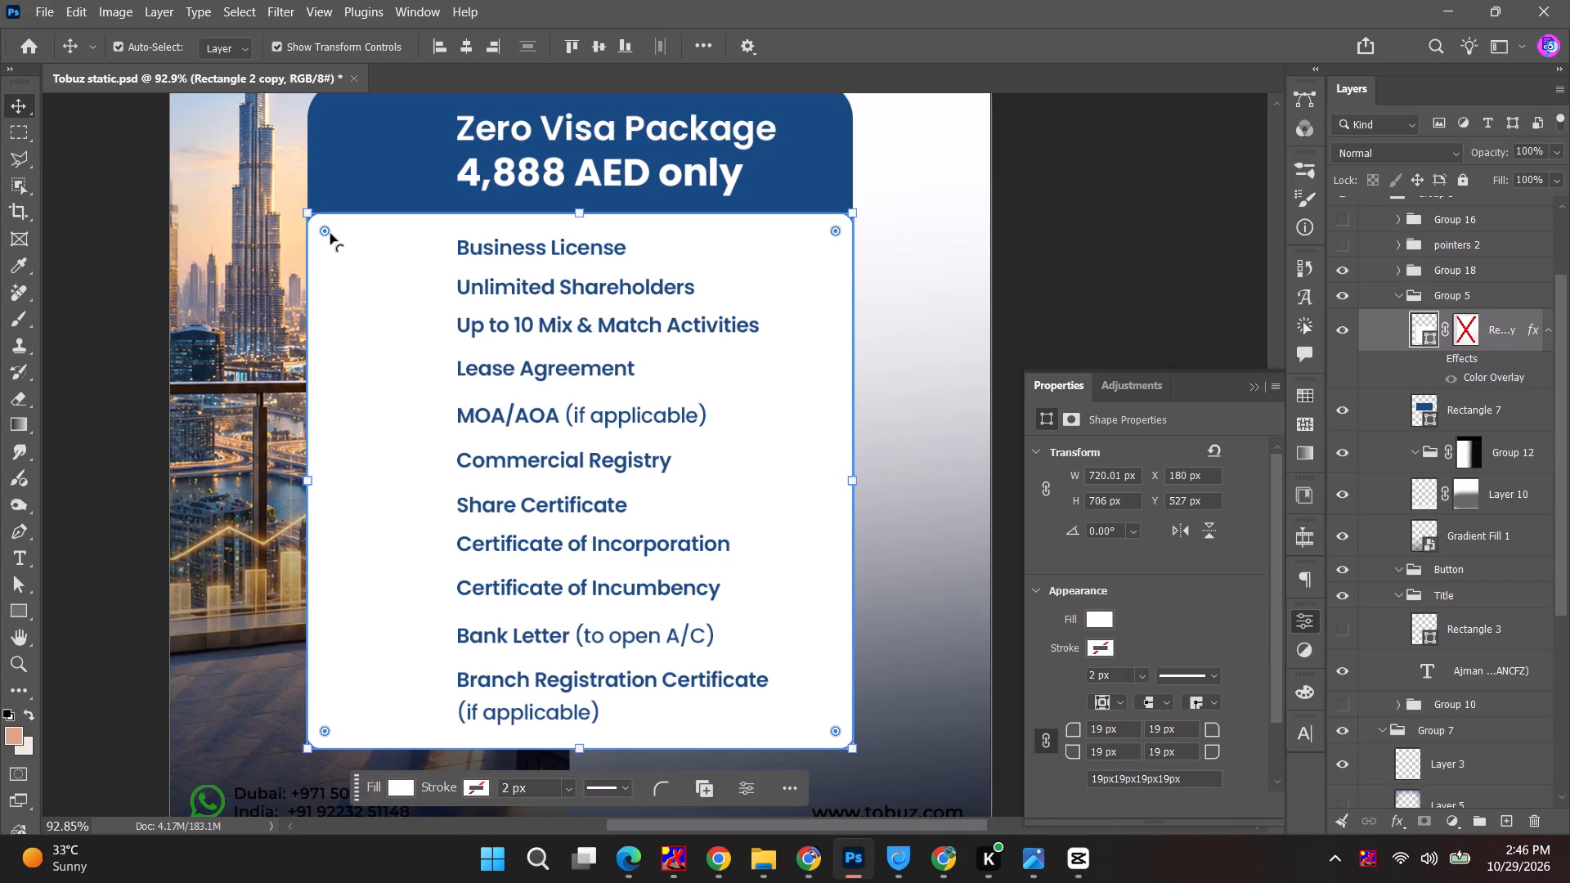
left_click_drag(329, 231, 306, 215)
left_click_drag(321, 226, 348, 249)
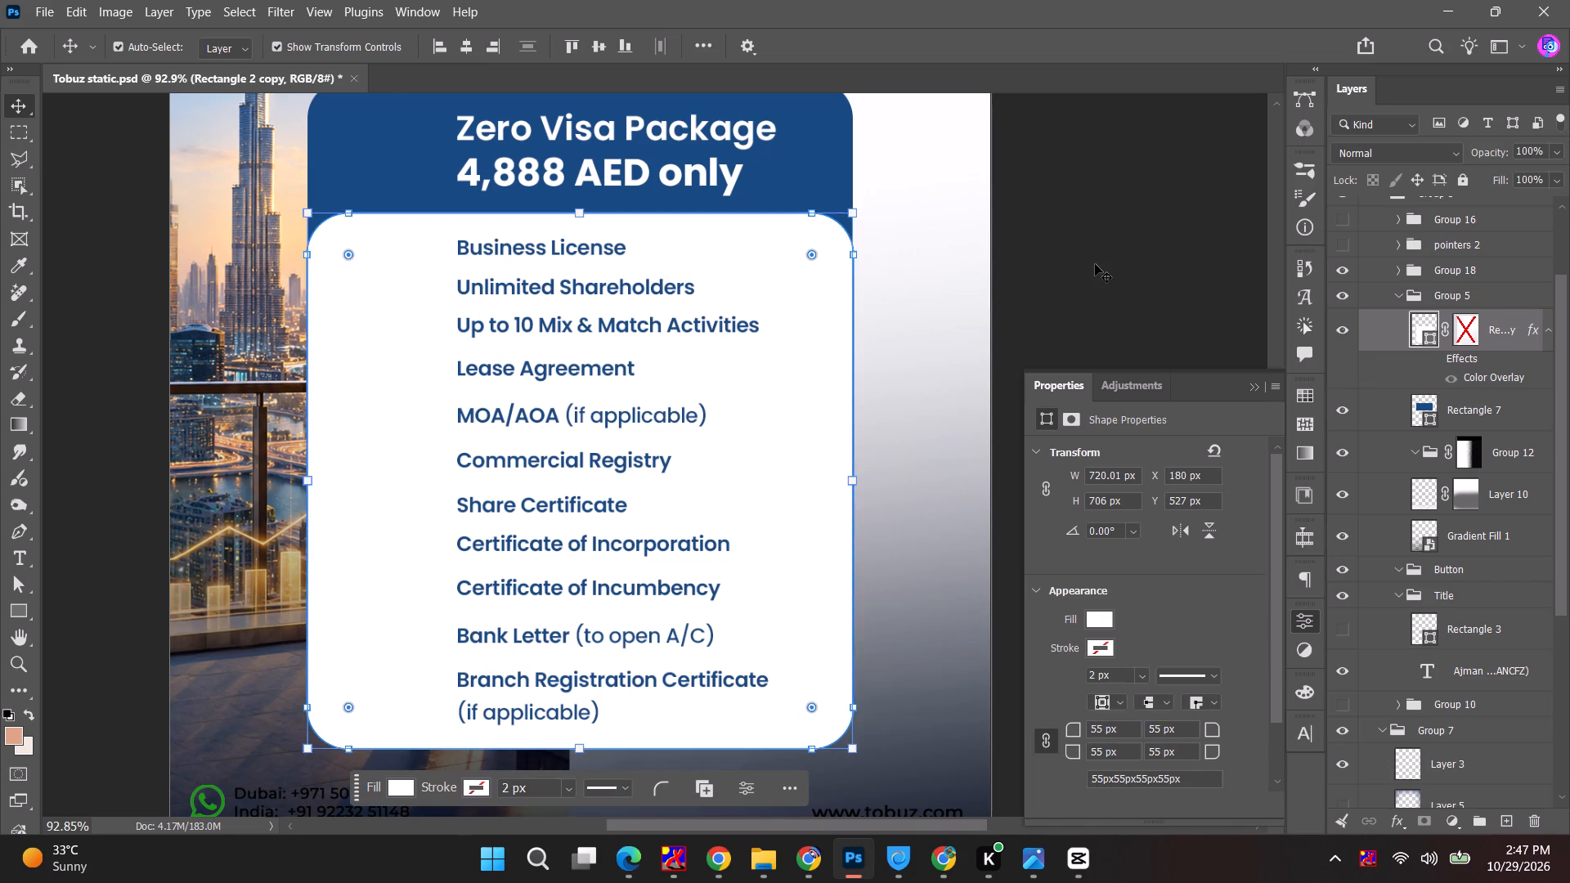
left_click(1095, 264)
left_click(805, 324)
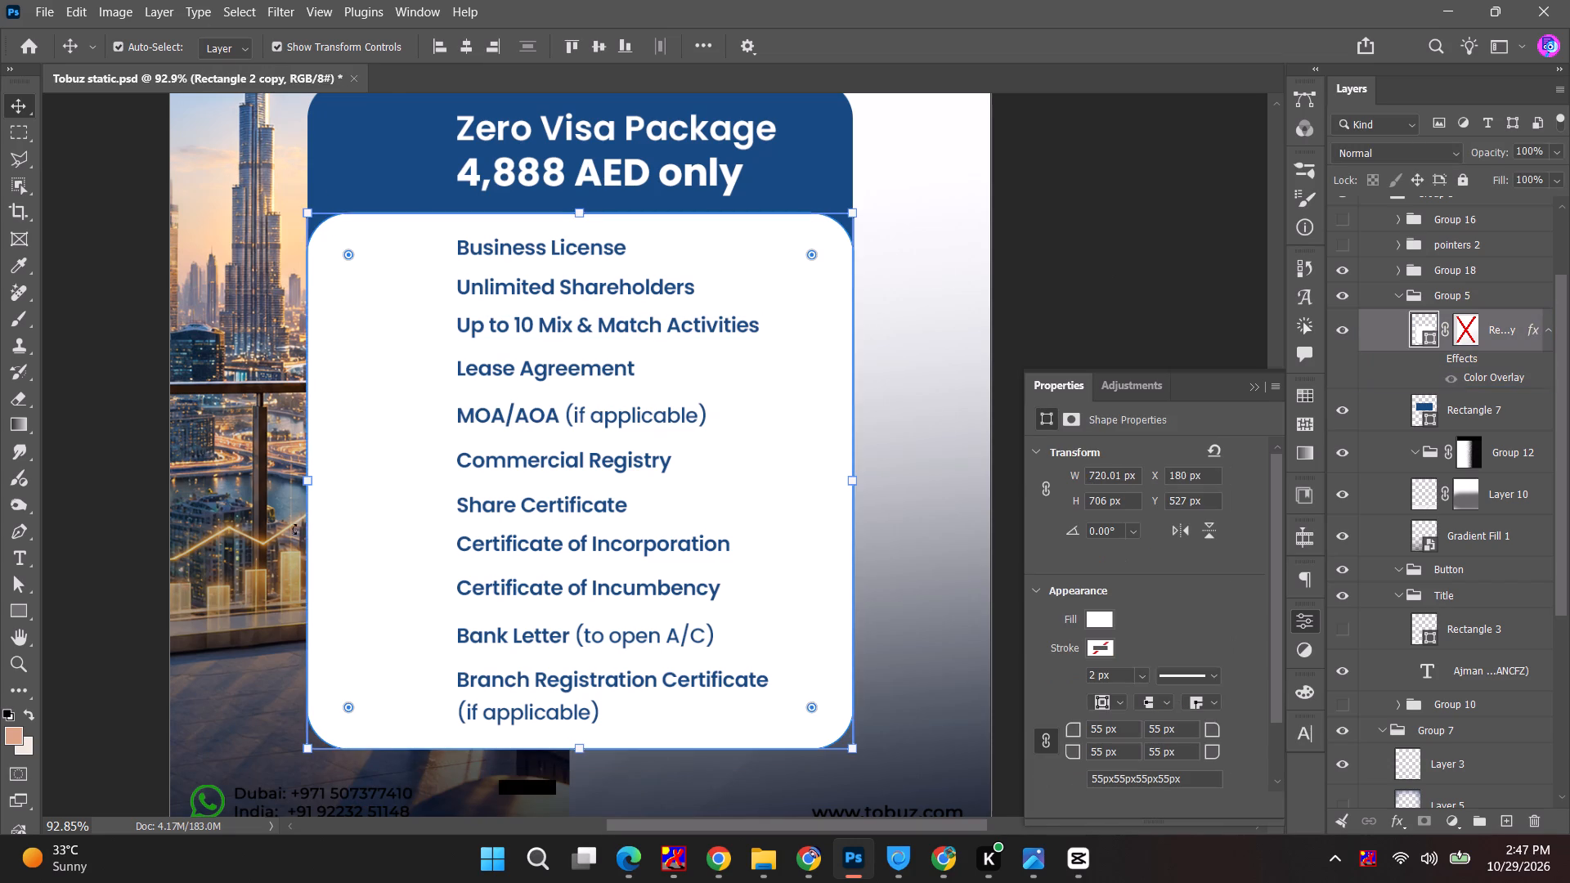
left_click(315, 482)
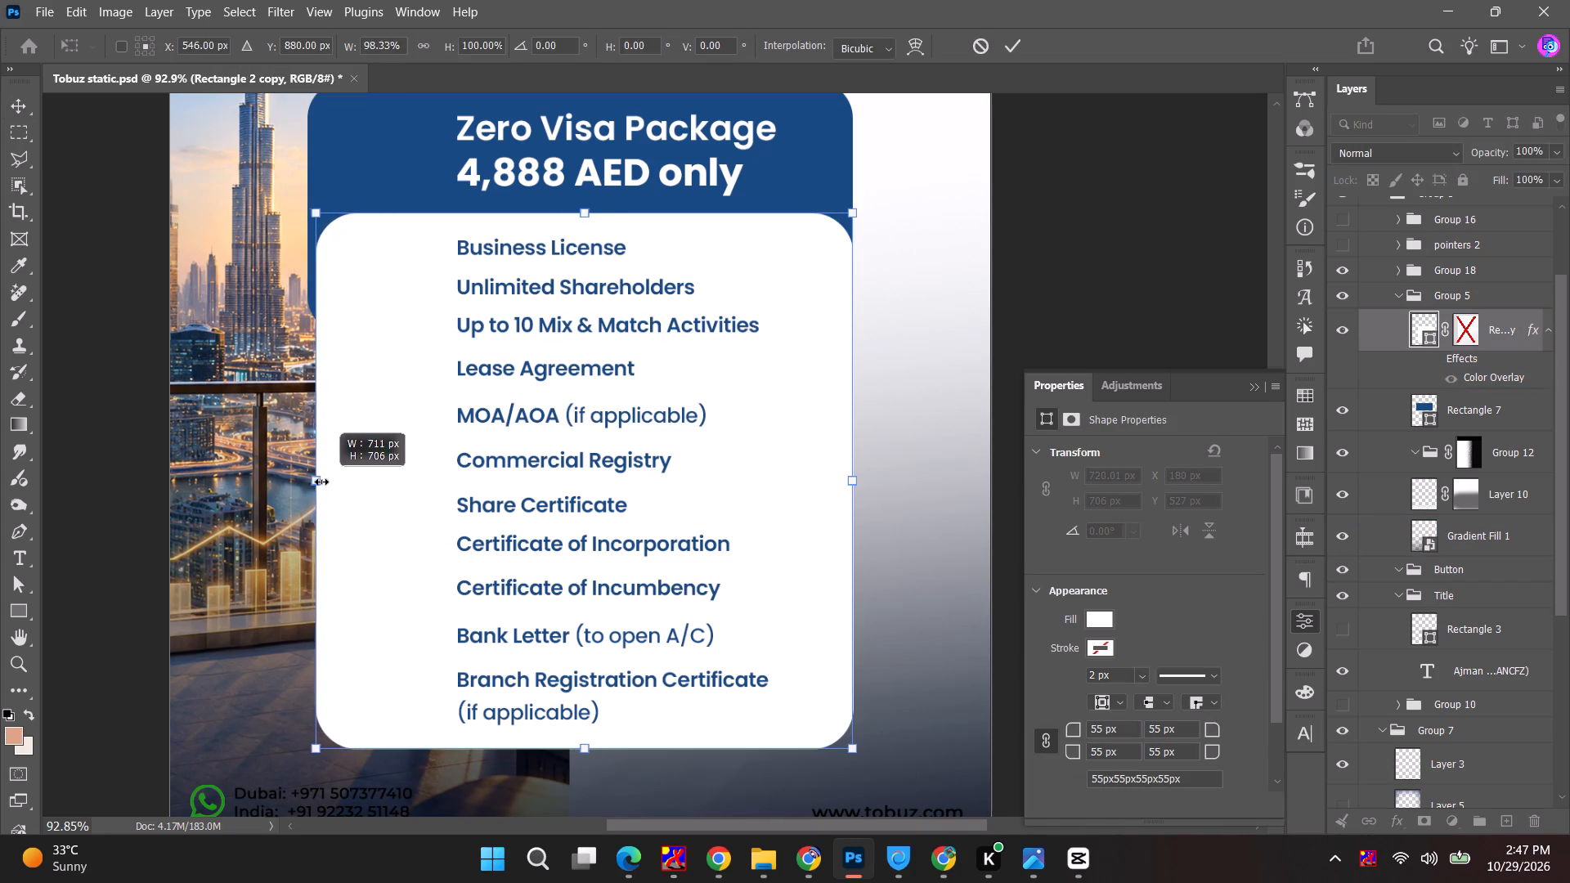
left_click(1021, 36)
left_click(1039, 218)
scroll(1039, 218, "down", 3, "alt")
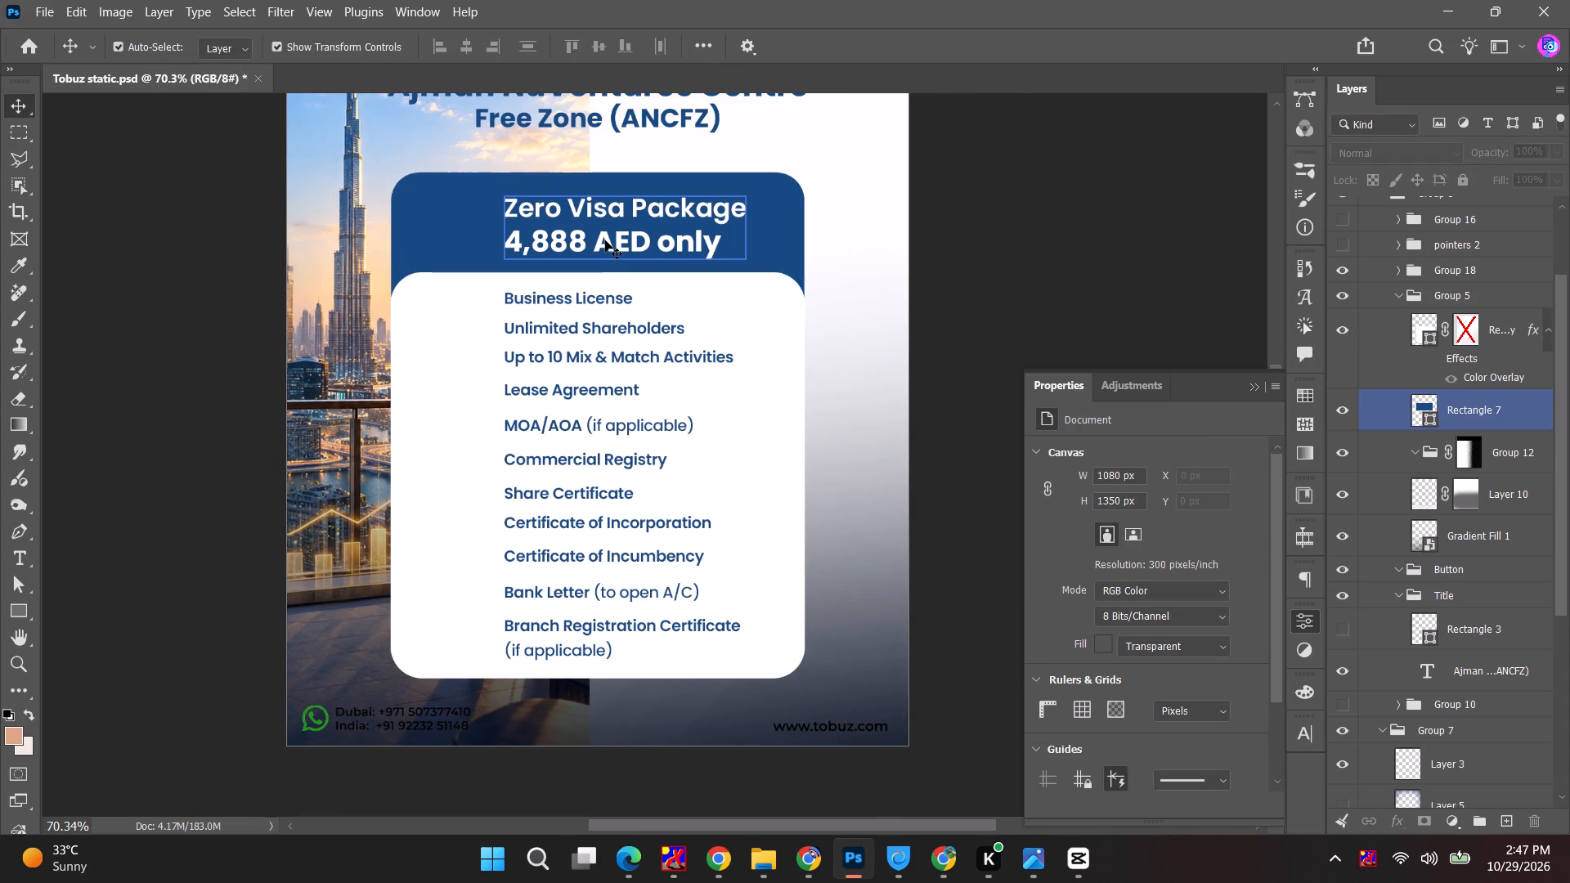
left_click(605, 240)
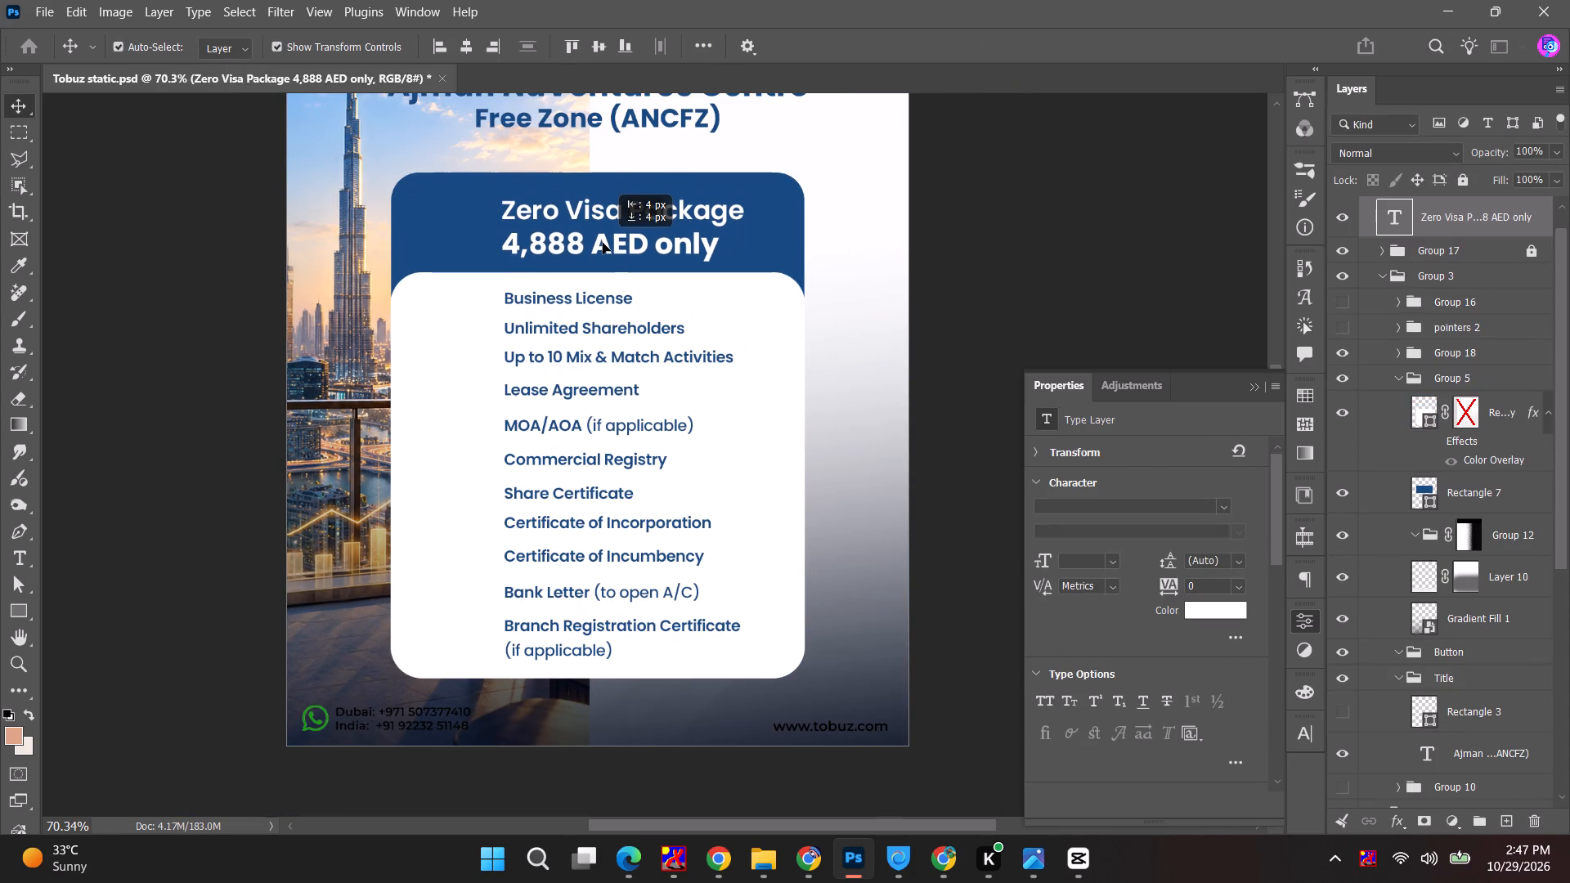
left_click(989, 236)
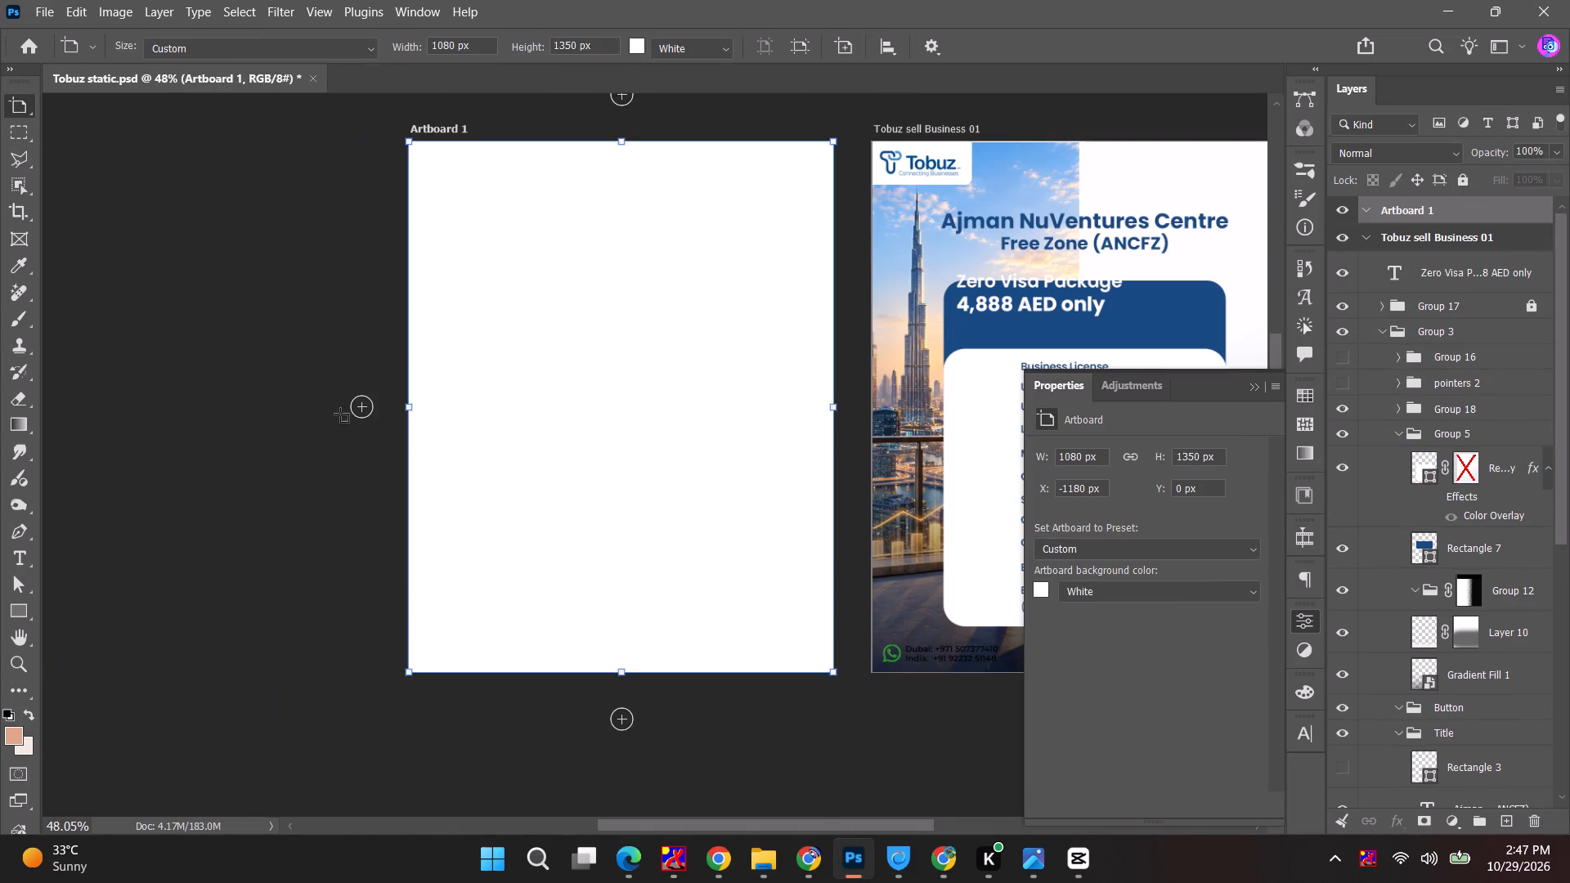
left_click(340, 414)
left_click(517, 411)
key("Escape")
left_click(563, 498)
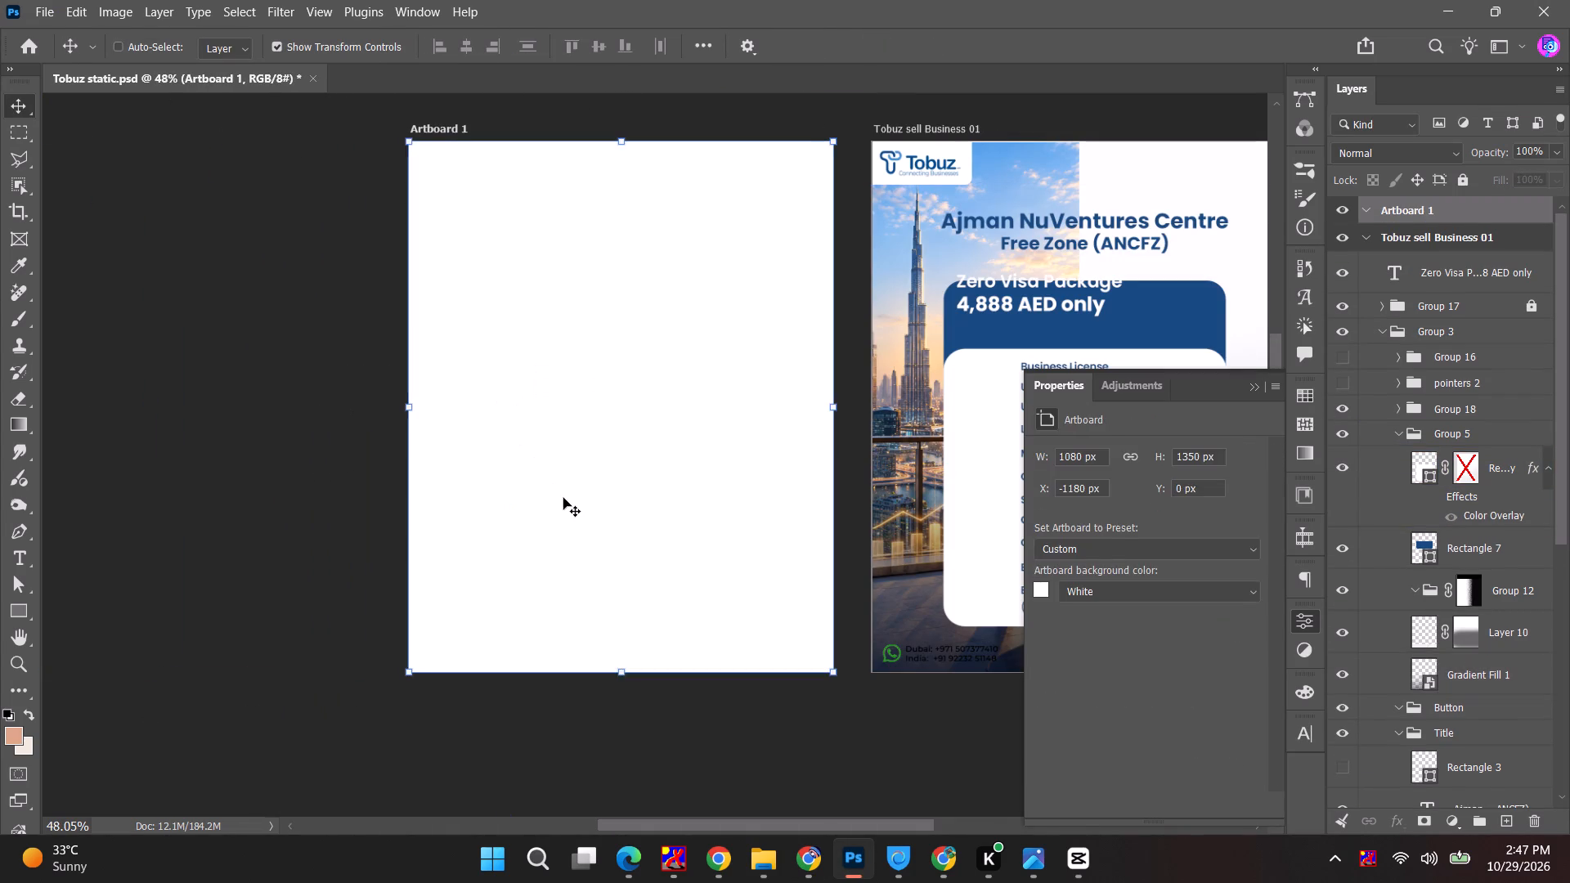
Paste the copied 4:5 reference design onto the blank Artboard 1.
key("ctrl+v")
key("space")
left_click_drag(621, 409, 229, 340)
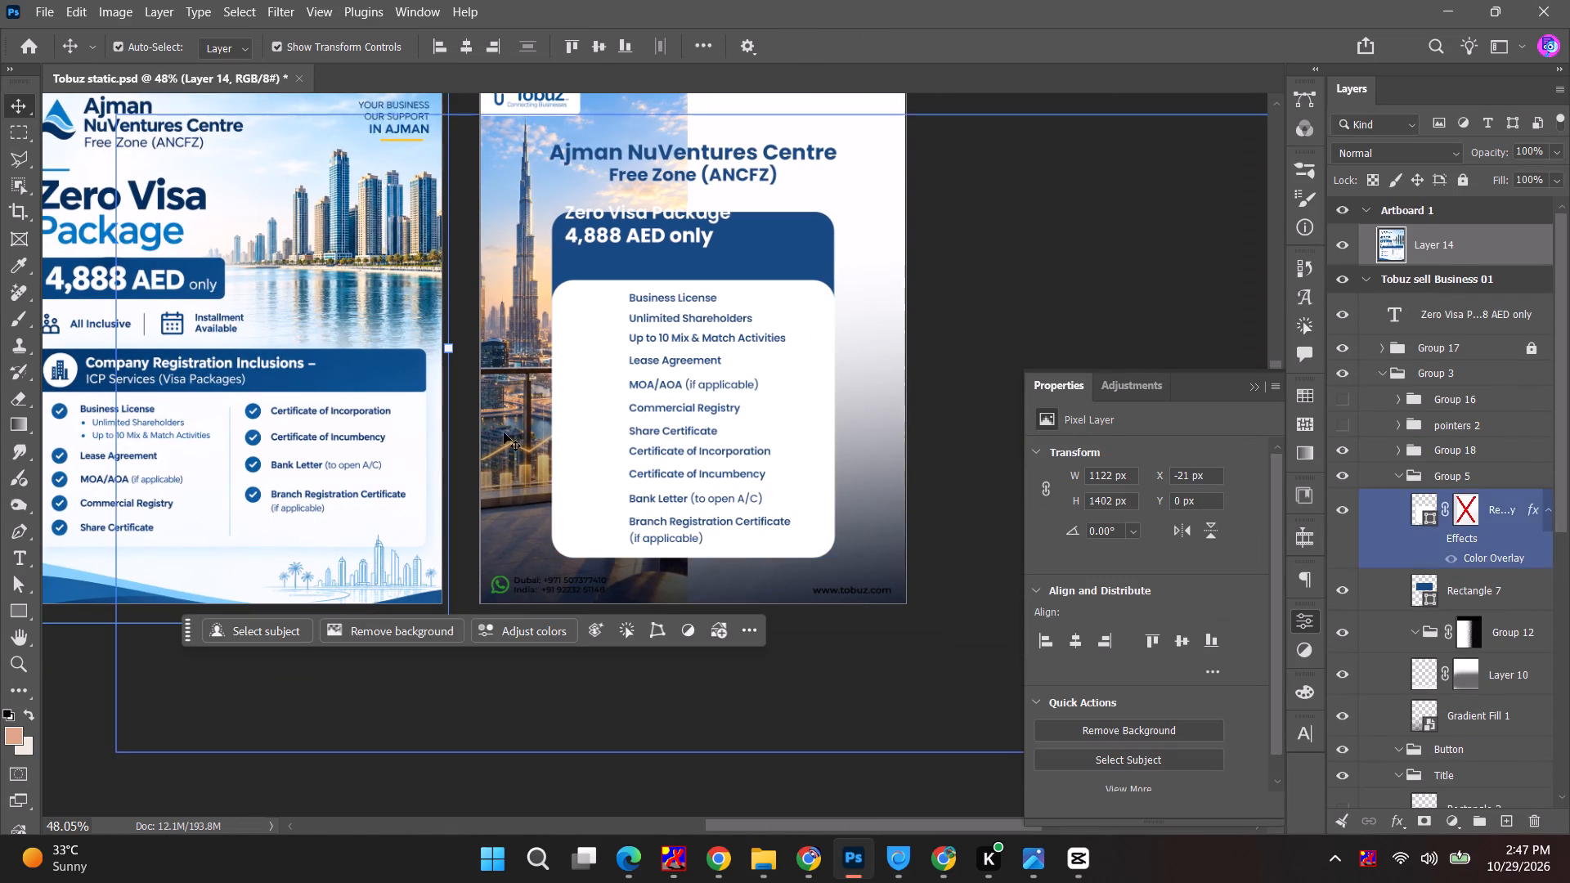
key("space")
key("space")
left_click_drag(403, 381, 683, 370)
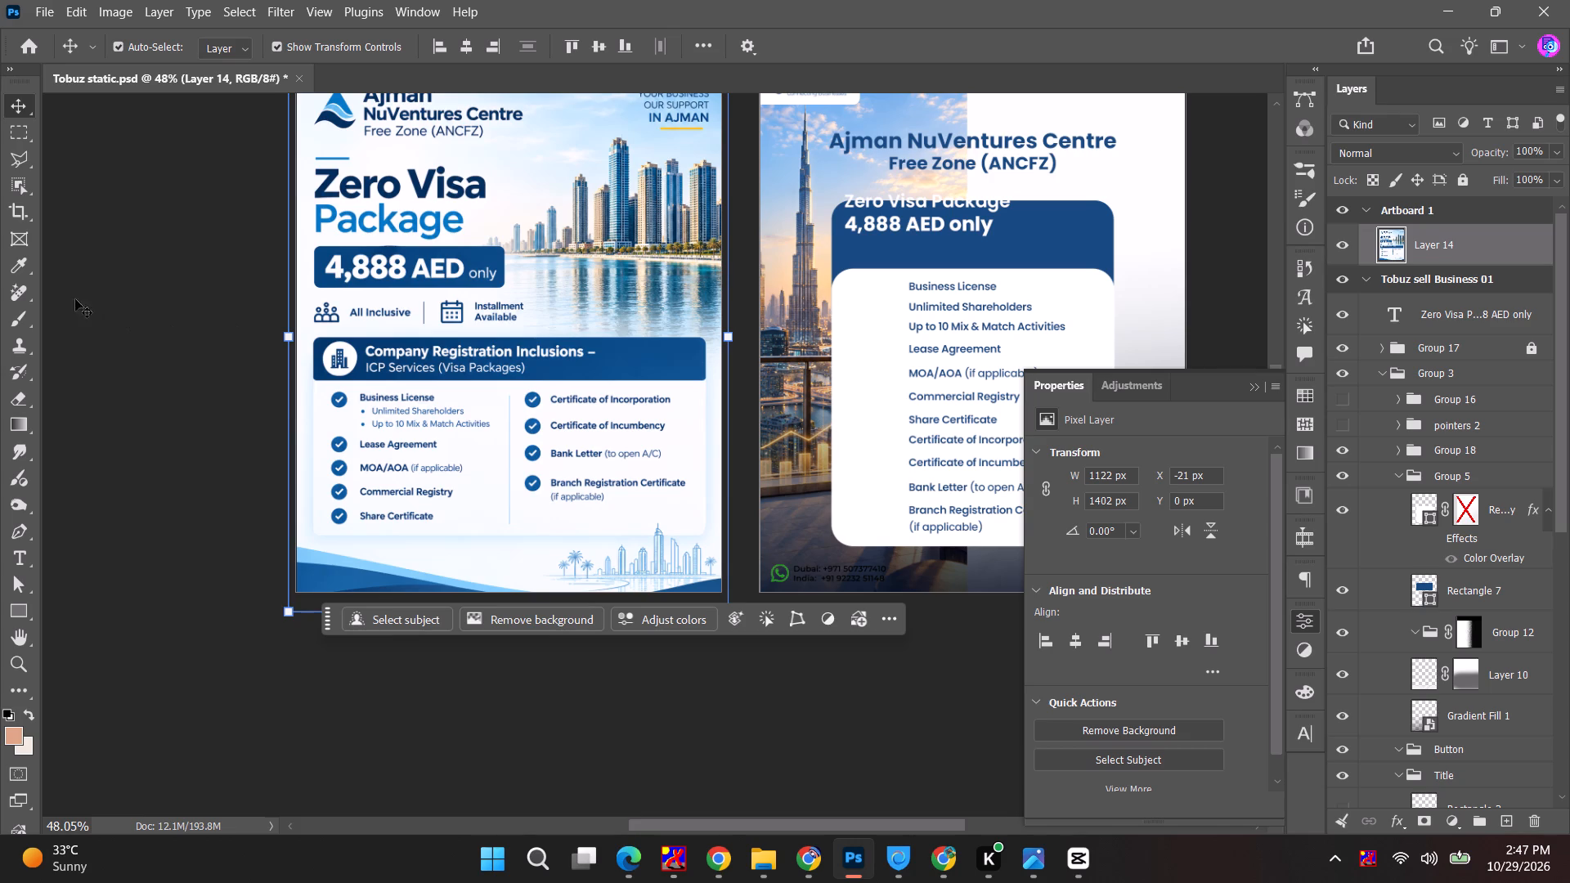
key("space")
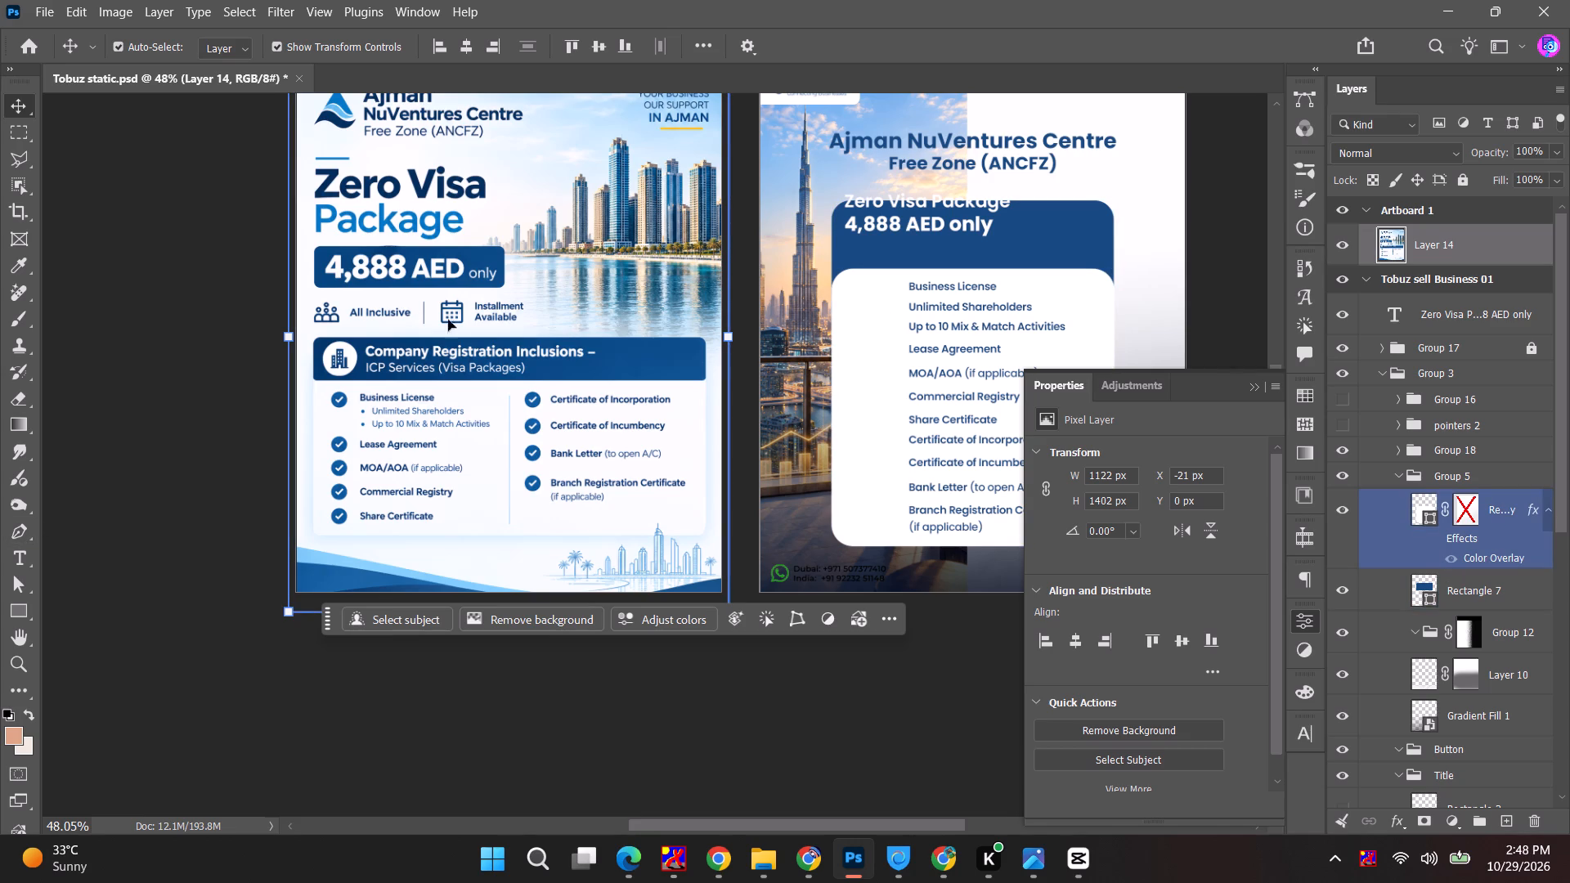
Move the blue header rectangle onto Artboard 1 and resize it to 999 × 499 px over the Company Registration Inclusions block.
left_click(1046, 231)
left_click_drag(1085, 239, 563, 377)
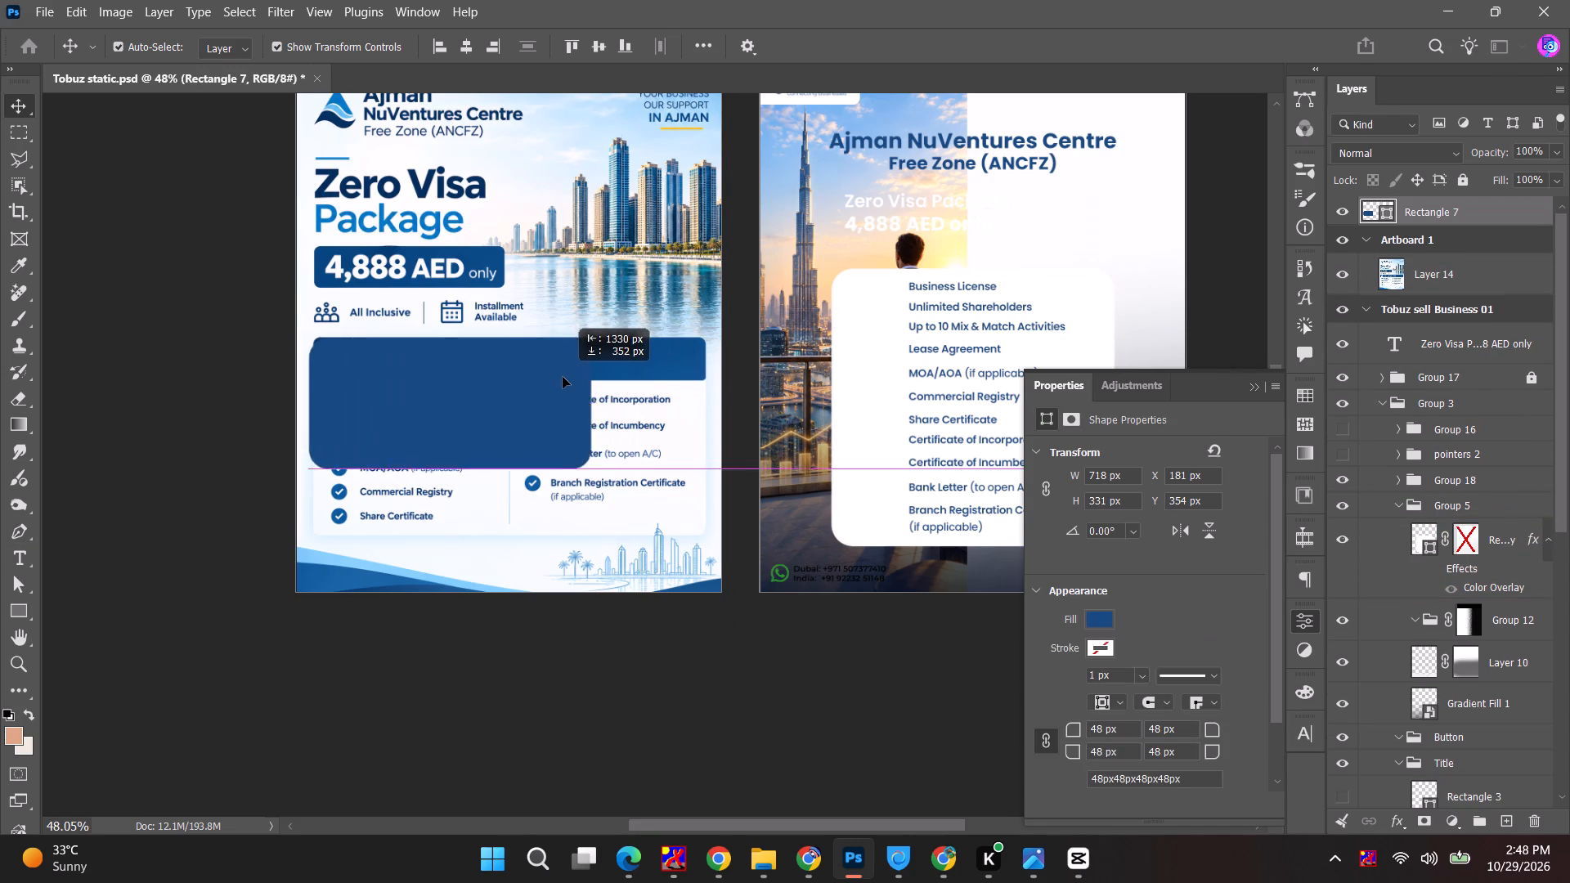
left_click_drag(563, 377, 567, 374)
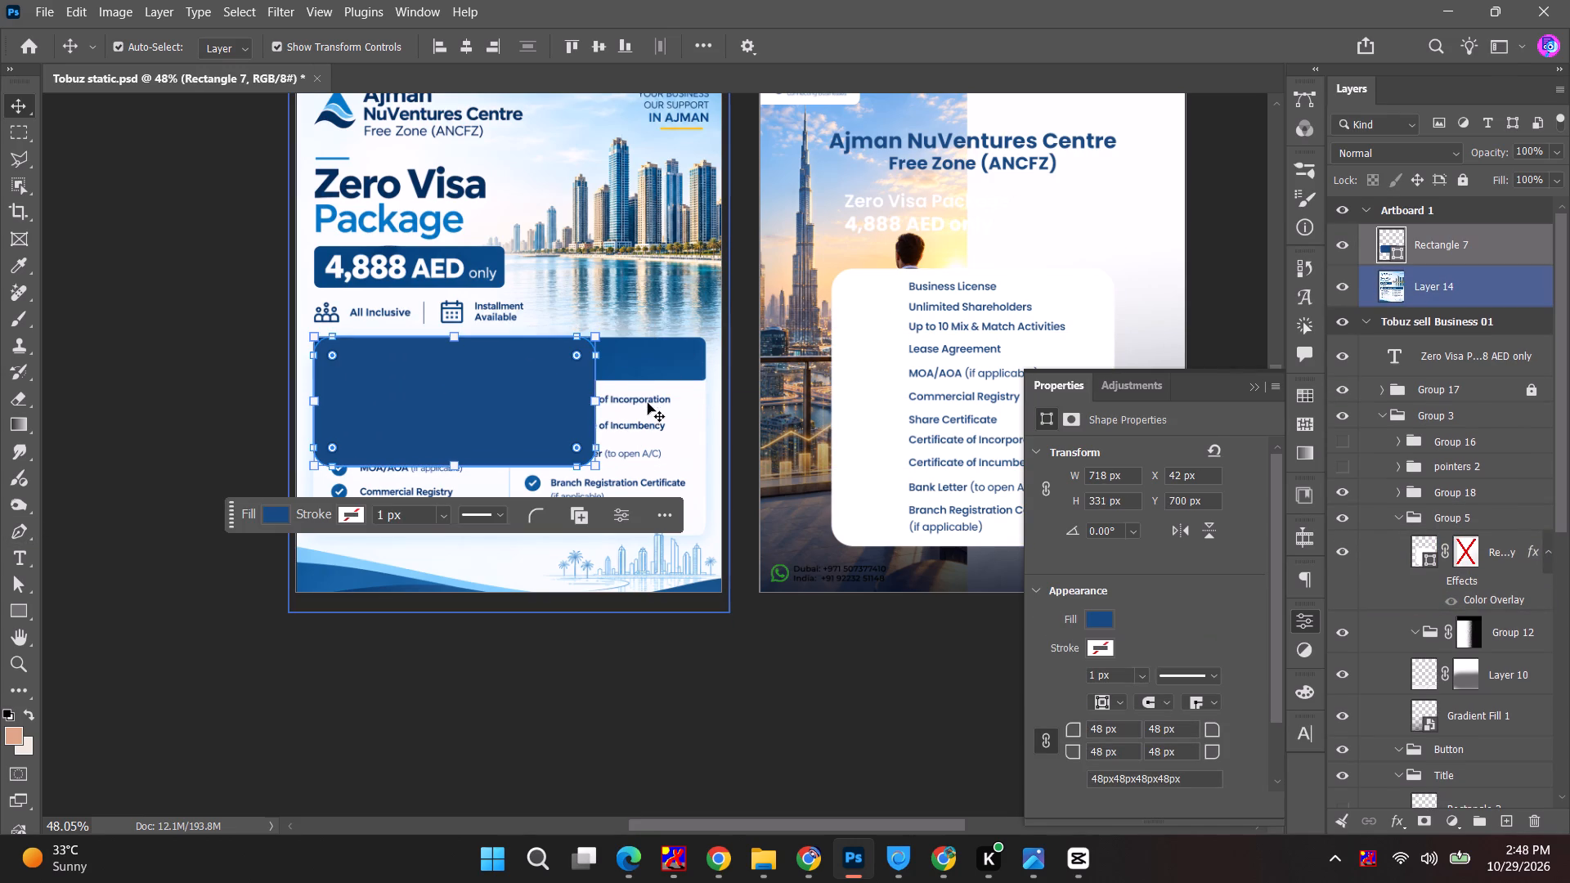
left_click_drag(598, 402, 707, 402)
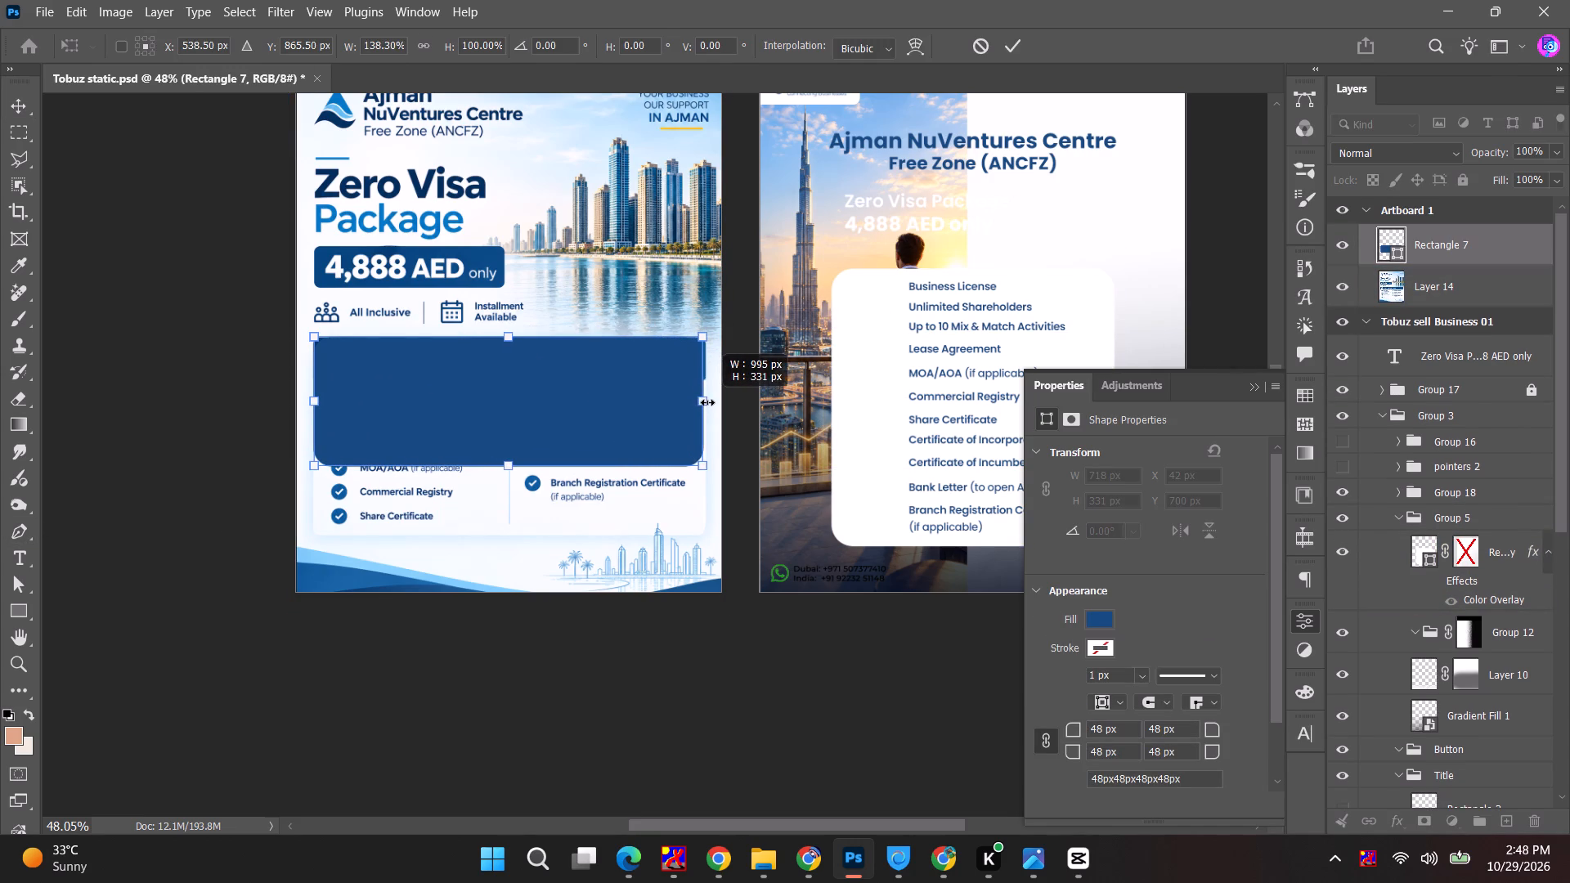
left_click_drag(707, 402, 708, 402)
left_click_drag(507, 466, 505, 527)
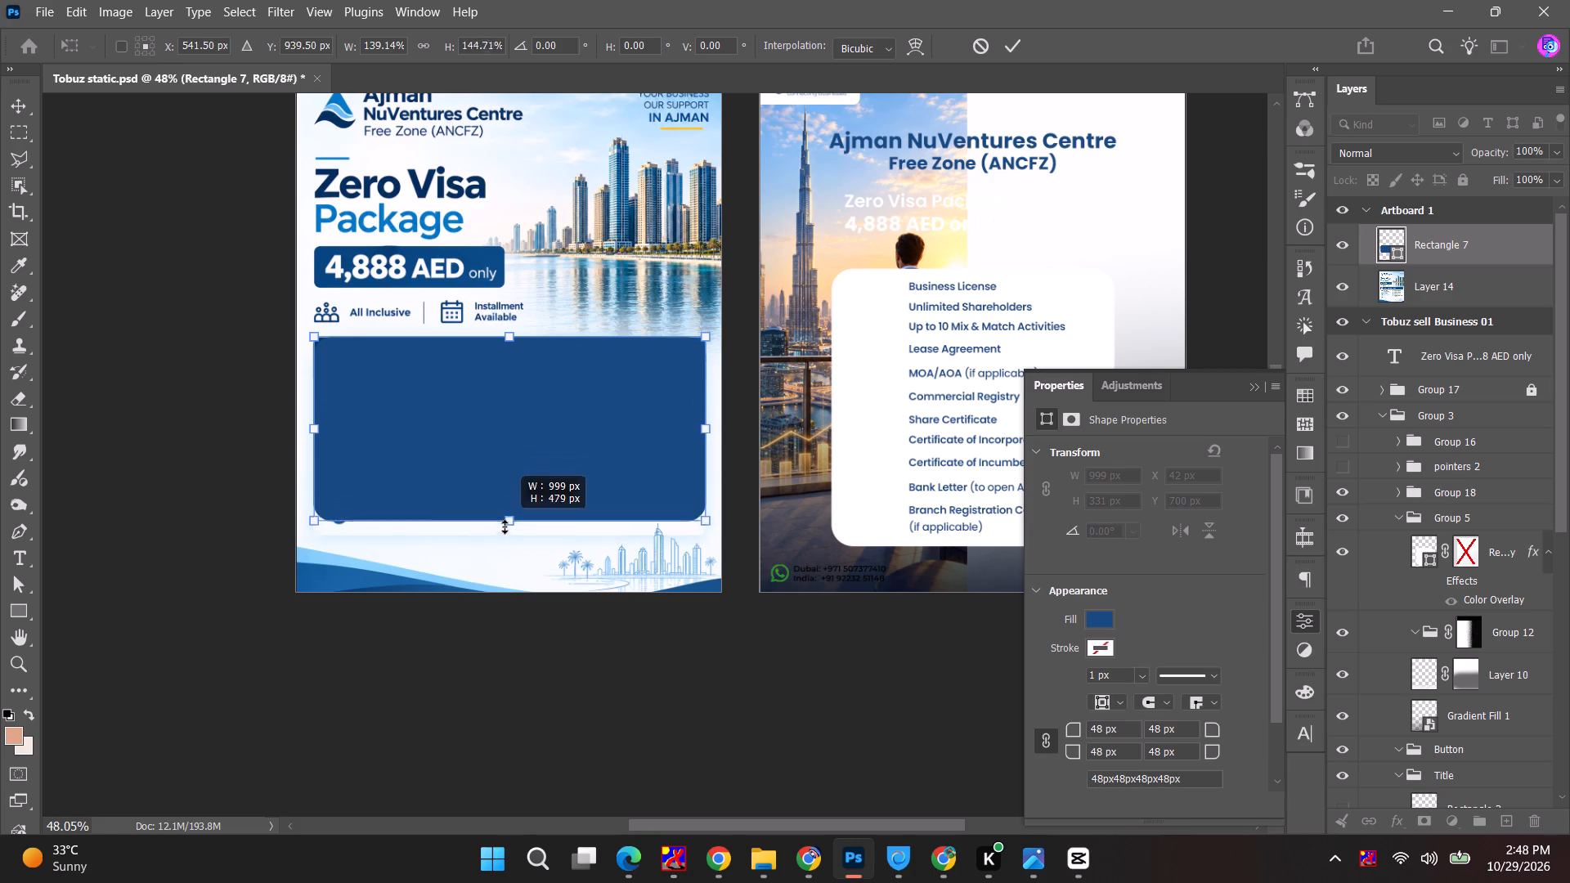
left_click_drag(505, 527, 505, 532)
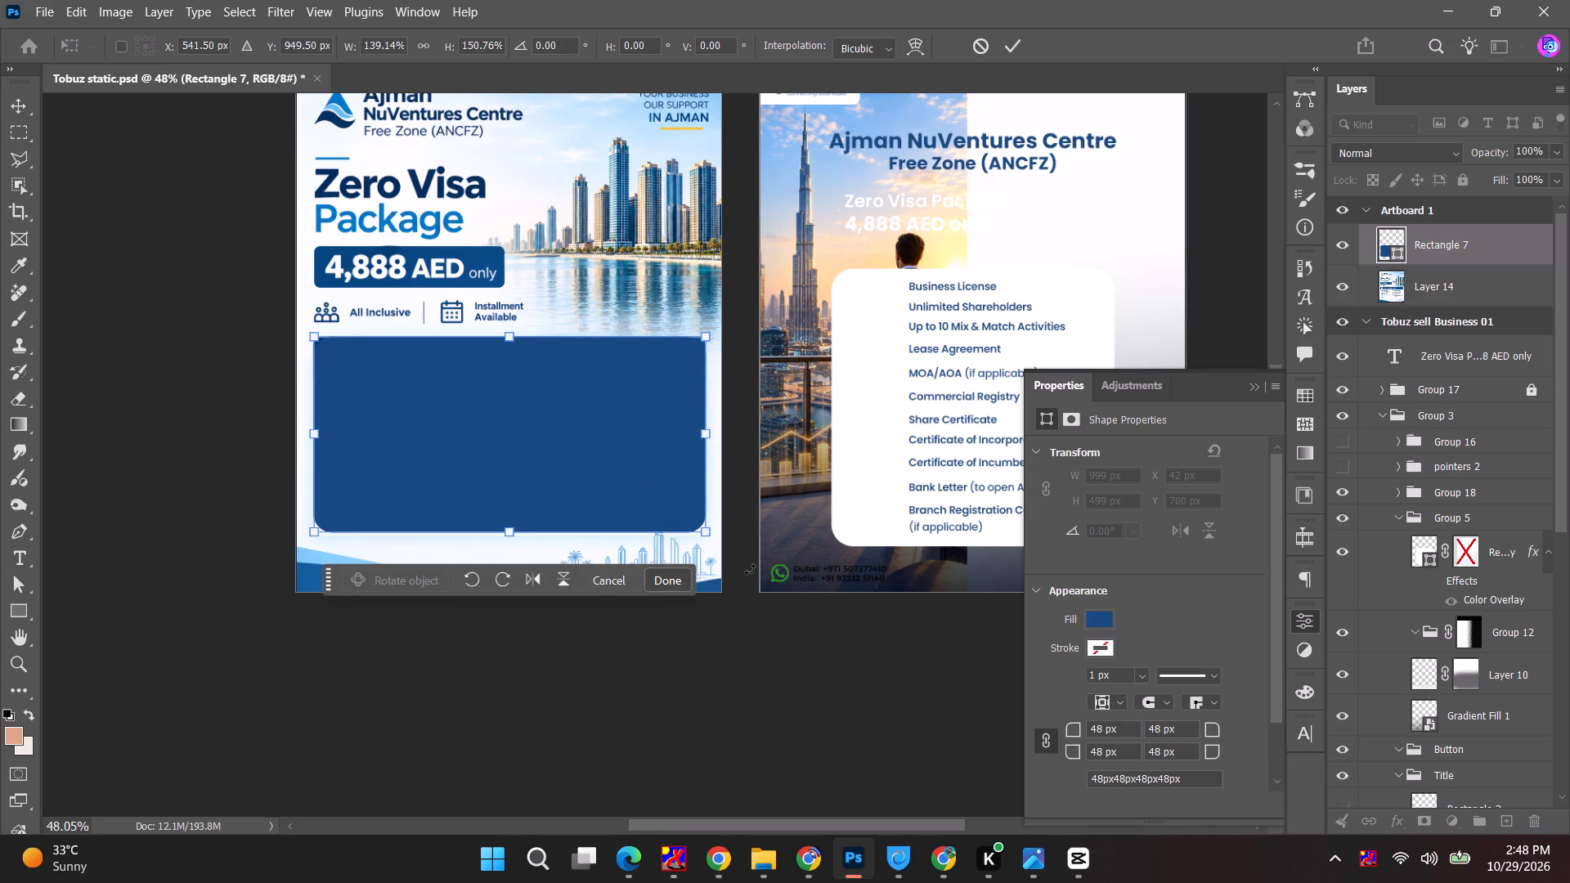
left_click(1016, 42)
left_click(570, 504)
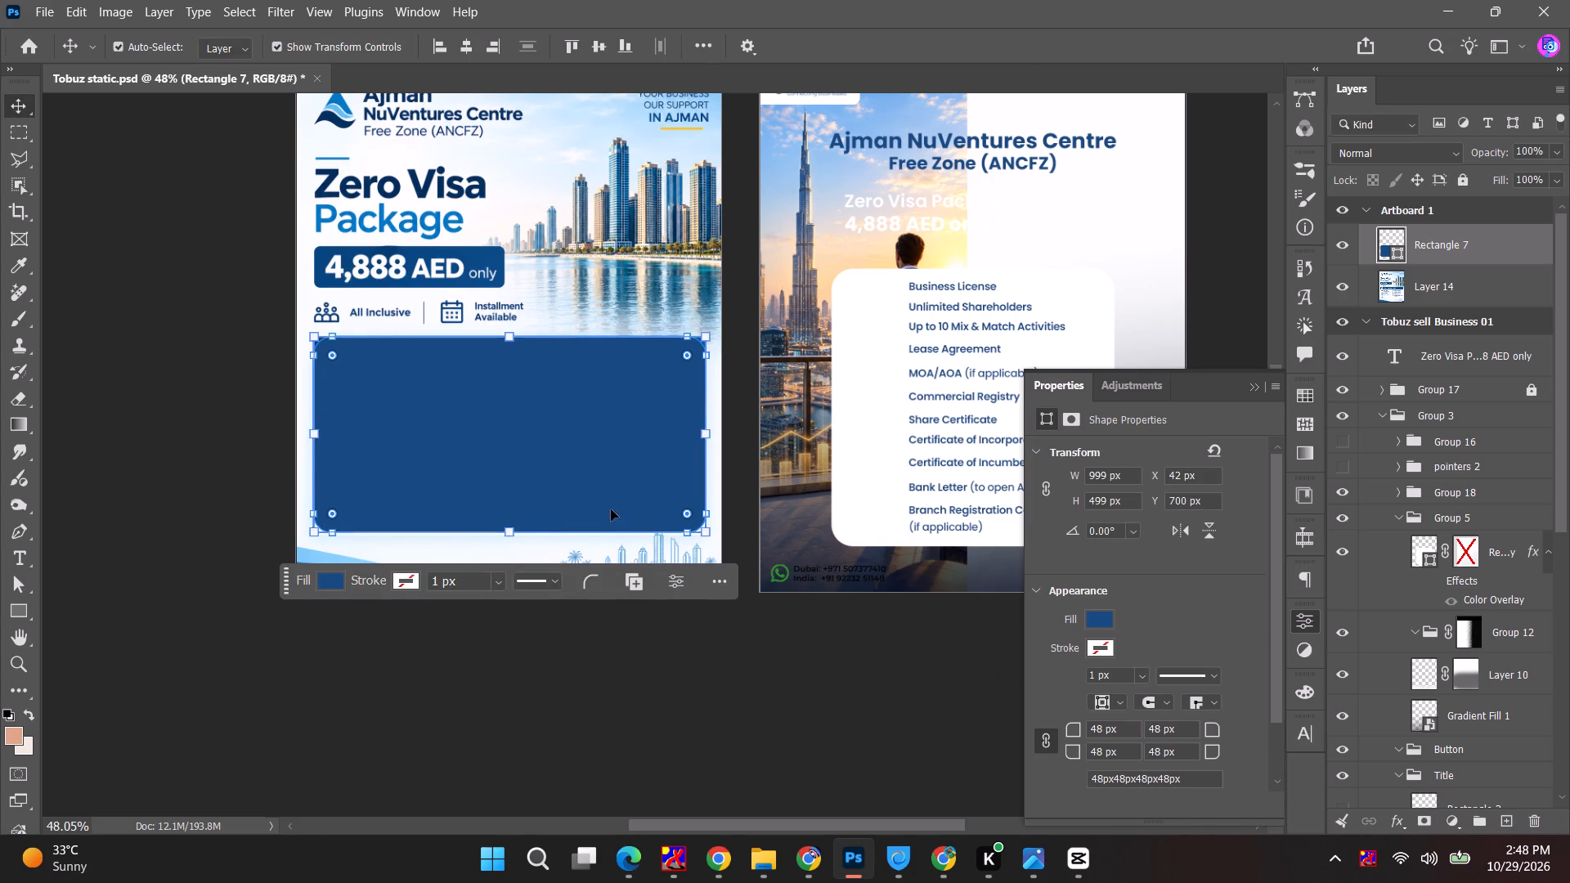
Reduce all four corner radii of the blue rectangle on Artboard 1 to 18 px.
left_click_drag(693, 515, 705, 526)
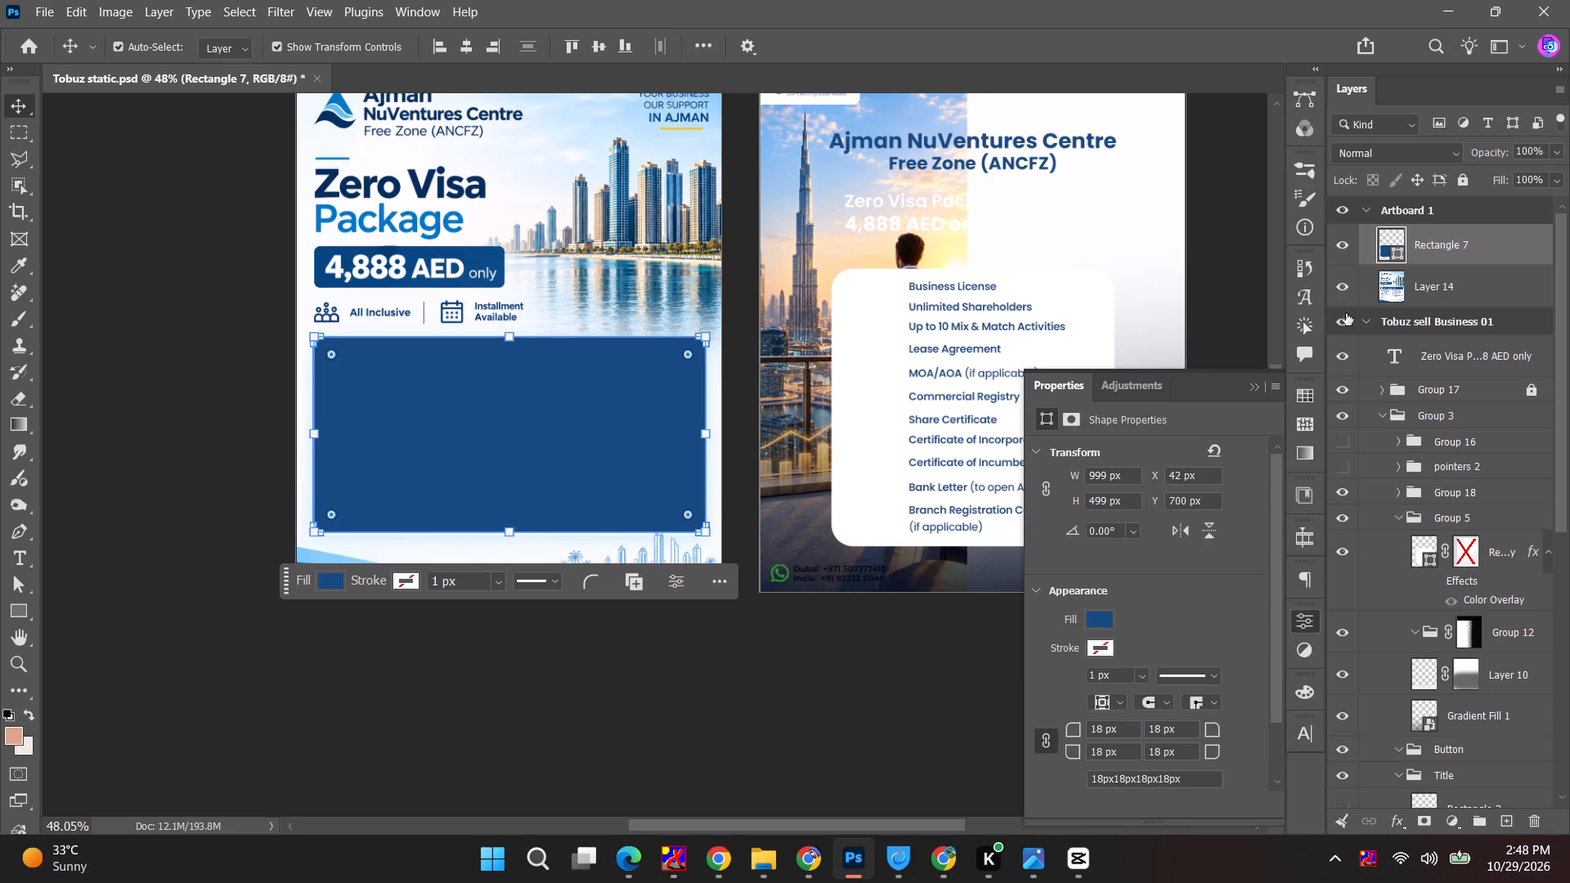
Change the fill of the rectangle covering the inclusions block to white (ffffff).
double_click(1394, 241)
left_click_drag(960, 424, 722, 99)
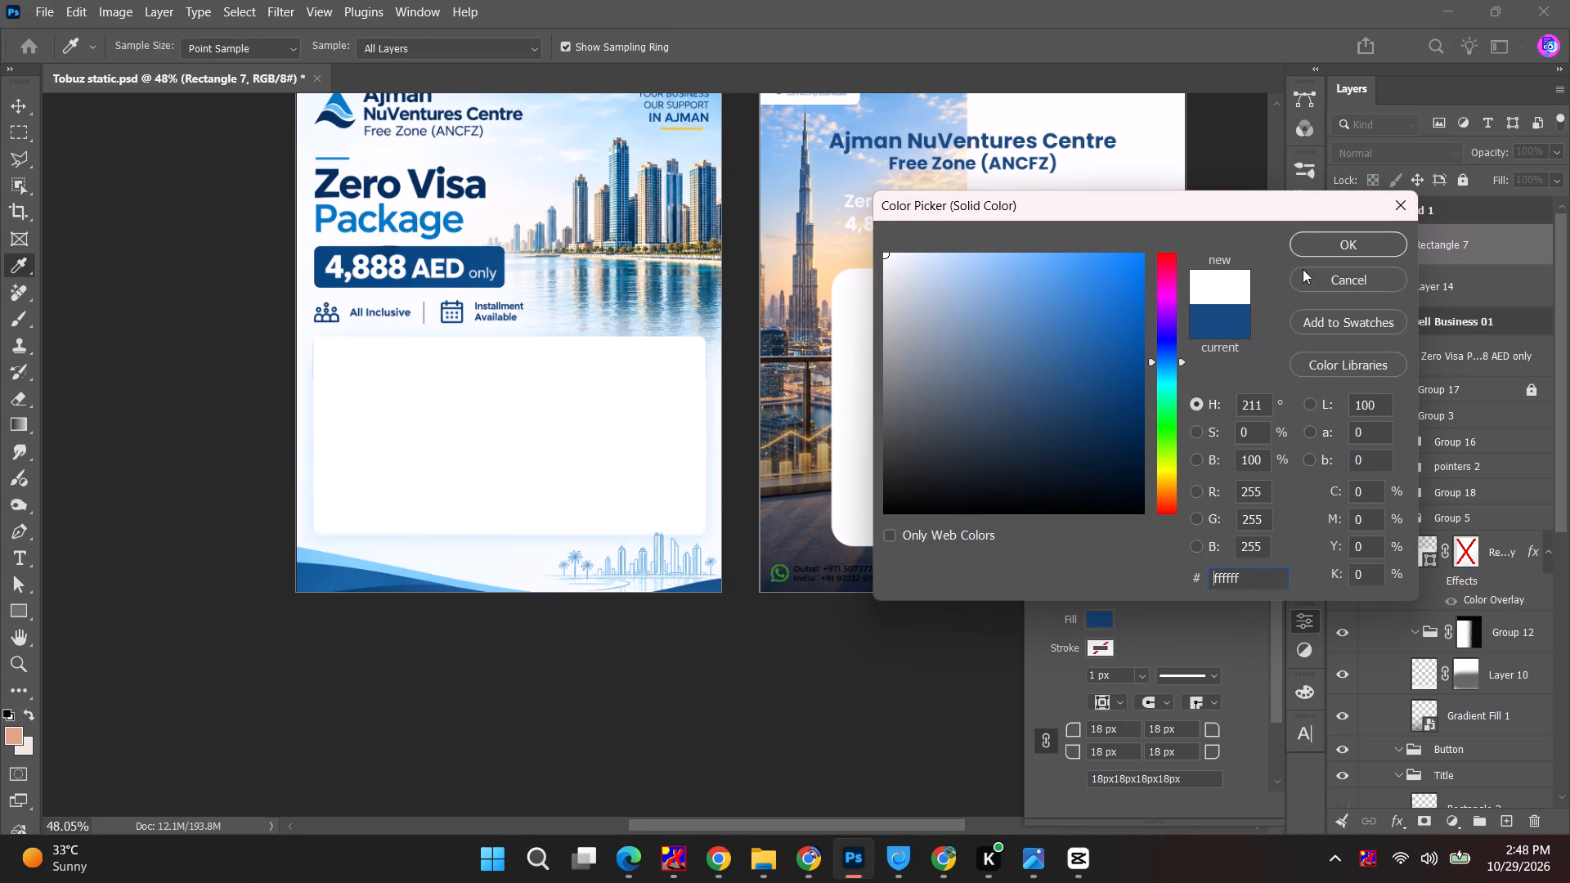
left_click(1357, 246)
Duplicate the white rectangle and fill the copy with blue 094a85, sampled from the reference's price badge.
left_click_drag(1460, 246, 1460, 224, "alt")
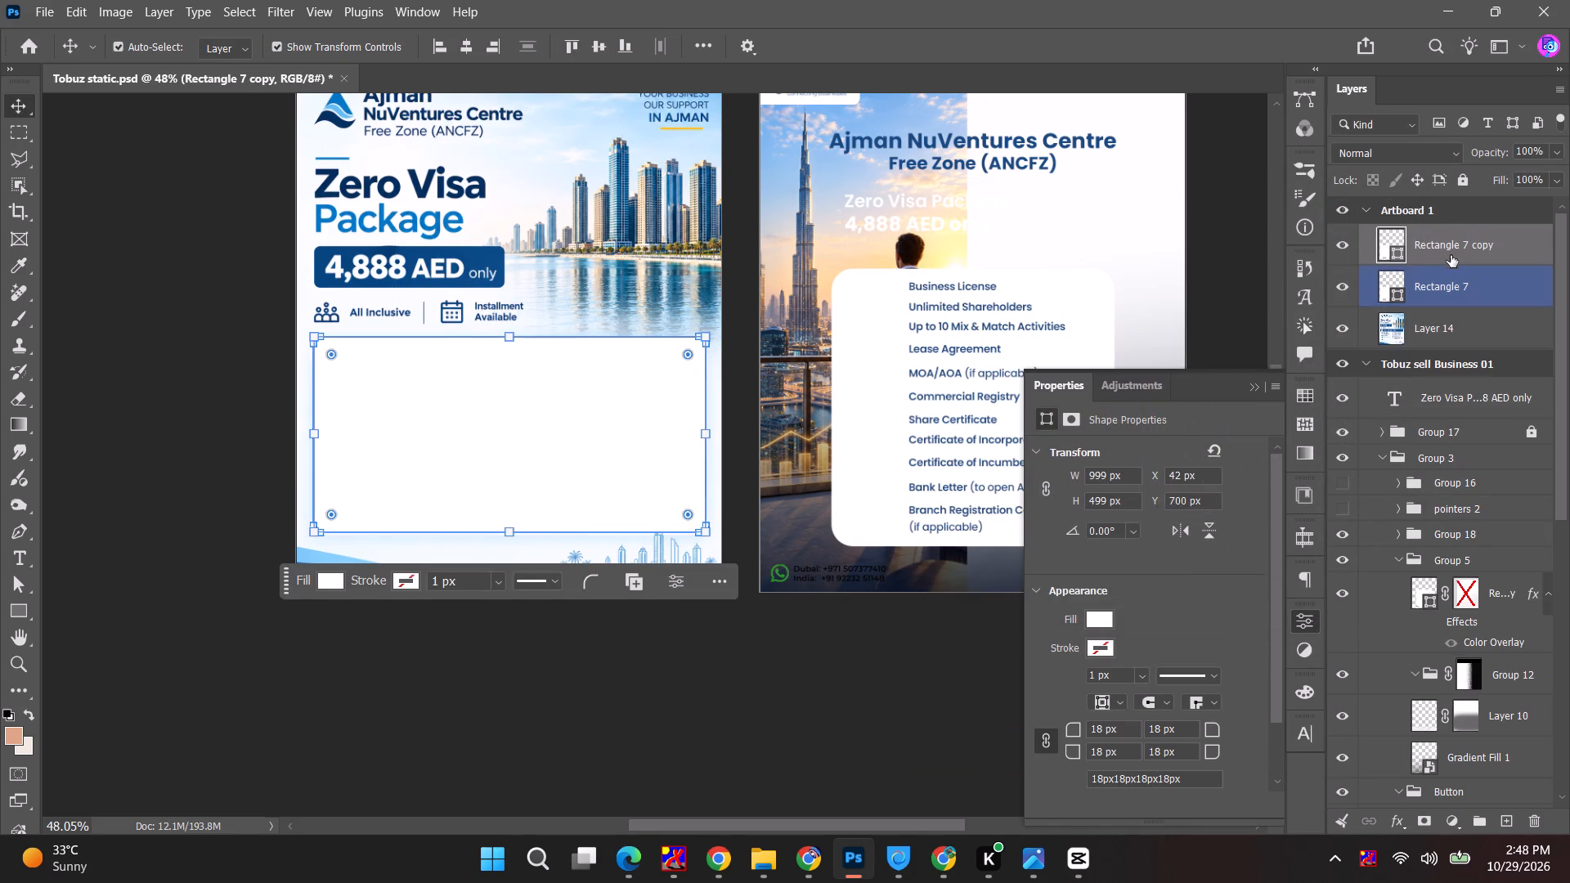
double_click(1386, 240)
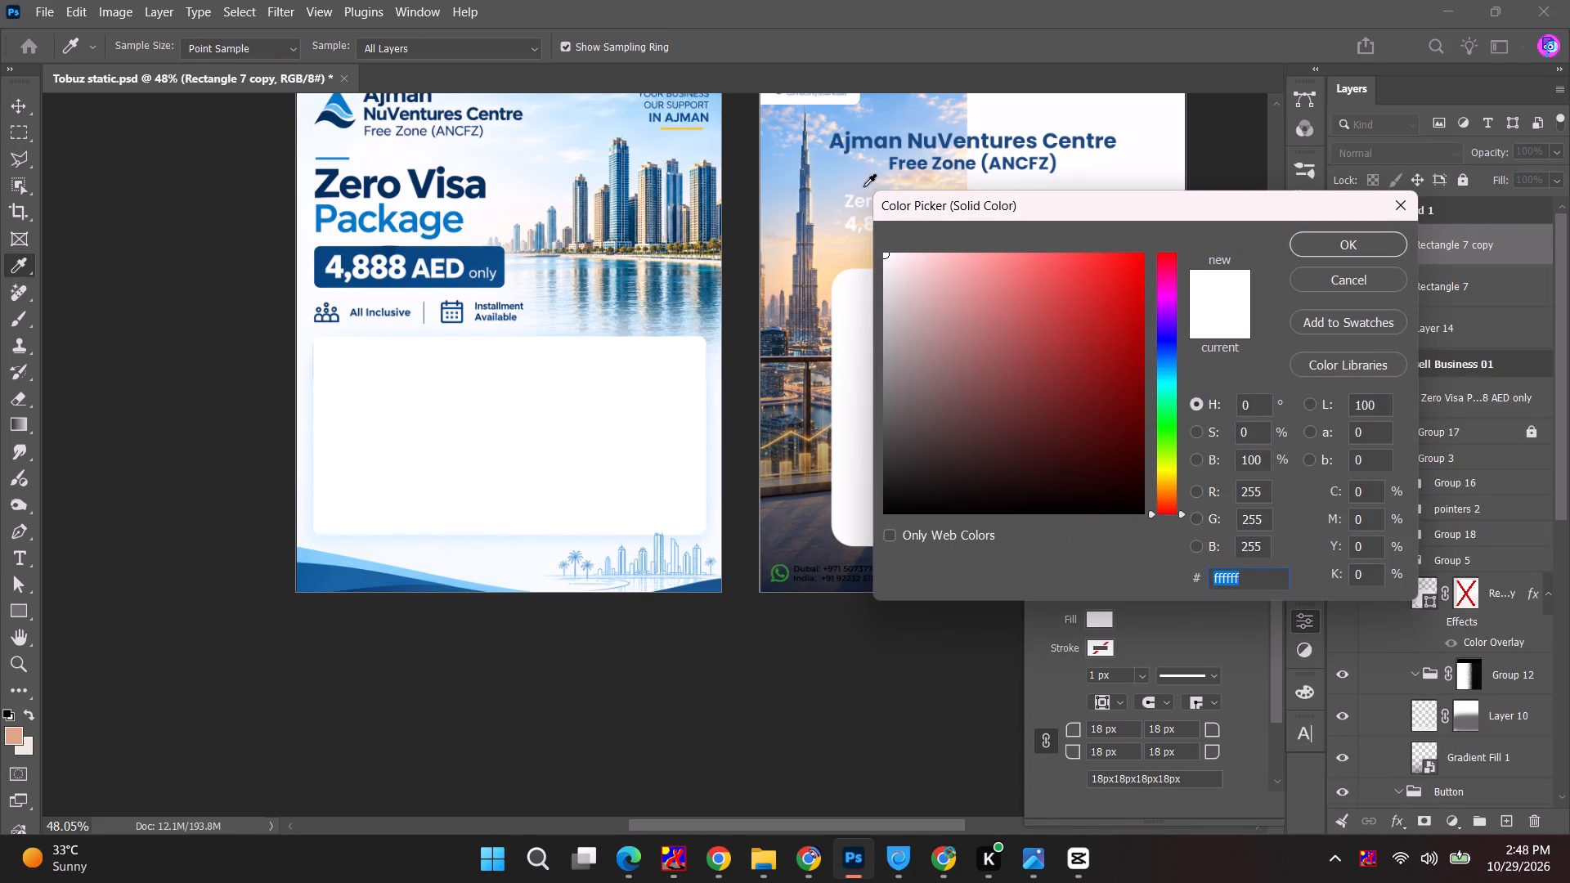
key("Escape")
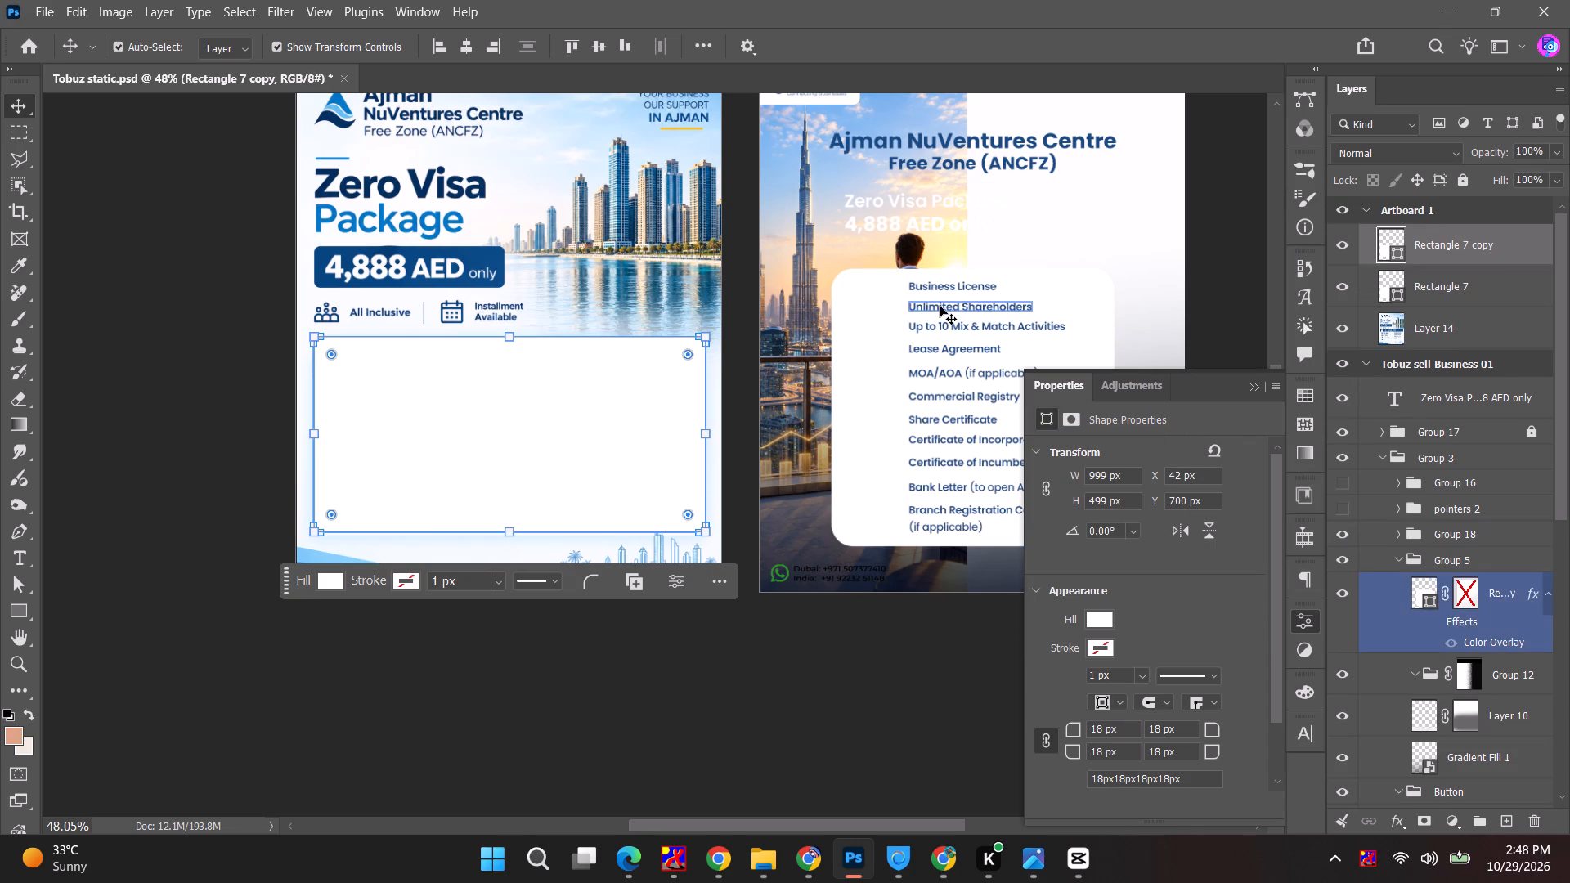
double_click(1390, 248)
left_click(482, 256)
left_click(1376, 244)
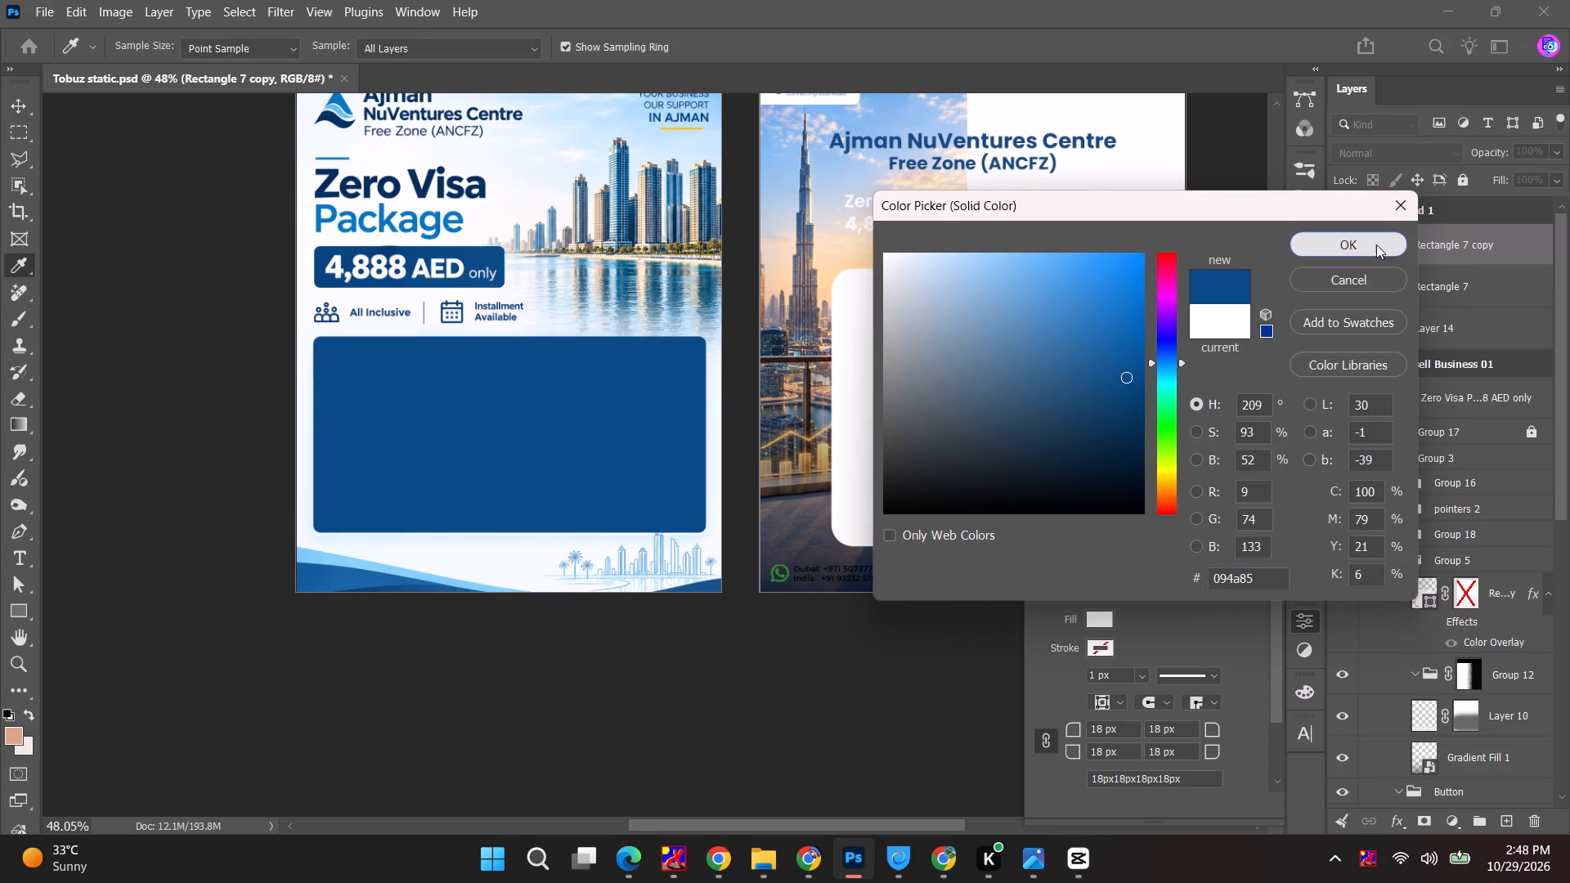
Reshape the blue copy into a 1178 × 143 px header band across the white panel's top and clip it to the white rectangle.
left_click_drag(705, 437, 715, 437, "alt")
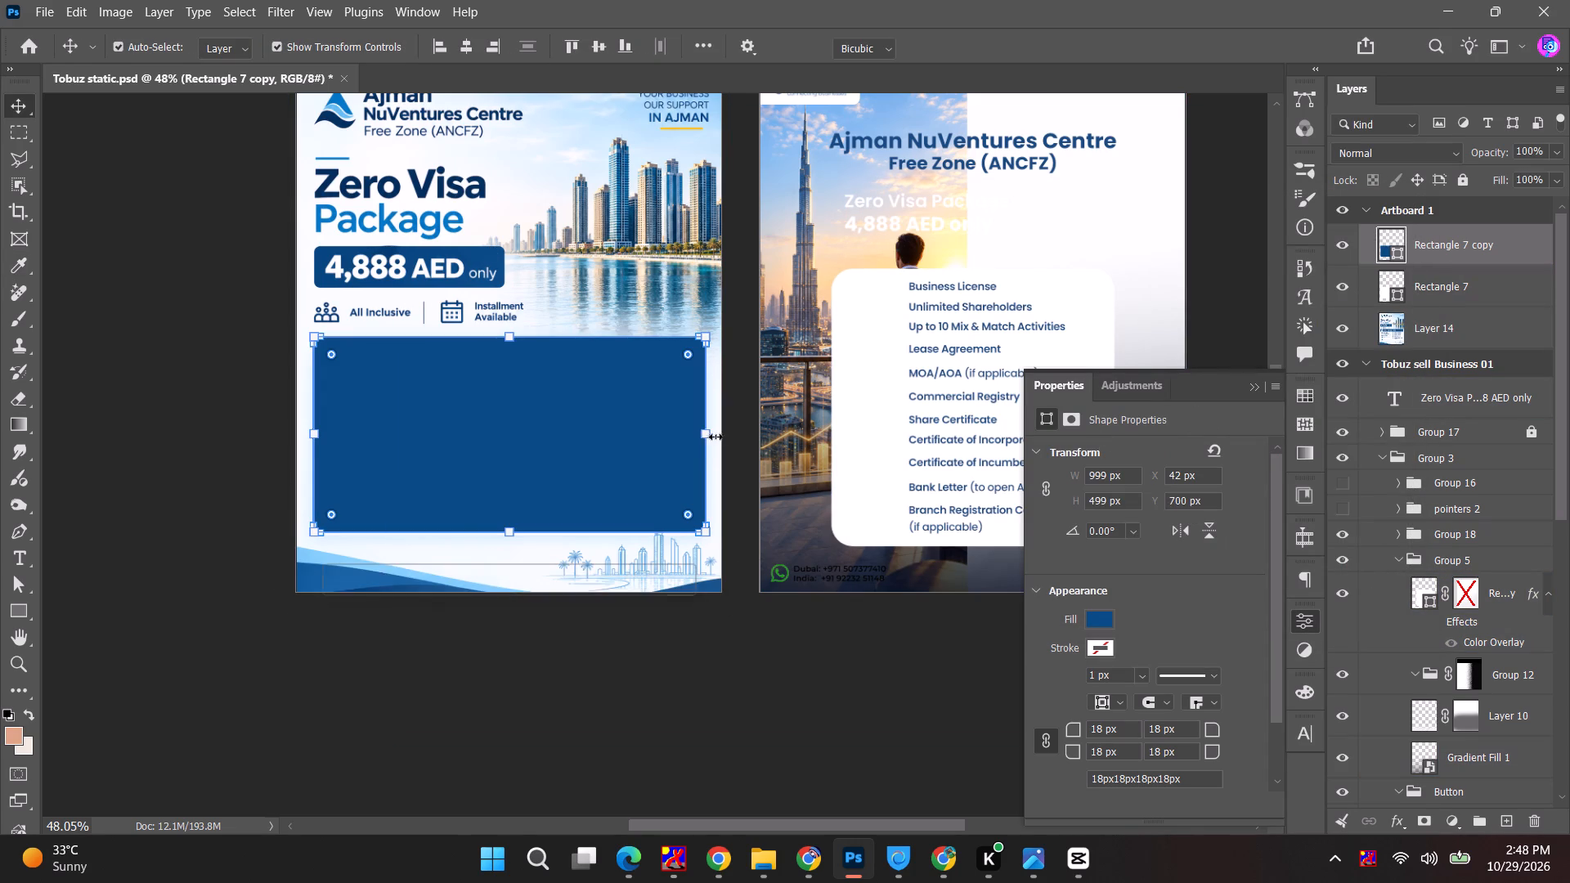
left_click_drag(715, 437, 740, 435, "alt")
left_click_drag(509, 534, 513, 394)
left_click_drag(571, 370, 573, 336)
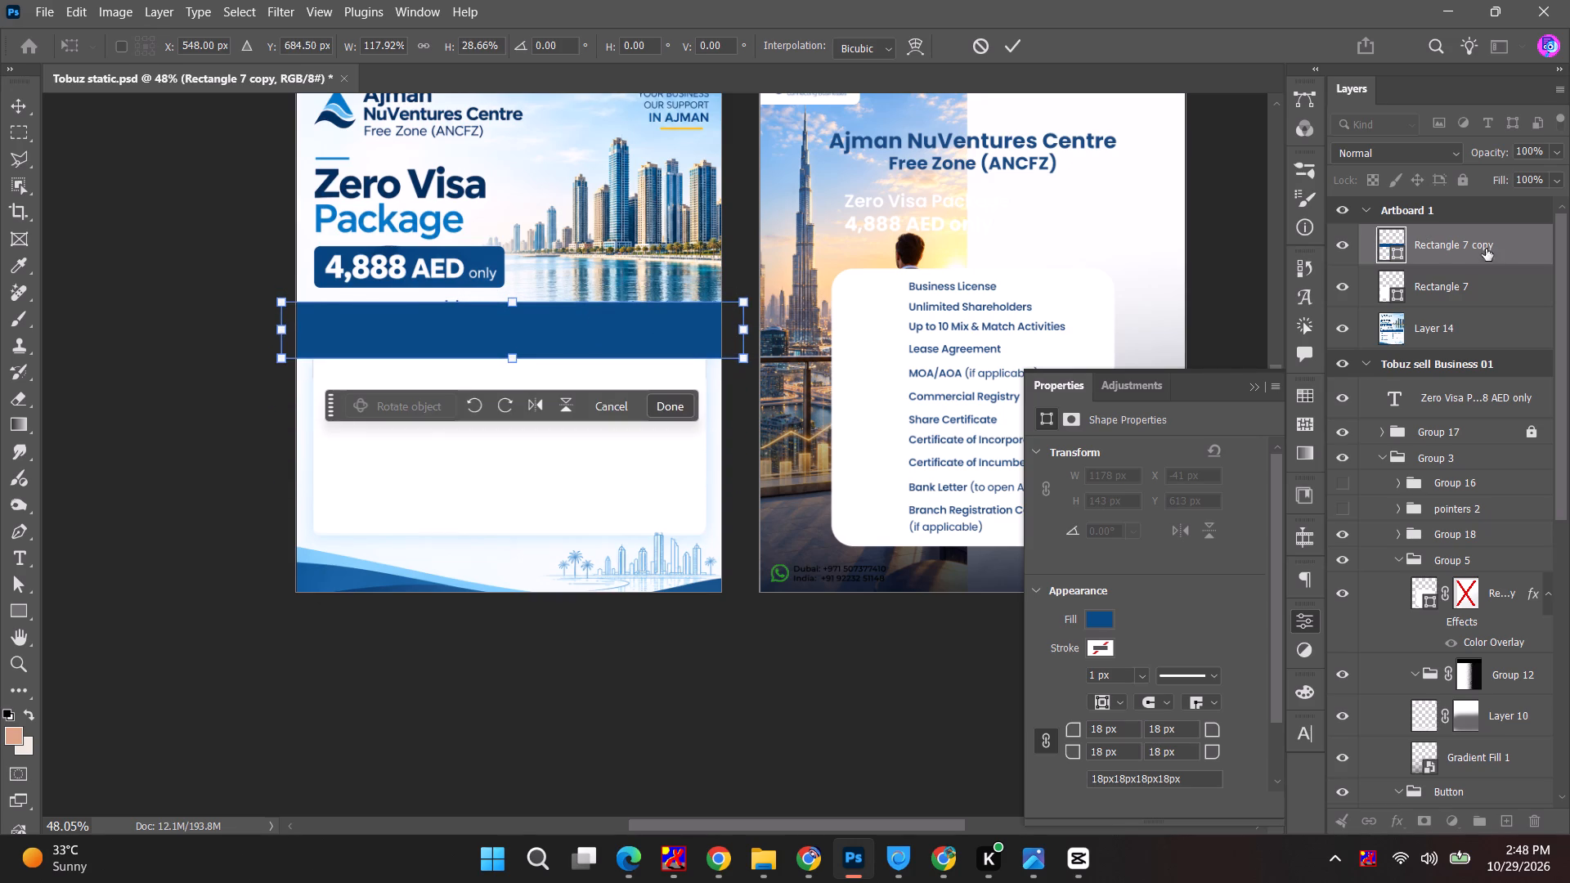
left_click(1426, 266, "alt")
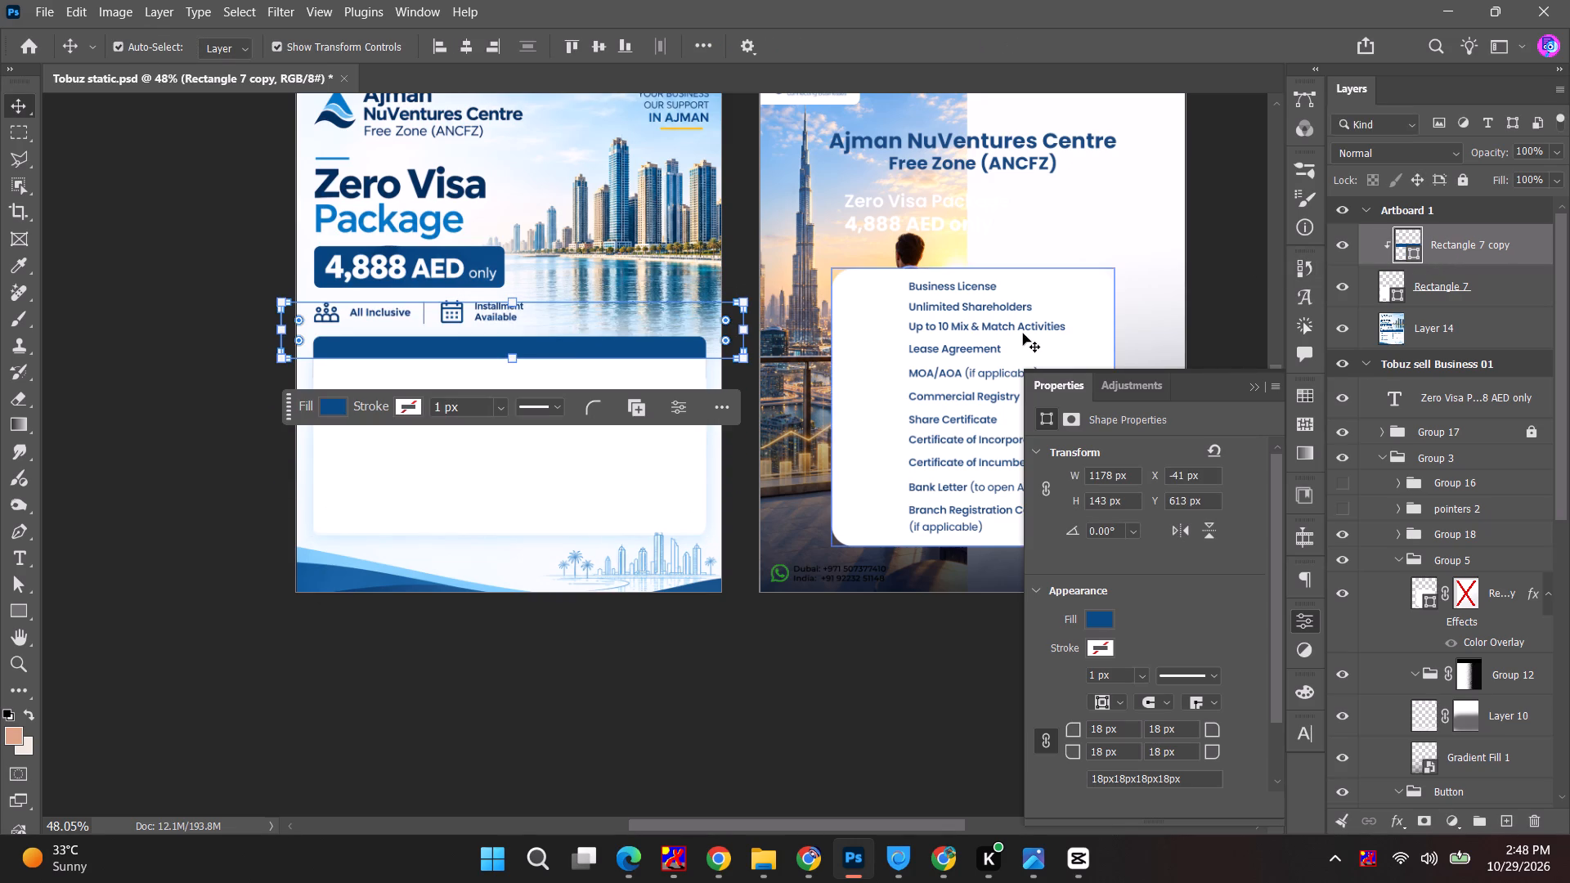
left_click_drag(646, 353, 646, 371)
Hide the white rectangle and fit the blue band's height to the reference's inclusions header, making it 122 px high.
left_click(1348, 292)
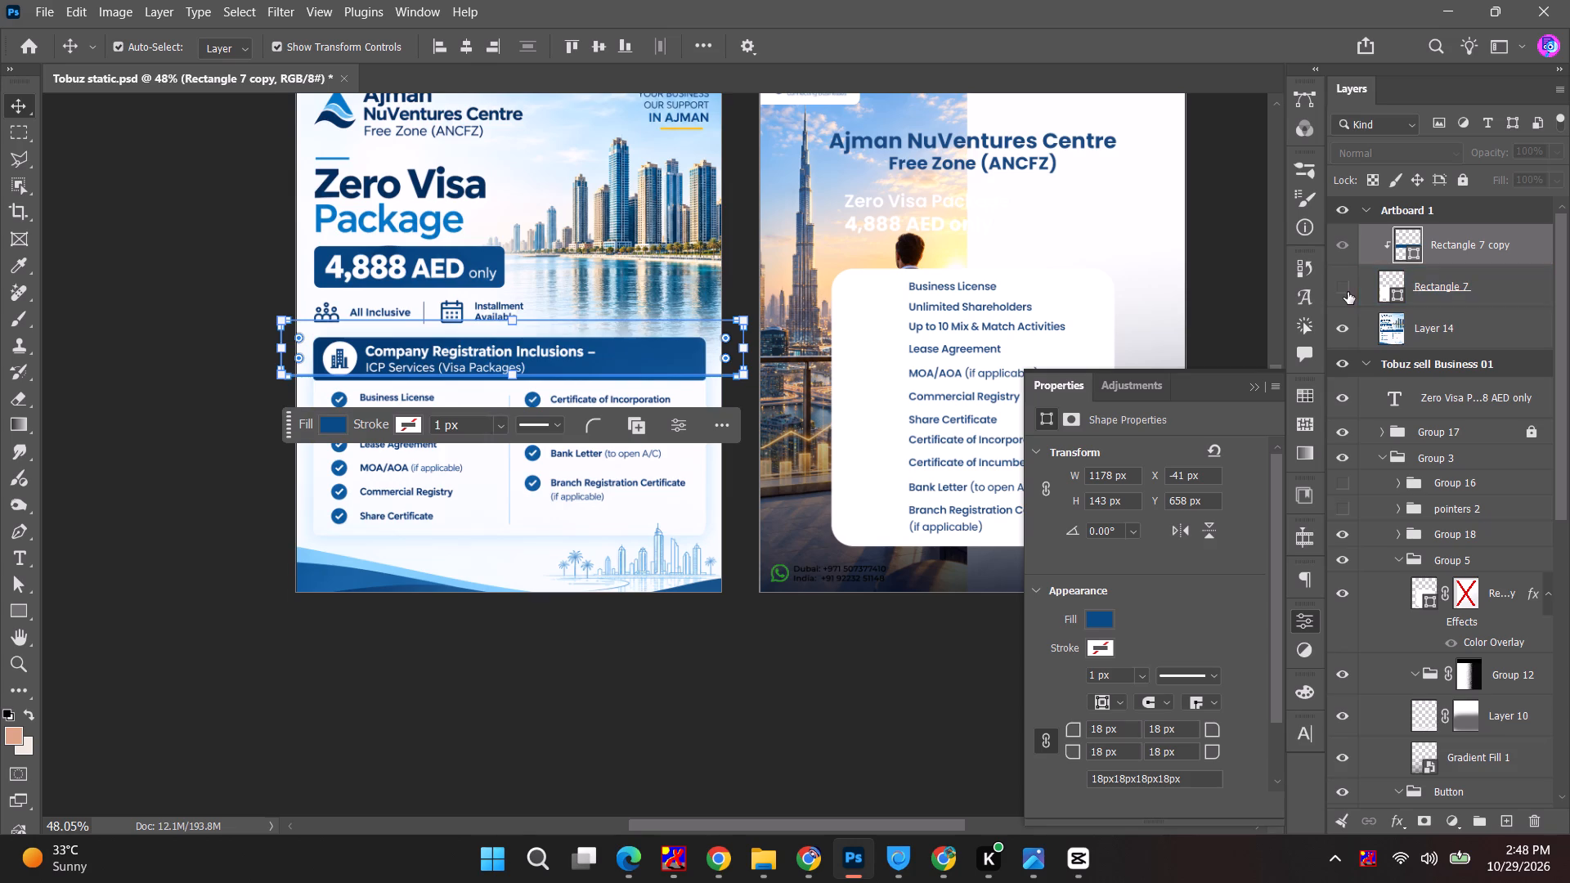
scroll(514, 387, "up", 6, "alt")
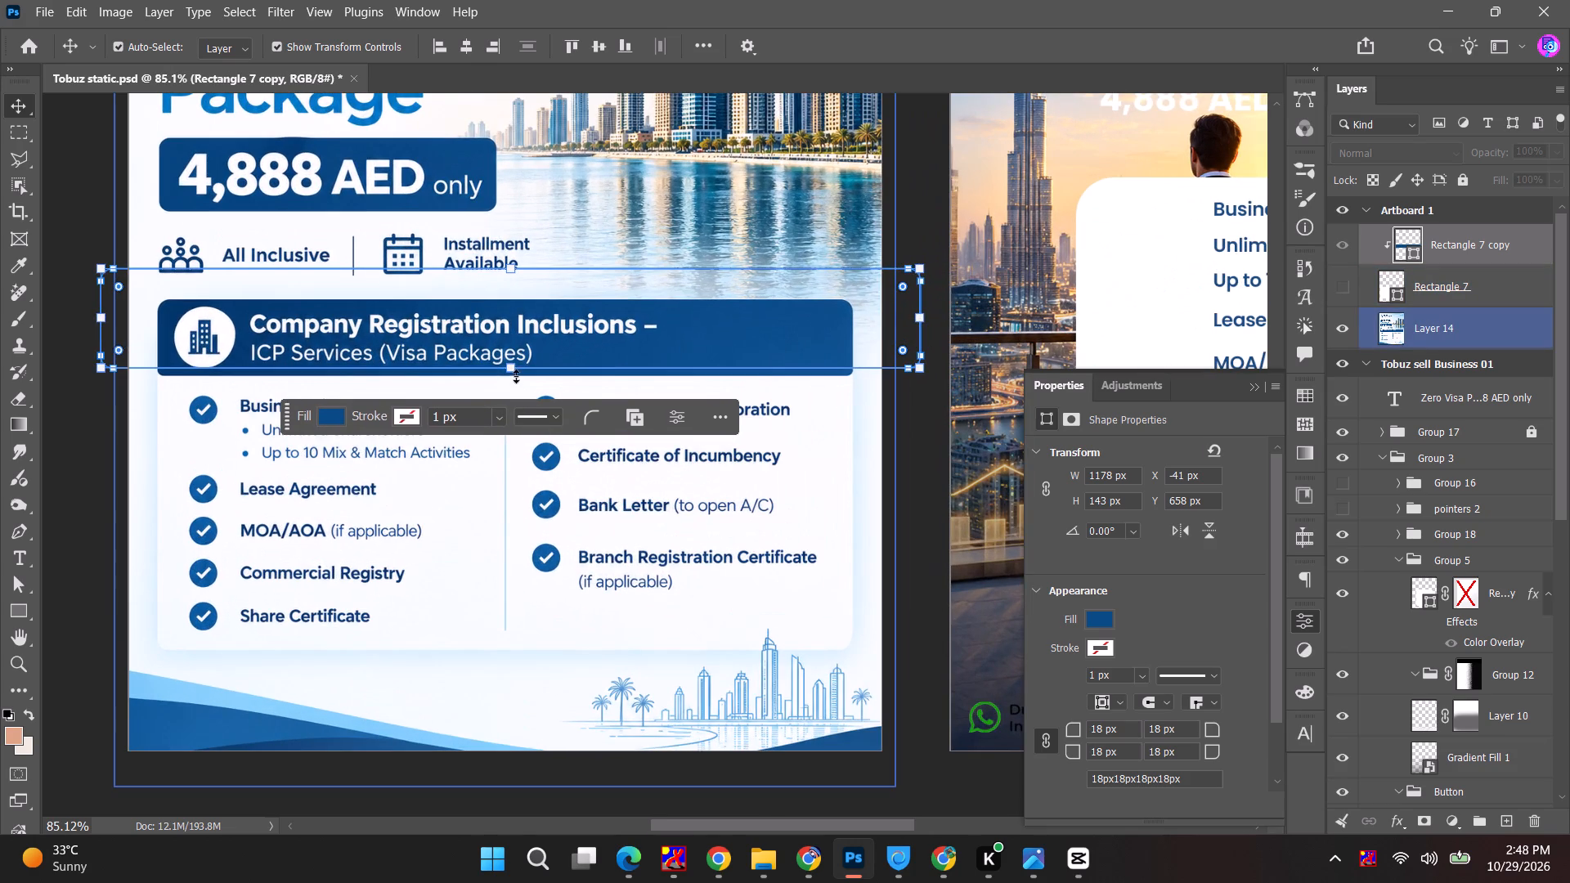
left_click_drag(515, 370, 515, 378)
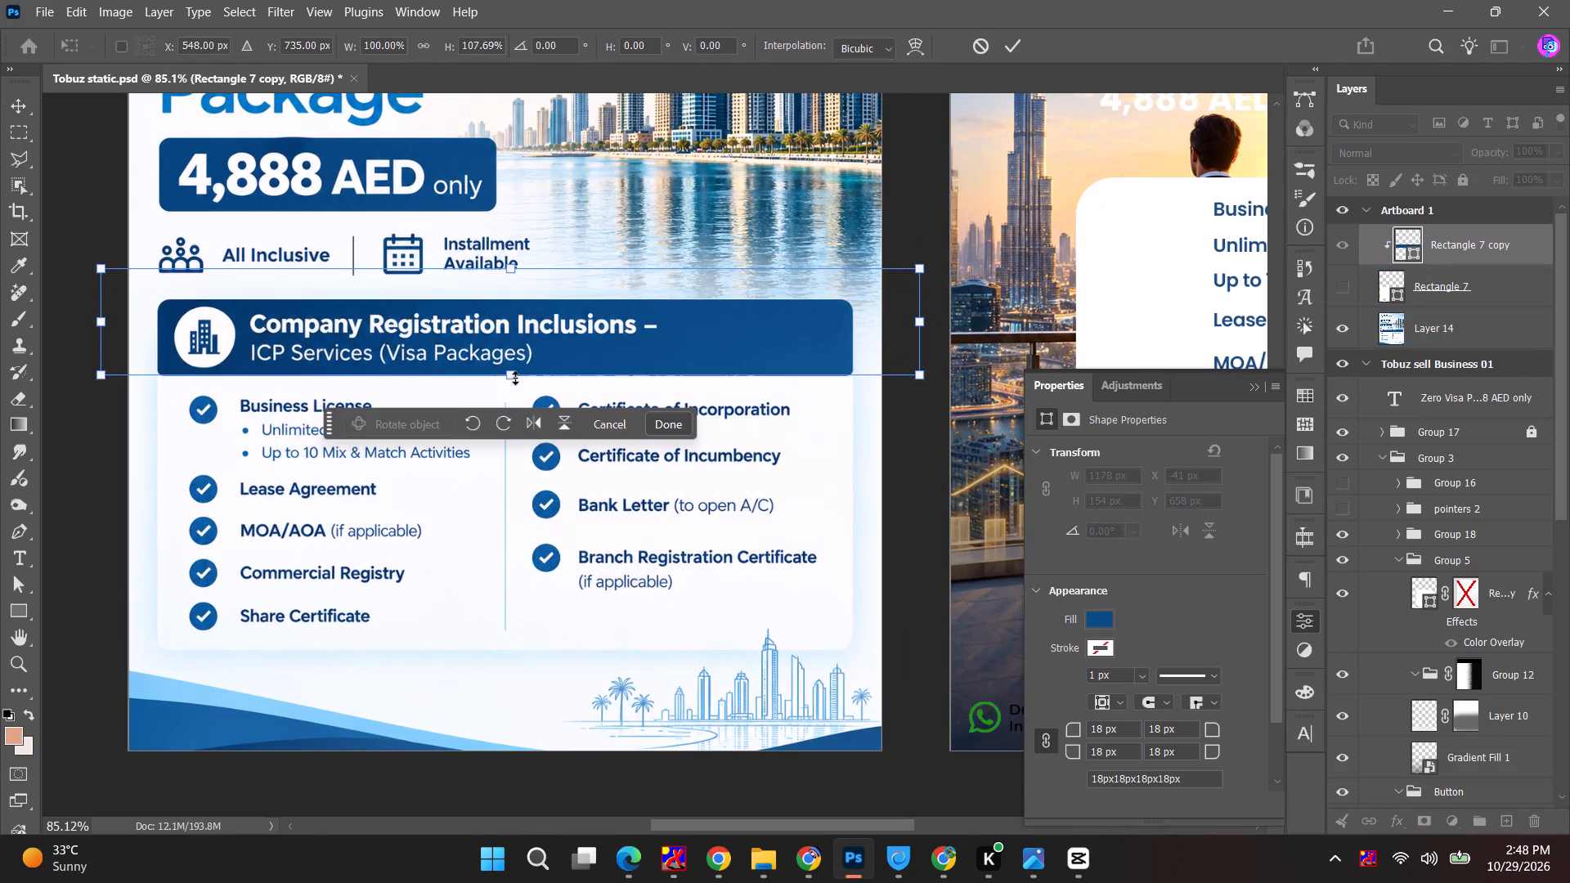
left_click_drag(515, 263, 515, 285)
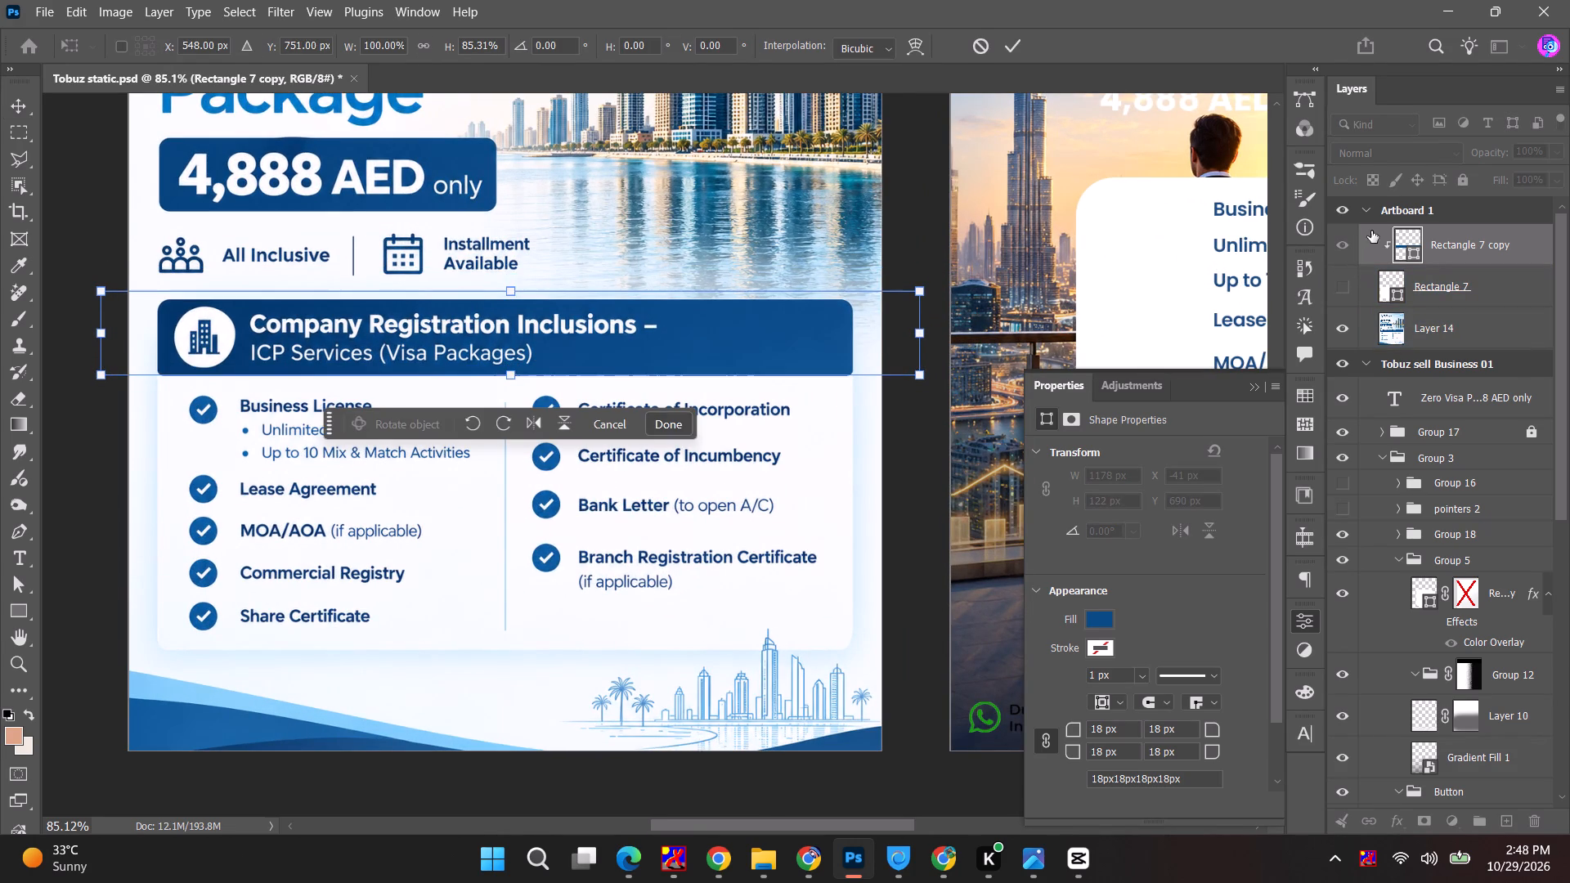
left_click(15, 106)
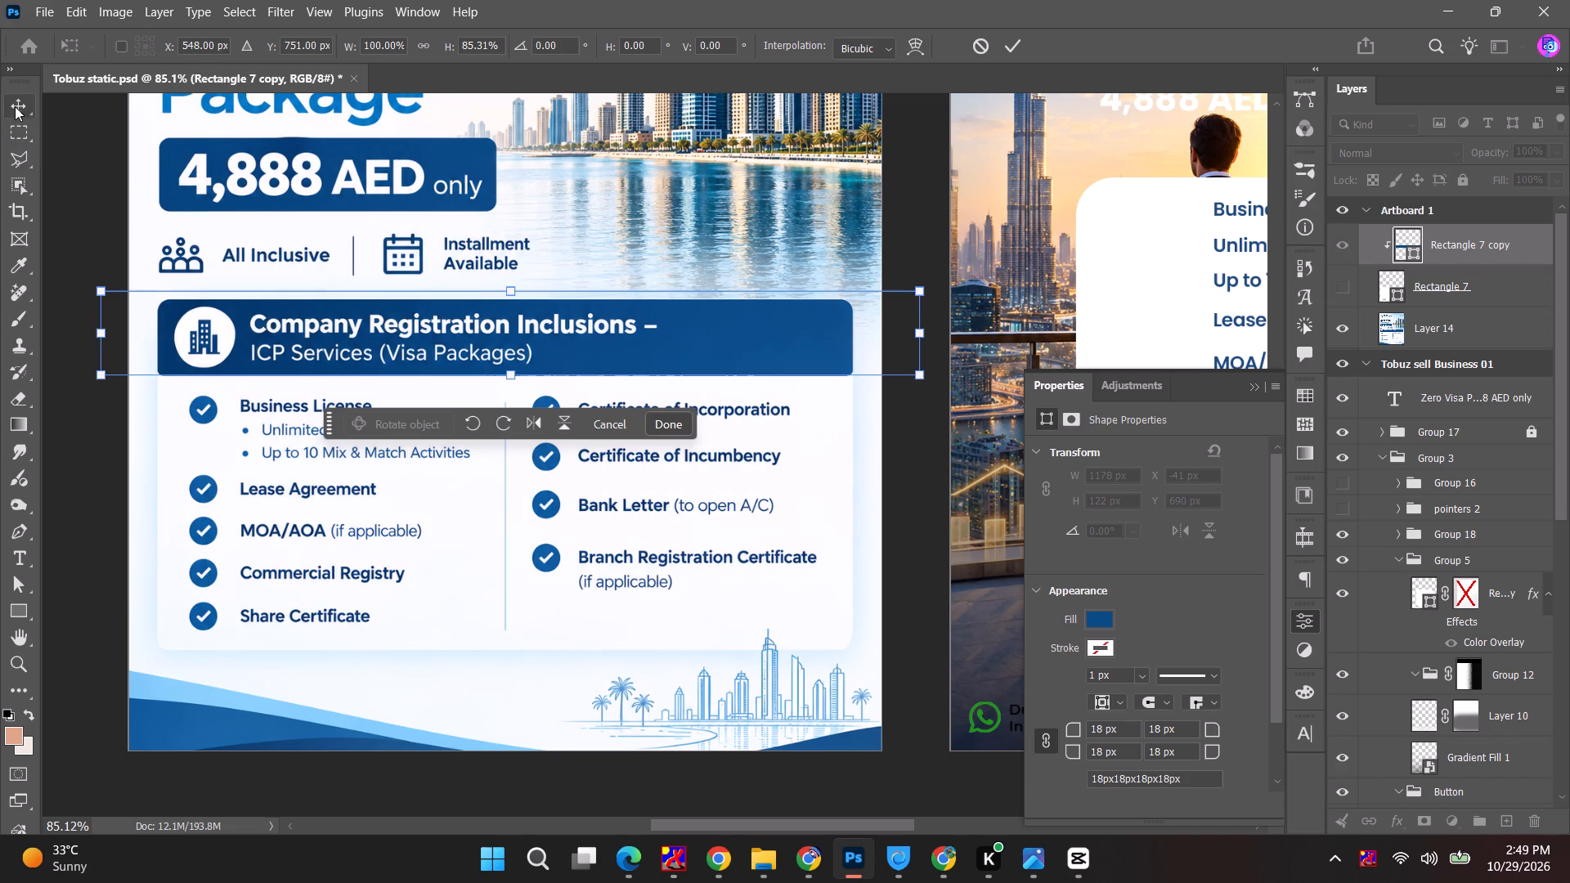
Move the Business License text from the second artboard onto Artboard 1, over the reference's Business License line.
left_click_drag(1227, 214, 270, 414)
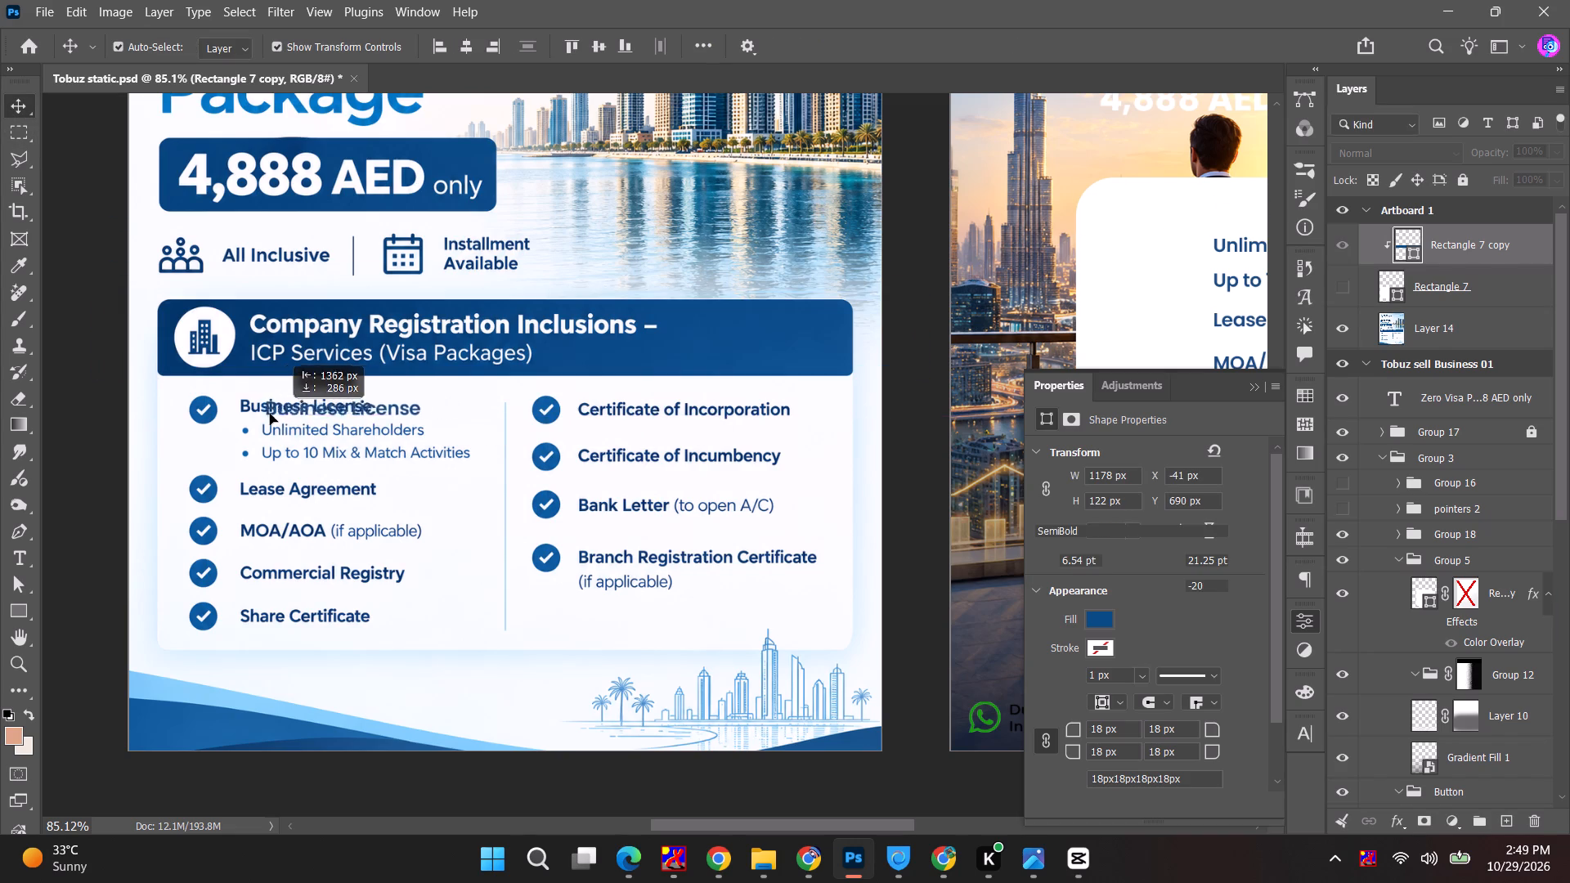
left_click_drag(270, 414, 254, 411)
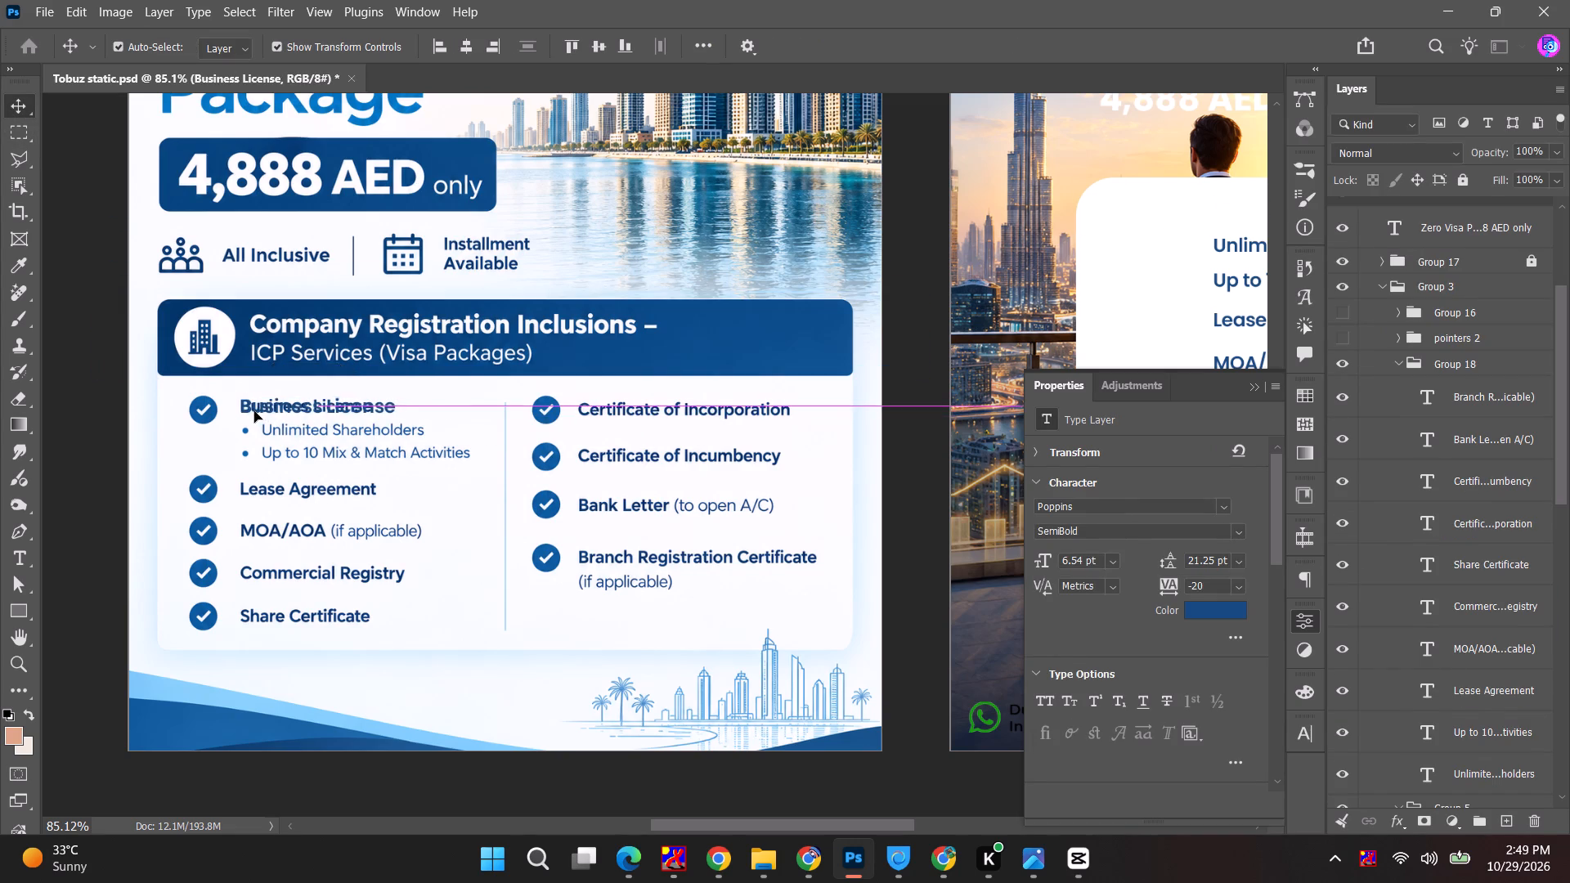
scroll(480, 431, "down", 3, "alt")
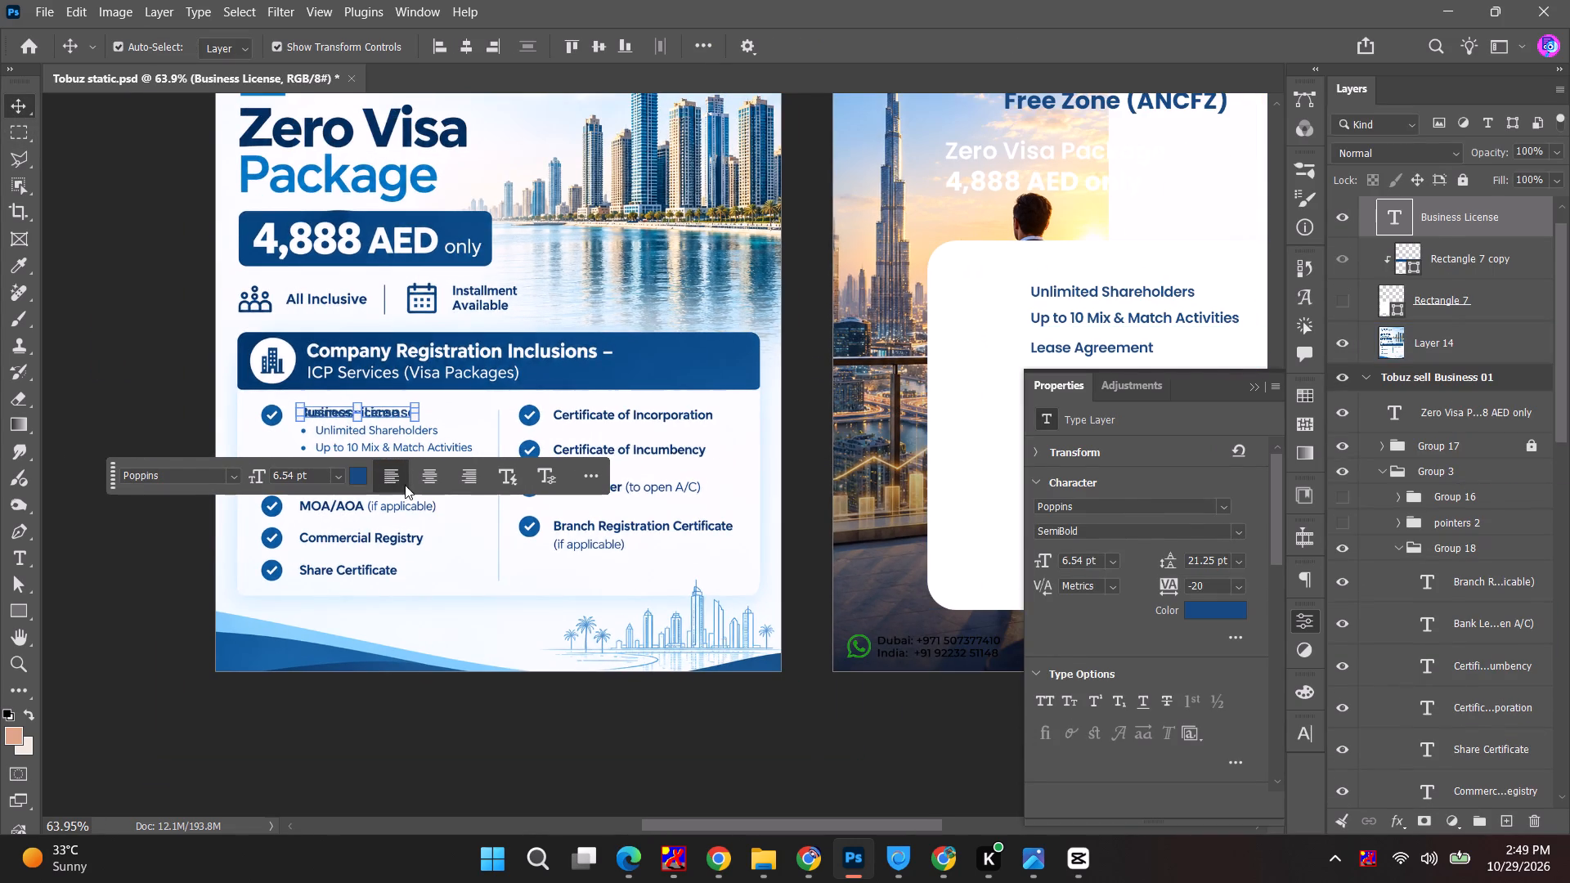
Switch to the 2026 Social Media sheet in Chrome to check the post's brief text in row 144, and return to Photoshop.
key("alt+Tab")
left_click(733, 268, "alt")
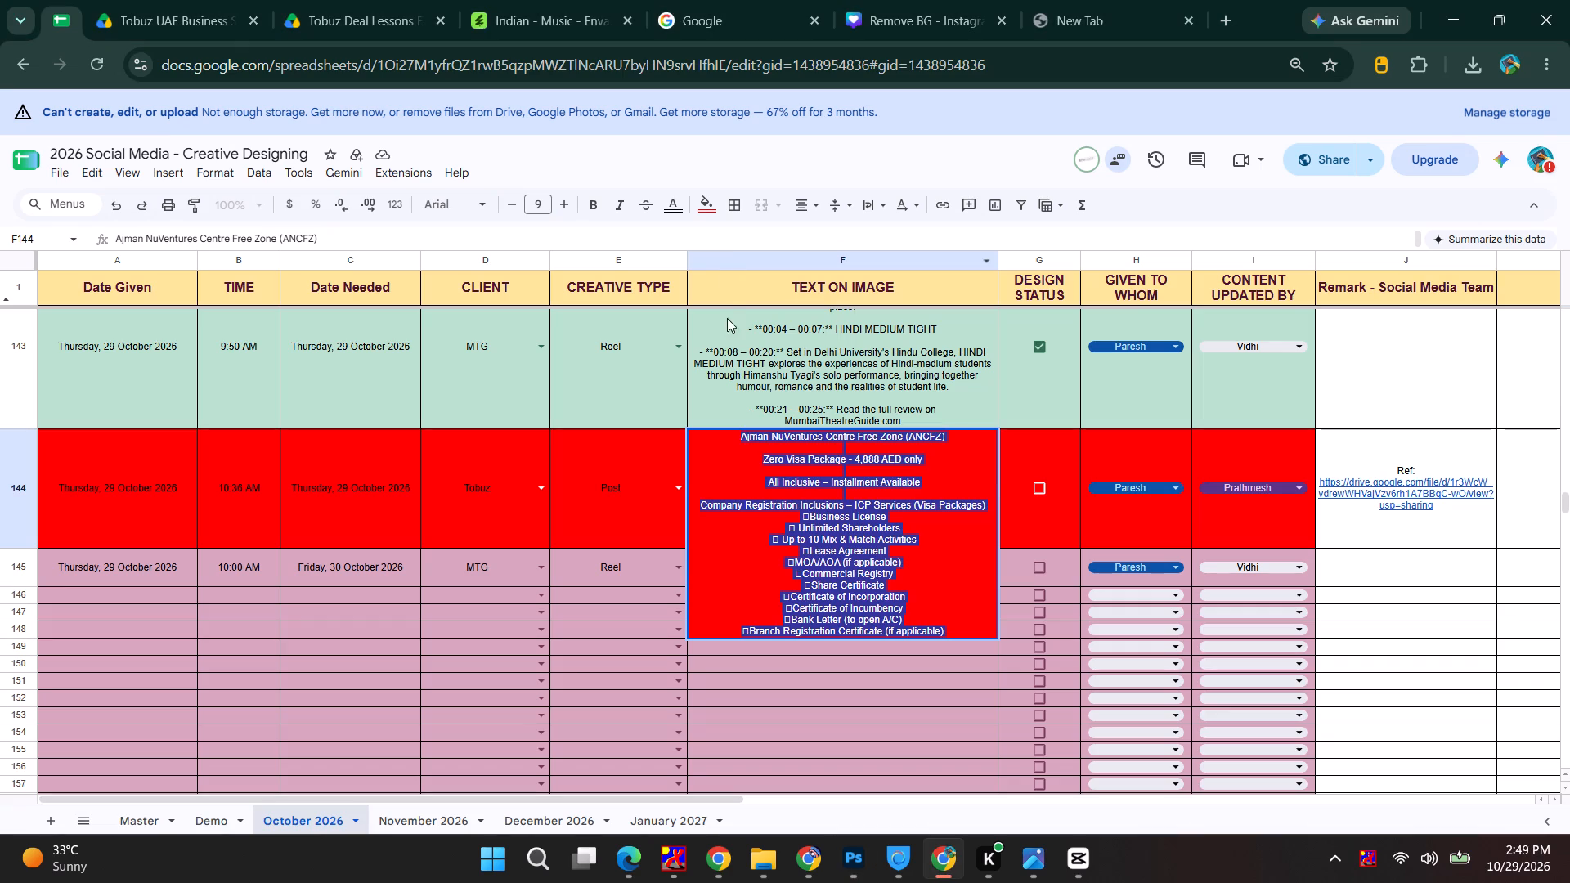
left_click(756, 566)
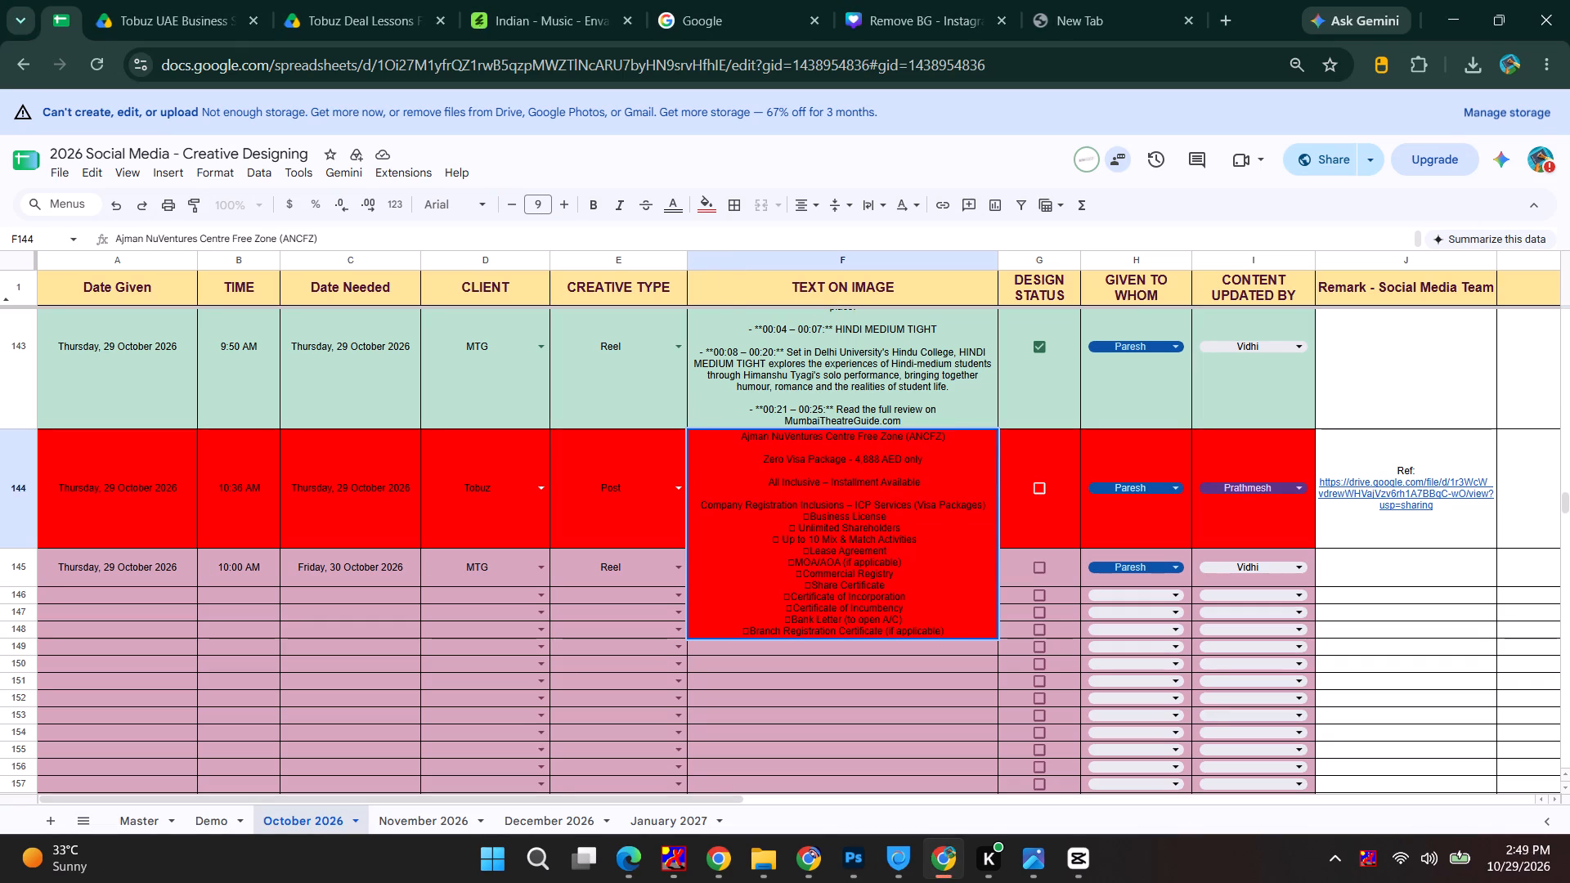
left_click(823, 580)
key("alt+Tab")
left_click(515, 240, "alt")
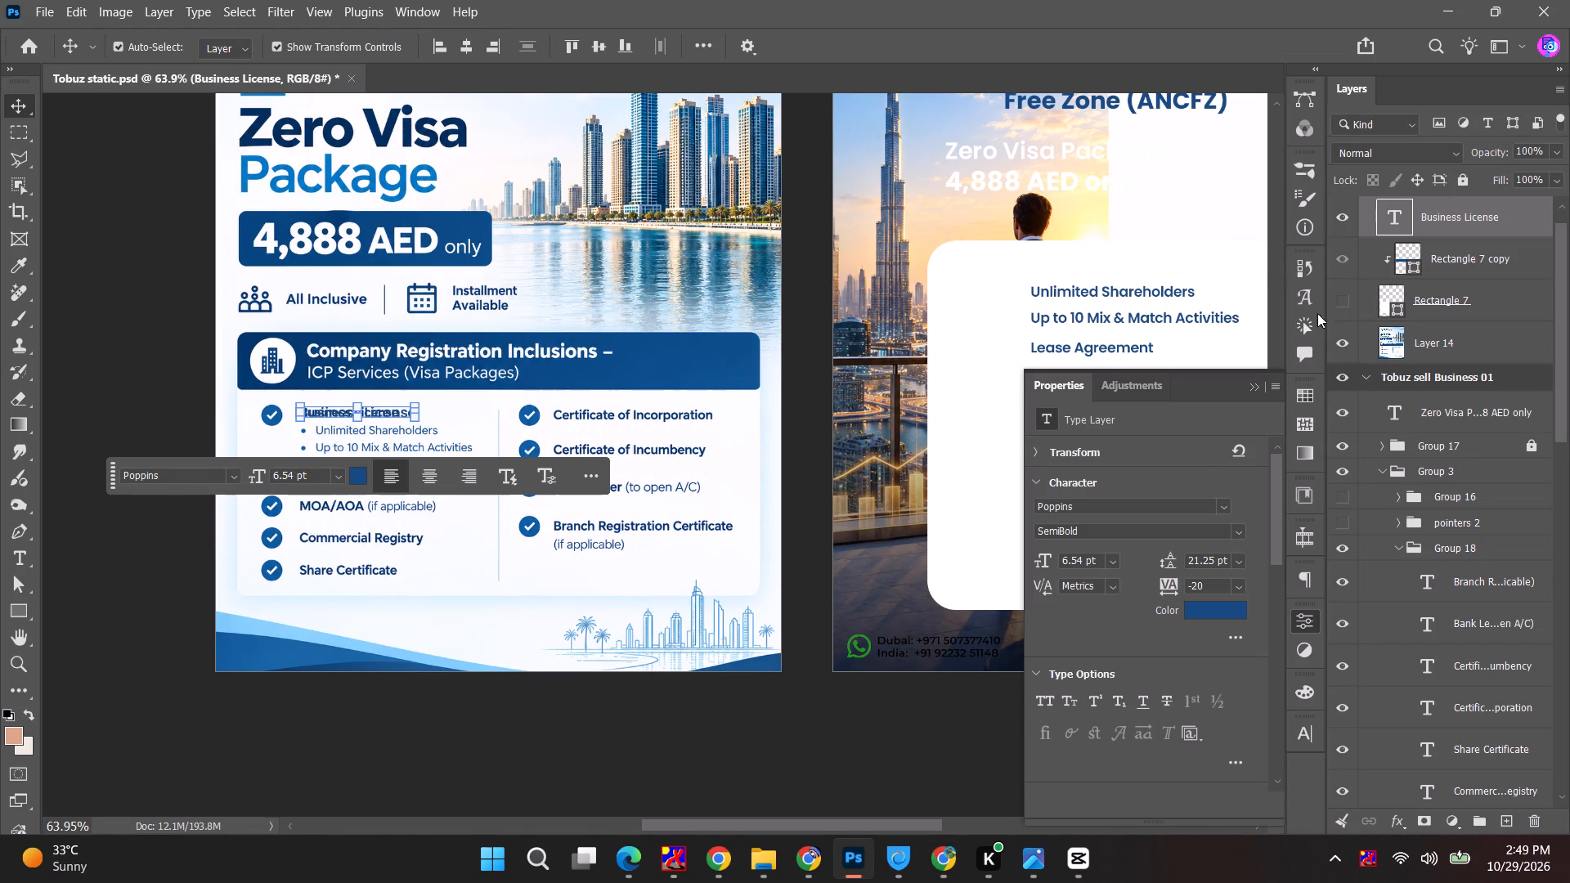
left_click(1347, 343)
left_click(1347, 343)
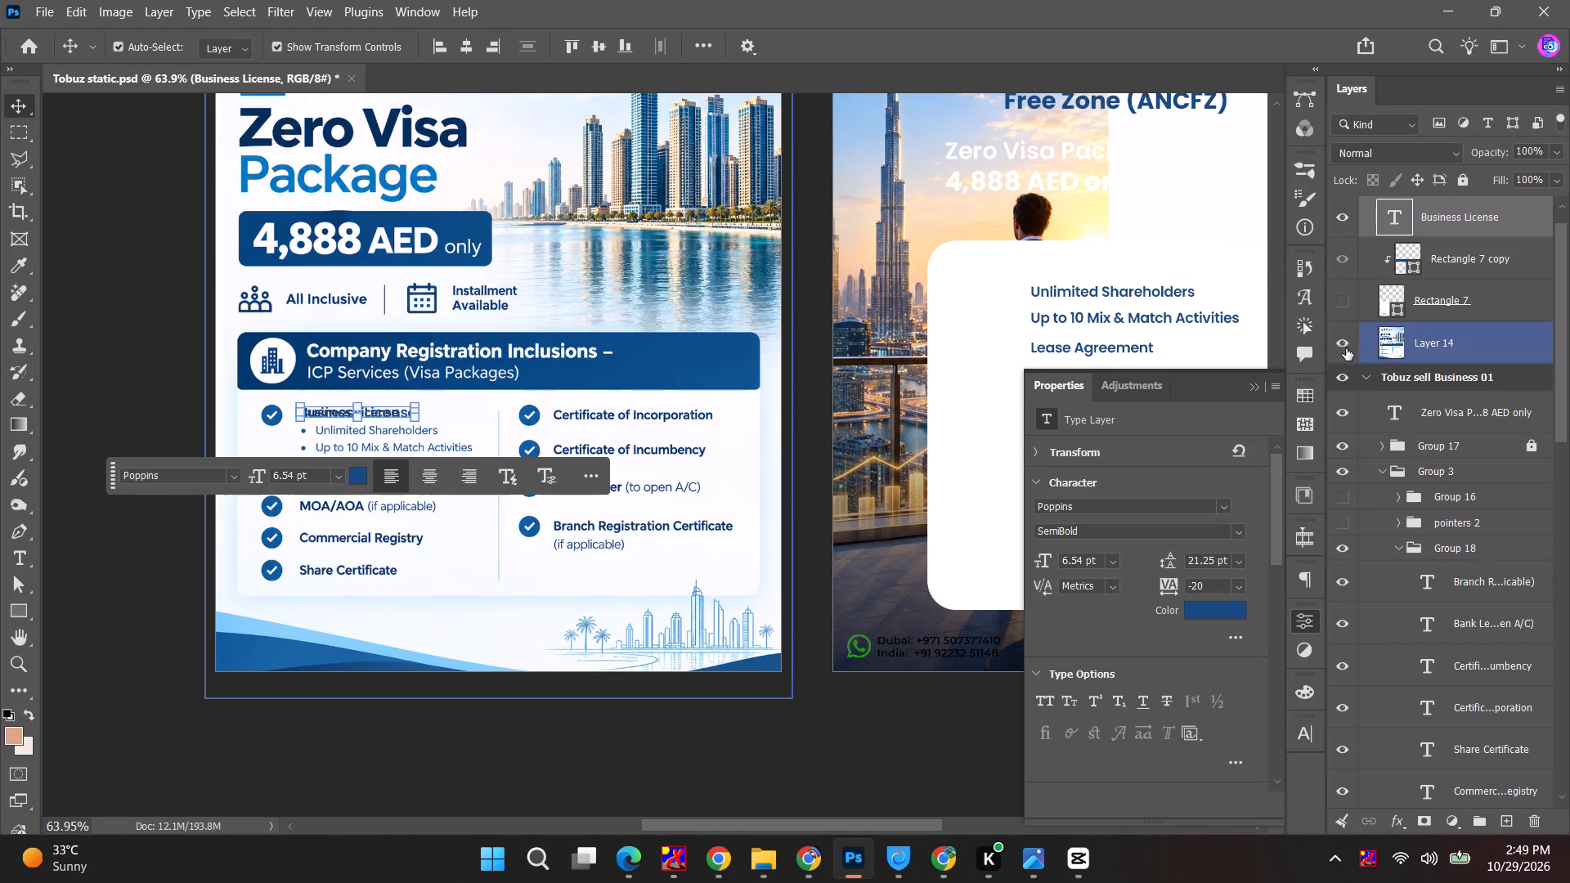
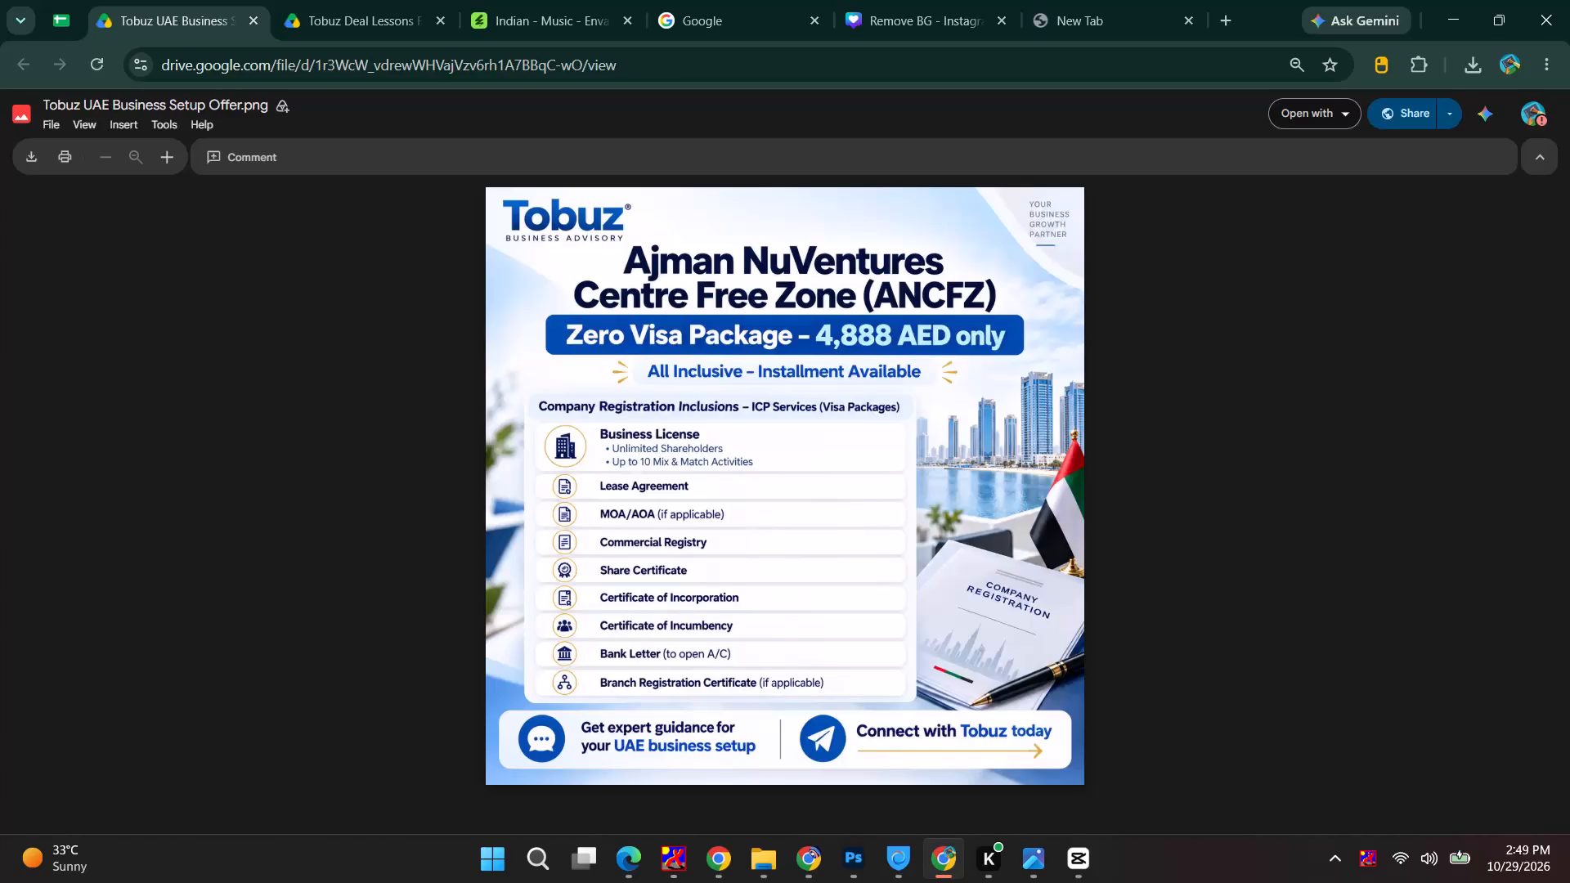
Switch back to the Tobuz static.psd document in Photoshop.
key("alt+Tab")
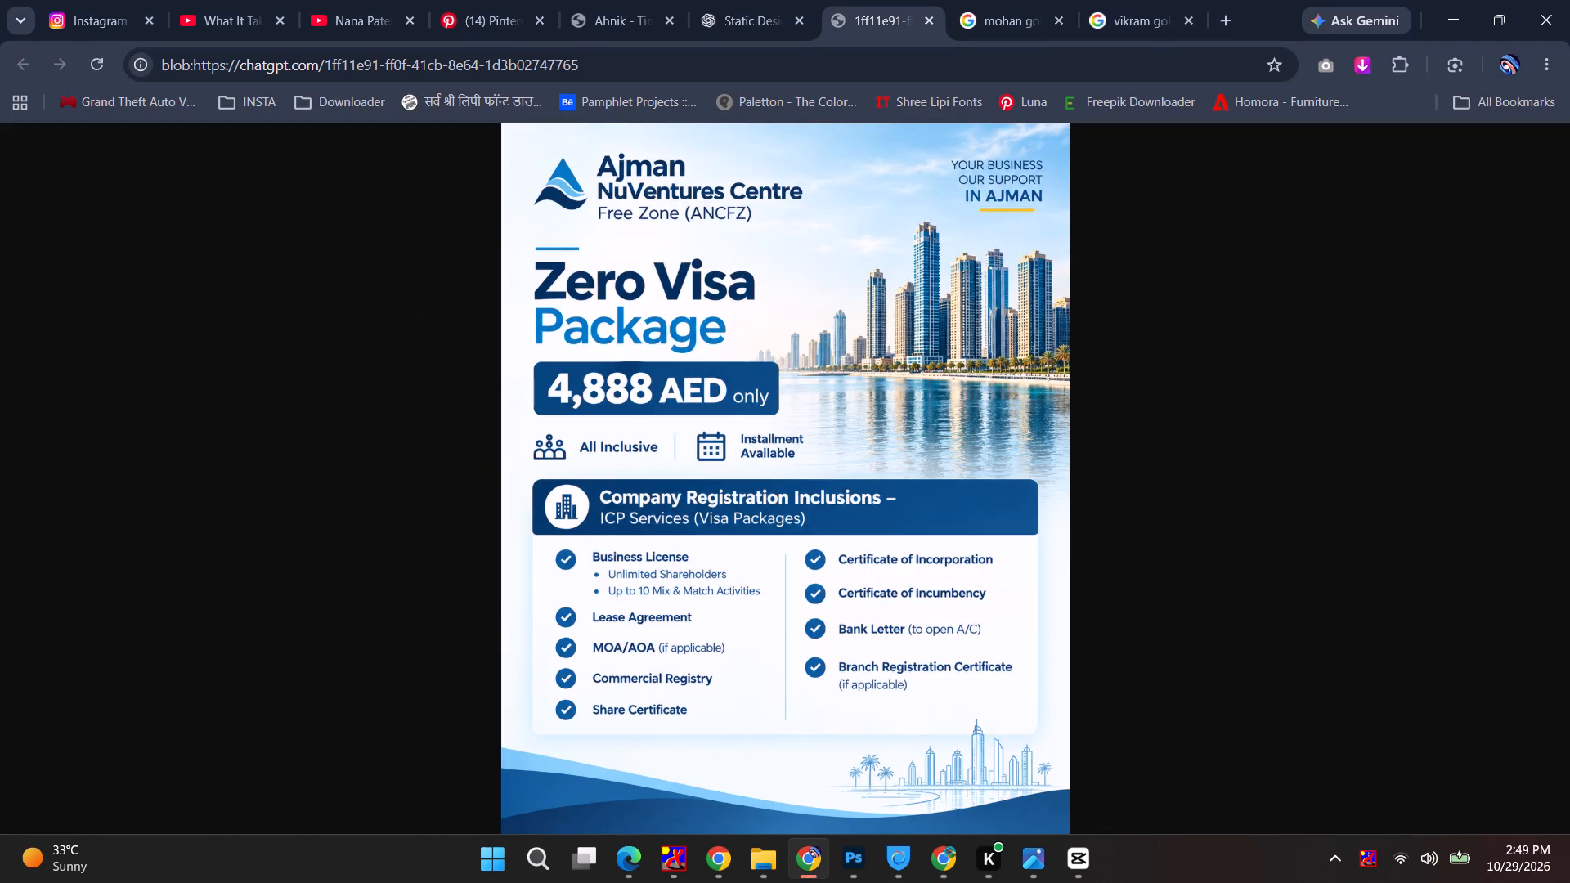
key("alt+Tab")
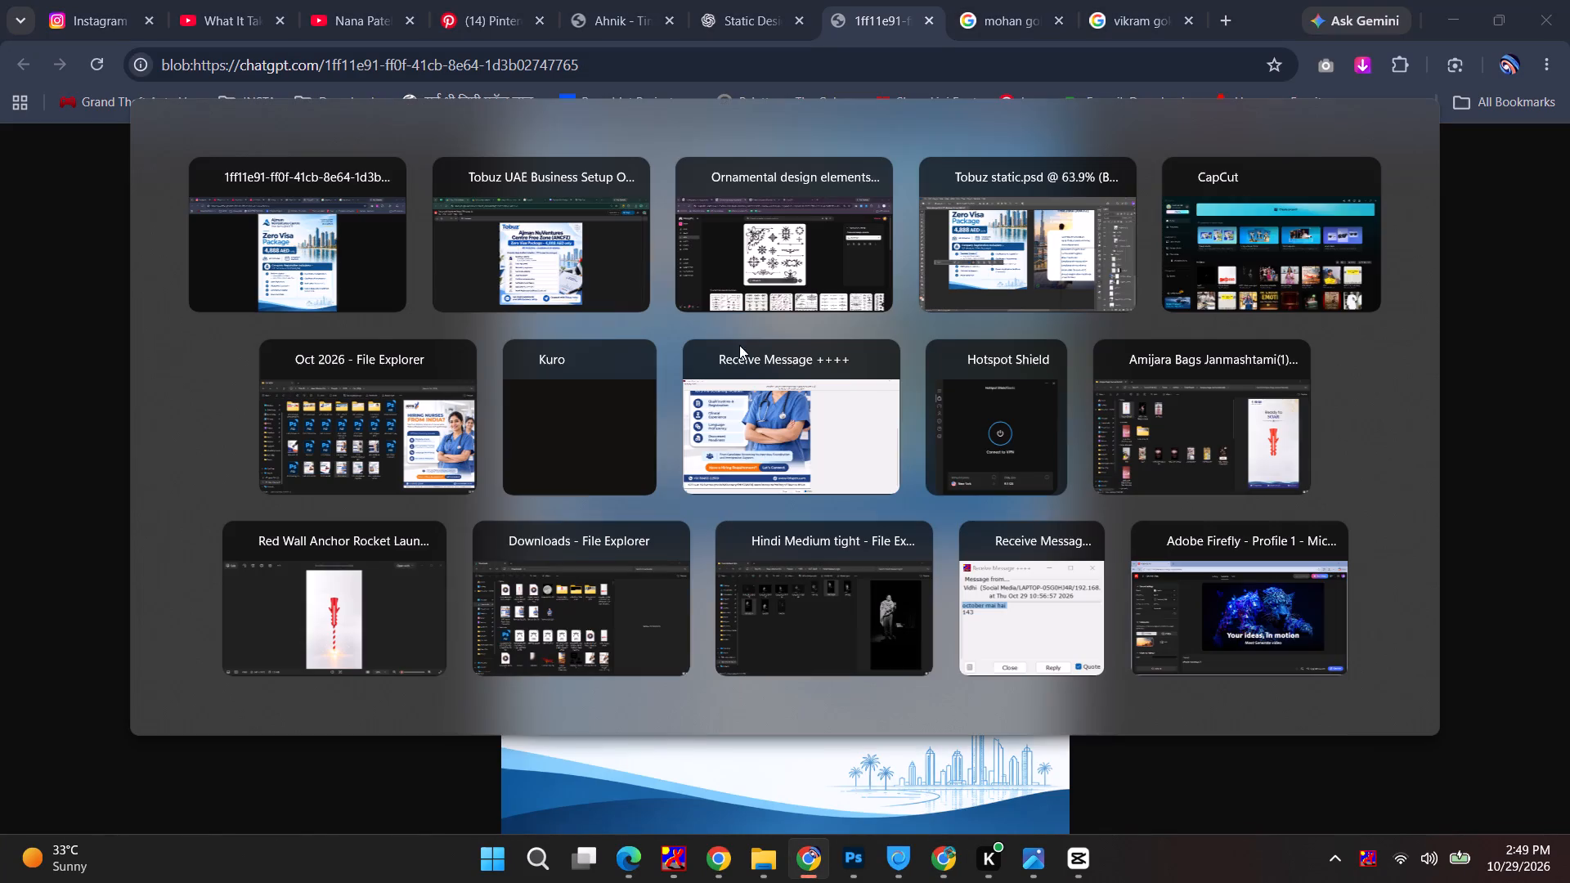
left_click(1004, 245, "alt")
Move the Unlimited Shareholders and Up to 10 Mix & Match Activities texts from the second artboard to below Business License on Artboard 1.
scroll(316, 468, "up", 3, "alt")
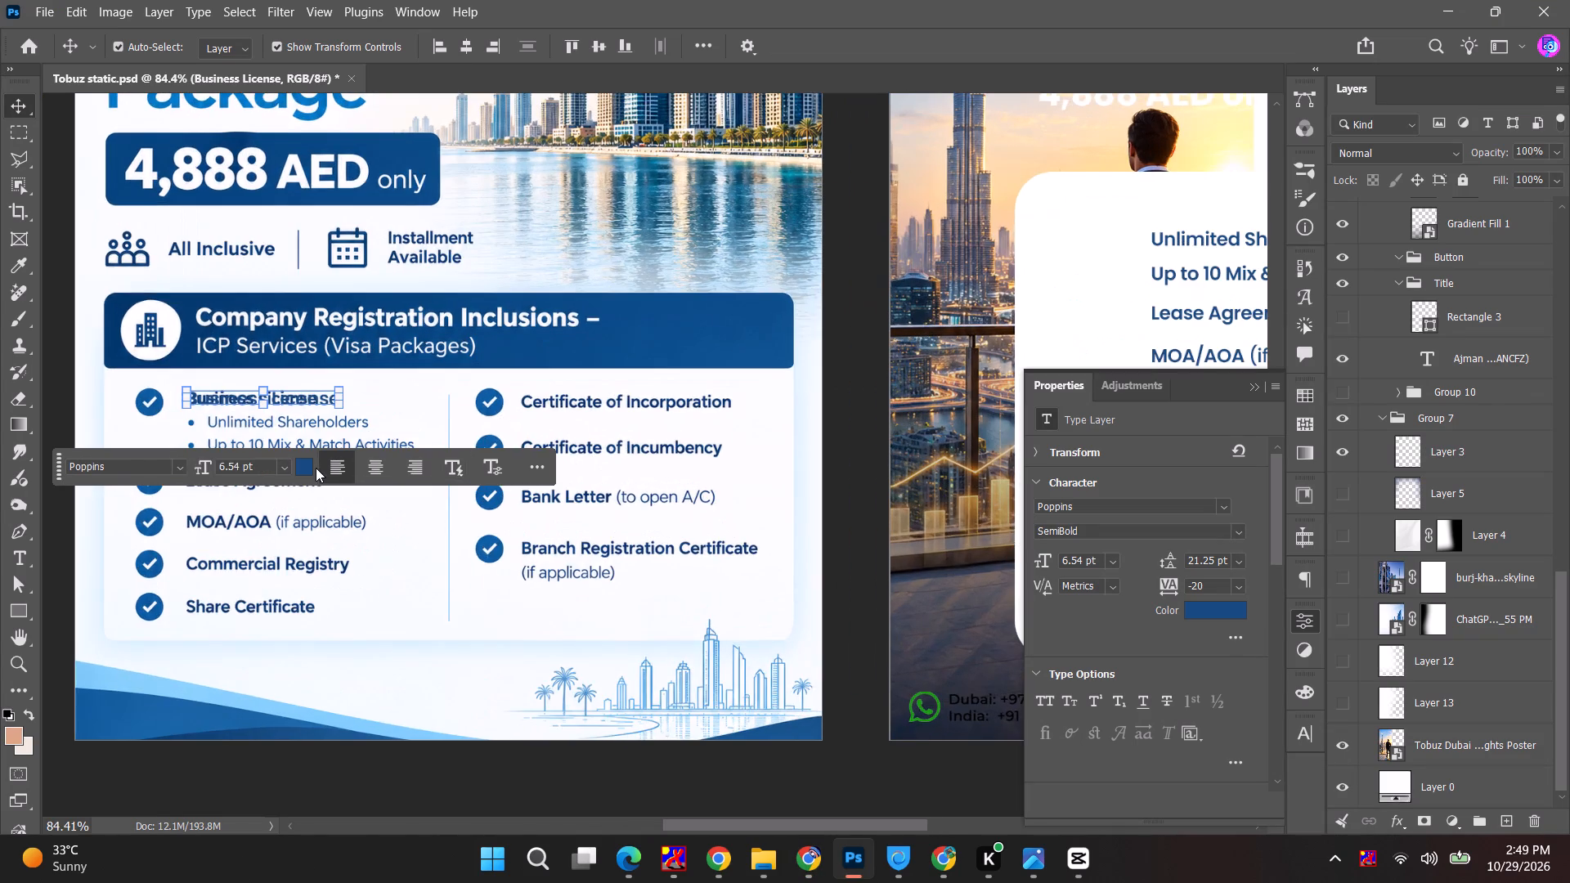
key("space")
key("space")
key("space")
key("space")
key("space")
left_click_drag(262, 357, 560, 294)
scroll(546, 343, "up", 8, "alt")
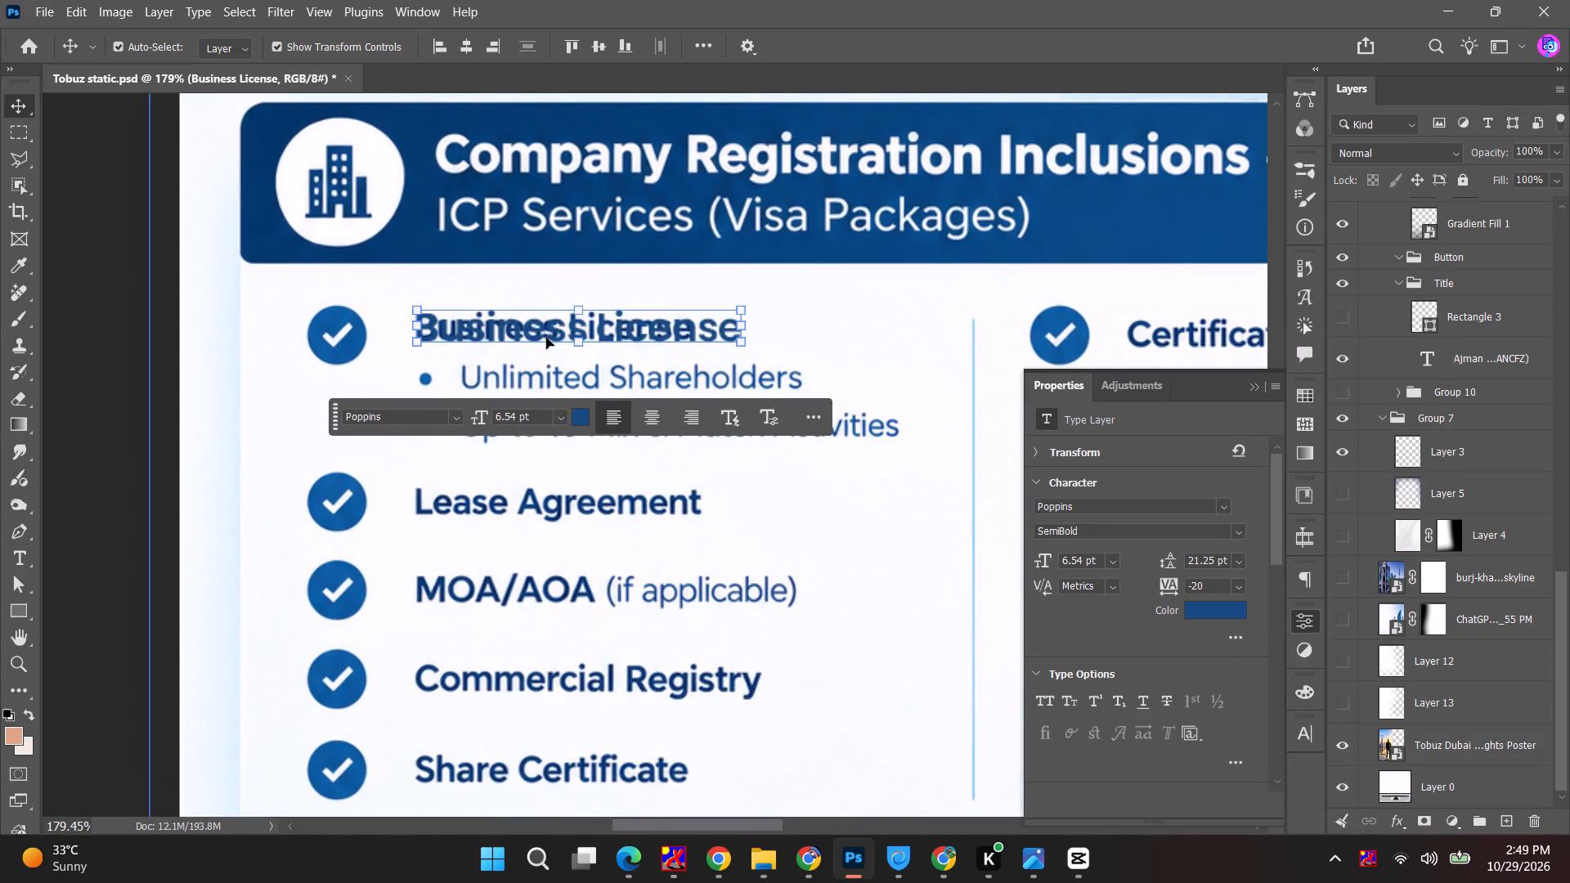
scroll(512, 413, "down", 4, "alt")
key("space")
key("space")
key("space")
left_click_drag(786, 352, 375, 209)
scroll(375, 215, "down", 4)
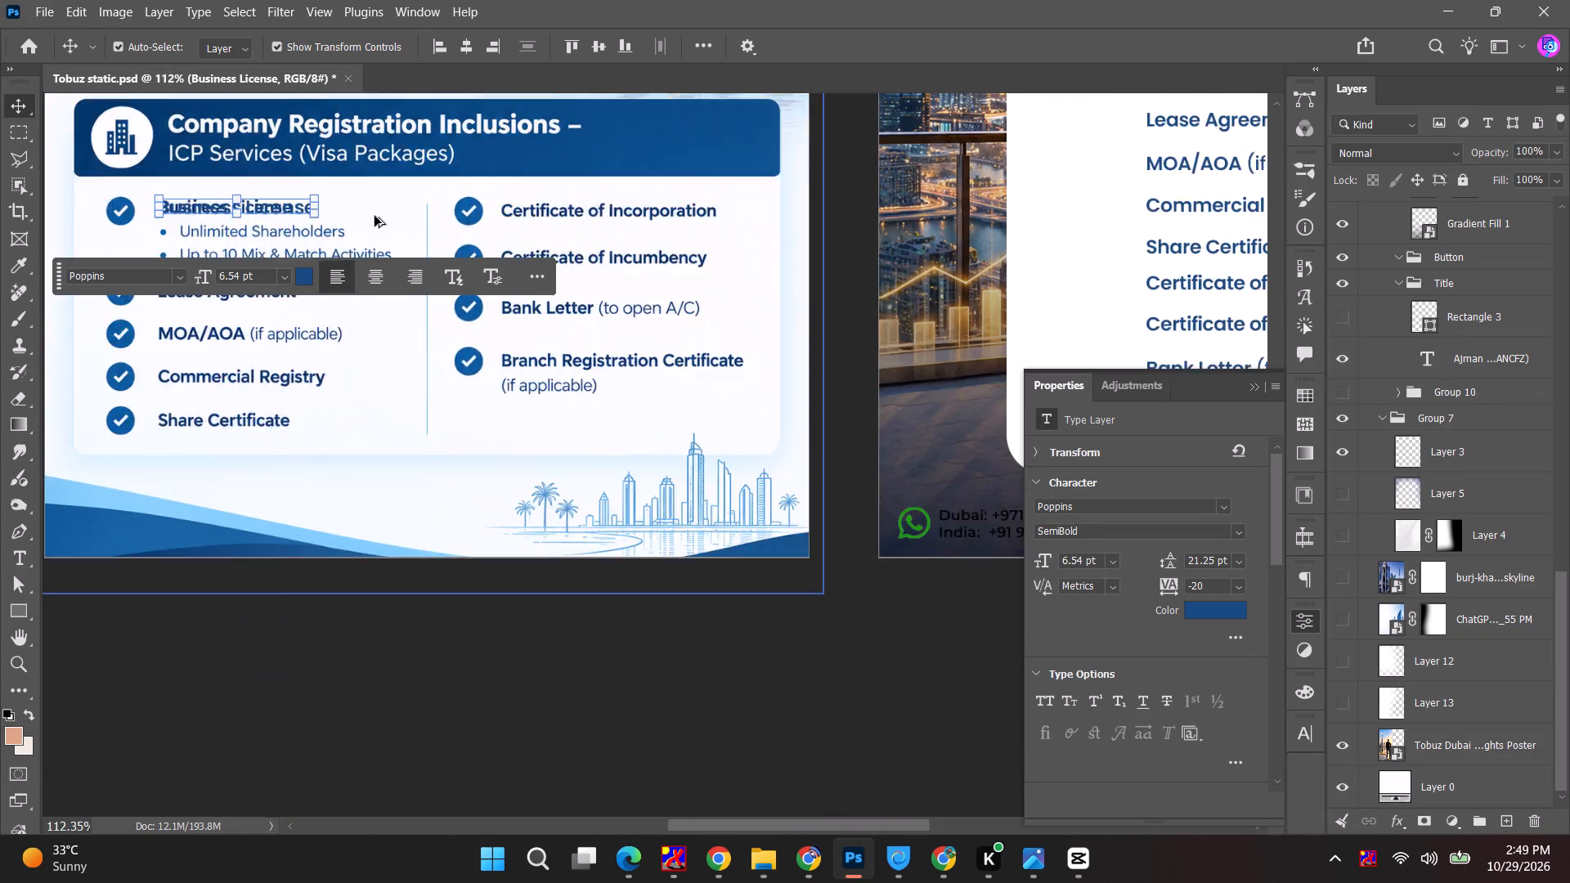
scroll(375, 216, "down", 5)
key("space")
key("space")
left_click_drag(852, 186, 885, 385)
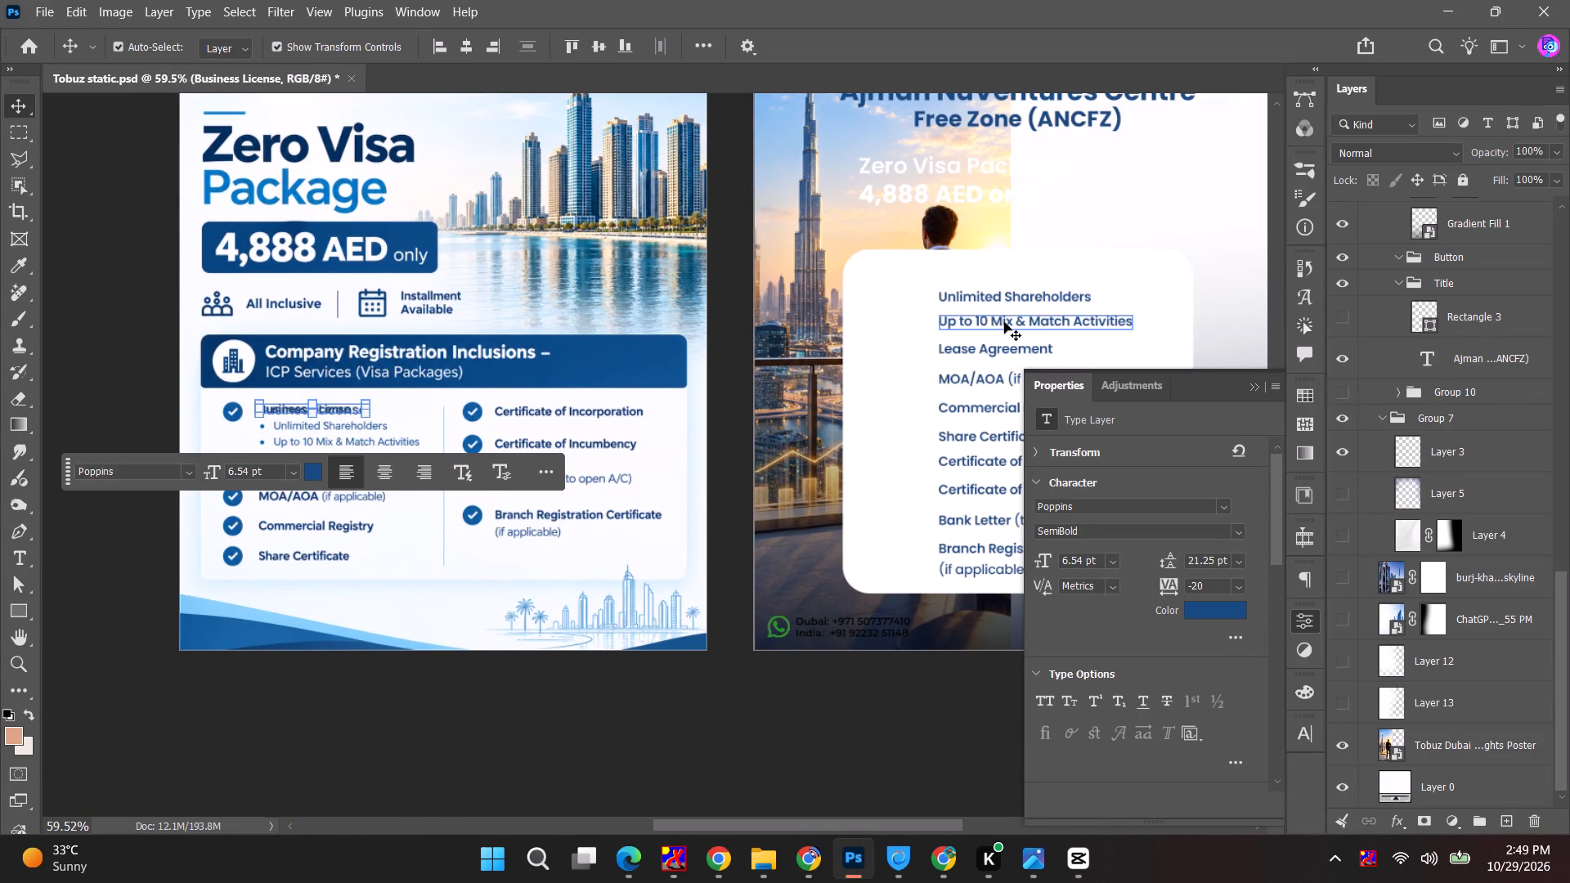
left_click(1004, 322)
scroll(960, 303, "up", 3, "alt")
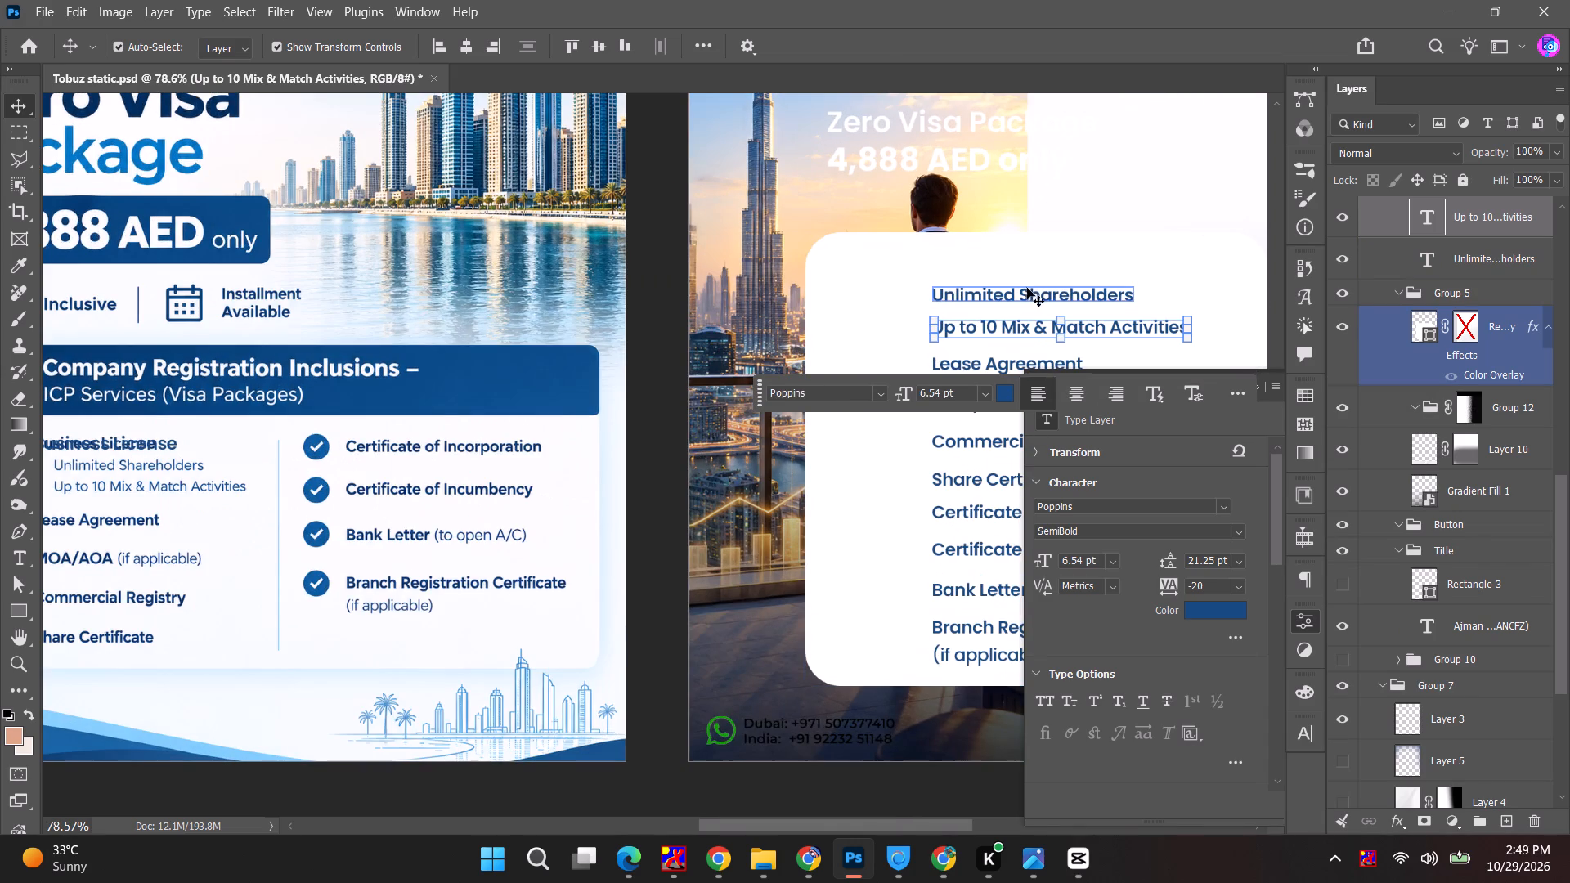
left_click(1029, 297, "shift")
key("Escape")
left_click(1090, 293, "shift")
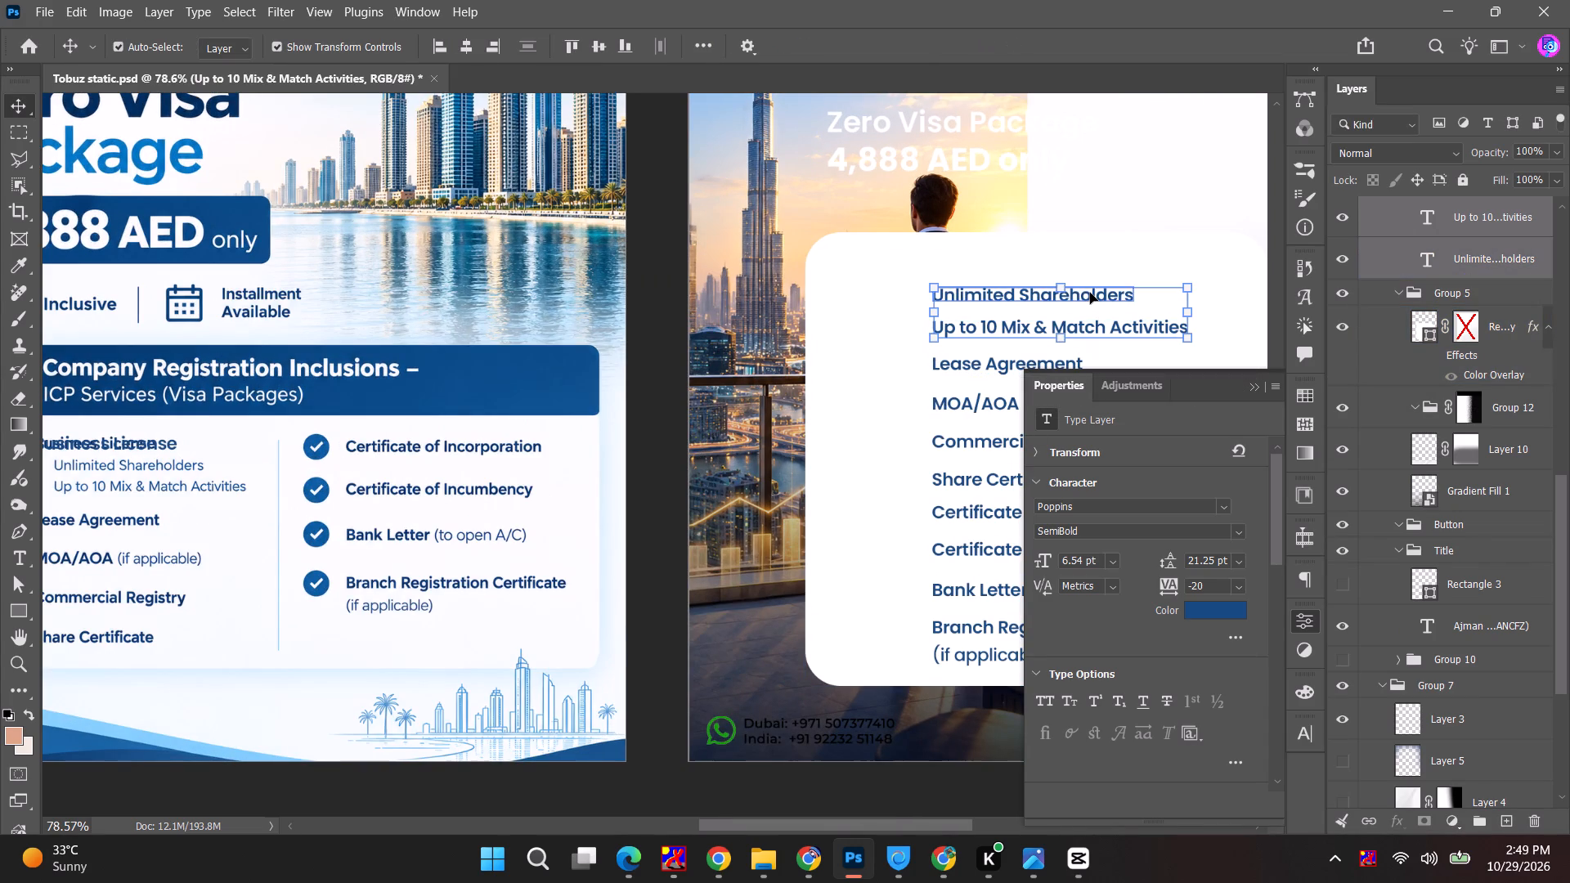
left_click_drag(1017, 300, 119, 493)
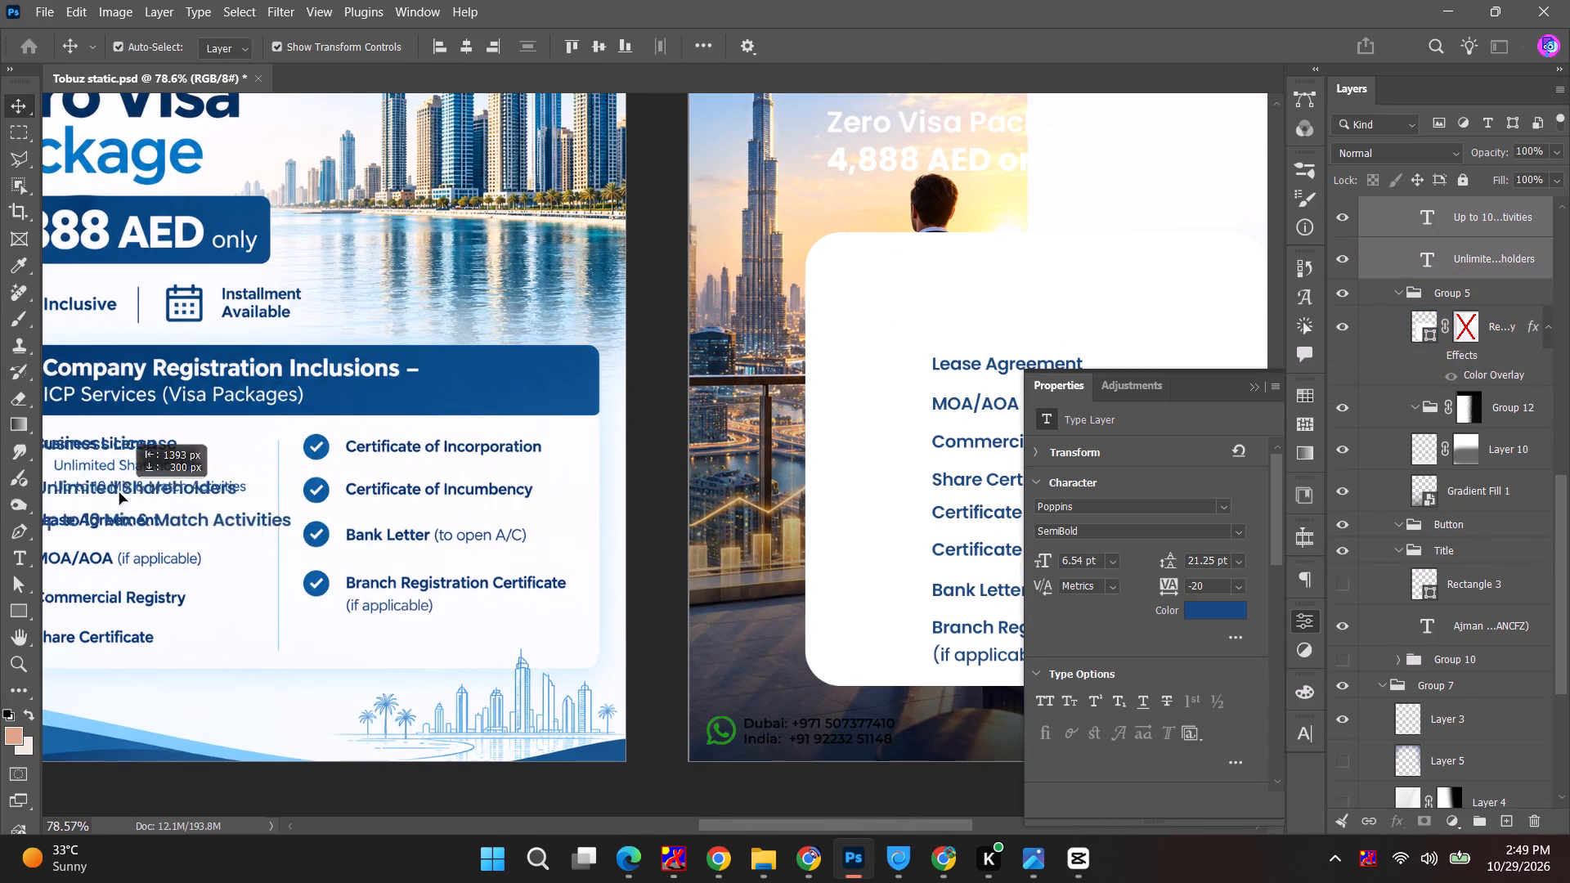
left_click_drag(119, 493, 146, 473)
Set the Unlimited Shareholders and Up to 10 Mix & Match Activities texts to 5 pt Poppins Medium.
key("space")
key("space")
left_click_drag(128, 459, 672, 441)
key("space")
left_click_drag(621, 461, 527, 446)
left_click_drag(1097, 558, 1072, 558)
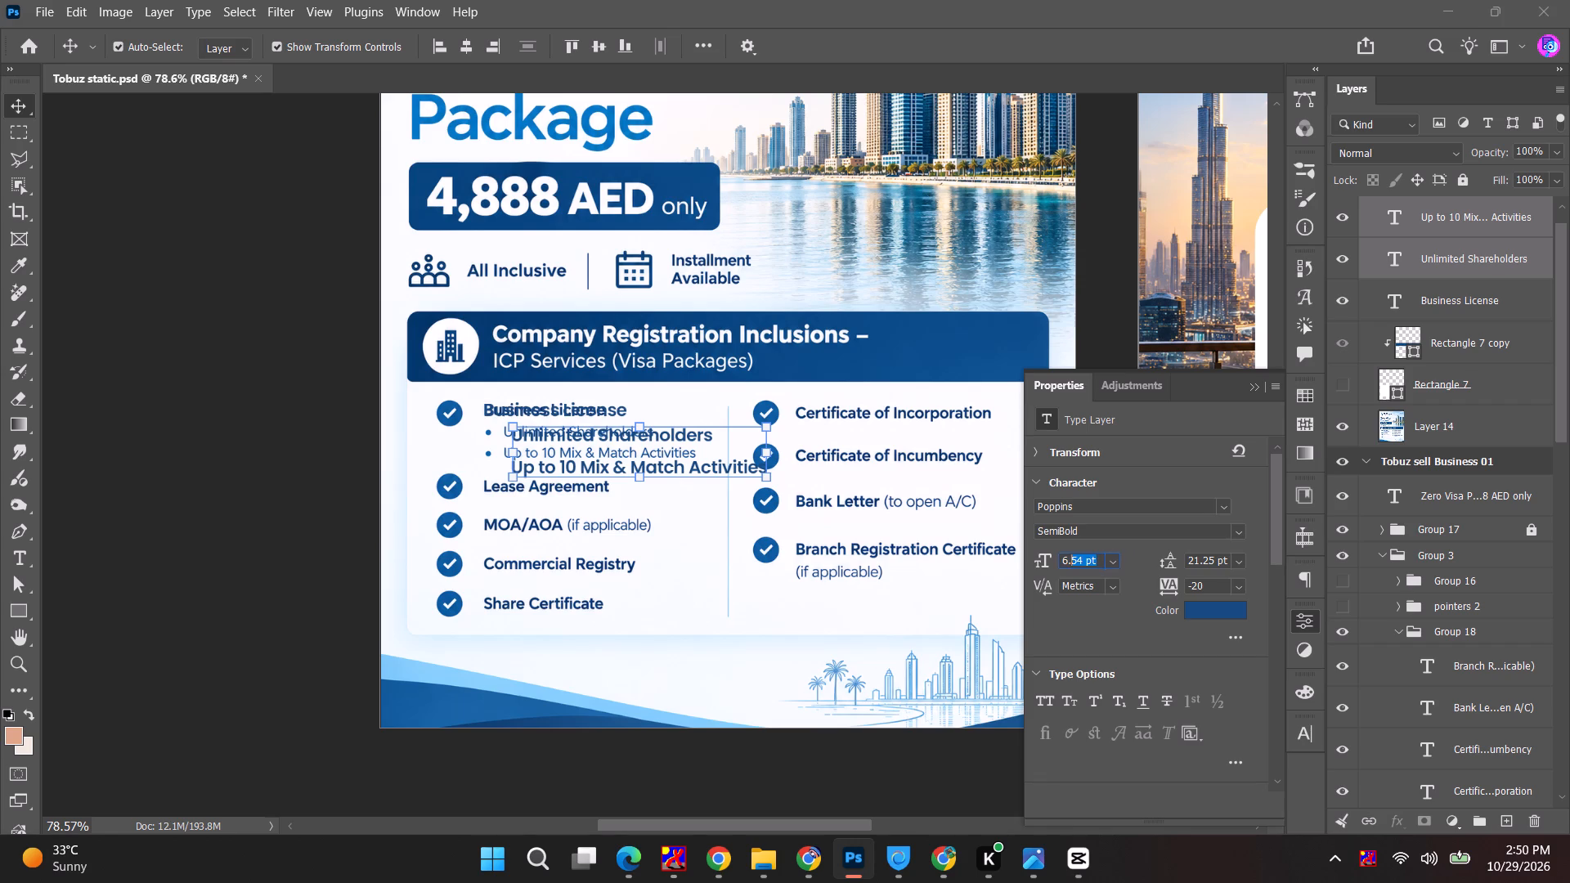
left_click_drag(1072, 558, 909, 554)
key("5")
key("Return")
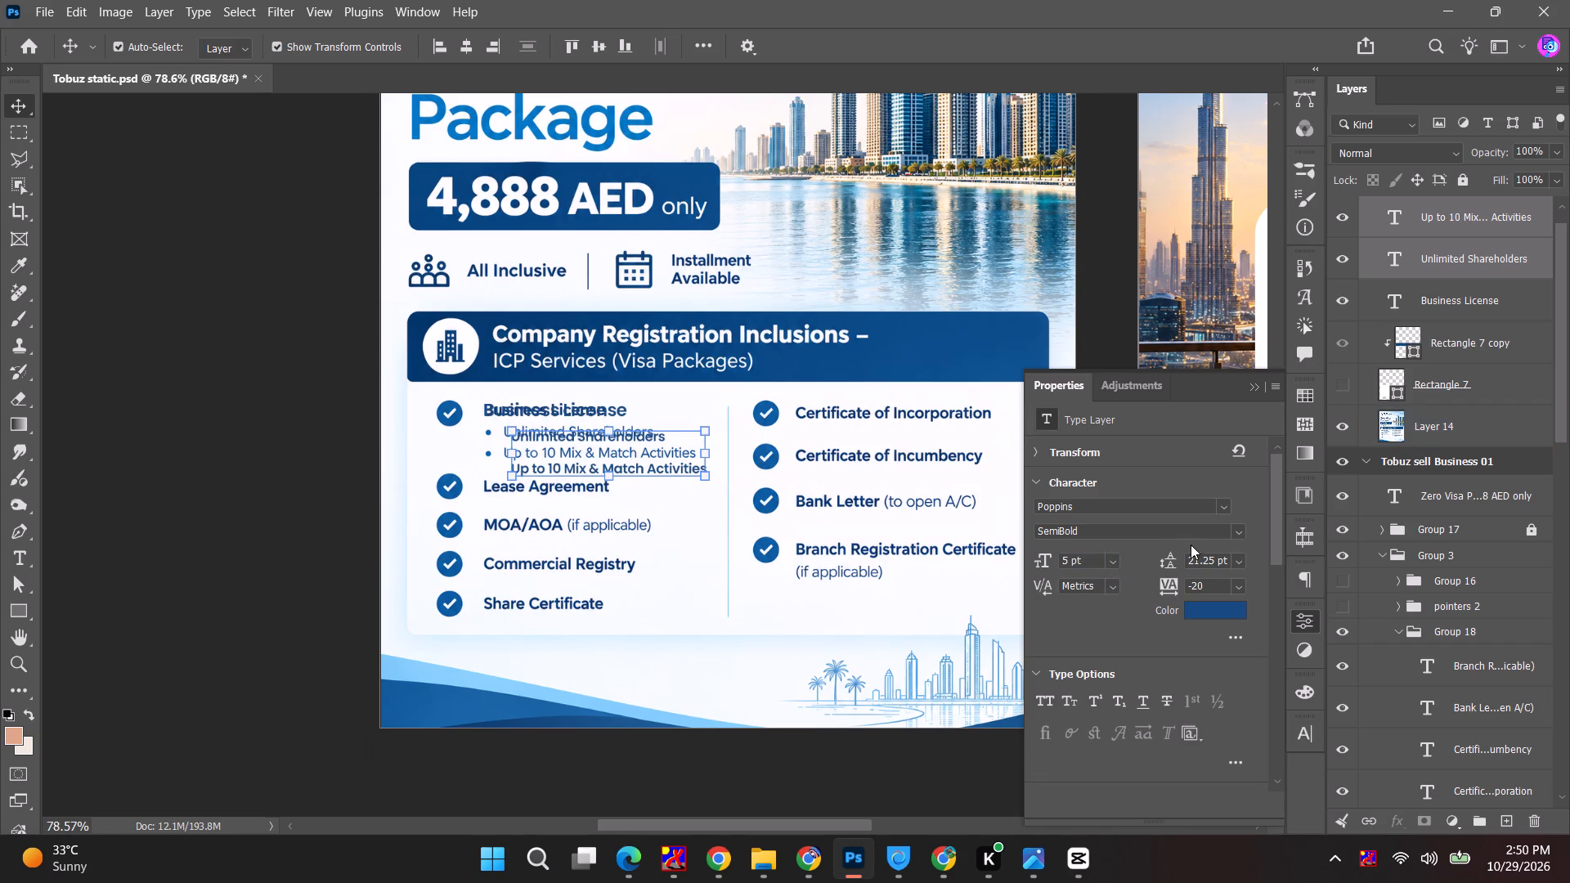
left_click(1233, 530)
left_click(1101, 276)
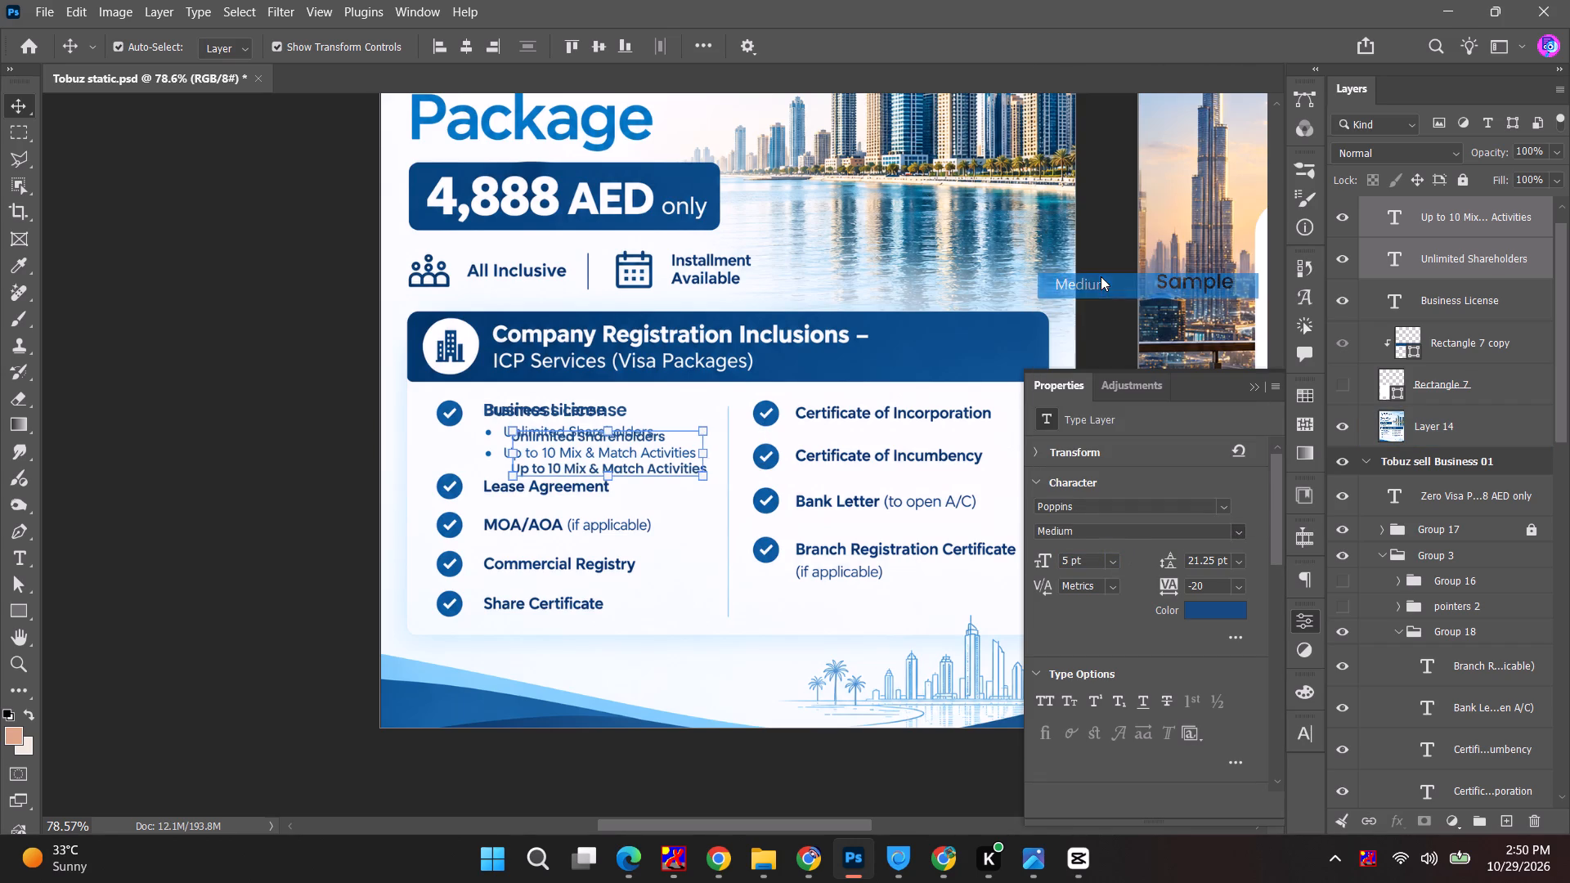
Position the Unlimited Shareholders and Up to 10 Mix & Match Activities texts individually over their matching bullet lines in the reference.
left_click(277, 434)
scroll(532, 475, "up", 10, "alt")
left_click_drag(574, 388, 514, 373)
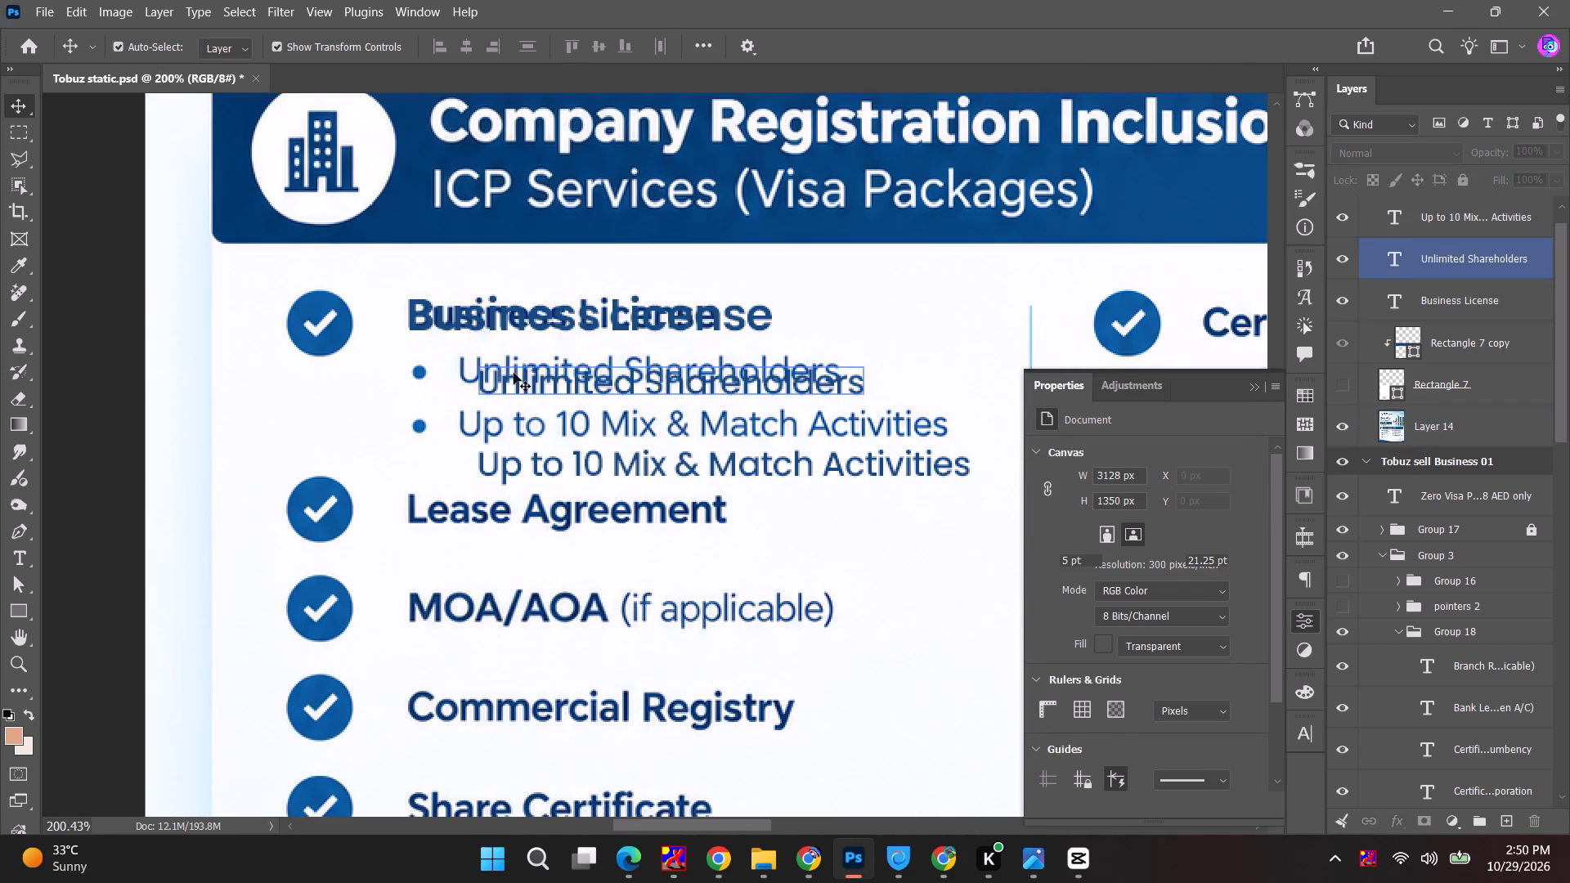
left_click_drag(514, 373, 554, 376)
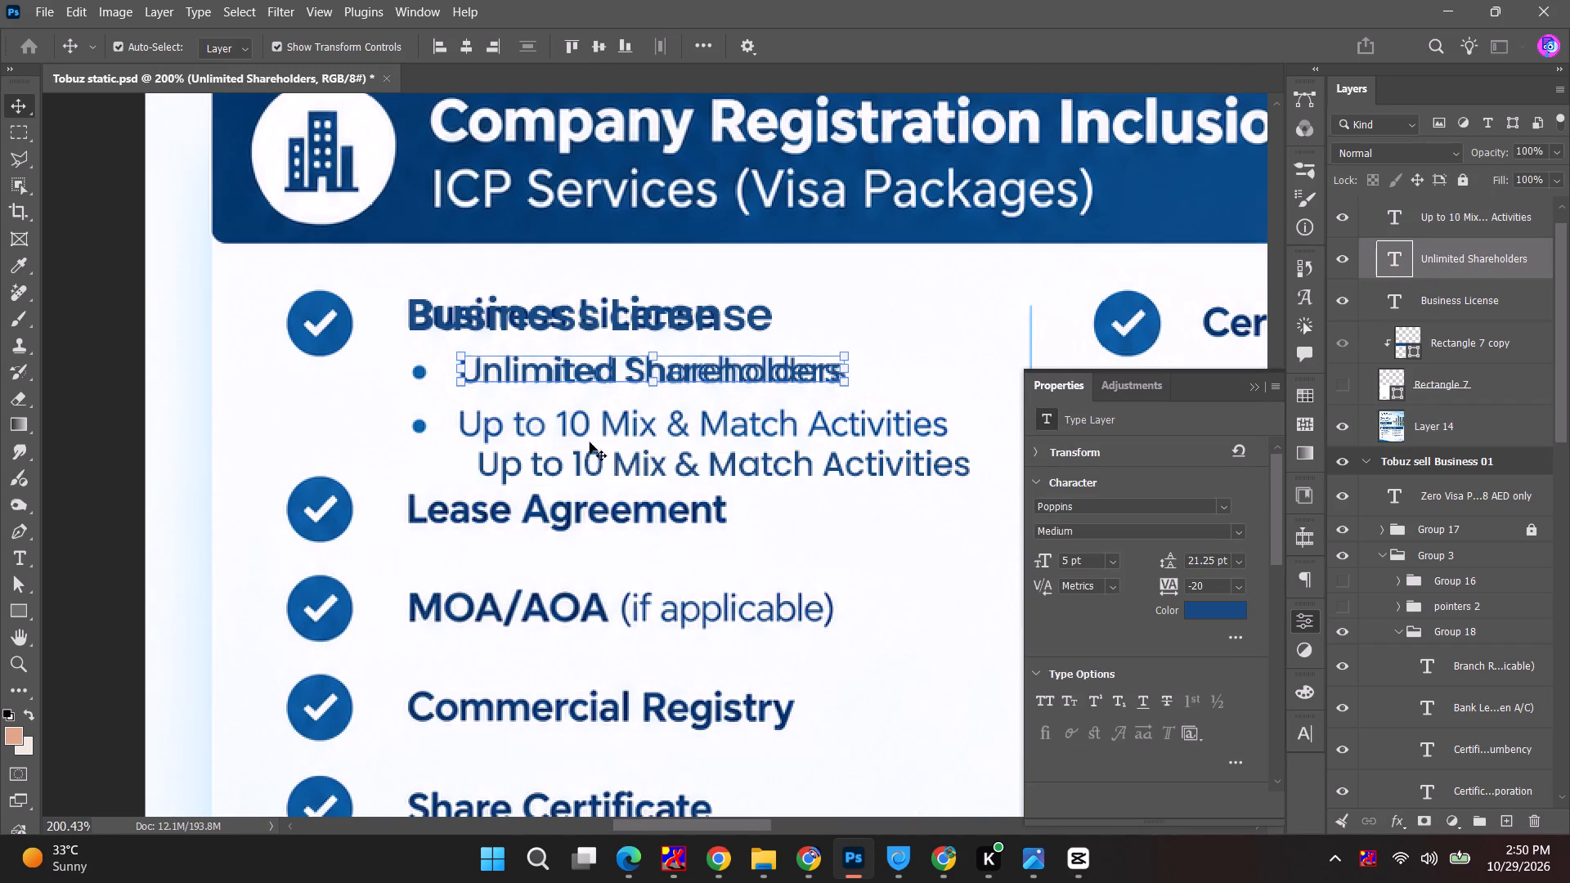
left_click_drag(599, 470, 578, 441)
left_click_drag(953, 470, 934, 430)
Move the Lease Agreement, MOA/AOA, Commercial Registry and Share Certificate texts from the second artboard onto the reference's first inclusions column on Artboard 1.
scroll(778, 411, "down", 10, "alt")
key("space")
key("space")
key("space")
key("space")
key("space")
key("space")
key("space")
left_click_drag(831, 374, 689, 336)
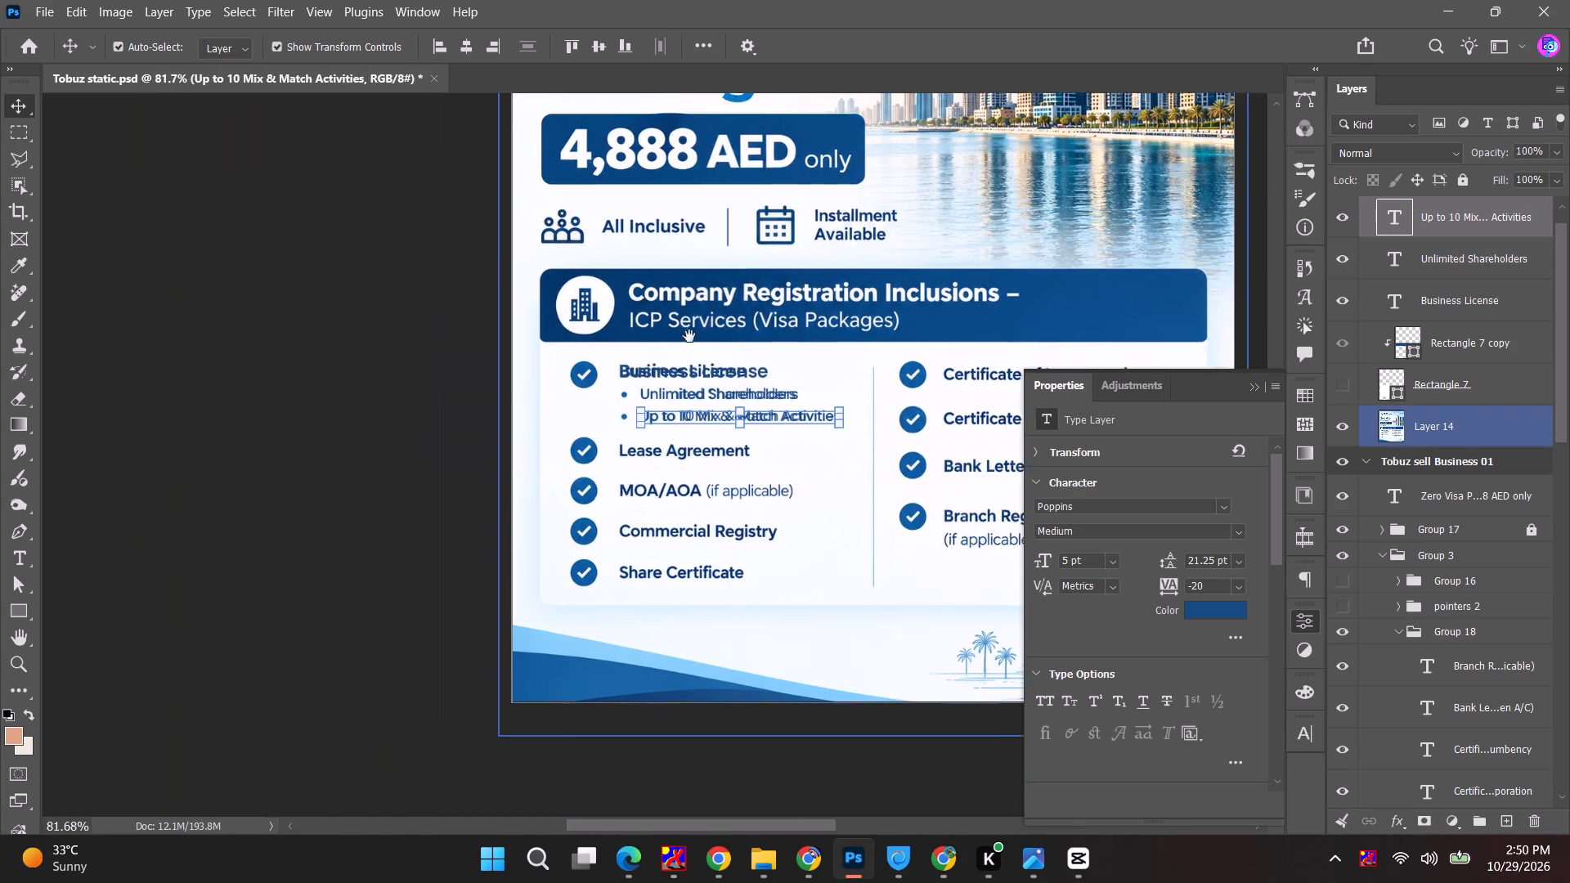
left_click_drag(689, 336, 664, 332)
left_click(1544, 303)
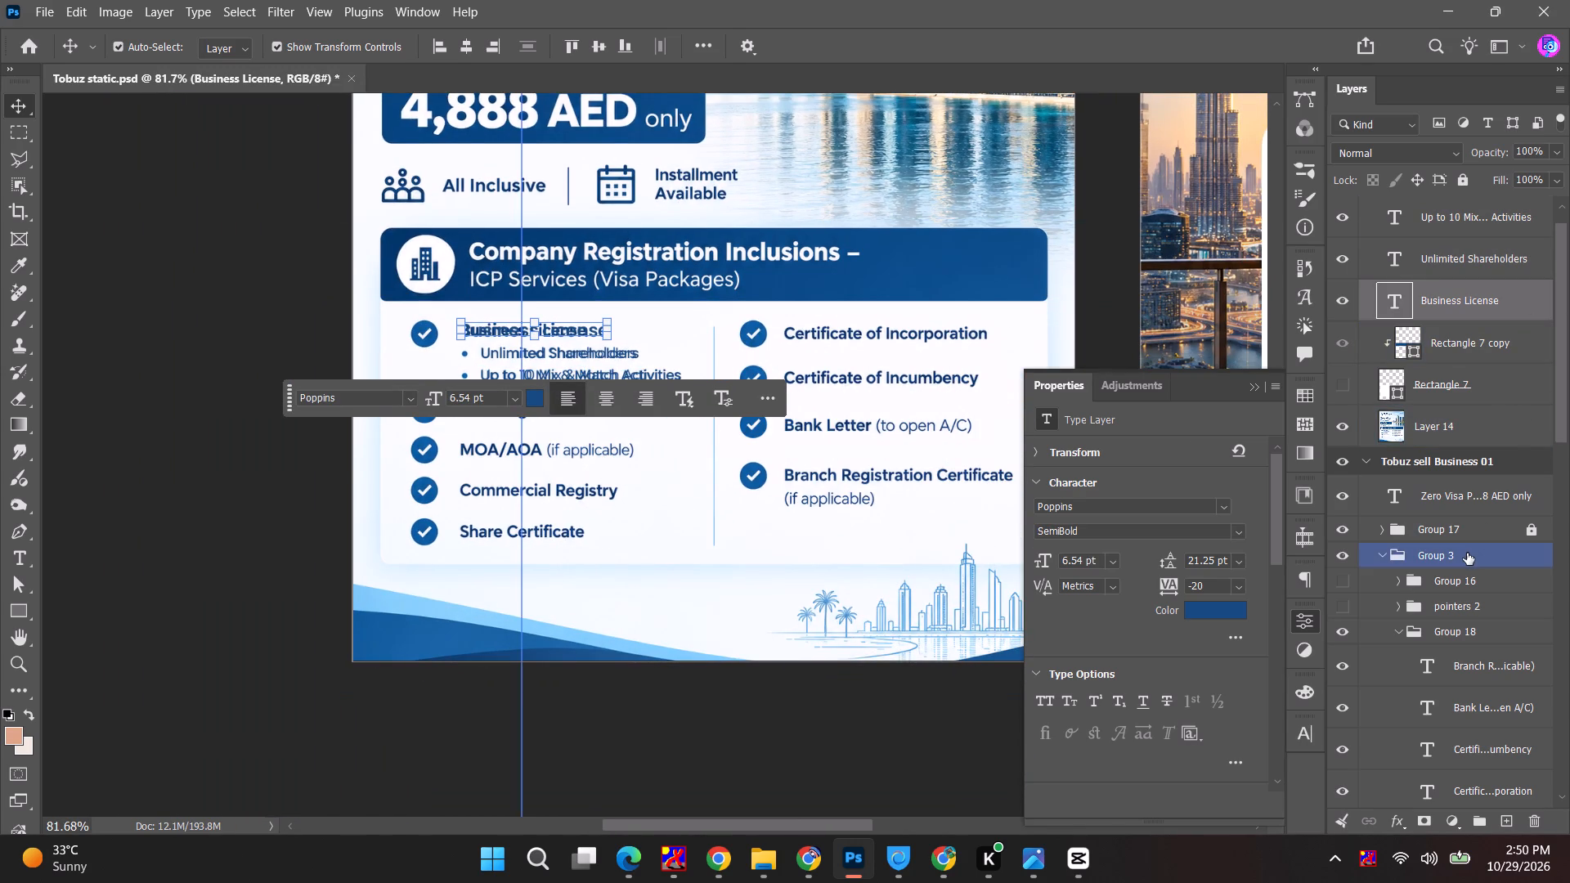
scroll(885, 262, "down", 4, "alt")
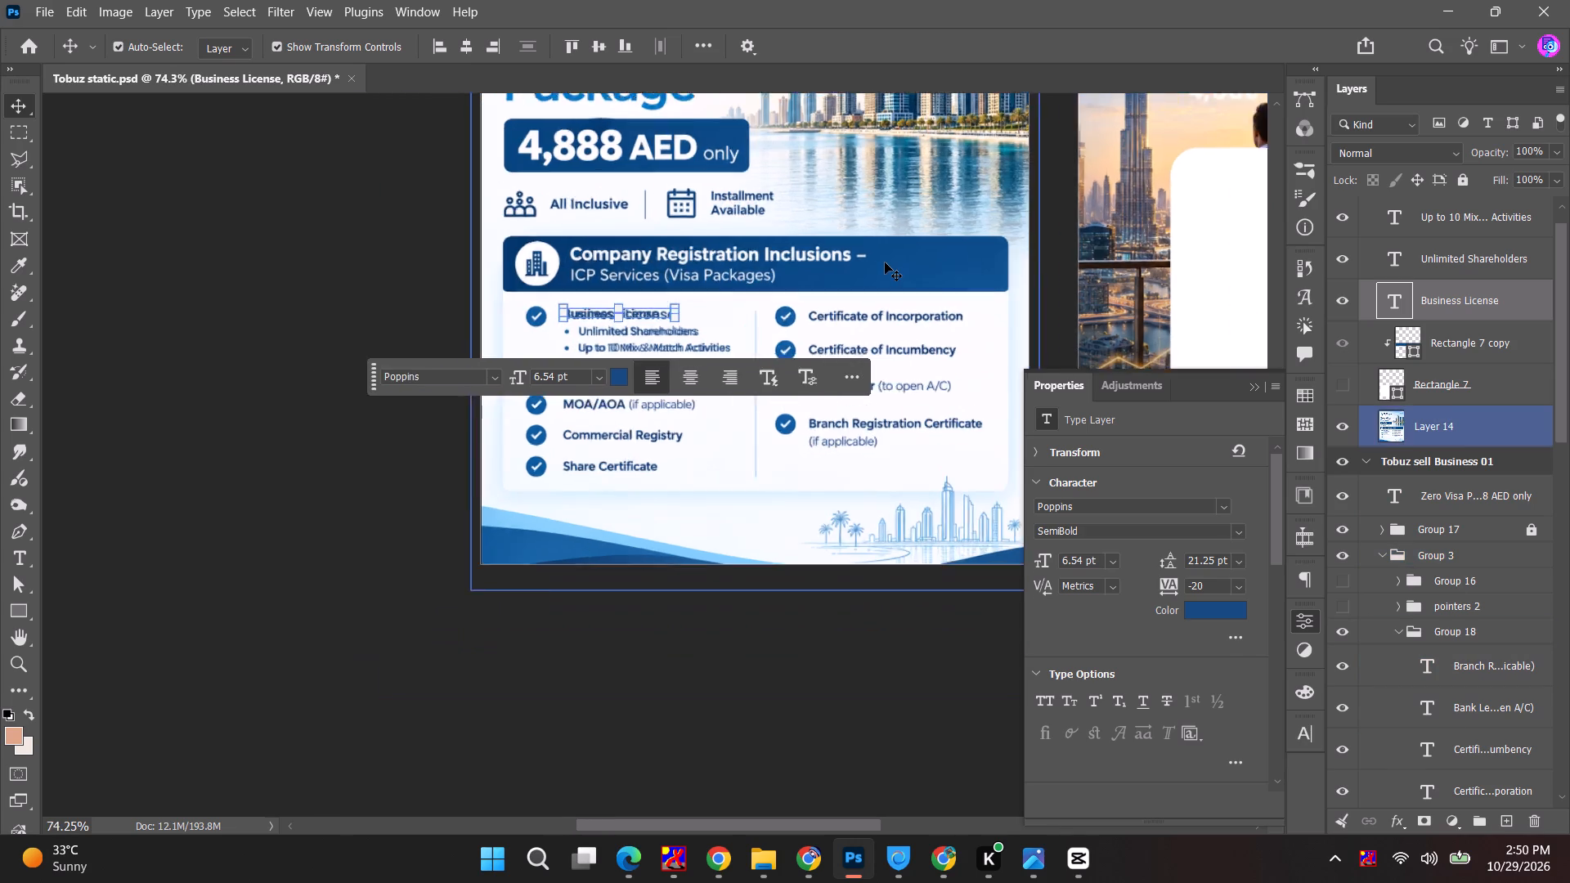
key("space")
left_click_drag(997, 219, 834, 222)
left_click(1109, 259)
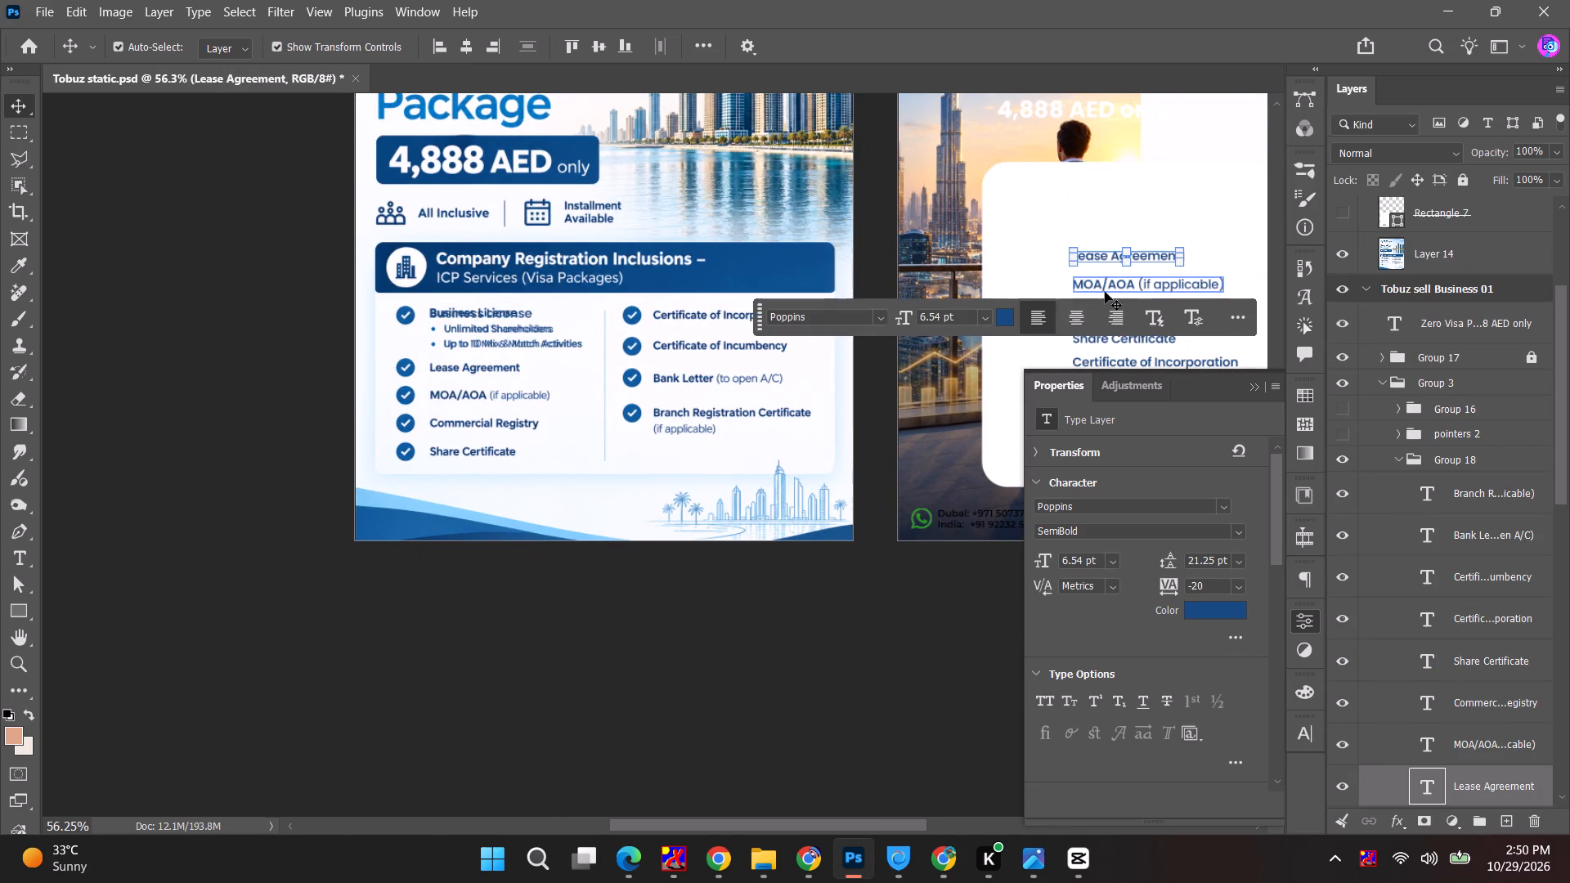
scroll(1106, 293, "up", 4, "alt")
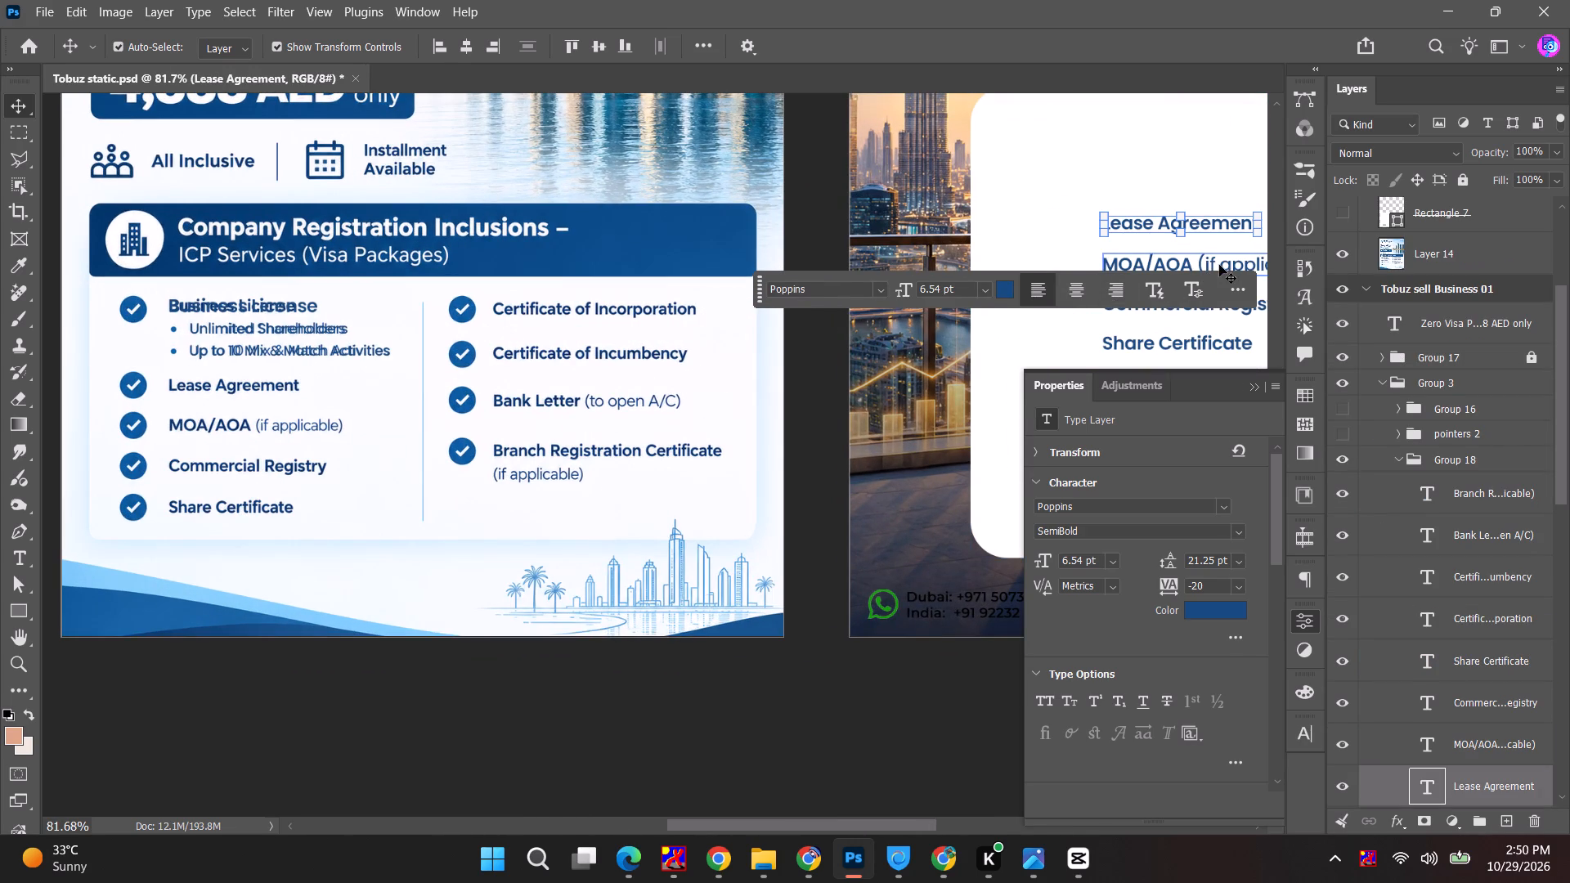
left_click(1219, 265, "shift")
left_click(1158, 303, "shift")
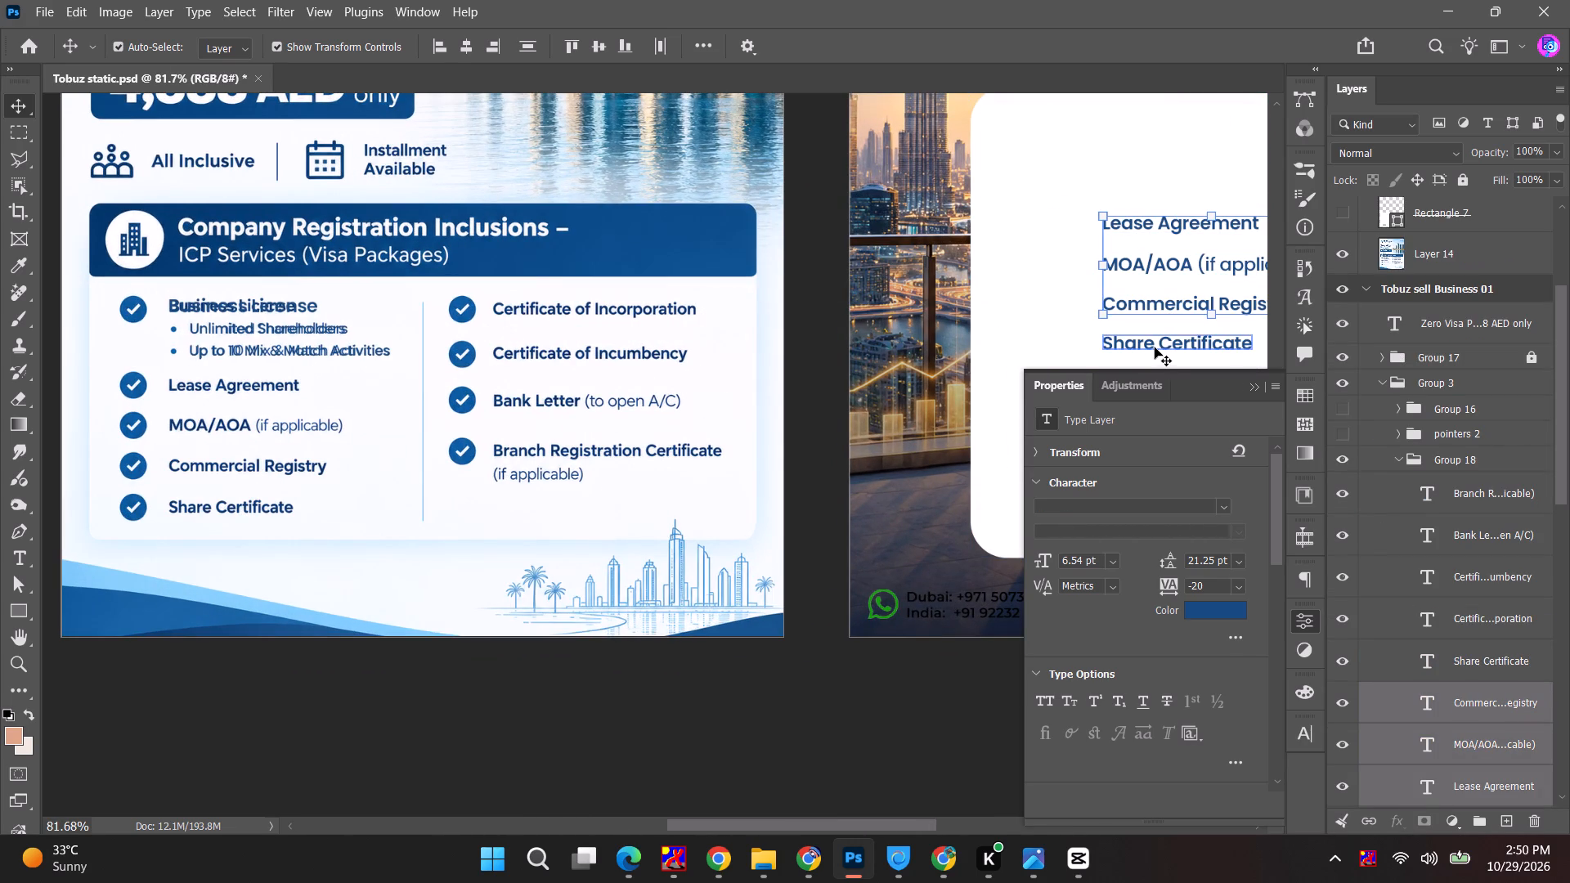
left_click(1155, 347, "shift")
left_click_drag(1156, 267, 267, 442)
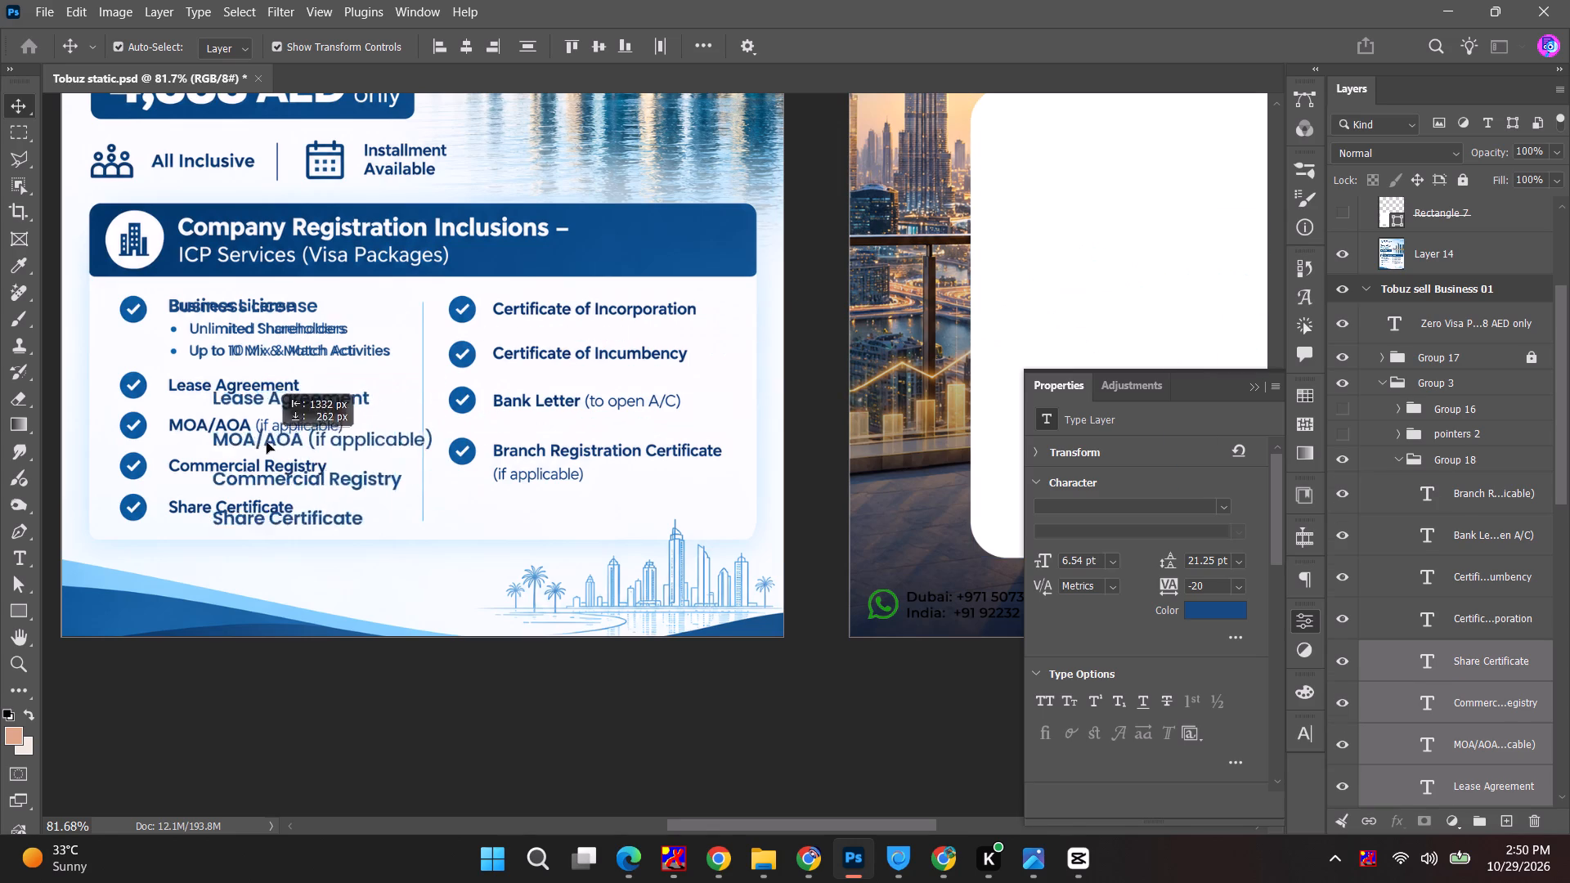
left_click_drag(267, 442, 223, 428)
Move the Certificate of Incorporation, Certificate of Incumbency, Bank Letter and Branch Registration Certificate texts from the second artboard onto the reference's second inclusions column.
scroll(223, 428, "down", 5, "alt")
left_click(814, 398)
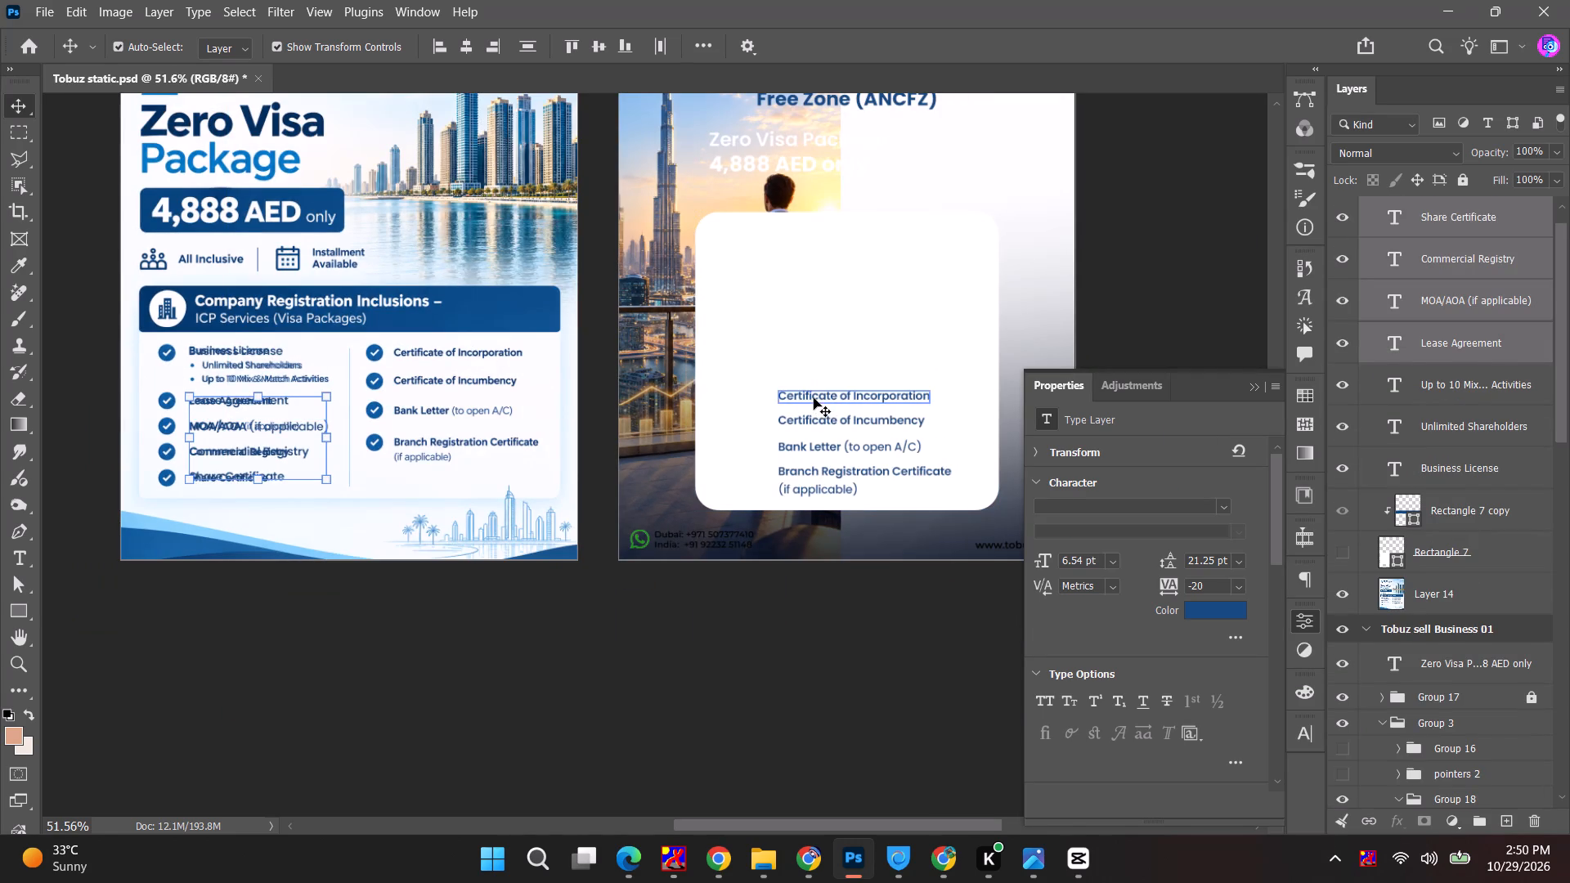
scroll(795, 433, "up", 9, "alt")
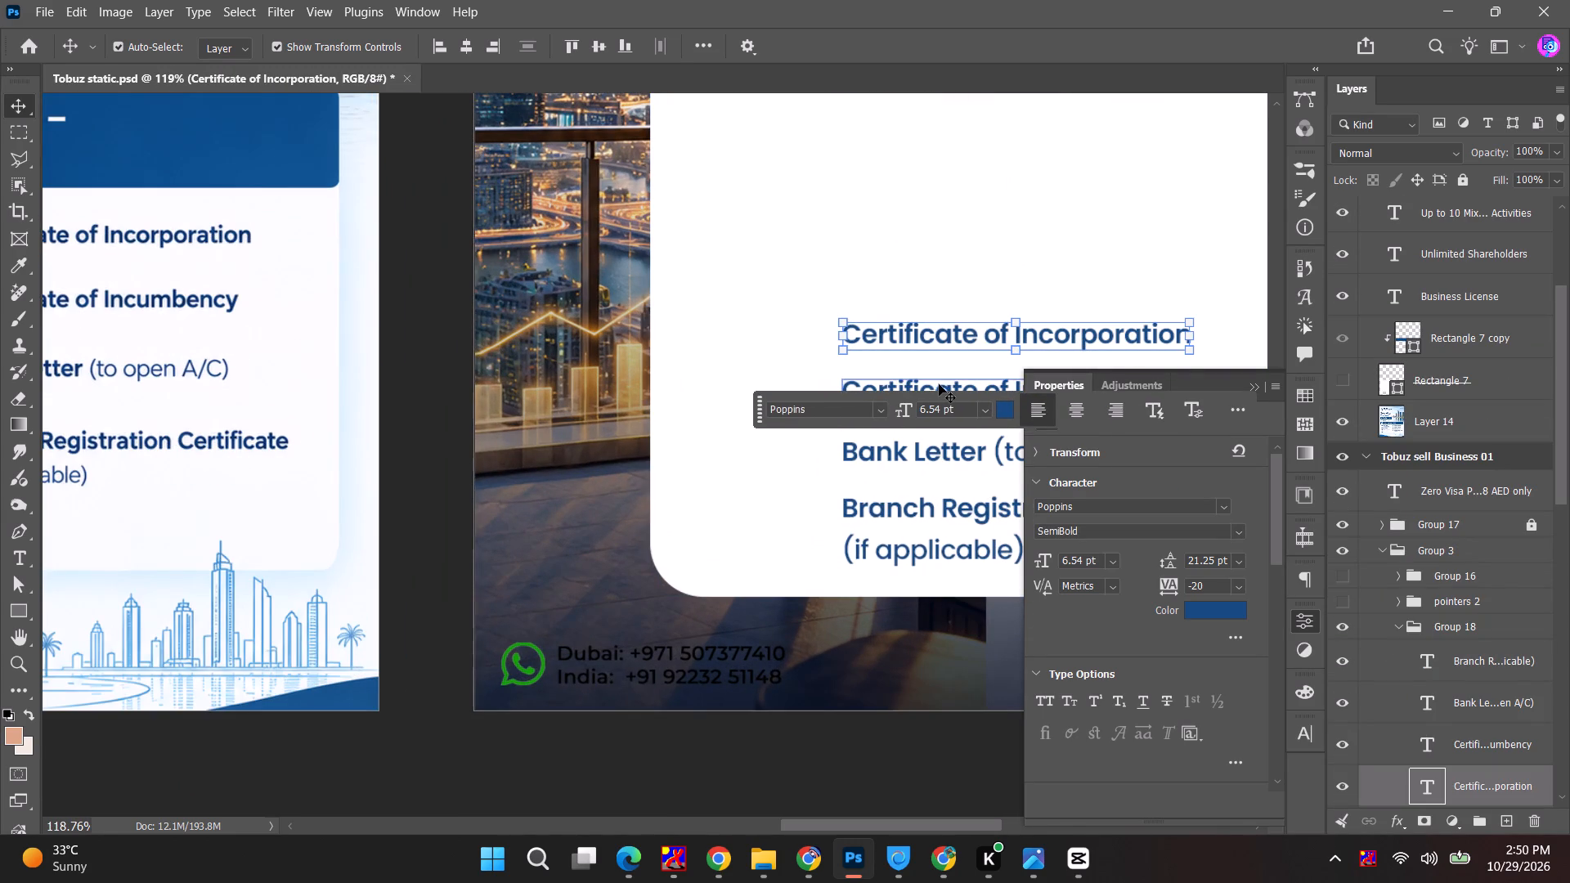
left_click(940, 384, "shift")
left_click(929, 456, "shift")
left_click(927, 509, "shift")
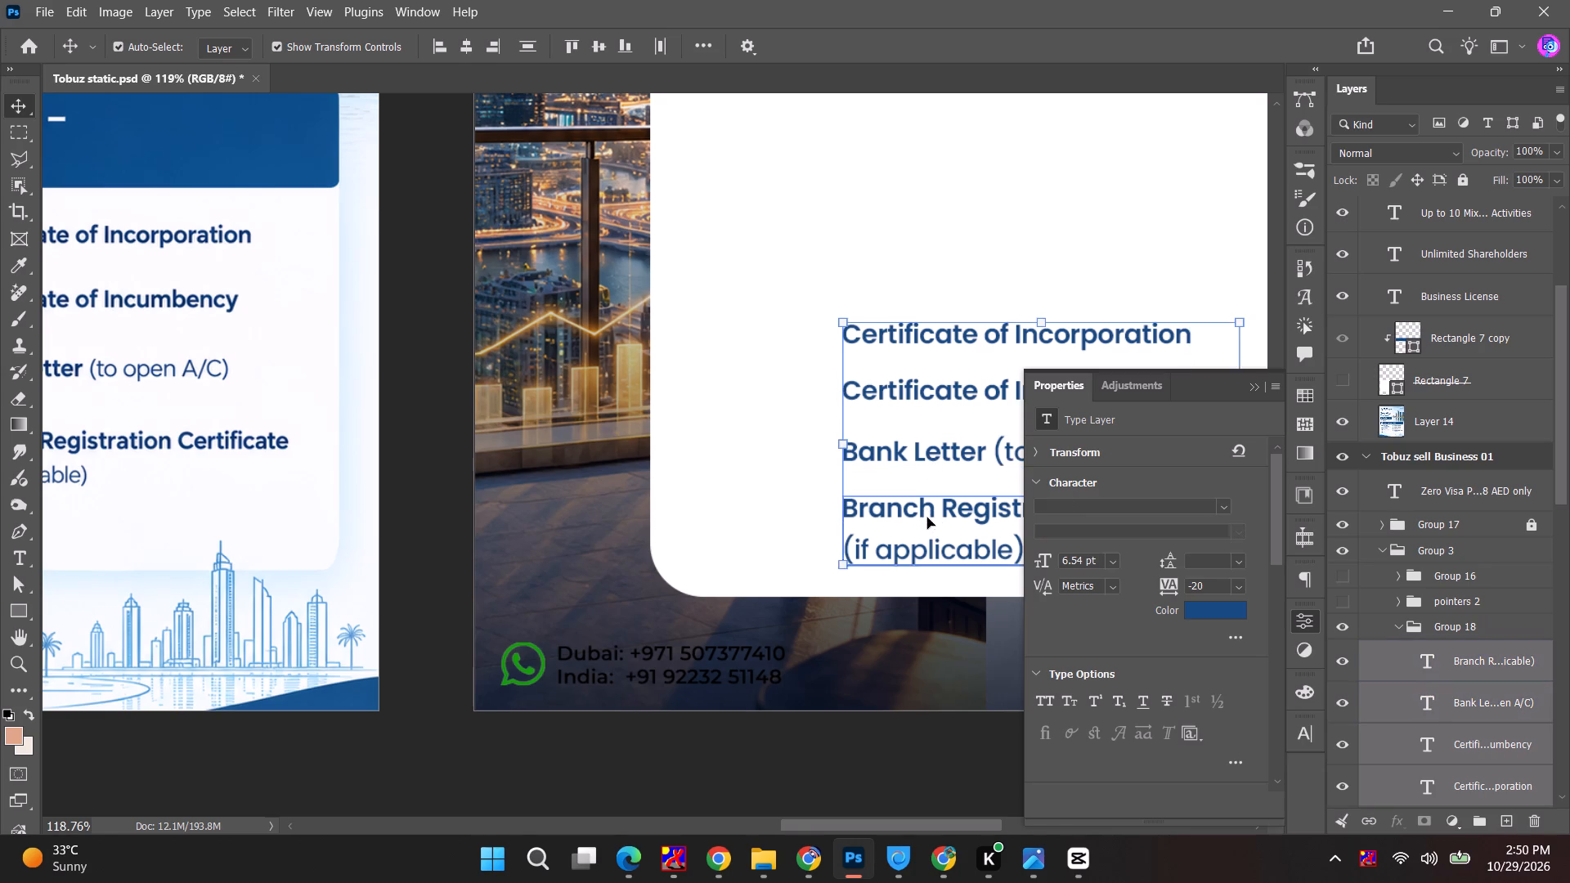
scroll(879, 401, "down", 4, "alt")
left_click_drag(899, 395, 280, 325)
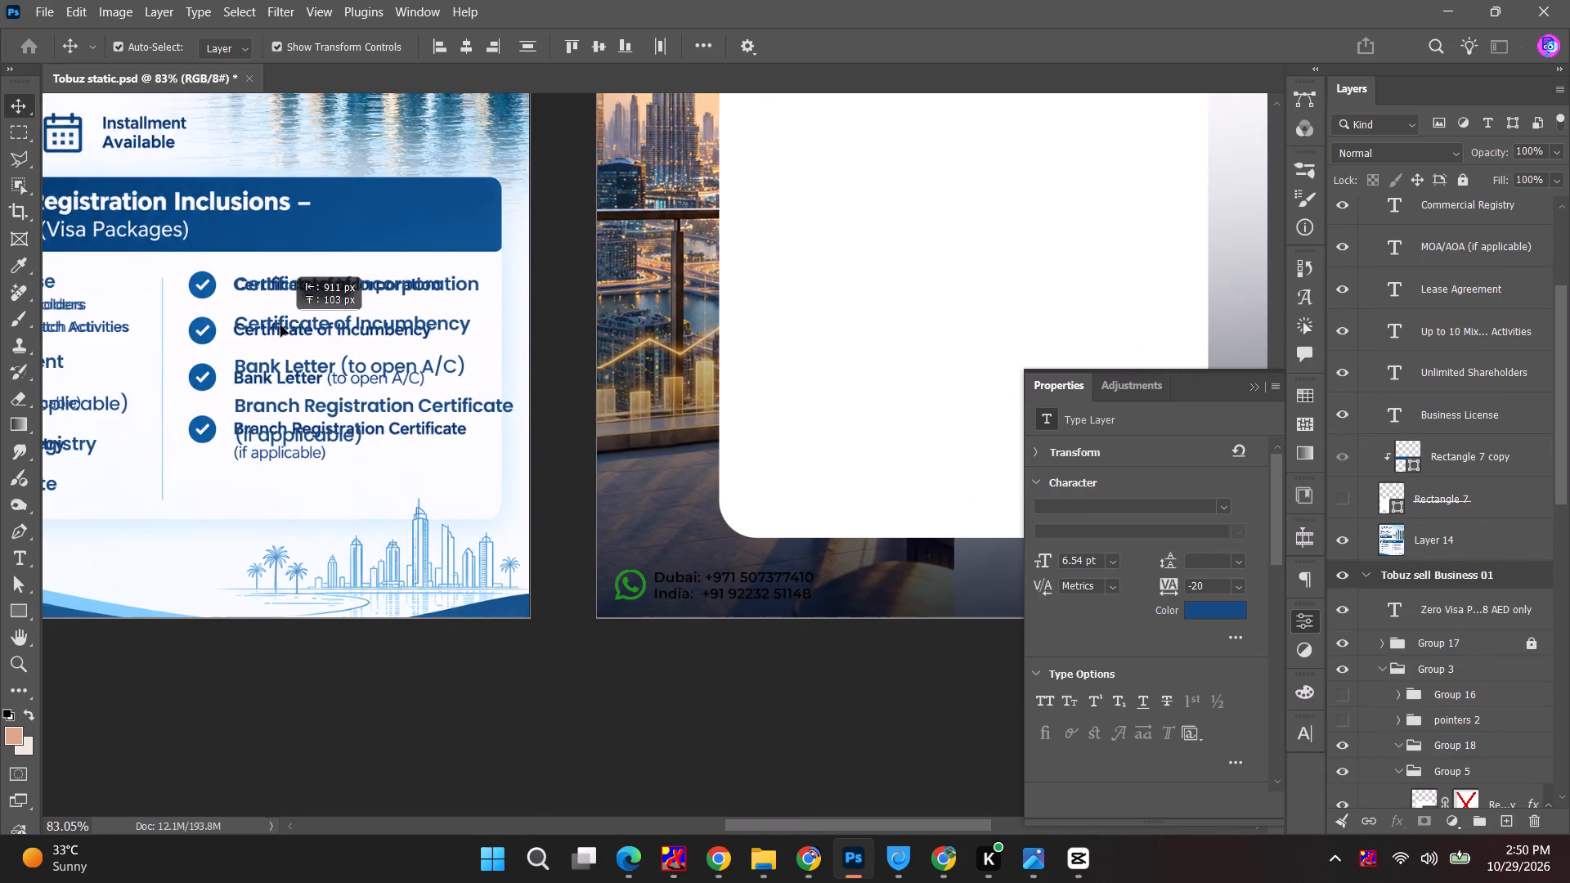
left_click_drag(280, 325, 280, 327)
left_click(582, 463)
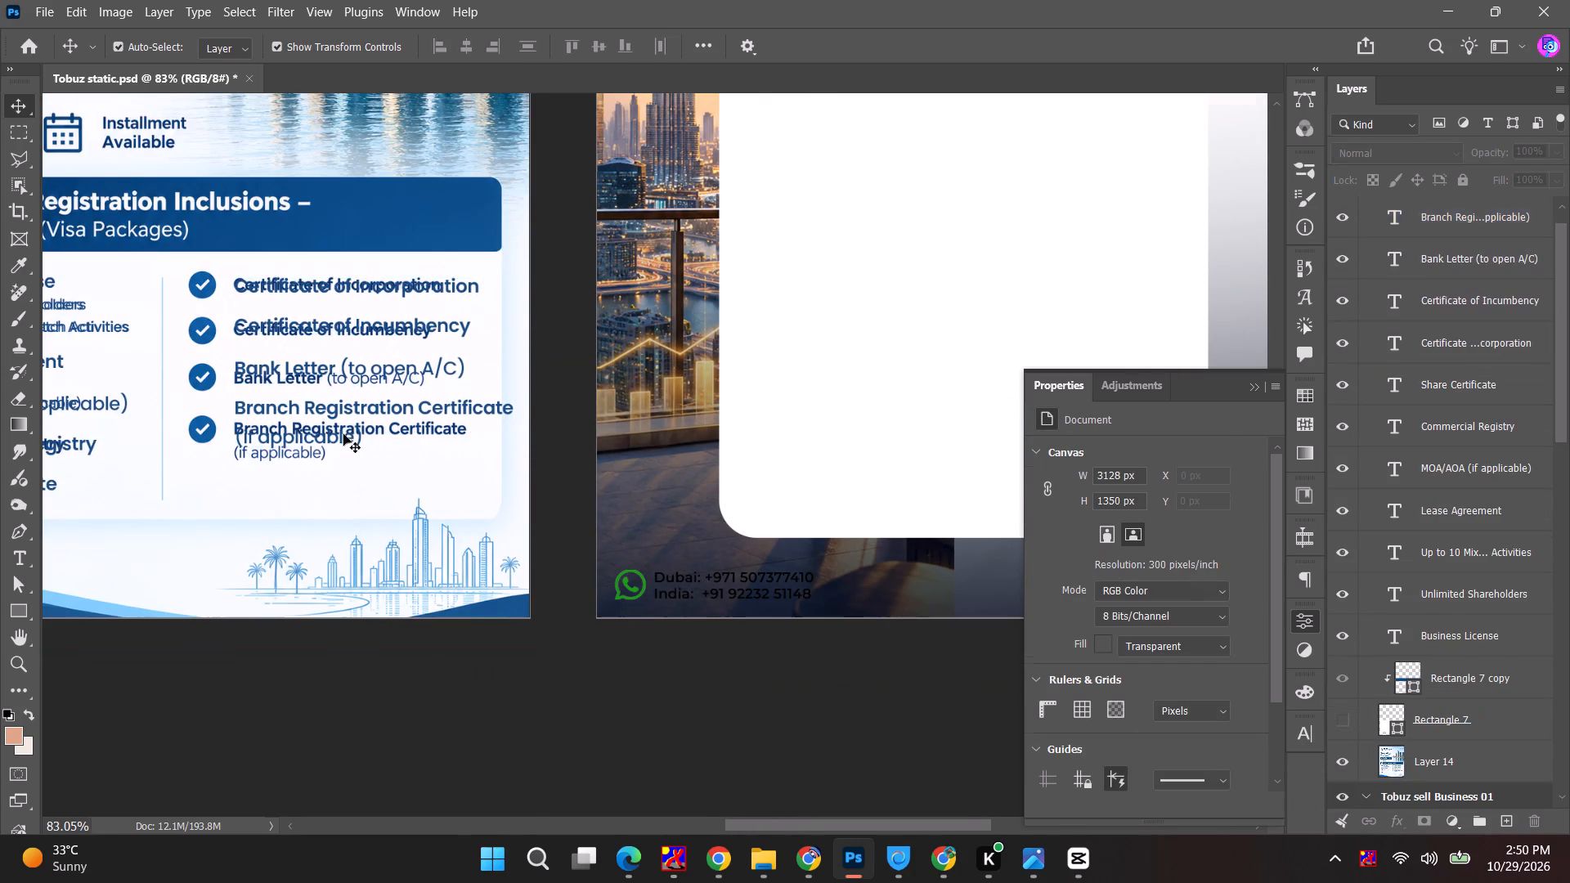
Rebreak the Branch Registration Certificate text into two lines, with "Certificate (if applicable)" on the second line.
scroll(343, 434, "up", 3, "alt")
double_click(384, 403)
left_click(428, 394)
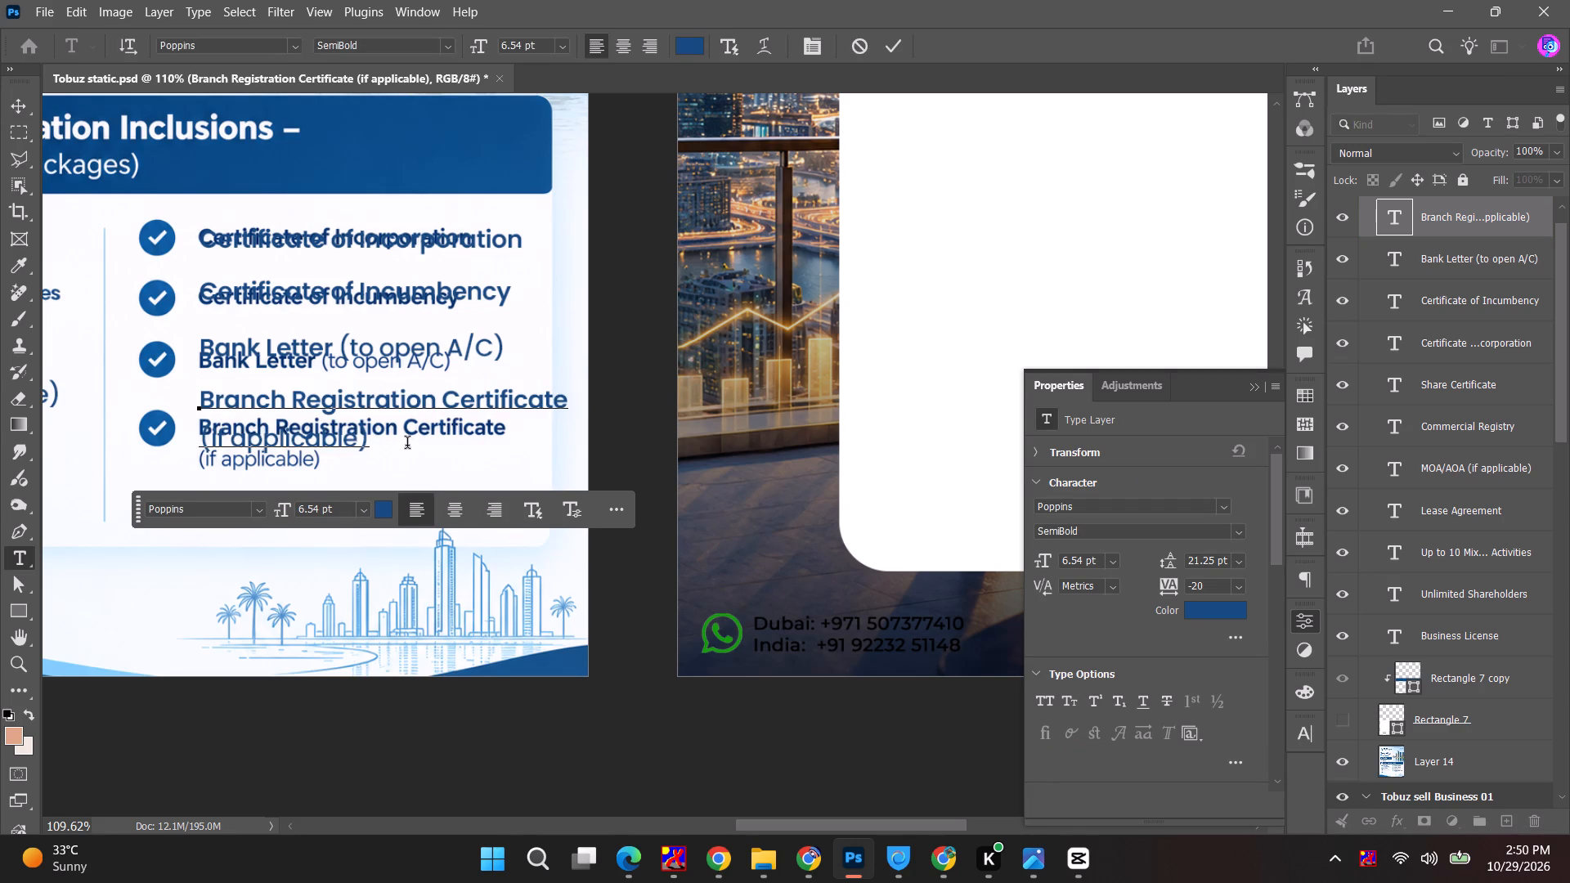
left_click(443, 402)
key("BackSpace")
key("Return")
key("Down")
key("BackSpace")
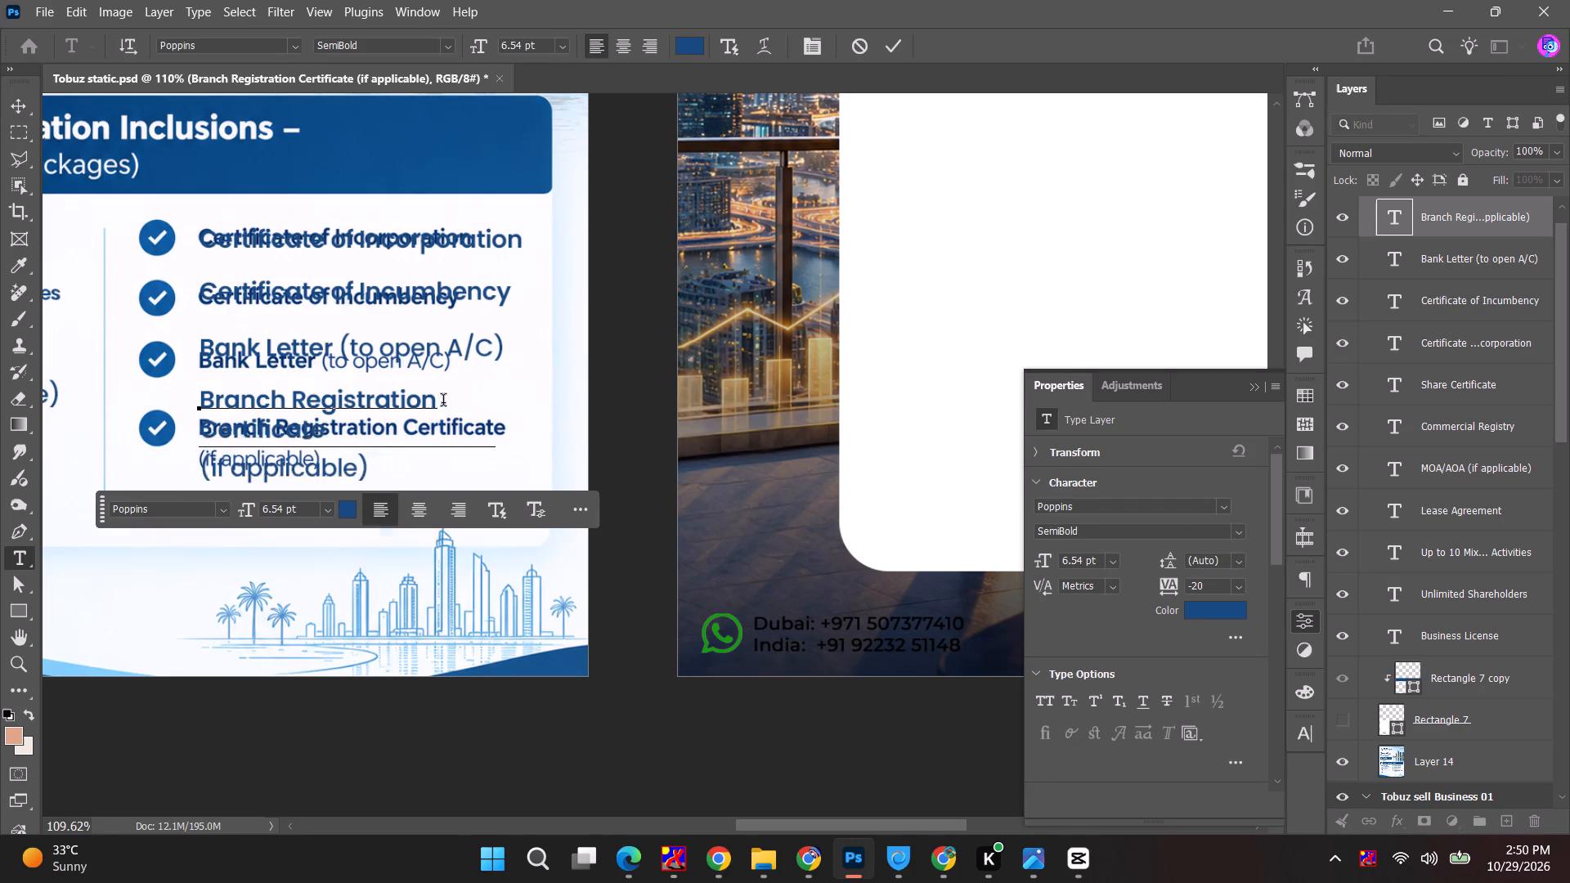
key("space")
key("Escape")
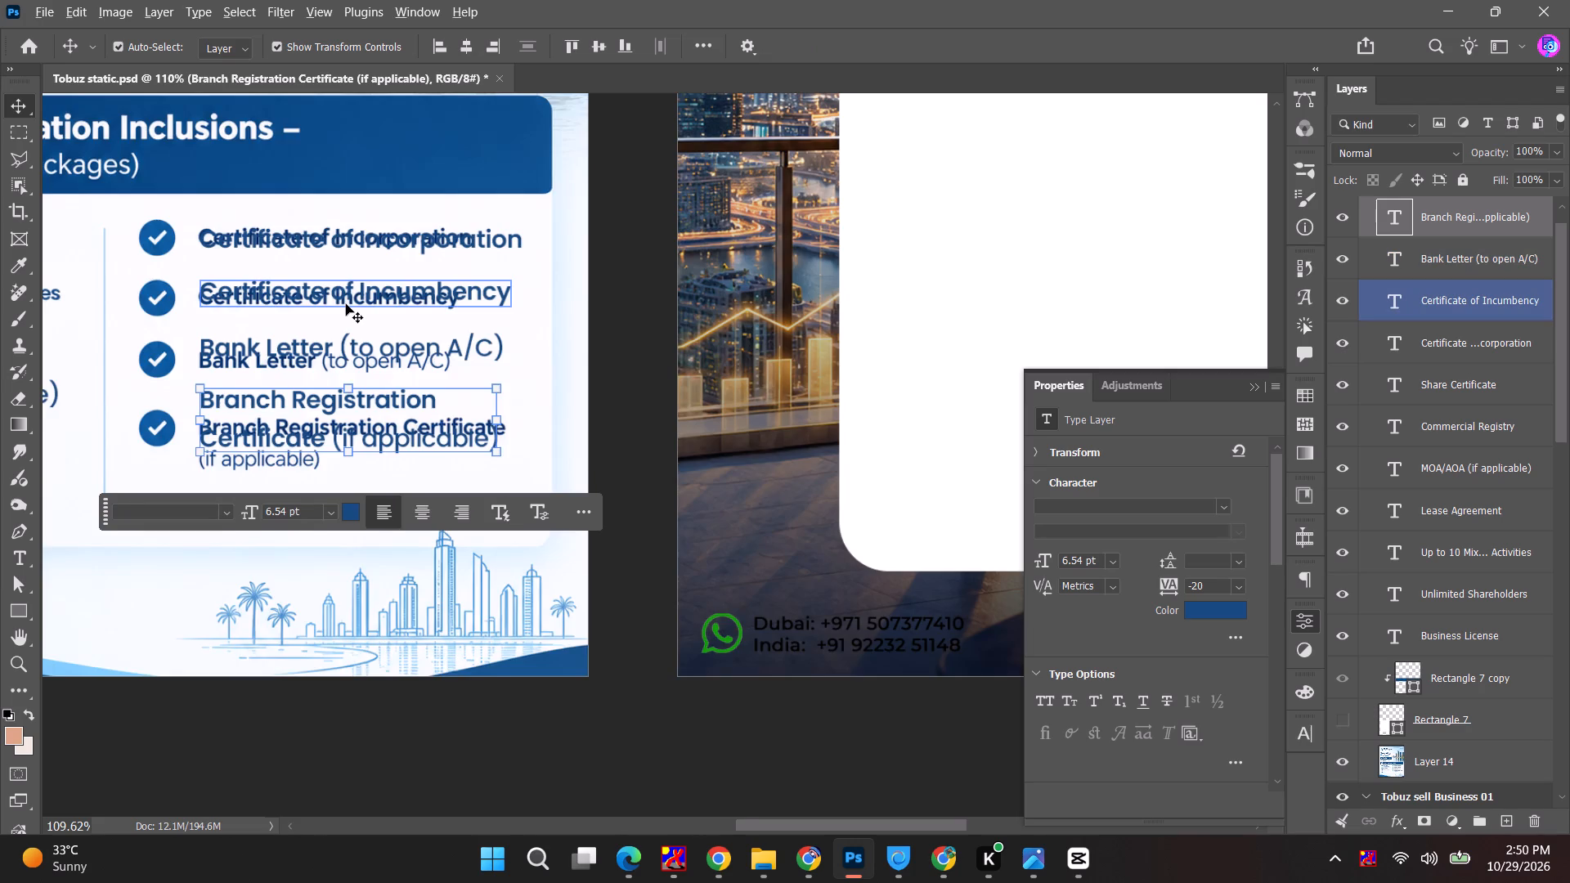
Show the white Rectangle 7 panel with its clipped blue header band behind the inclusions texts.
scroll(346, 304, "down", 4, "alt")
left_click(430, 751)
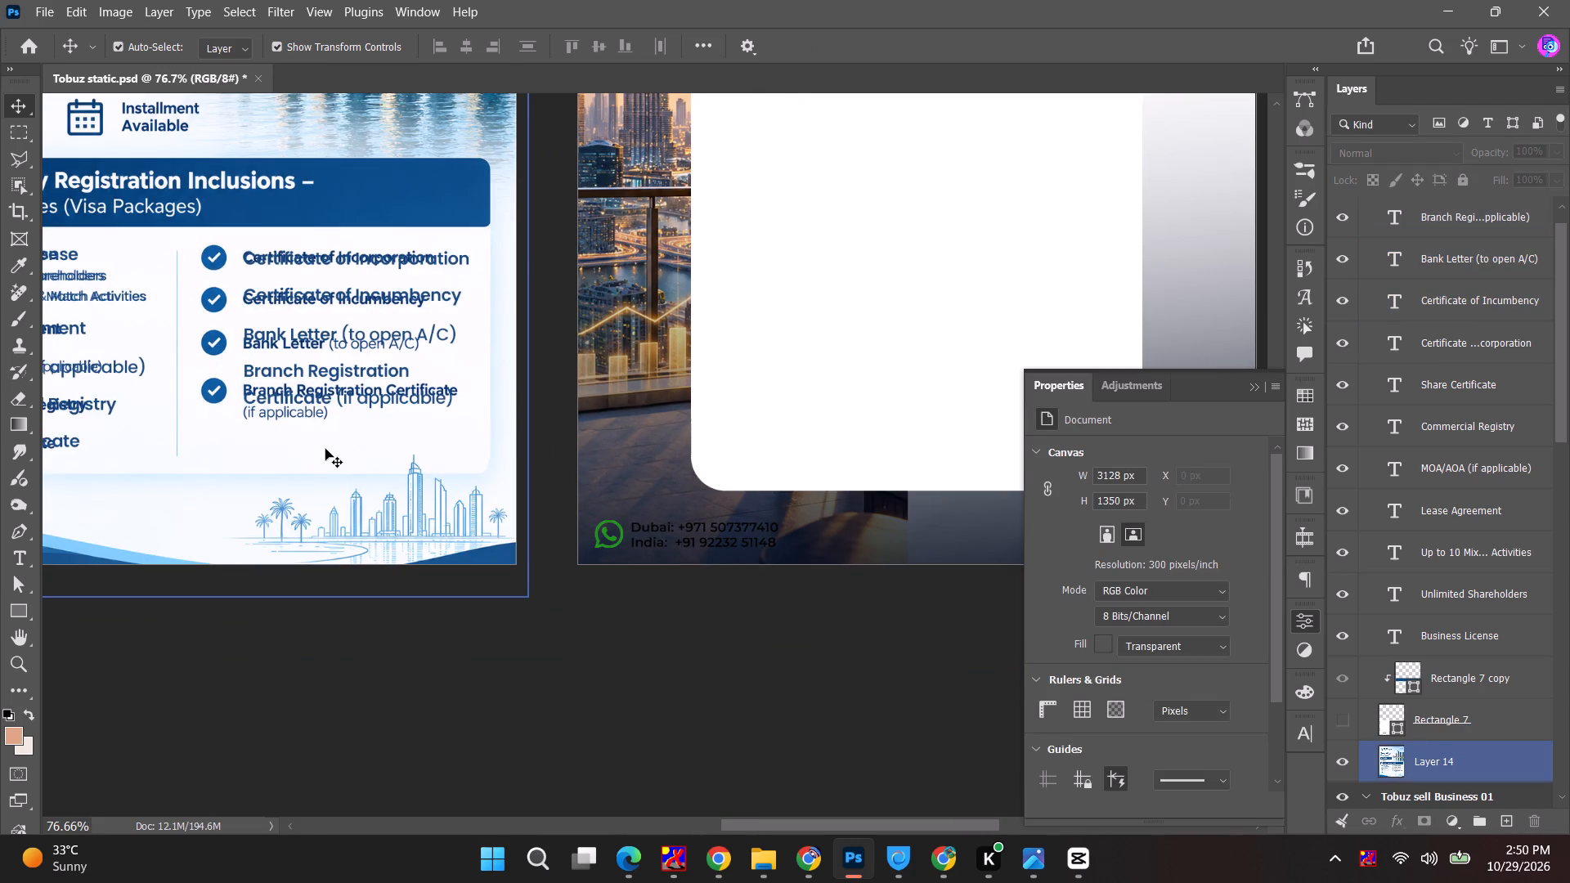
left_click(325, 449)
left_click(1351, 721)
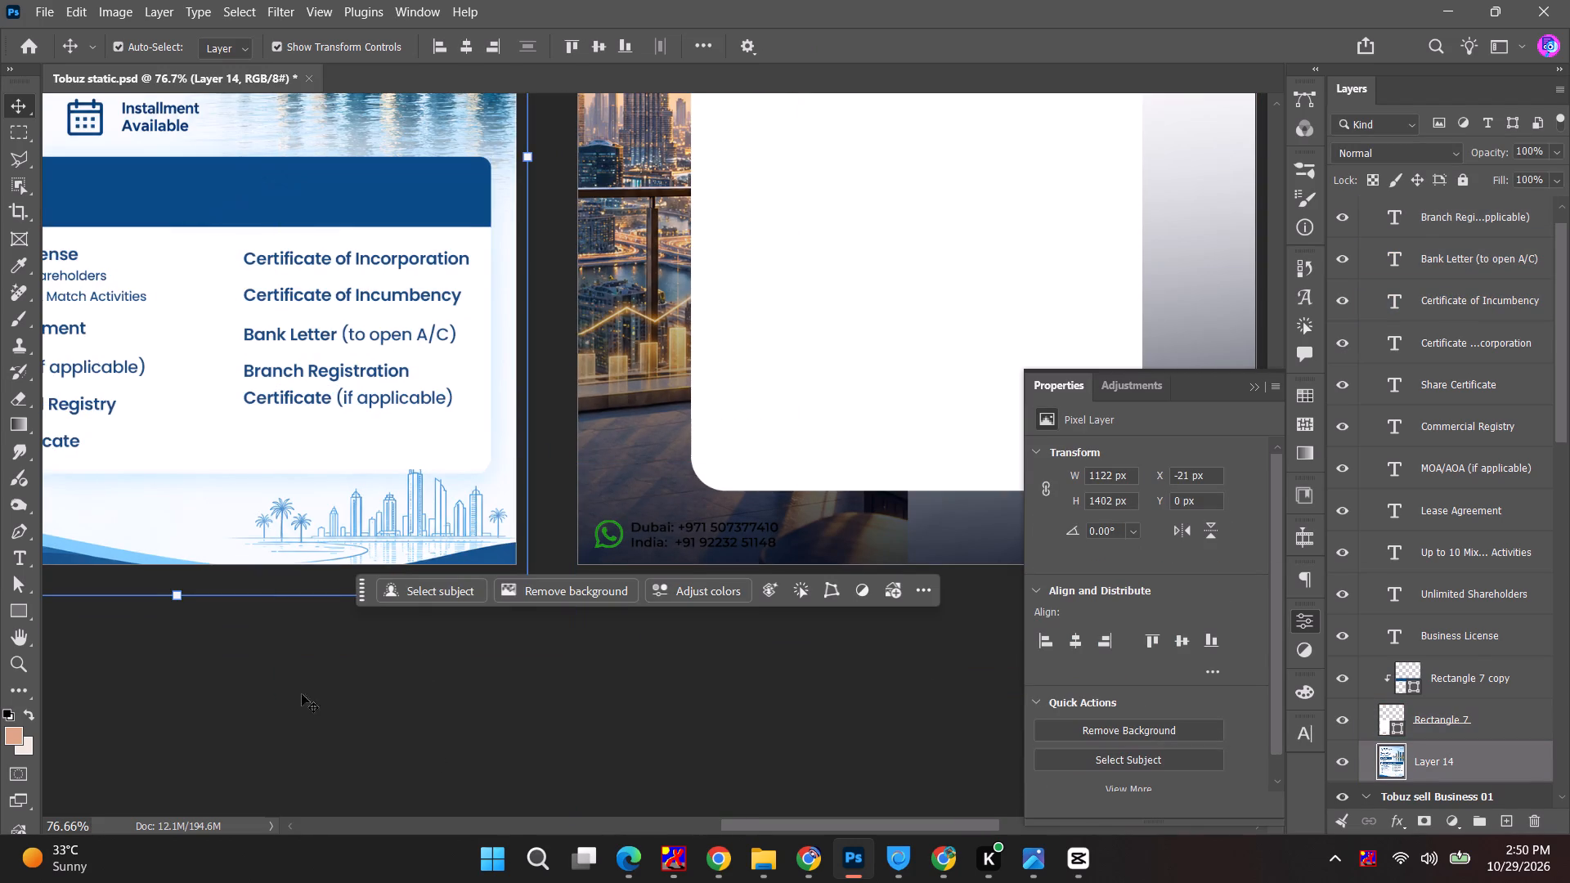
Left-align the Business License, Lease Agreement, MOA/AOA, Commercial Registry and Share Certificate texts in the first inclusions column.
key("space")
key("space")
key("space")
key("space")
key("space")
key("space")
left_click_drag(250, 708, 798, 738)
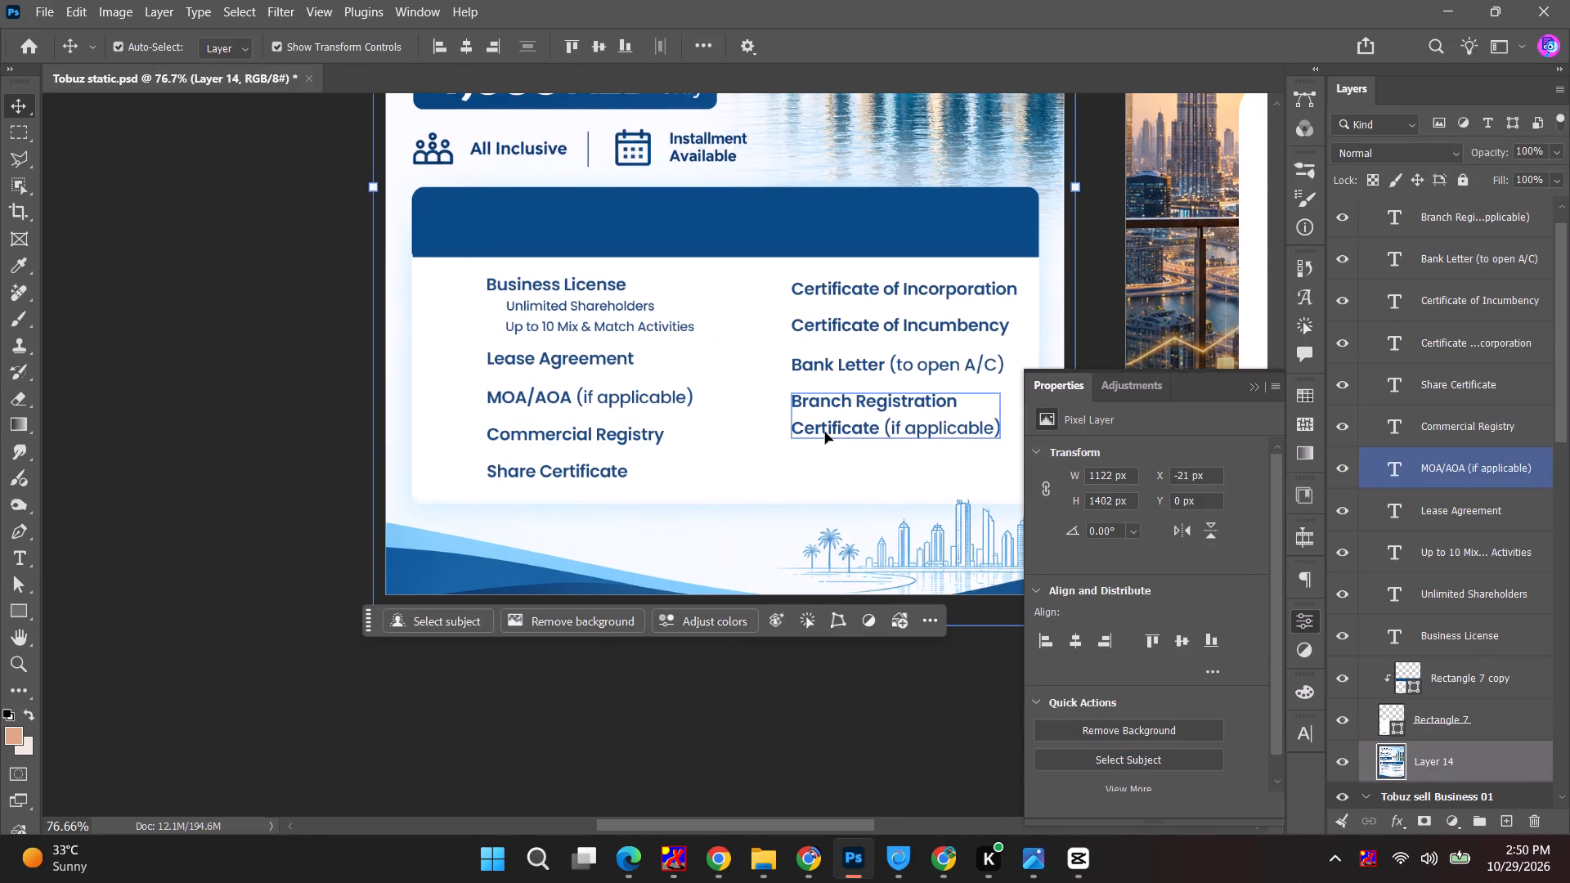
scroll(825, 433, "up", 3, "alt")
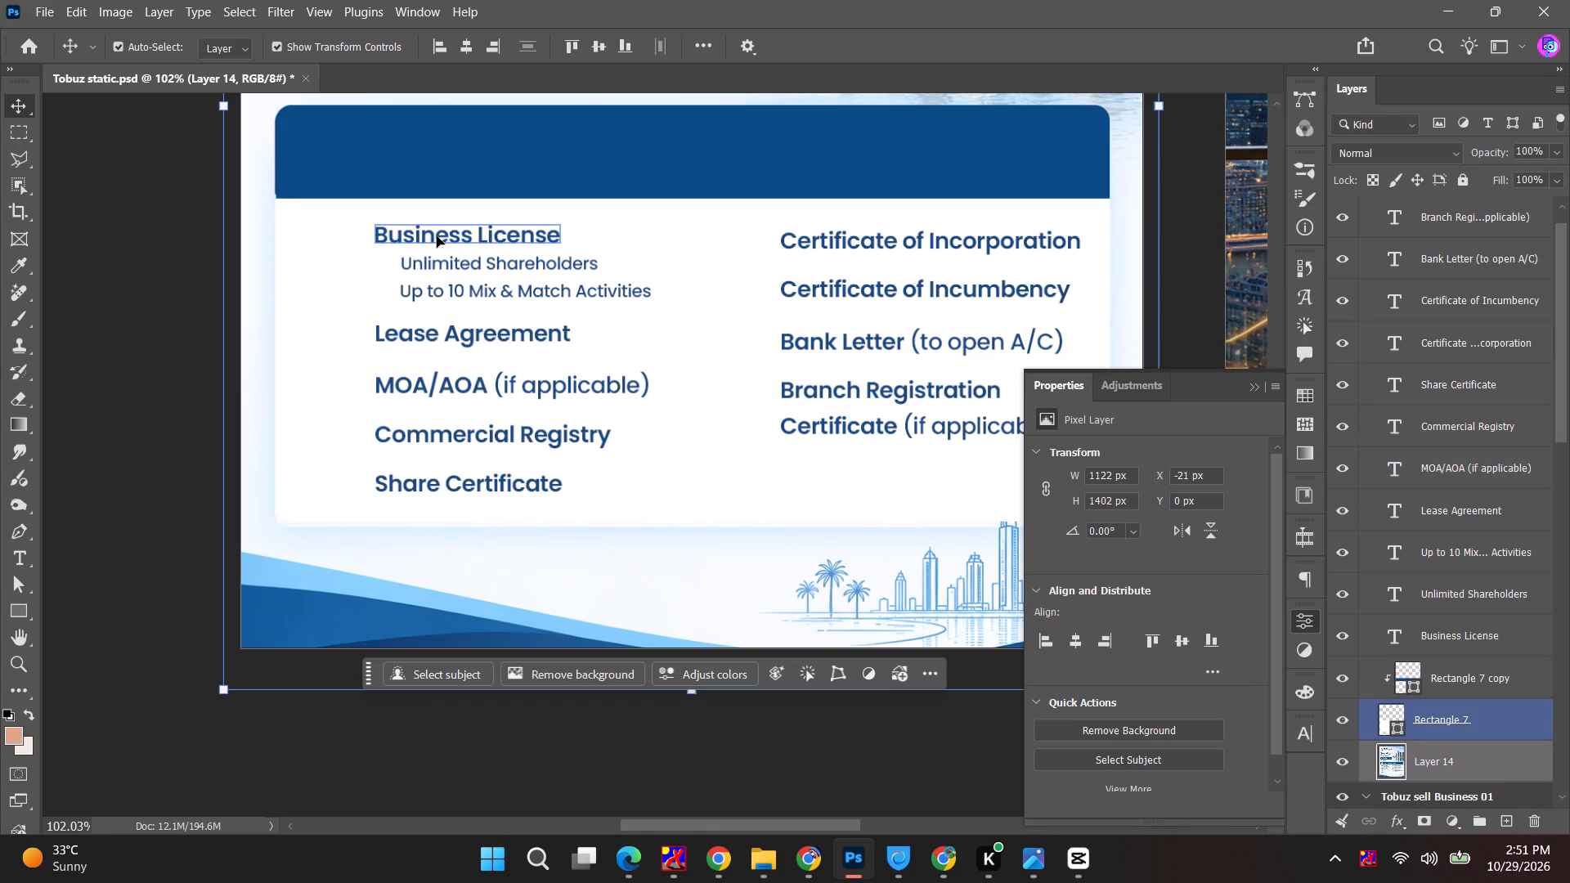
left_click(439, 342)
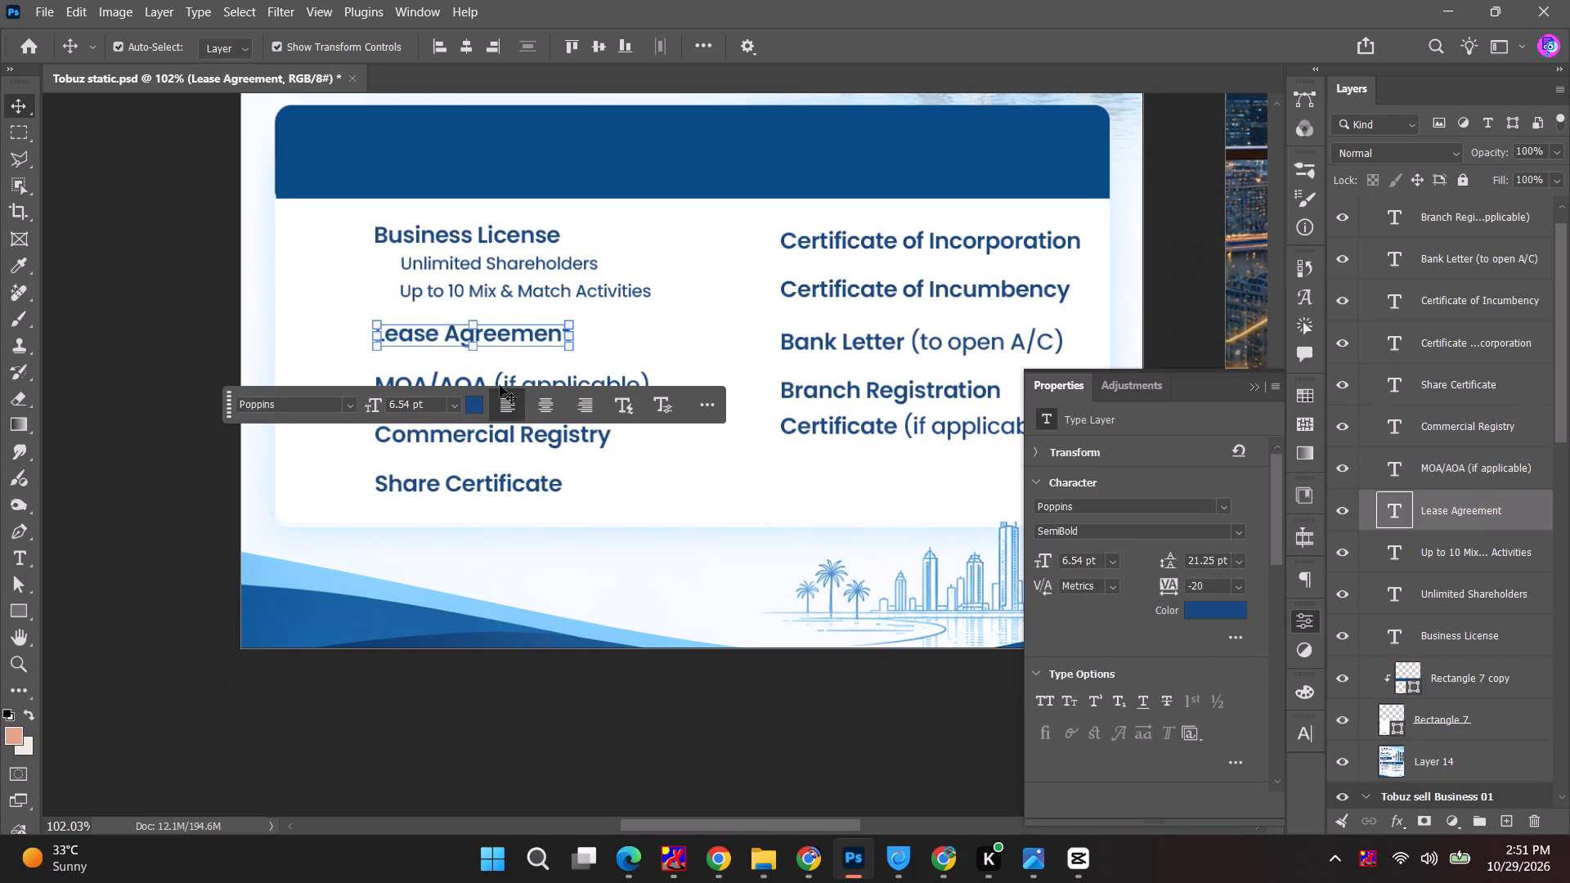
left_click(549, 385, "shift")
left_click(502, 435, "shift")
left_click(478, 490, "shift")
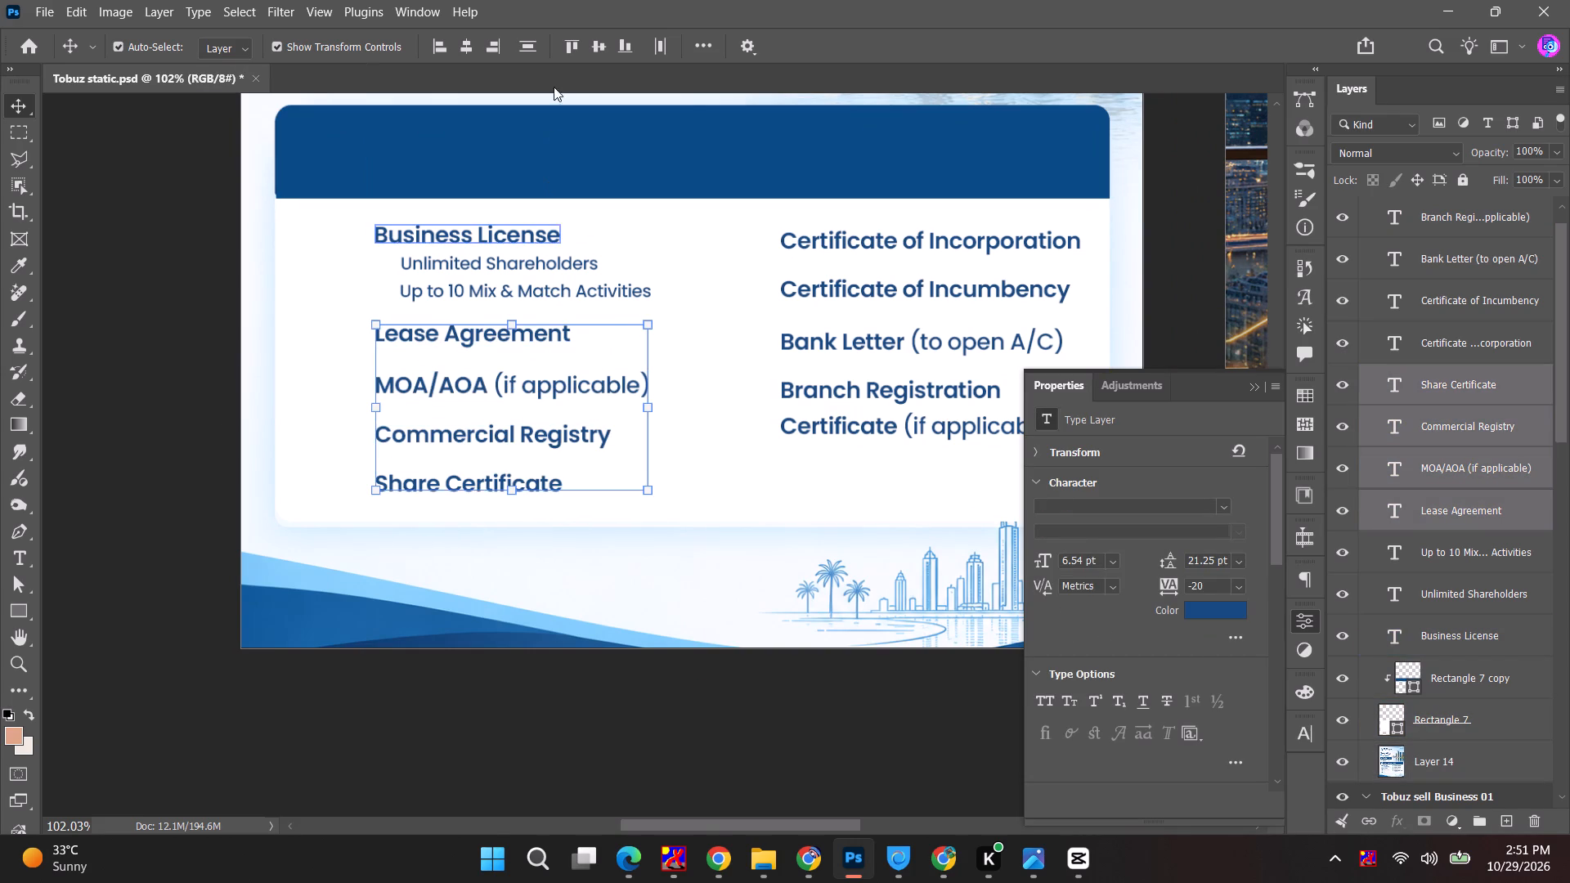
left_click(522, 38)
left_click(434, 52)
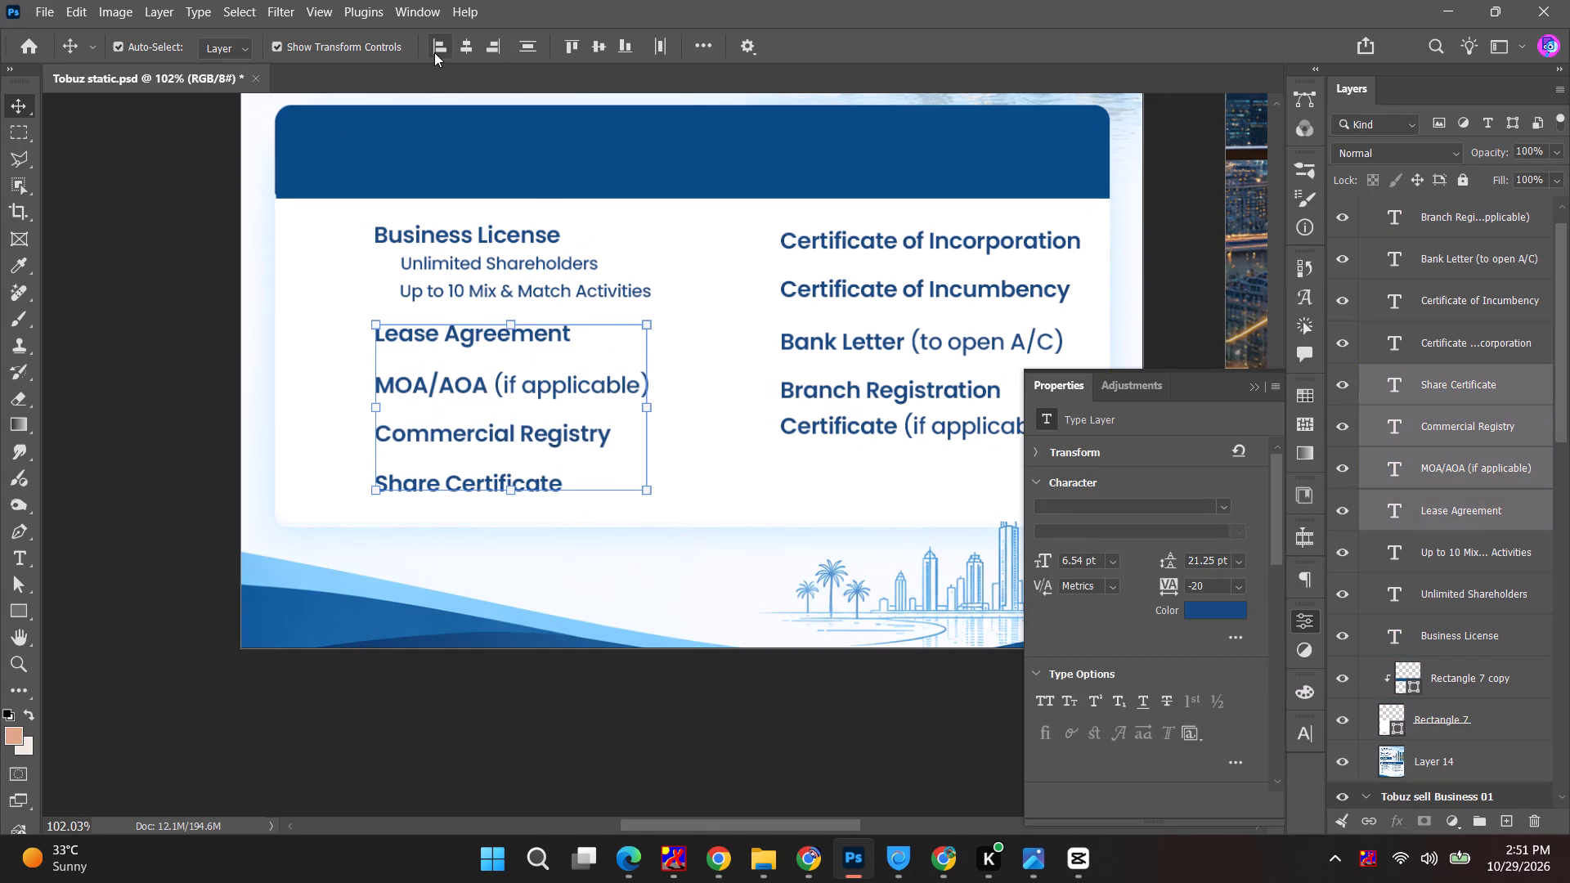
left_click(420, 235, "shift")
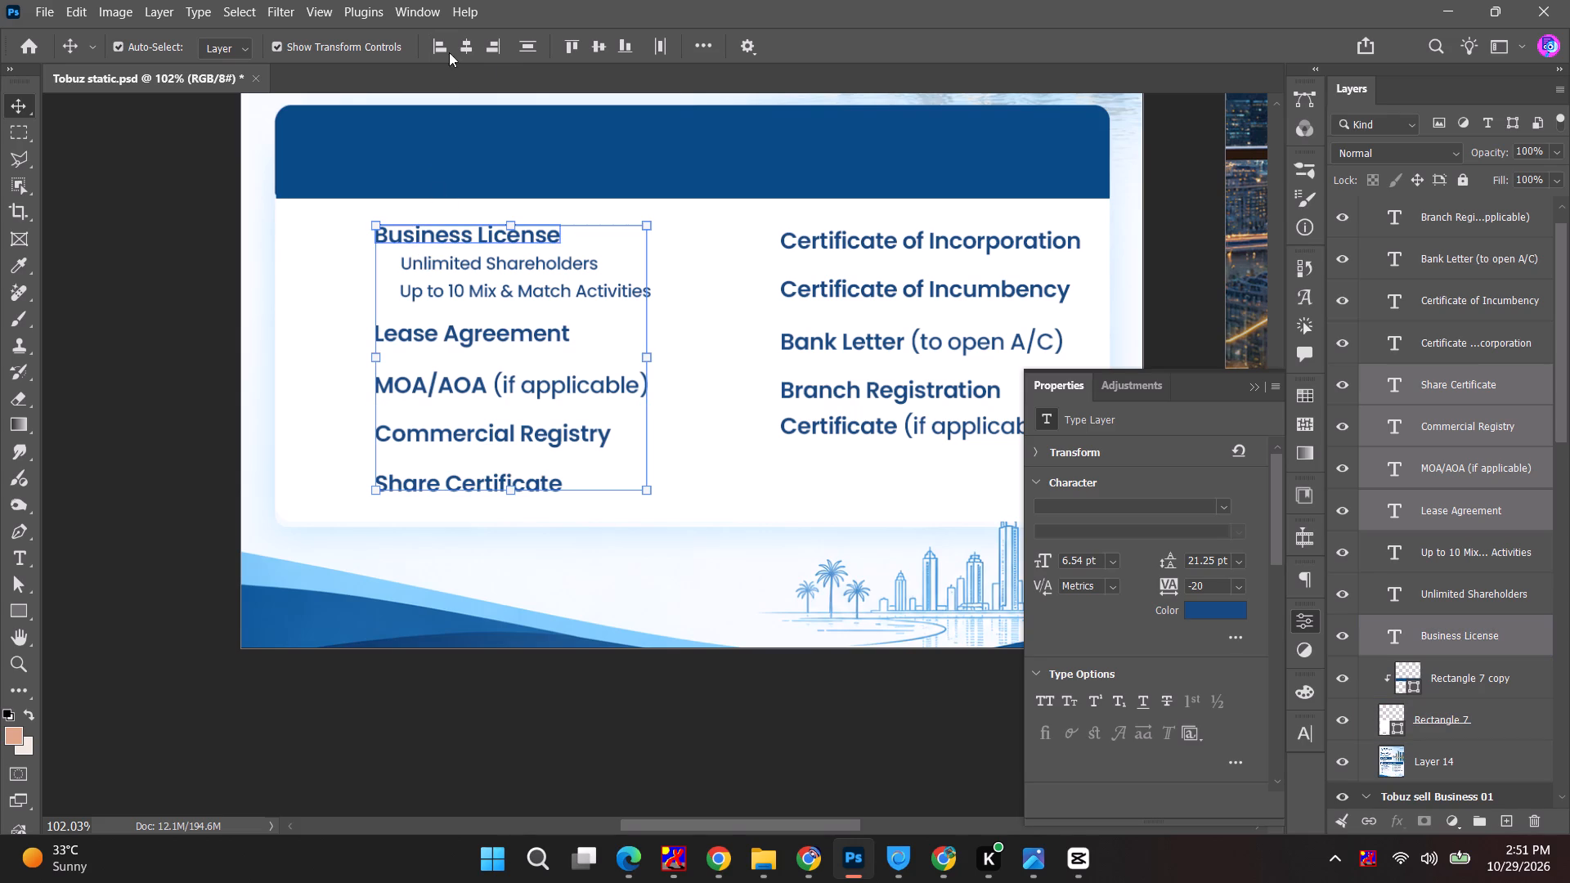
left_click(433, 42)
left_click(186, 294)
Left-align the Unlimited Shareholders and Up to 10 Mix & Match Activities sub-lines and nudge them slightly down.
left_click(470, 271)
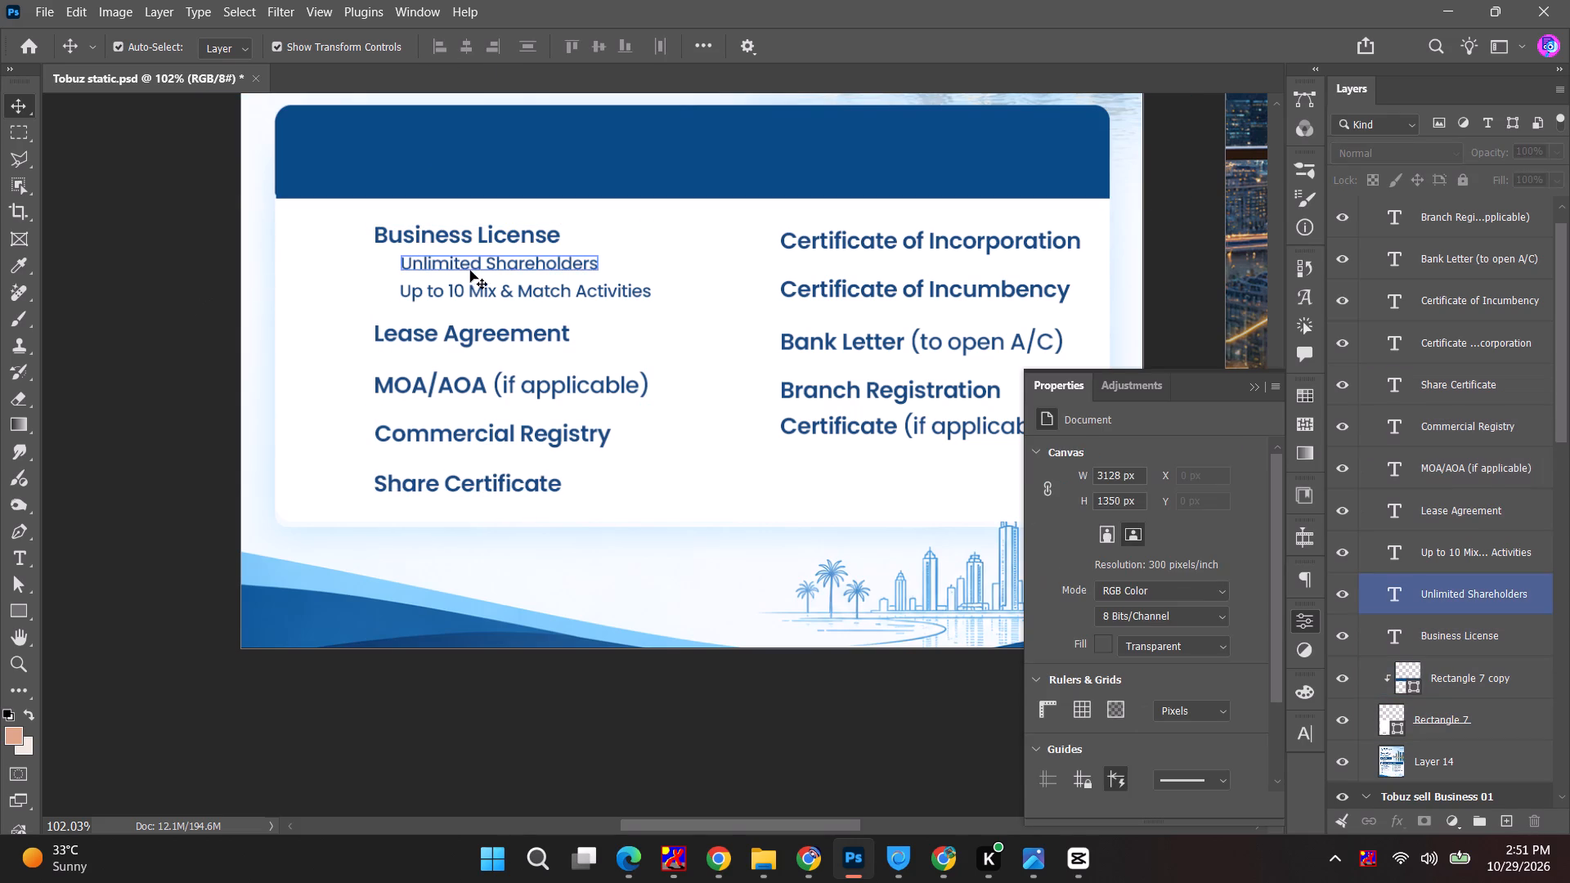
left_click(616, 296, "shift")
left_click(437, 51)
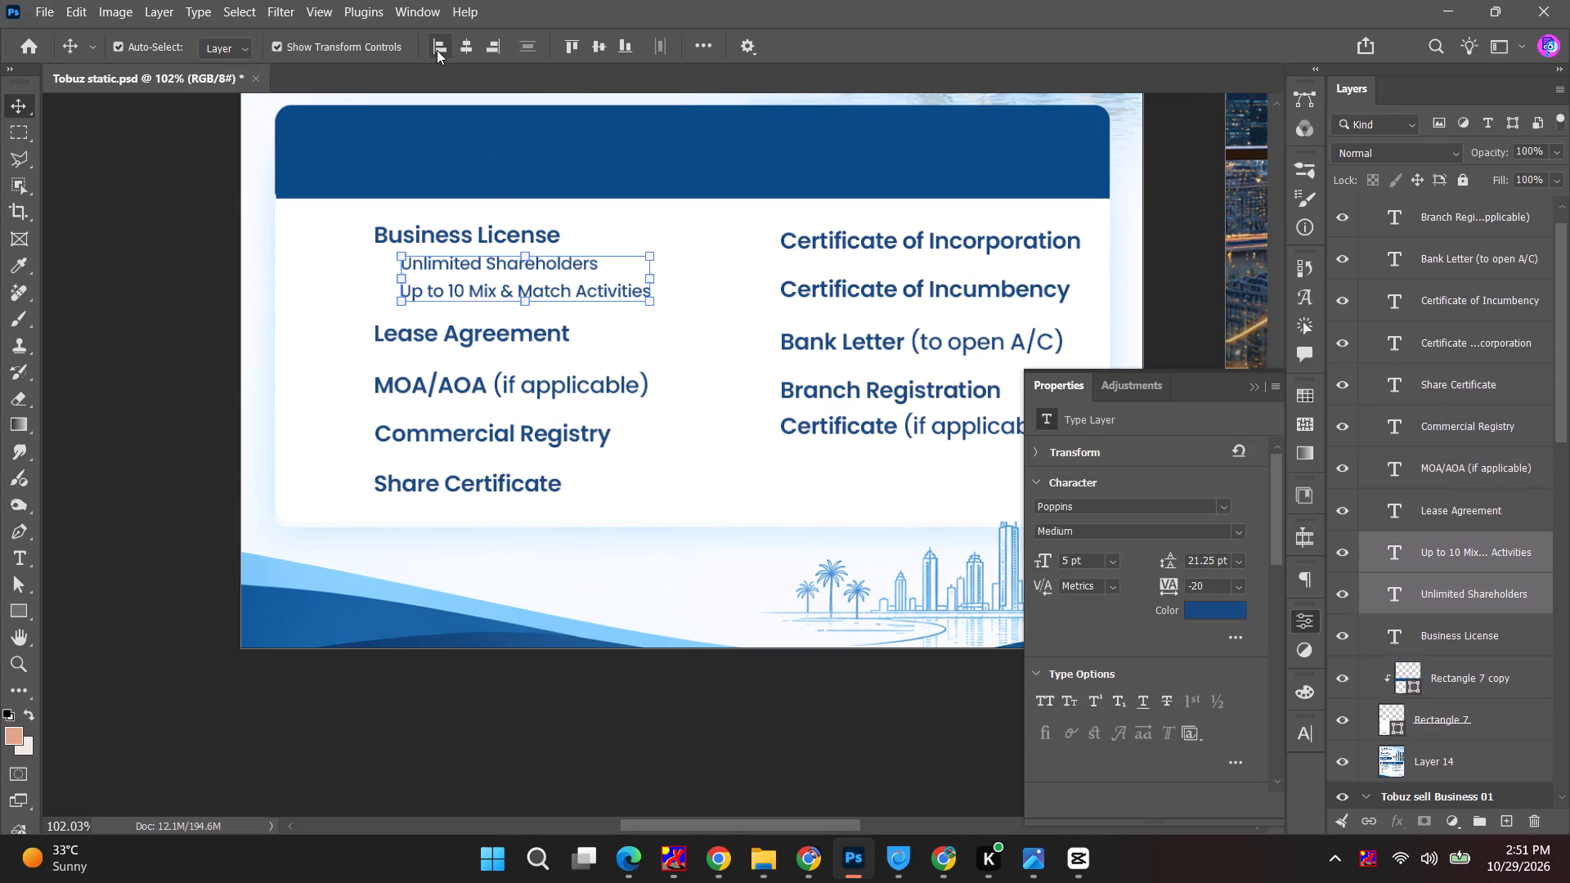
key("Down")
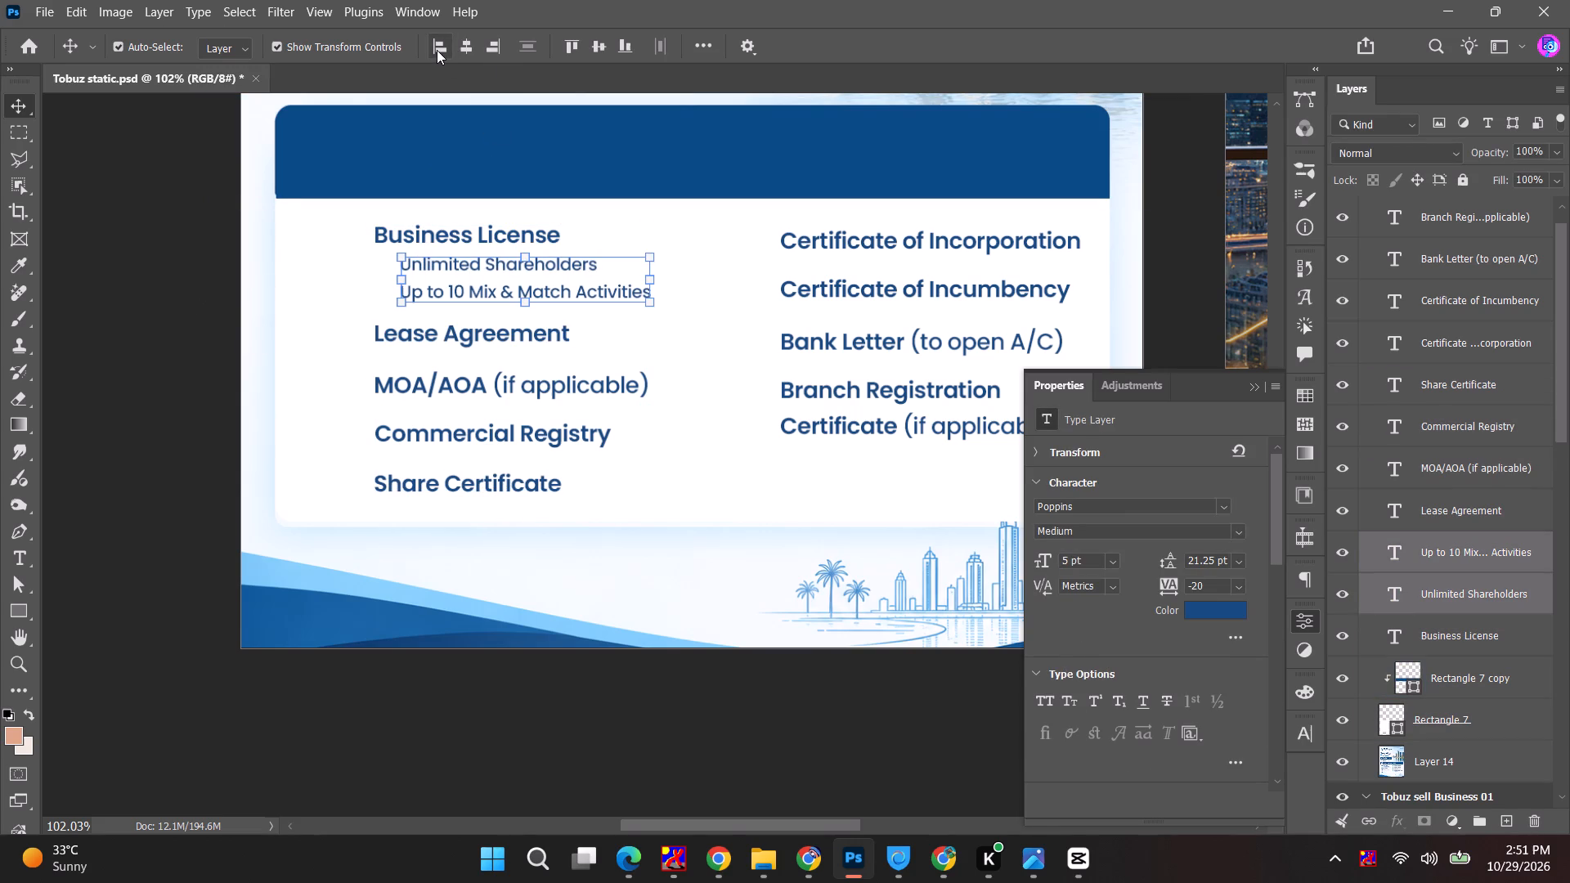
Left-align the four texts of the second inclusions column and shift them together 20 px to the left.
left_click(845, 247)
left_click(844, 293, "shift")
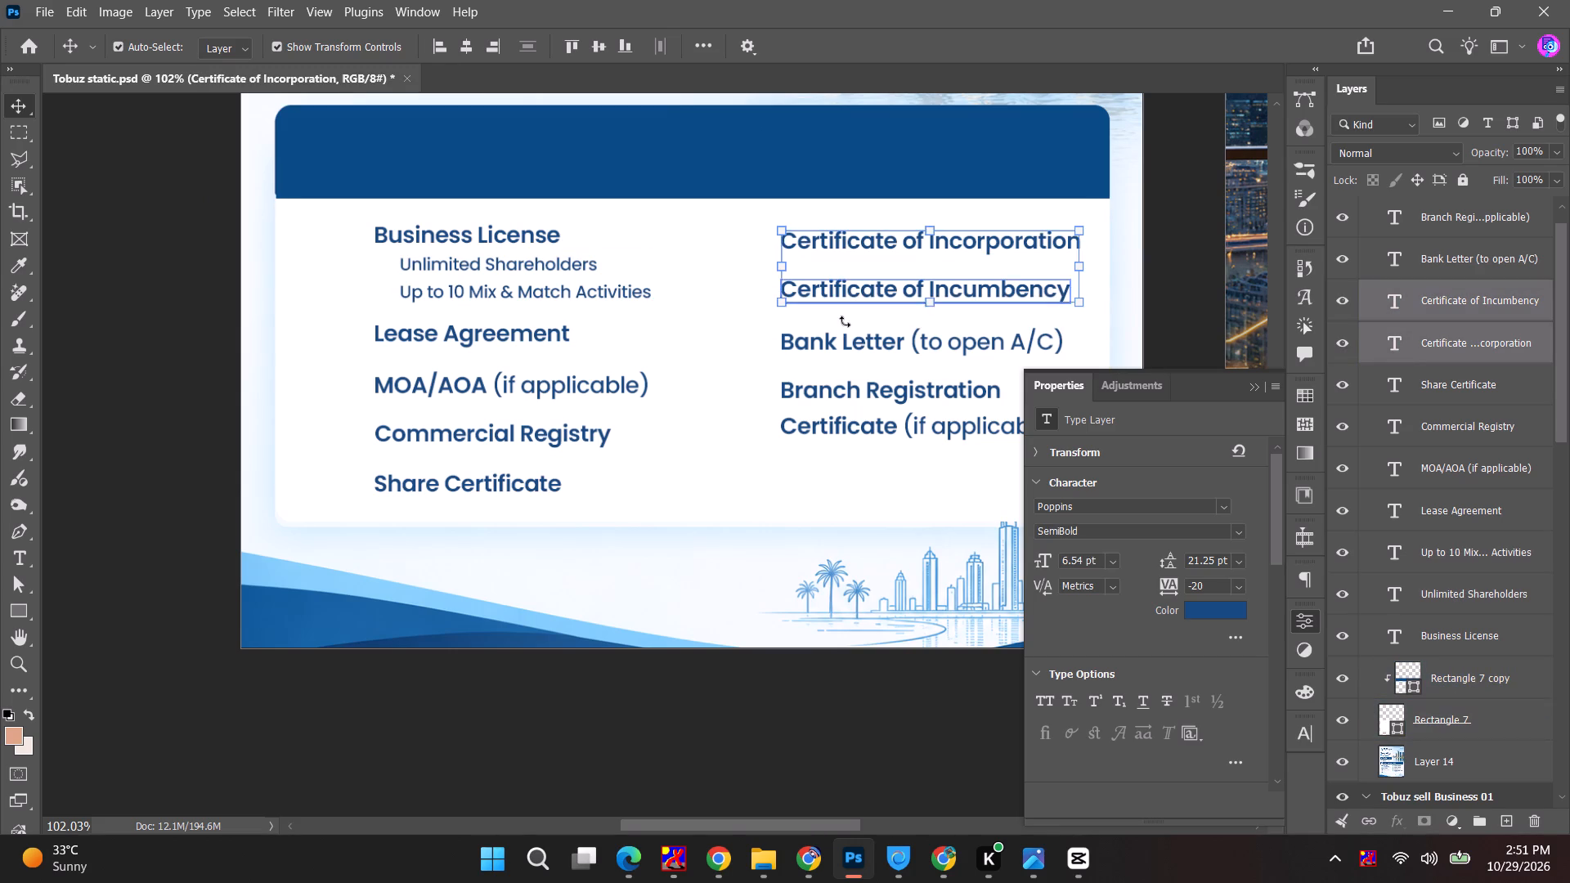
left_click(844, 338, "shift")
left_click(846, 396, "shift")
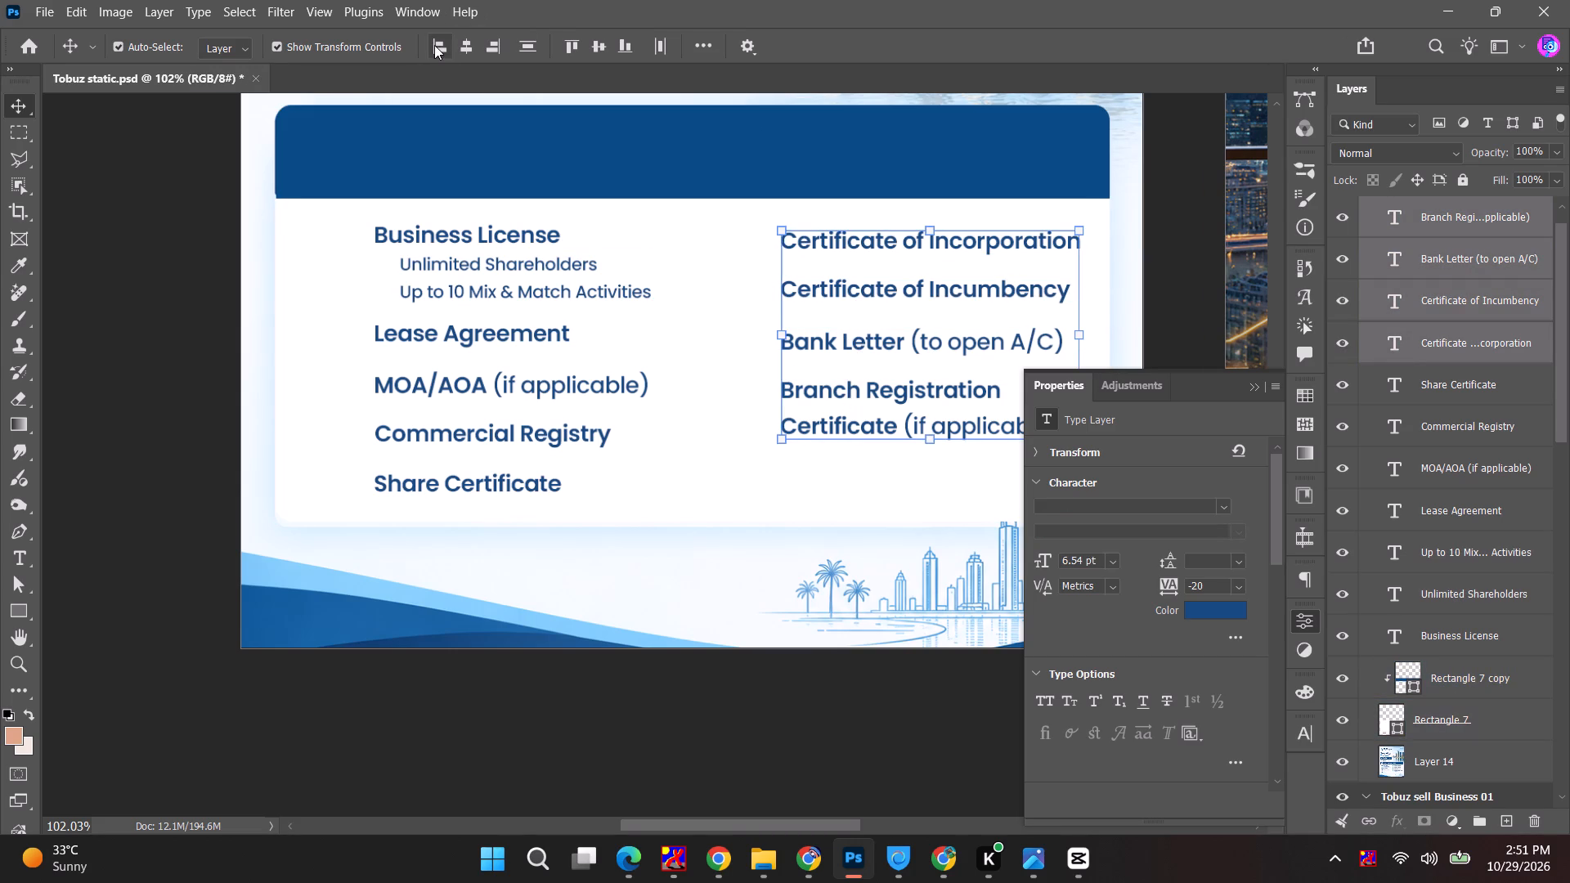
left_click(434, 47)
key("shift+Left")
key("shift+Left")
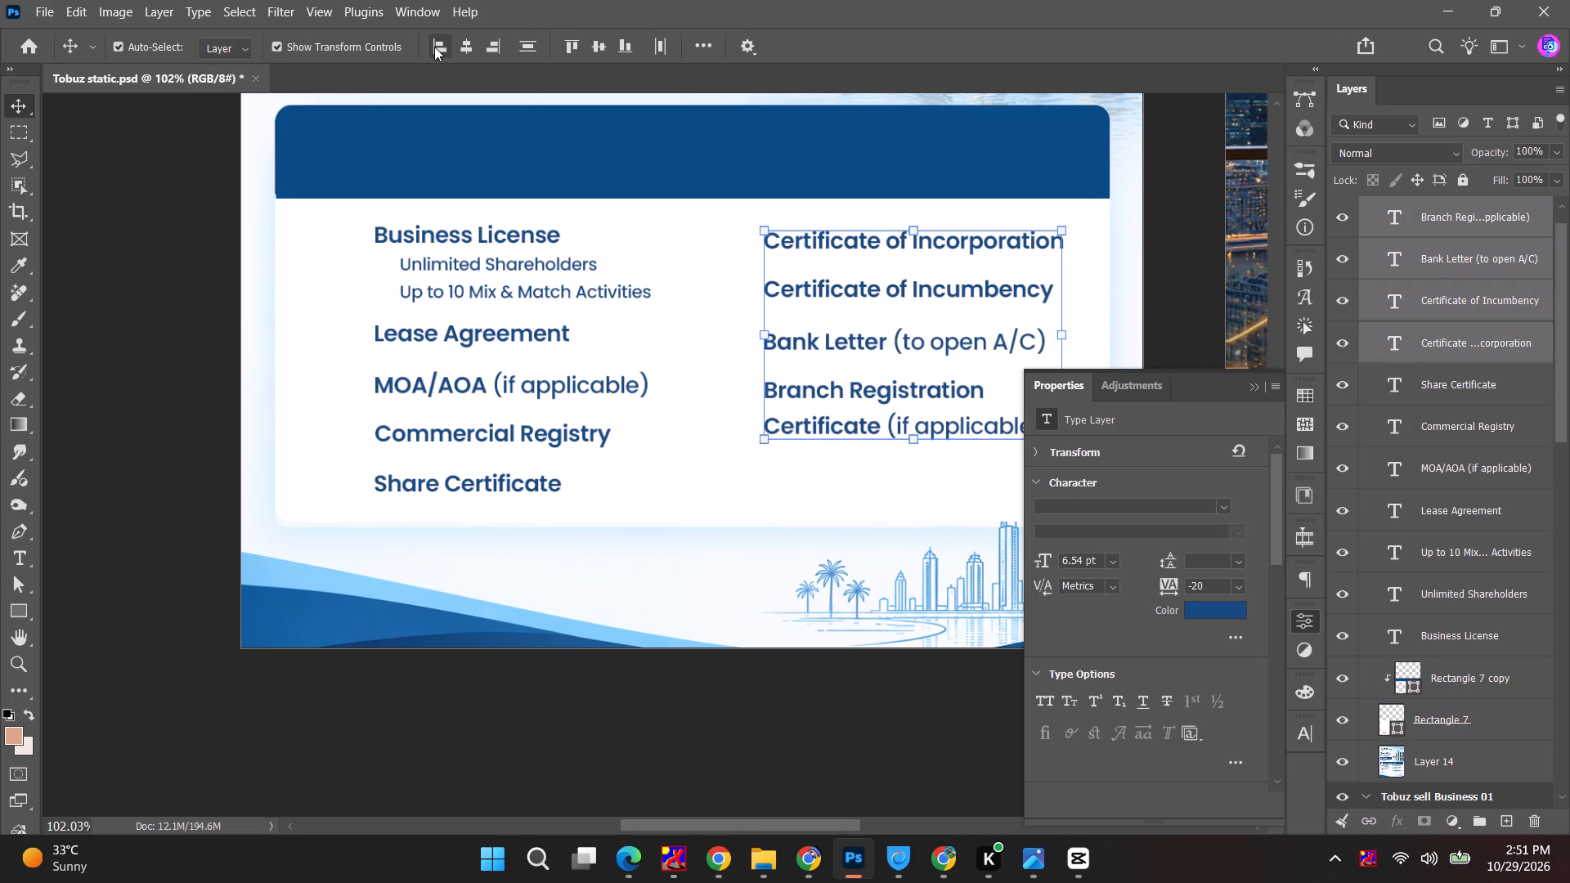
key("shift+Left")
key("shift+Right")
Narrow the blue Rectangle 7 copy header band from both sides to about 1006 px, matching the white panel's width.
left_click(350, 150)
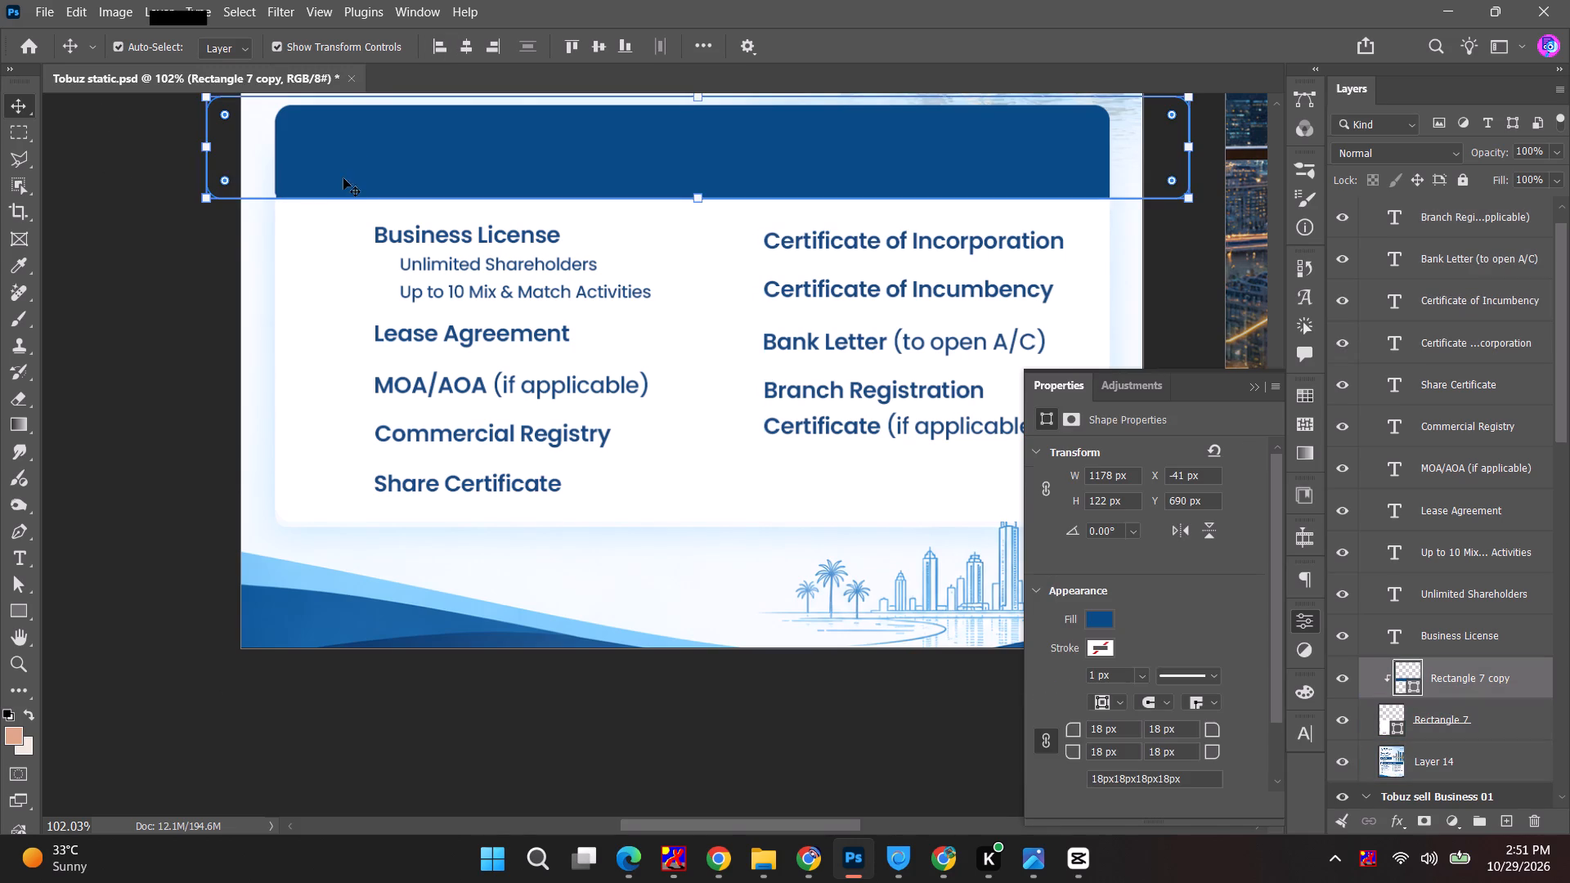
left_click_drag(209, 150, 262, 150)
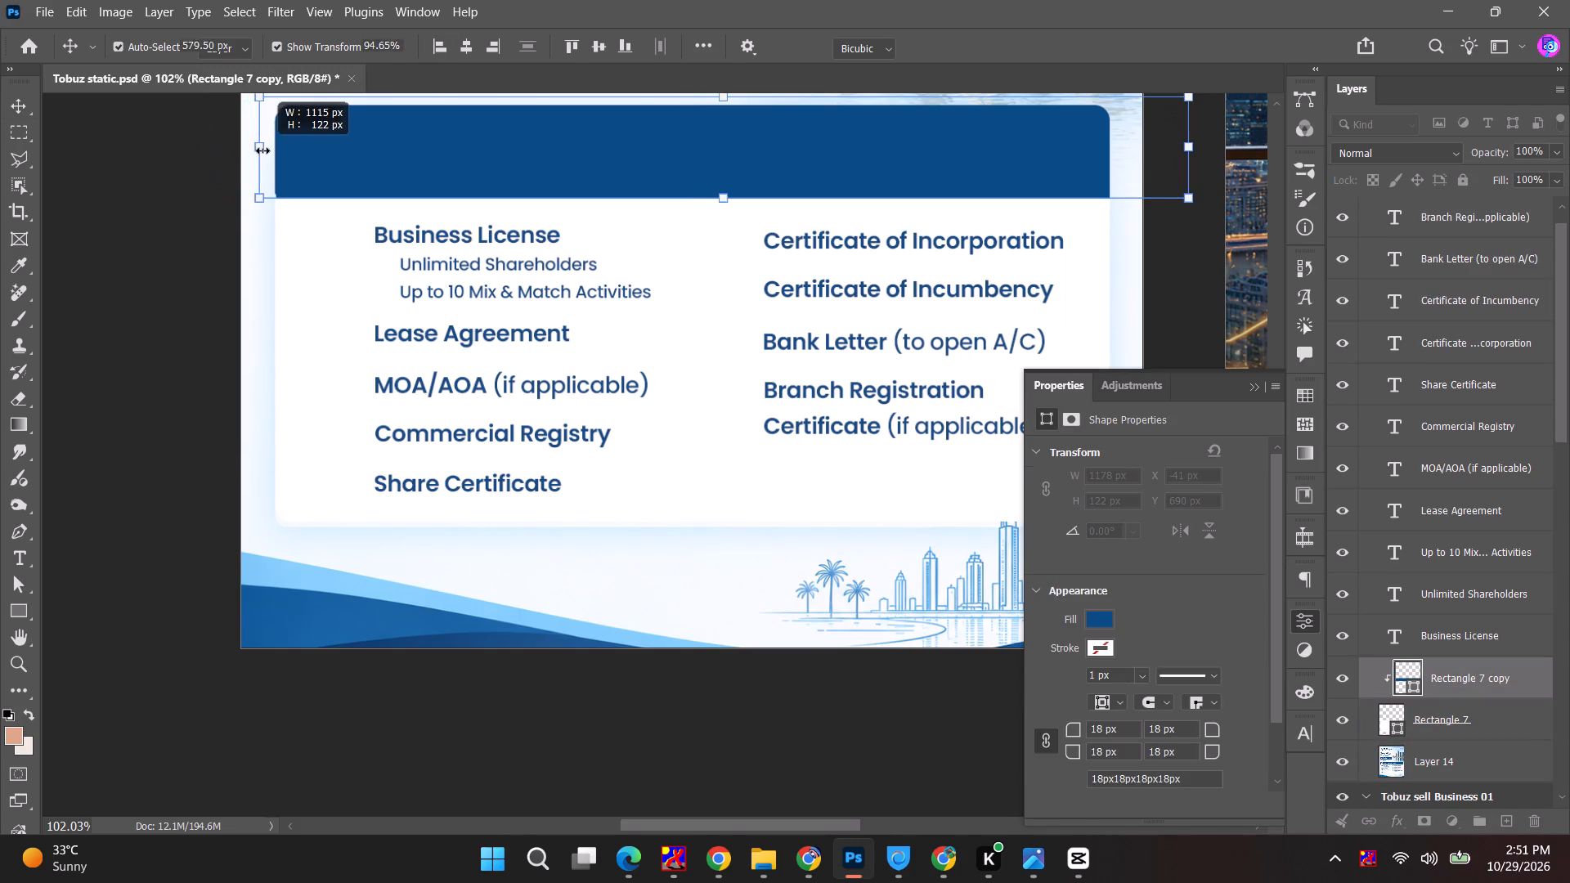
left_click_drag(262, 150, 276, 152)
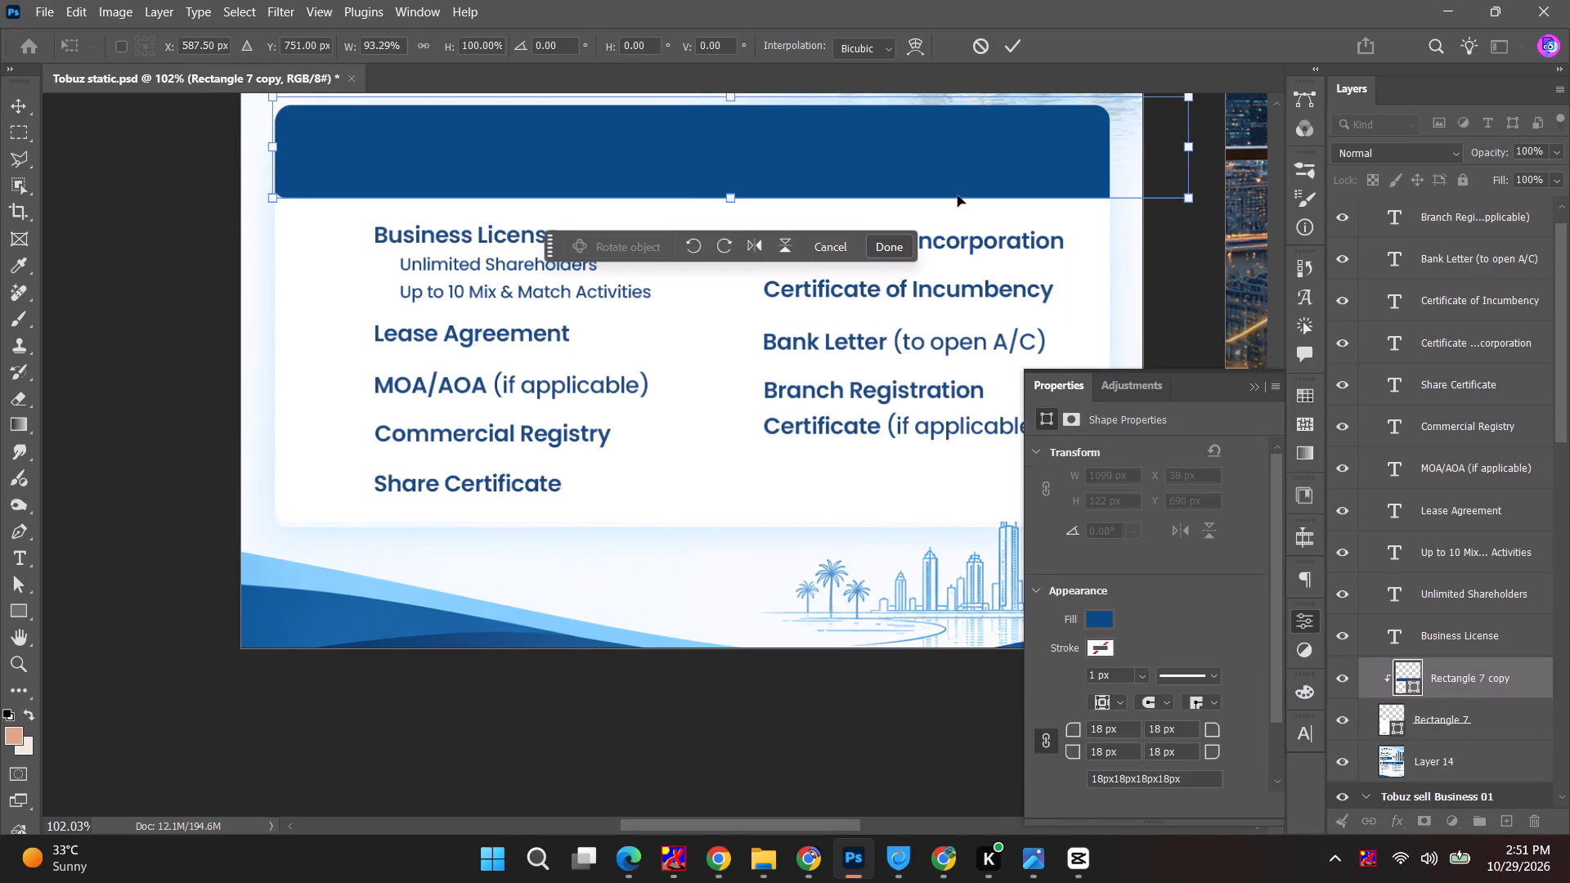
left_click_drag(1189, 152, 1103, 150)
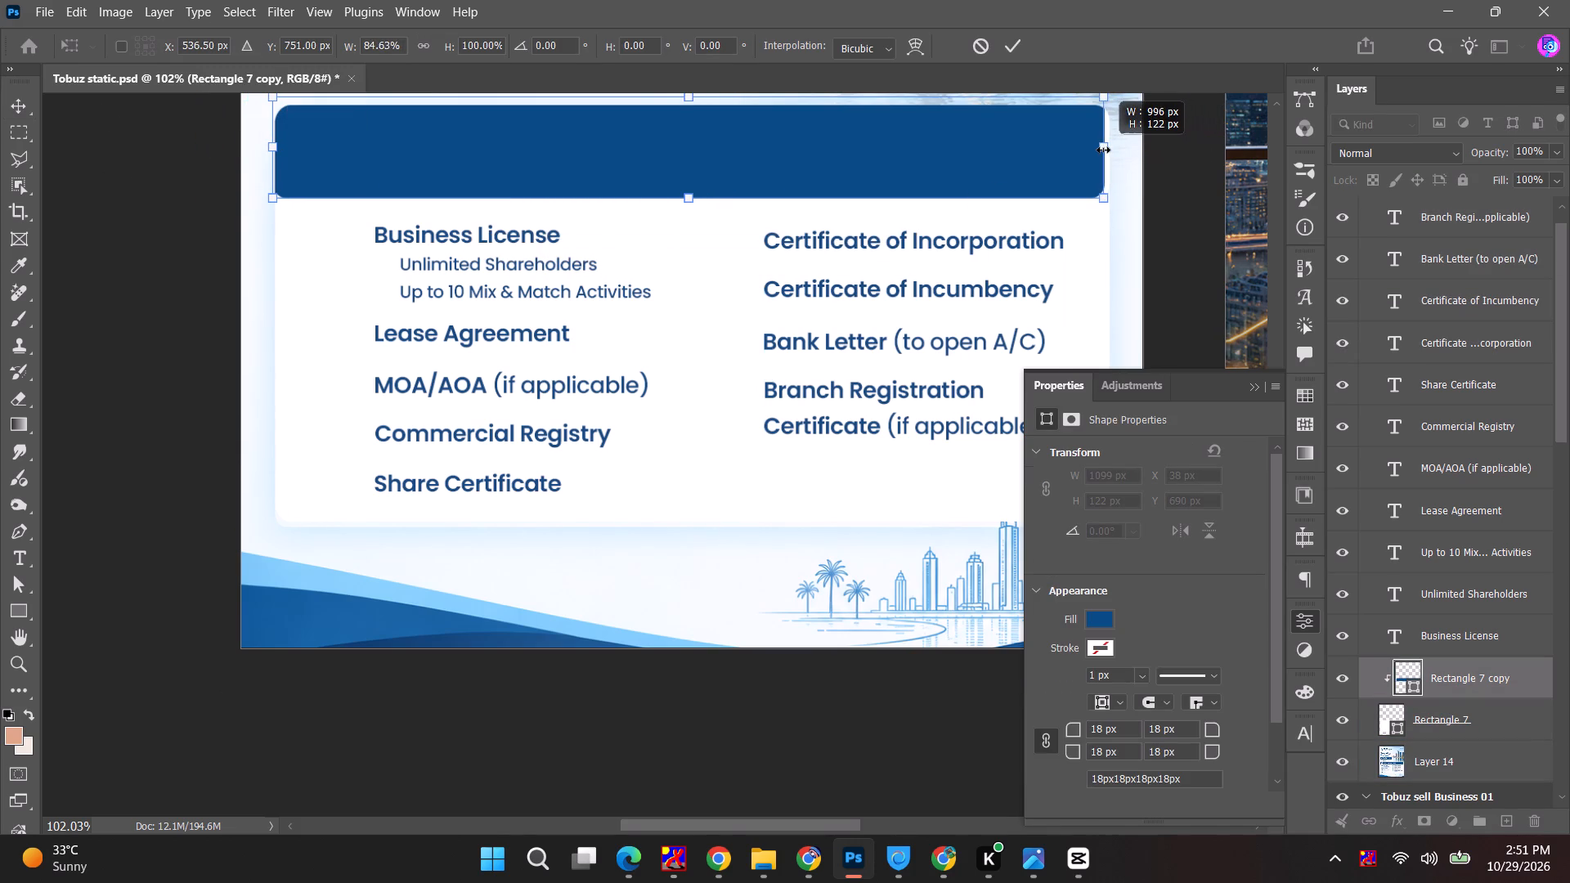
left_click_drag(1103, 150, 1111, 150)
left_click(167, 198)
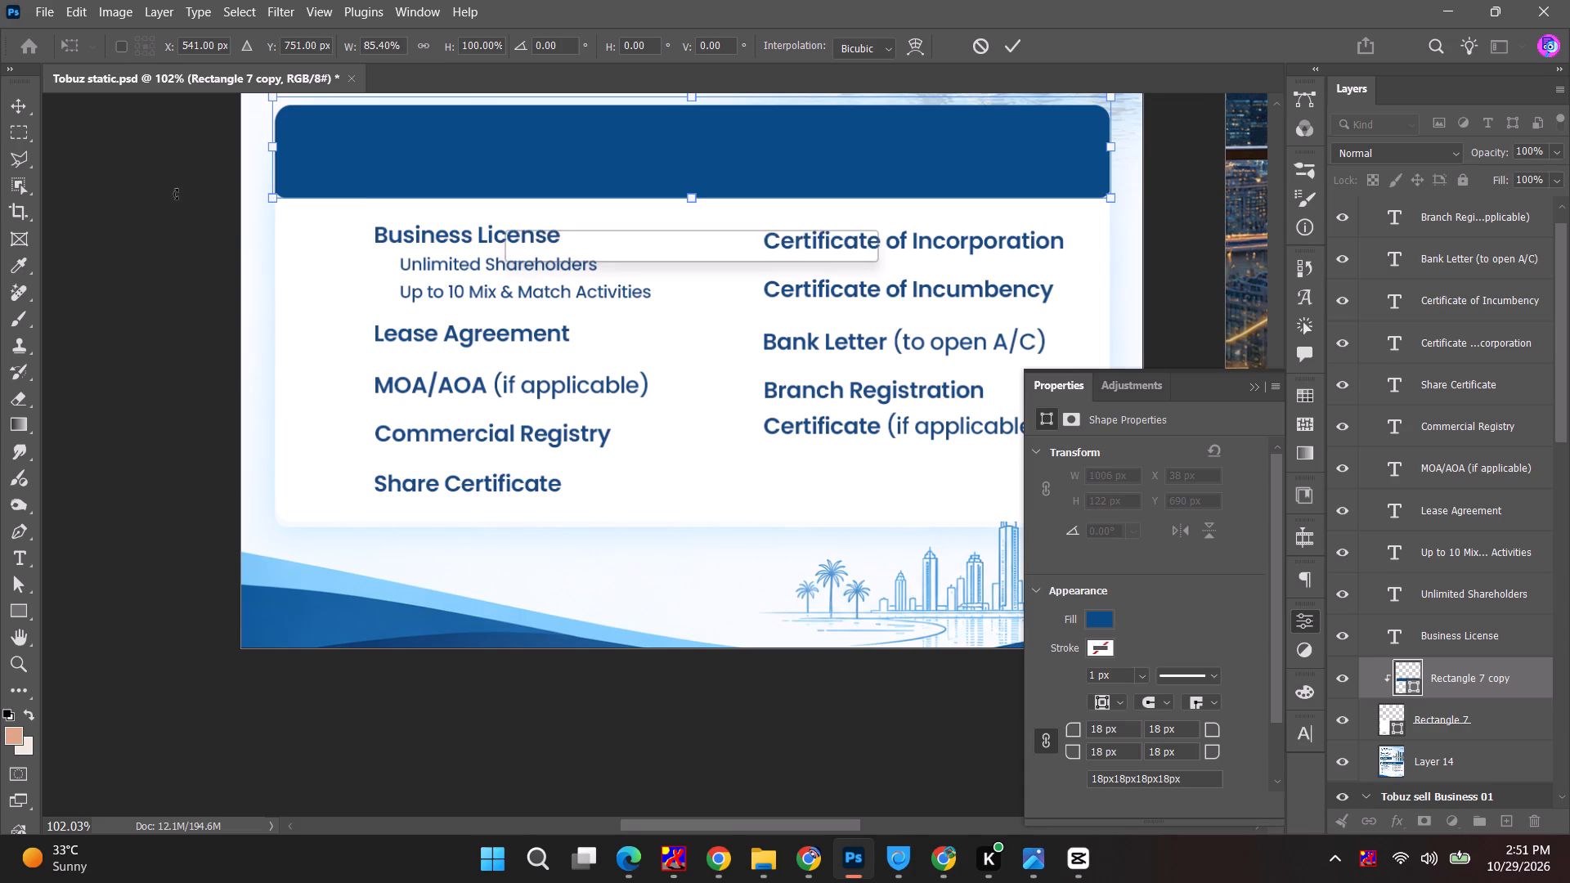
left_click(1010, 42)
left_click(104, 349)
Duplicate the Business License text onto the blue header band and colour the copy white (ffffff).
scroll(105, 349, "down", 5, "alt")
key("space")
key("space")
key("space")
key("space")
left_click_drag(311, 344, 366, 390)
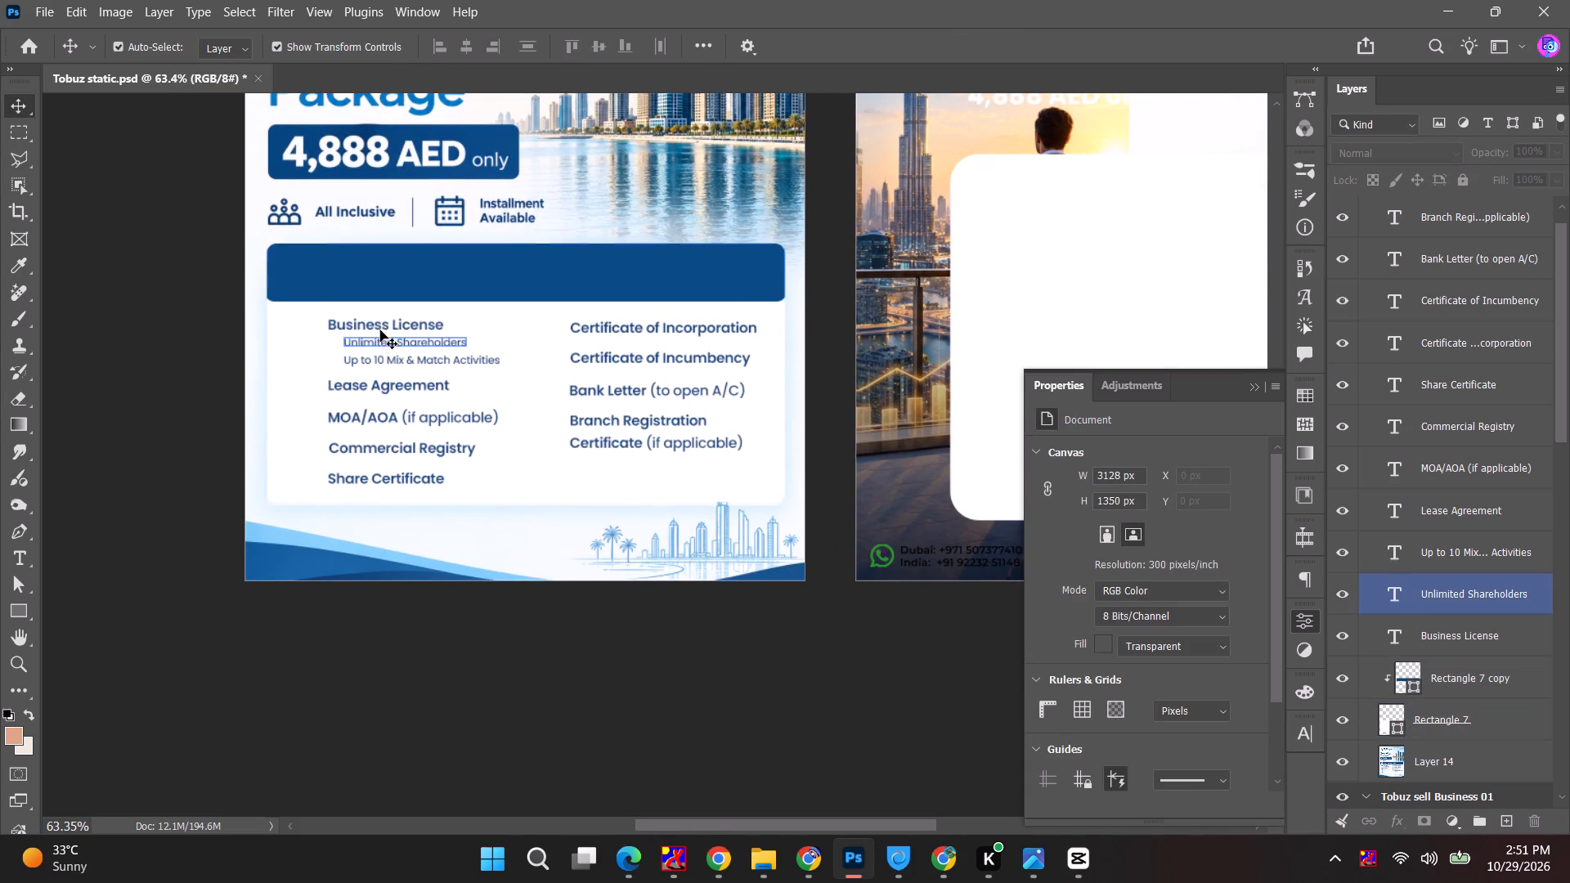
left_click_drag(380, 327, 370, 277, "alt")
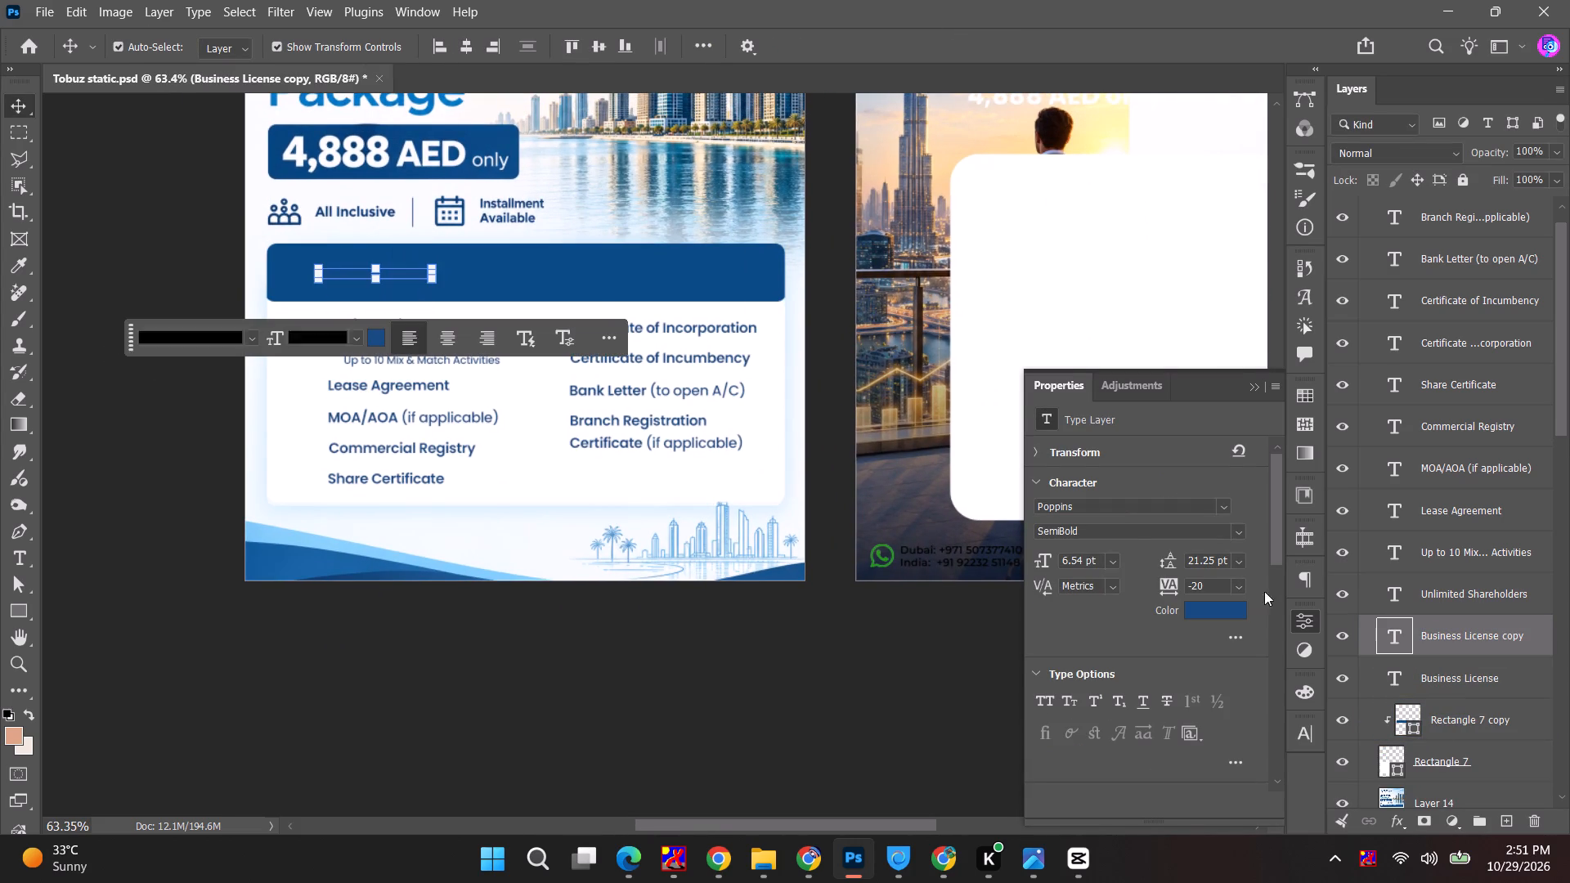
left_click_drag(1228, 612, 1201, 609)
left_click(557, 463)
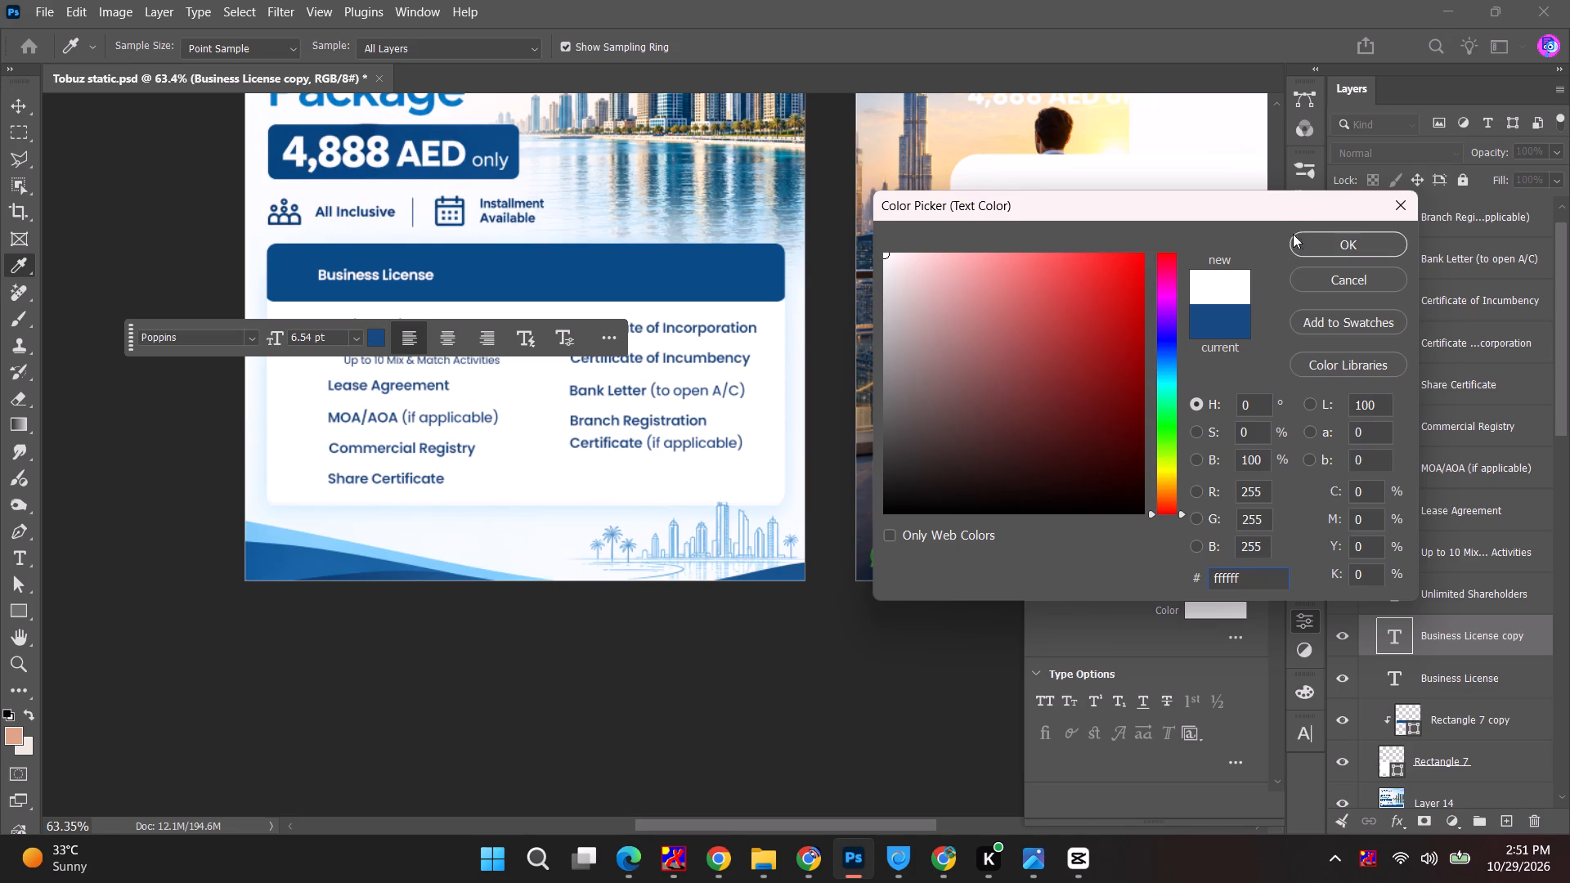
left_click(1314, 243)
Copy "Company Registration Inclusions – ICP Services (Visa Packages)" from the 2026 Social Media sheet in Chrome and paste it over the header band's text in Photoshop.
key("alt+Tab")
left_click(744, 260, "alt")
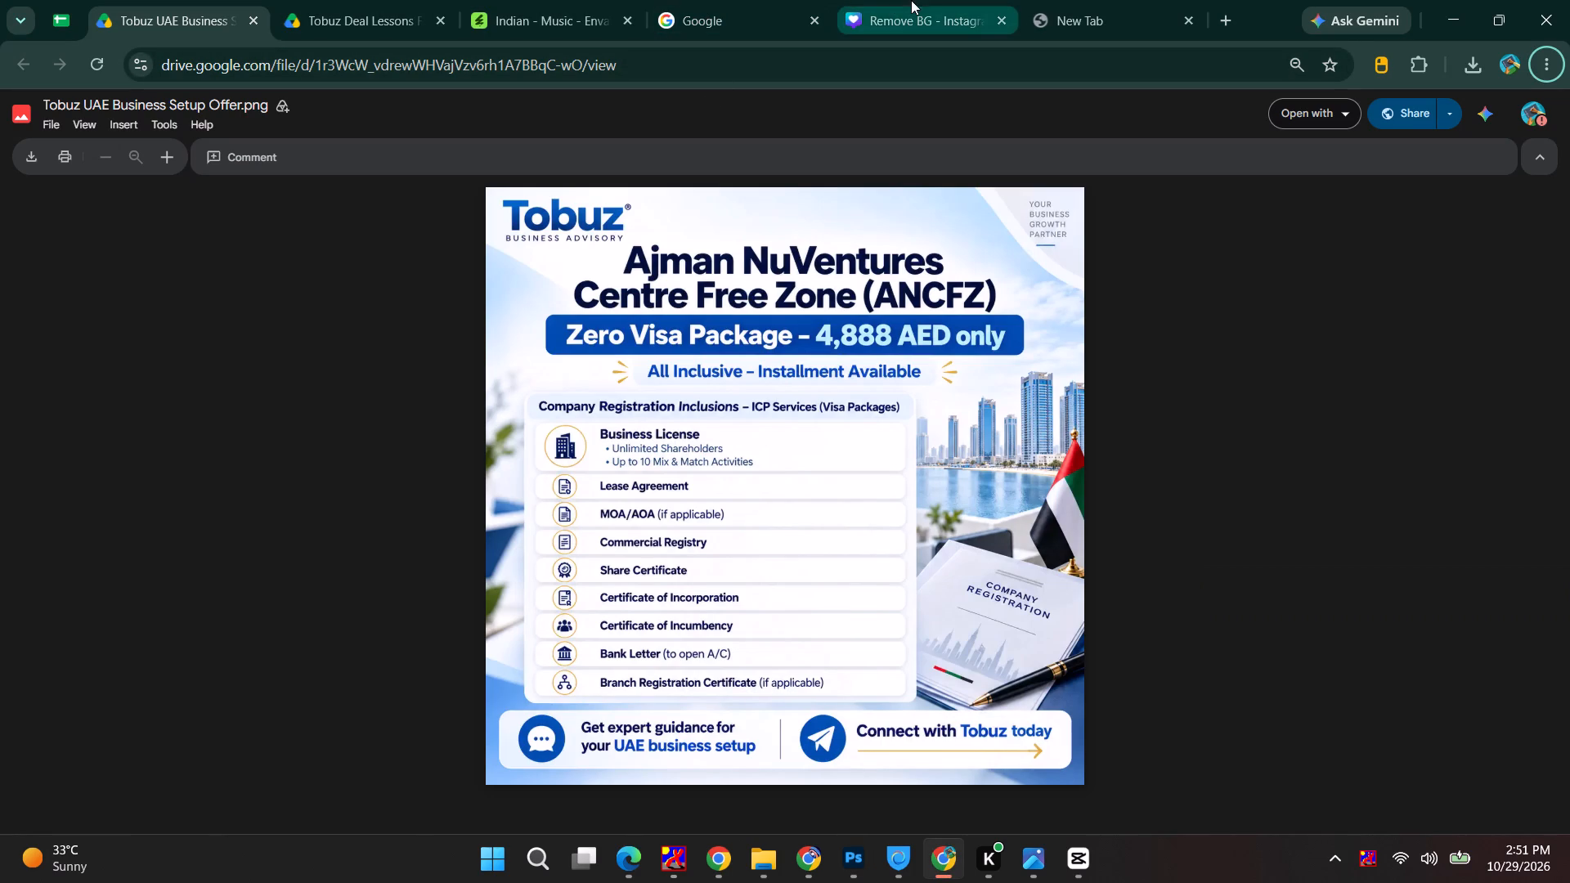
left_click(66, 0)
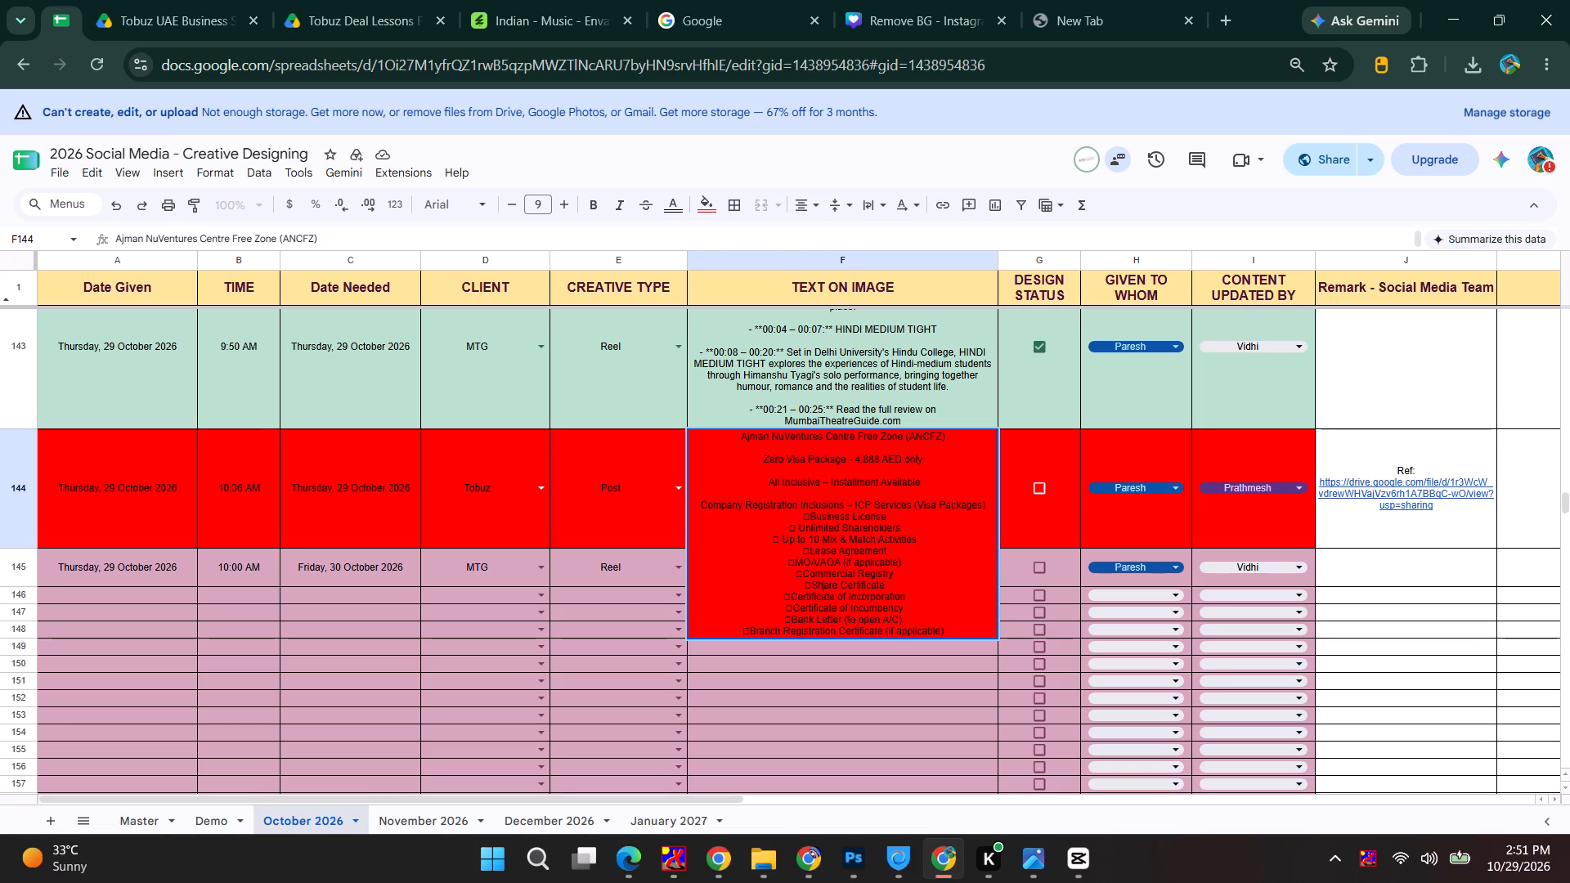
left_click_drag(696, 502, 986, 501)
key("ctrl+c")
key("alt+Tab")
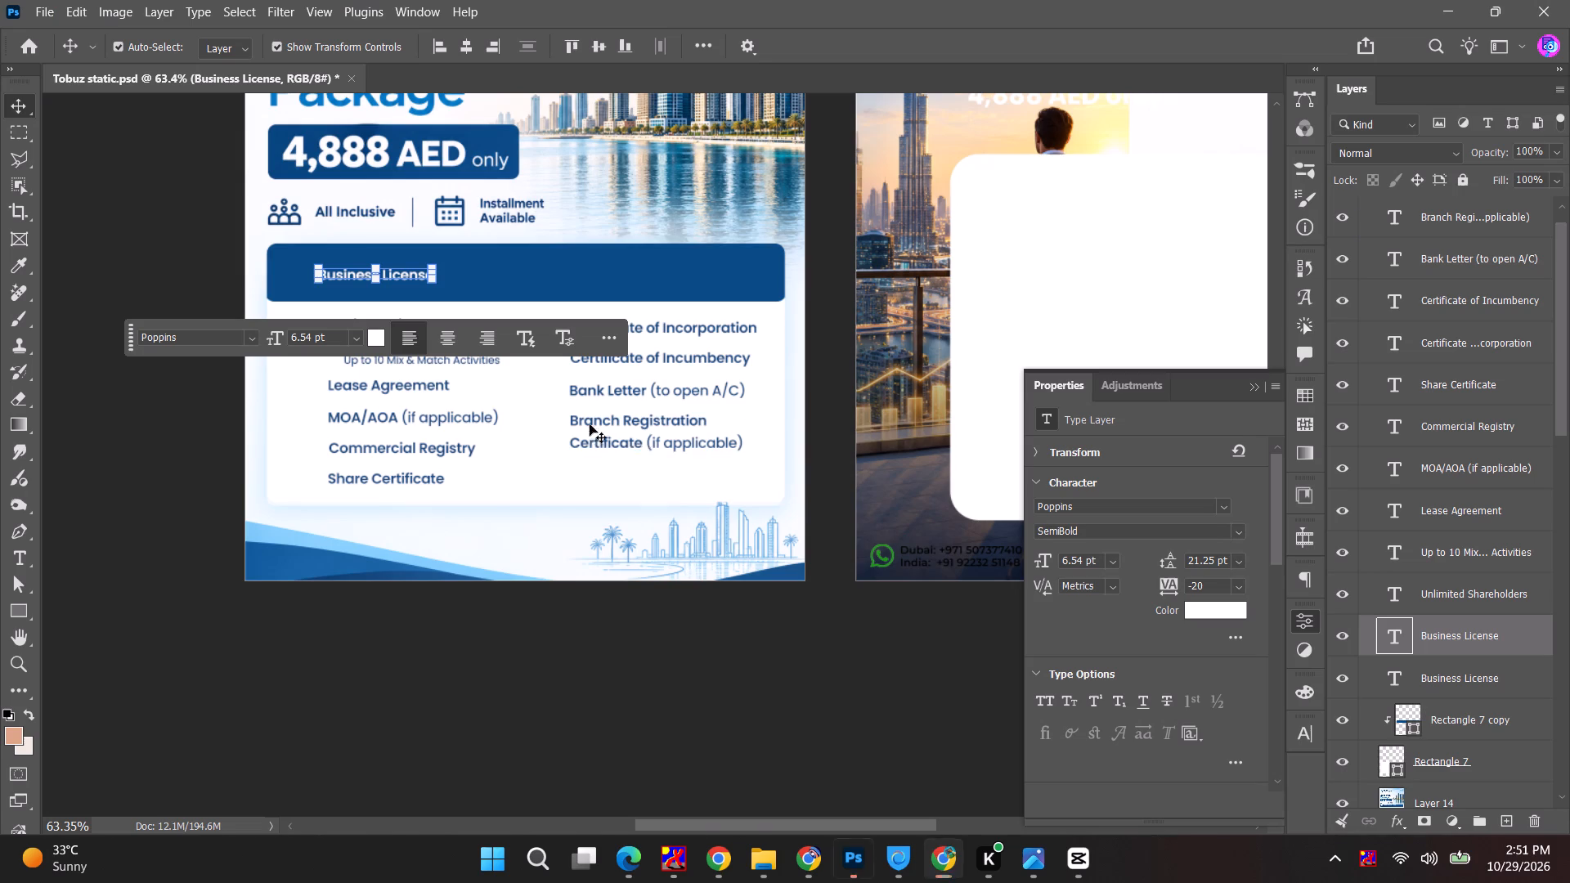
double_click(380, 279)
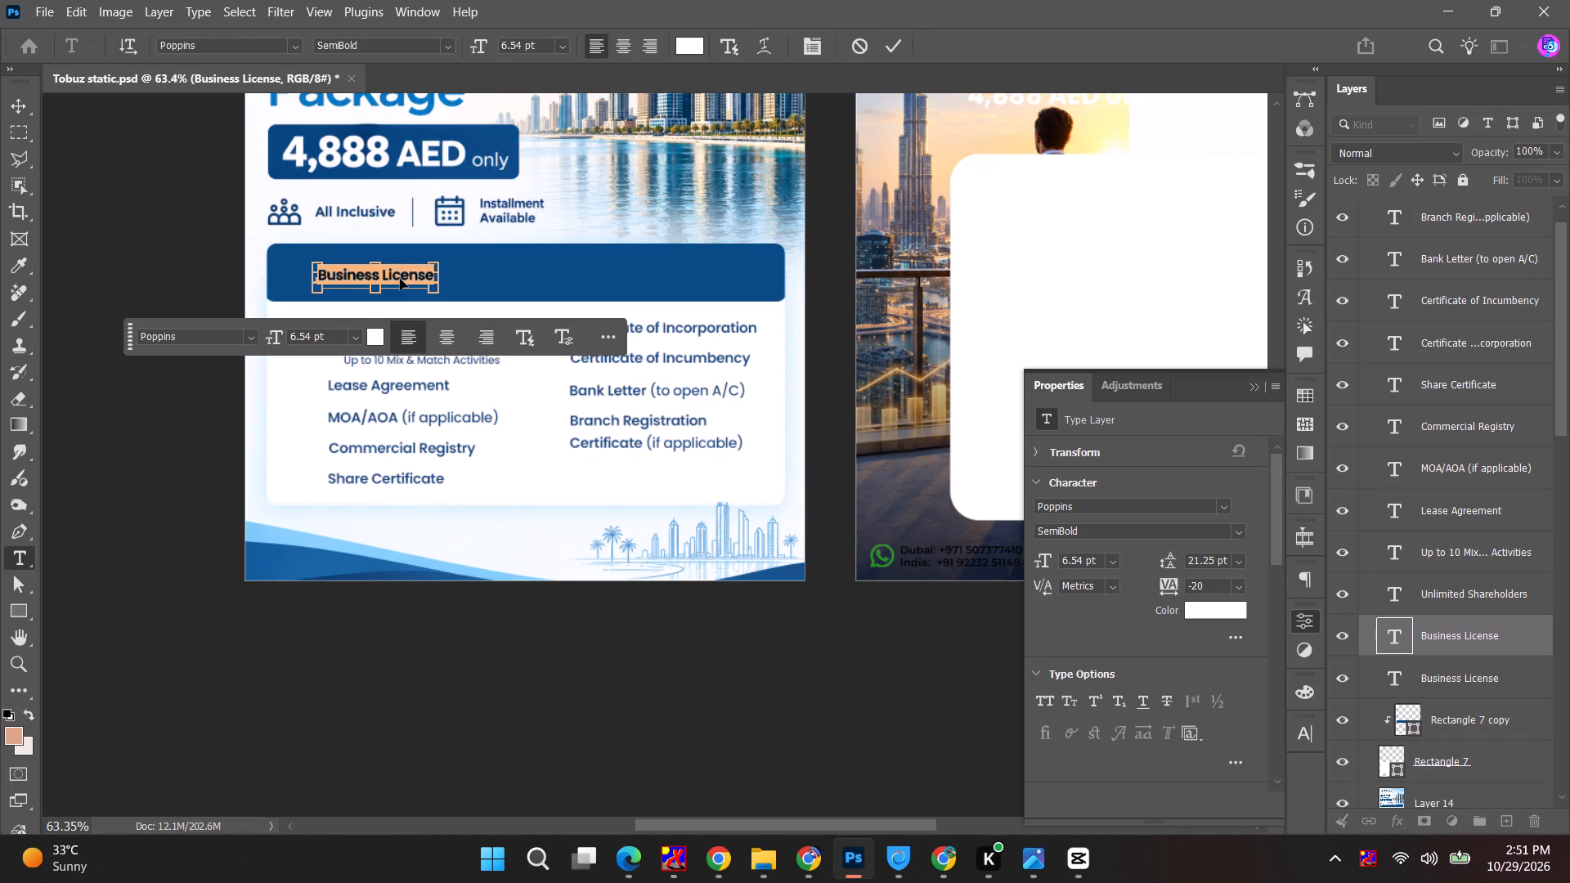
key("ctrl+v")
Check the header against the reference image in Chrome, remove its dash and break "ICP Services (Visa Packages)" onto a second line.
key("alt+Tab")
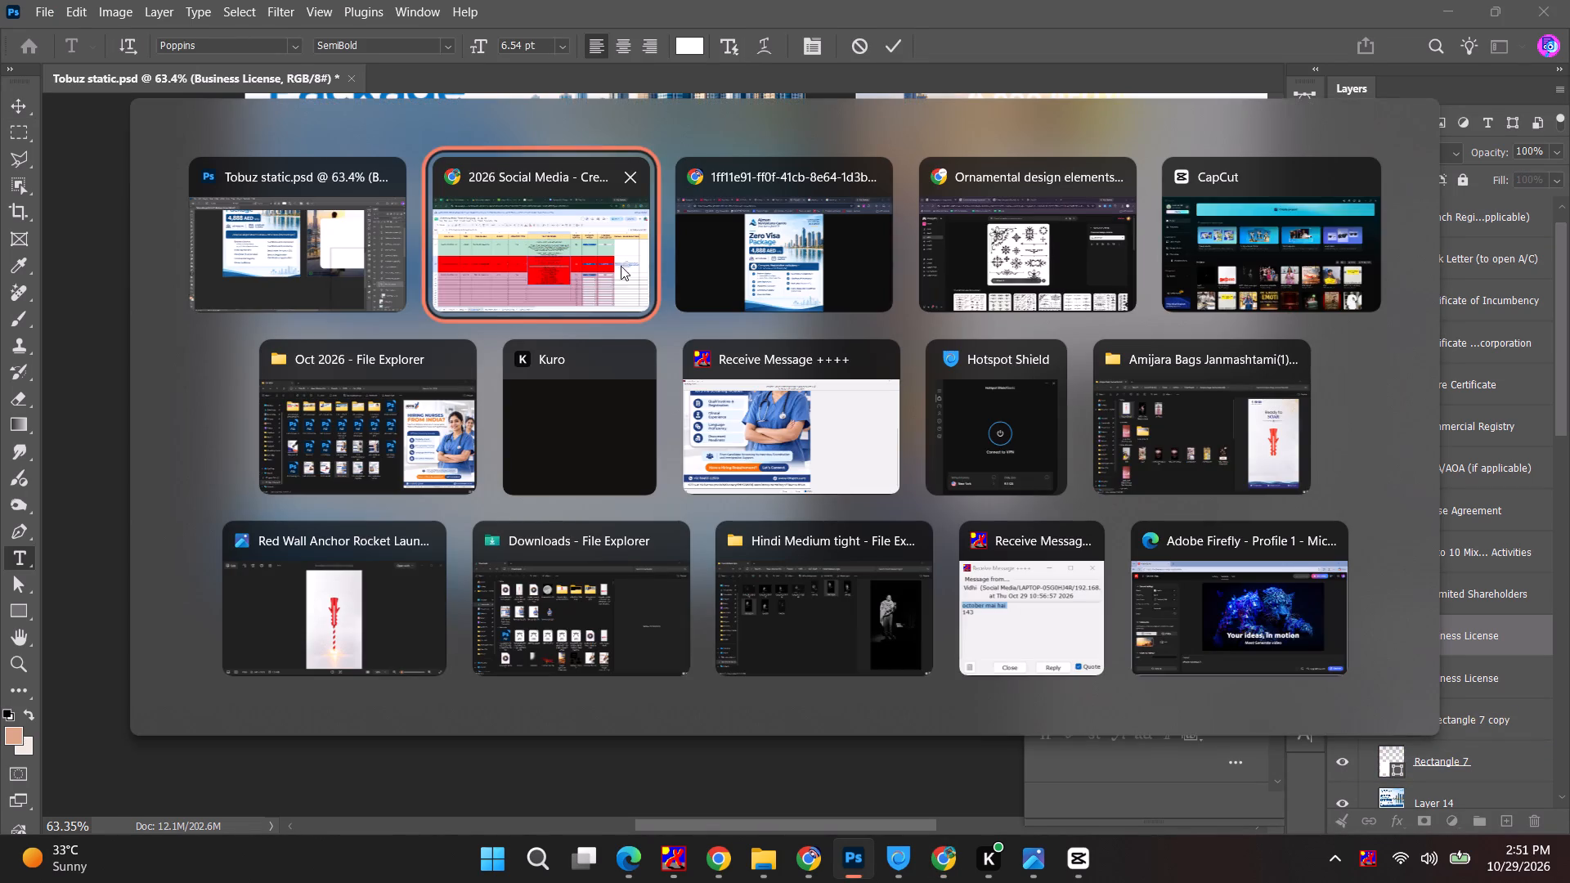
left_click(772, 250, "alt")
key("alt+Tab")
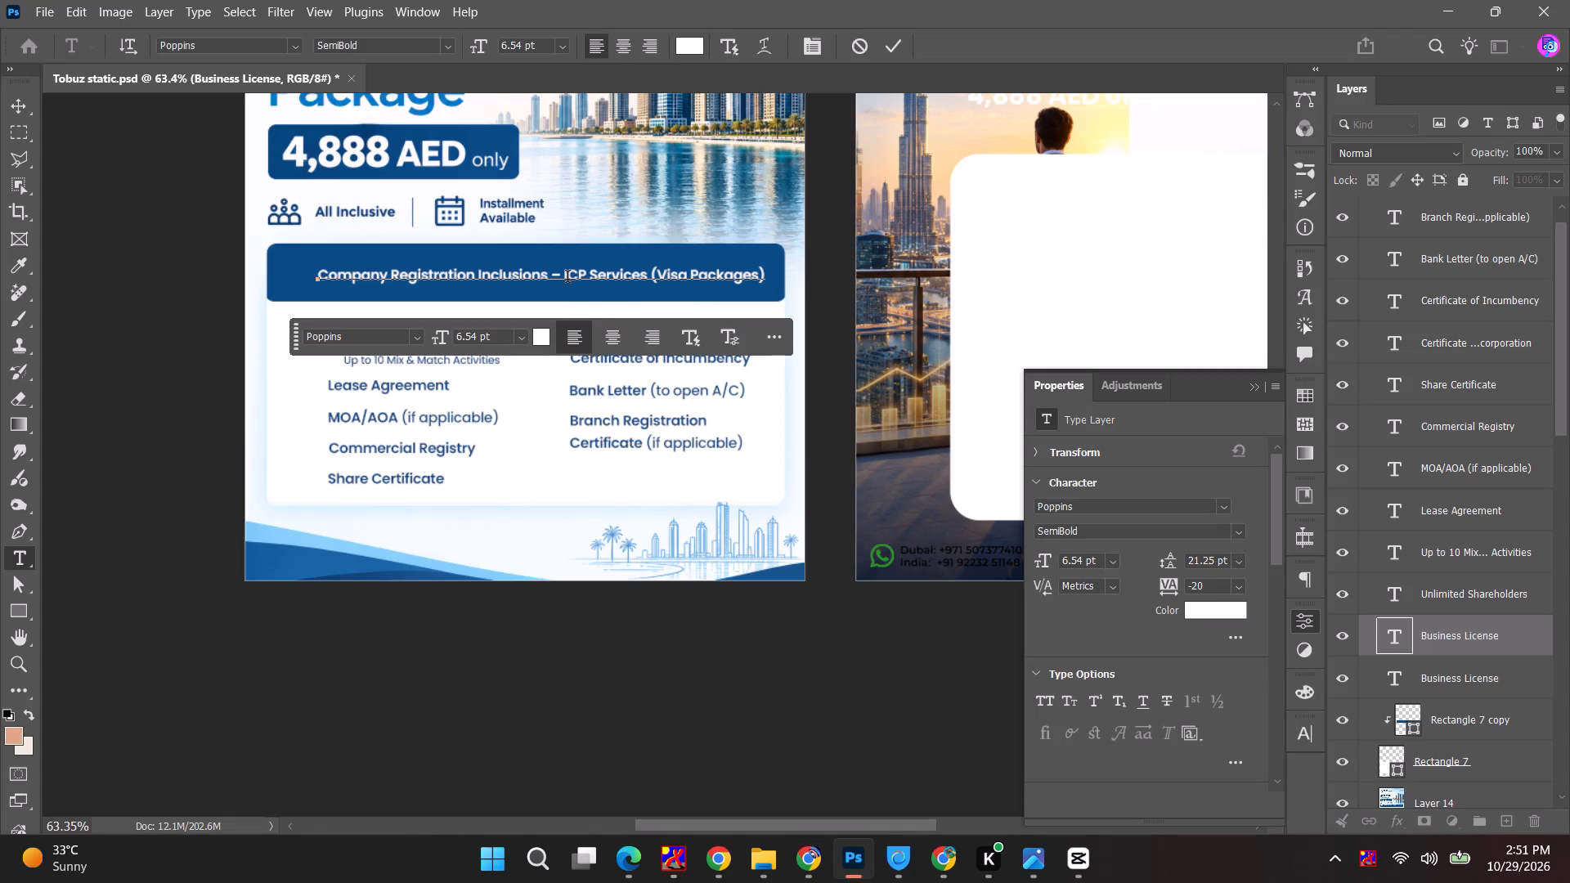
left_click(567, 278)
key("alt+Tab")
key("alt+Tab")
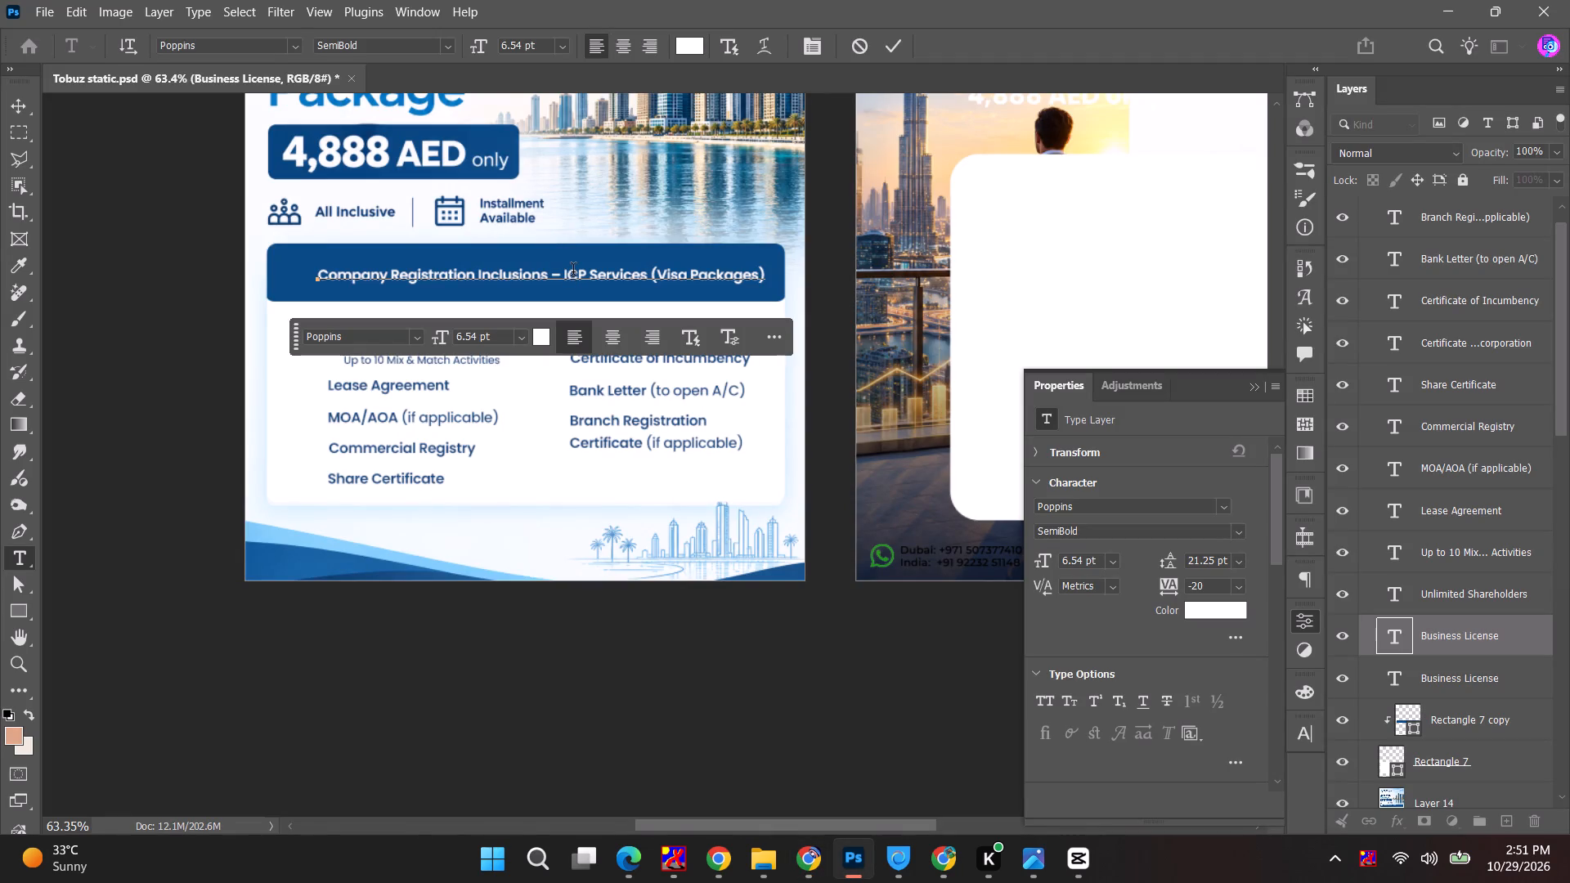
left_click(565, 275)
key("BackSpace")
key("BackSpace")
key("Return")
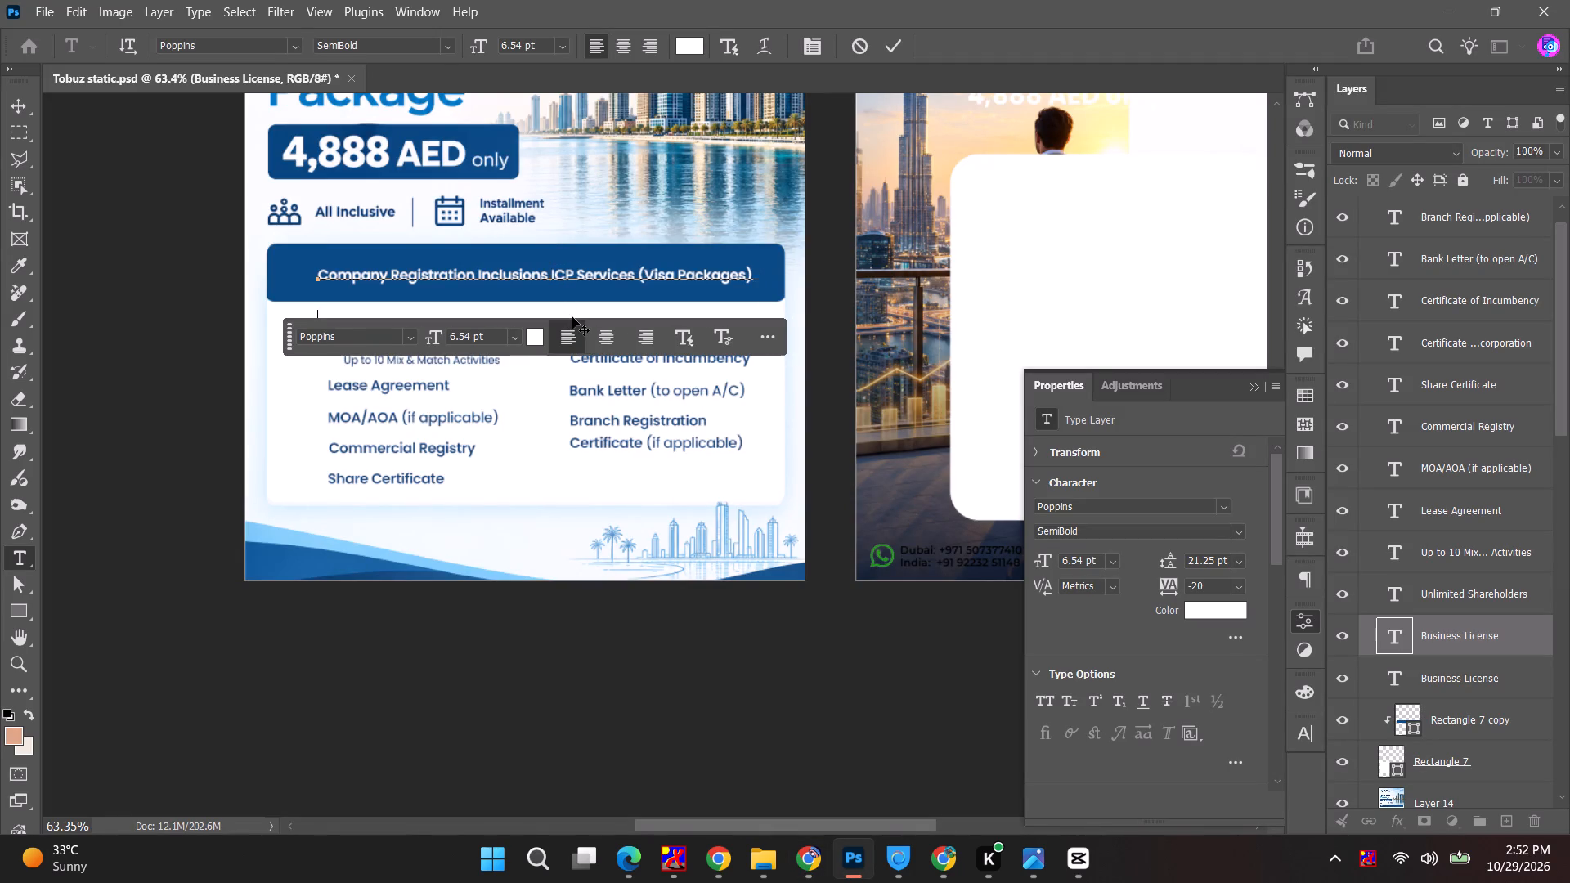
Set only the header's second line, "ICP Services (Visa Packages)", to Poppins Medium.
key("ctrl+a")
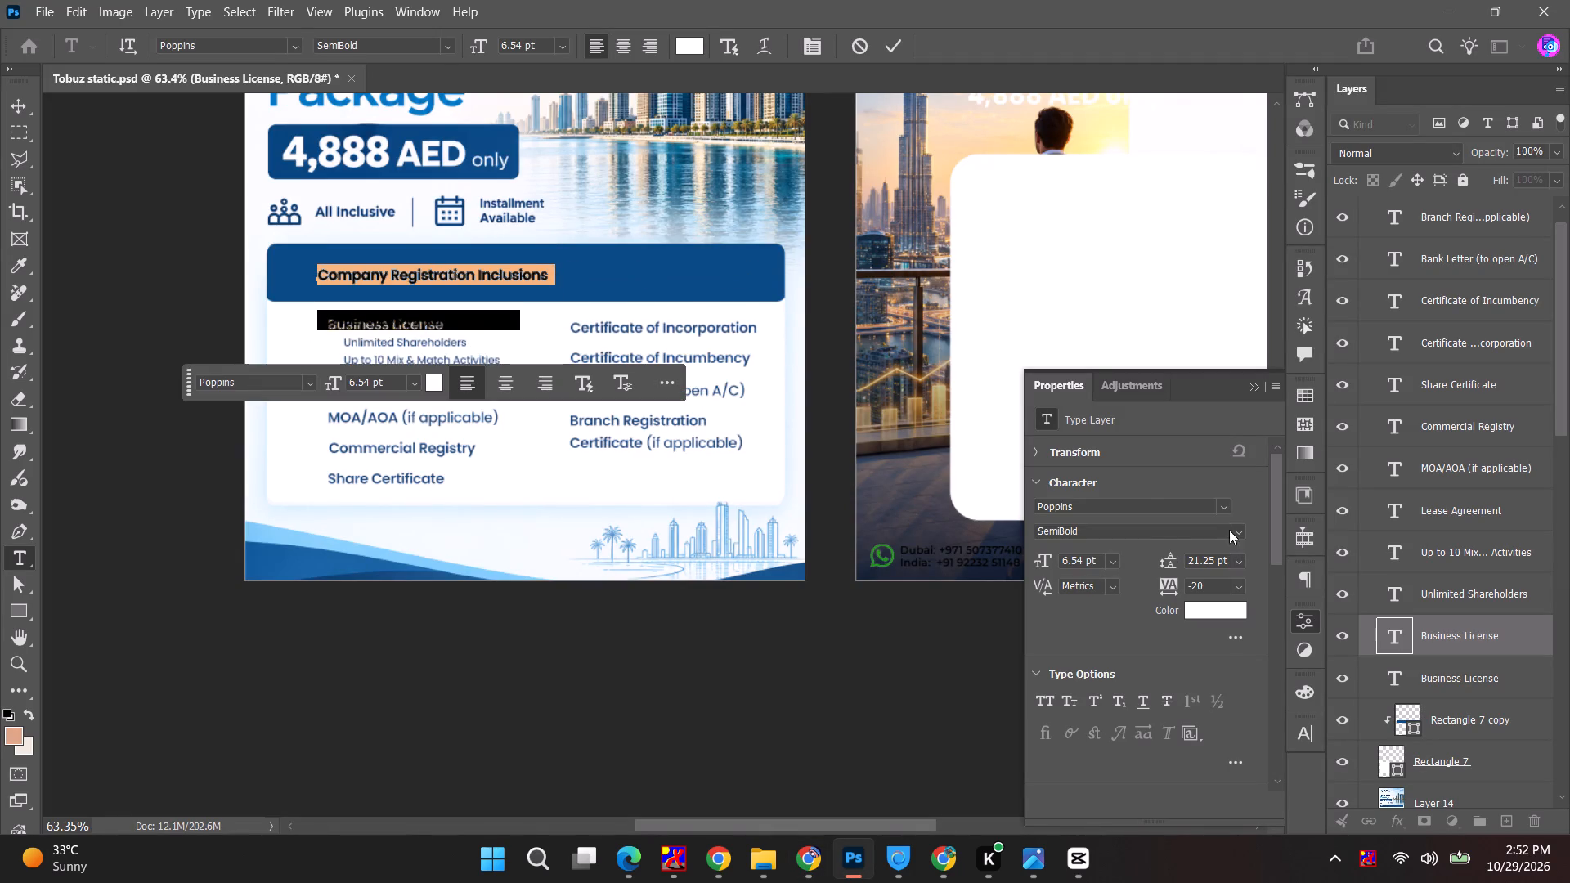
left_click(1229, 526)
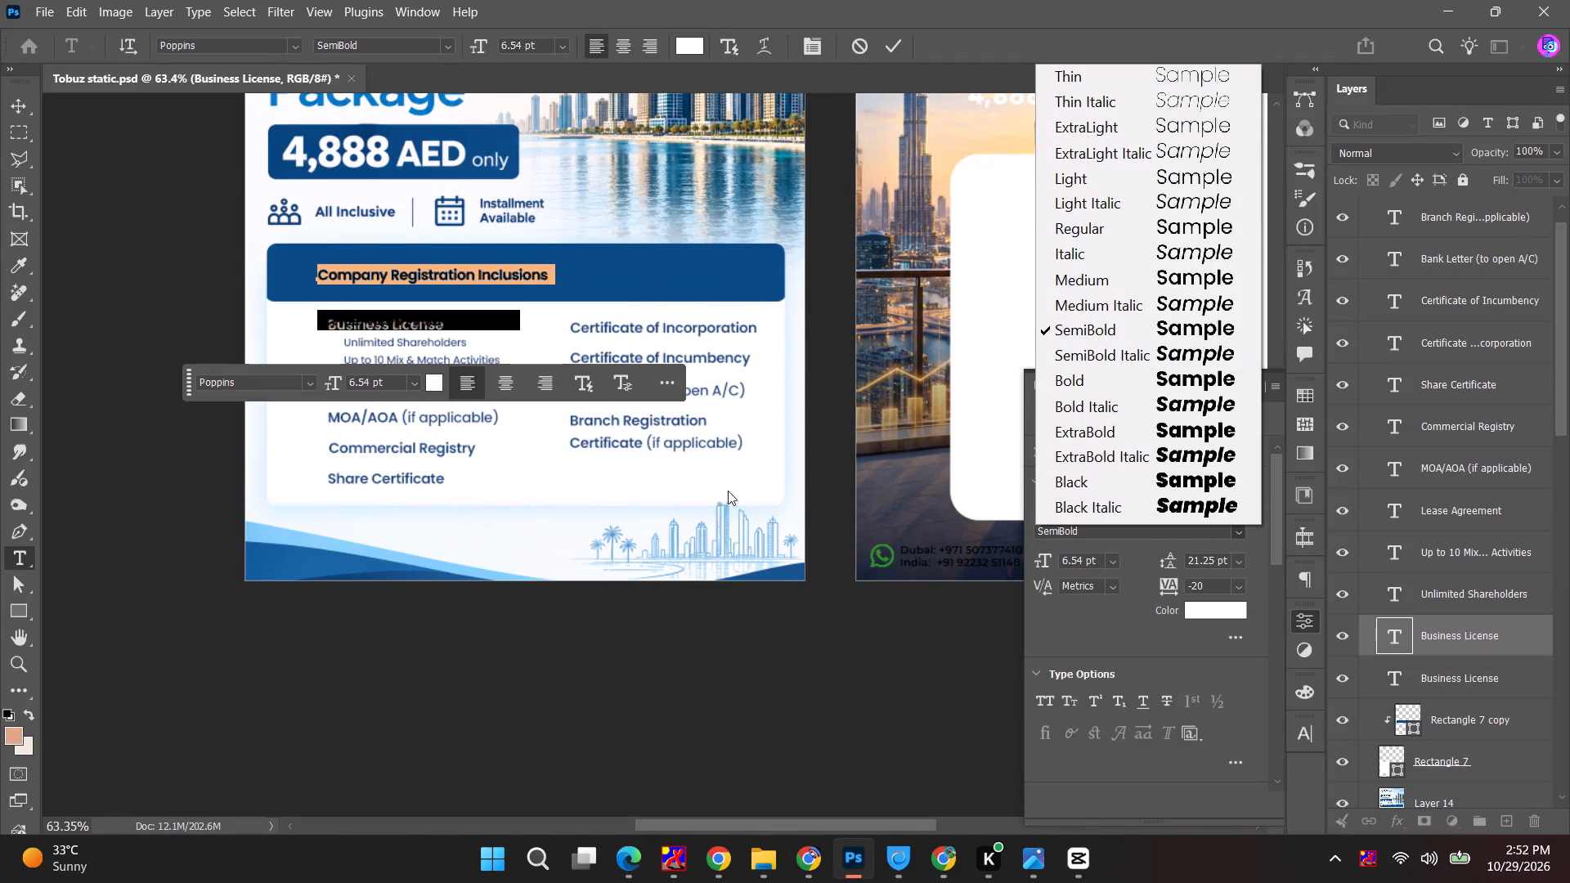
left_click(516, 321)
left_click_drag(536, 320, 334, 342)
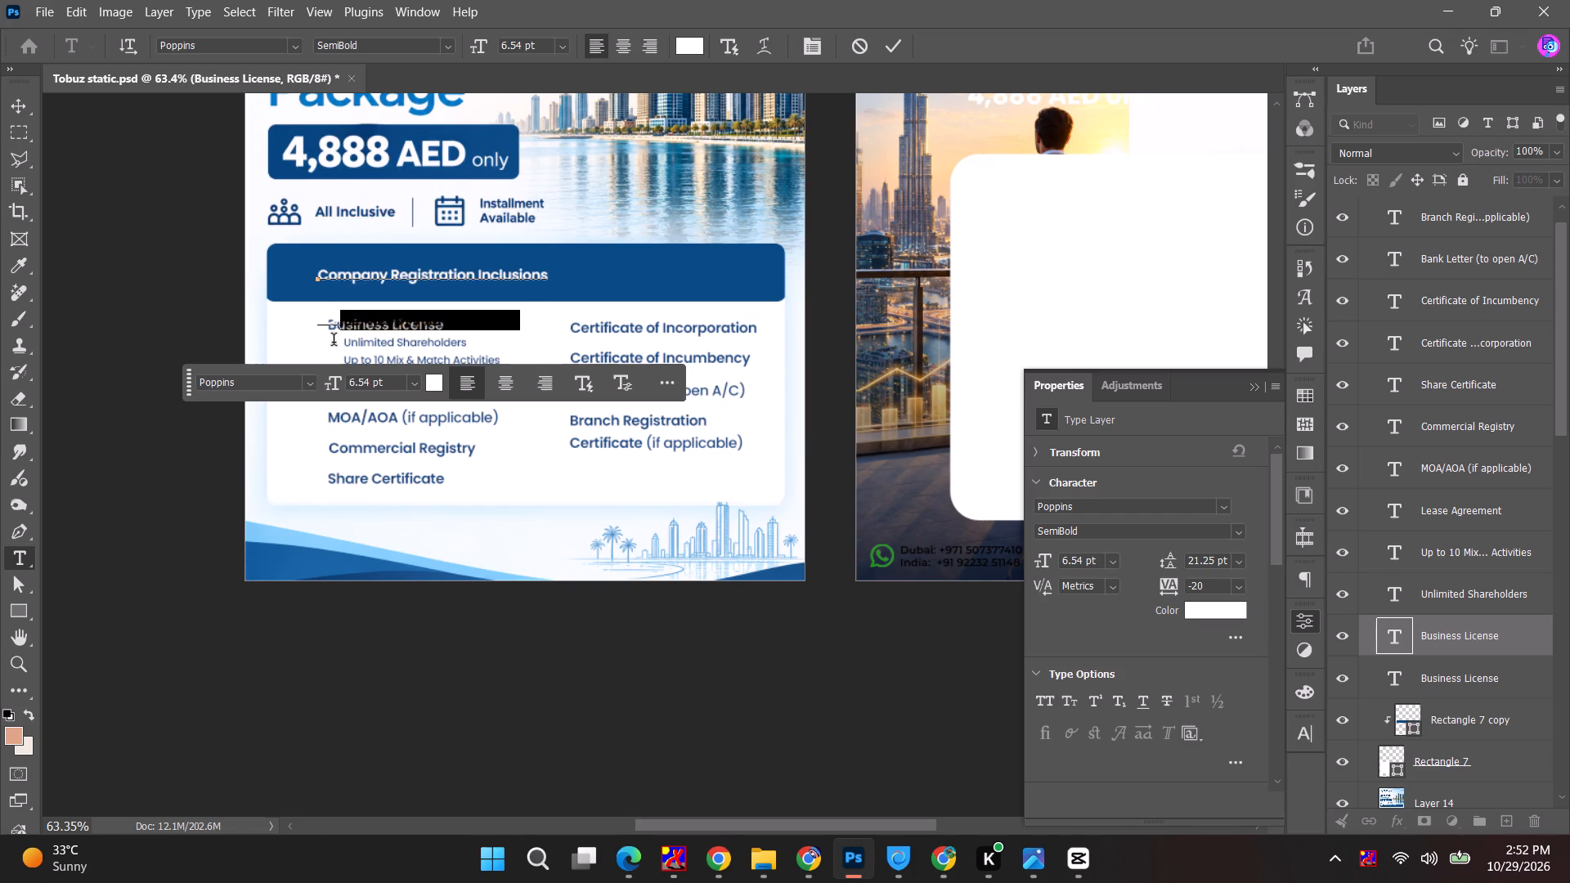
left_click_drag(334, 342, 295, 347)
left_click(1238, 531)
left_click(1176, 284)
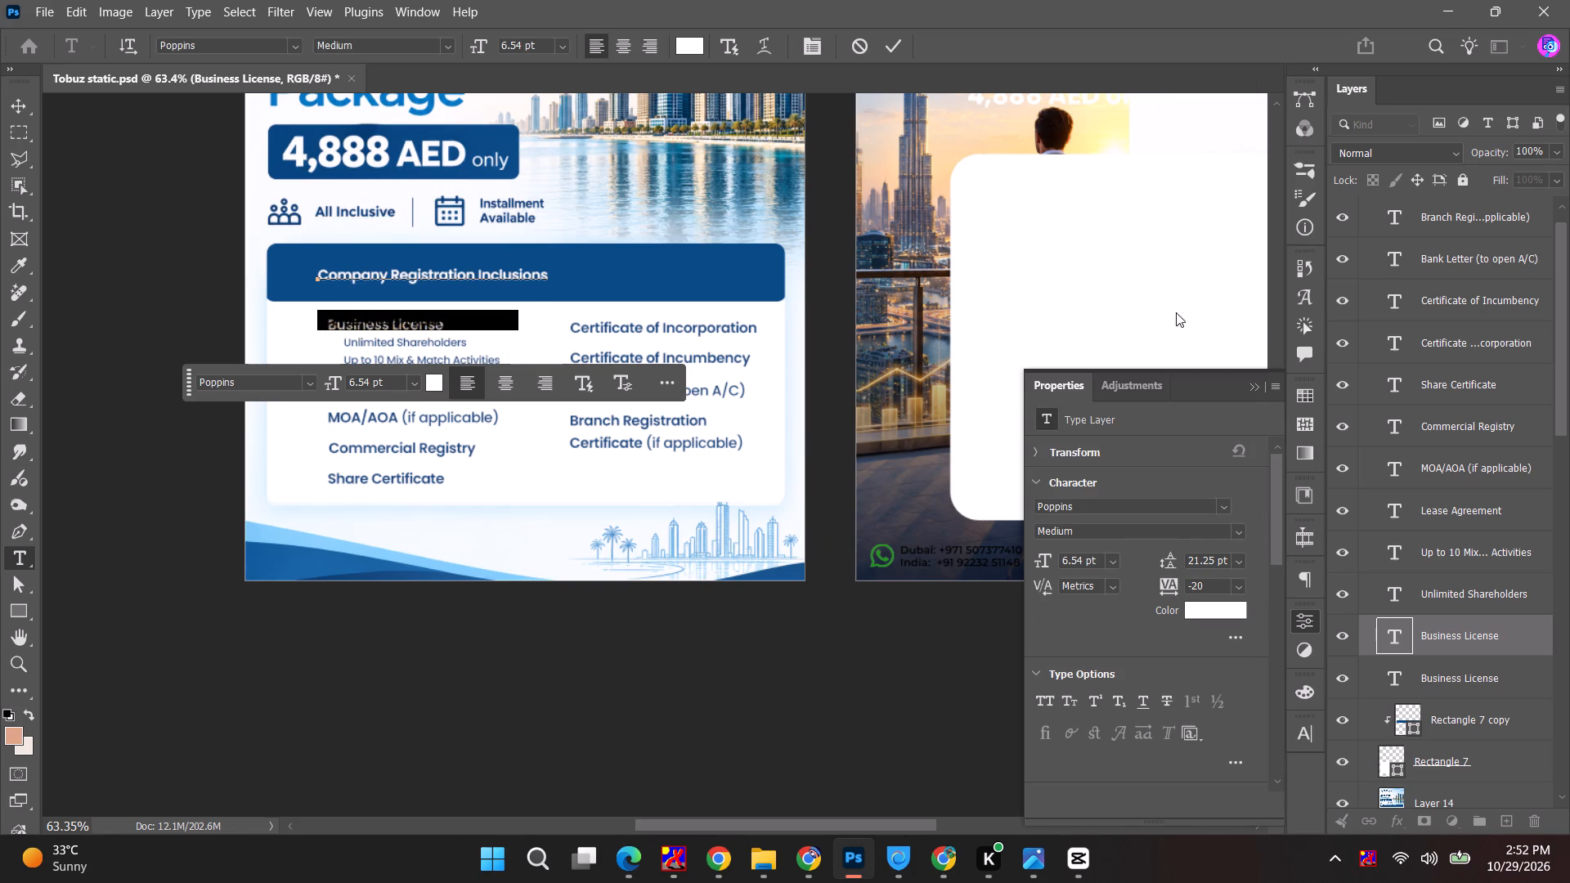
Set the leading of the whole two-line header text to Auto.
key("ctrl+a")
left_click(1240, 558)
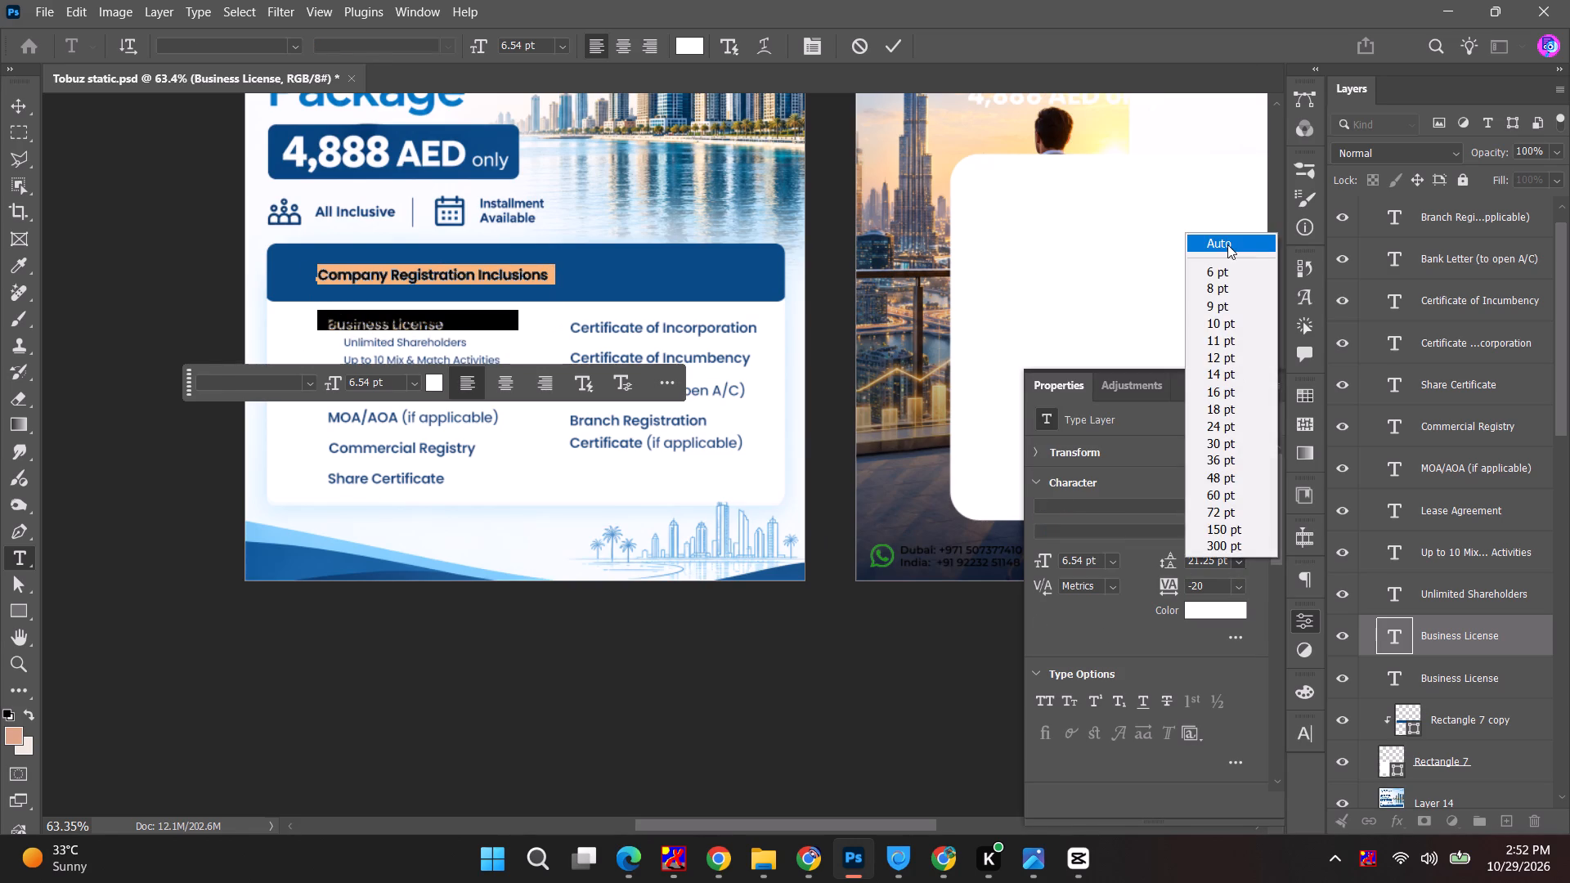
left_click(1227, 244)
left_click(16, 109)
left_click(66, 156)
Move the two-line header into the middle of the blue band, aligning its start with the Business License column.
scroll(410, 264, "up", 4, "alt")
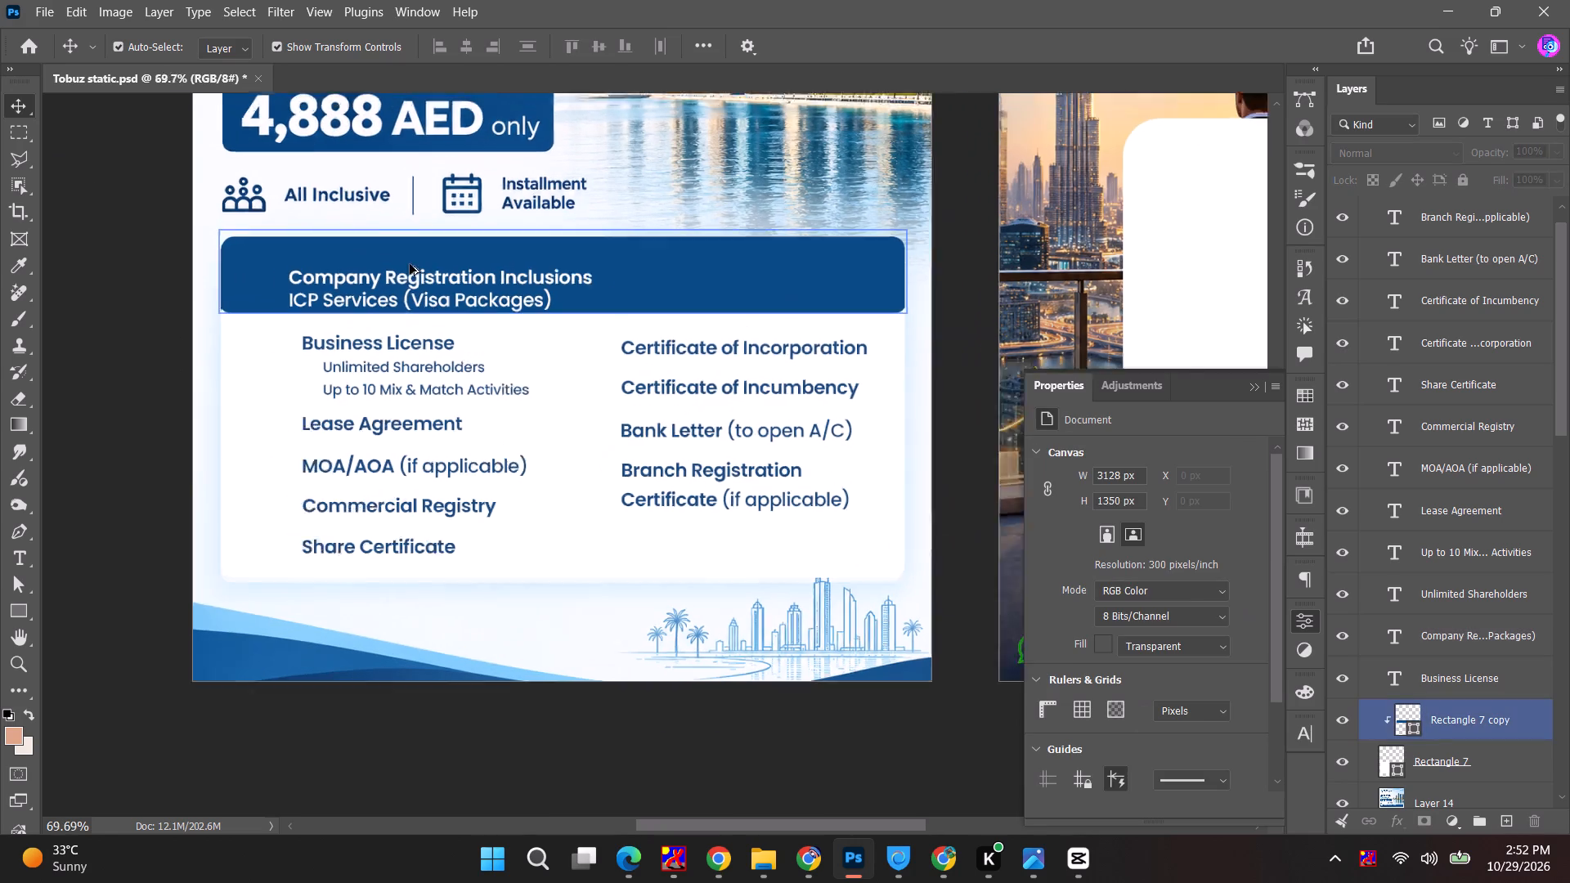
left_click_drag(410, 294, 437, 280)
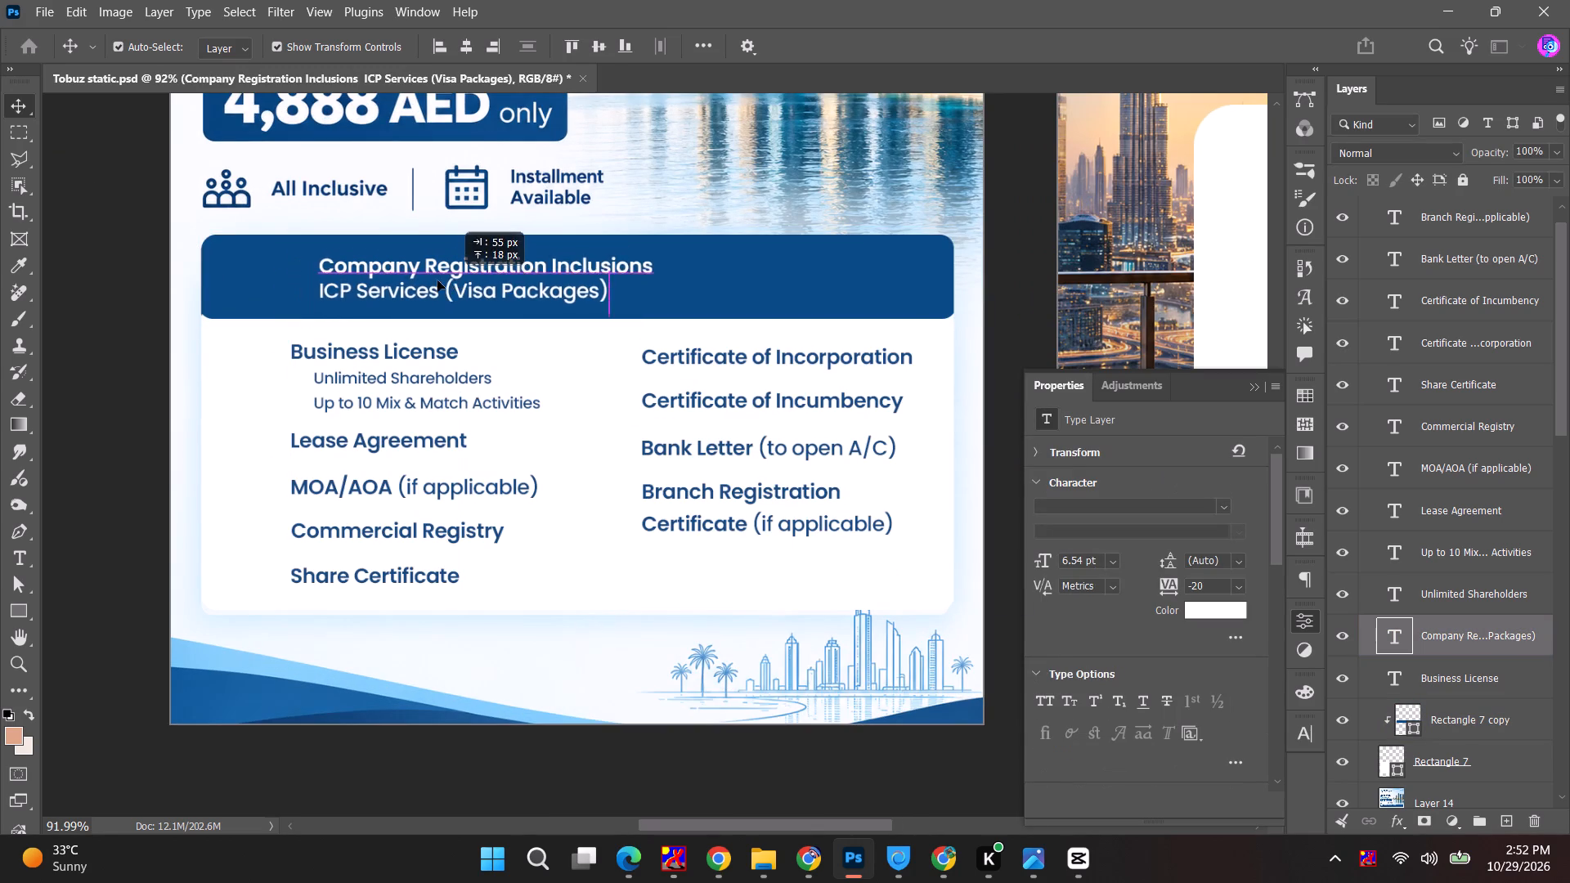
left_click_drag(437, 280, 421, 277)
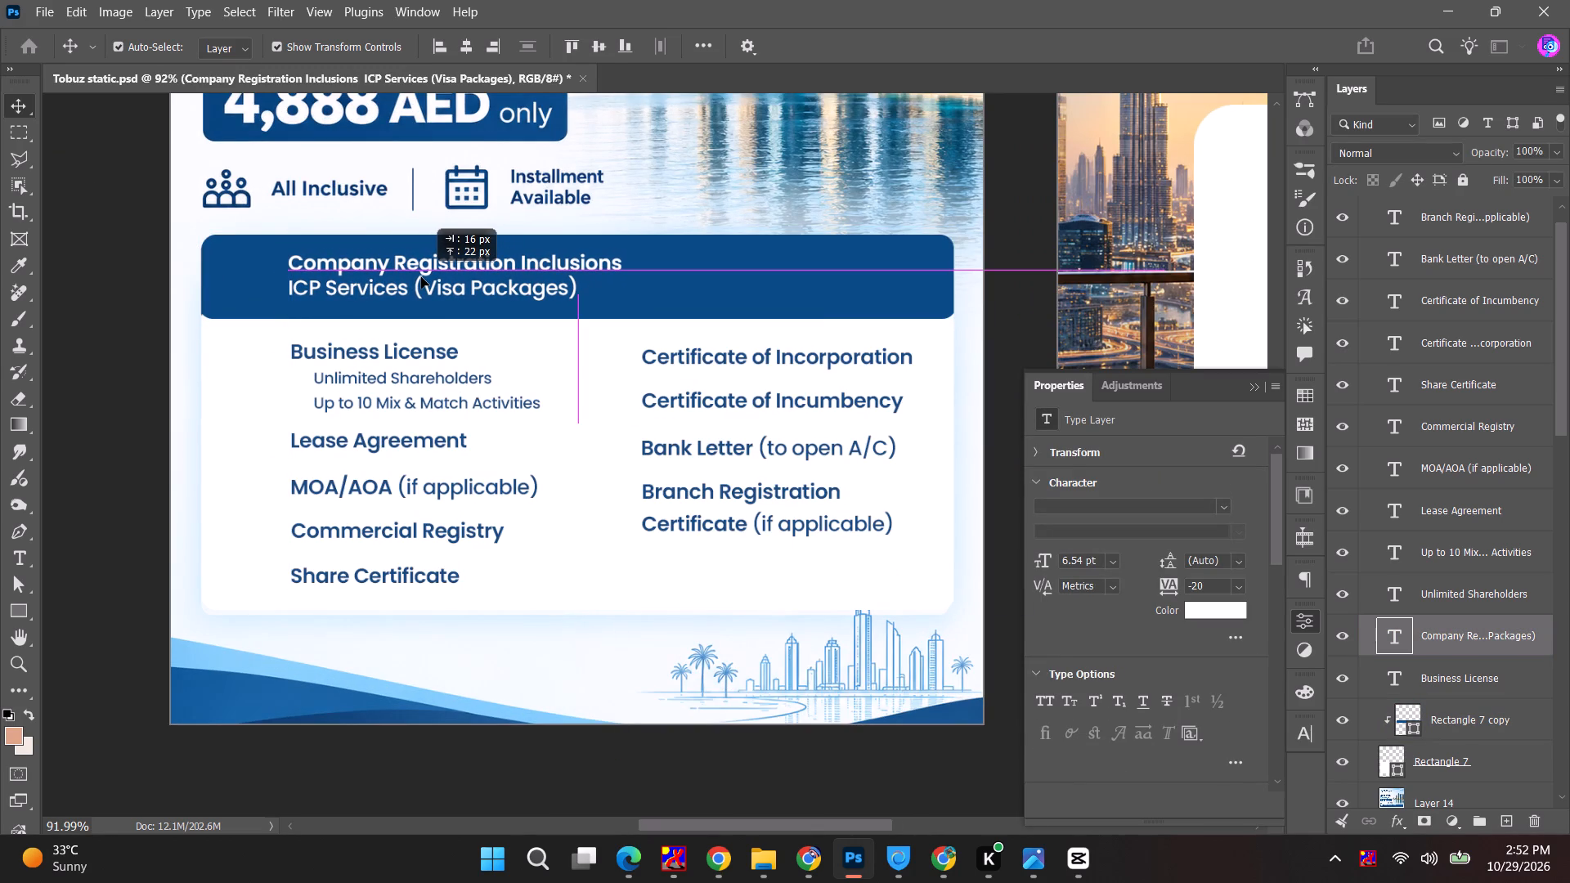
left_click_drag(421, 277, 421, 280)
Place the "check" icon from the Downloads folder in File Explorer into the Tobuz static document in Photoshop.
key("alt+Tab")
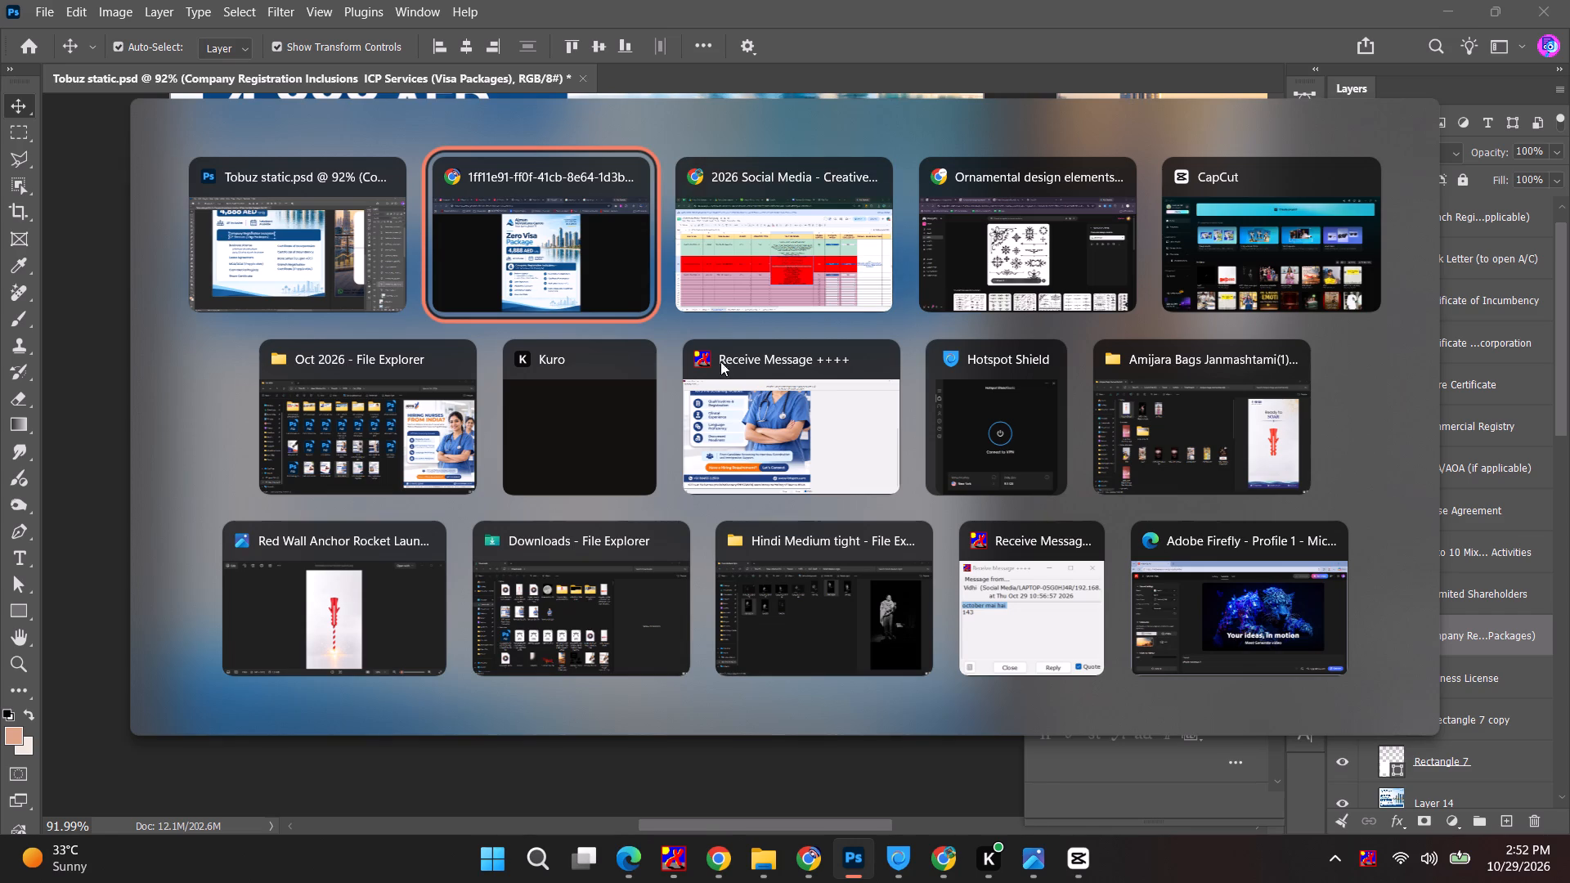
left_click(341, 449, "alt")
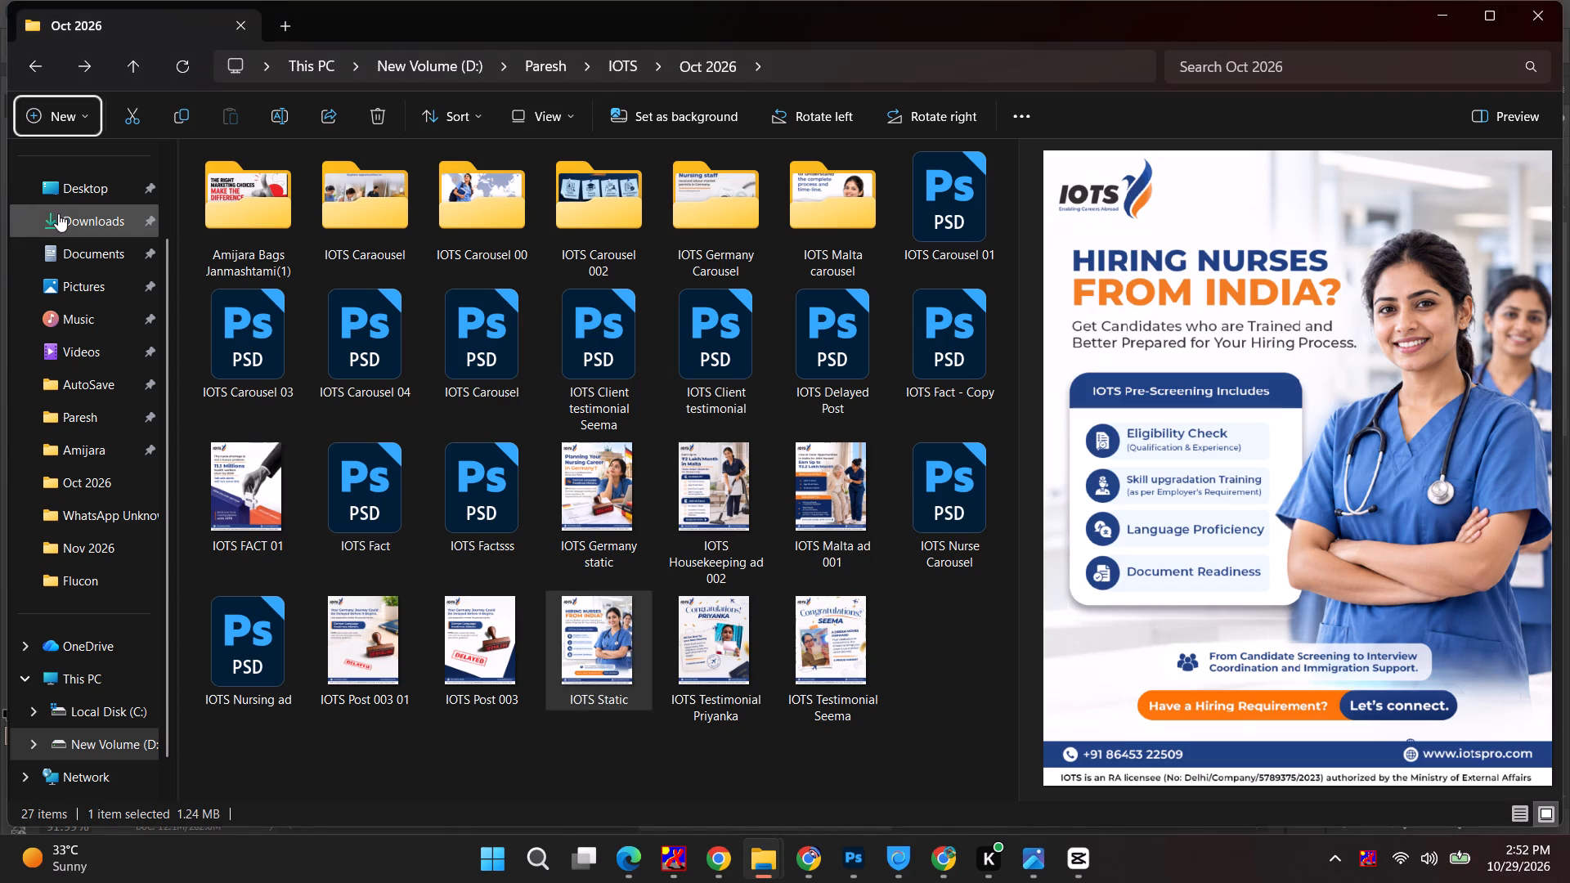
left_click(58, 213)
scroll(564, 563, "down", 2)
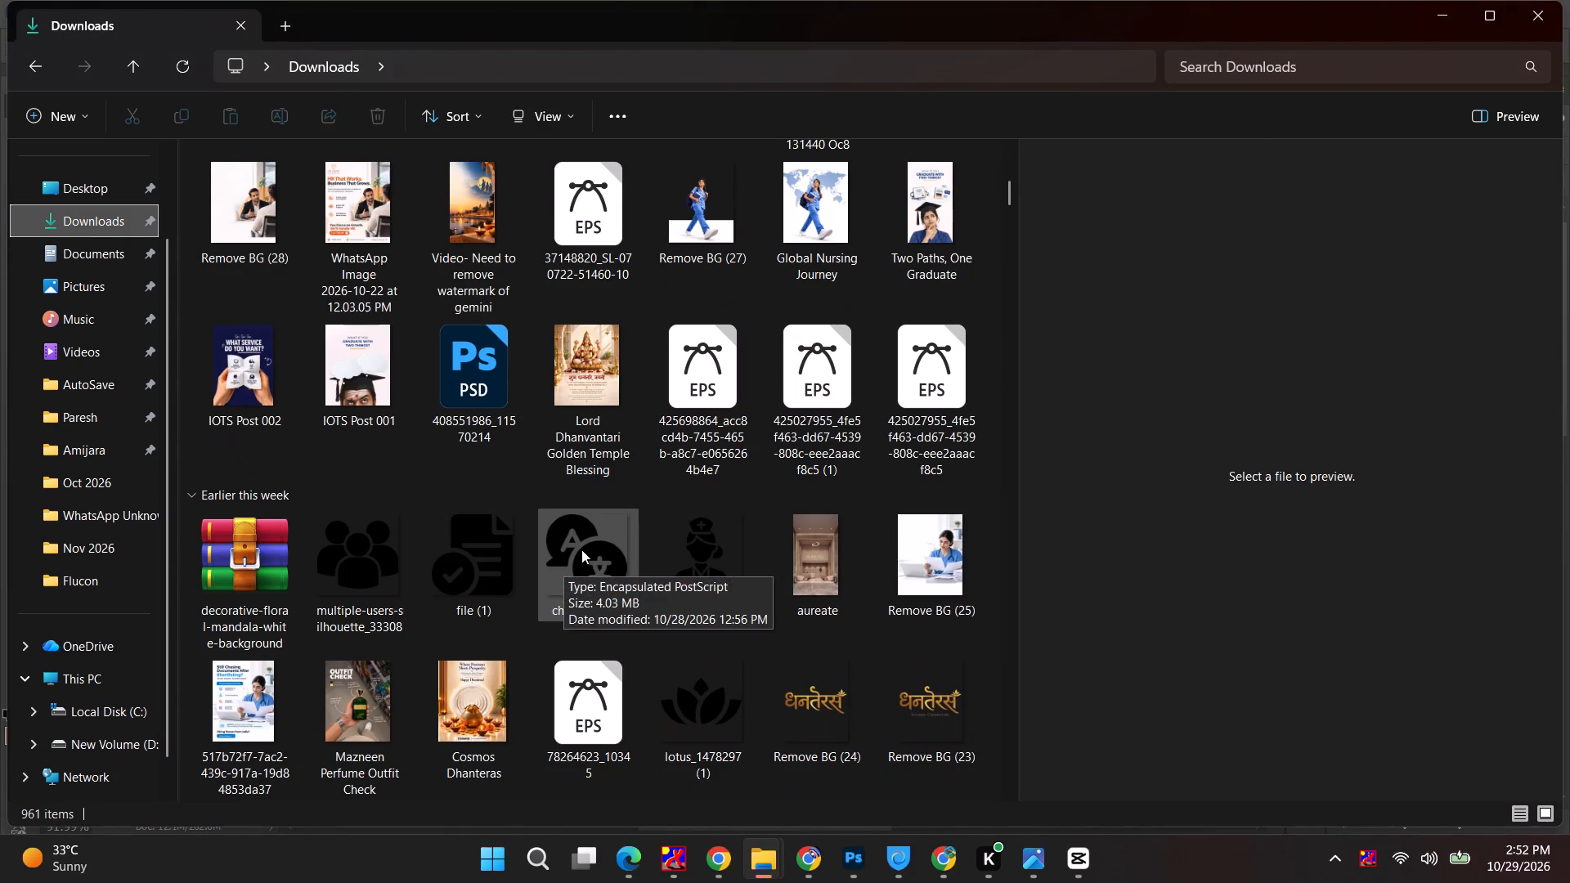
scroll(519, 584, "down", 2)
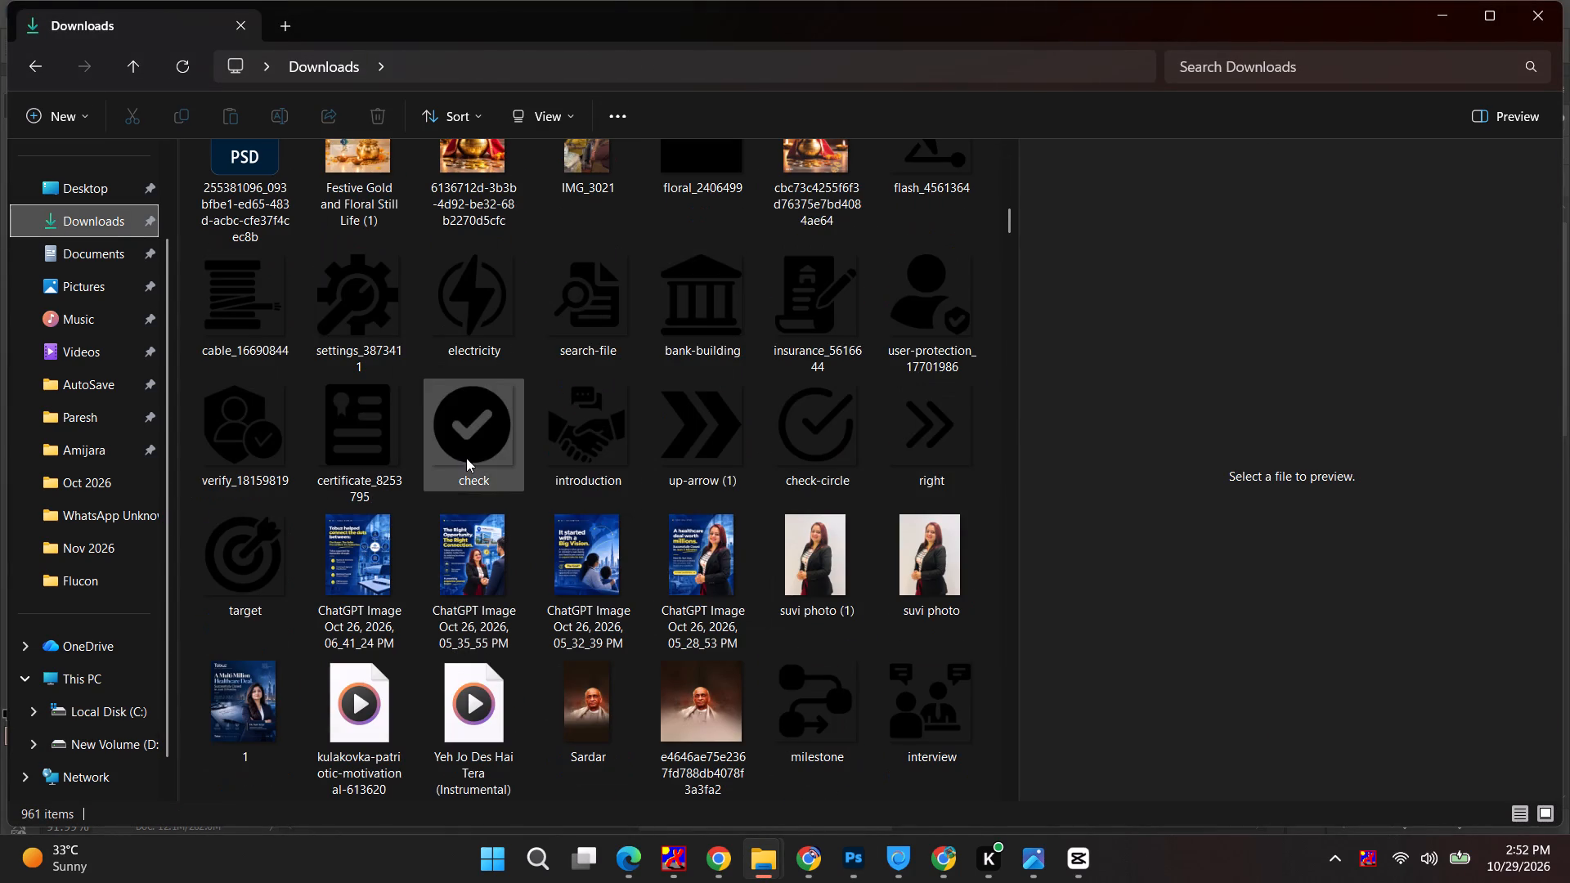
left_click(466, 458)
left_click_drag(482, 449, 202, 402)
key("alt+Tab")
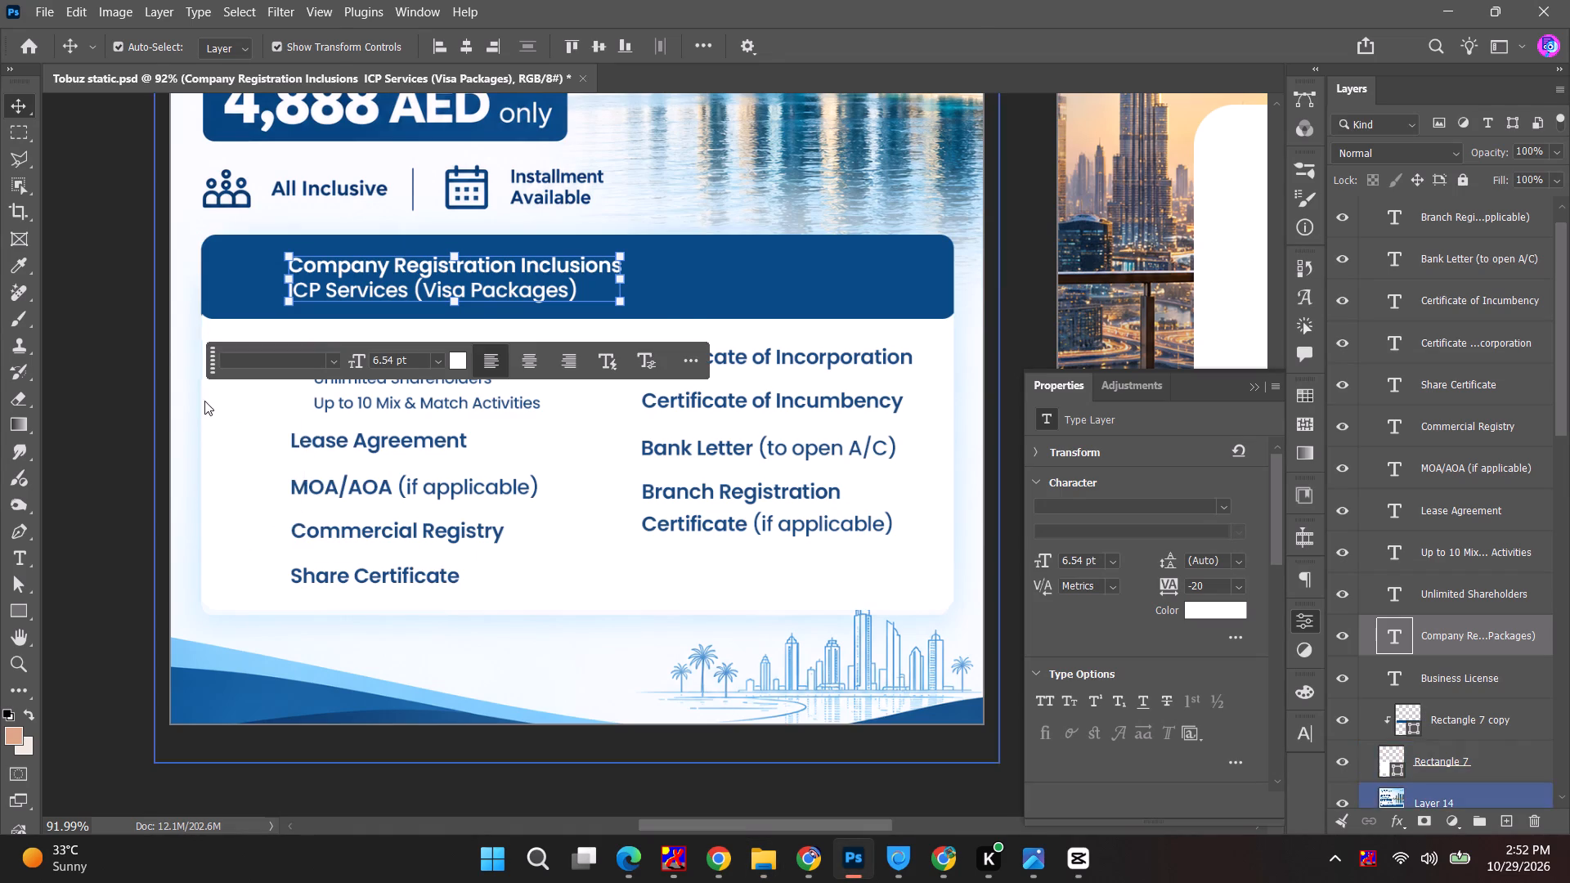
Scale the check icon to 27 px and position it beside Business License at about X 104 px, Y 842 px.
left_click_drag(695, 290, 587, 352, "alt+shift")
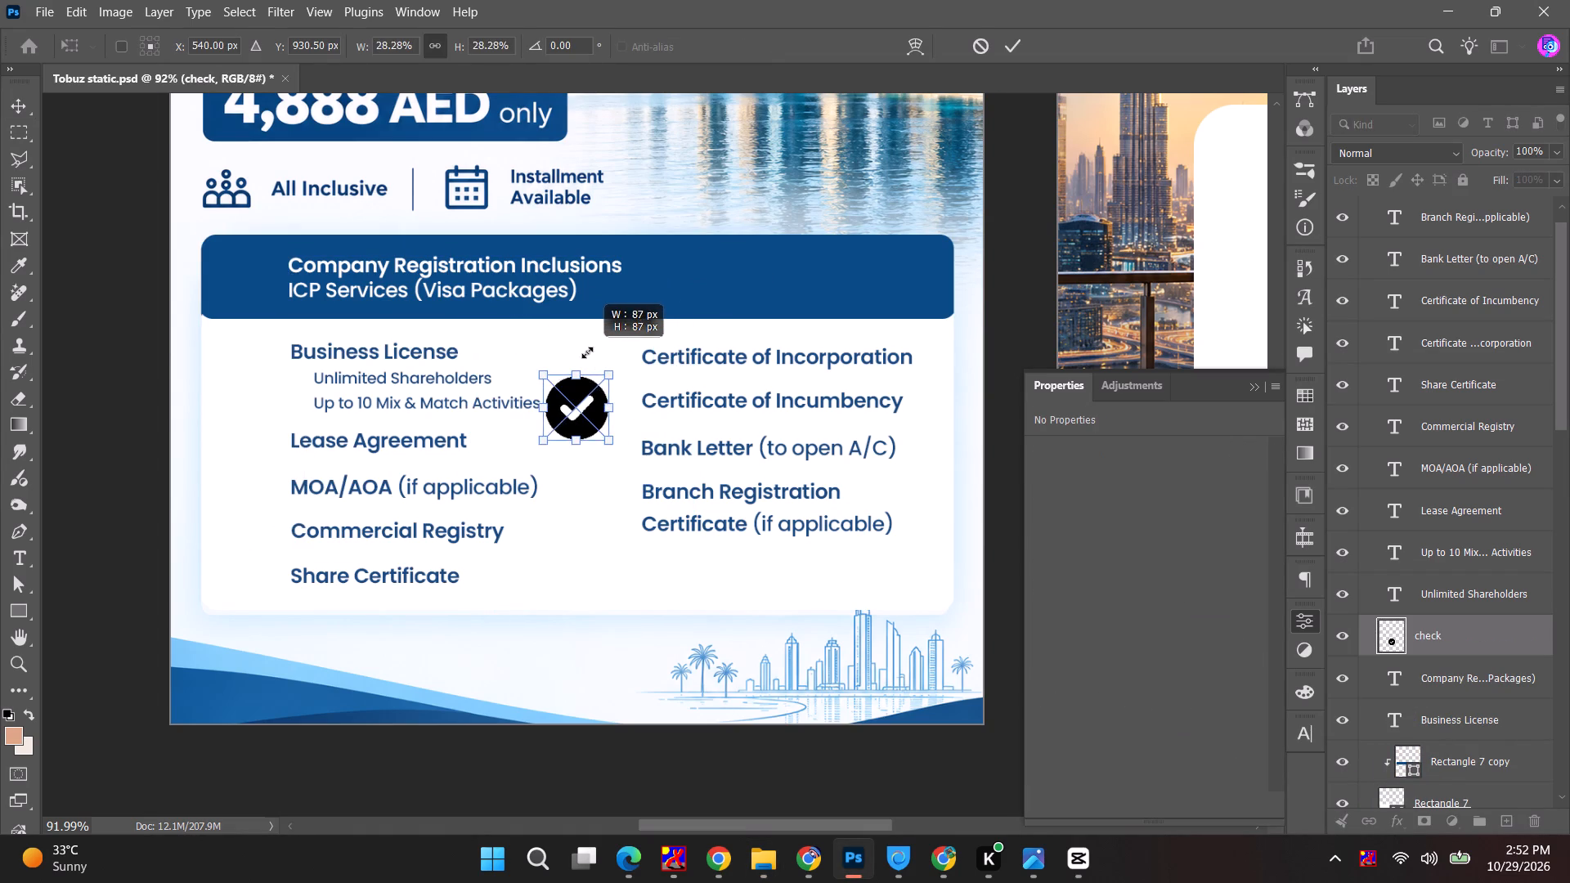
left_click_drag(587, 352, 567, 359, "alt+shift")
key("space")
key("space")
key("space")
key("space")
left_click_drag(585, 413, 799, 437)
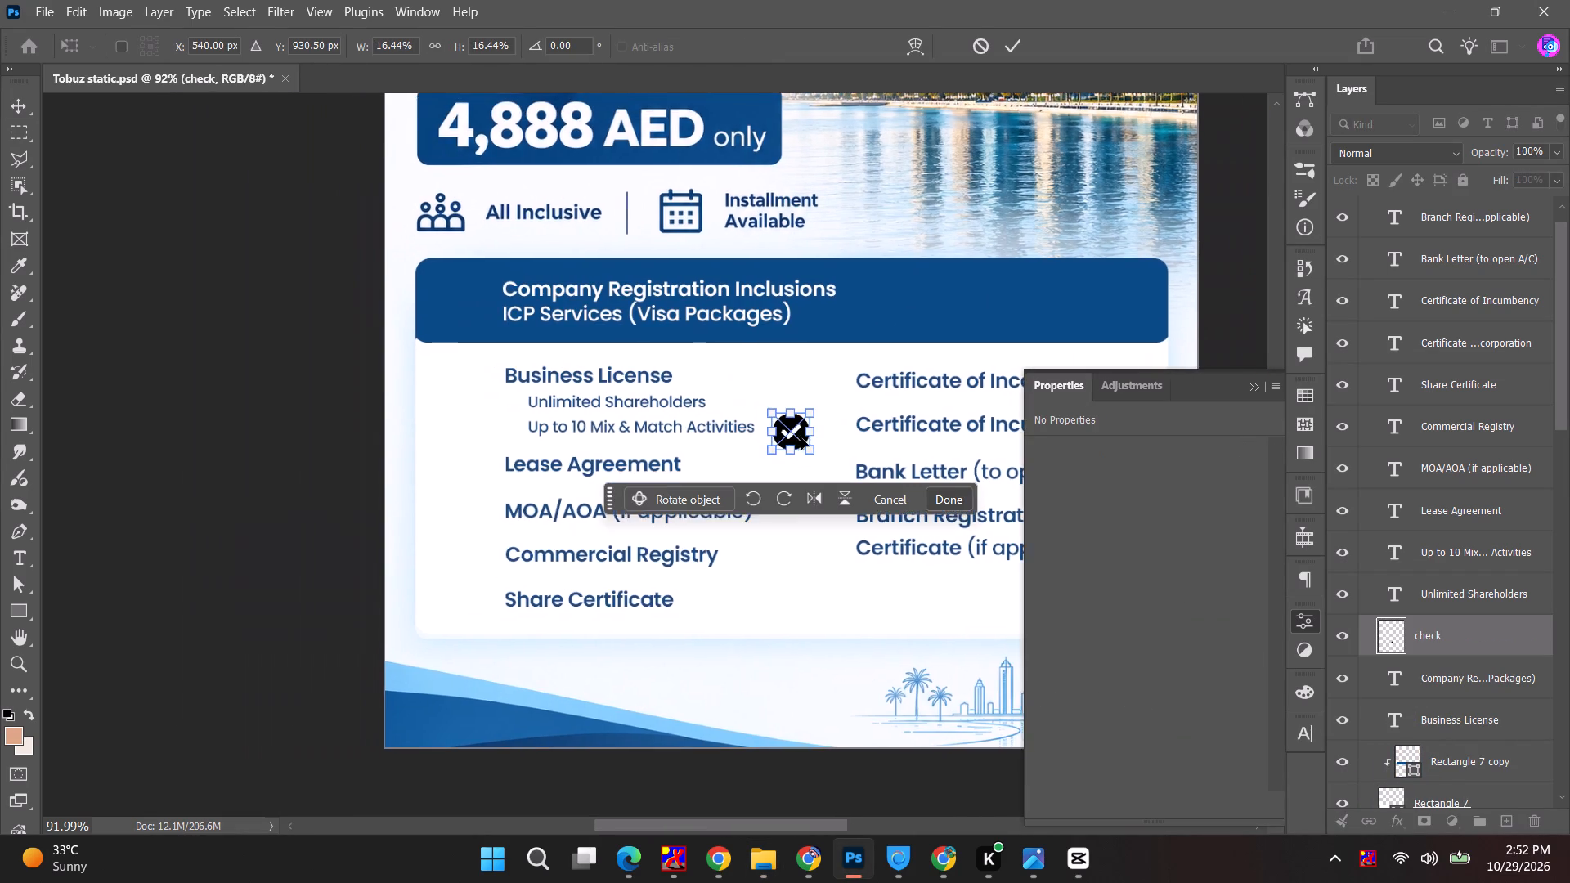
scroll(803, 439, "up", 4, "alt")
left_click_drag(789, 434, 303, 358)
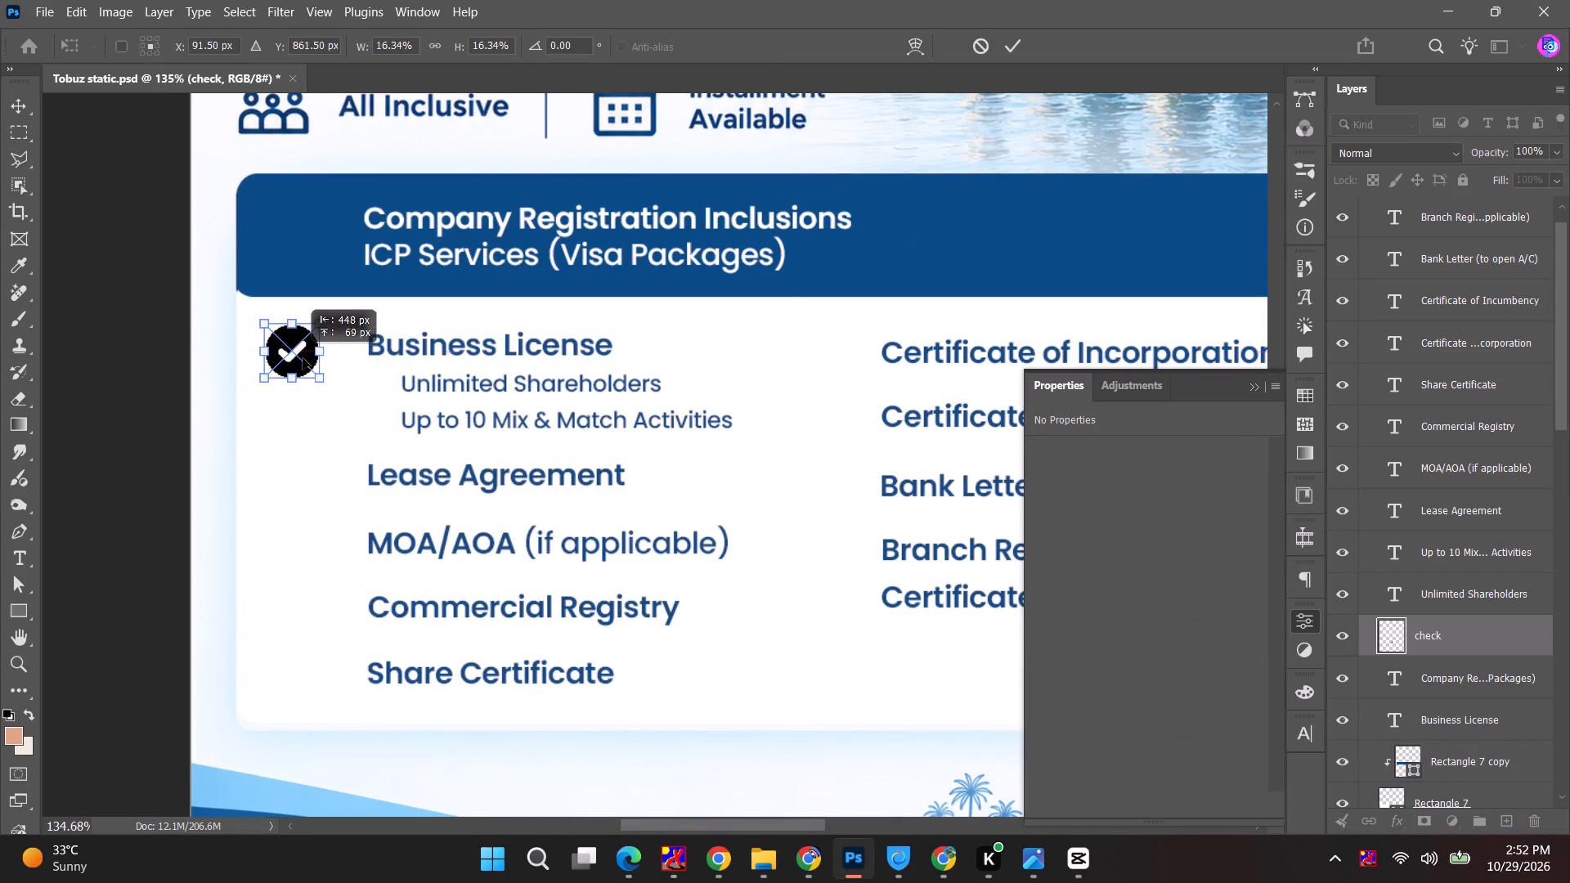
left_click_drag(303, 358, 307, 356)
scroll(324, 383, "up", 8, "alt")
left_click(343, 375)
left_click_drag(343, 372, 330, 357, "alt+shift")
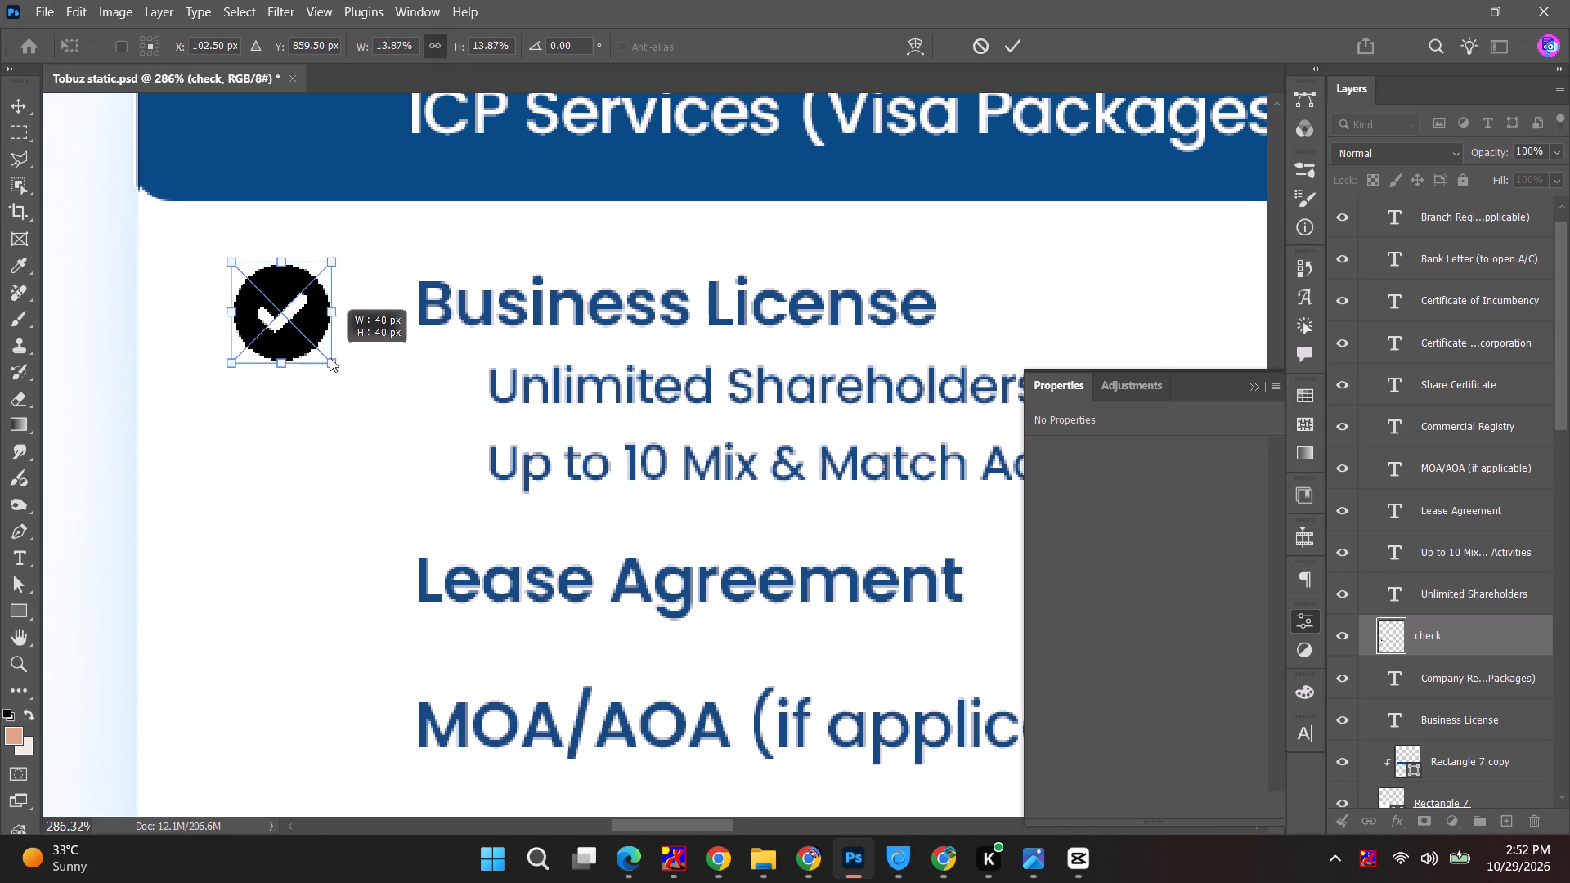
left_click_drag(330, 357, 316, 346, "alt+shift")
left_click(1002, 41)
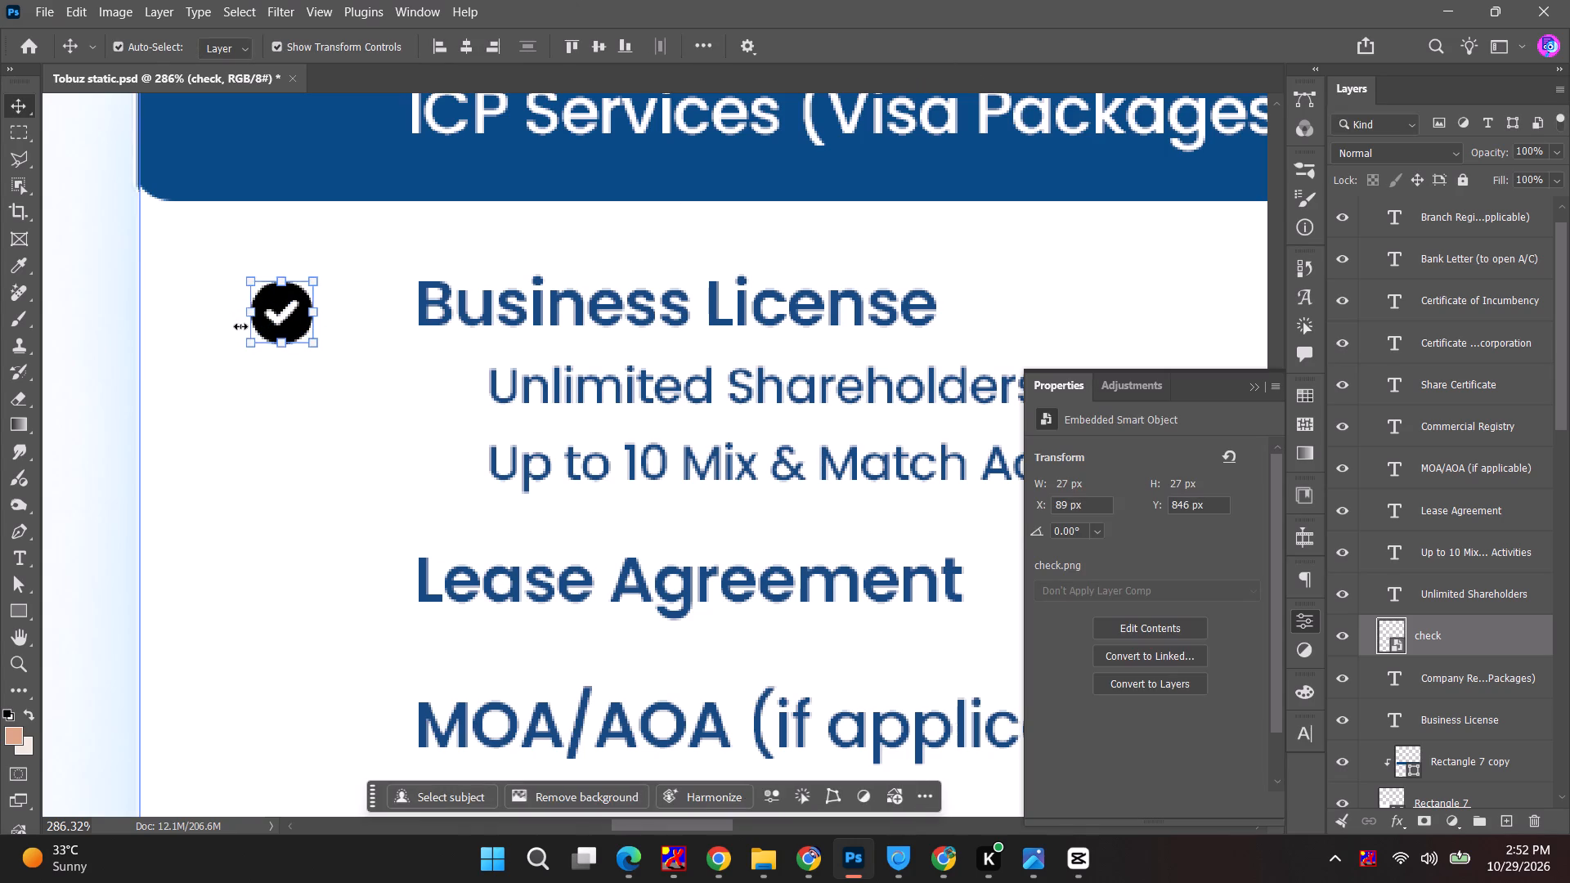
left_click(392, 301)
left_click_drag(283, 322, 320, 309)
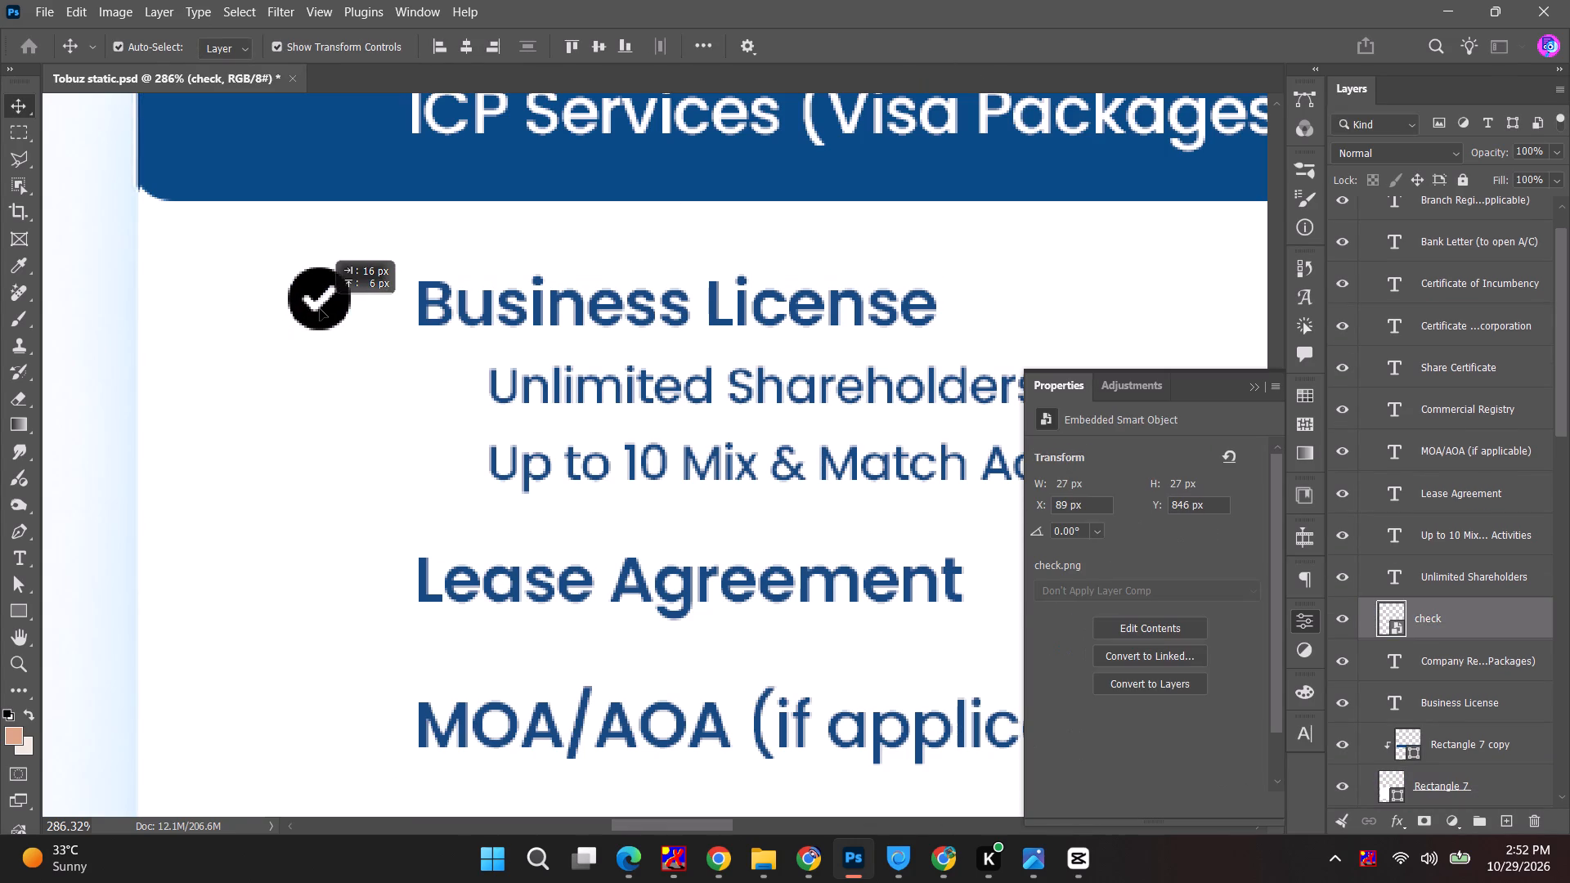
left_click_drag(320, 309, 318, 312)
Duplicate the check icon down the column to sit beside Lease Agreement and MOA/AOA (if applicable).
left_click_drag(320, 319, 328, 609, "alt")
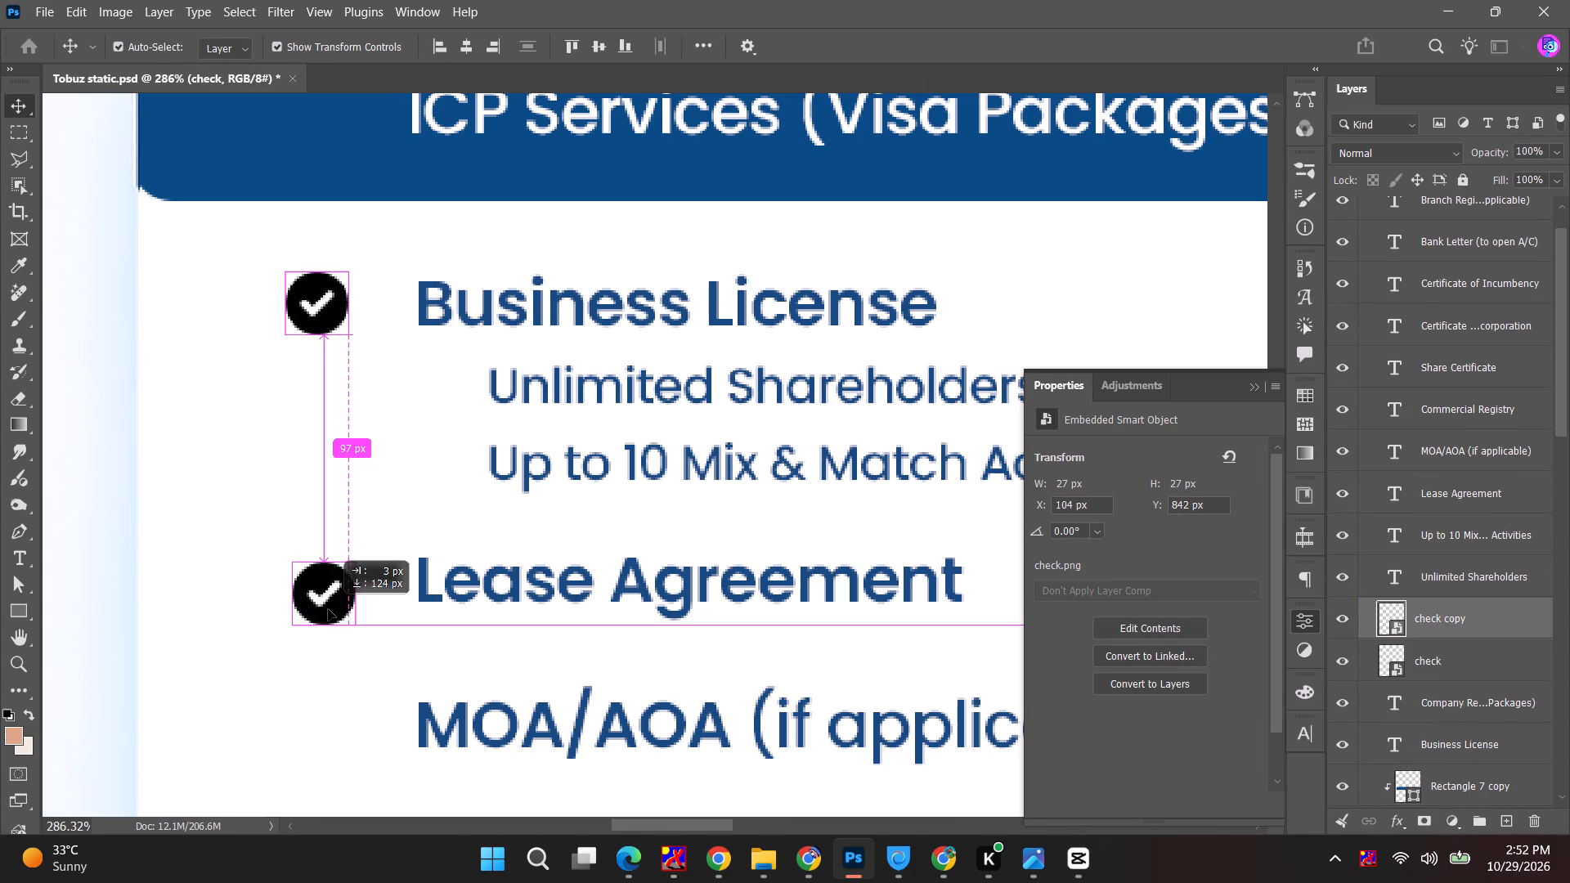
left_click_drag(328, 609, 334, 595, "alt")
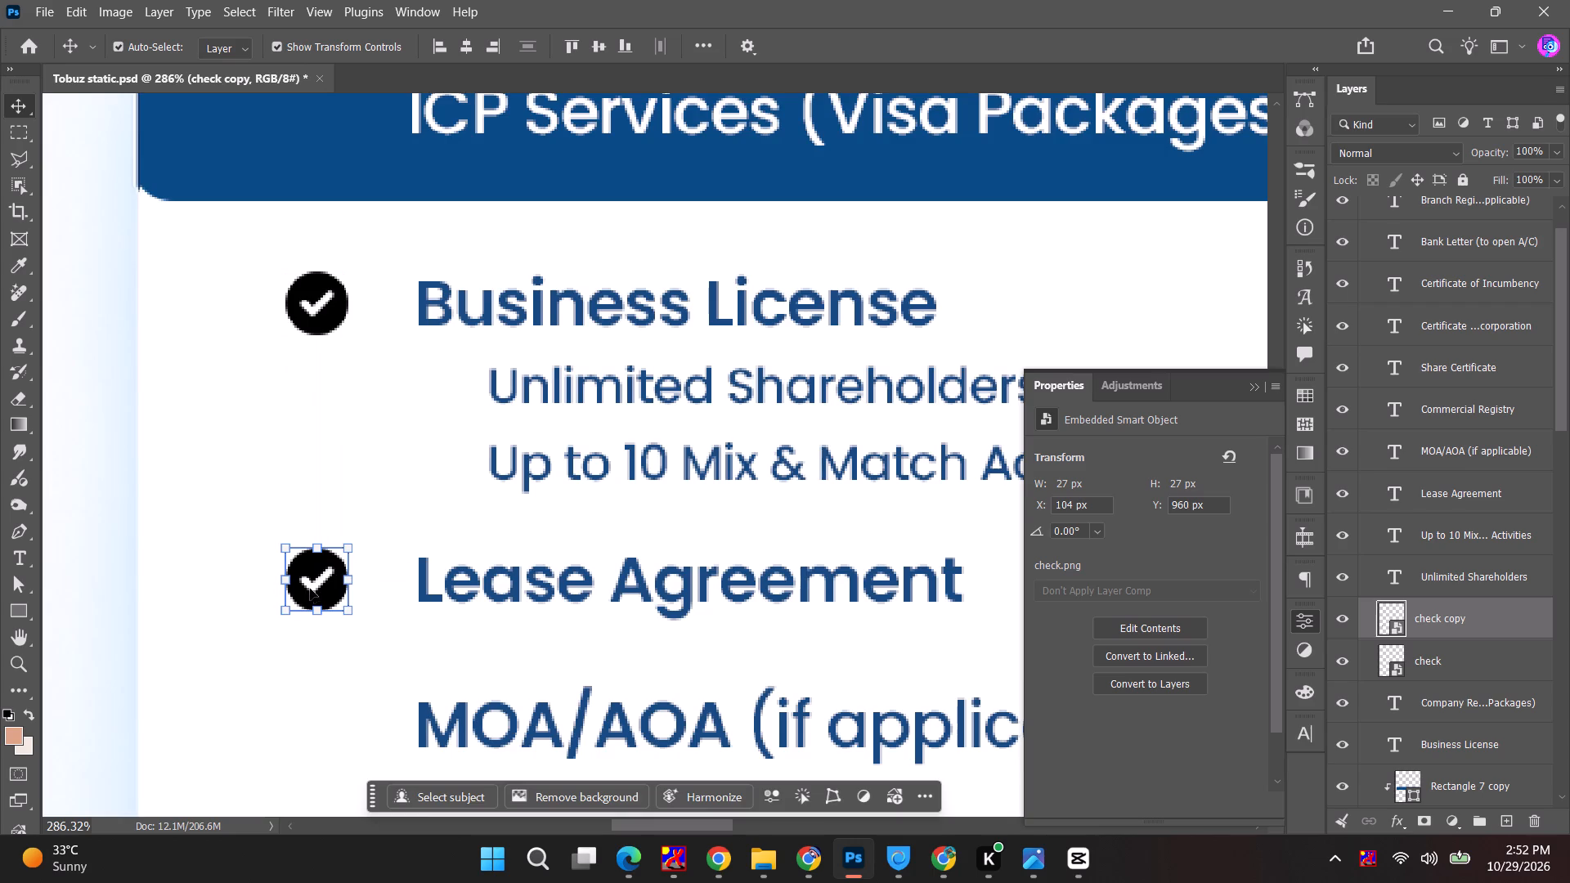
key("space")
key("space")
key("space")
left_click_drag(310, 589, 325, 355)
left_click_drag(343, 367, 347, 509, "alt")
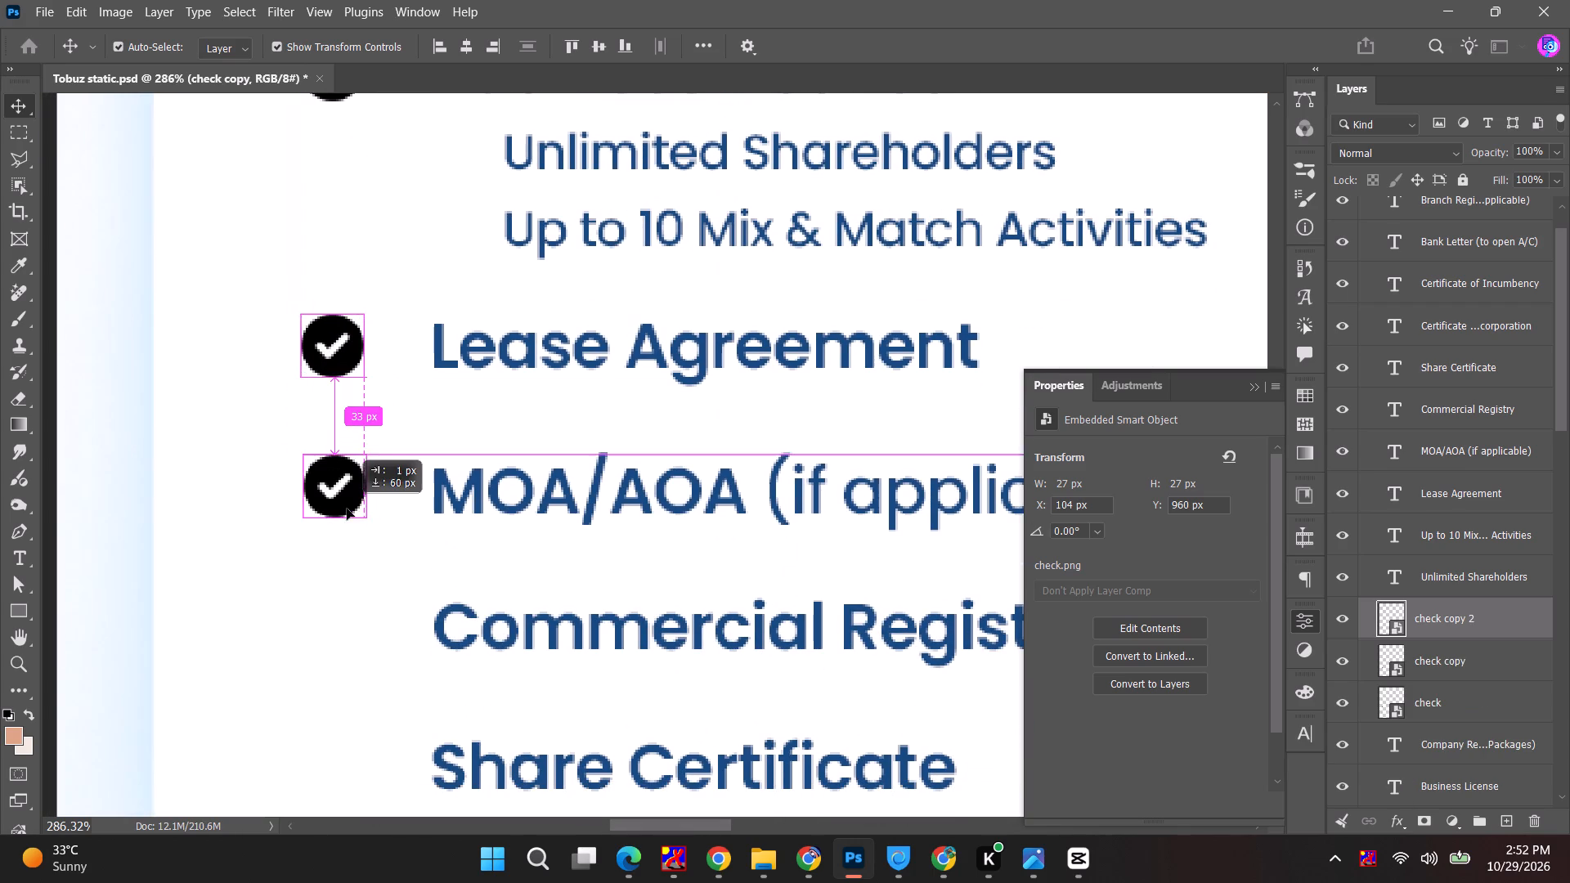
left_click_drag(347, 509, 347, 513, "alt")
Duplicate the lower two check icons beside Commercial Registry and Share Certificate, spacing the bottom ones evenly at about 32 px.
left_click(346, 367, "shift")
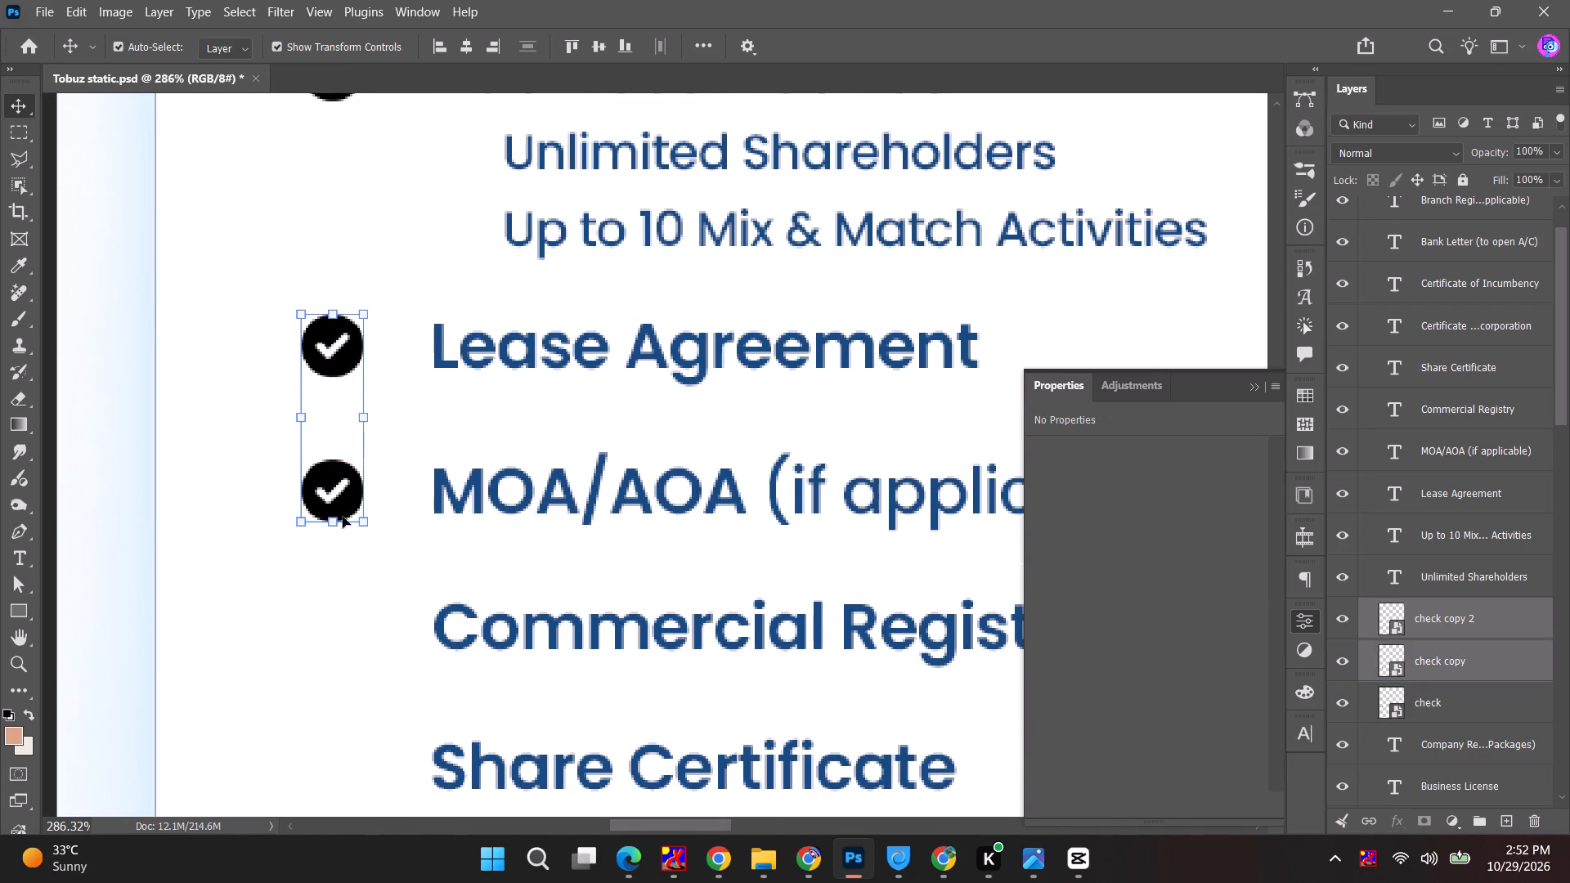
key("space")
left_click_drag(338, 532, 334, 333)
left_click_drag(342, 312, 355, 573, "alt")
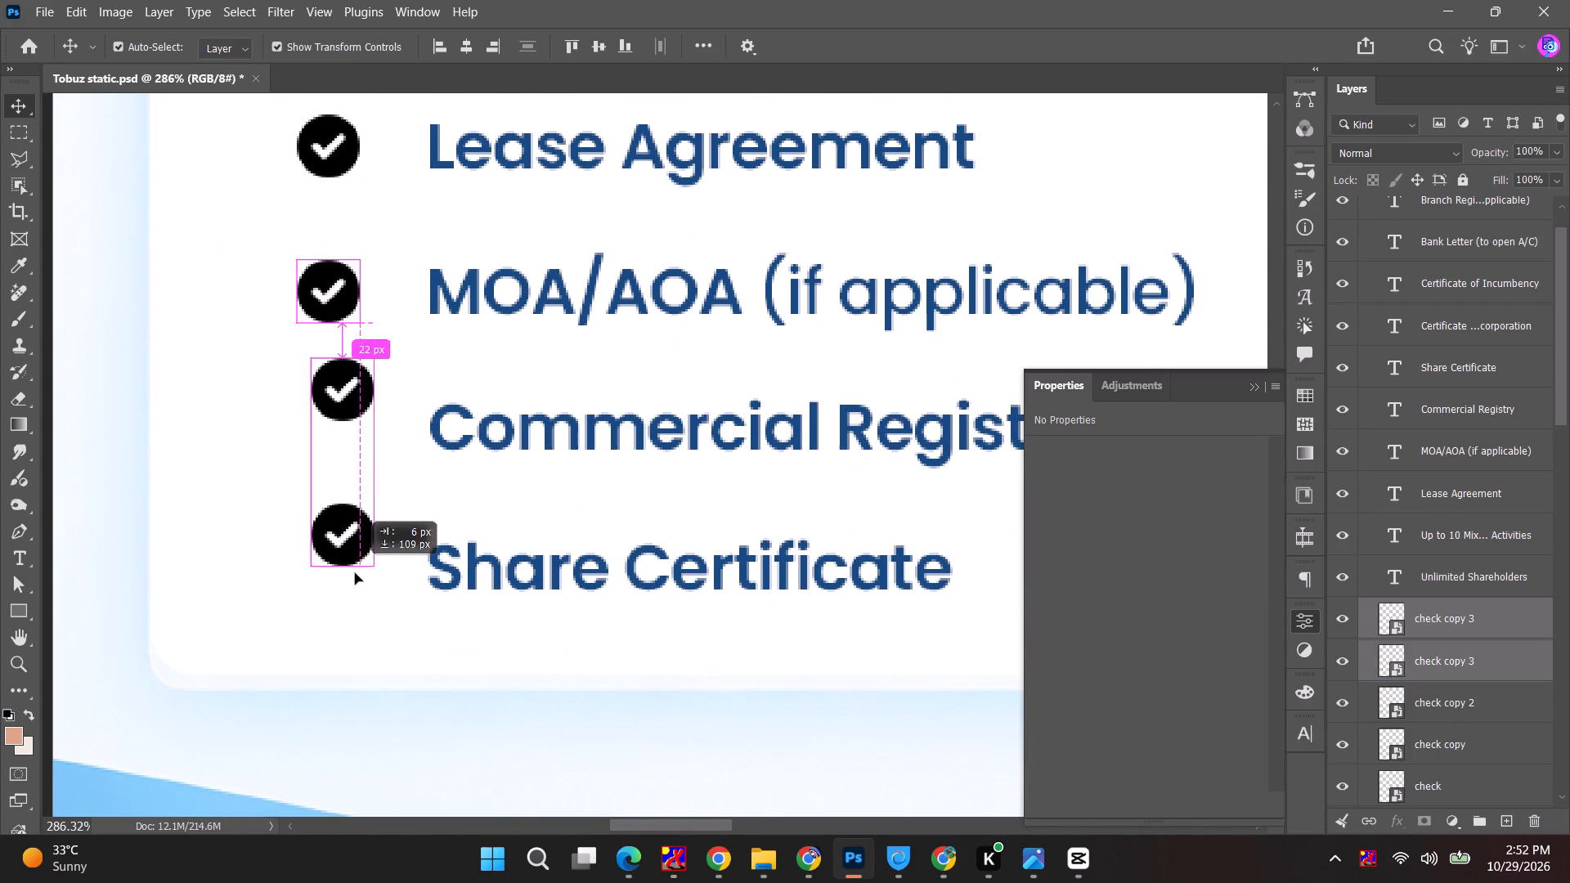
left_click_drag(355, 573, 349, 594, "alt")
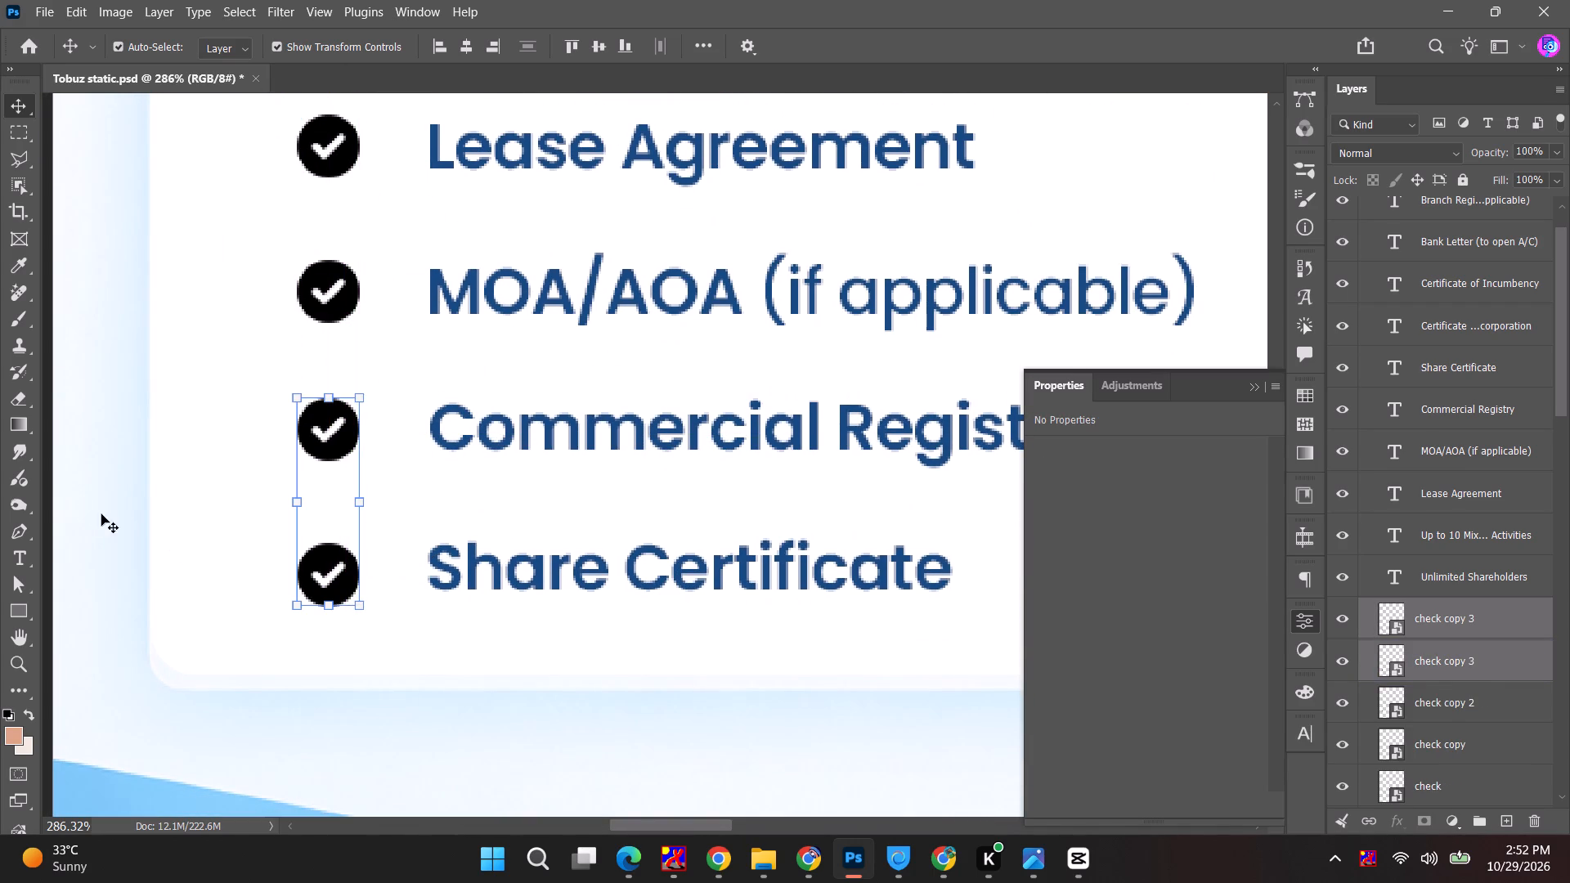
left_click(82, 506)
left_click(344, 557)
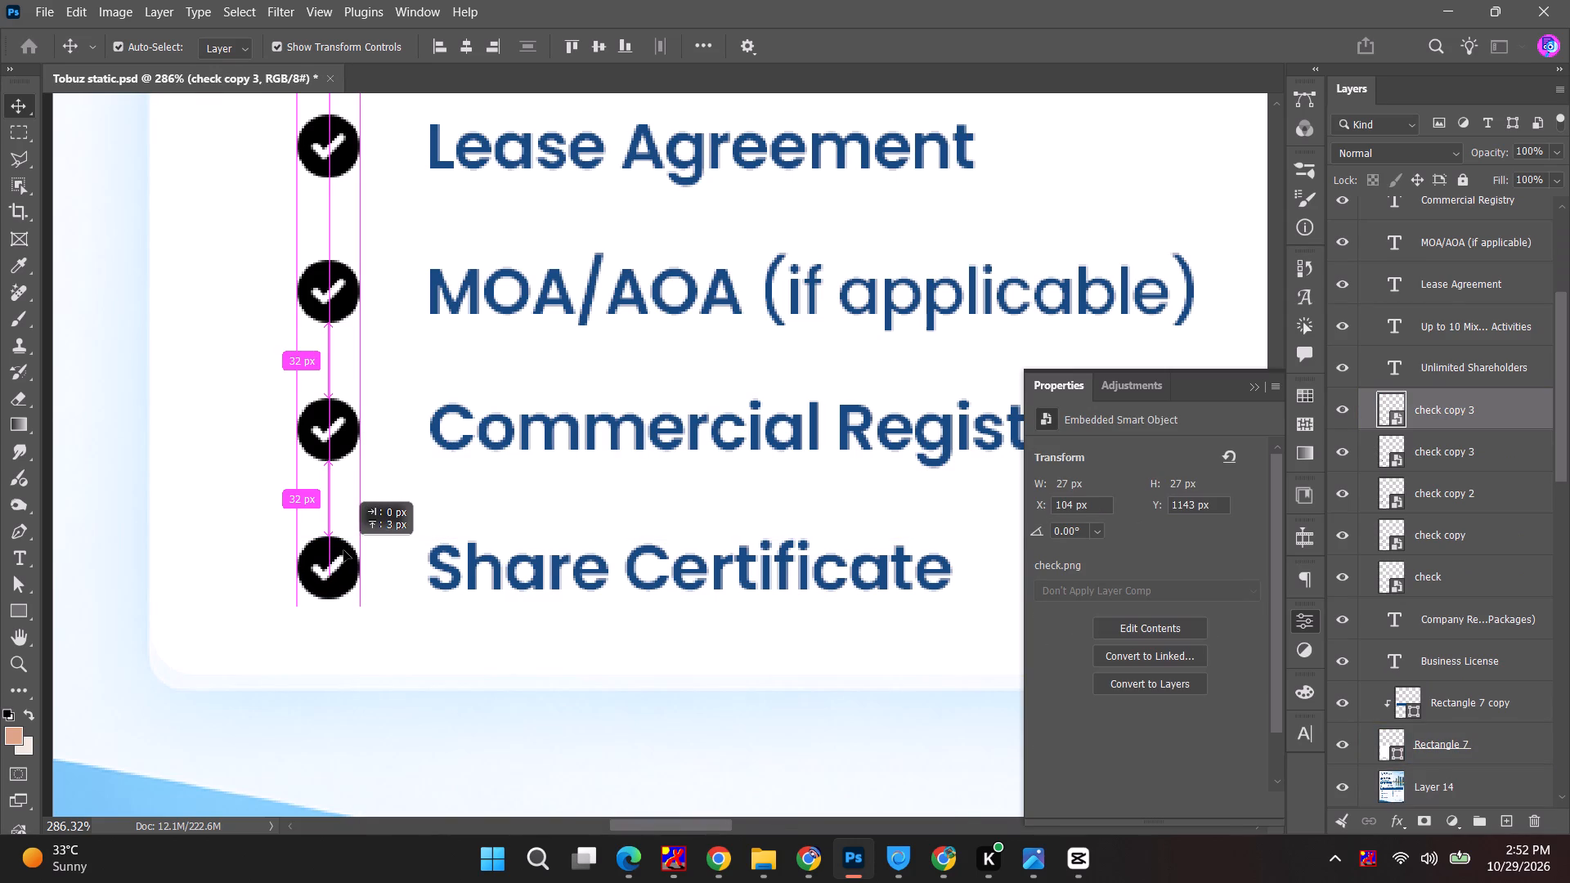
Duplicate the four check icons from Lease Agreement to Share Certificate across to the second column, at about X 586 px.
left_click(354, 428, "shift")
left_click(350, 298, "shift")
left_click(345, 158, "shift")
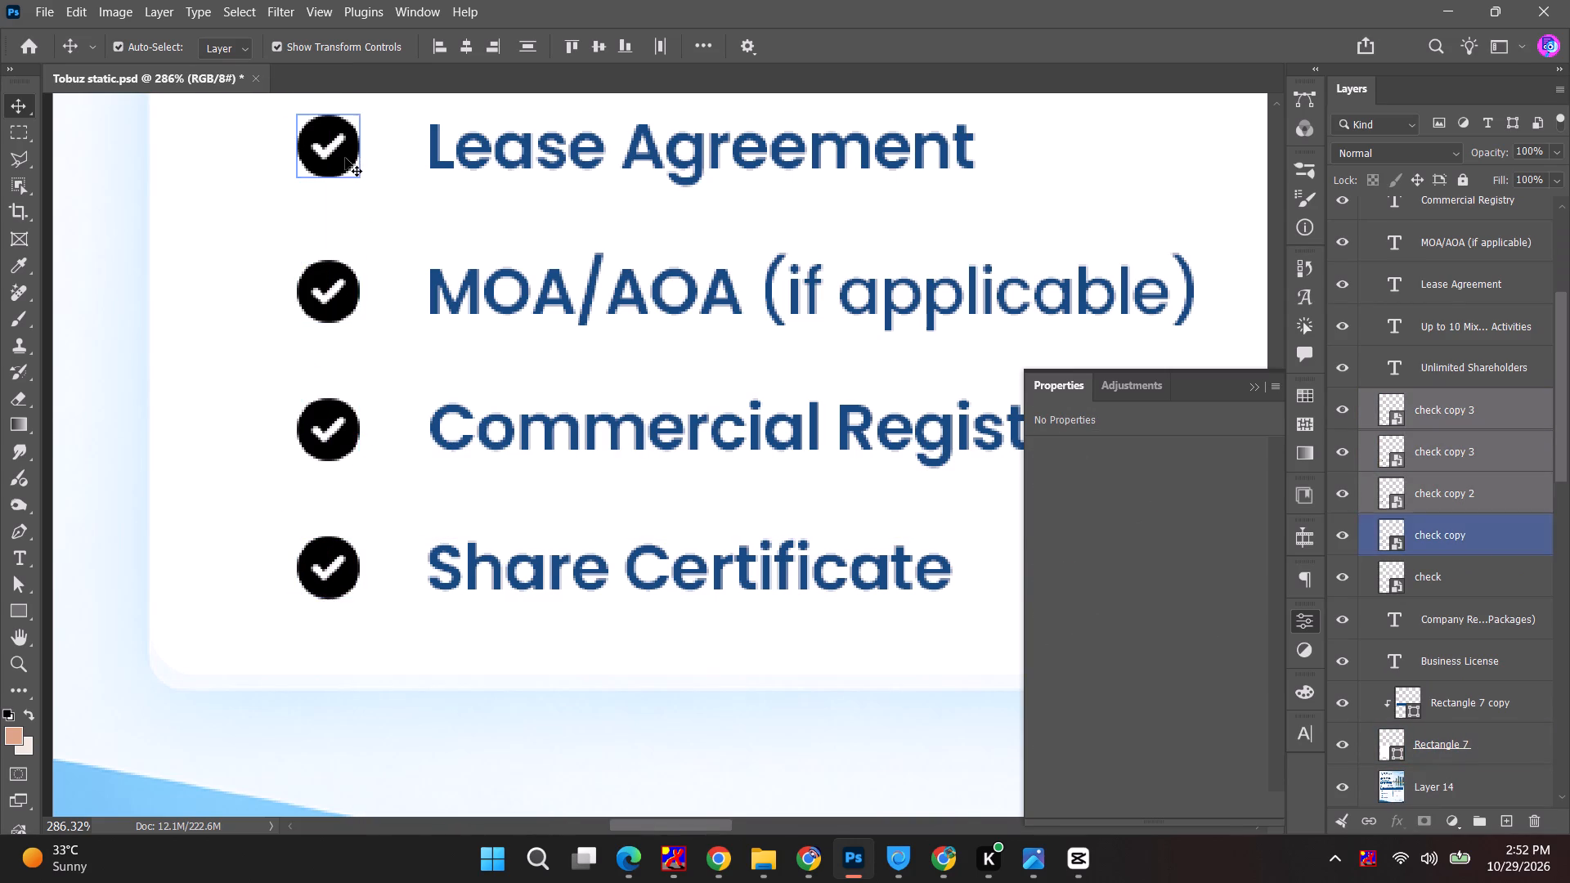
scroll(339, 176, "down", 7, "alt")
left_click_drag(341, 245, 835, 244, "alt")
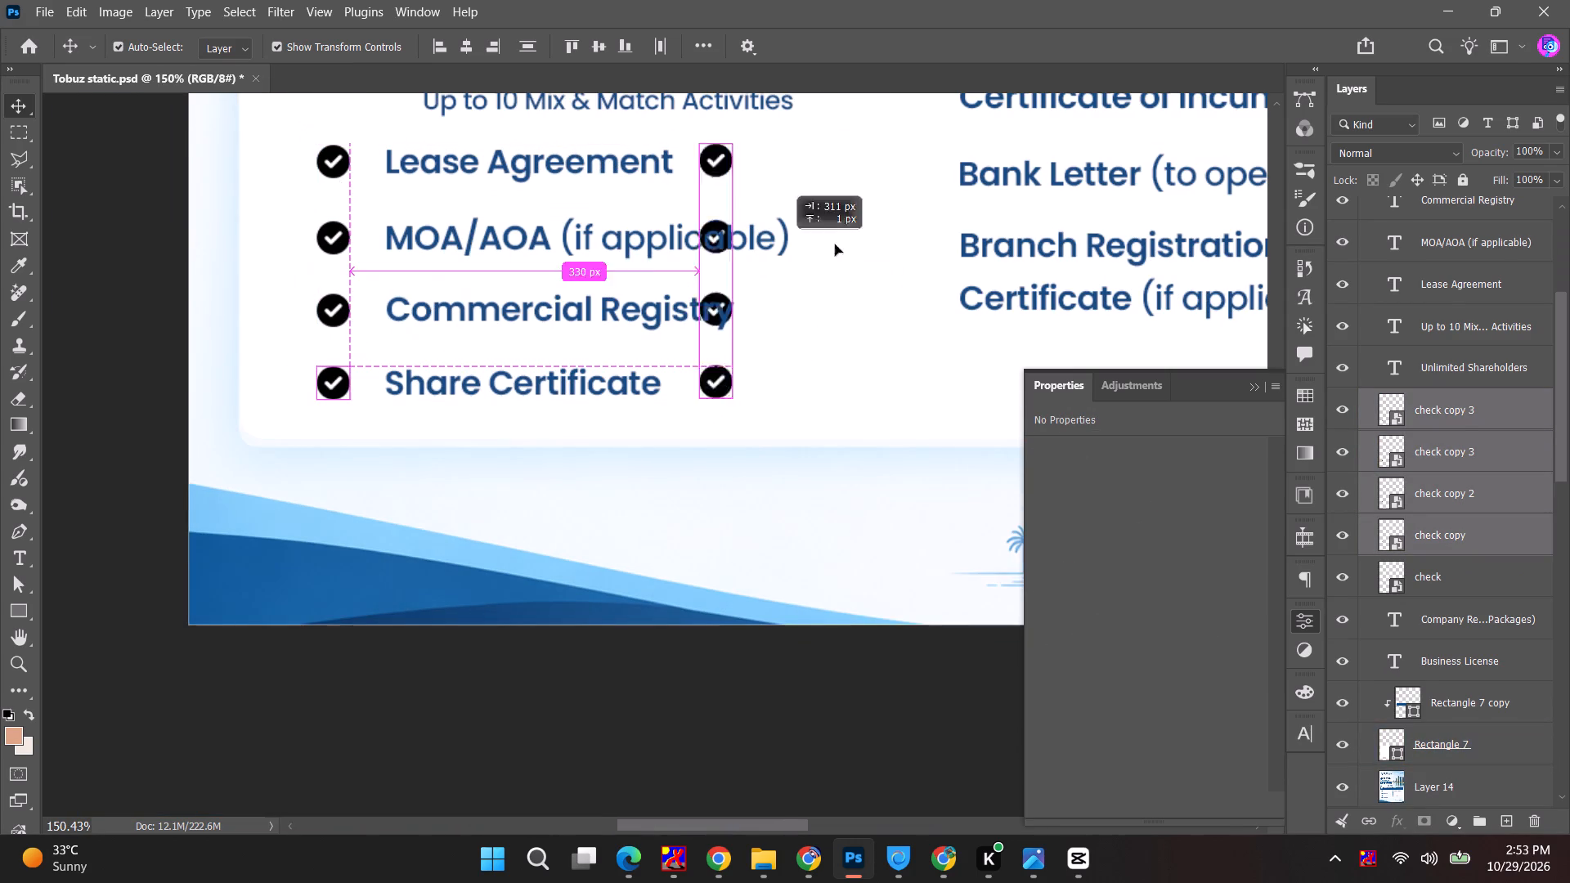
left_click_drag(835, 244, 934, 158, "alt")
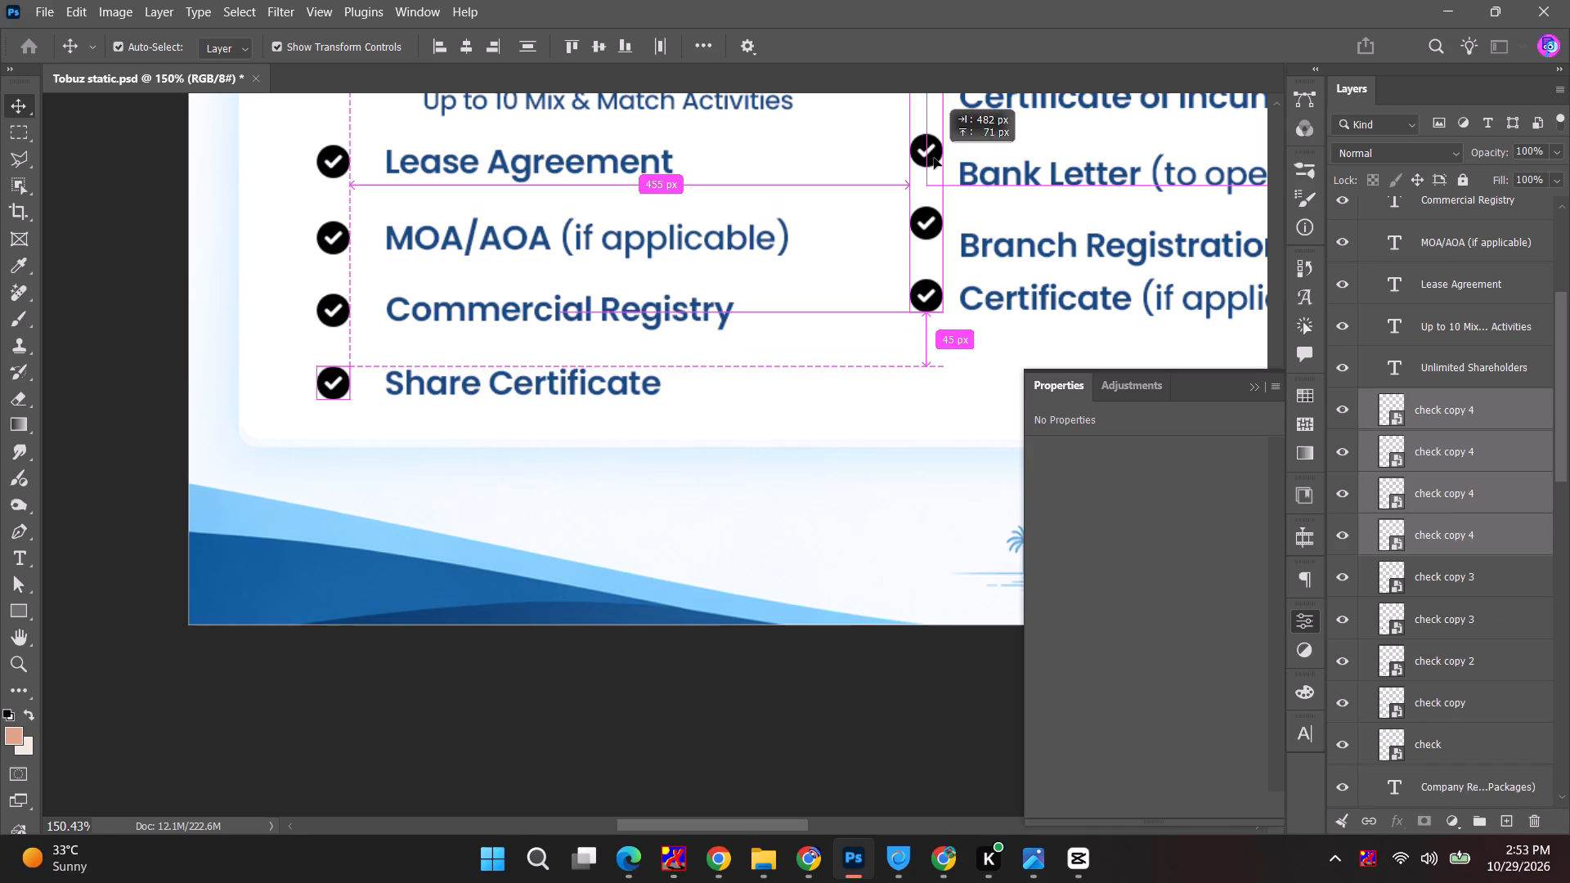
left_click_drag(934, 158, 934, 161, "alt")
key("space")
key("space")
key("space")
key("space")
key("space")
key("space")
key("space")
key("space")
left_click_drag(835, 248, 556, 583)
scroll(654, 509, "up", 2, "alt")
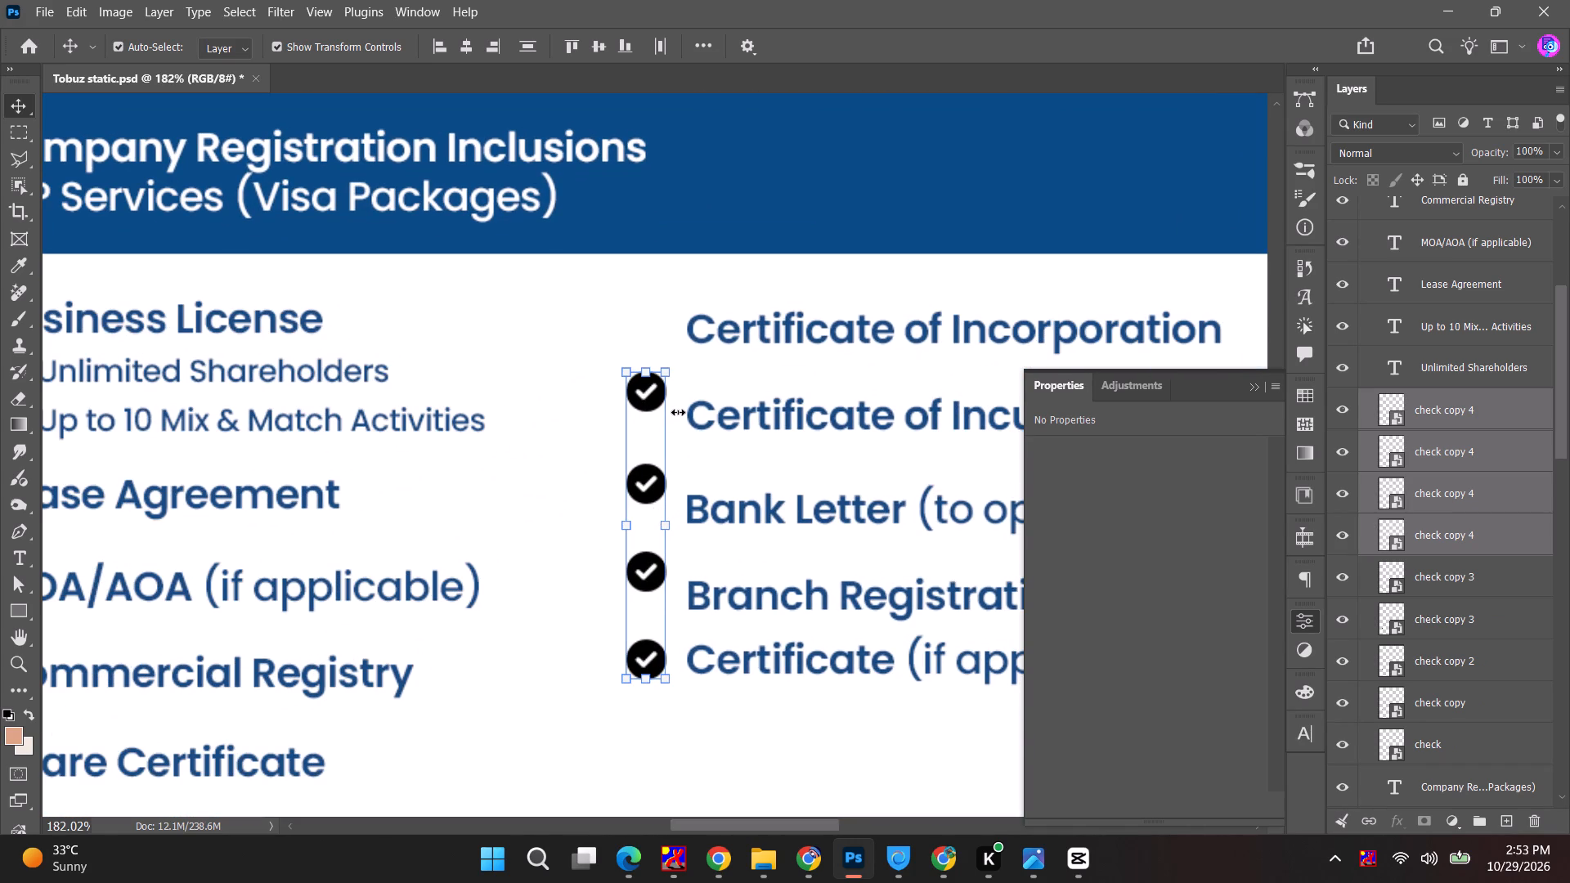
left_click(602, 410)
left_click(1012, 47)
left_click(832, 141)
Move two second-column check icons down to line up with Branch Registration and Bank Letter (to open A/C).
scroll(673, 531, "up", 5, "alt")
key("space")
left_click_drag(640, 545, 542, 337)
scroll(520, 432, "up", 3, "alt")
left_click_drag(561, 398, 562, 444)
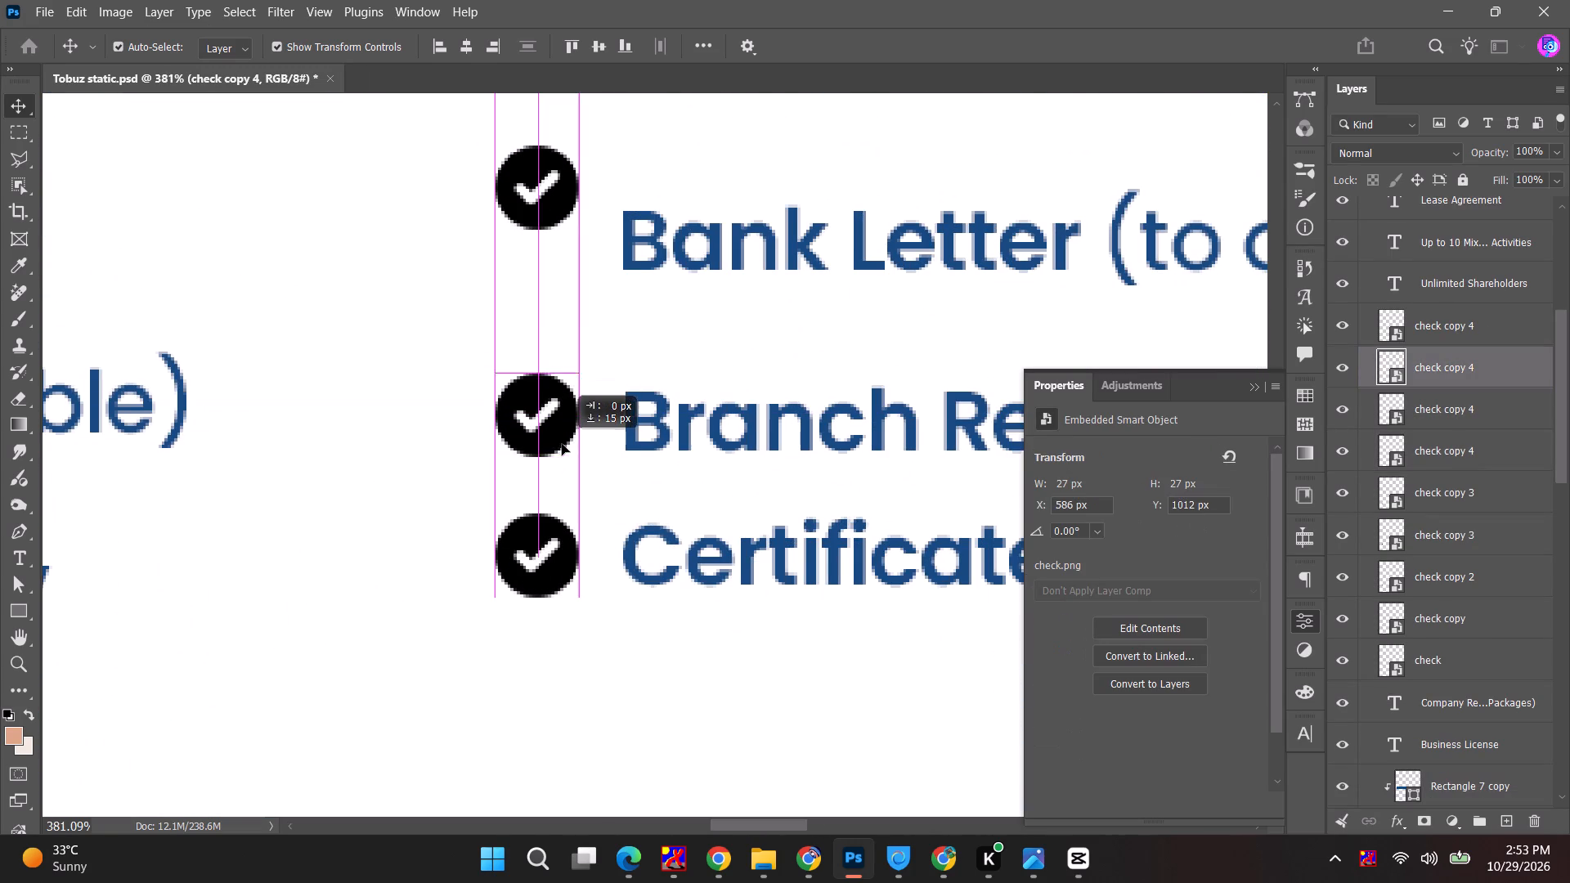
left_click_drag(562, 444, 562, 448)
left_click_drag(564, 201, 566, 271)
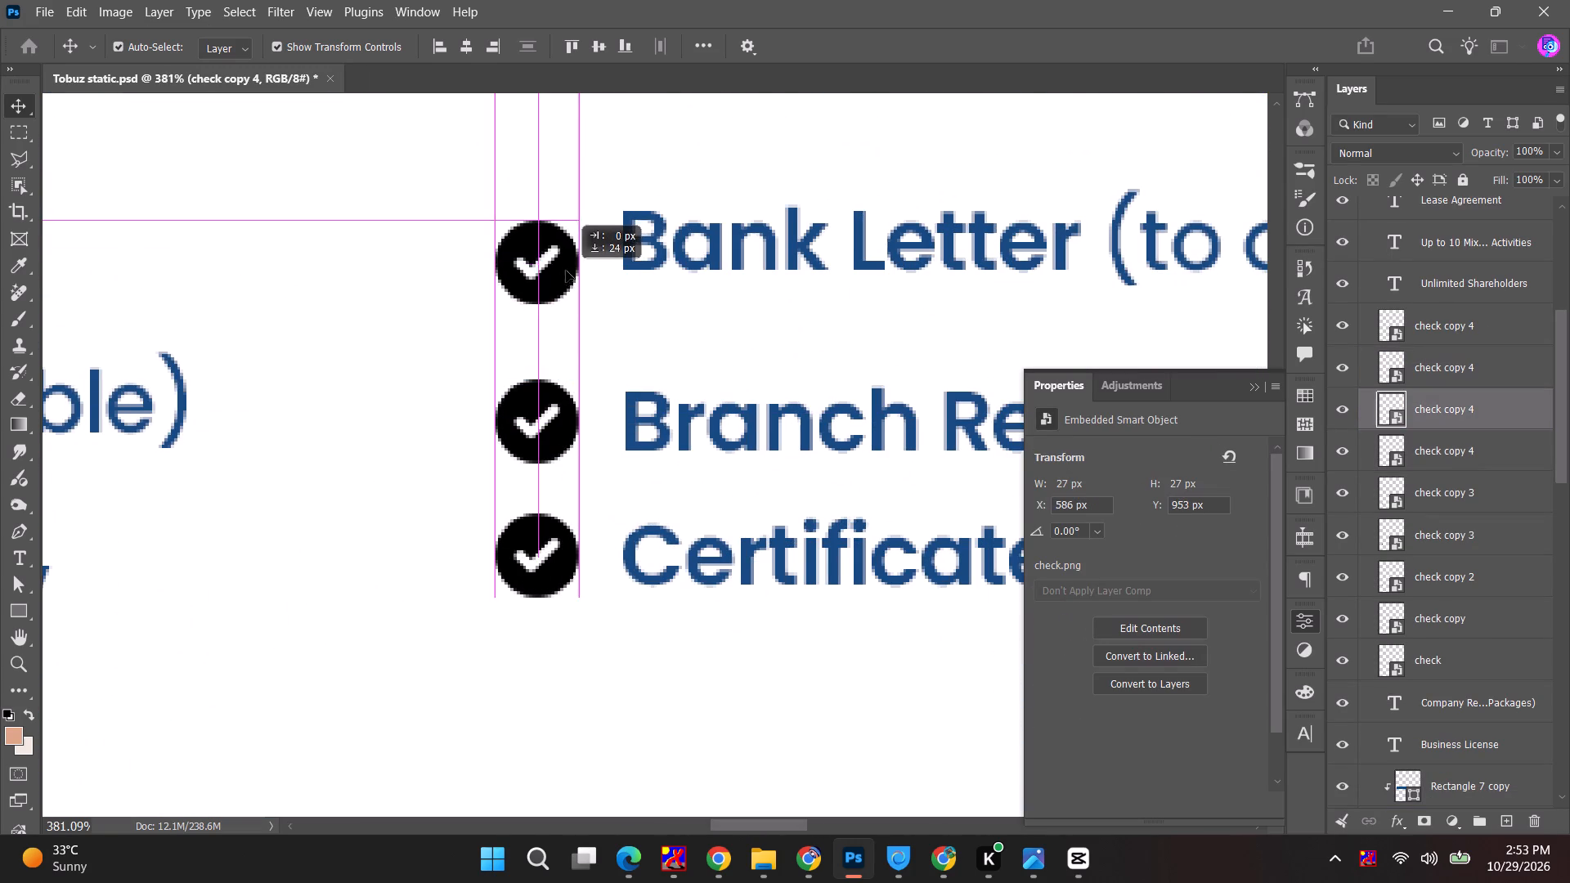
left_click_drag(566, 271, 565, 268)
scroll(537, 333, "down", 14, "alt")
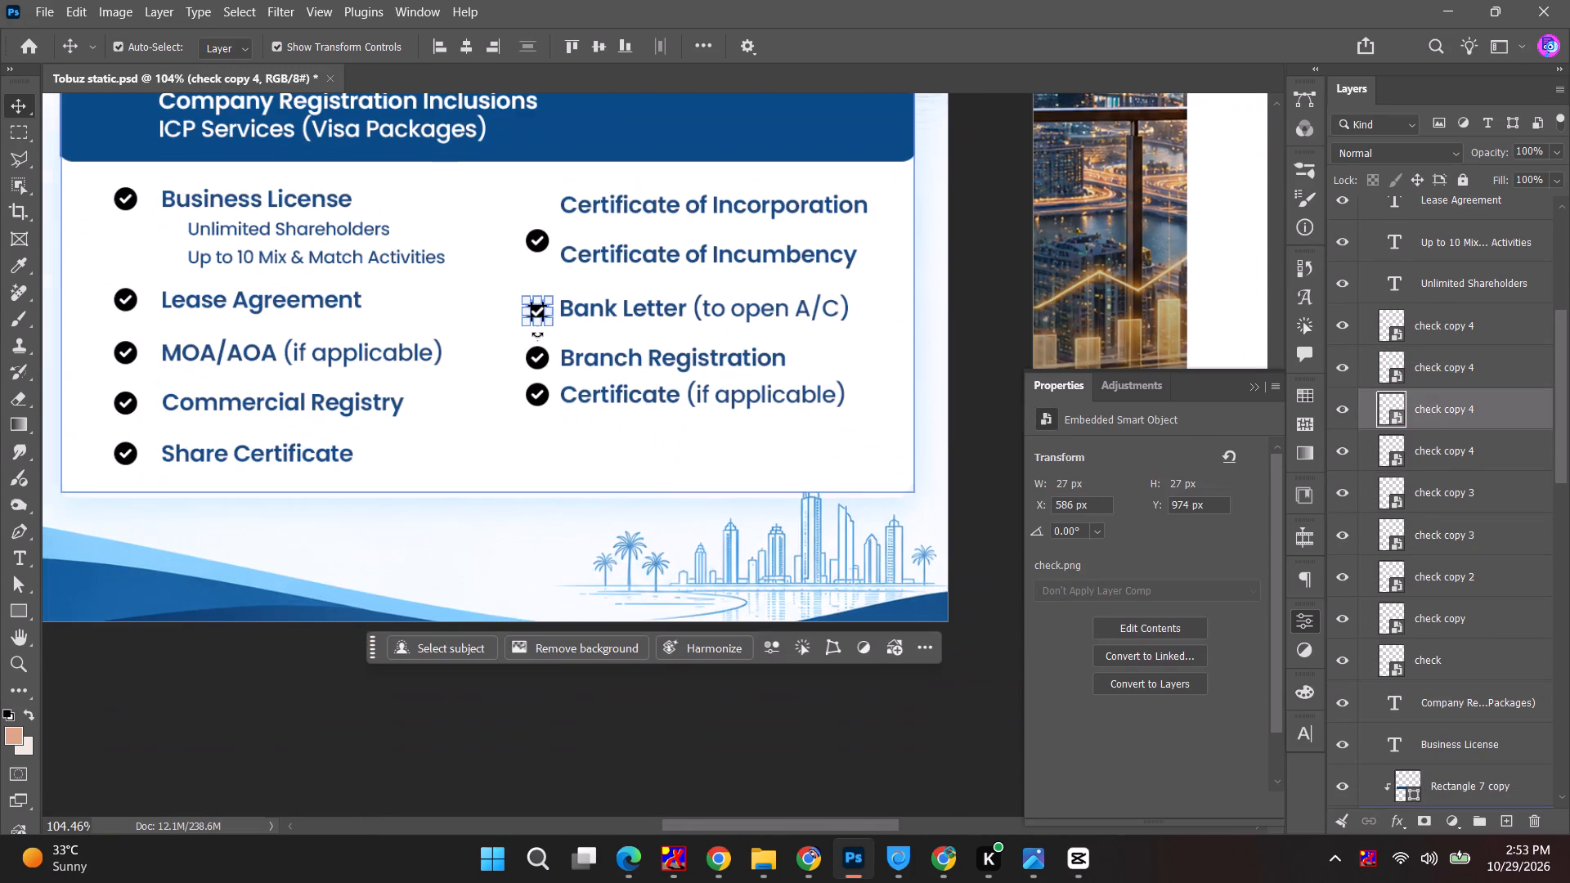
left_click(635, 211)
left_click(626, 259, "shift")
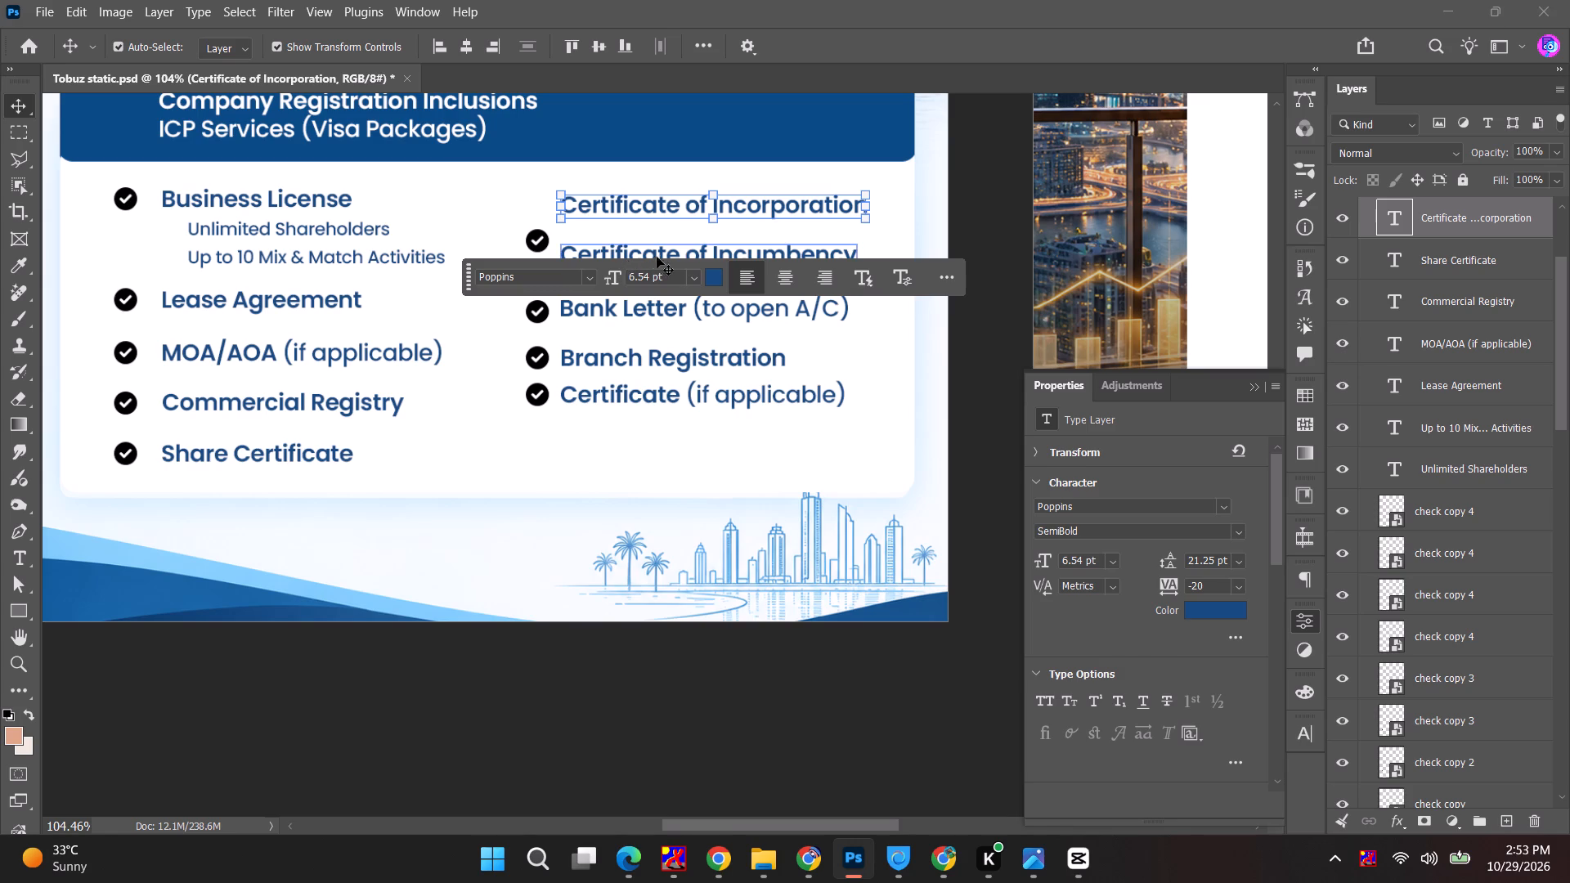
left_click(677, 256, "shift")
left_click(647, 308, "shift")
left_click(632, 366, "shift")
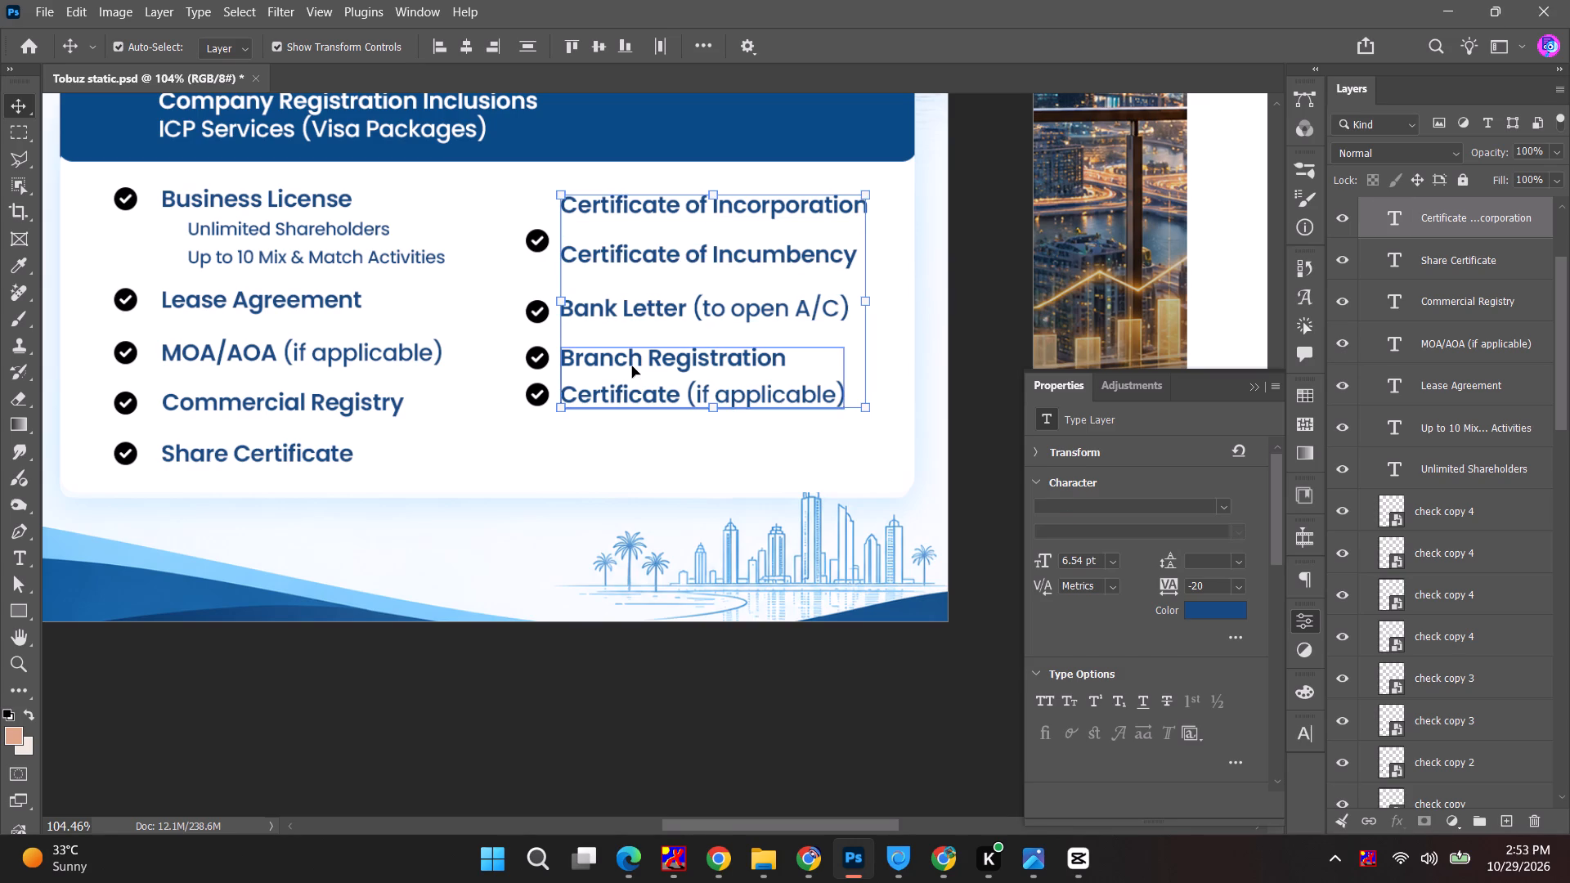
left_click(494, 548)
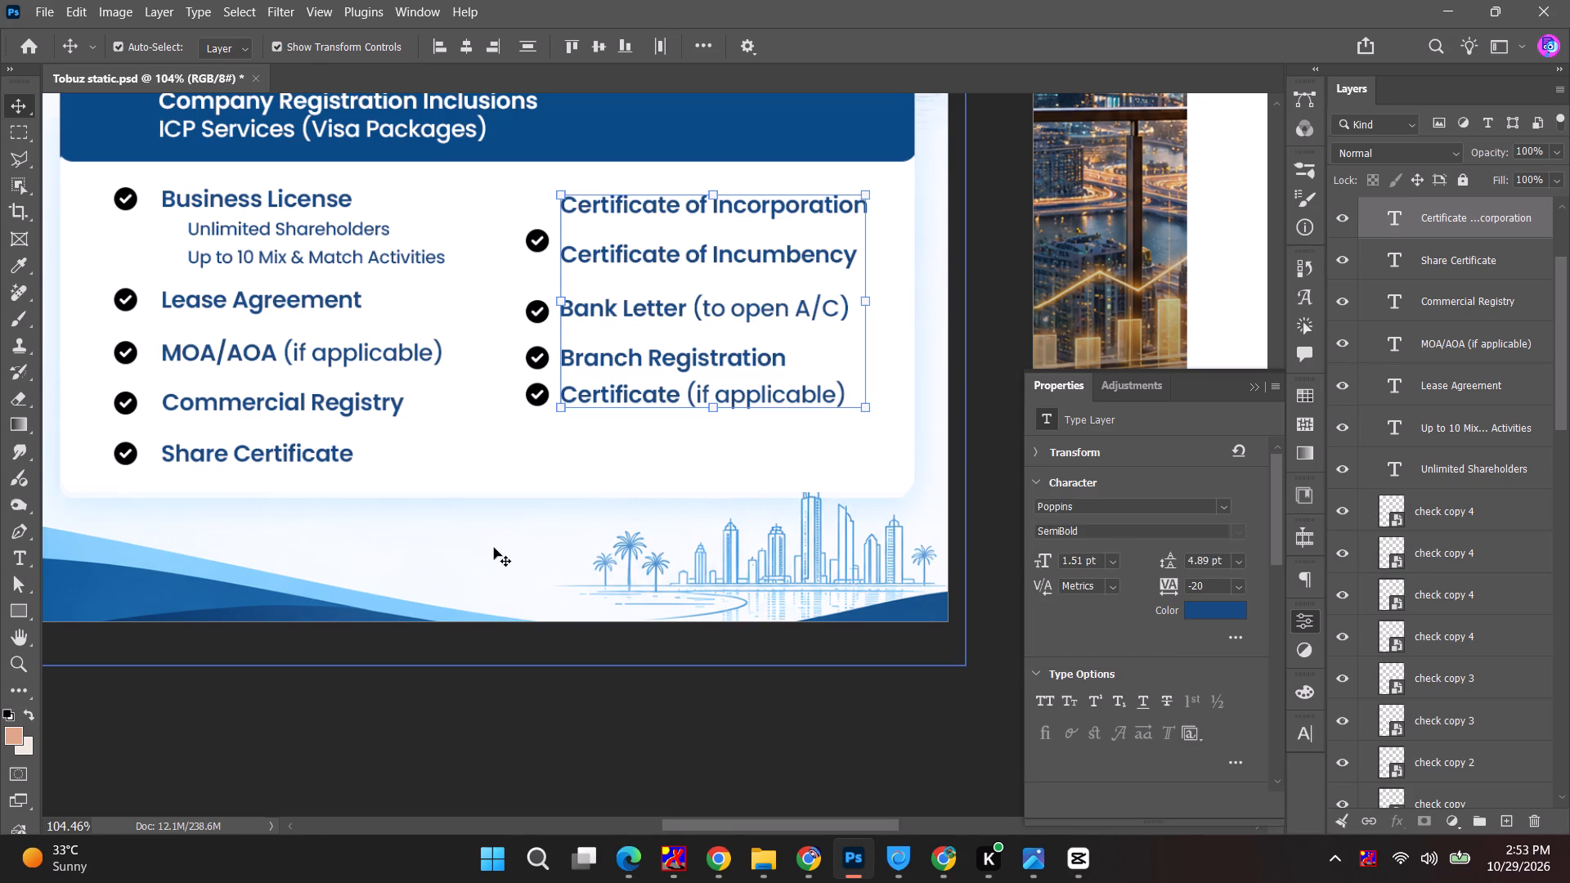
Move the check icon beside the "Certificate (if applicable)" line up beside Certificate of Incorporation, at about Y 845 px.
scroll(539, 367, "up", 2, "alt")
left_click_drag(547, 407, 545, 182)
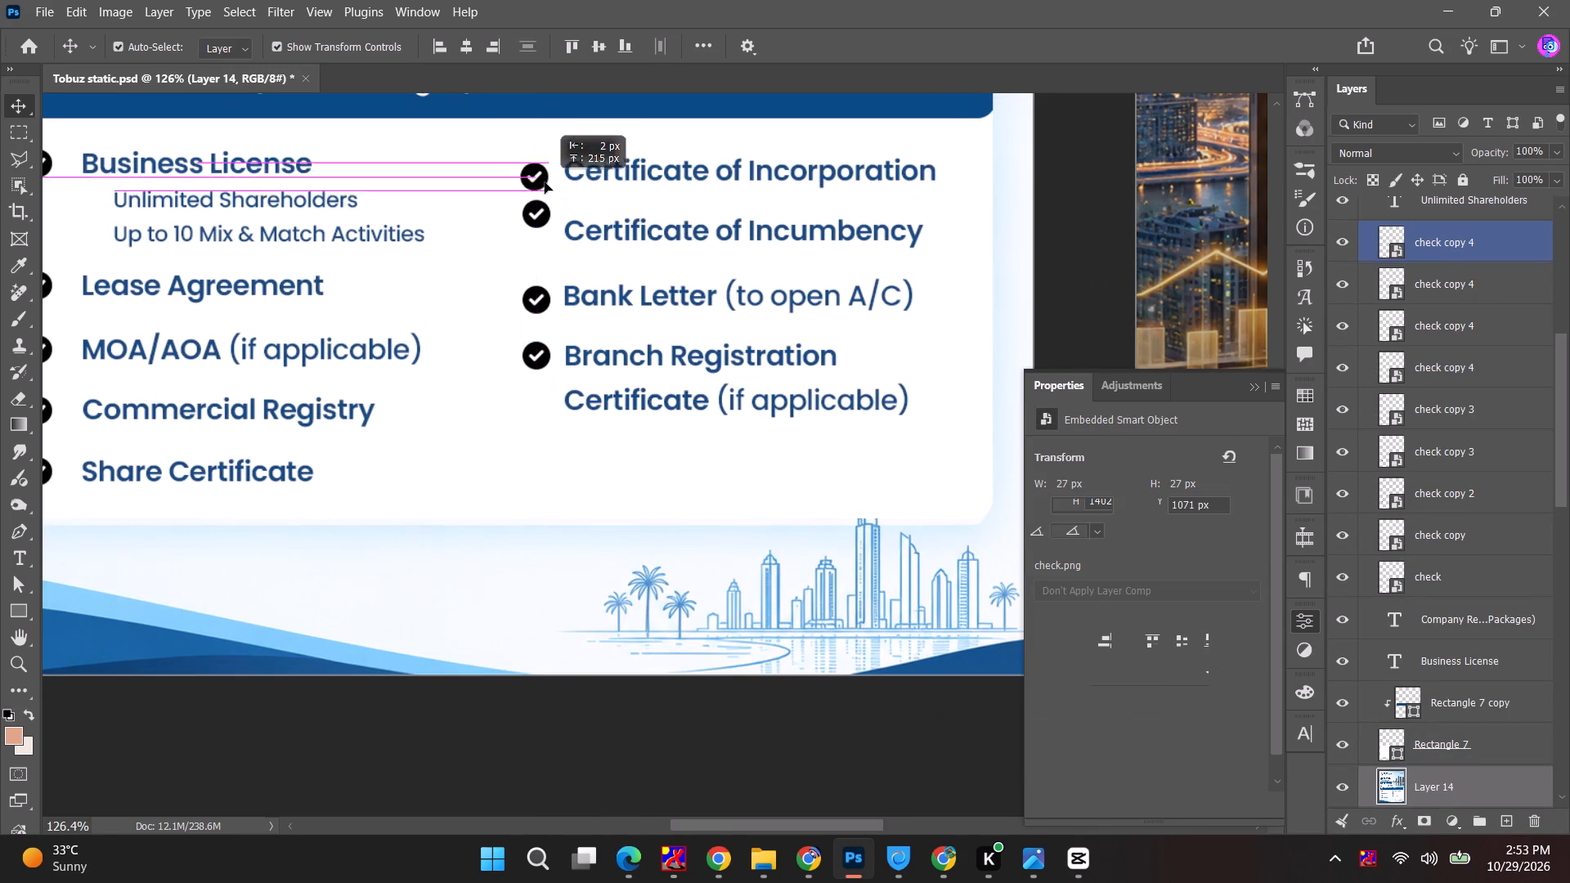
left_click_drag(545, 182, 546, 173)
scroll(542, 224, "up", 2, "alt")
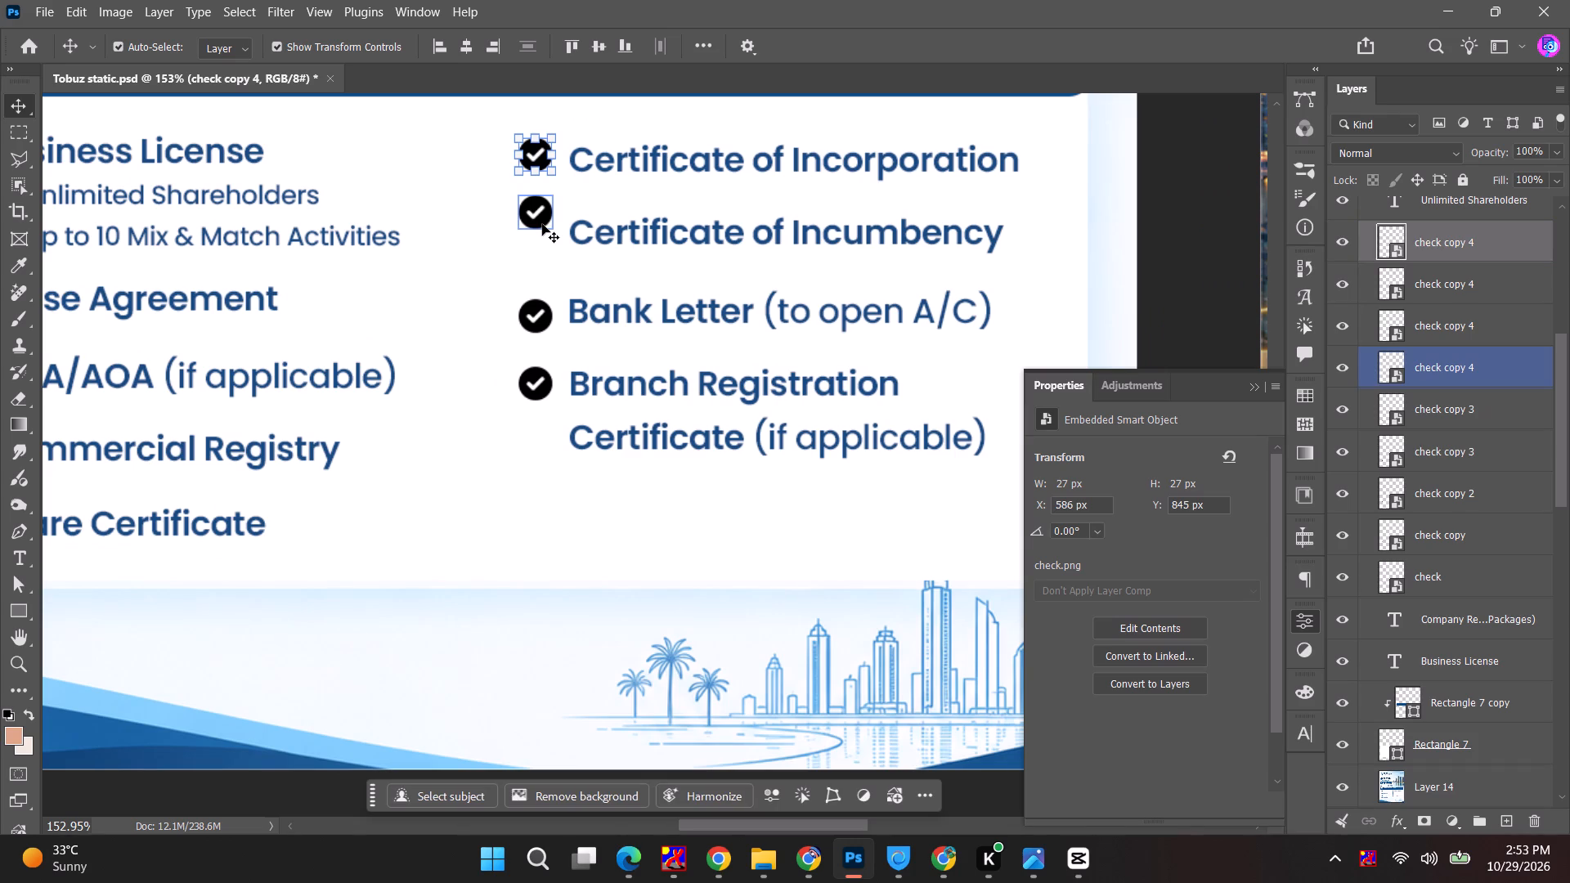
Move the Certificate of Incumbency check icon down to about Y 891 px and the Certificate of Incorporation one to about Y 850 px.
left_click(542, 224)
left_click_drag(542, 219, 542, 237)
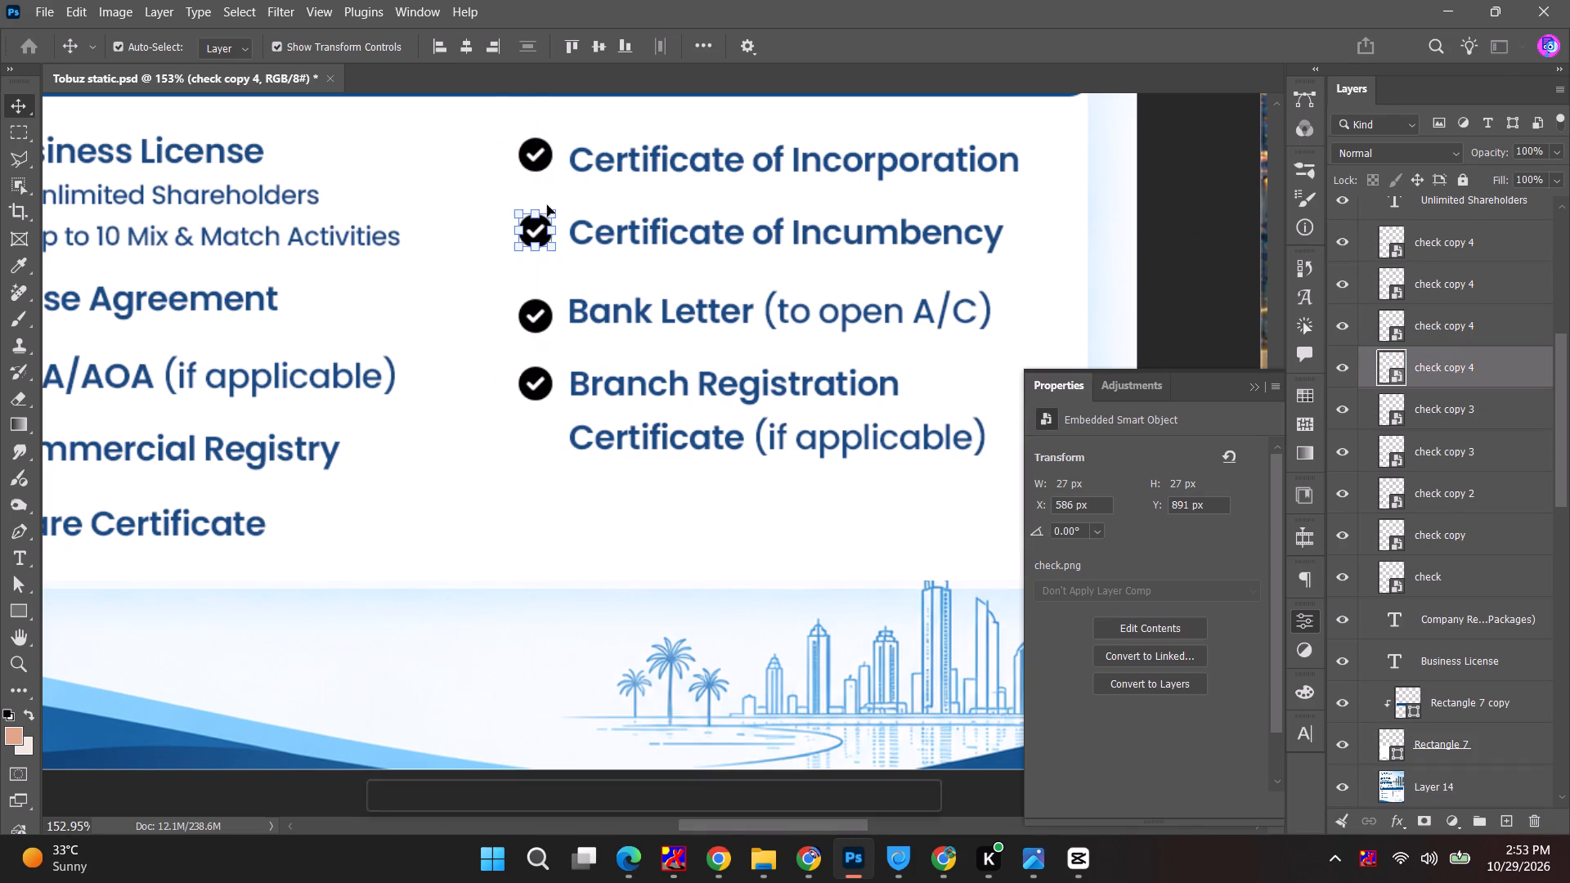
left_click(546, 160)
Group all nine check icon layers of the inclusions panel together.
scroll(554, 284, "down", 9, "alt")
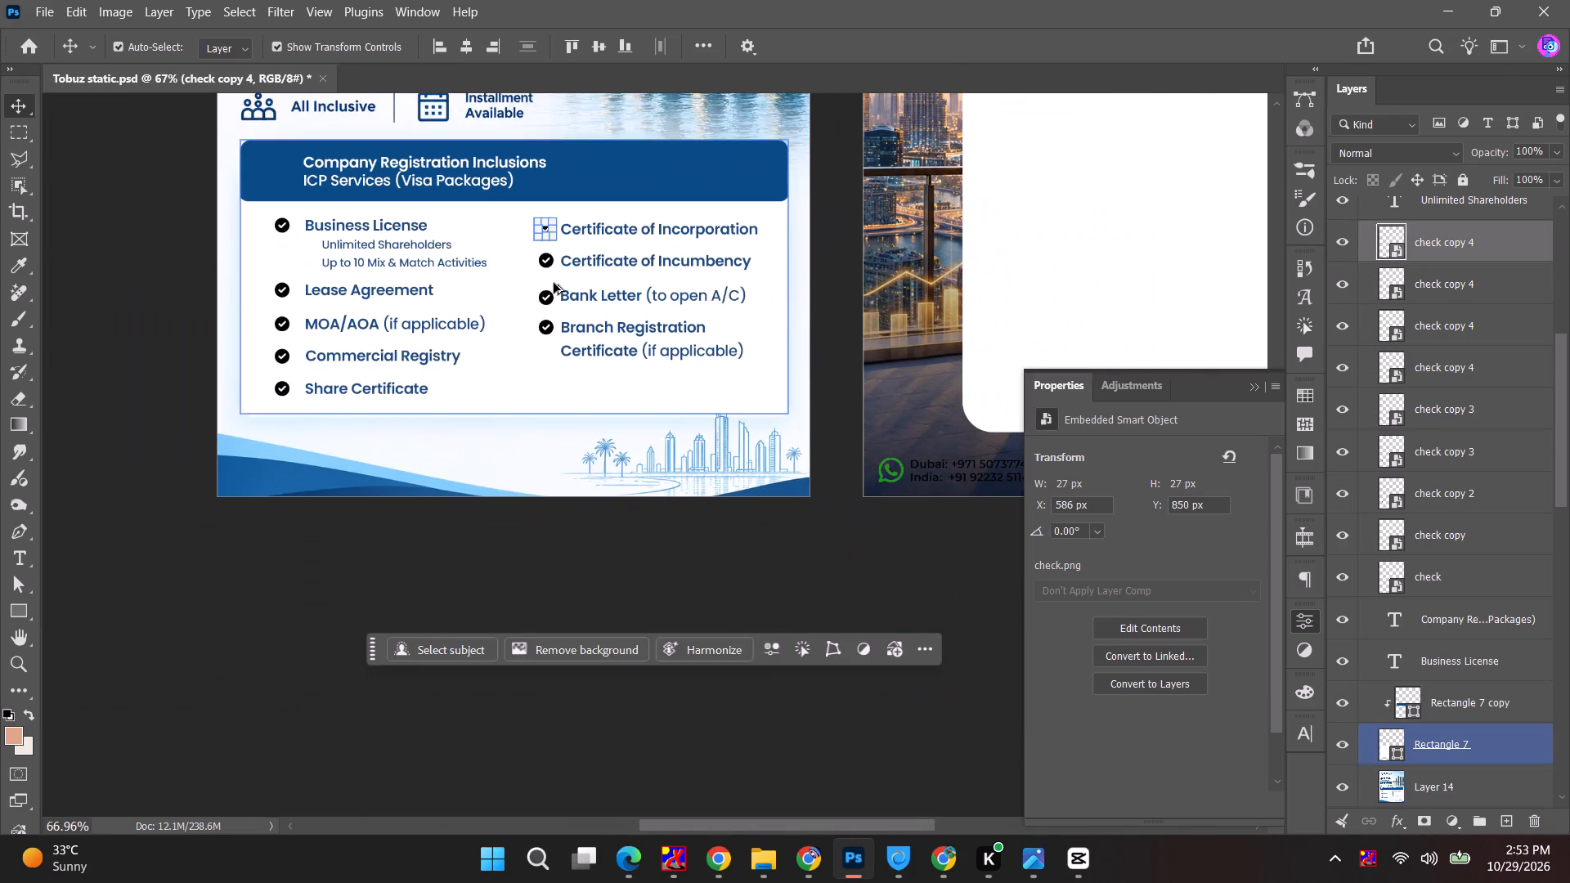
left_click(1461, 536, "shift")
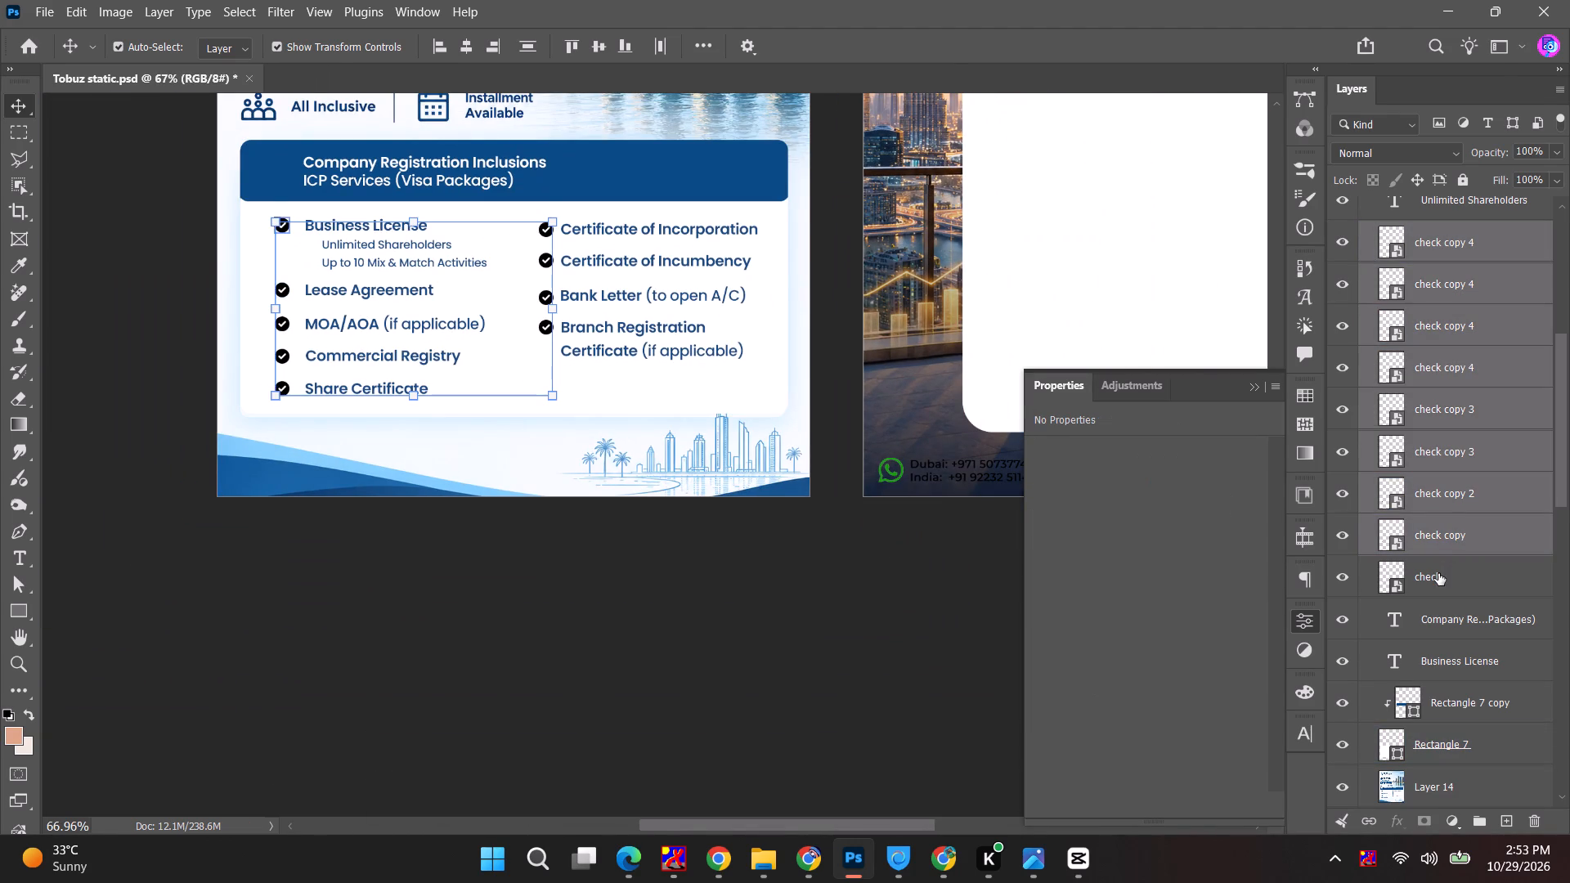
left_click(1438, 573, "ctrl")
key("ctrl+g")
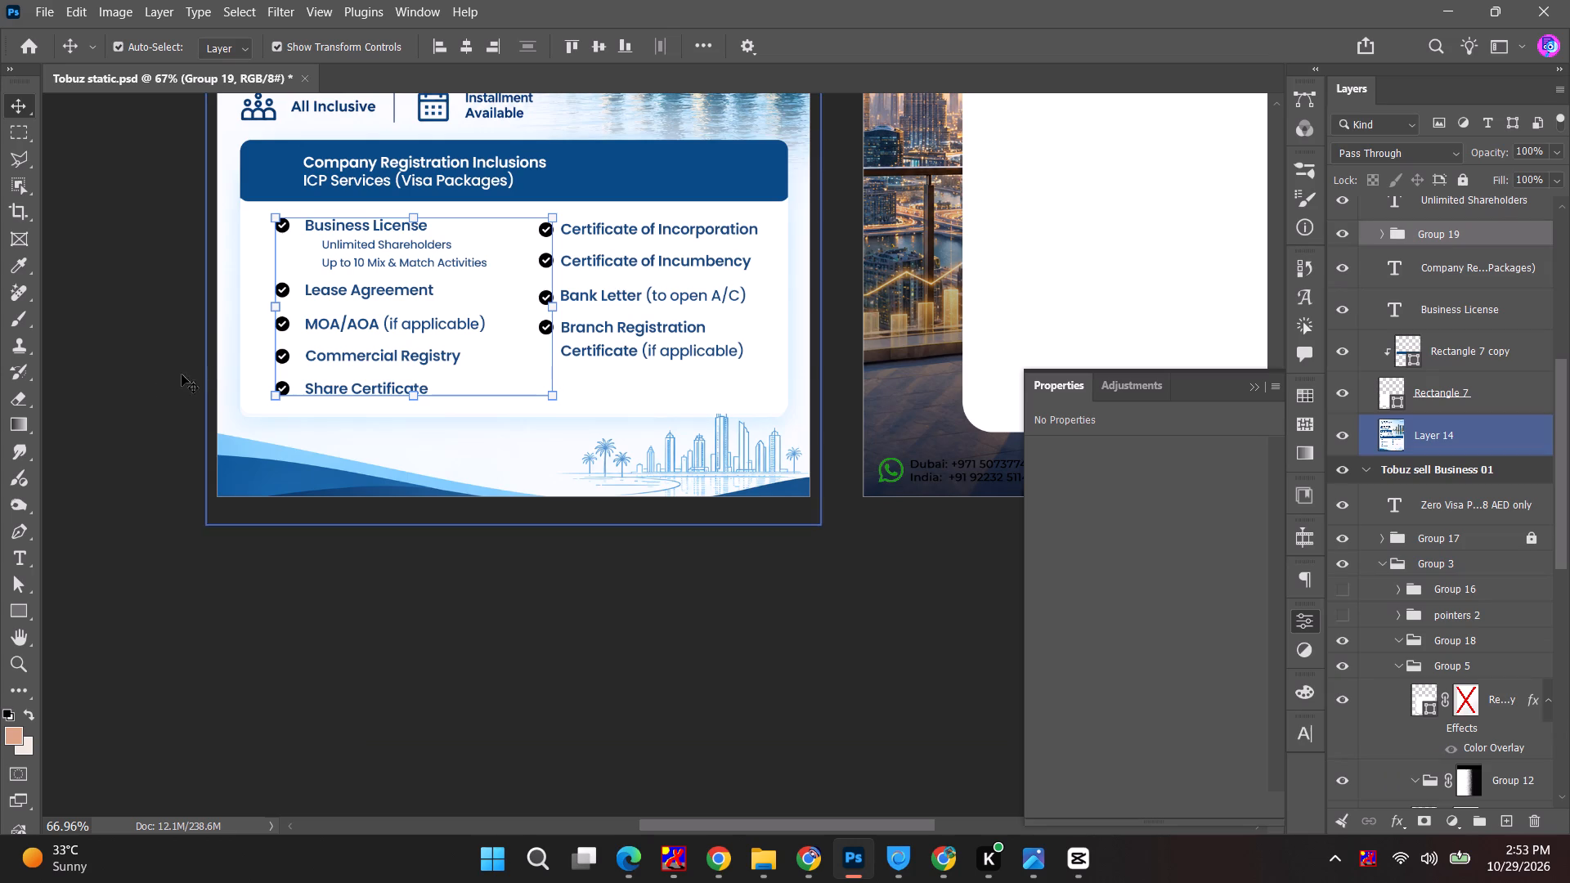
Add a Color Overlay to the check icon group, using the dark blue sampled from the inclusions header band.
left_click(1402, 823)
left_click(1436, 741)
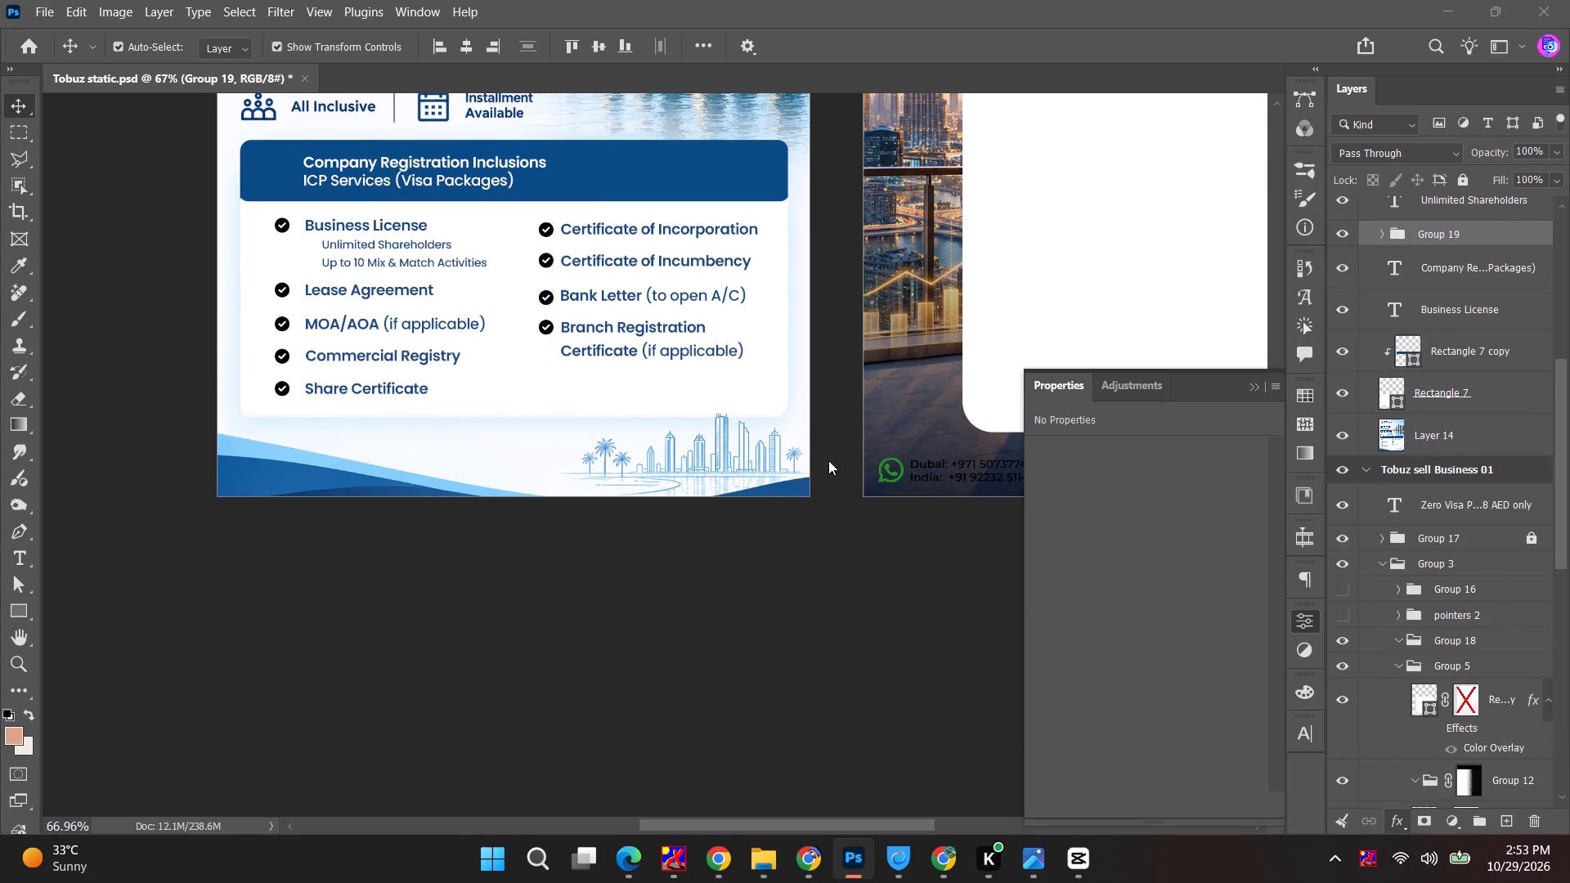
left_click(1016, 231)
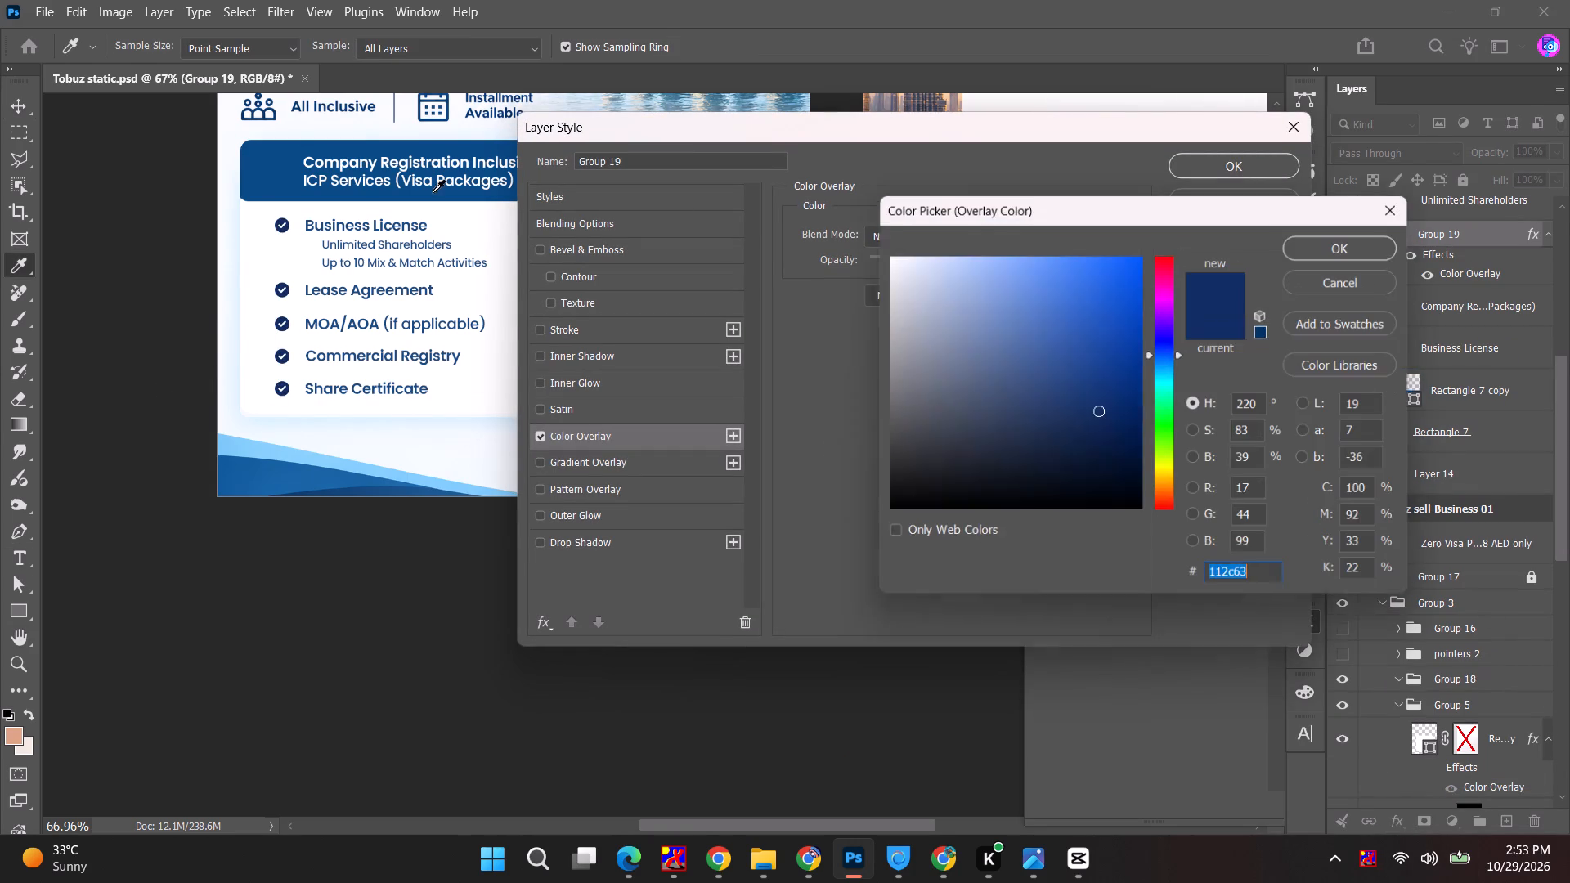
left_click(261, 186)
left_click(1348, 235)
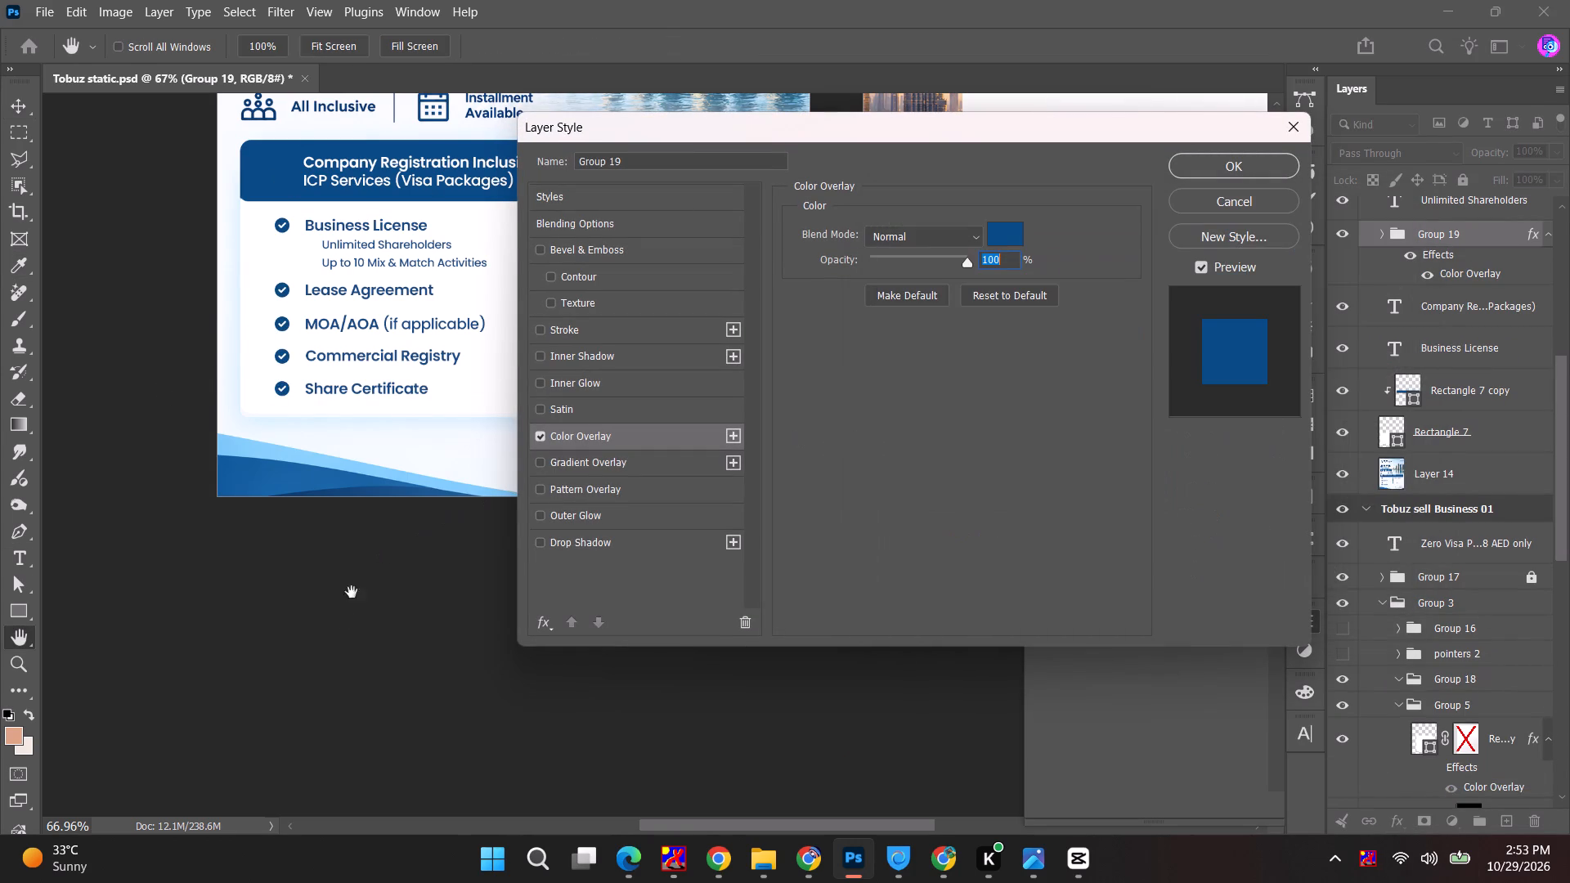
left_click(1249, 170)
left_click(509, 612)
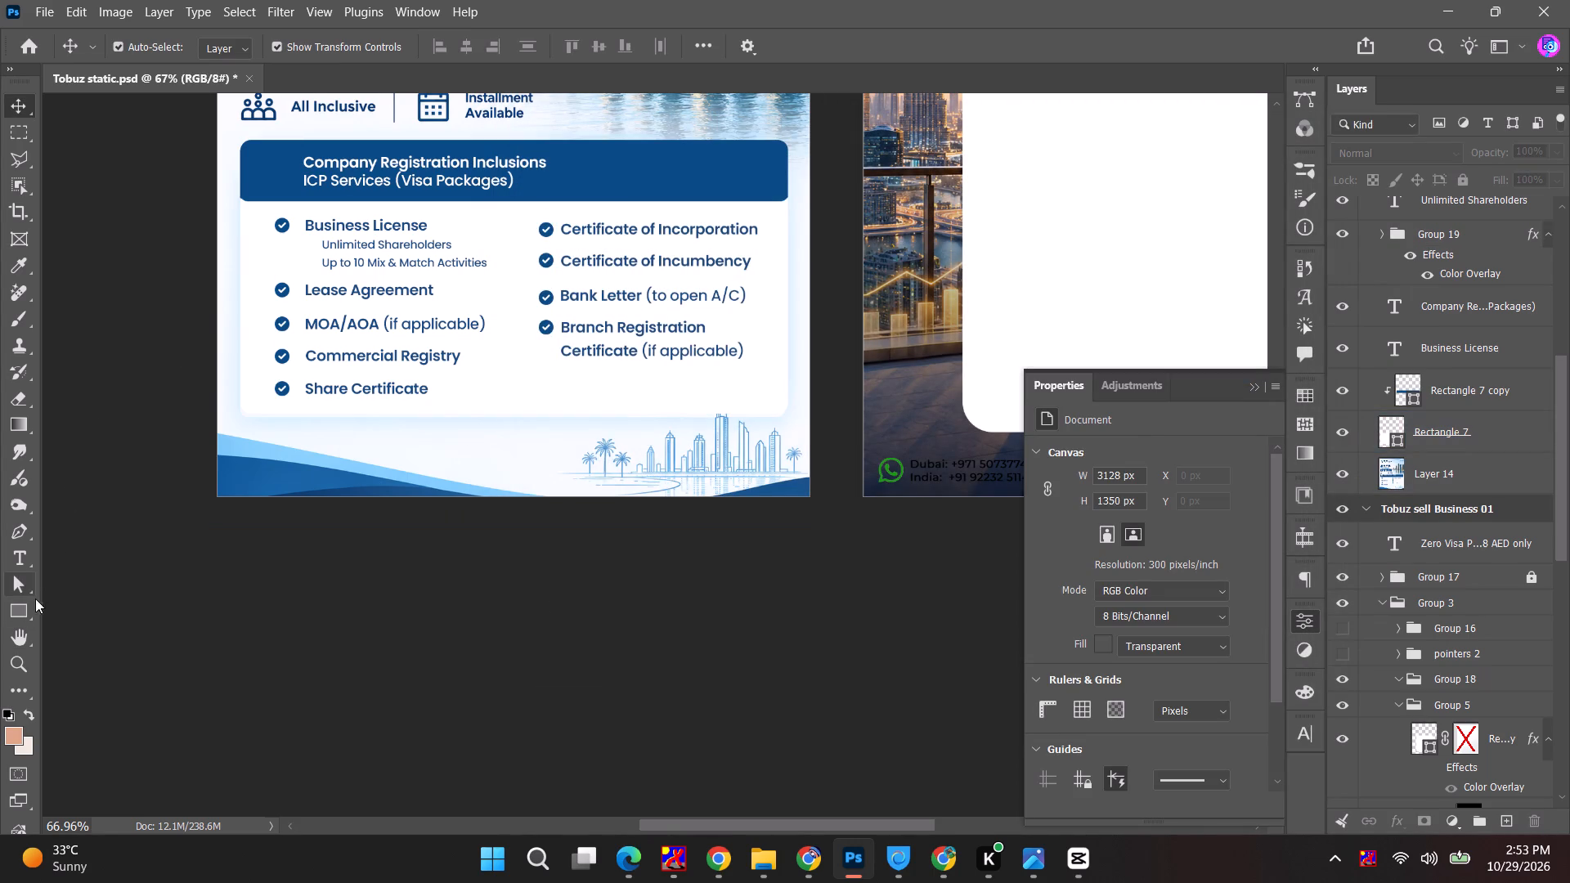
Shift the Unlimited Shareholders and Up to 10 Mix & Match Activities lines left together, keeping a small indent under Business License.
right_click(13, 615)
left_click(75, 631)
scroll(275, 228, "up", 6, "alt")
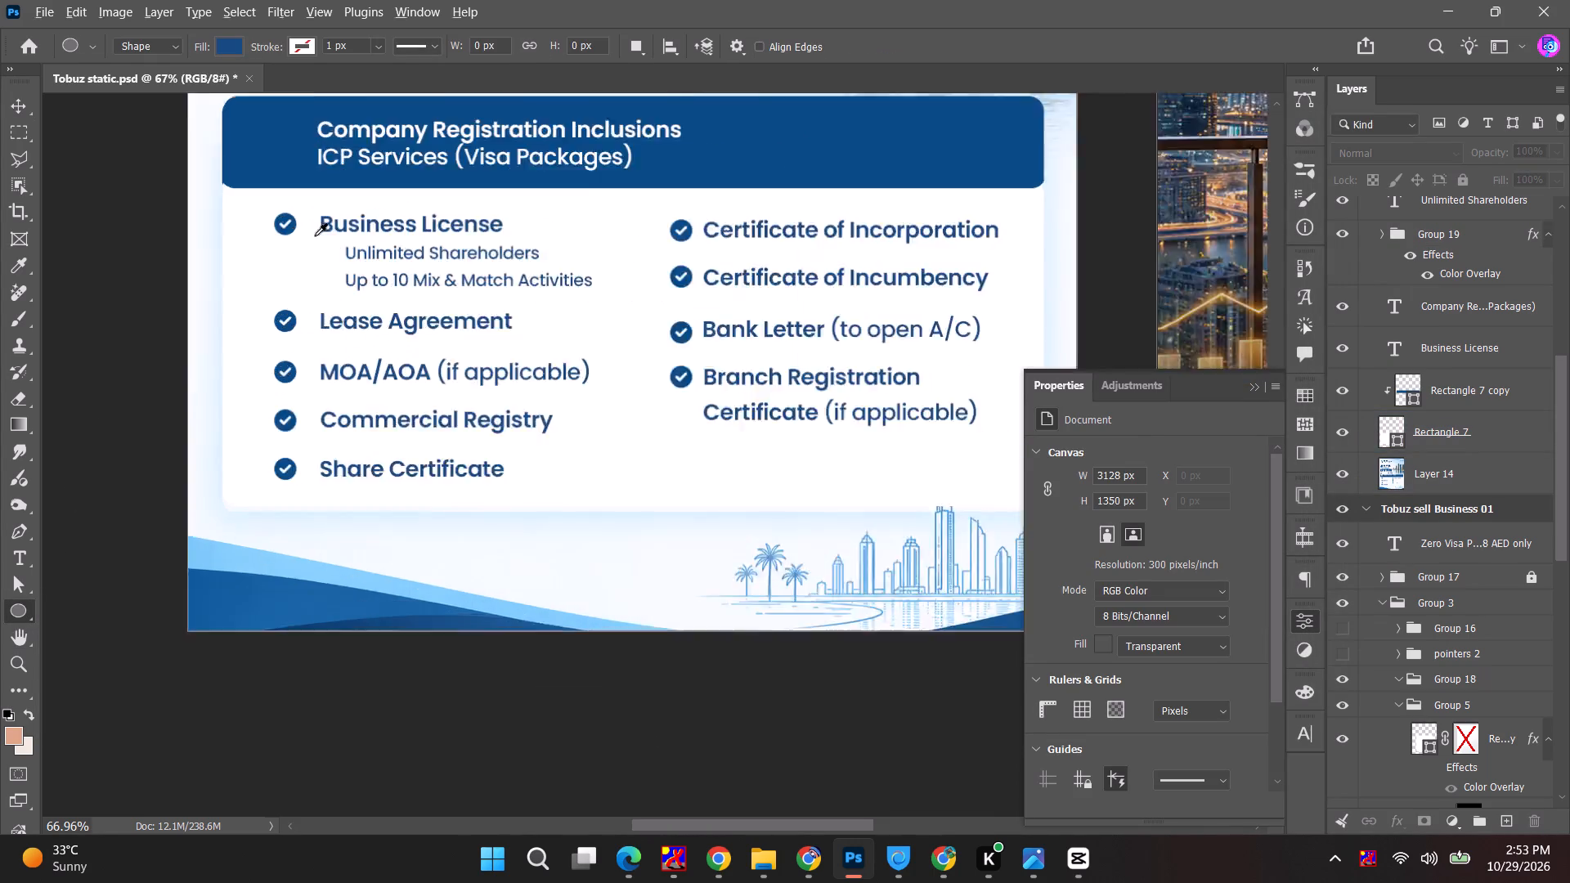
scroll(315, 235, "up", 8, "alt")
left_click(7, 101)
left_click(595, 267)
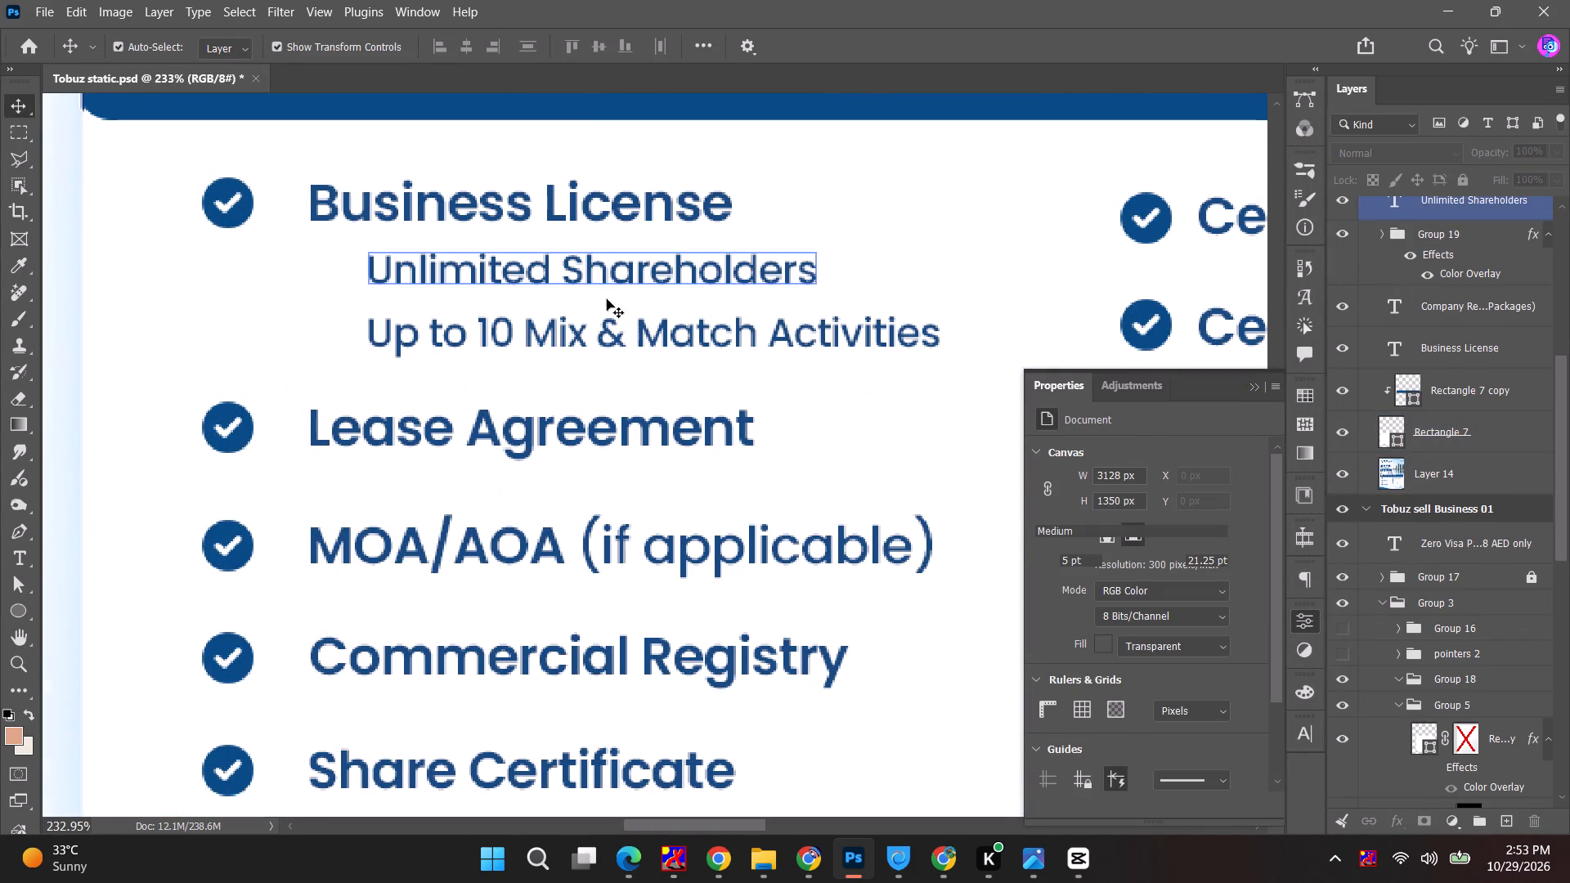
left_click(661, 334, "shift")
left_click_drag(725, 275, 684, 274)
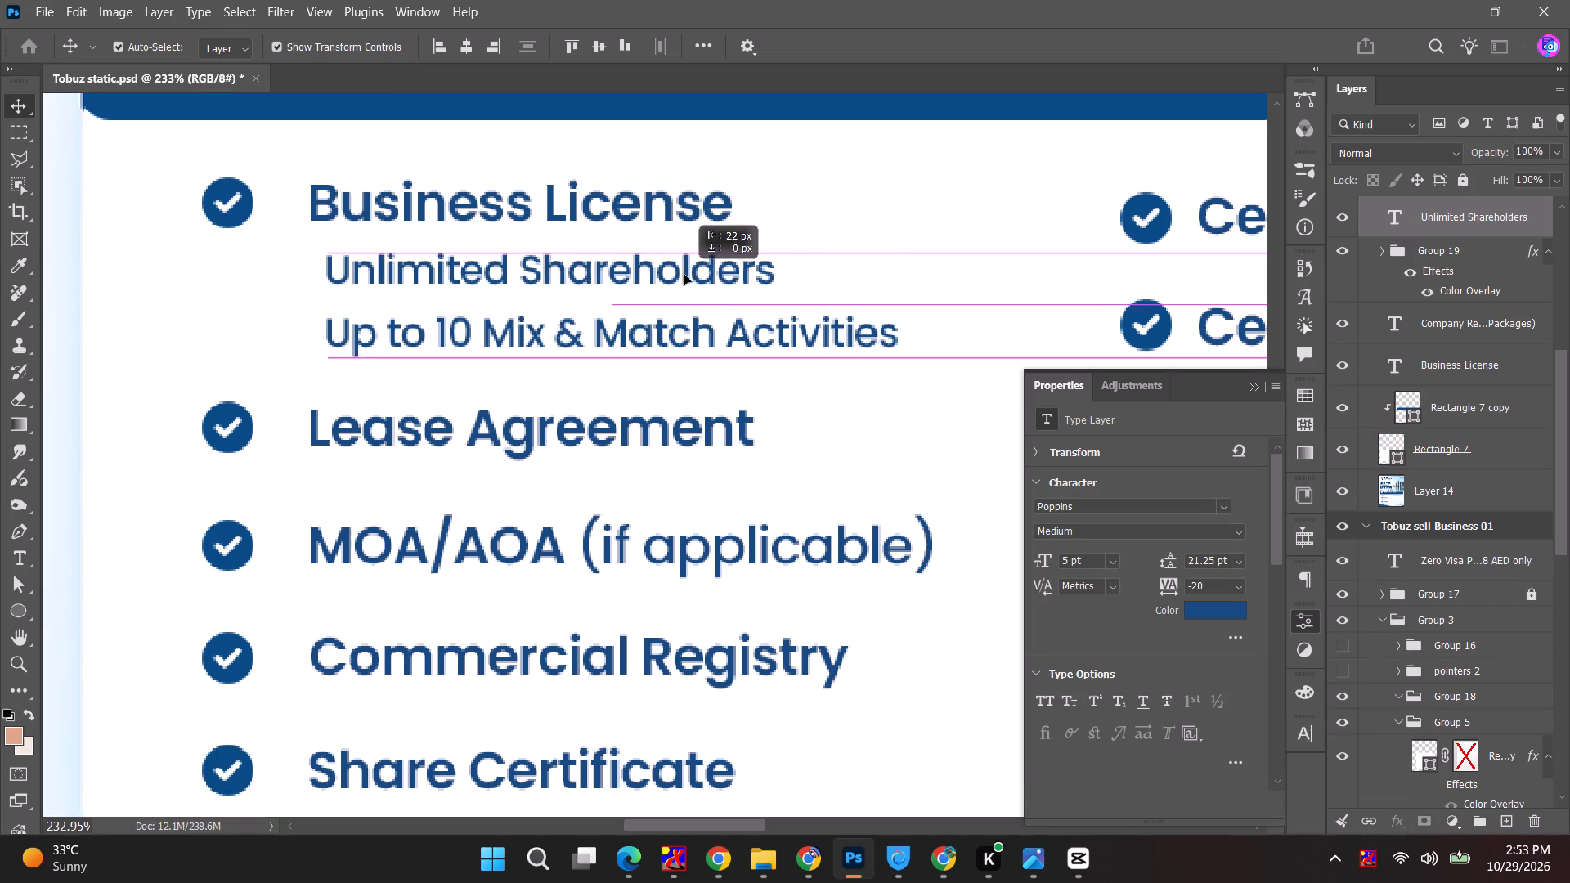
left_click_drag(684, 274, 696, 276)
Draw a blue circular bullet about 7 px wide in front of Unlimited Shareholders, at about X 161 px, Y 886 px.
left_click(25, 611)
scroll(358, 293, "up", 2, "alt")
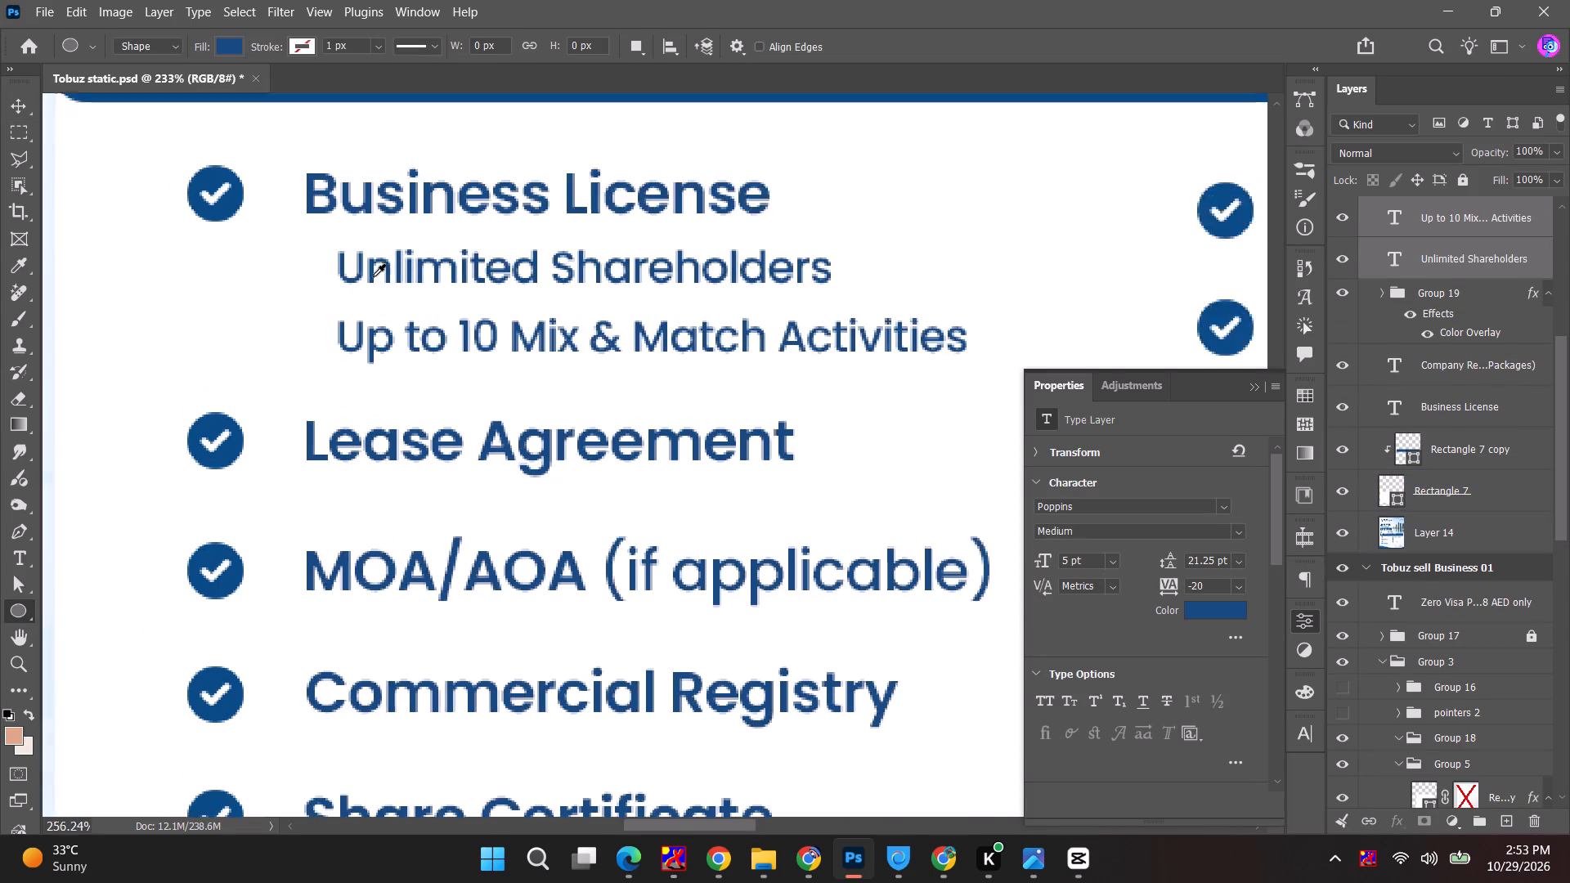
scroll(373, 276, "up", 2, "alt")
left_click_drag(285, 251, 304, 277)
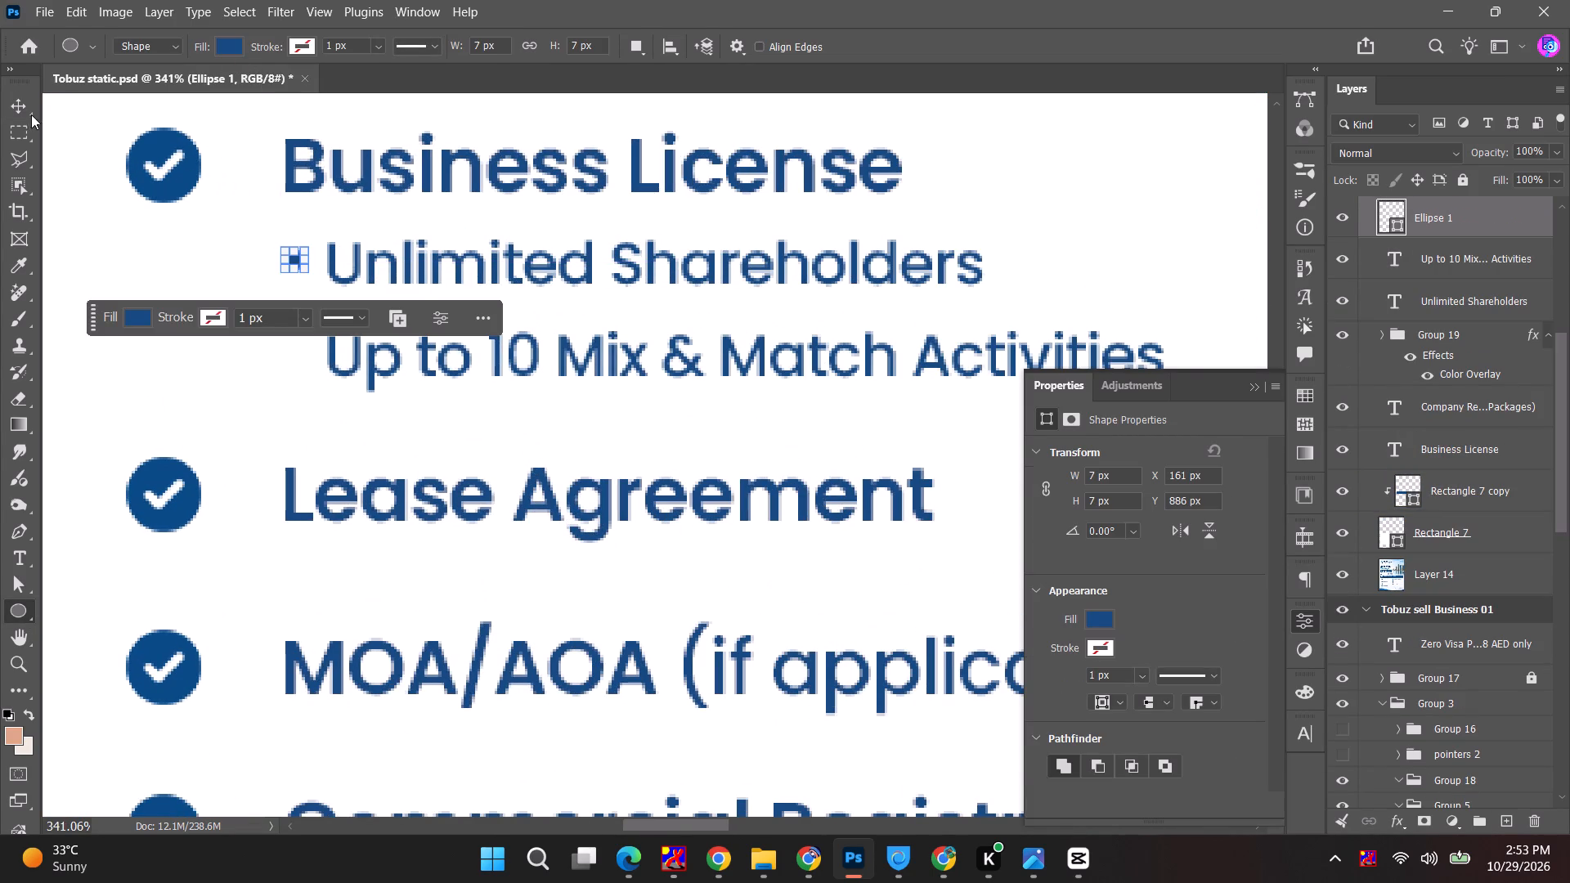
left_click(16, 107)
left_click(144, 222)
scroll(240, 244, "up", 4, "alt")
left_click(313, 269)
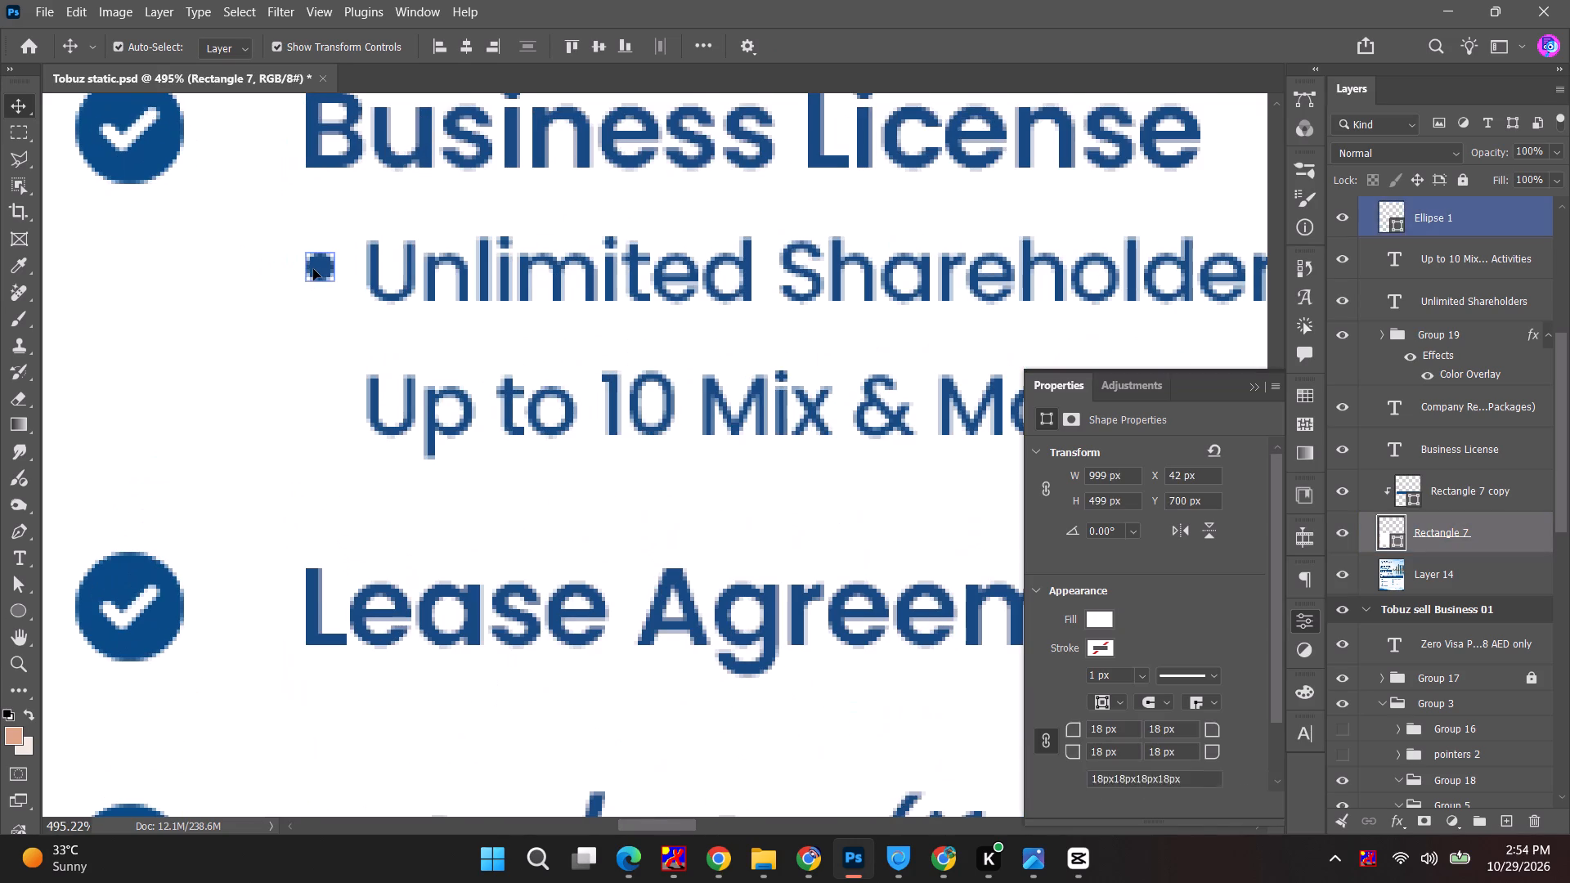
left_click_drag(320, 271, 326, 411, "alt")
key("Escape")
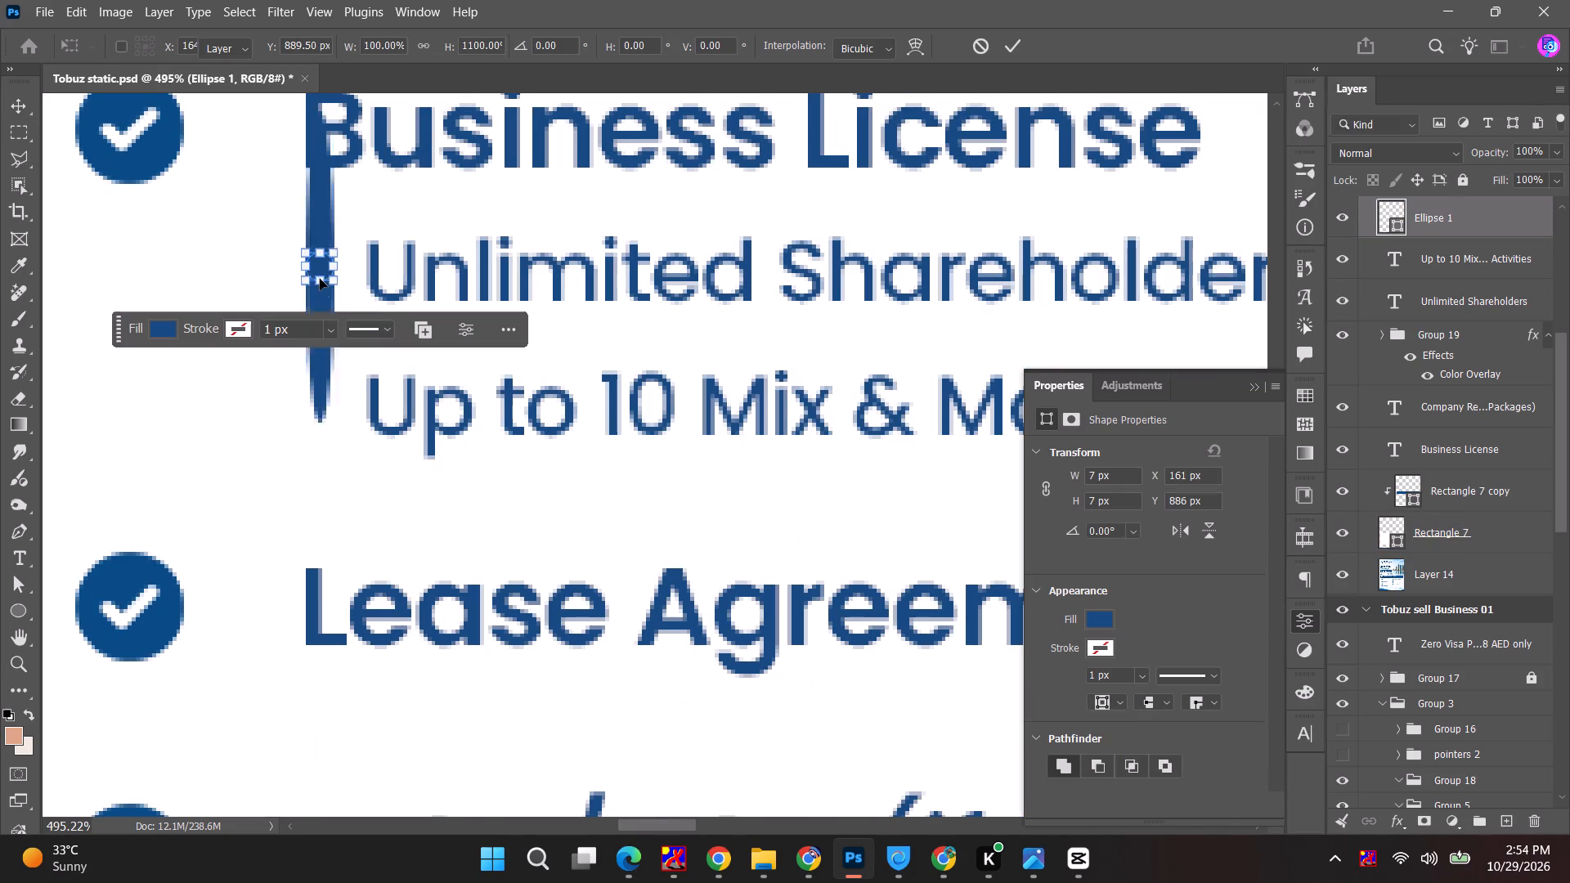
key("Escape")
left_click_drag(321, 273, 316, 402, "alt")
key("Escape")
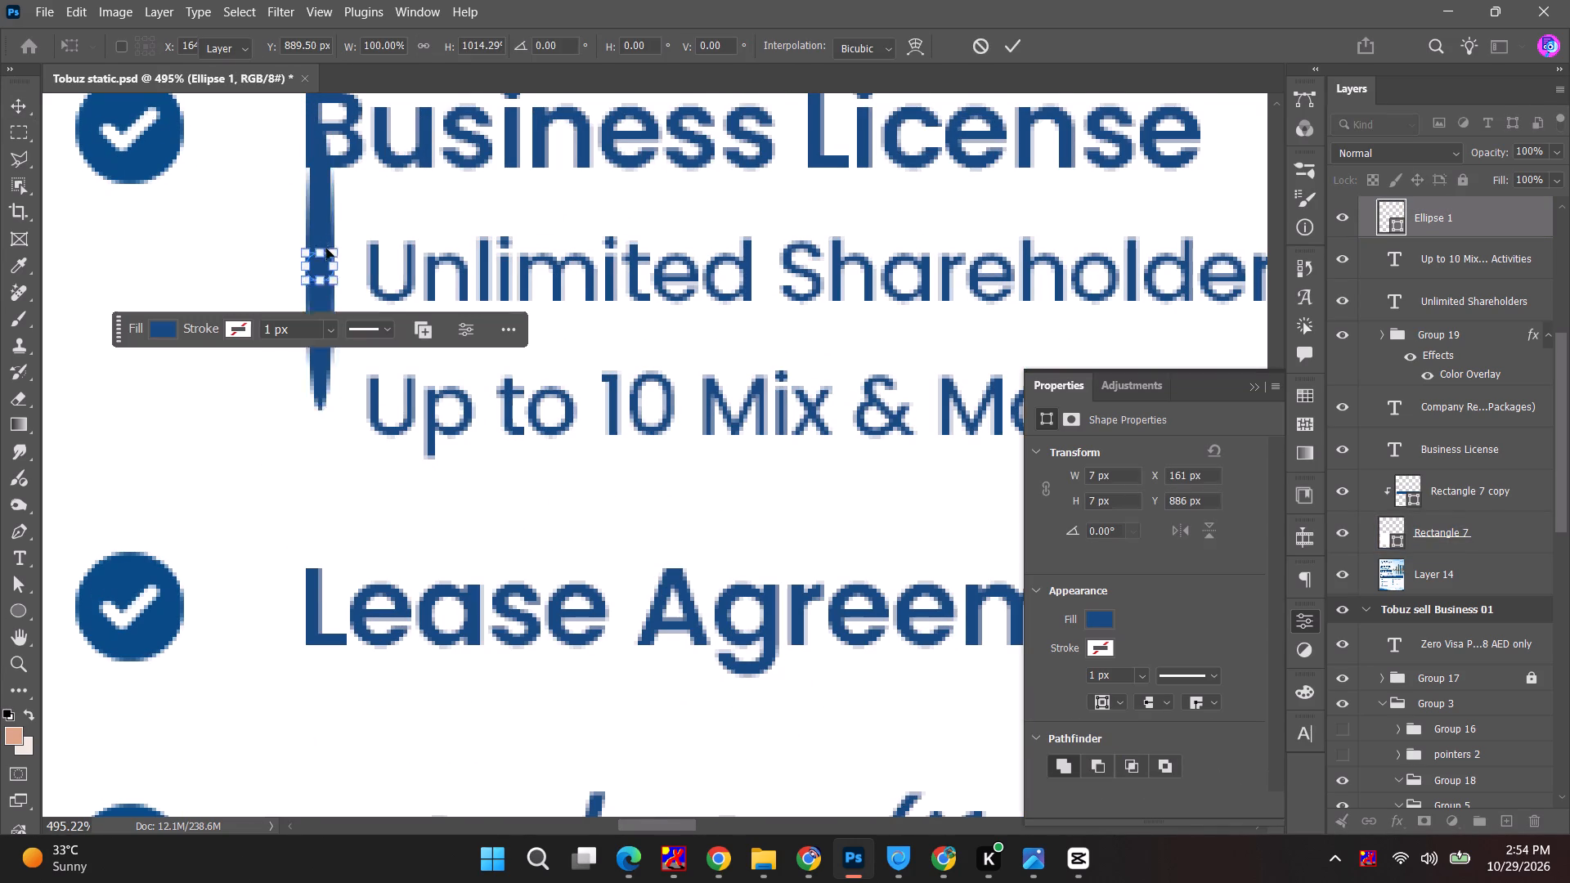
Duplicate the bullet and move the copy down beside Up to 10 Mix & Match Activities, at Y 920 px.
key("ctrl+j")
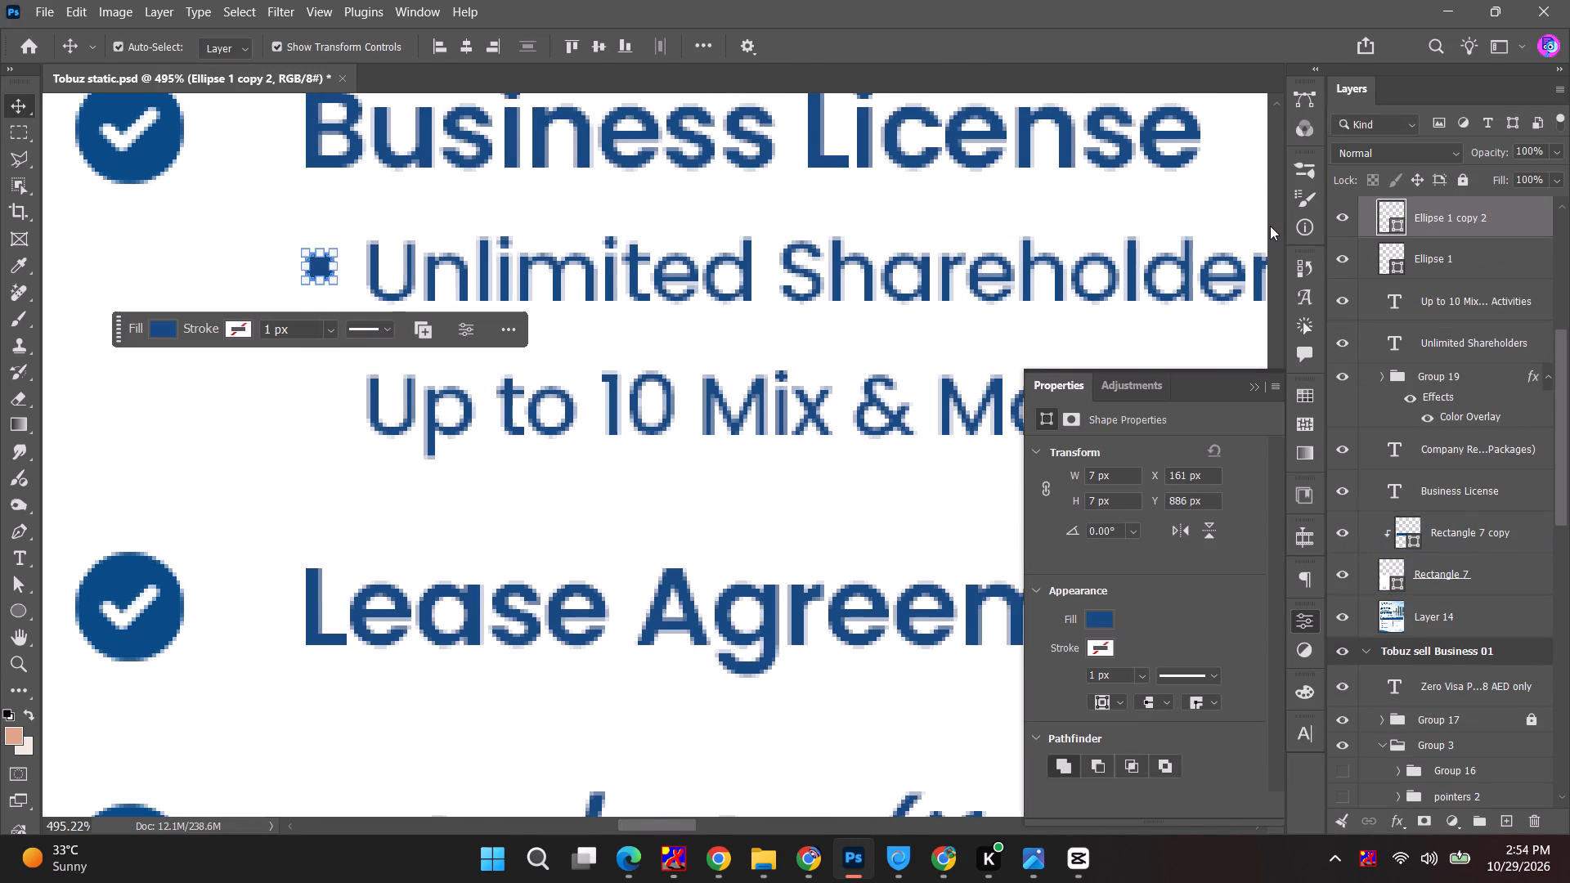
key("shift+Down")
key("shift+Down")
key("shift+Down")
key("shift+Down")
key("Up")
key("Up")
key("Up")
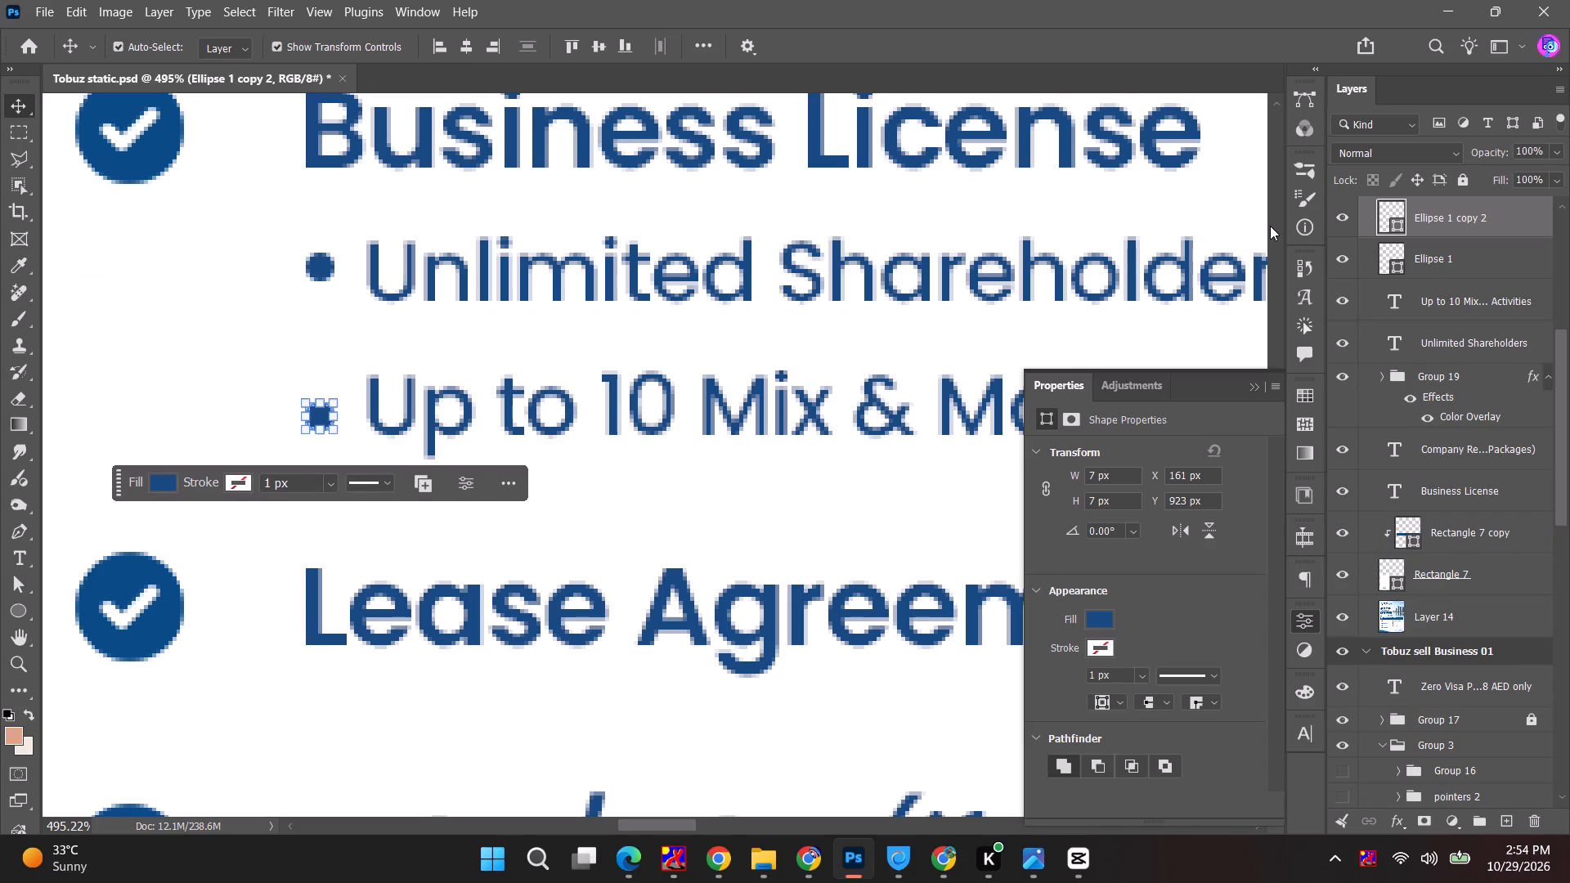
key("Up")
key("Up")
key("Up")
Review the whole inclusions panel, checking its bullets, check icons and text lines within the post.
scroll(1167, 290, "down", 2, "alt")
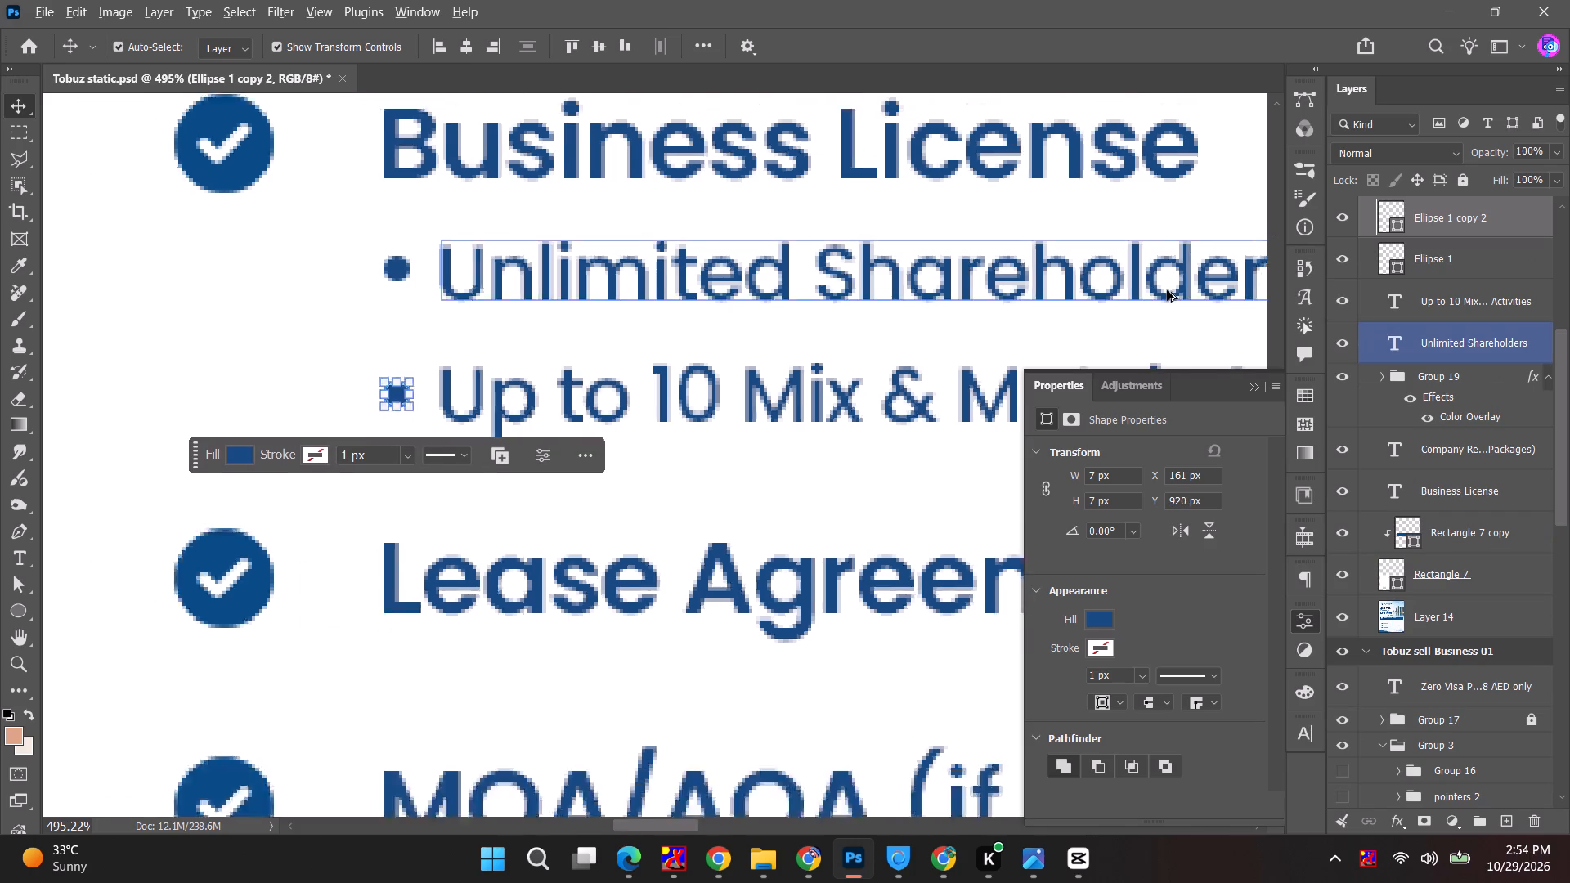
scroll(1167, 290, "down", 12, "alt")
left_click(1122, 240)
left_click(620, 324)
scroll(622, 325, "down", 6, "alt")
key("space")
key("space")
key("space")
key("space")
key("space")
key("space")
key("space")
key("space")
key("space")
key("space")
key("space")
left_click_drag(1024, 298, 397, 314)
scroll(442, 356, "down", 5, "alt")
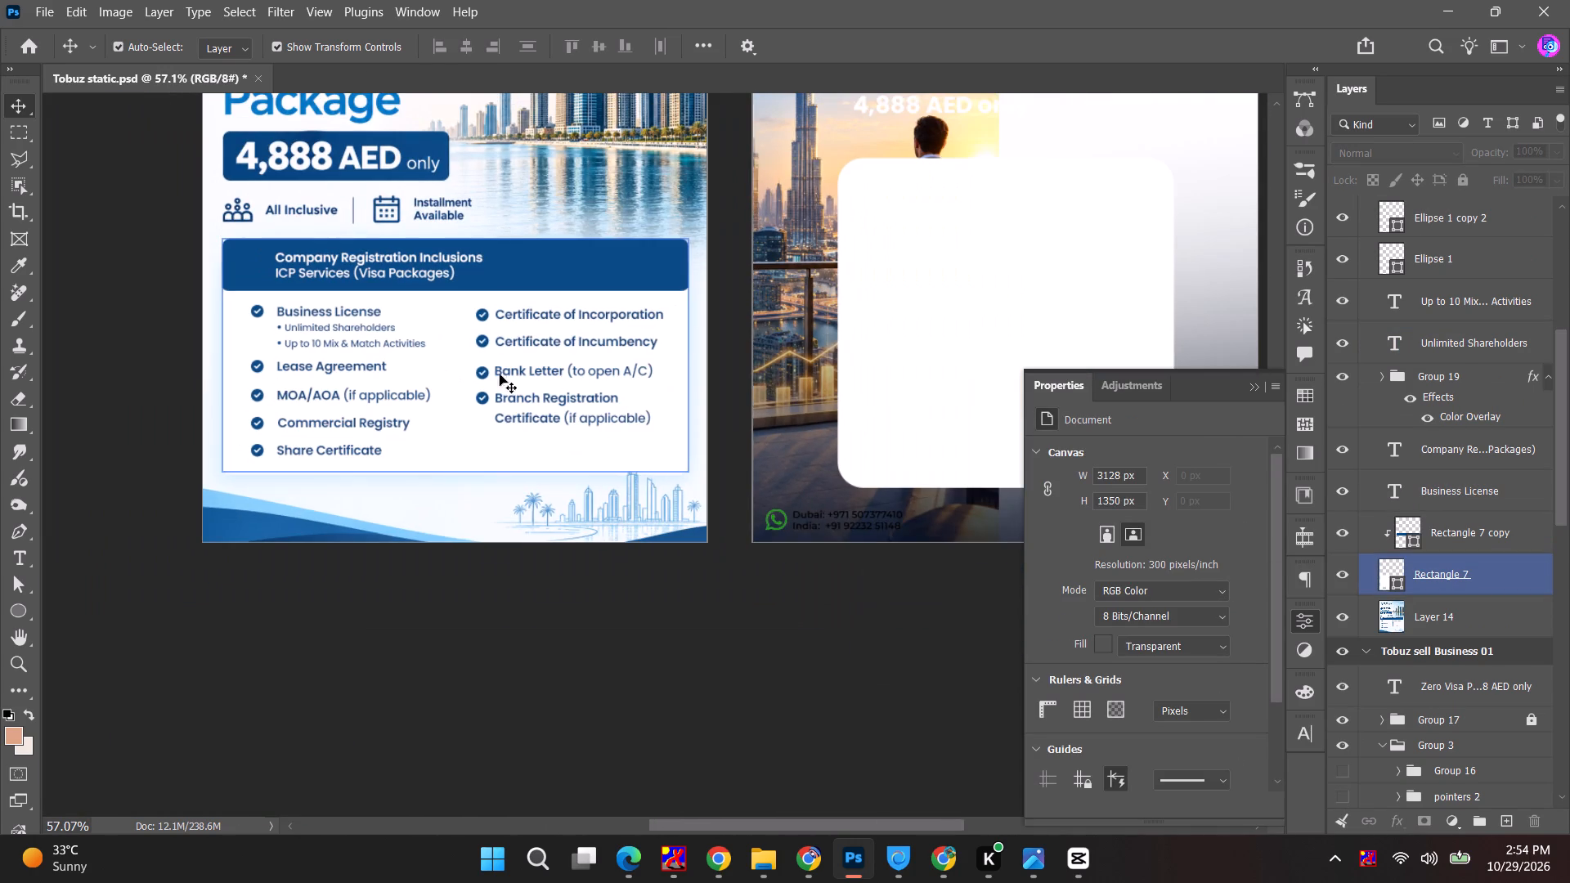
Group the eight list text layers from Branch Registration down to Lease Agreement.
scroll(1447, 340, "up", 20)
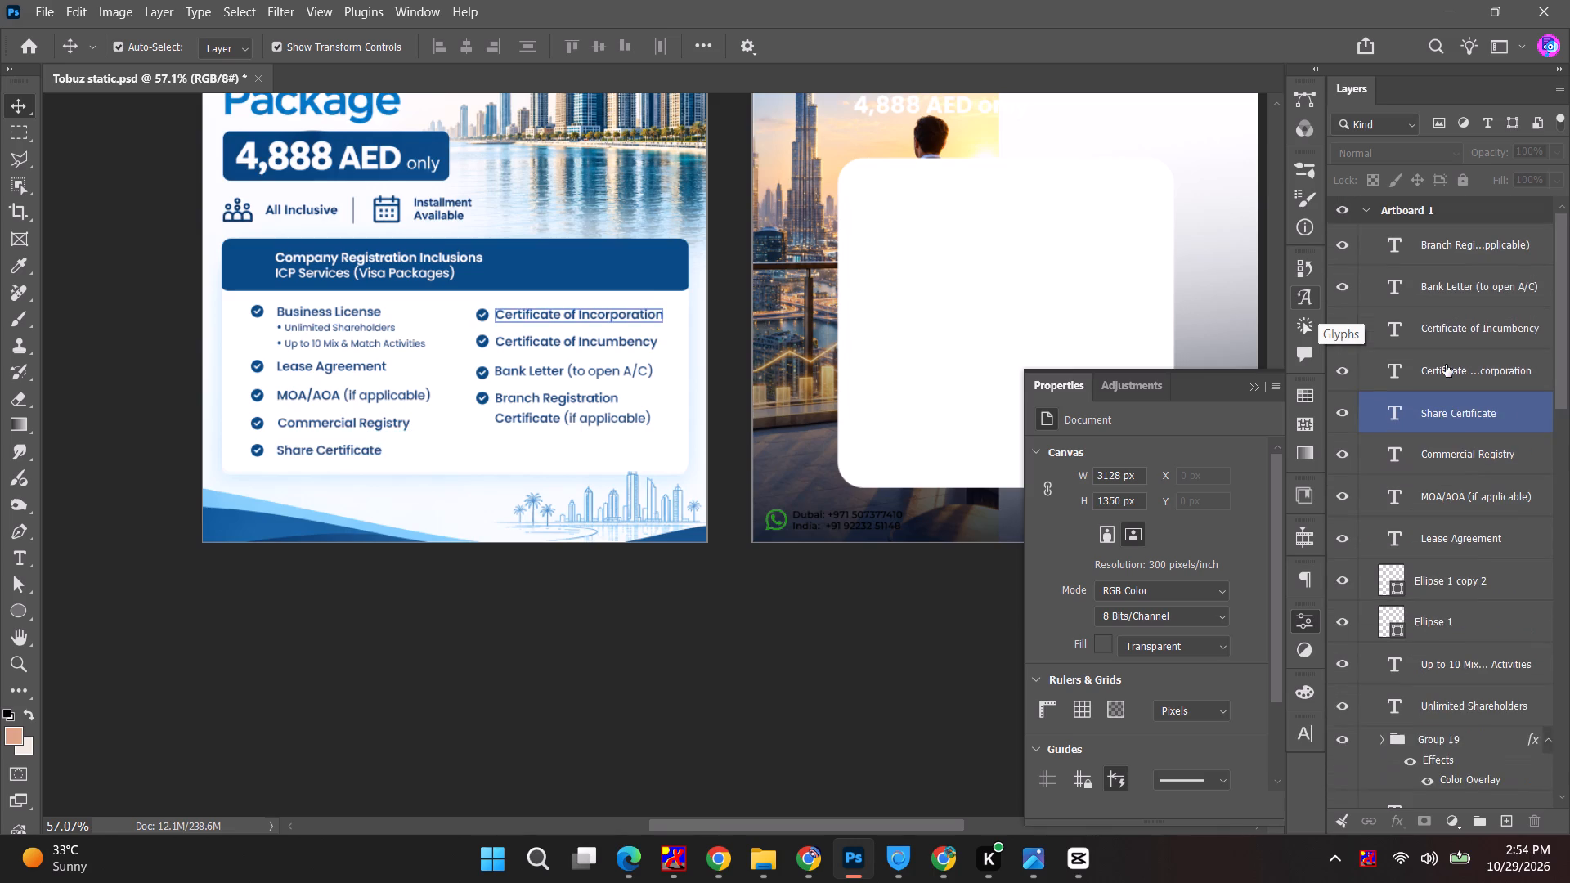
scroll(1446, 365, "up", 3)
left_click(1456, 243)
left_click(1458, 537, "shift")
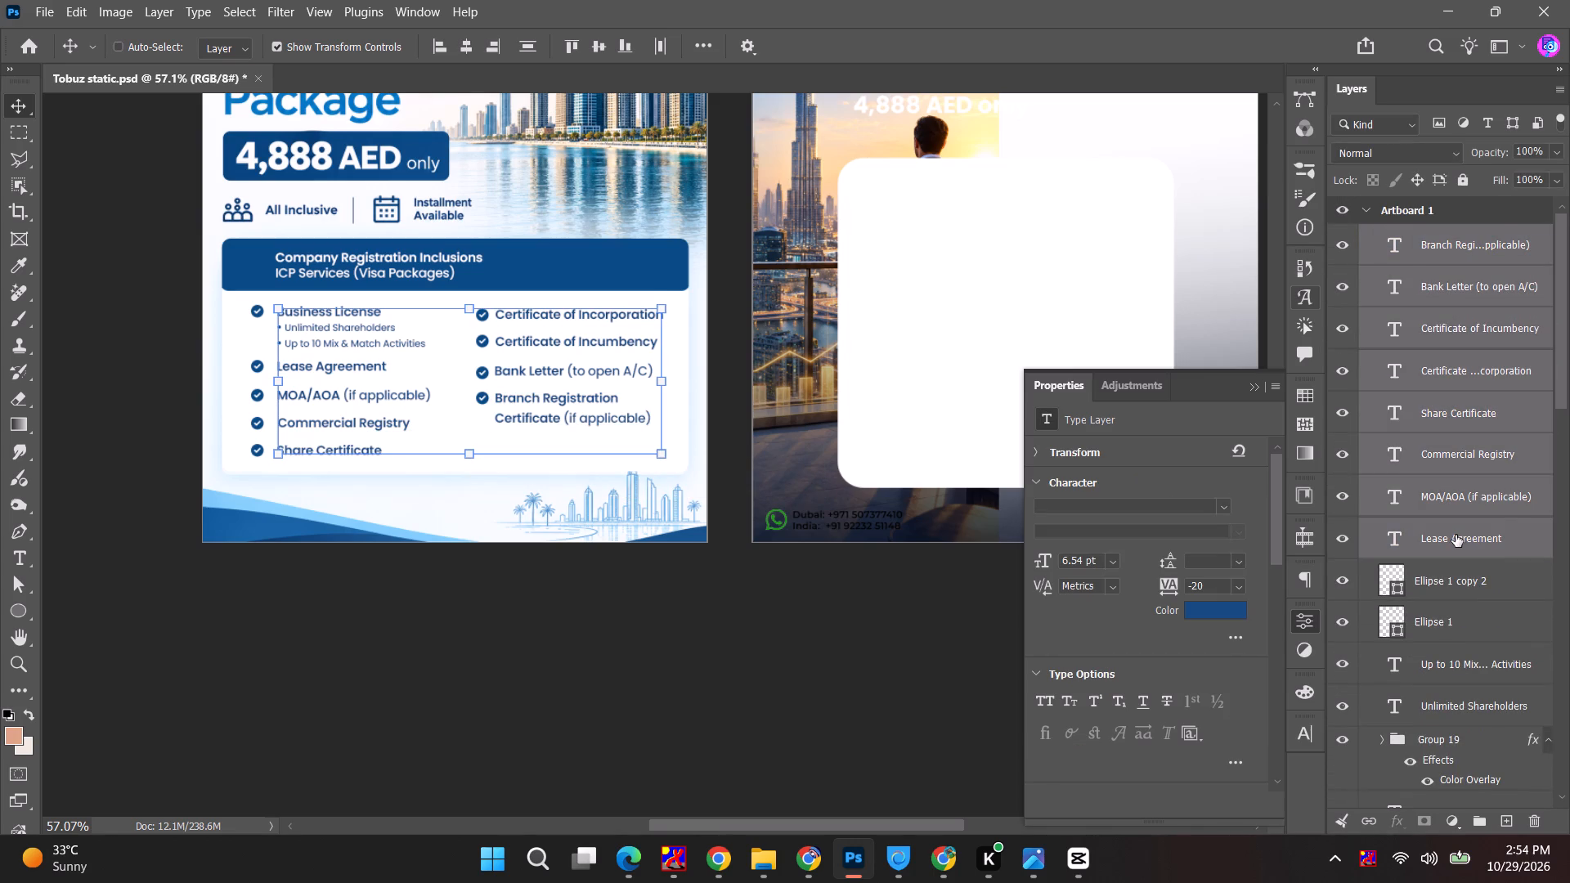
key("ctrl+g")
Group the two circular bullet layers separately from the list text group.
left_click(1447, 275, "ctrl")
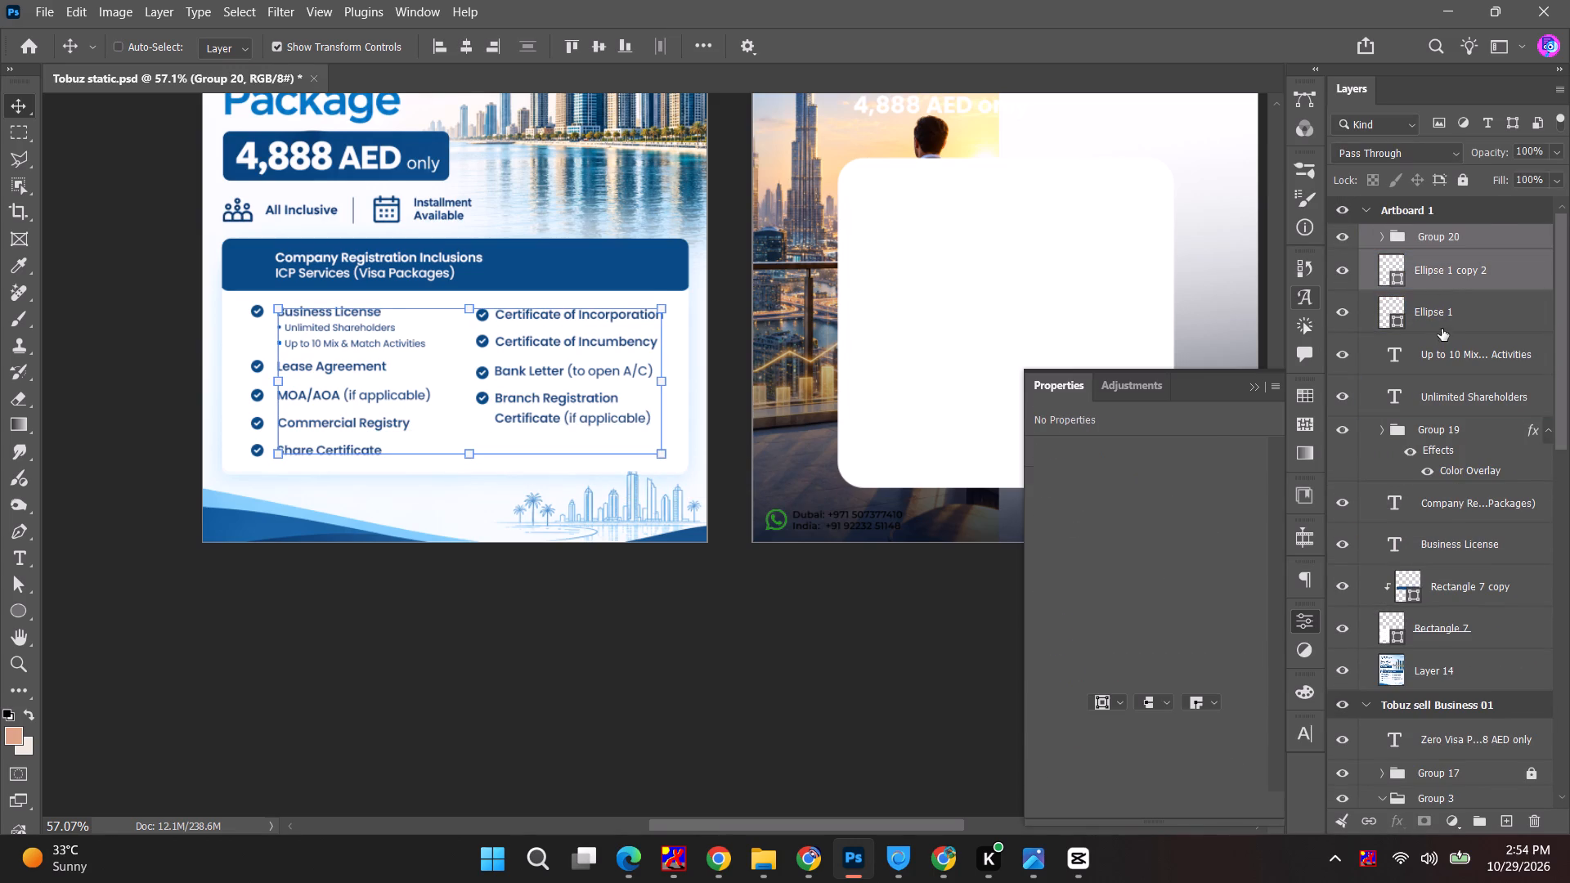
left_click(1442, 322)
left_click(1453, 274, "ctrl")
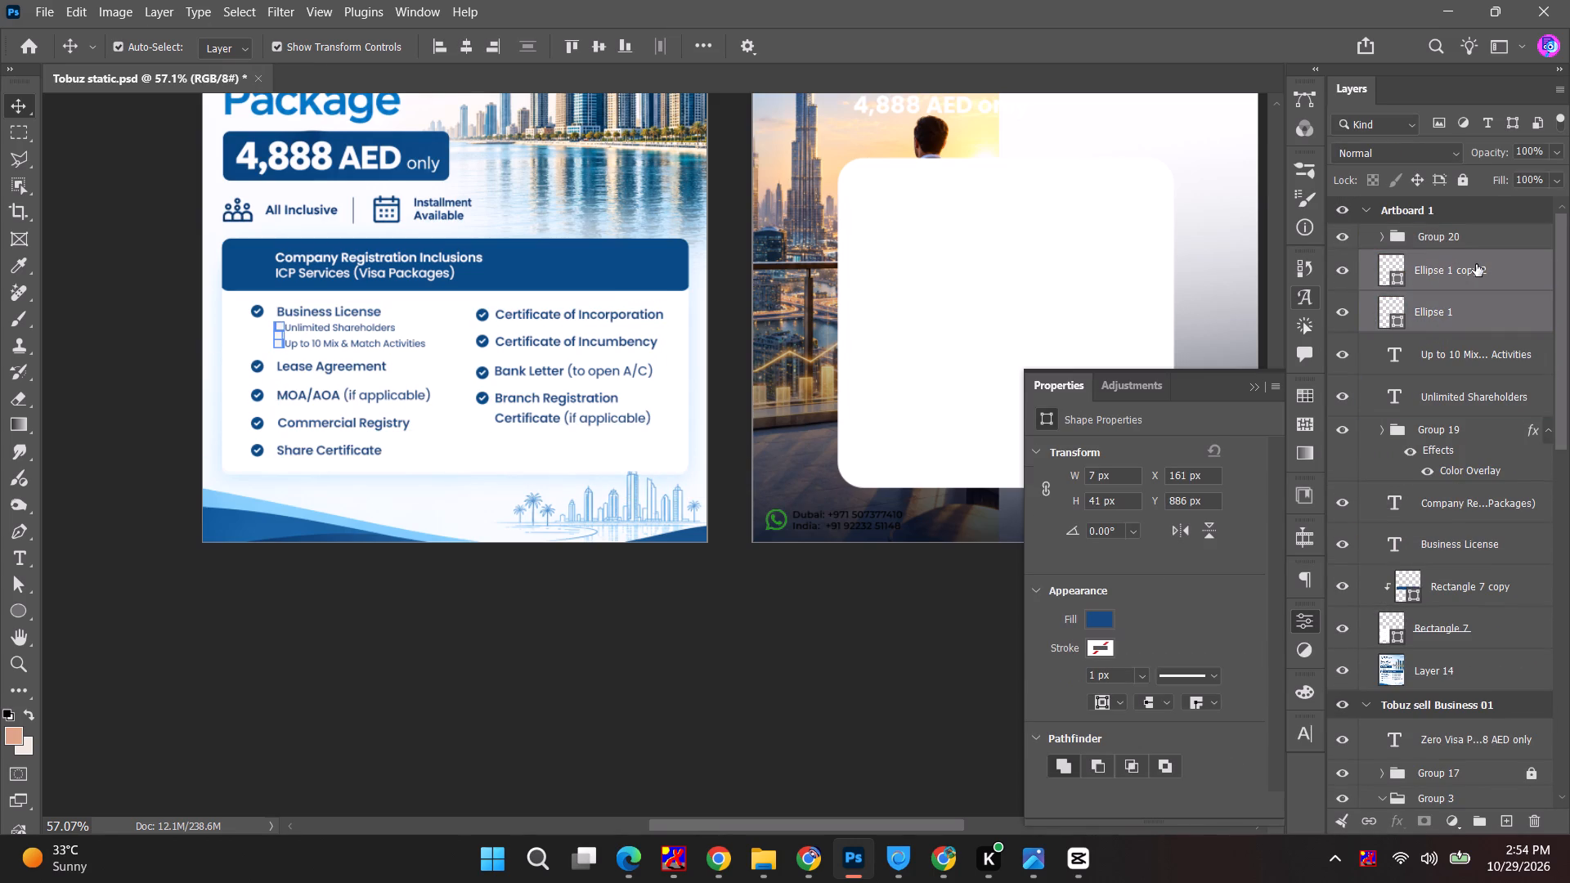
left_click(1476, 264)
key("ctrl+g")
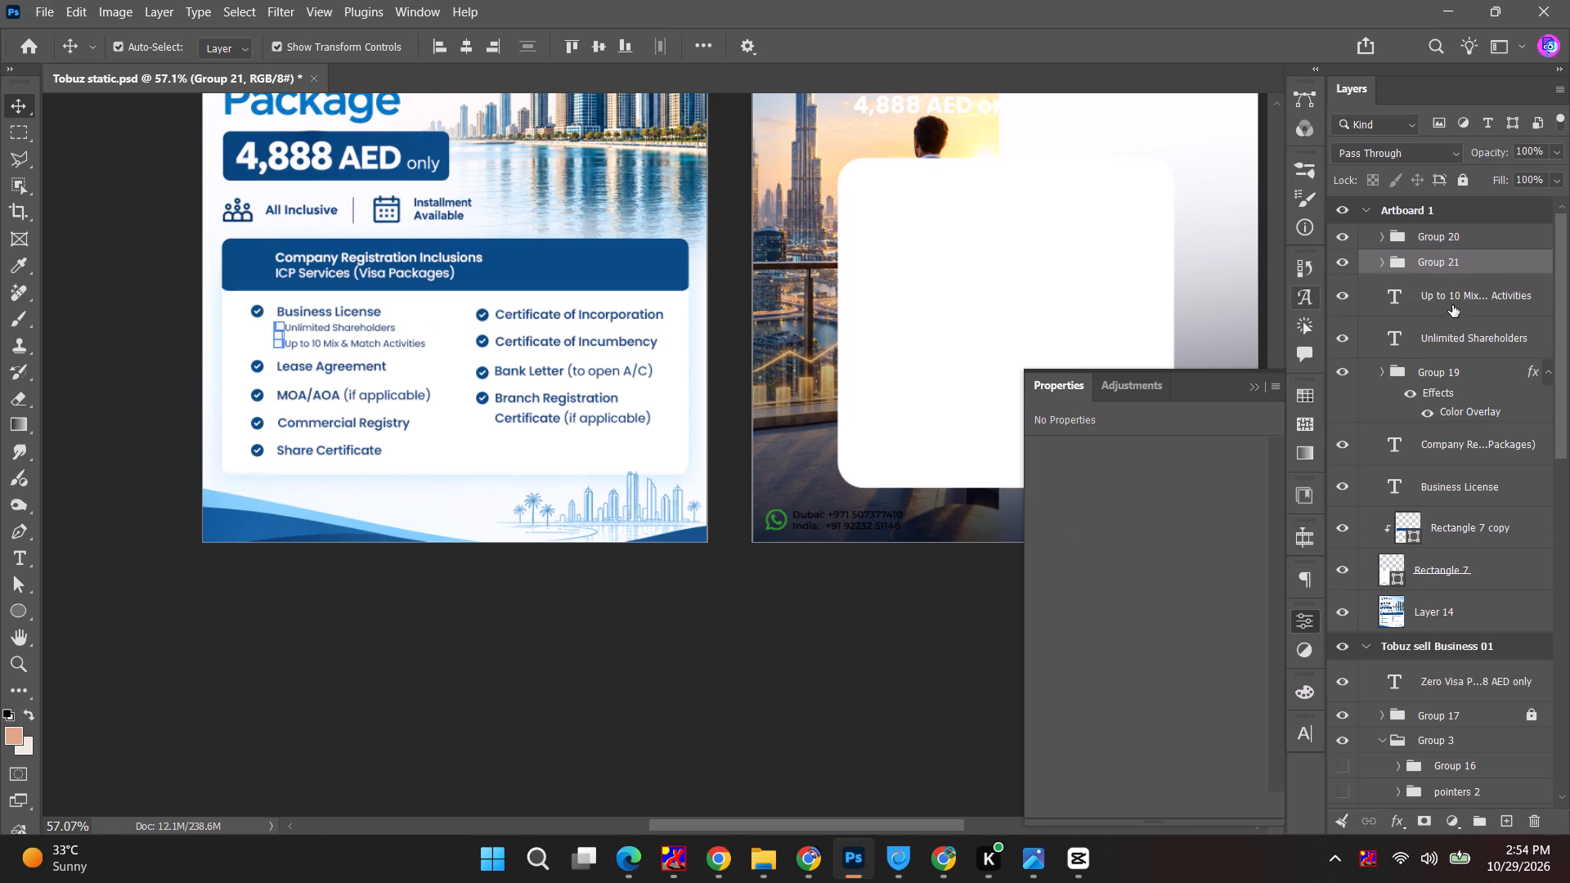
Move the Up to 10 Mix & Match Activities and Unlimited Shareholders layers into the list text group and check its contents.
left_click(1451, 307)
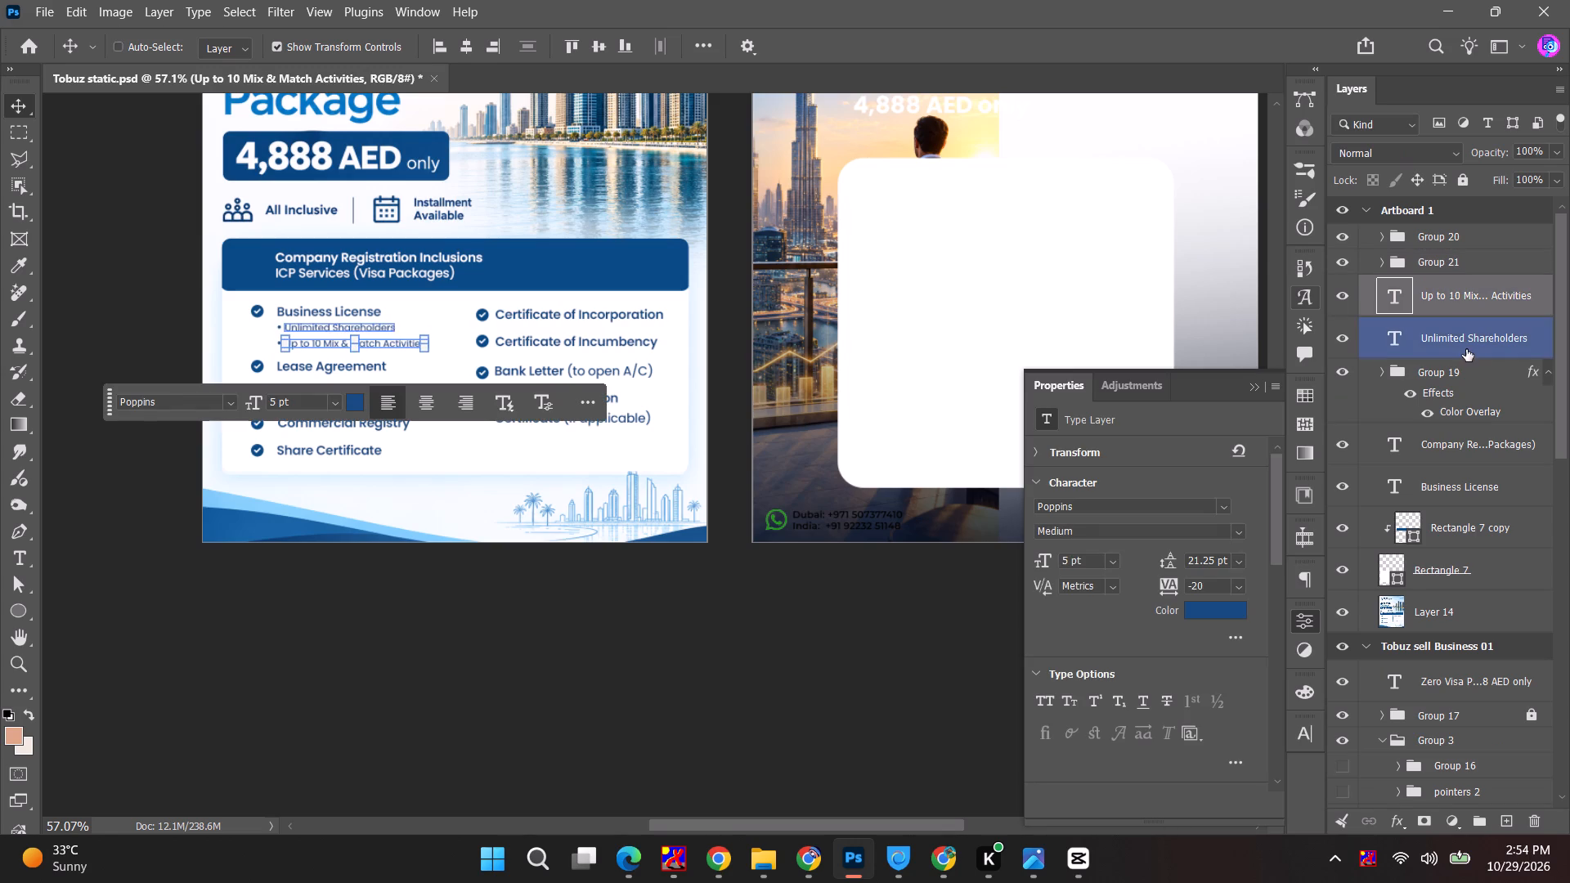
left_click(1466, 349, "ctrl")
left_click_drag(1474, 298, 1474, 240)
left_click(1339, 239)
left_click(1339, 239)
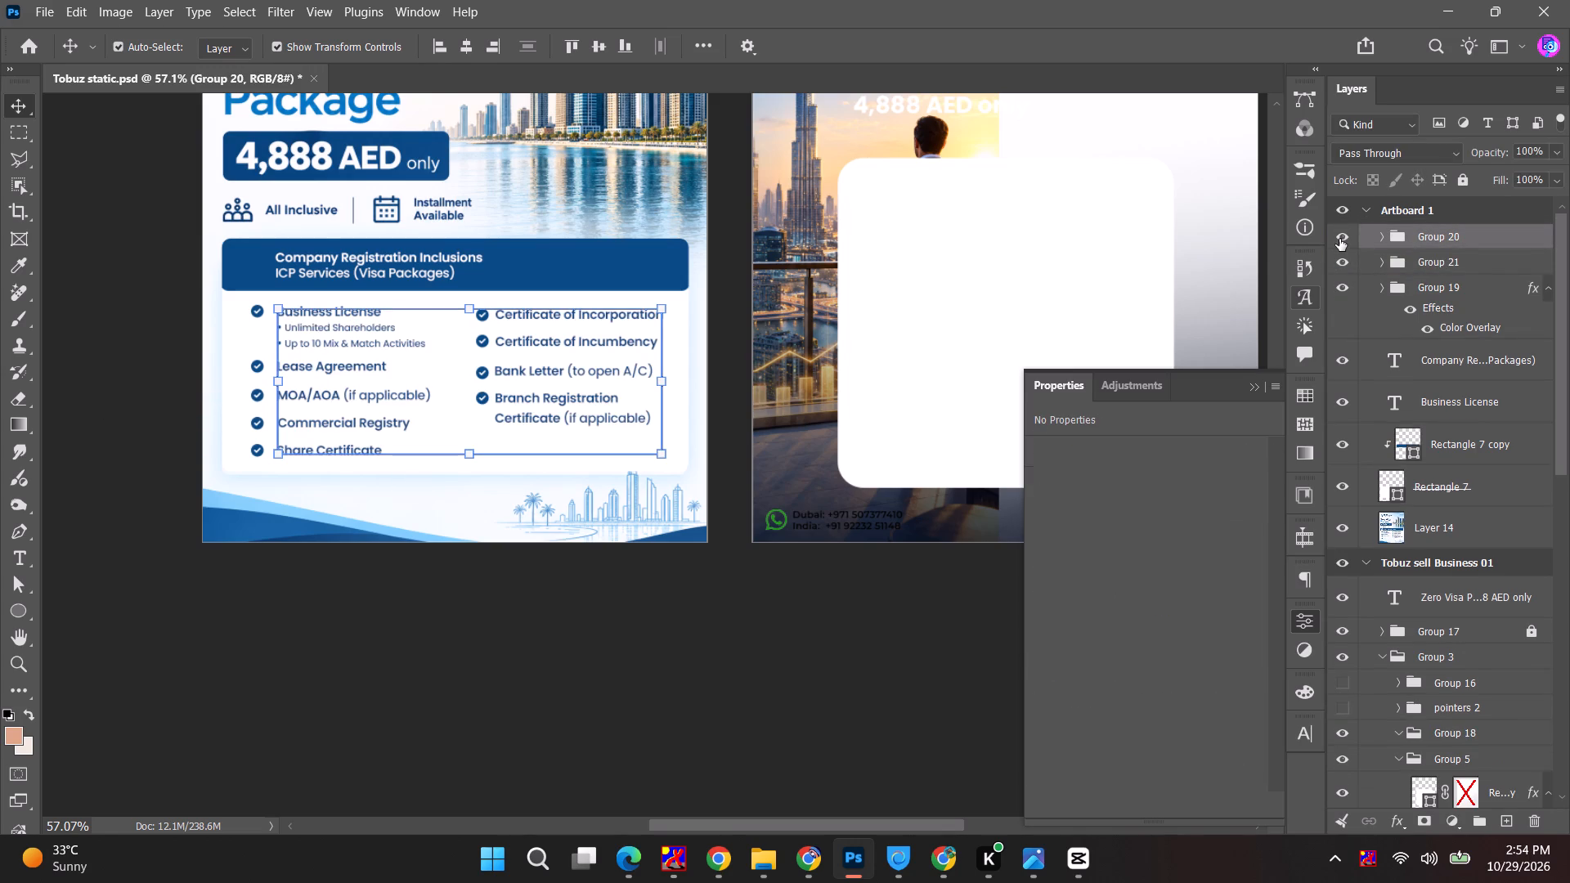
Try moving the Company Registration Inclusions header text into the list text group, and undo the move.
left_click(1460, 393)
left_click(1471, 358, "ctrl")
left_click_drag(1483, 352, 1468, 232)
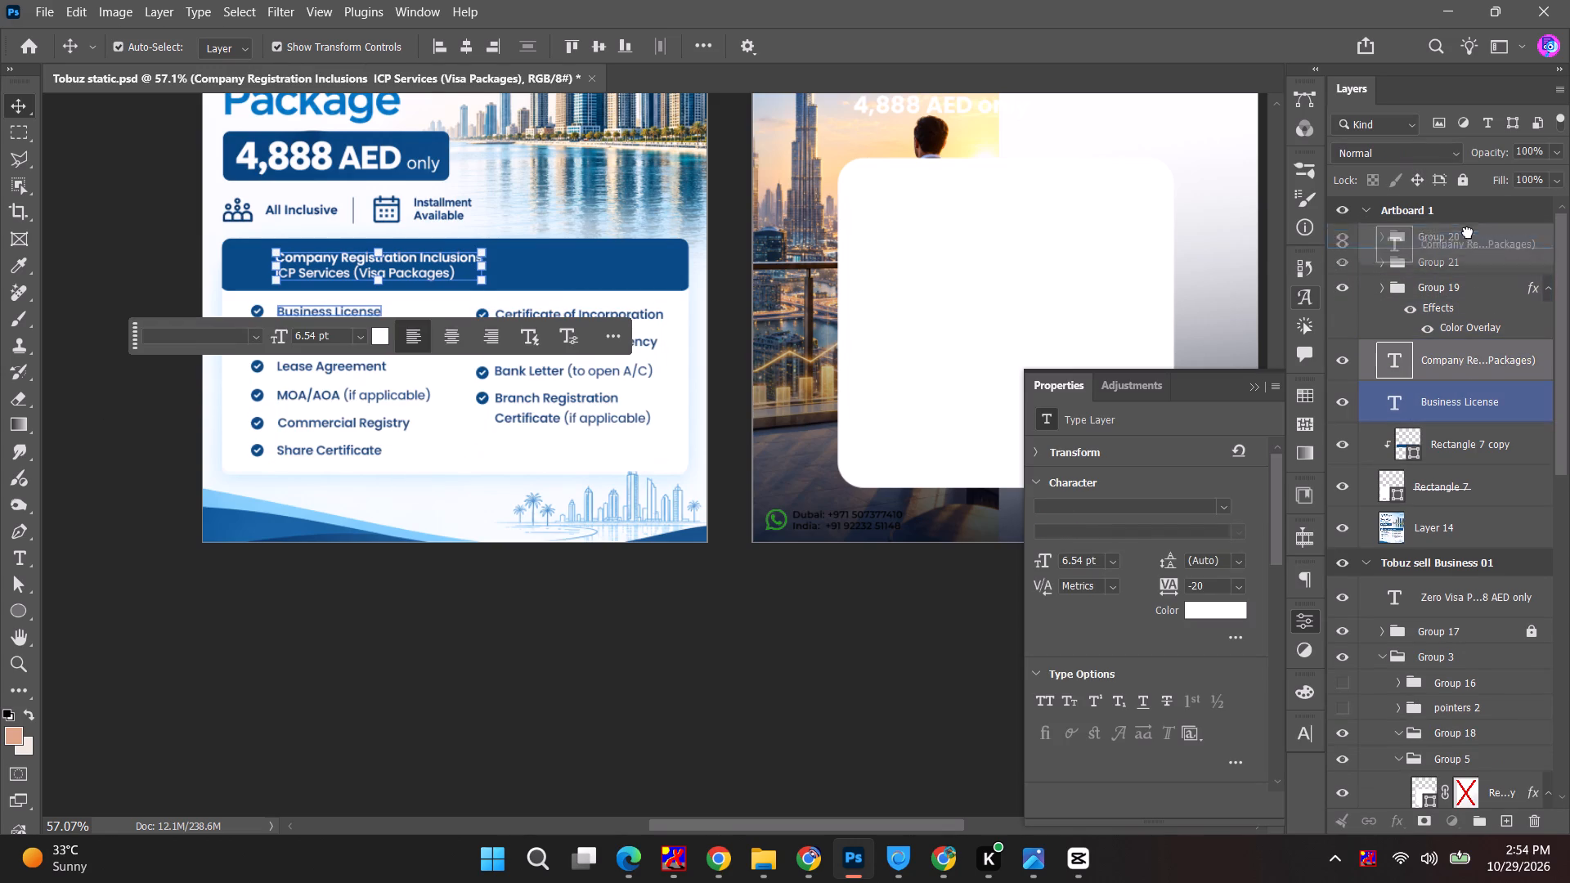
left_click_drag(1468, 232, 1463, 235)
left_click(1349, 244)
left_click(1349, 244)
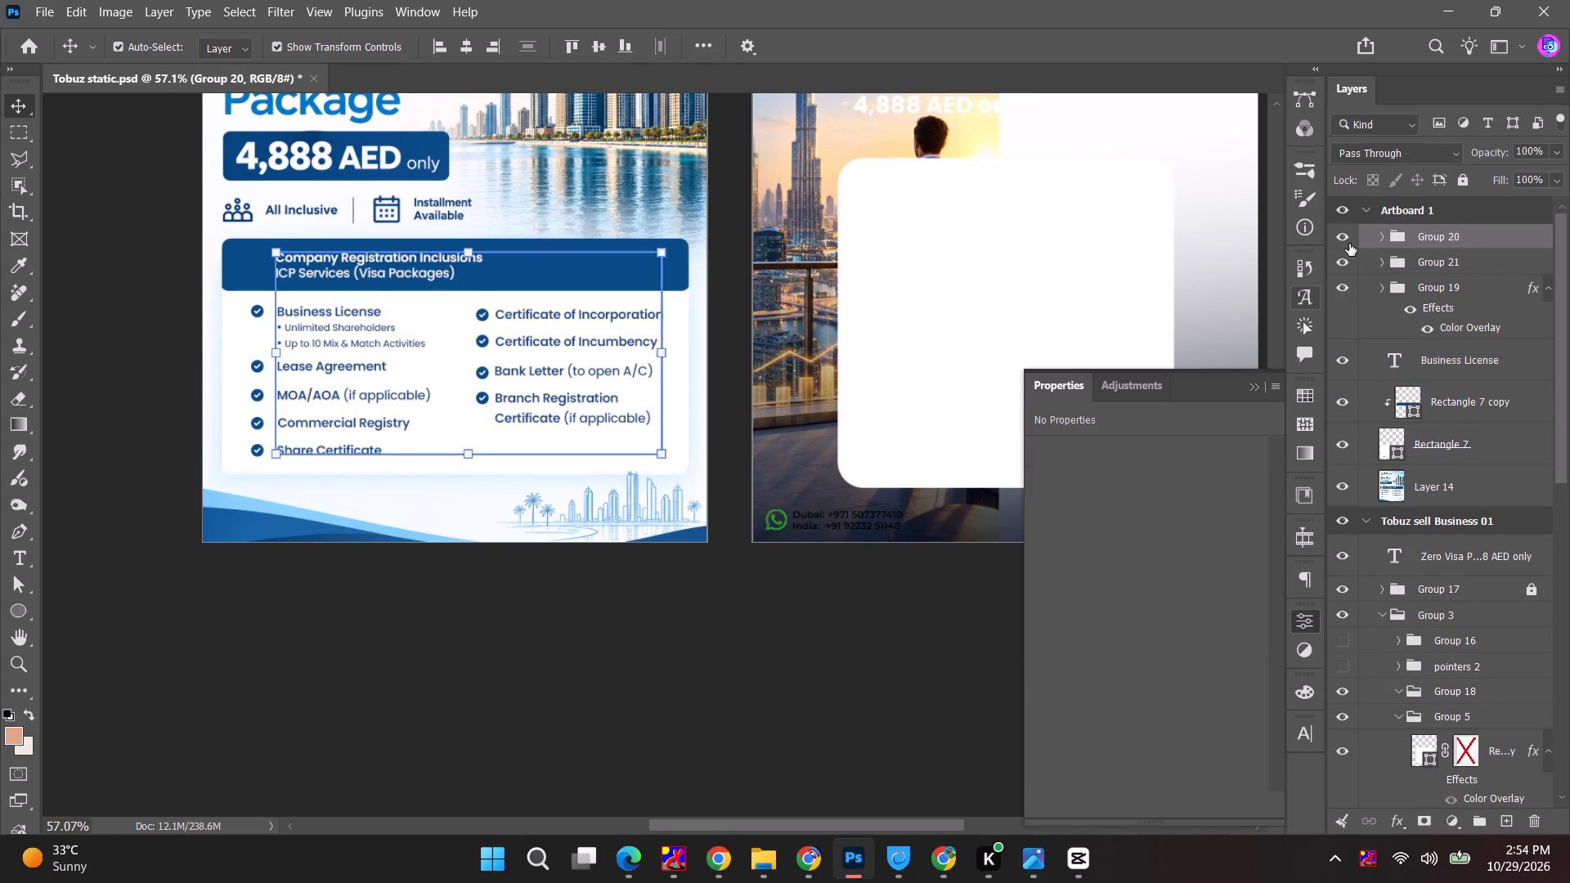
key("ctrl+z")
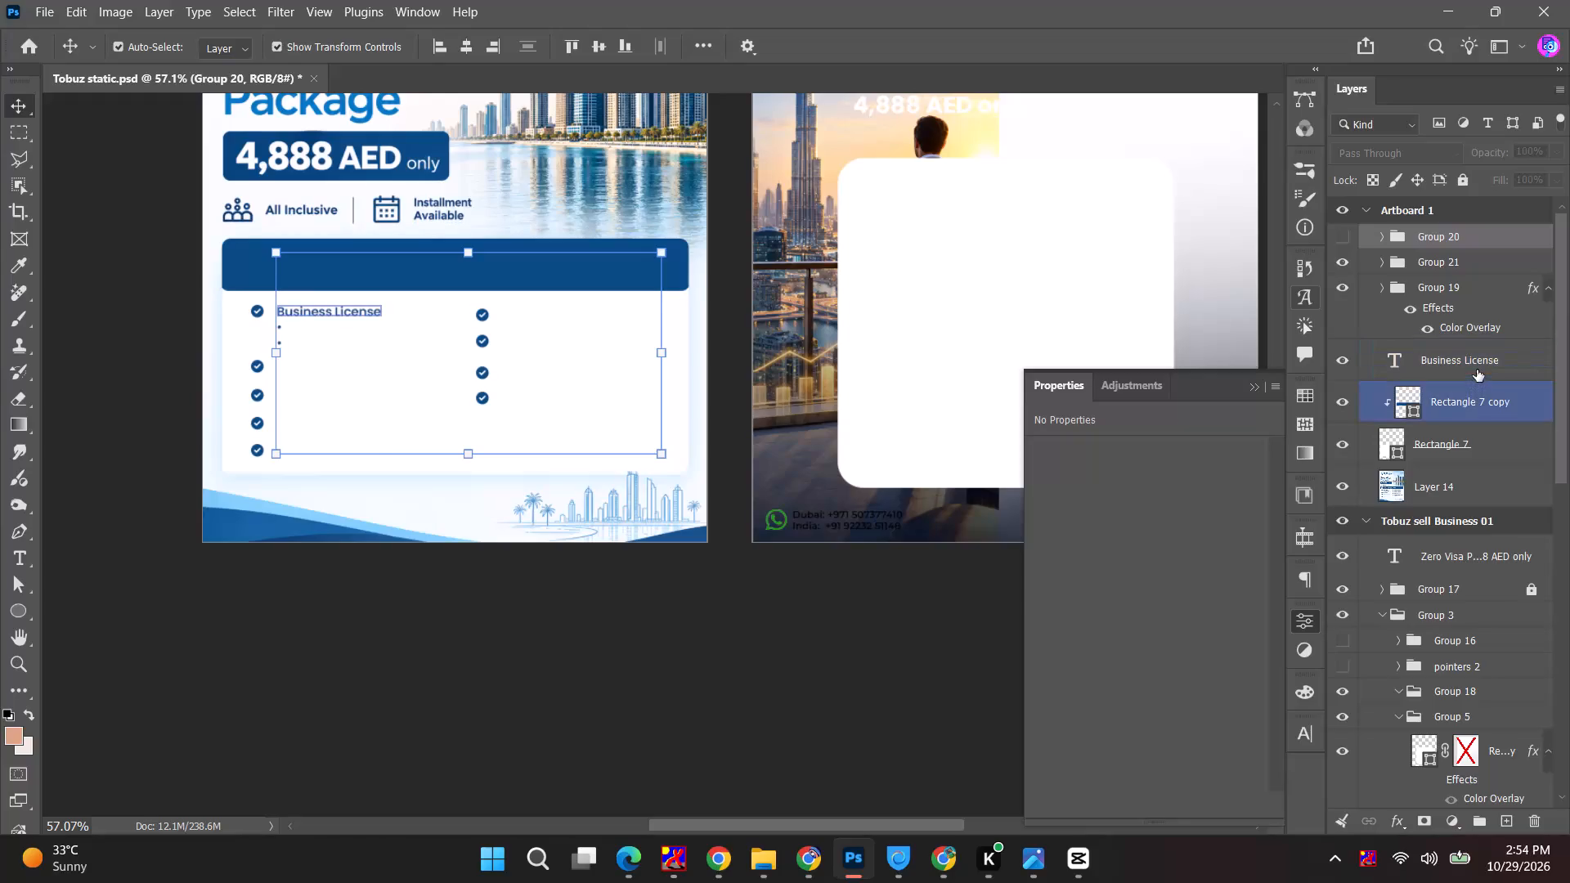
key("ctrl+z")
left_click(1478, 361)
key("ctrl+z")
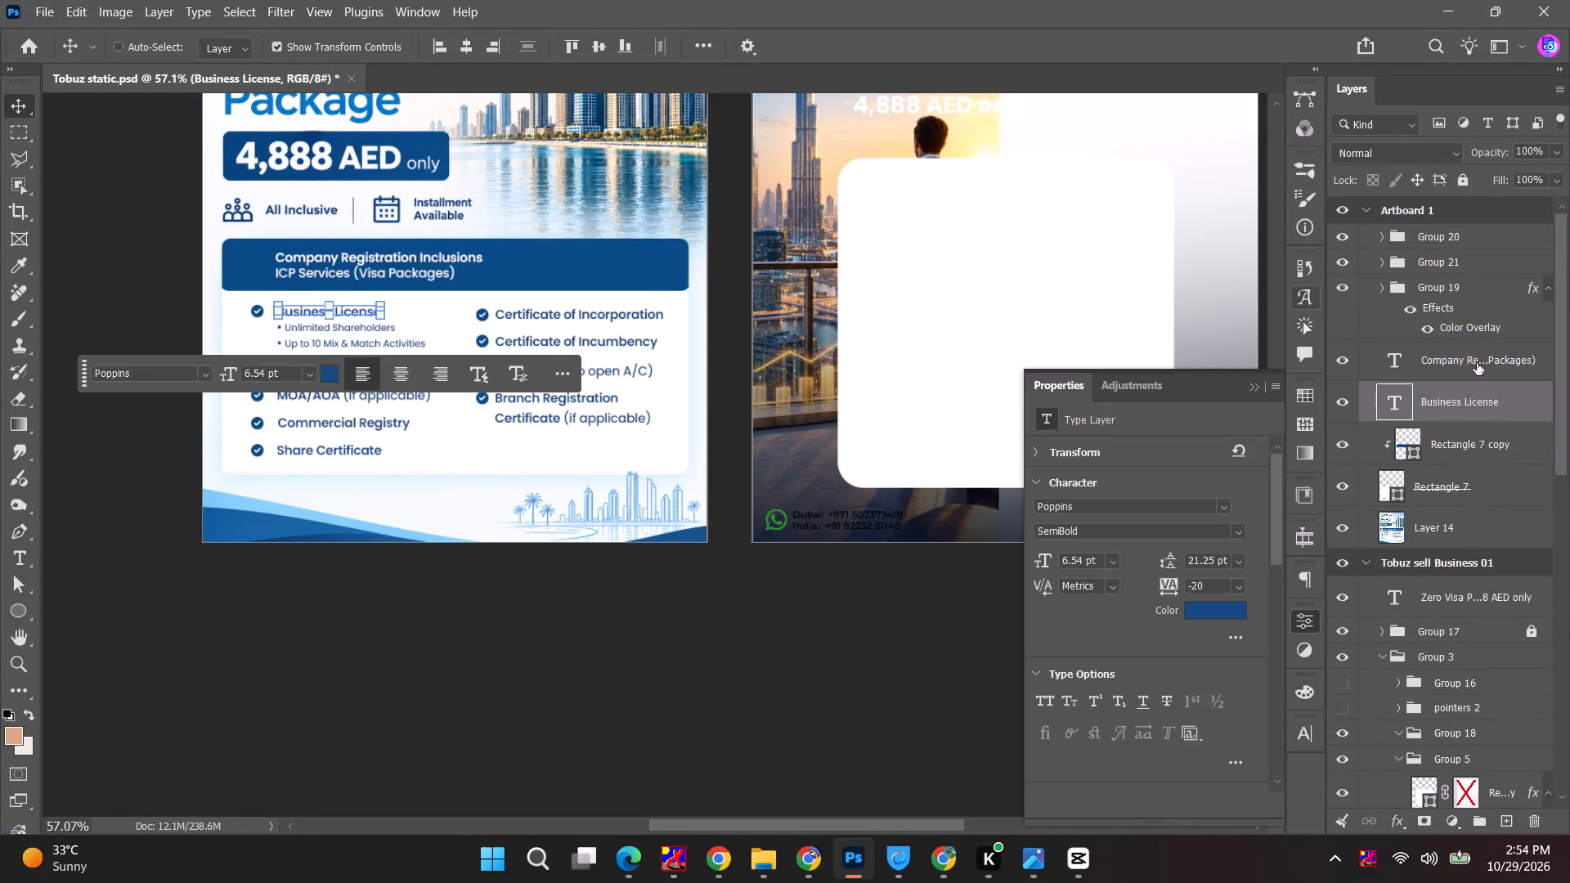
Move the Business License text layer into the list text group.
left_click(1474, 370)
left_click(1473, 398)
left_click_drag(1496, 400, 1481, 234)
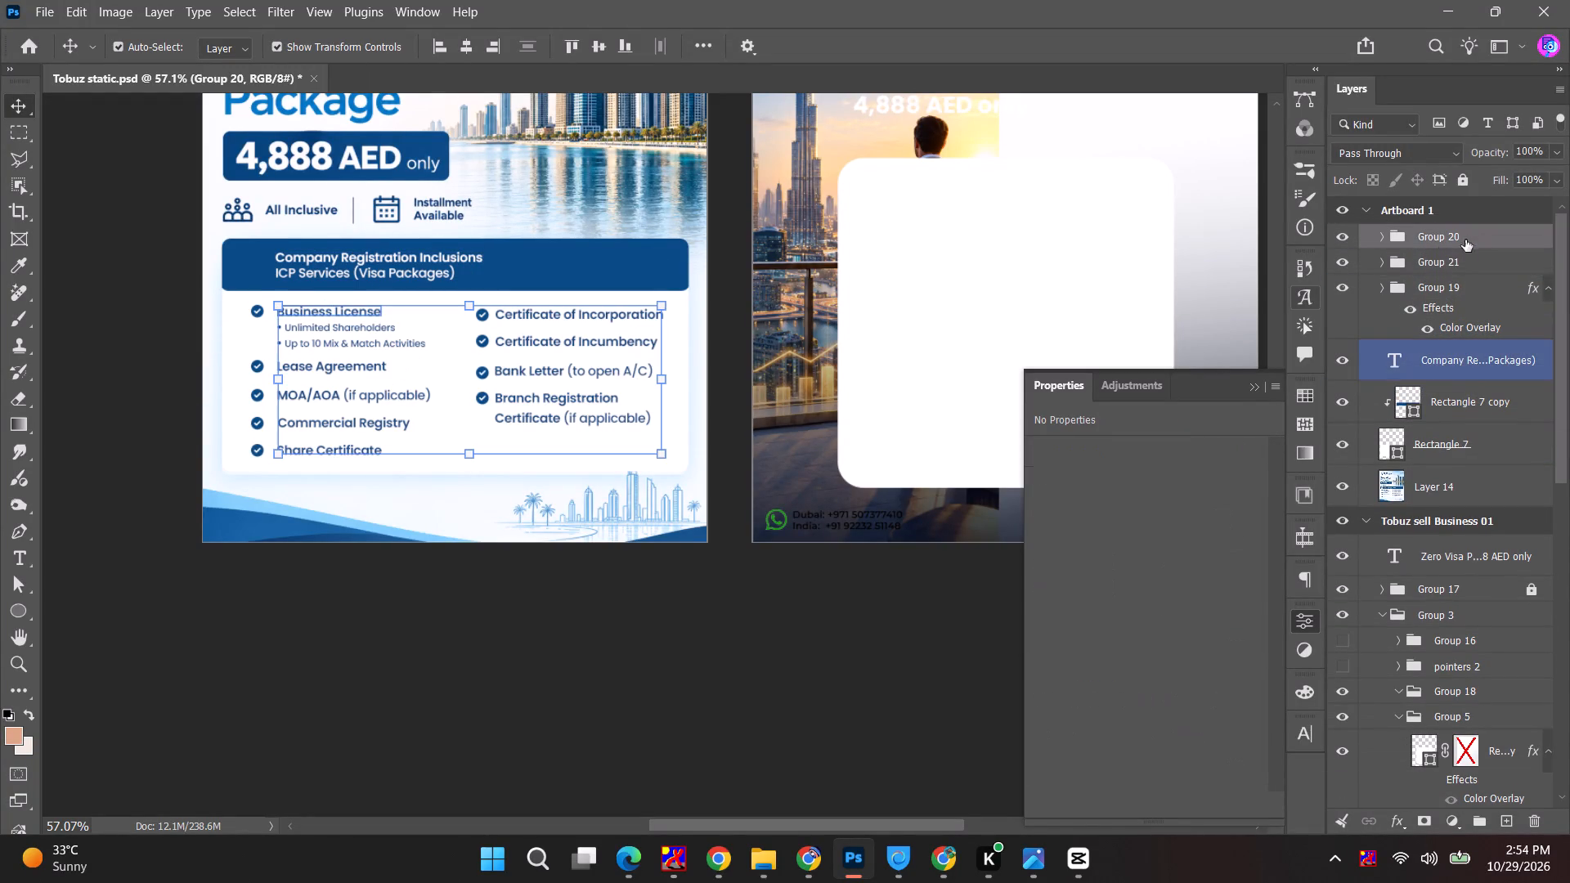
Check what the list text group contains, and group the check icons group and the bullets group together.
left_click(1337, 240)
left_click(1337, 240)
left_click(1337, 240)
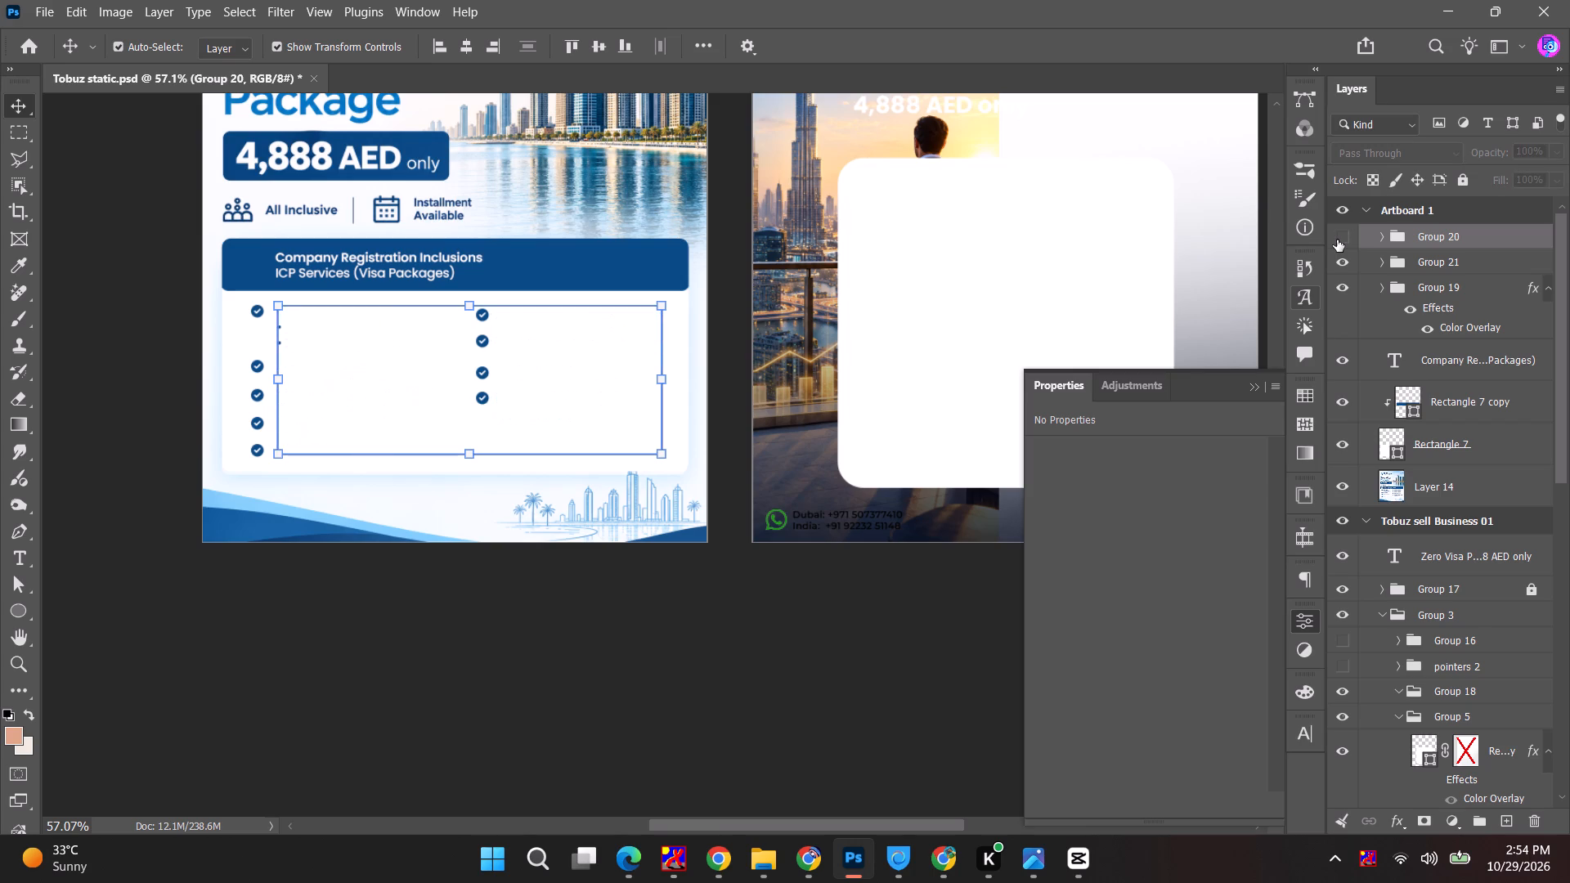
double_click(1337, 268)
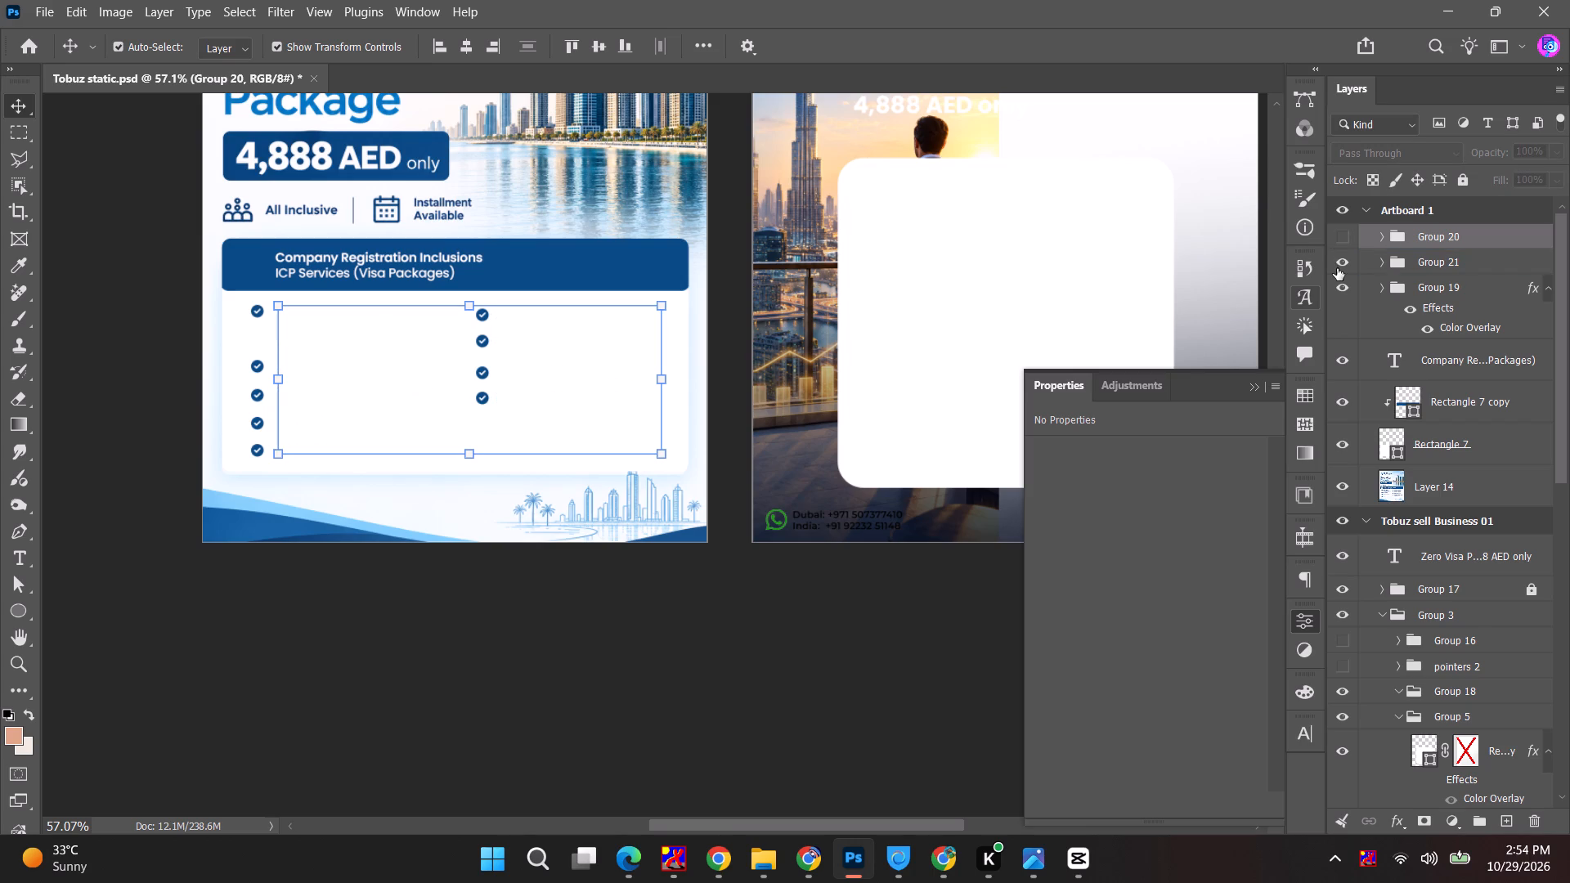
left_click(1345, 243)
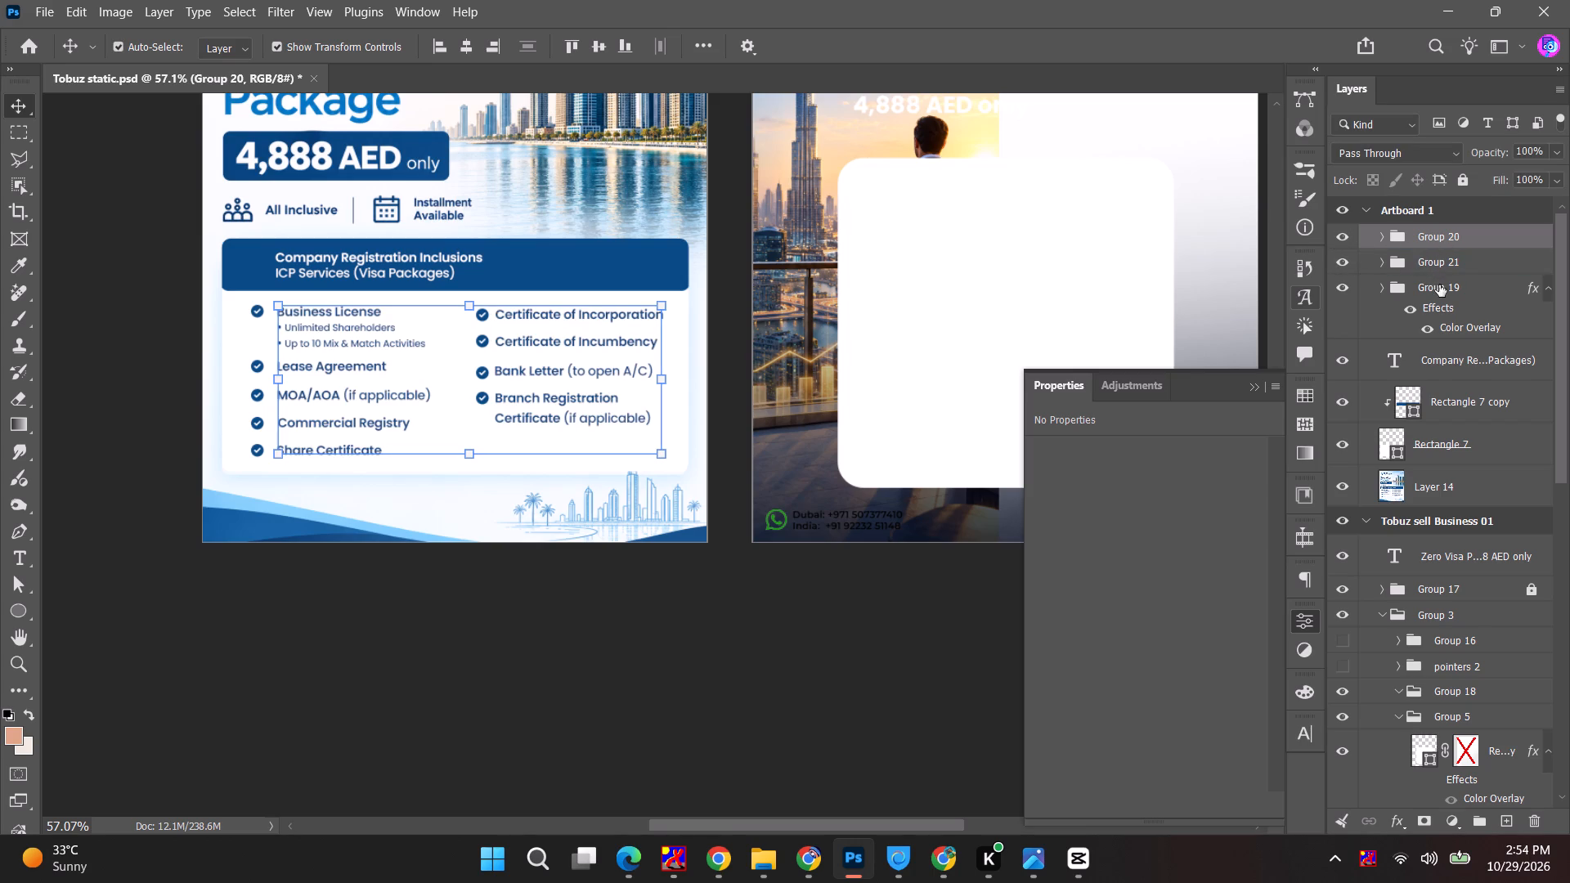
left_click(1433, 287)
left_click(1450, 262, "ctrl")
key("ctrl+g")
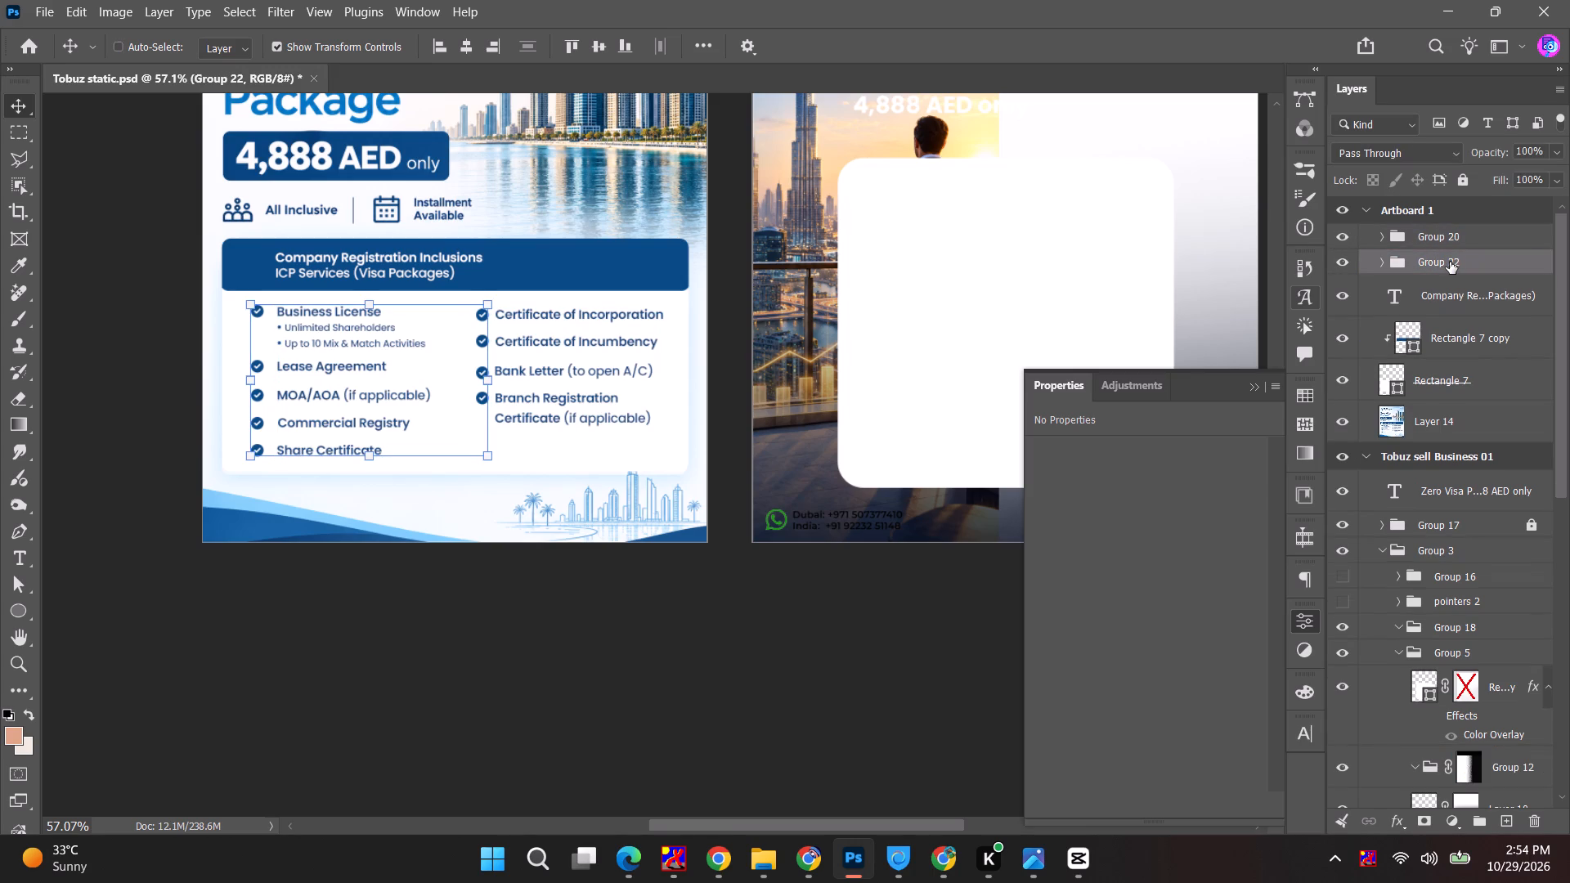
Combine the list text group with the icons-and-bullets group in one parent group, and check its contents.
left_click(1454, 239, "ctrl")
key("ctrl+g")
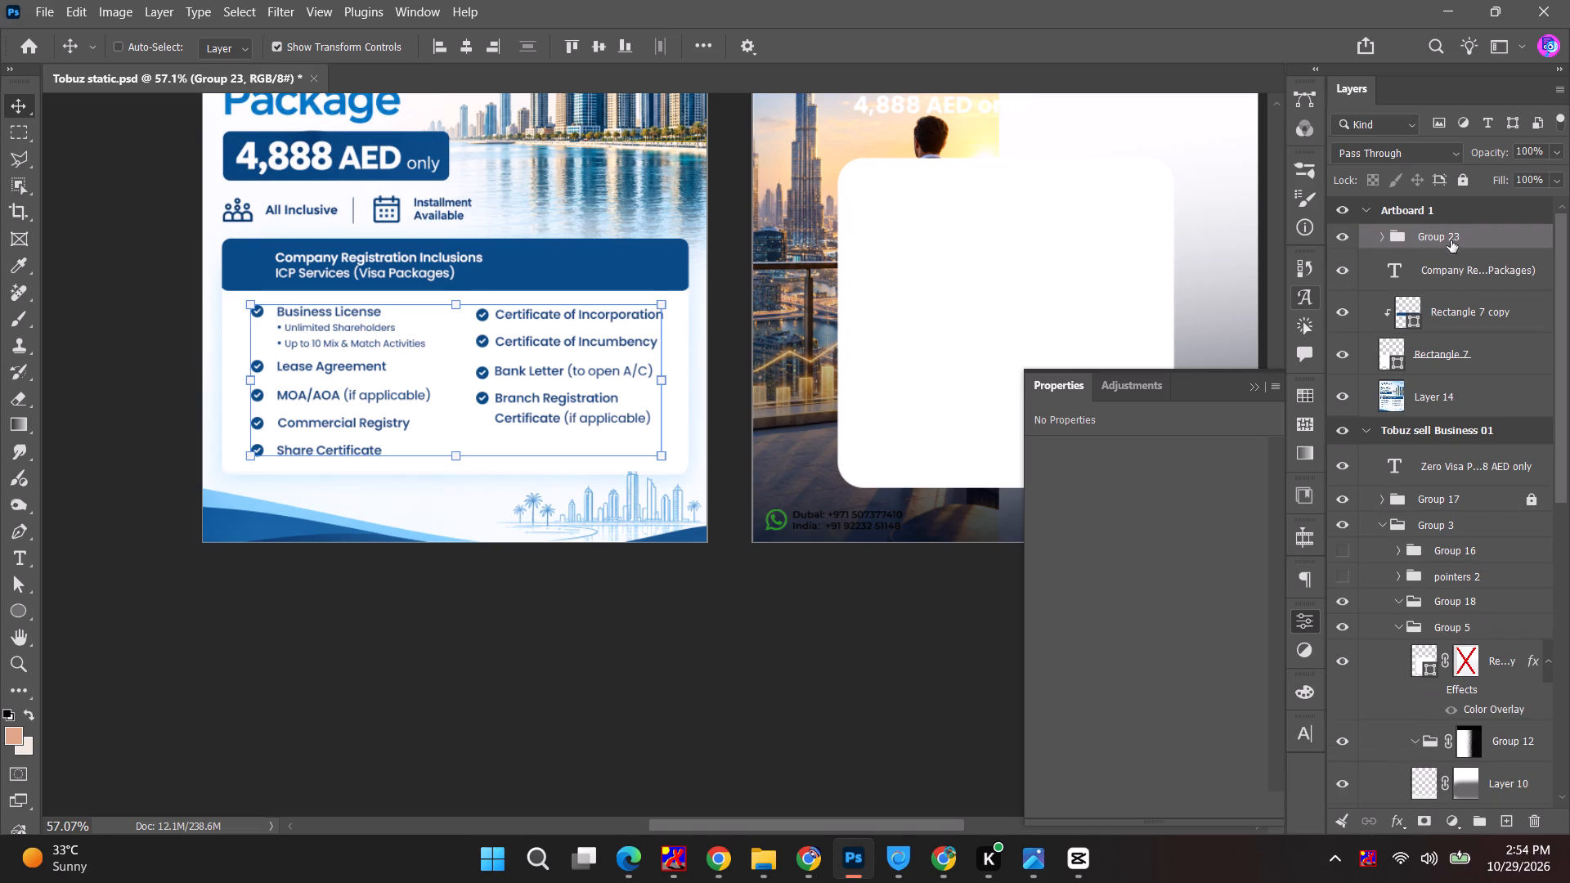
left_click(1336, 240)
double_click(1343, 240)
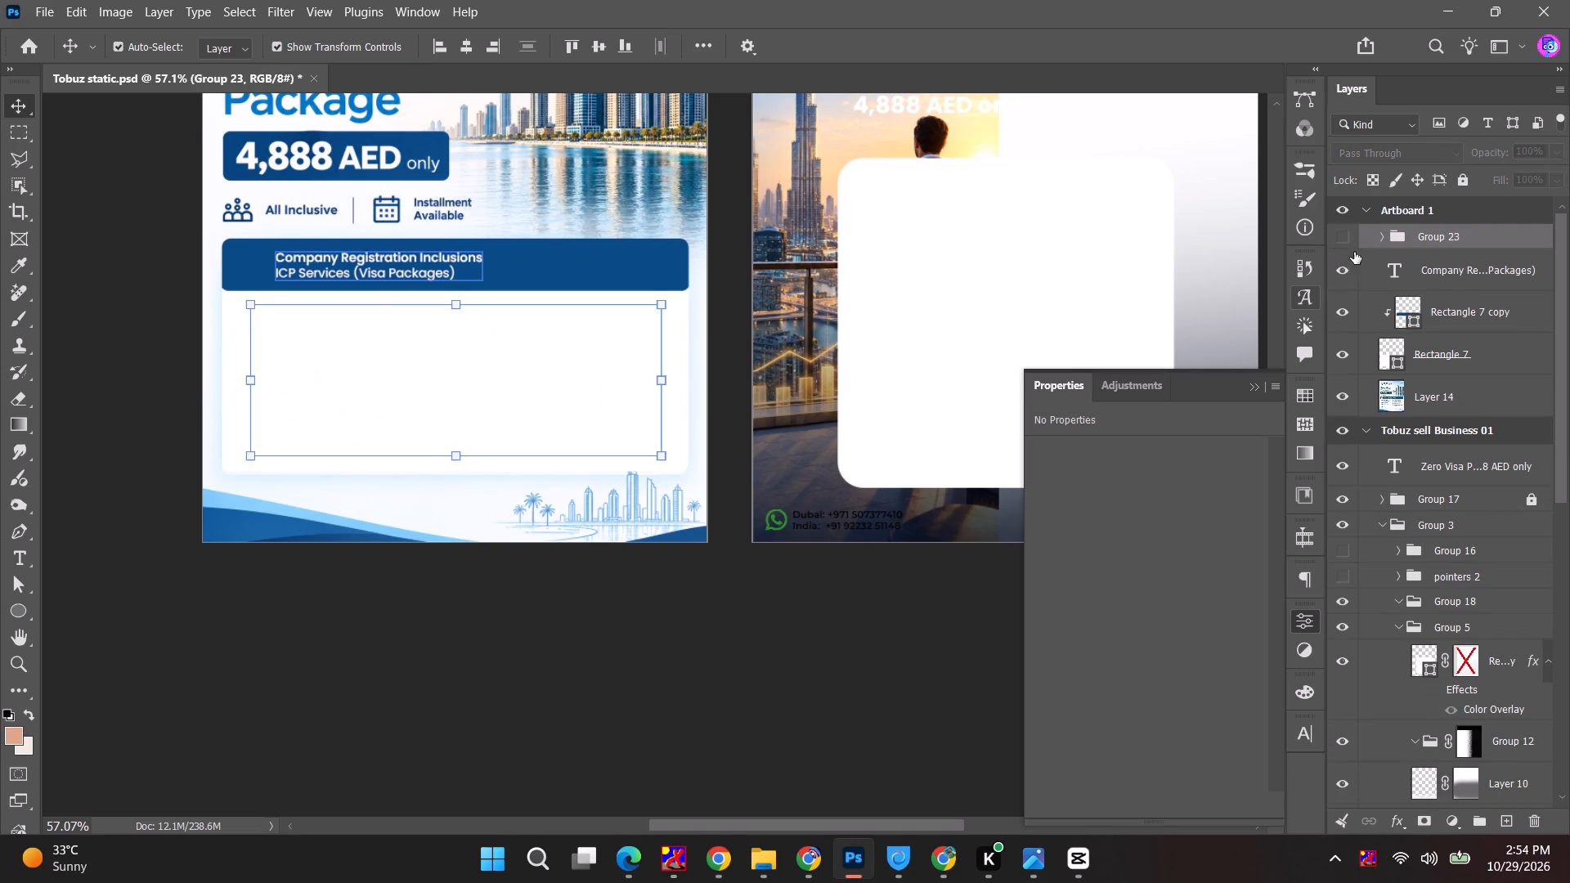
left_click(1343, 238)
Group the white panel with its blue header rectangle, nest it with the Company Registration Inclusions text in another group, and check its contents.
left_click(1474, 346)
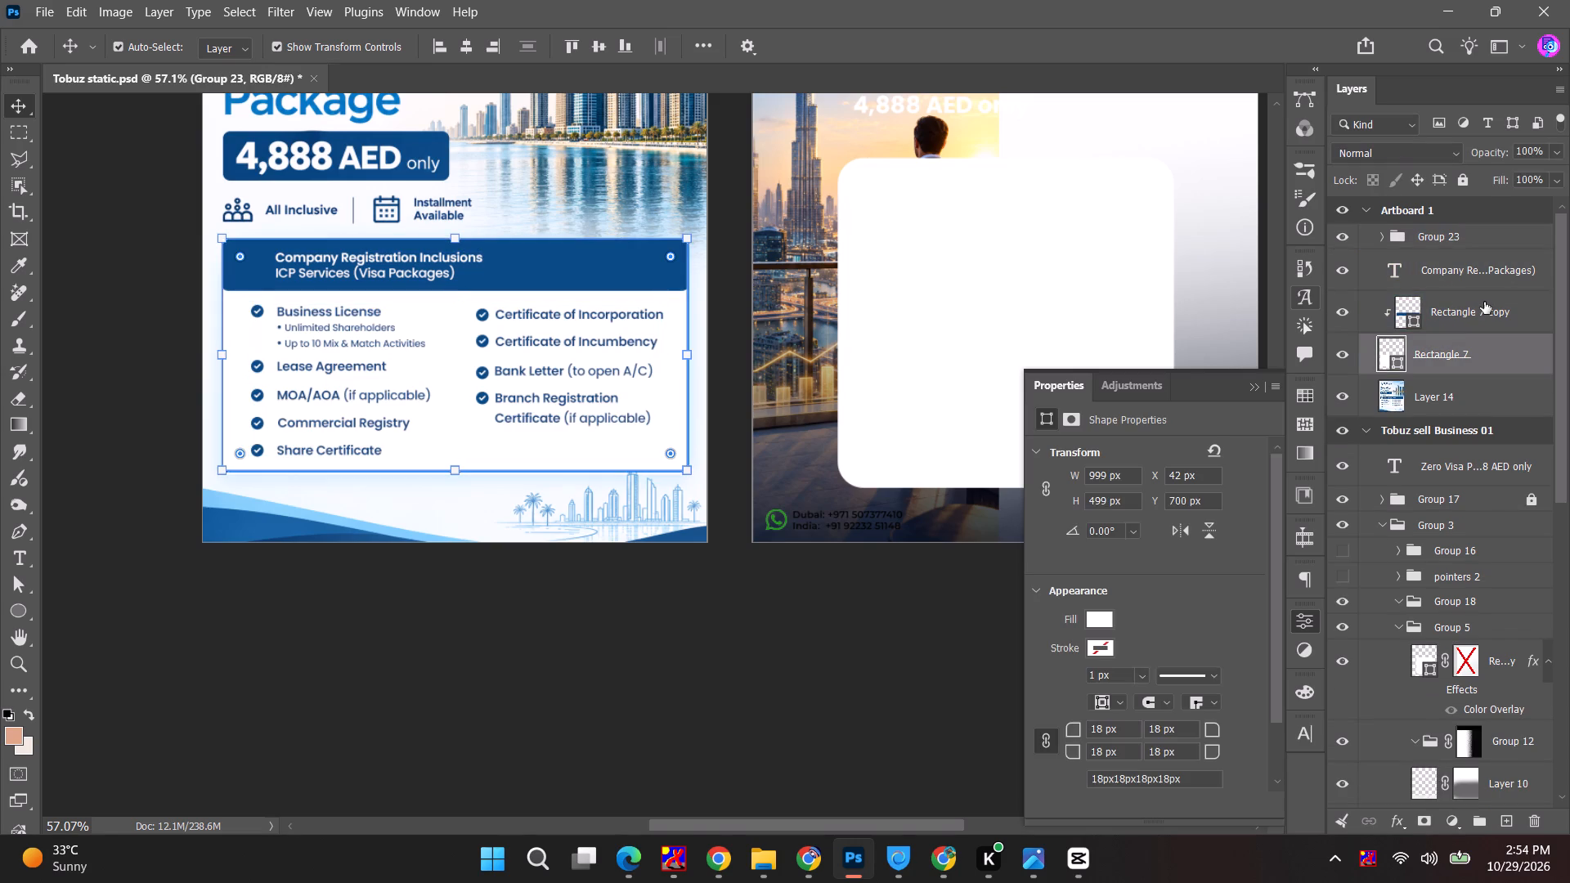
left_click(1484, 302, "ctrl")
left_click(1478, 282, "ctrl")
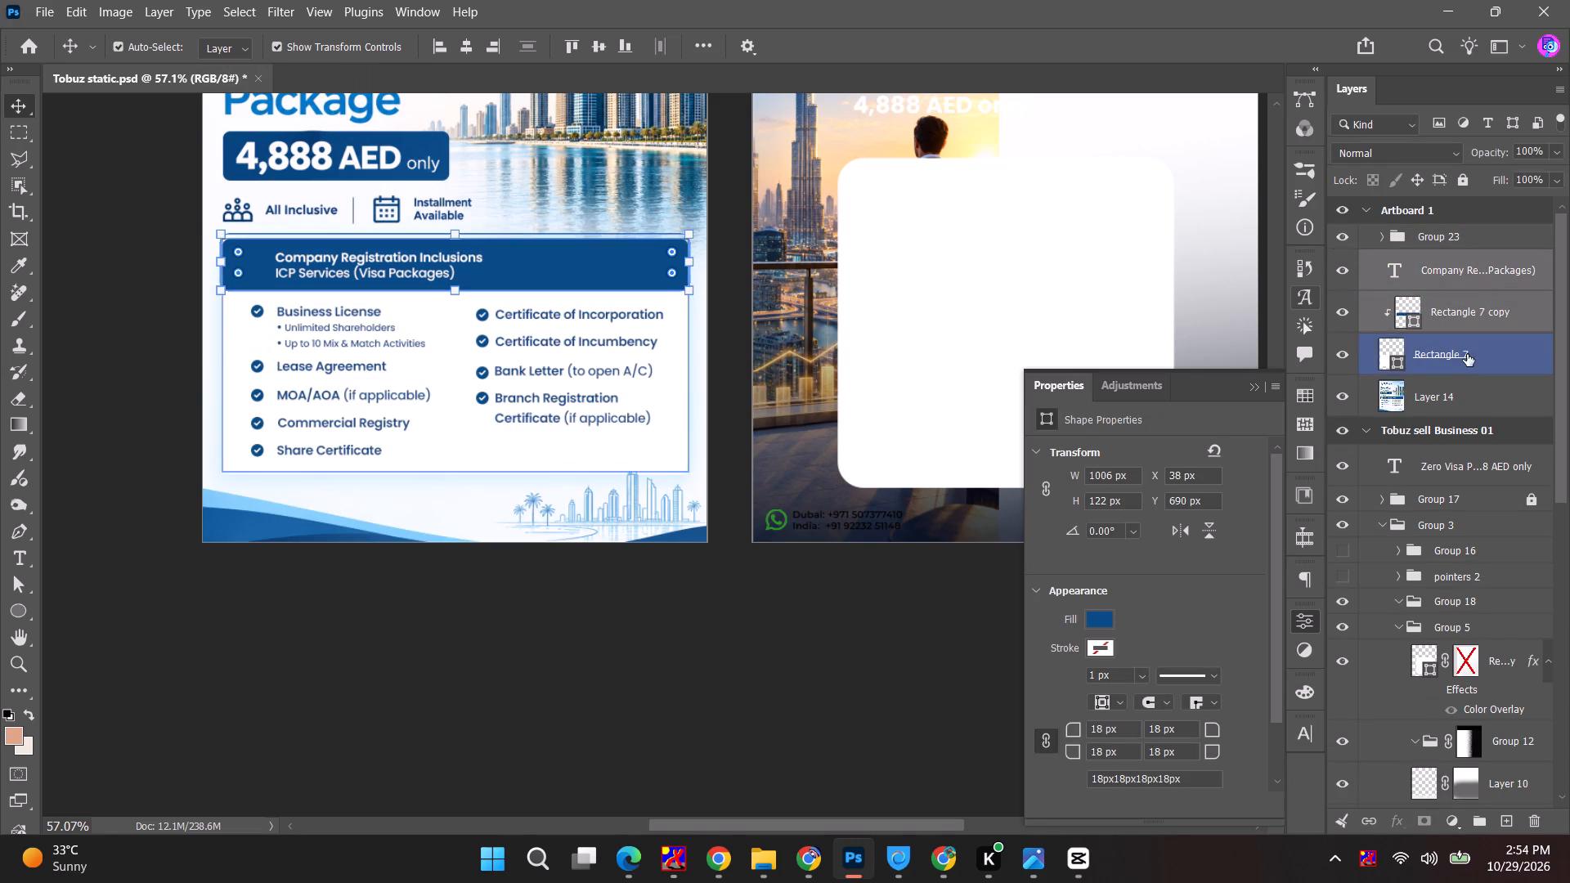
left_click(1467, 354)
left_click(1476, 276, "ctrl")
left_click(1469, 315)
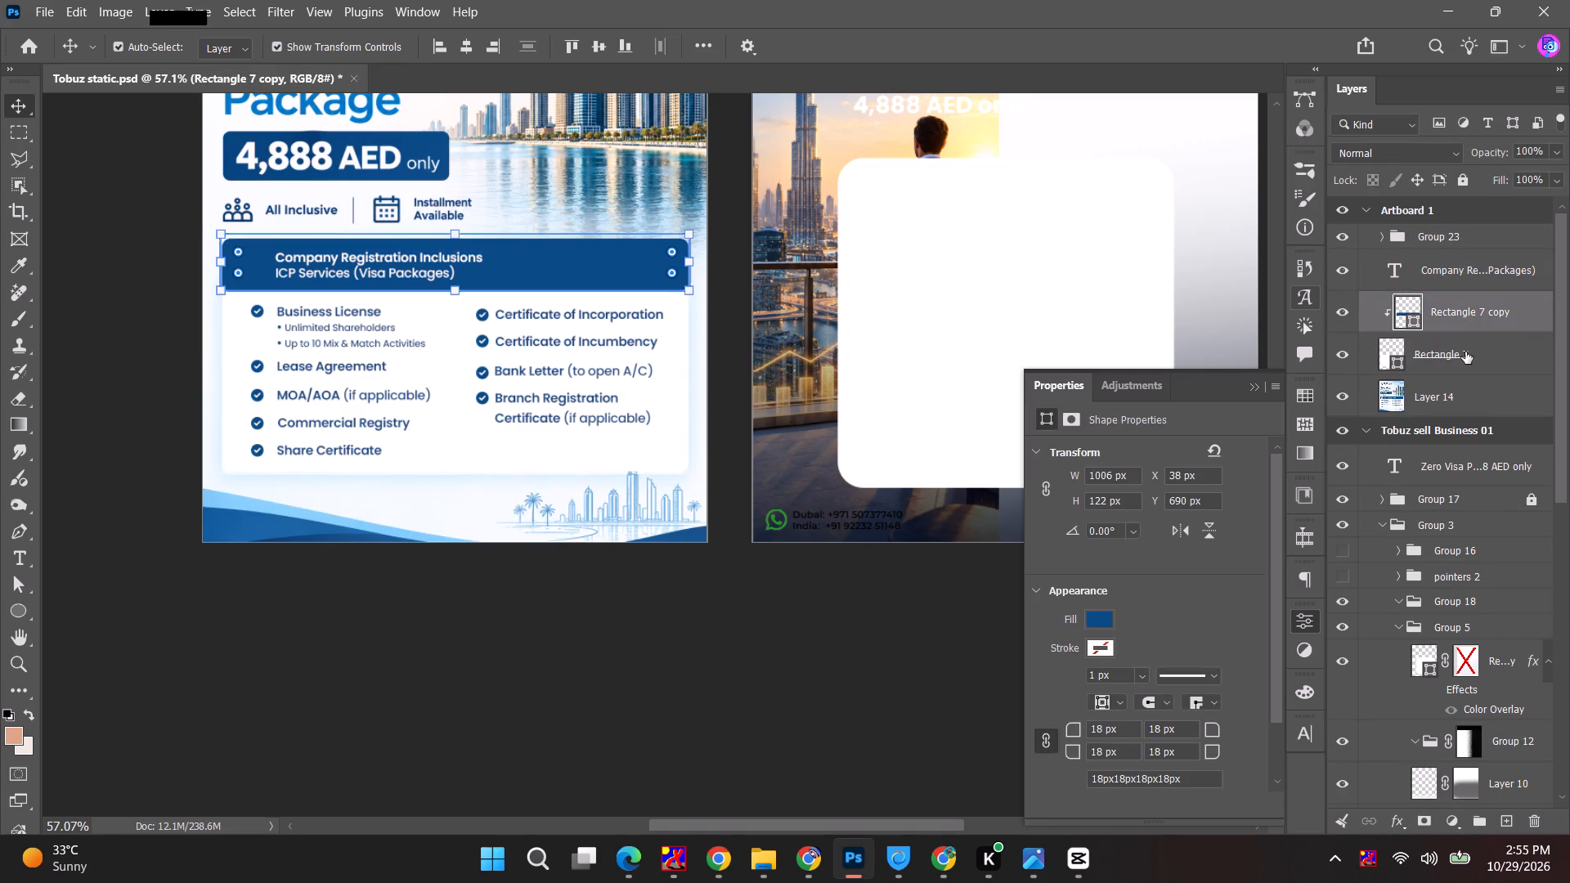
left_click(1465, 352, "ctrl")
key("ctrl+g")
left_click(1480, 277, "ctrl")
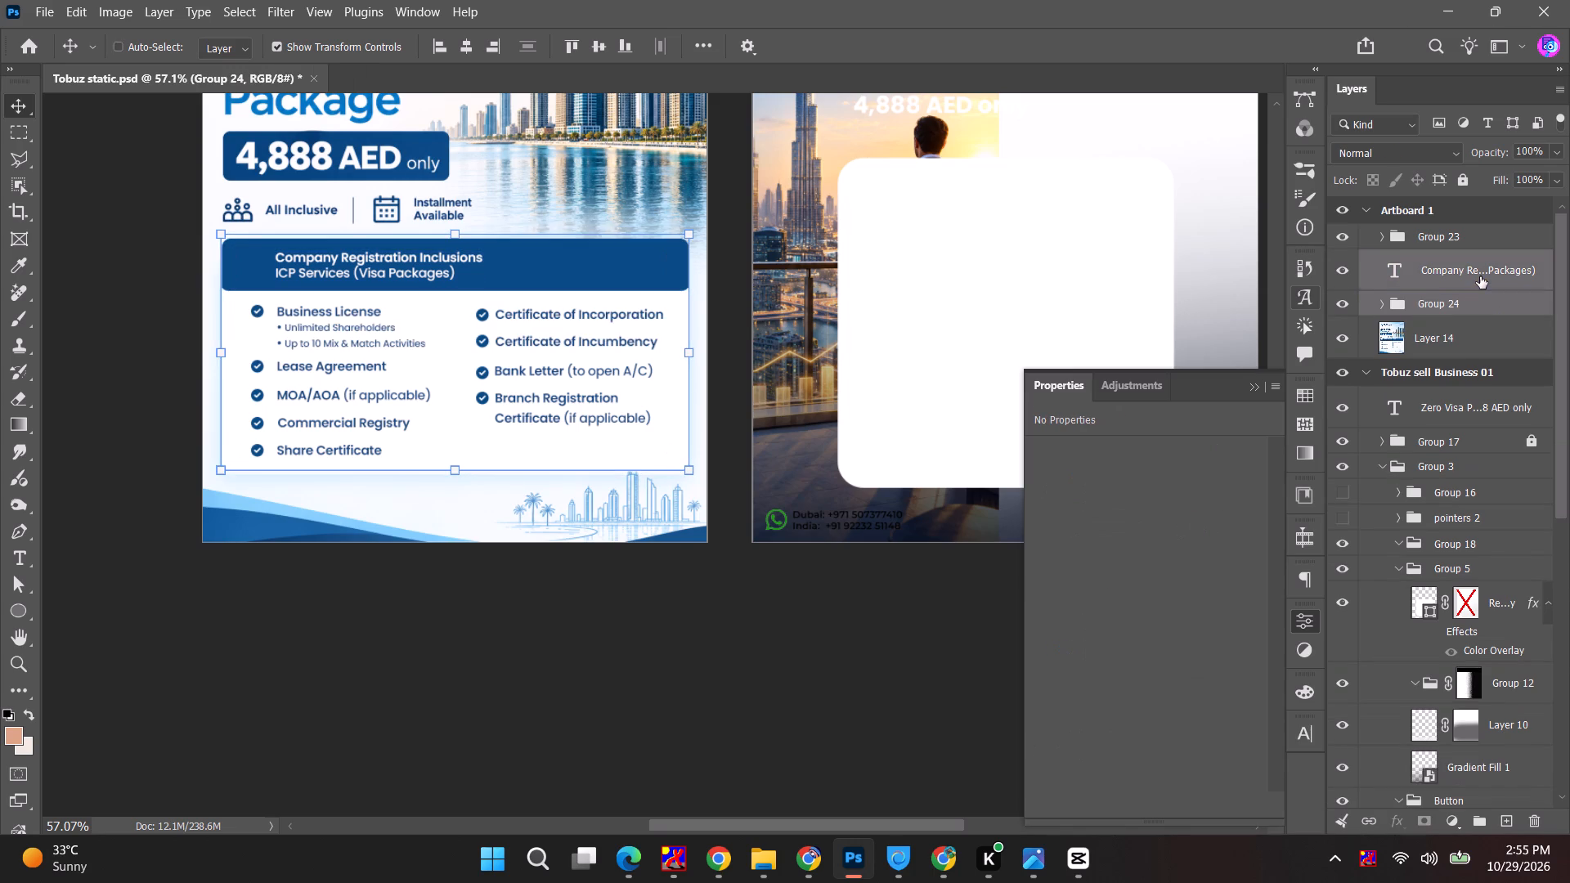
key("ctrl+g")
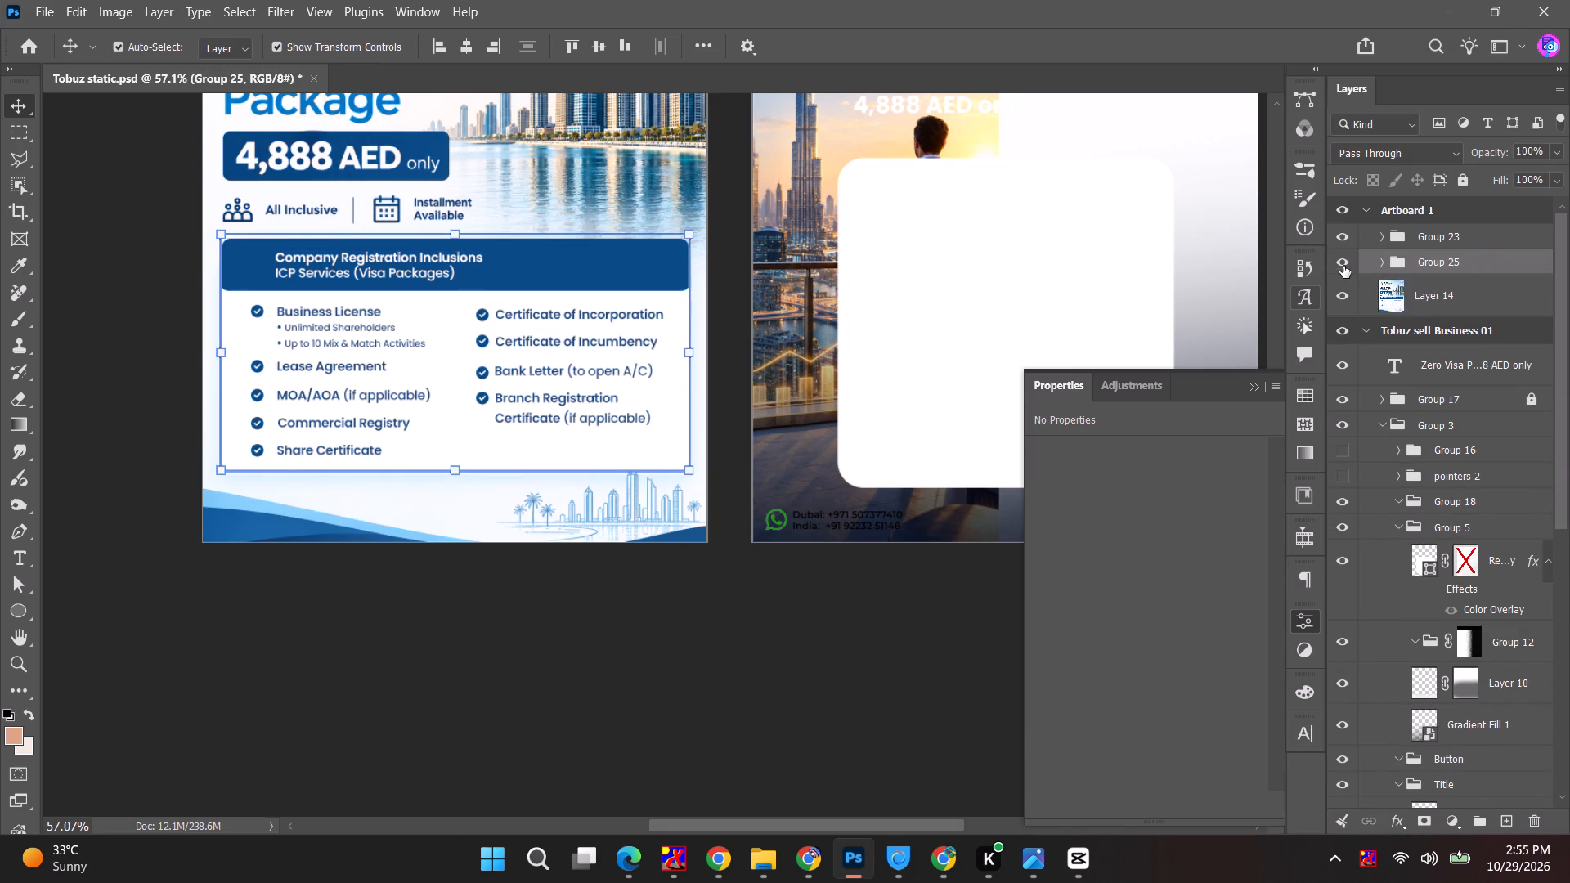
left_click(1343, 266)
left_click(1343, 266)
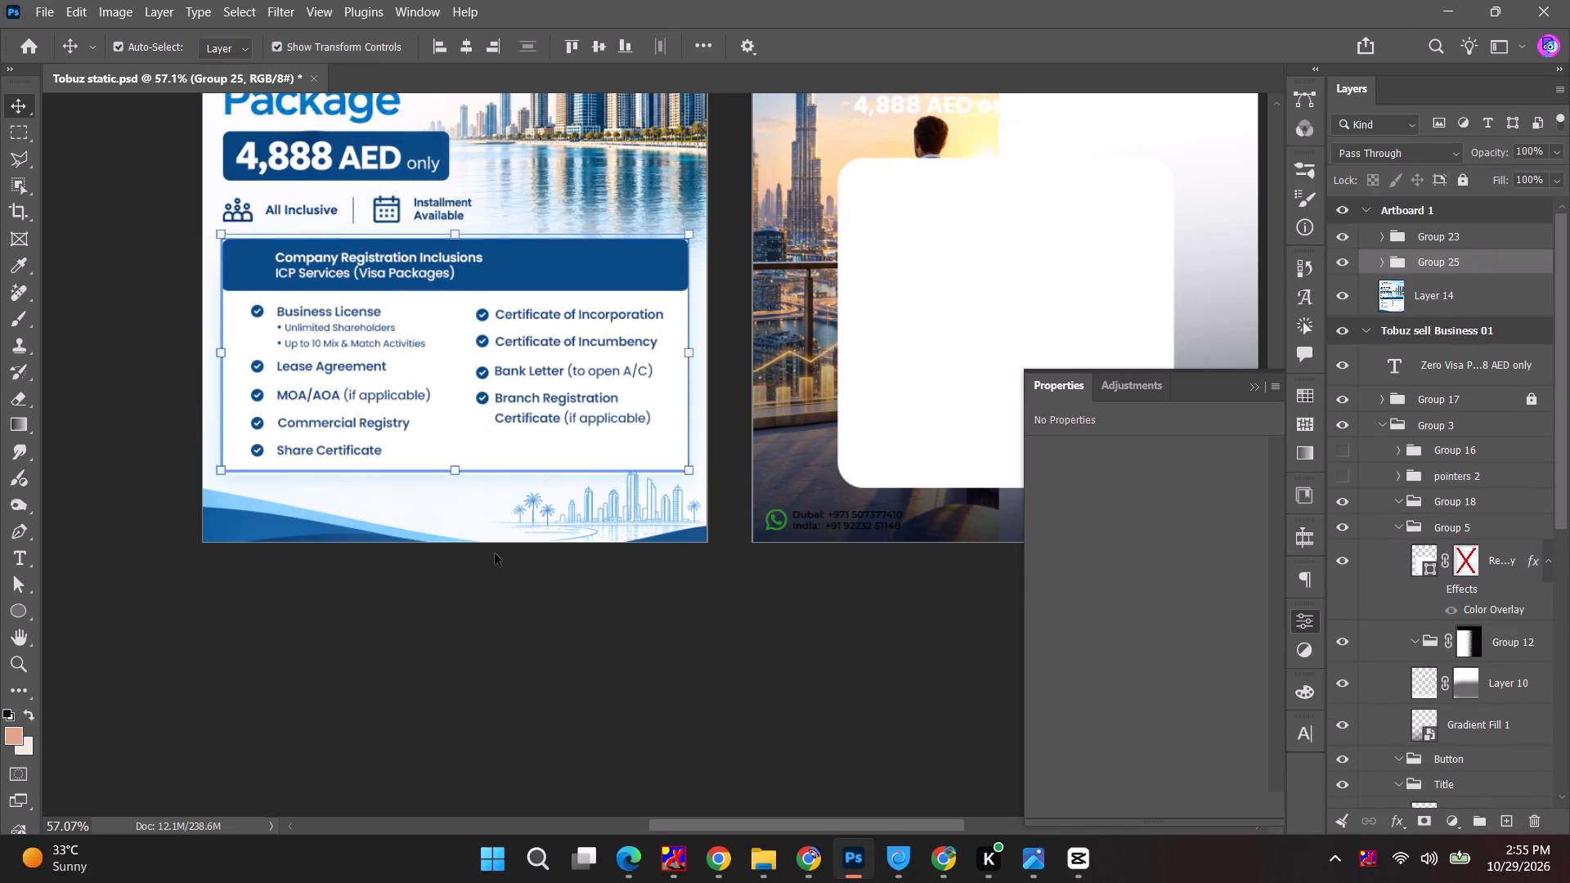
Move the Ajman NuVentures Centre Free Zone (ANCFZ) heading from the Tobuz sell Business 01 artboard onto Artboard 1.
key("space")
key("space")
key("space")
key("space")
key("space")
key("space")
key("space")
key("space")
key("space")
key("space")
key("space")
key("space")
key("space")
left_click_drag(441, 583, 580, 694)
key("space")
key("space")
key("space")
key("space")
key("space")
key("space")
key("space")
key("space")
key("space")
key("space")
key("space")
key("space")
key("space")
key("space")
key("space")
key("space")
key("space")
left_click_drag(687, 308, 679, 408)
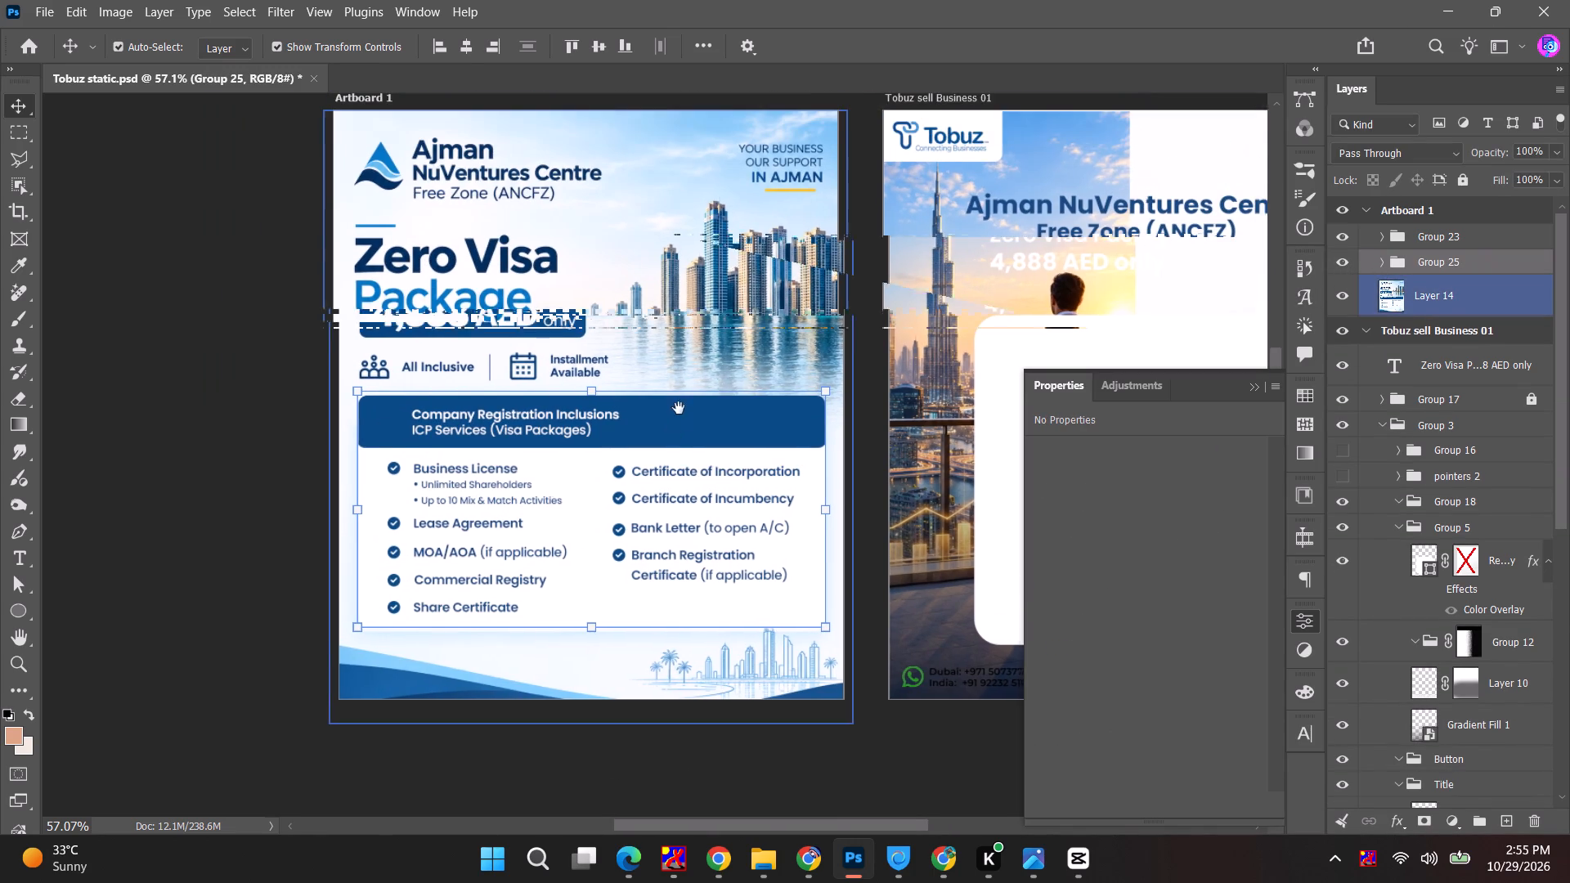
left_click_drag(679, 408, 683, 433)
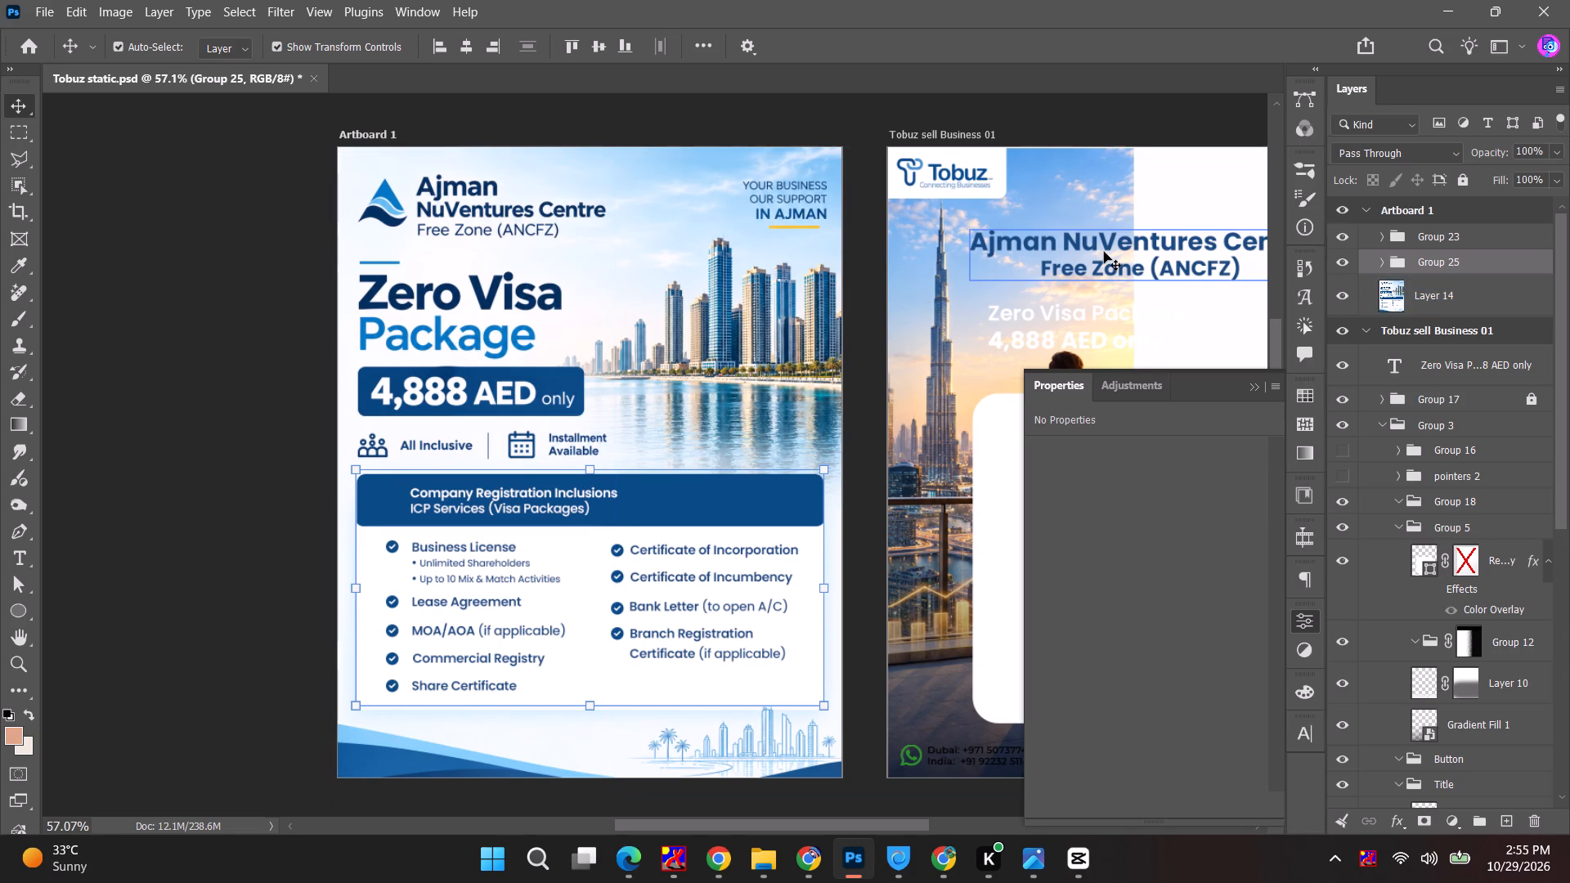
left_click_drag(1104, 252, 486, 262)
Left-align the moved heading and rewrap it so Free Zone (ANCFZ) follows Centre on the second line.
double_click(486, 262)
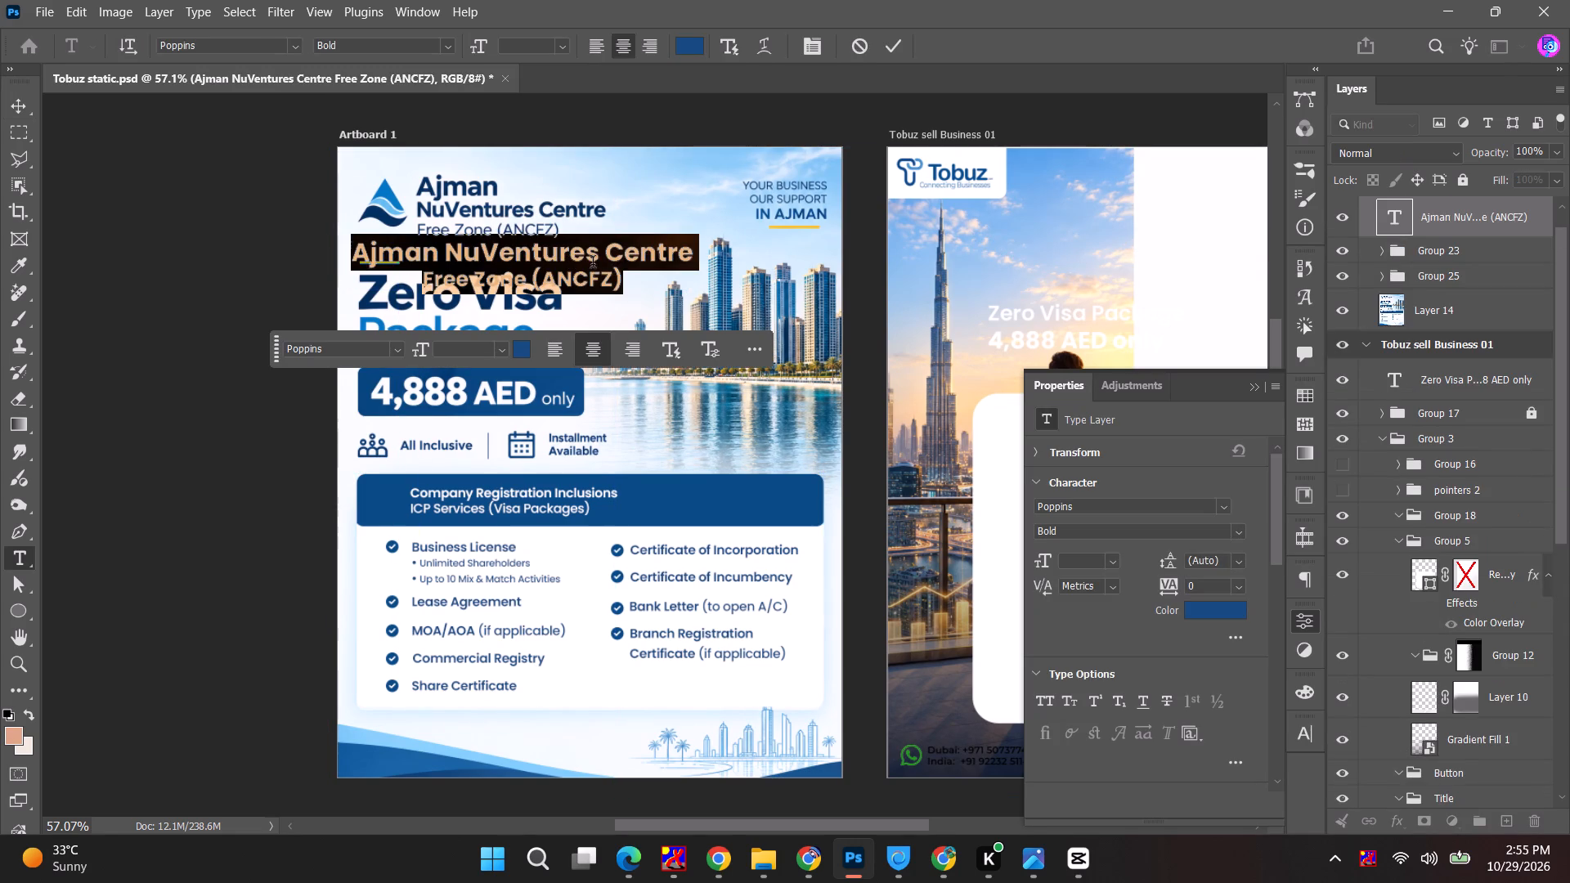
left_click(603, 255)
key("BackSpace")
key("Return")
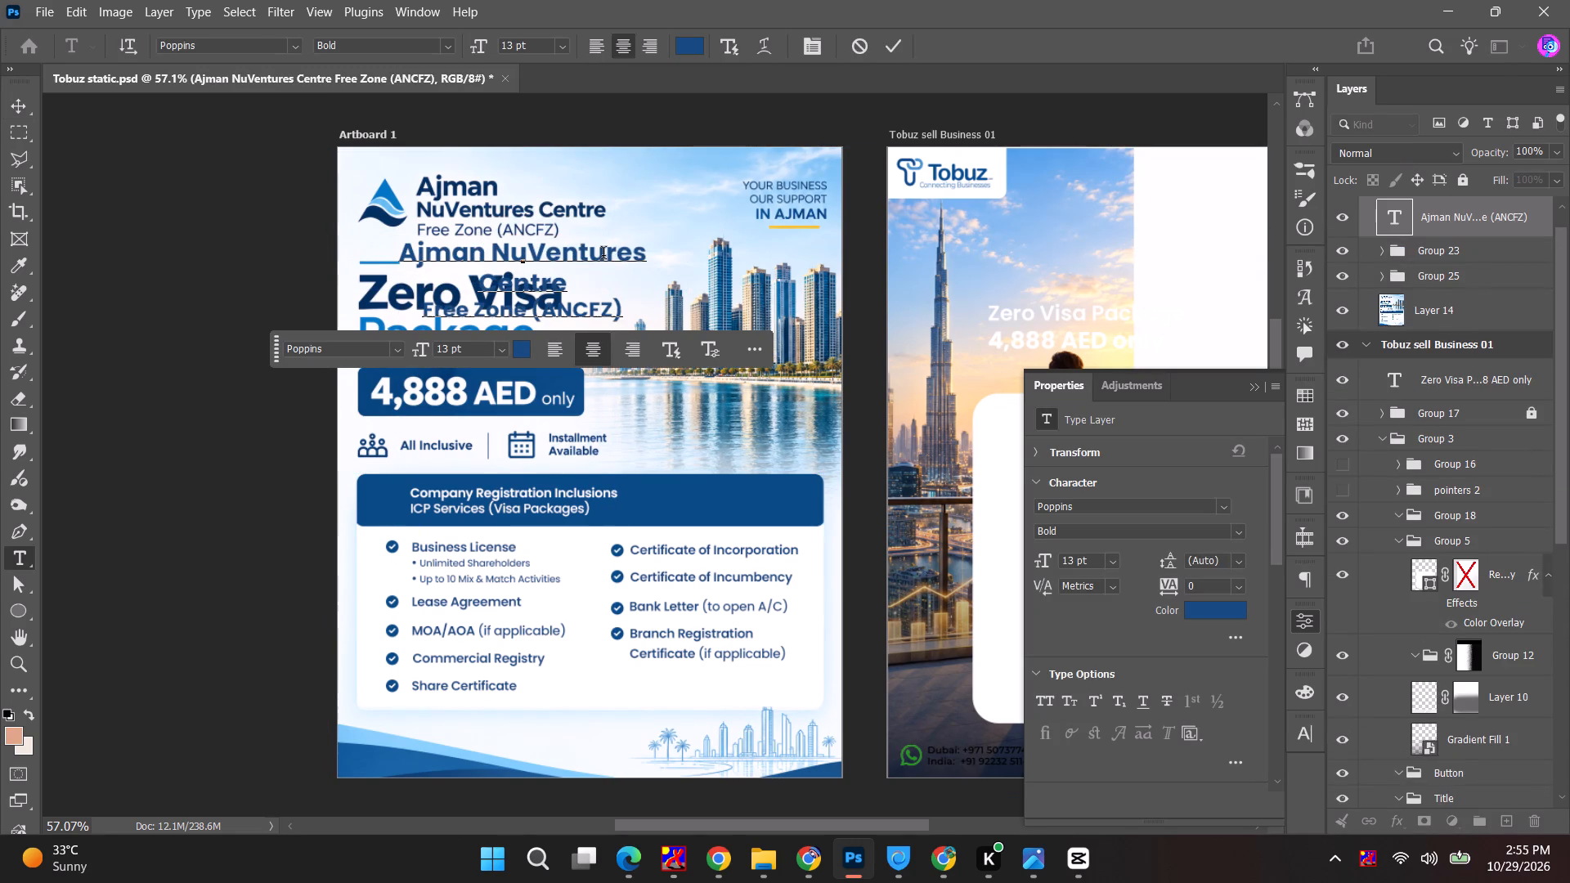
key("ctrl+a")
left_click(590, 50)
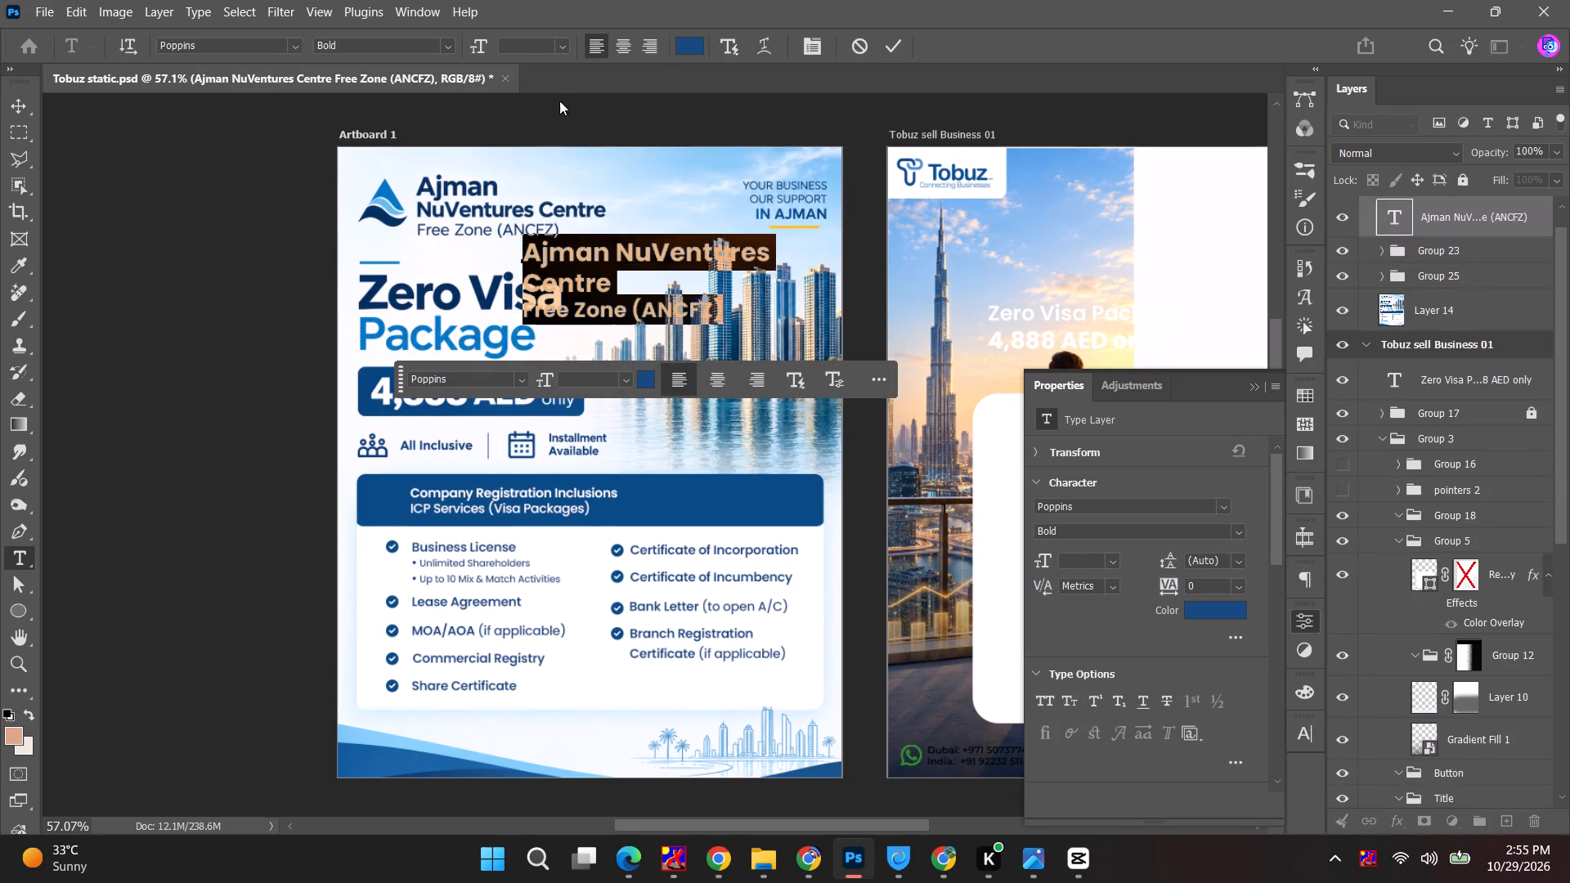
left_click(518, 310)
key("BackSpace")
key("space")
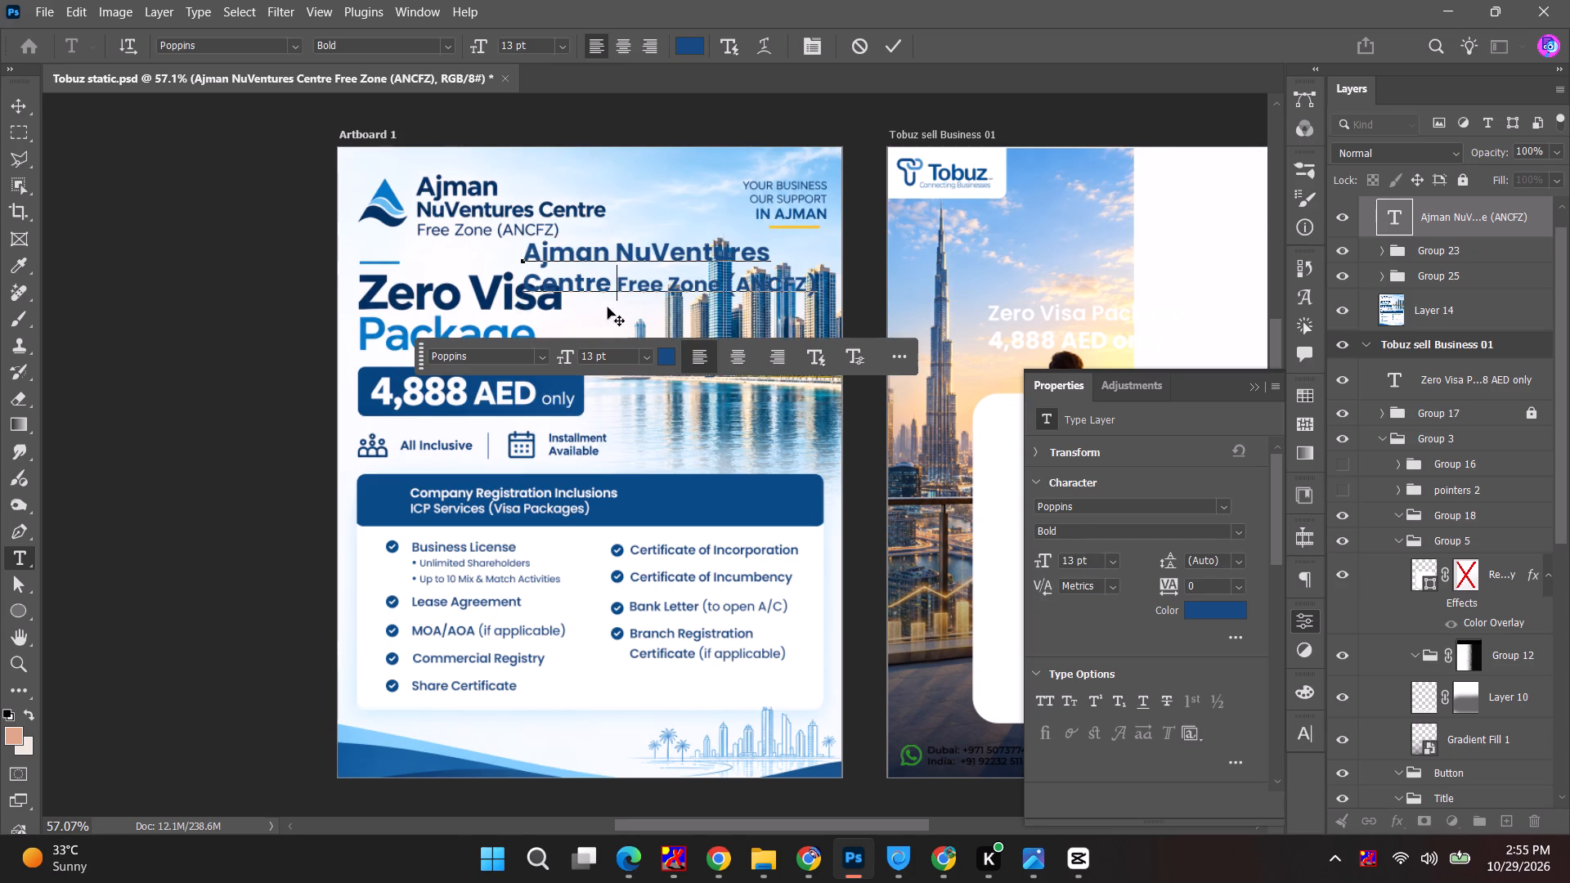
Set the heading's Free Zone (ANCFZ) text to Poppins SemiBold at 8 pt.
left_click_drag(617, 293, 881, 297)
left_click(1236, 529)
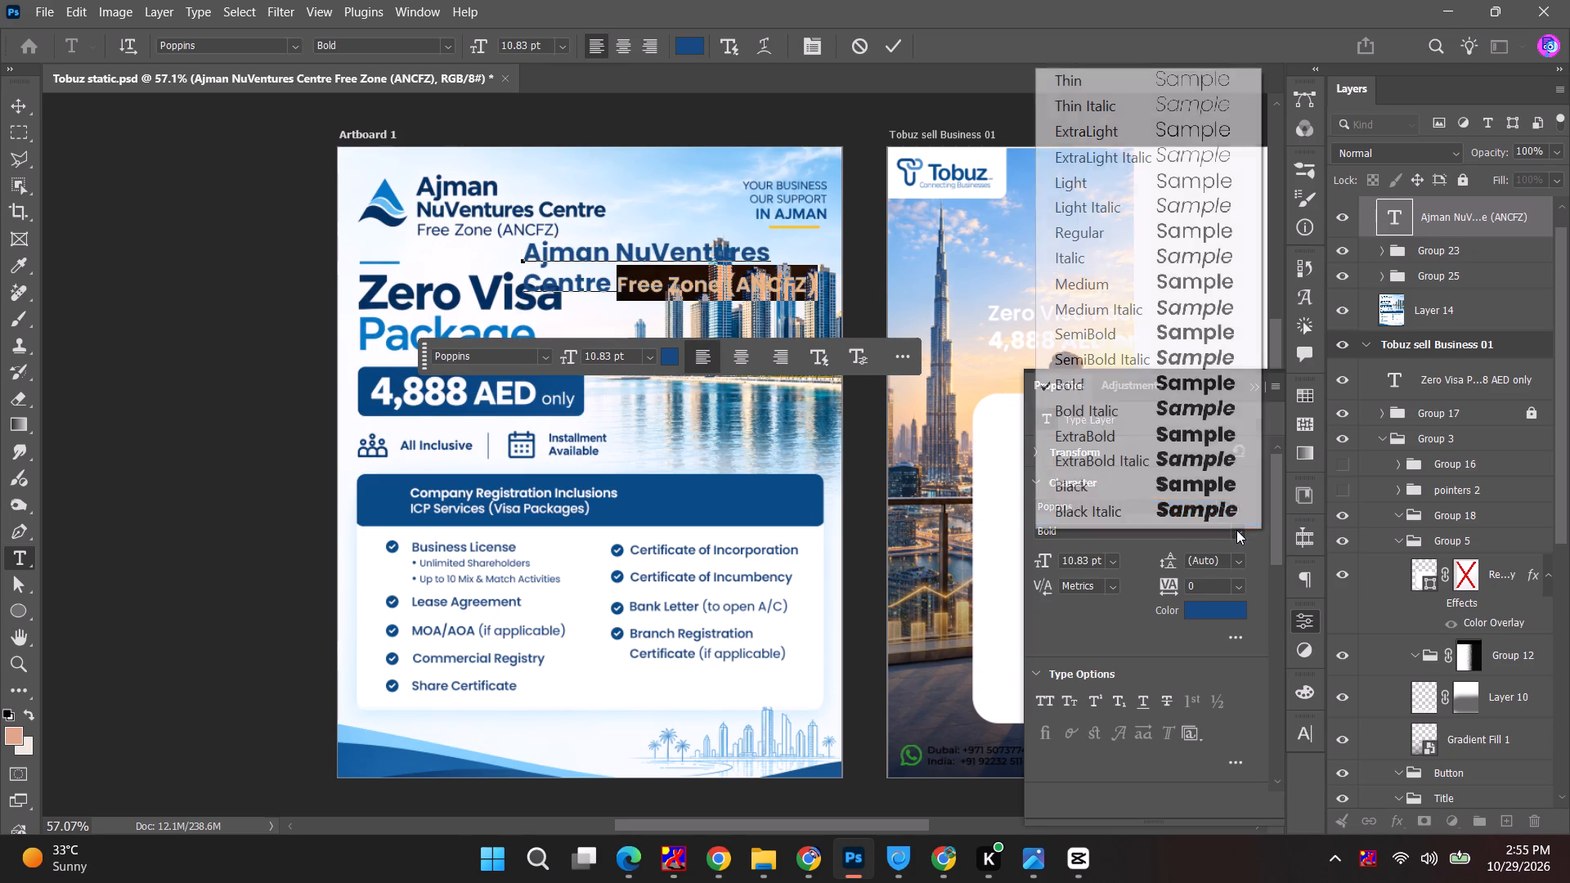
left_click(1139, 342)
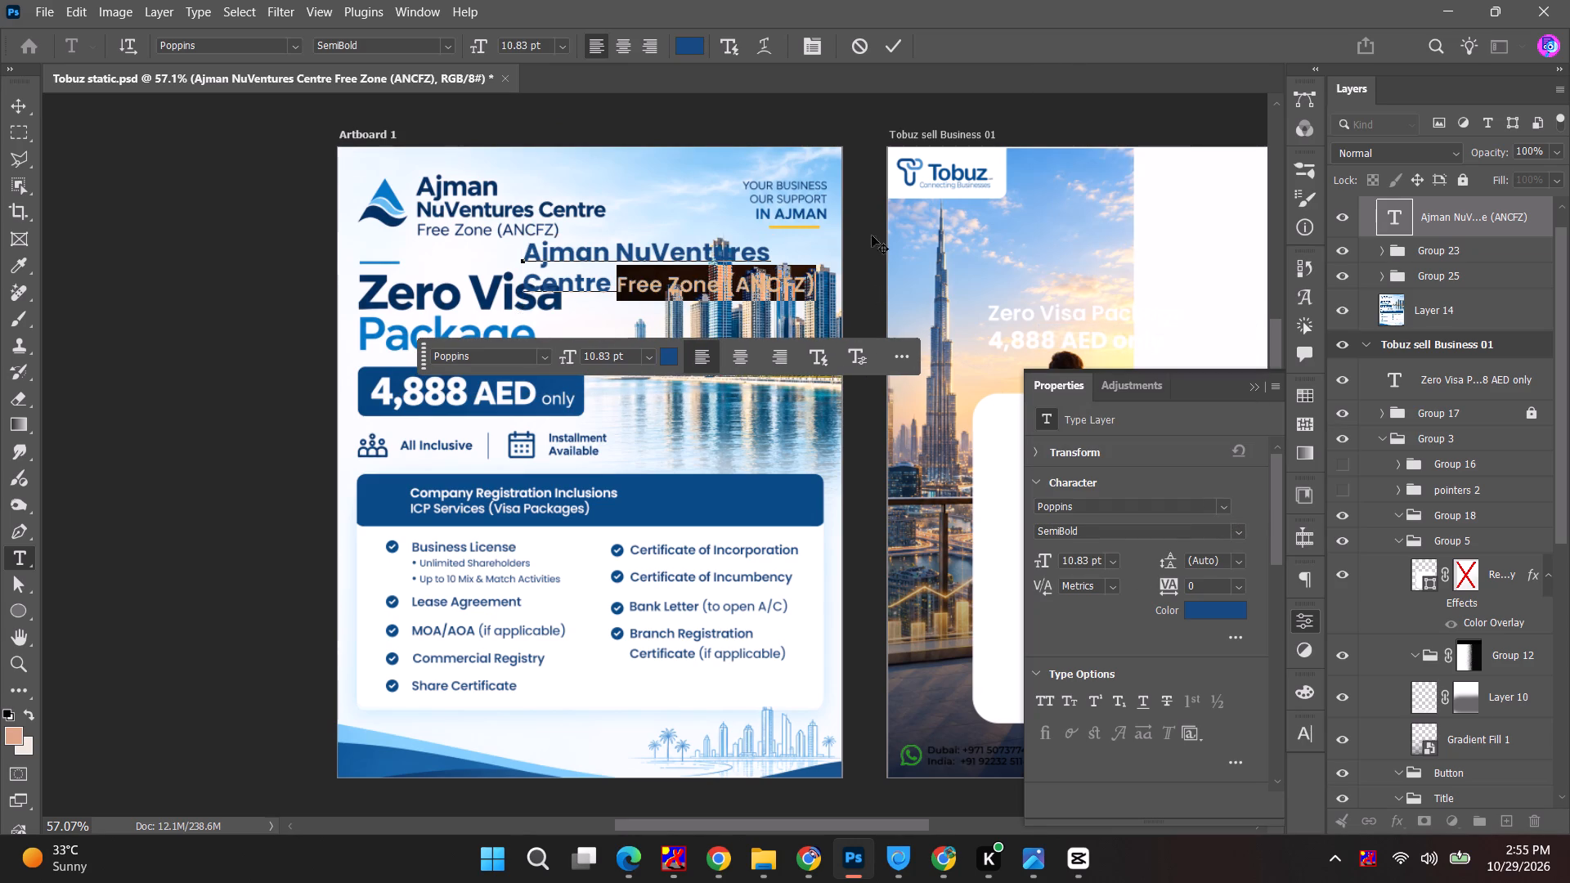
left_click(1080, 559)
scroll(1080, 559, "down", 3)
scroll(1080, 559, "up", 1)
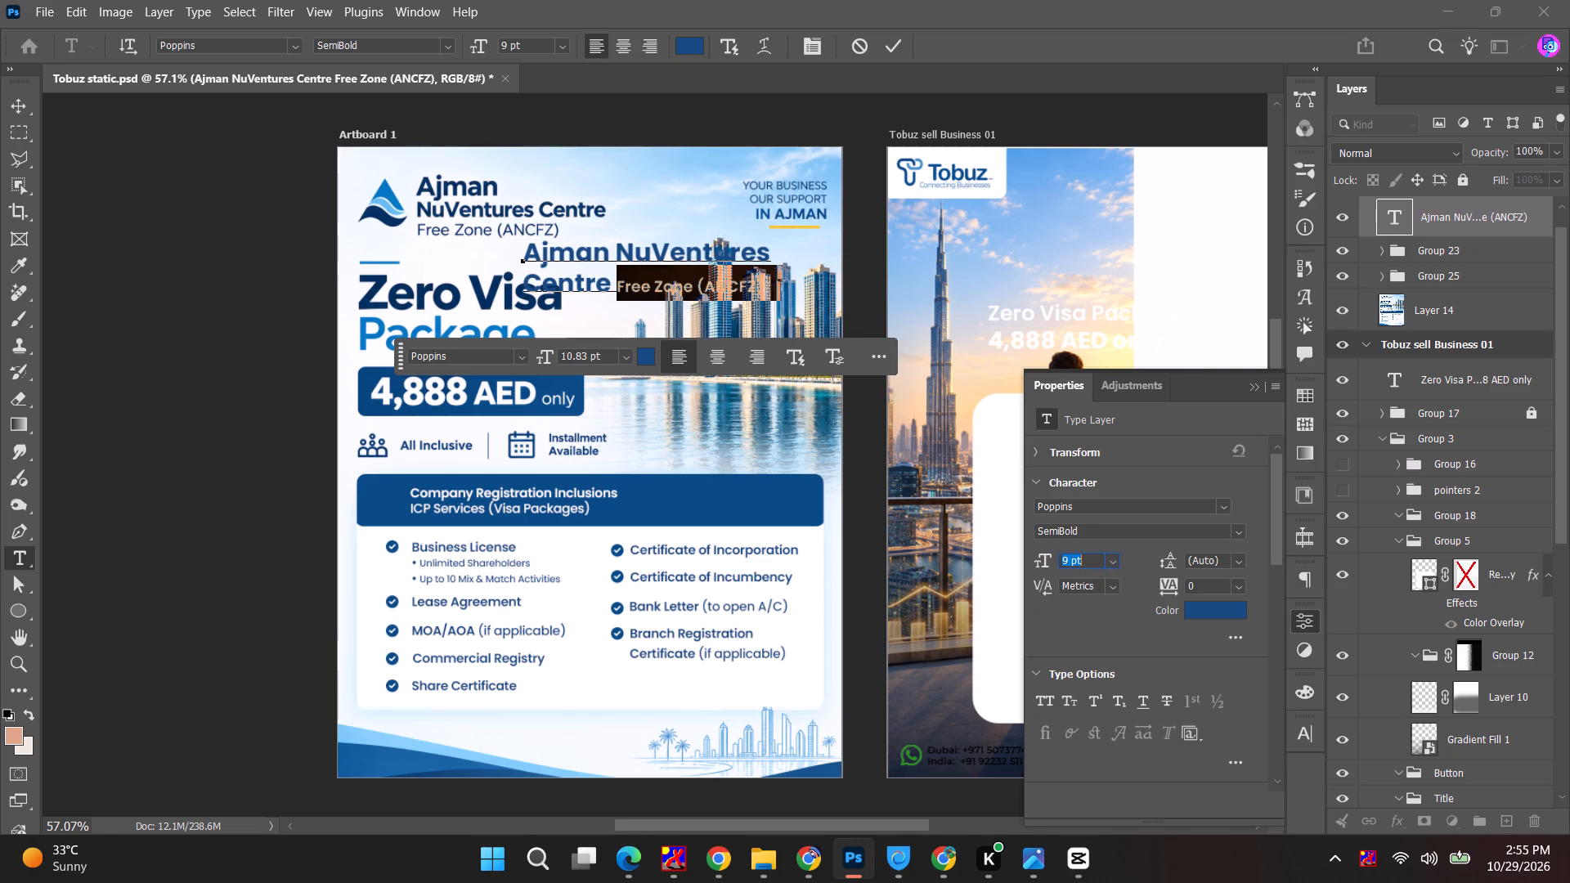
scroll(1080, 559, "down", 1)
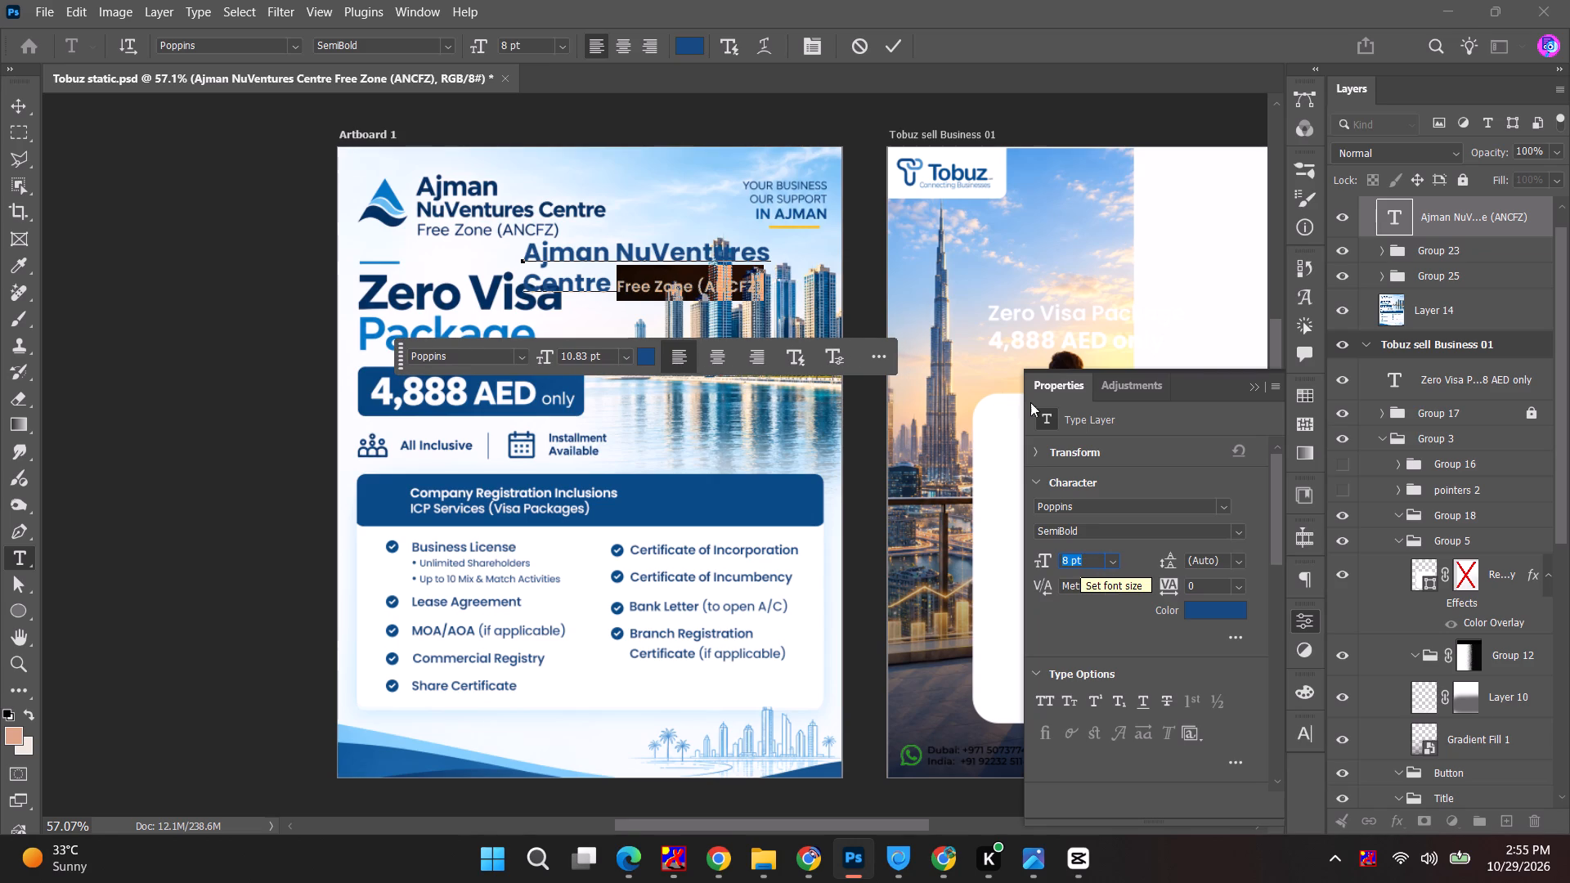
left_click(895, 46)
Position the heading near Artboard 1's upper-left margin, toggling the Layer 14 reference image and the heading's visibility to compare them.
left_click_drag(591, 274, 433, 276)
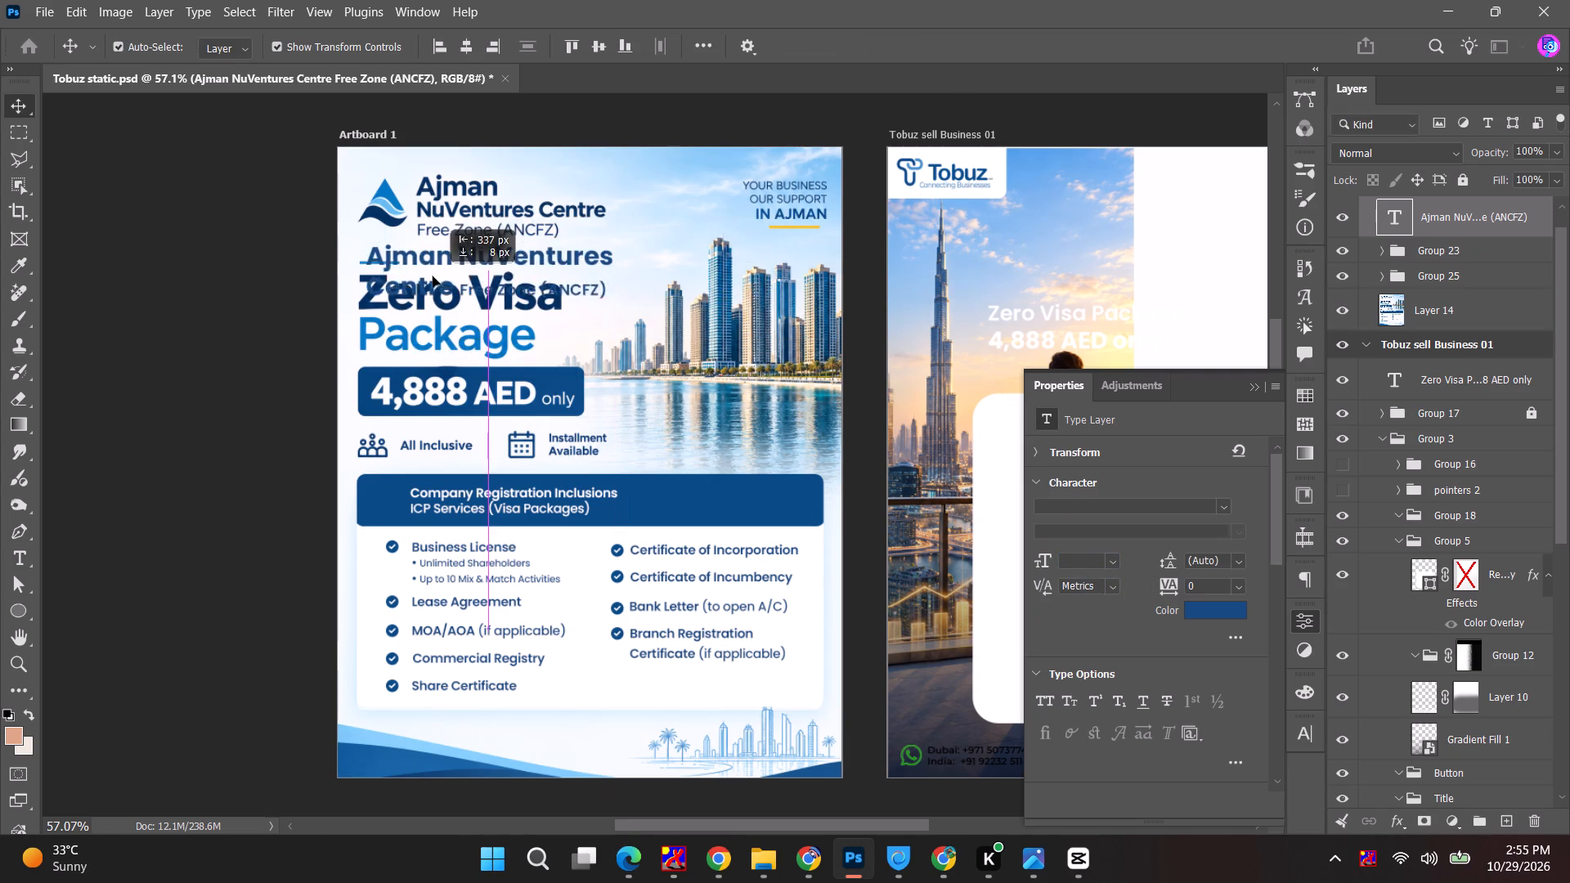
left_click_drag(433, 276, 427, 277)
left_click(739, 289)
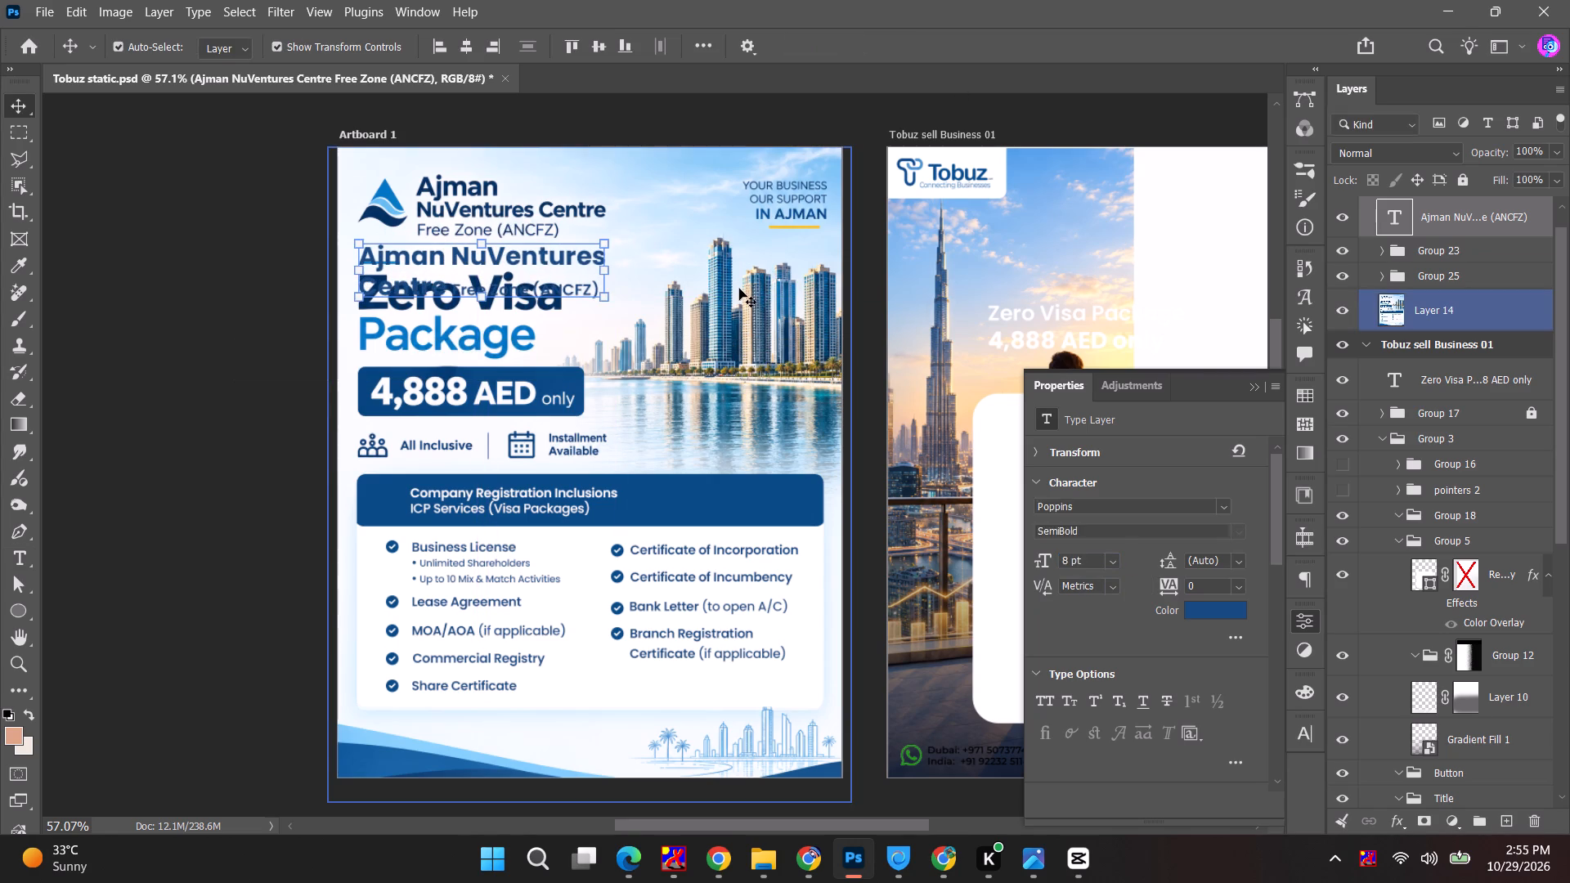
left_click(1349, 308)
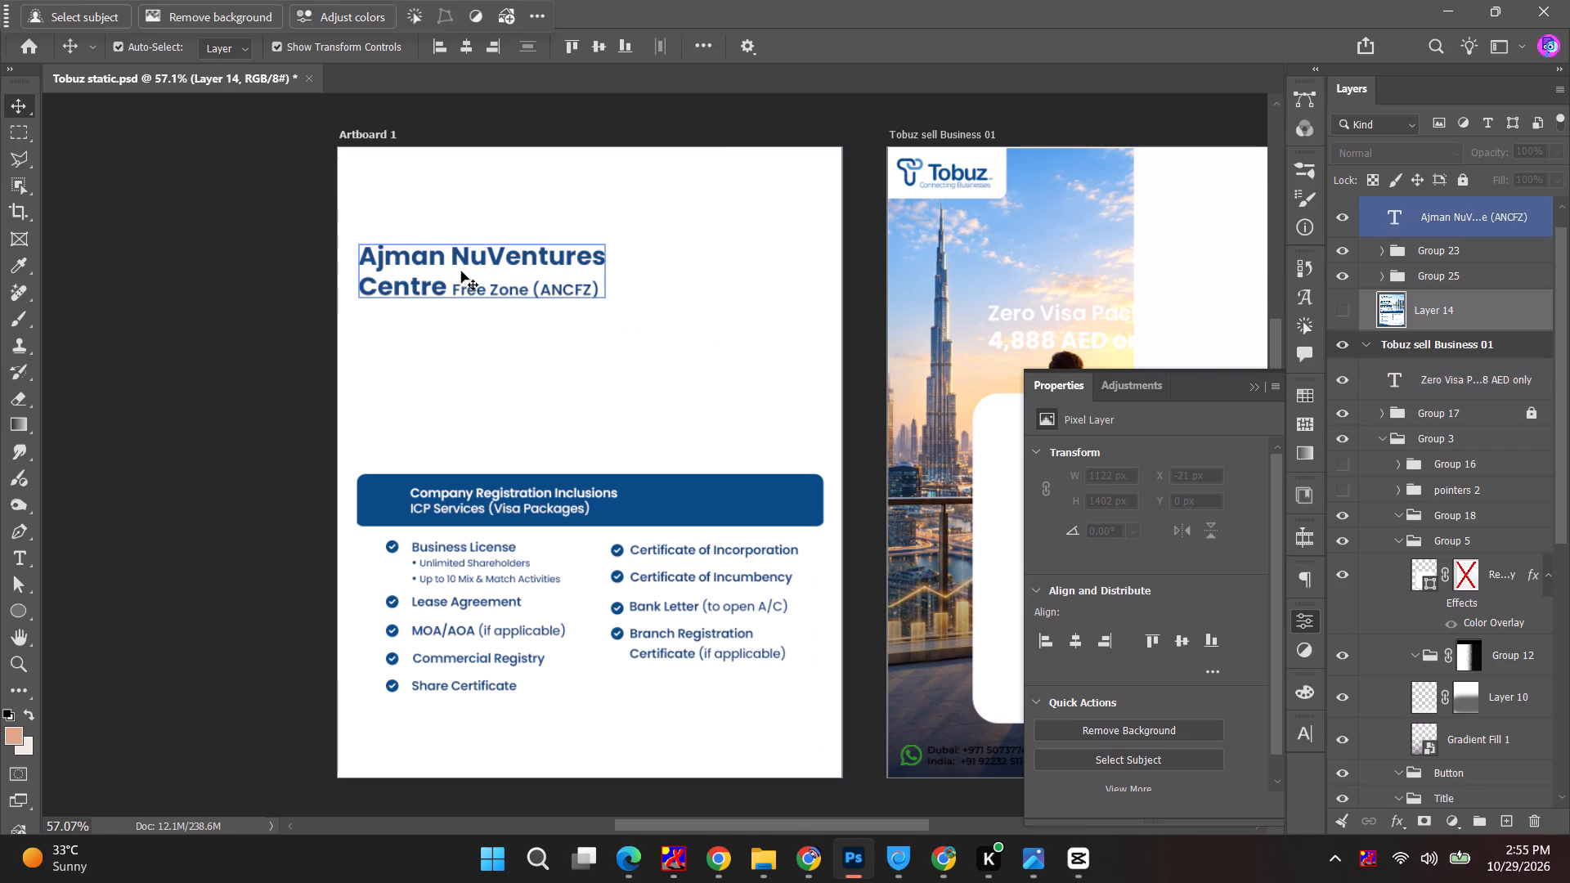
left_click_drag(461, 271, 462, 262)
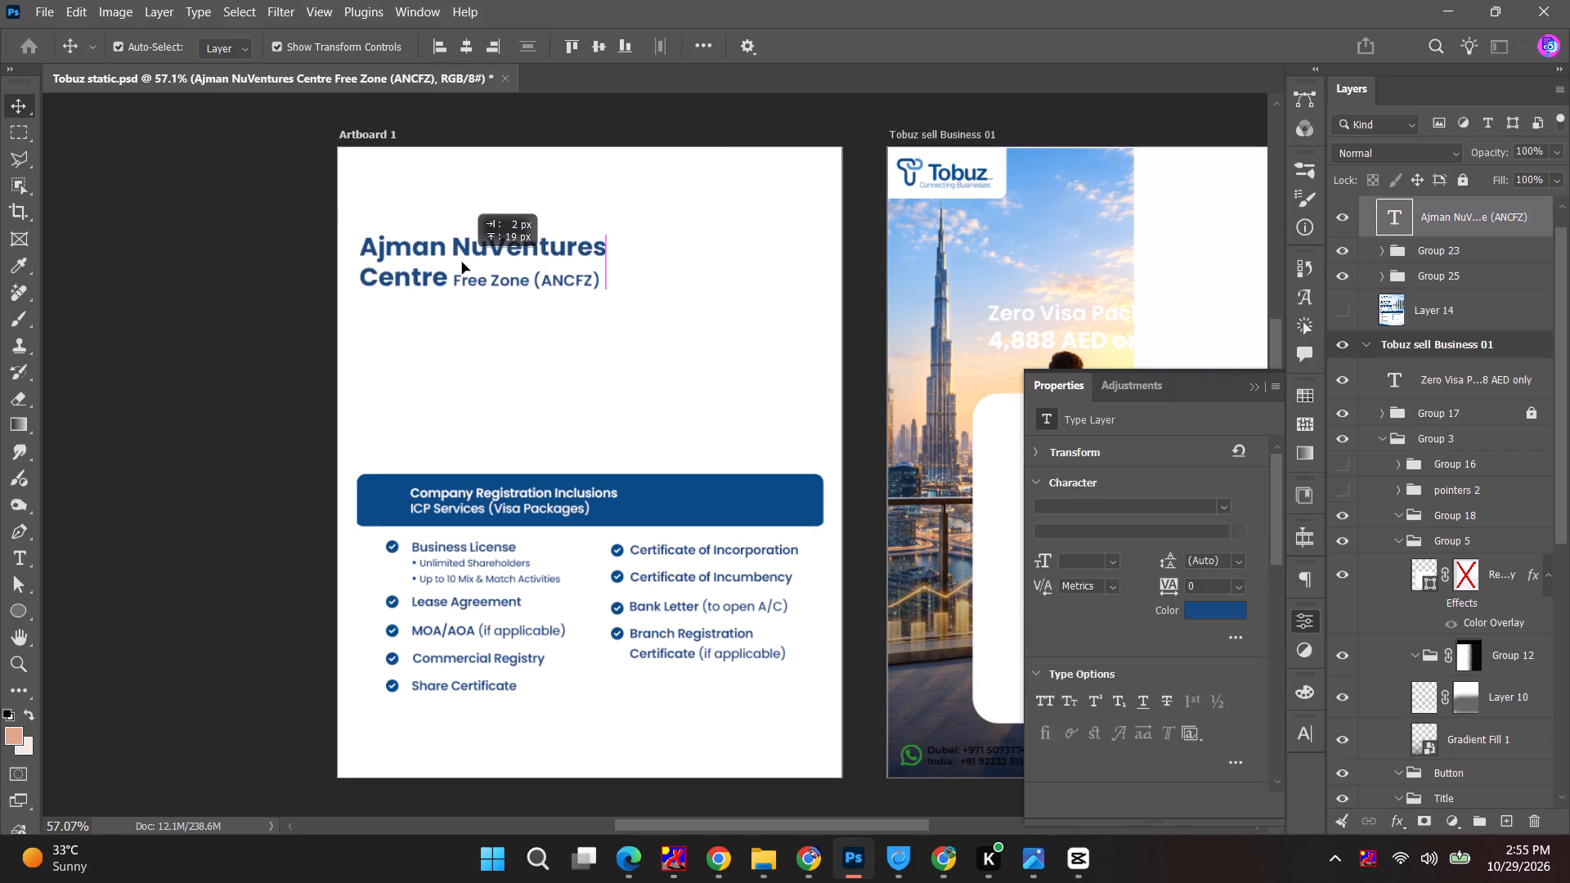
left_click_drag(462, 262, 464, 258)
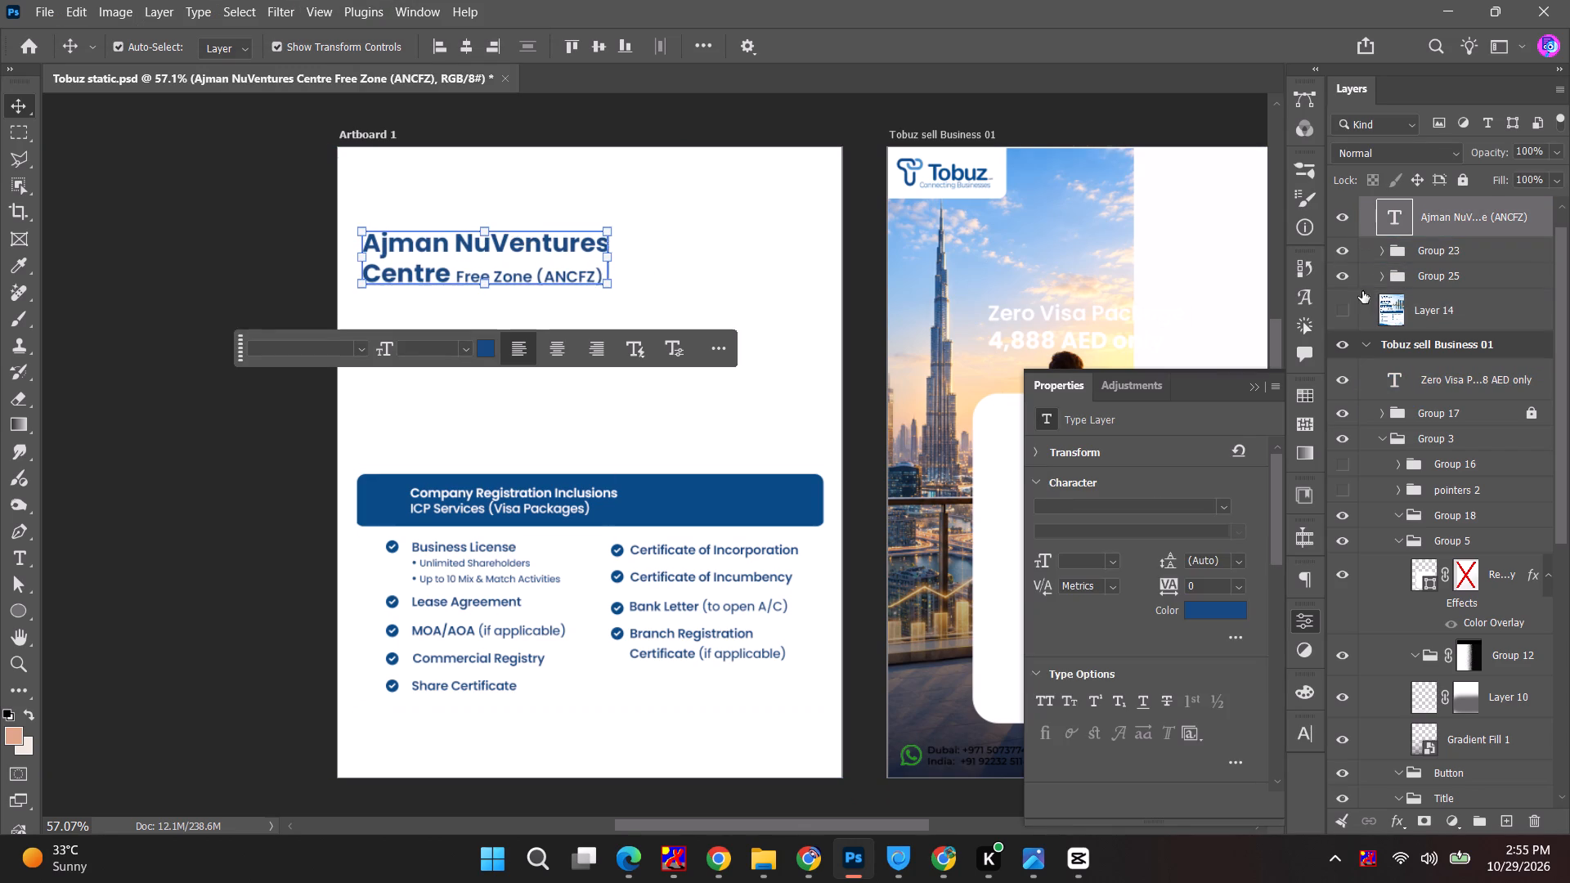
left_click(1348, 312)
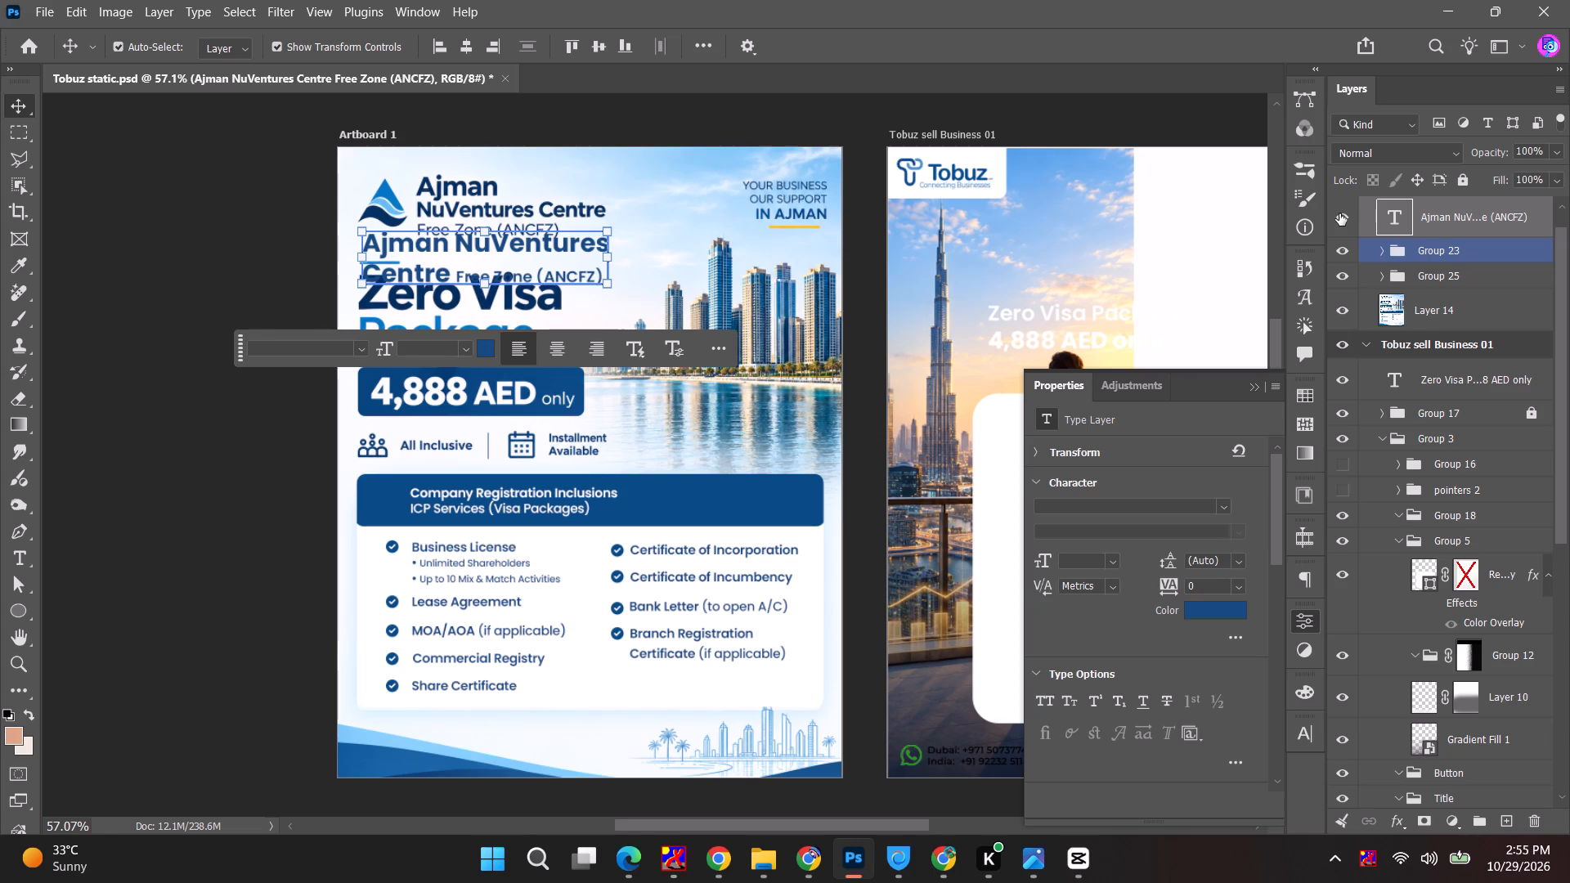
left_click(1341, 214)
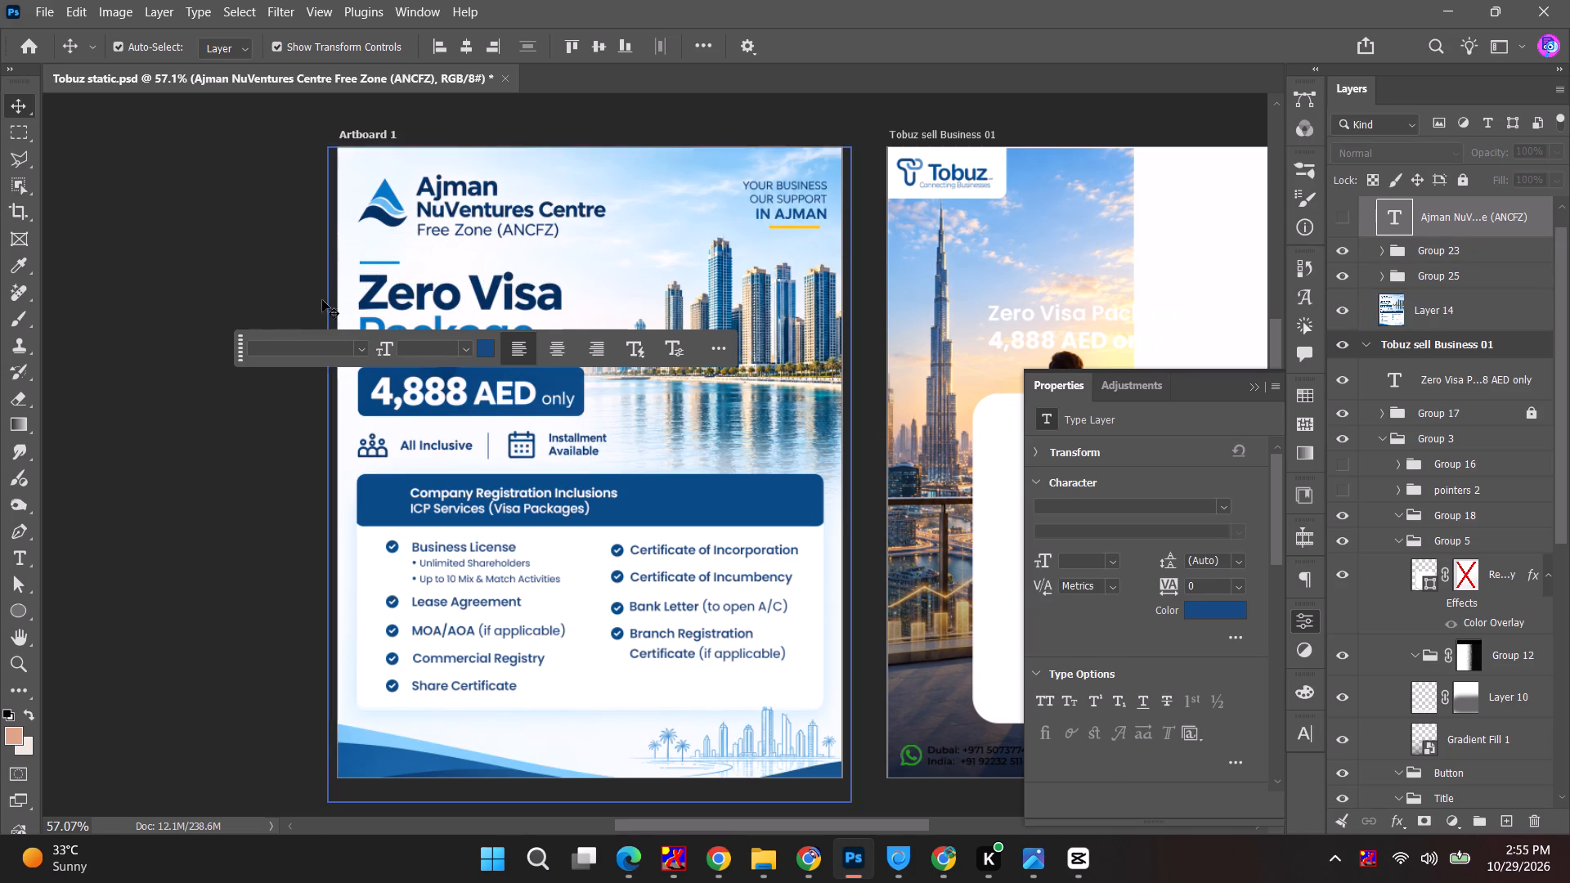
Copy Zero Visa Package from the Tobuz post's text in the 2026 Social Media sheet, and return to Photoshop.
left_click(214, 301)
key("alt+Tab")
key("alt+Tab")
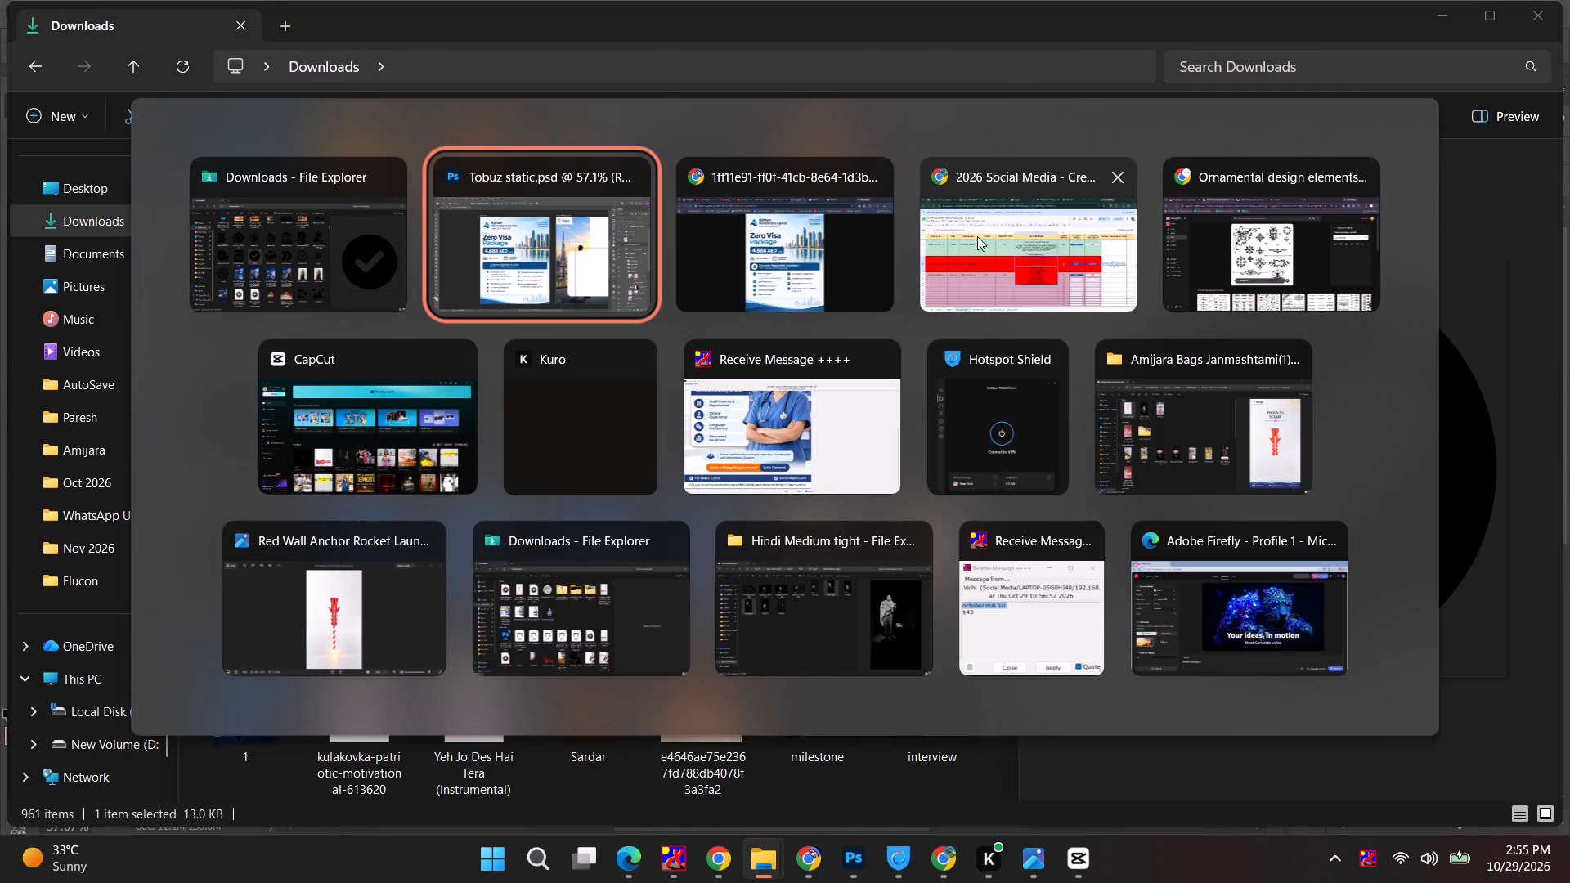
left_click(1030, 248, "alt")
left_click_drag(761, 455, 845, 460)
key("ctrl+c")
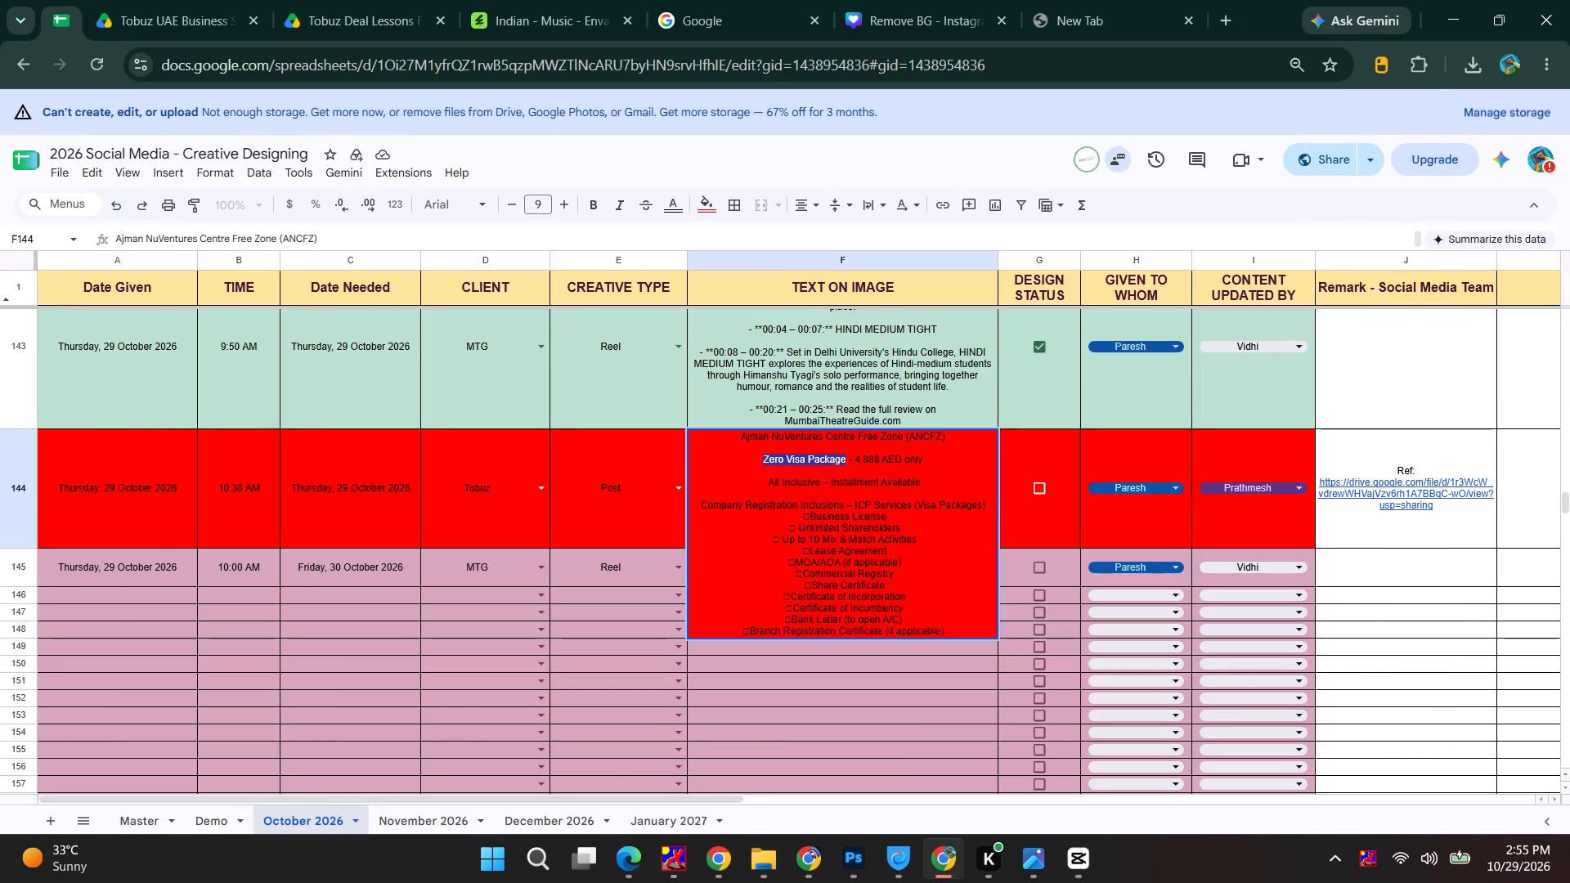
key("alt+Tab")
key("alt+Tab")
left_click(997, 277, "alt")
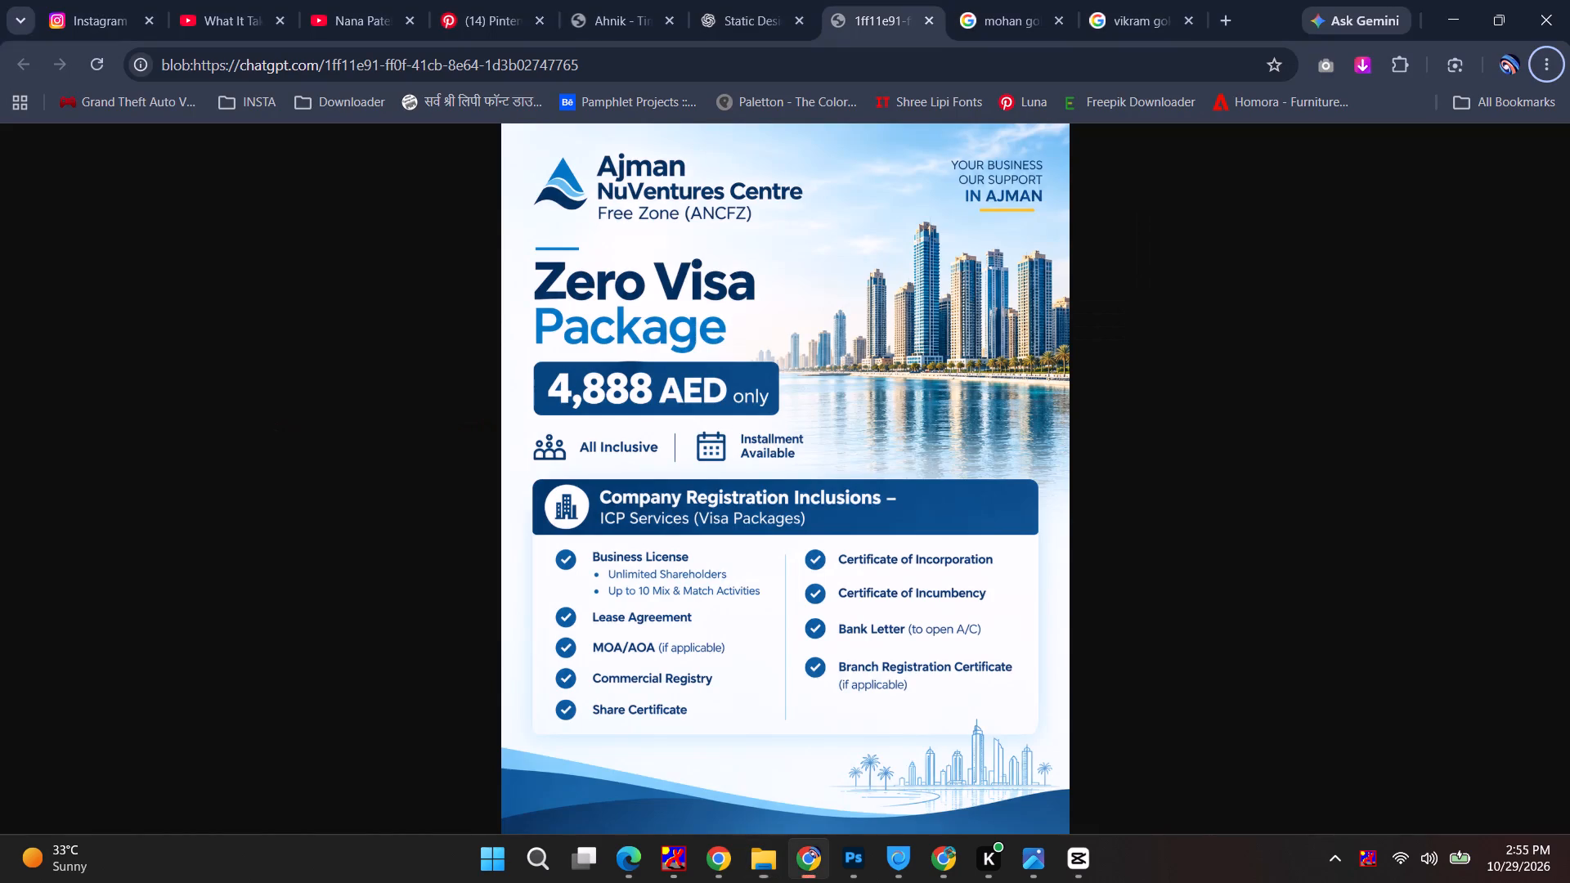
key("alt+Tab")
key("alt+Tab")
left_click(1001, 276, "alt")
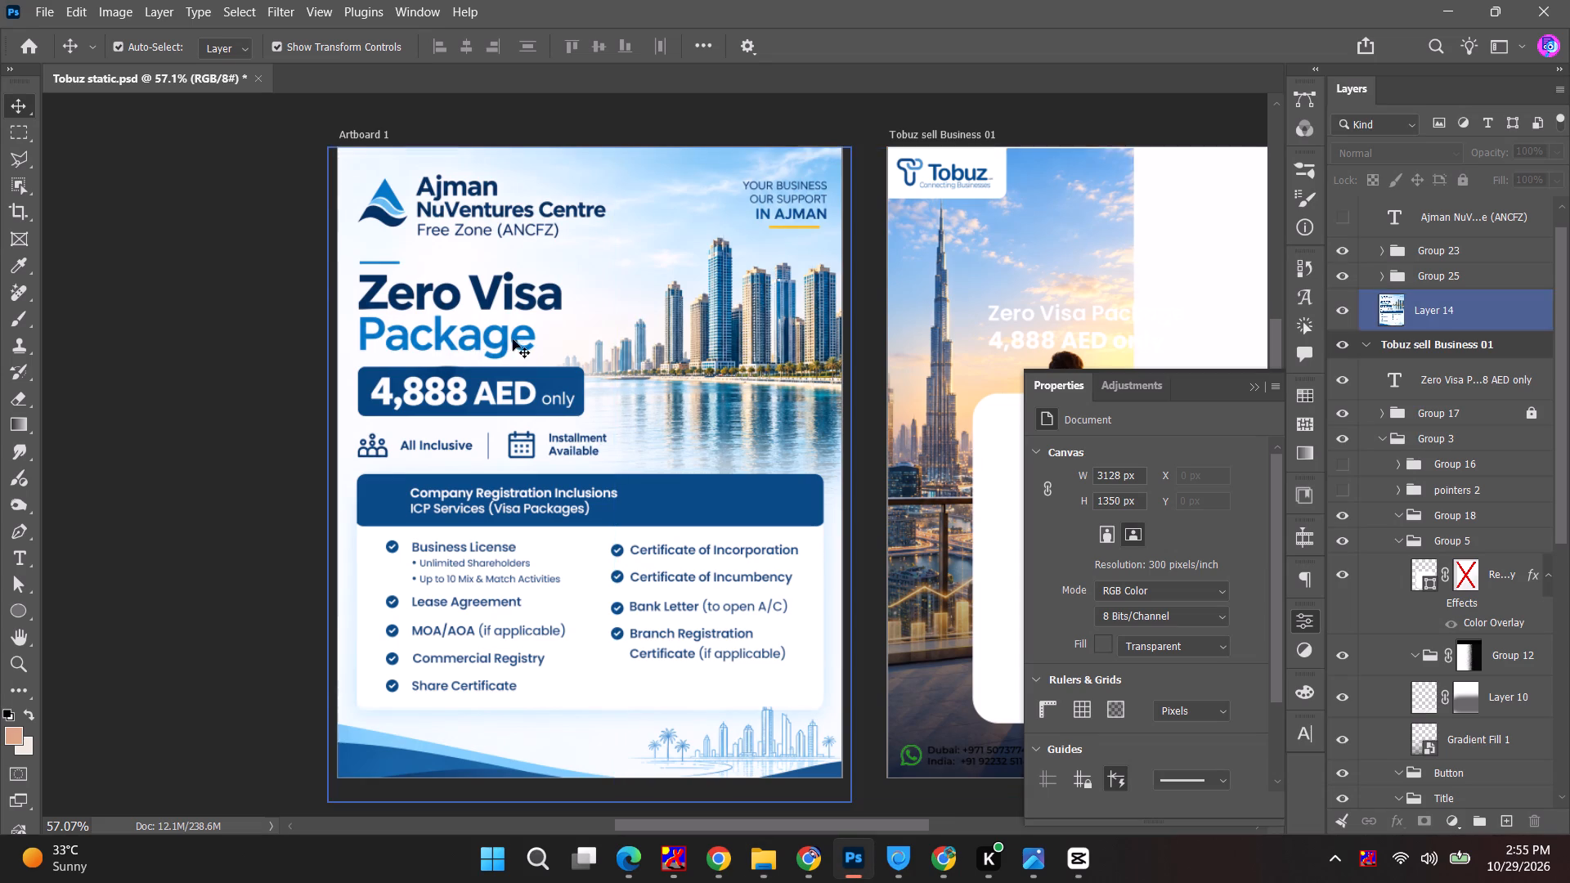
Hide the Layer 14 reference image, show the Ajman NuVentures Centre Free Zone (ANCFZ) heading, and move it lower on Artboard 1.
left_click(1346, 305)
left_click(1343, 216)
left_click_drag(479, 238, 481, 285, "alt")
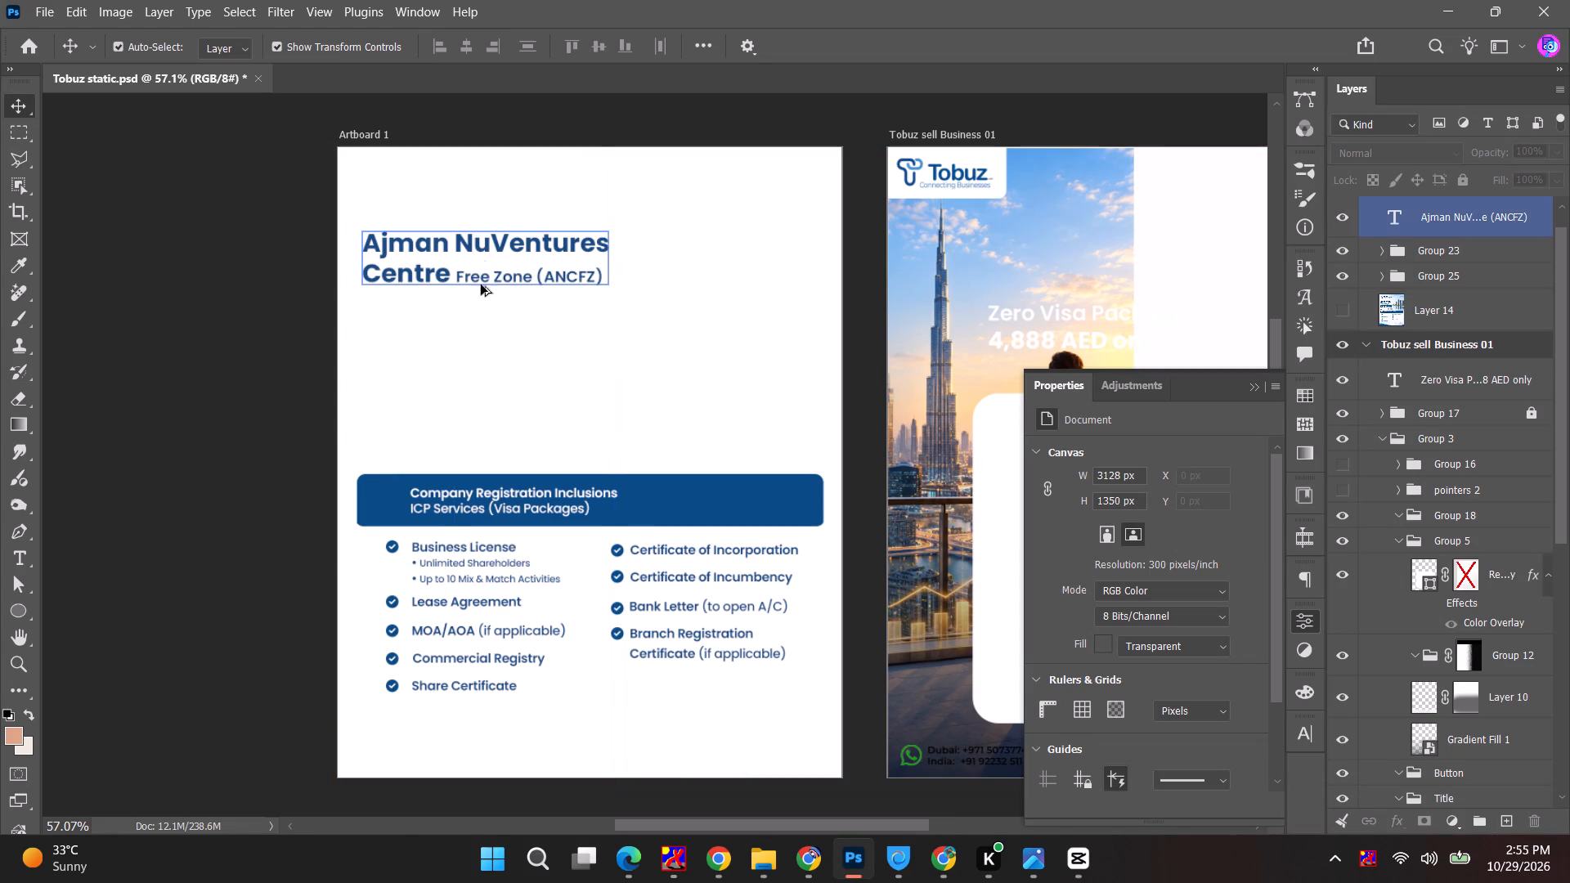
Duplicate the heading directly beneath itself and replace the copy's first line with the copied text Zero Visa Package.
left_click_drag(481, 285, 480, 303, "alt")
double_click(480, 303)
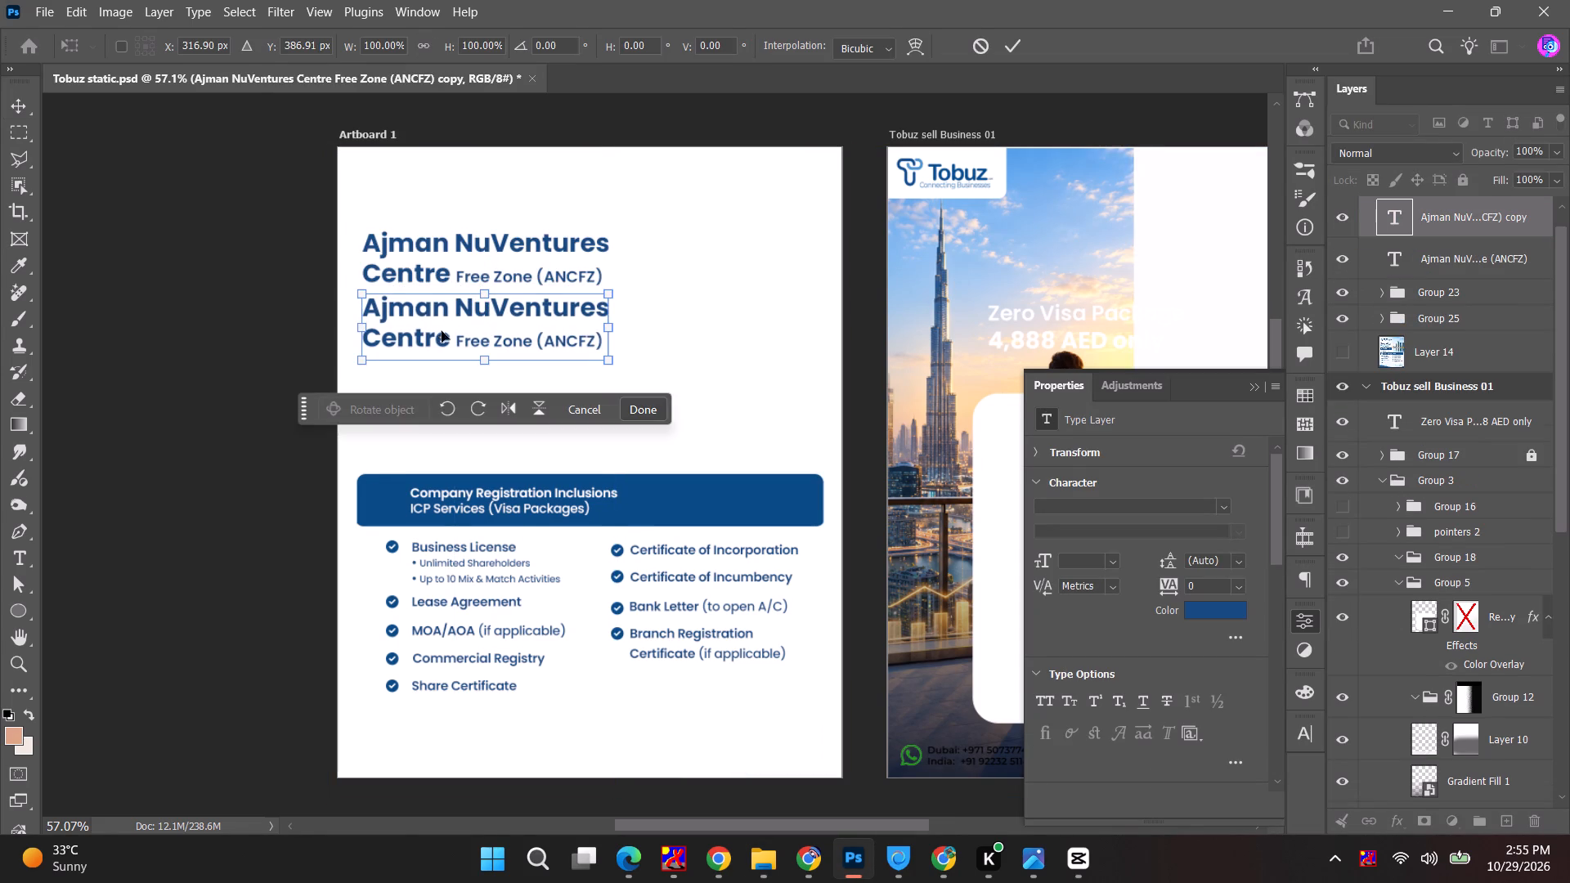
double_click(444, 331)
double_click(452, 337)
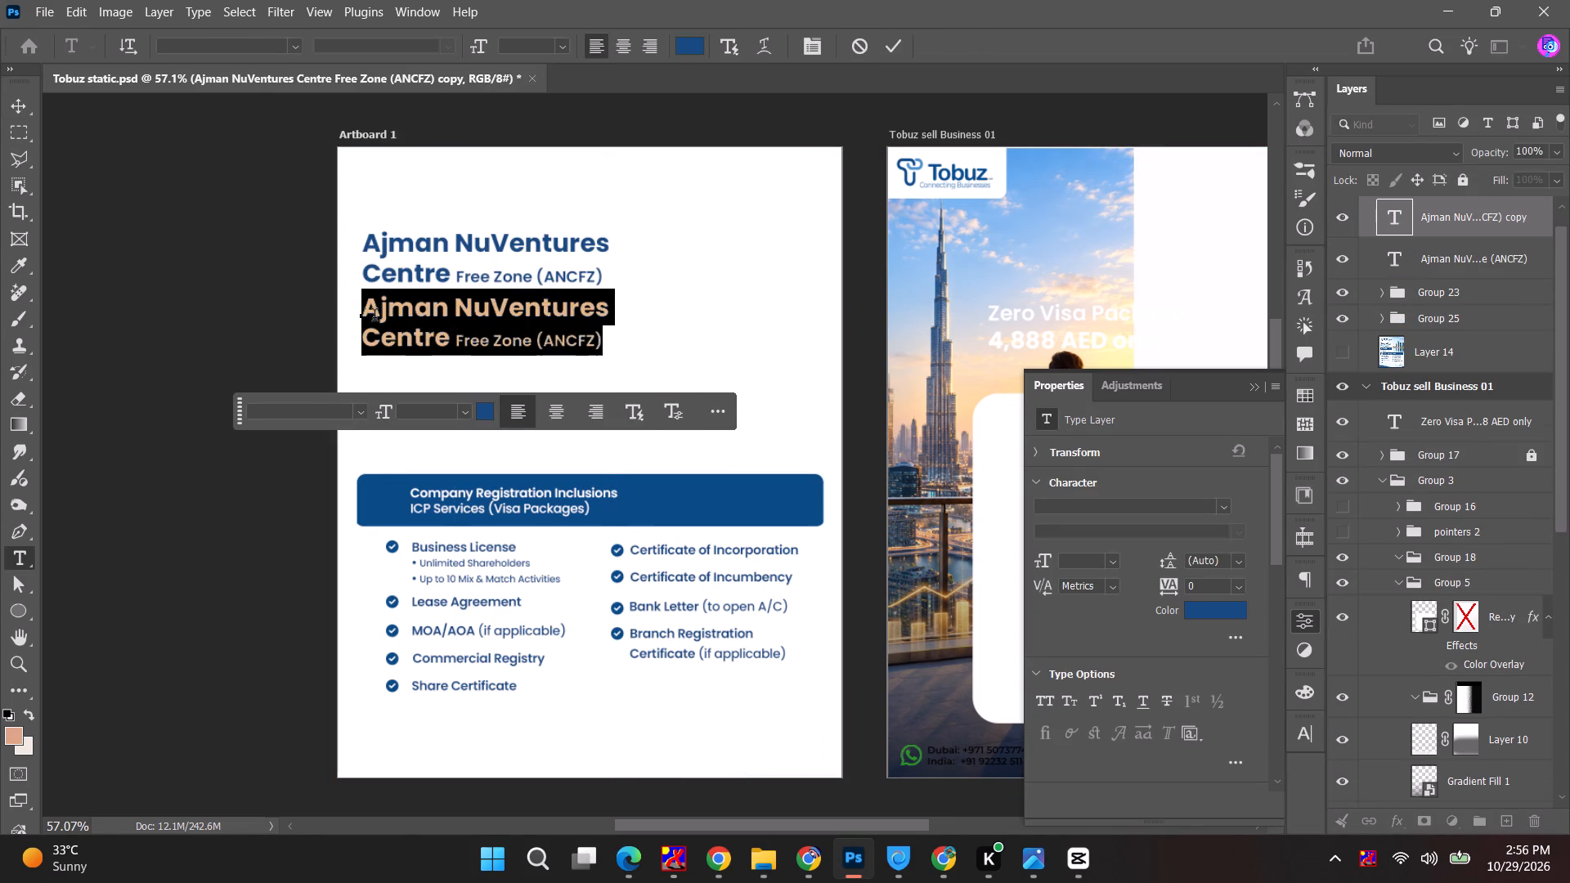
left_click_drag(366, 312, 665, 311)
key("ctrl+v")
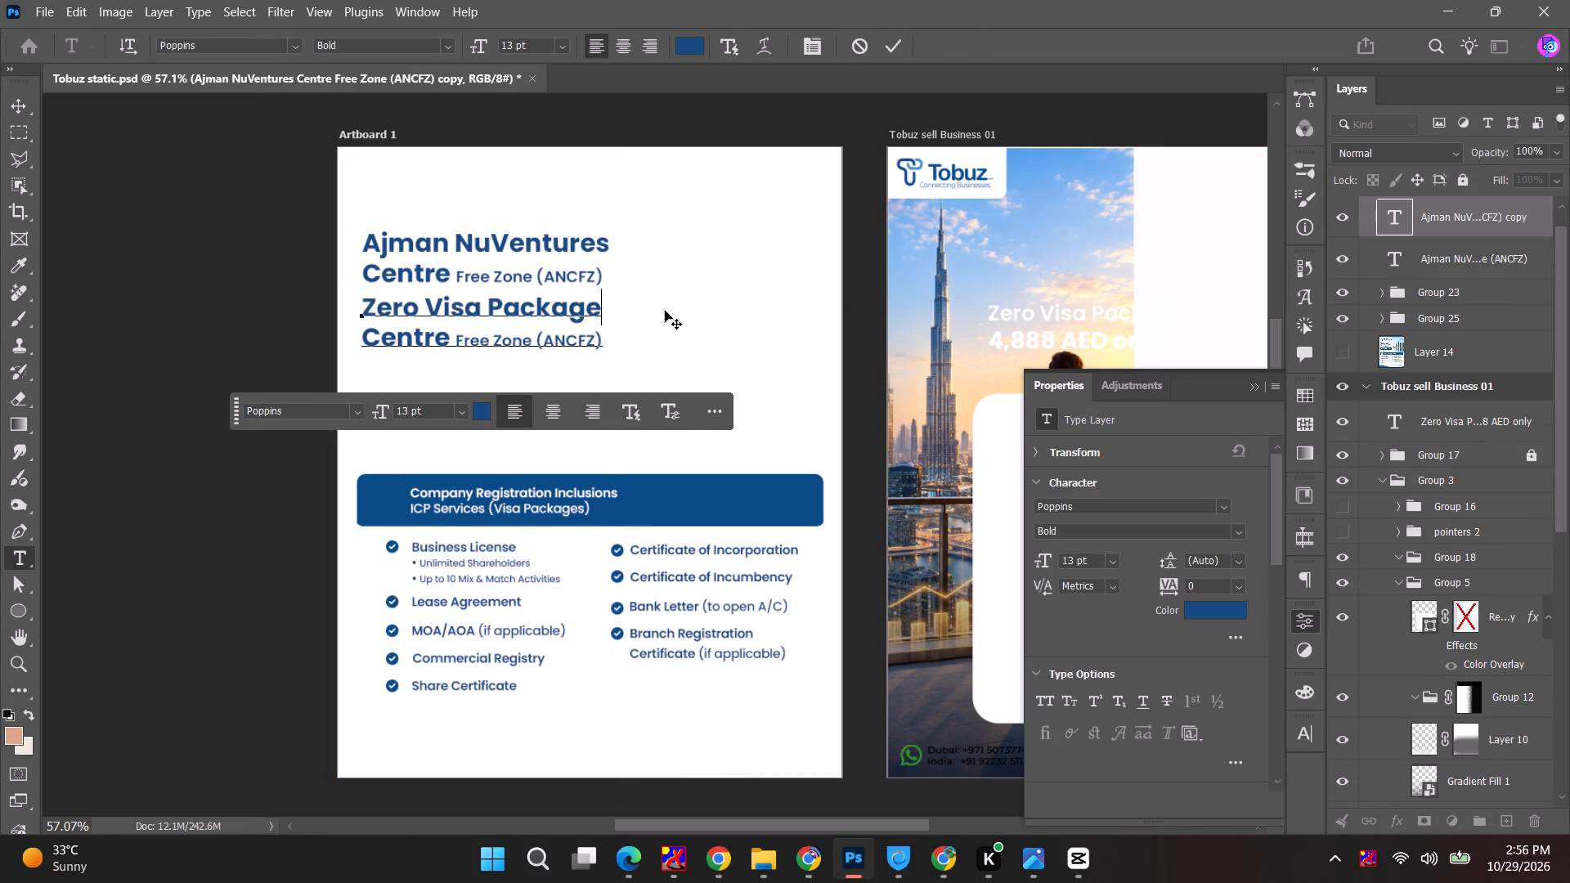
left_click_drag(363, 342, 684, 342)
Copy 4,888 AED only from the Tobuz post's text in the 2026 Social Media sheet, and return to Photoshop.
key("alt+Tab")
key("alt+Tab")
left_click(1016, 277, "alt")
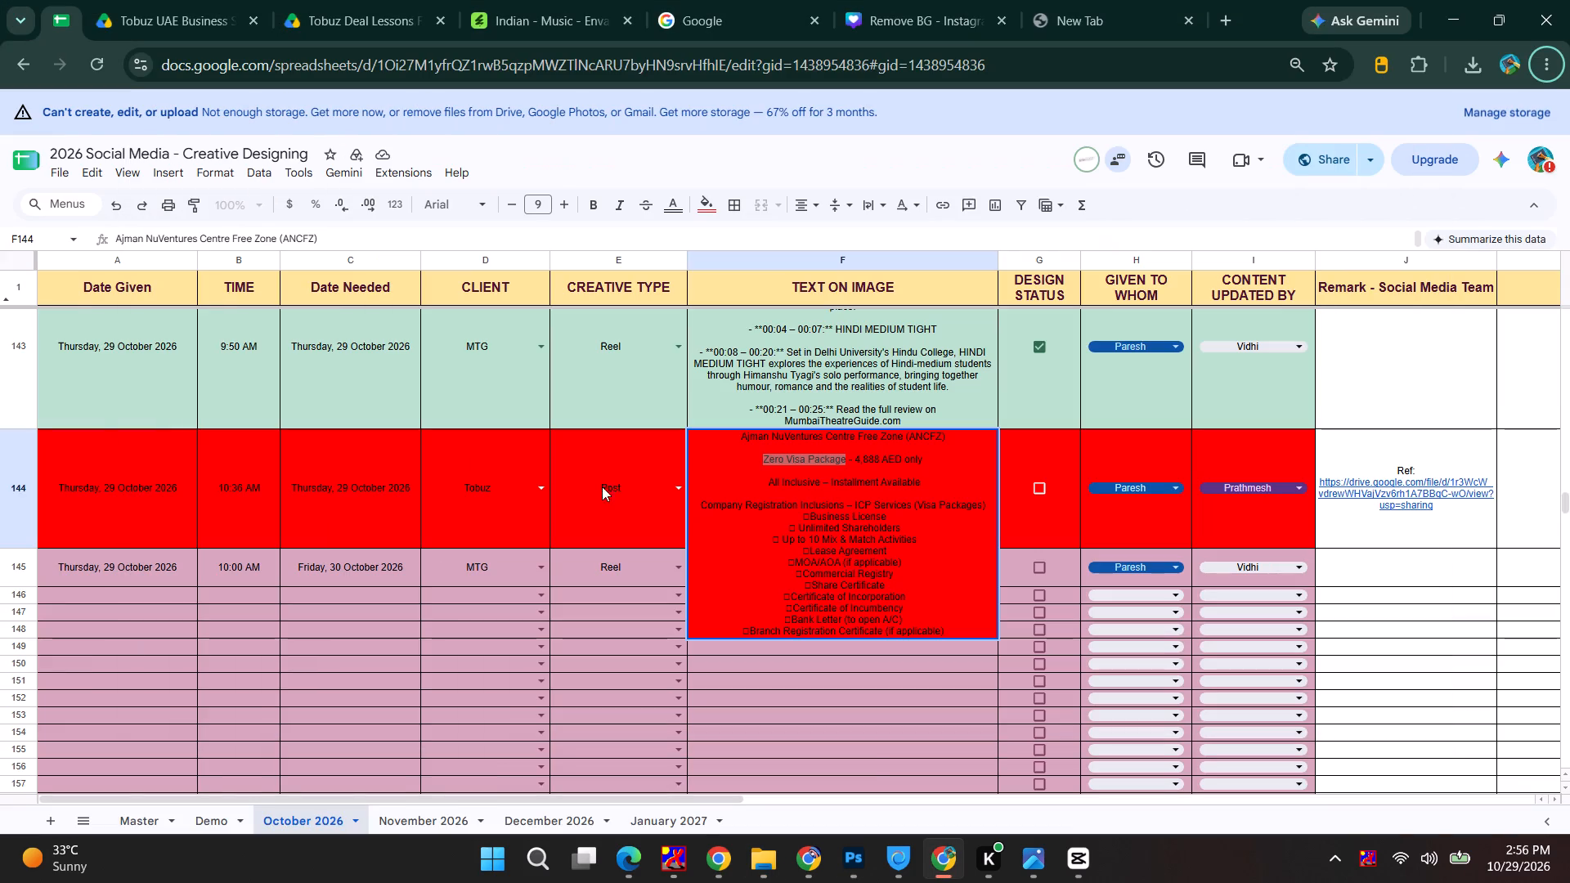
left_click_drag(855, 458, 926, 459)
key("ctrl+c")
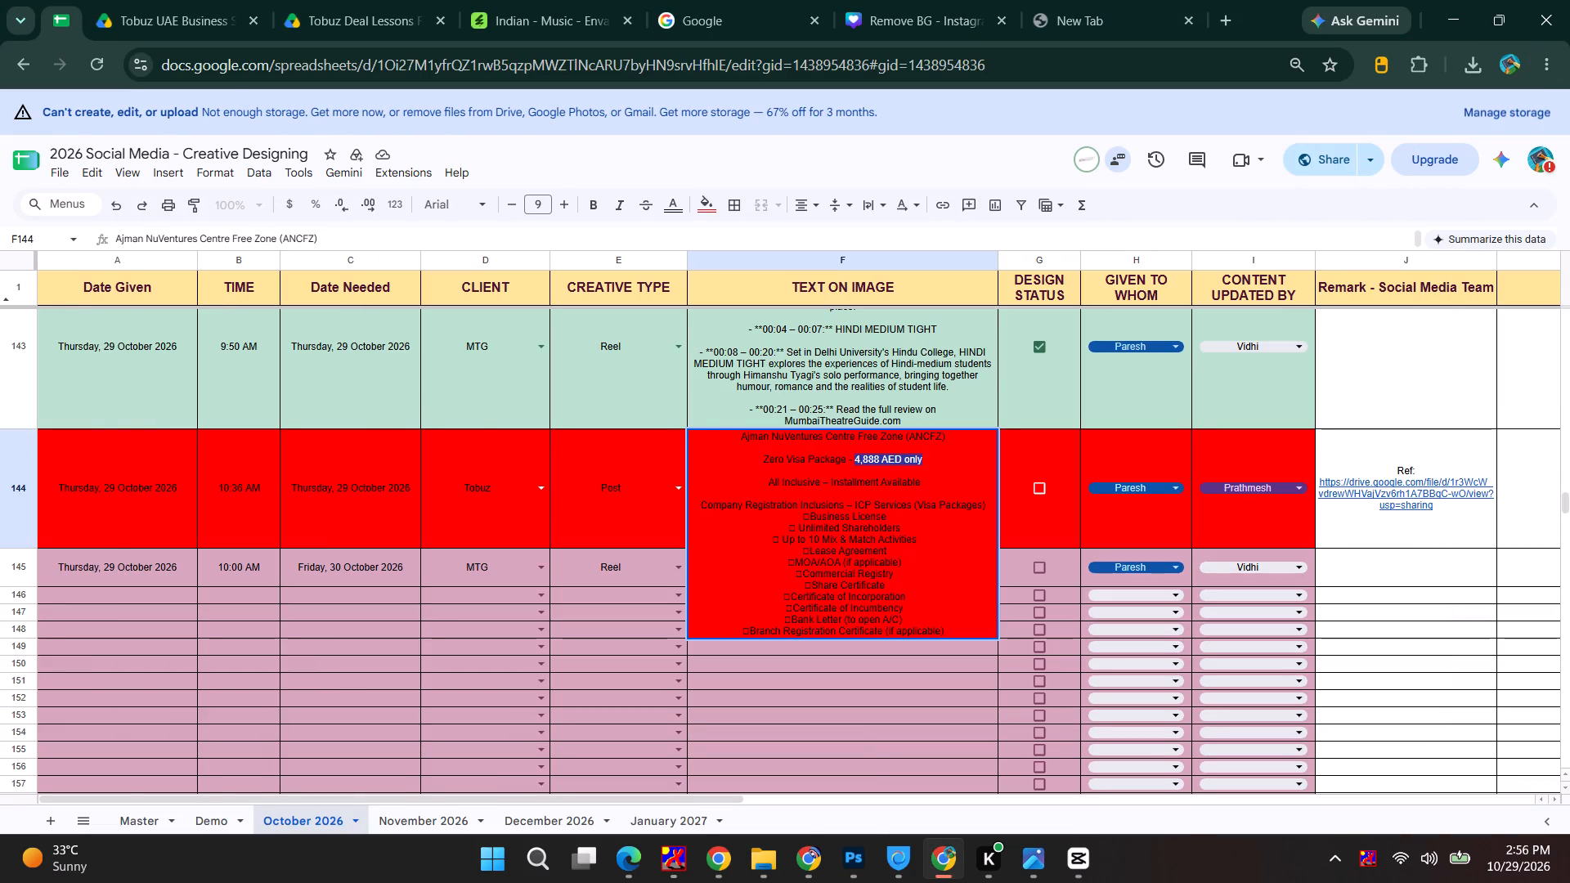
key("alt+Tab")
key("alt+Tab")
left_click(1043, 262, "alt")
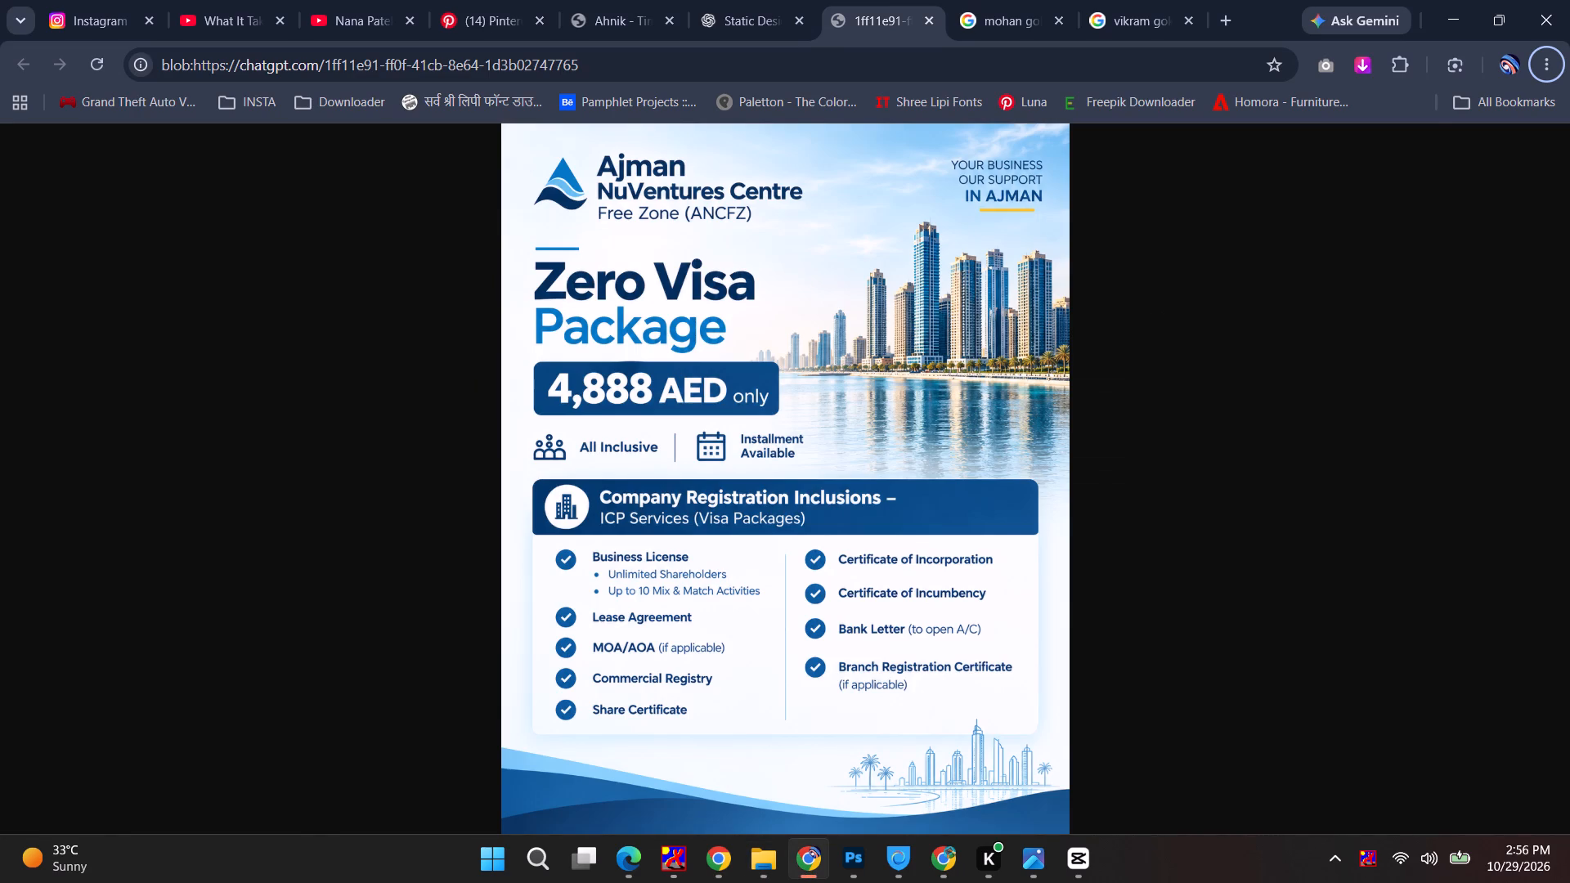
key("alt+Tab")
key("alt+Tab")
key("alt+Tab")
left_click(987, 258, "alt")
Delete the leftover Centre Free Zone (ANCFZ) line from the duplicated heading, keeping only Zero Visa Package.
key("BackSpace")
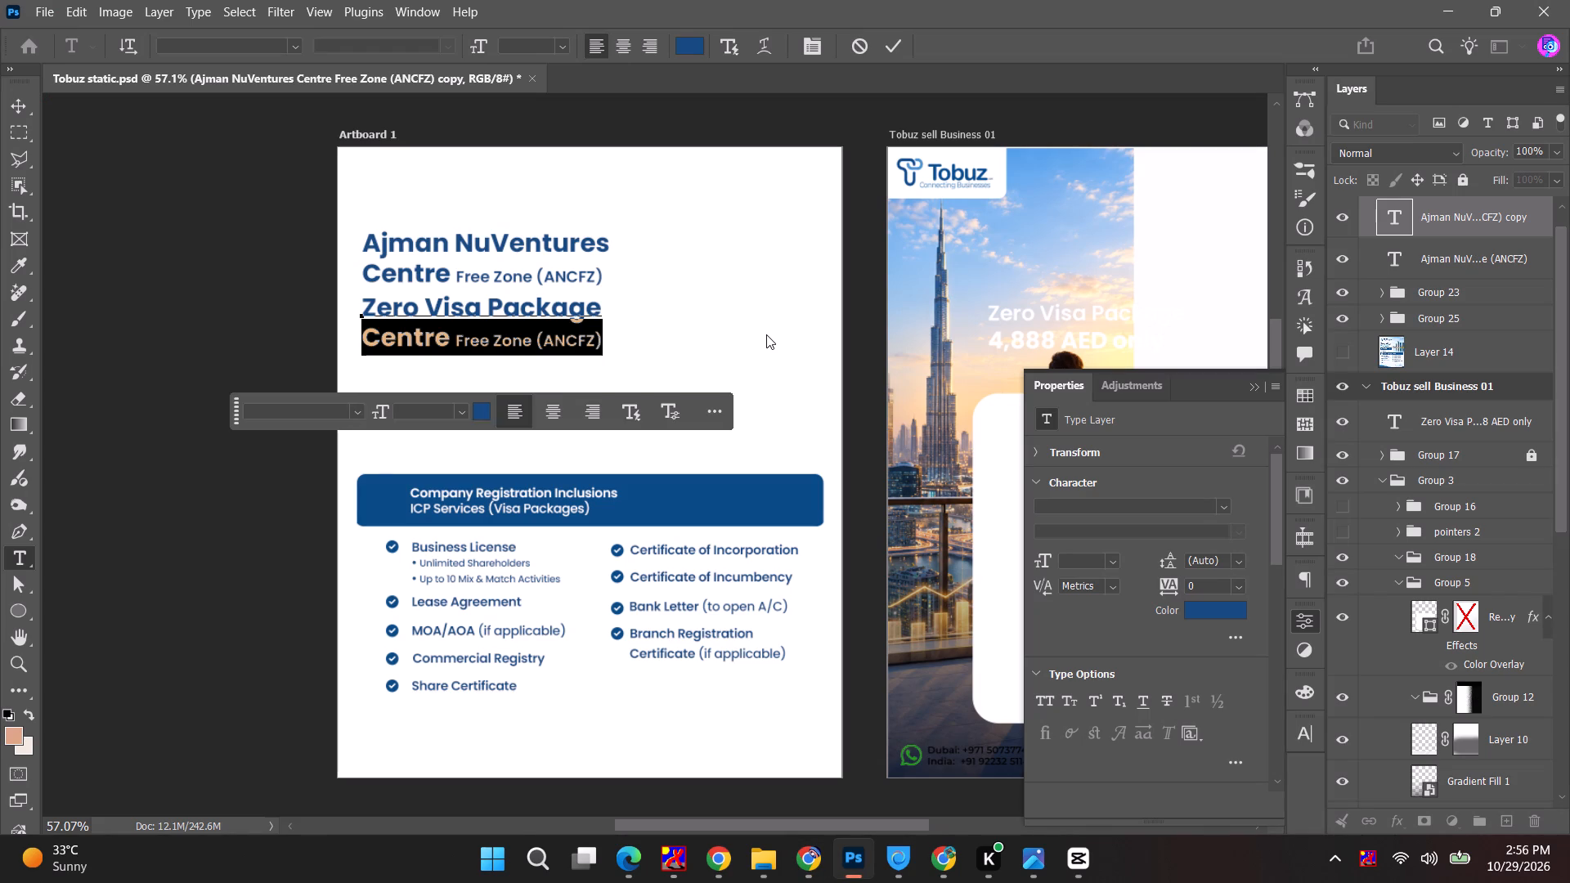
key("Escape")
key("BackSpace")
key("ctrl+z")
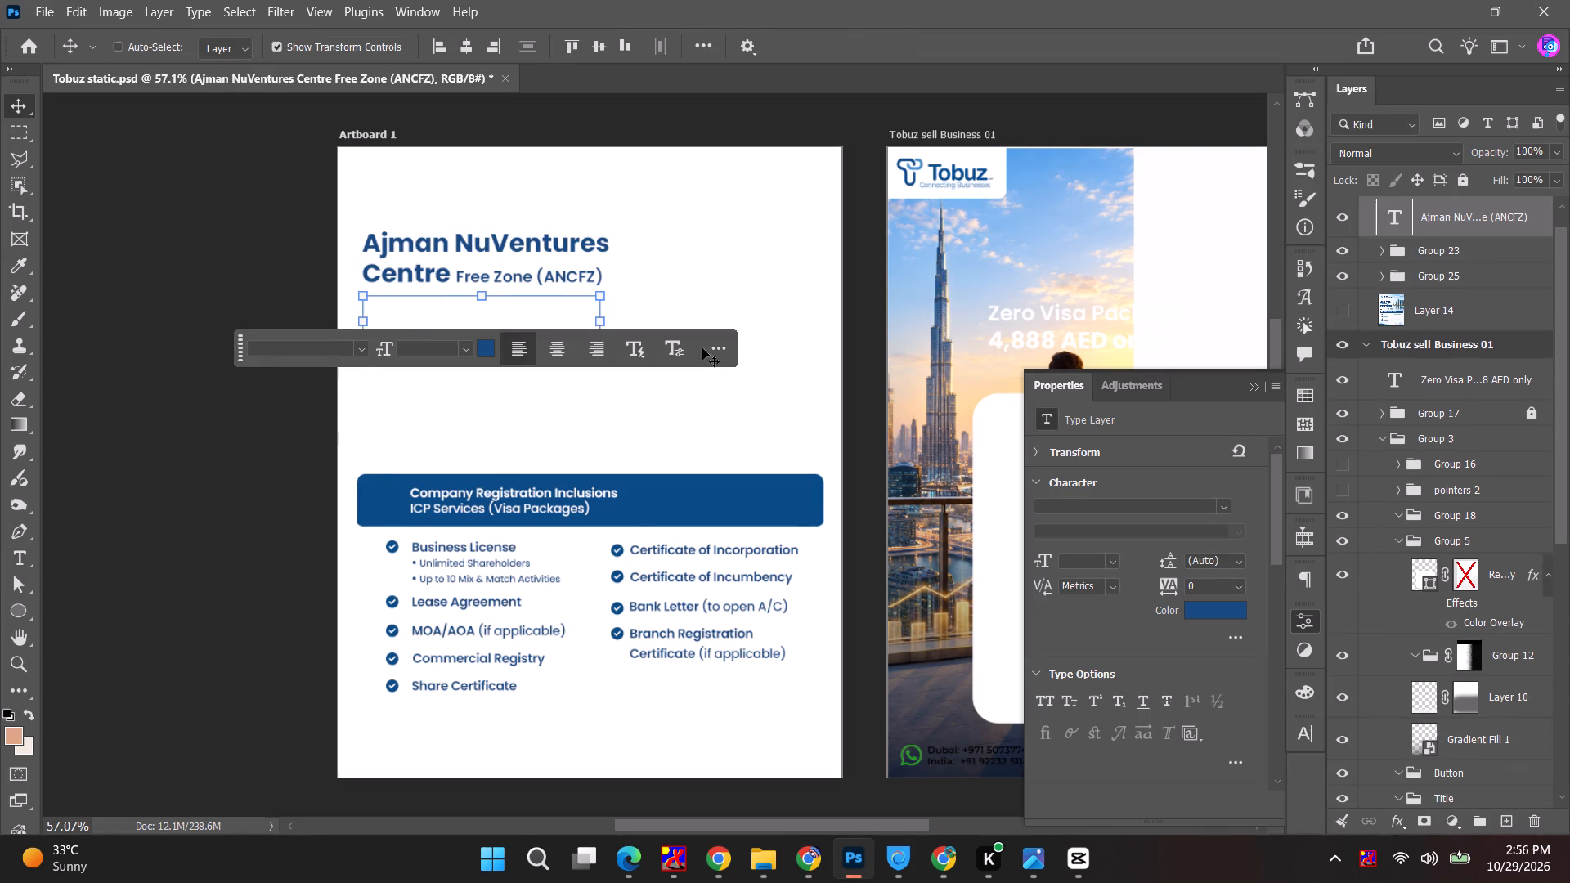
double_click(587, 331)
left_click_drag(601, 346, 277, 342)
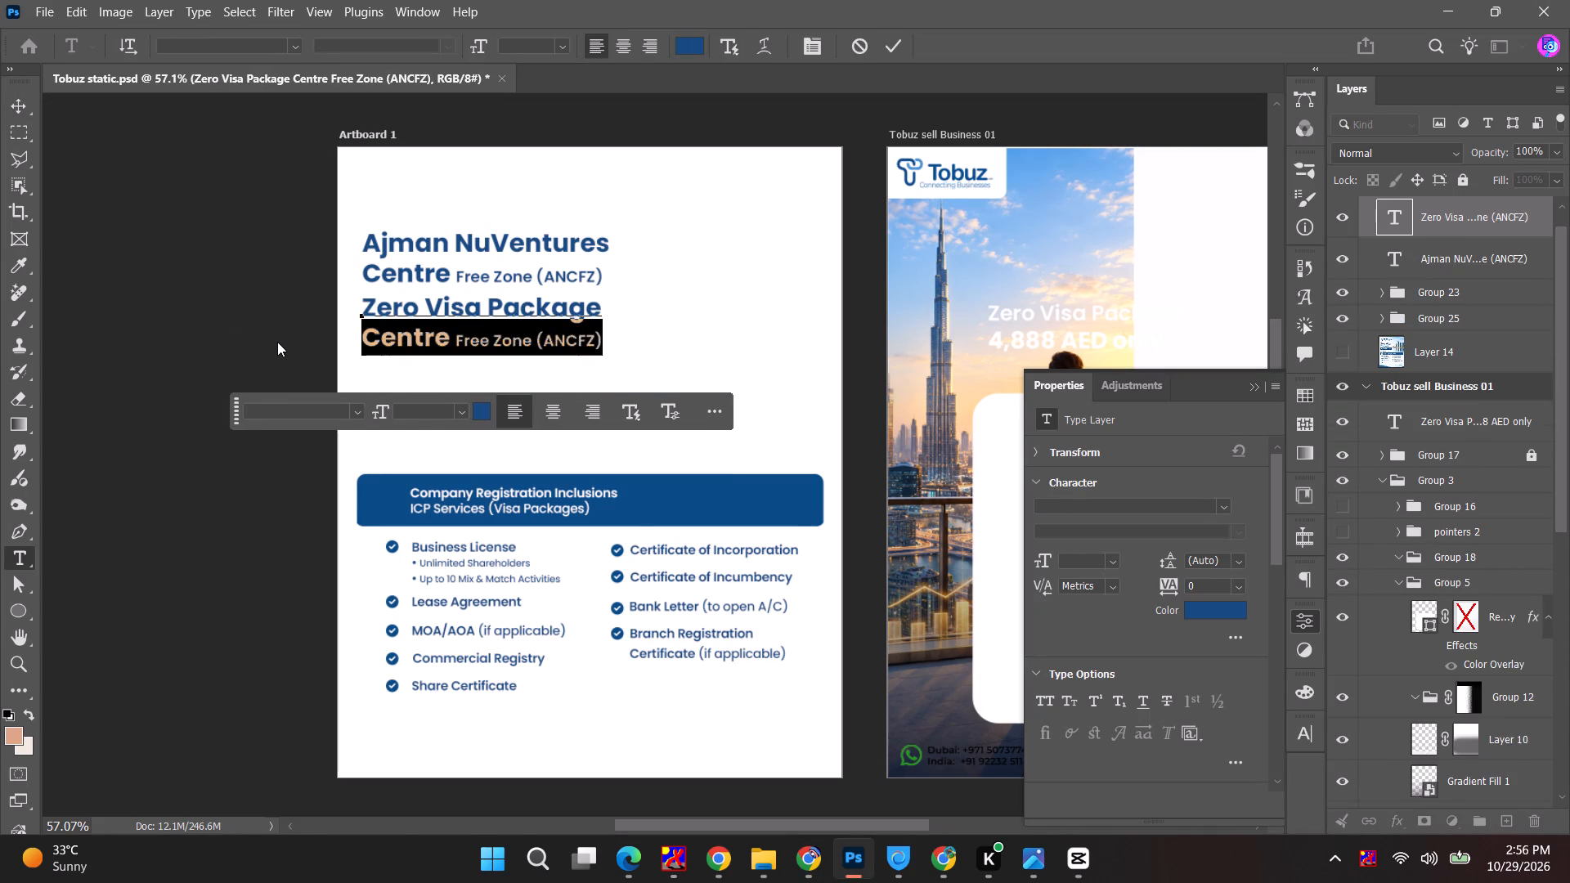
key("BackSpace")
key("BackSpace")
key("Escape")
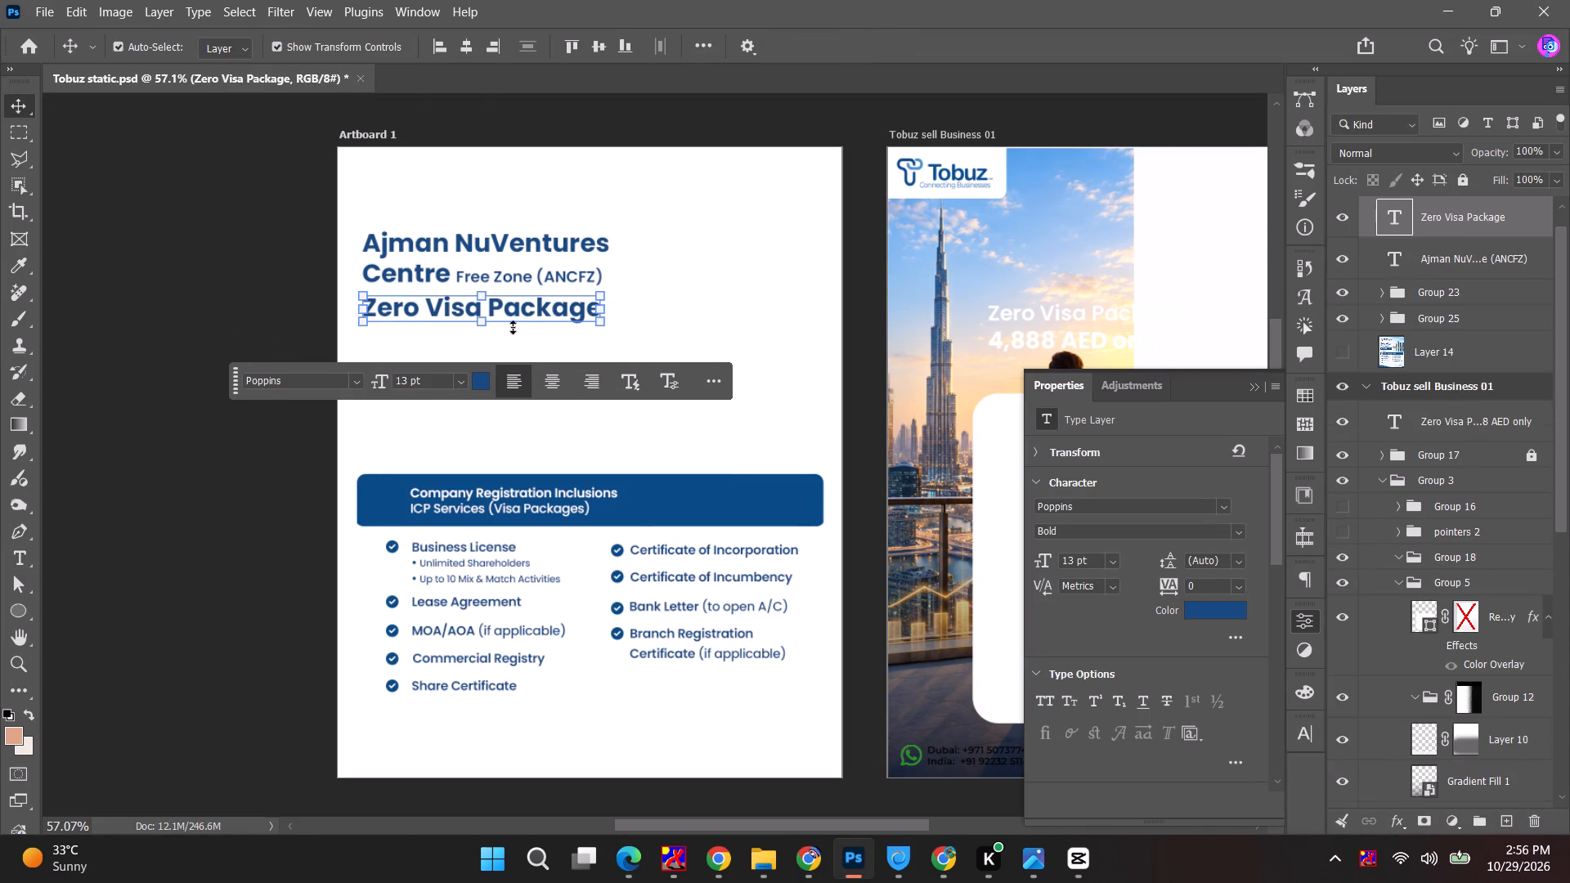
Nudge the Ajman NuVentures Centre heading up and draw a horizontal line about 320 px long between it and Zero Visa Package.
left_click(499, 257)
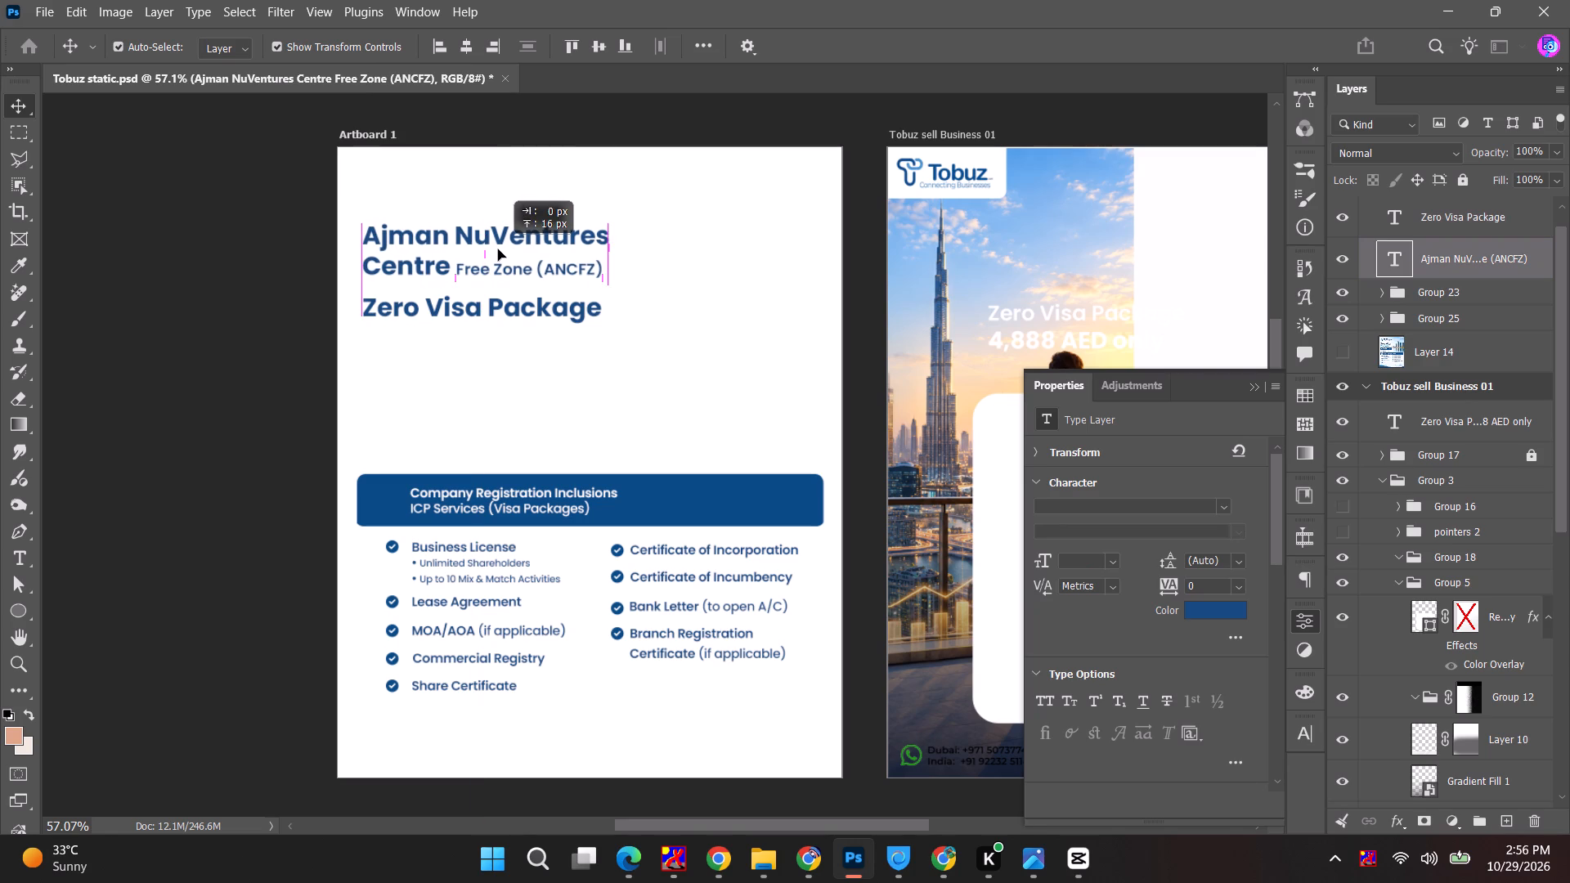
right_click(11, 607)
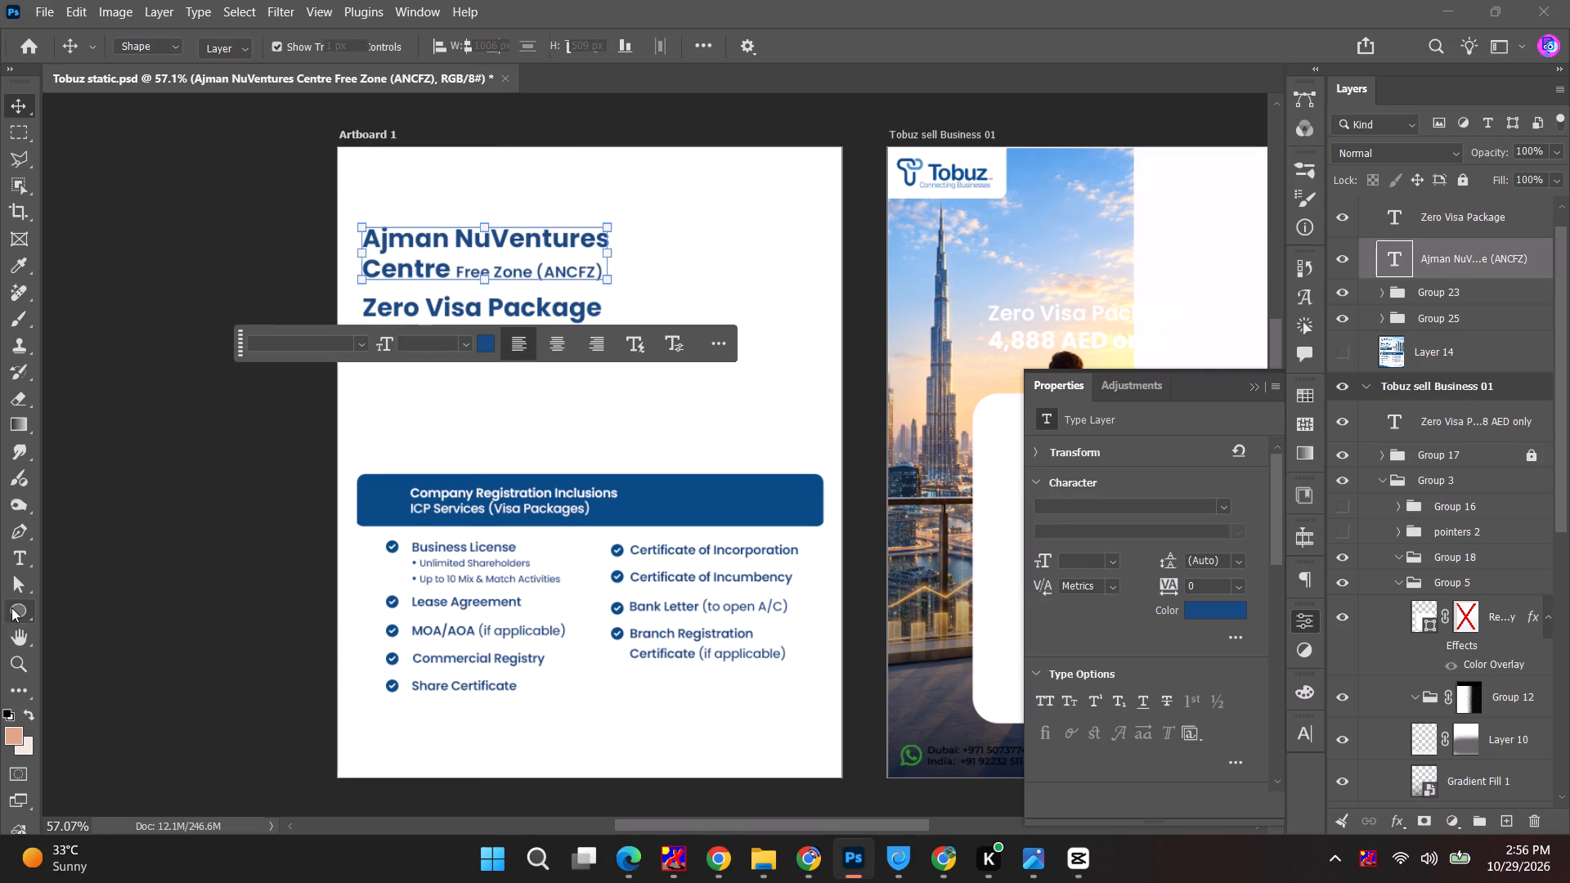
left_click(86, 706)
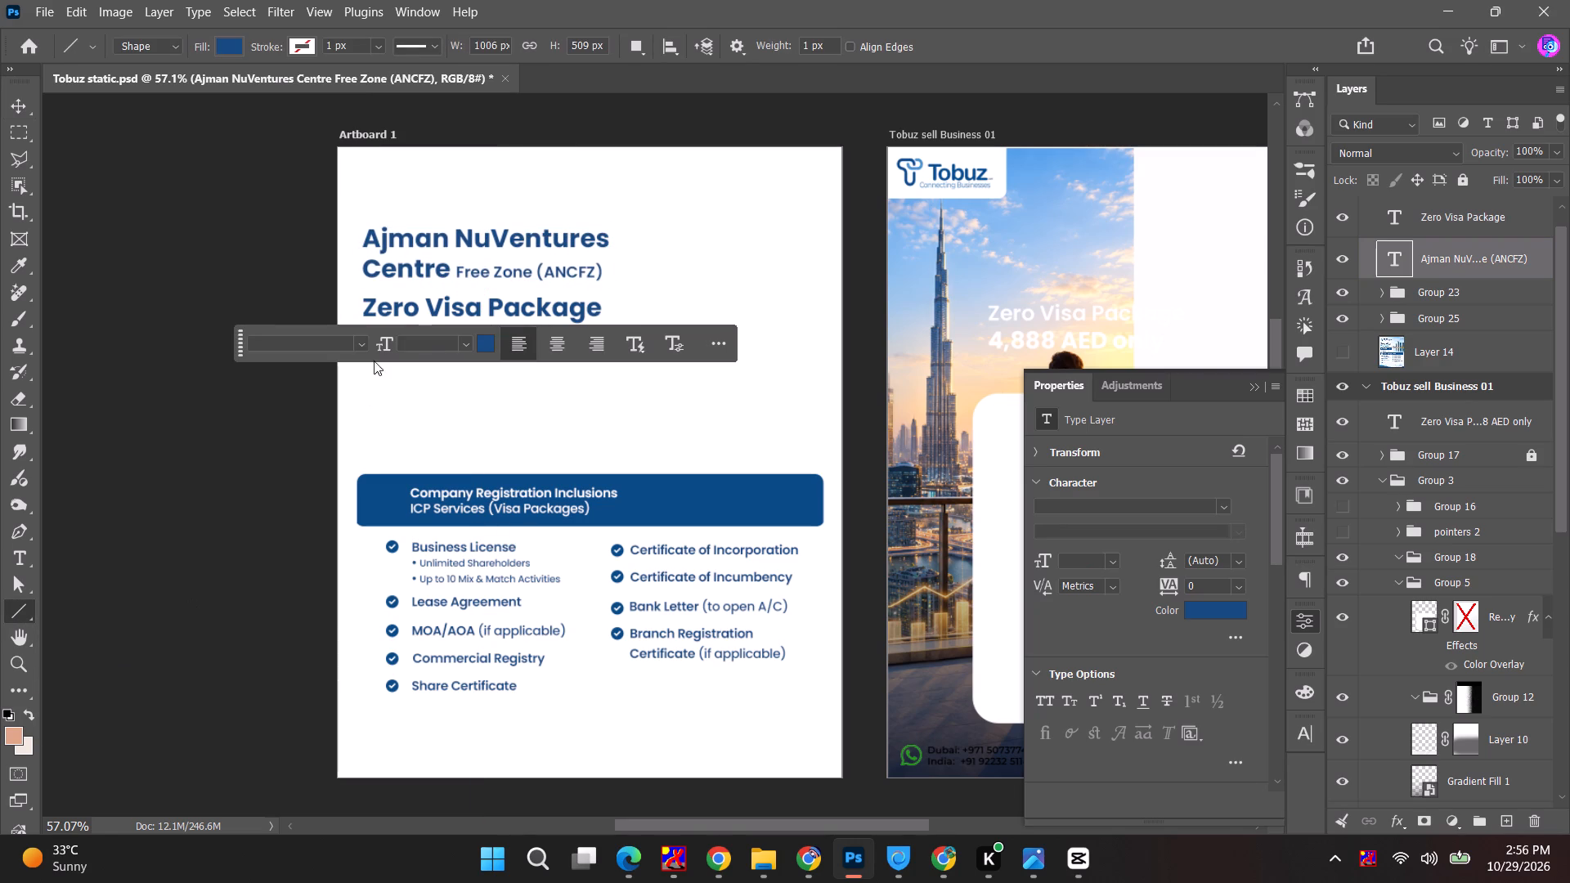
left_click_drag(364, 285, 514, 287)
left_click(24, 111)
left_click(118, 217)
scroll(360, 298, "up", 11, "alt")
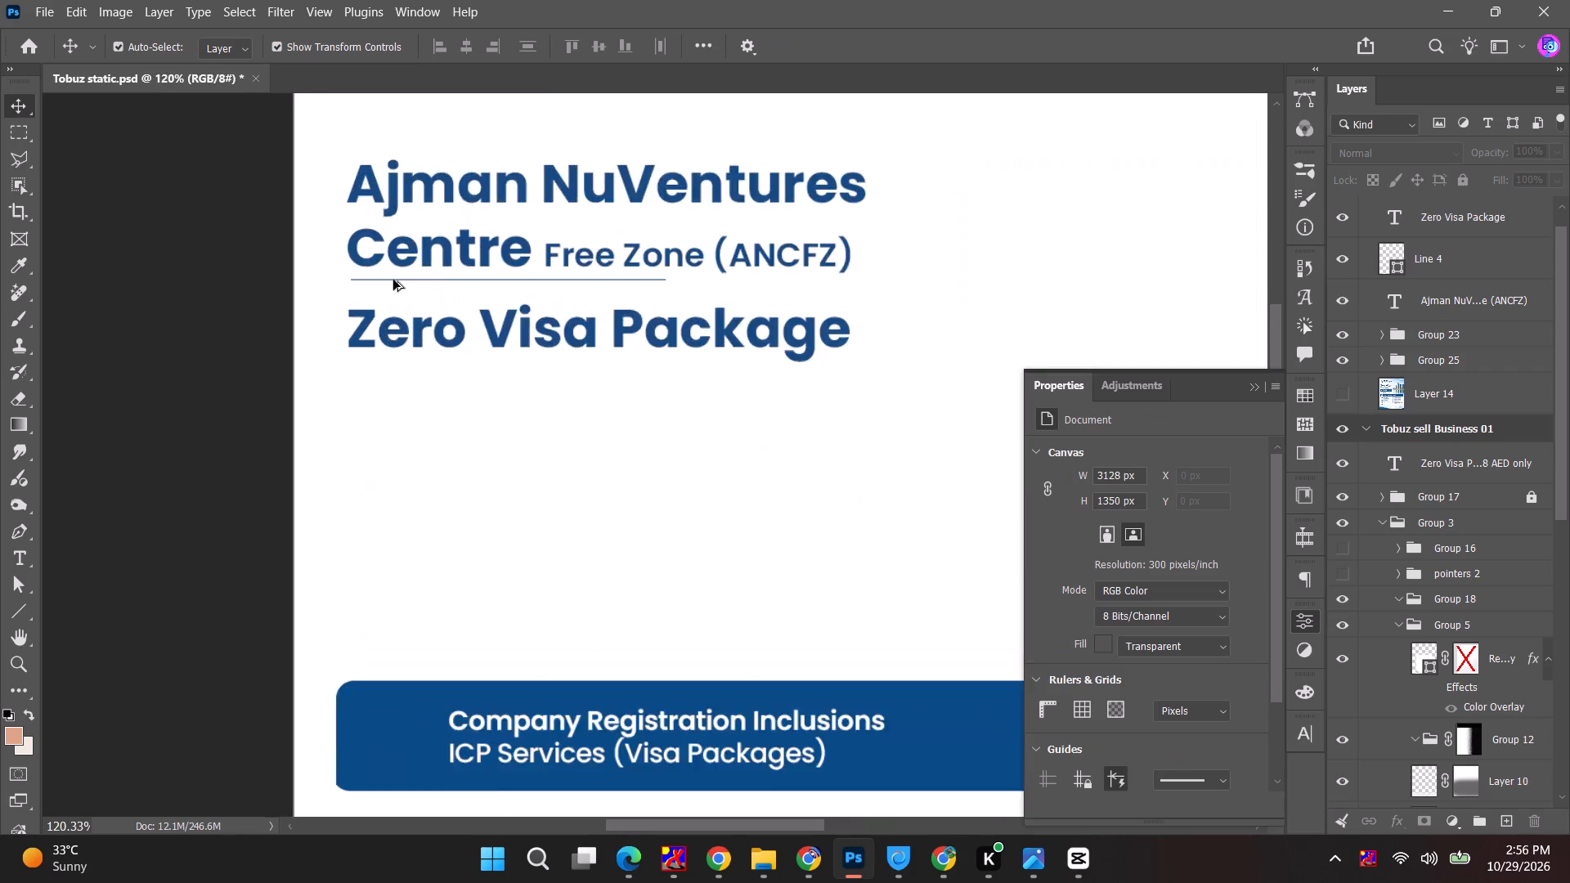
scroll(393, 280, "up", 2, "alt")
left_click_drag(394, 280, 394, 297)
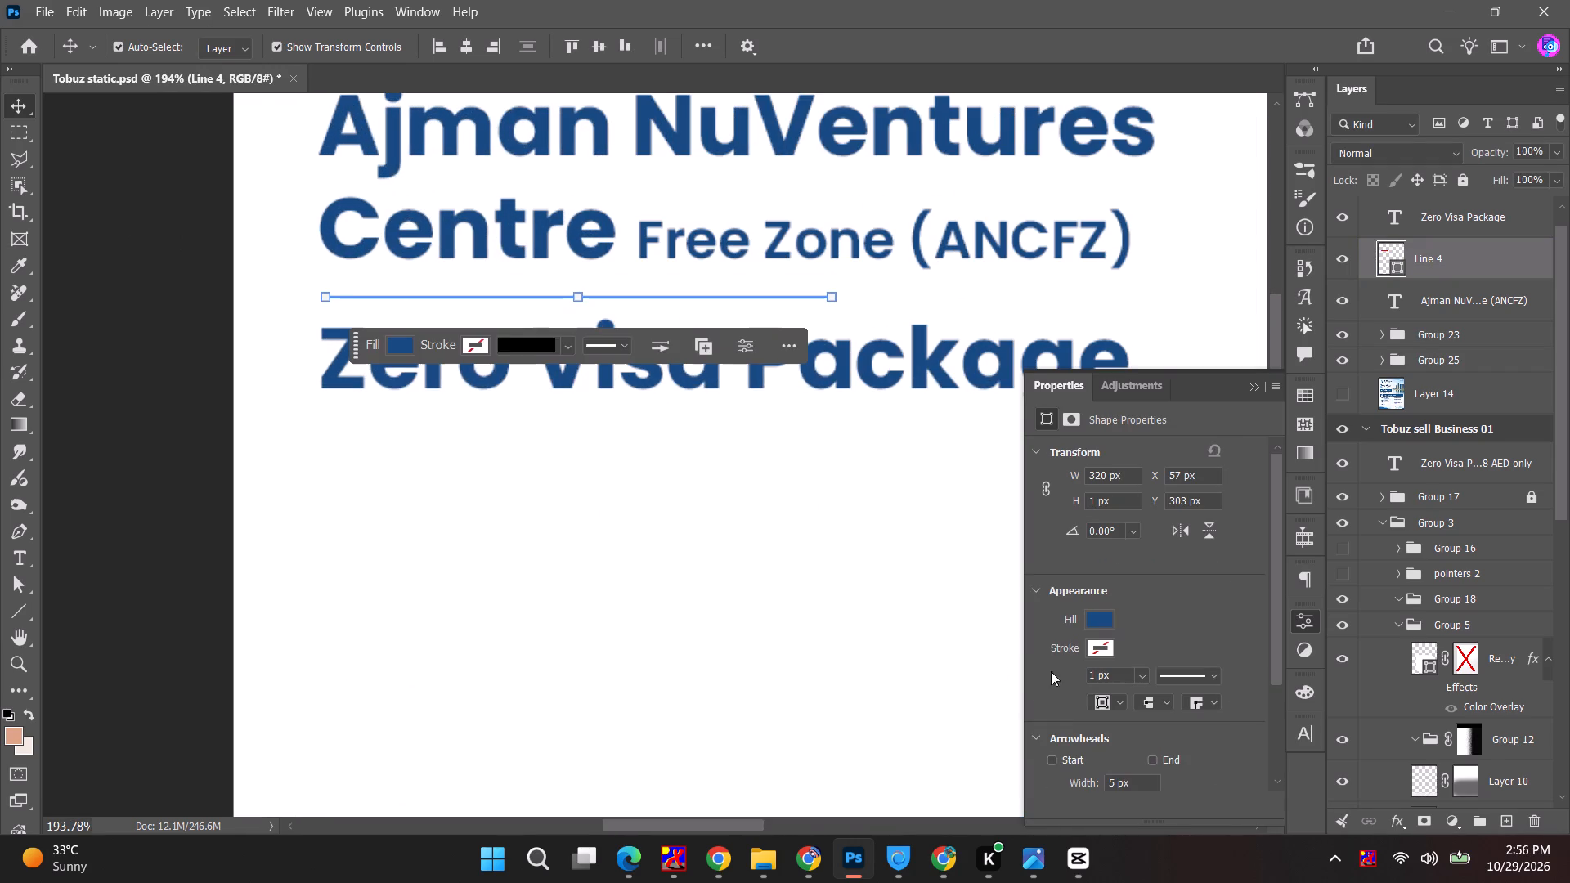
Give the divider line no fill and a dark blue stroke 7.41 px wide.
left_click(1093, 616)
left_click(1055, 488)
left_click(1135, 446)
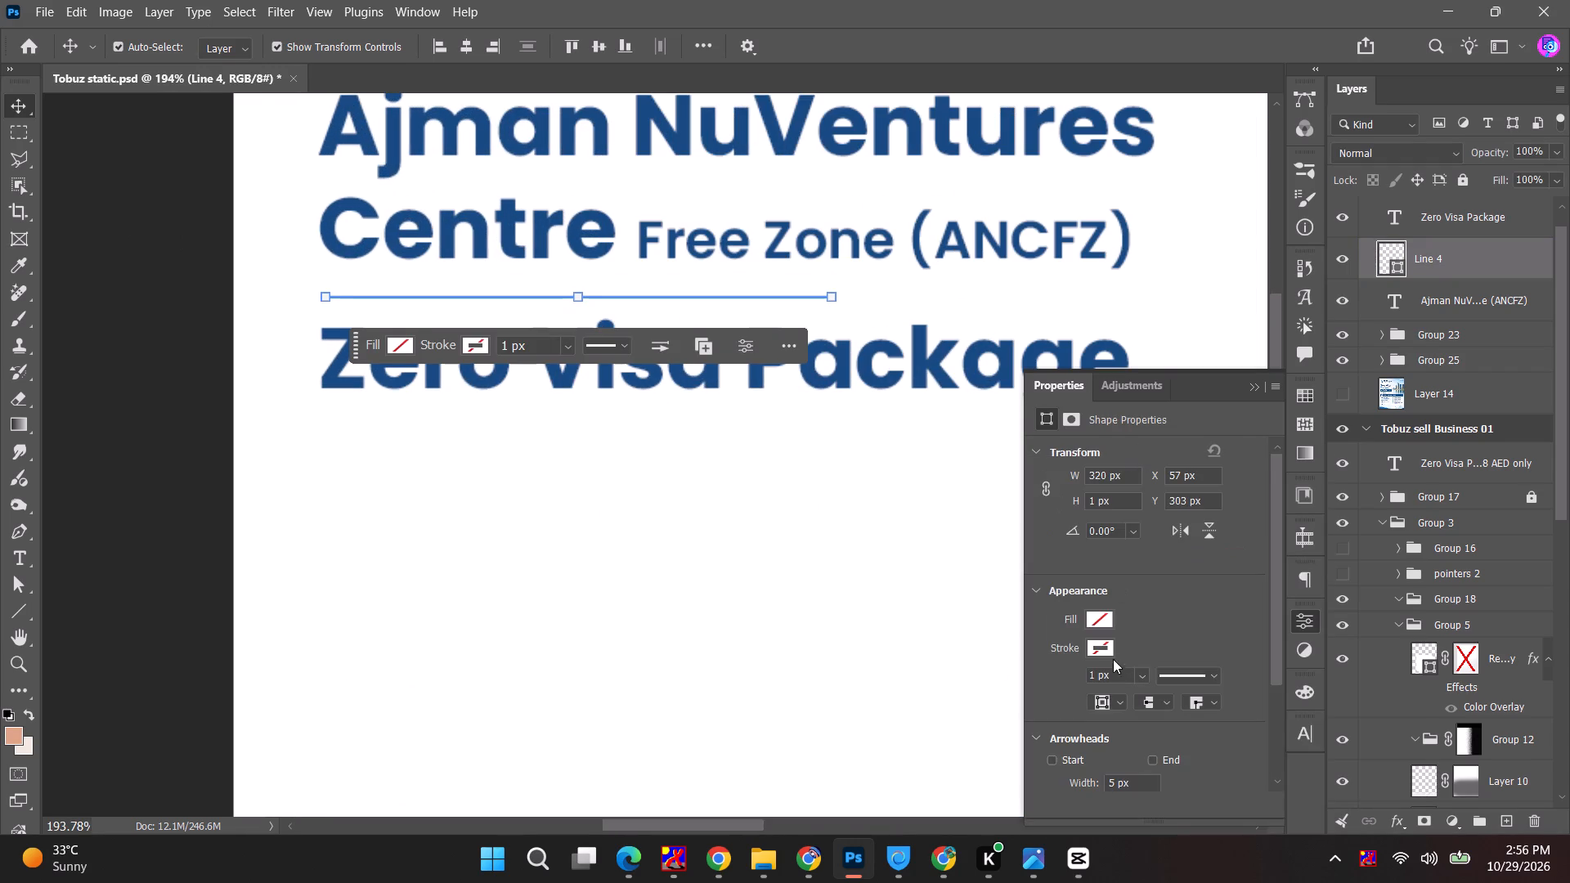
left_click(1103, 654)
left_click(1054, 560)
left_click(1121, 442)
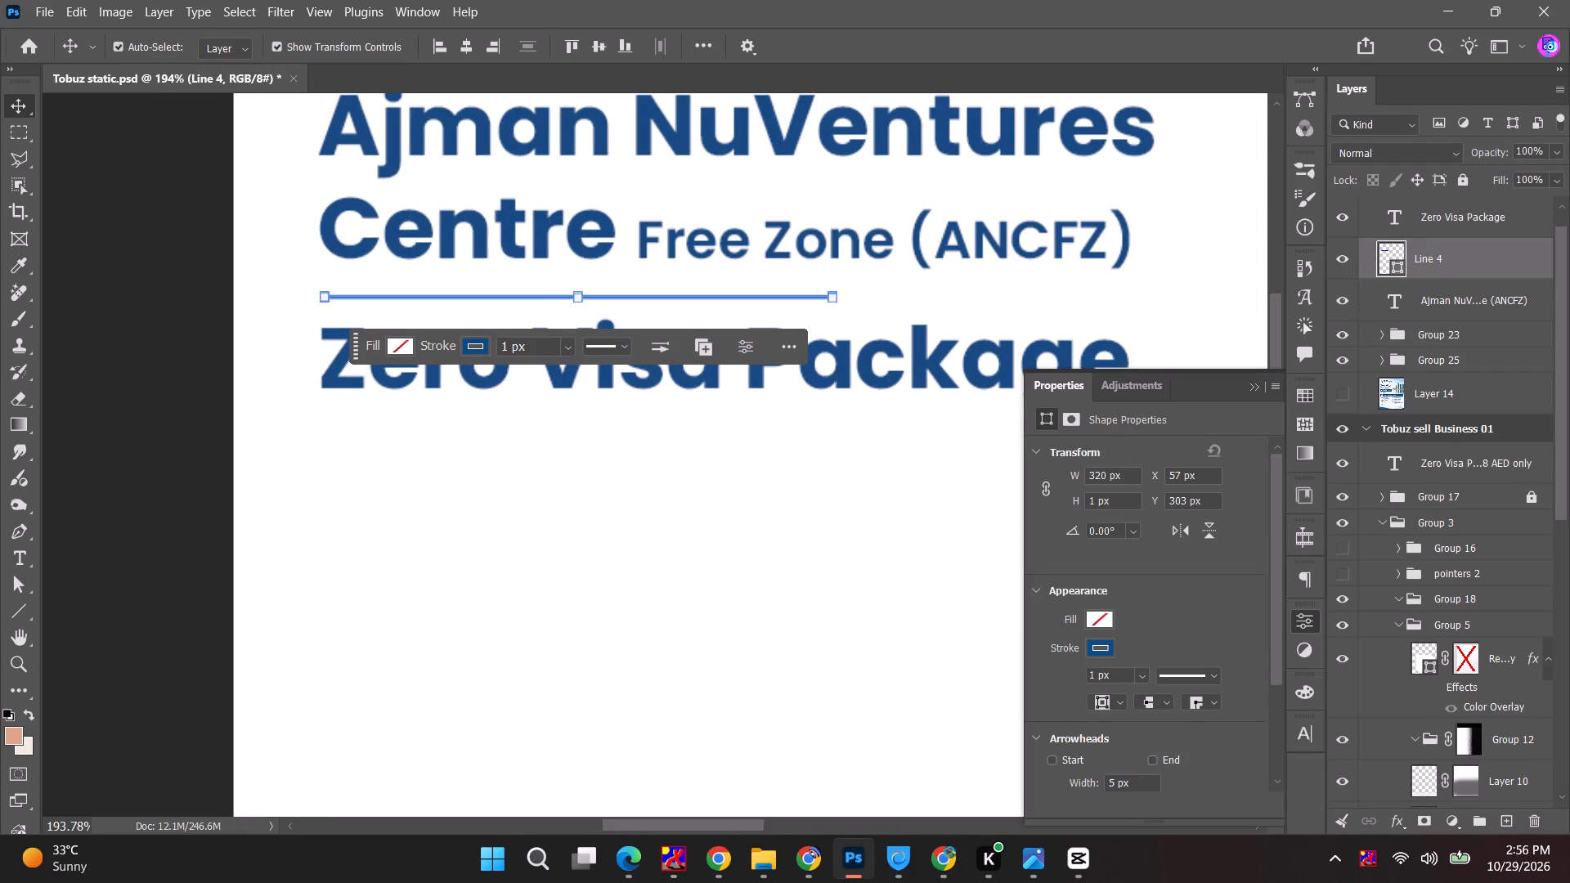
left_click(1146, 674)
left_click(1148, 694)
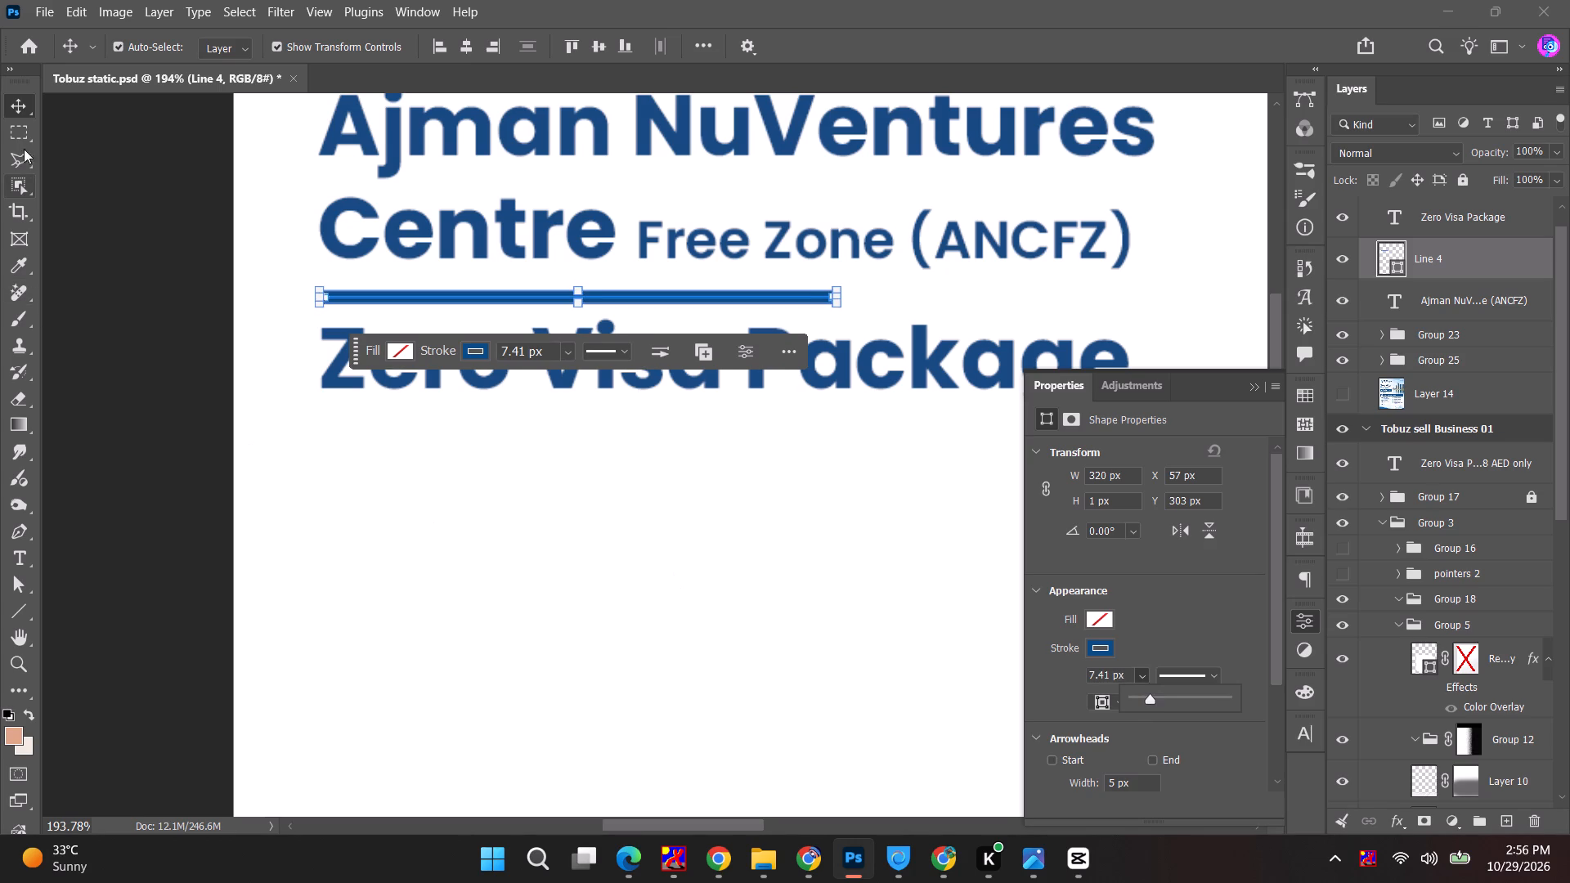
left_click(14, 101)
left_click(106, 337)
Duplicate the Zero Visa Package text below itself and replace the copy's text with 4,888 AED only.
left_click(535, 358)
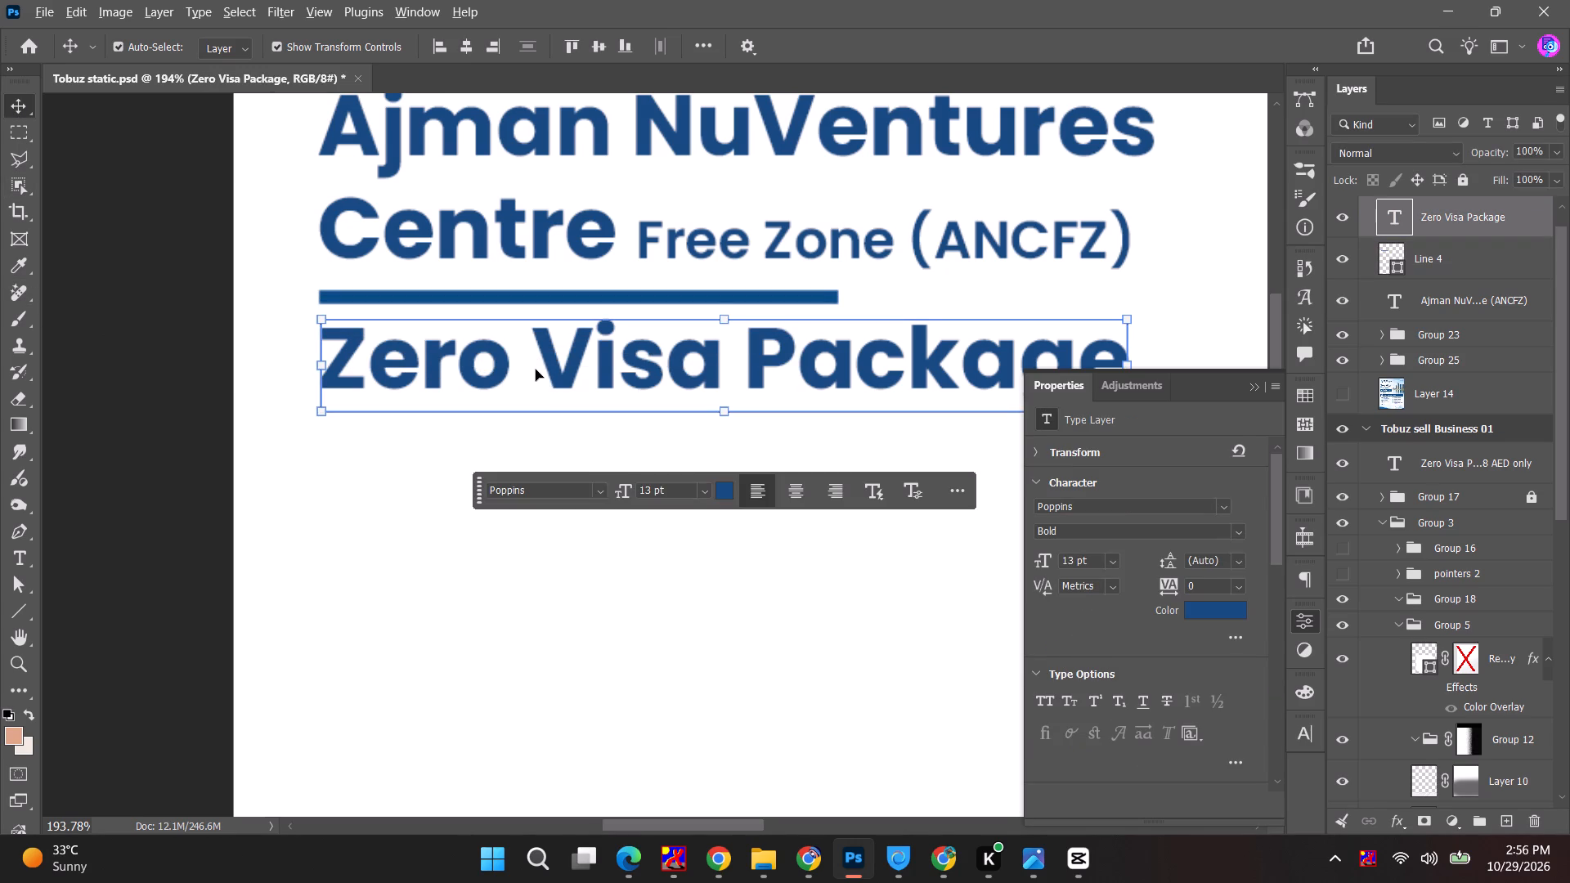
left_click_drag(583, 376, 586, 493, "alt")
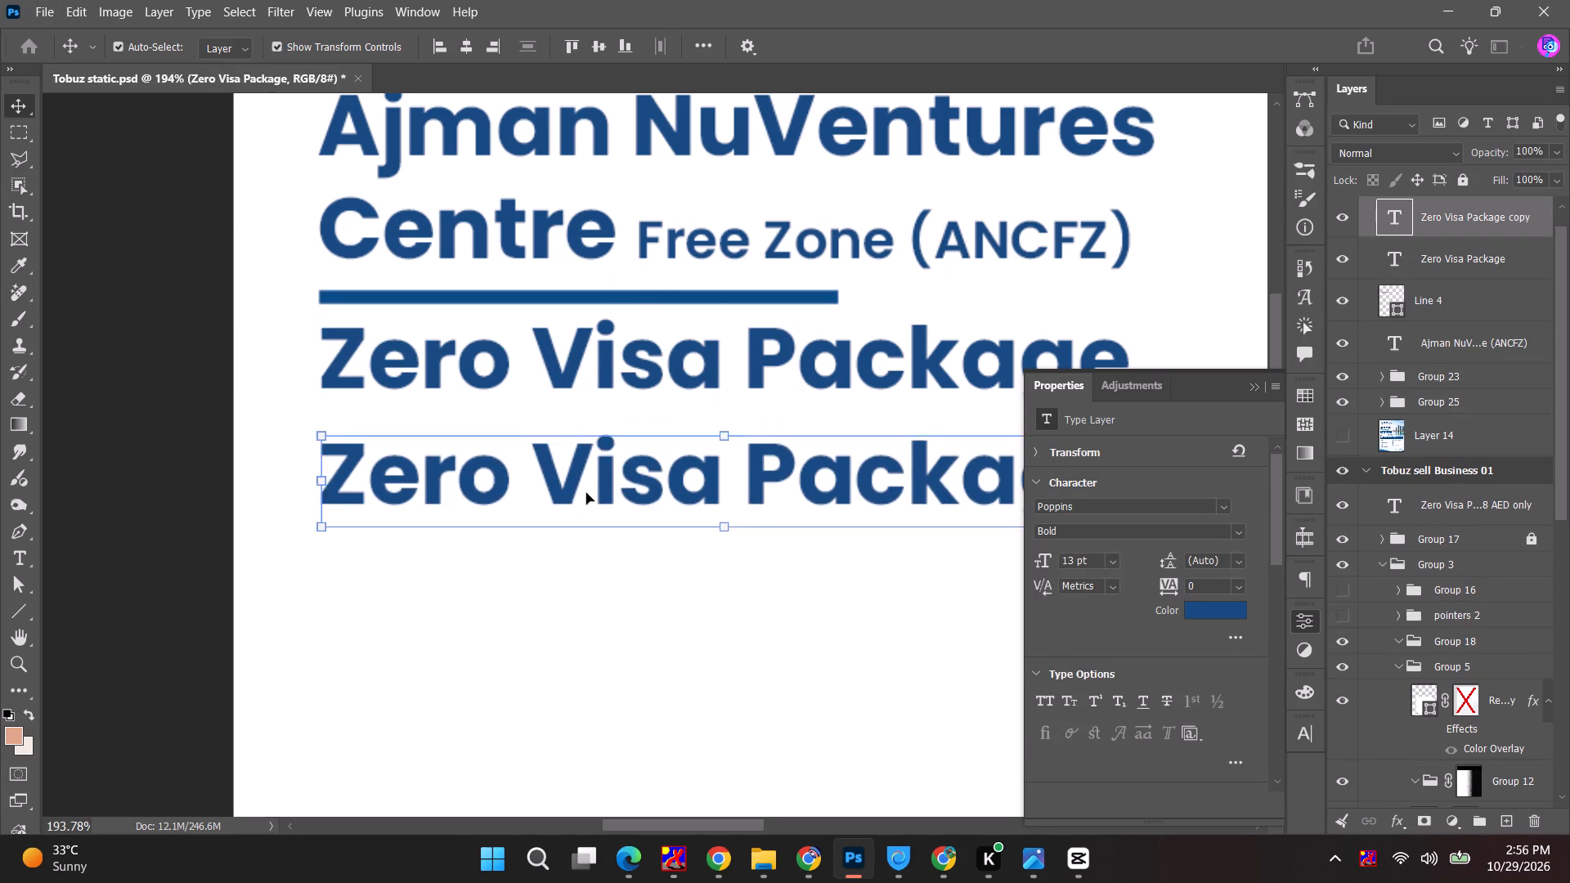
double_click(586, 493, "shift")
key("ctrl+v")
key("ctrl+a")
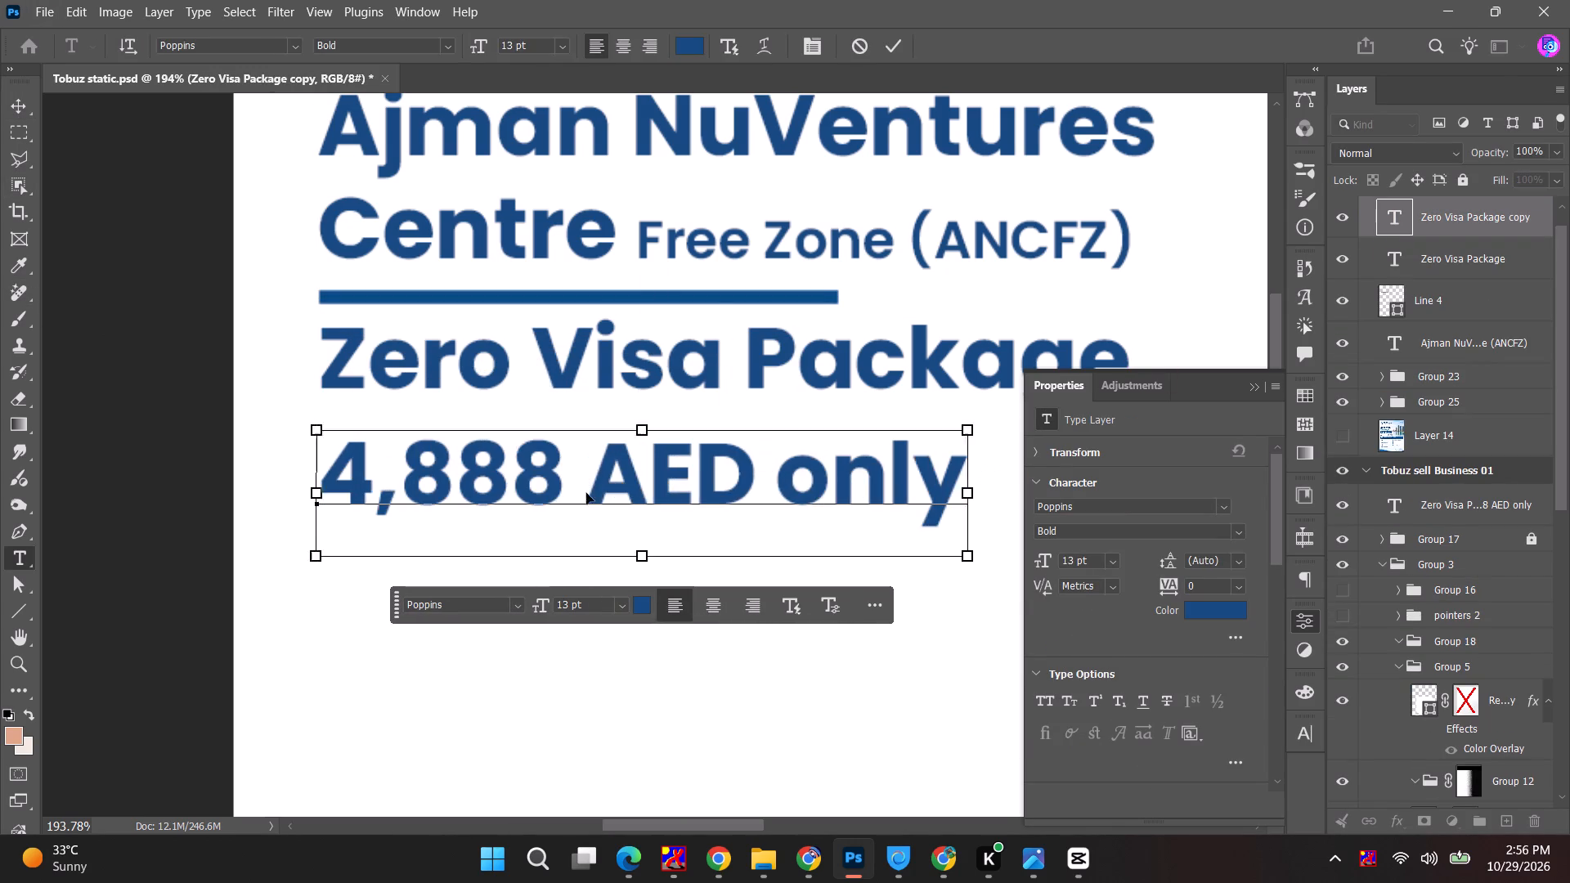
left_click(20, 109)
key("space")
Scale the 4,888 AED only text to about 110% and move it slightly inward from the heading's left edge.
left_click_drag(183, 381, 25, 350)
left_click(1259, 392)
left_click_drag(818, 499, 879, 520, "shift")
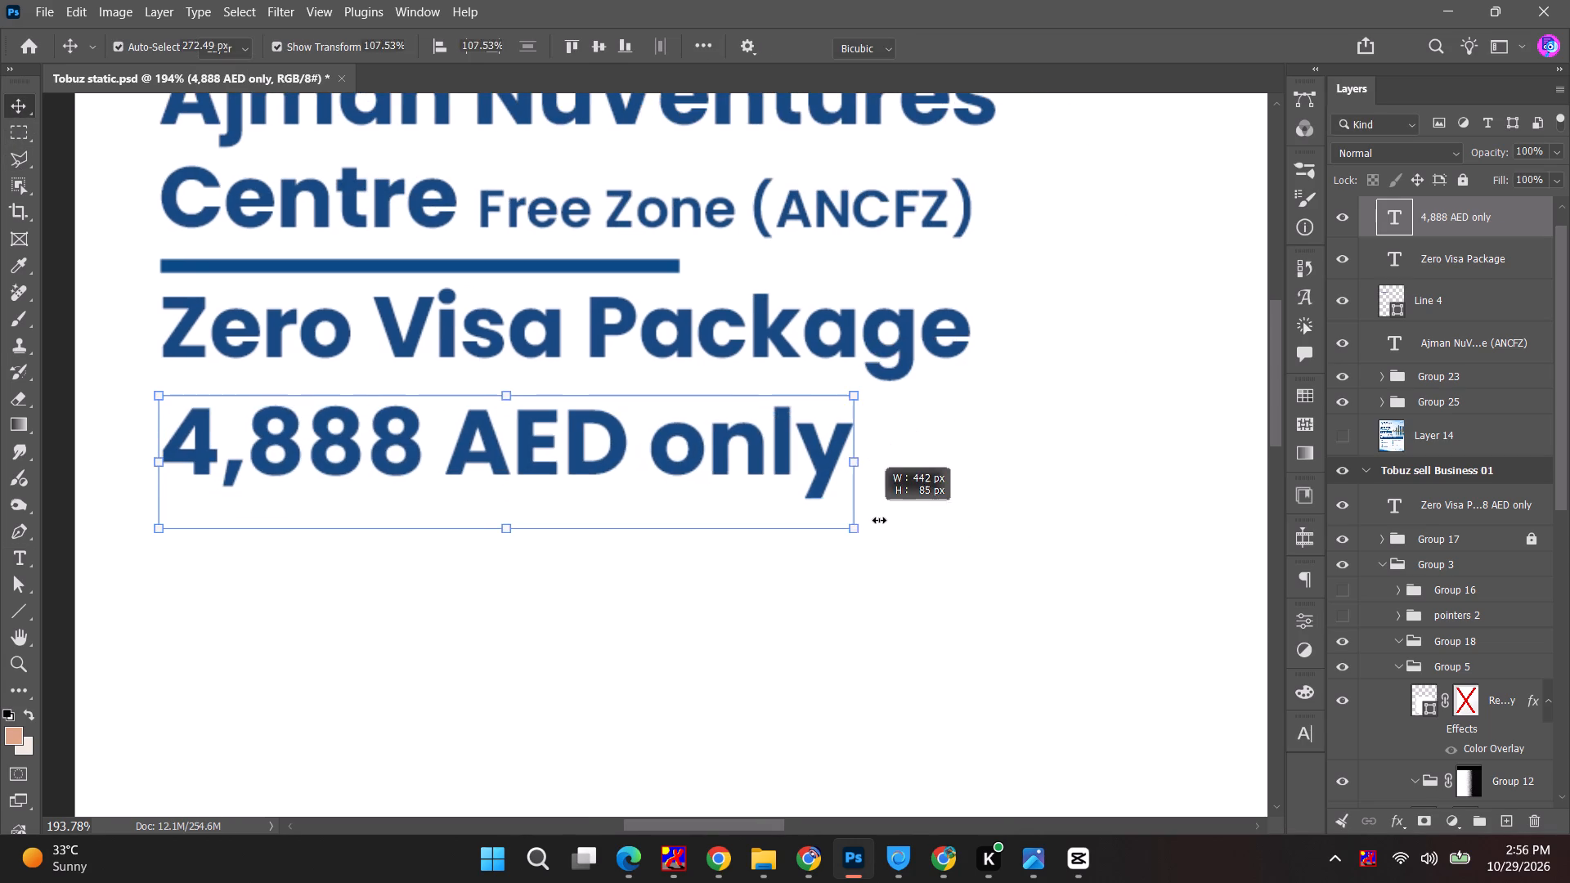
left_click_drag(879, 520, 884, 521, "shift")
left_click_drag(685, 449, 716, 464)
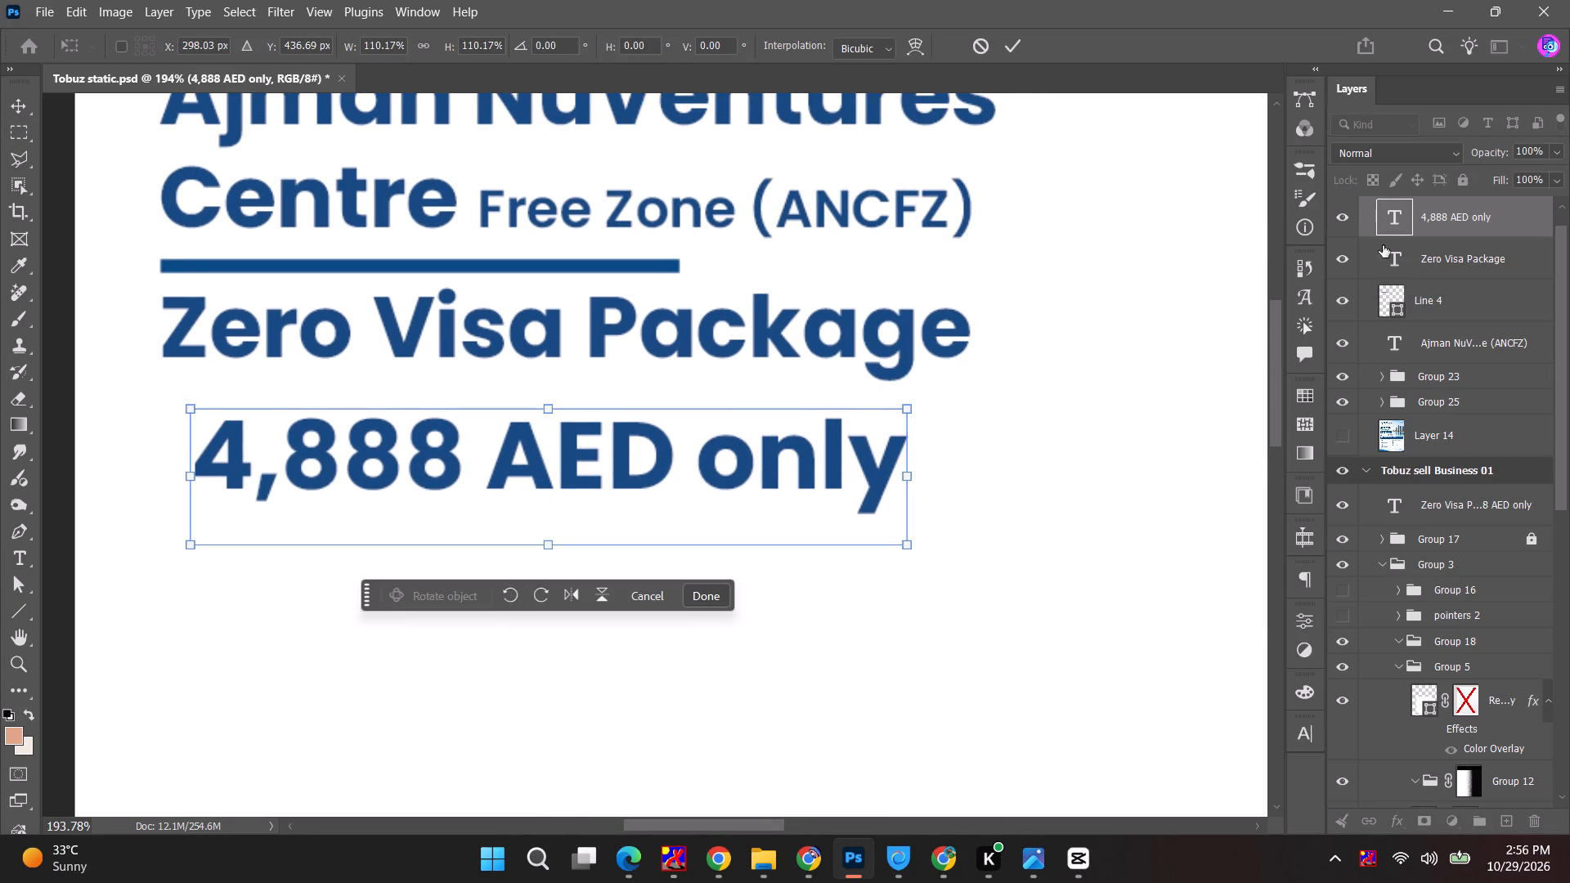
Draw a blue rectangle about 509 x 91 px around the 4,888 AED only text and round its corners to 15 px.
right_click(11, 614)
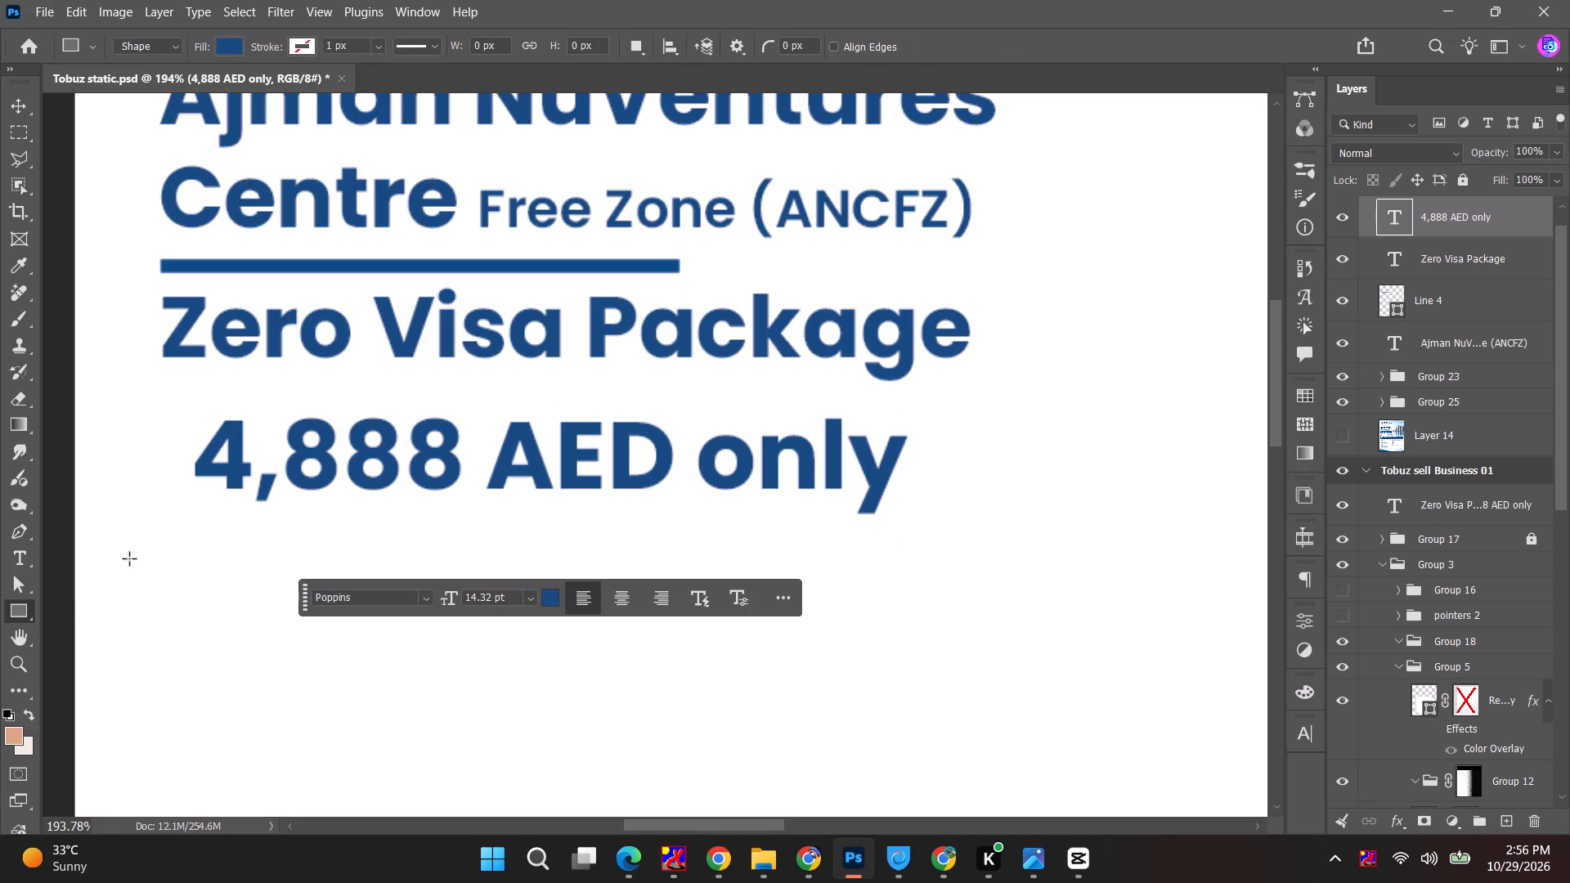
left_click_drag(163, 399, 1029, 543)
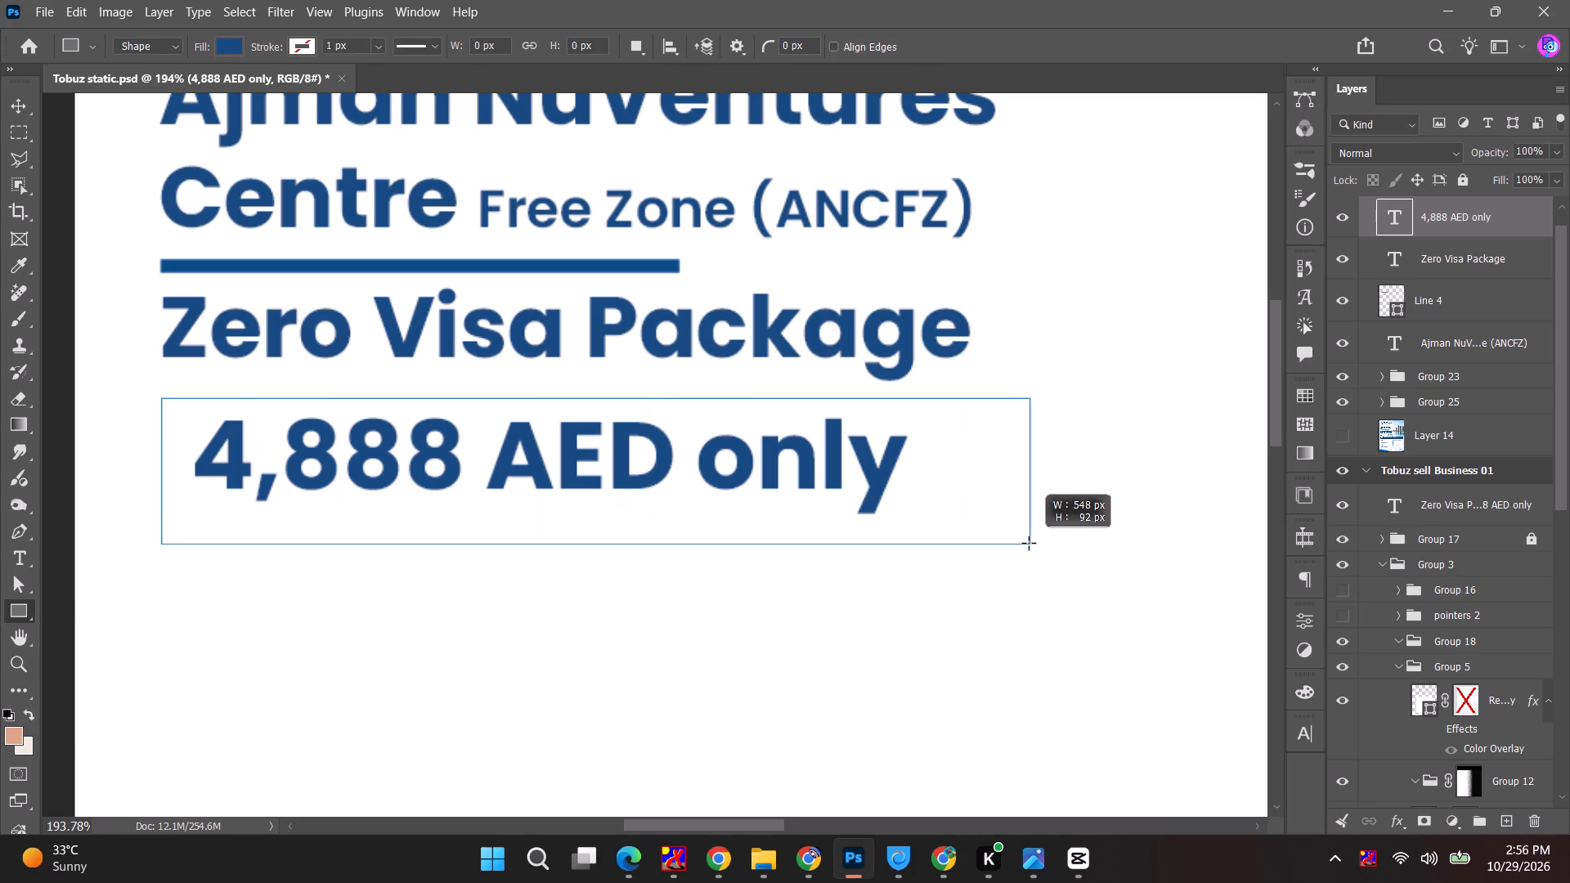
left_click_drag(1029, 543, 967, 540)
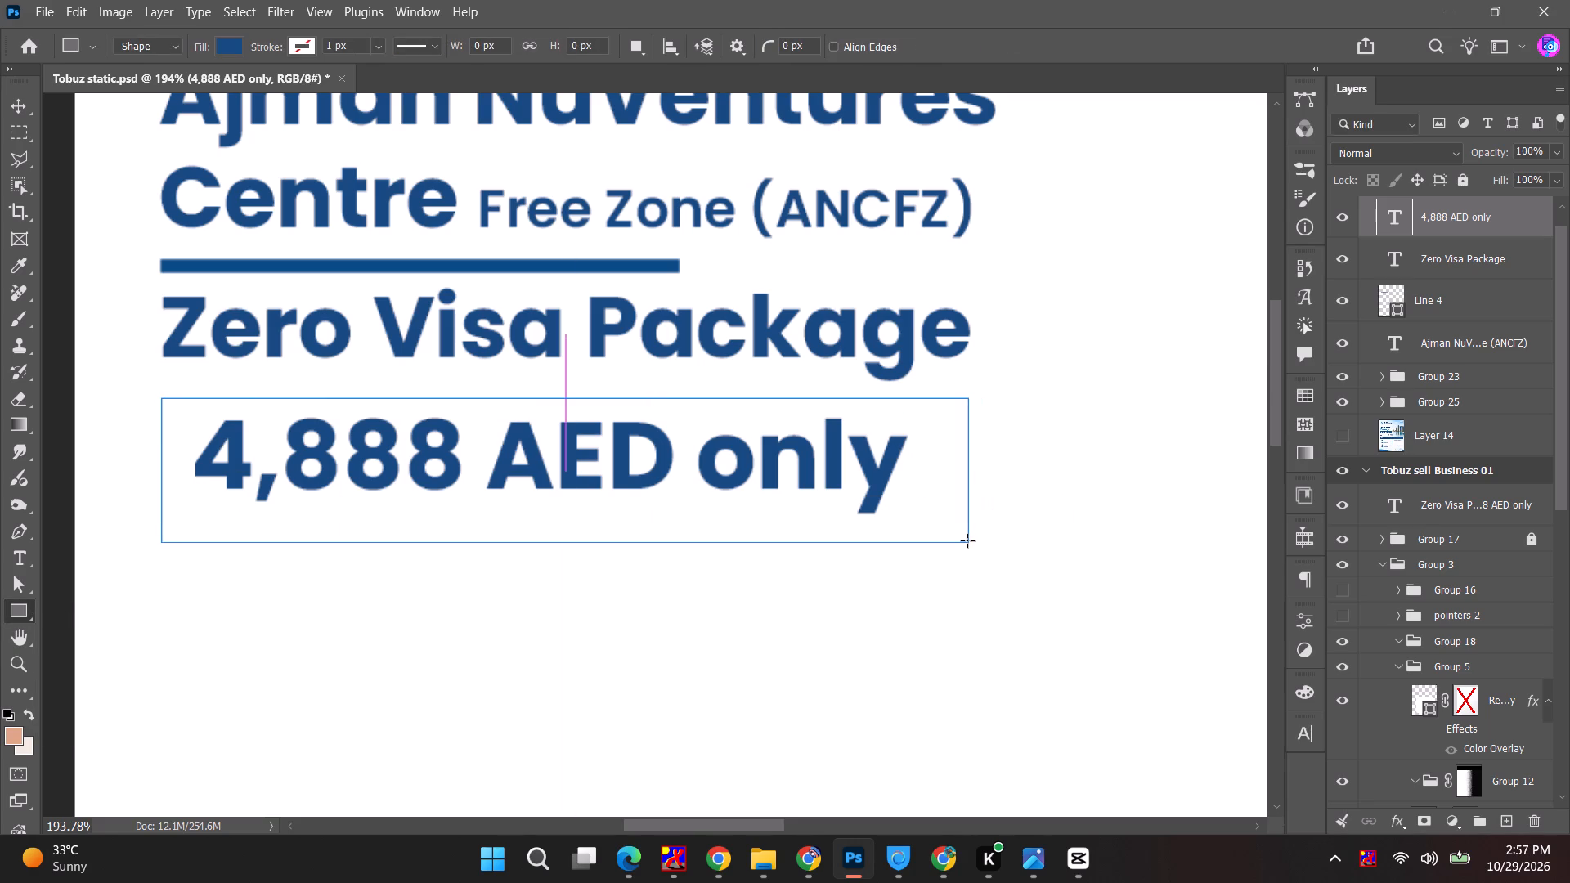
left_click(948, 528)
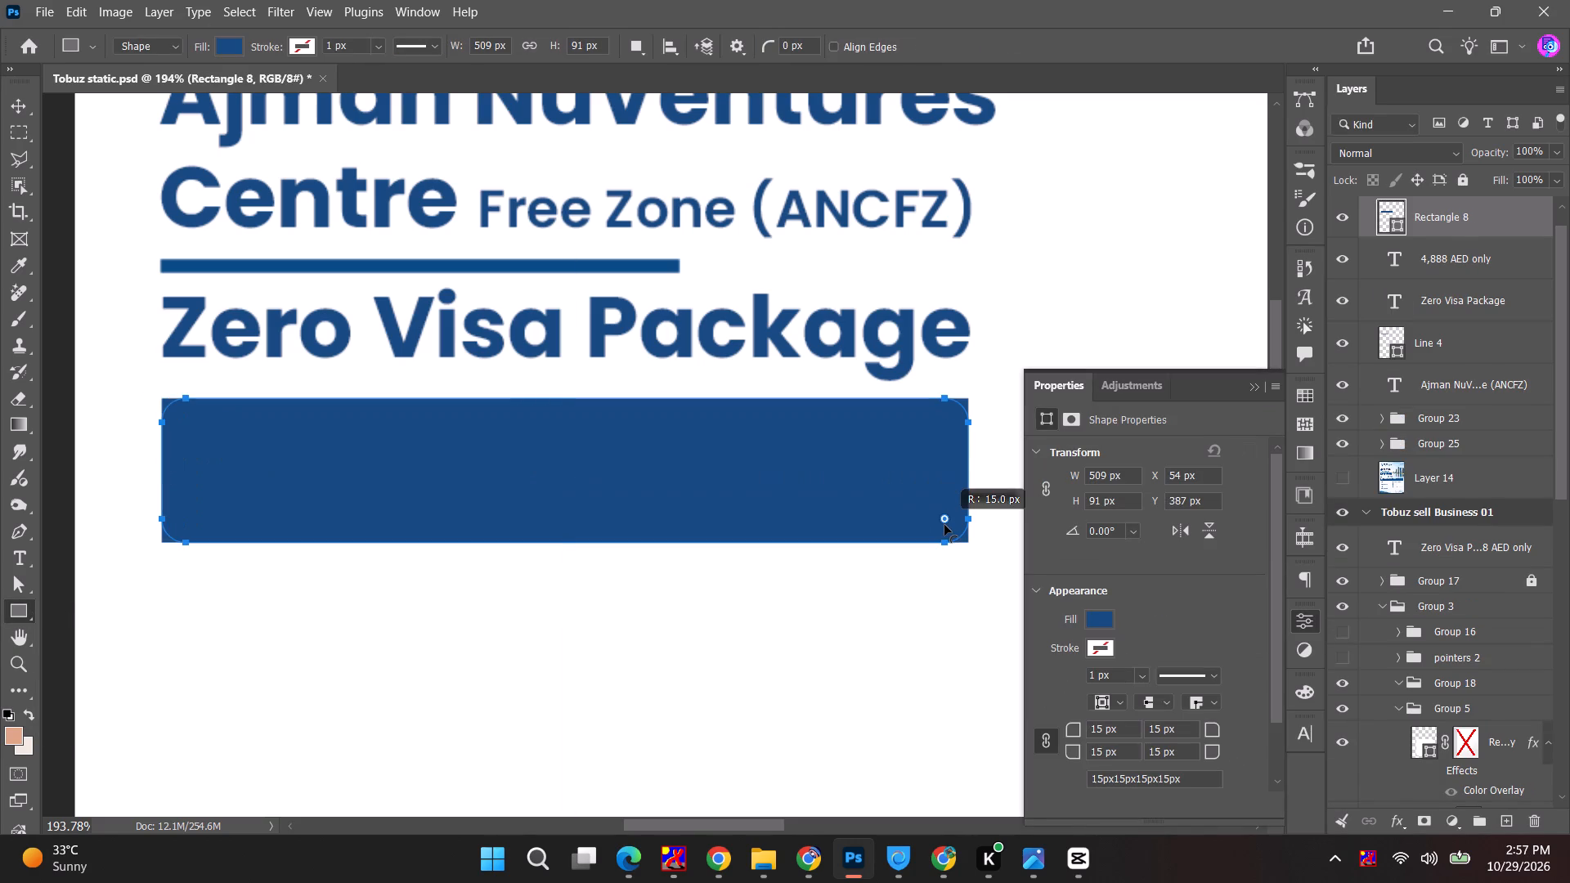
Place the 4,888 AED only layer above the rectangle and set its text colour to white (ffffff).
left_click(1487, 270)
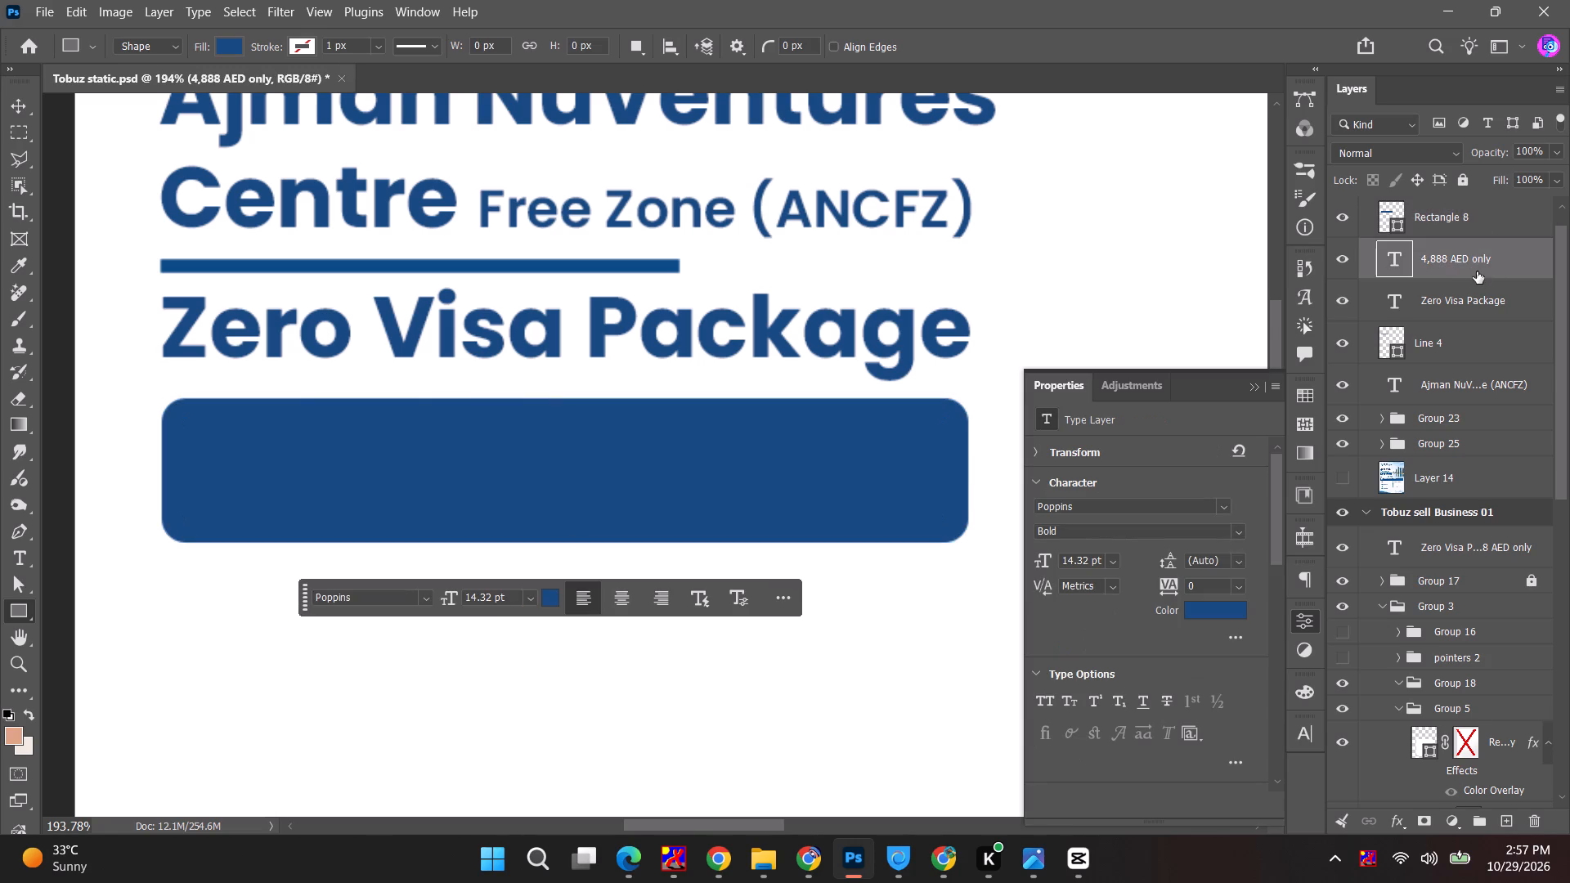
left_click_drag(1477, 264, 1476, 216)
left_click(1226, 616)
left_click(1121, 149)
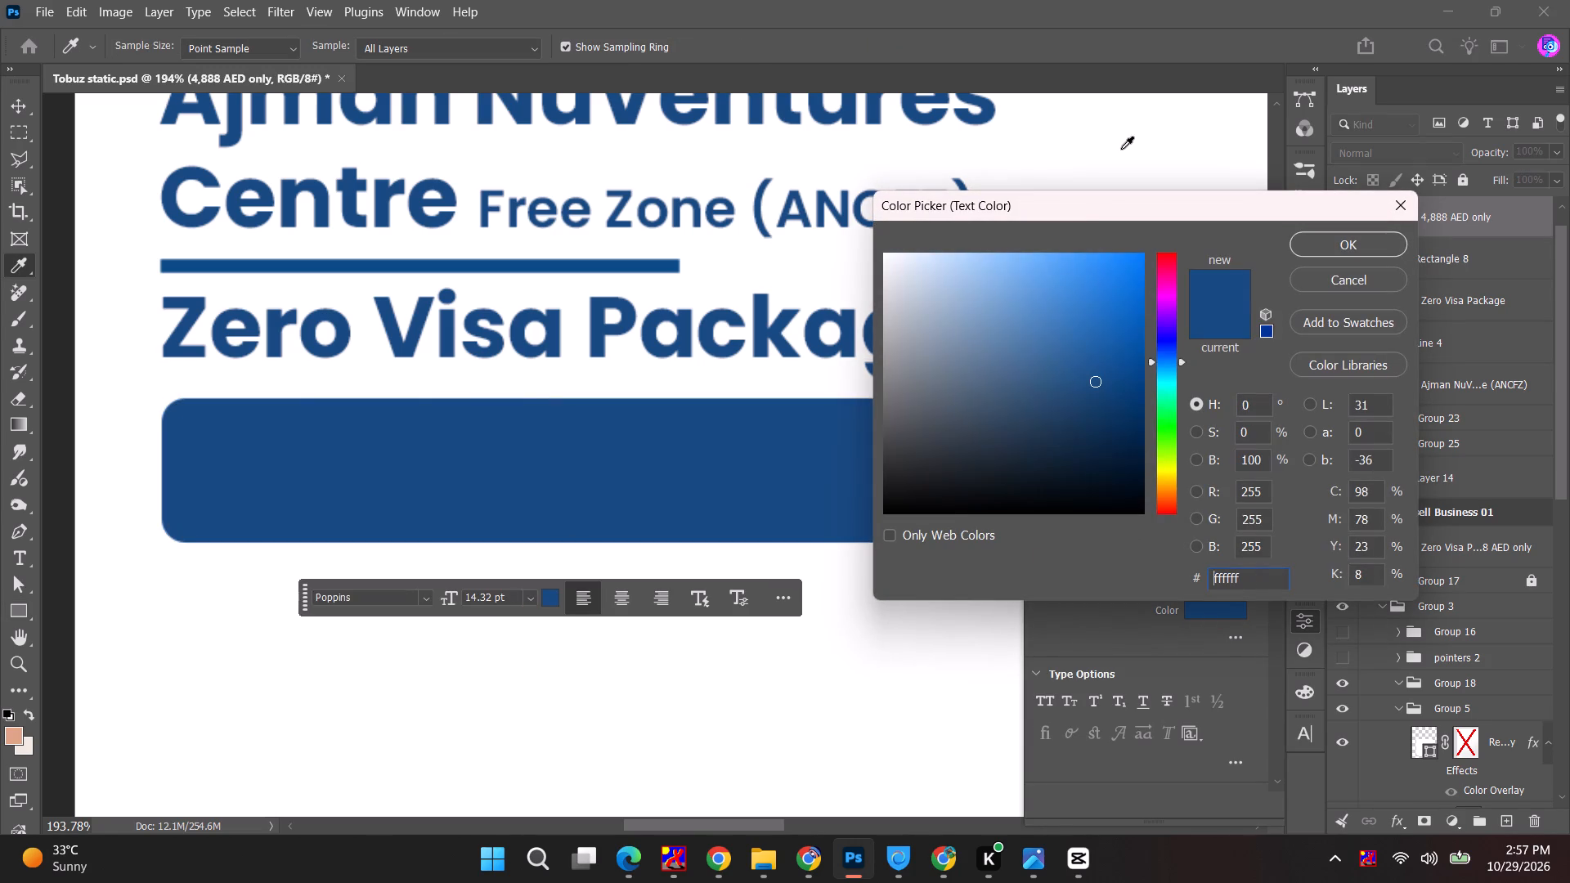
left_click(1321, 235)
Enlarge the 4,888 AED only text to about 104% and reposition it within the blue rectangle.
left_click(9, 105)
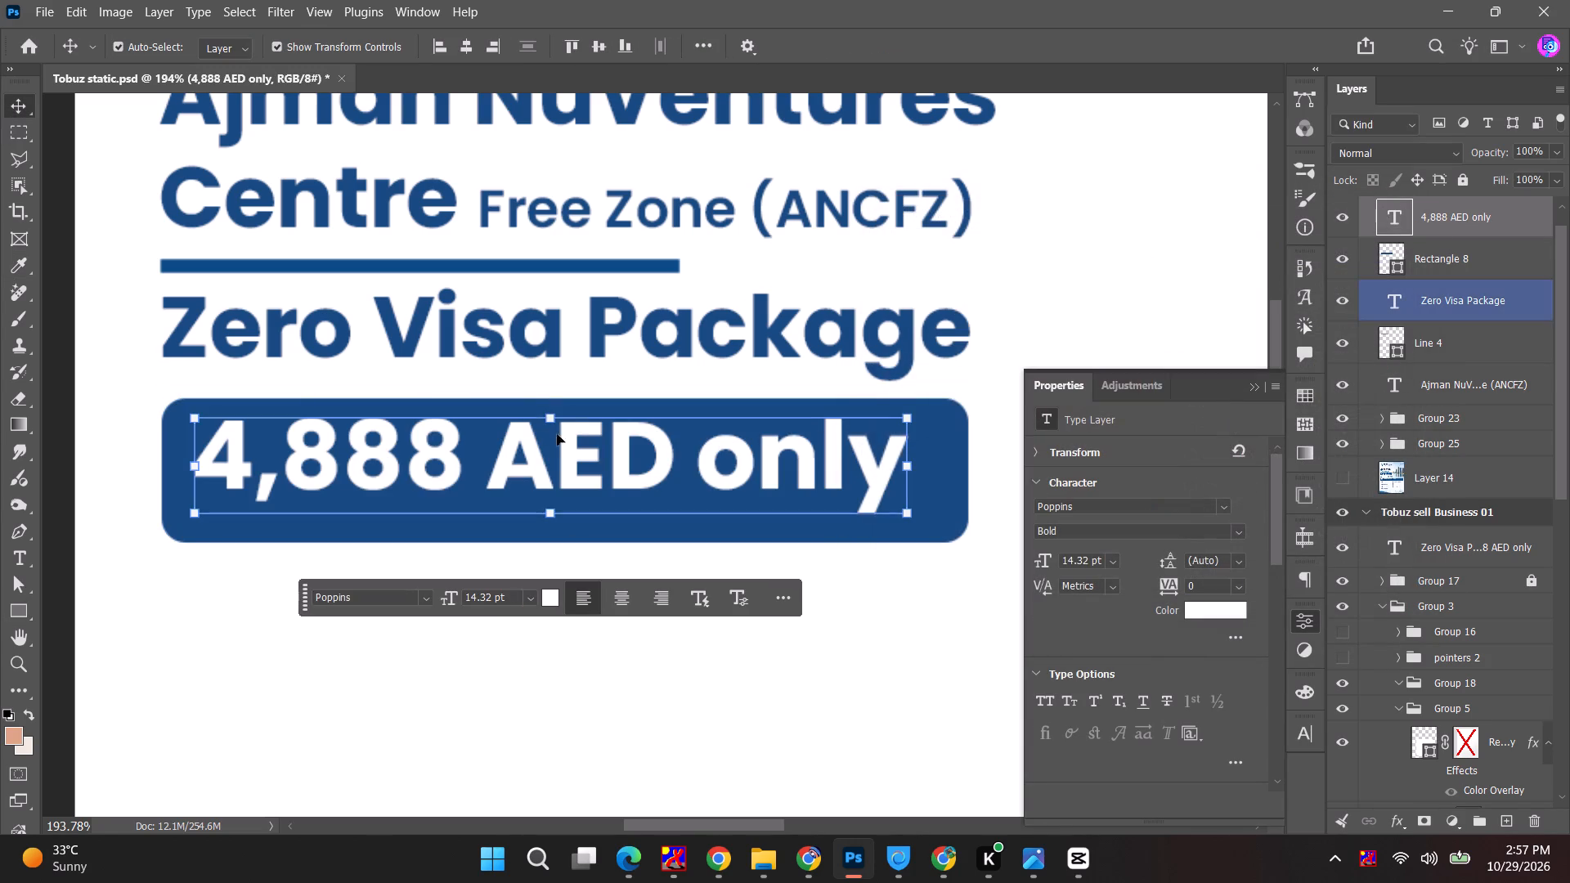
left_click_drag(576, 440, 578, 452)
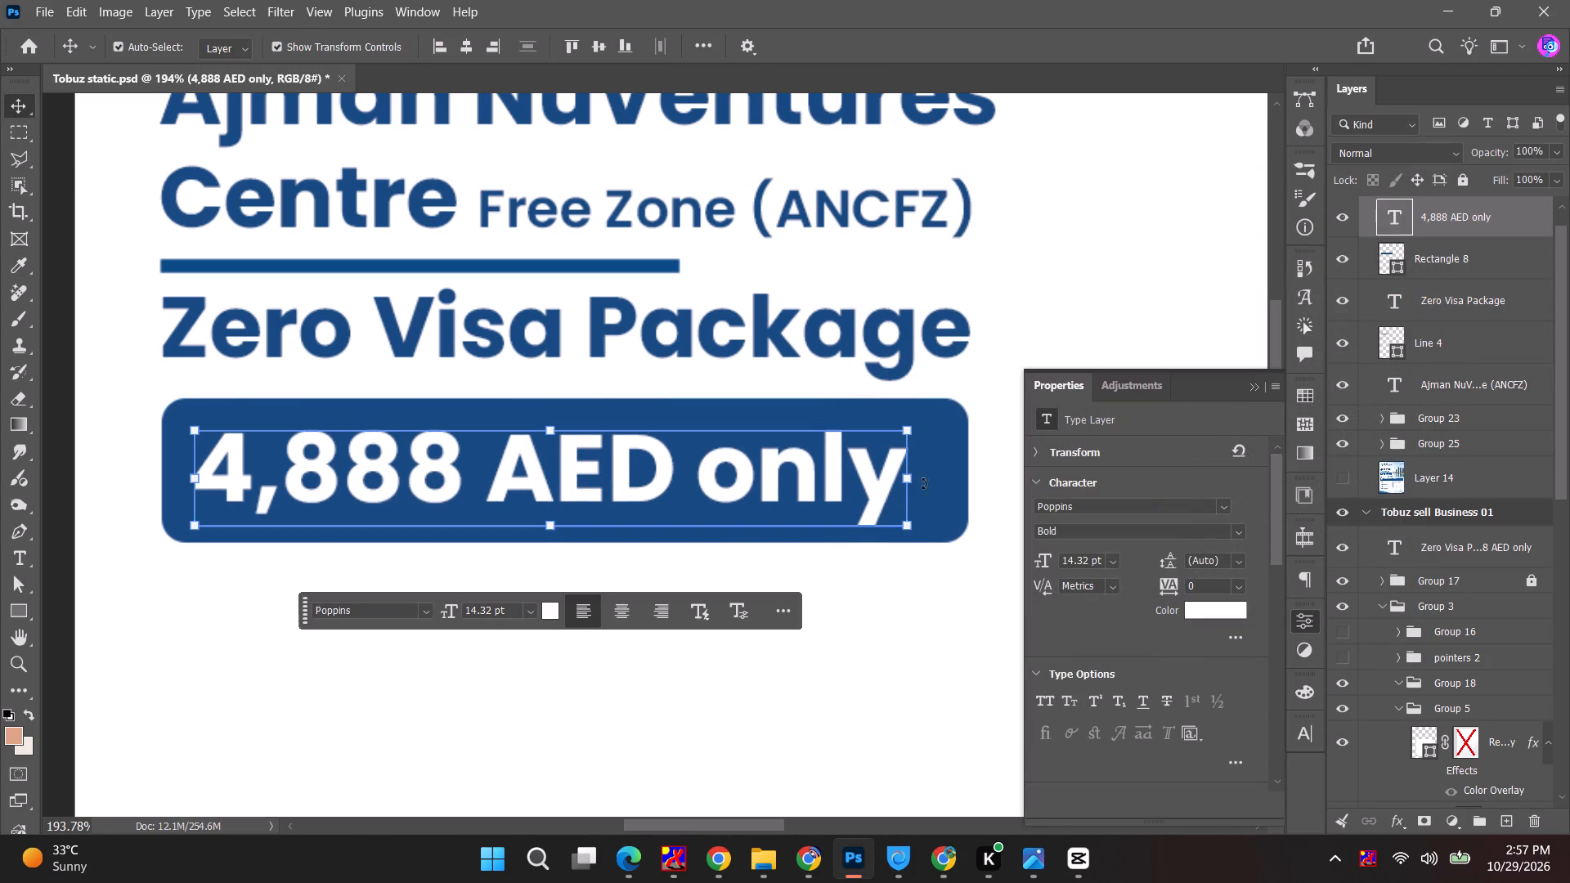
left_click_drag(915, 531, 931, 545, "alt+shift")
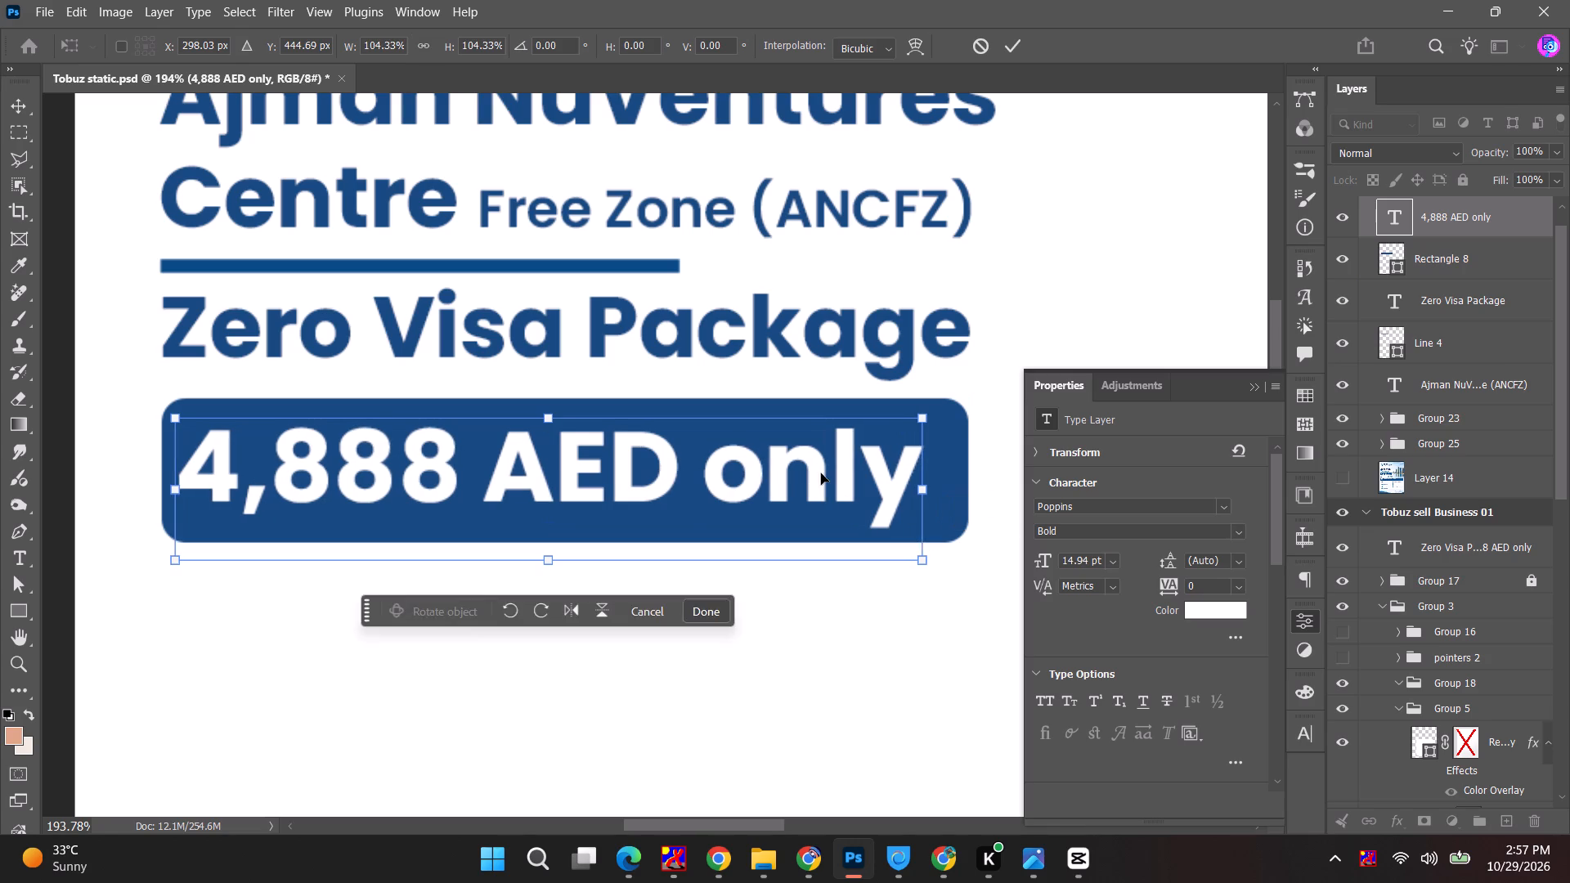
left_click_drag(822, 473, 843, 474)
Following the reference, set only the word only in the price text to Poppins Medium at 11 pt.
key("alt+Tab")
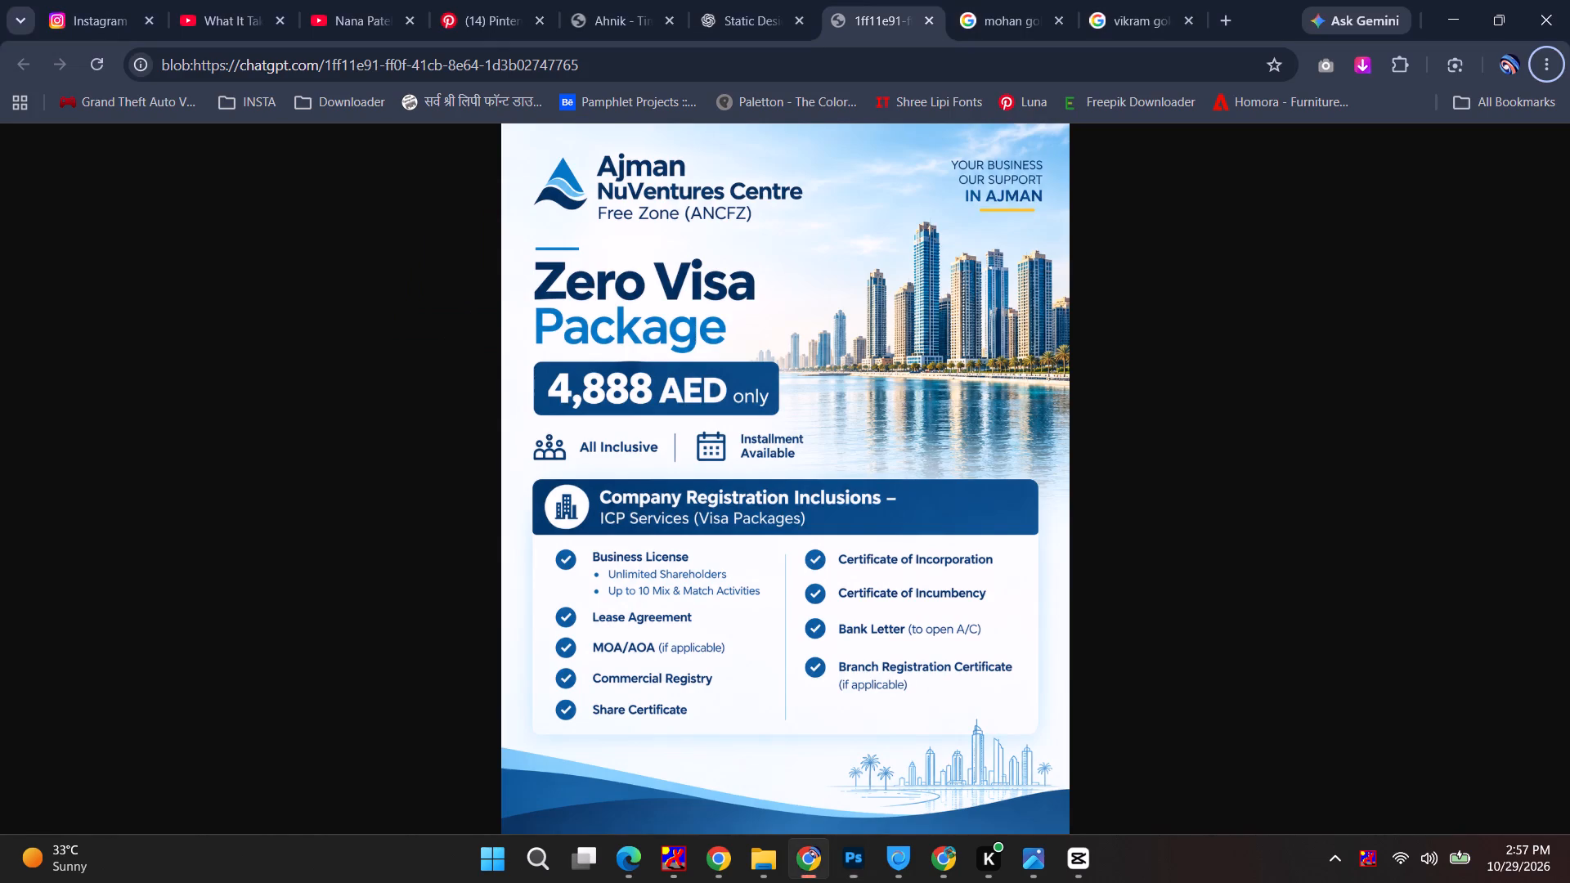
key("alt+Tab")
left_click(737, 538)
double_click(767, 482)
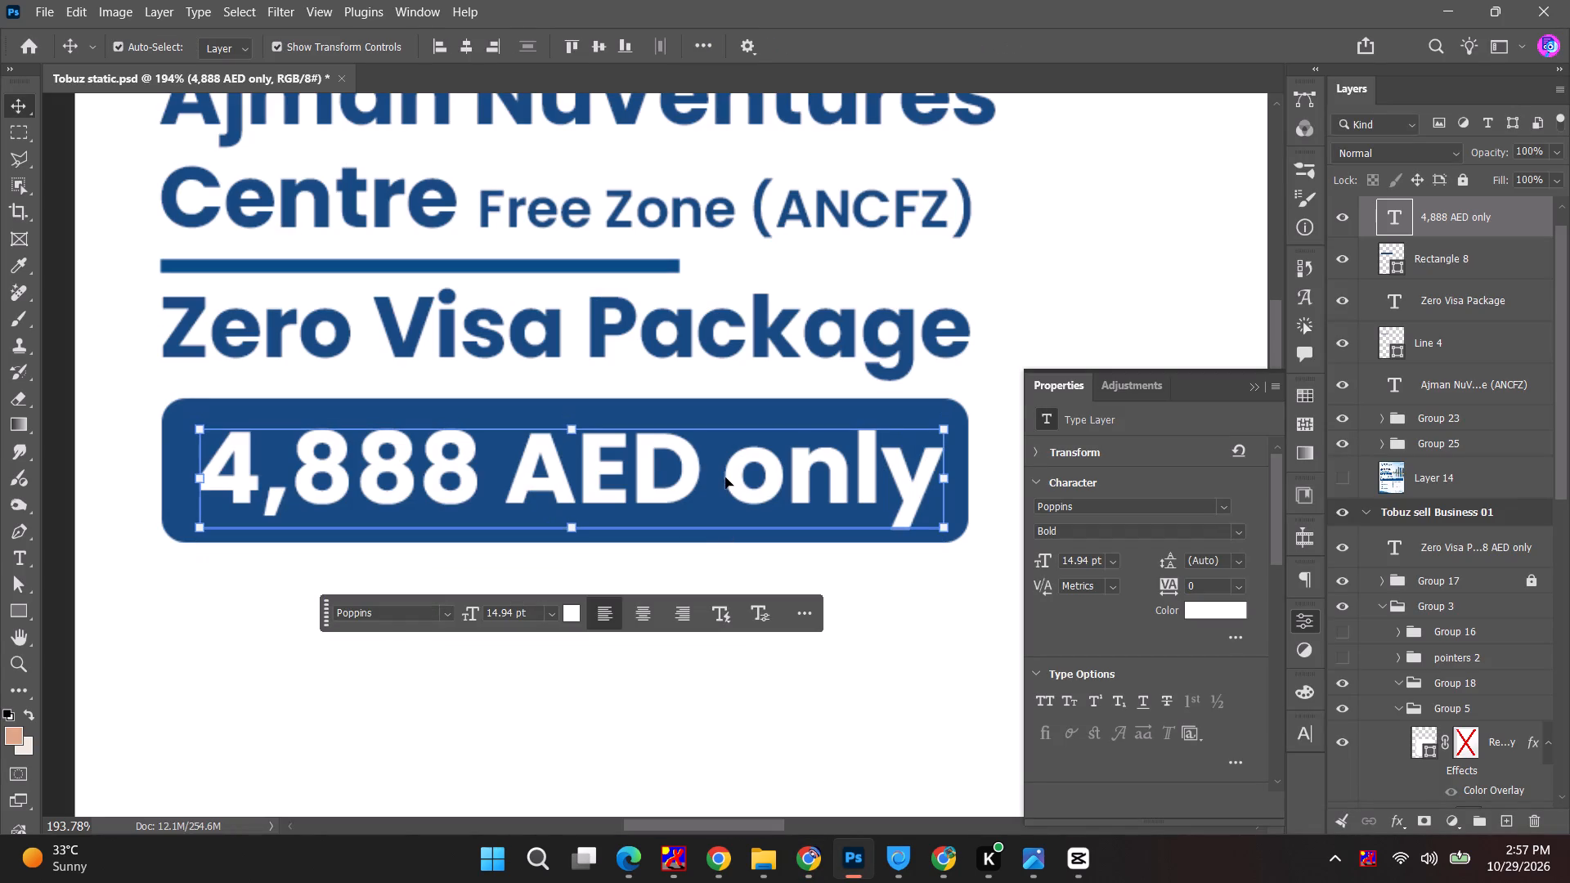
double_click(725, 477)
left_click_drag(725, 477, 1110, 481)
left_click(1244, 527)
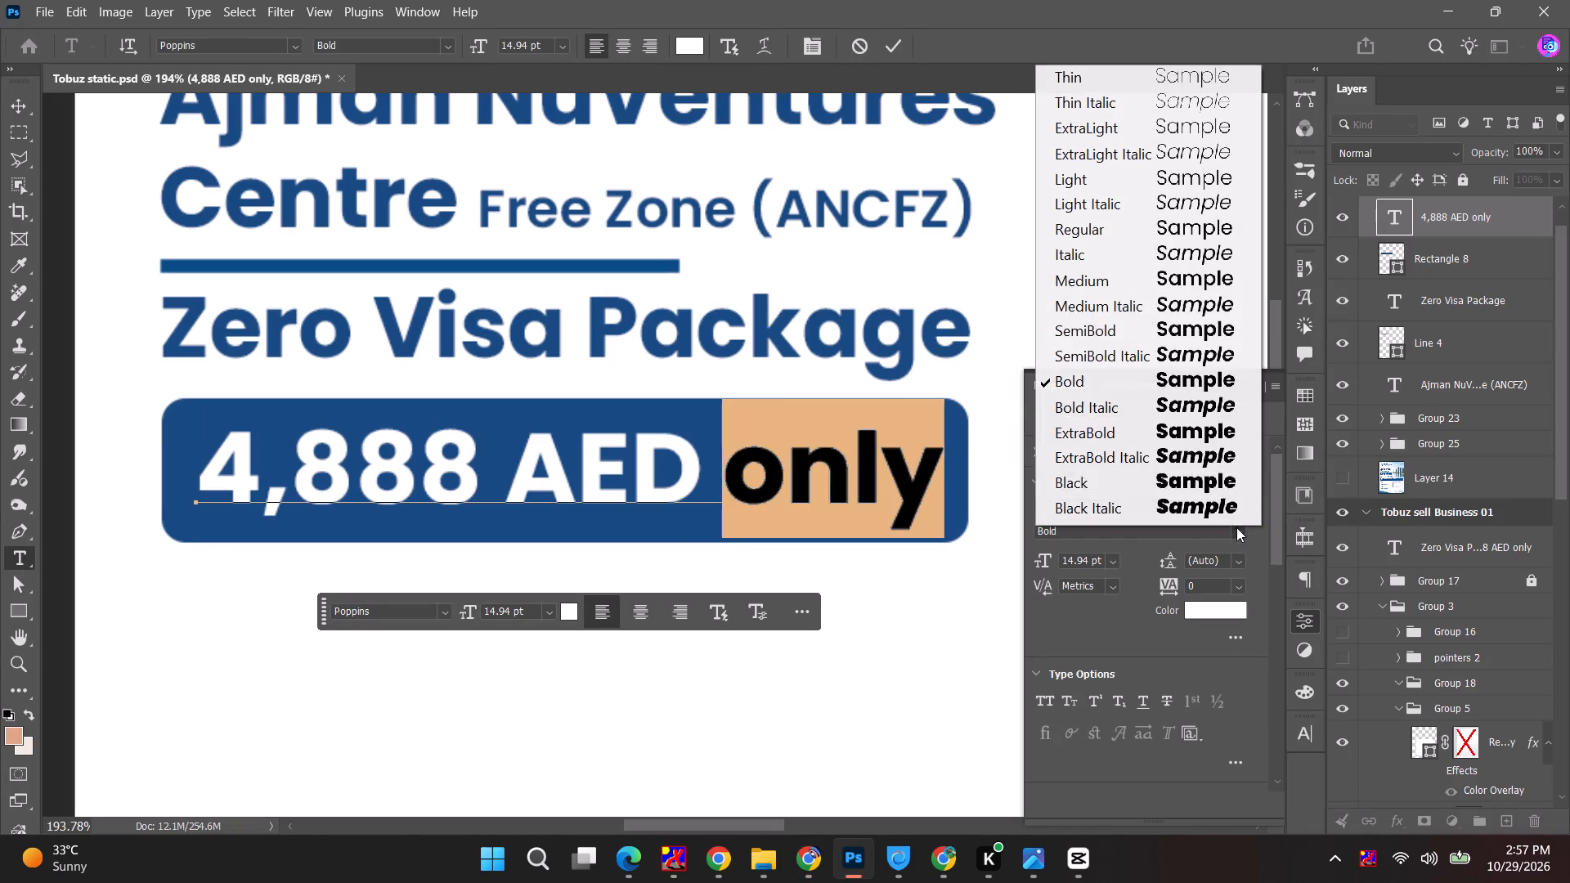
left_click(1135, 292)
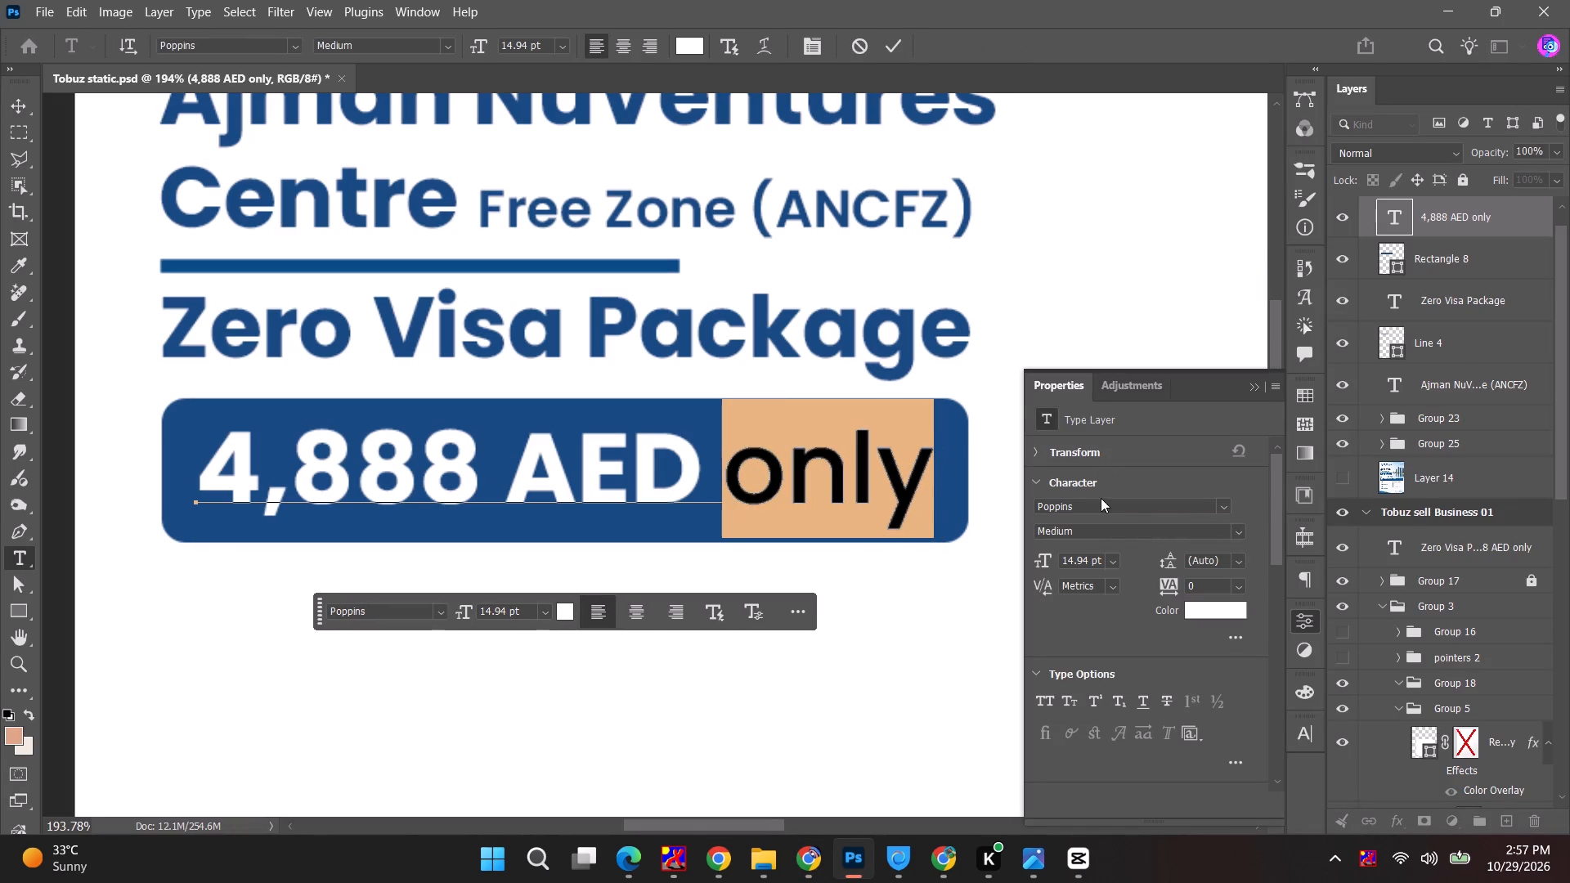
left_click(1047, 563)
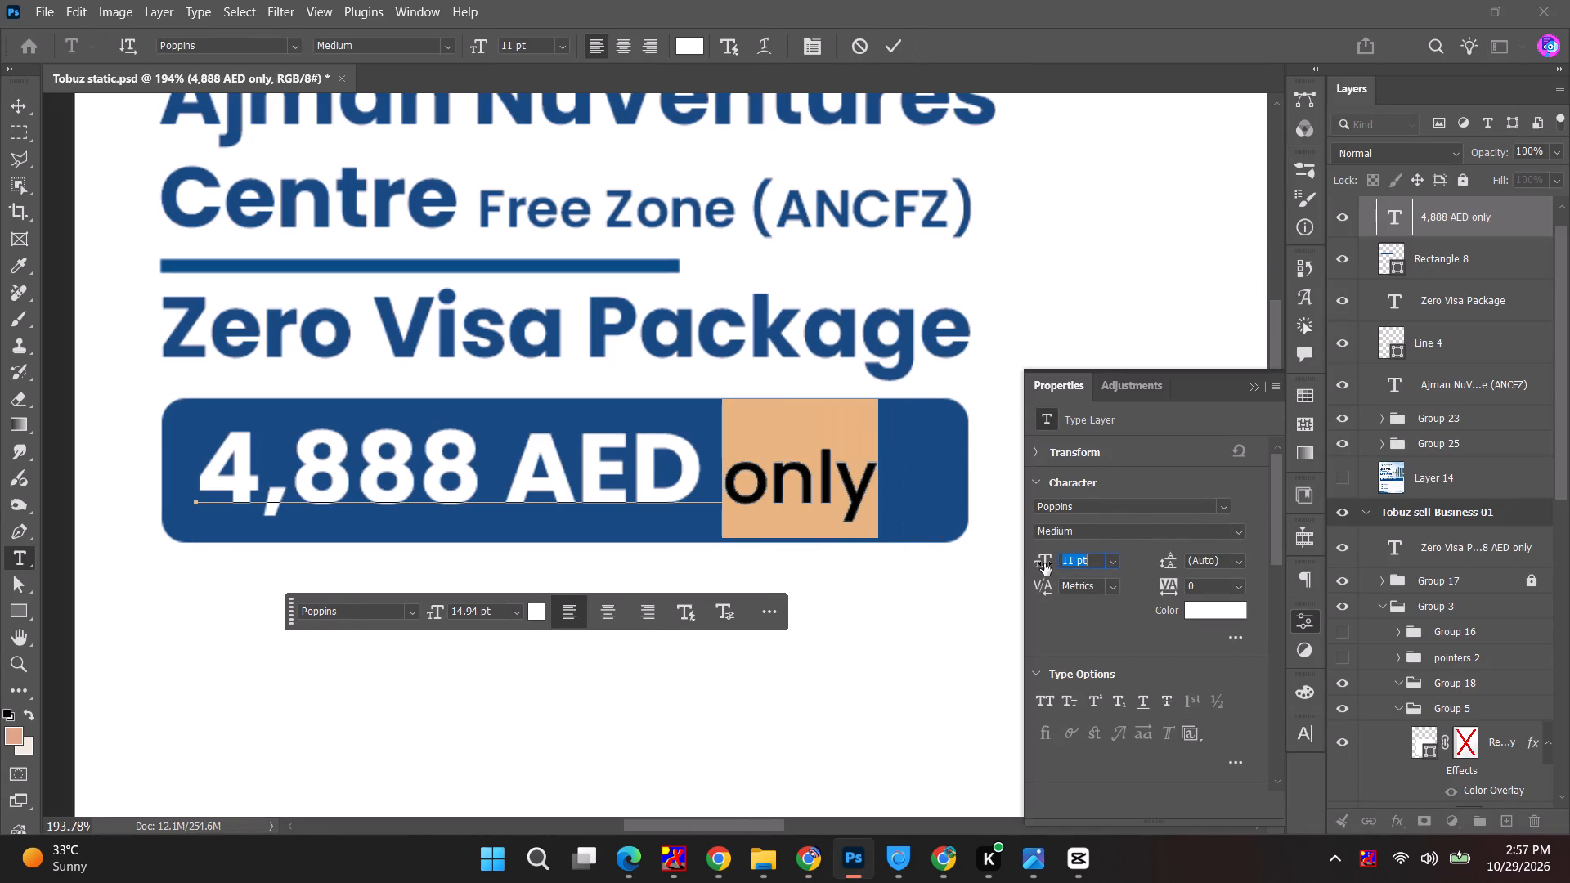
left_click(11, 107)
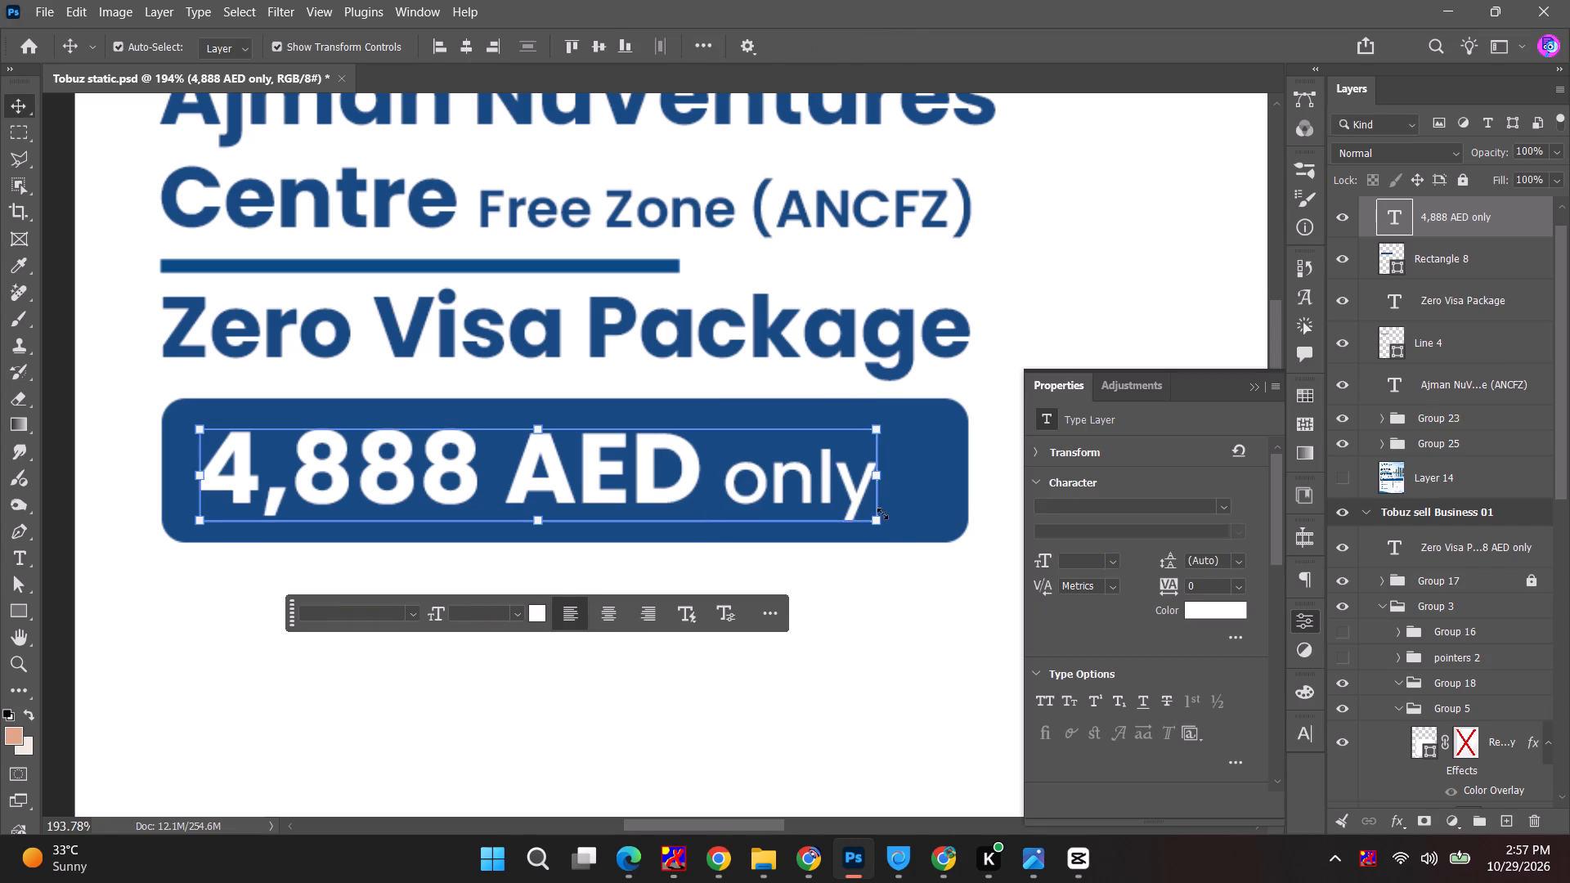
Scale the 4,888 AED only text to about 109% and position it within the blue rectangle.
left_click_drag(881, 431, 912, 418, "alt+shift")
left_click_drag(639, 459, 649, 460)
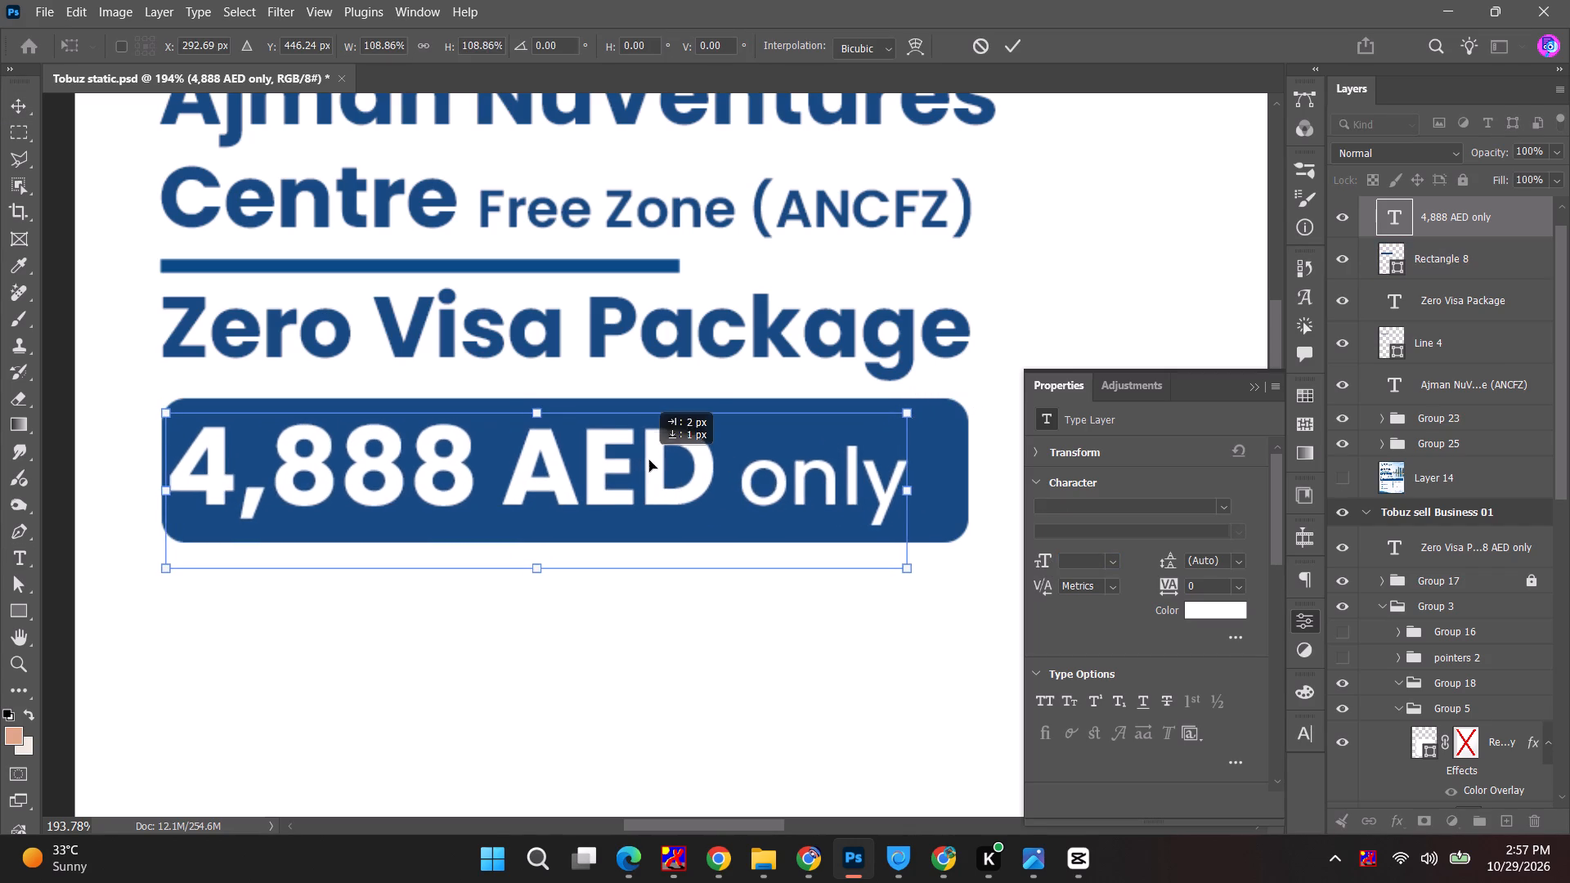
left_click_drag(649, 460, 666, 460)
double_click(666, 460)
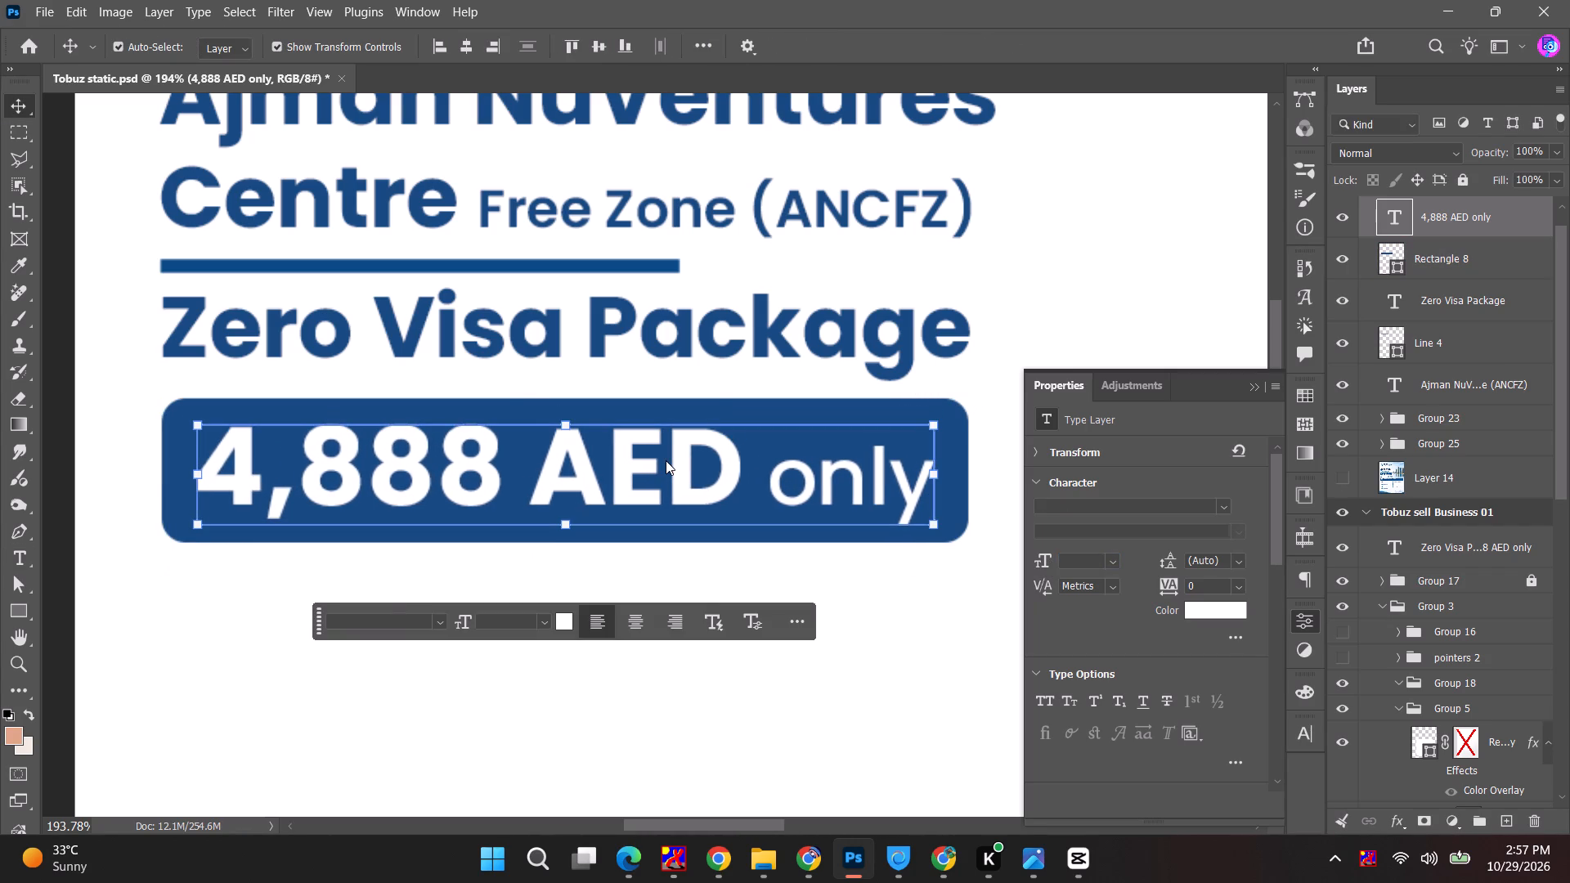
double_click(666, 460)
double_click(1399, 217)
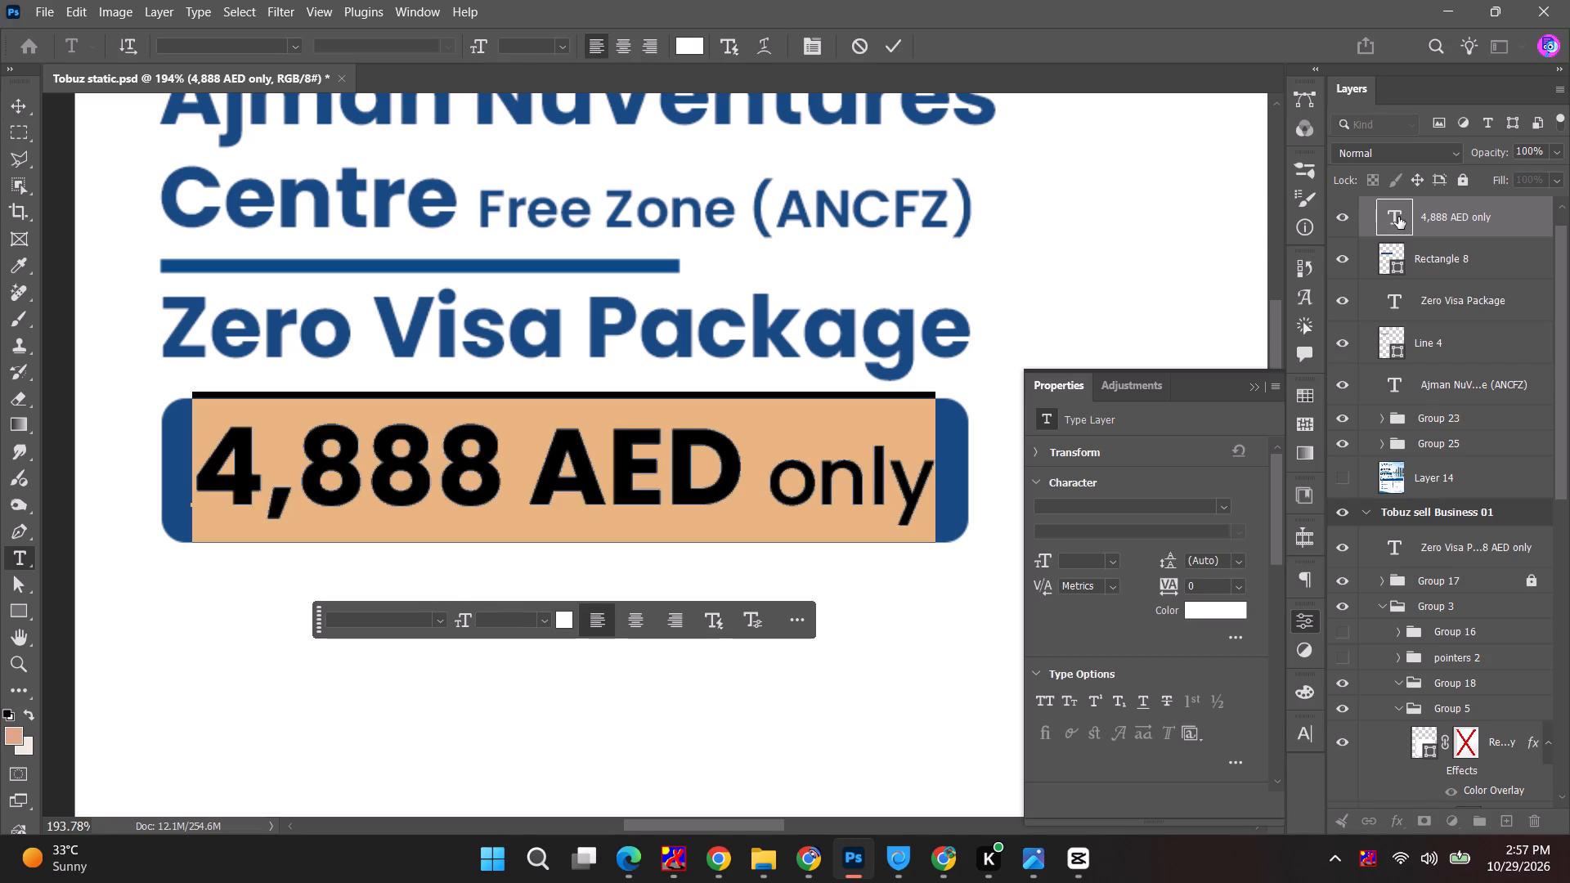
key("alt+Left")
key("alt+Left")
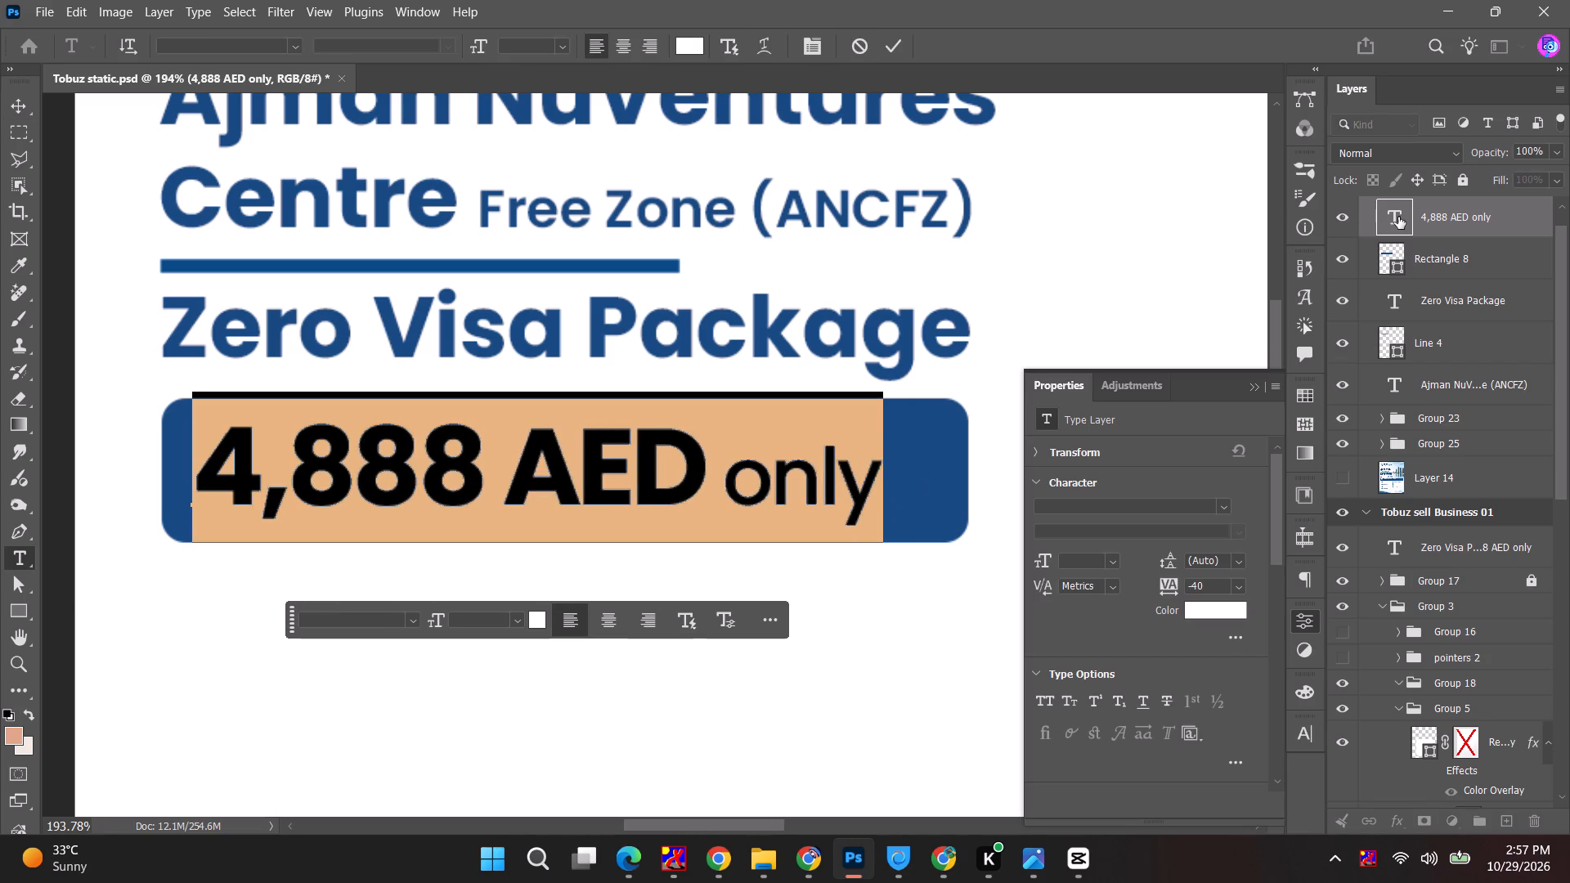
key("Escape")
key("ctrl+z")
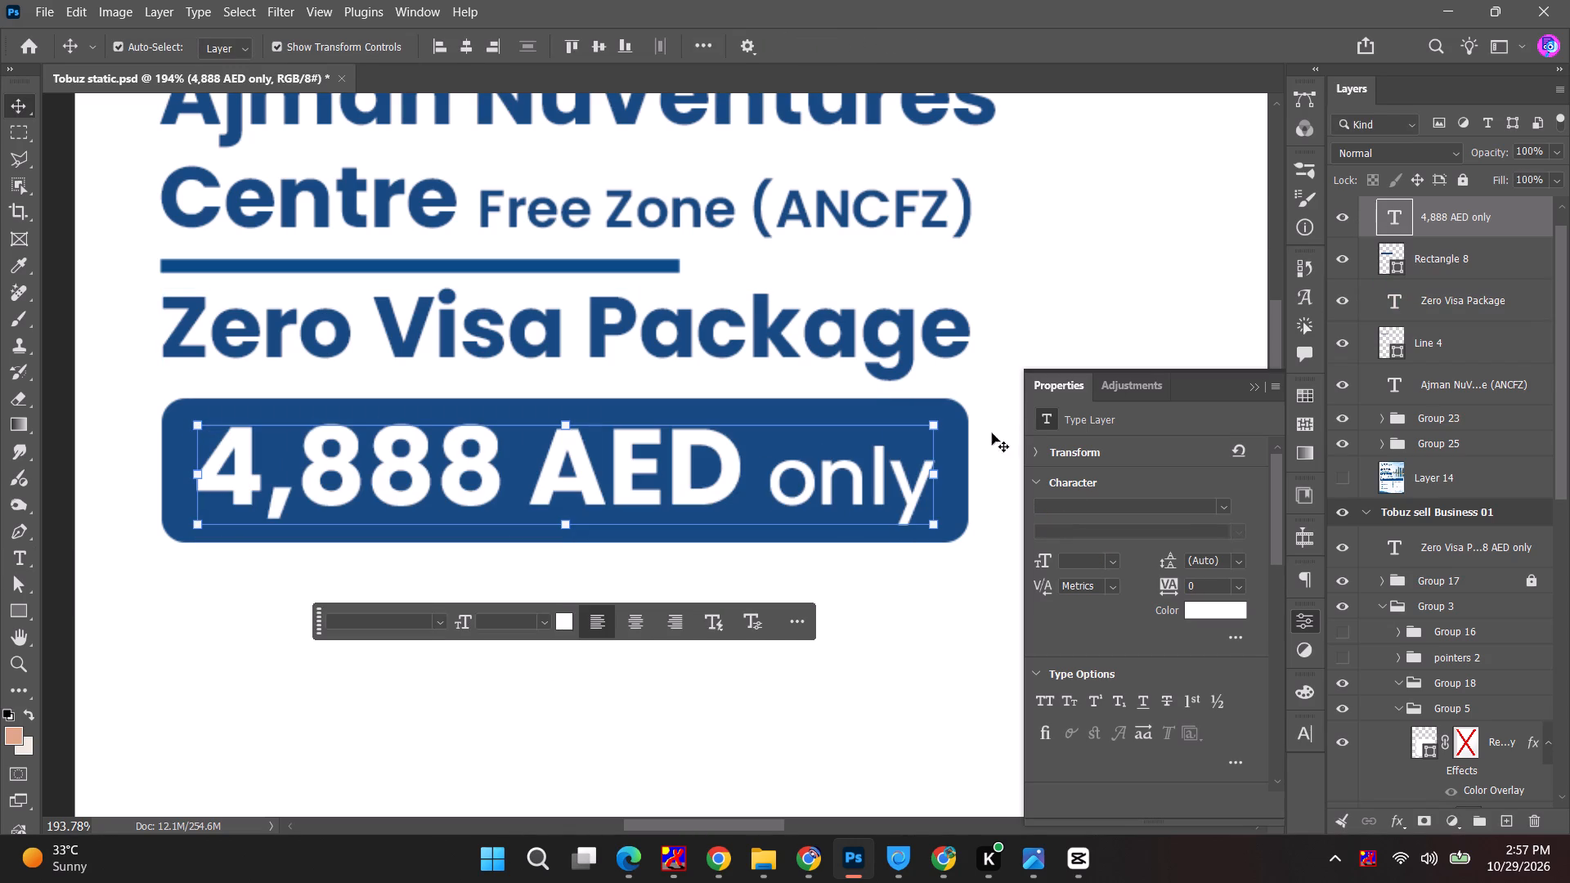
Set the tracking of the whole 4,888 AED only text to -60.
double_click(904, 461)
key("alt+Left")
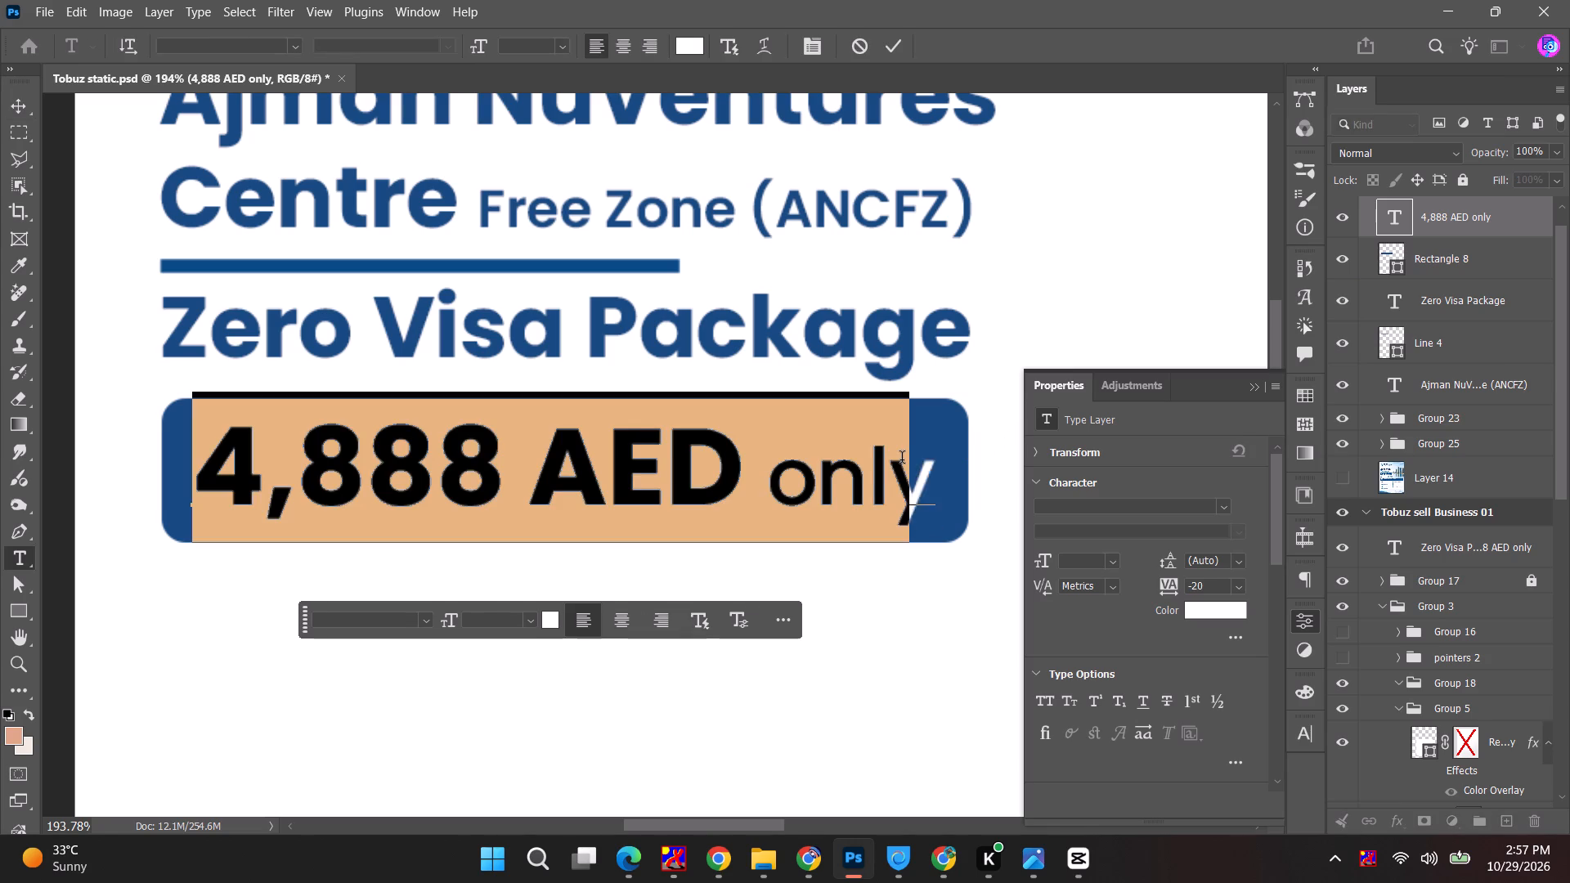
key("alt+Left")
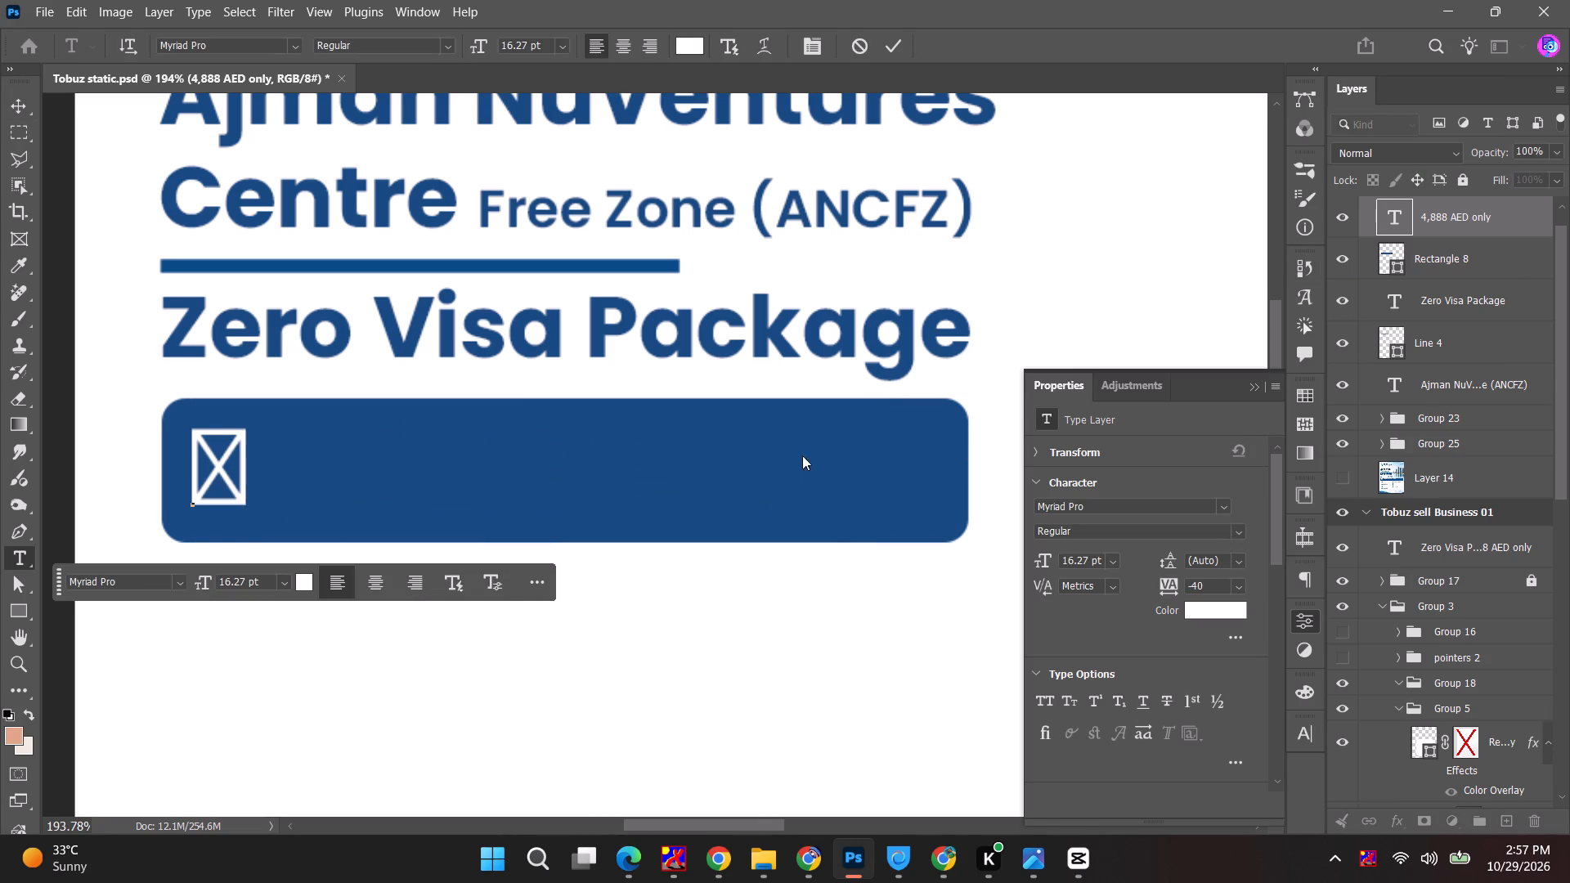
key("ctrl+z")
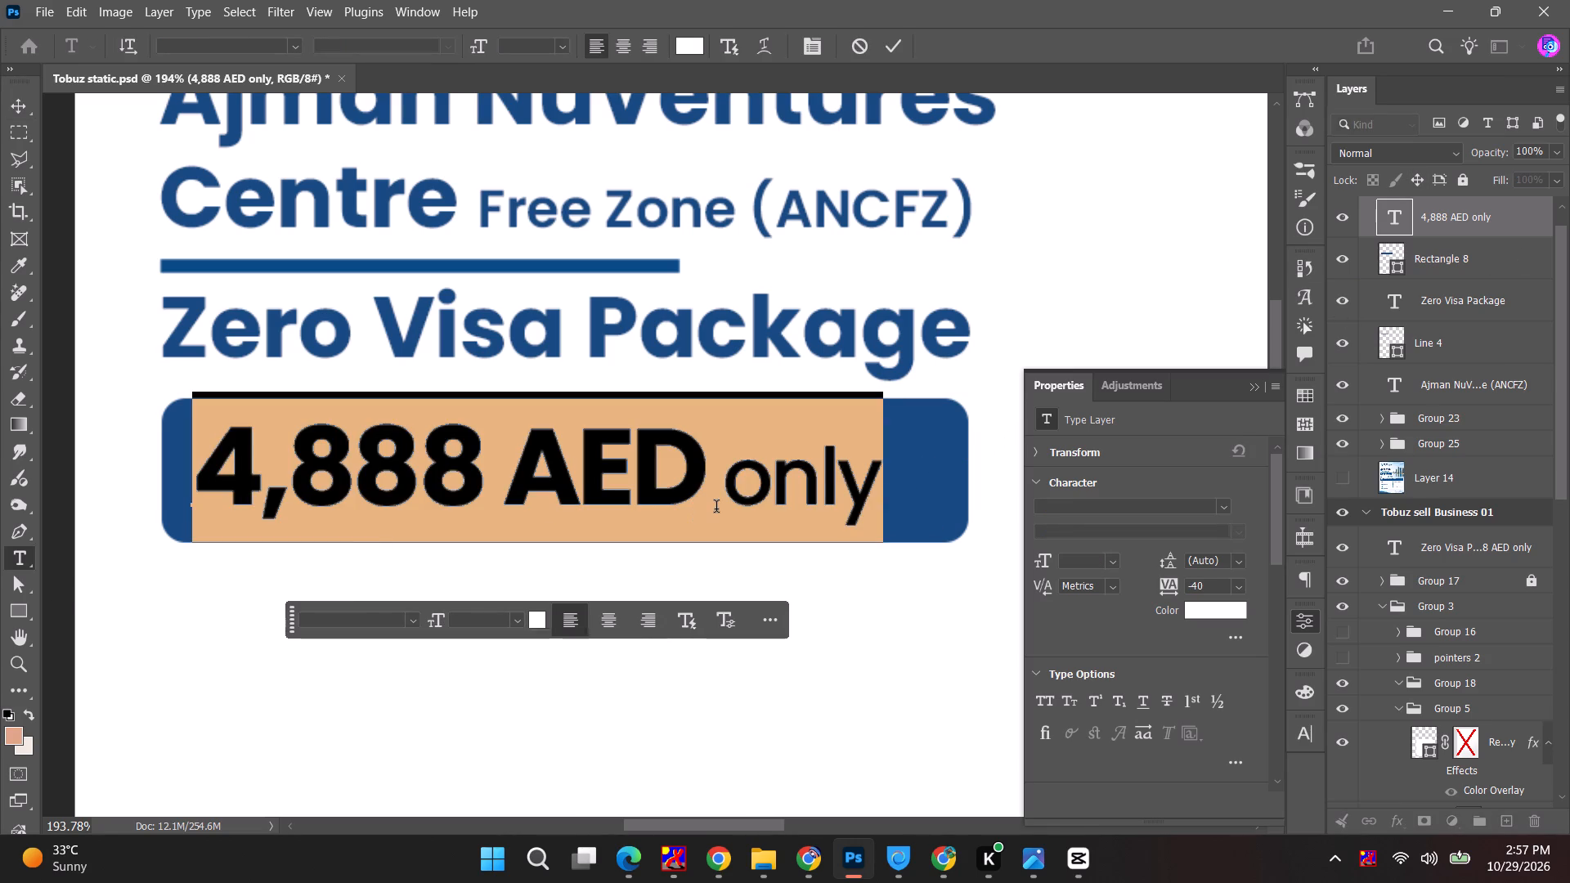
key("alt+Left")
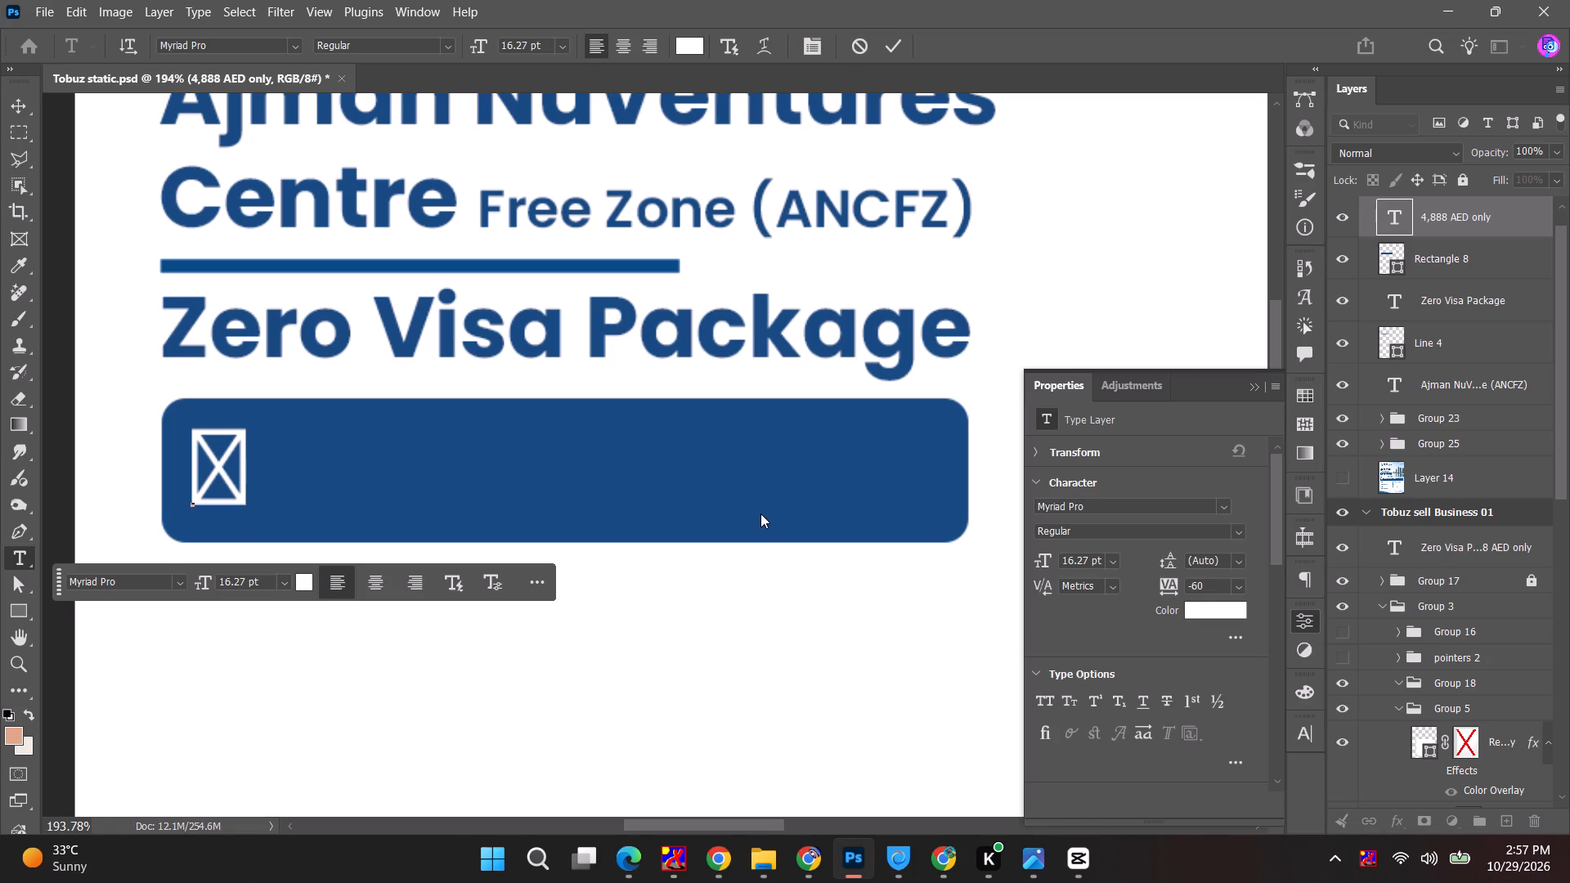
key("ctrl+z")
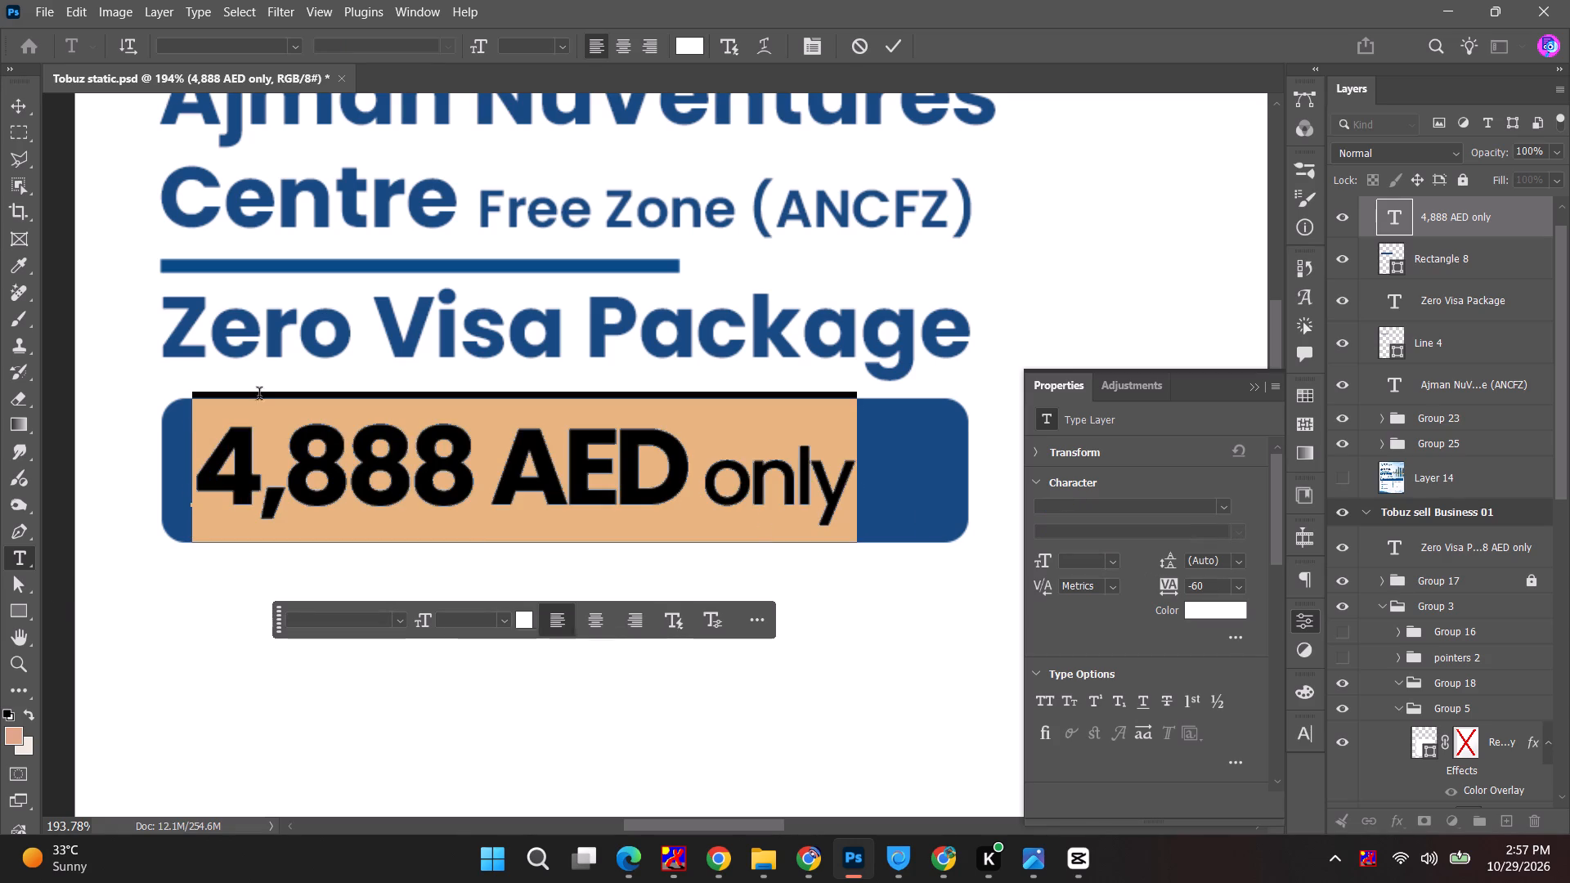
left_click(9, 98)
Enlarge the 4,888 AED only text to about 113% and centre it within the blue rectangle.
left_click_drag(525, 463, 556, 463)
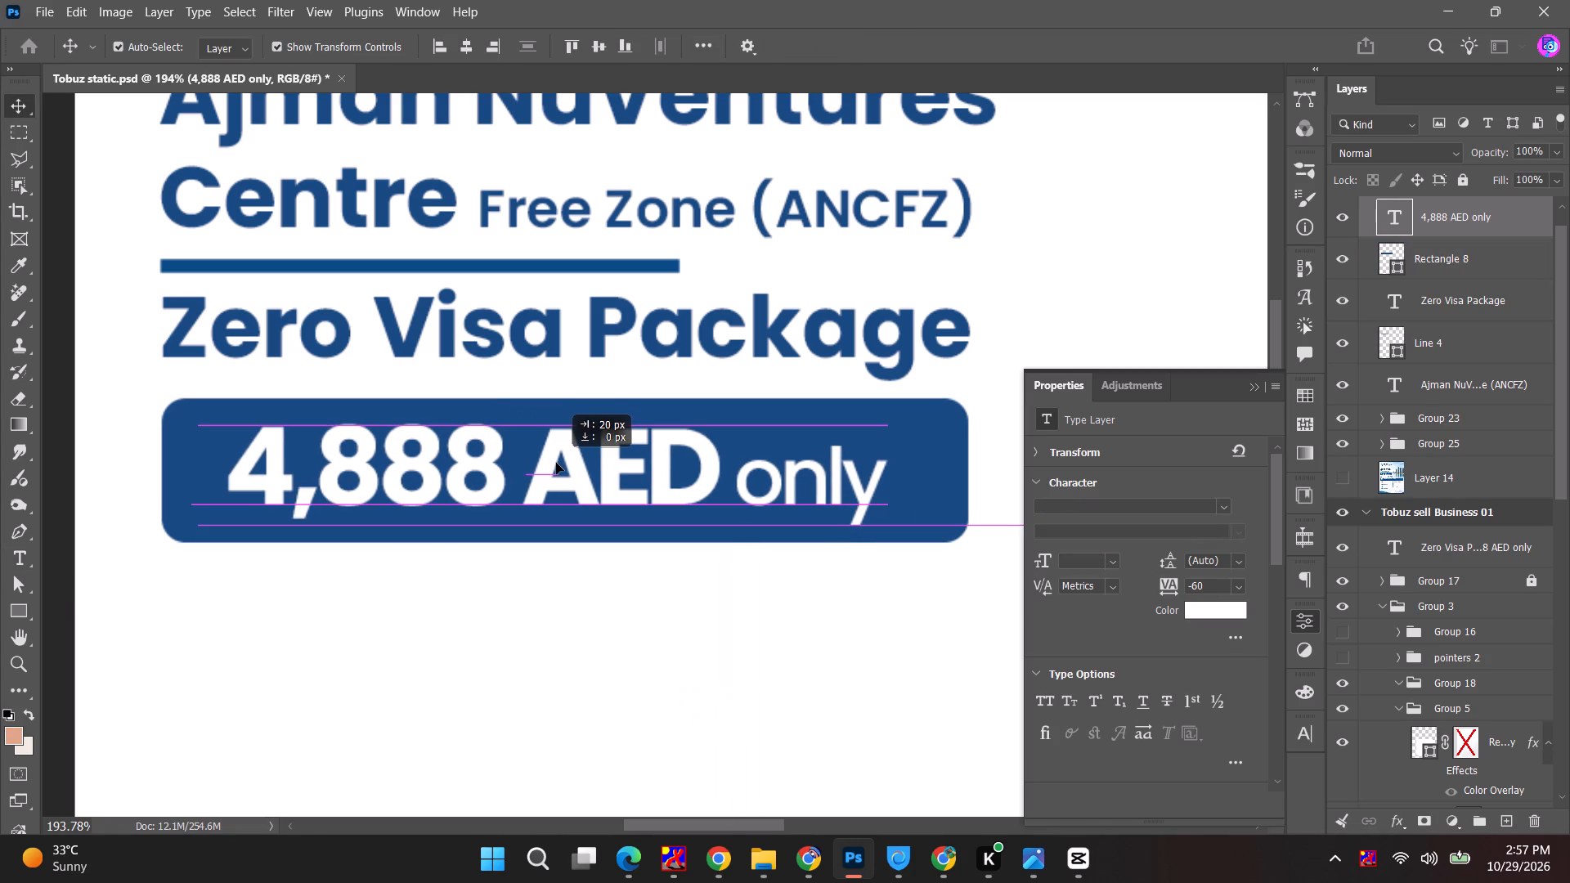
left_click_drag(556, 463, 554, 465)
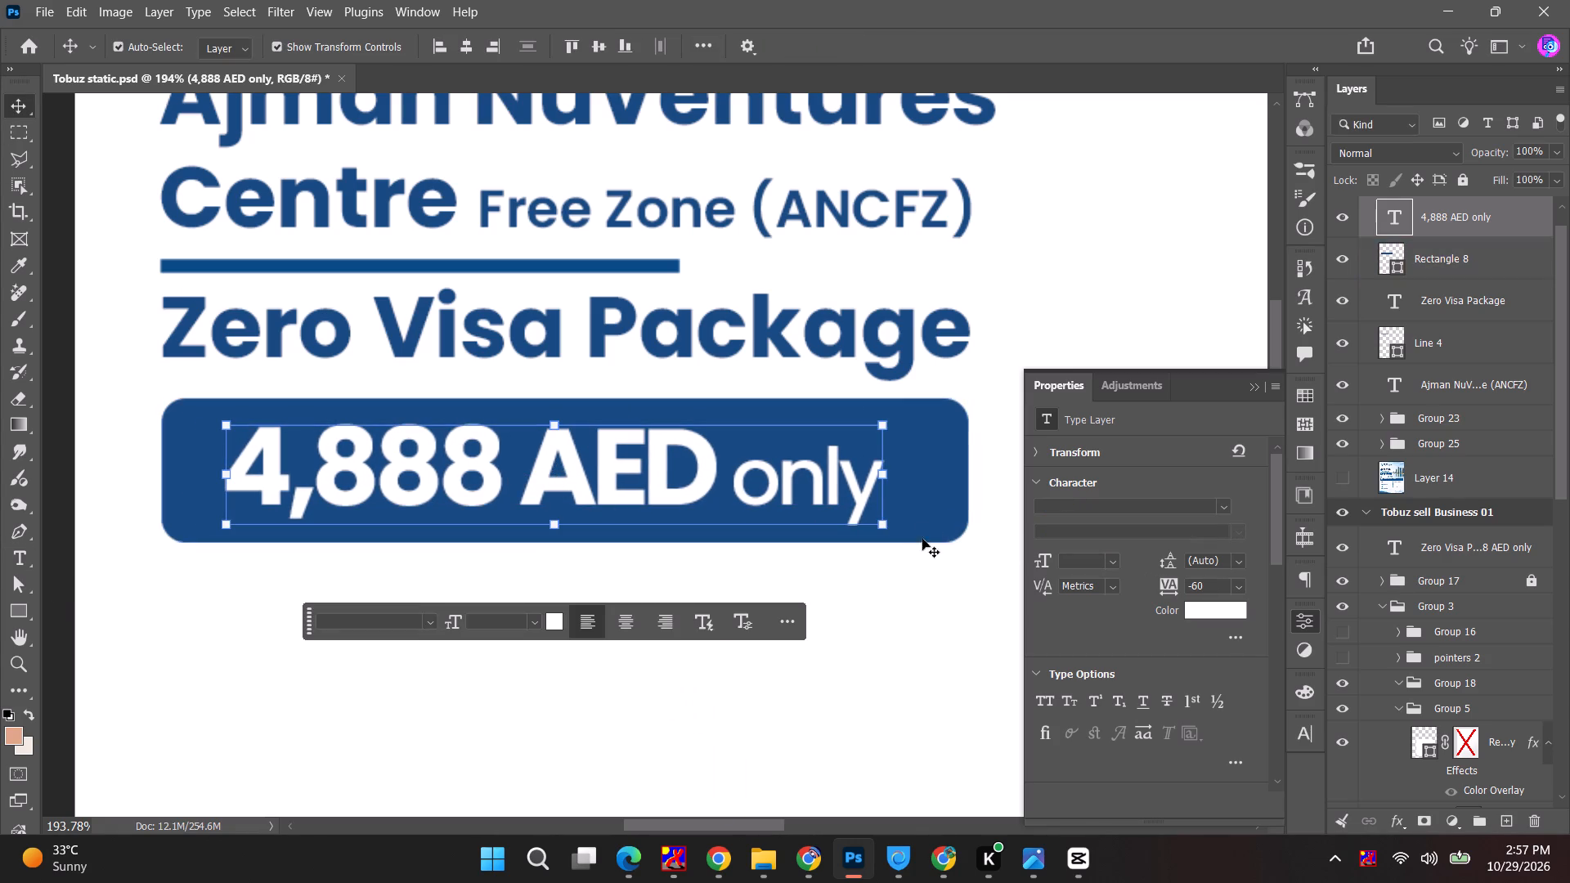
left_click_drag(890, 531, 930, 549, "alt+shift")
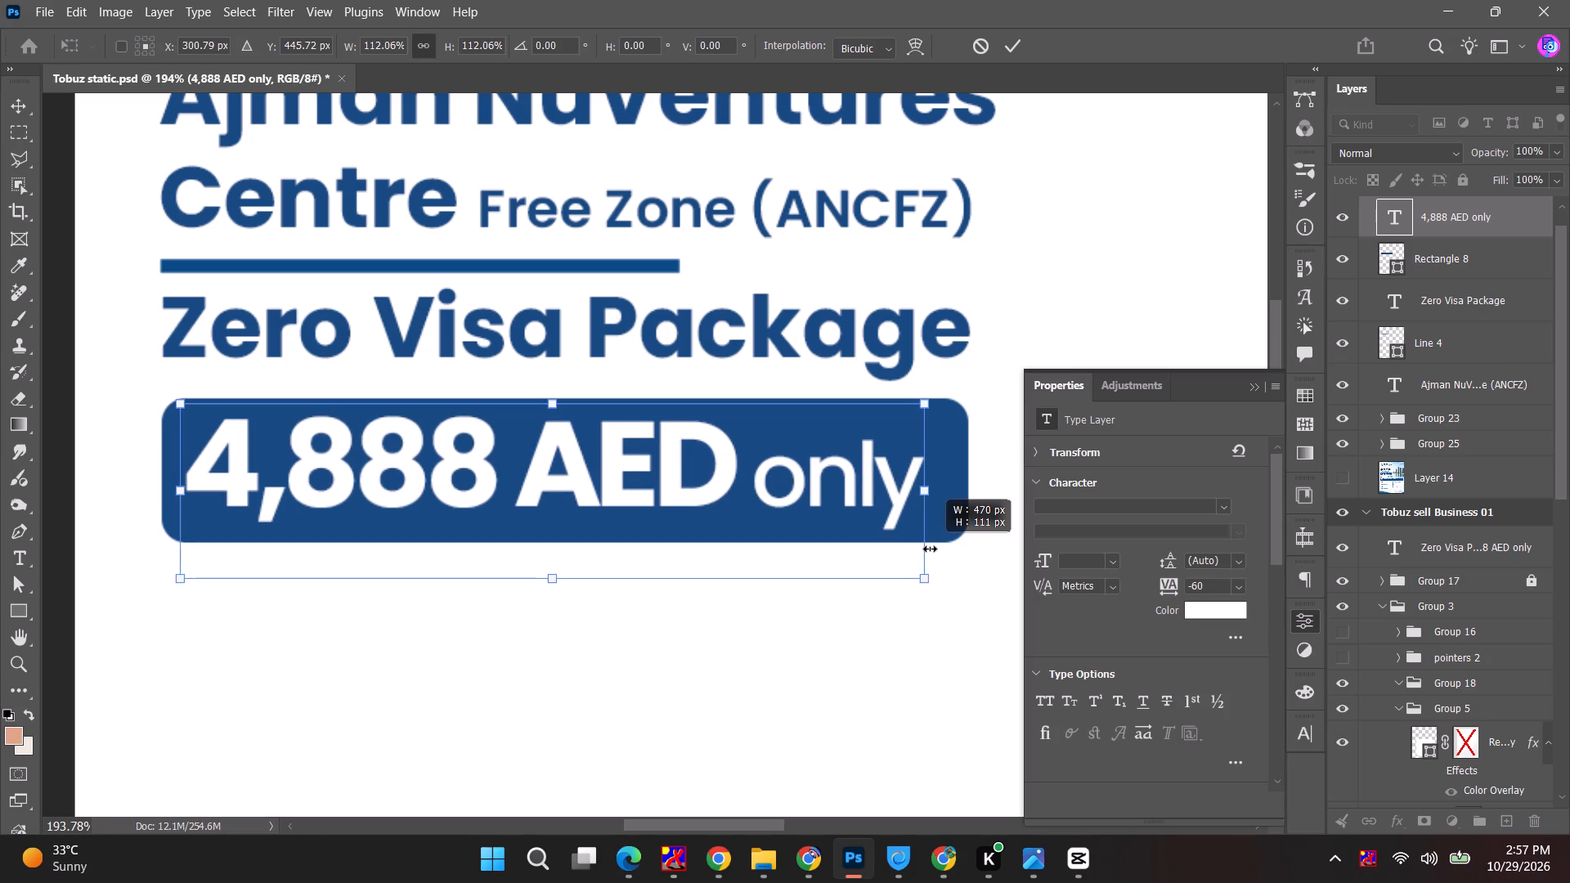
left_click_drag(930, 549, 934, 551, "alt+shift")
left_click_drag(687, 464, 694, 468)
left_click(1011, 43)
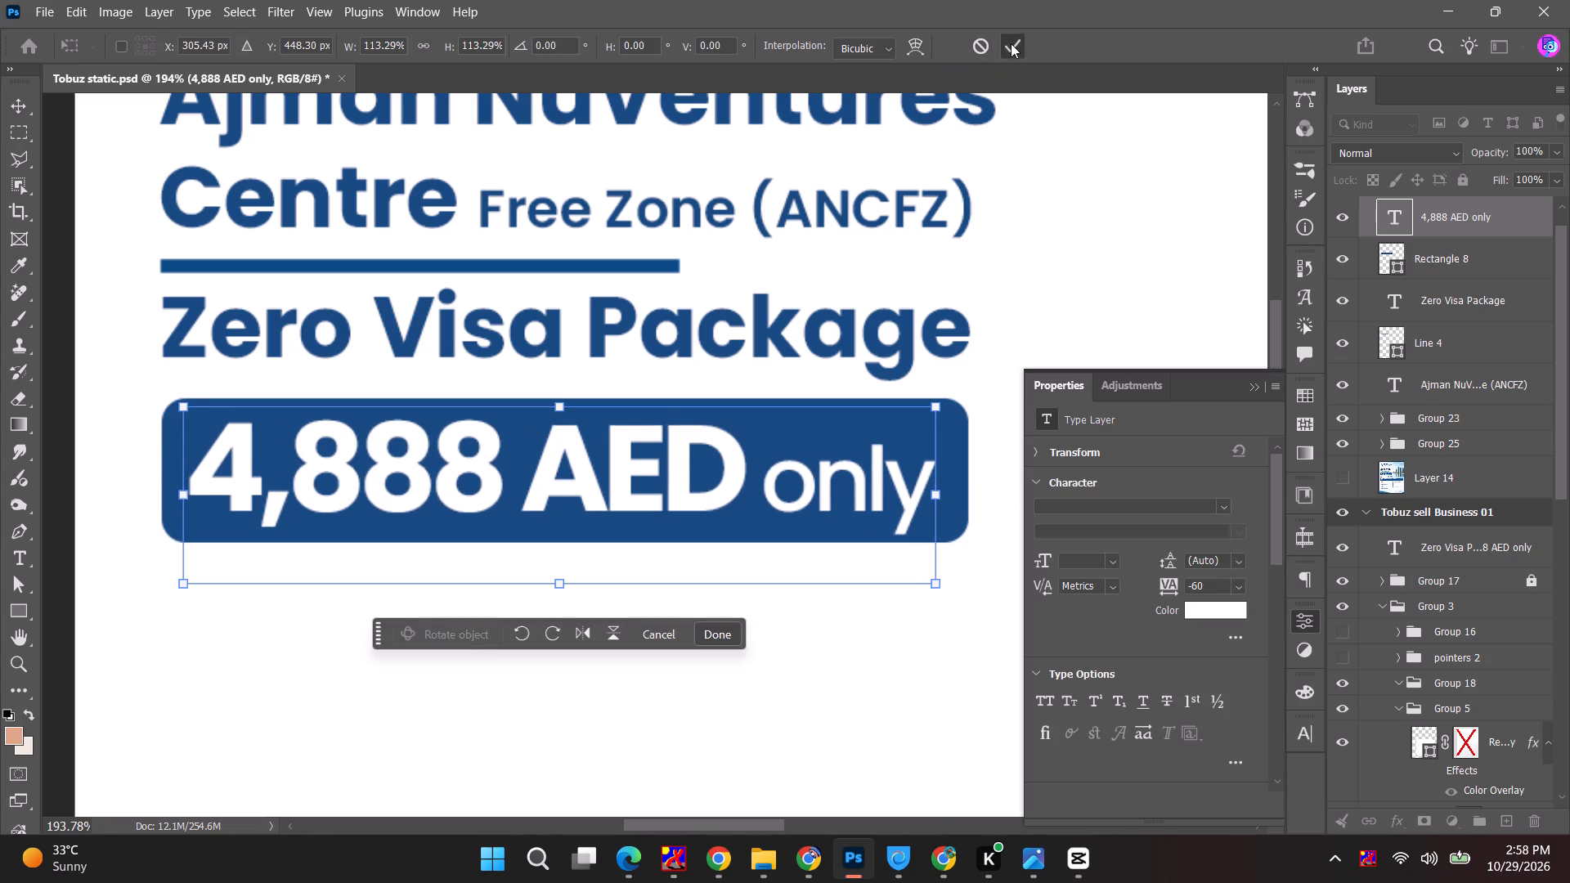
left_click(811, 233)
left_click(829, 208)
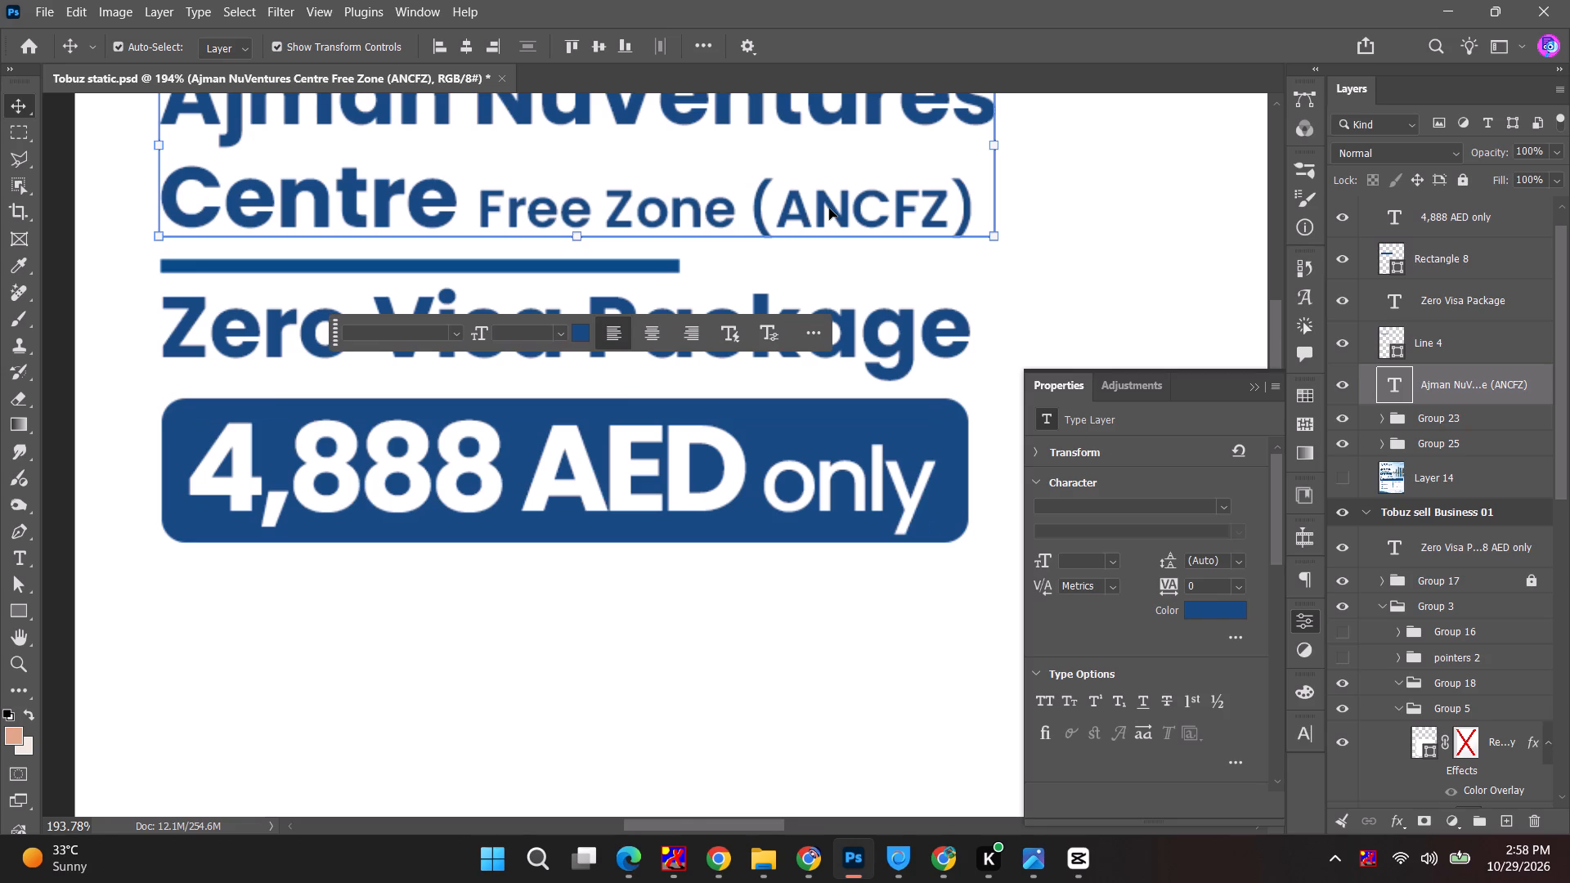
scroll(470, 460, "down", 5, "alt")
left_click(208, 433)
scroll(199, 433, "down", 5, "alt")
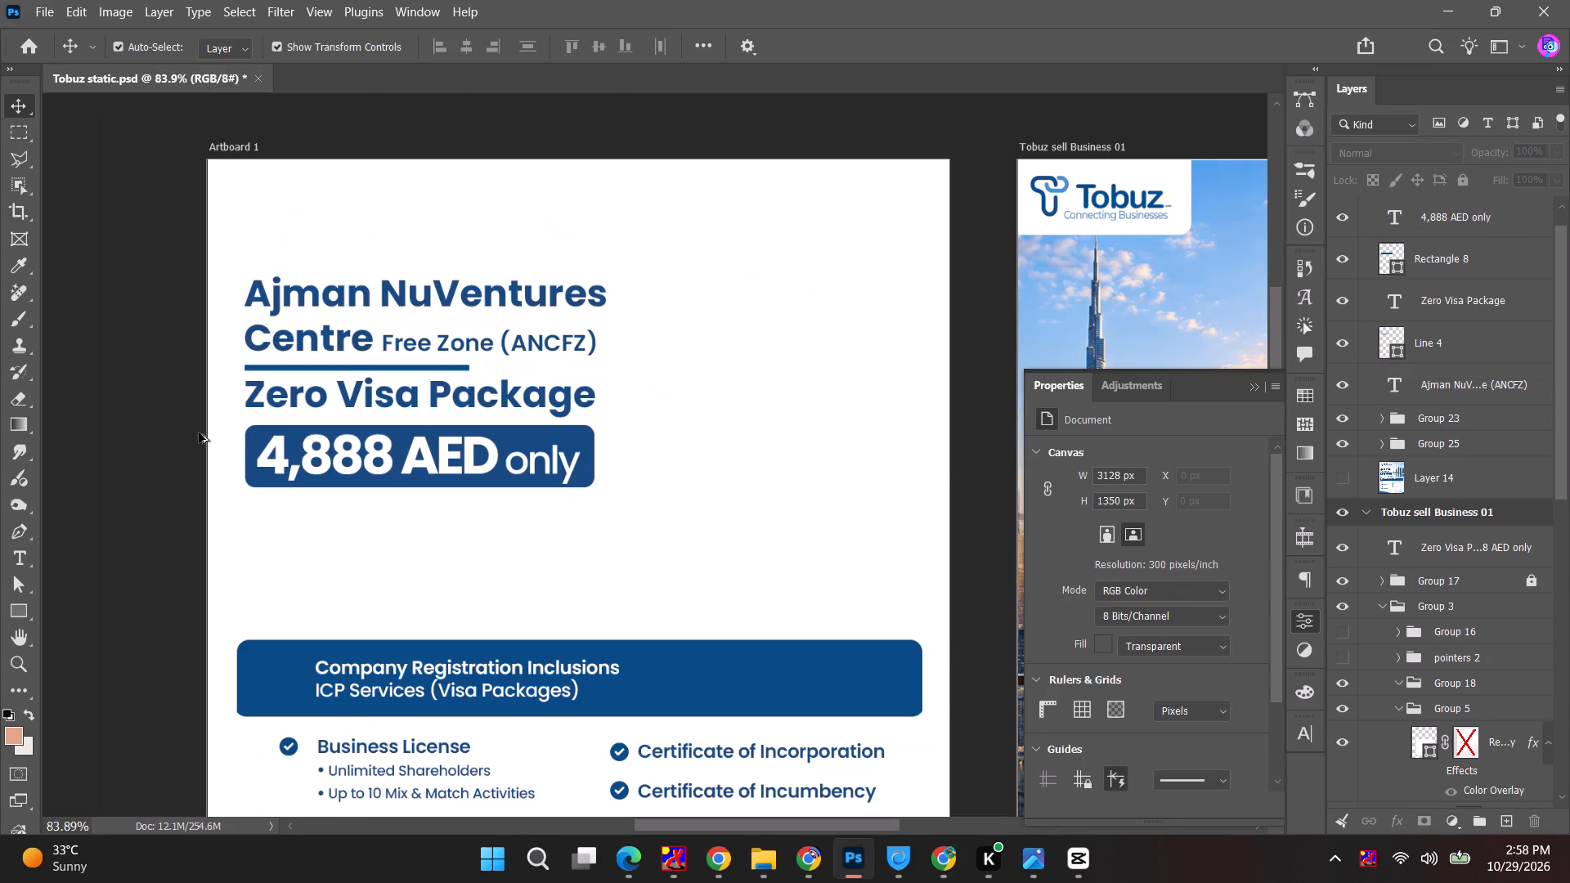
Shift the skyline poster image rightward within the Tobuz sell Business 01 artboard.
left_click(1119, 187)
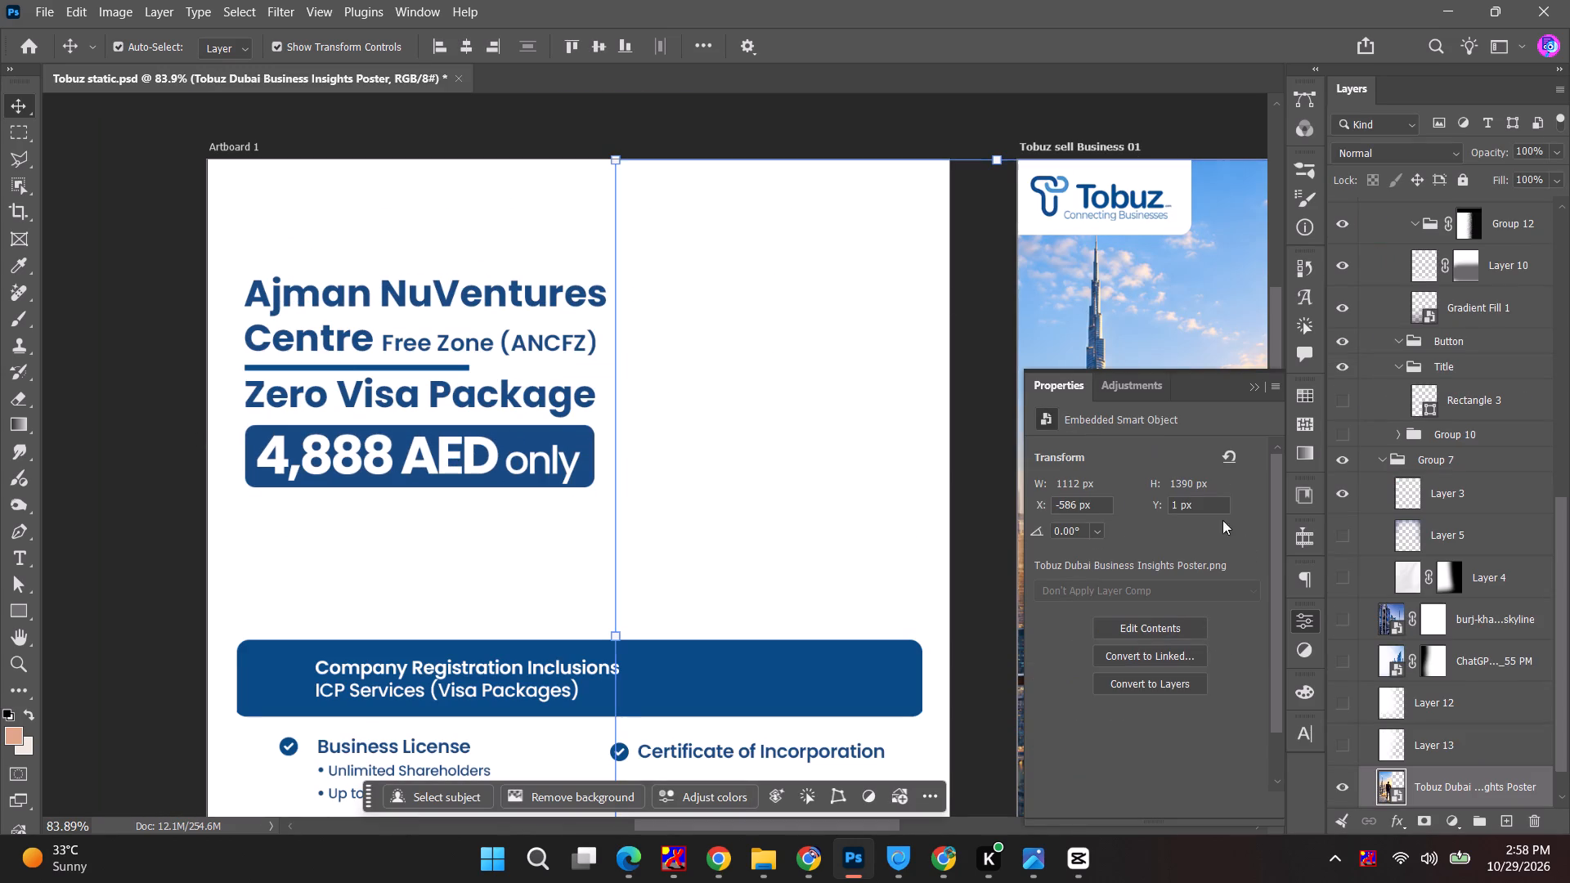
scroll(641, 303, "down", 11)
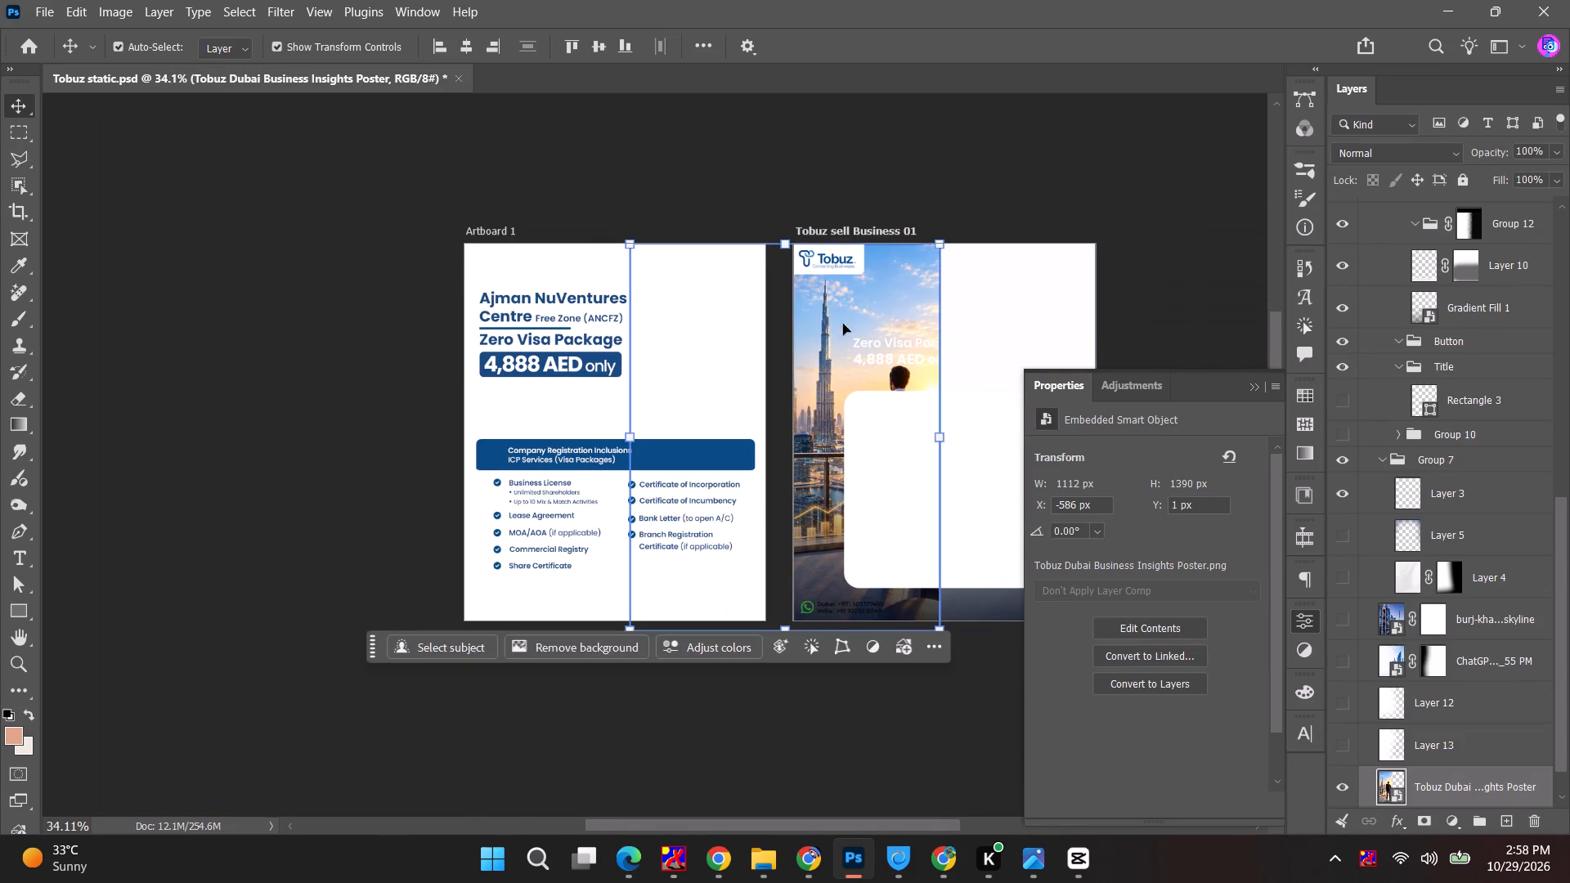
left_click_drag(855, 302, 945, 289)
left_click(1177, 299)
Delete the poster image, white rounded panel and Zero Visa Package price text from the Tobuz sell Business 01 artboard.
key("space")
left_click_drag(1162, 306, 1146, 298)
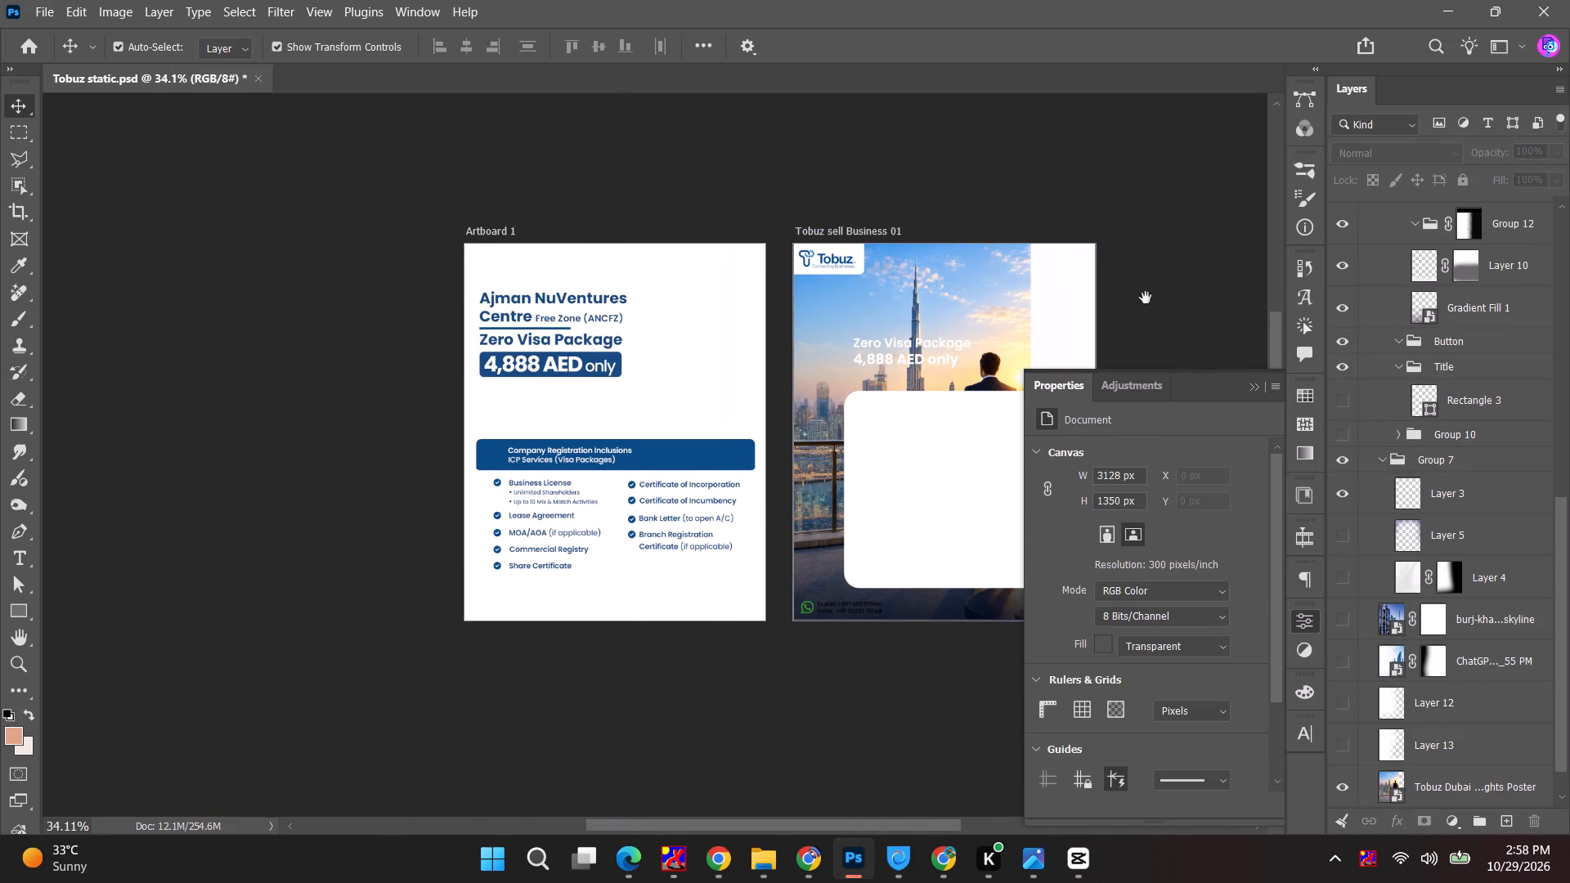
left_click_drag(1146, 298, 1052, 239)
left_click_drag(796, 122, 1010, 516)
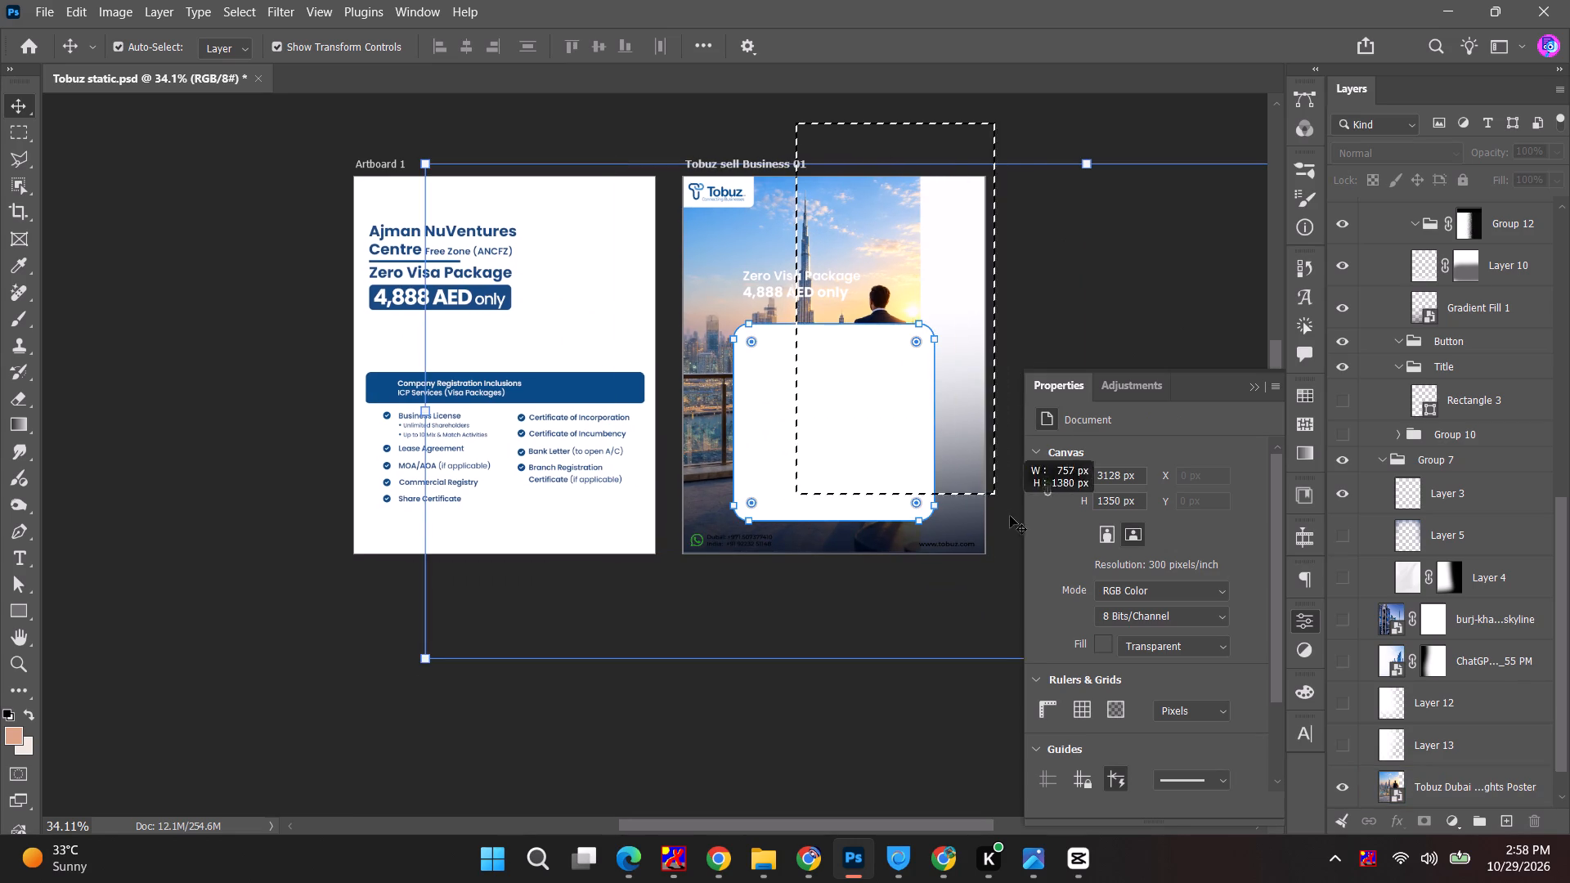
left_click_drag(1010, 516, 1025, 504)
key("BackSpace")
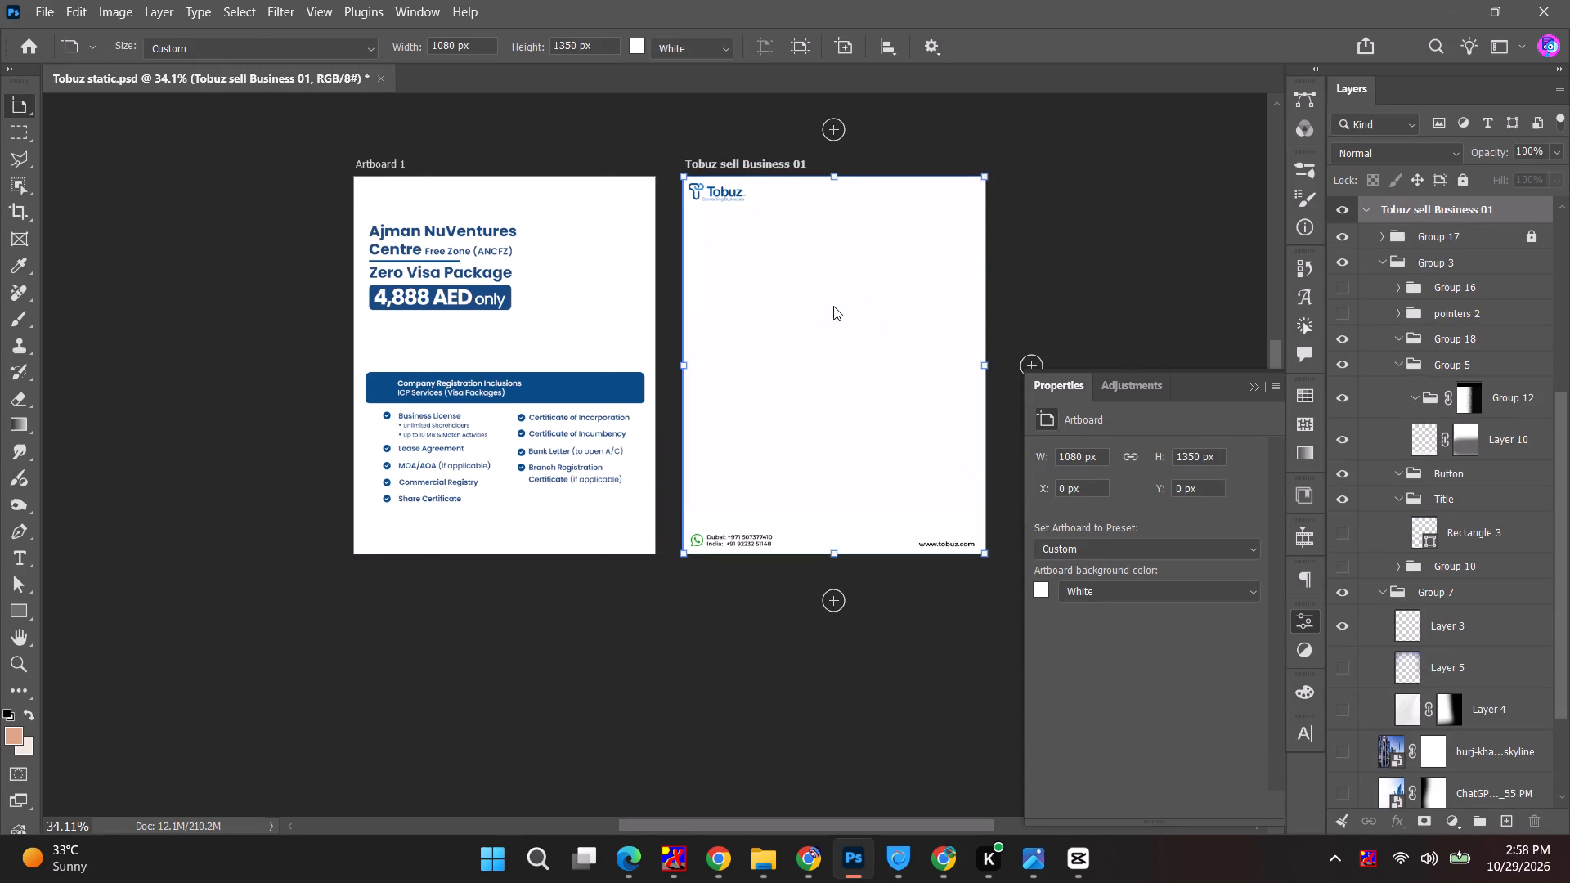
Delete the layers from Layer 3 down to Layer 13 in the Tobuz sell Business 01 artboard, keeping Layer 0.
left_click(738, 193)
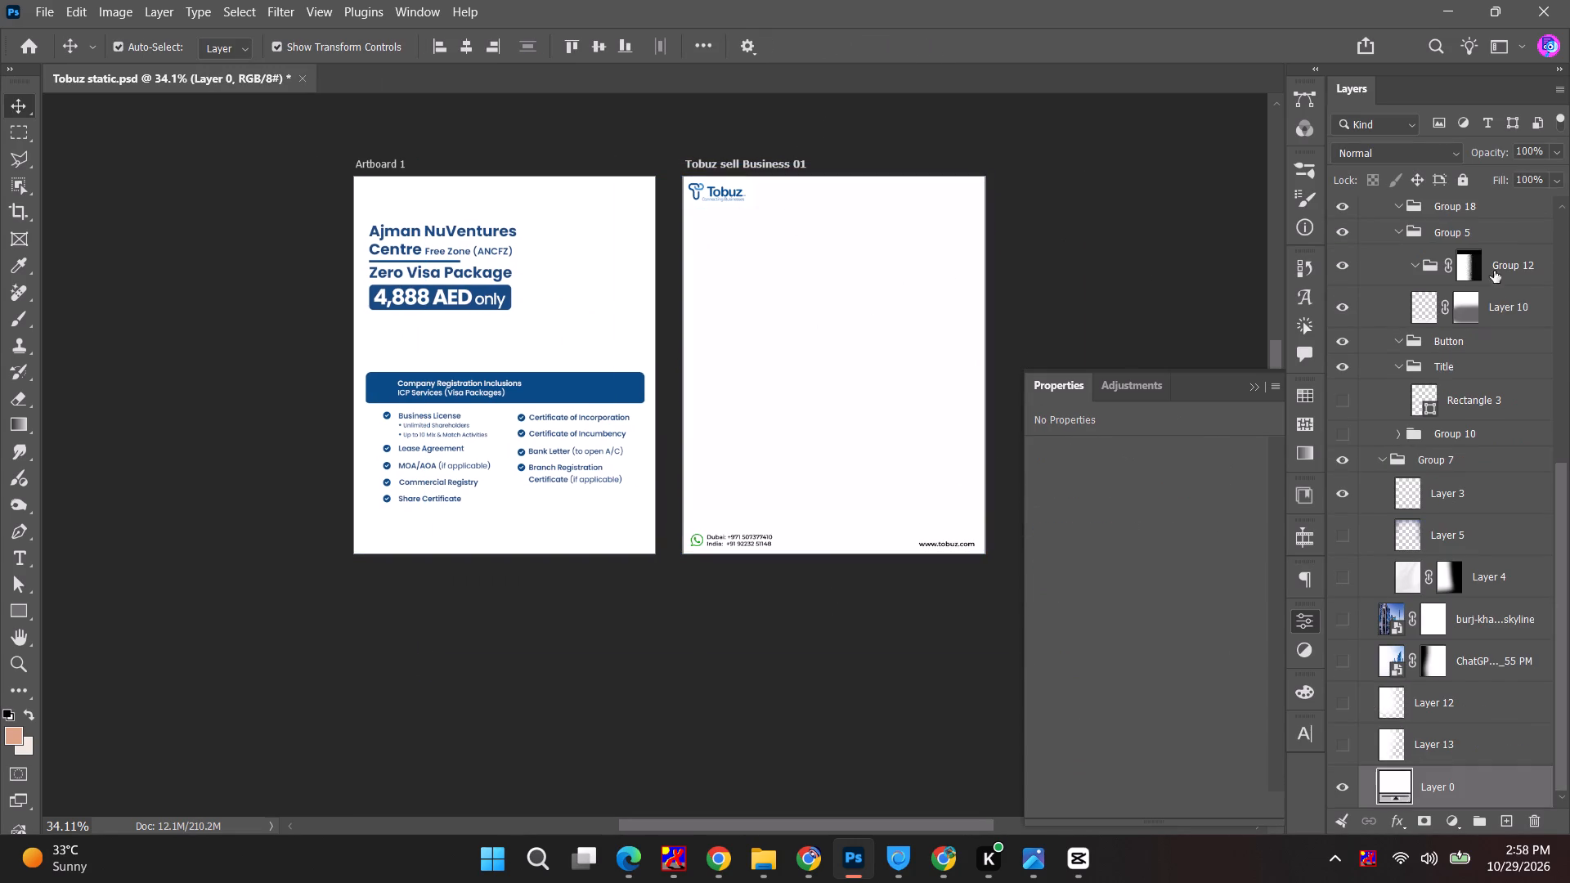
left_click(1462, 776)
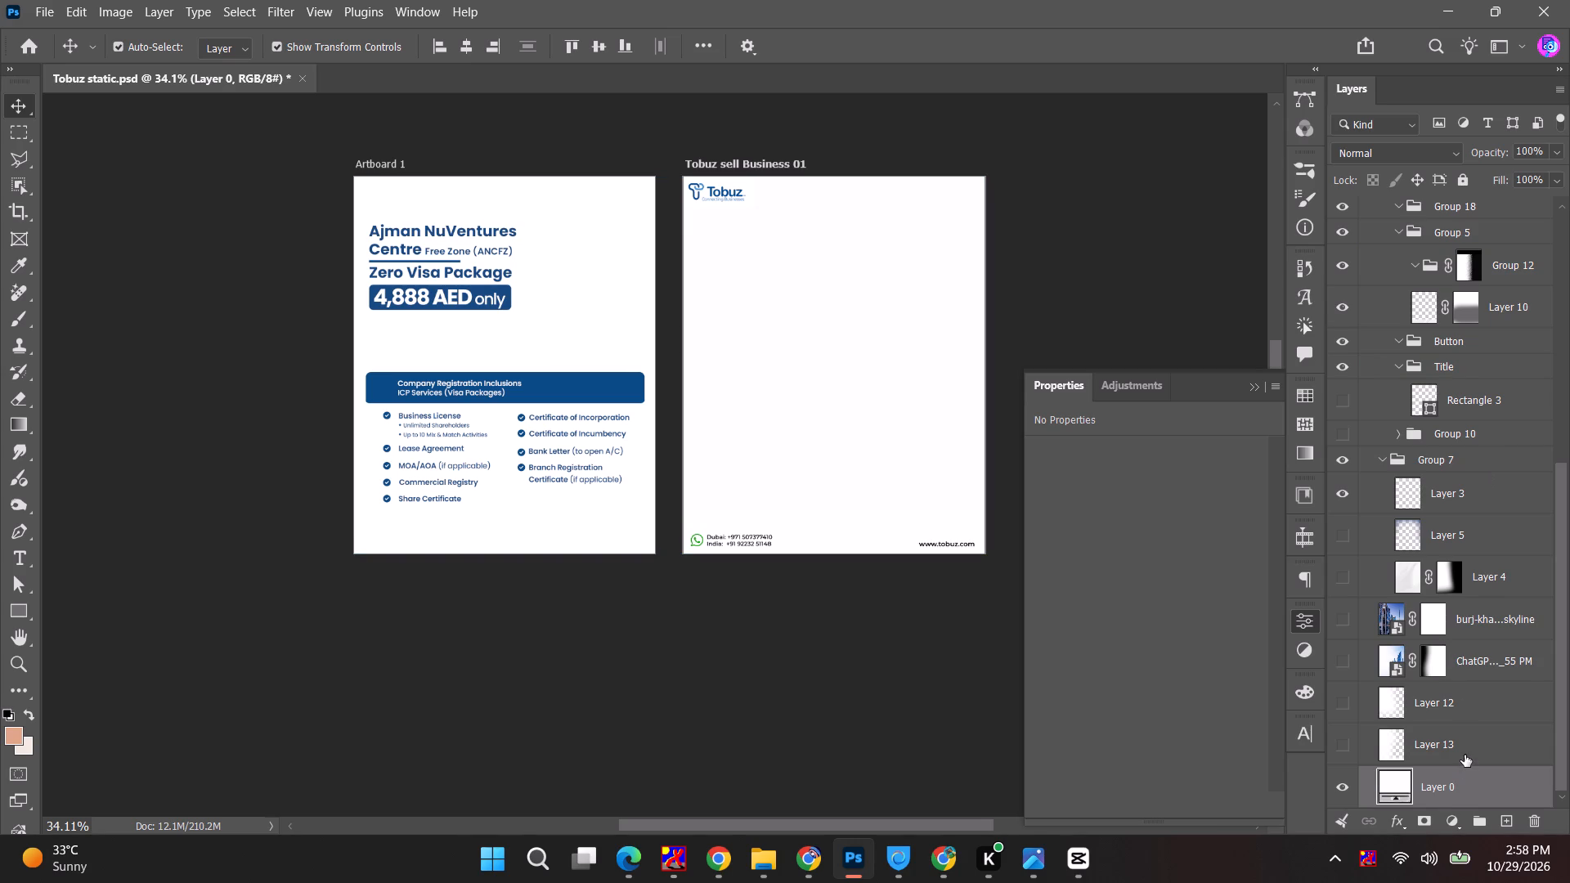
left_click(1469, 753)
left_click(1483, 495, "shift")
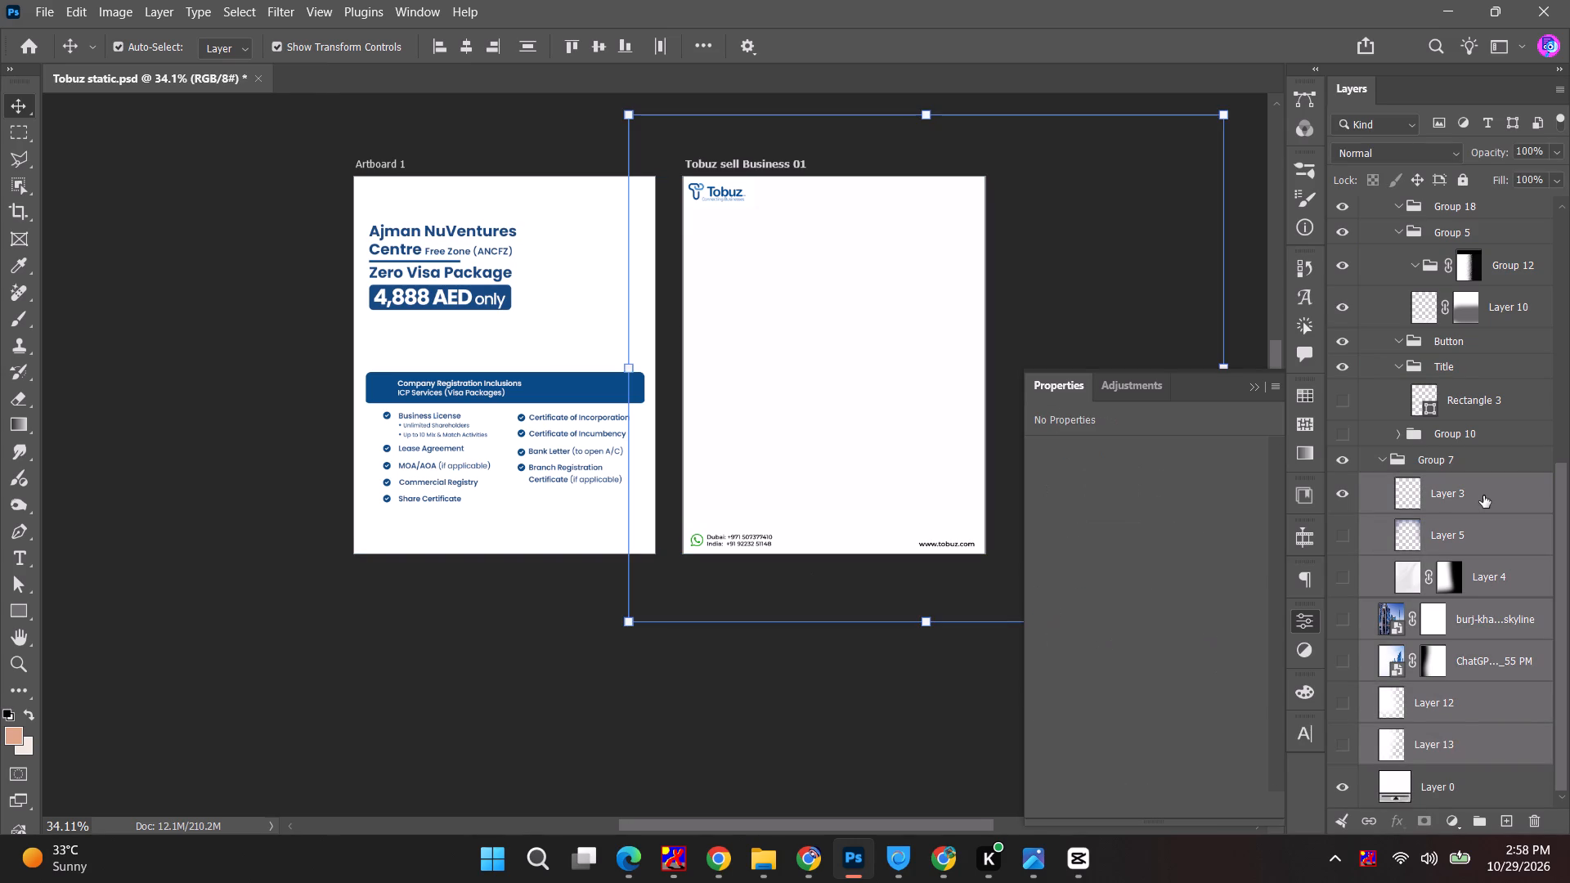
key("BackSpace")
Copy Group 17, containing the Tobuz logo and contact details, into Artboard 1 above Layer 14.
left_click(1472, 451)
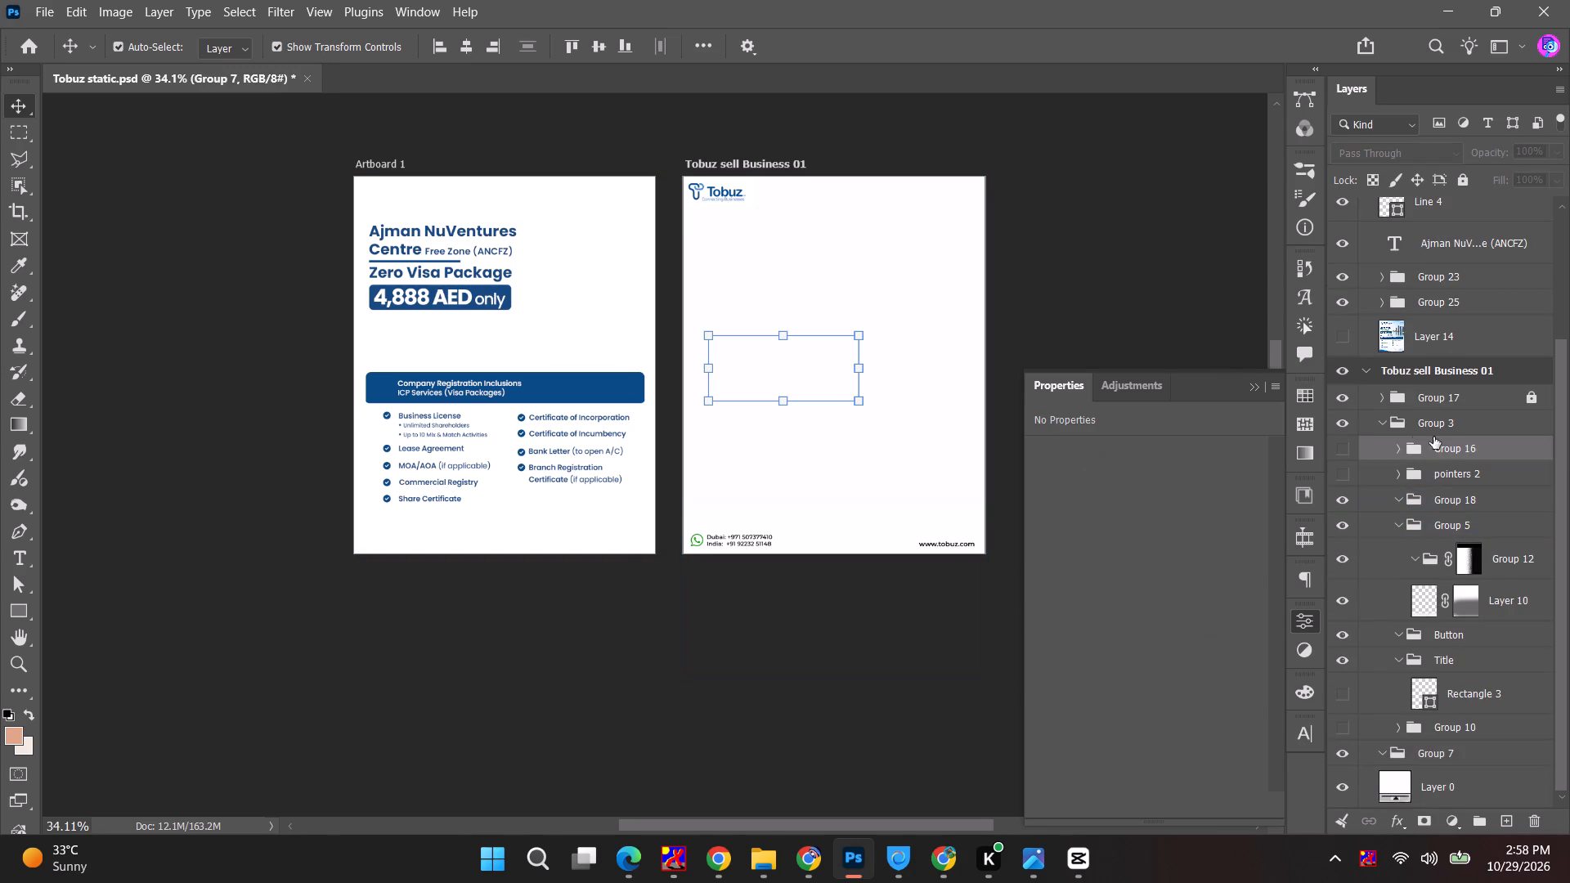
left_click(1338, 395)
left_click(1338, 395)
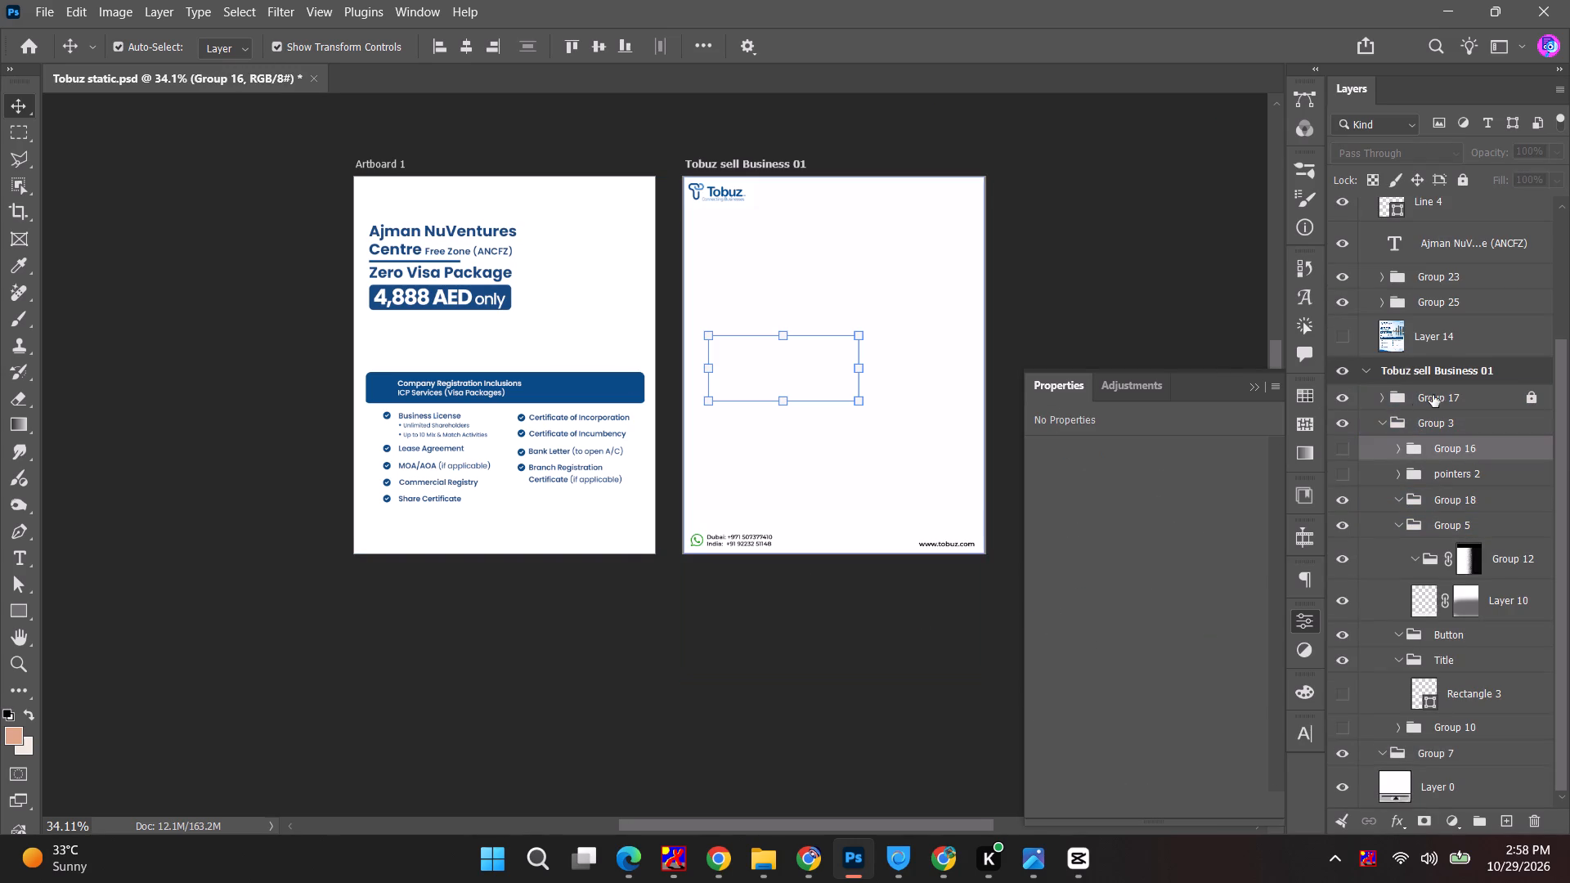
scroll(1442, 396, "up", 1)
left_click_drag(1448, 421, 1451, 339, "alt")
Unlock Group 17 in the Tobuz sell Business 01 artboard and delete that whole artboard.
left_click(1444, 424)
key("BackSpace")
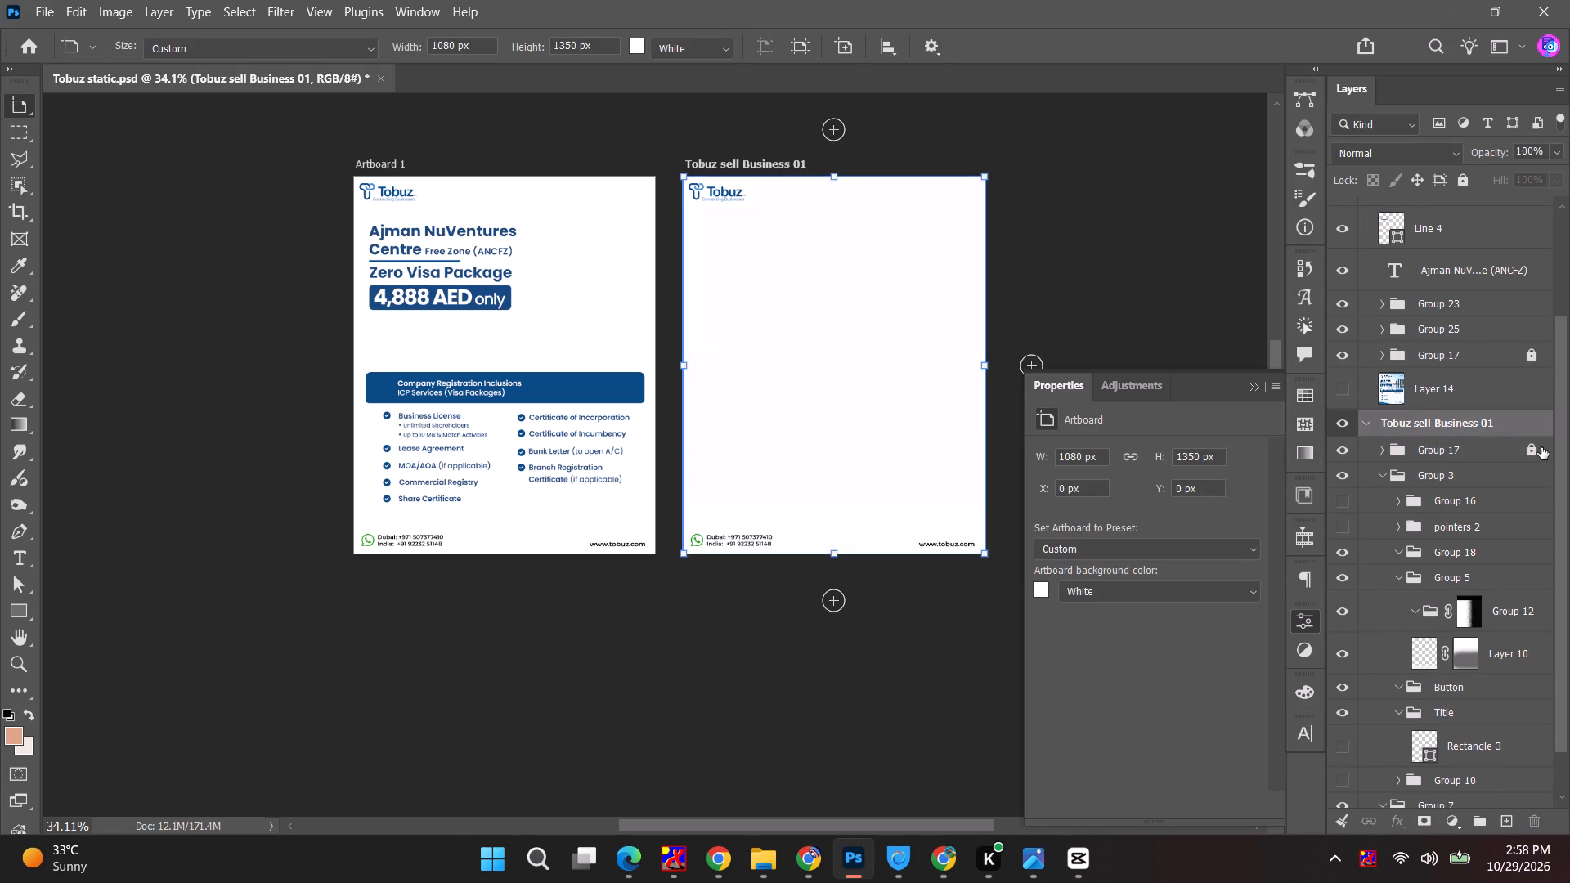
left_click(1541, 447)
left_click(1526, 446)
left_click(1461, 434)
key("BackSpace")
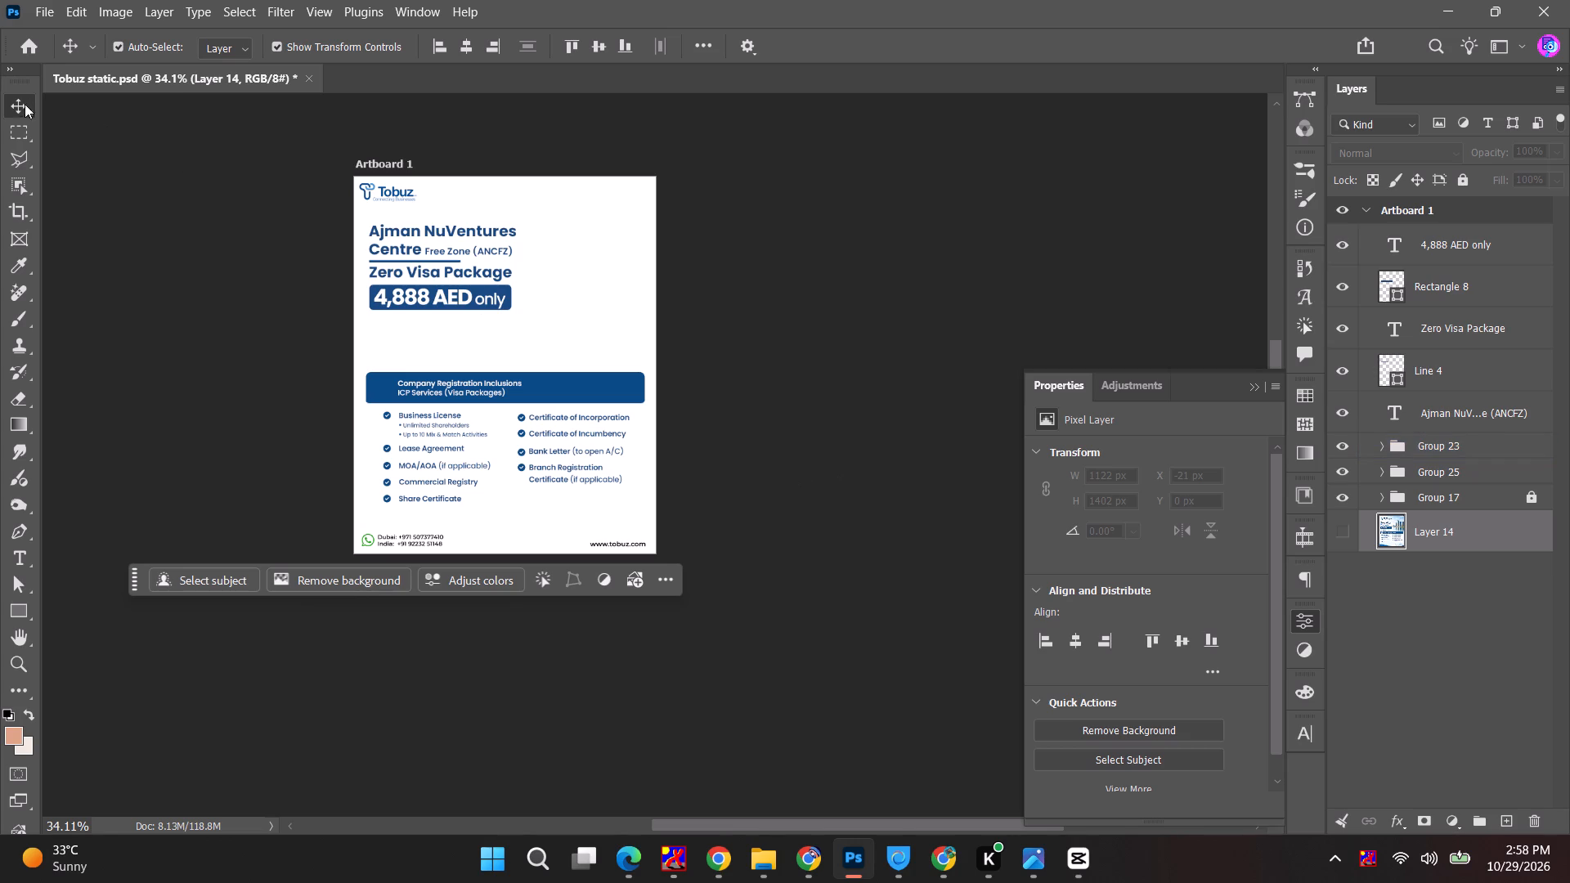
Add a drop shadow with 9 px size and 114° angle to the white rounded panel, Rectangle 7, behind the inclusions list.
right_click(24, 106)
left_click(80, 108)
left_click(267, 277)
key("space")
key("space")
key("space")
key("space")
key("space")
left_click_drag(267, 369, 387, 360)
scroll(612, 494, "up", 2, "alt")
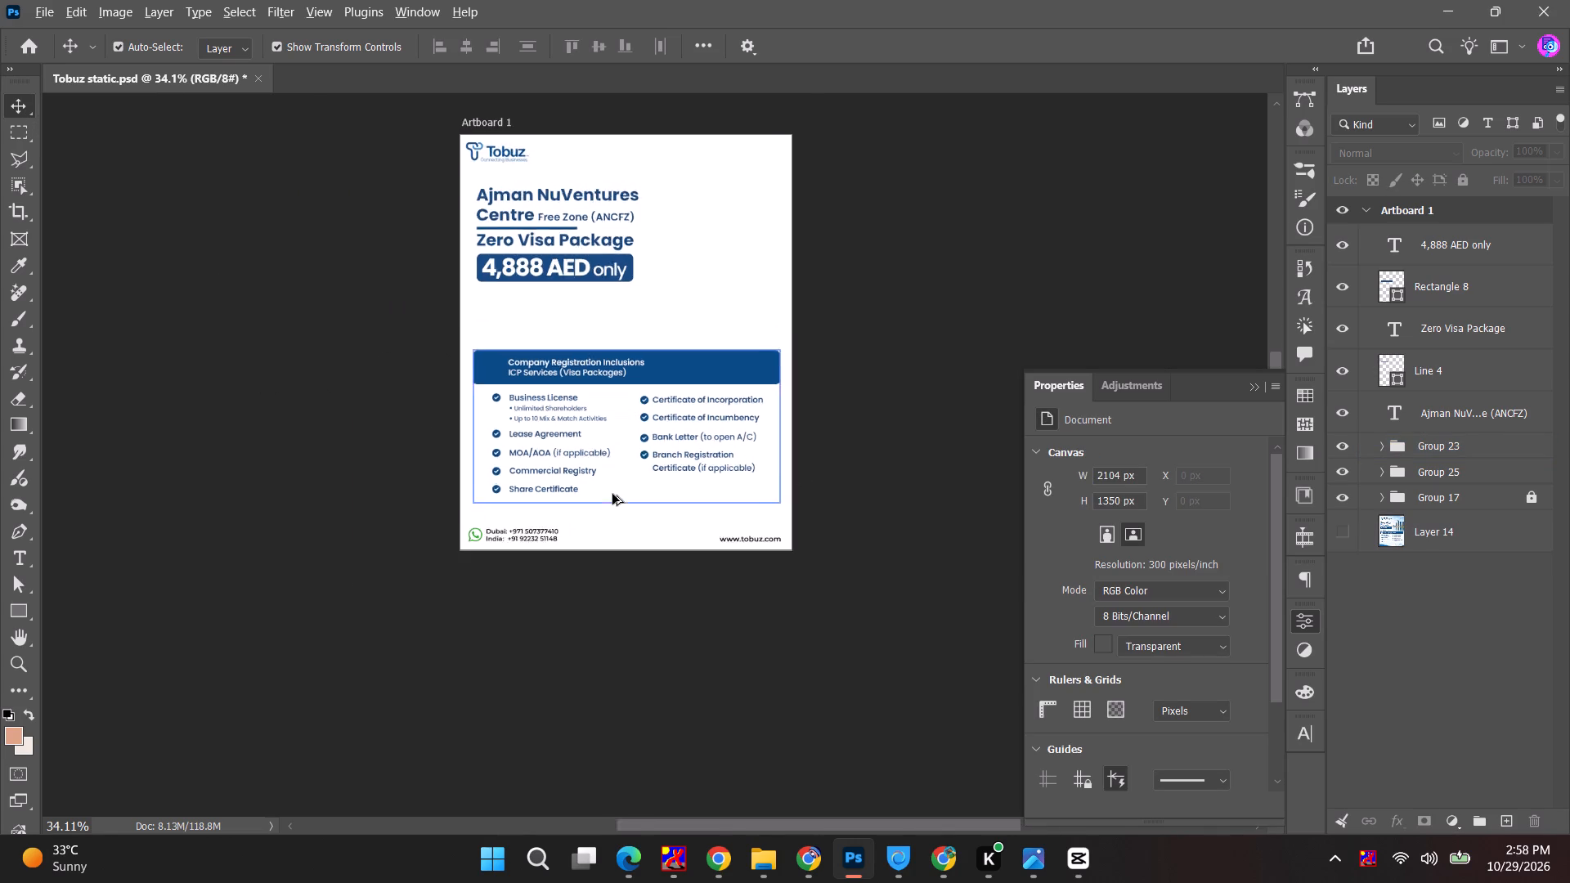
scroll(612, 494, "up", 2, "alt")
left_click(618, 495)
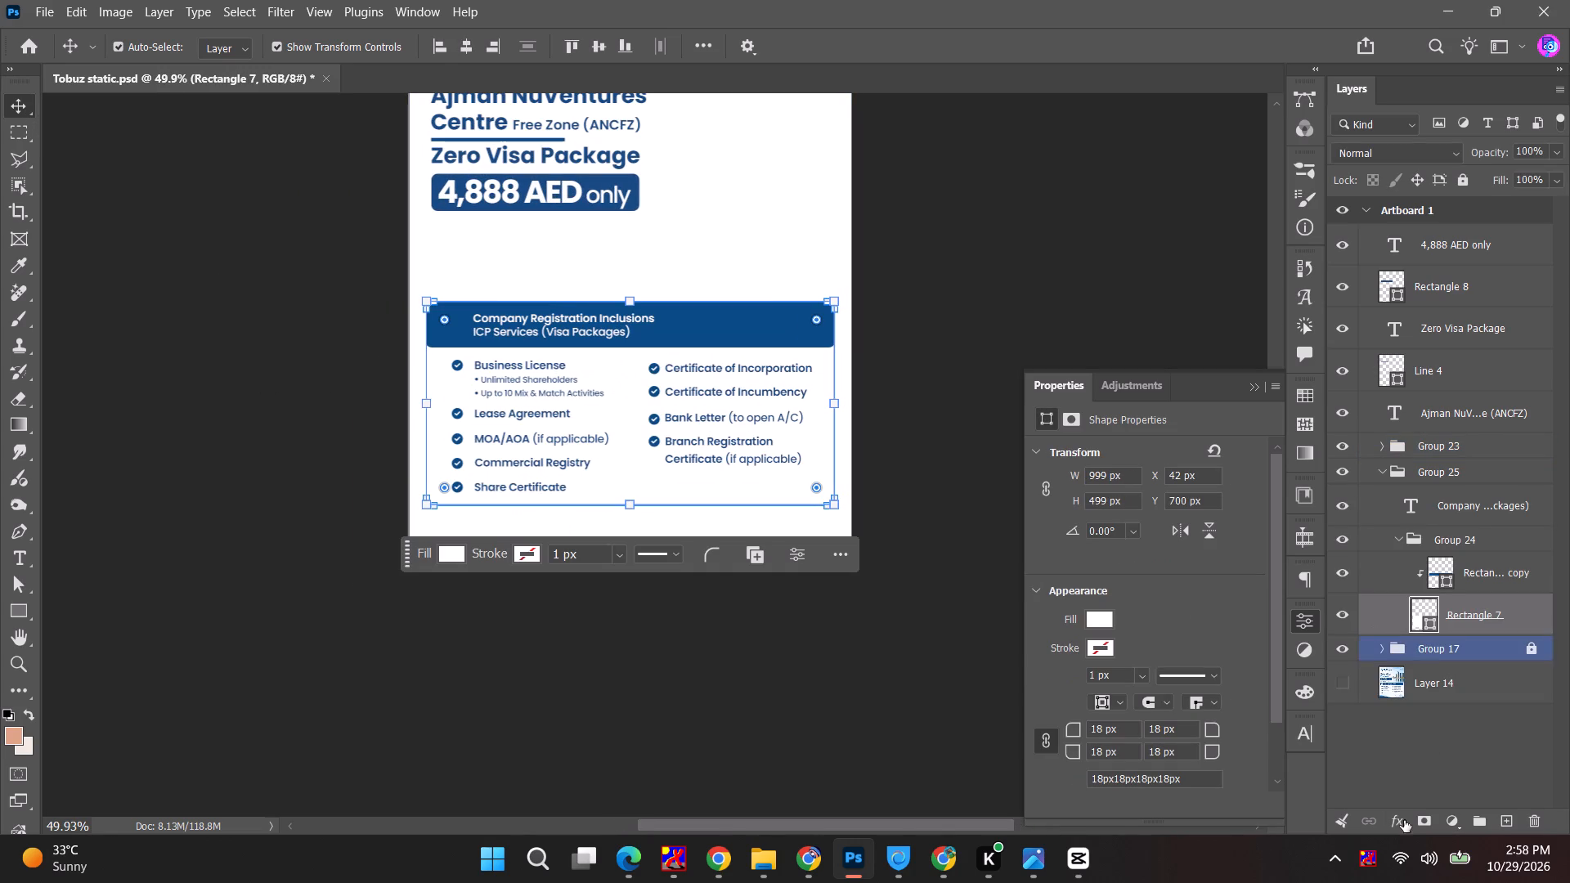
left_click(1395, 818)
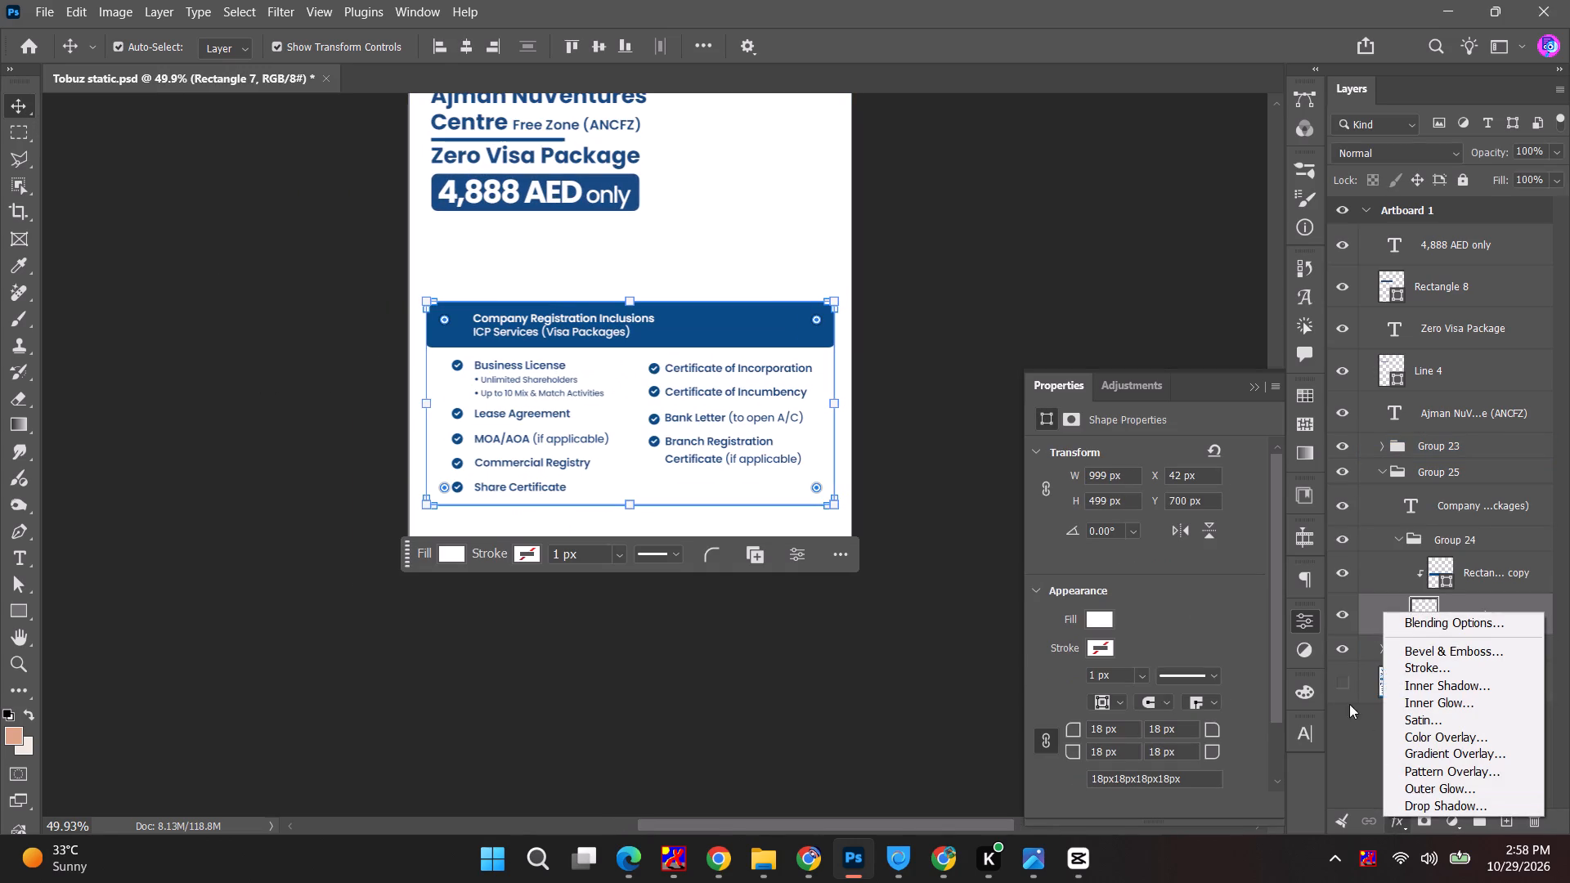
left_click(1415, 809)
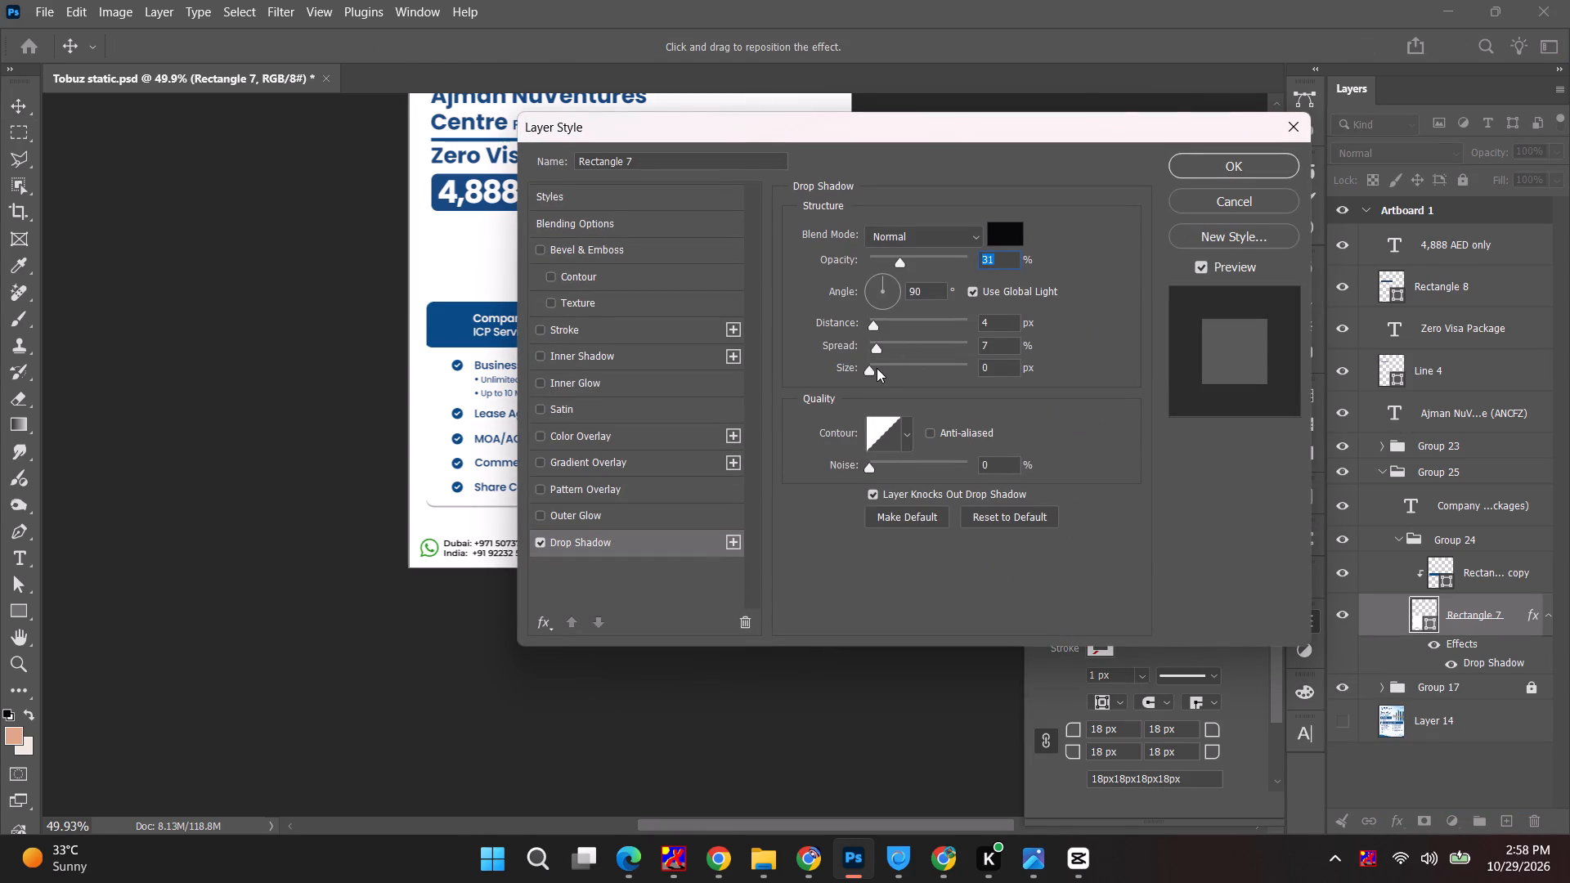
left_click(877, 367)
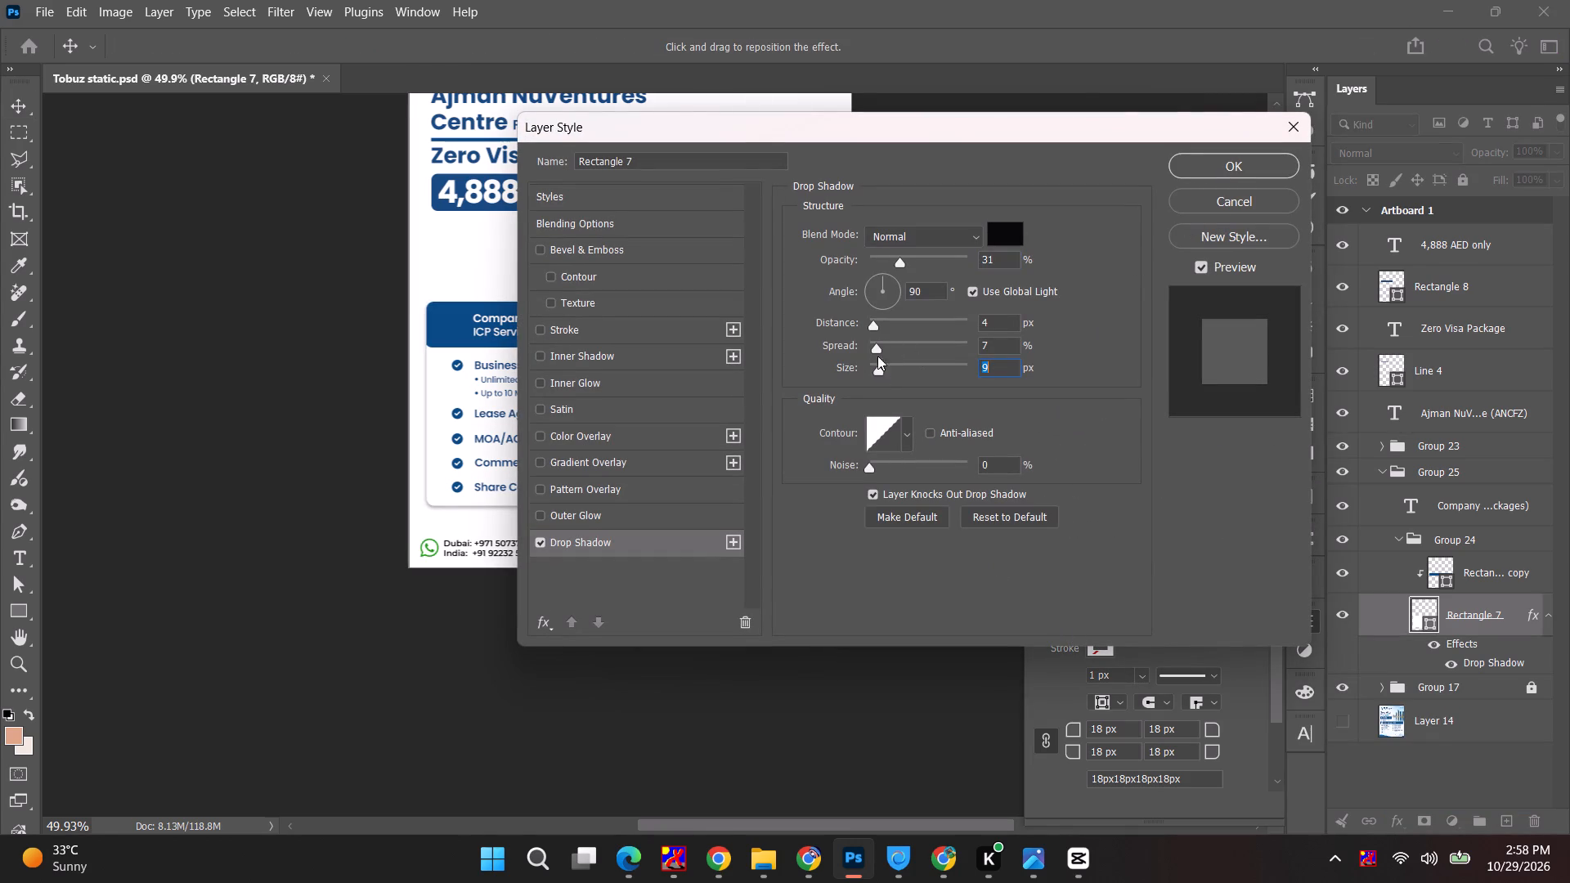
left_click_drag(875, 276, 870, 263)
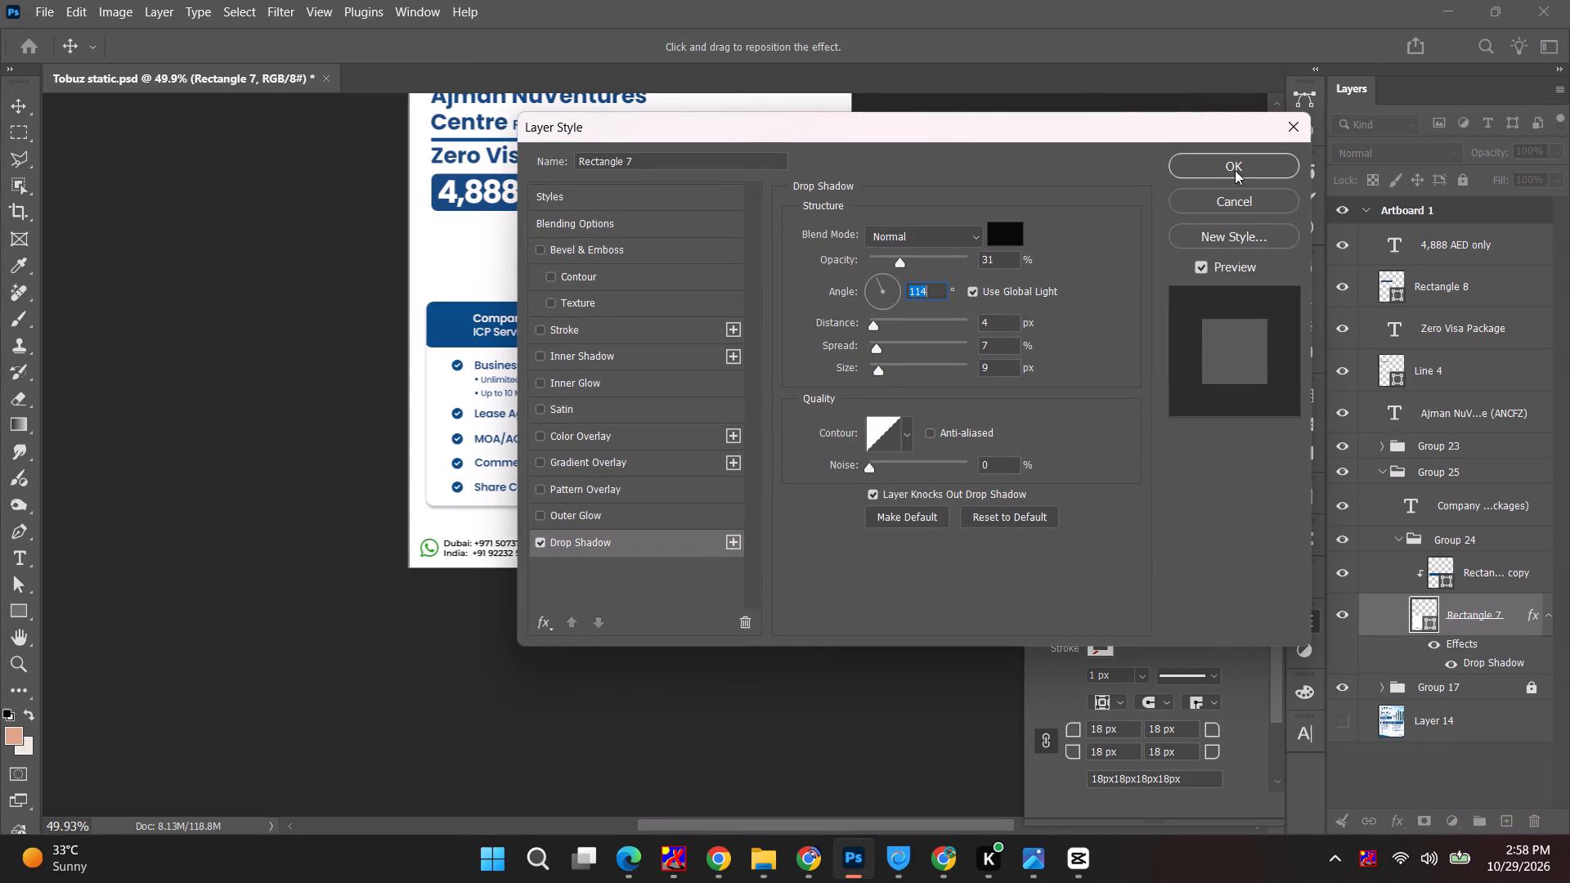
left_click(1235, 170)
Draw a vertical line about 327 px long between the two columns of the inclusions list.
left_click(1253, 384)
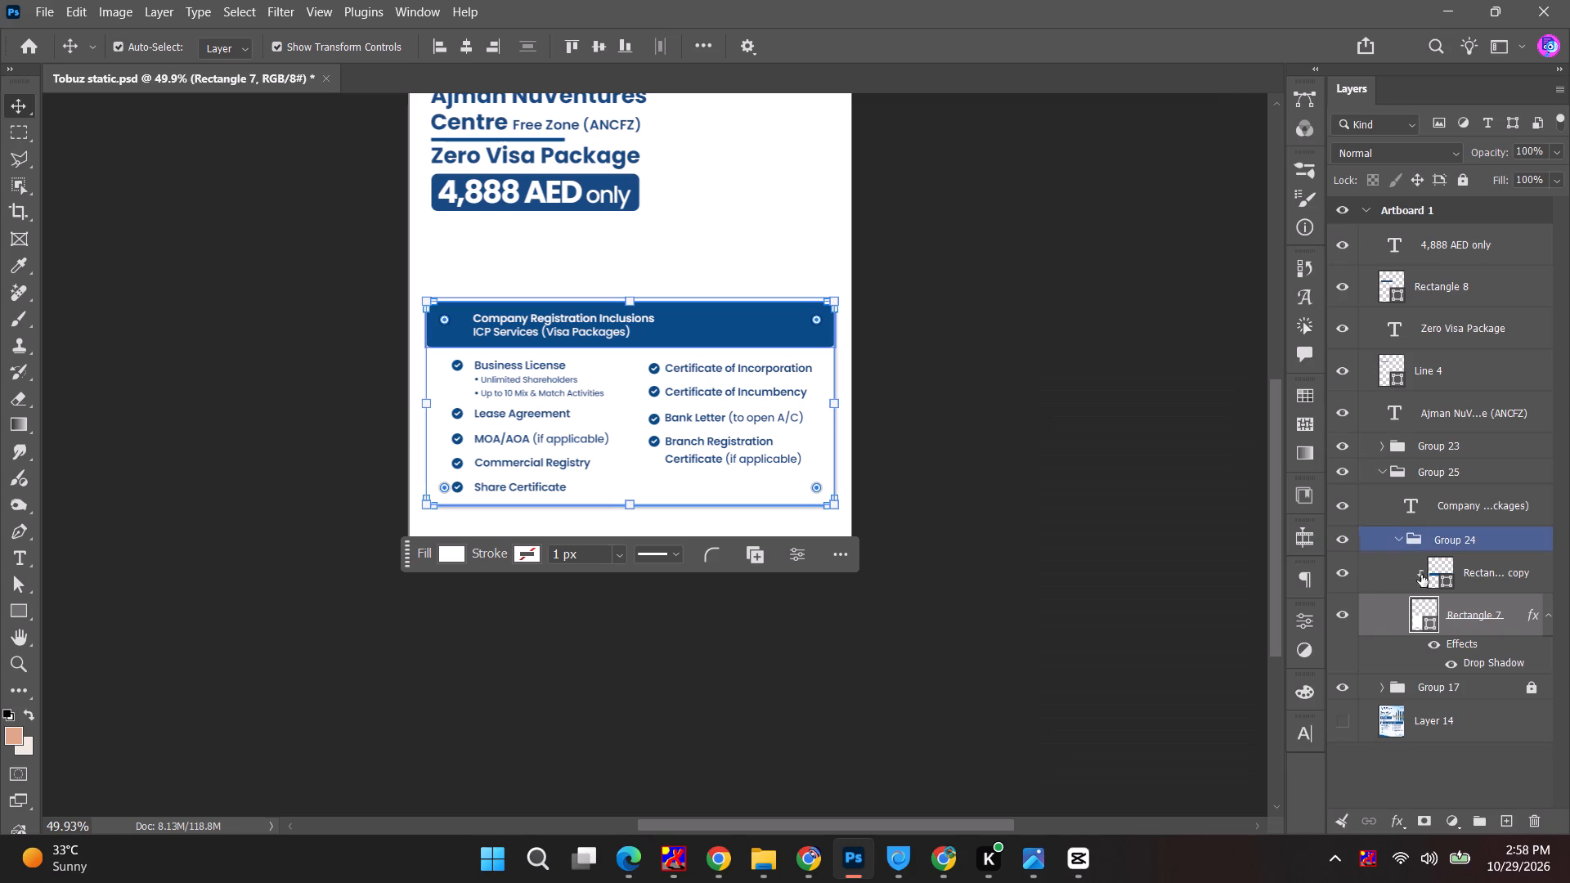
right_click(17, 609)
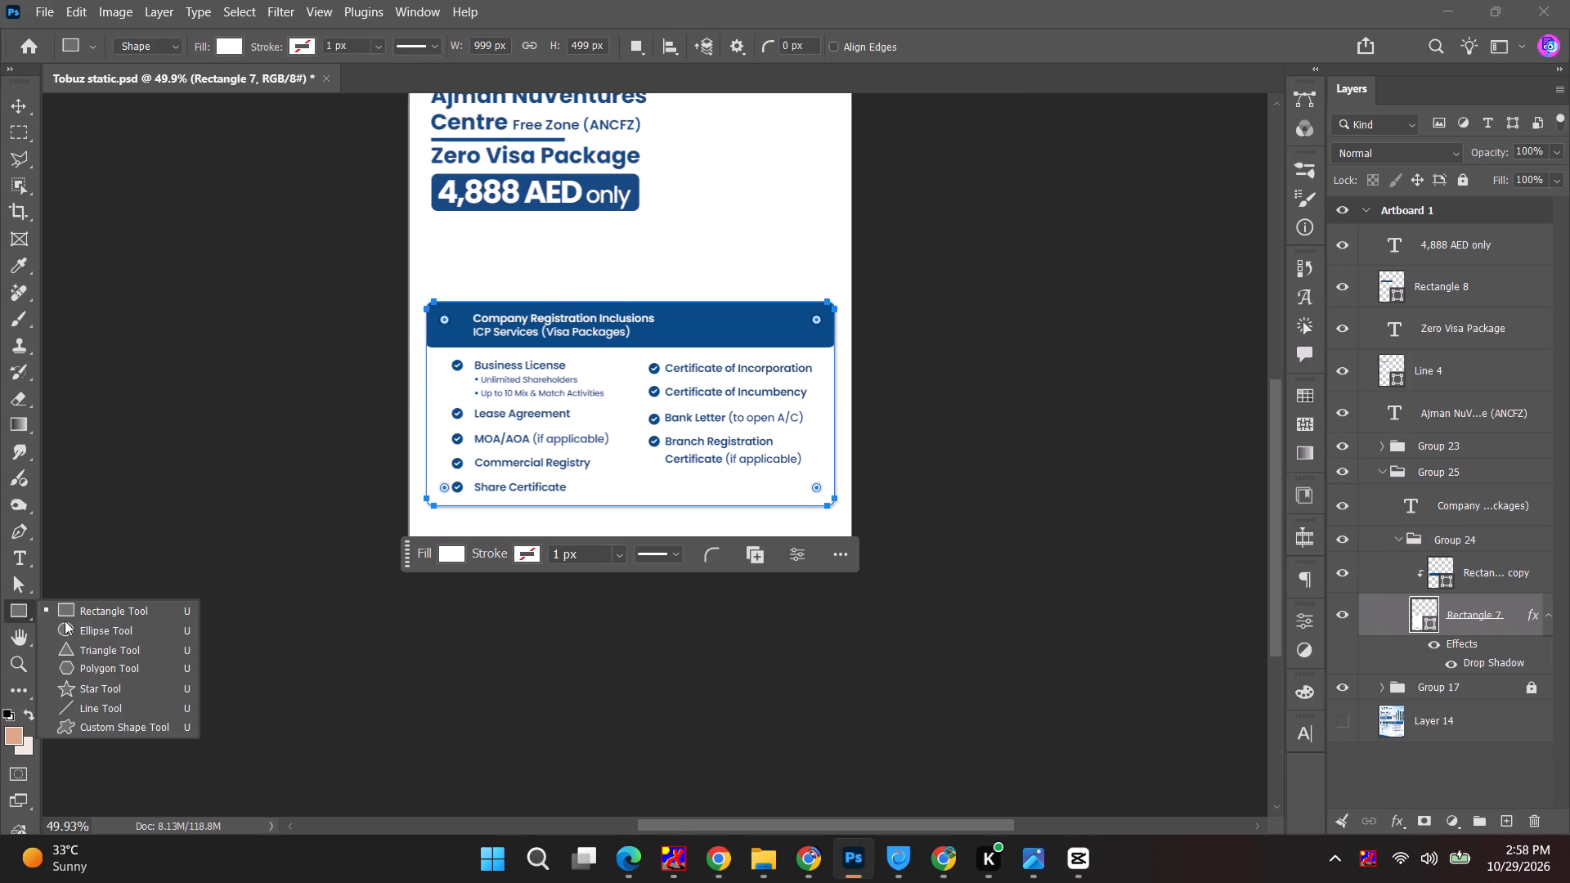
left_click(102, 705)
scroll(696, 379, "up", 11, "alt")
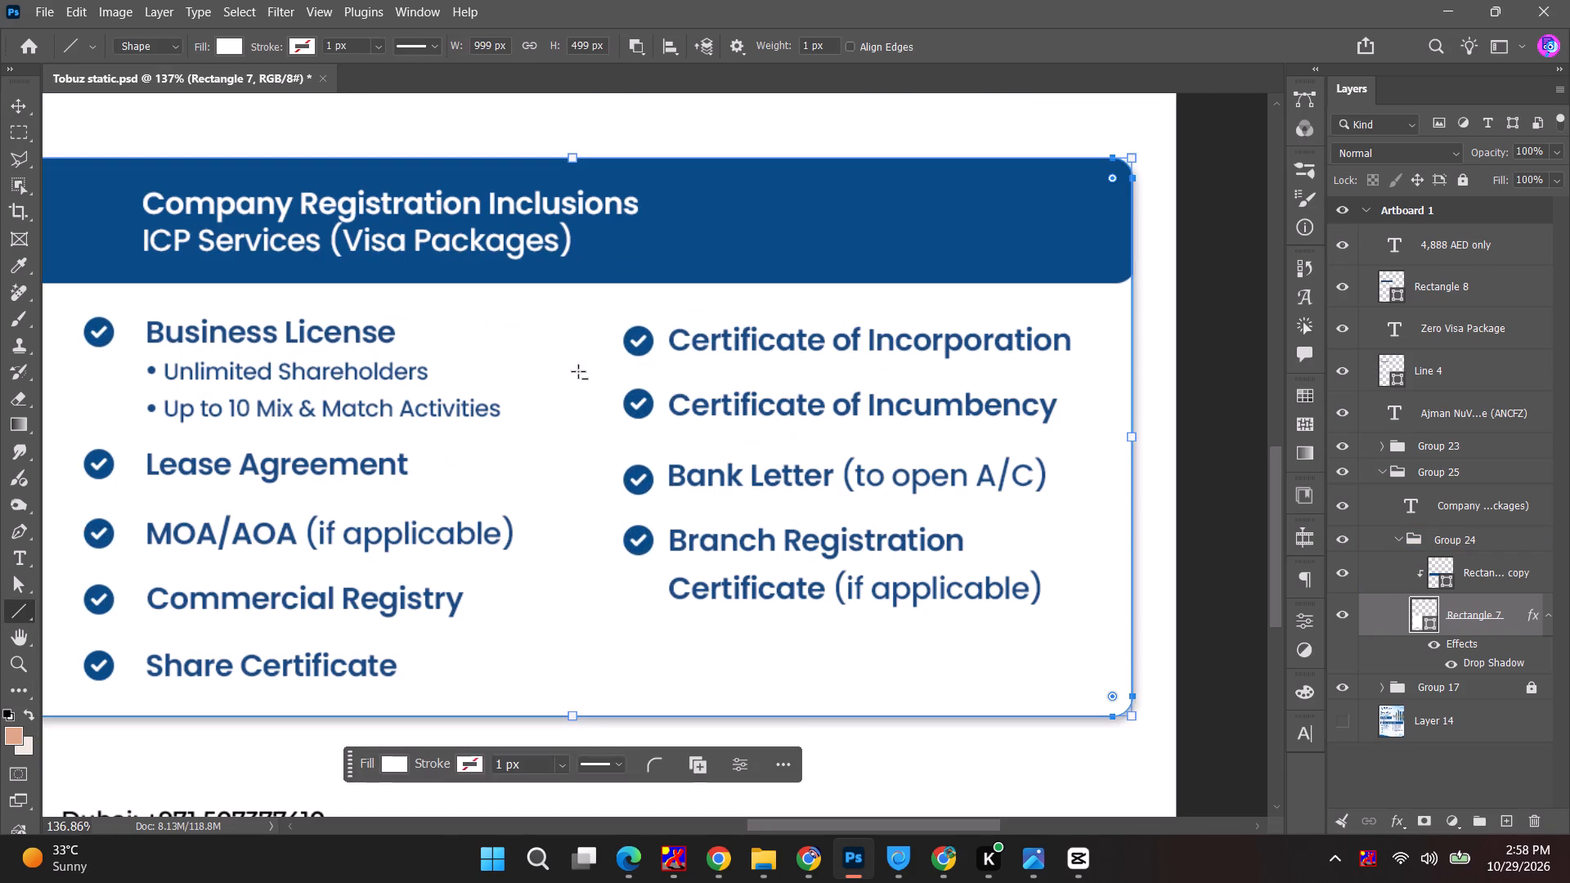
left_click_drag(561, 312, 551, 677)
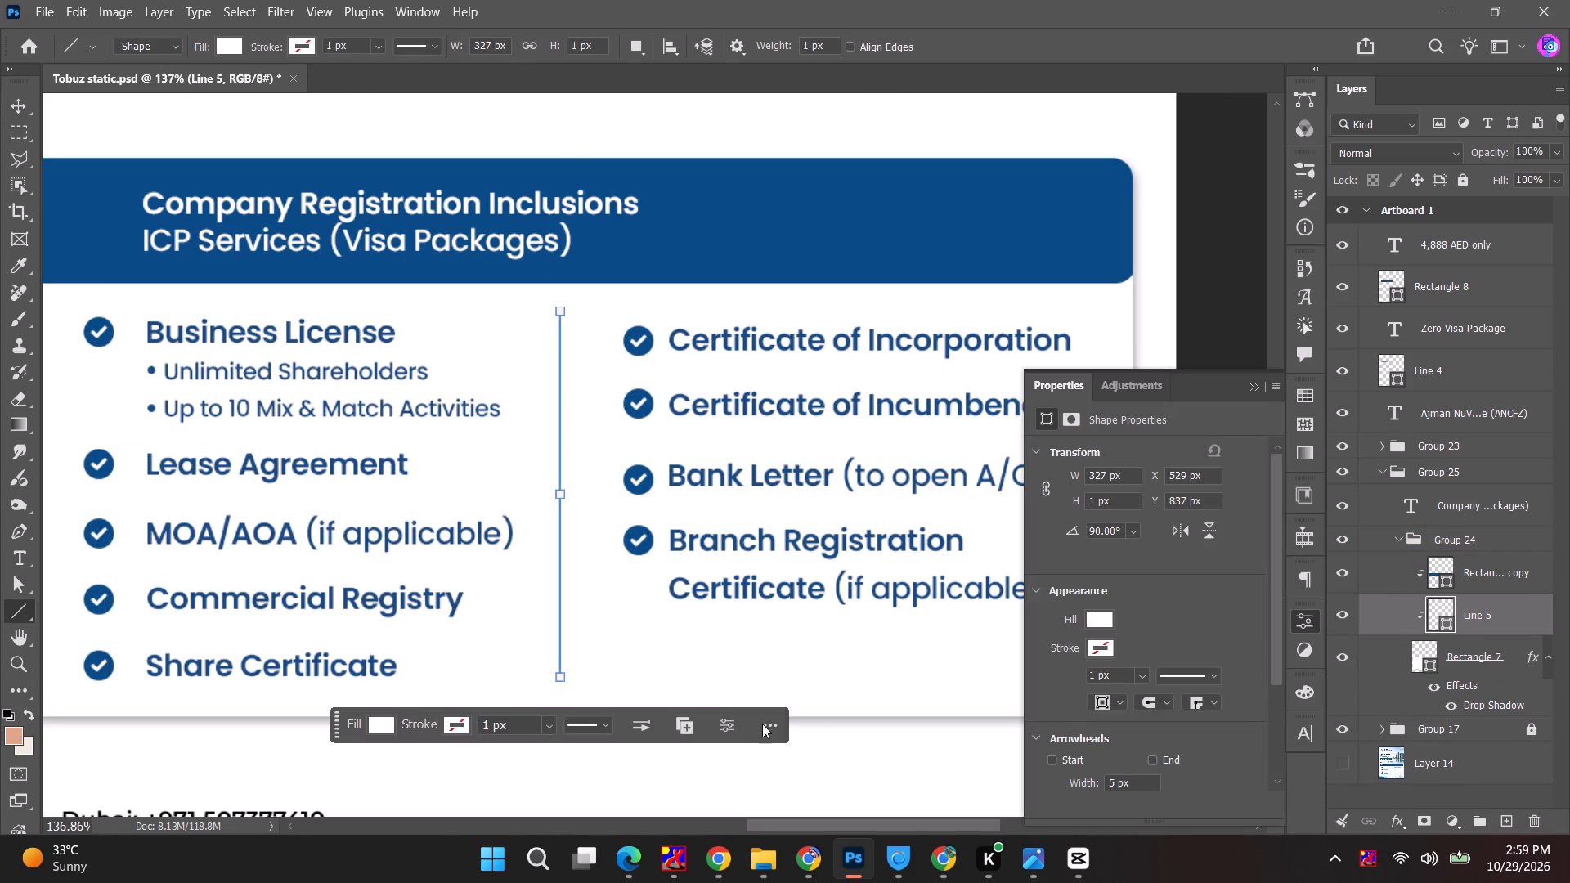
Give the vertical divider line a dark blue stroke and no fill.
left_click(464, 731)
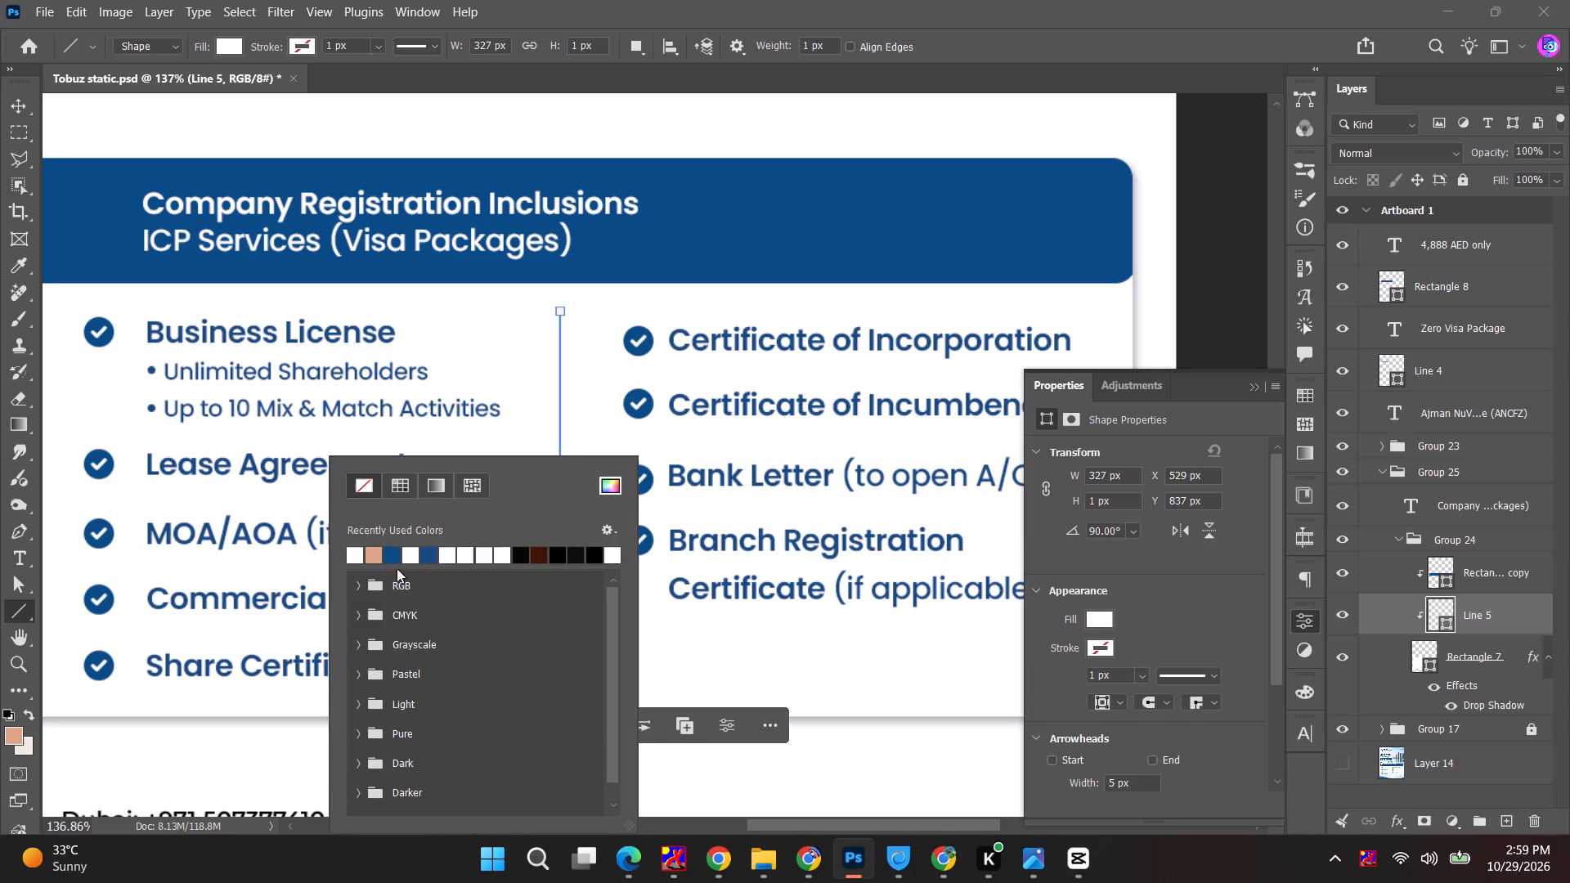
left_click(392, 561)
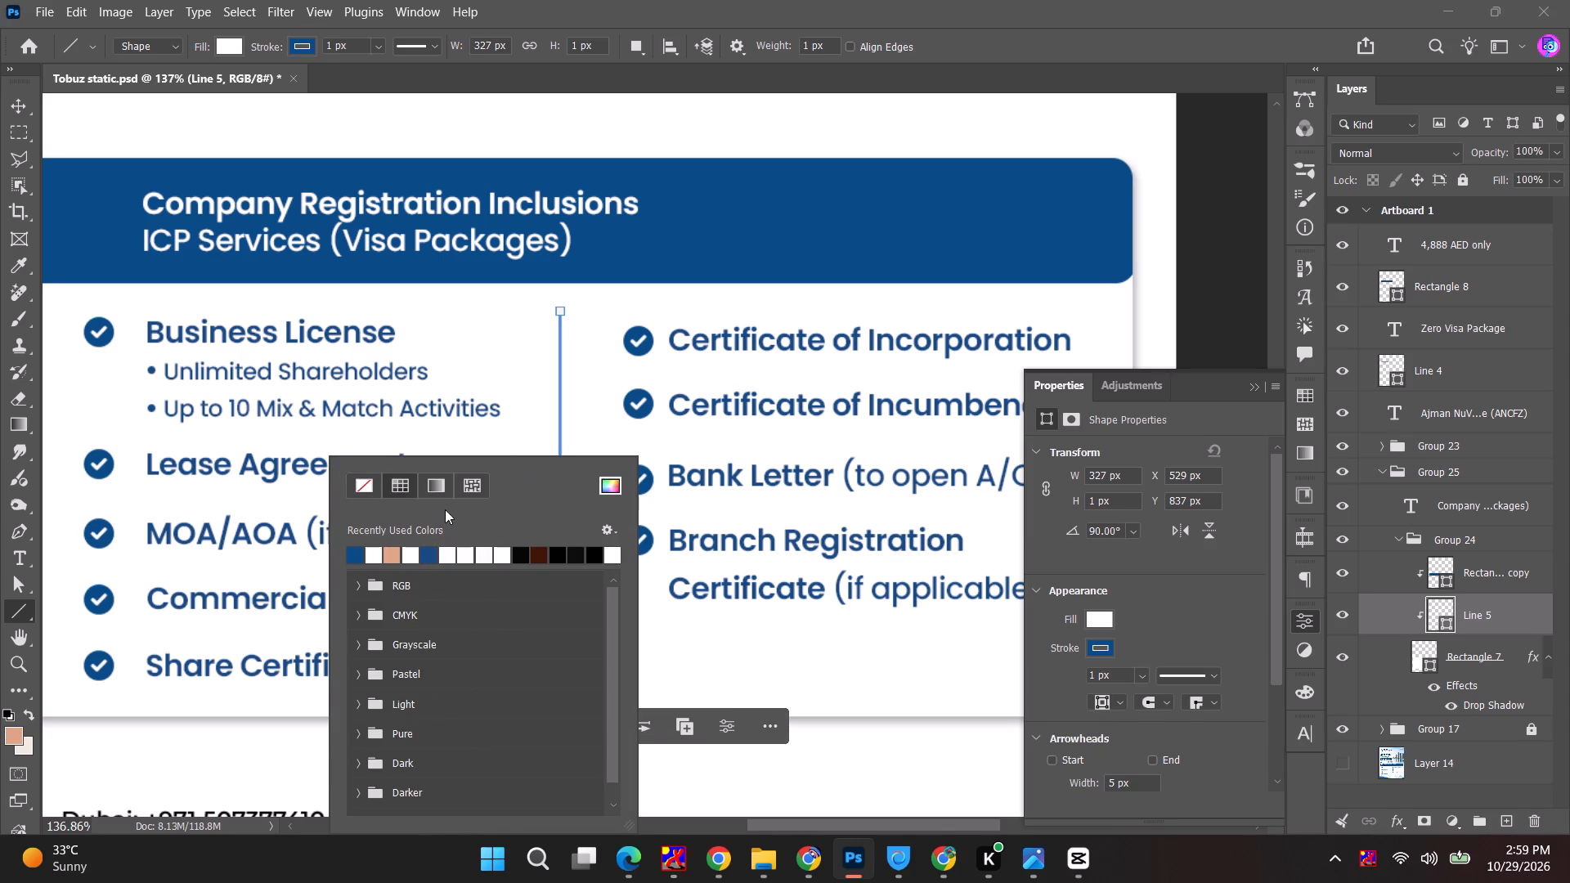
left_click(514, 491)
left_click(1107, 619)
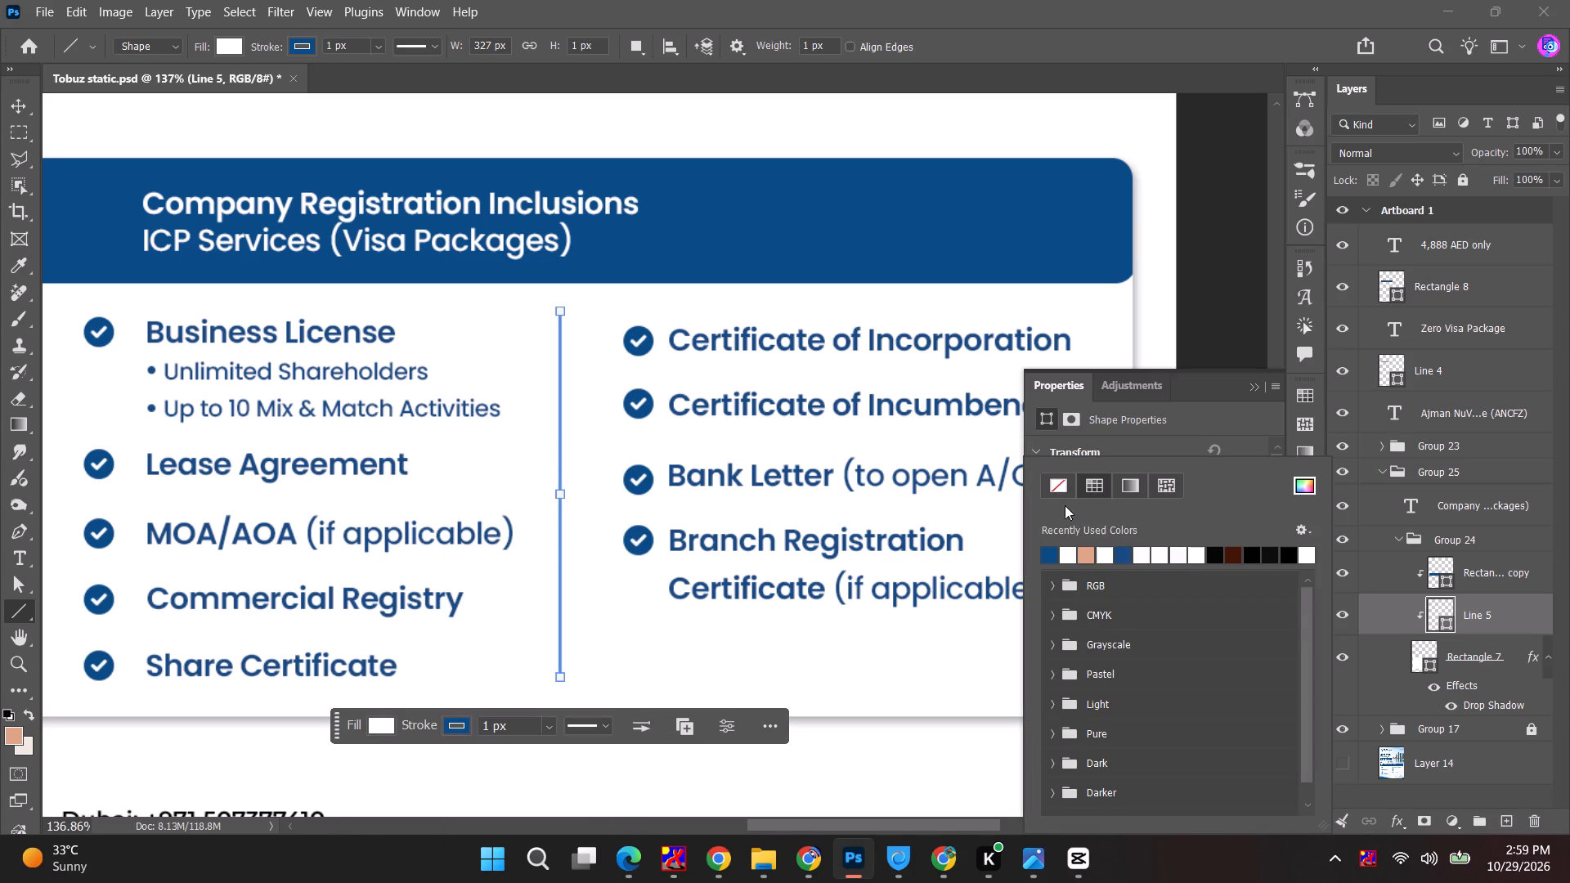
left_click(1060, 481)
left_click(11, 108)
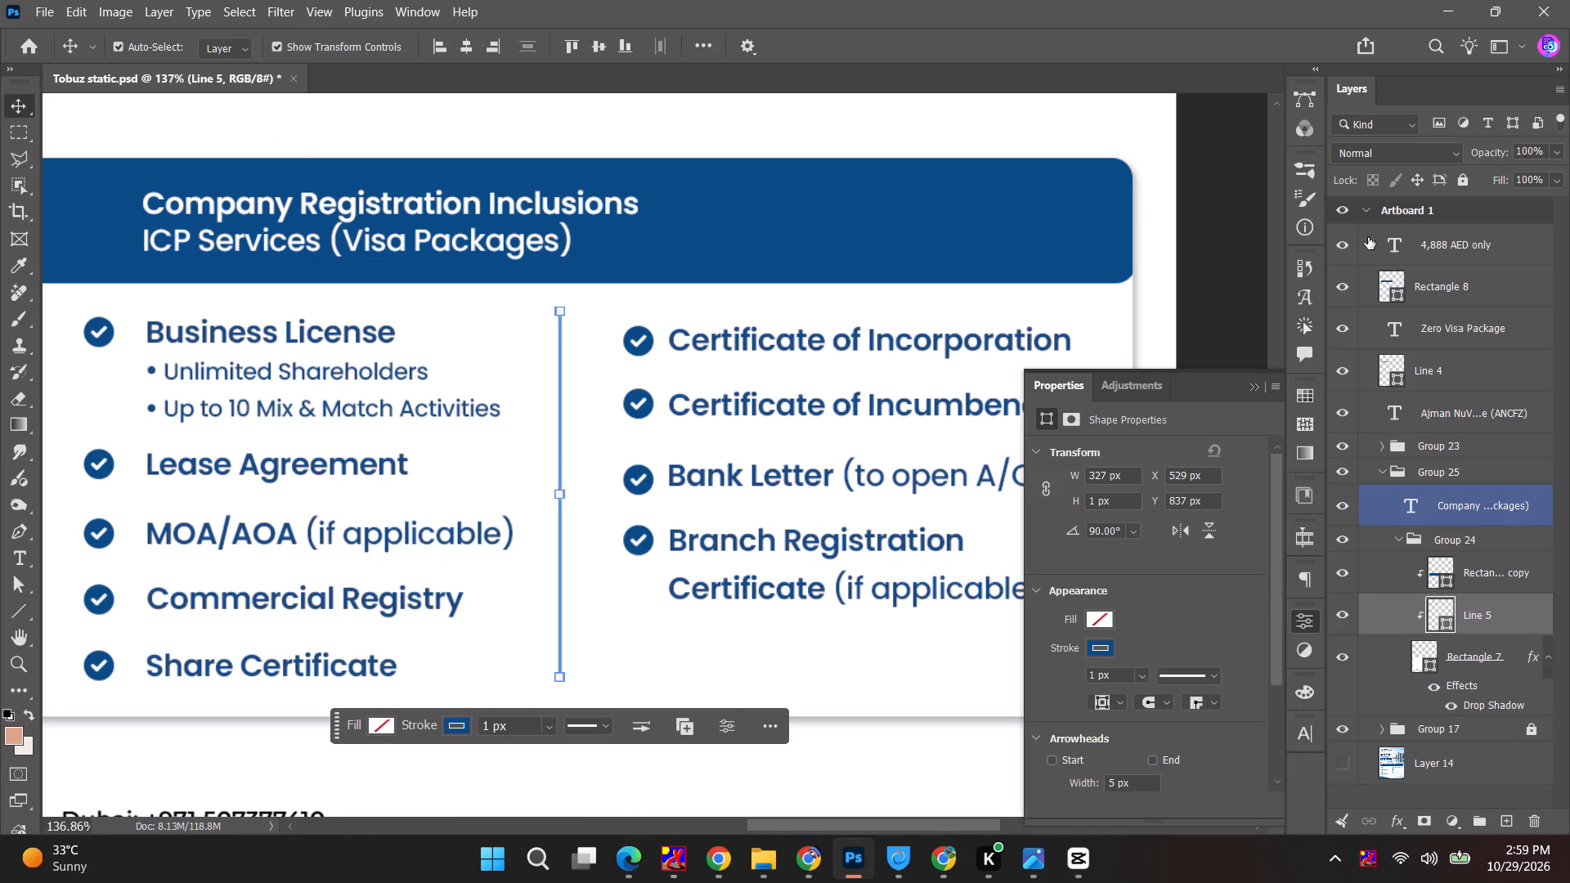
left_click(1210, 242)
Inspect the divider line and the spacing of the checklist text within the company registration inclusions panel.
scroll(1210, 243, "down", 3, "alt")
key("space")
left_click_drag(1208, 250, 1108, 252)
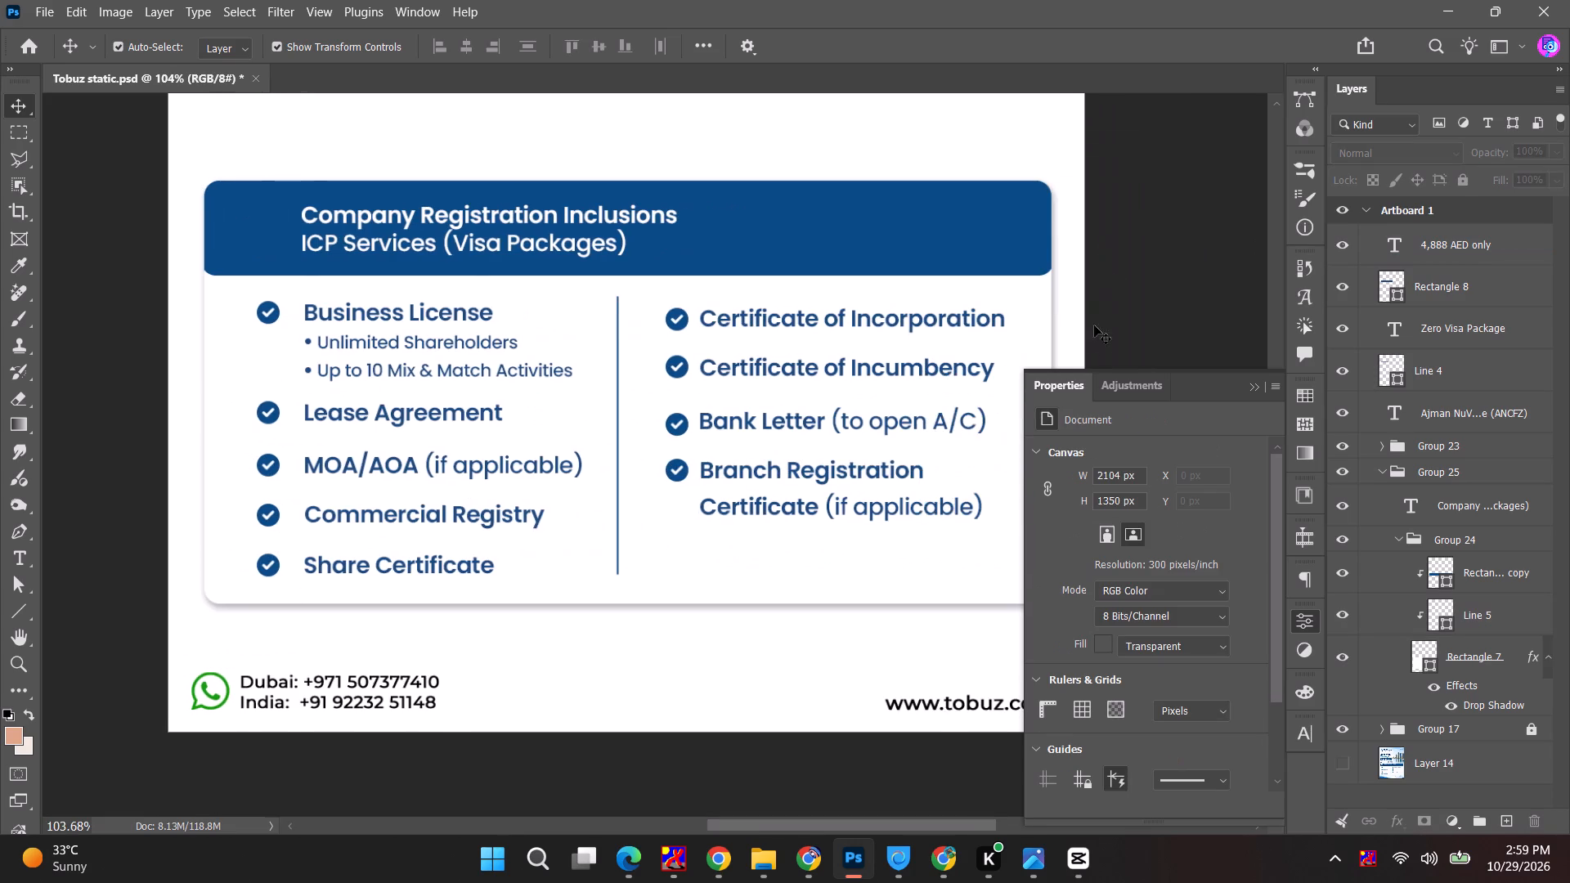
scroll(1092, 348, "down", 5, "alt")
key("space")
key("space")
key("space")
key("space")
key("space")
left_click_drag(1125, 263, 976, 261)
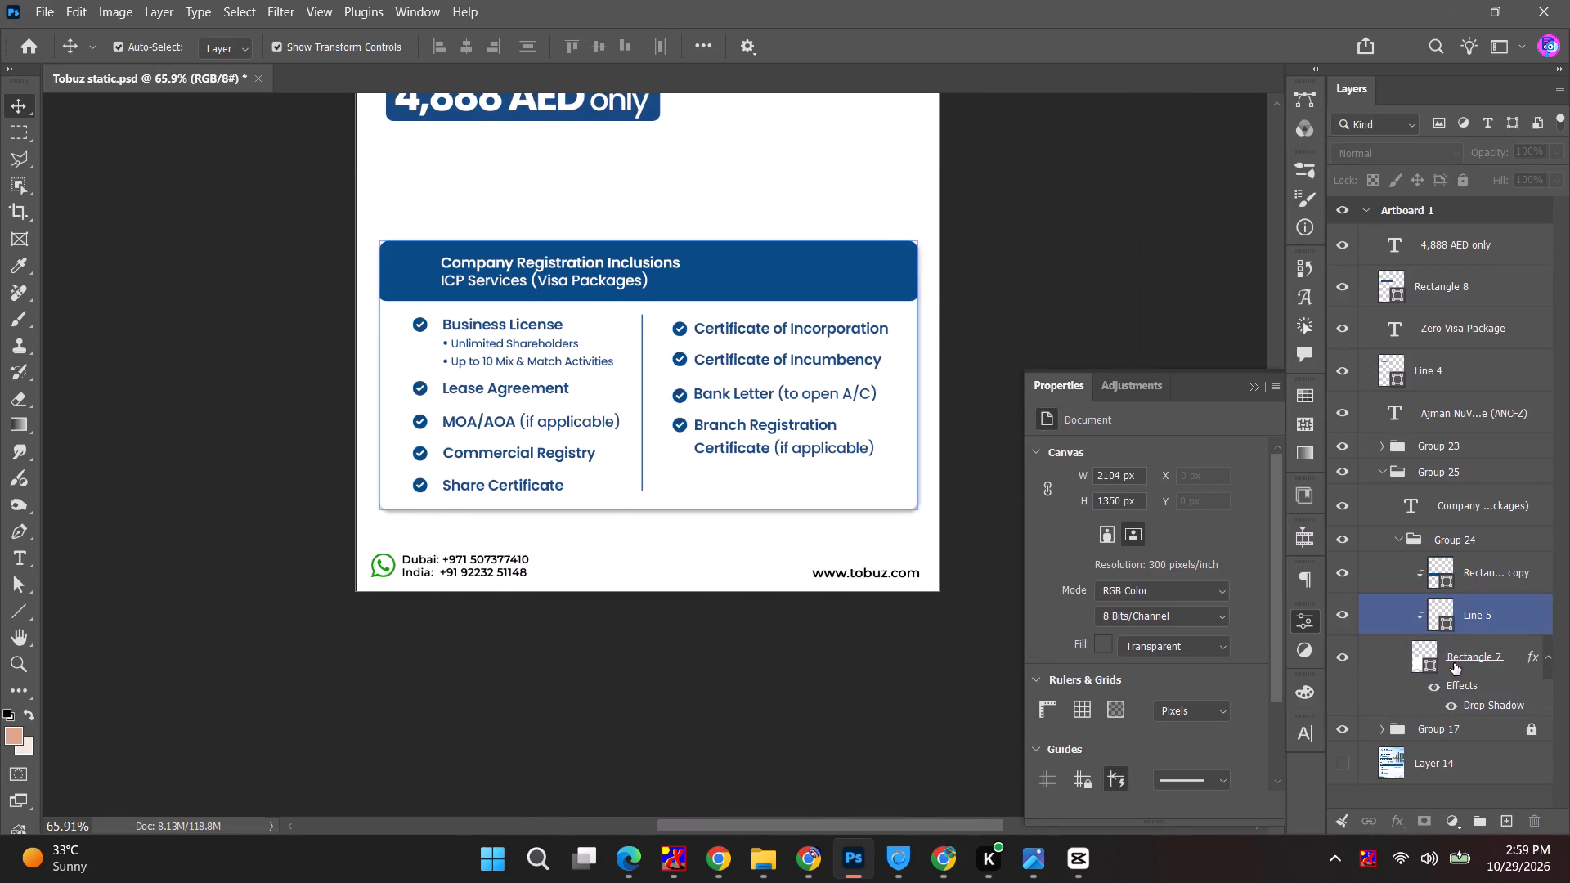
left_click(505, 326)
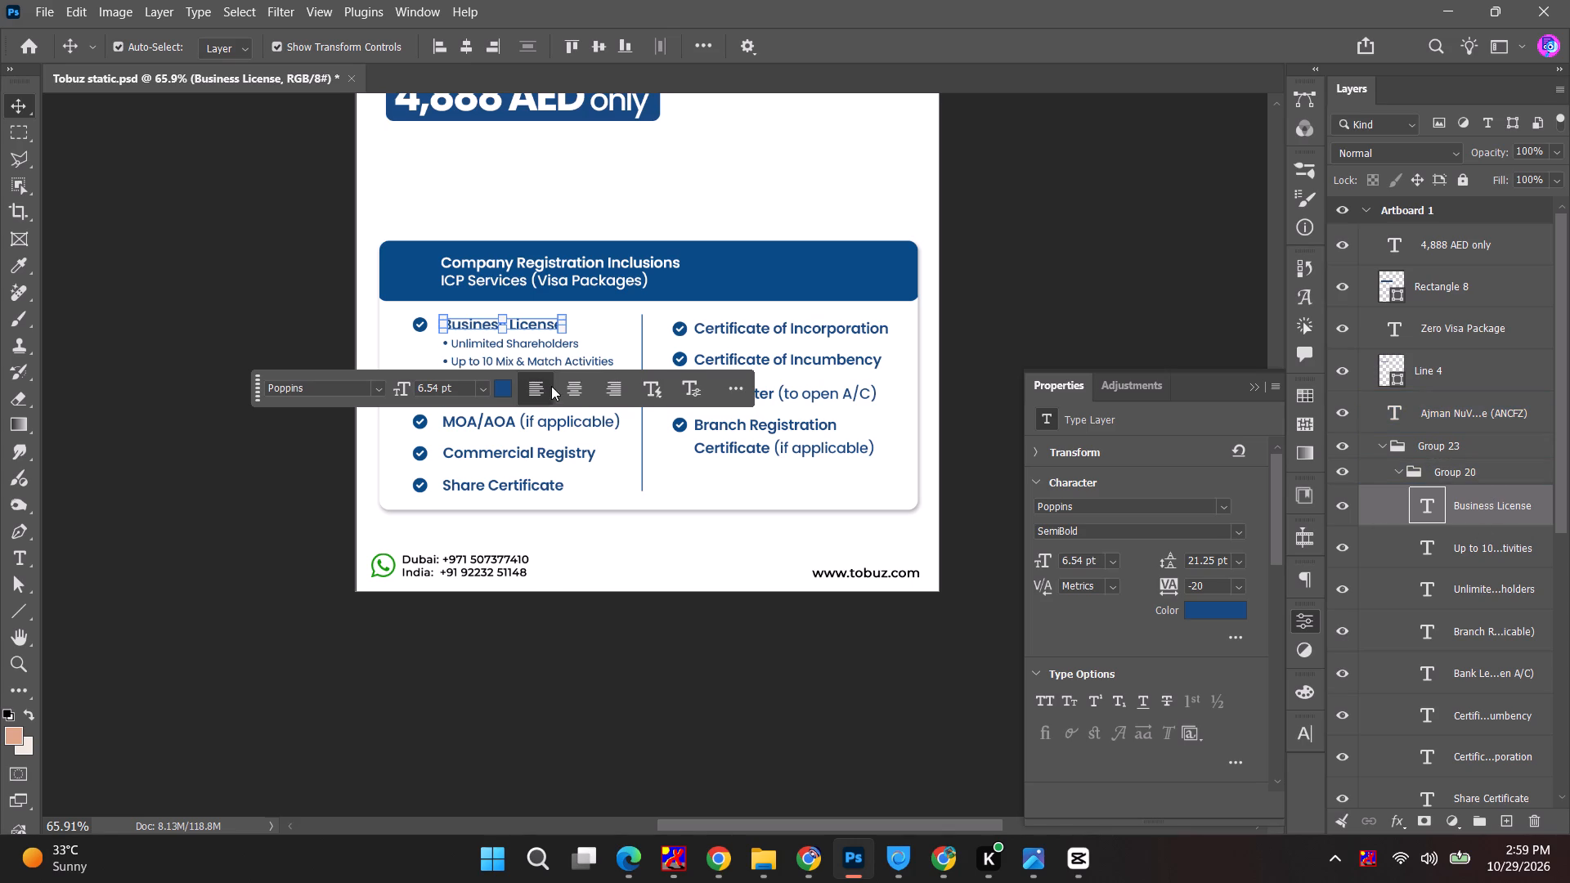
scroll(478, 511, "up", 5, "alt")
left_click(478, 475, "shift")
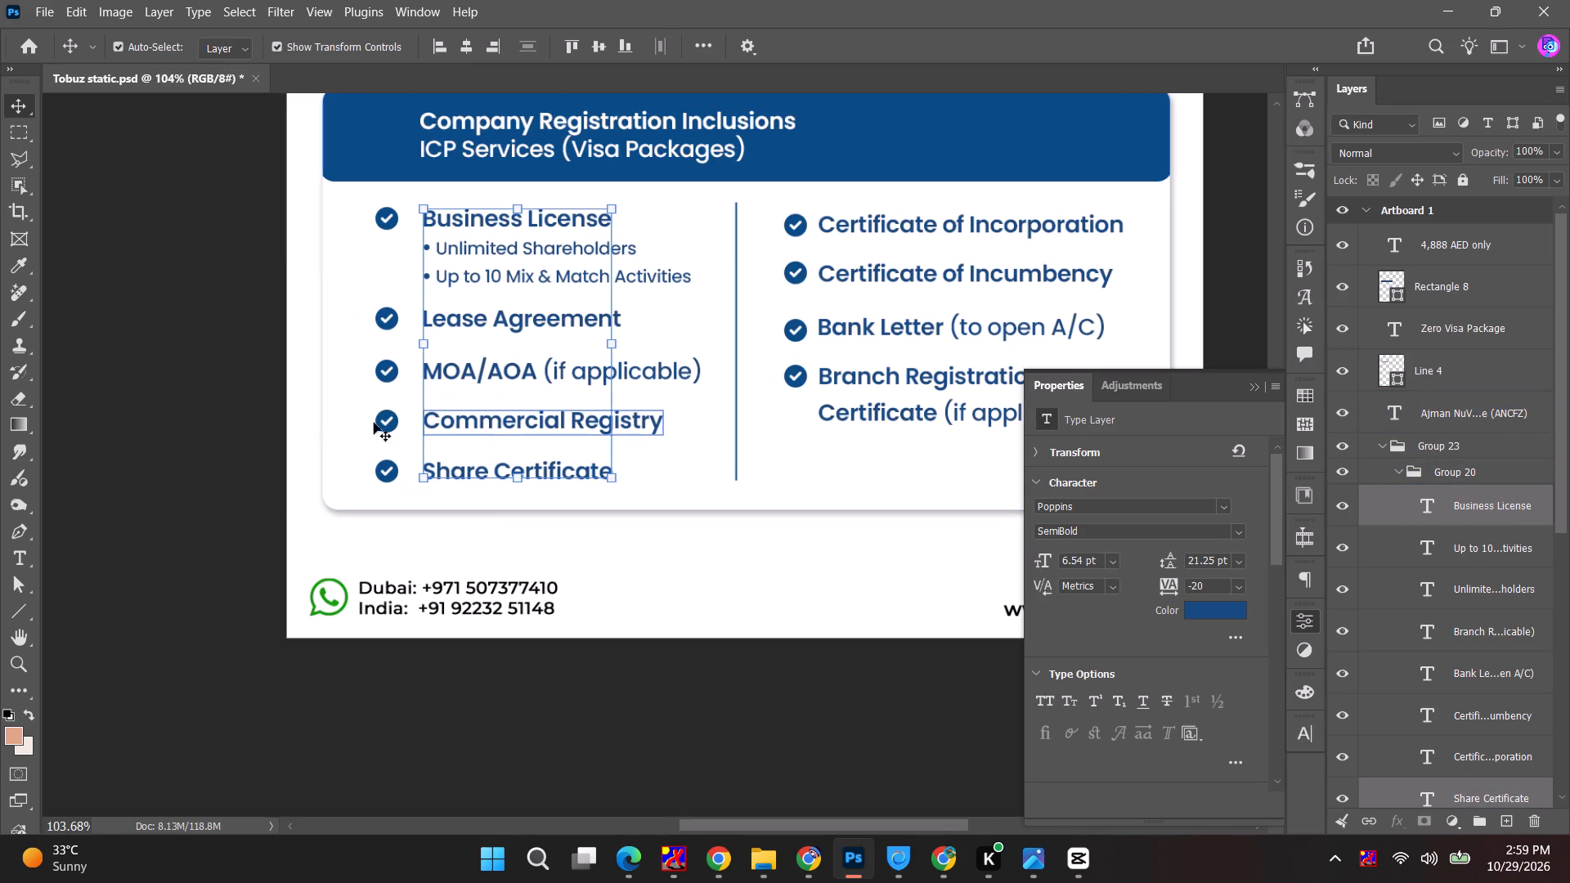
left_click(189, 386)
scroll(186, 393, "down", 5, "alt")
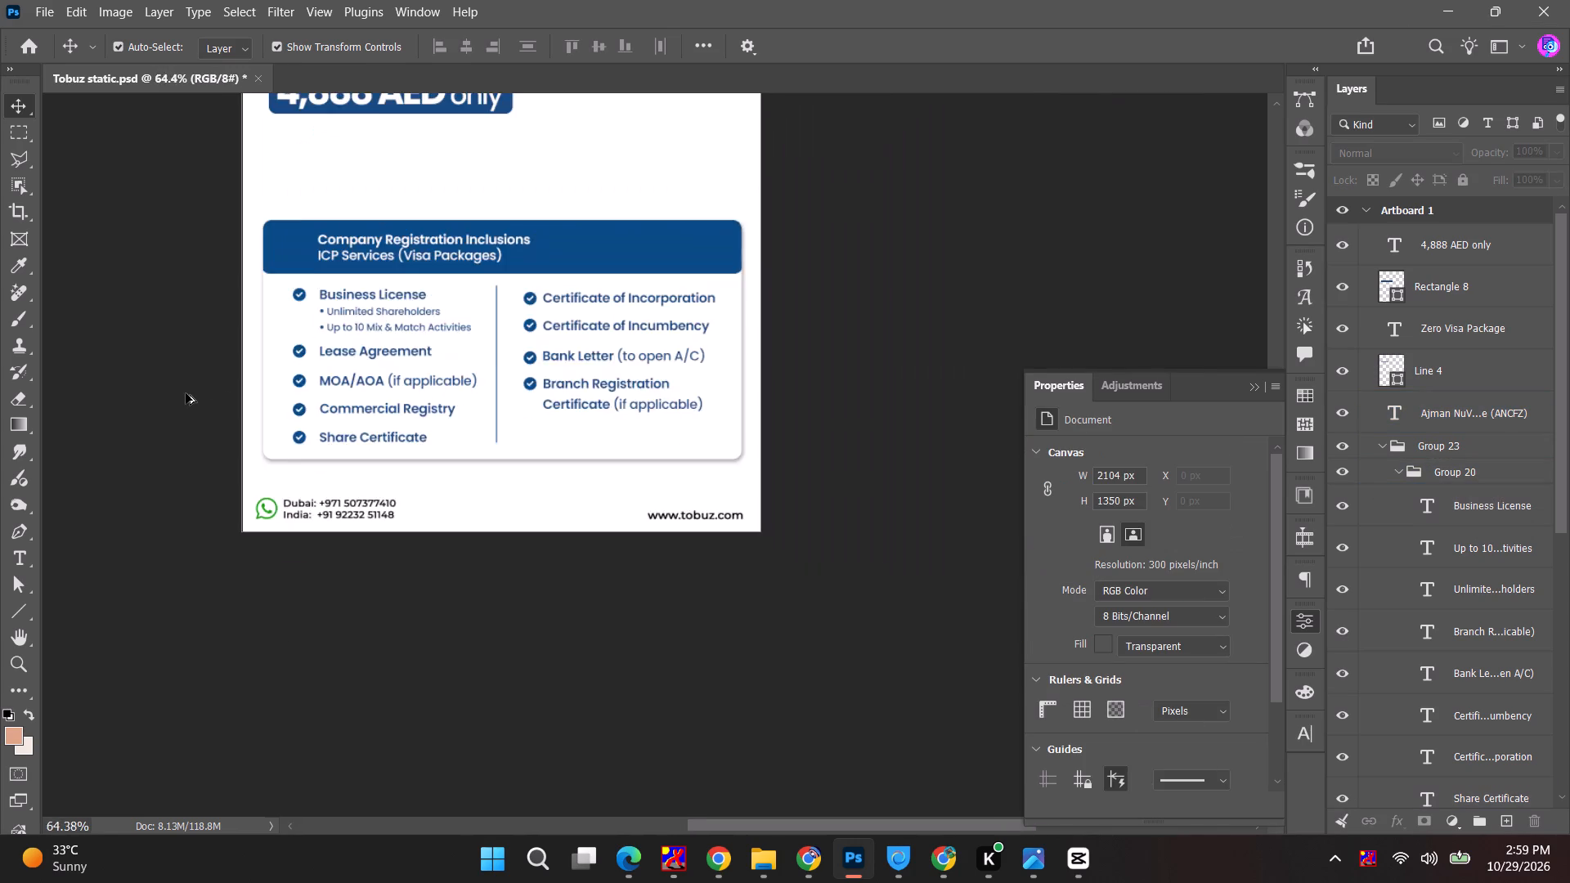
scroll(186, 393, "down", 4, "alt")
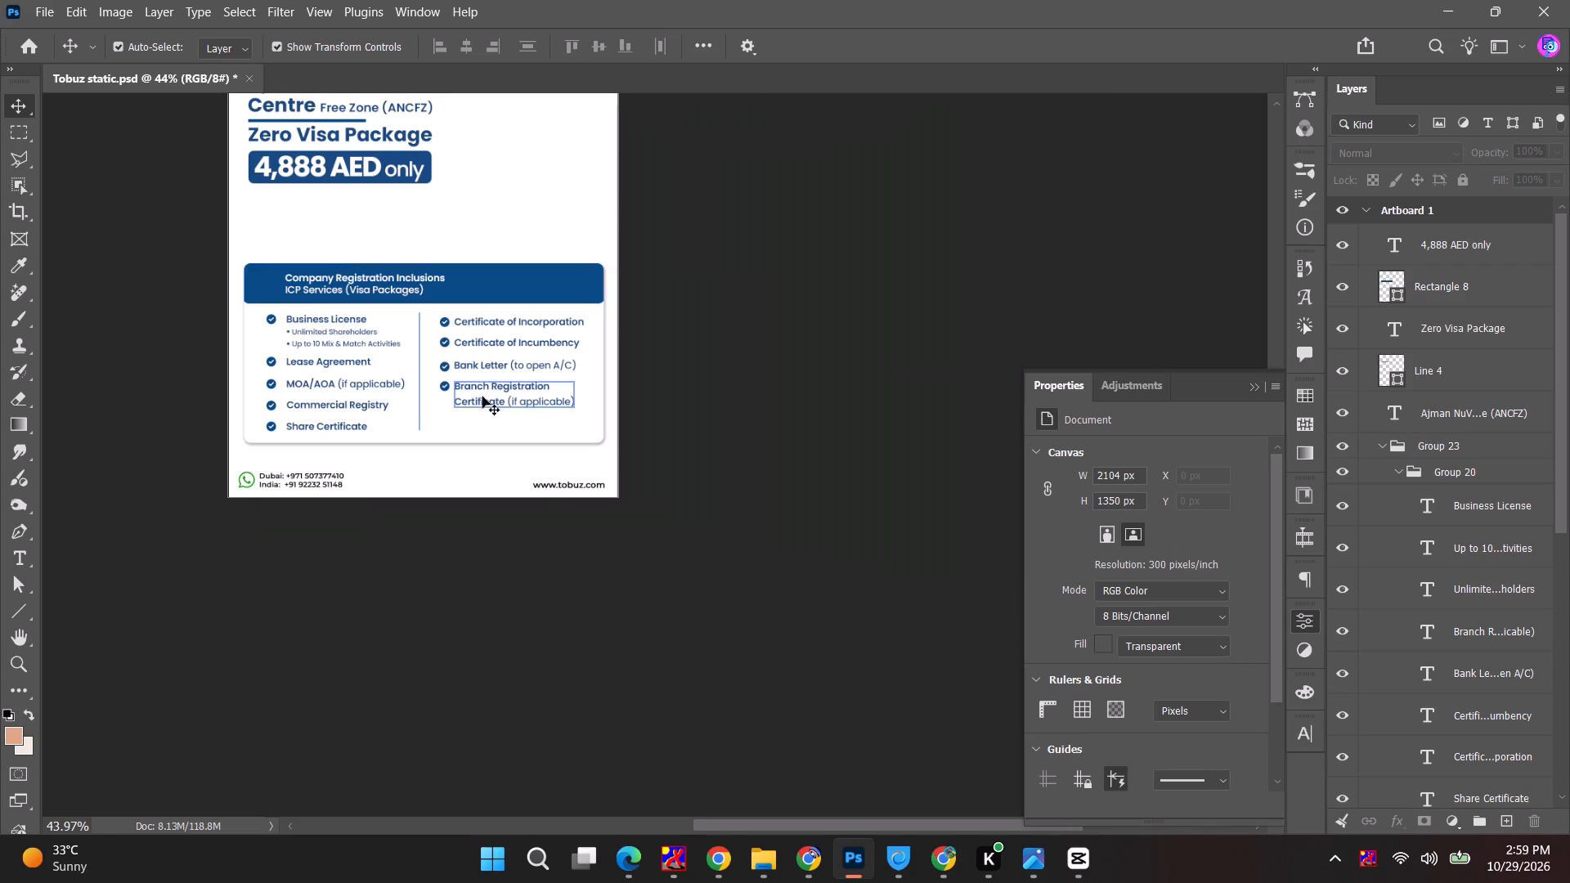
scroll(538, 471, "down", 4, "alt")
key("space")
key("space")
key("space")
key("space")
key("space")
key("space")
key("space")
key("space")
key("space")
left_click_drag(651, 359, 644, 396)
Check the ChatGPT reference poster, then copy "All Inclusive – Installment Available" from cell F144 of the 2026 Social Media sheet.
key("alt+Tab")
left_click(595, 264, "alt")
key("alt+Tab")
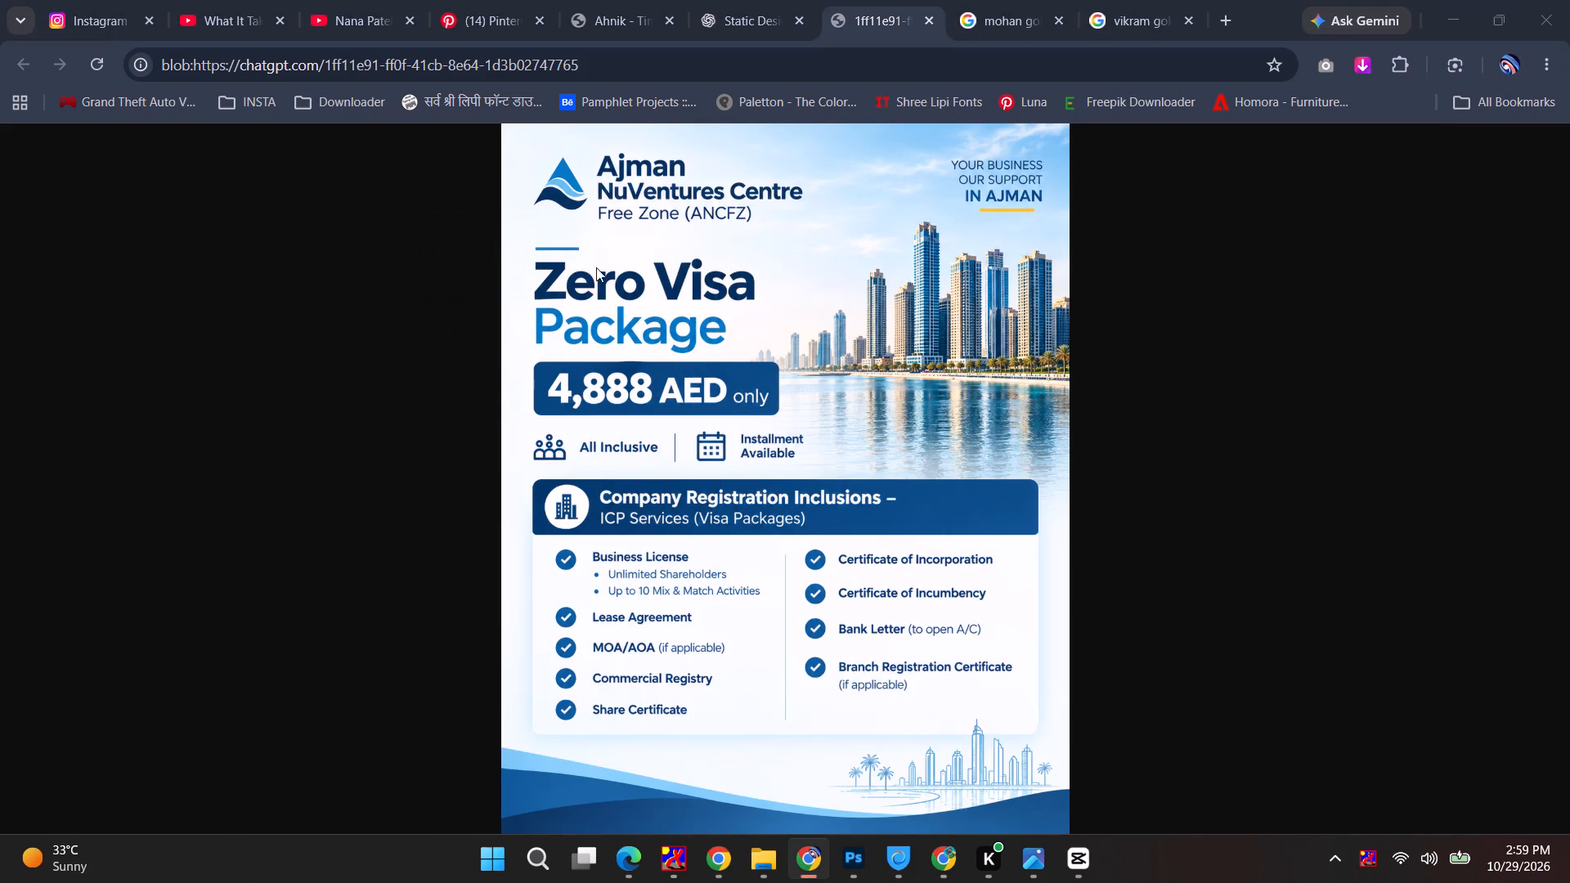
left_click(1056, 249, "alt")
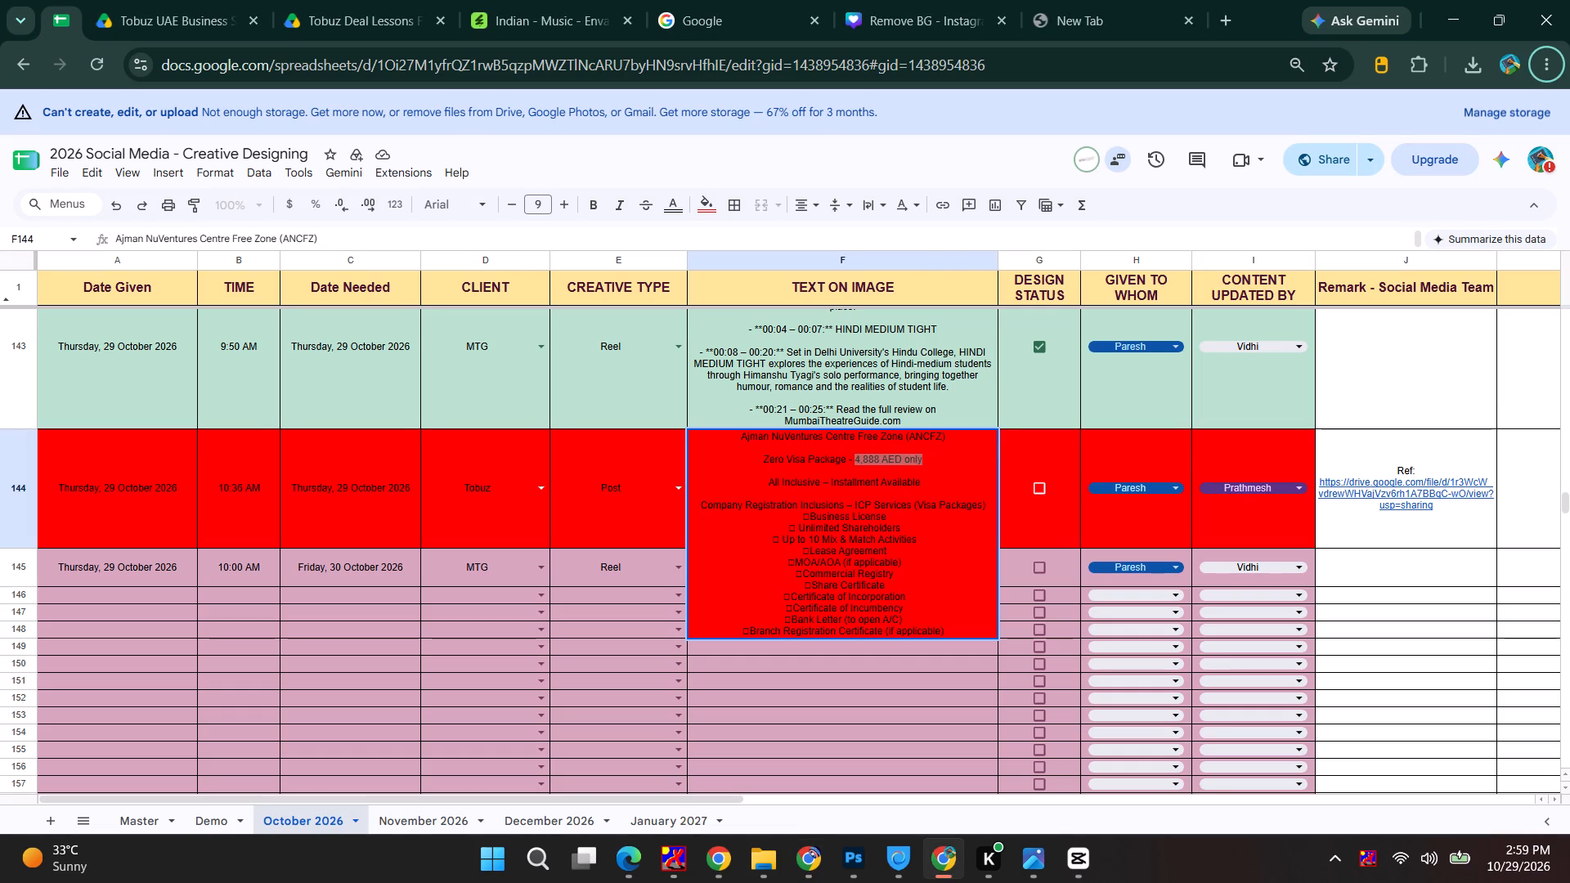
left_click_drag(767, 482, 943, 482)
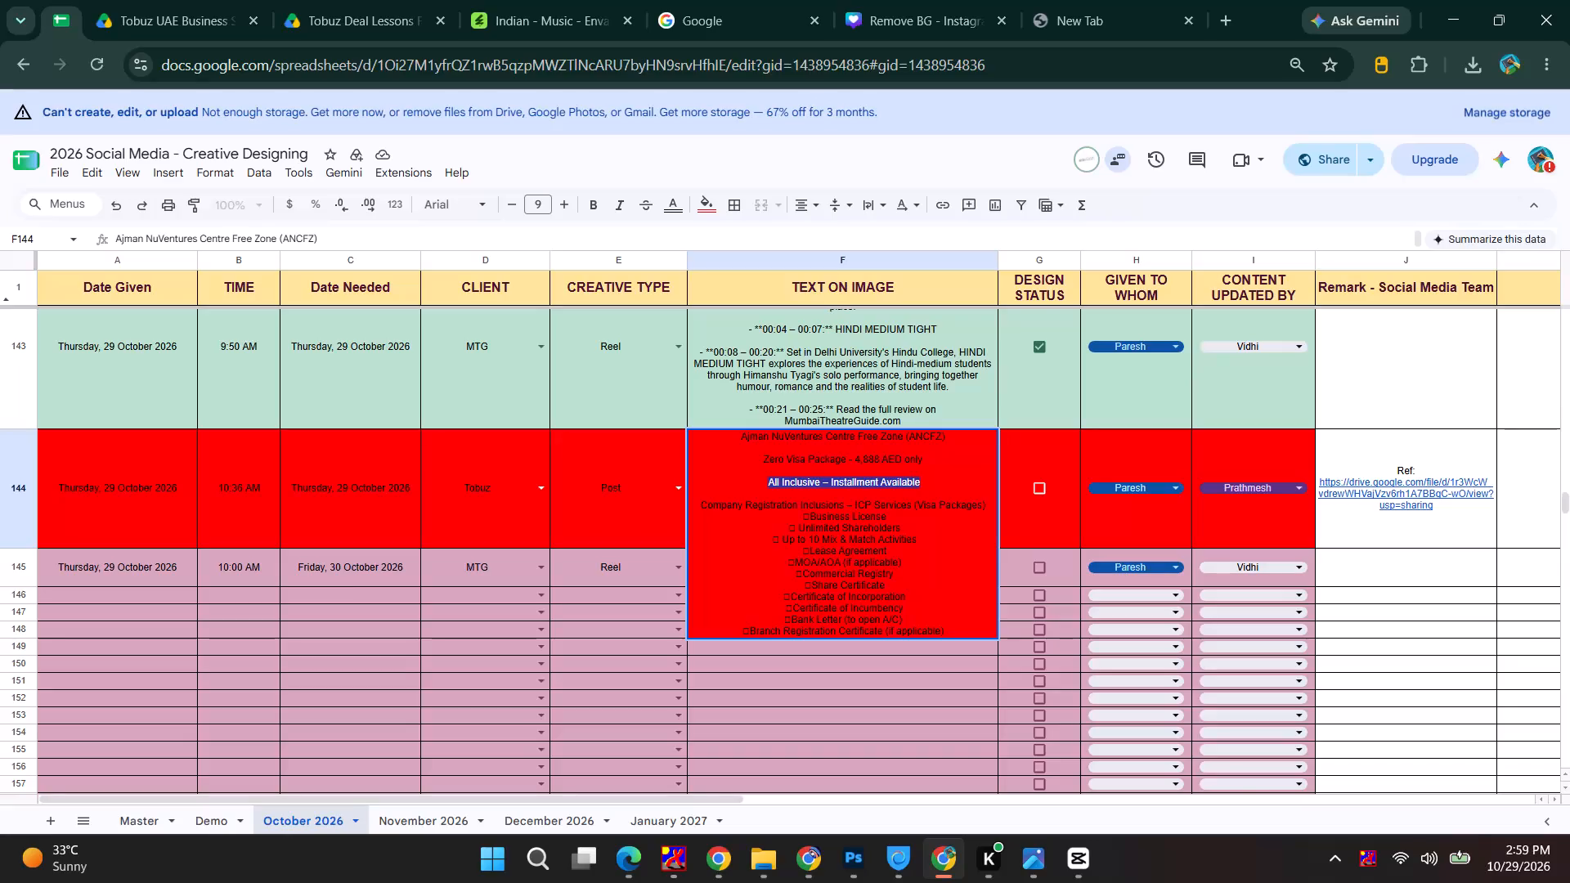
key("ctrl+c")
key("alt+Tab")
key("alt+Tab")
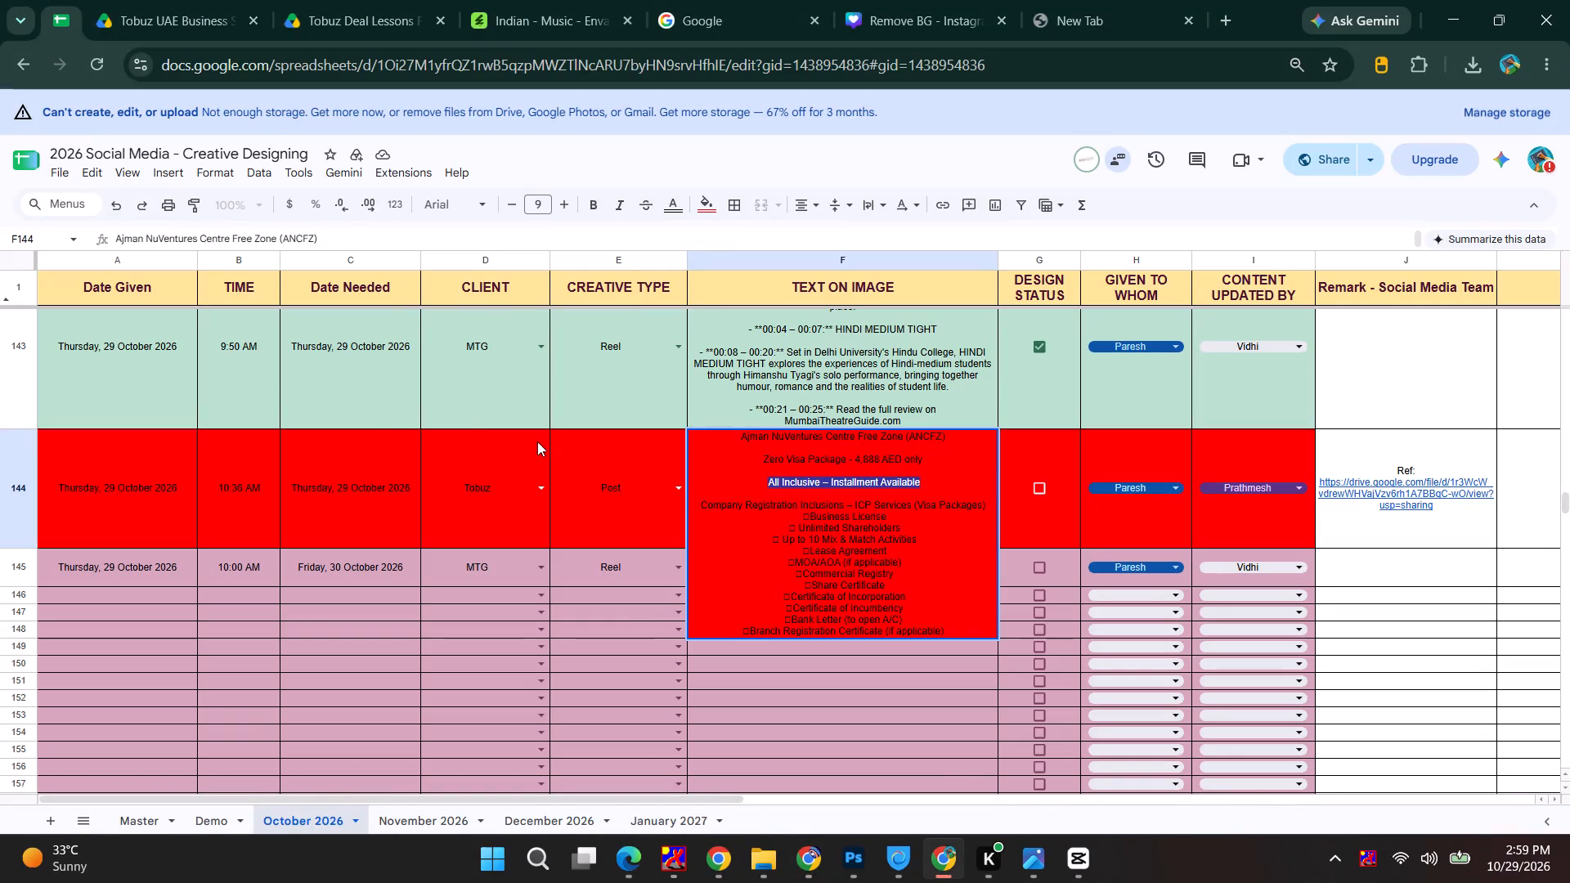
key("alt+Tab")
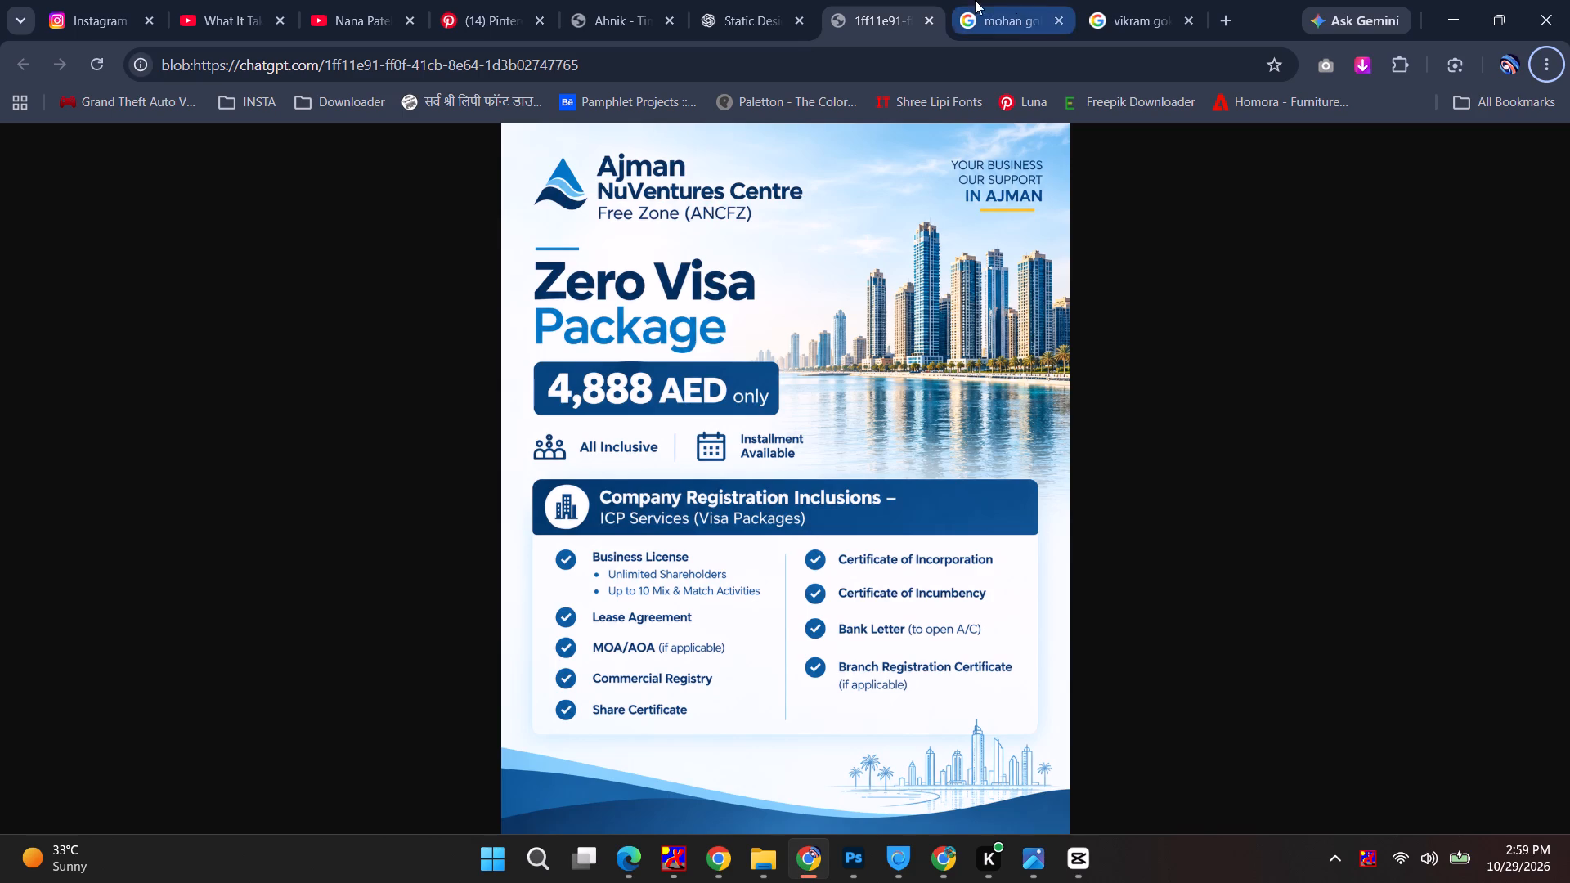
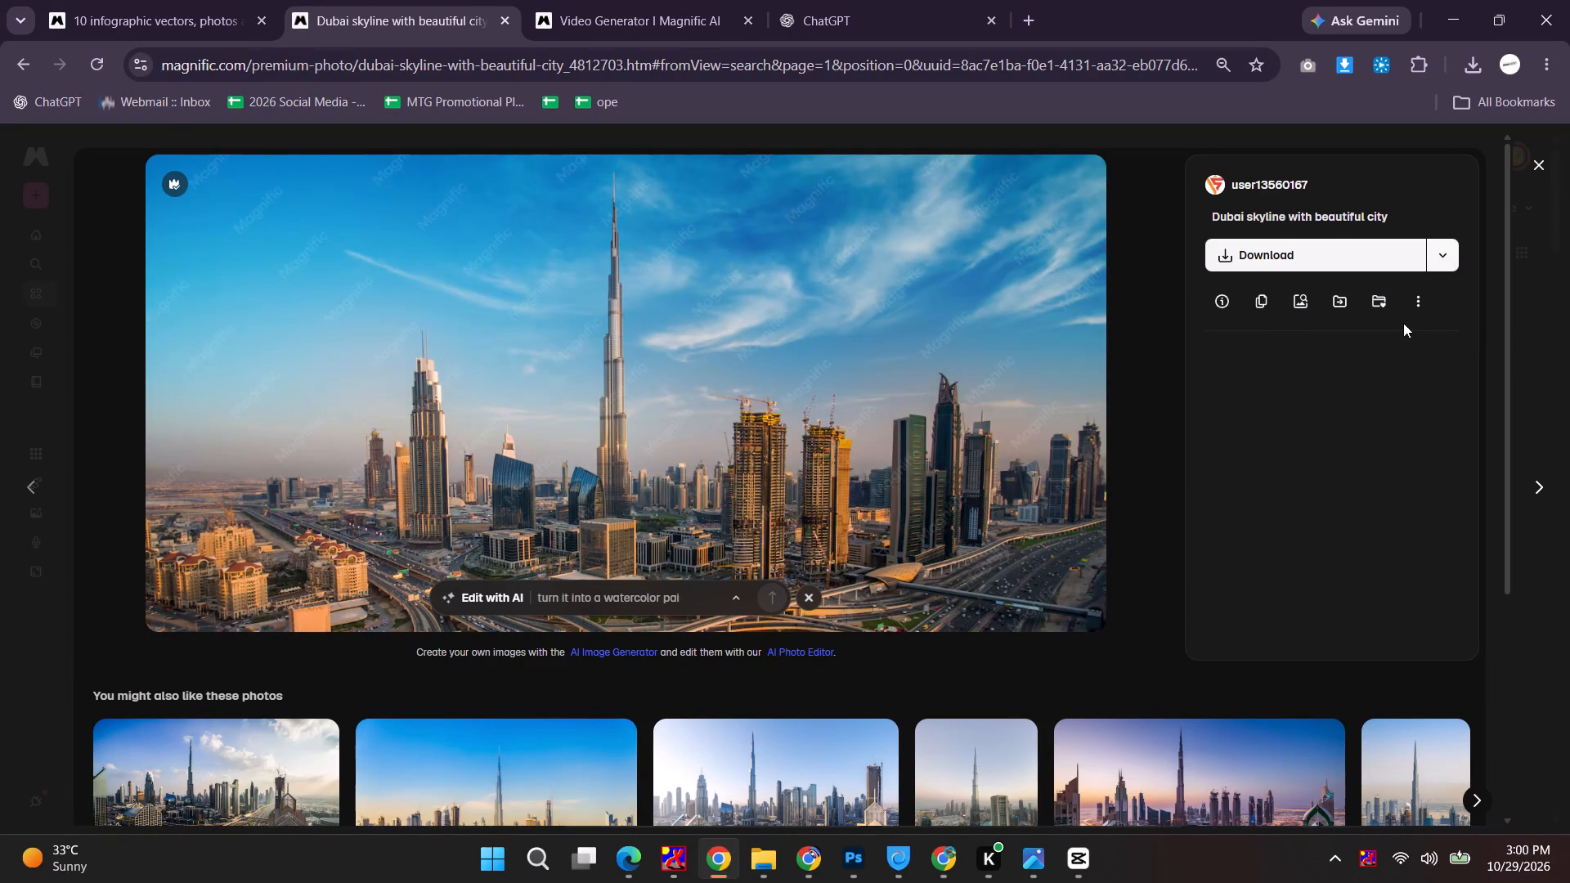
left_click(1449, 259)
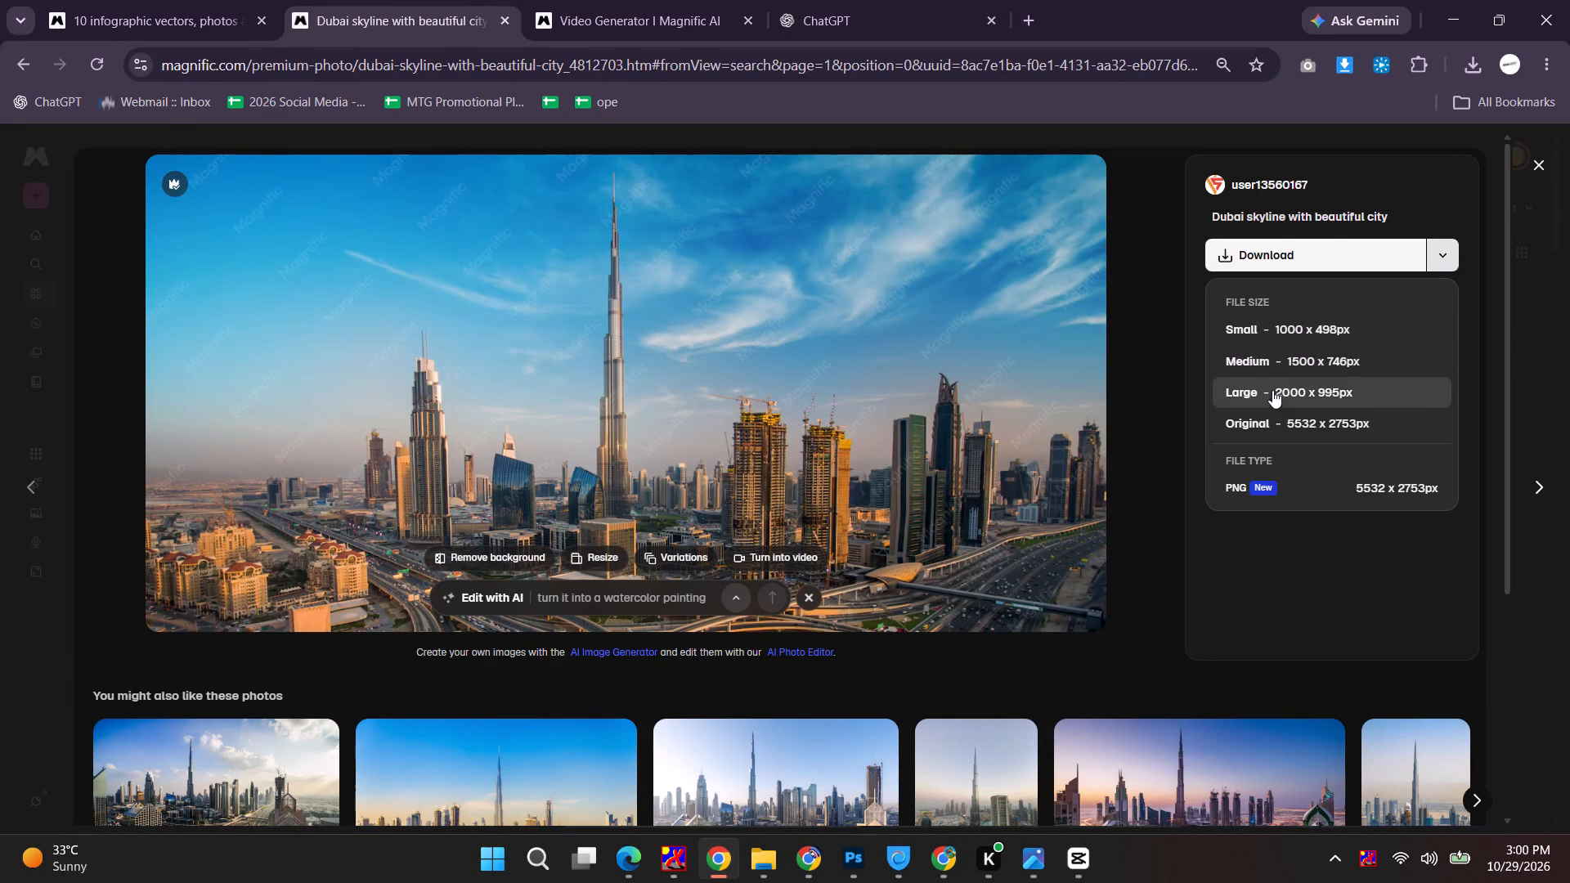
key("alt+Tab")
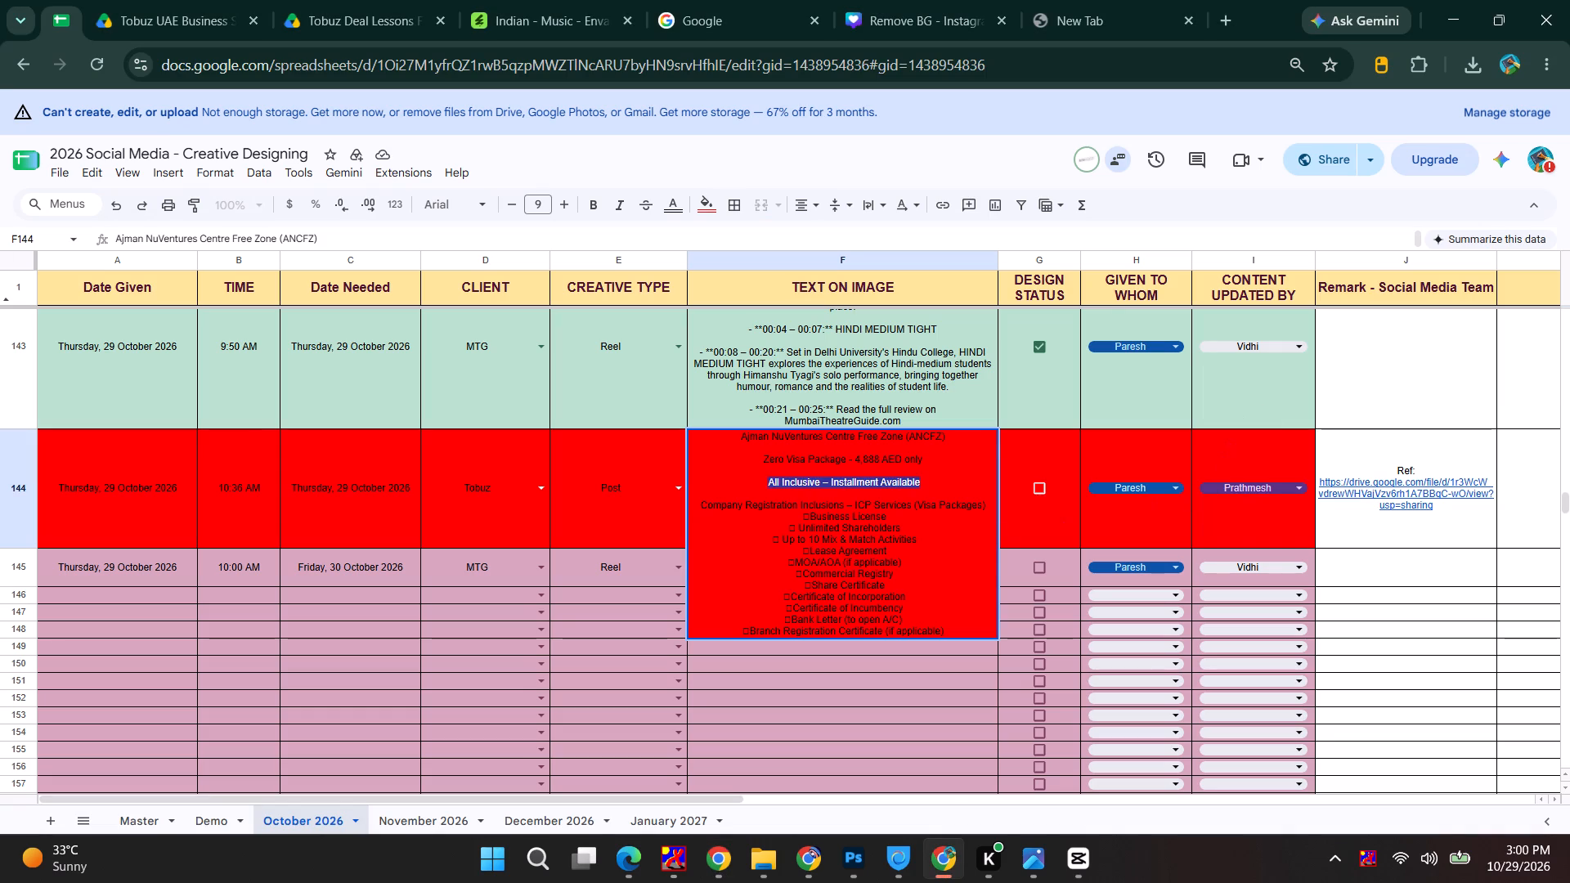
key("alt+Tab")
scroll(1001, 450, "down", 2)
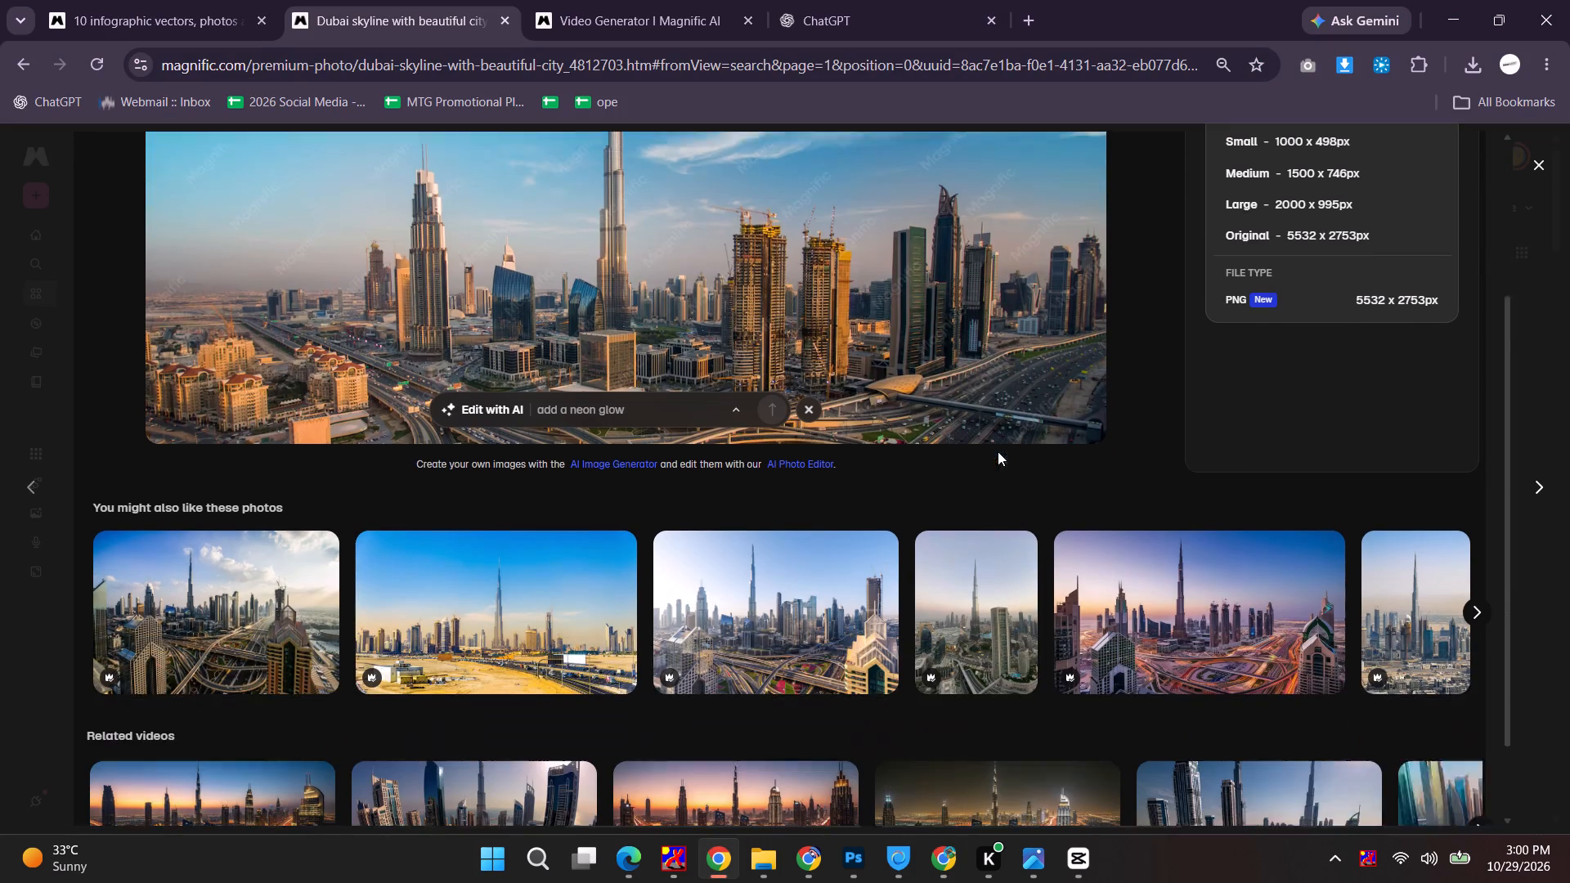
scroll(998, 451, "down", 2)
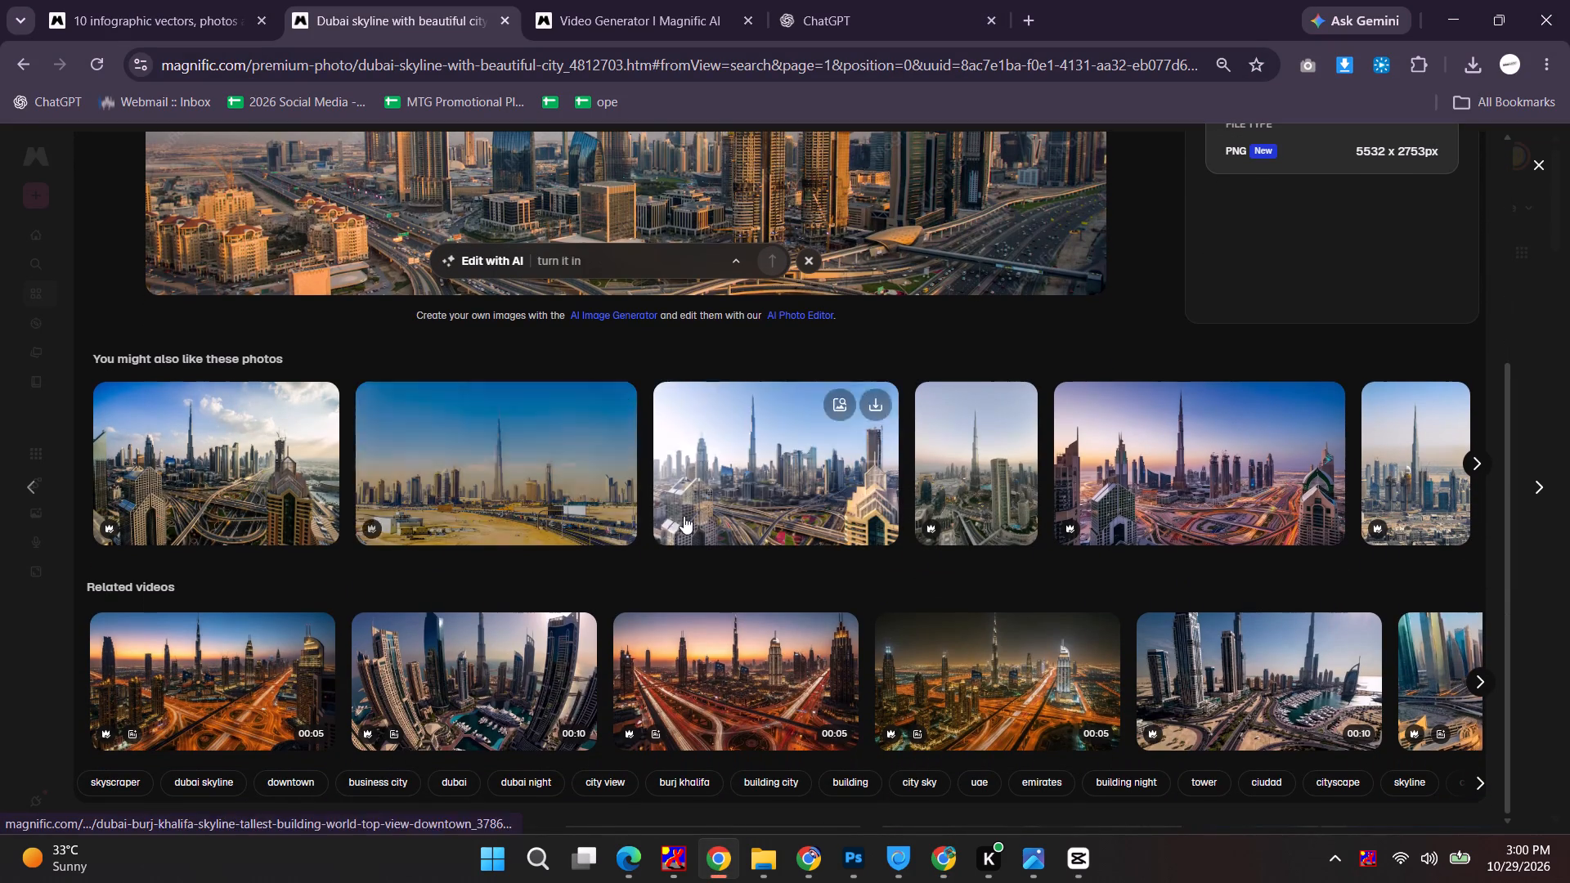
scroll(1037, 527, "down", 3)
scroll(1014, 540, "up", 1)
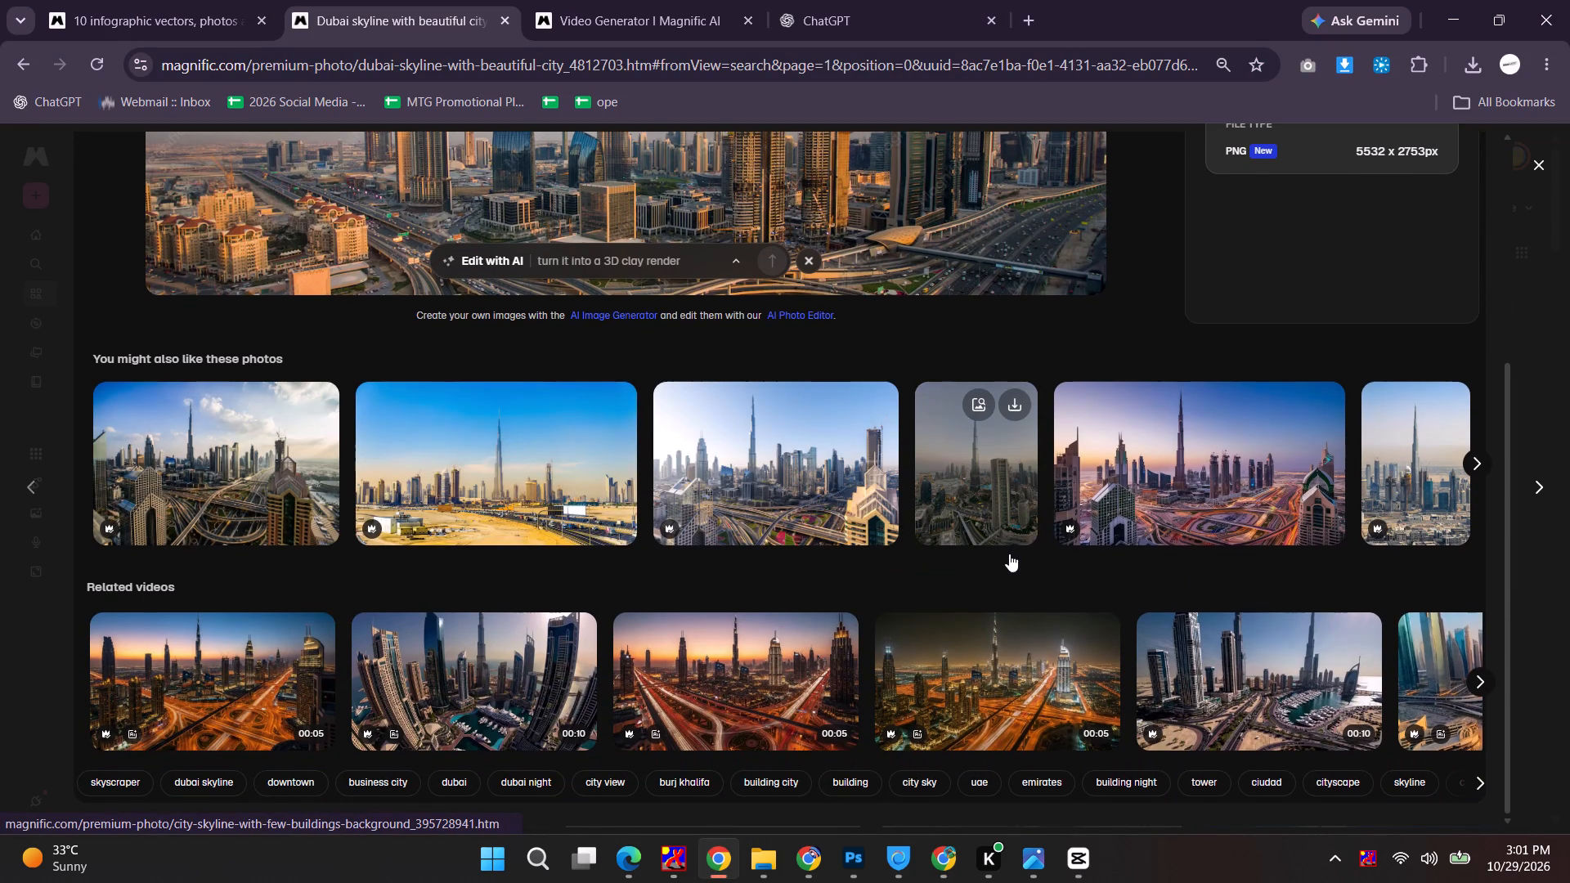
scroll(1009, 554, "up", 2)
scroll(1009, 556, "down", 4)
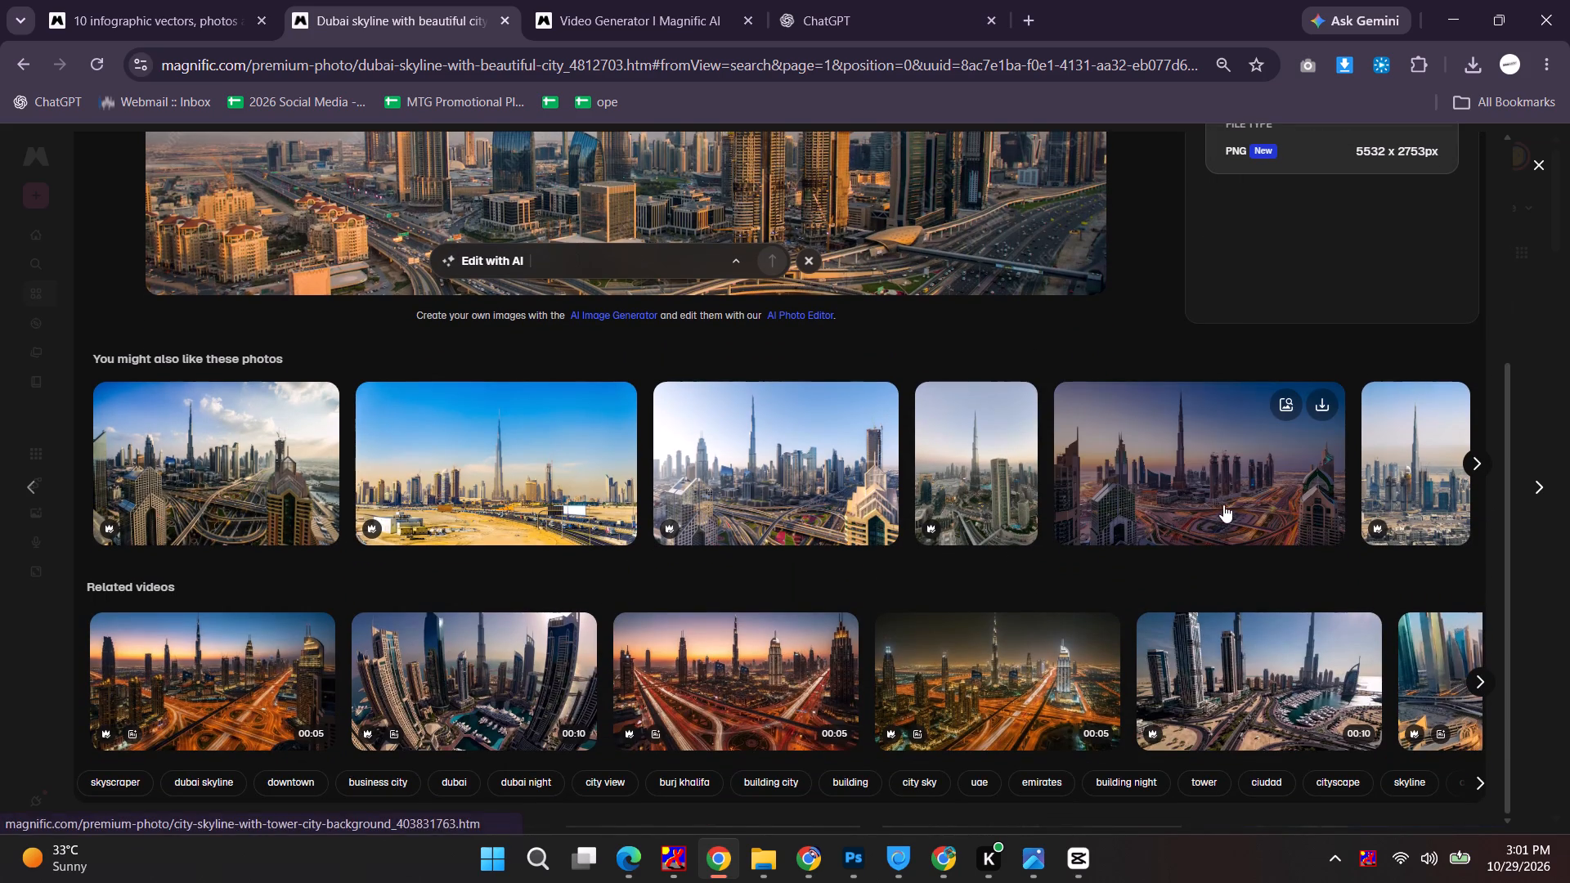
left_click(1413, 481)
scroll(674, 487, "down", 2)
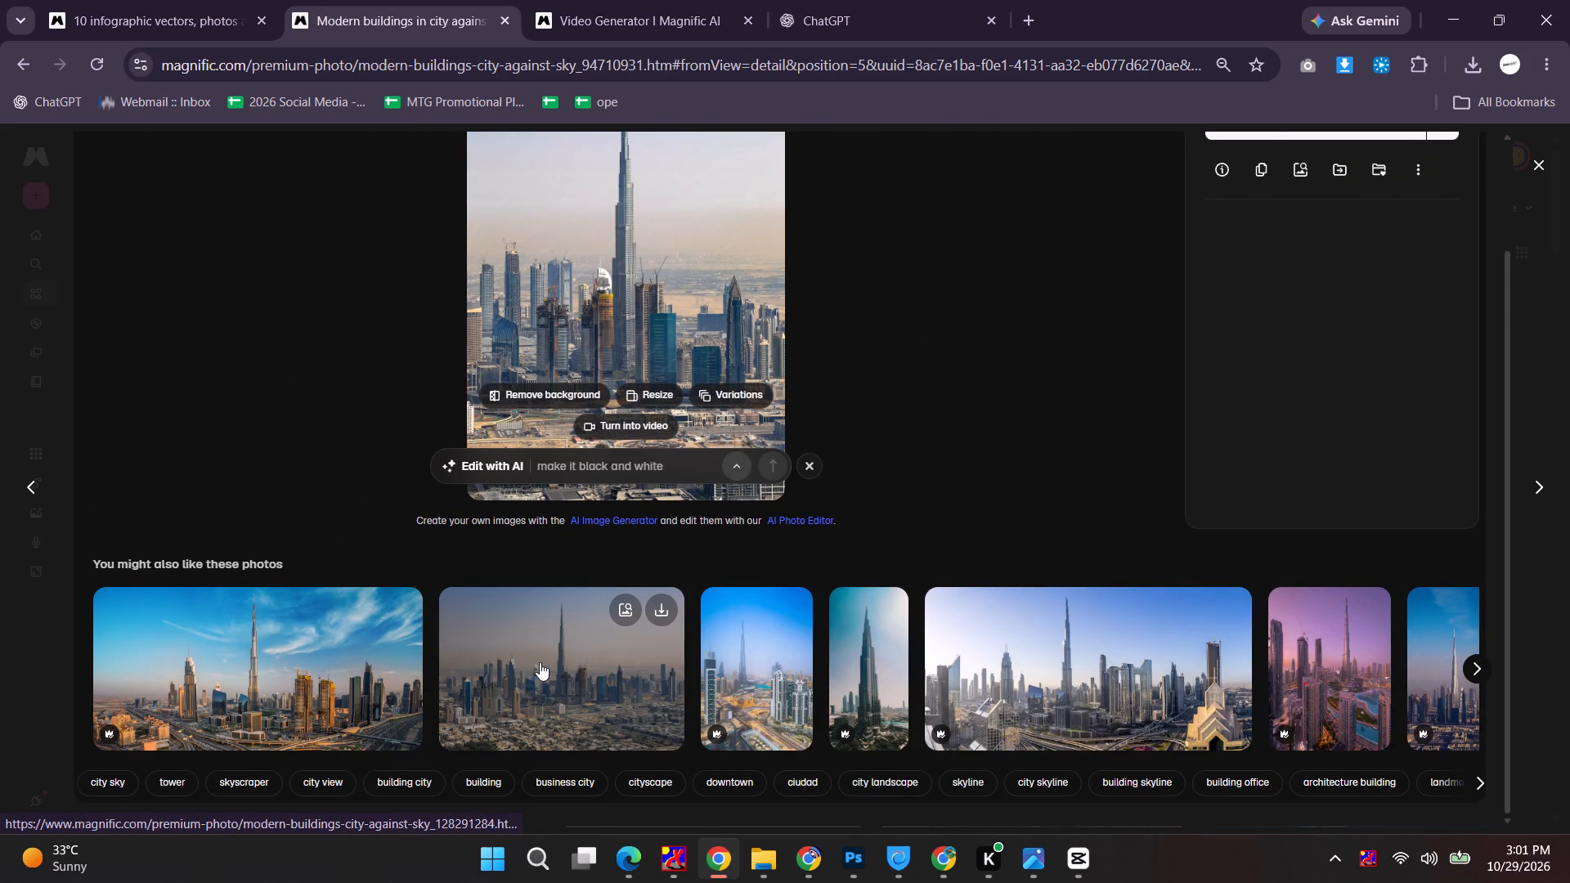
left_click(1431, 674)
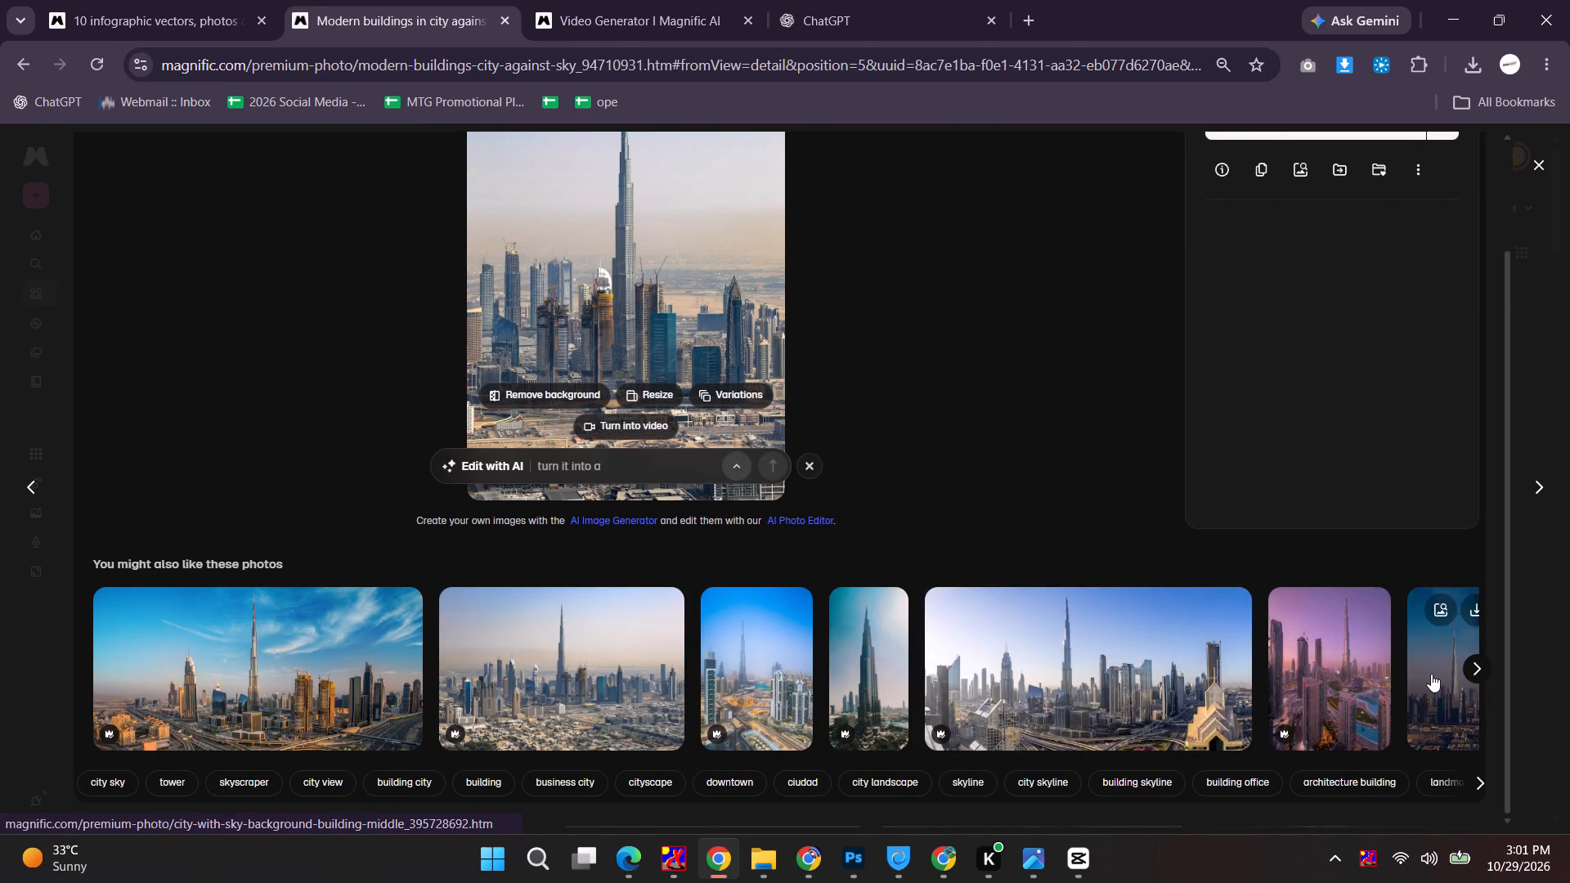
scroll(916, 475, "down", 2)
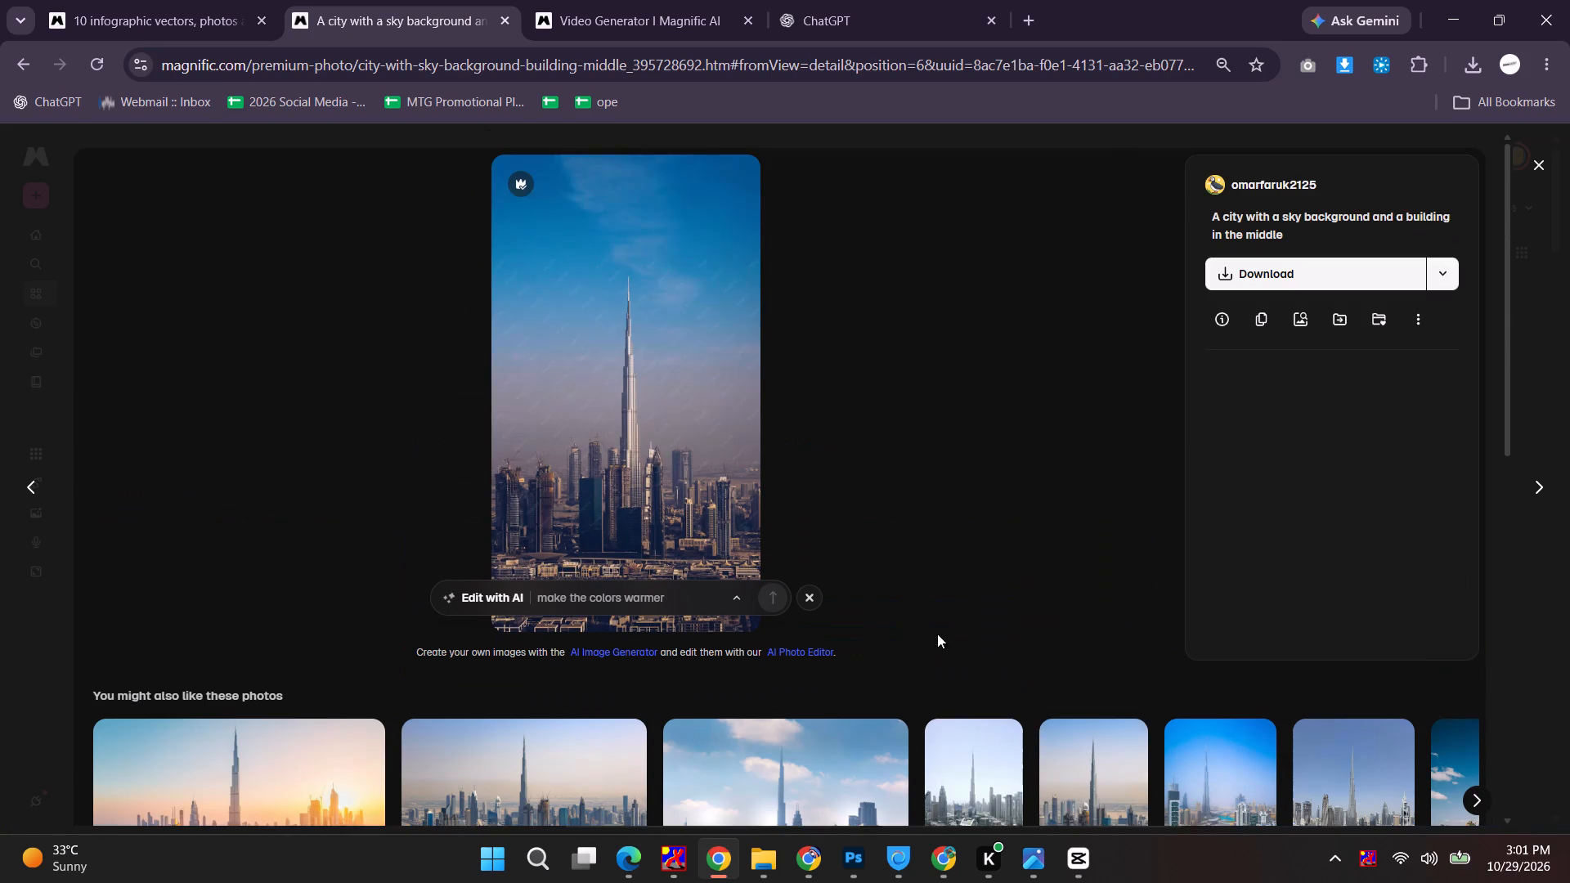
scroll(876, 642, "down", 2)
left_click(821, 621)
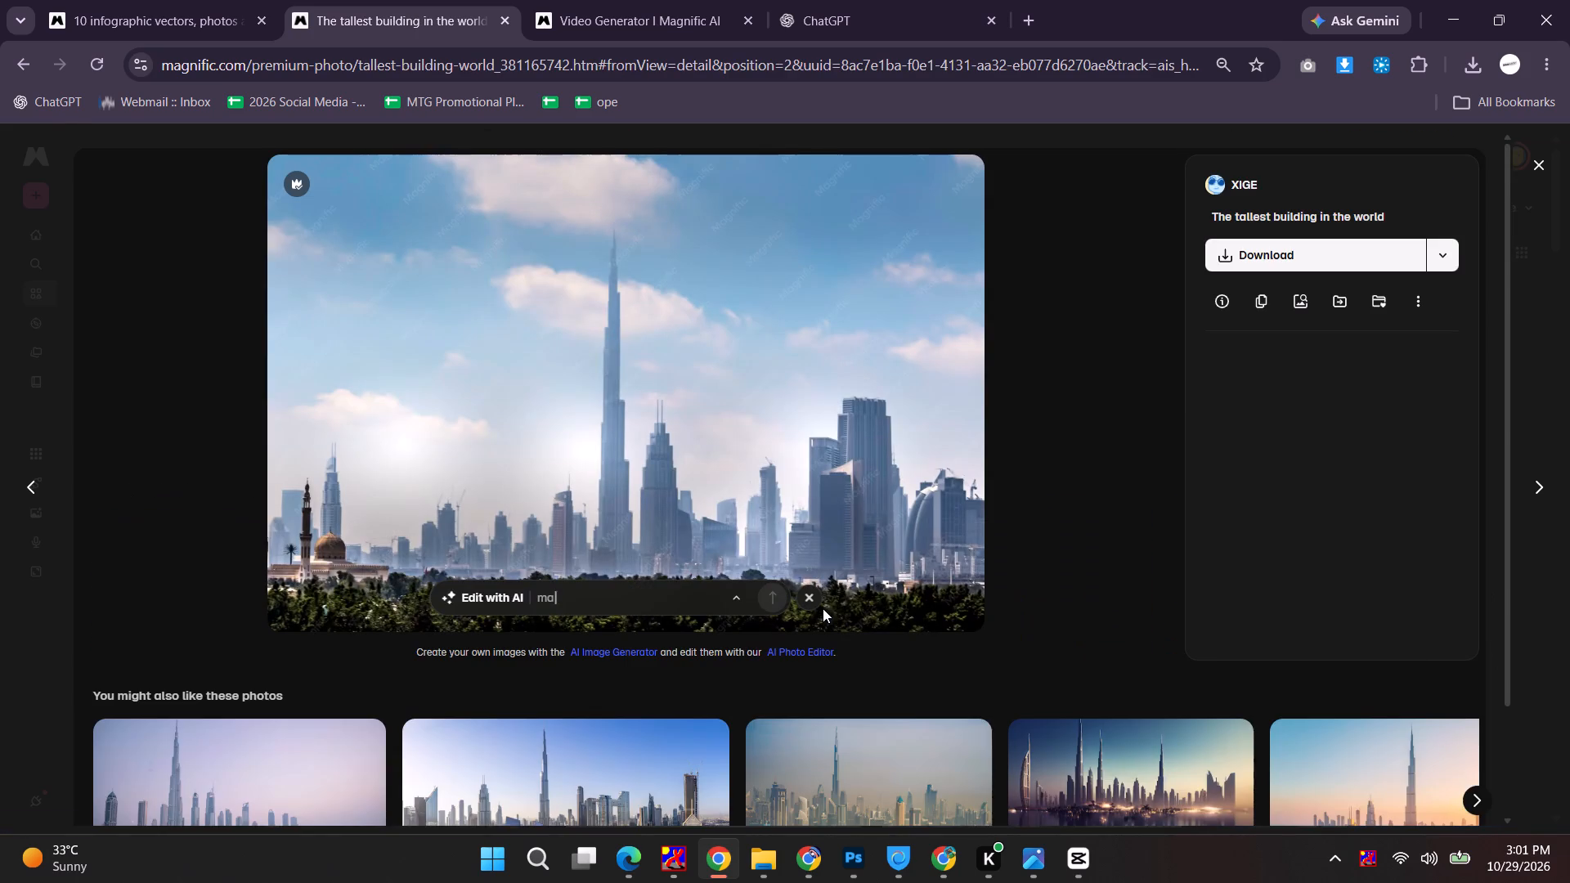
Open the Dubai Burj Khalifa skyline panorama from the similar photos and download it in the Small size.
scroll(839, 582, "down", 3)
left_click(581, 697)
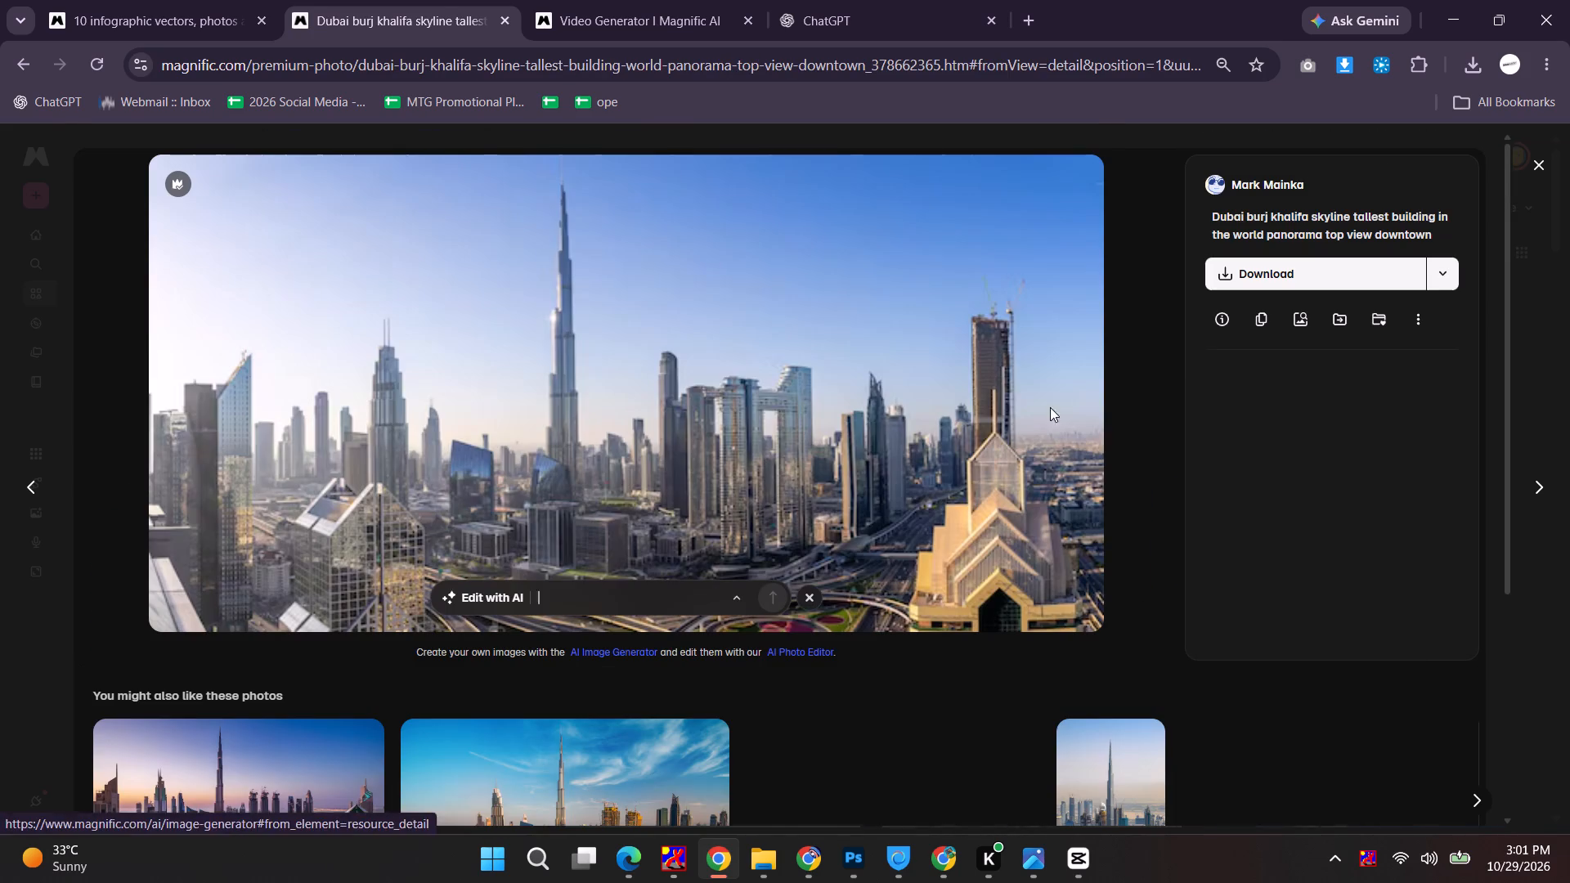
left_click(1442, 277)
left_click(1358, 356)
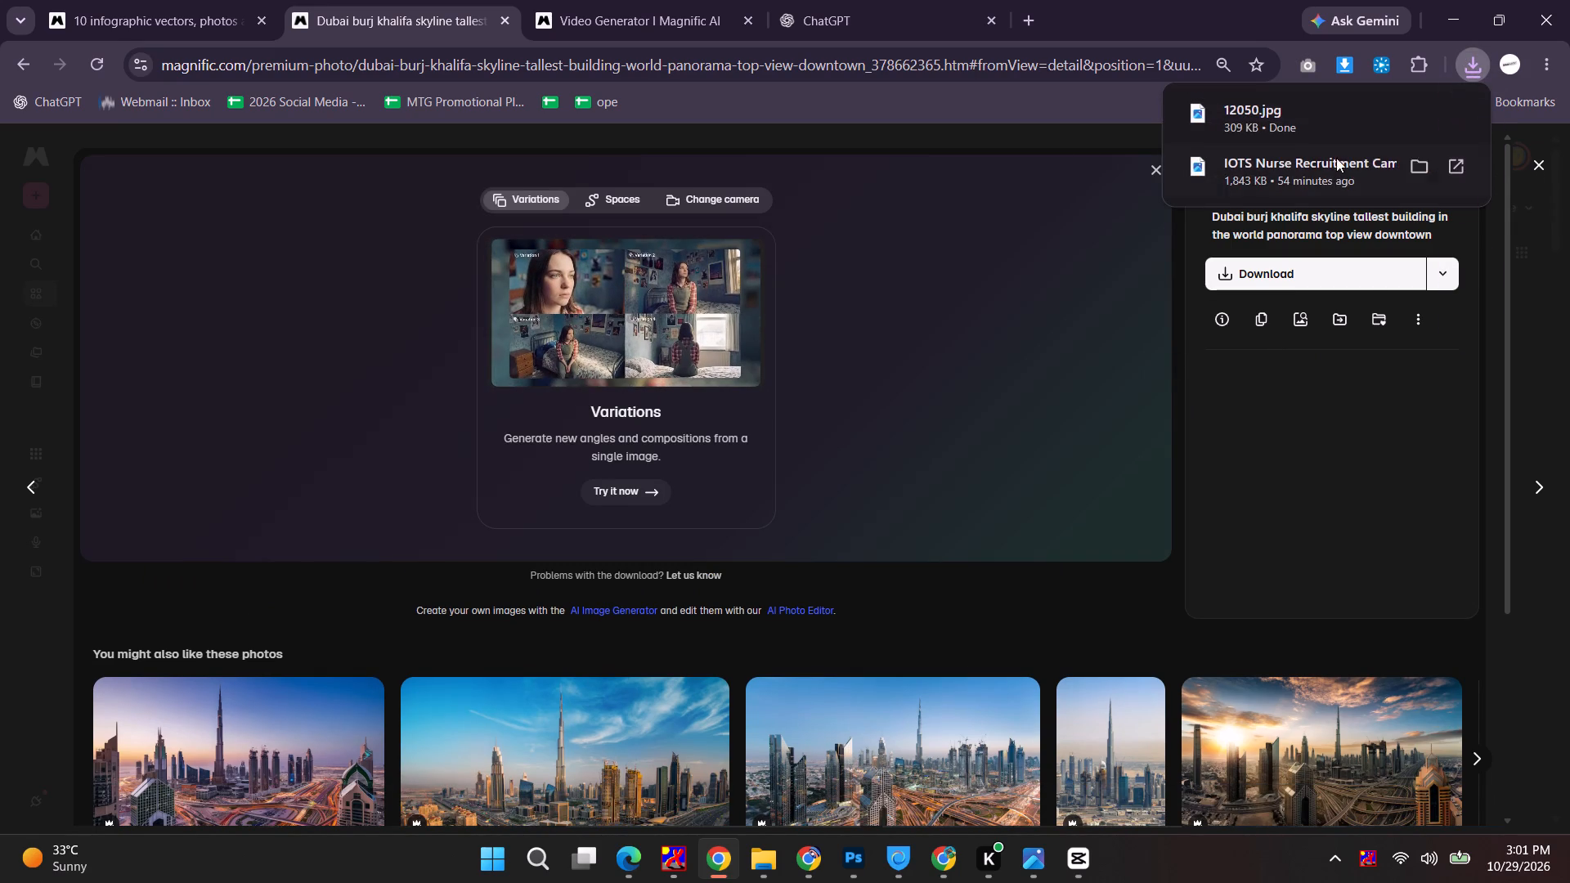
Place the downloaded 12050.jpg into the Tobuz static.psd document in Photoshop.
left_click_drag(1306, 123, 1245, 292)
key("alt+Tab")
key("alt+Tab")
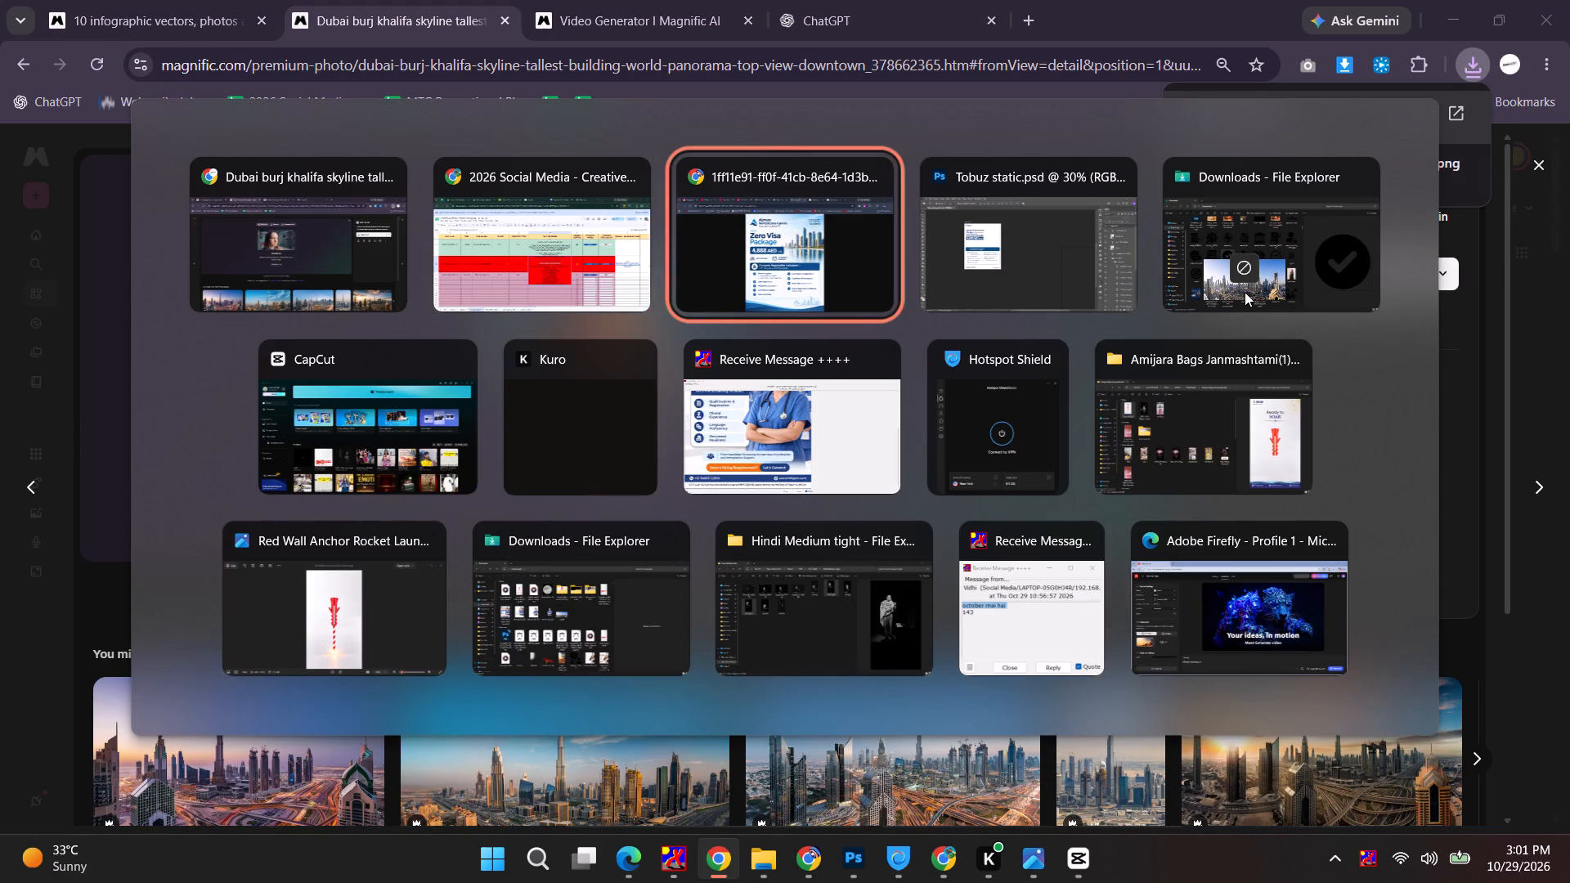
left_click_drag(1245, 292, 554, 304)
key("alt+Tab")
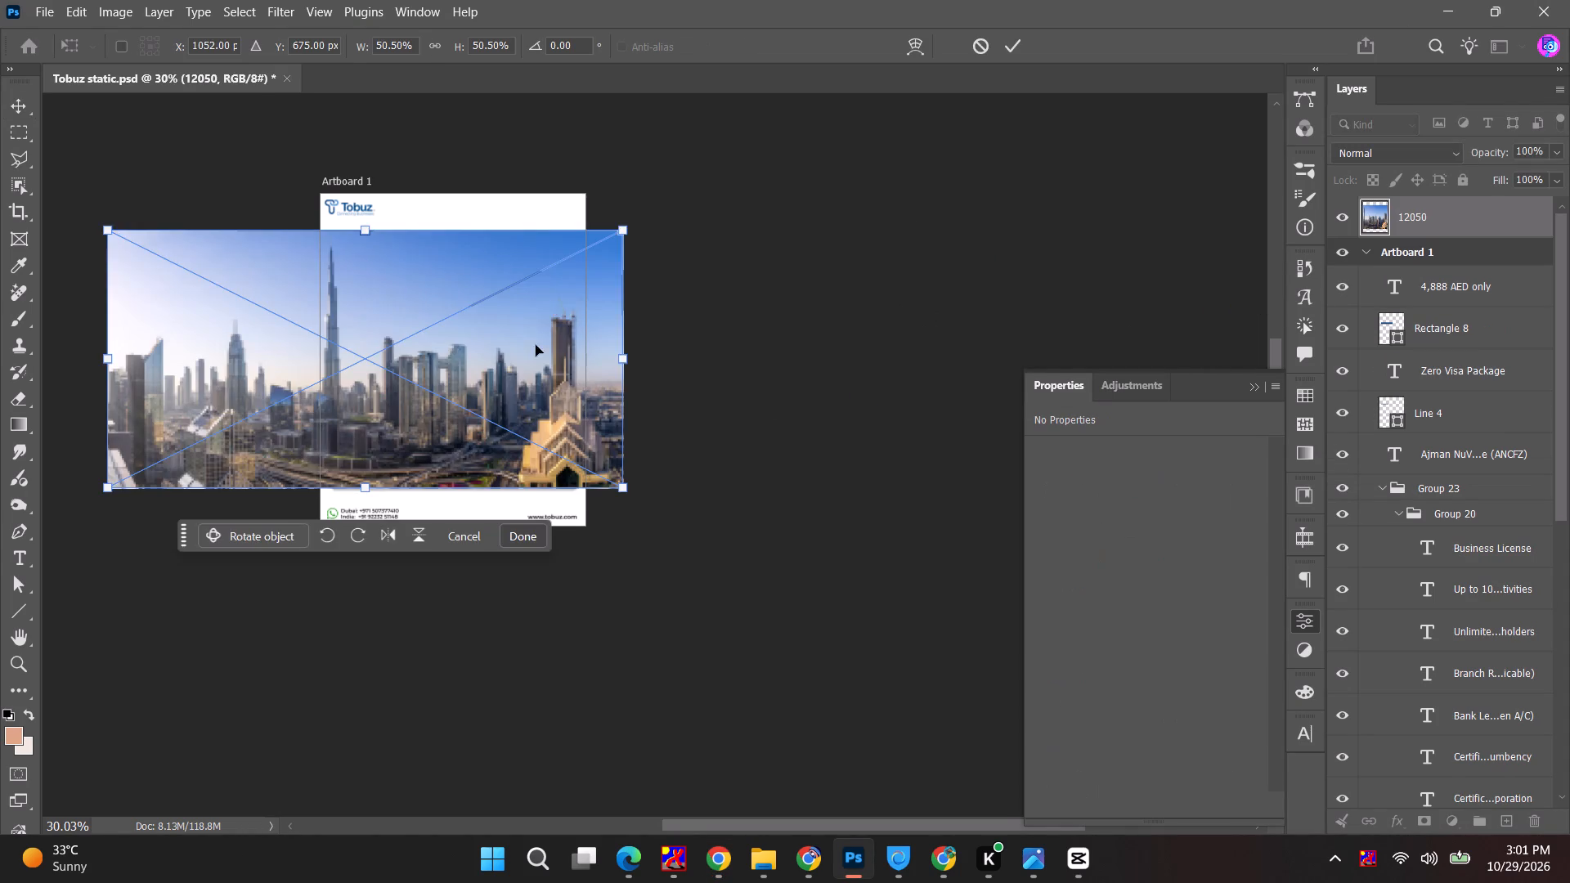
Scale the placed skyline photo to about 36% and position it over the upper part of Artboard 1, starting about 123 px in.
left_click_drag(549, 338, 763, 276)
left_click_drag(847, 428, 832, 413, "alt+shift")
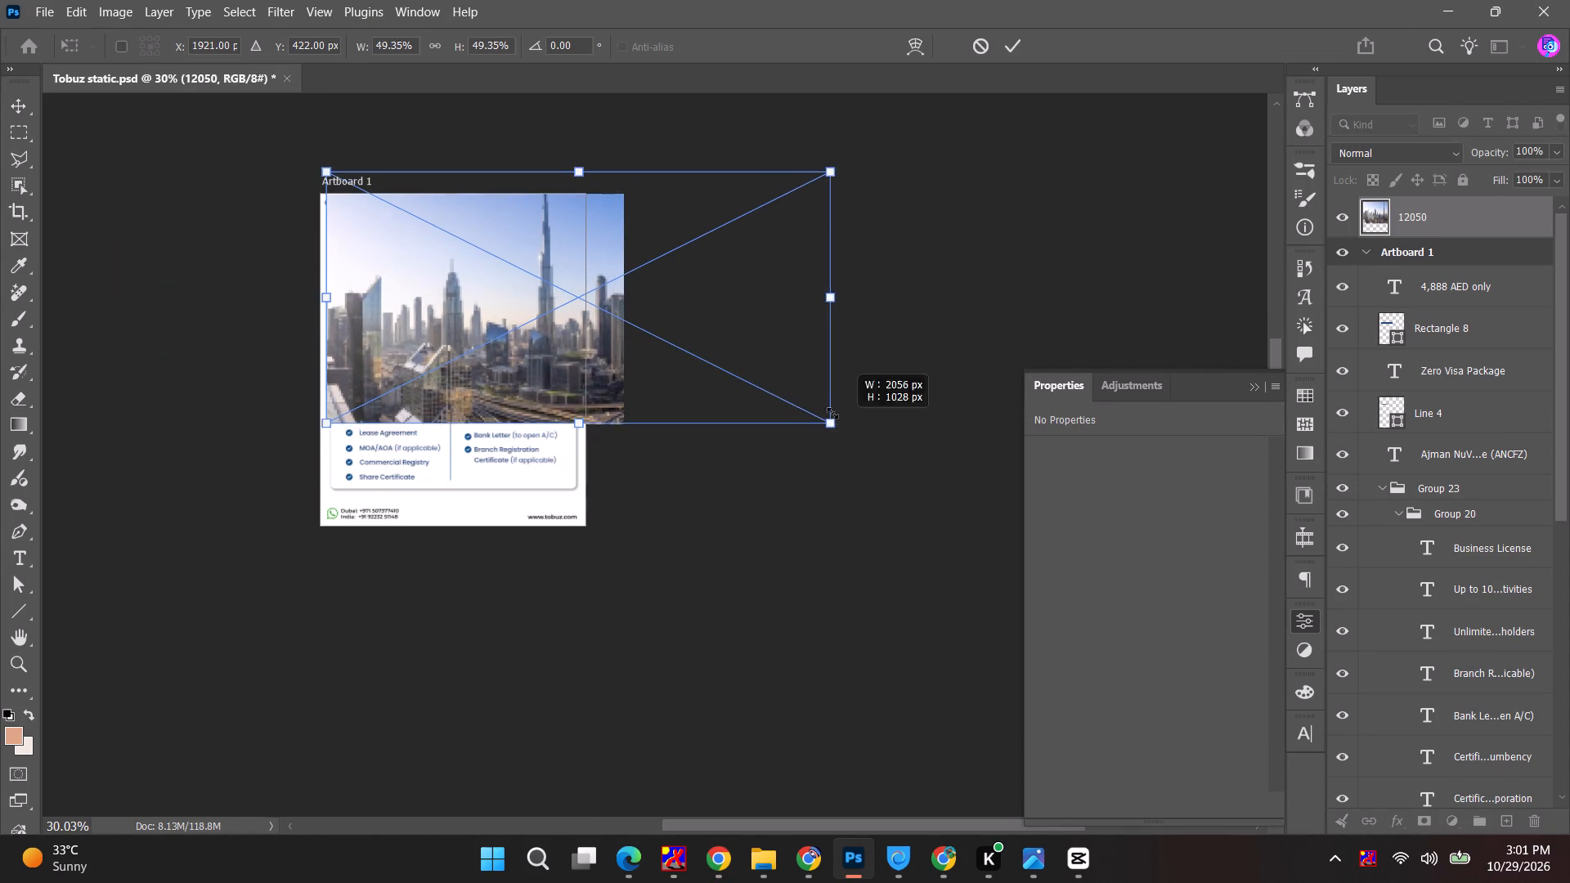
left_click_drag(832, 413, 796, 343, "alt+shift")
left_click_drag(630, 296, 590, 280)
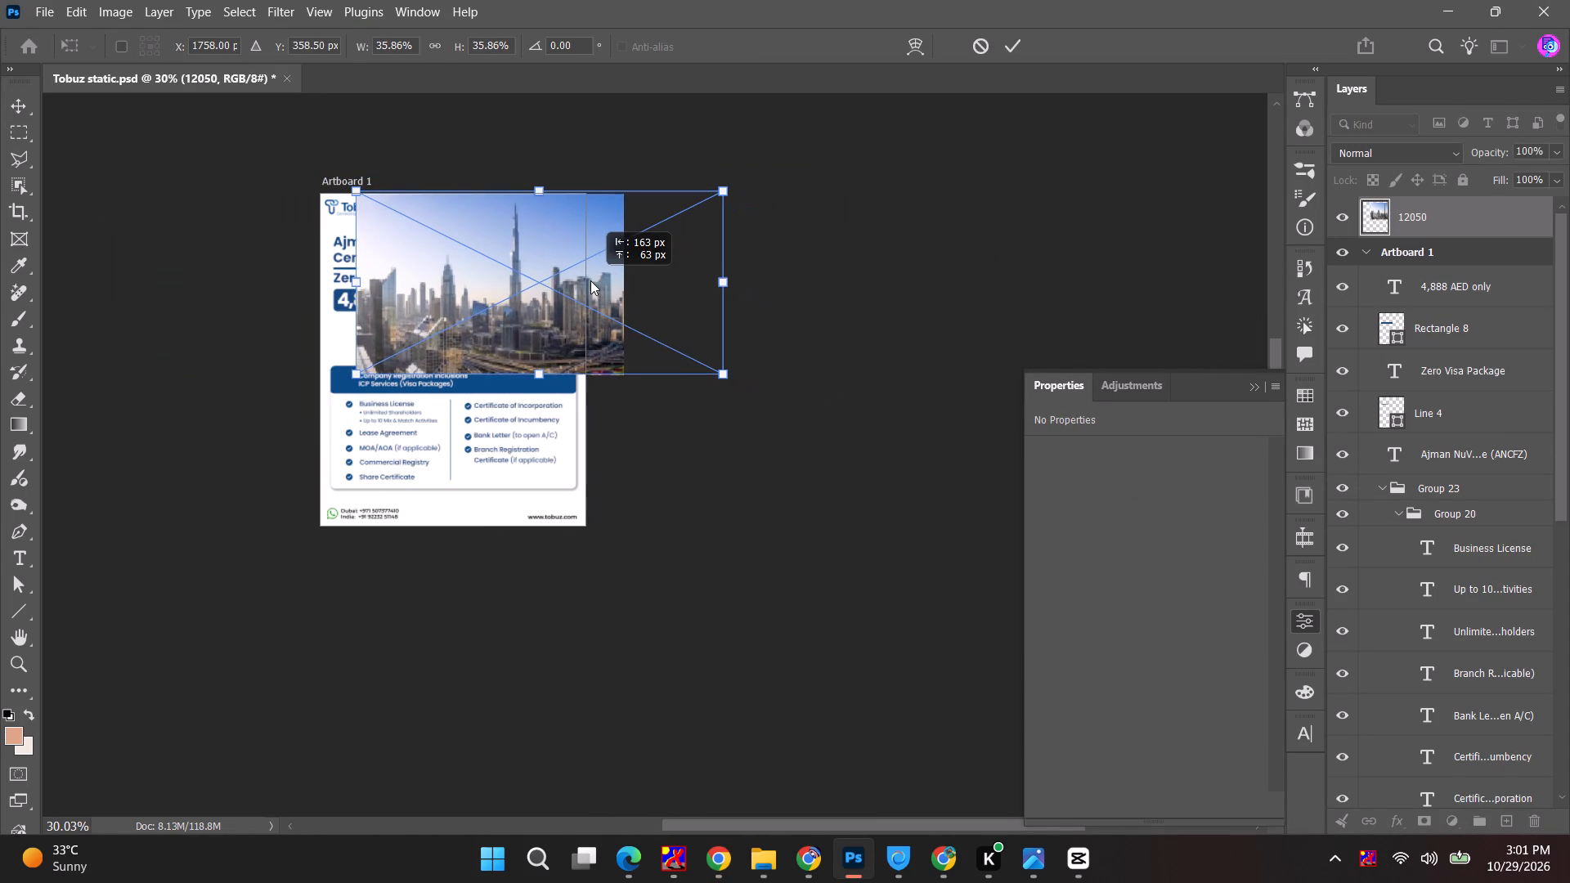
left_click_drag(590, 280, 585, 281)
left_click(1006, 43)
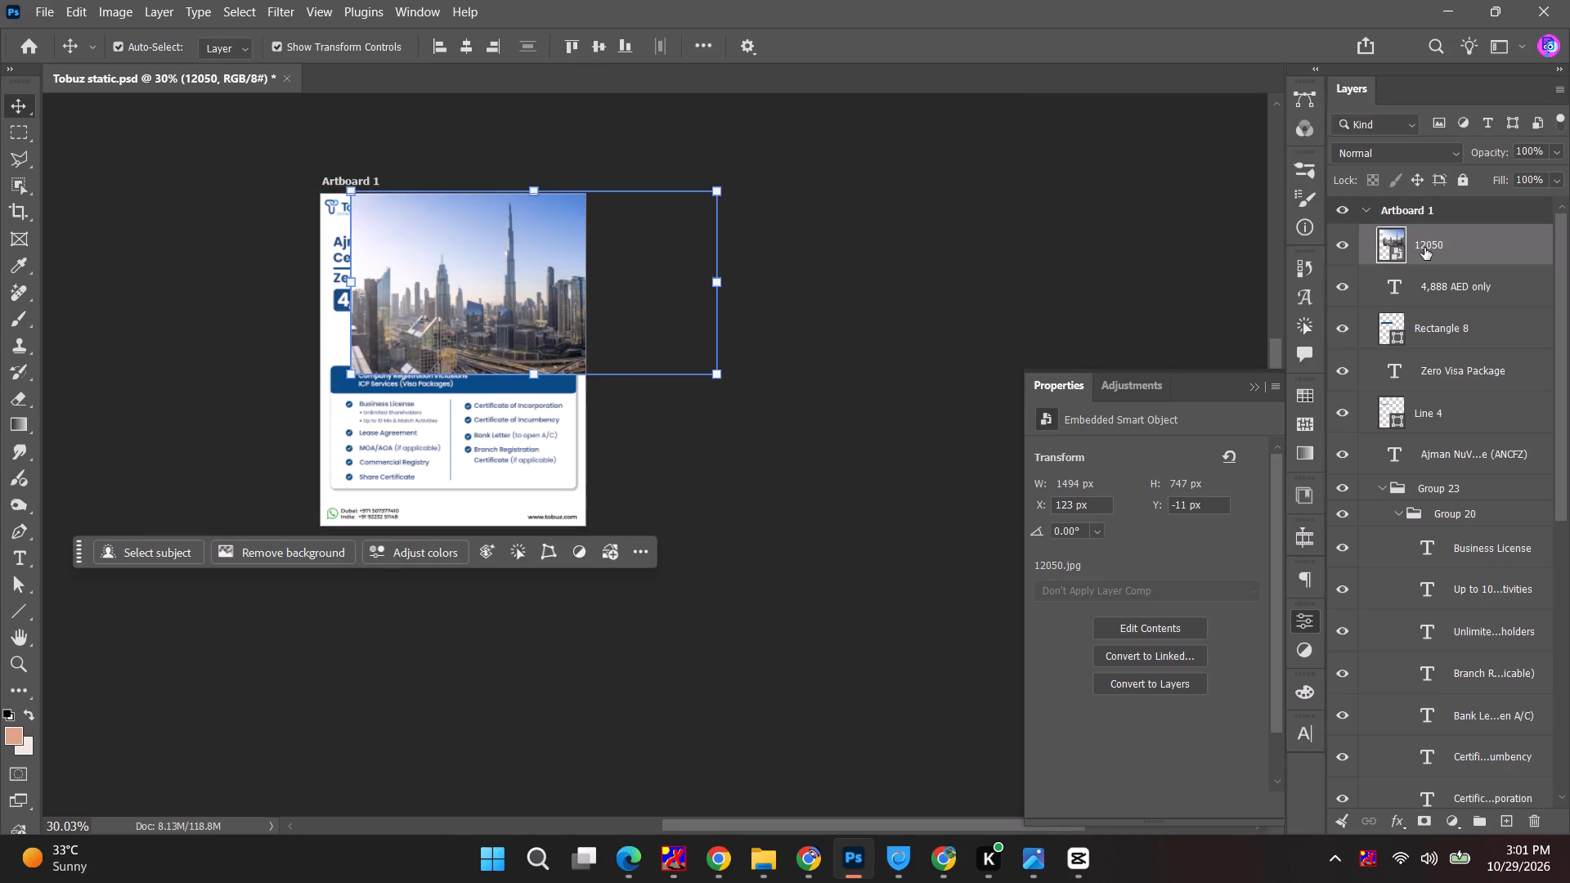
Collapse the expanded layer groups and move the 12050 layer beneath Group 17, directly above Layer 14.
left_click(1383, 489)
left_click(1380, 515)
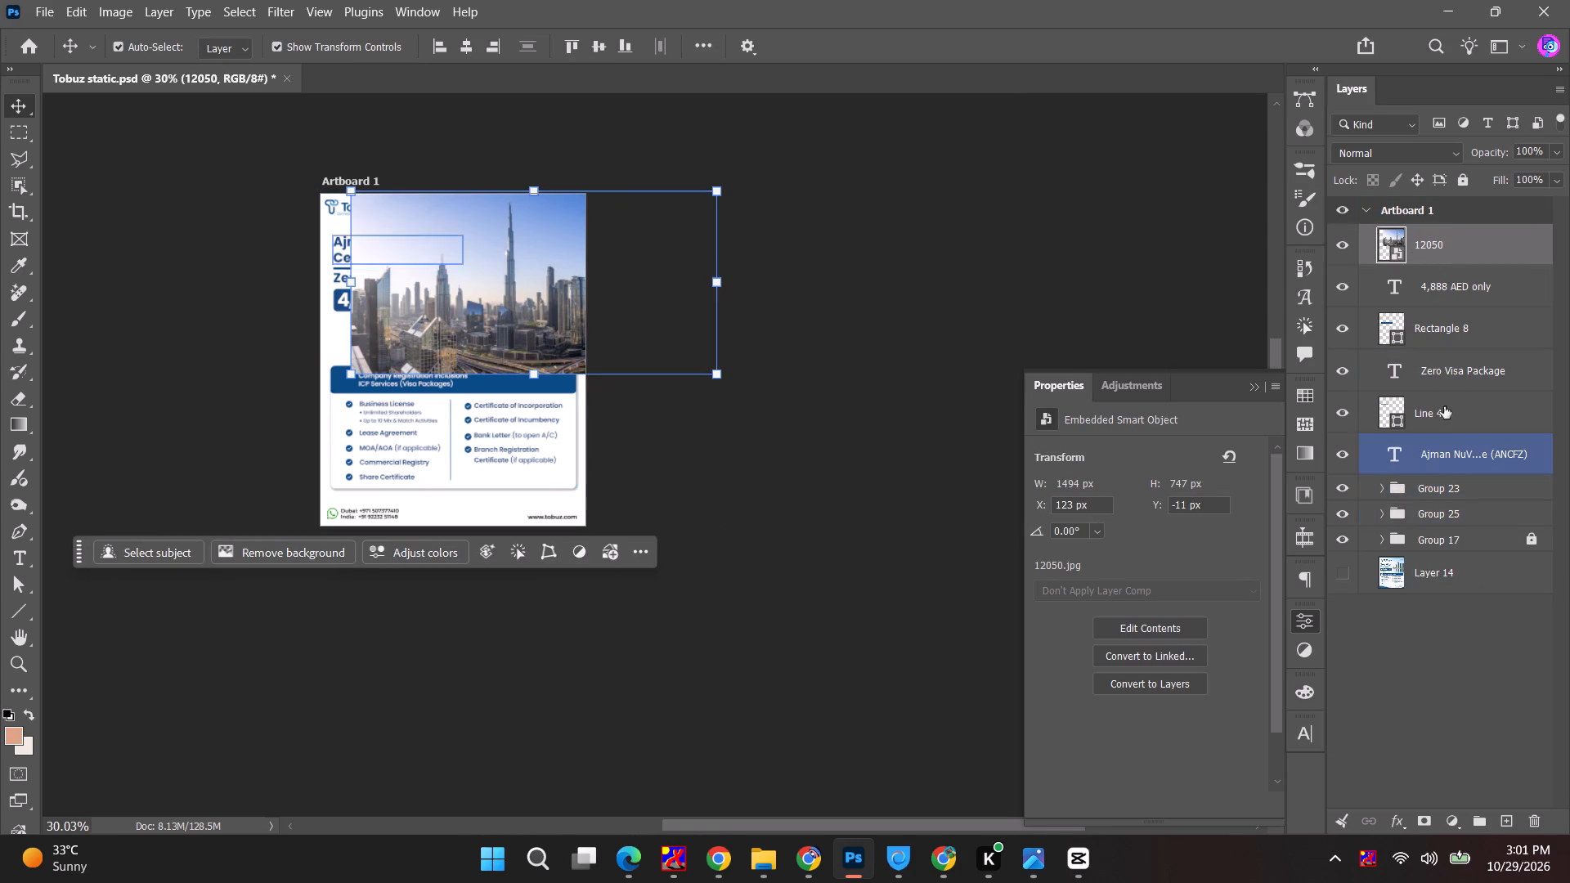
left_click_drag(1443, 252, 1457, 536)
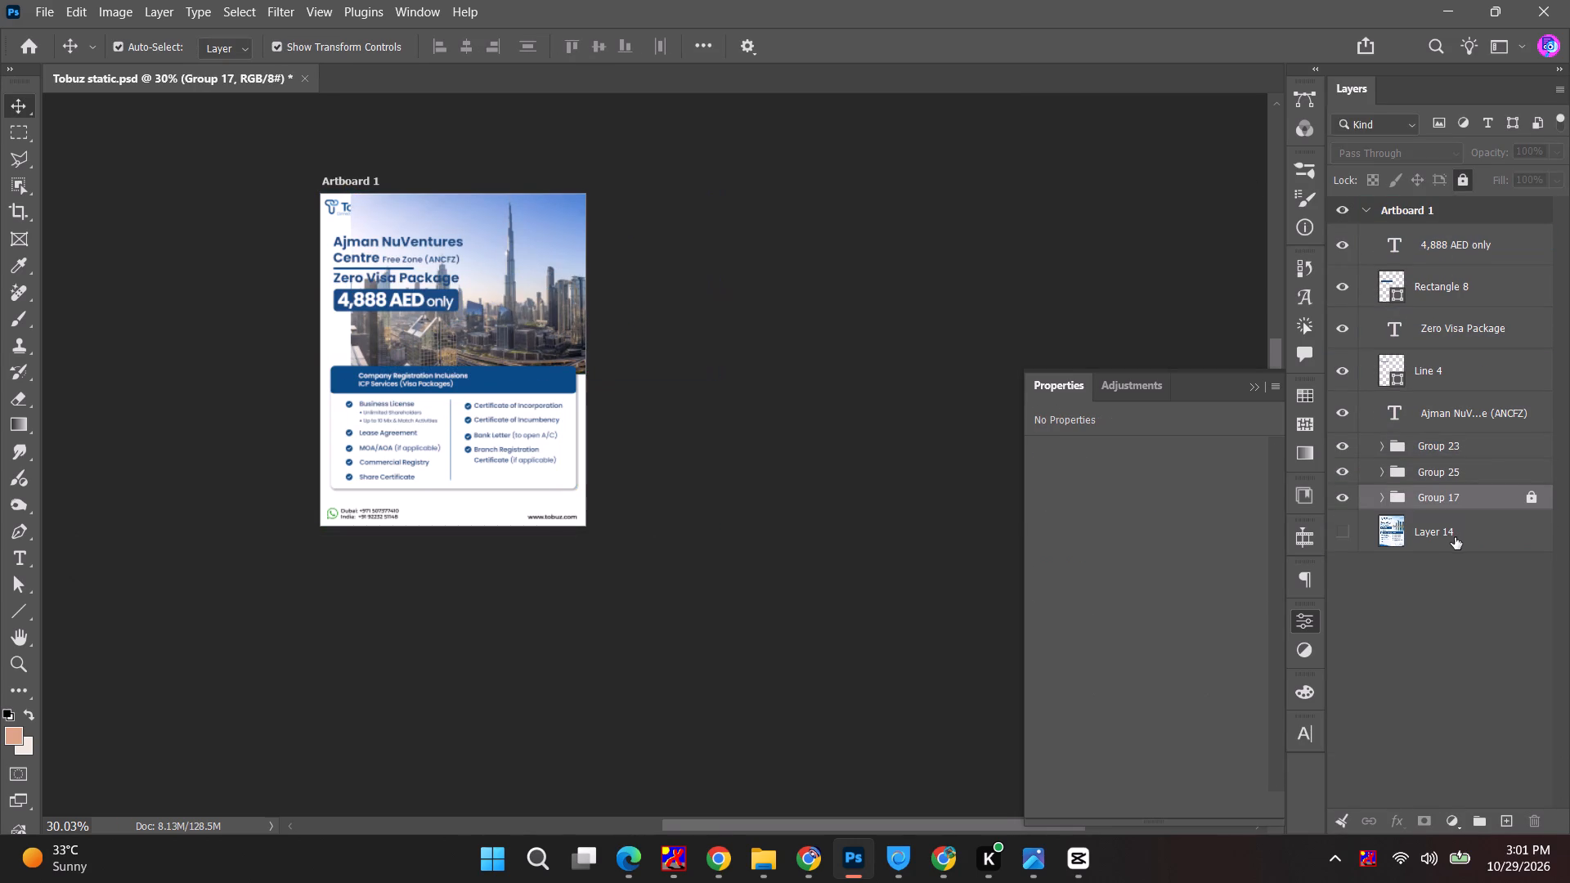
key("ctrl+z")
left_click_drag(1443, 244, 1448, 466)
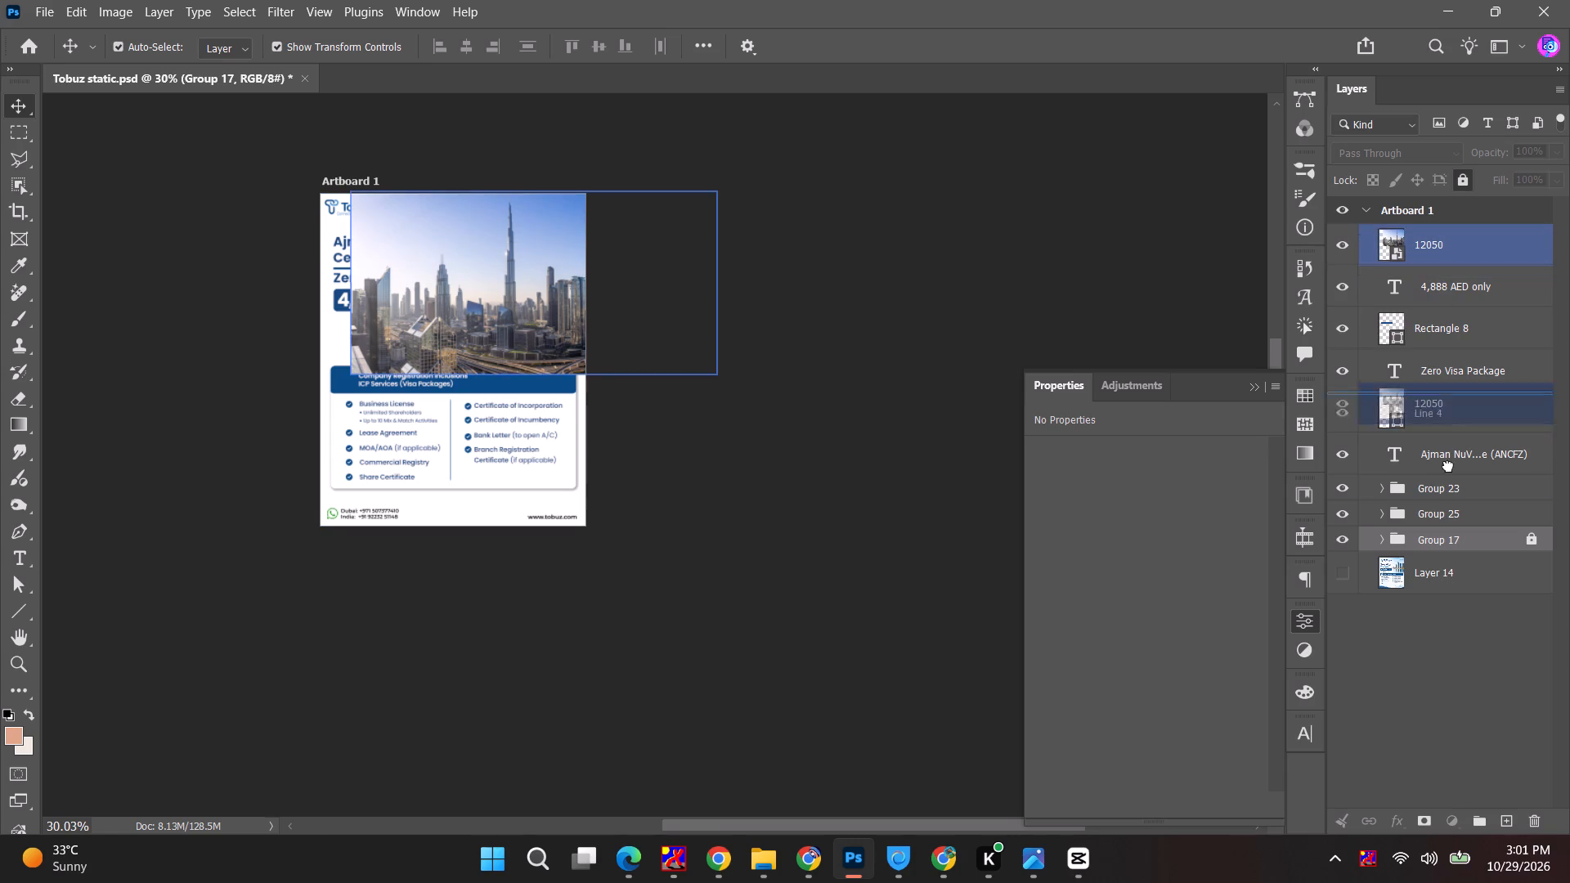
left_click_drag(1448, 466, 1452, 609)
left_click_drag(1432, 257, 1421, 573)
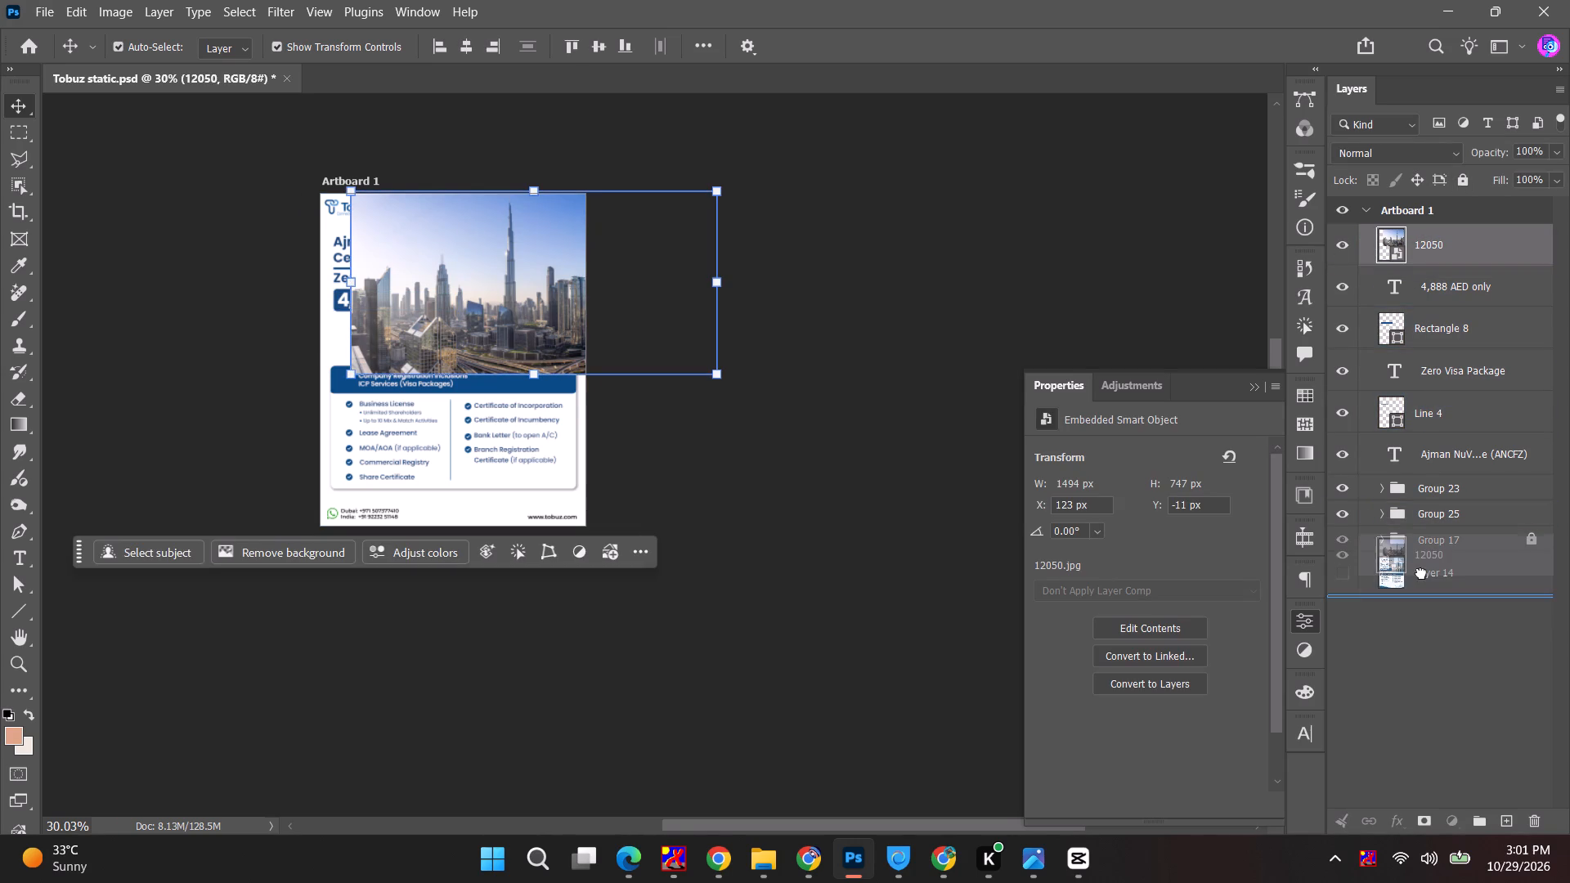
left_click_drag(1421, 573, 1420, 567)
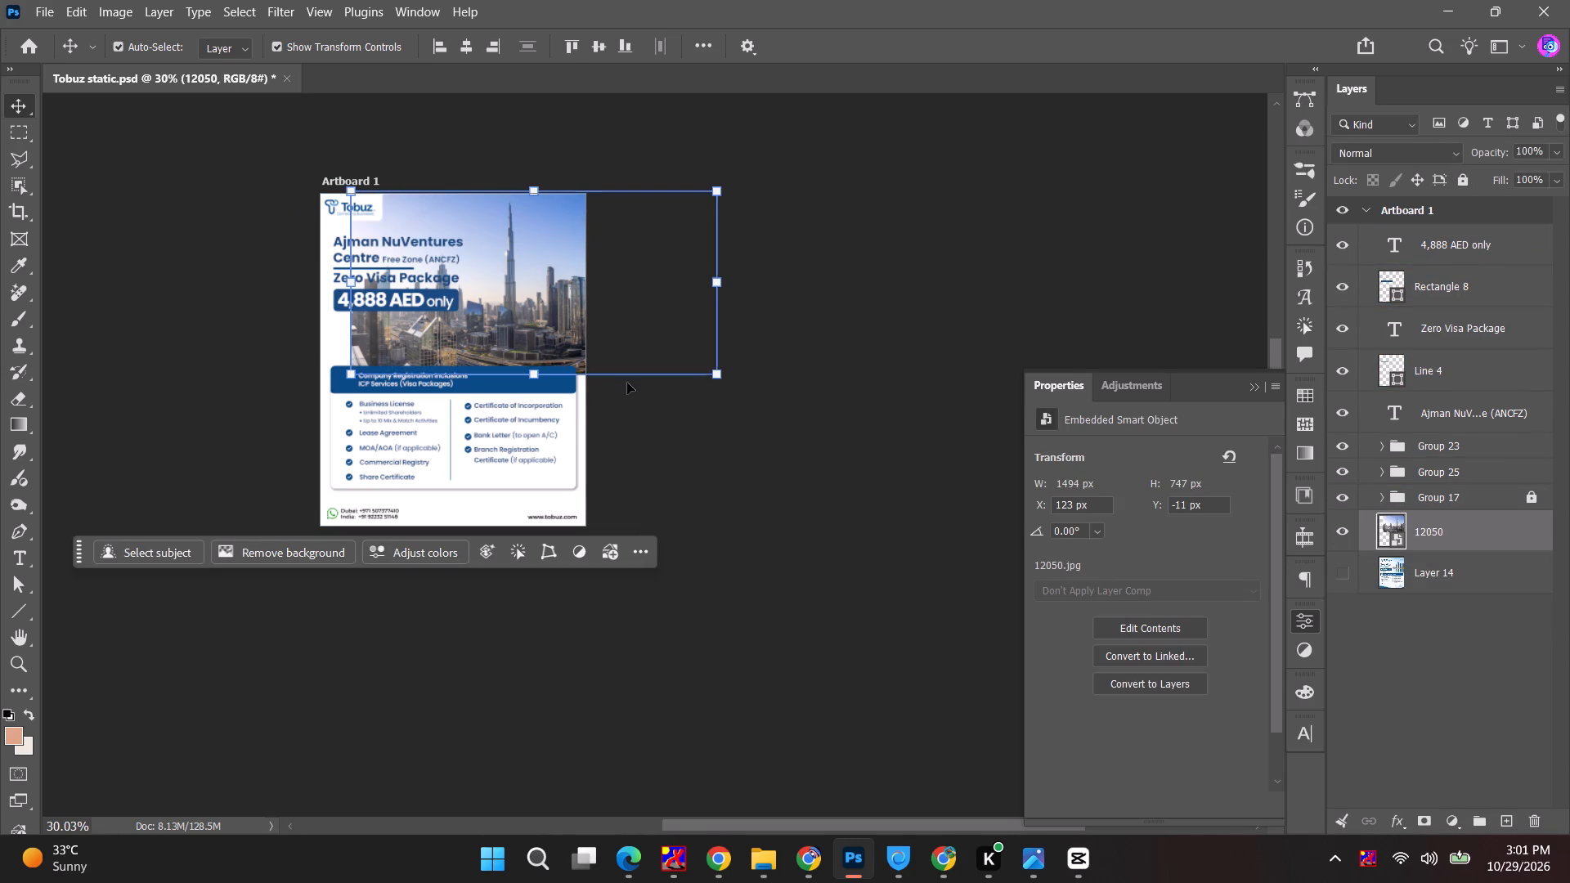
Add a layer mask to the 12050 skyline photo layer.
left_click(1429, 826)
Paint black on the mask with a soft 600 px brush to fade the skyline photo's left side and bottom edge.
key("b")
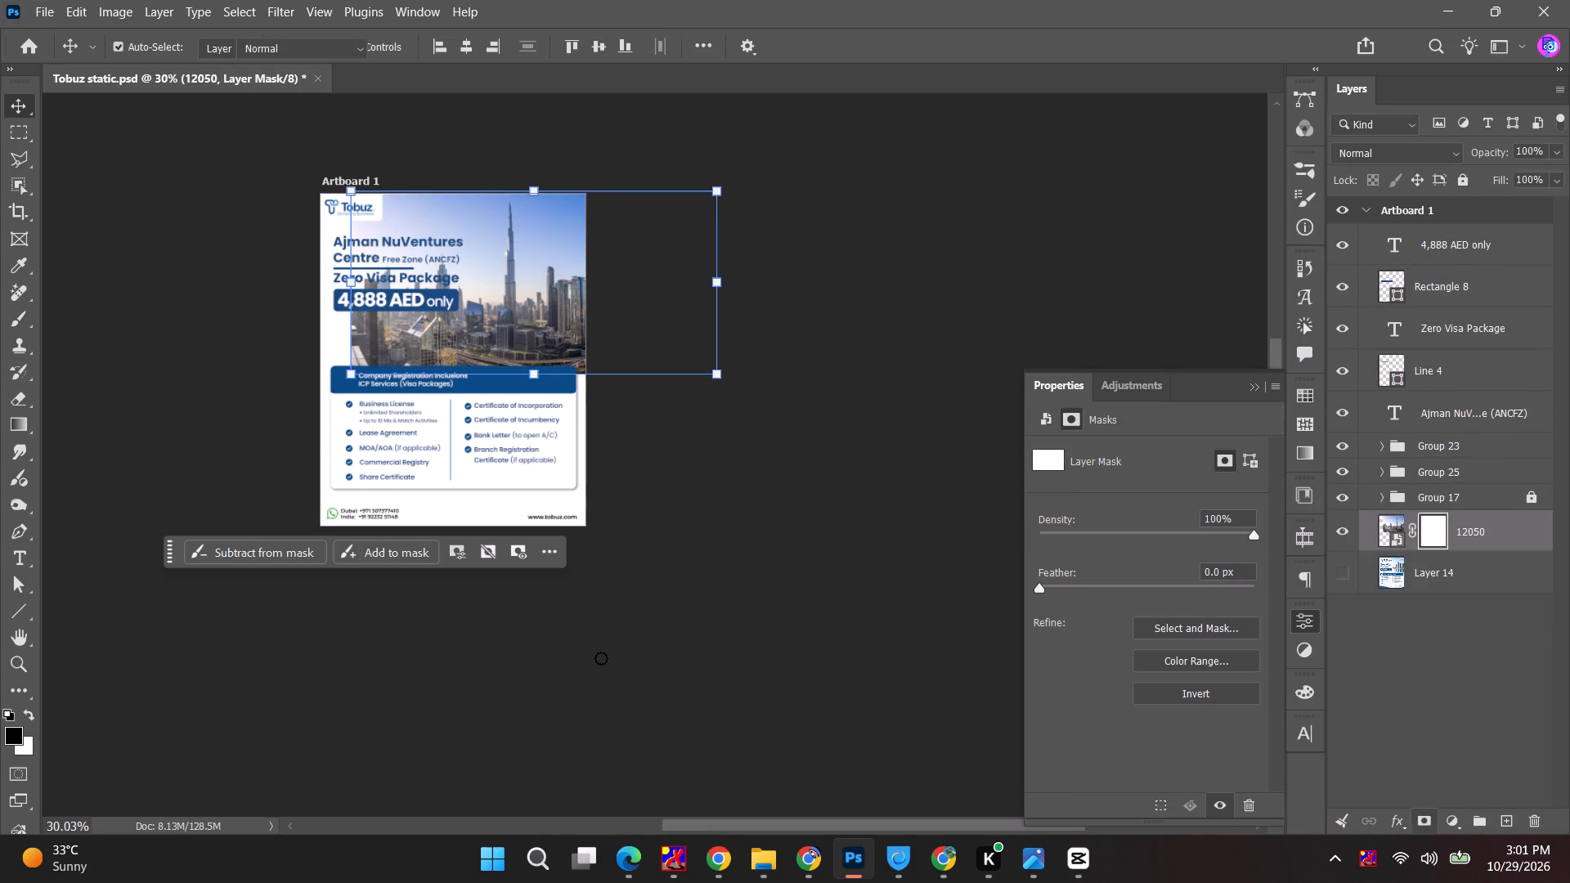
key("space")
key("space")
key("space")
key("space")
left_click_drag(588, 378, 680, 353)
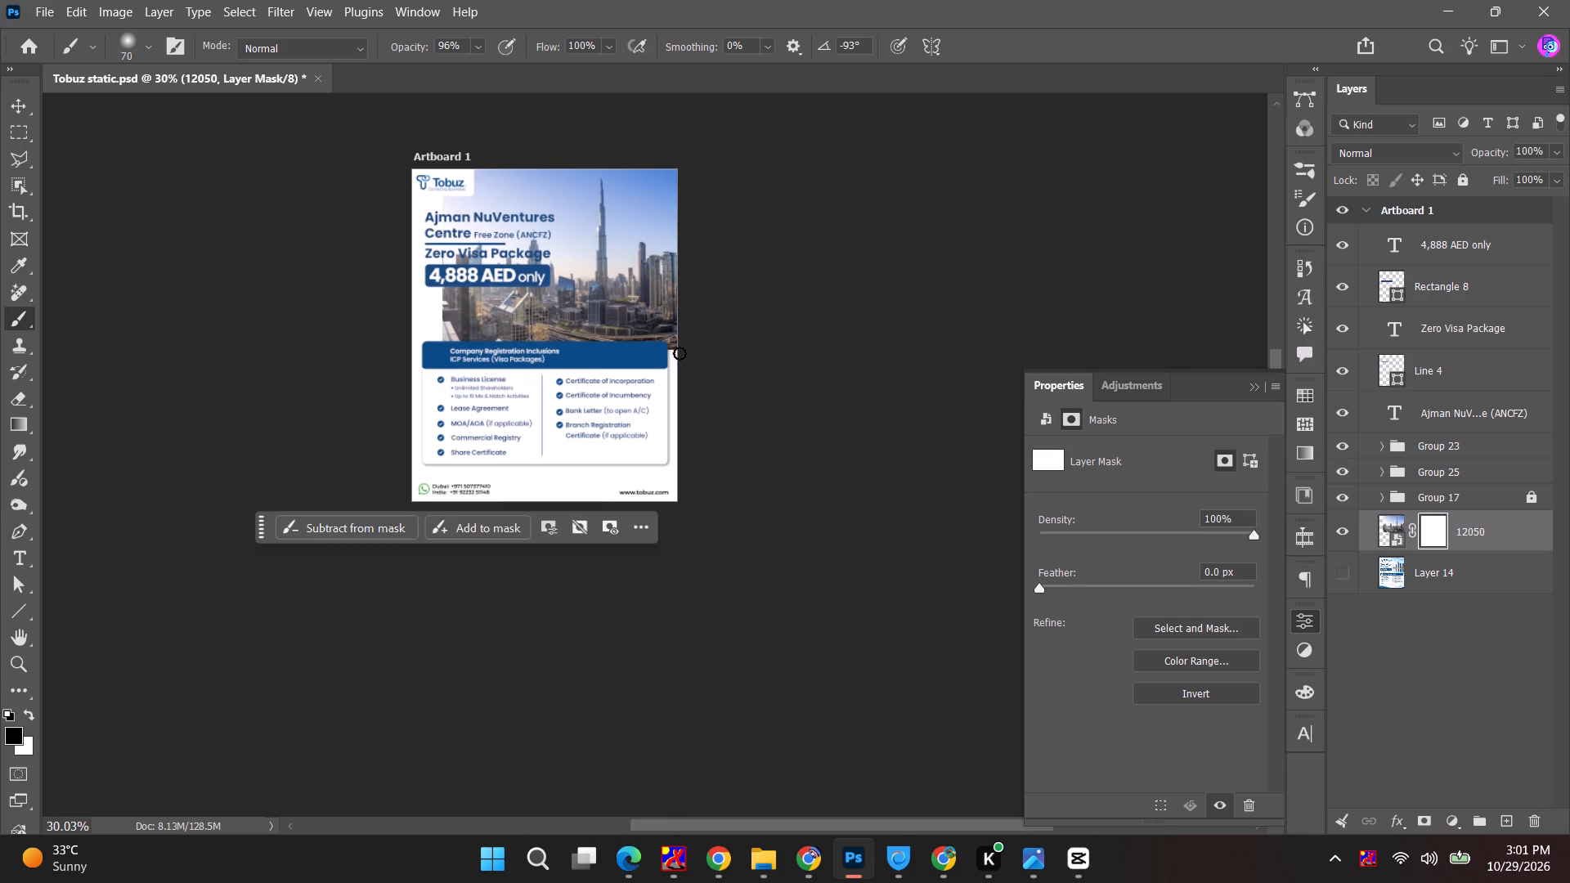
key("bracketright")
key("bracketright")
key("bracketright")
key("bracketright")
key("bracketright")
key("bracketright")
key("bracketright")
key("bracketright")
key("bracketright")
type("]]")
key("bracketright")
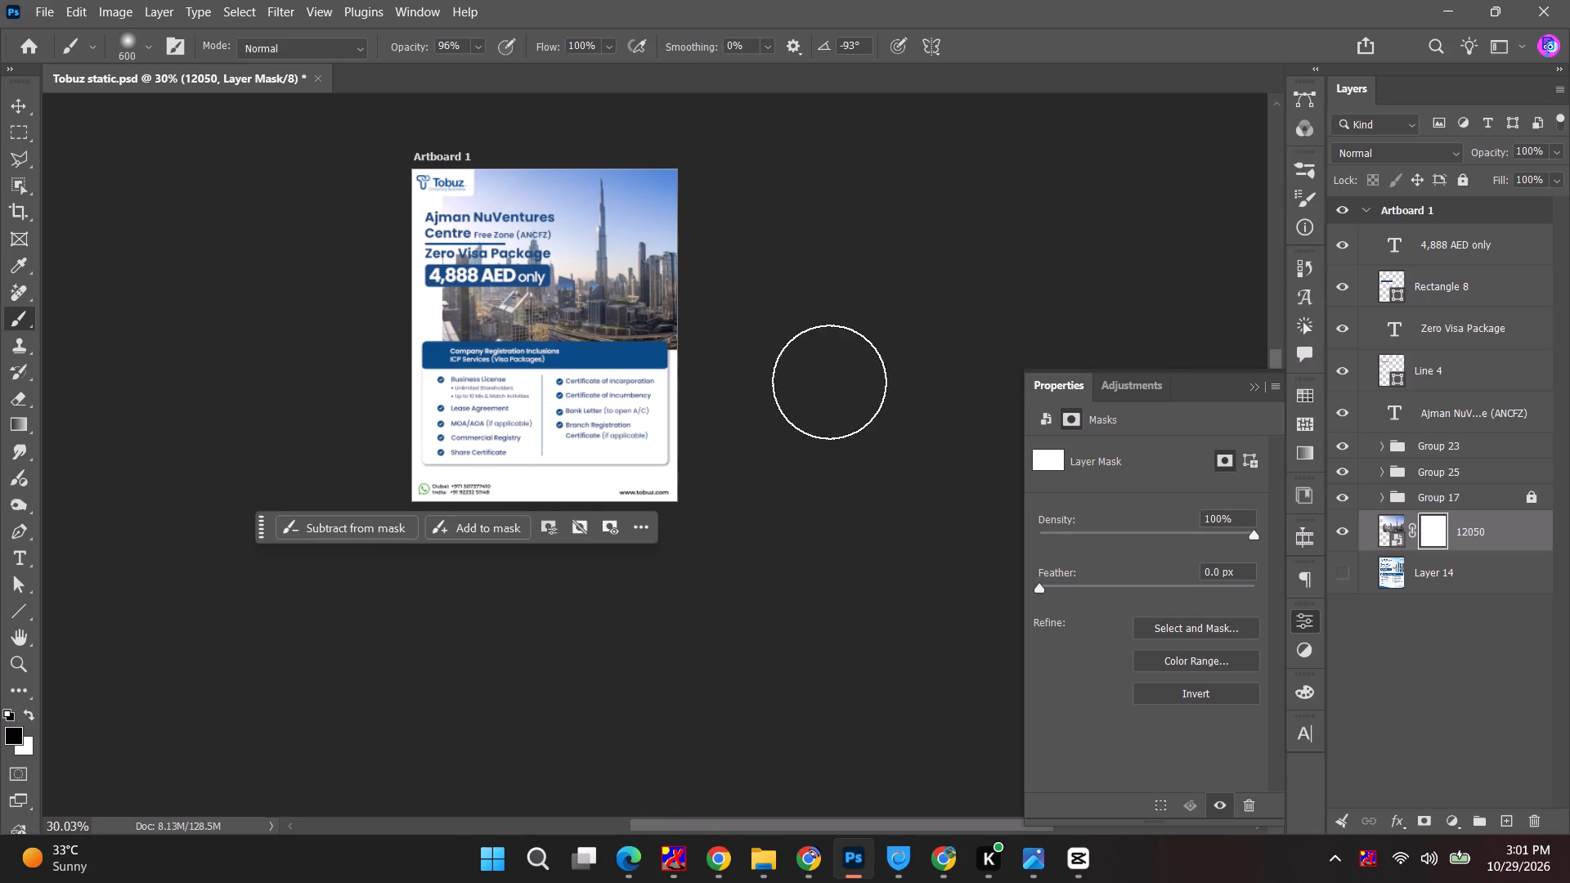
left_click_drag(869, 381, 133, 381)
left_click_drag(344, 335, 167, 324)
left_click_drag(302, 261, 71, 264)
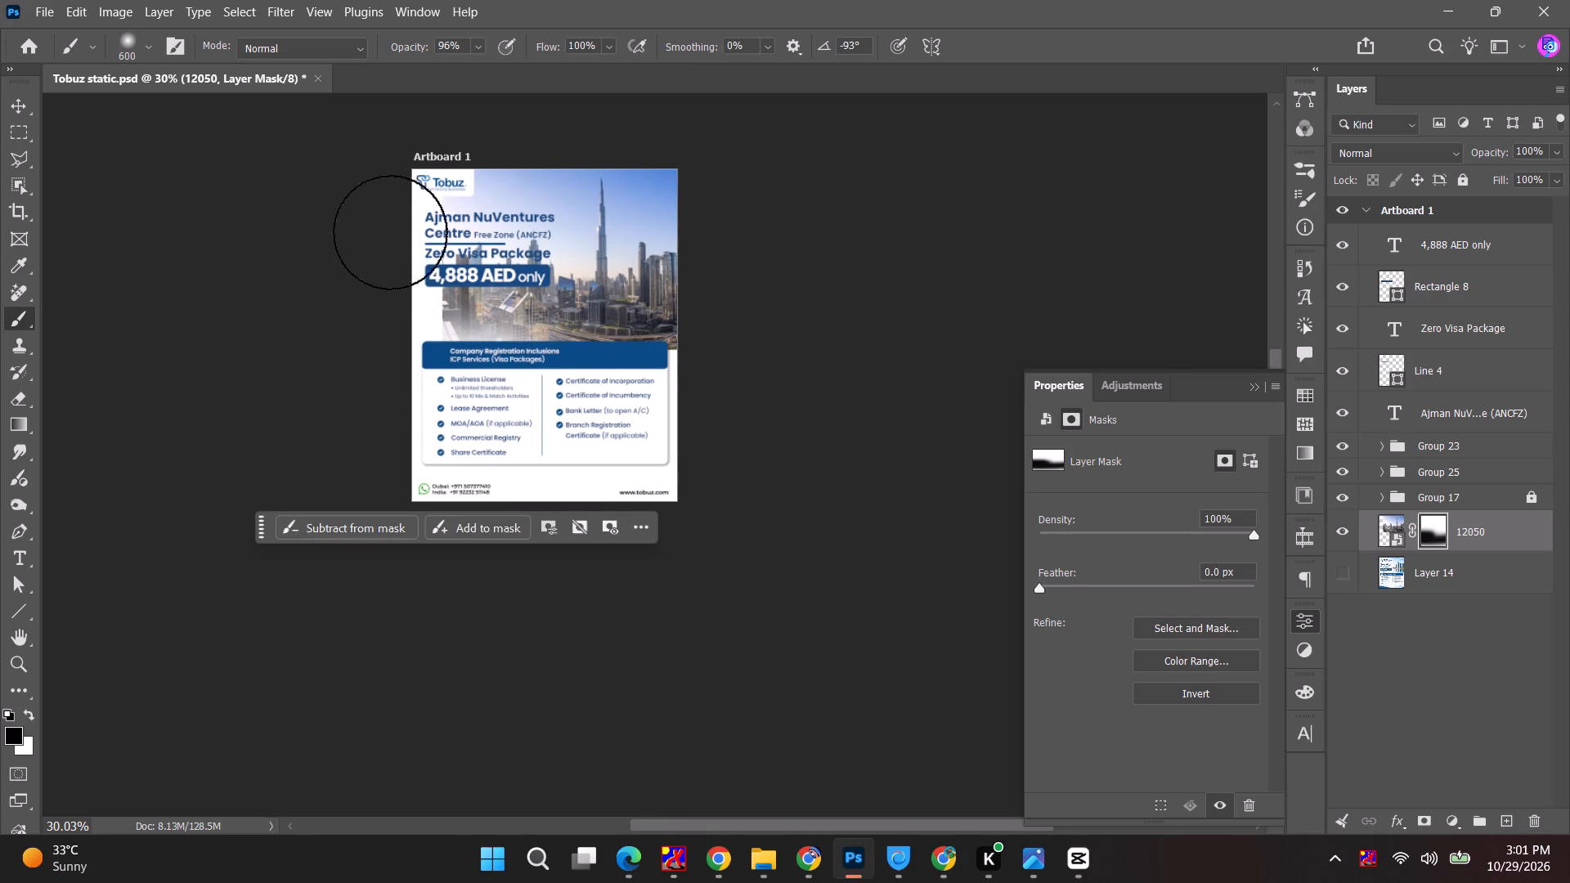
left_click_drag(262, 243, 64, 244)
left_click_drag(372, 171, 446, 126)
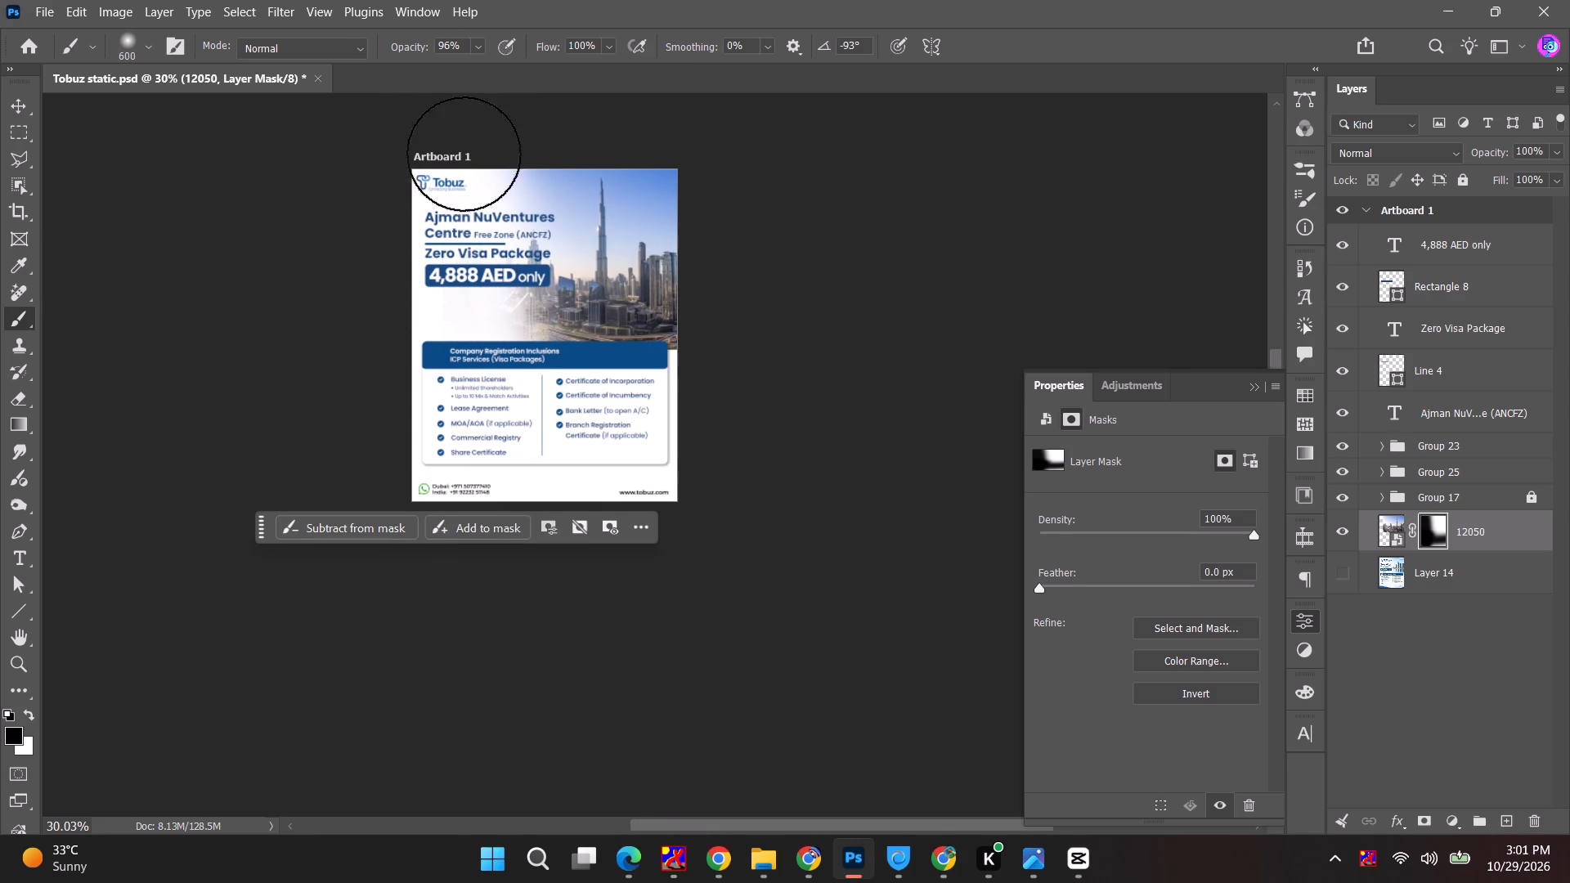
left_click_drag(495, 168, 488, 548)
left_click_drag(828, 414, 204, 416)
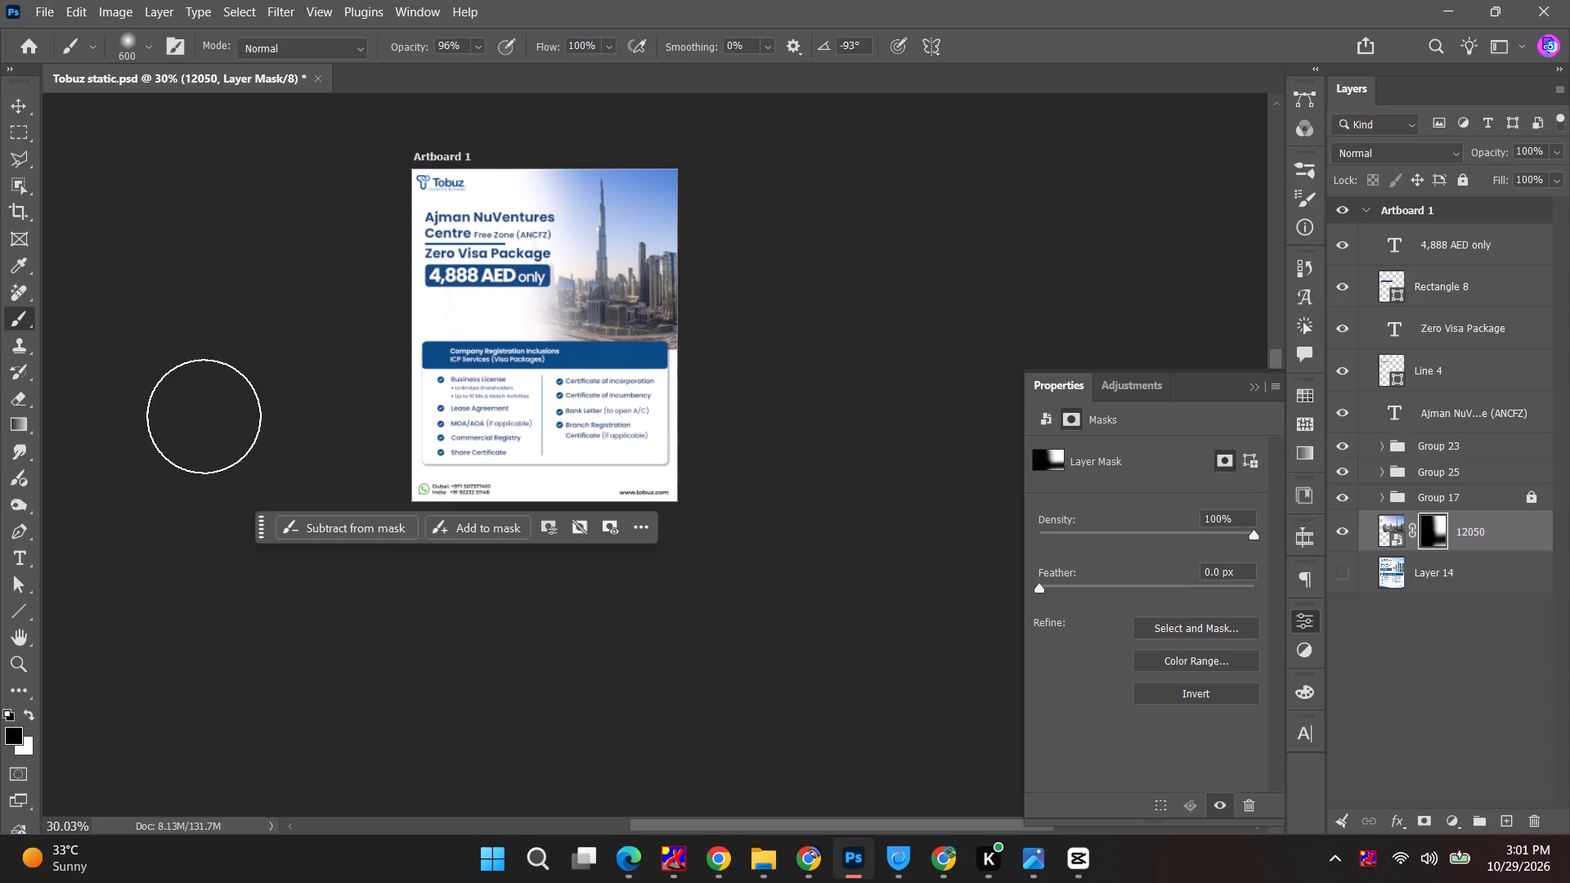
left_click_drag(204, 416, 1086, 370)
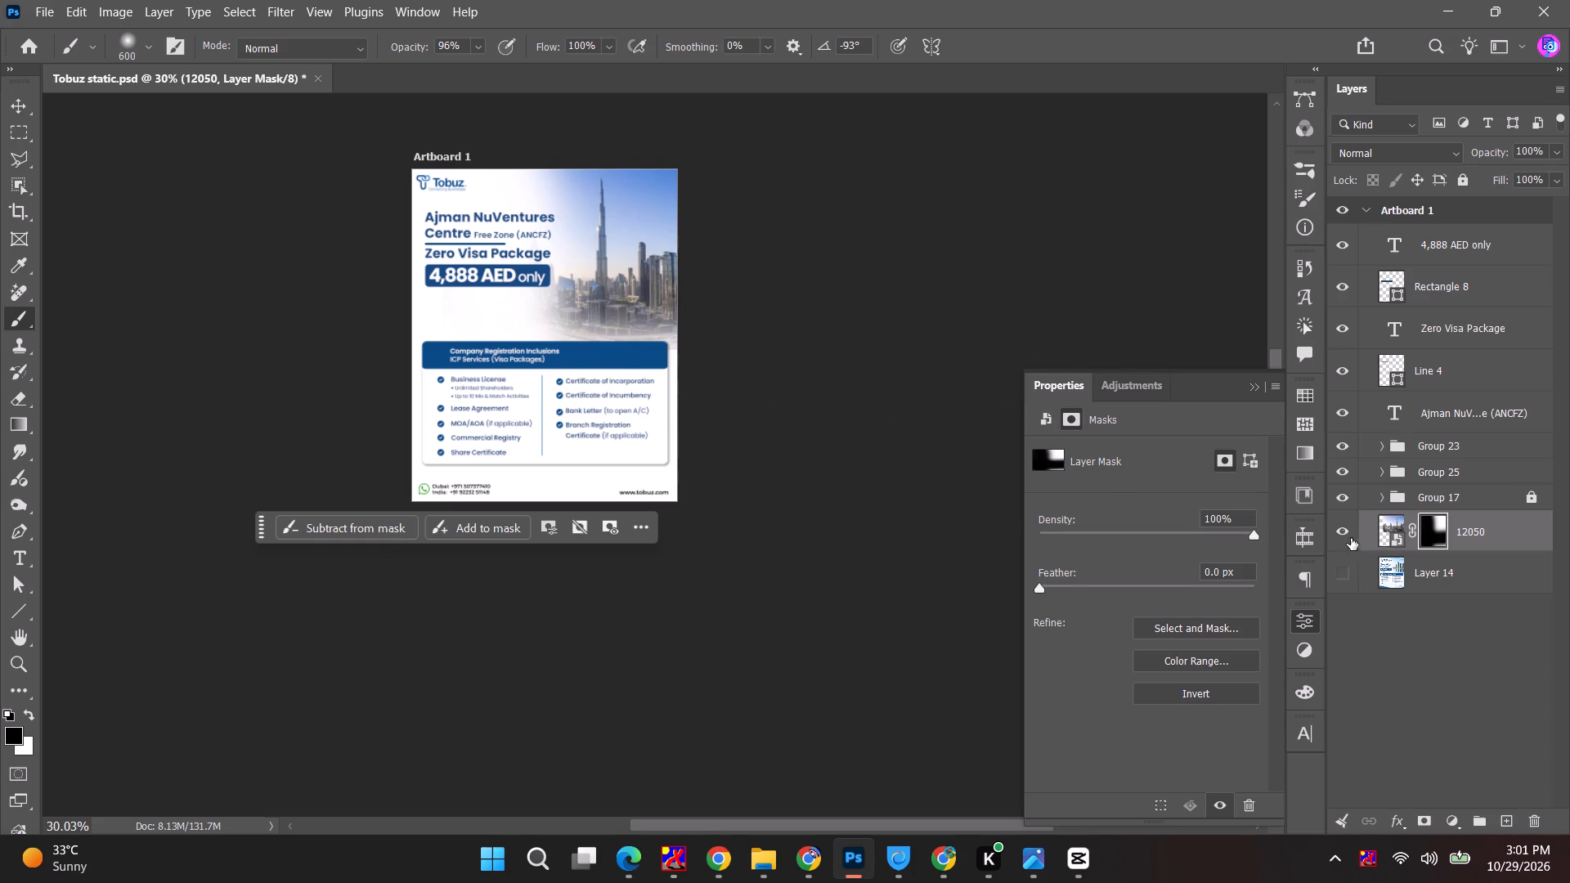
Show the Layer 14 reference design and compare it with the skyline photo by briefly hiding the 12050 layer.
left_click(1343, 564)
left_click(1343, 531)
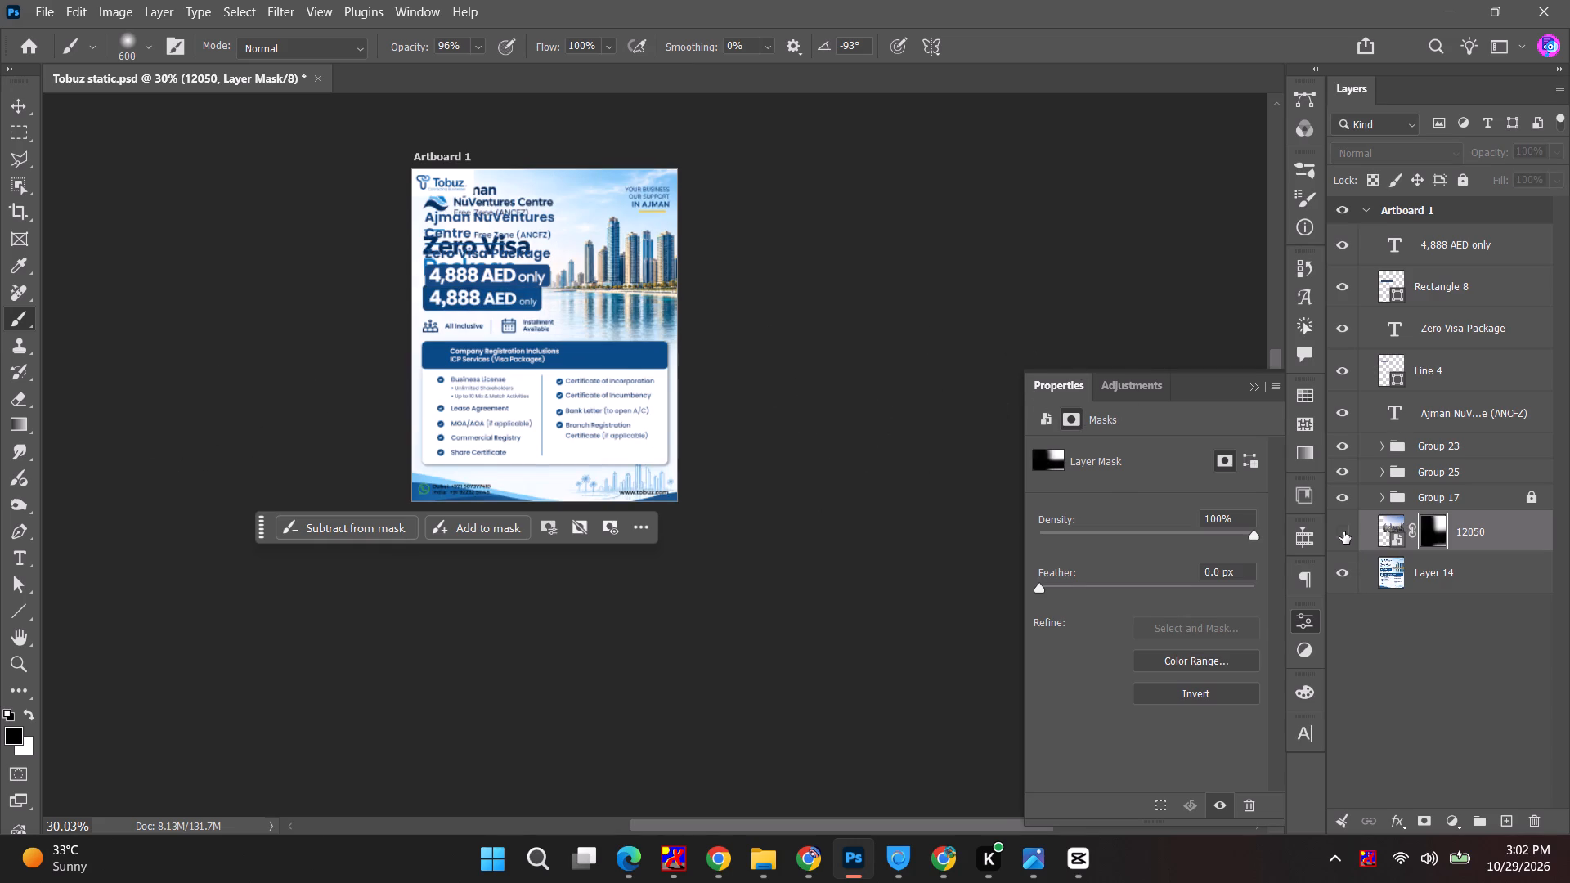
left_click(1343, 531)
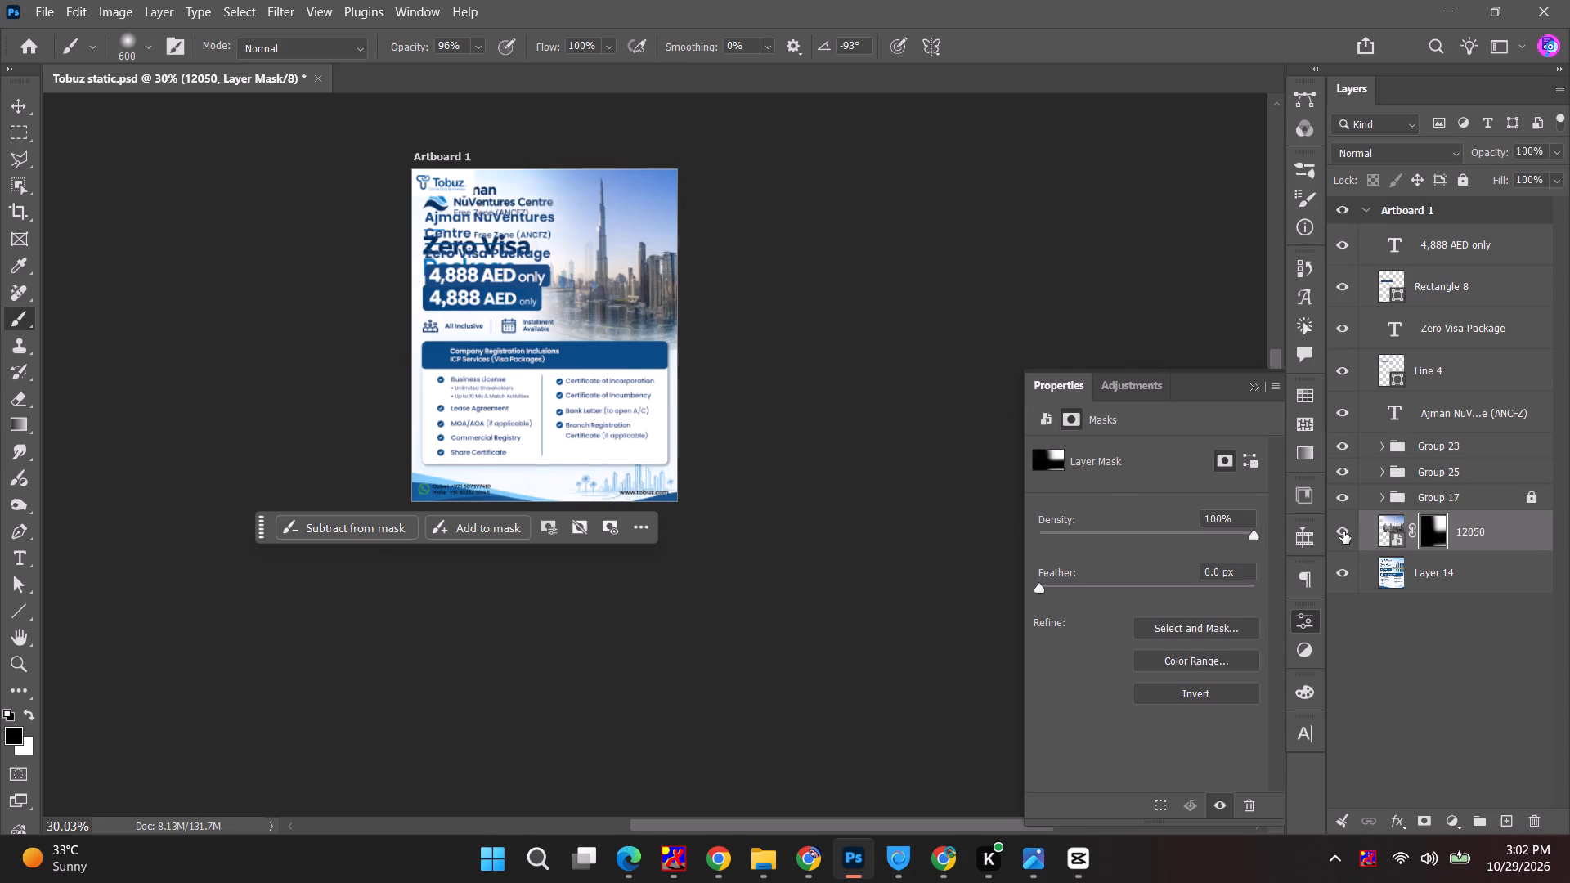
Reposition the 12050 skyline photo over the artboard's upper right and scale it down to about 88%.
left_click(15, 99)
left_click(640, 279)
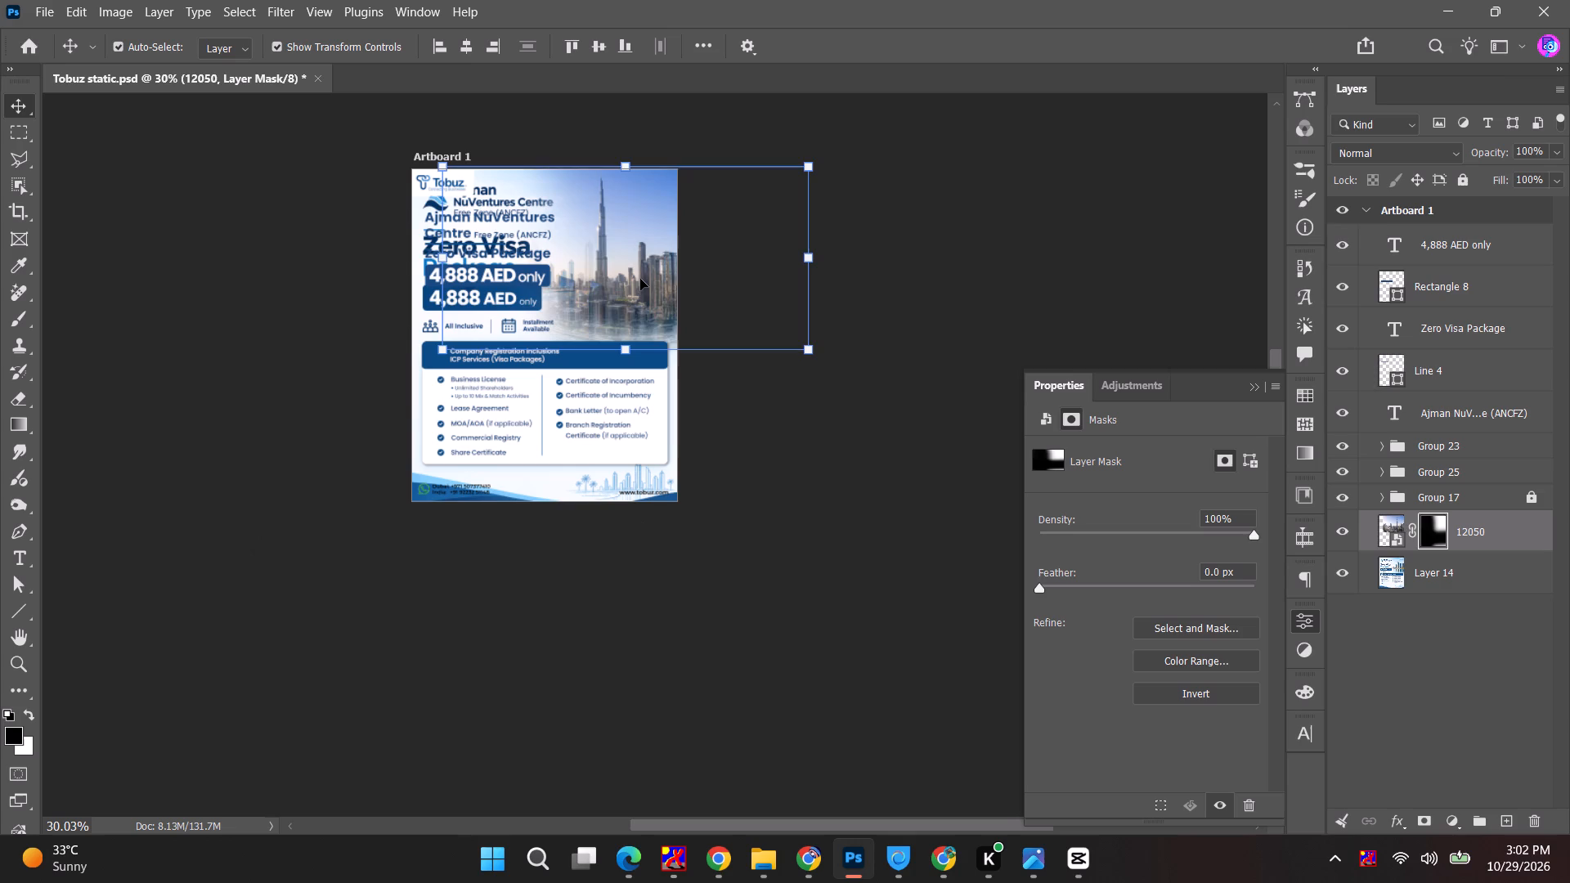
left_click_drag(636, 302, 689, 253)
key("ctrl+z")
left_click_drag(658, 277, 657, 283)
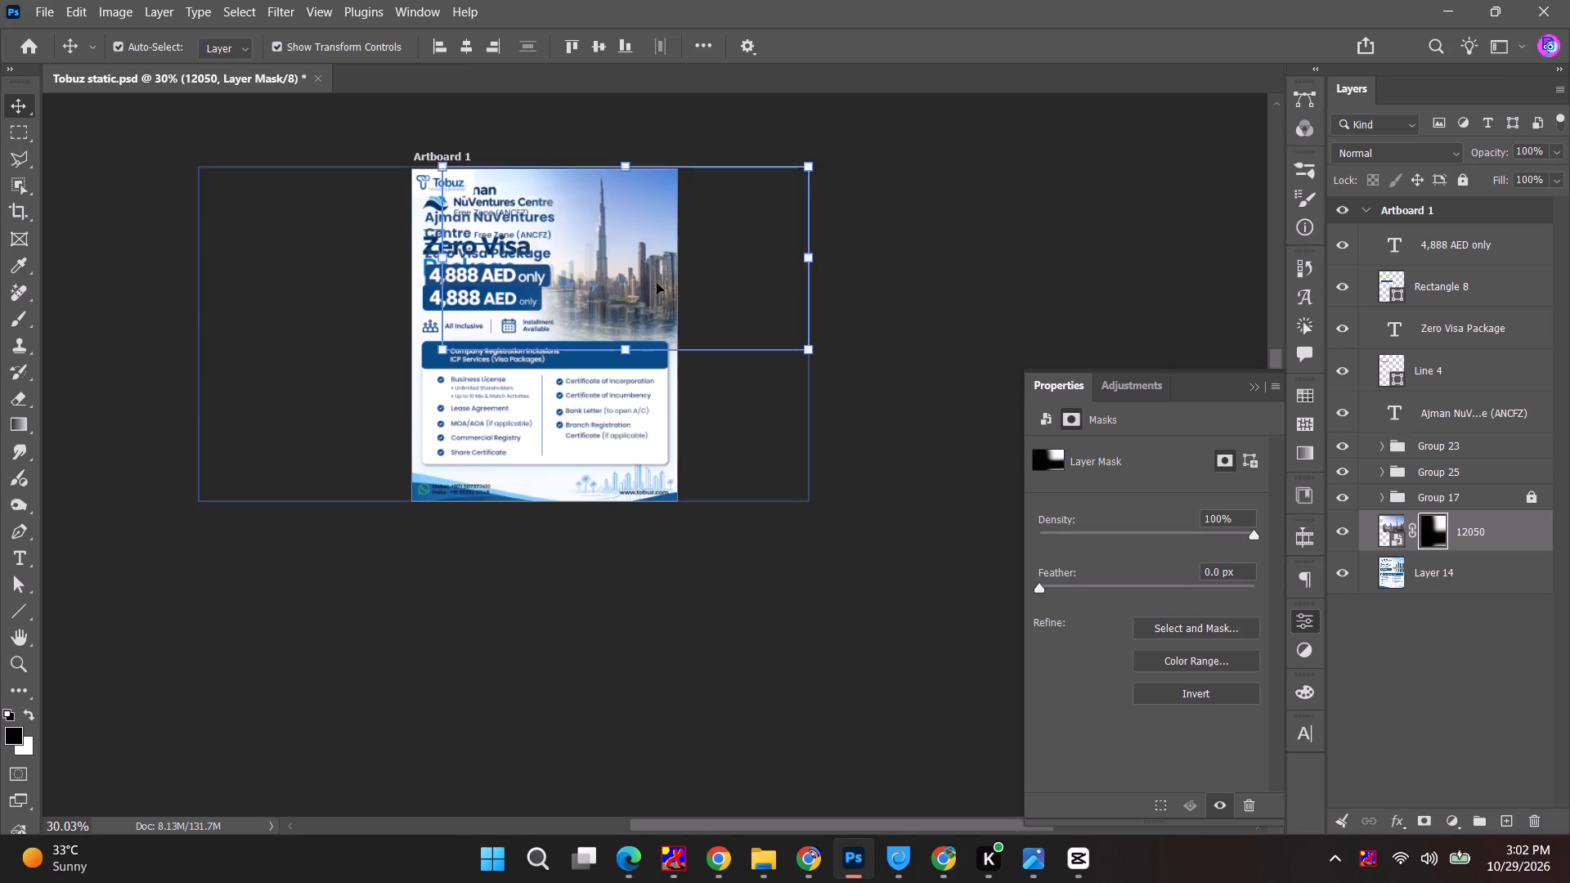
left_click_drag(657, 283, 1107, 326)
left_click_drag(1100, 296, 686, 260)
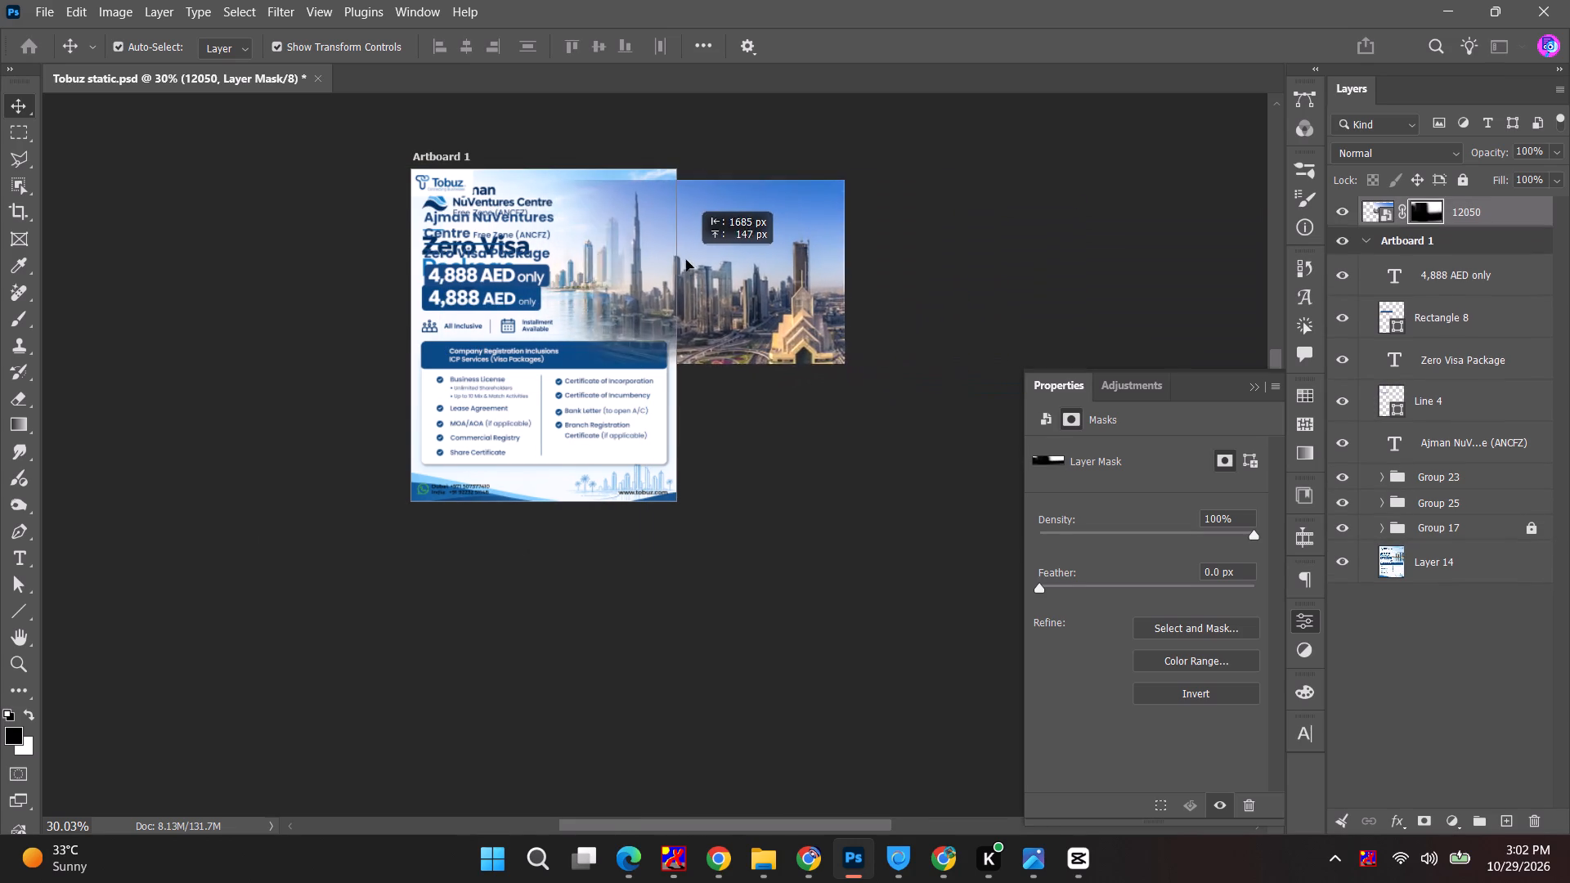
left_click_drag(686, 260, 654, 247)
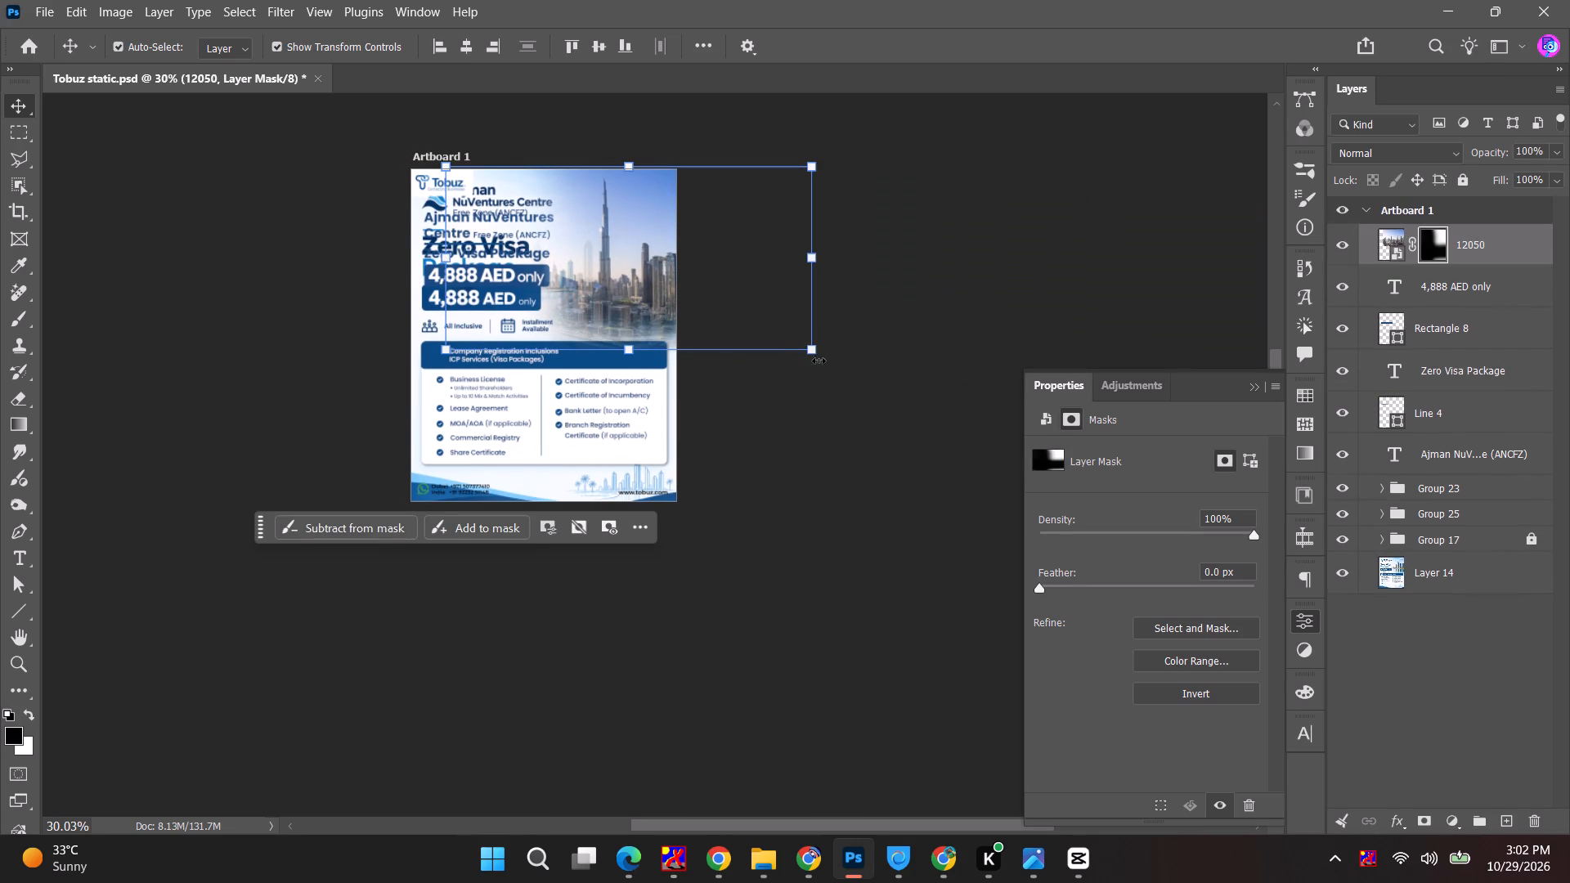
left_click_drag(815, 353, 768, 311, "shift")
left_click_drag(641, 246, 653, 258)
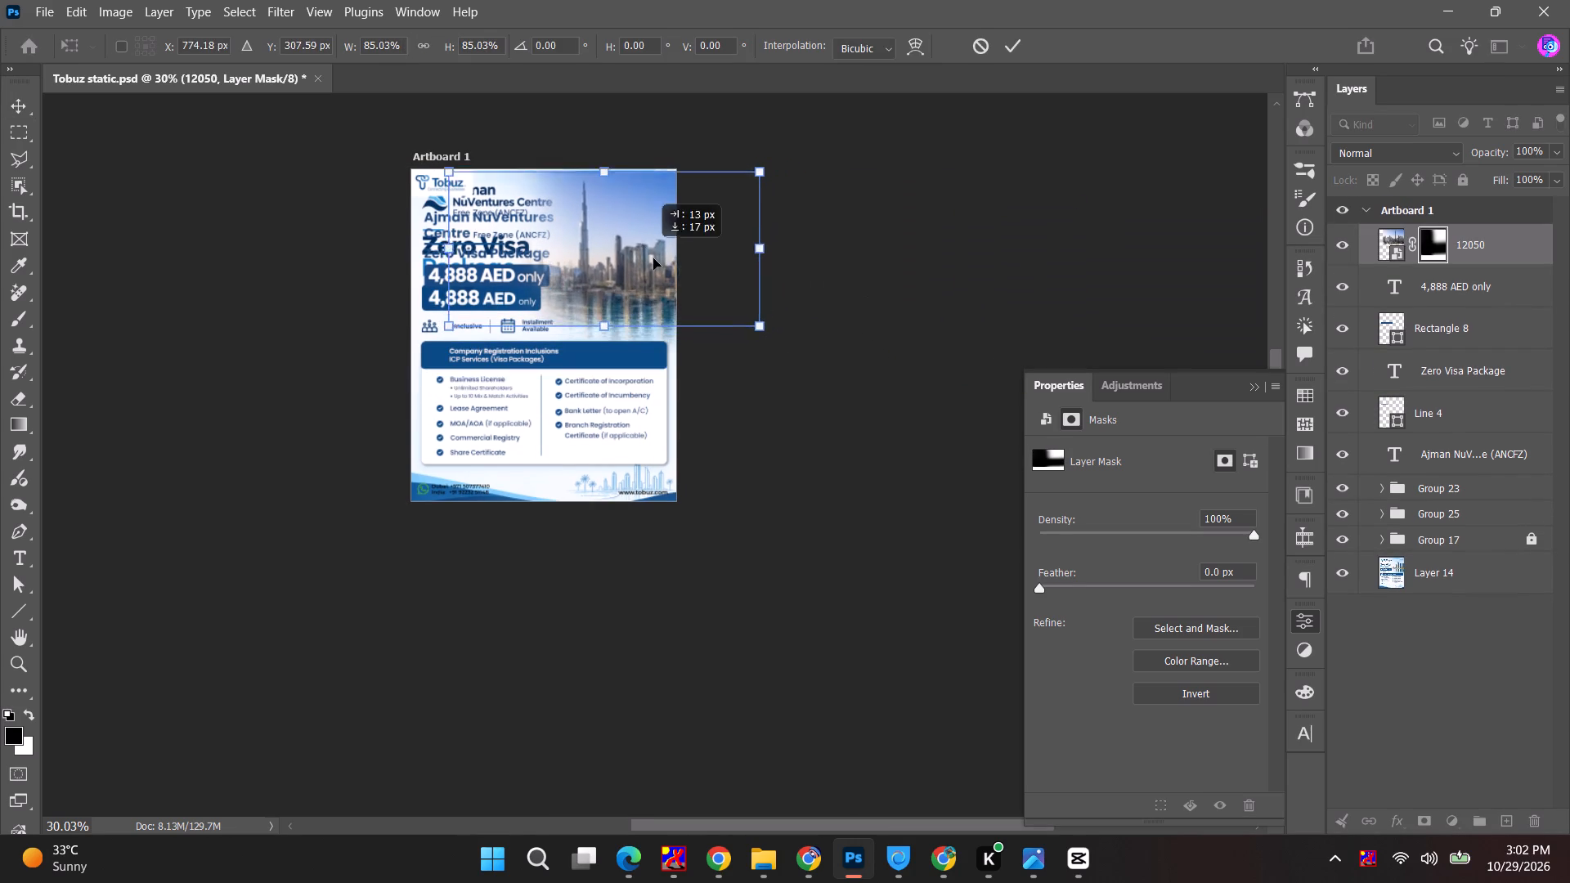
left_click_drag(653, 258, 657, 260)
left_click_drag(766, 182, 778, 176, "shift")
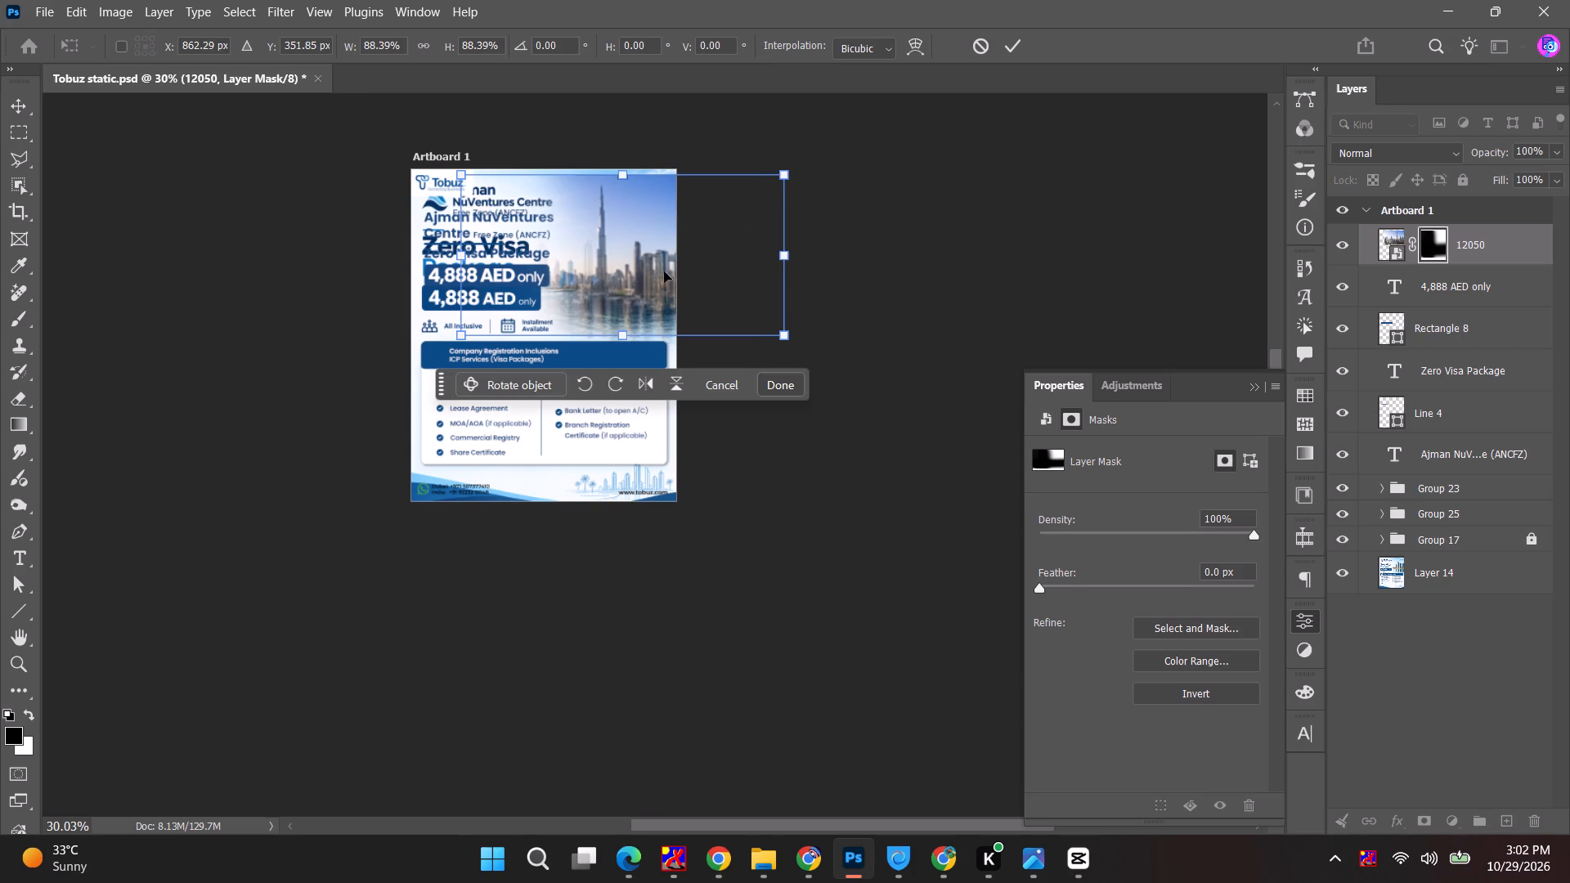
Disable the 12050 layer mask and enlarge the skyline photo to about 110%, placing its top edge along the artboard's top.
left_click(1436, 249, "shift")
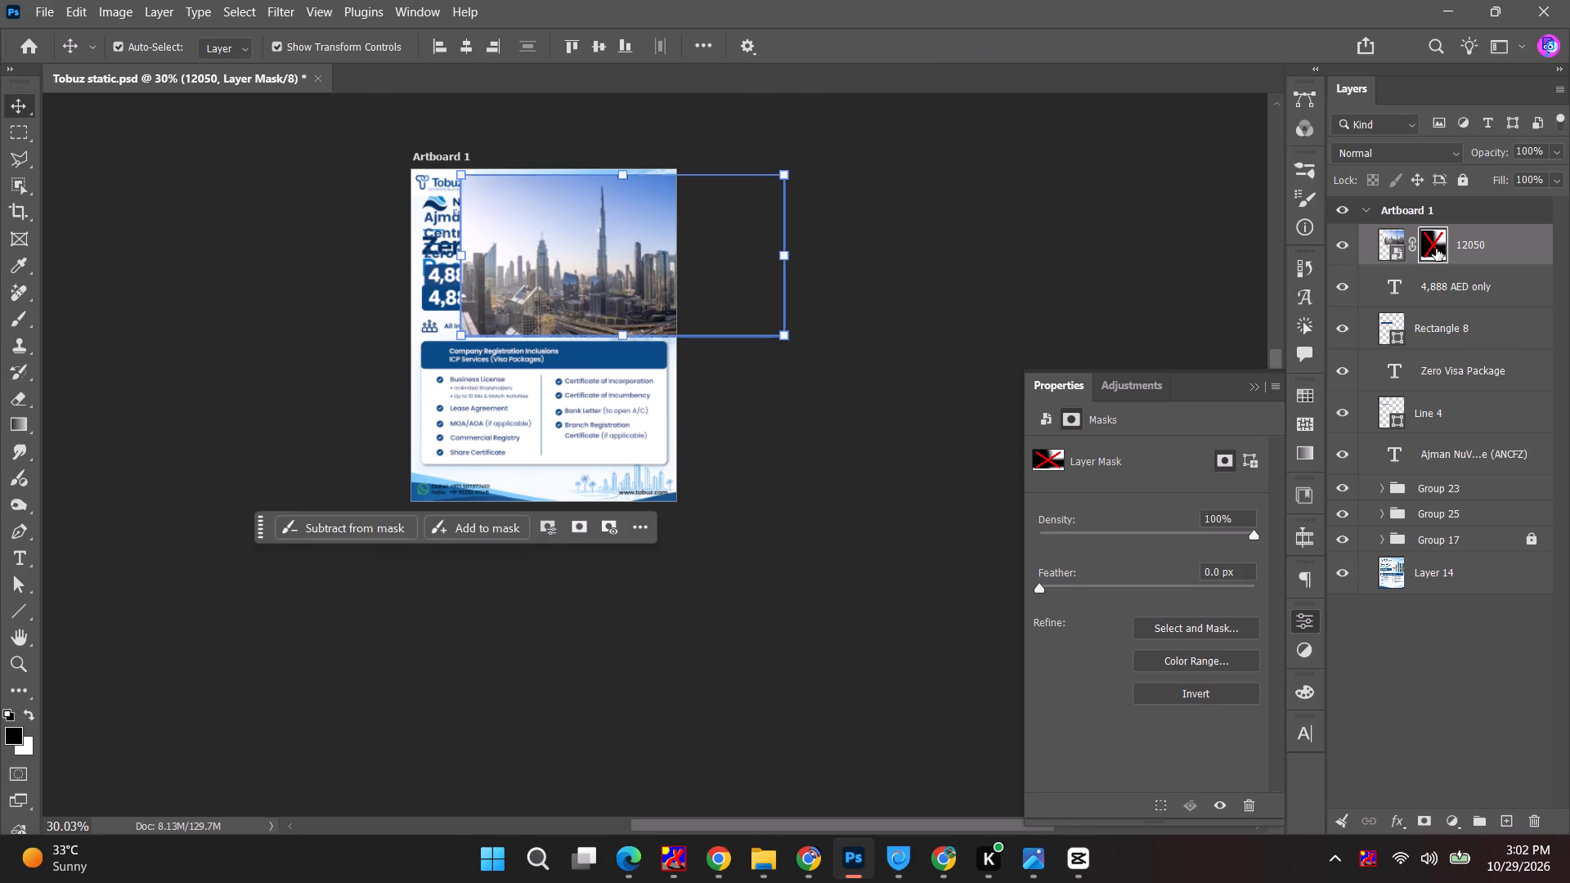
left_click_drag(787, 338, 801, 350, "alt+shift")
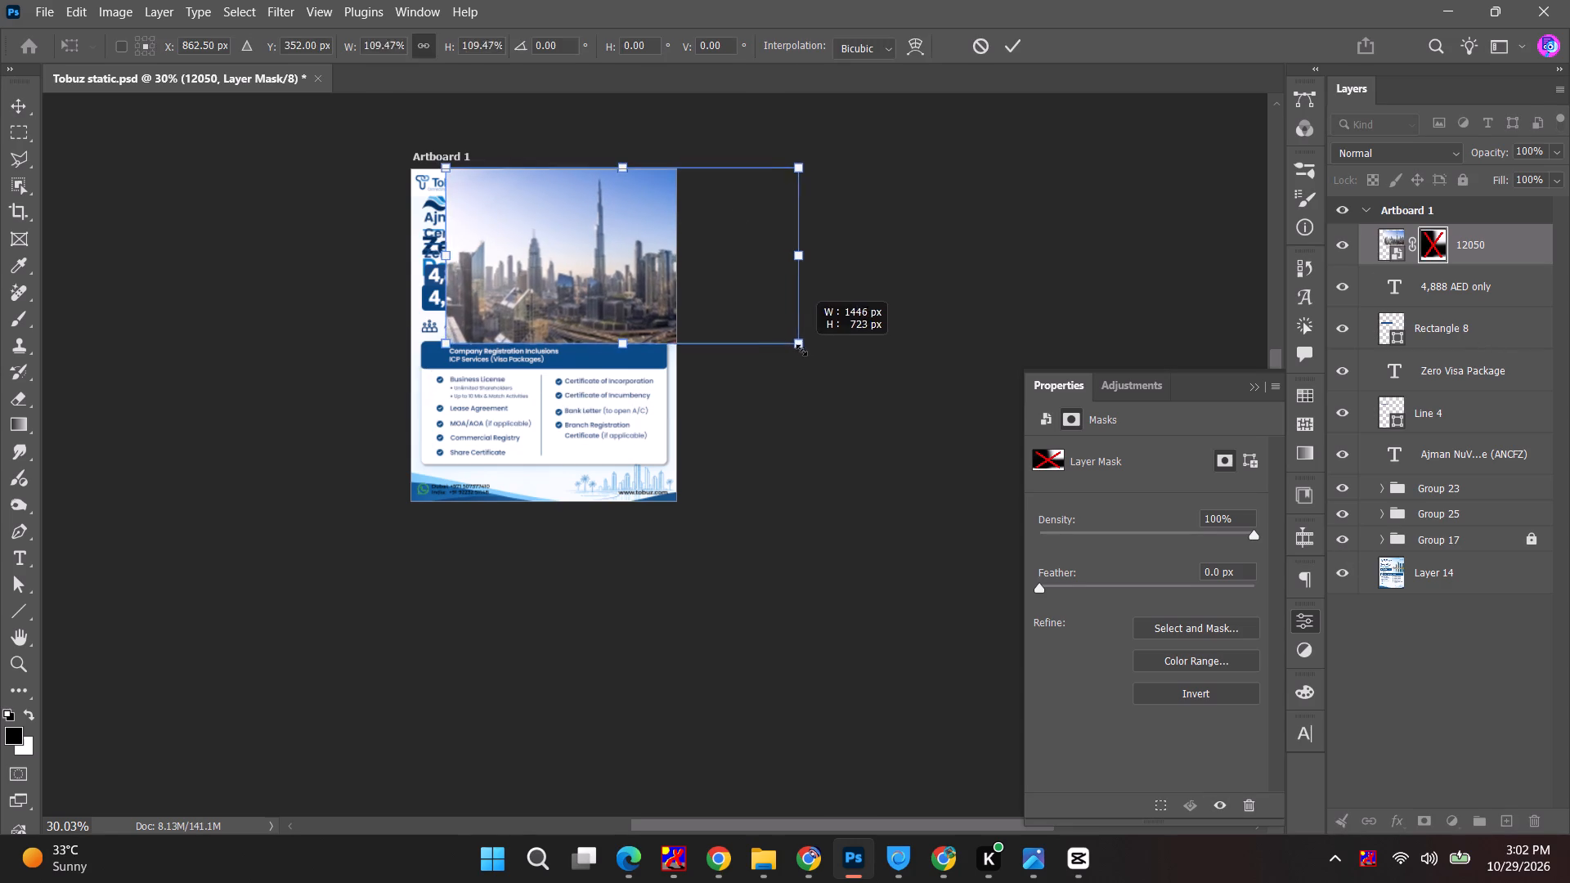
left_click_drag(801, 350, 802, 350, "alt+shift")
left_click_drag(642, 295, 653, 294)
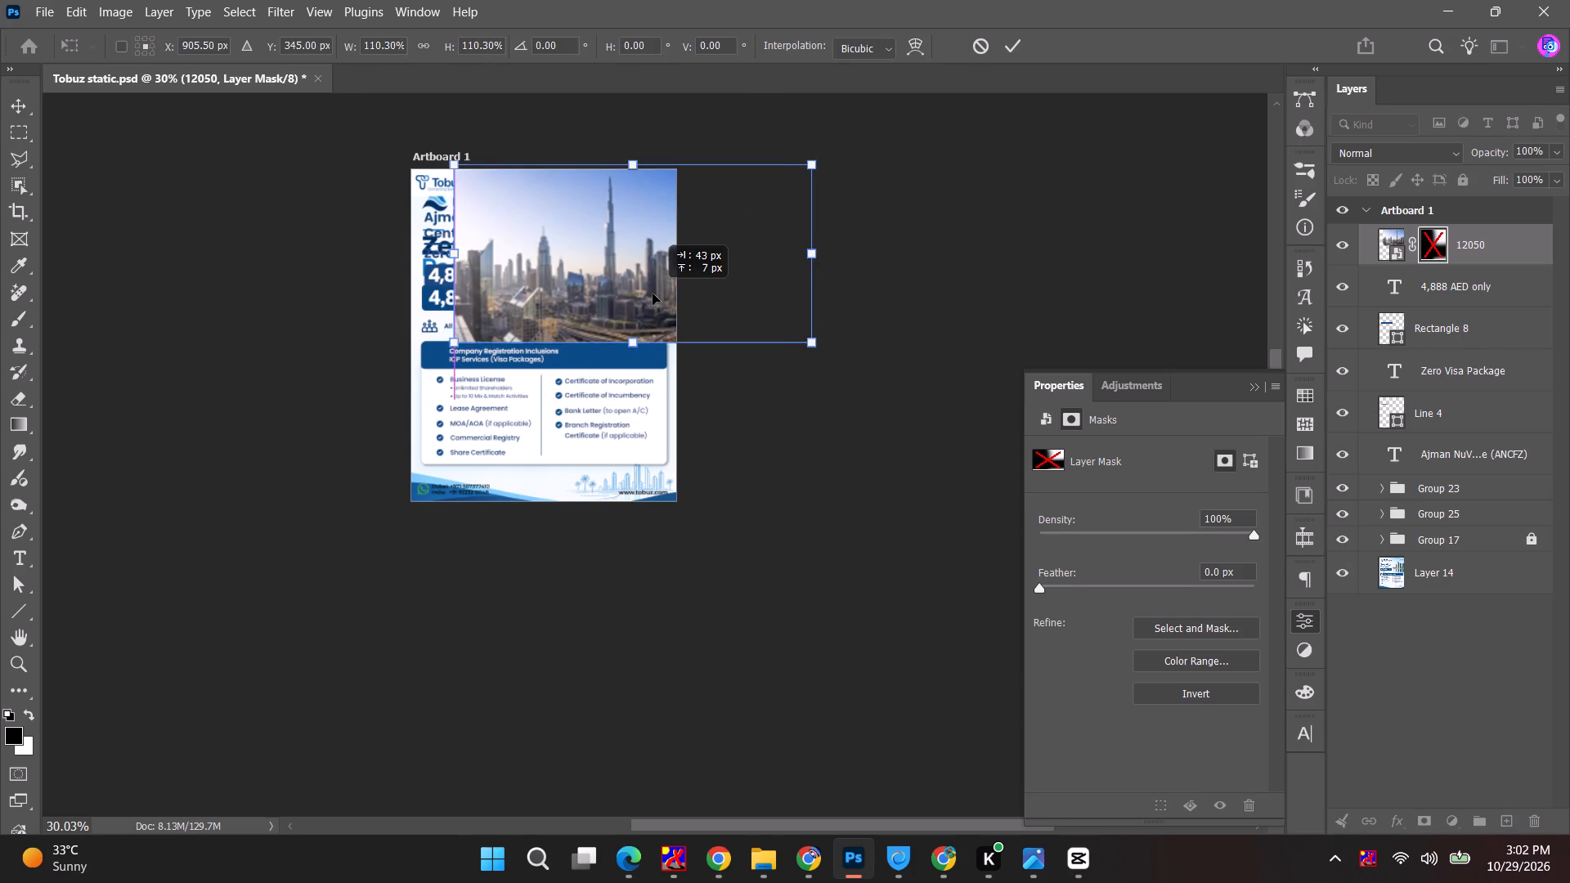
left_click_drag(653, 294, 653, 298)
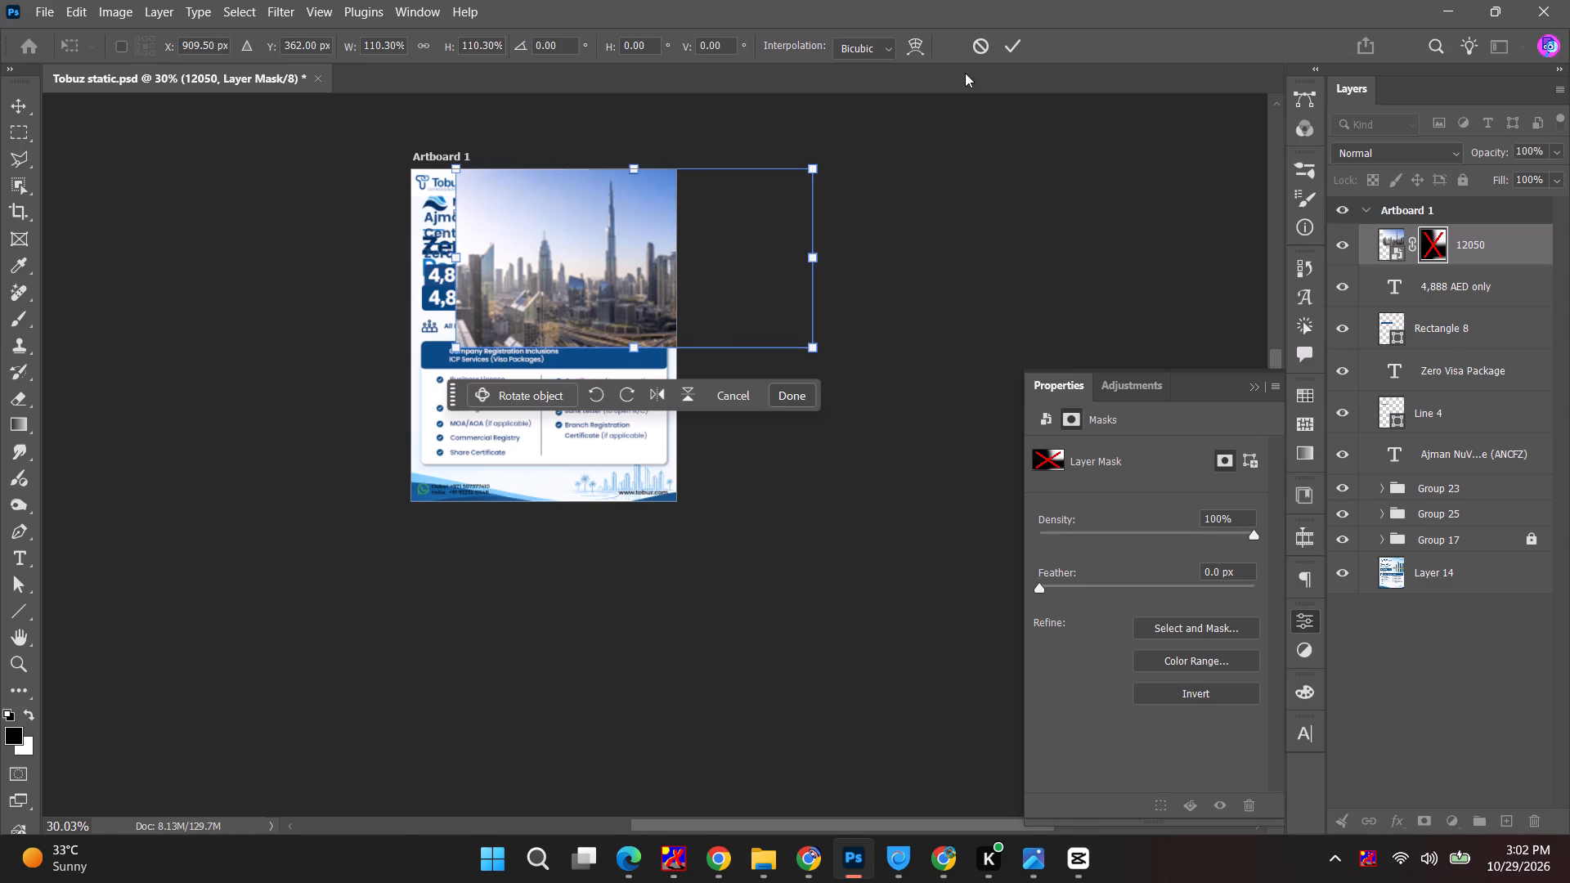
left_click(1004, 53)
Move the 12050 layer beneath Group 17, directly above Layer 14.
left_click_drag(1491, 264, 1486, 549)
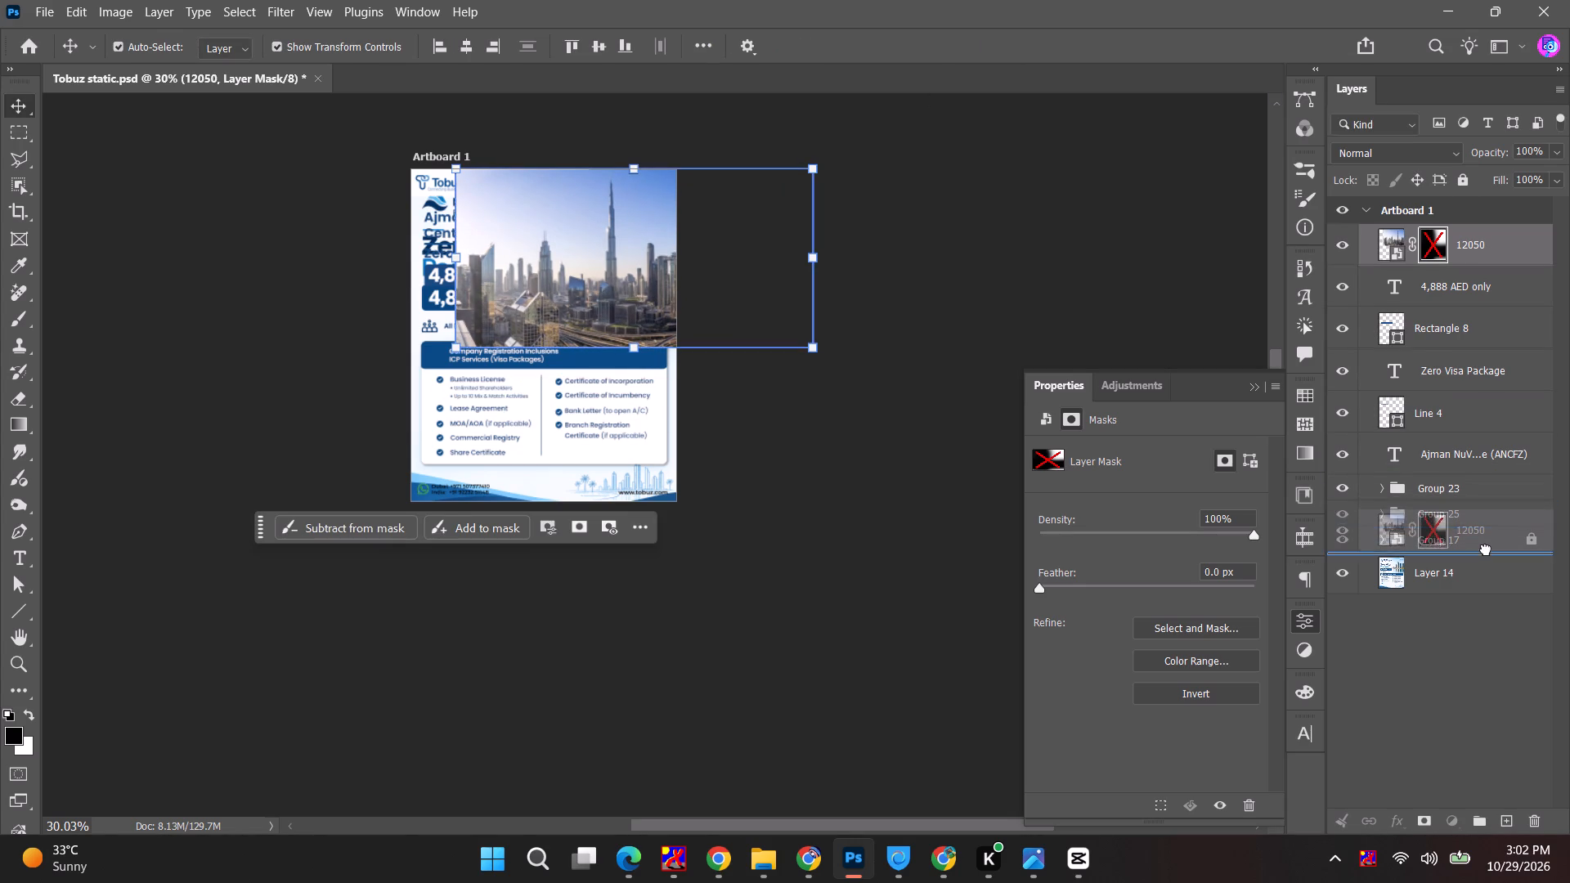
left_click_drag(1486, 549, 1485, 559)
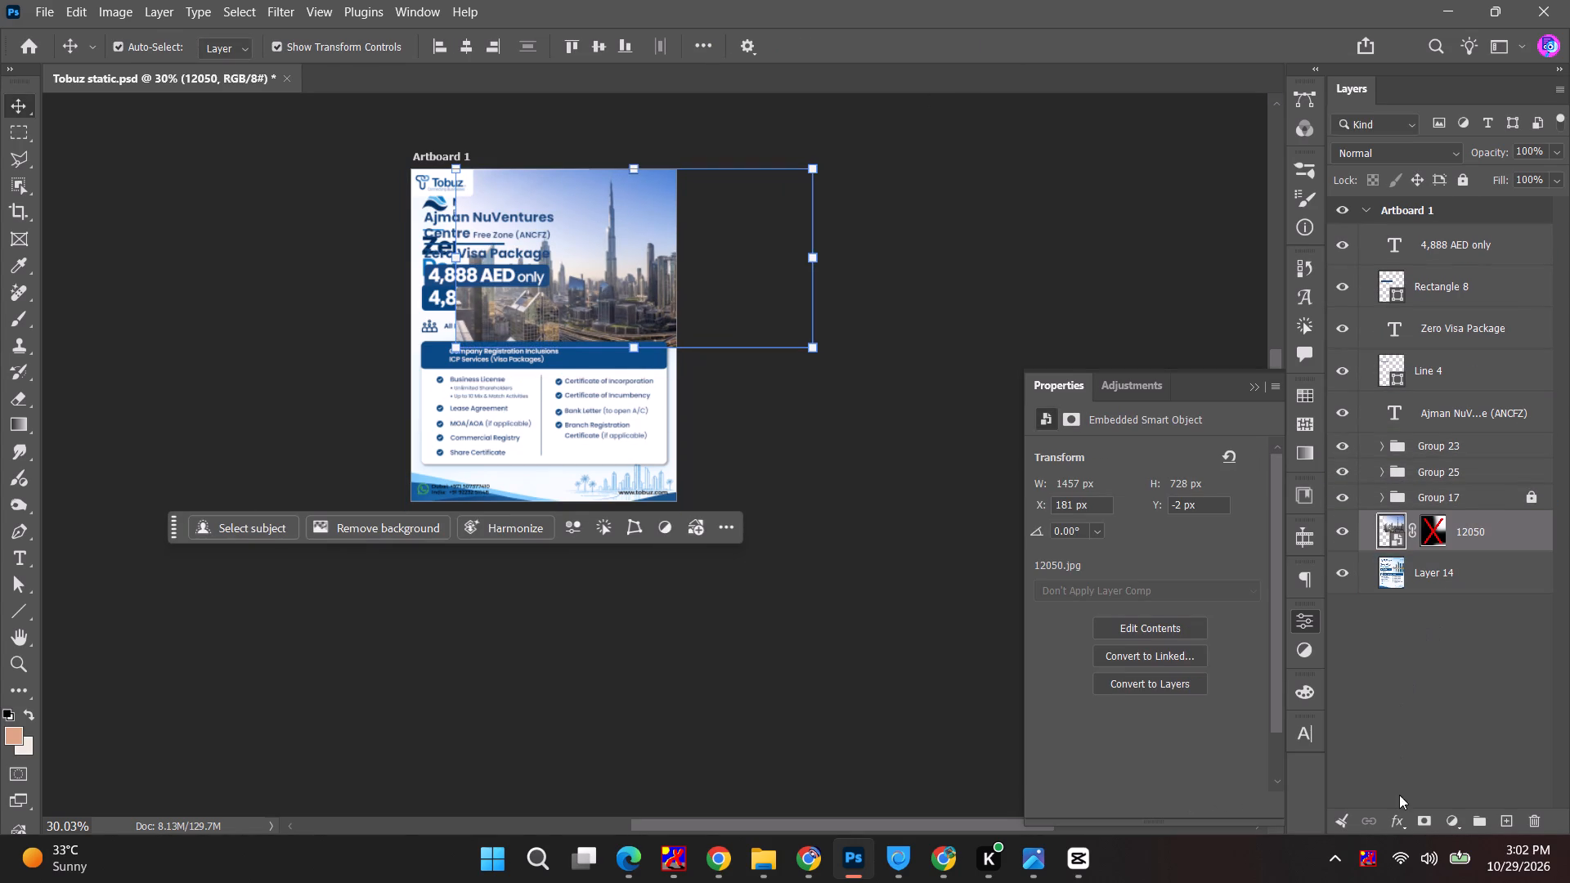
Add a Levels adjustment layer above the 12050 photo and set its midtones to 0.81.
left_click(1451, 825)
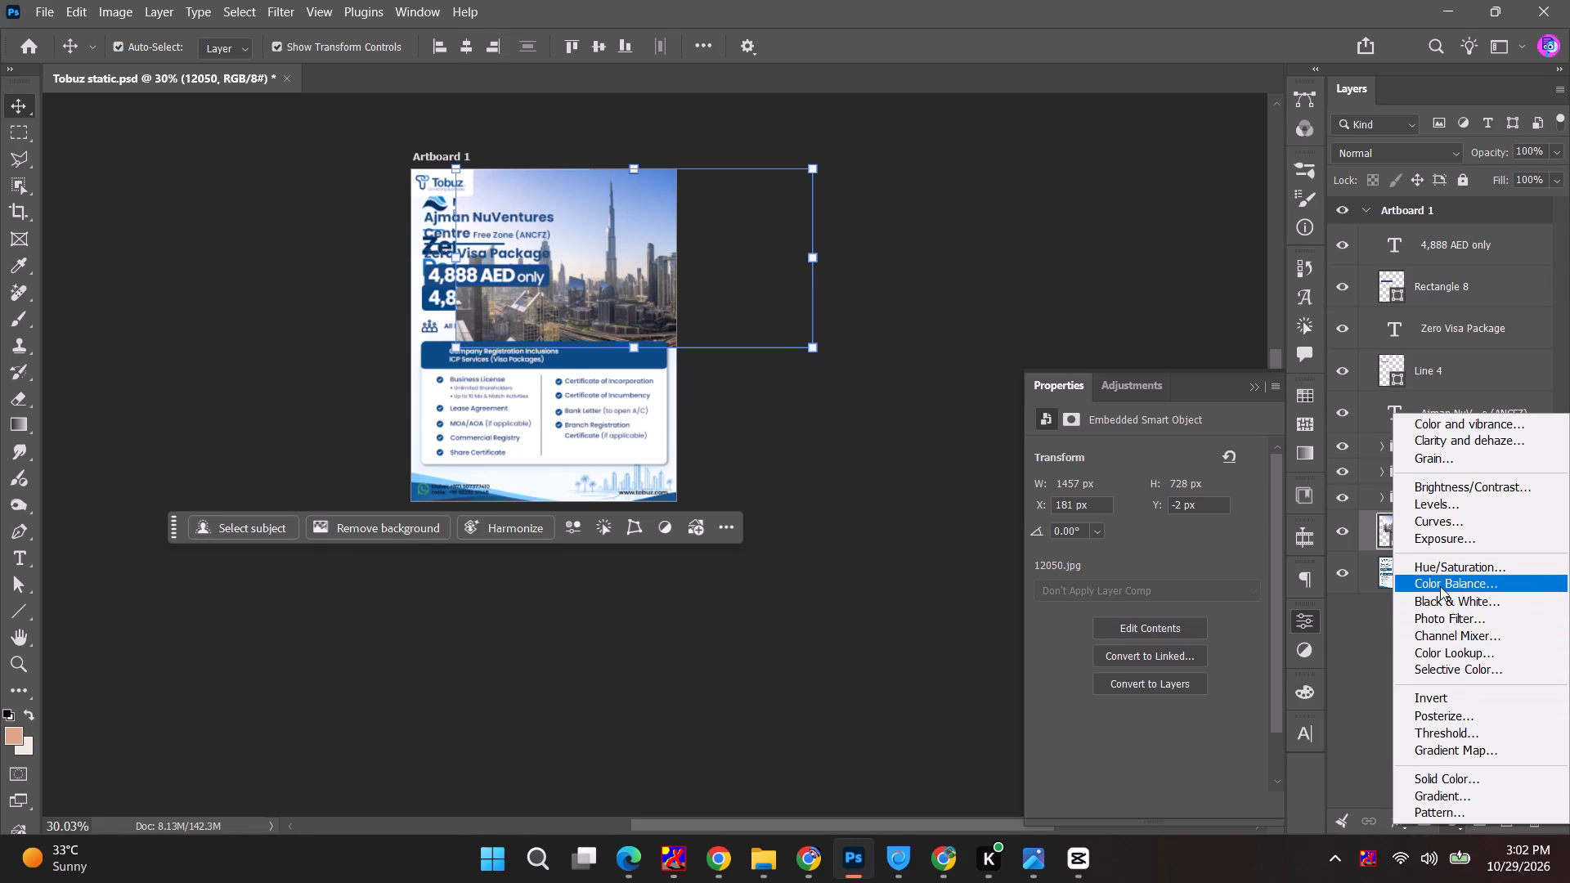
left_click(1457, 503)
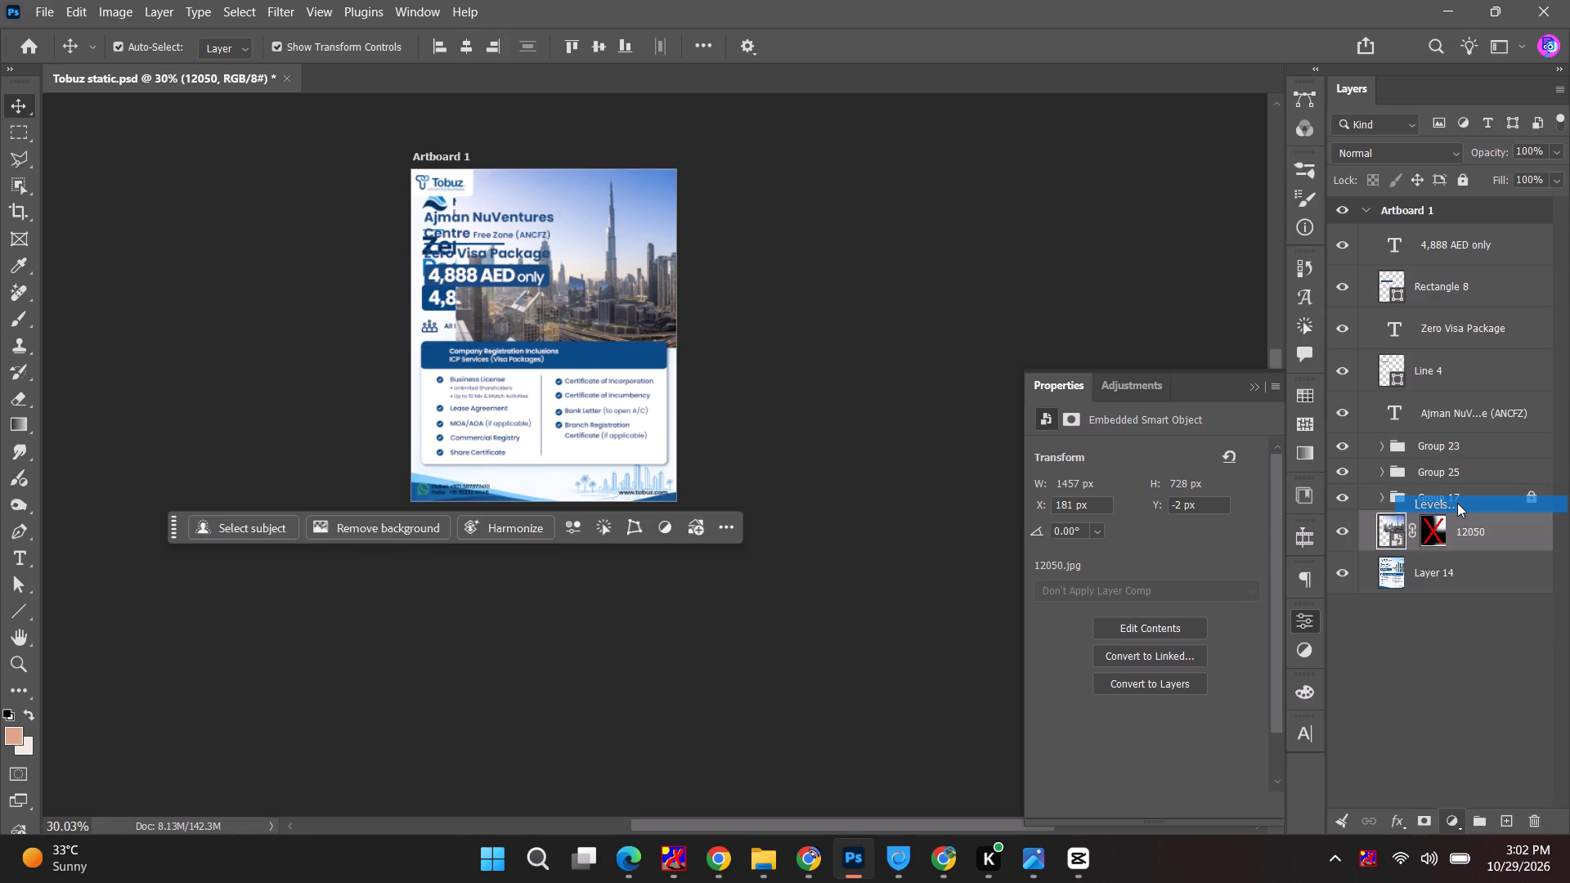
left_click_drag(1161, 600, 1163, 600)
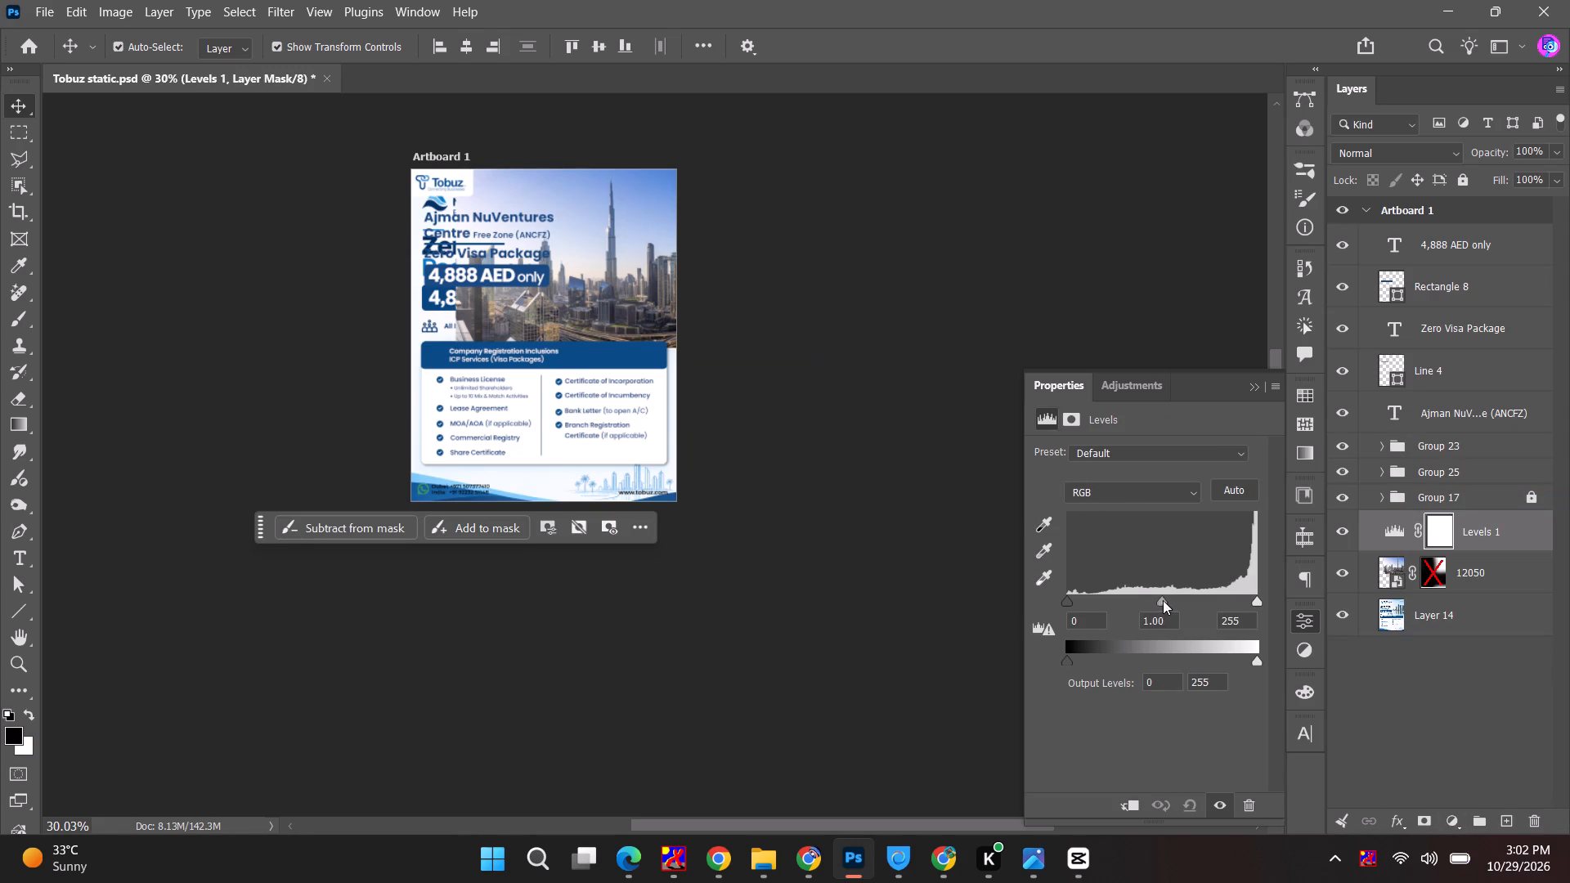
left_click_drag(1163, 600, 1175, 604)
left_click(1253, 604)
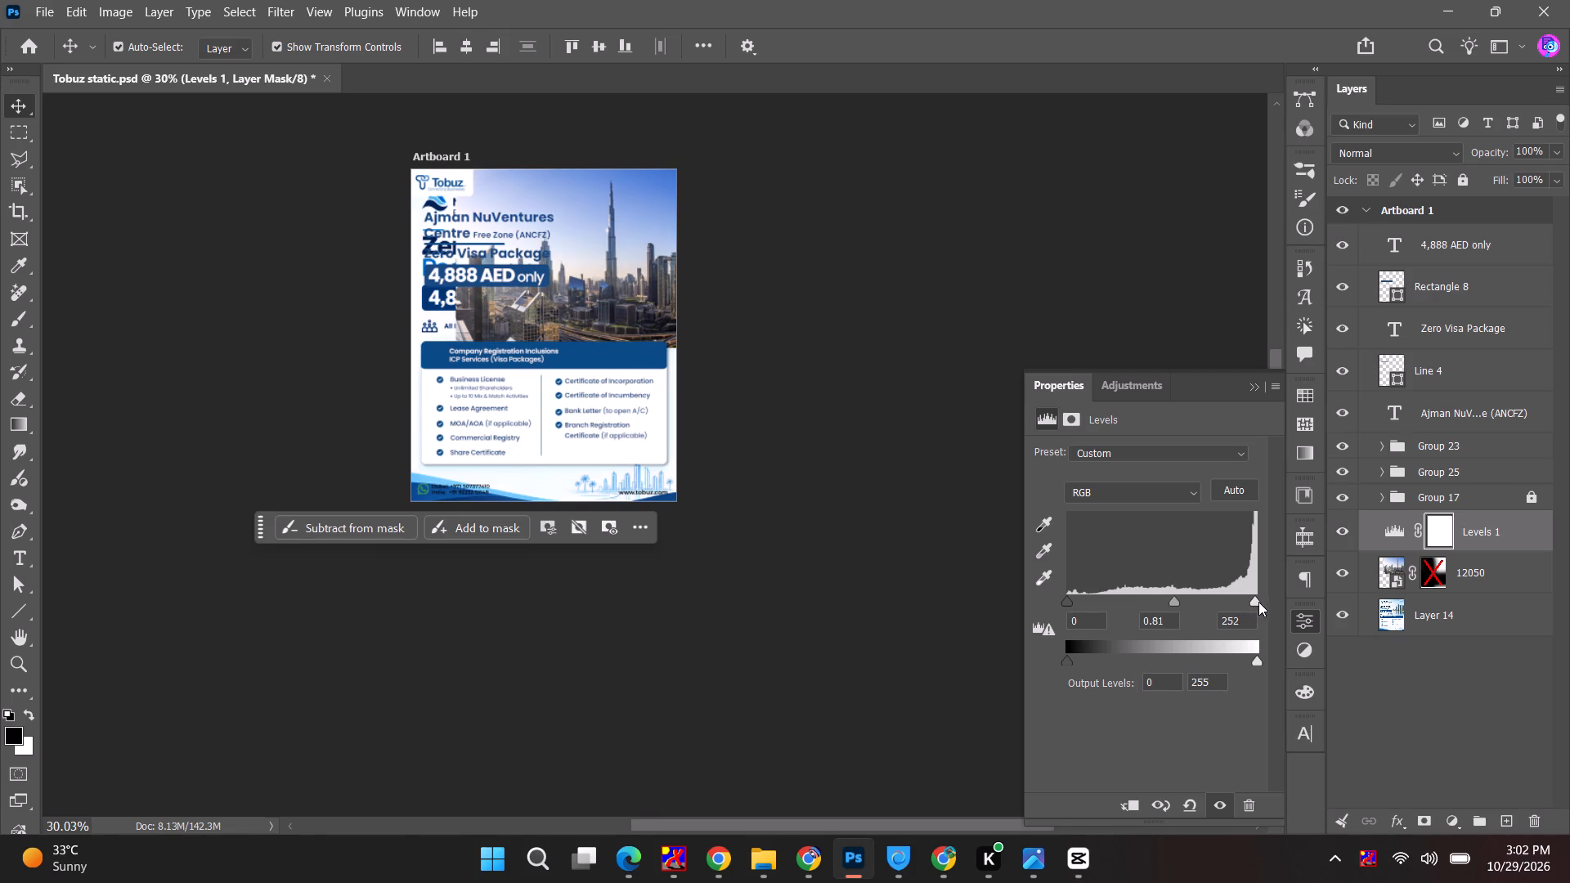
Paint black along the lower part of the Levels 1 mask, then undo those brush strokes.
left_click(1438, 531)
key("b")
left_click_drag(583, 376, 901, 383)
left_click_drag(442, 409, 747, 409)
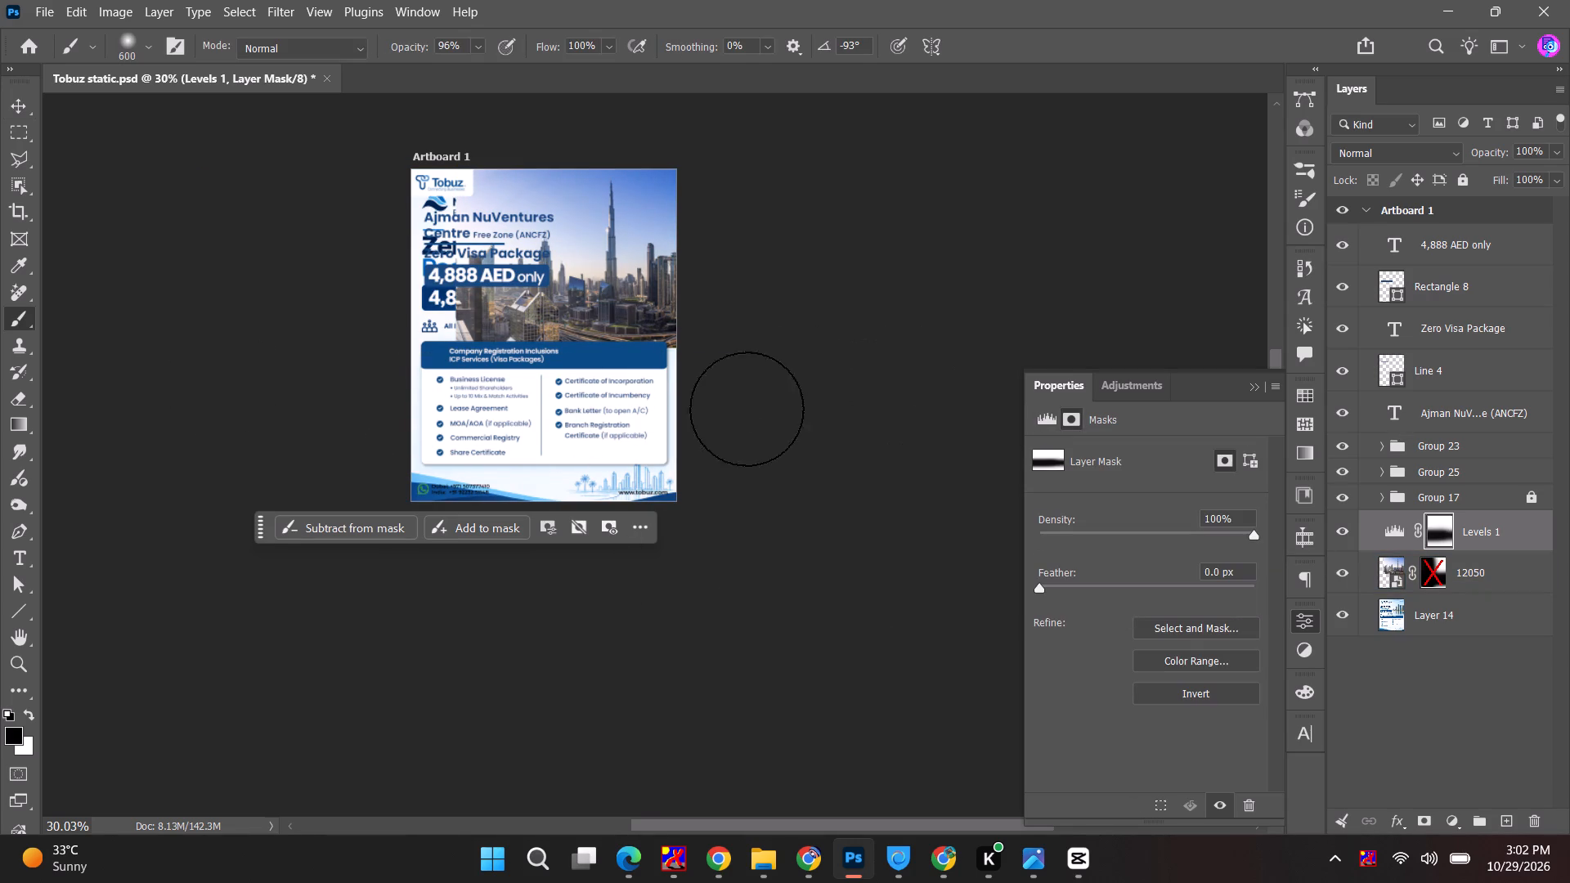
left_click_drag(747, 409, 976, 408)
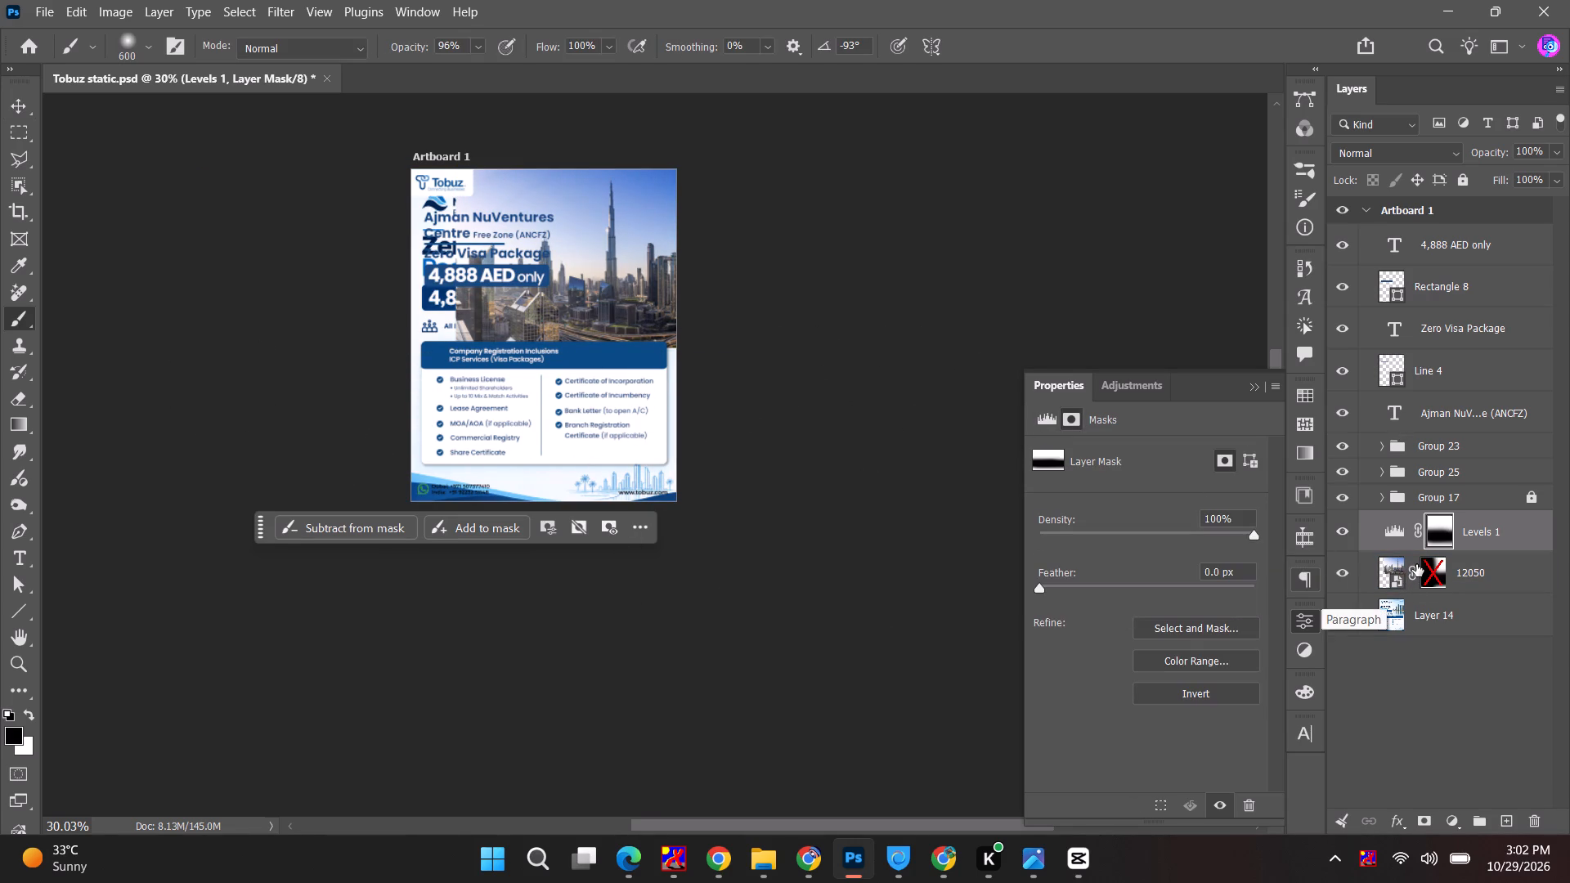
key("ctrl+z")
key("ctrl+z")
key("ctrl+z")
Delete the disabled mask from the 12050 layer and add a fresh layer mask to it.
right_click(1438, 570)
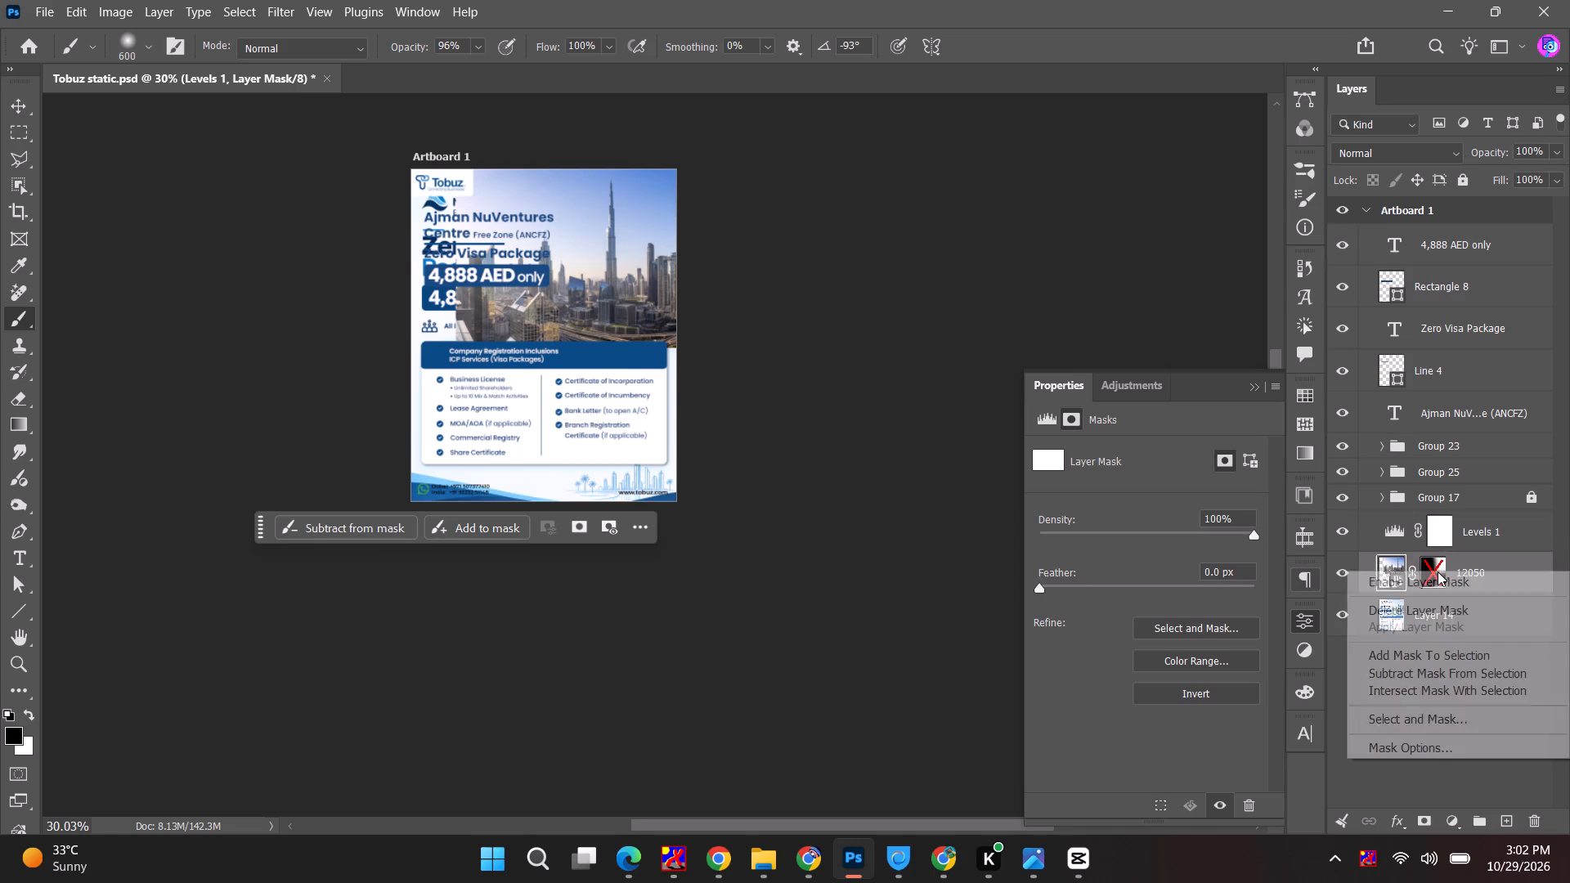
left_click(1410, 607)
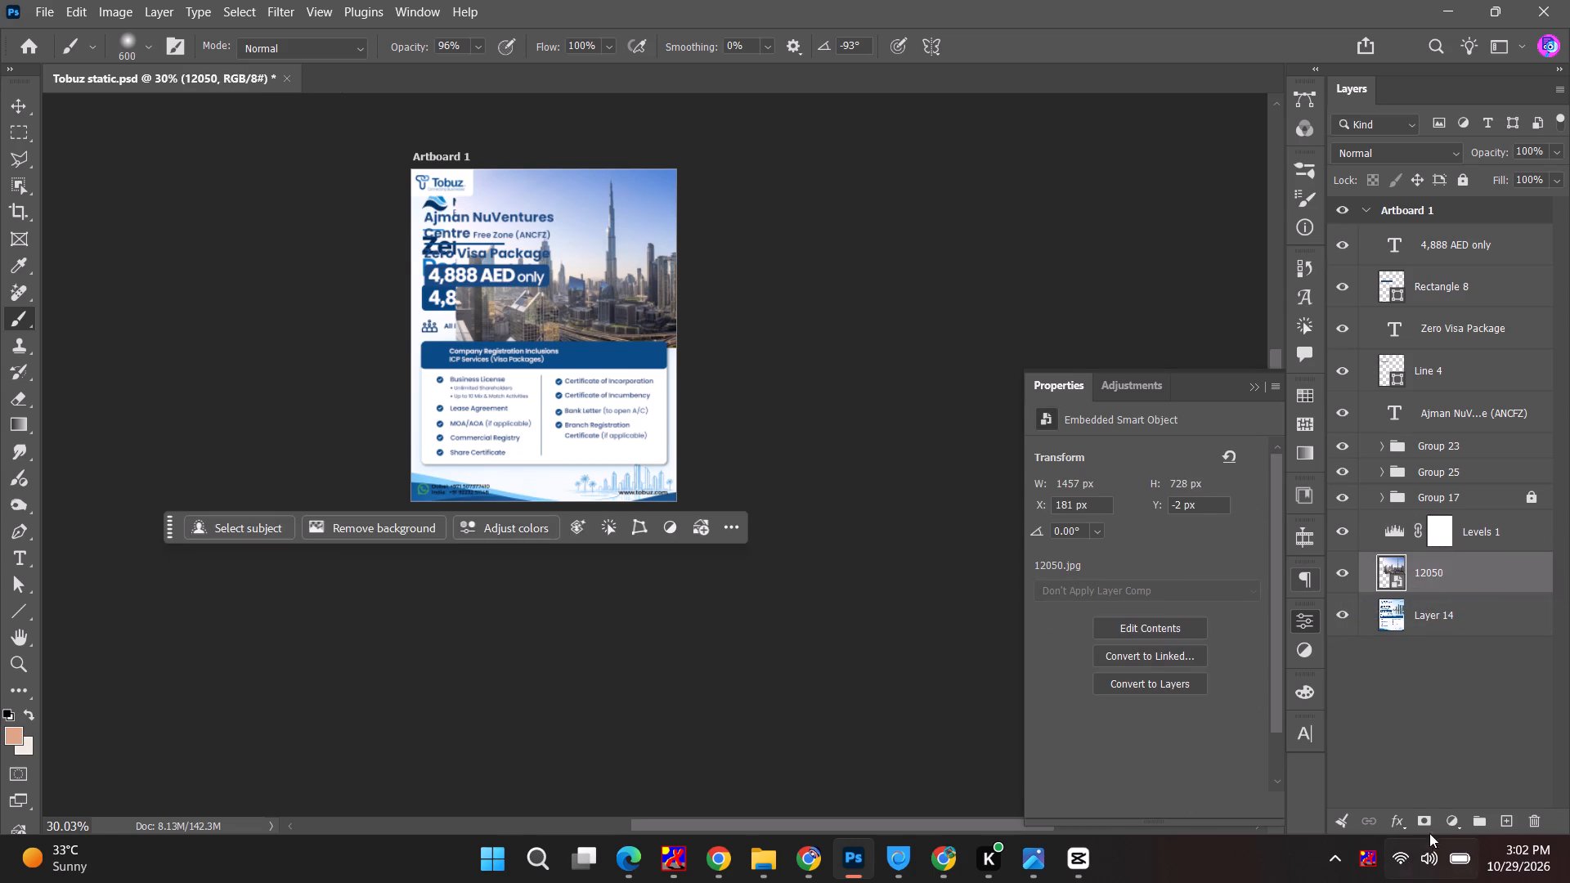
left_click(1429, 827)
Paint black on the new 12050 mask with the soft 600 px brush to fade the photo's bottom edge and left side.
left_click_drag(397, 396, 801, 411)
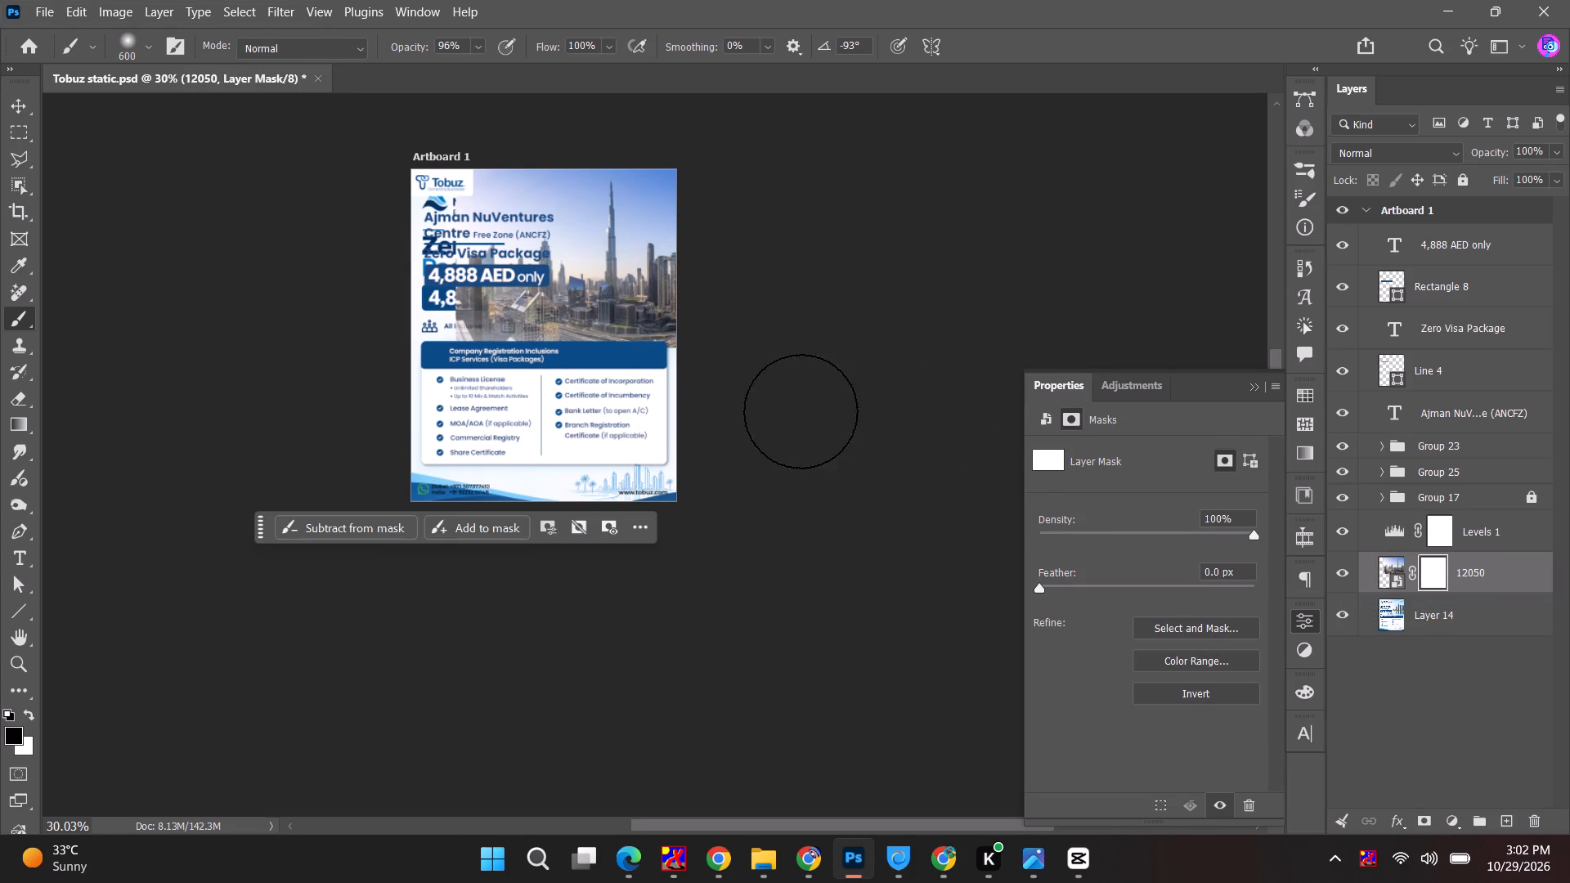
left_click_drag(801, 411, 383, 410)
left_click_drag(494, 323, 298, 171)
left_click_drag(409, 207, 469, 298)
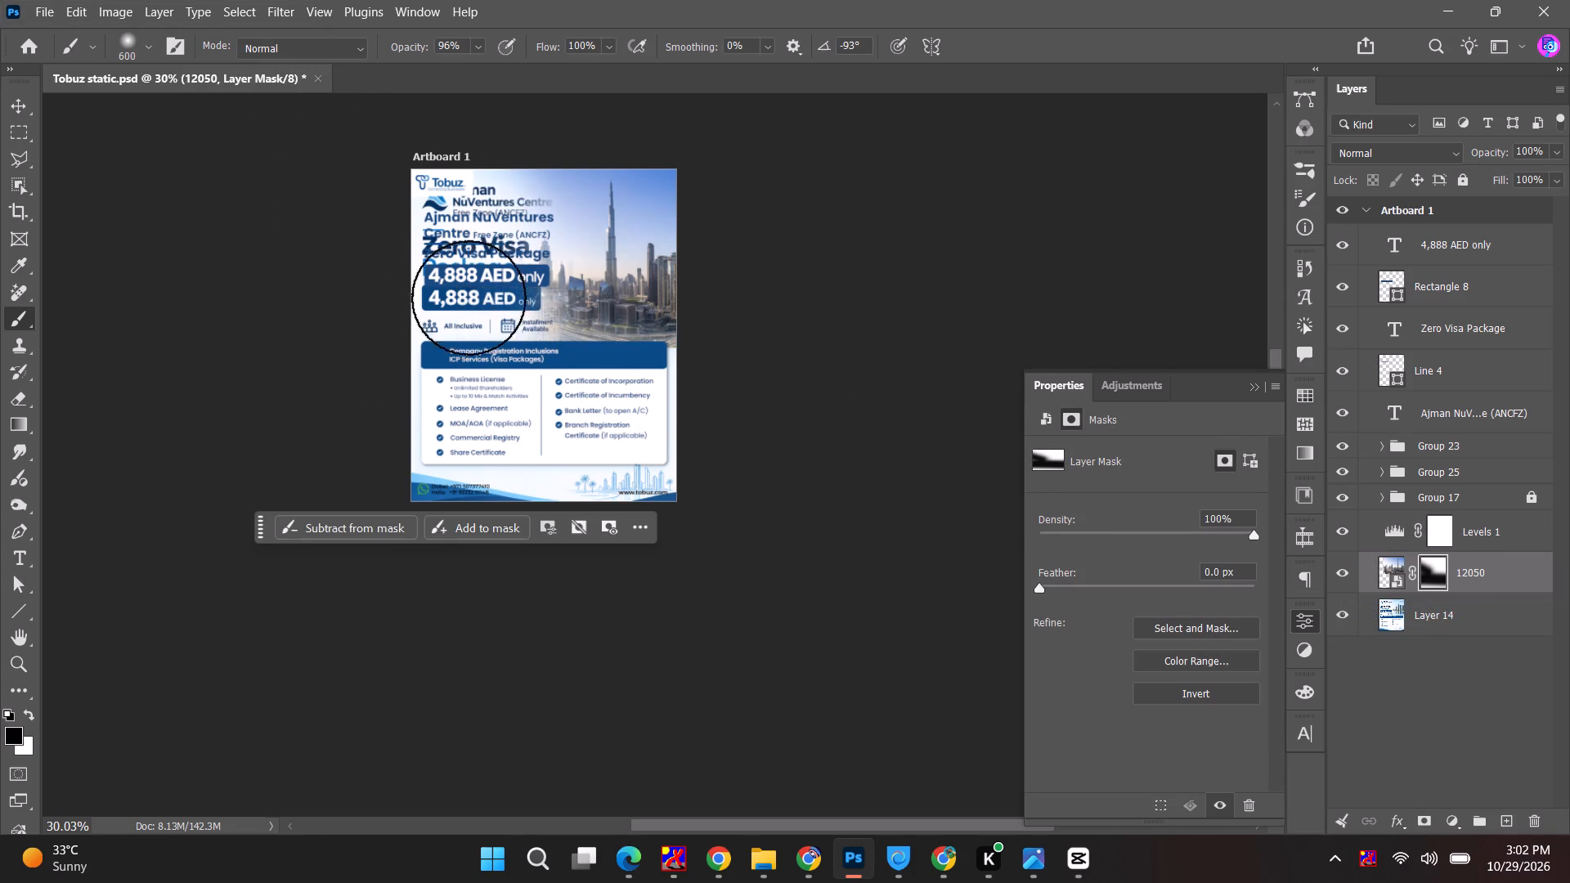
left_click_drag(469, 298, 473, 96)
left_click_drag(471, 166, 478, 208)
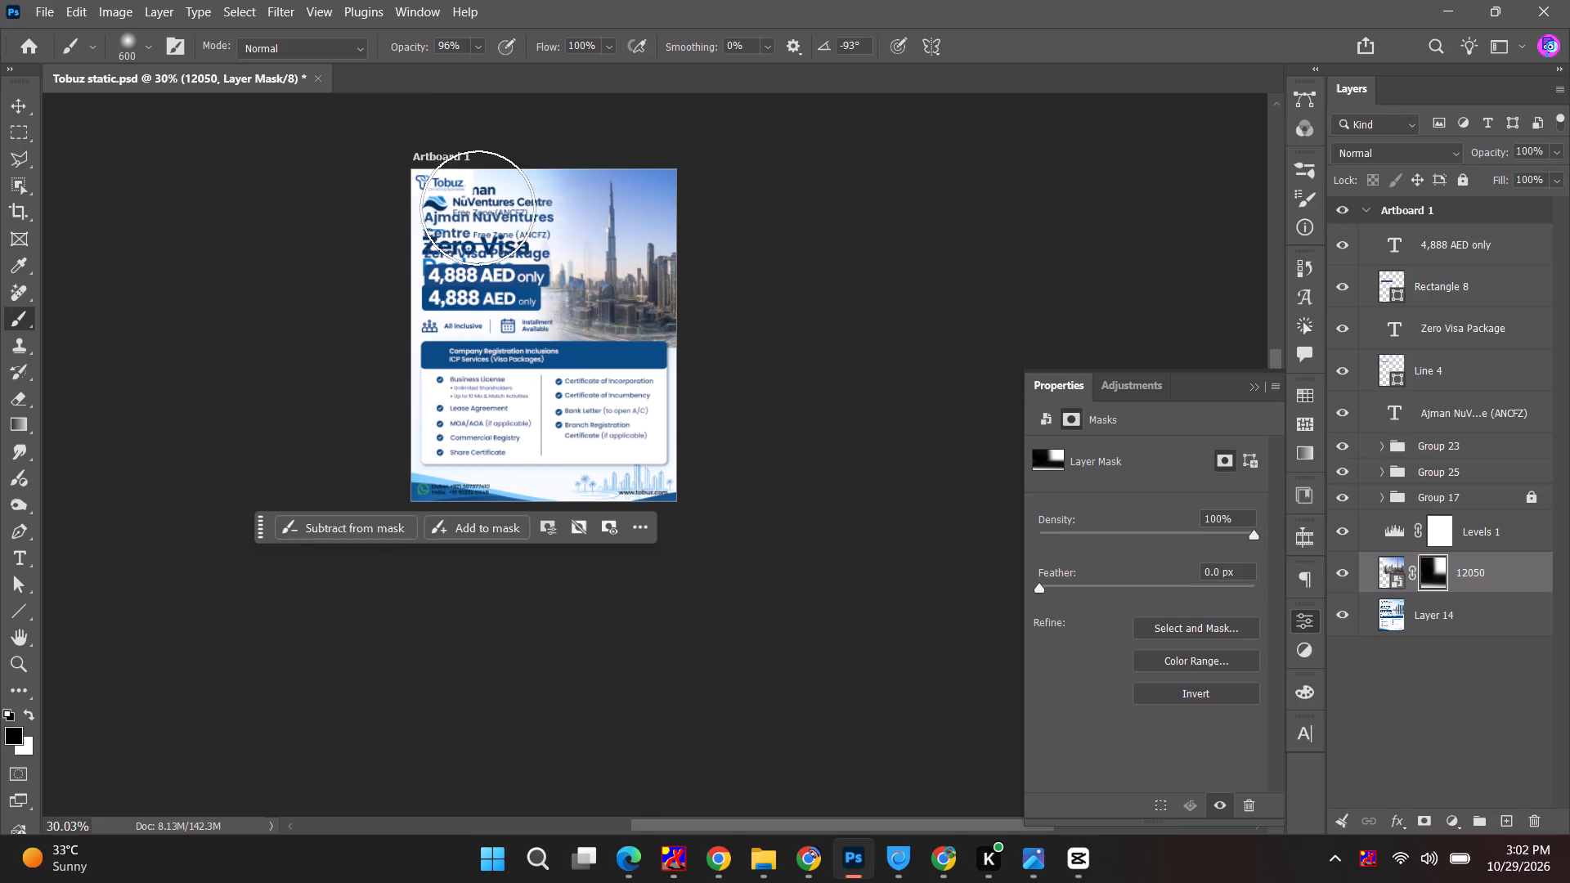
left_click_drag(478, 208, 469, 201)
Hide the Layer 14 reference and paint out the remaining photo traces along the left side and bottom on the 12050 mask.
left_click(1341, 616)
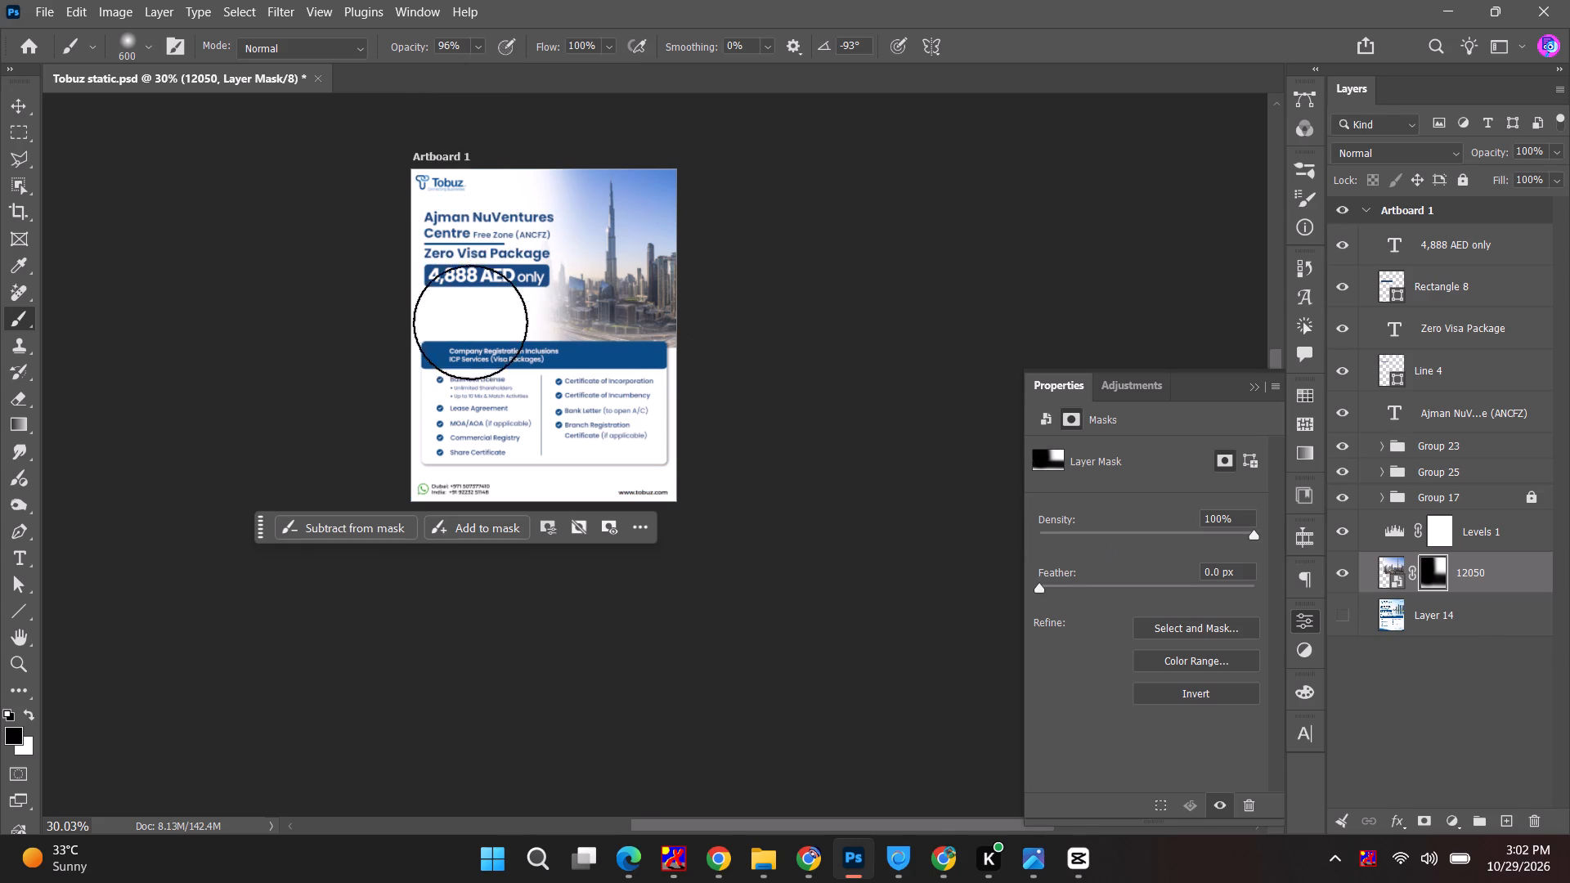
left_click_drag(496, 170, 522, 426)
left_click_drag(497, 397, 620, 424)
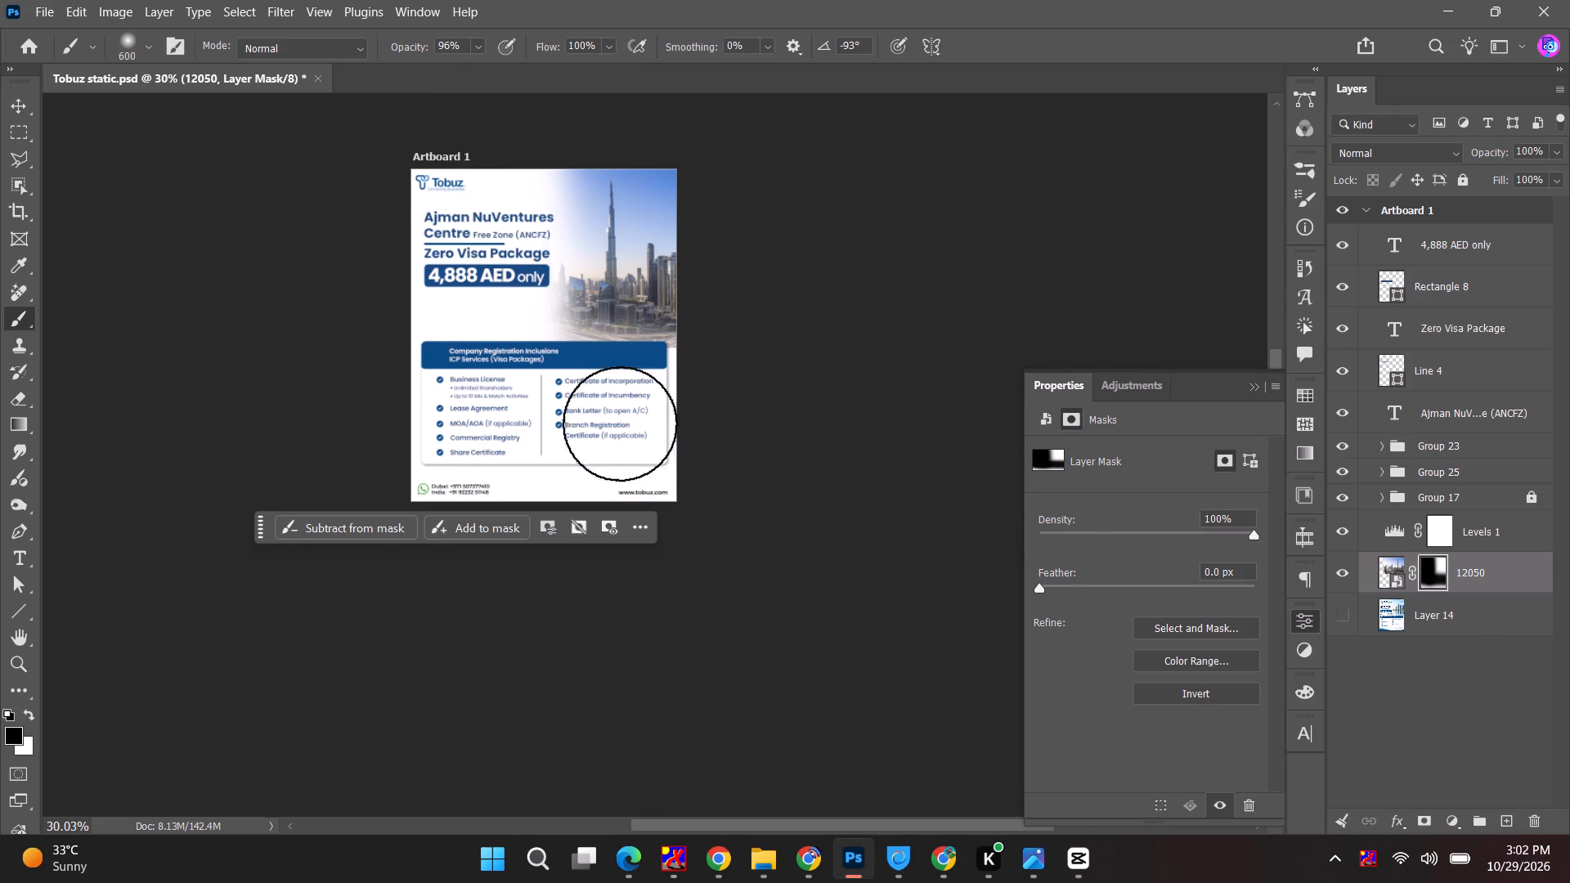
left_click_drag(620, 424, 325, 428)
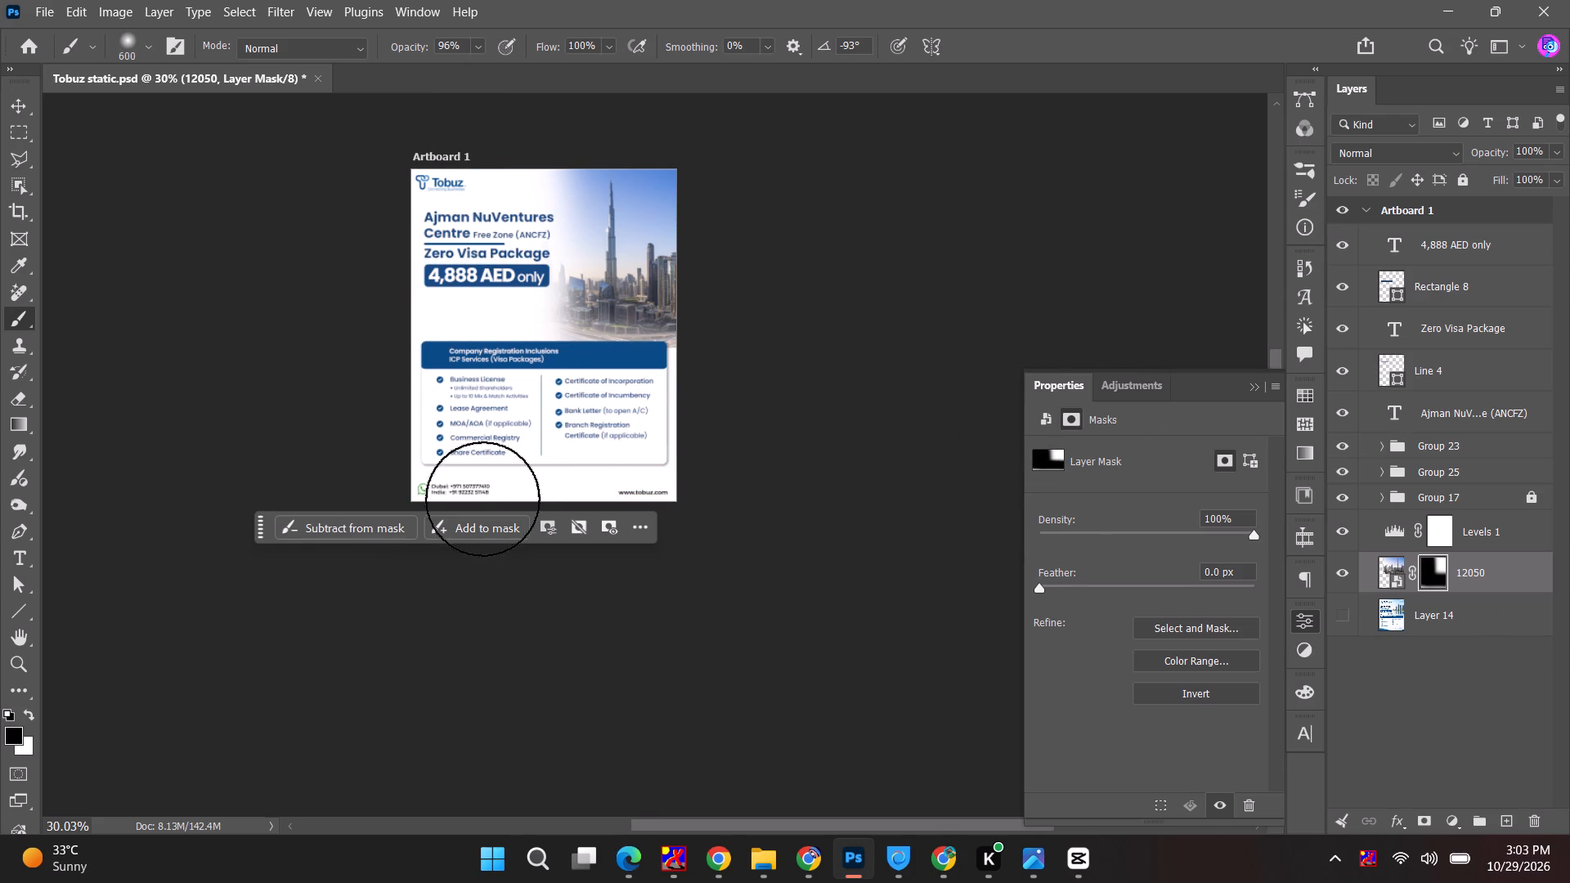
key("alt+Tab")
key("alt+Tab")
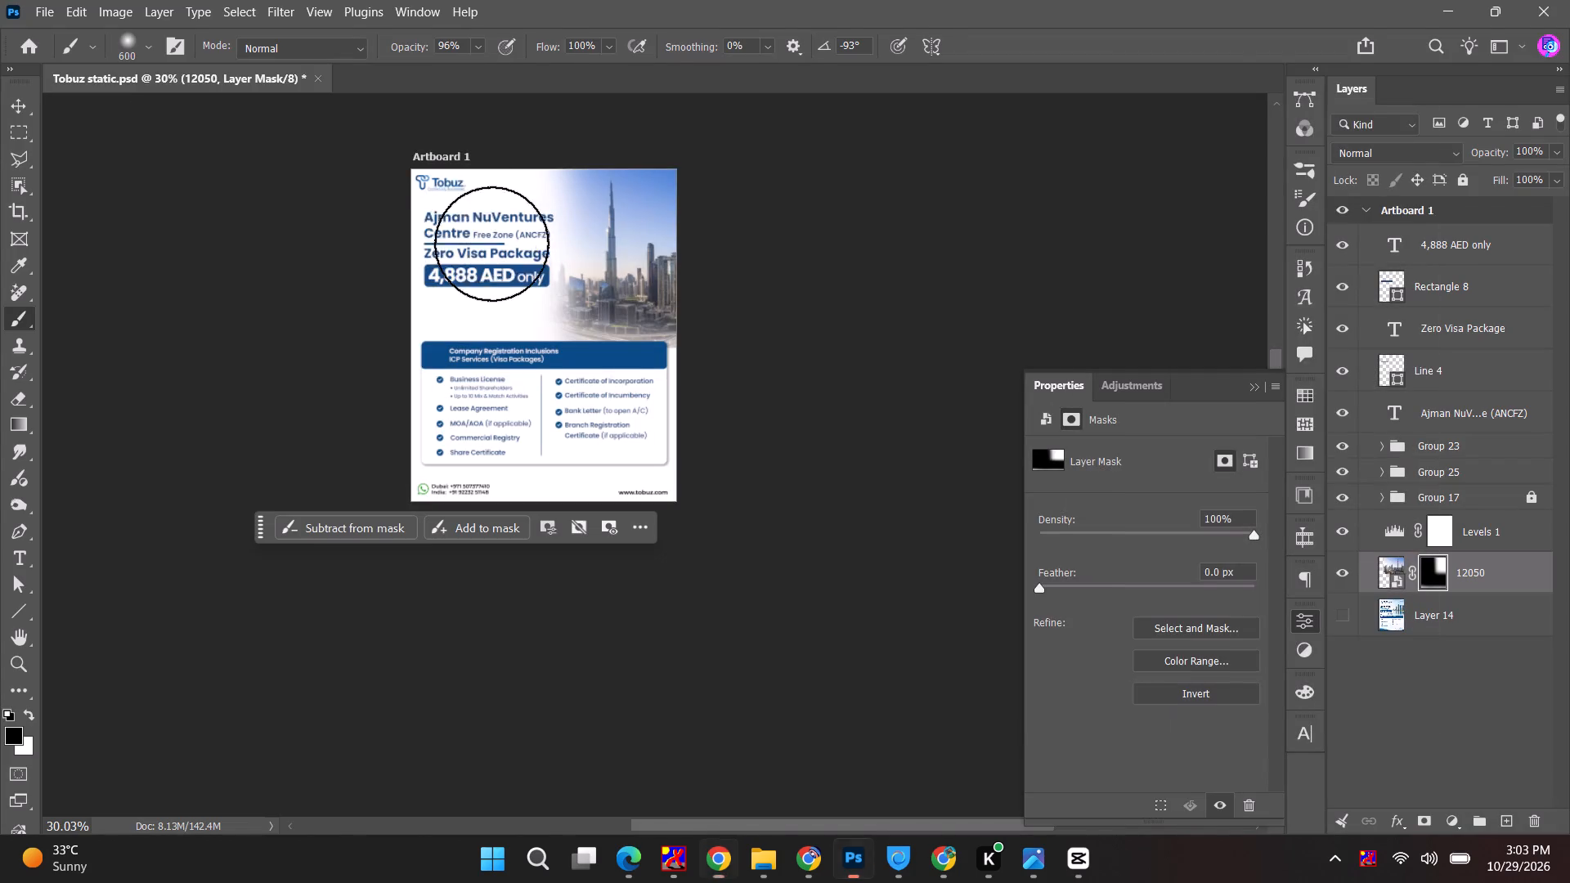
Add a second 1080 × 1350 px artboard to the left of Artboard 1.
left_click(33, 101)
left_click(455, 132)
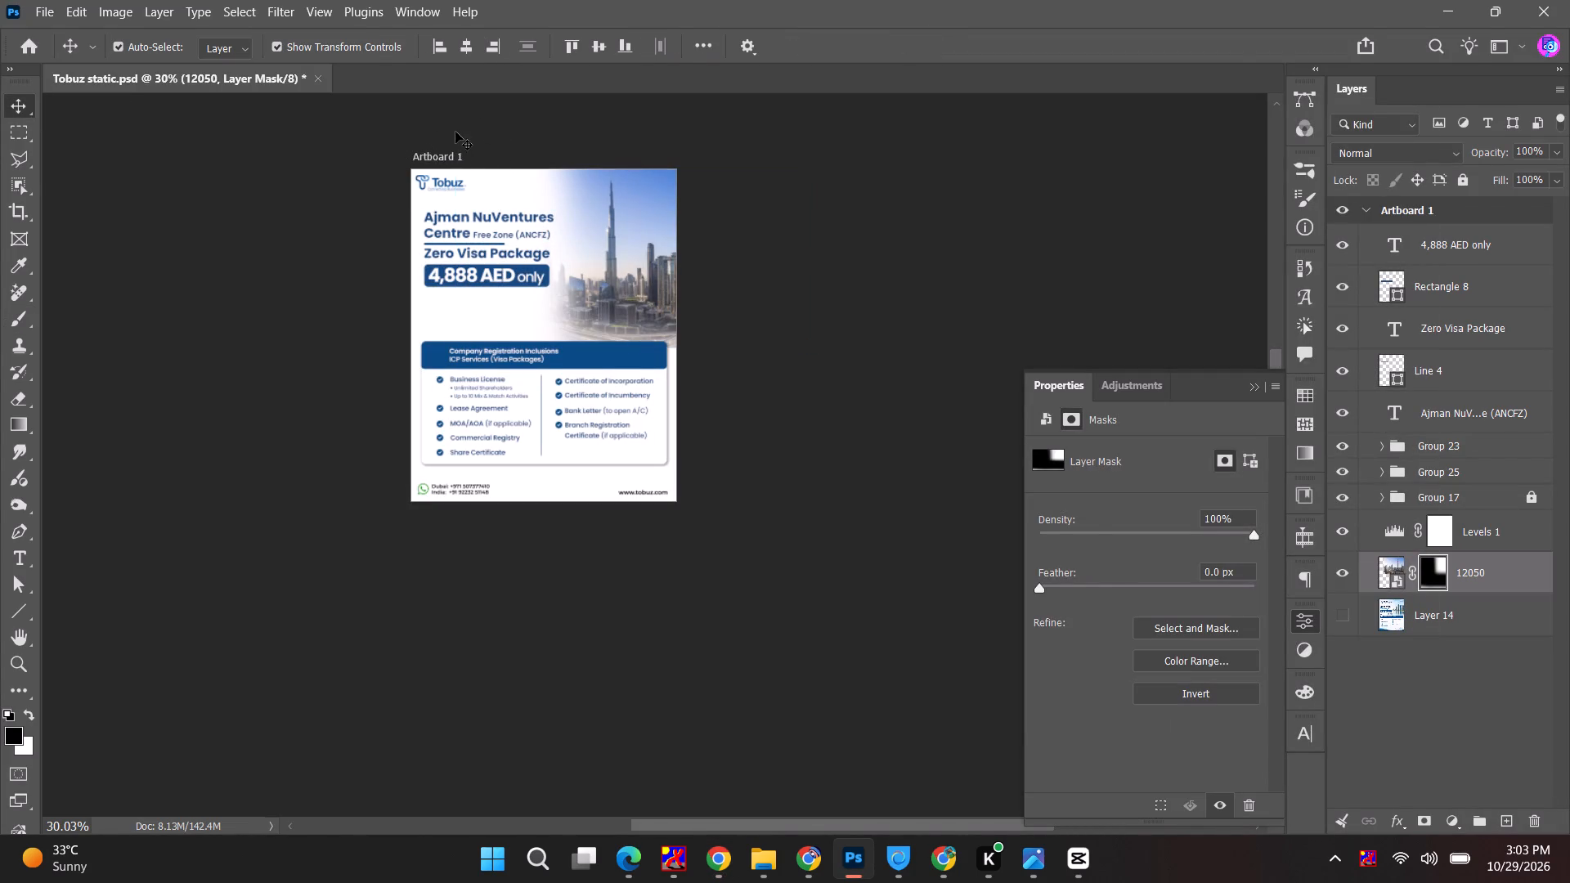
left_click(442, 161)
left_click(369, 342)
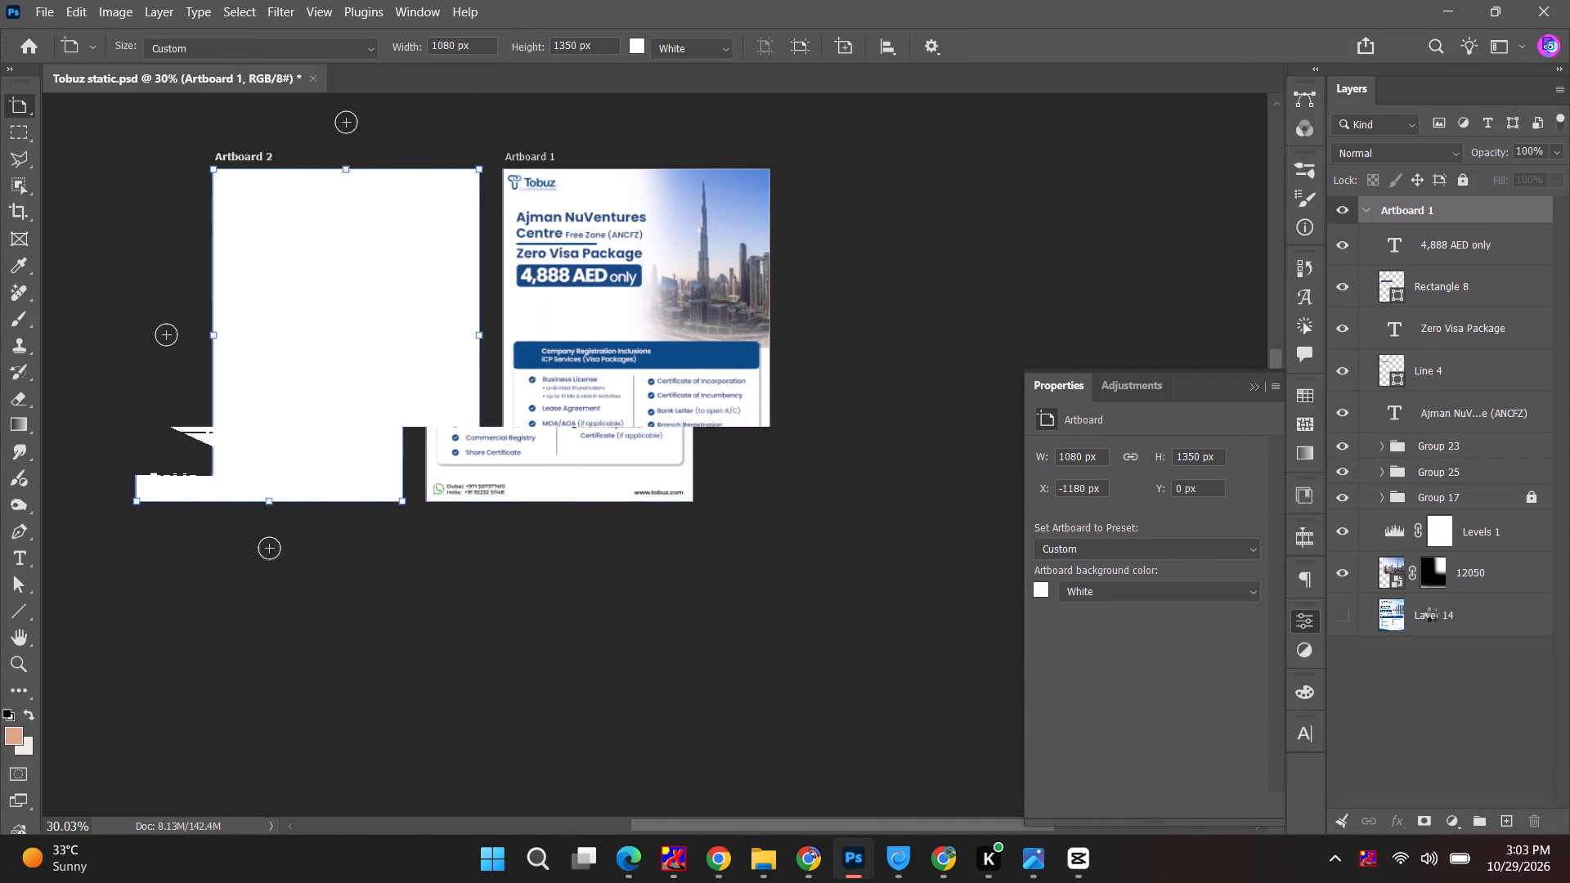
Move the Layer 14 reference design into Artboard 2 and make it visible.
left_click_drag(1460, 638, 1453, 213)
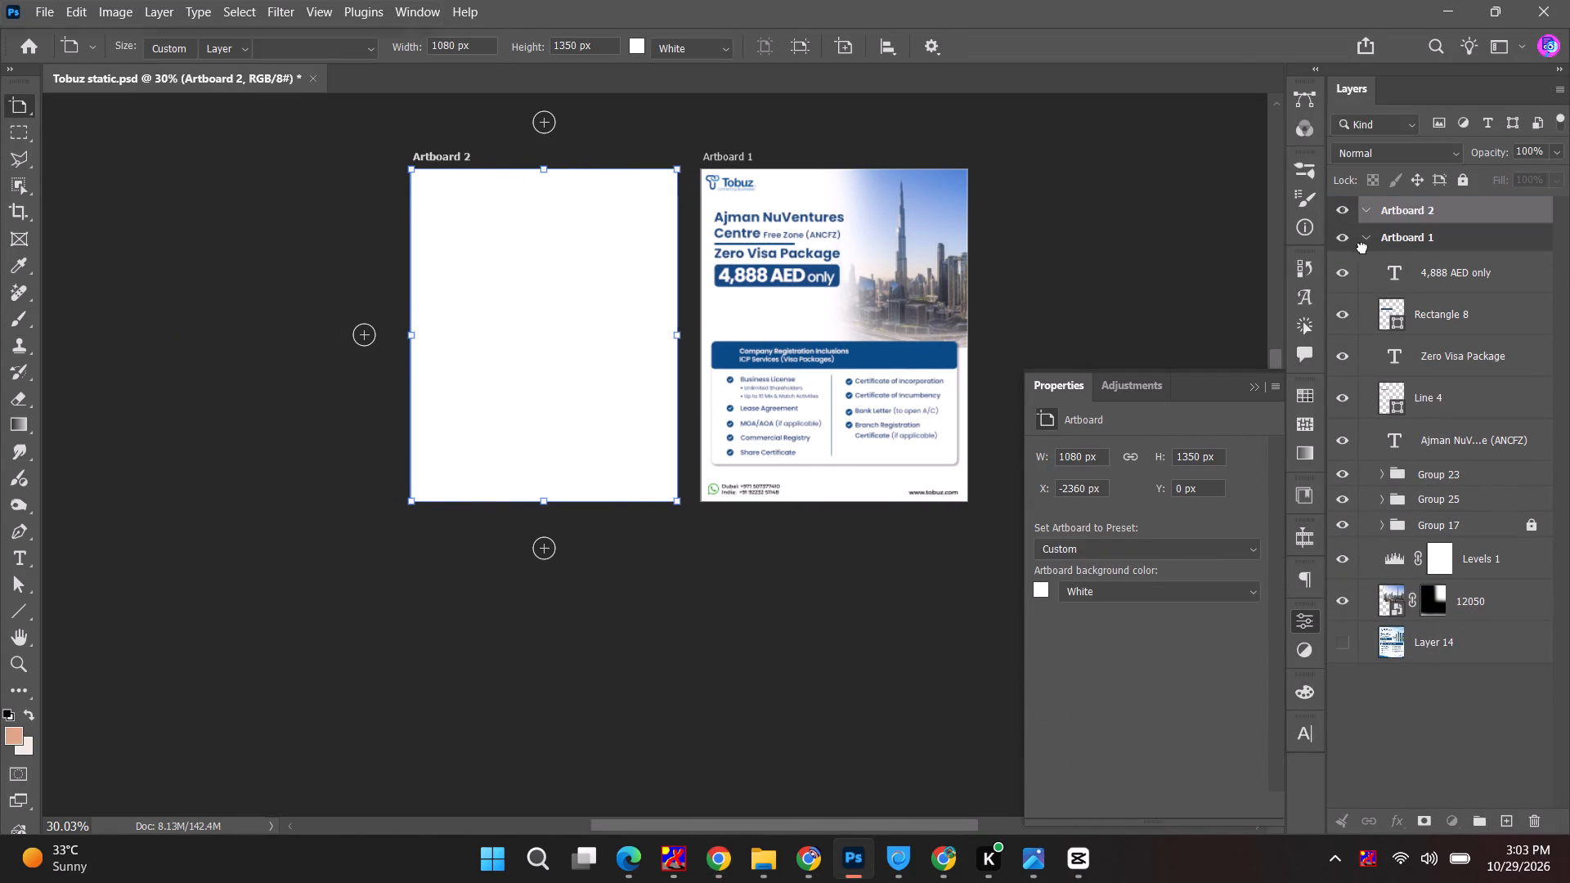
left_click(1344, 247)
left_click(9, 110)
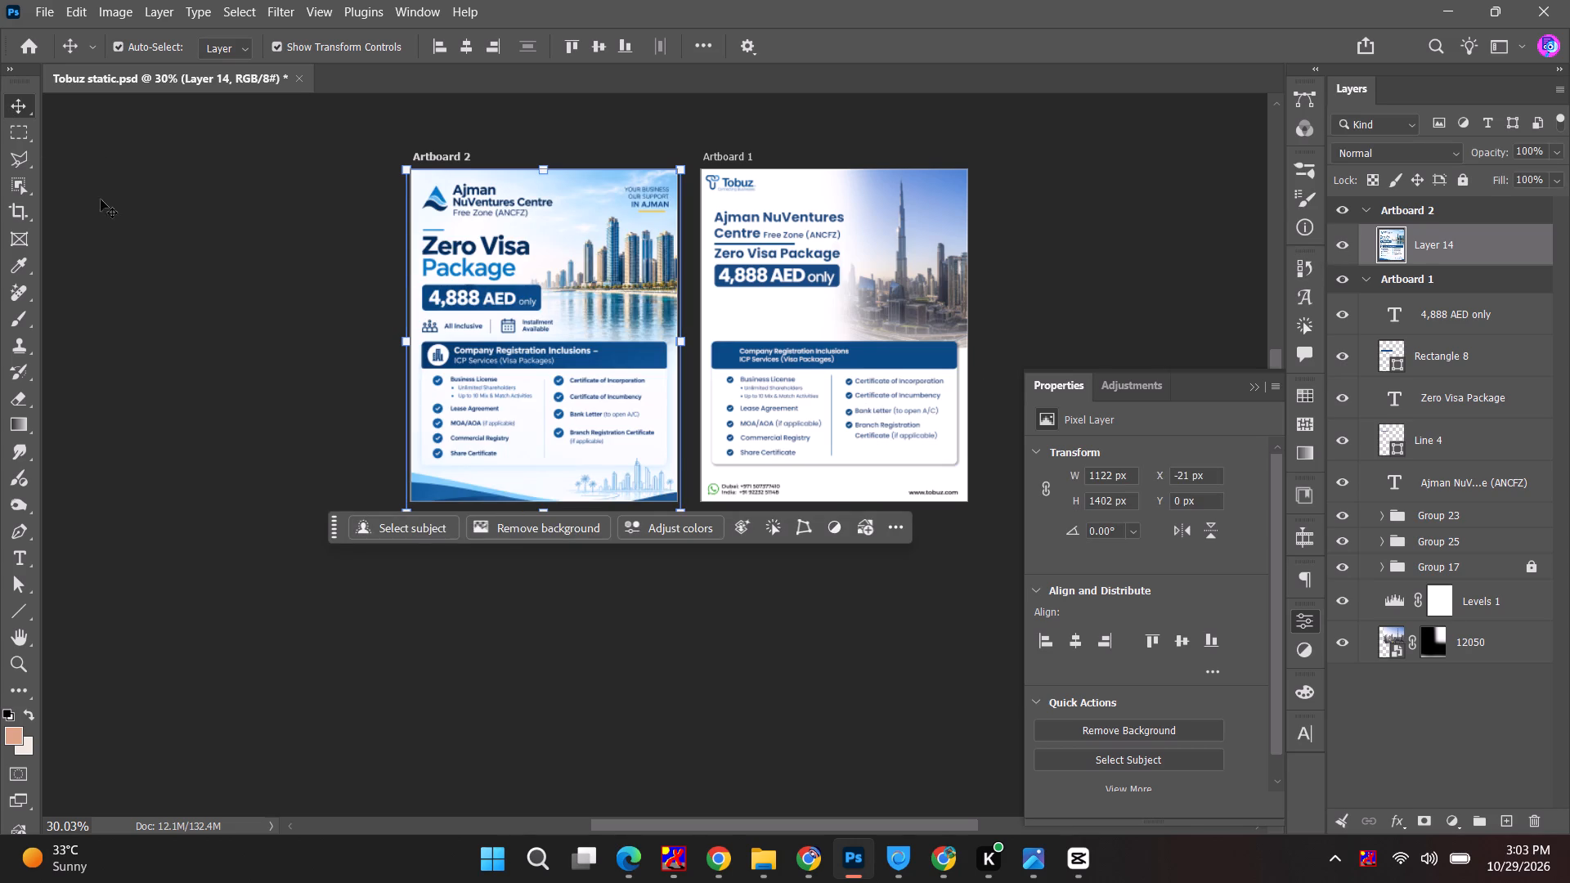
left_click(106, 206)
Restyle the word "only" in the price text to Poppins Regular, 11 pt, with tracking 0.
key("space")
key("space")
key("space")
key("space")
key("space")
key("space")
key("space")
key("space")
key("space")
left_click_drag(231, 330, 159, 349)
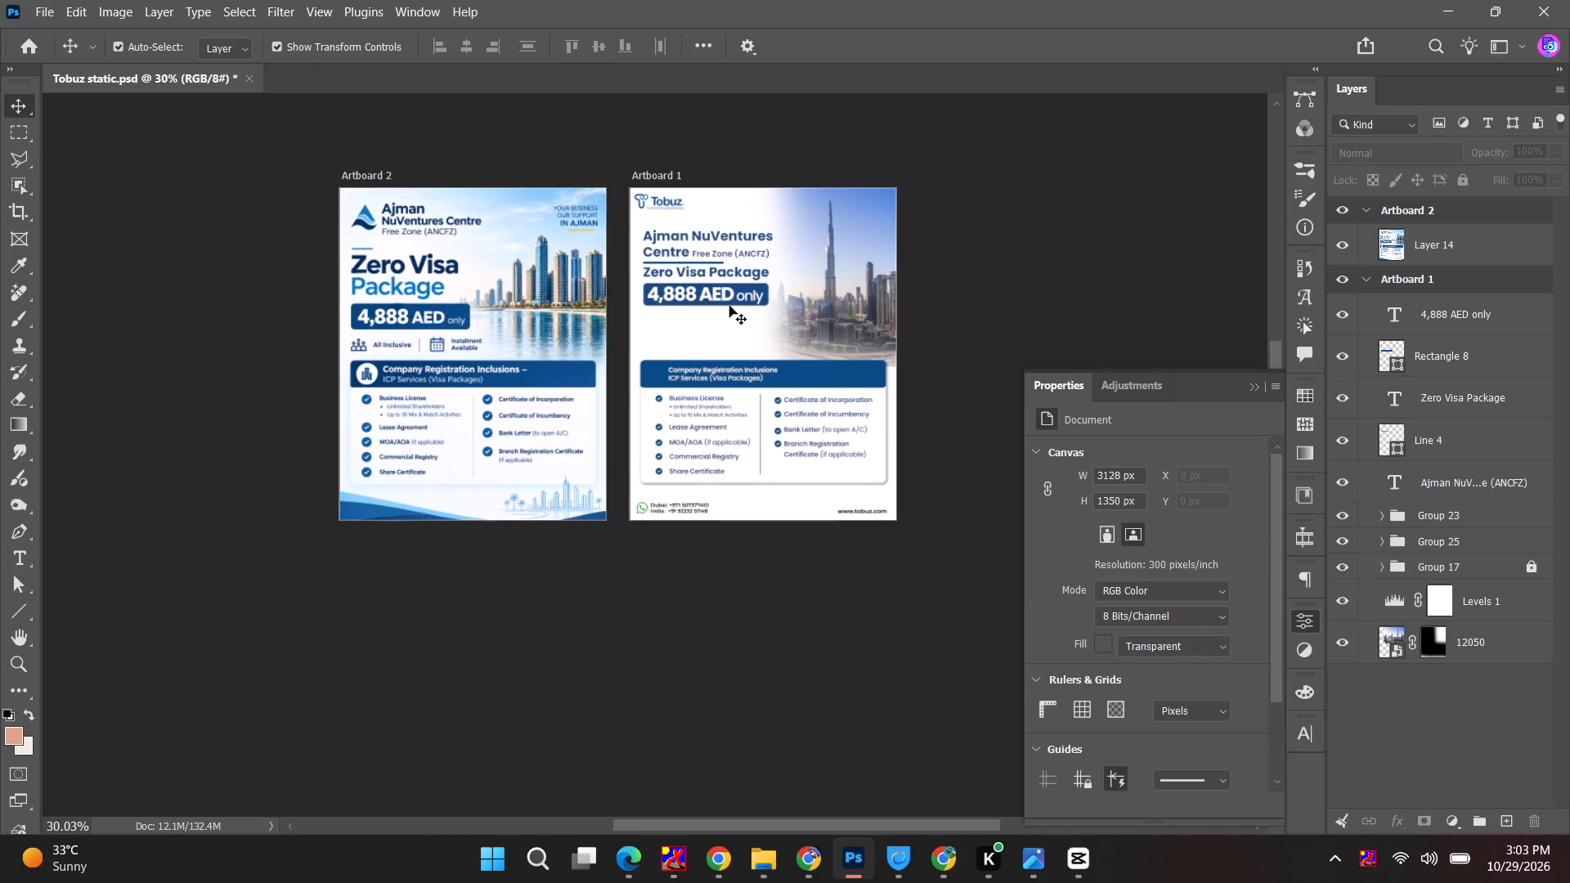
scroll(671, 312, "up", 6, "alt")
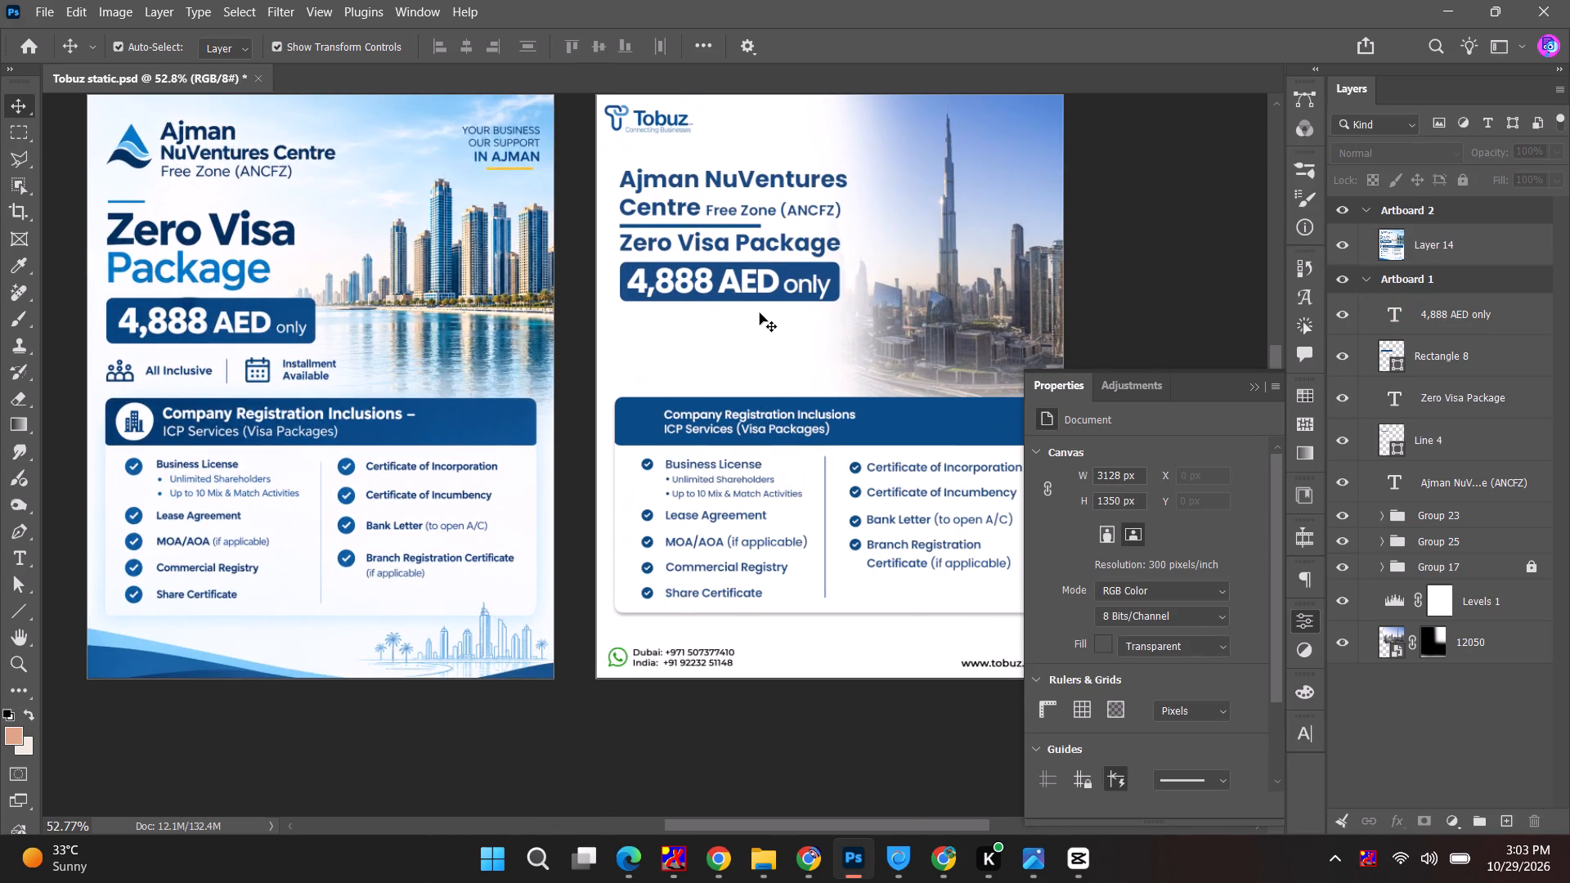
scroll(756, 315, "up", 3, "alt")
double_click(804, 285)
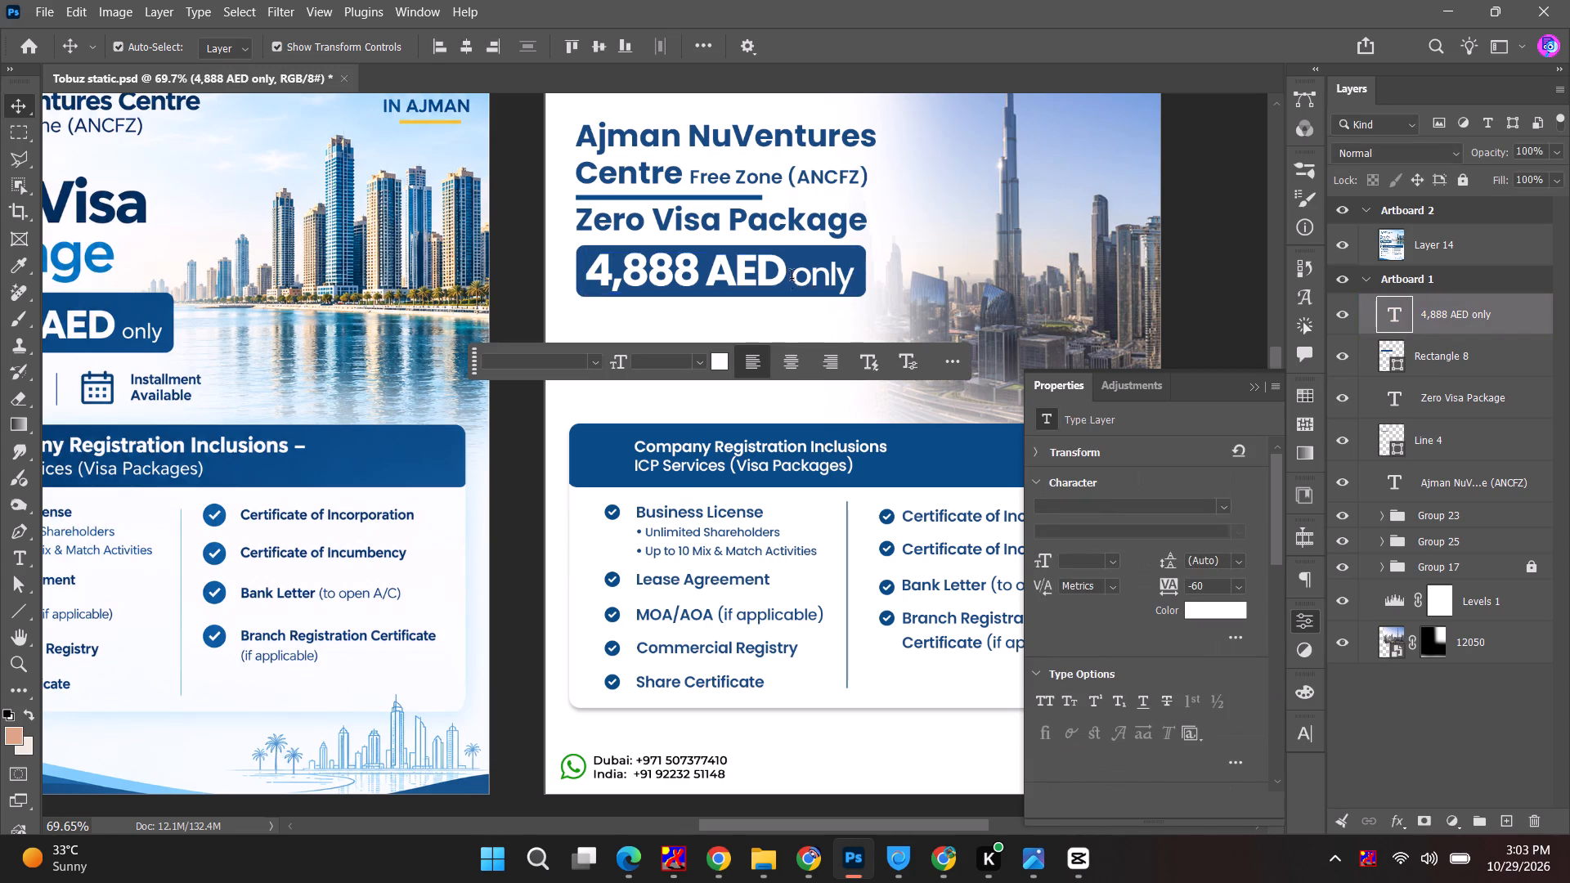
left_click_drag(792, 277, 895, 284)
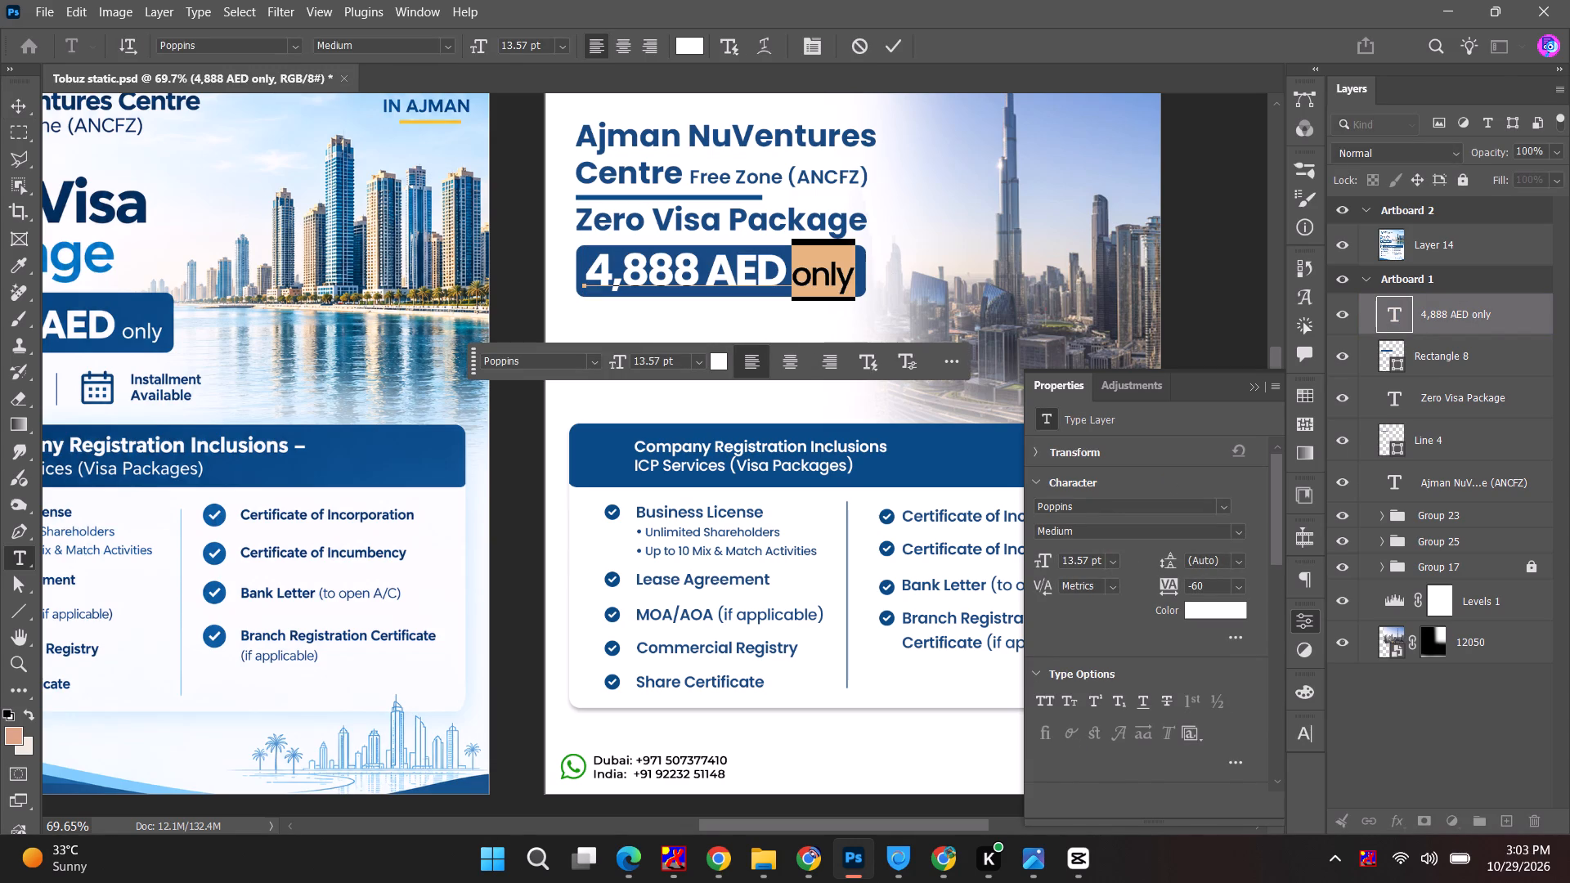
left_click(1213, 584)
scroll(1213, 584, "up", 3)
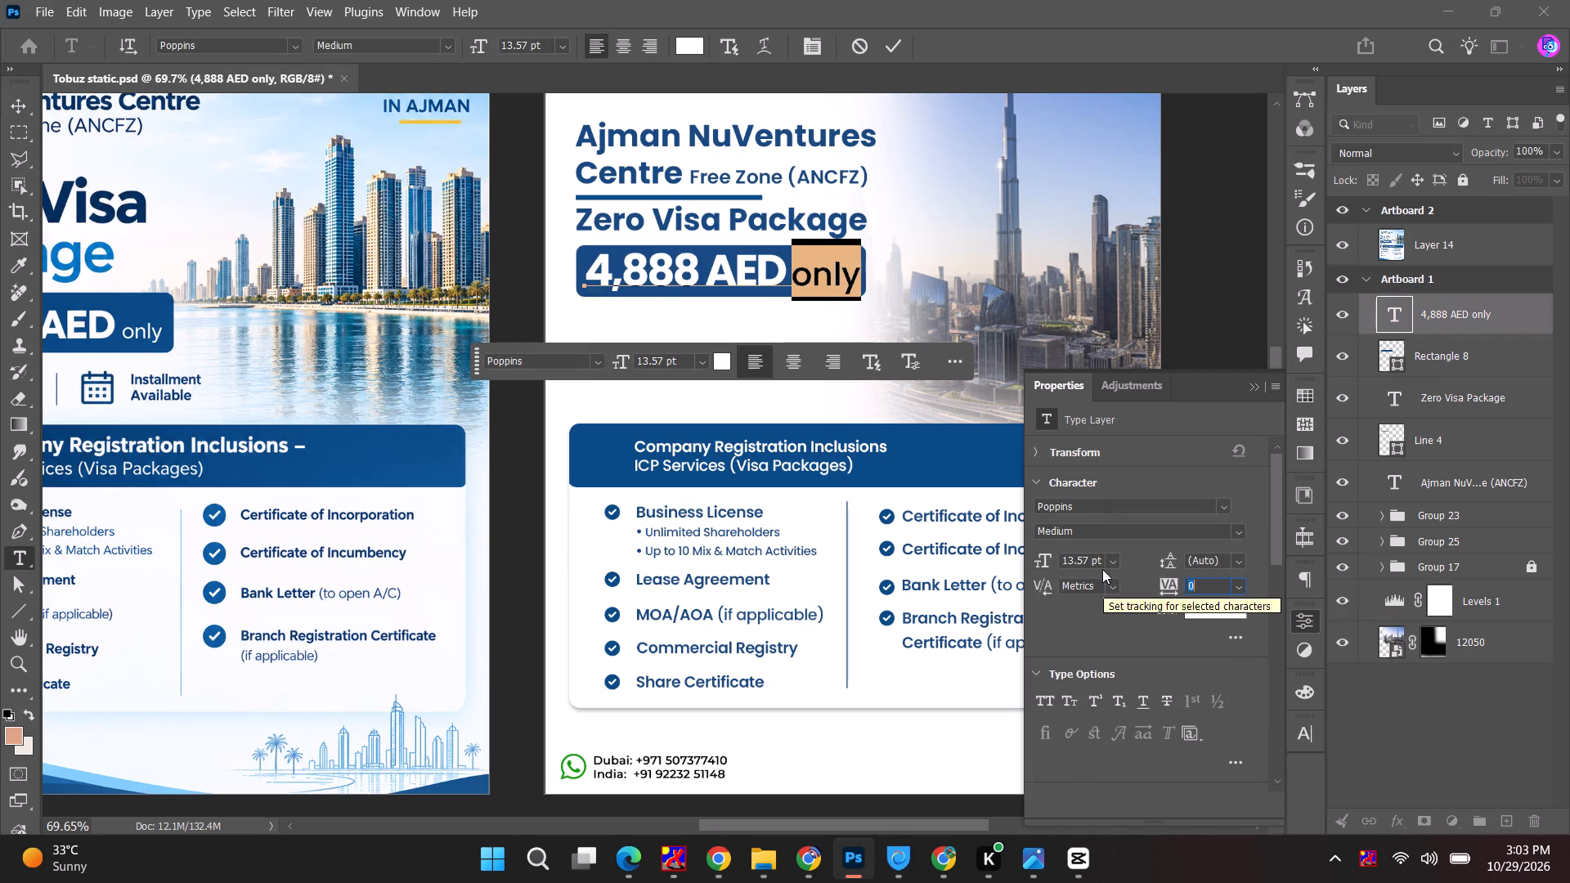
left_click(1100, 559)
scroll(1100, 559, "down", 3)
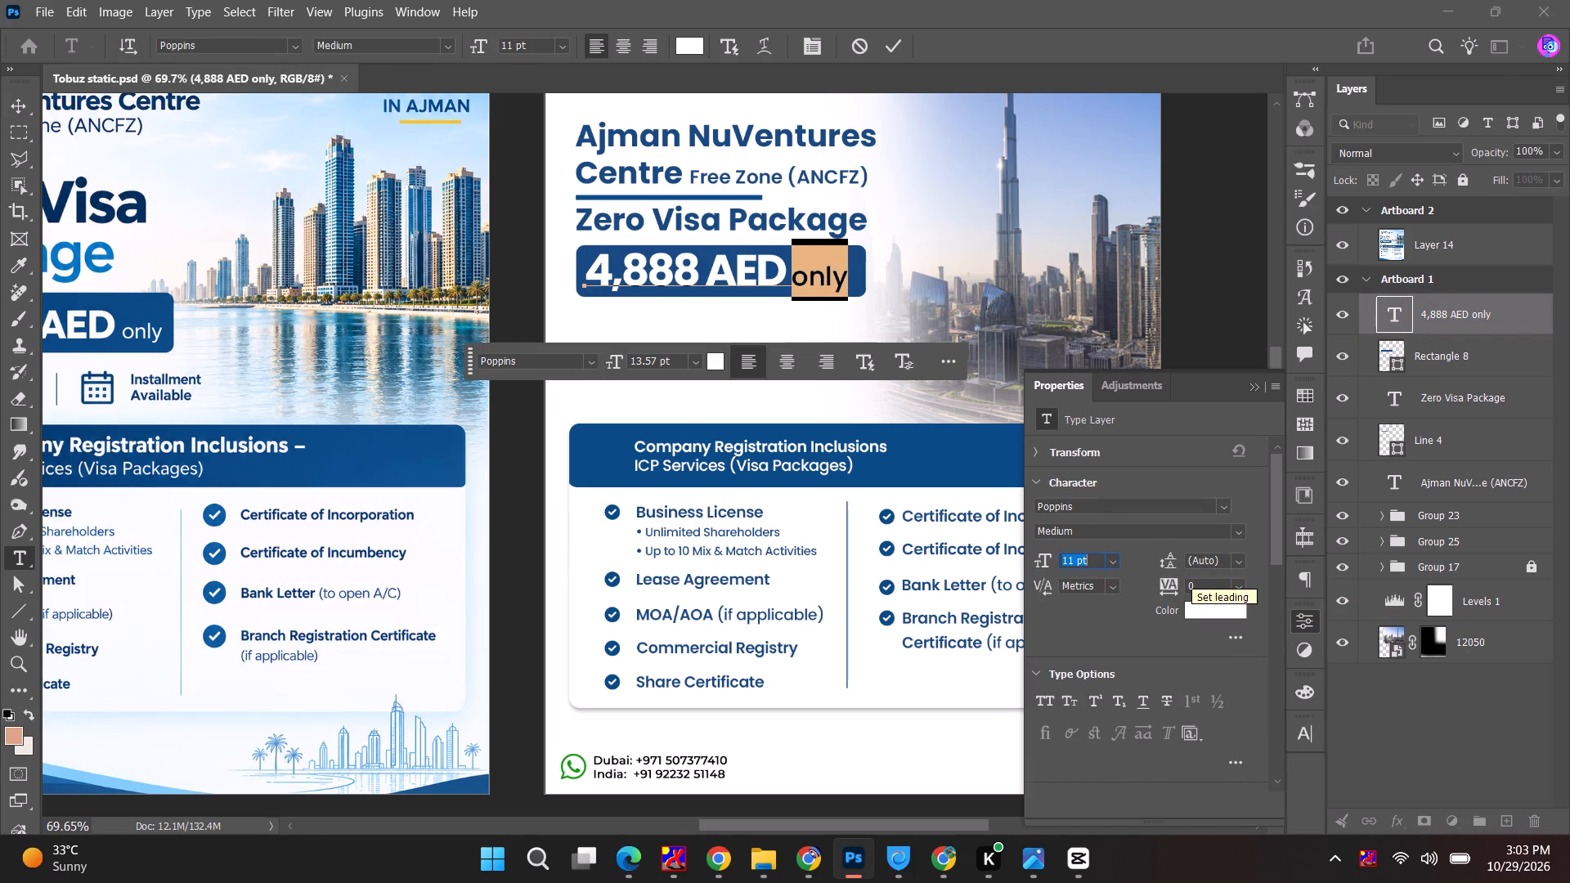
left_click(1245, 531)
left_click(1165, 235)
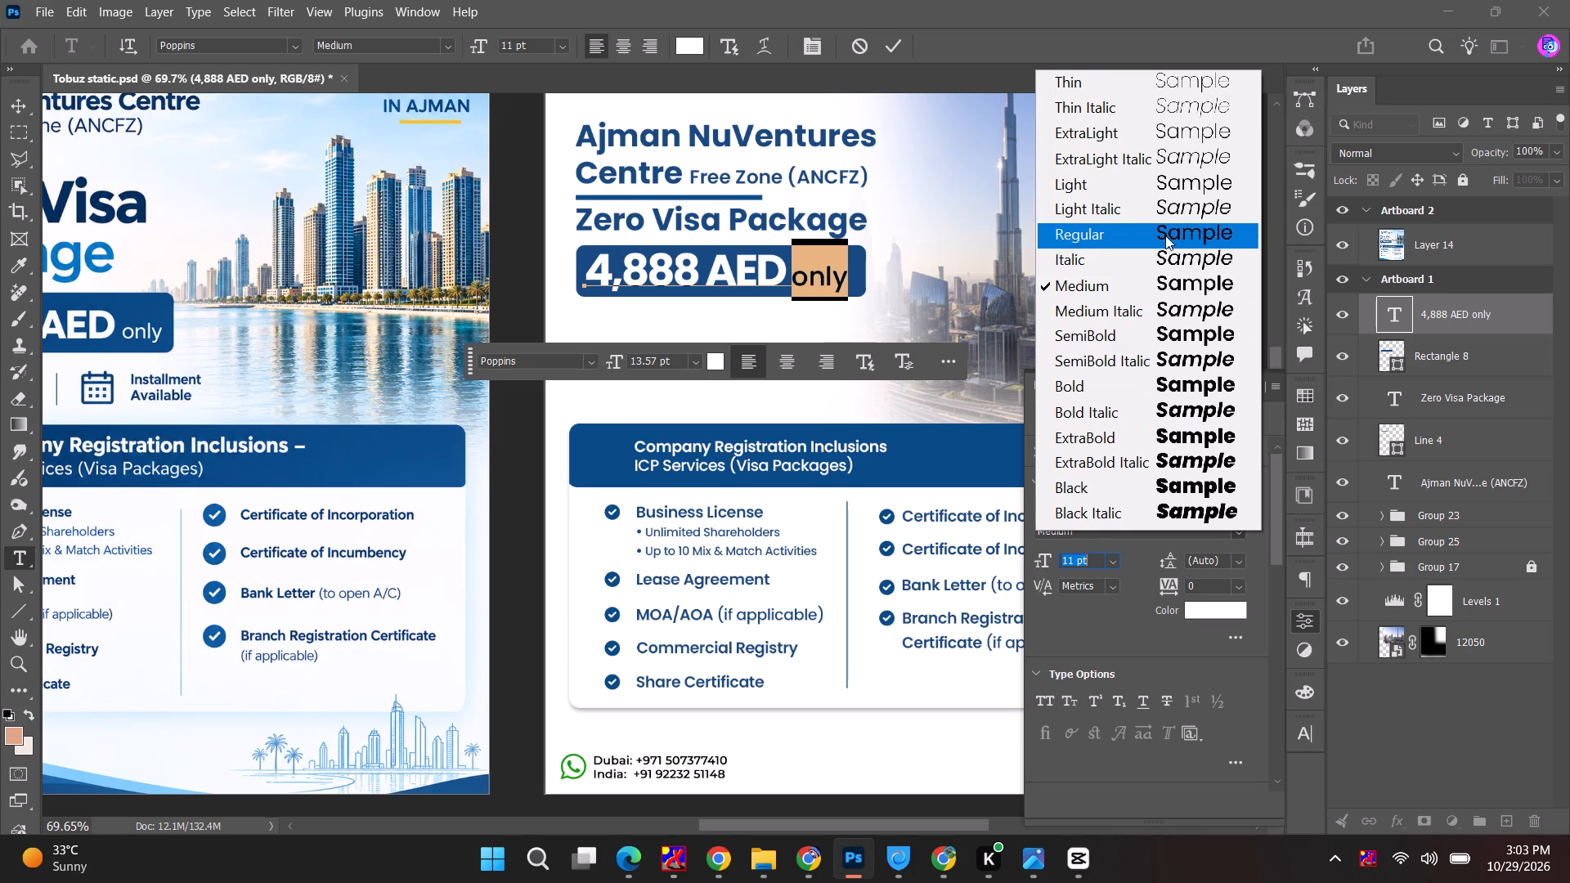
left_click(888, 46)
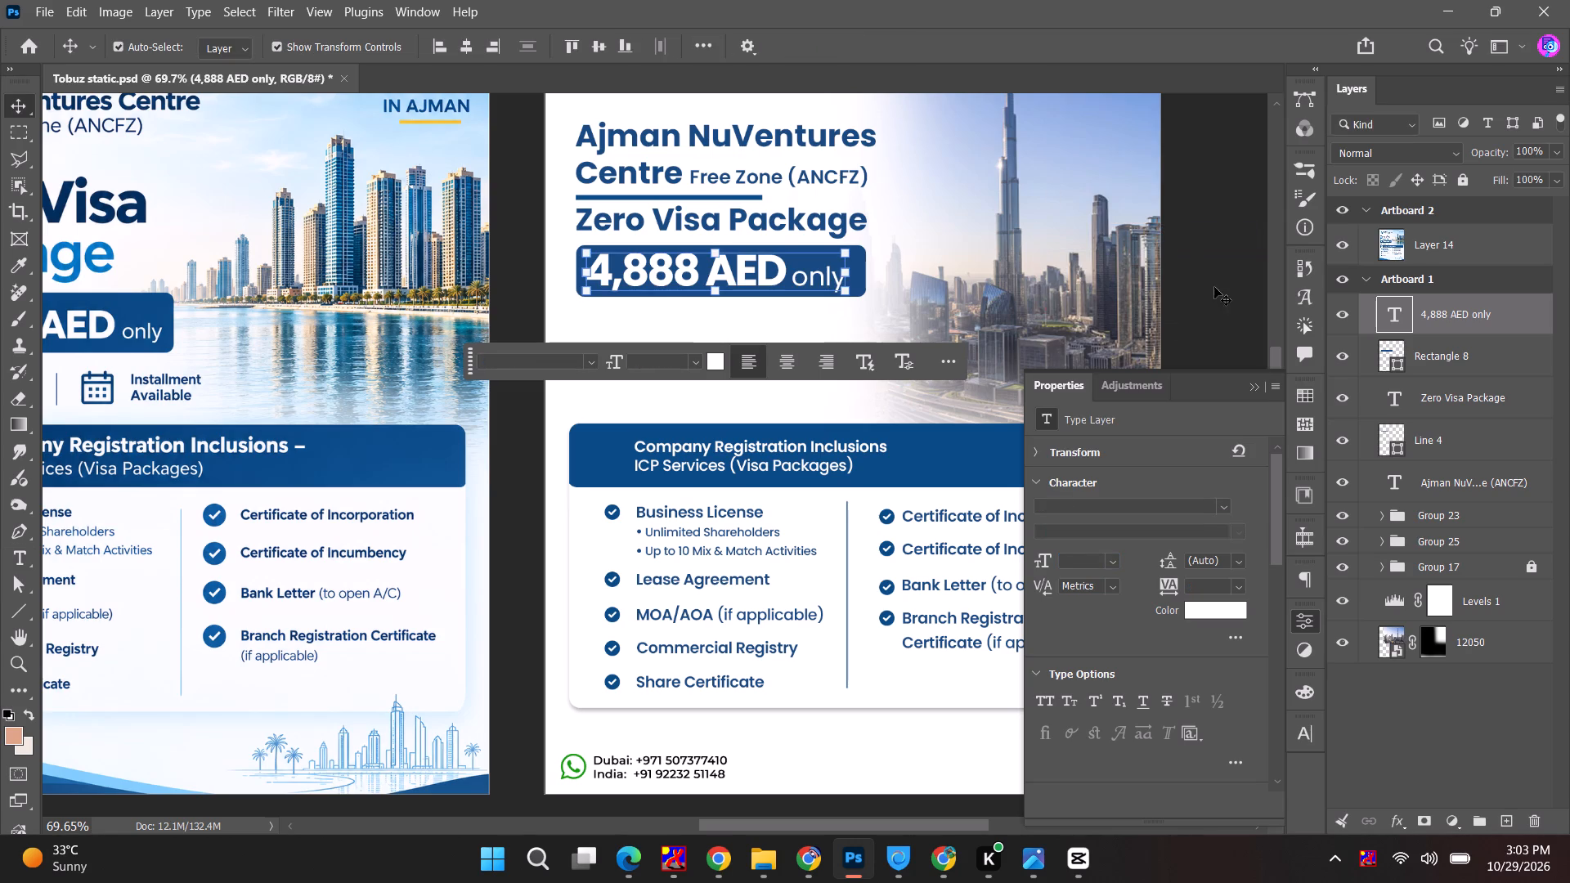
left_click(1214, 287)
Center the "4,888 AED only" text within its blue box and stretch the box downward to about 107 px high.
scroll(783, 281, "up", 1, "alt")
left_click(676, 274)
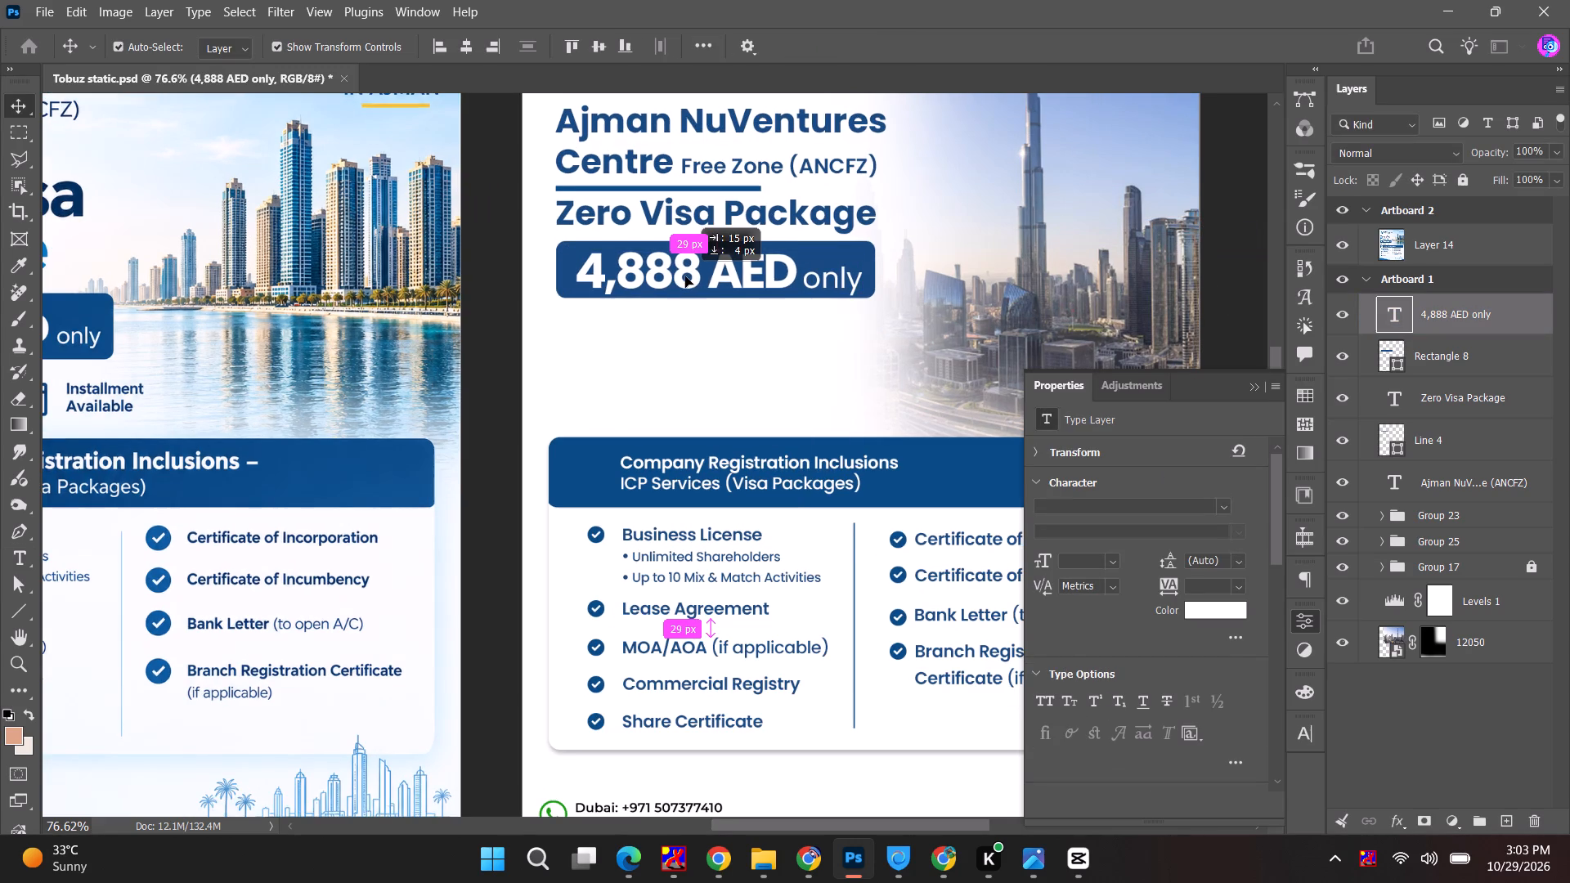
left_click(1466, 361)
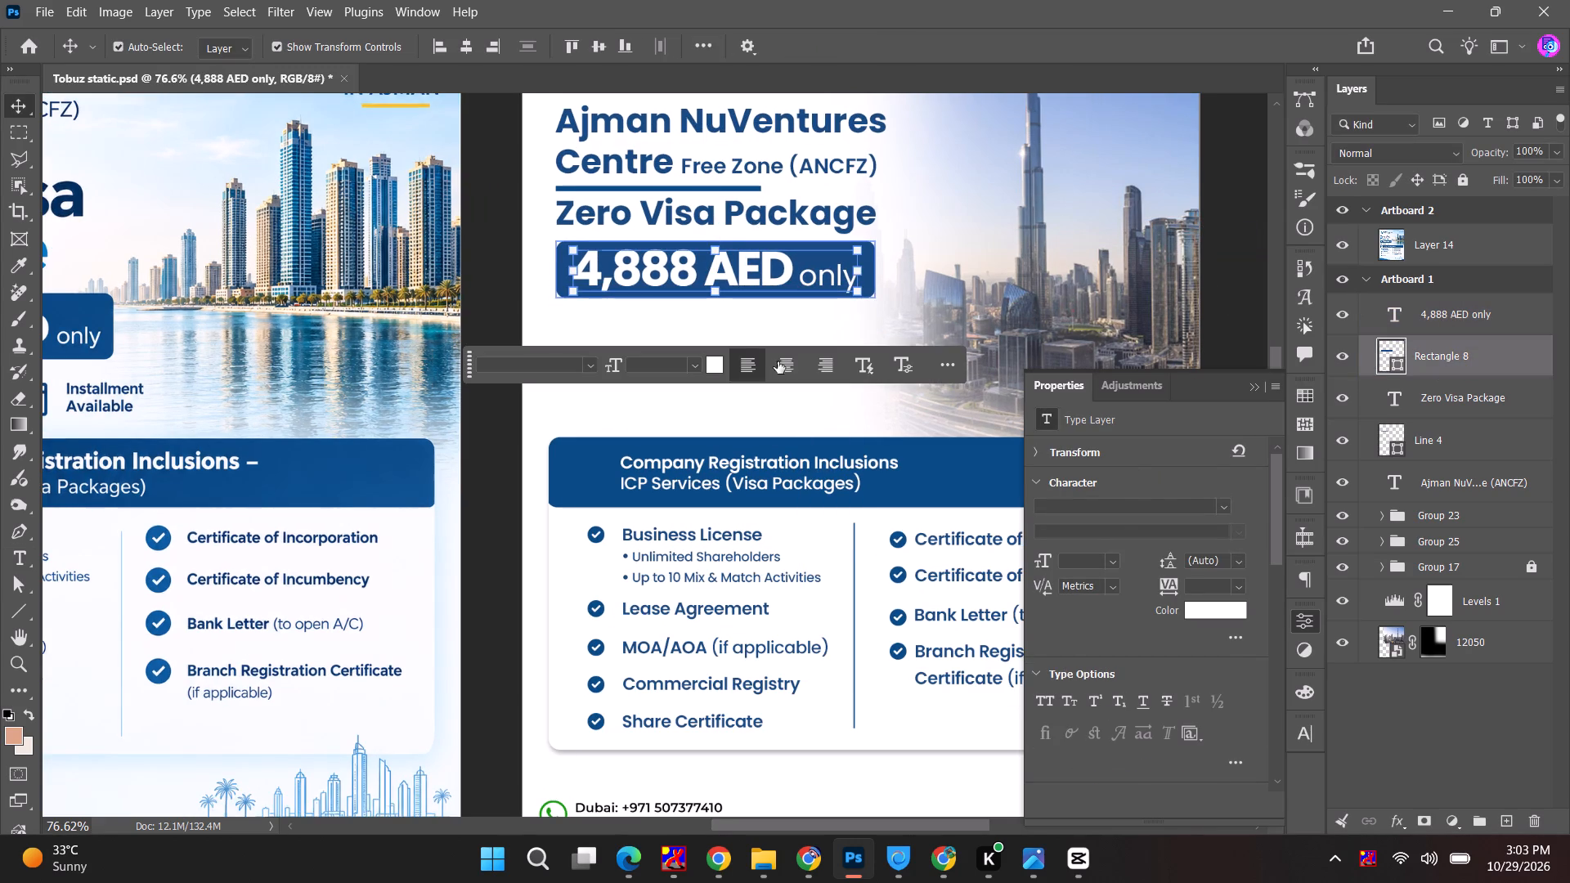
left_click_drag(719, 296, 721, 306)
left_click(1020, 47)
scroll(733, 303, "up", 7, "alt")
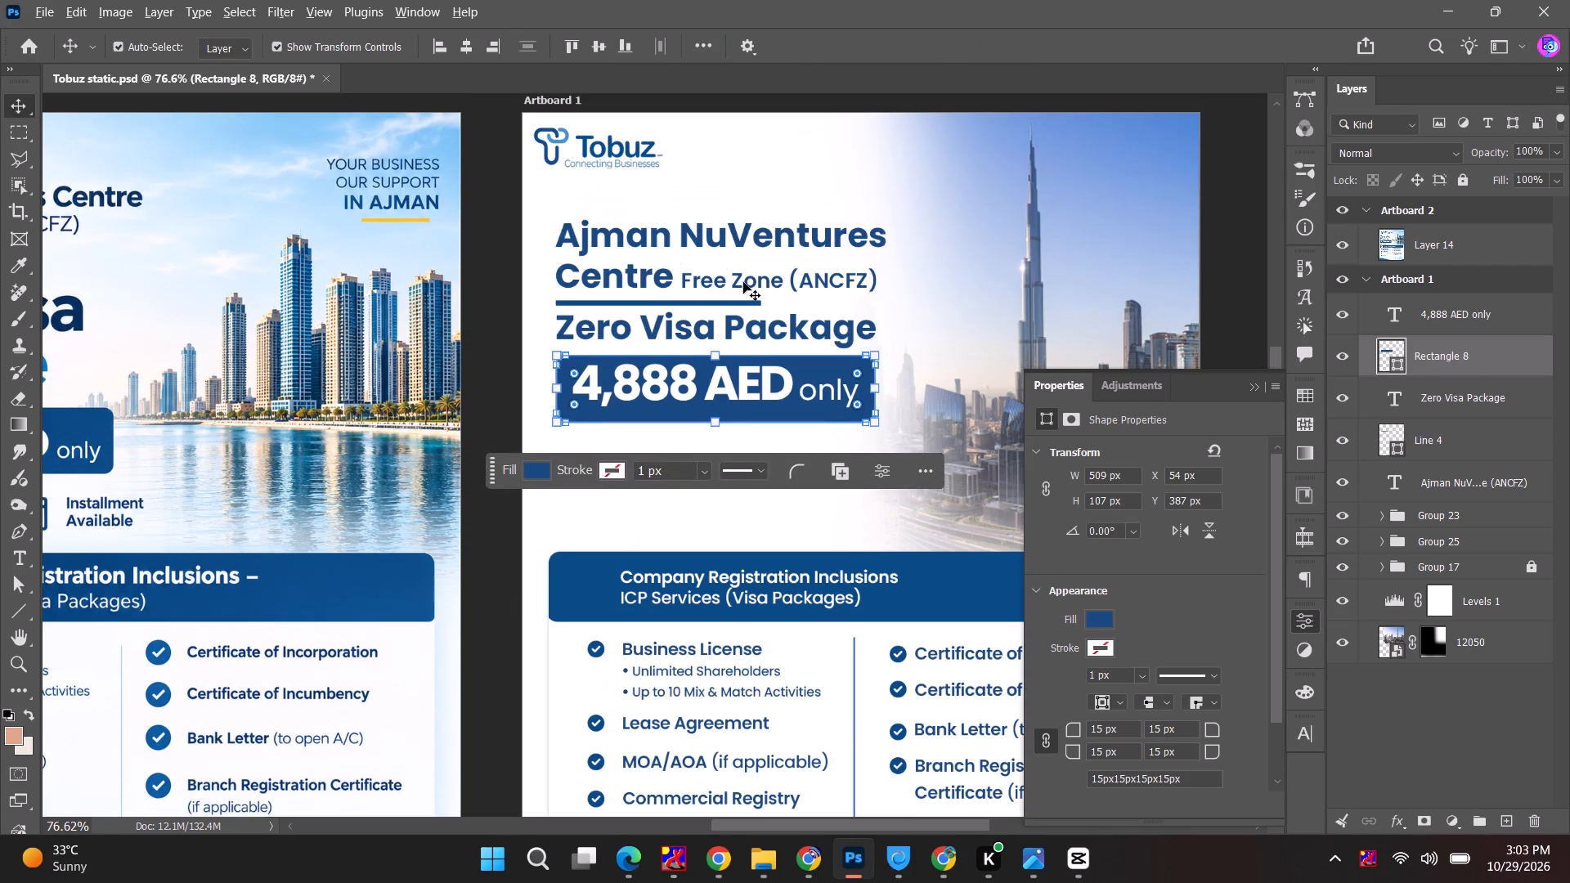
scroll(720, 390, "up", 2, "alt")
left_click(727, 384)
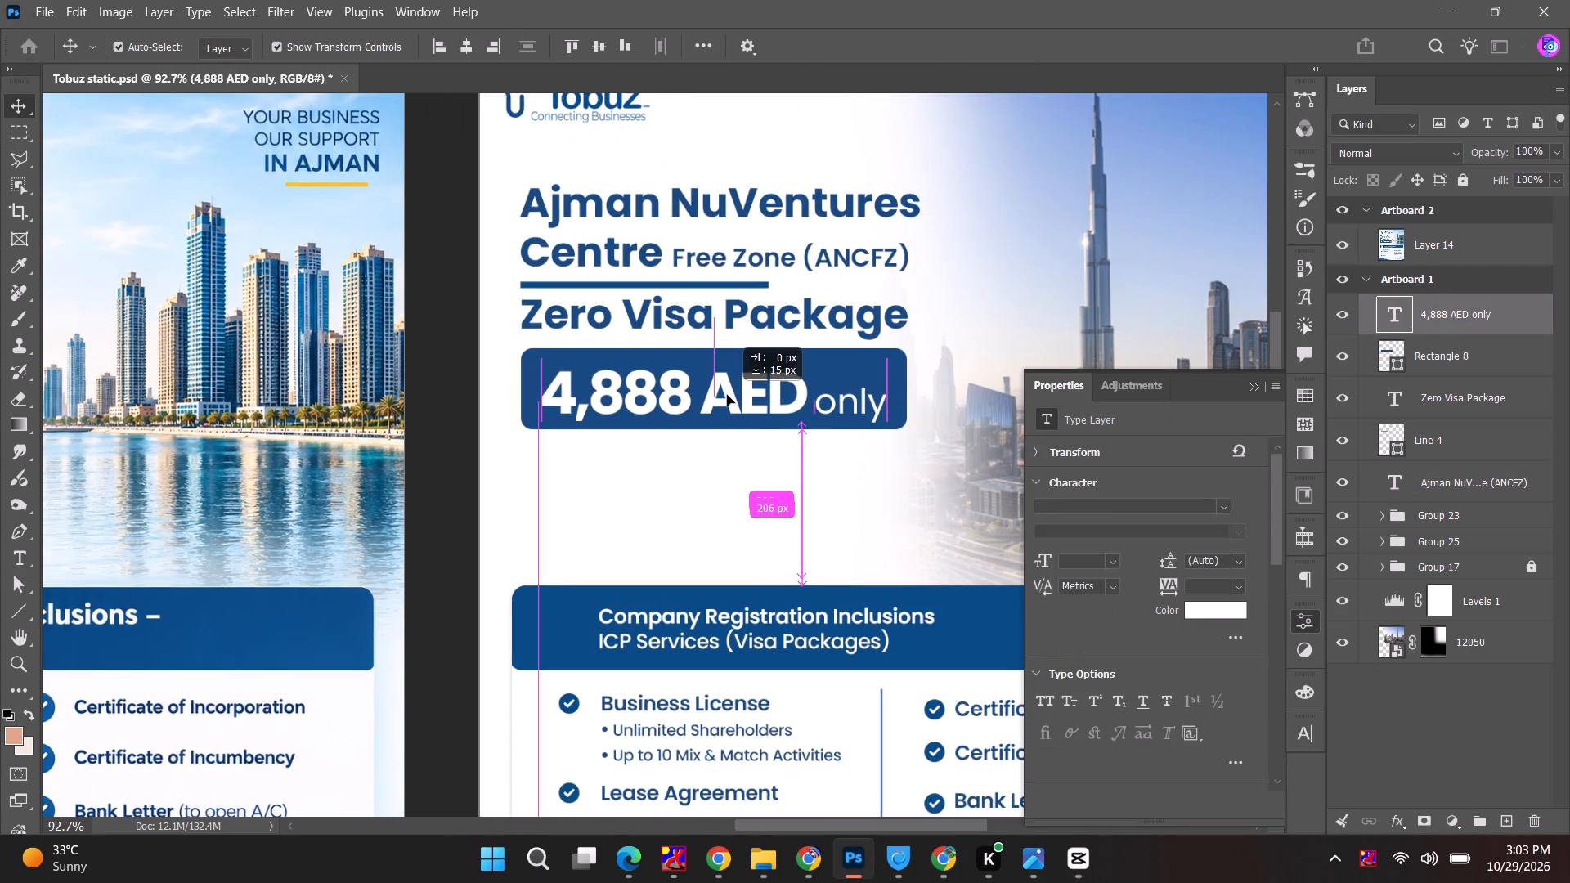
Move the Zero Visa Package heading, price text and blue box down together and scale them to about 112%, leaving the line out.
left_click(856, 311, "shift")
left_click(1441, 432, "ctrl")
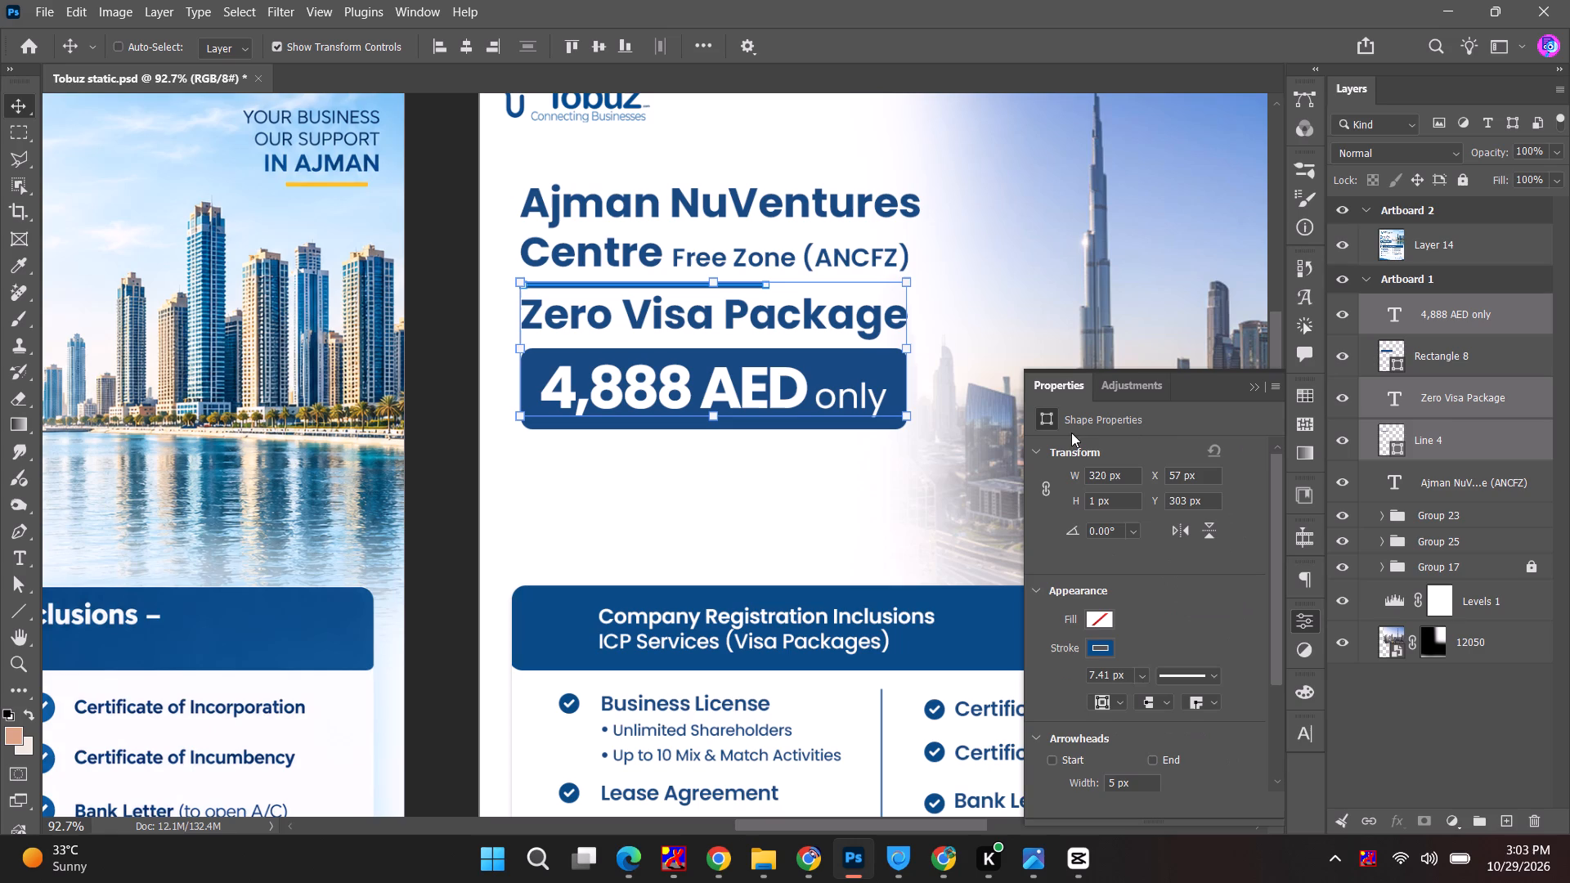
left_click(1442, 356, "ctrl")
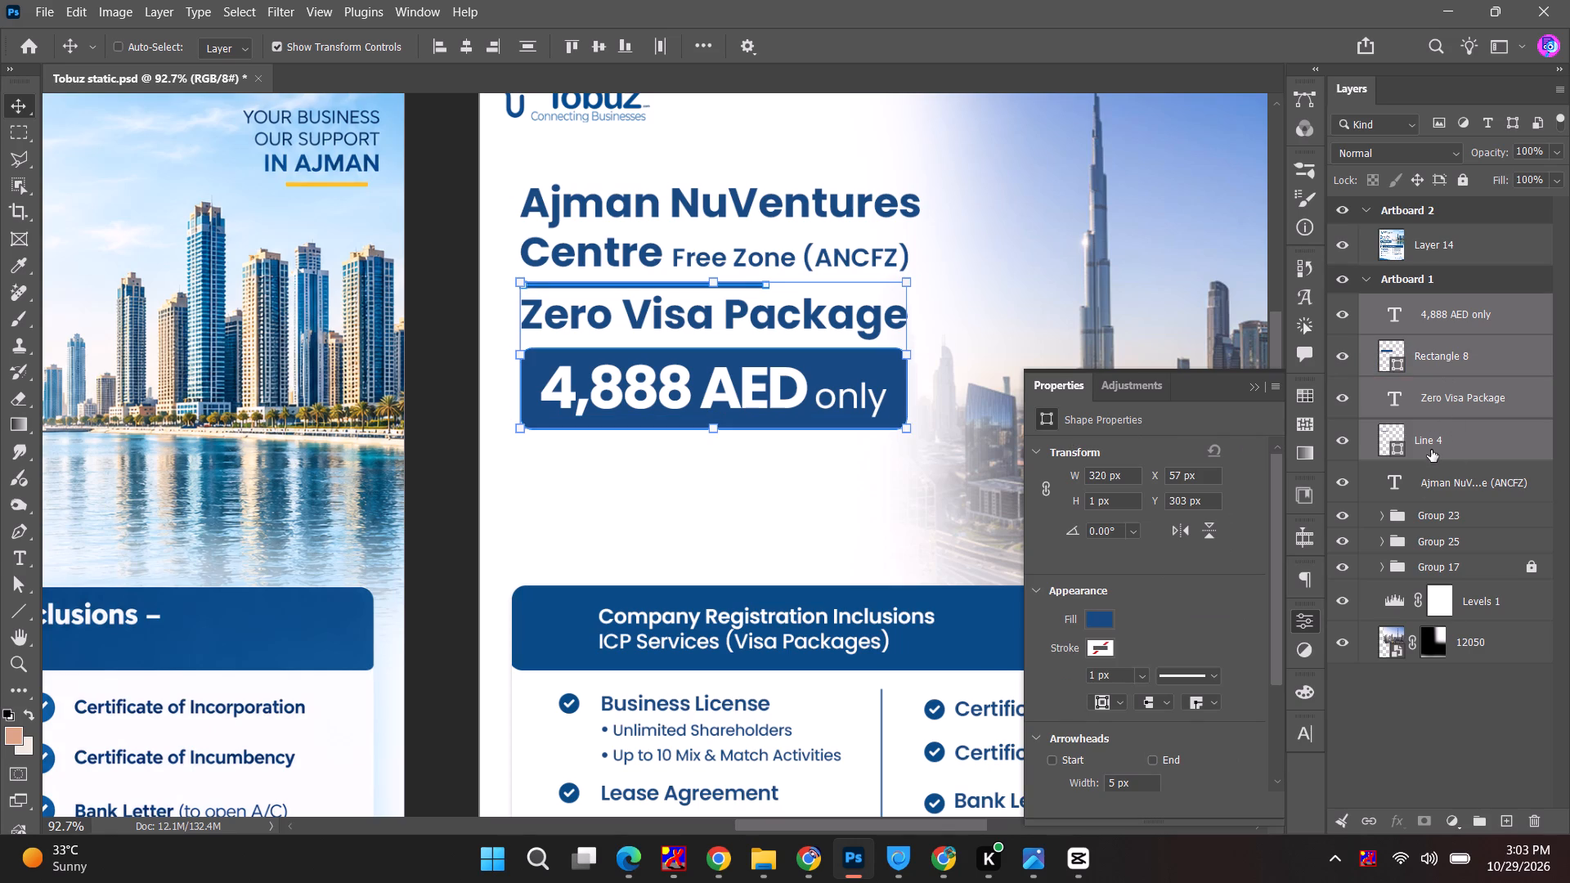
left_click(1431, 450, "ctrl")
left_click_drag(905, 433, 922, 446, "alt+shift")
left_click_drag(725, 397, 747, 420)
left_click_drag(956, 466, 973, 470, "shift")
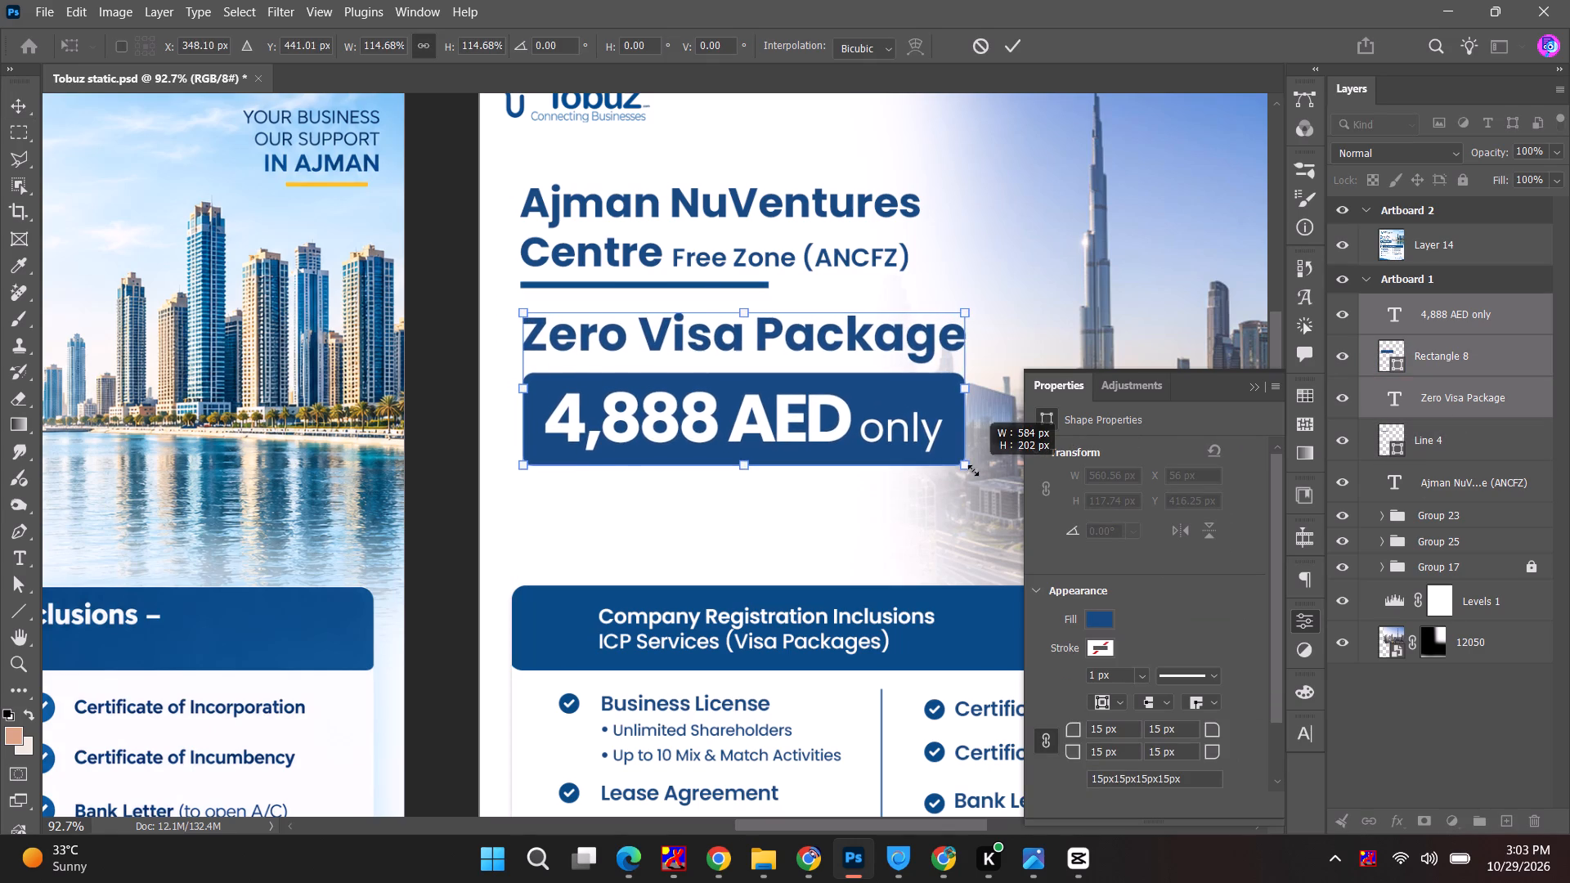
left_click_drag(973, 470, 964, 464, "shift")
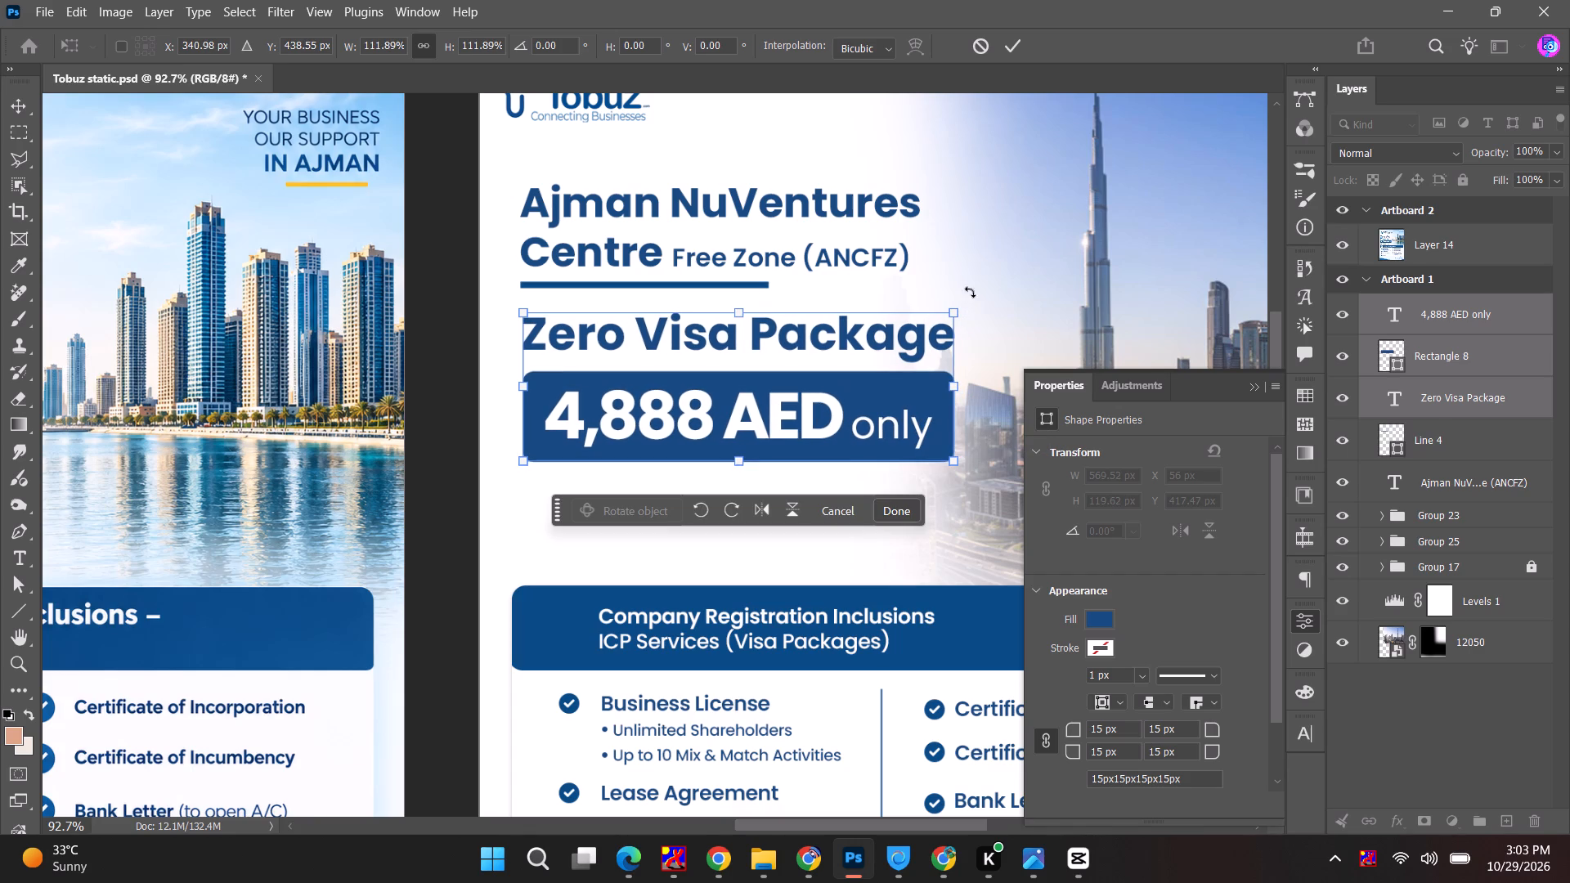
left_click(1012, 40)
Scale the Ajman NuVentures Centre Free Zone (ANCFZ) heading up to about 117%.
scroll(756, 372, "down", 6, "alt")
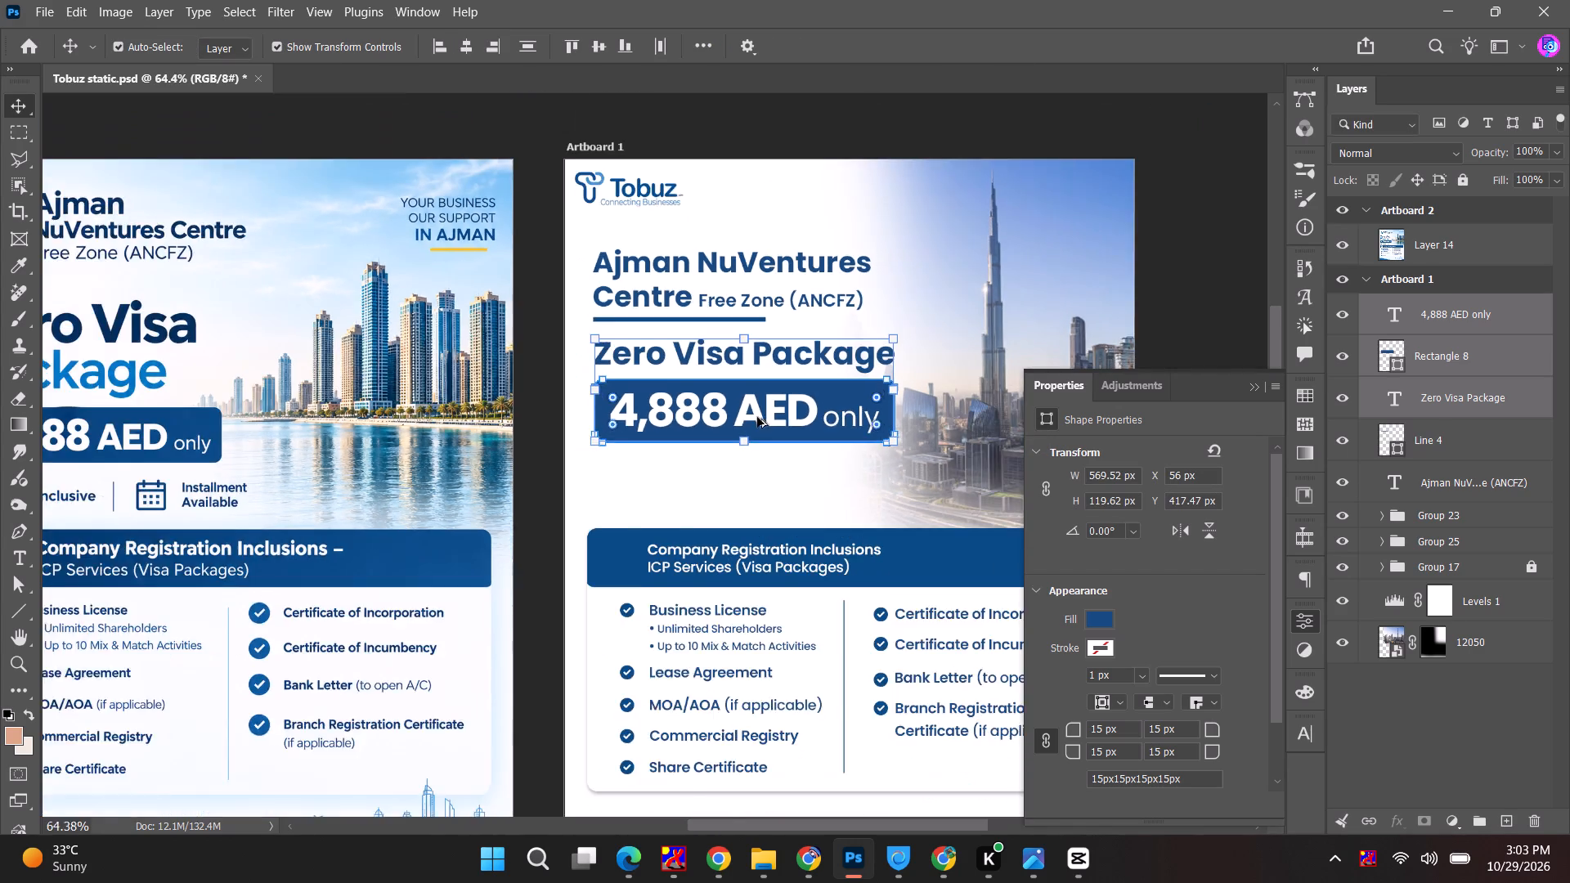
left_click(1125, 308)
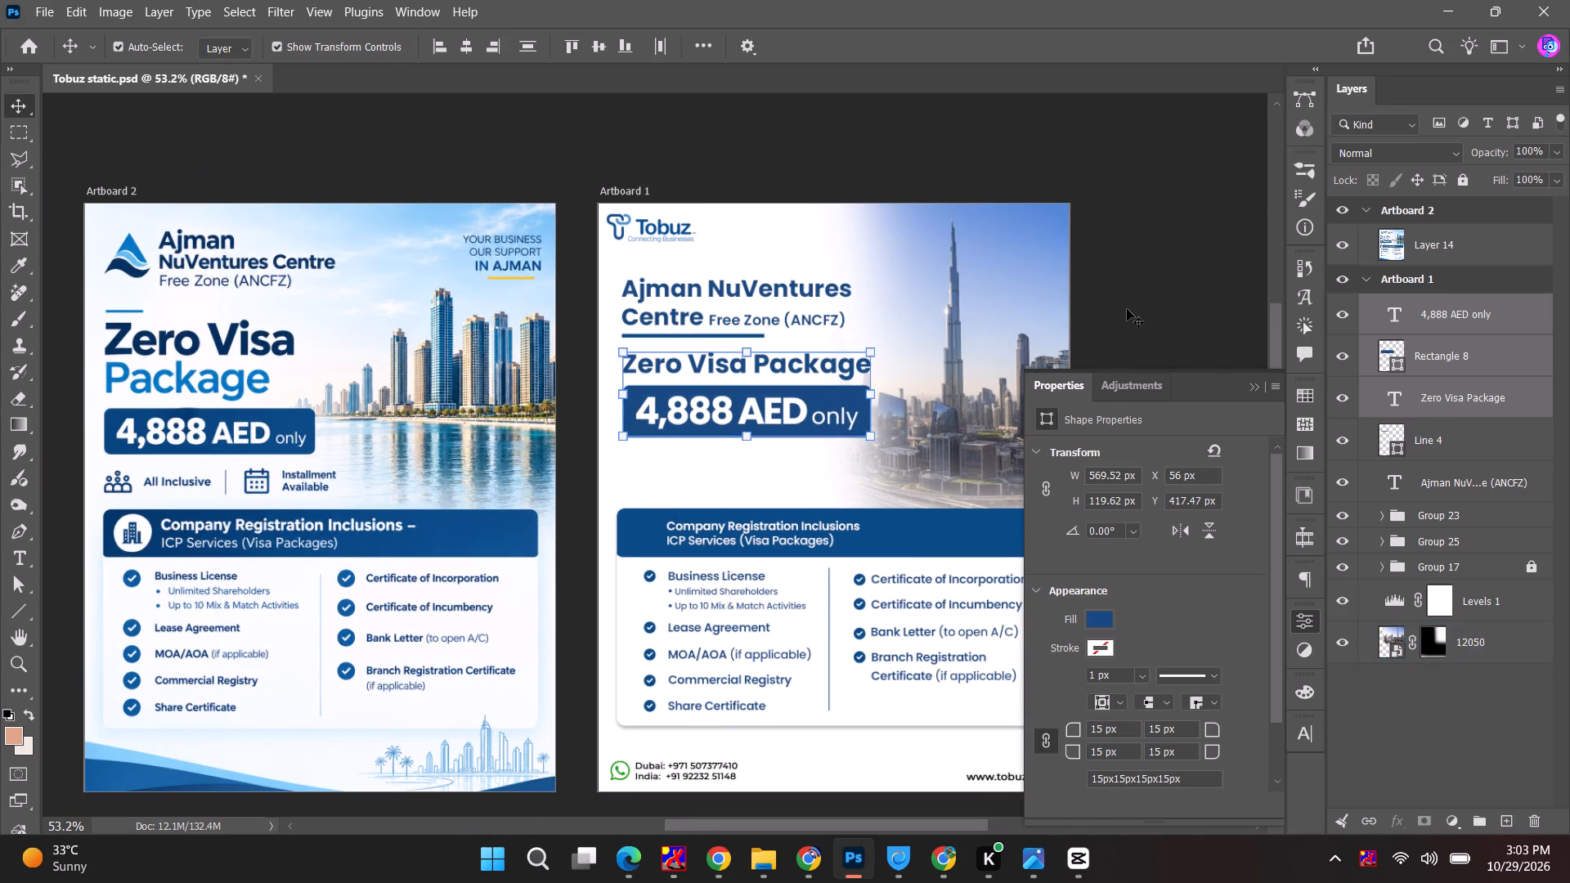
key("space")
left_click_drag(1137, 280, 1042, 280)
scroll(585, 356, "up", 3, "alt")
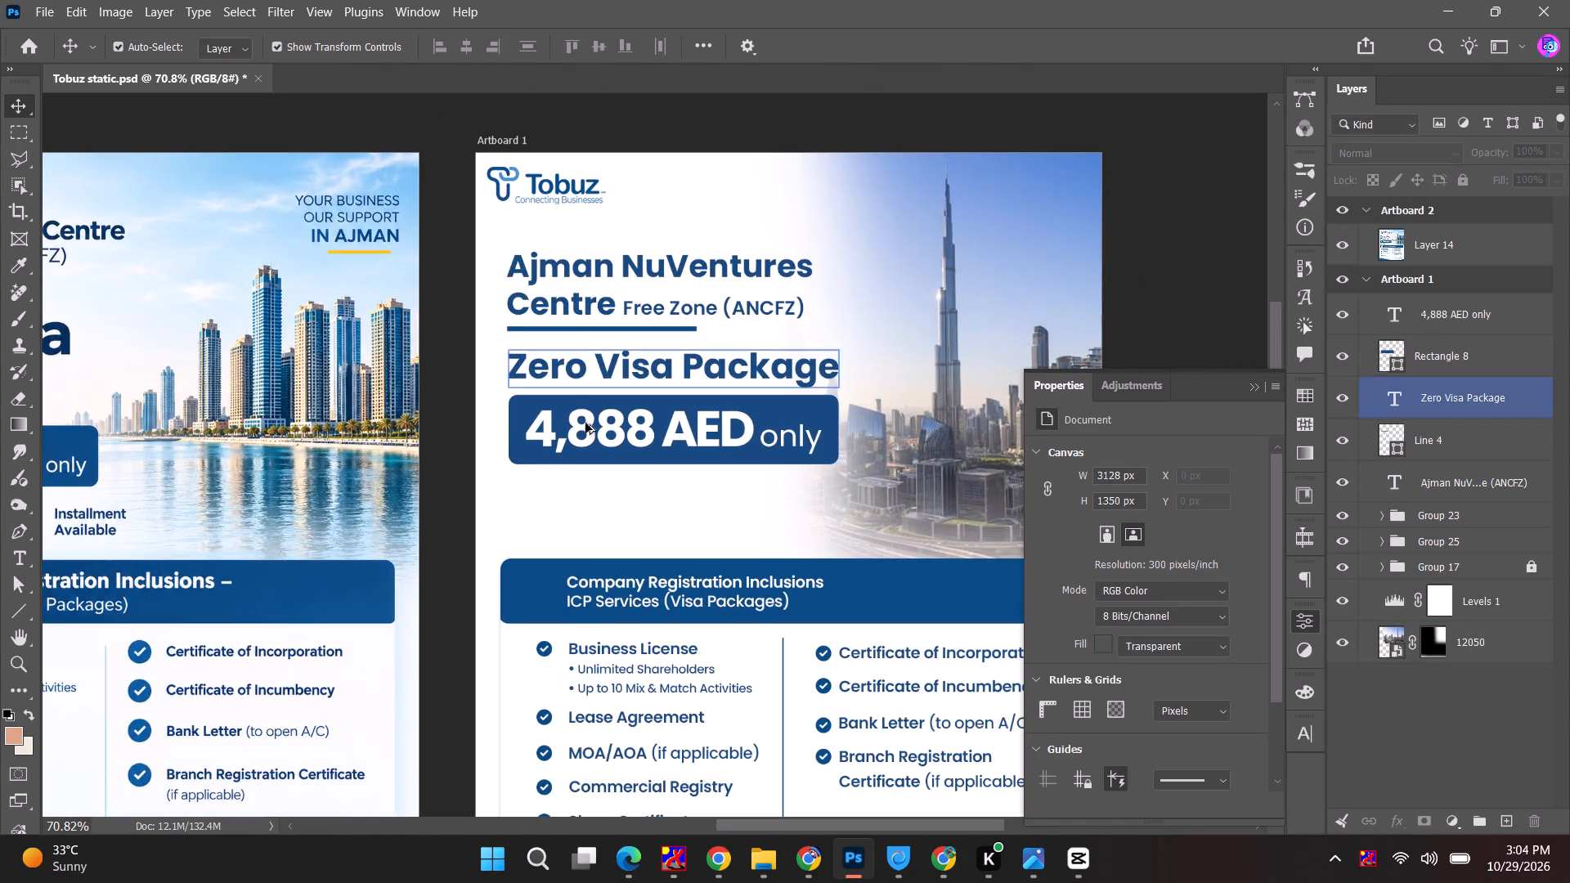
scroll(587, 424, "down", 8, "alt")
scroll(590, 389, "up", 4, "alt")
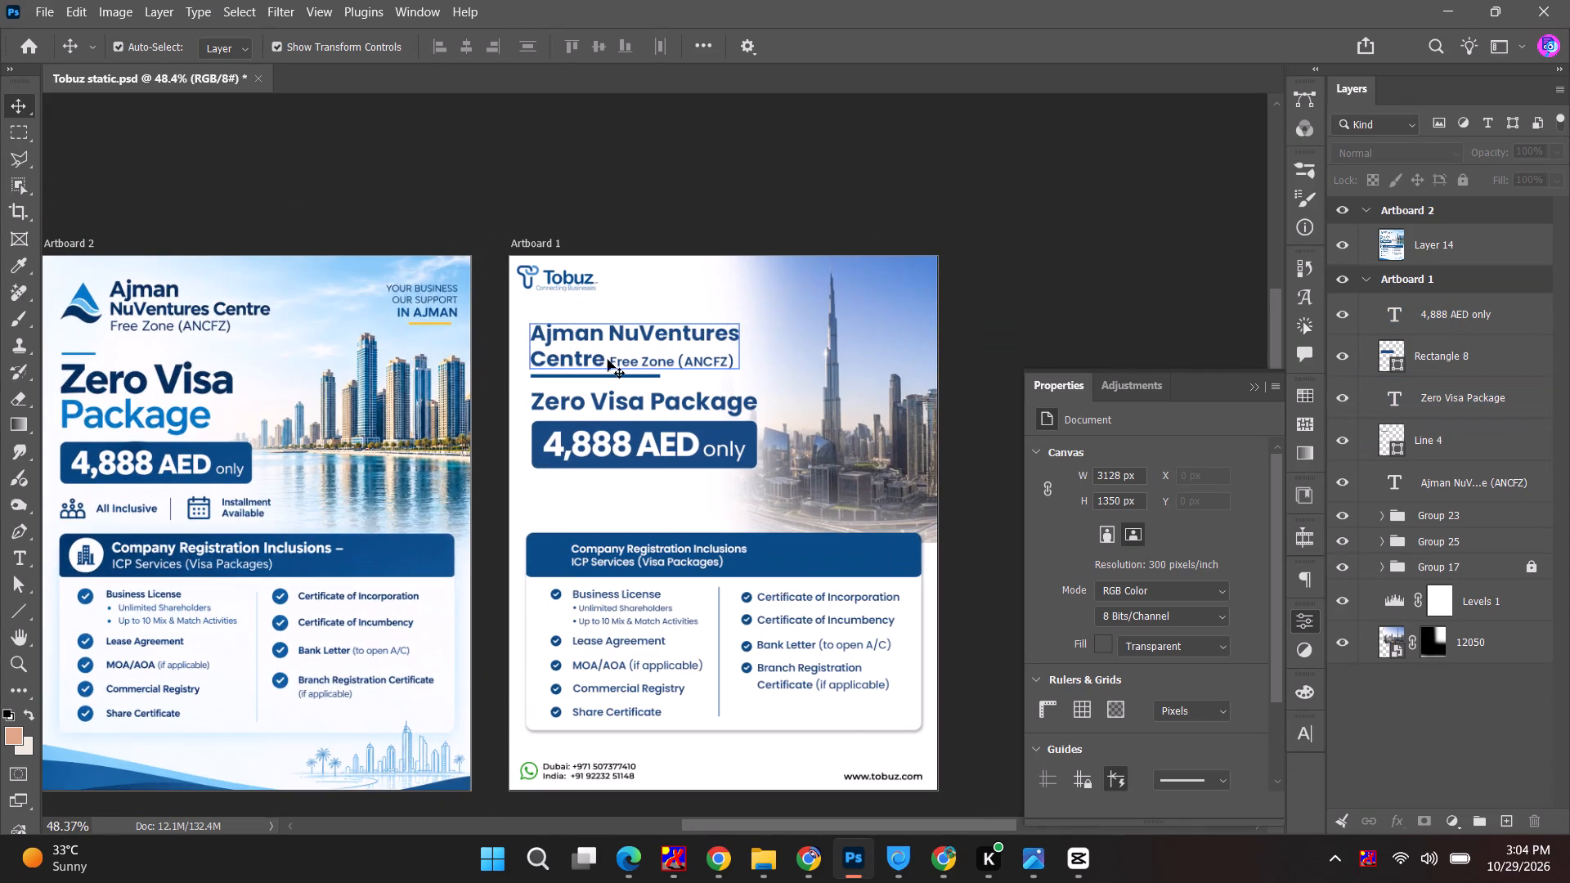
scroll(608, 360, "up", 3, "alt")
left_click(610, 360)
left_click_drag(780, 311, 797, 301, "shift")
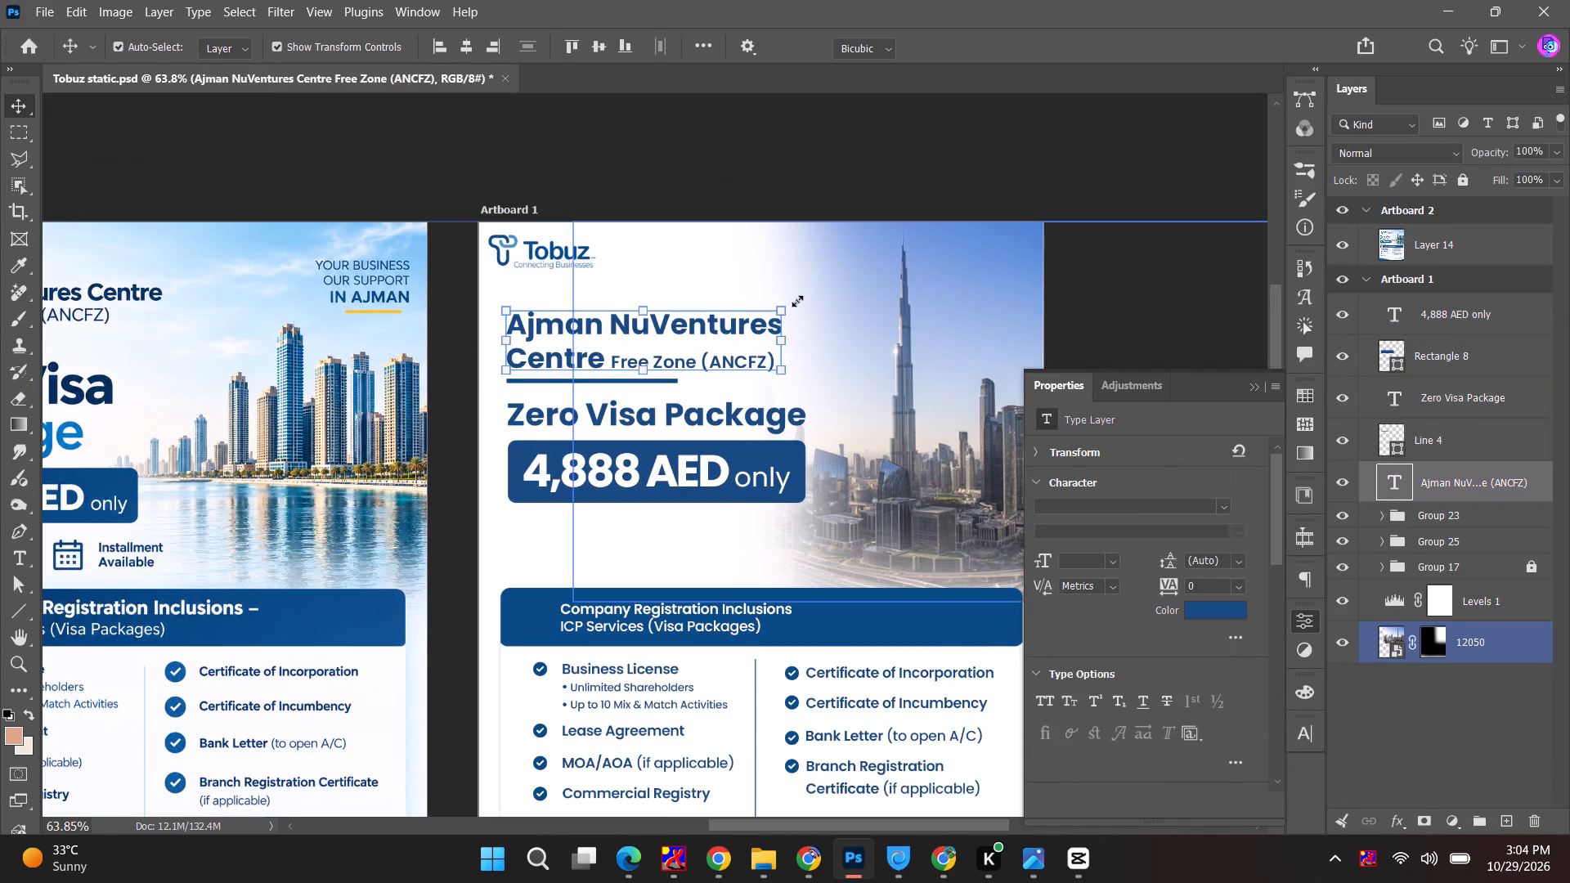
left_click_drag(797, 301, 825, 288, "shift")
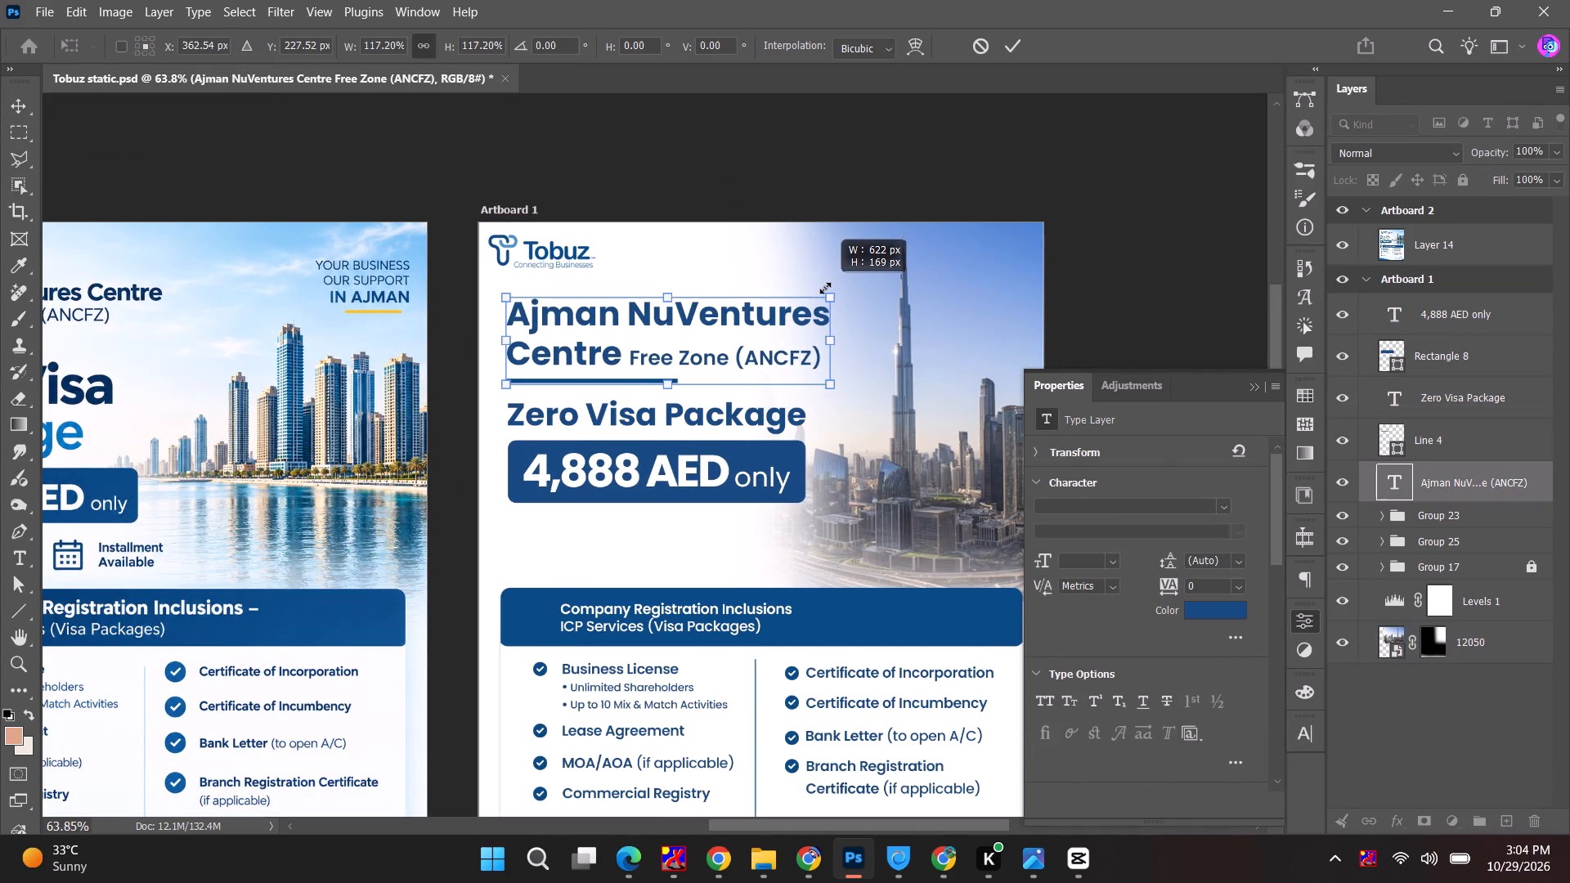
left_click_drag(825, 288, 824, 288, "shift")
left_click(1018, 42)
left_click(1114, 153)
Adjust the position of the line under the Ajman NuVentures Centre heading and set its stroke width to 3 px.
scroll(567, 372, "up", 2, "alt")
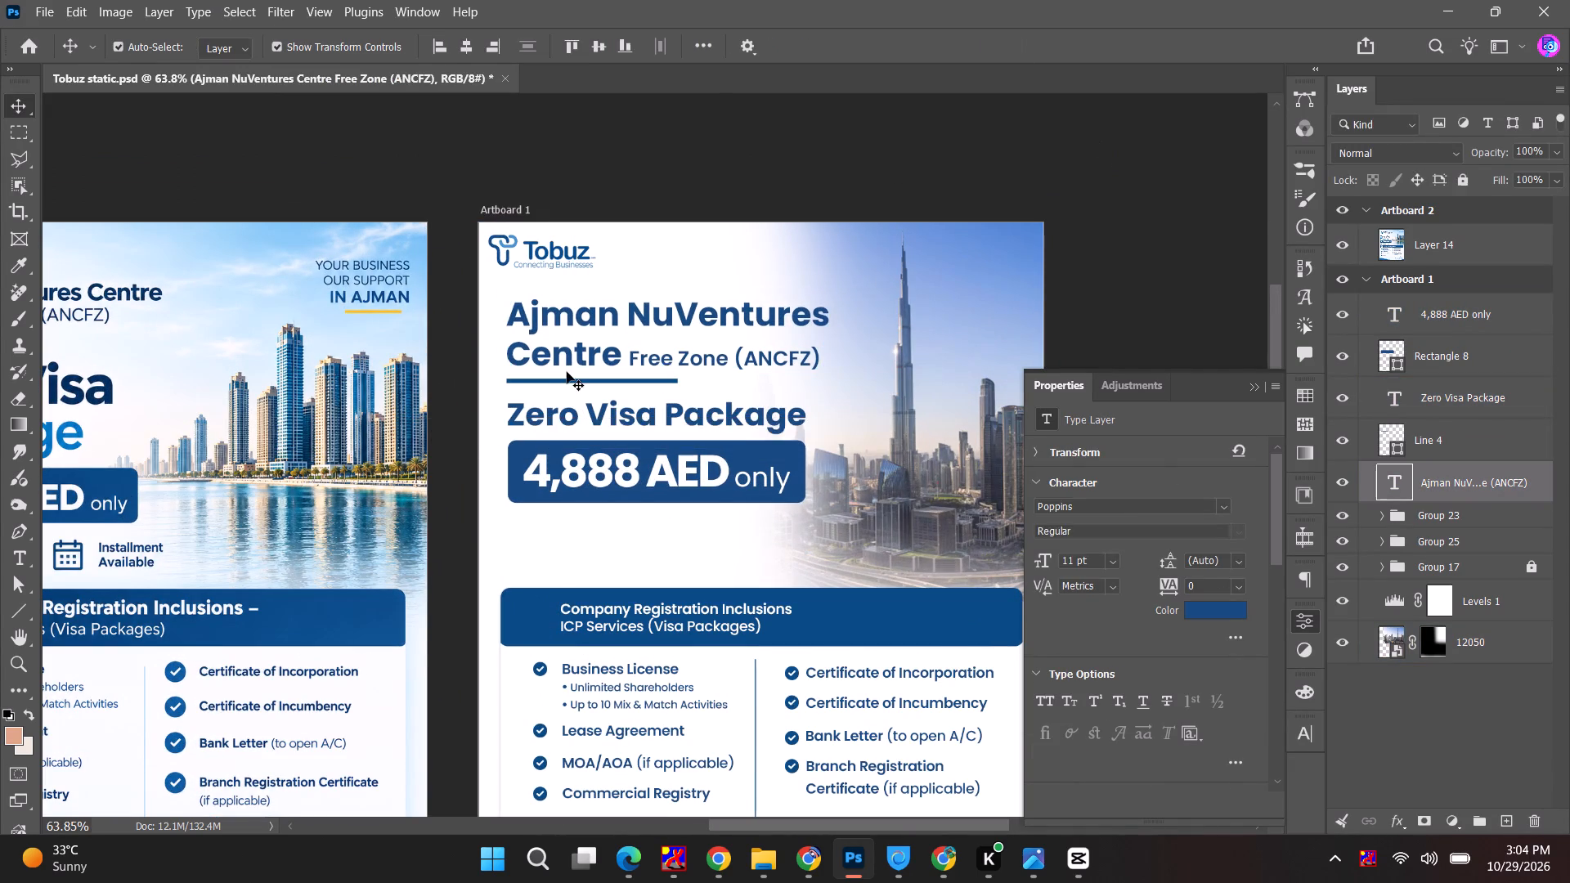
scroll(567, 372, "up", 11, "alt")
left_click(563, 391)
left_click_drag(564, 388, 564, 397)
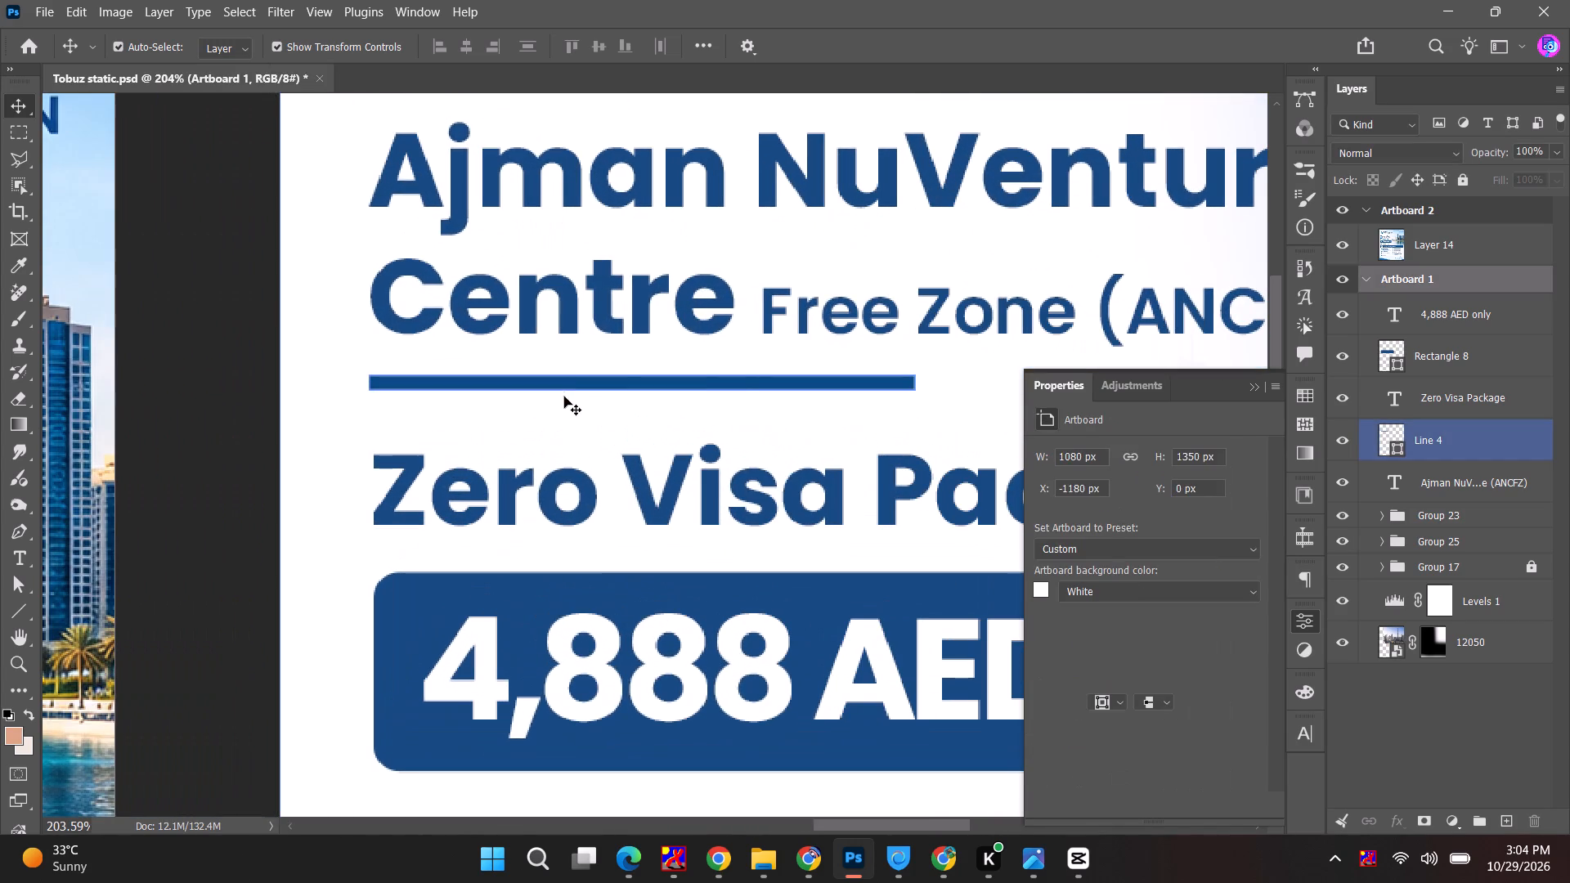
left_click_drag(564, 397, 564, 398)
left_click_drag(646, 402, 644, 520)
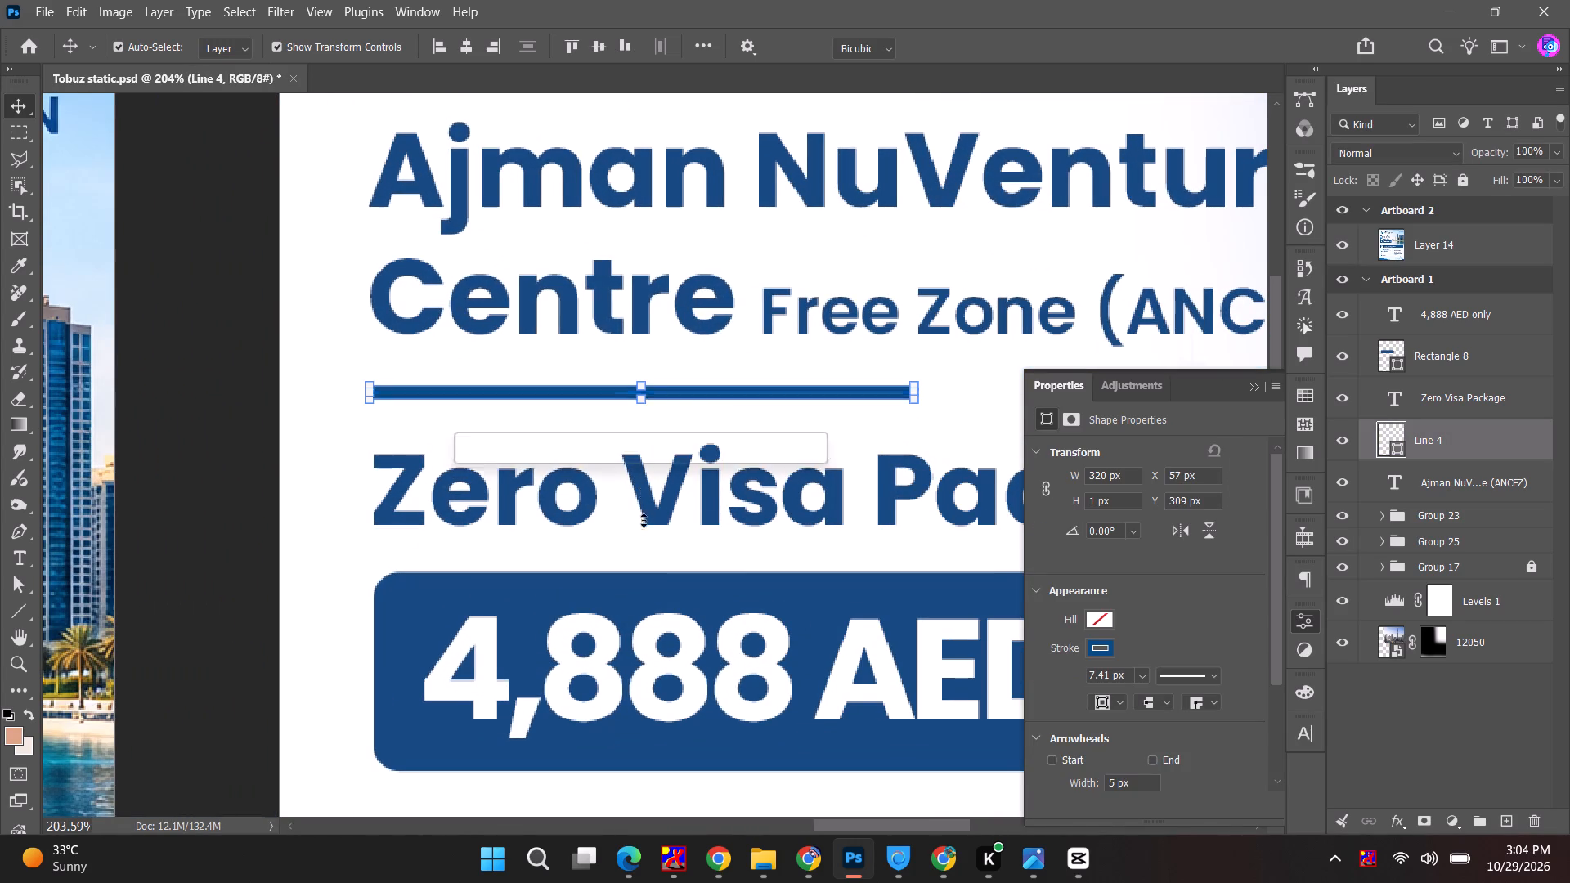
left_click_drag(644, 520, 647, 382)
left_click(1102, 675)
key("ctrl+a")
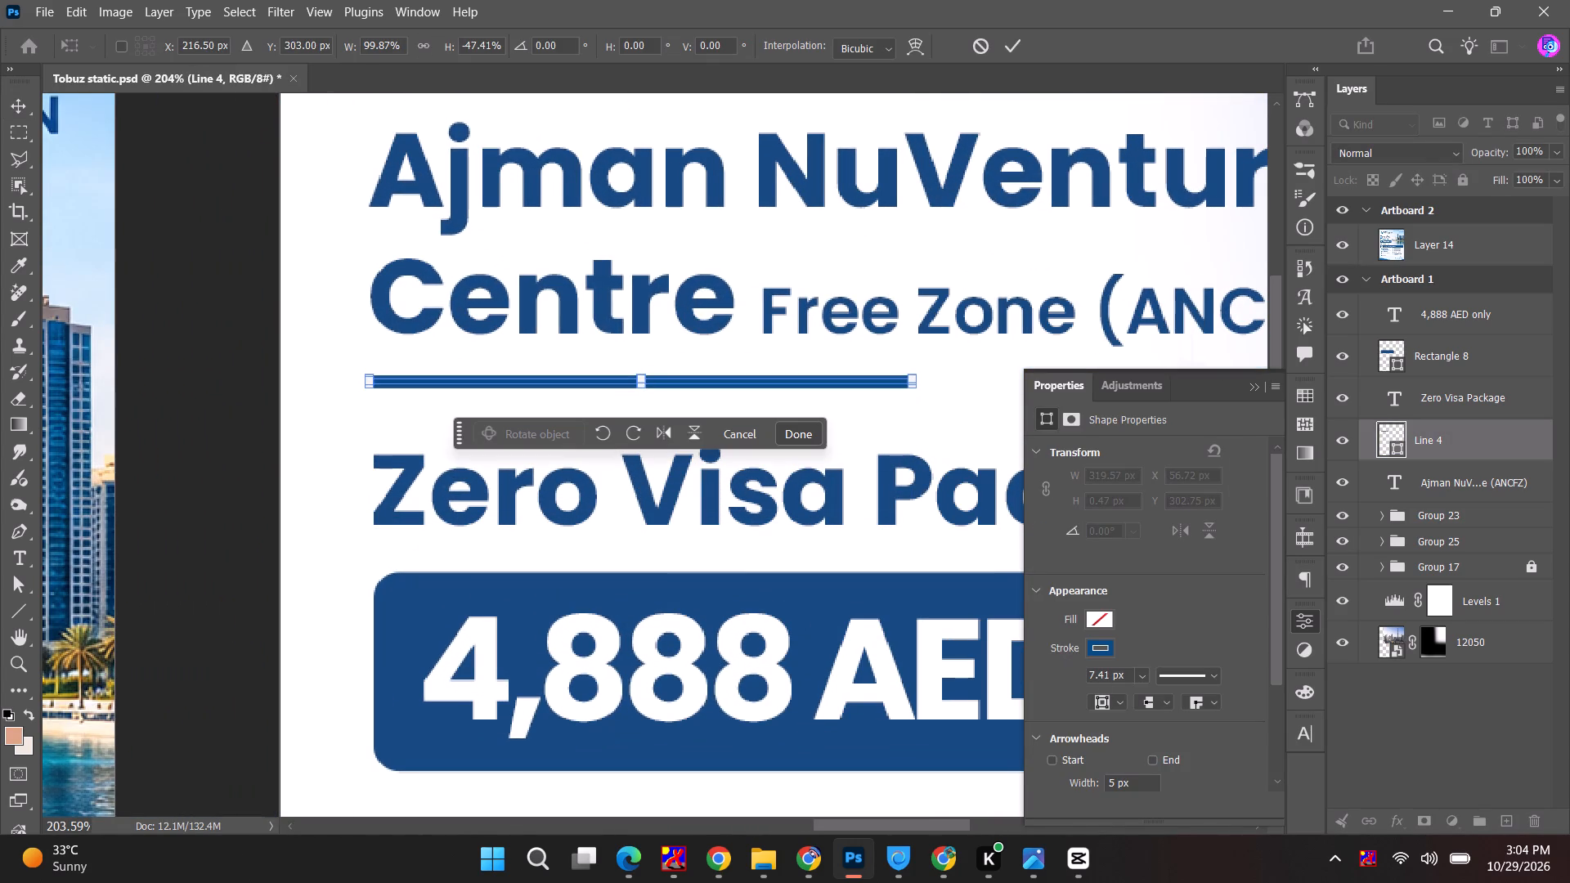
left_click(1102, 675)
key("ctrl+a")
left_click(1016, 43)
left_click(1117, 679)
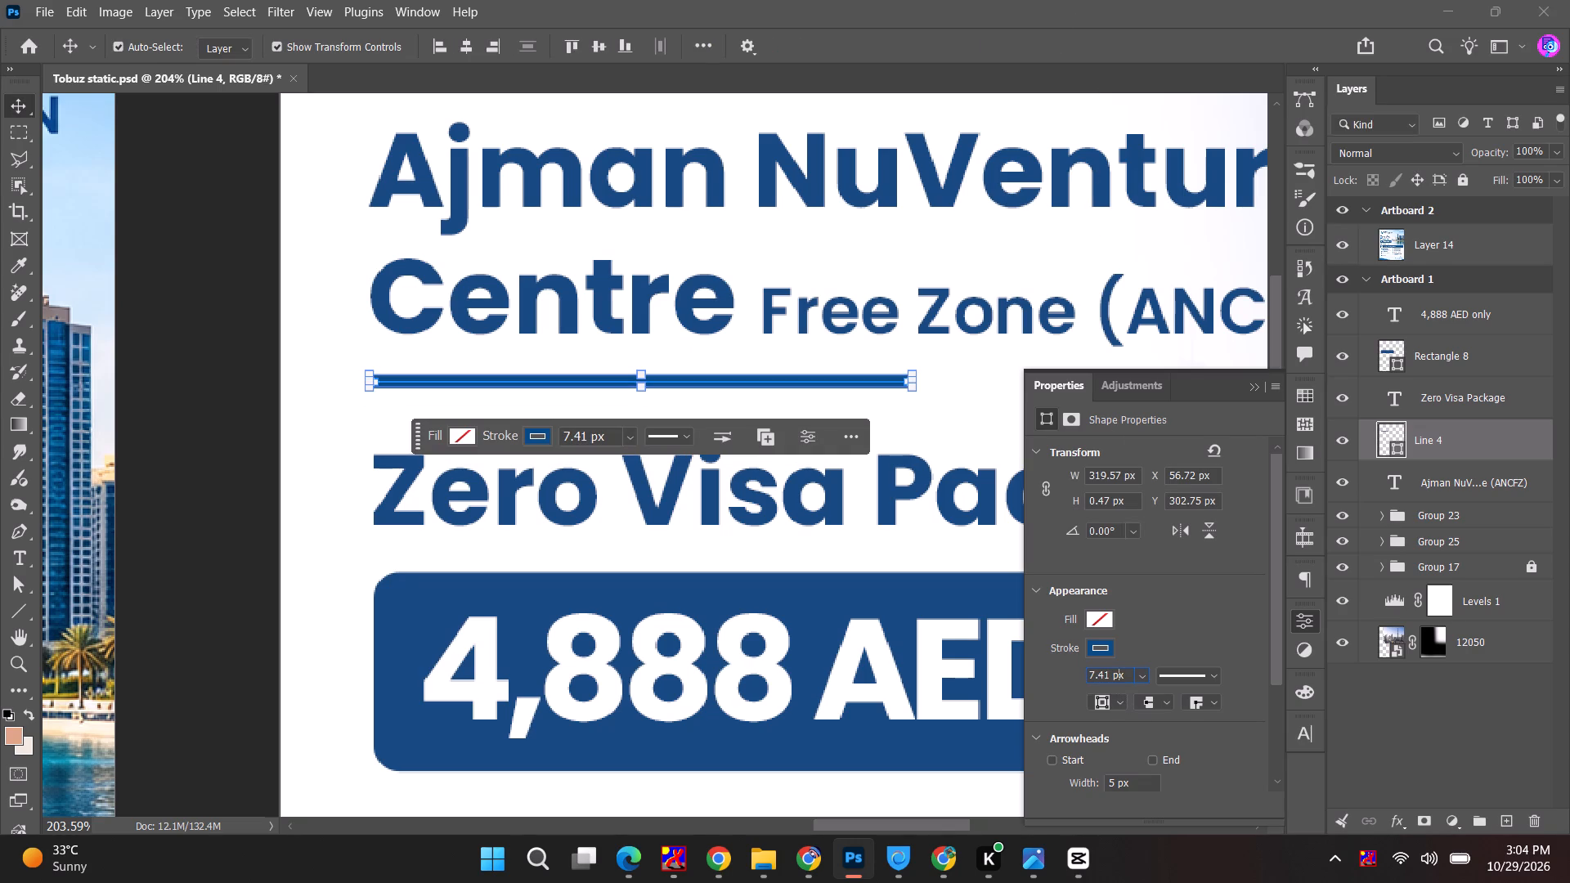
key("ctrl+a")
key("3")
key("Return")
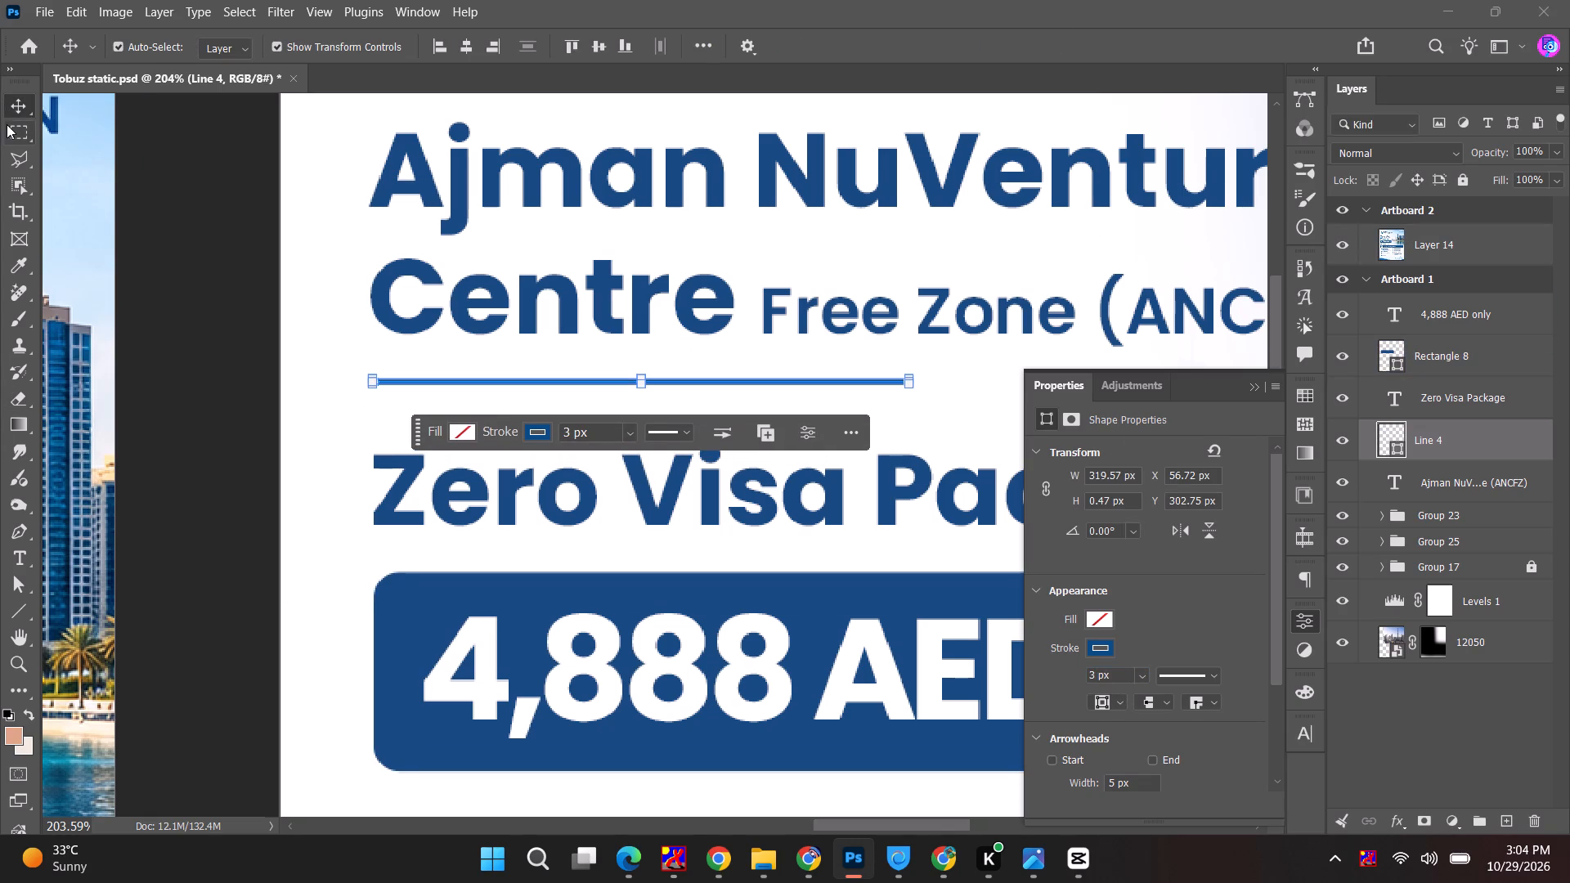
left_click(241, 341)
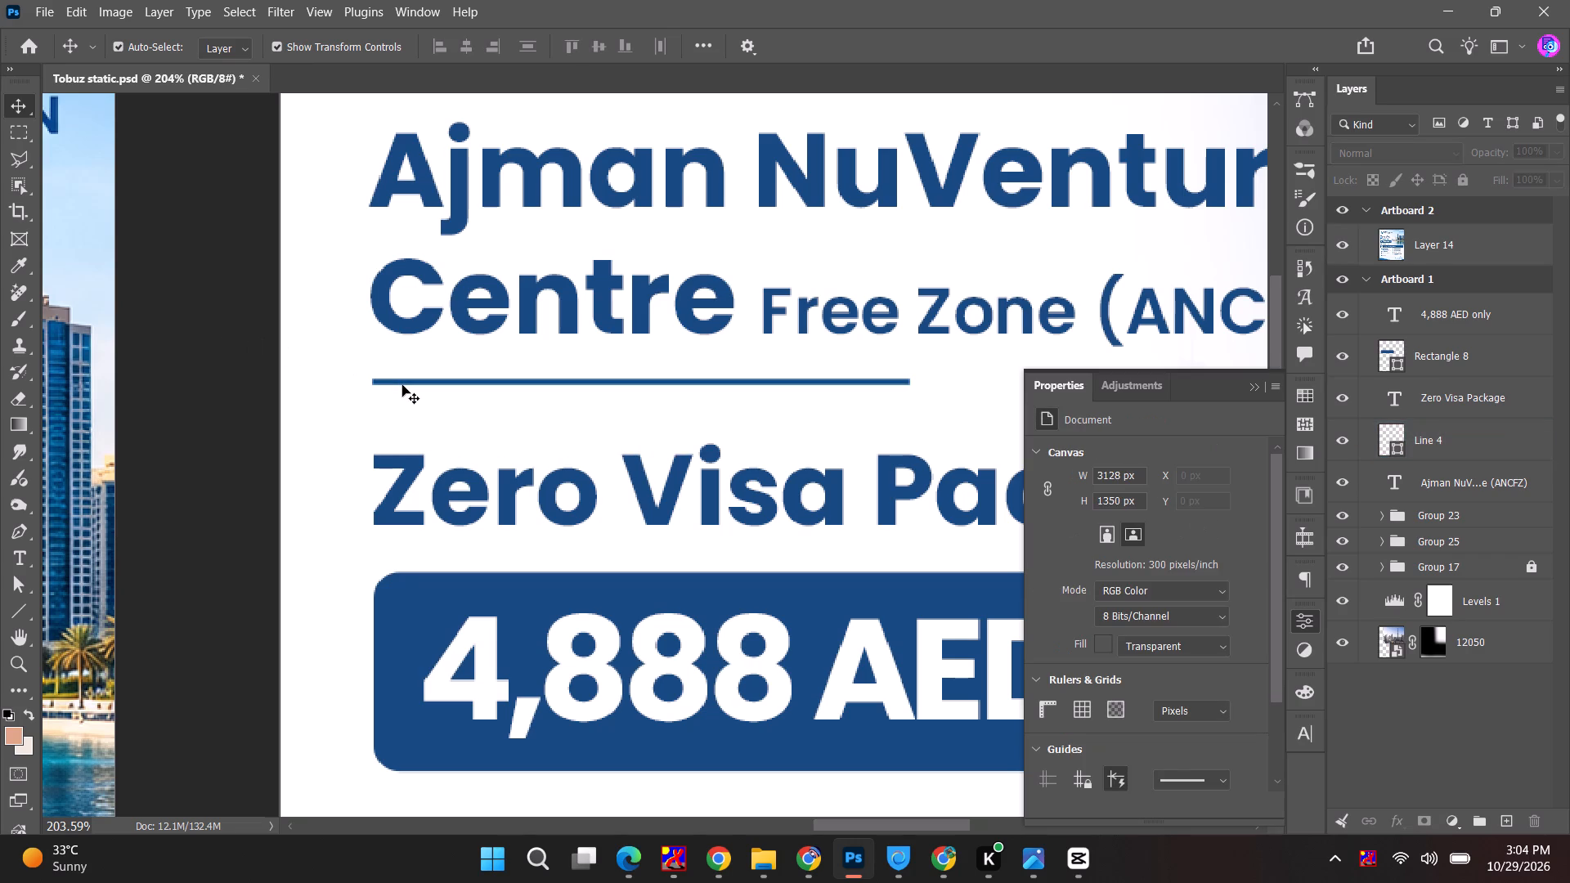
Align the left edges of the Ajman NuVentures Centre heading, the line and the Zero Visa Package heading.
left_click(402, 385)
left_click(404, 383)
left_click(415, 309, "shift")
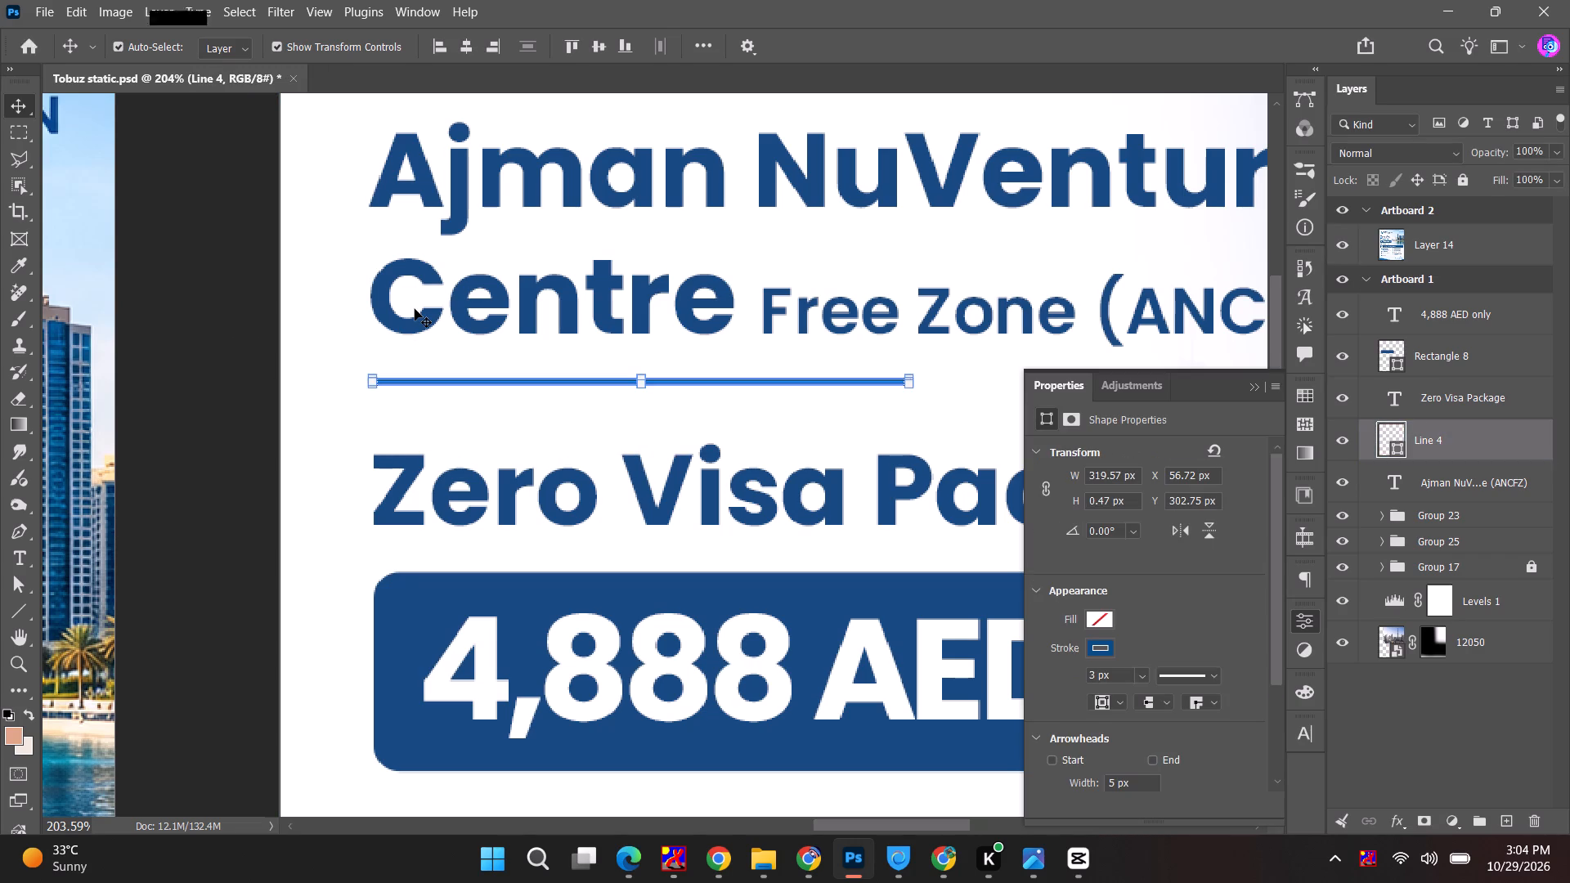
left_click(406, 487, "shift")
left_click(442, 46)
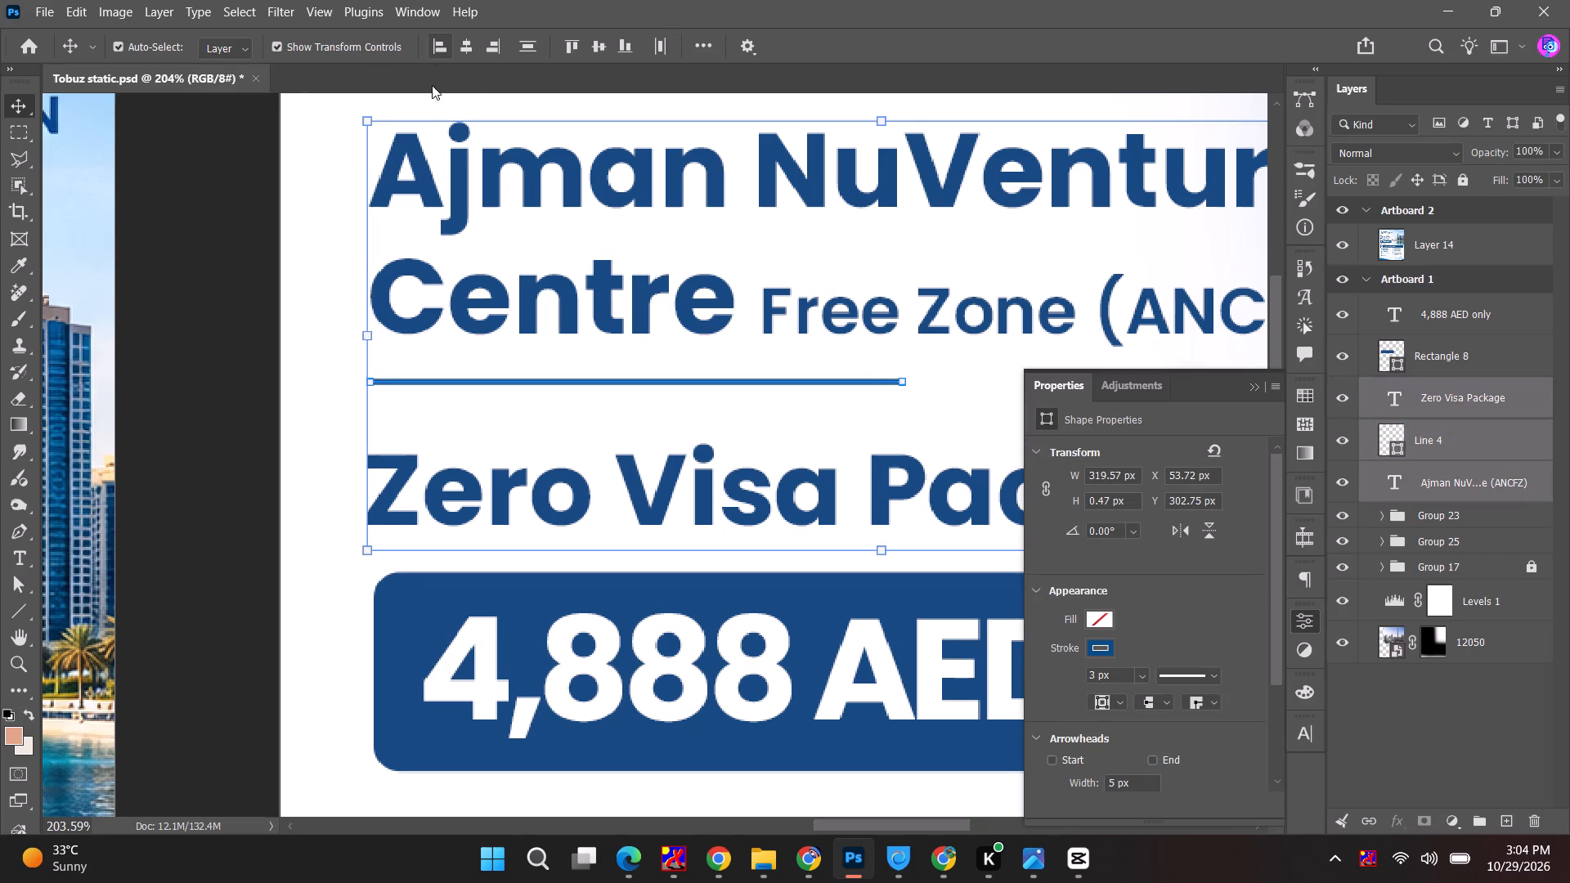
left_click(199, 427)
Examine the revised heading and price layout on Artboard 1 against the reference design on Artboard 2.
scroll(199, 427, "down", 8, "alt")
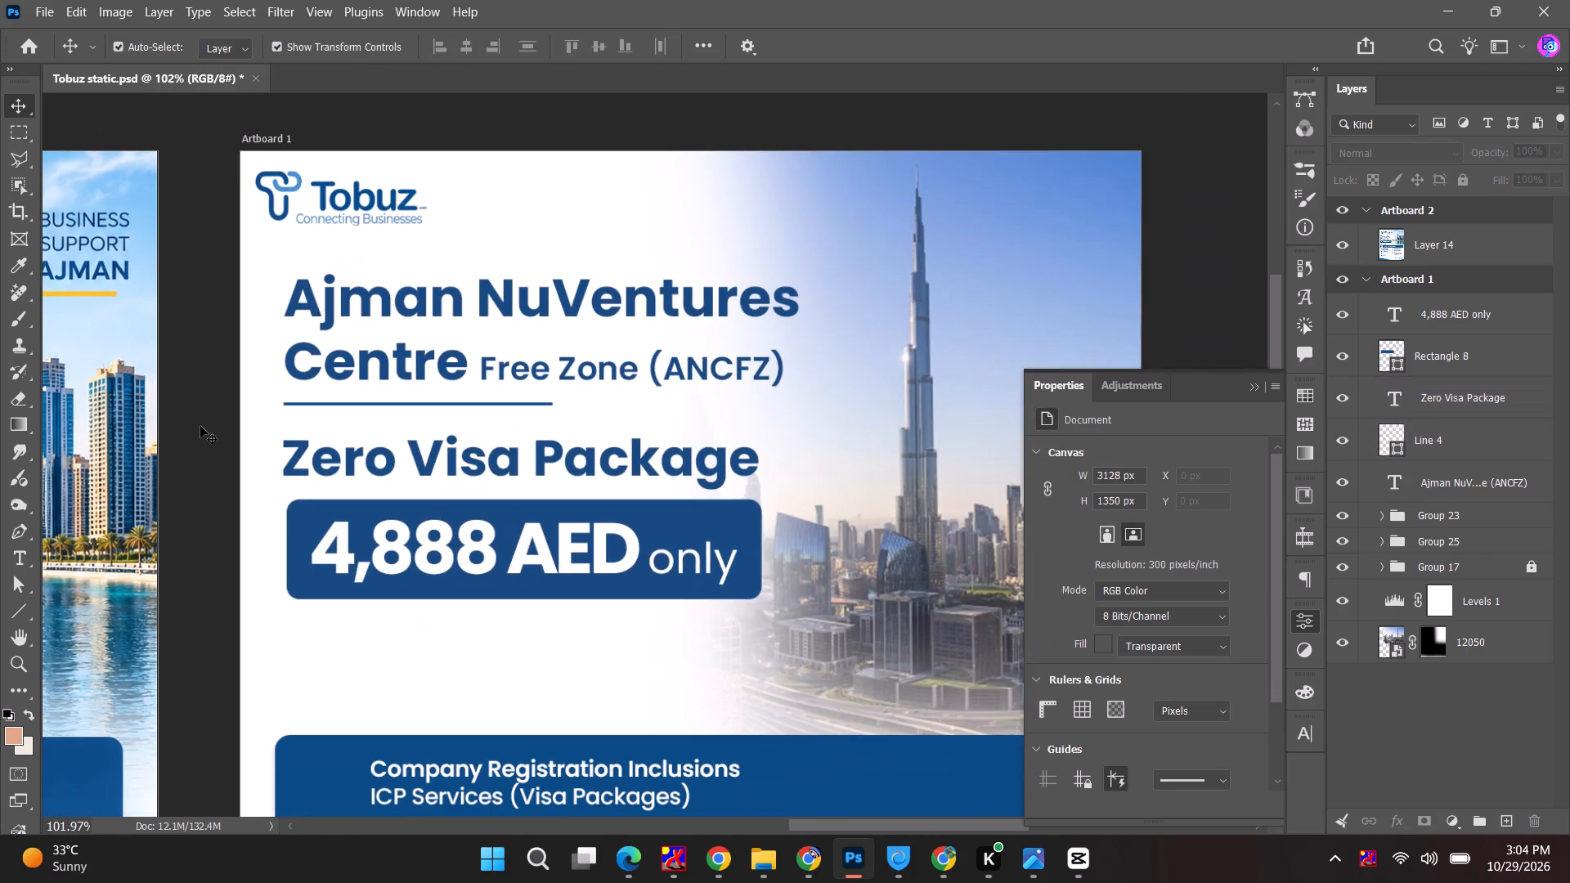
scroll(361, 431, "down", 5, "alt")
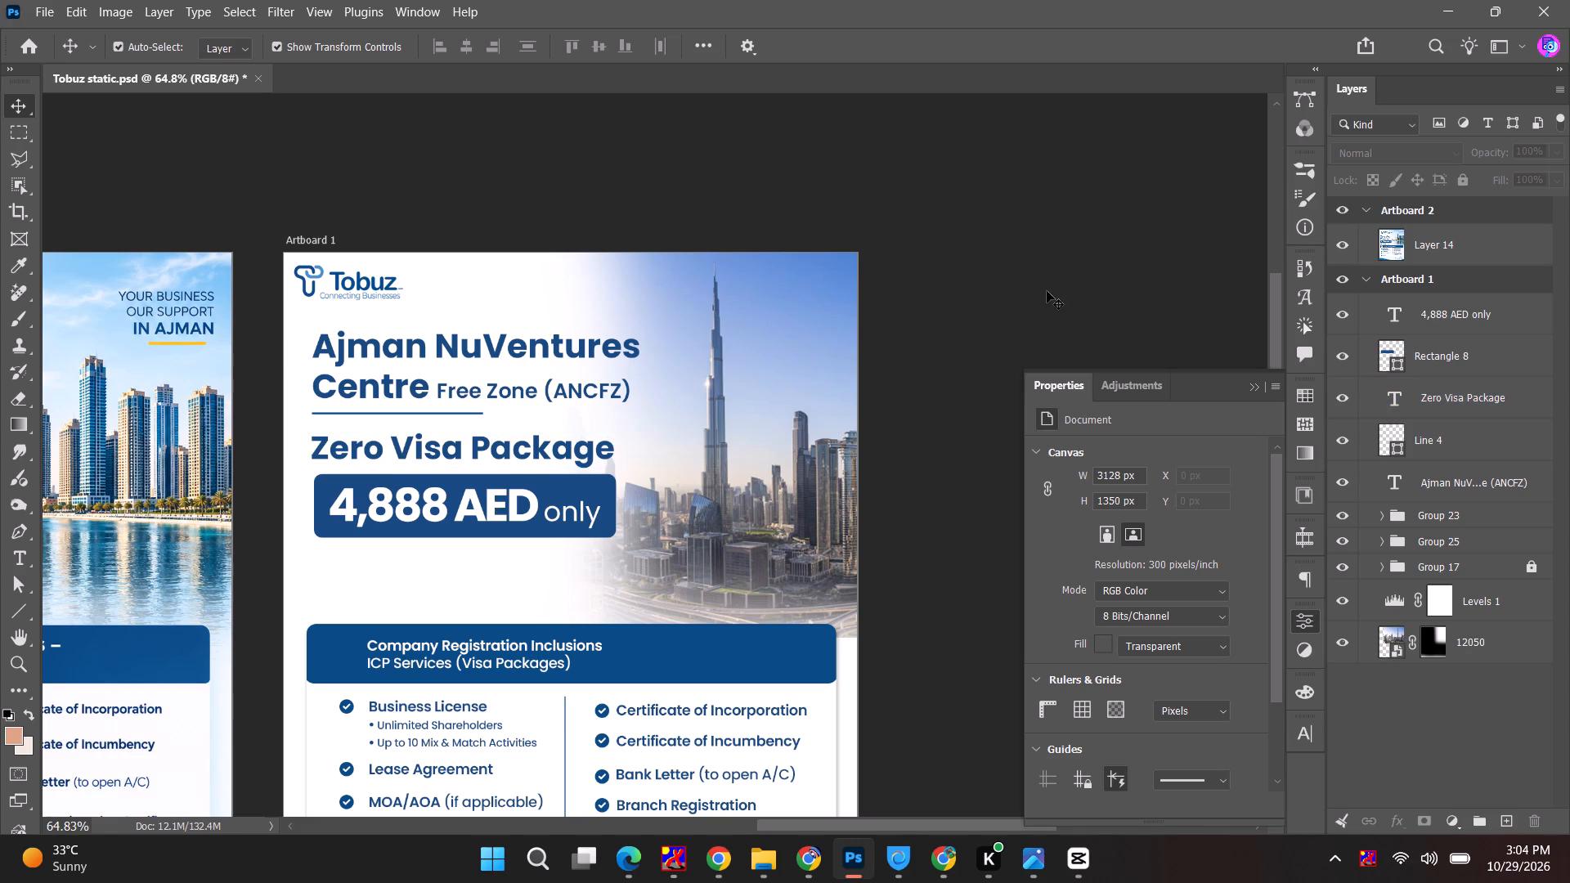
left_click(1050, 289)
scroll(627, 375, "down", 3, "alt")
left_click(766, 262)
key("space")
key("space")
key("space")
key("space")
key("space")
key("space")
key("space")
key("space")
key("space")
key("space")
key("space")
key("space")
key("space")
key("space")
key("space")
key("space")
key("space")
key("space")
key("space")
key("space")
left_click_drag(849, 334, 1019, 273)
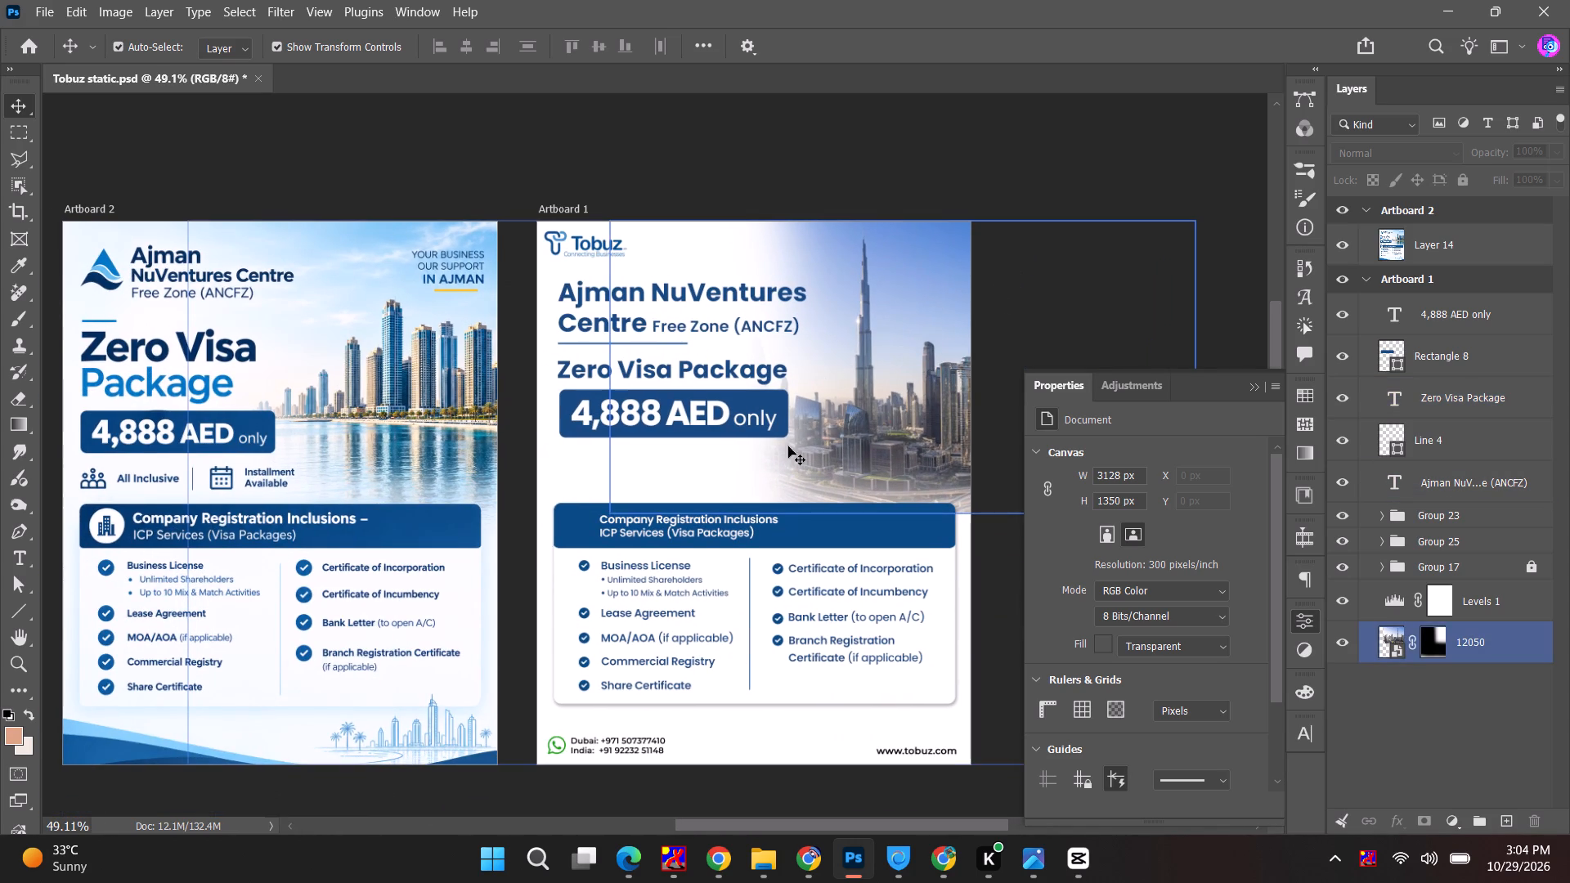
Move the line under the Ajman NuVentures Centre heading slightly down and shorten it to about 208 px wide.
scroll(666, 361, "up", 9, "alt")
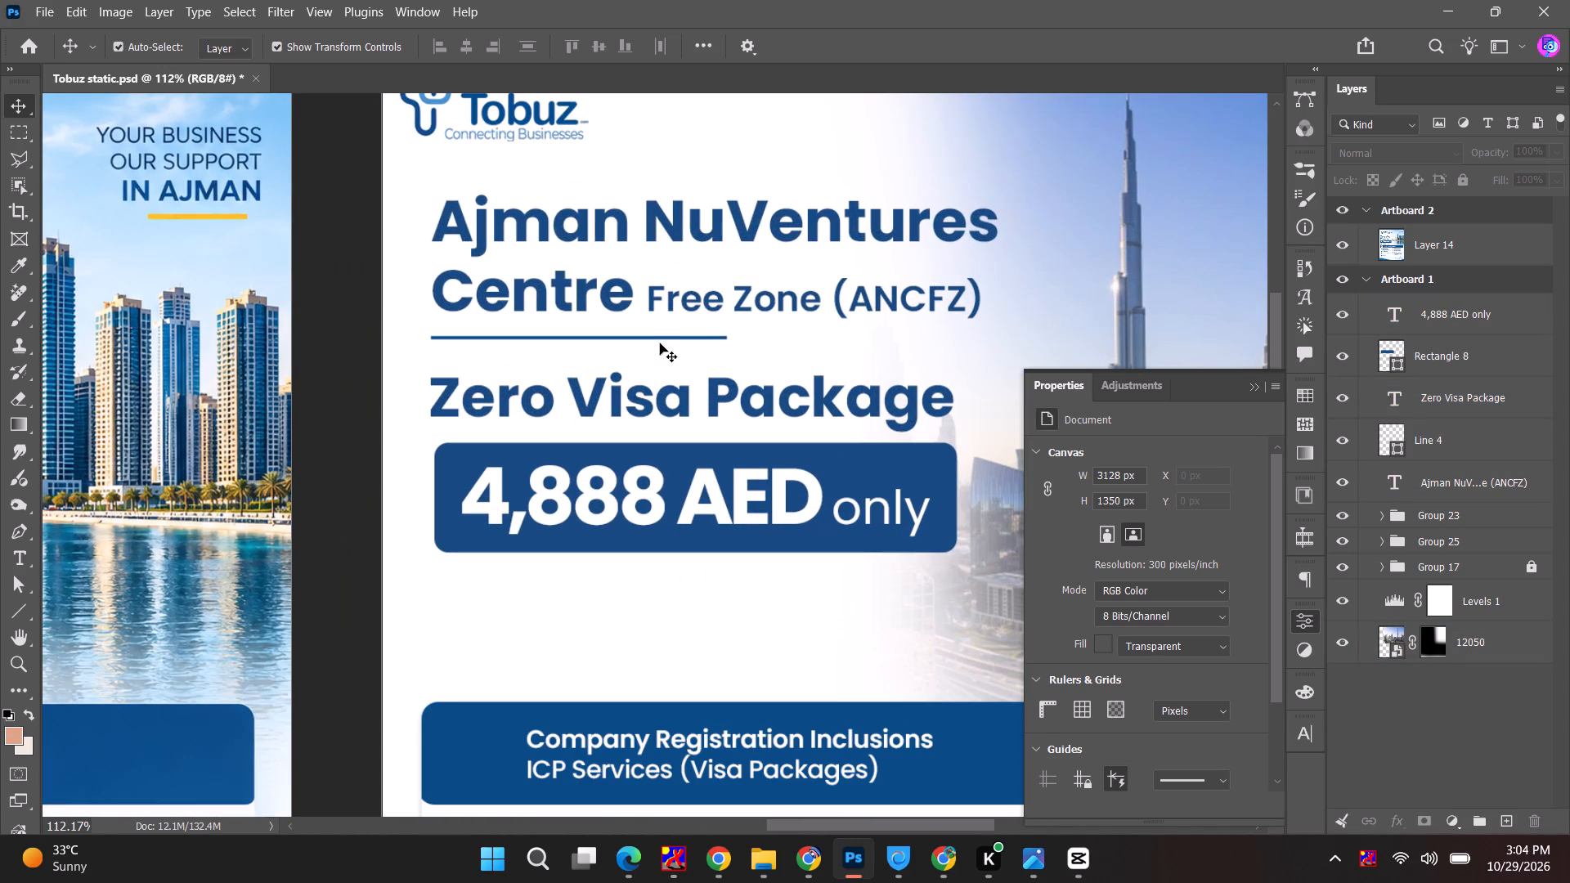
left_click_drag(661, 338, 662, 352)
left_click_drag(732, 351, 627, 350)
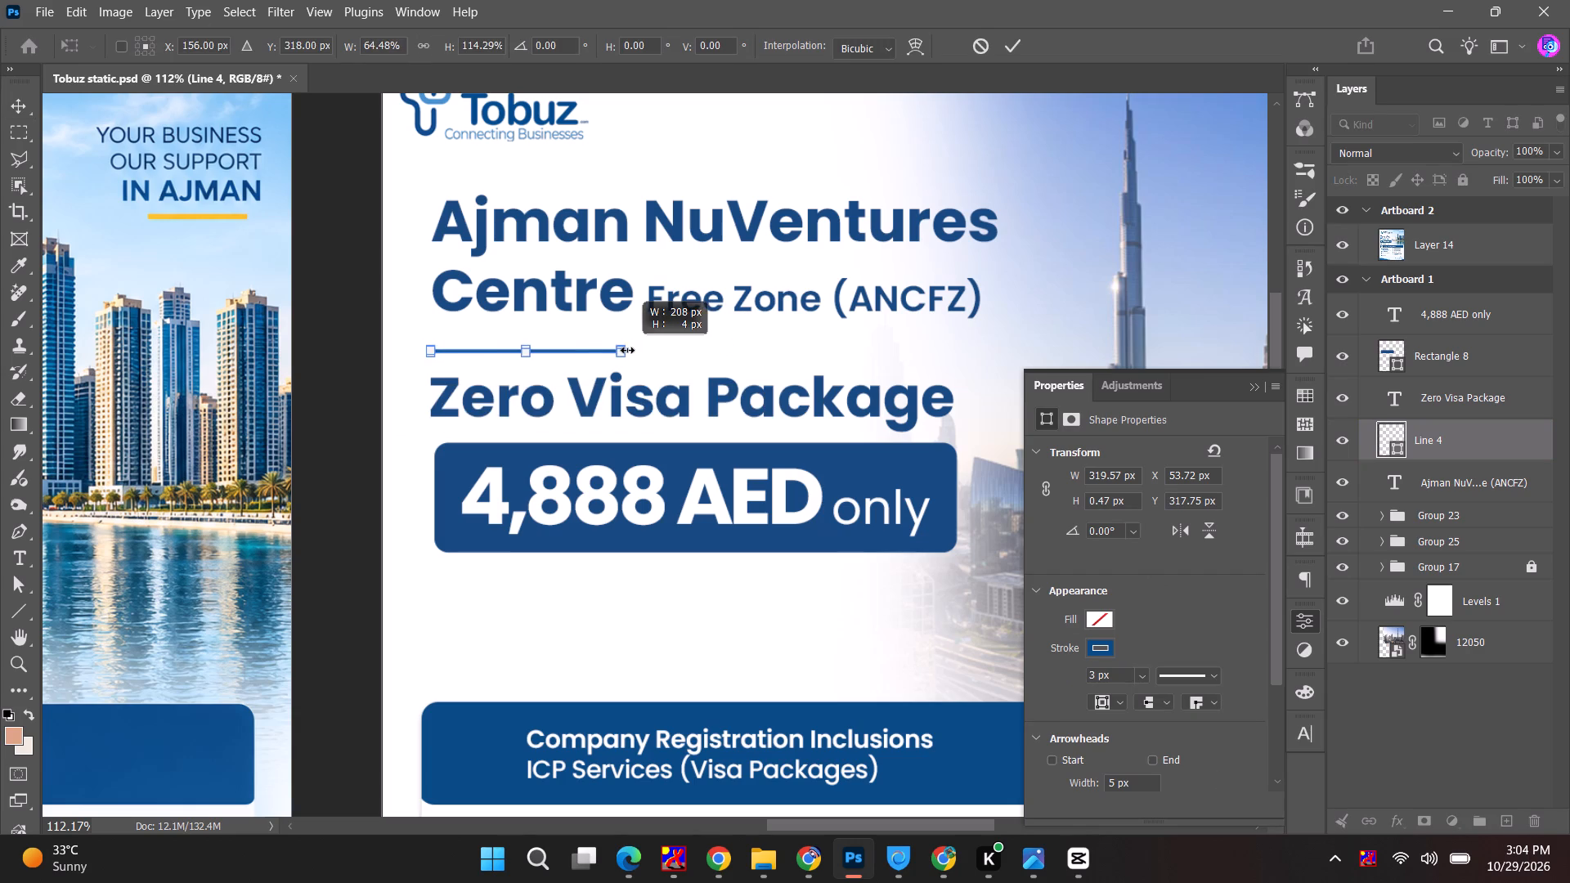
left_click_drag(627, 350, 629, 350)
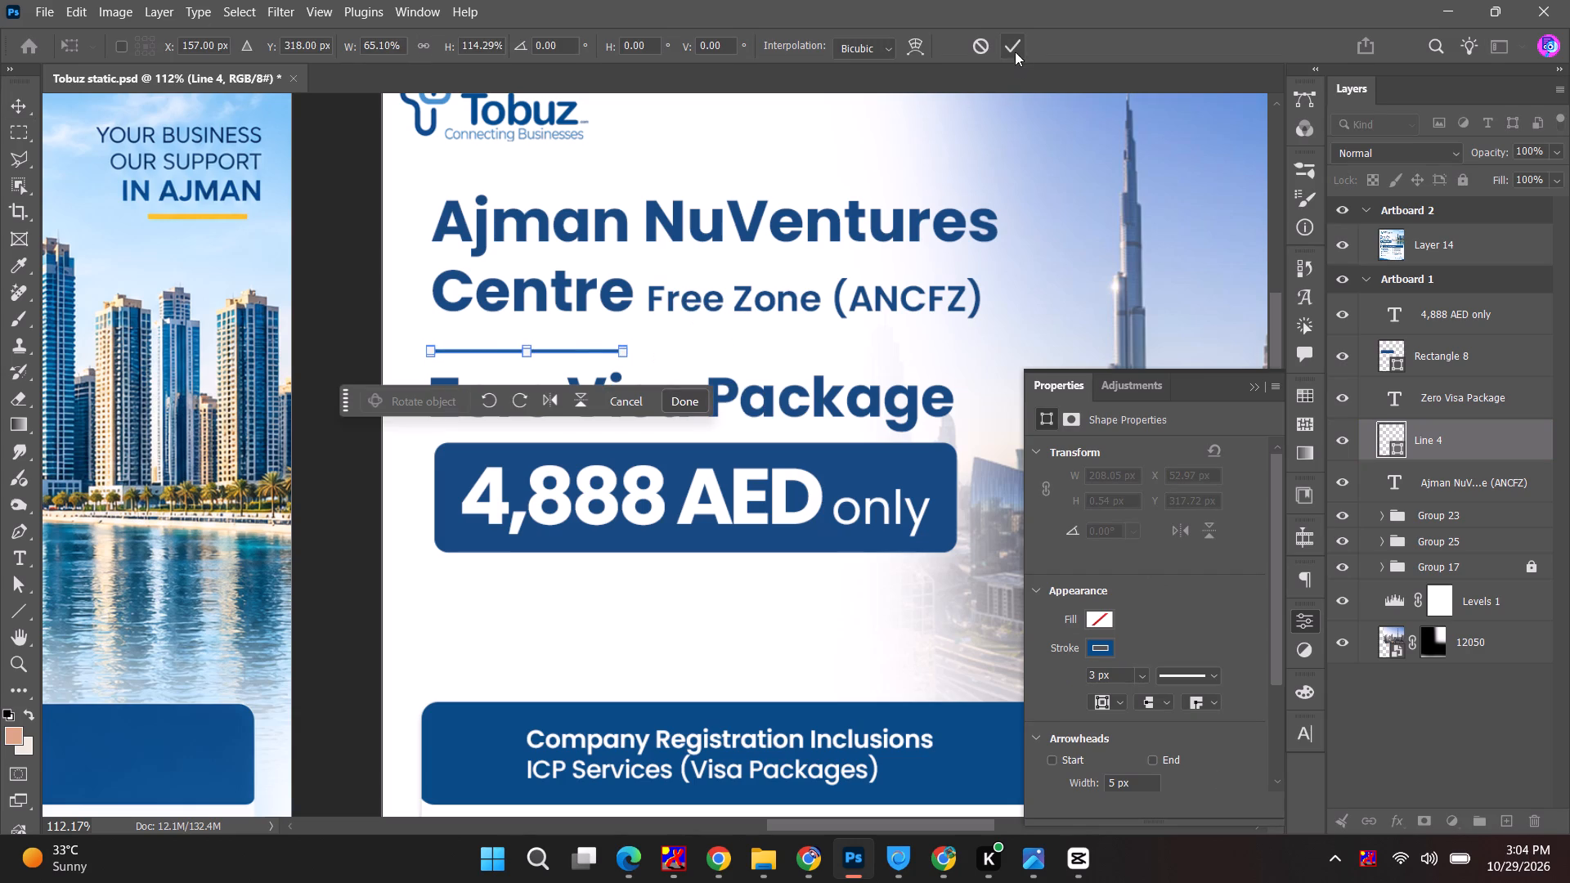
left_click(1014, 48)
left_click(1037, 241)
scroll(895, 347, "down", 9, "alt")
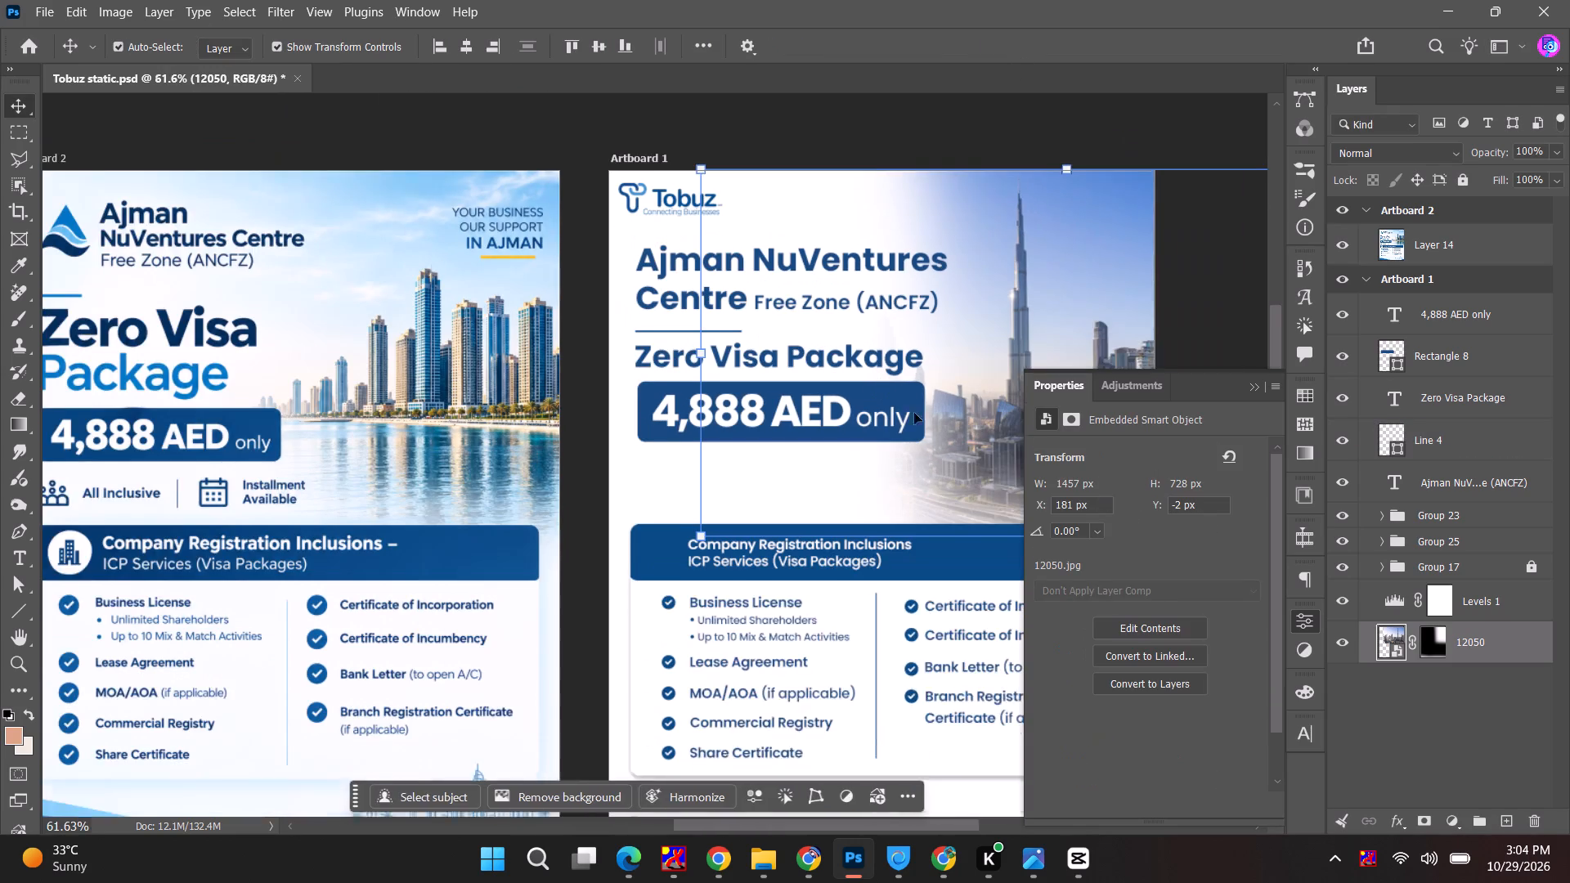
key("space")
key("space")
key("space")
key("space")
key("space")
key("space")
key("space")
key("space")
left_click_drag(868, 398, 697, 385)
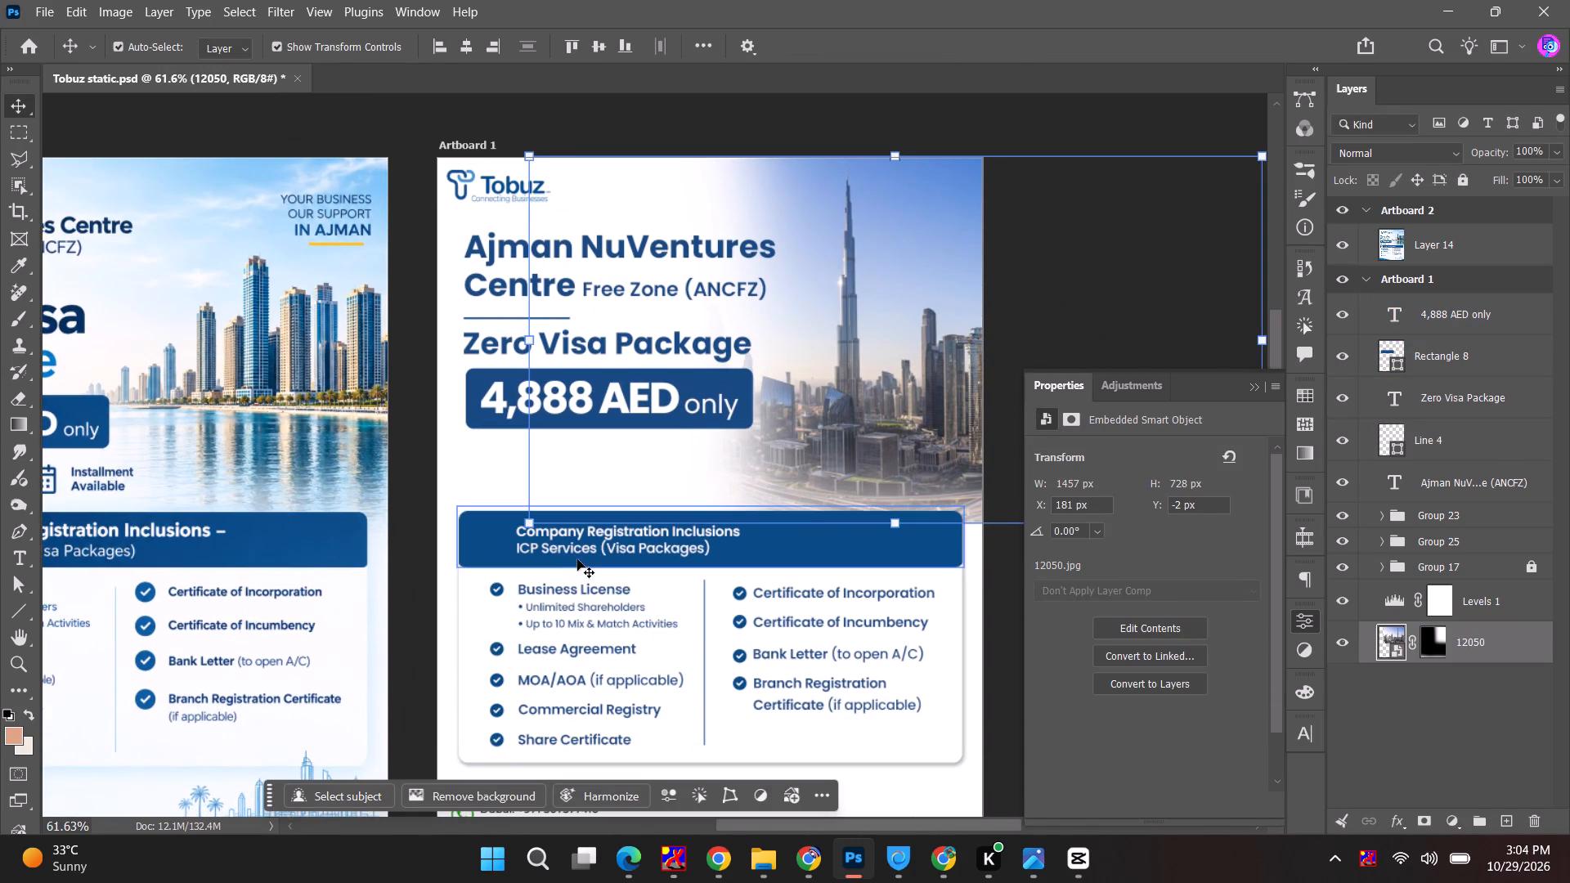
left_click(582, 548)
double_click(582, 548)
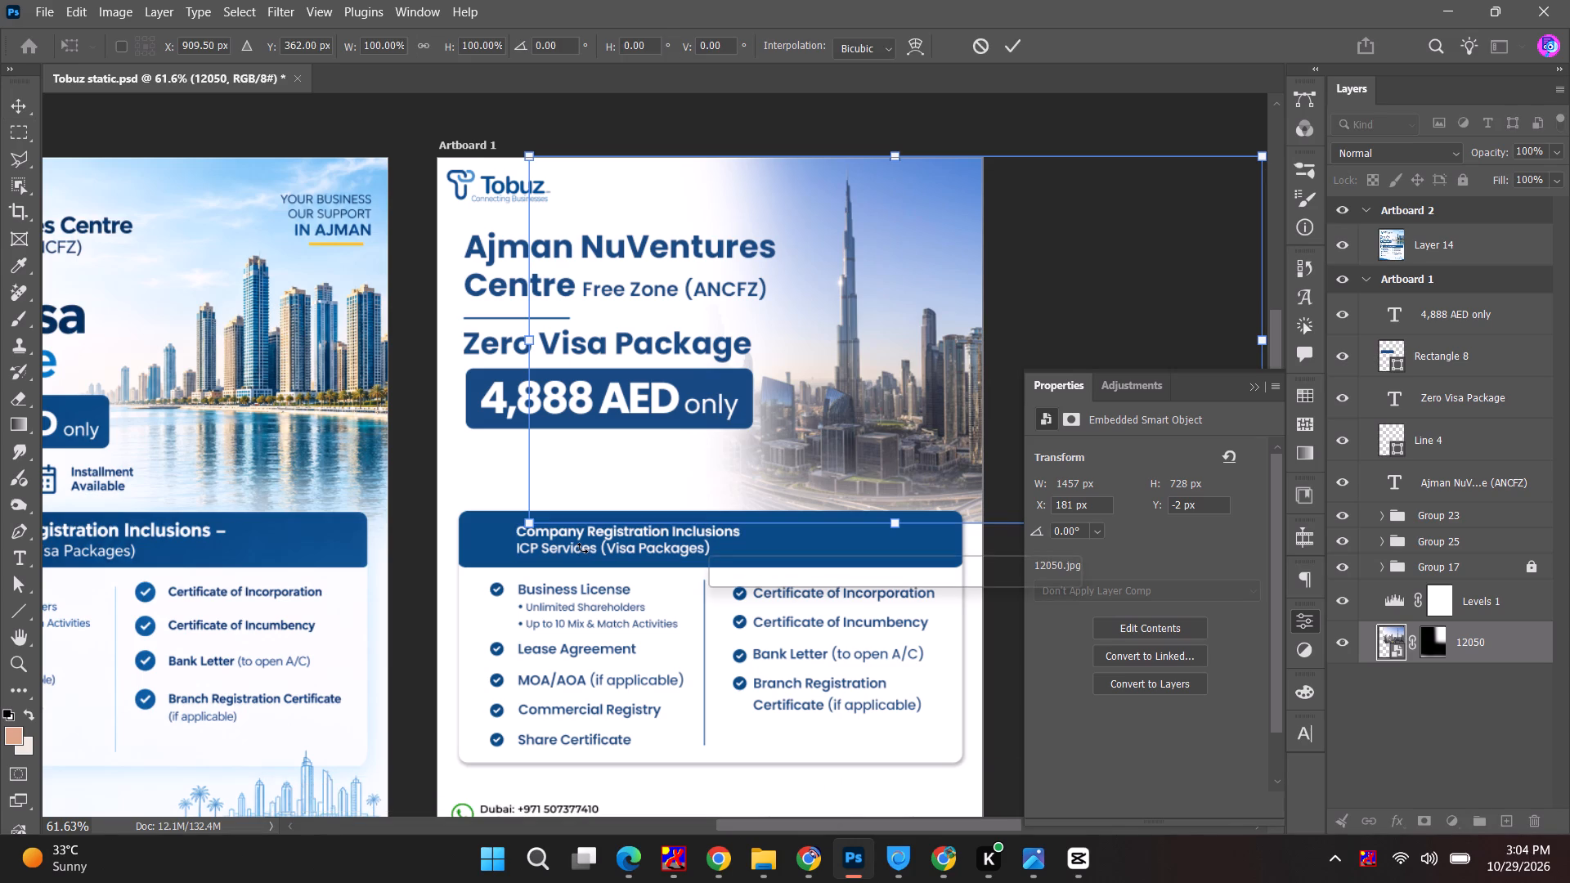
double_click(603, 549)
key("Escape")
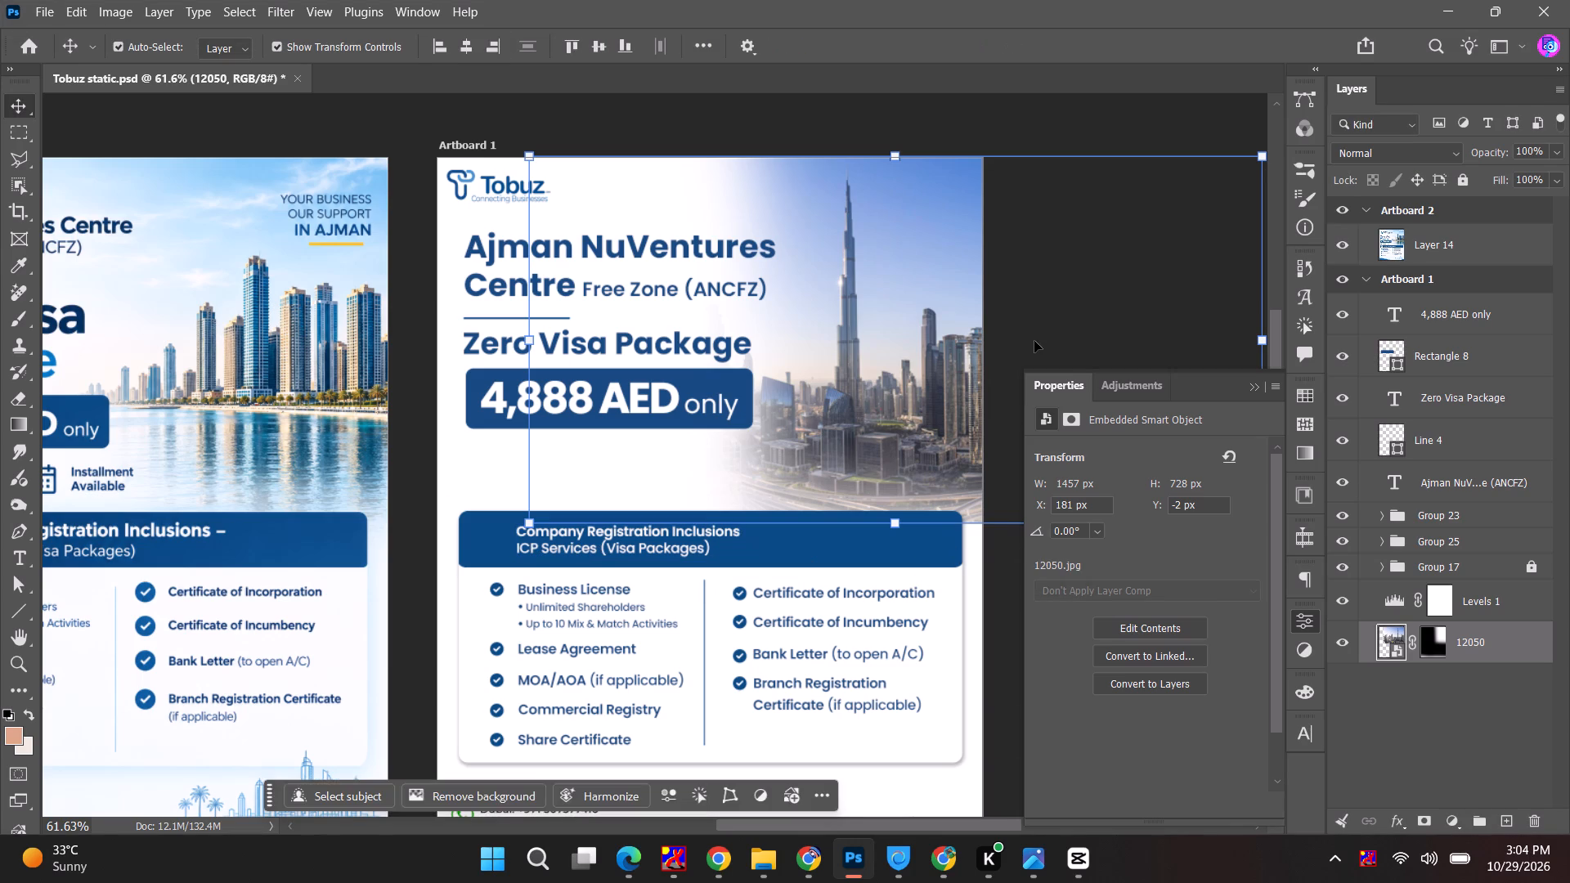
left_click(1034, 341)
Set the "Company Registration Inclusions" line to 7 pt and the leading of the "ICP Services (Visa Packages)" line to 10 pt.
scroll(570, 602, "up", 5, "alt")
double_click(554, 504)
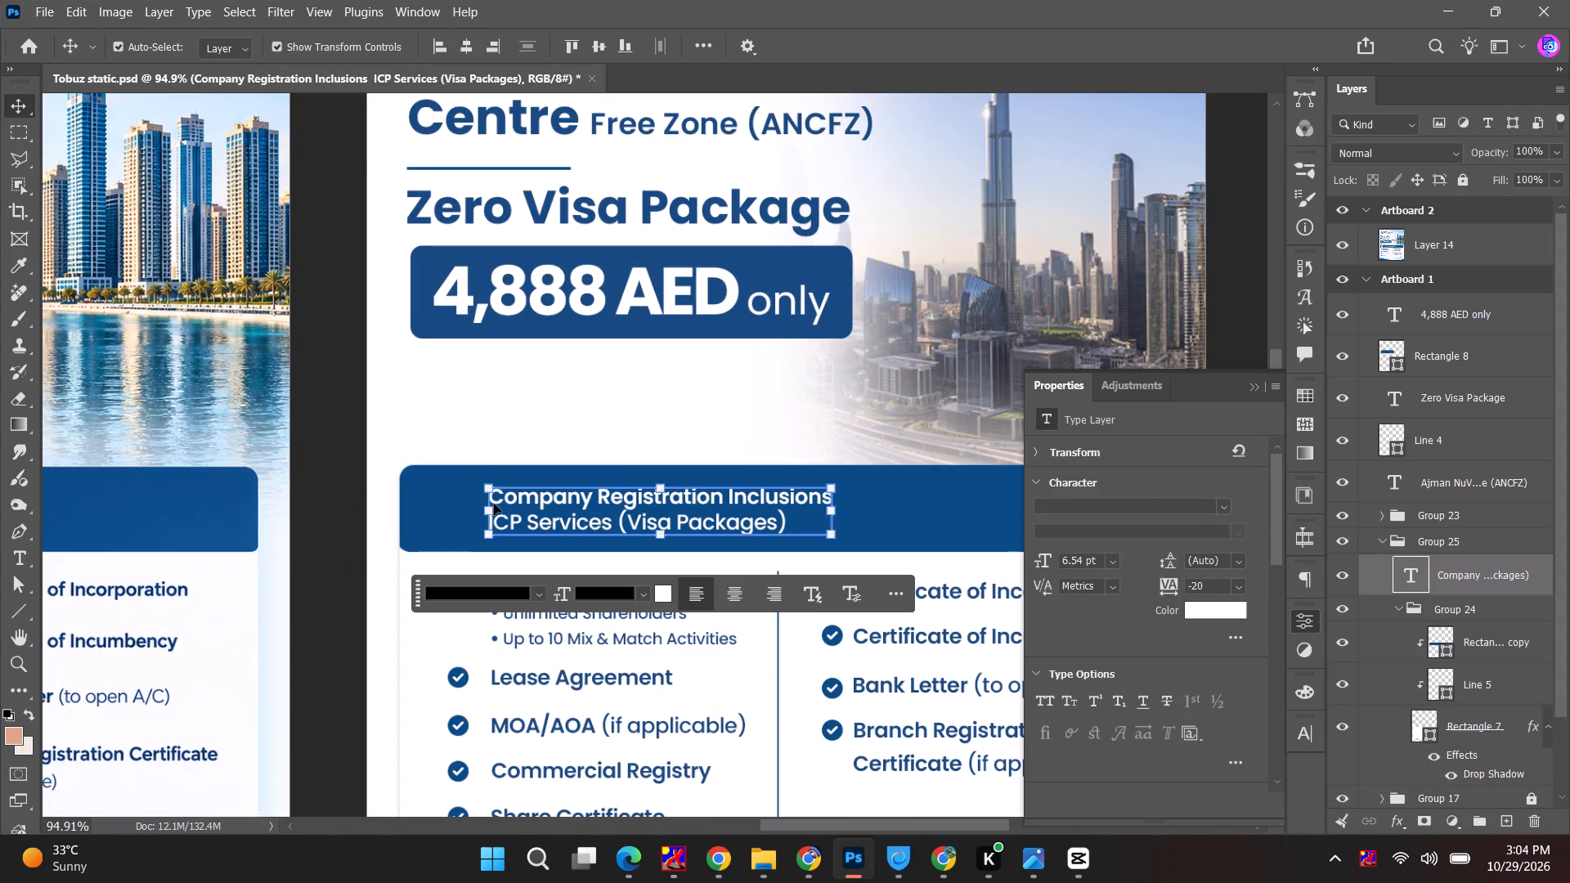
double_click(501, 504)
left_click_drag(490, 500, 899, 491)
left_click(1045, 558)
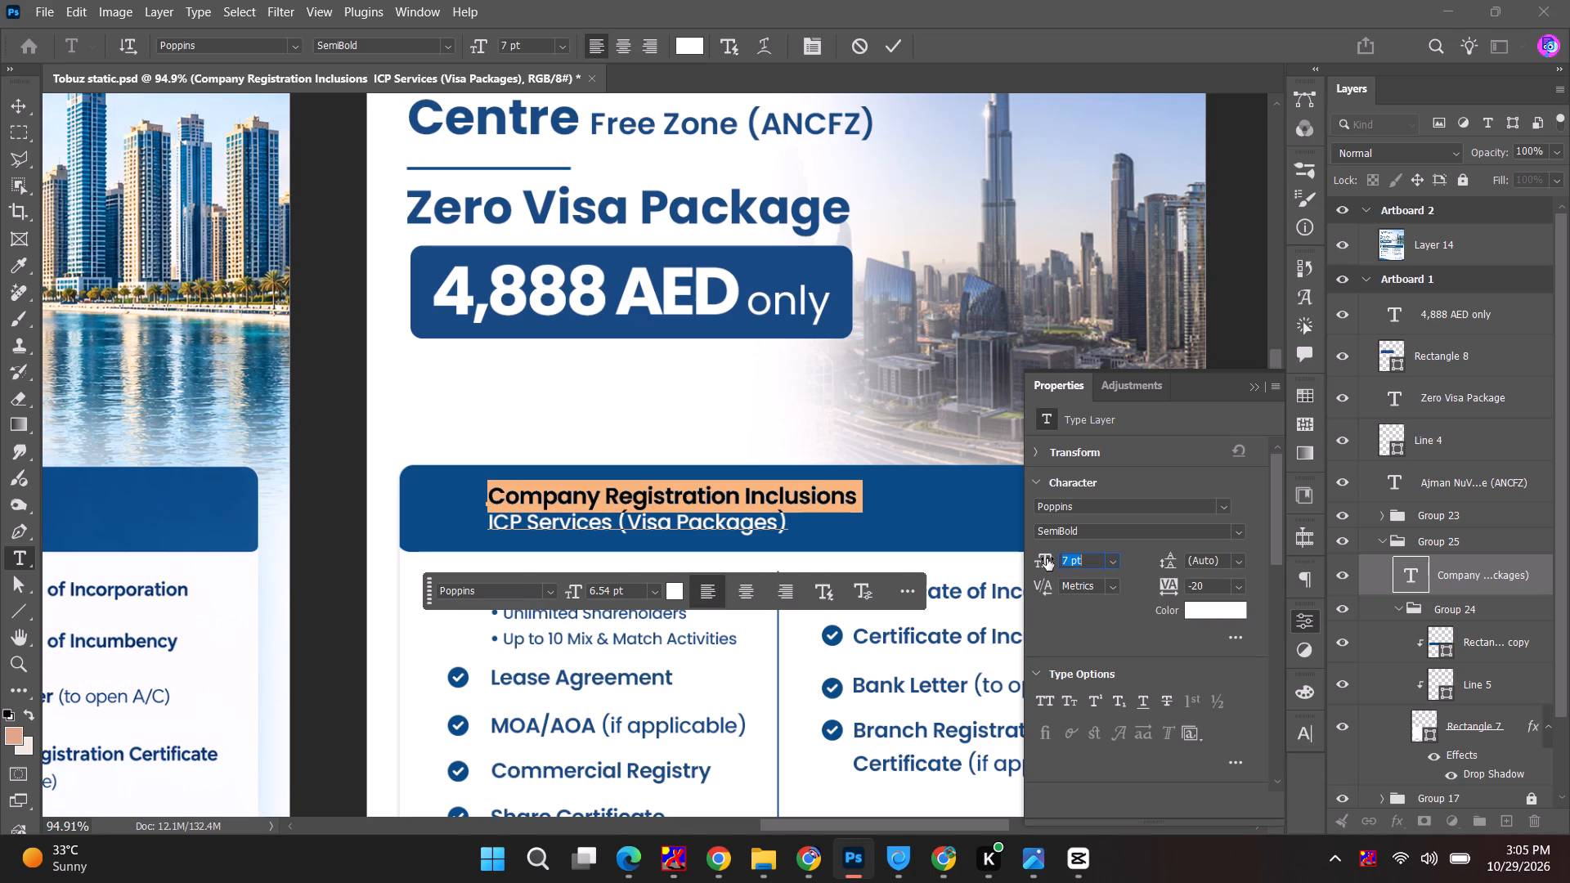
left_click_drag(484, 522, 799, 518)
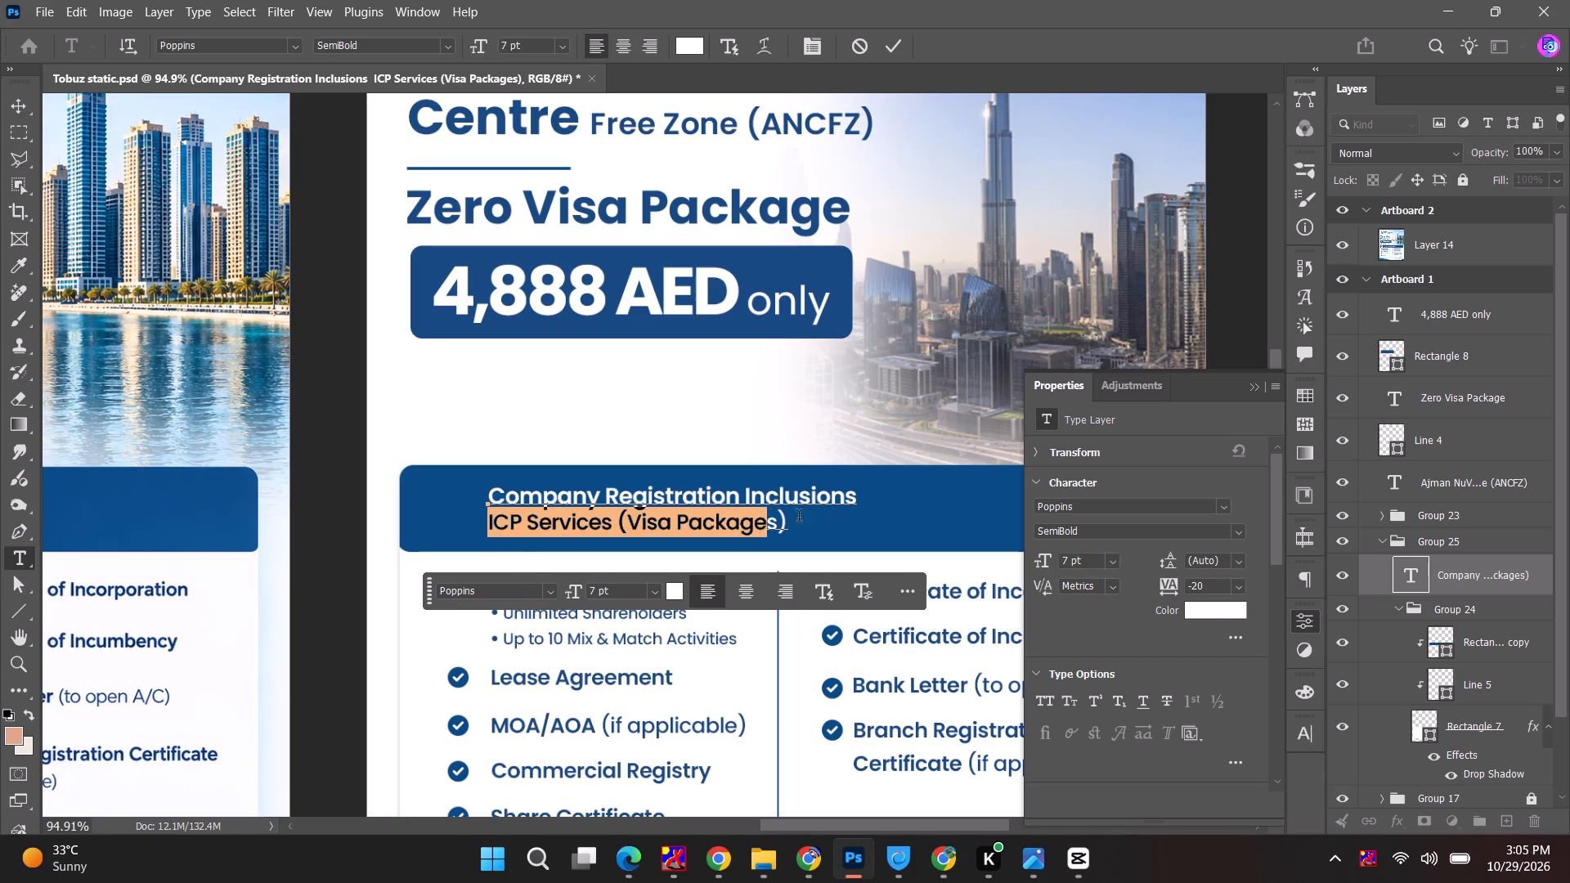
left_click_drag(799, 518, 821, 518)
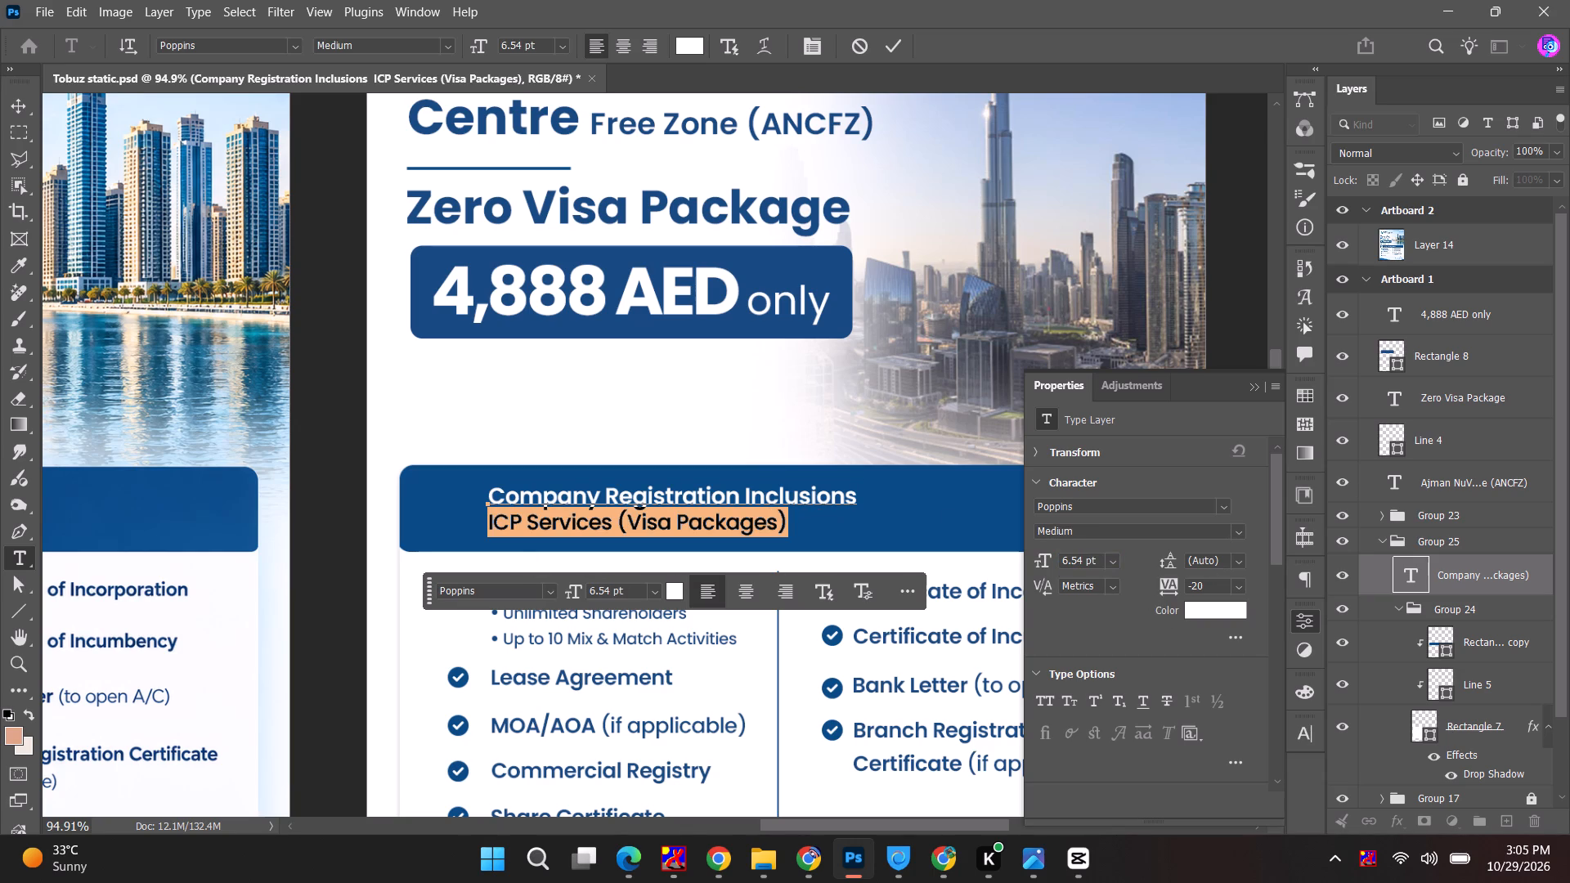
left_click(1221, 564)
scroll(1221, 564, "up", 3)
scroll(1221, 564, "down", 1)
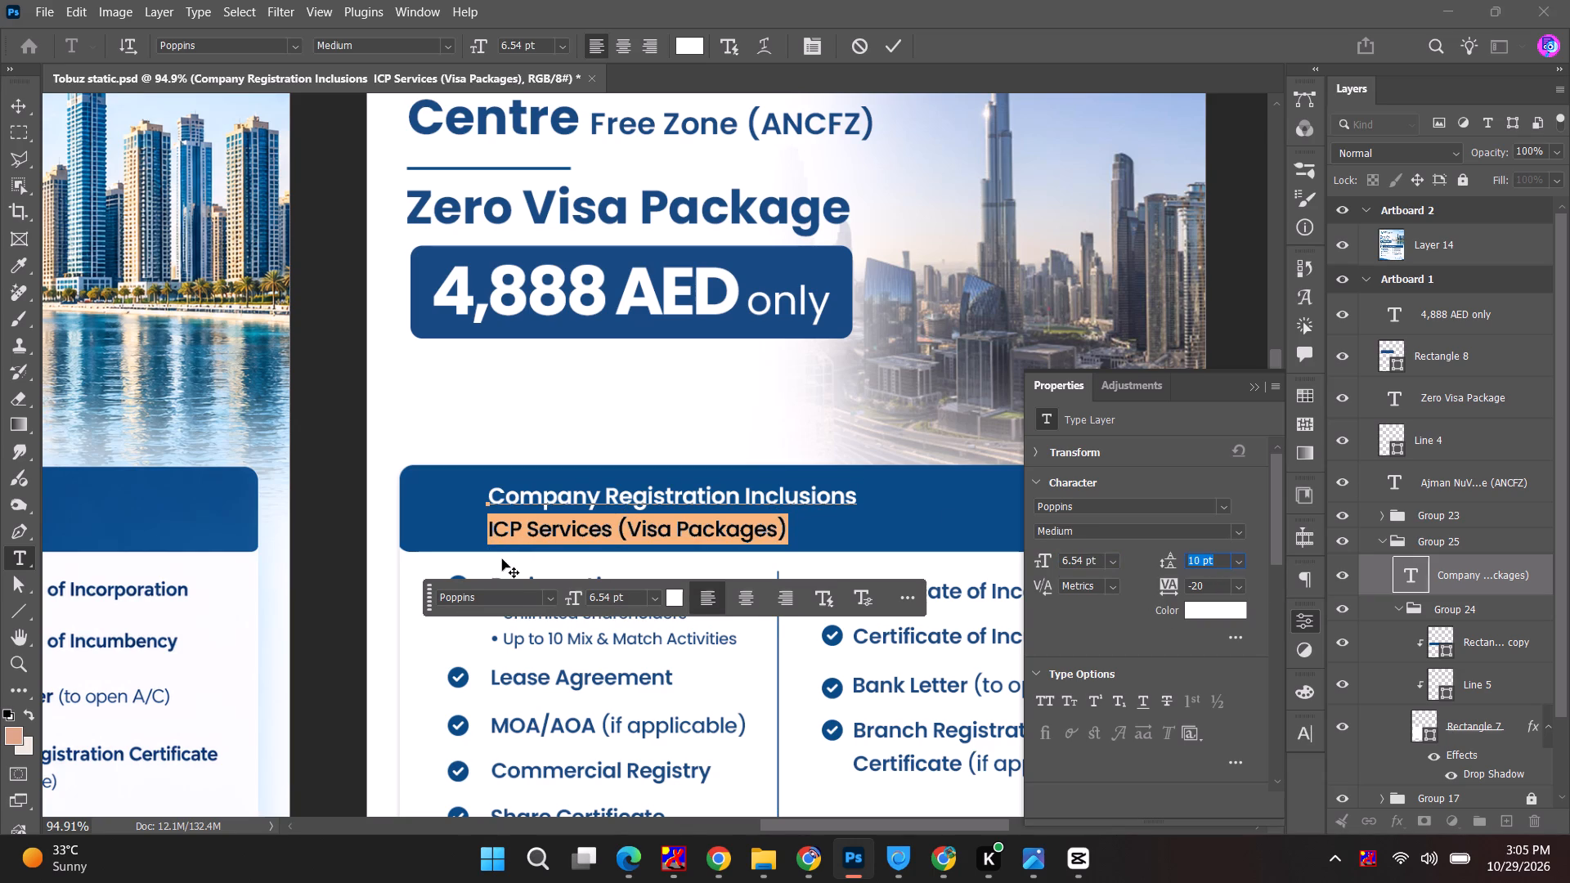
Enlarge the "Company Registration Inclusions" line to 8 pt and set its tracking to 0.
left_click_drag(489, 508, 973, 503)
left_click(1081, 563)
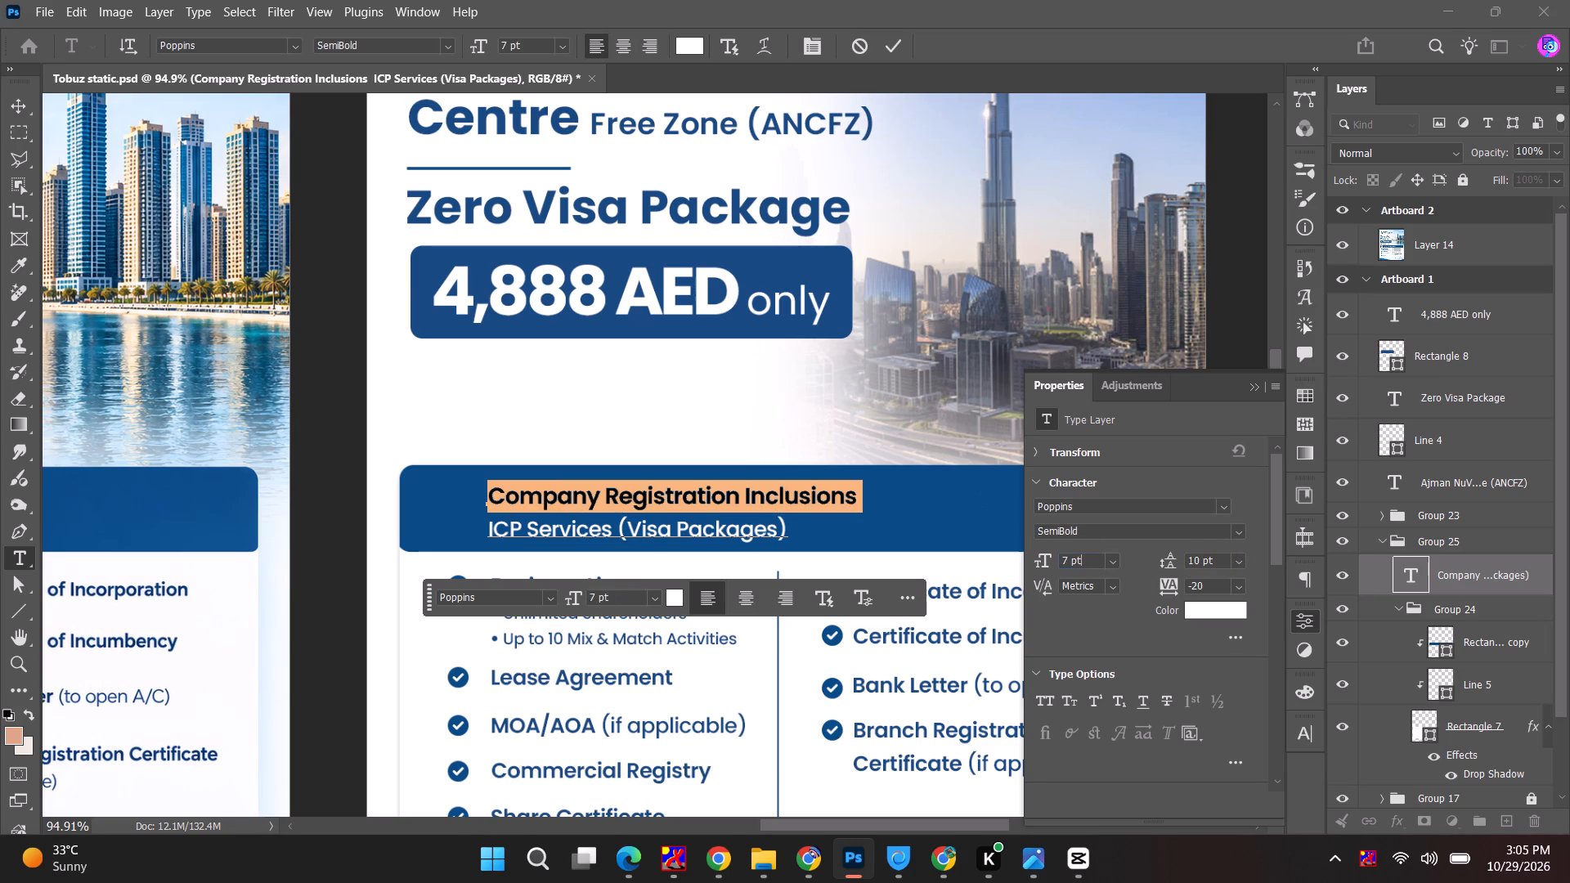
scroll(1082, 566, "up", 1)
left_click(1205, 583)
scroll(1205, 583, "up", 1)
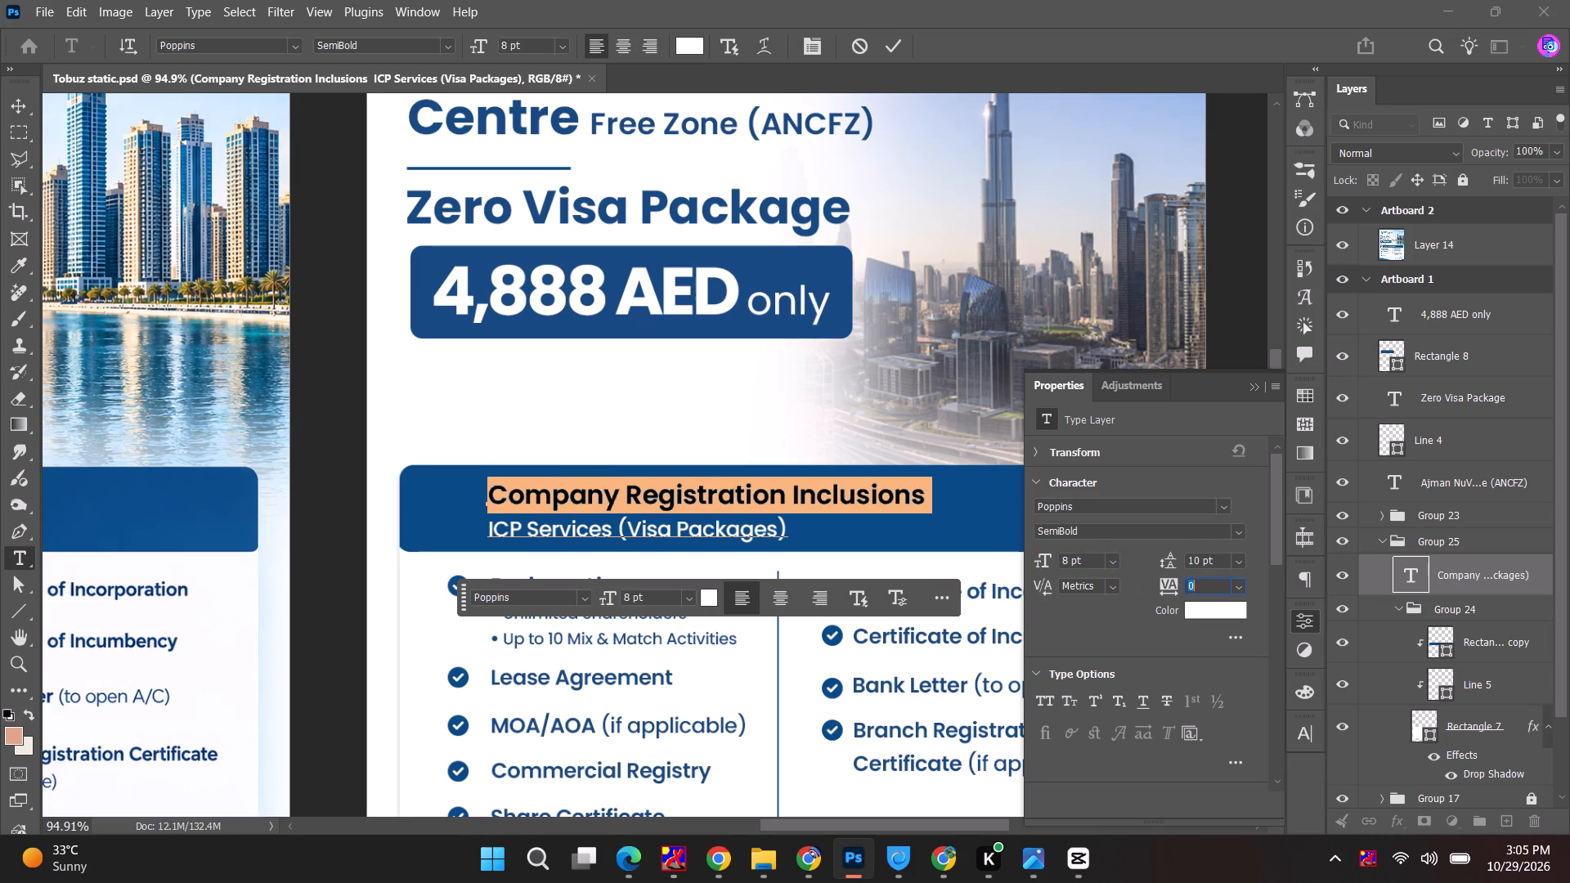
left_click(899, 42)
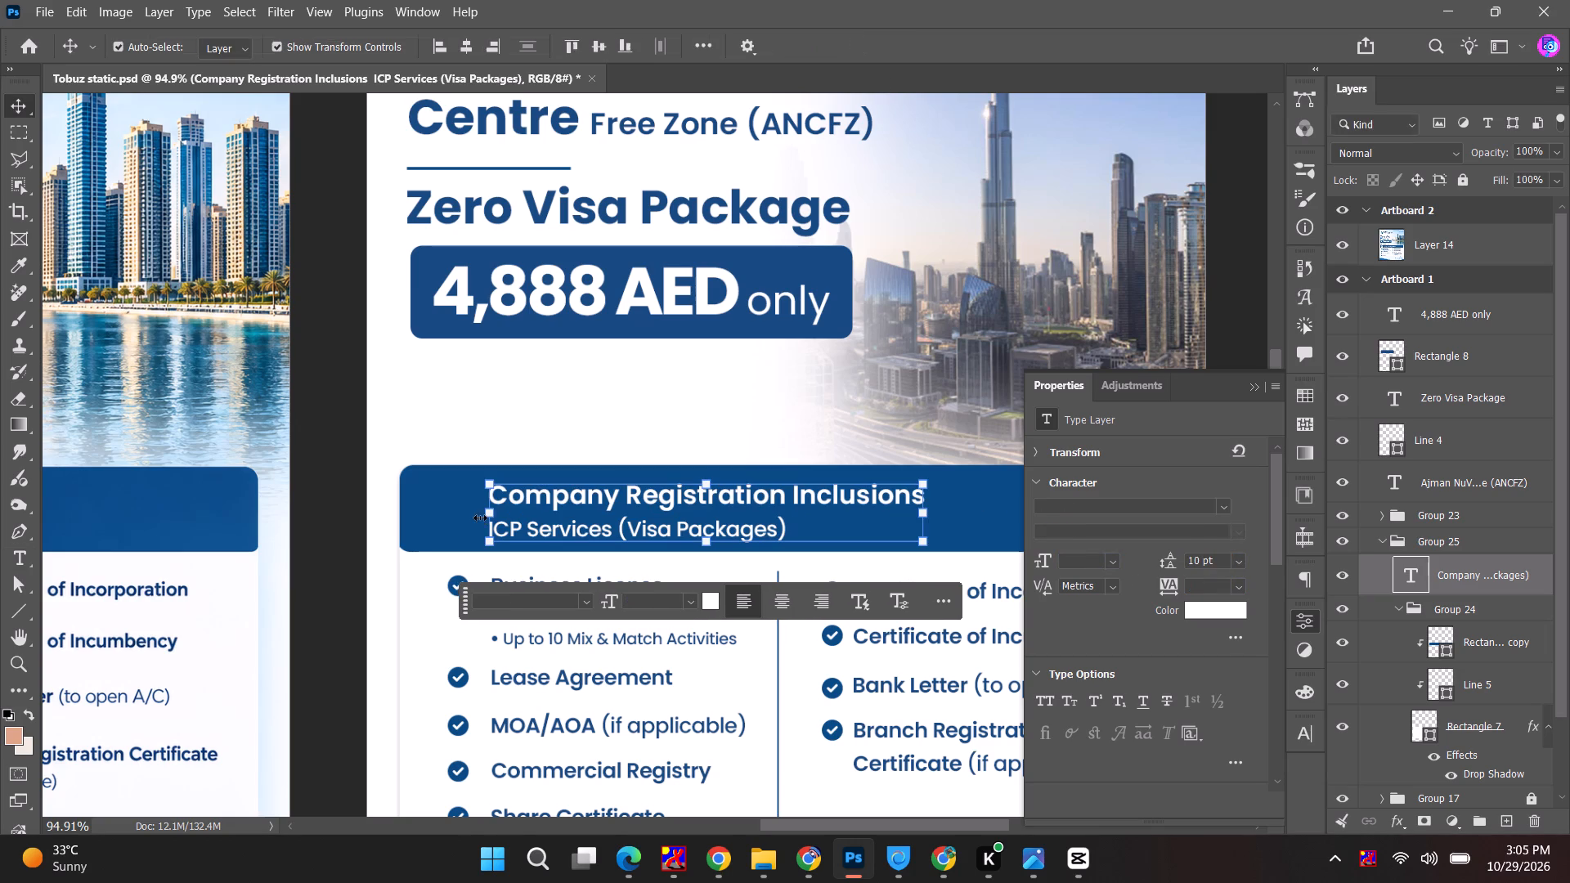
Nudge the Company Registration Inclusions text block vertically within its blue bar, keeping its left alignment.
scroll(648, 521, "down", 3, "alt")
key("space")
key("space")
key("space")
key("space")
key("space")
left_click_drag(599, 513, 478, 496)
left_click(525, 500)
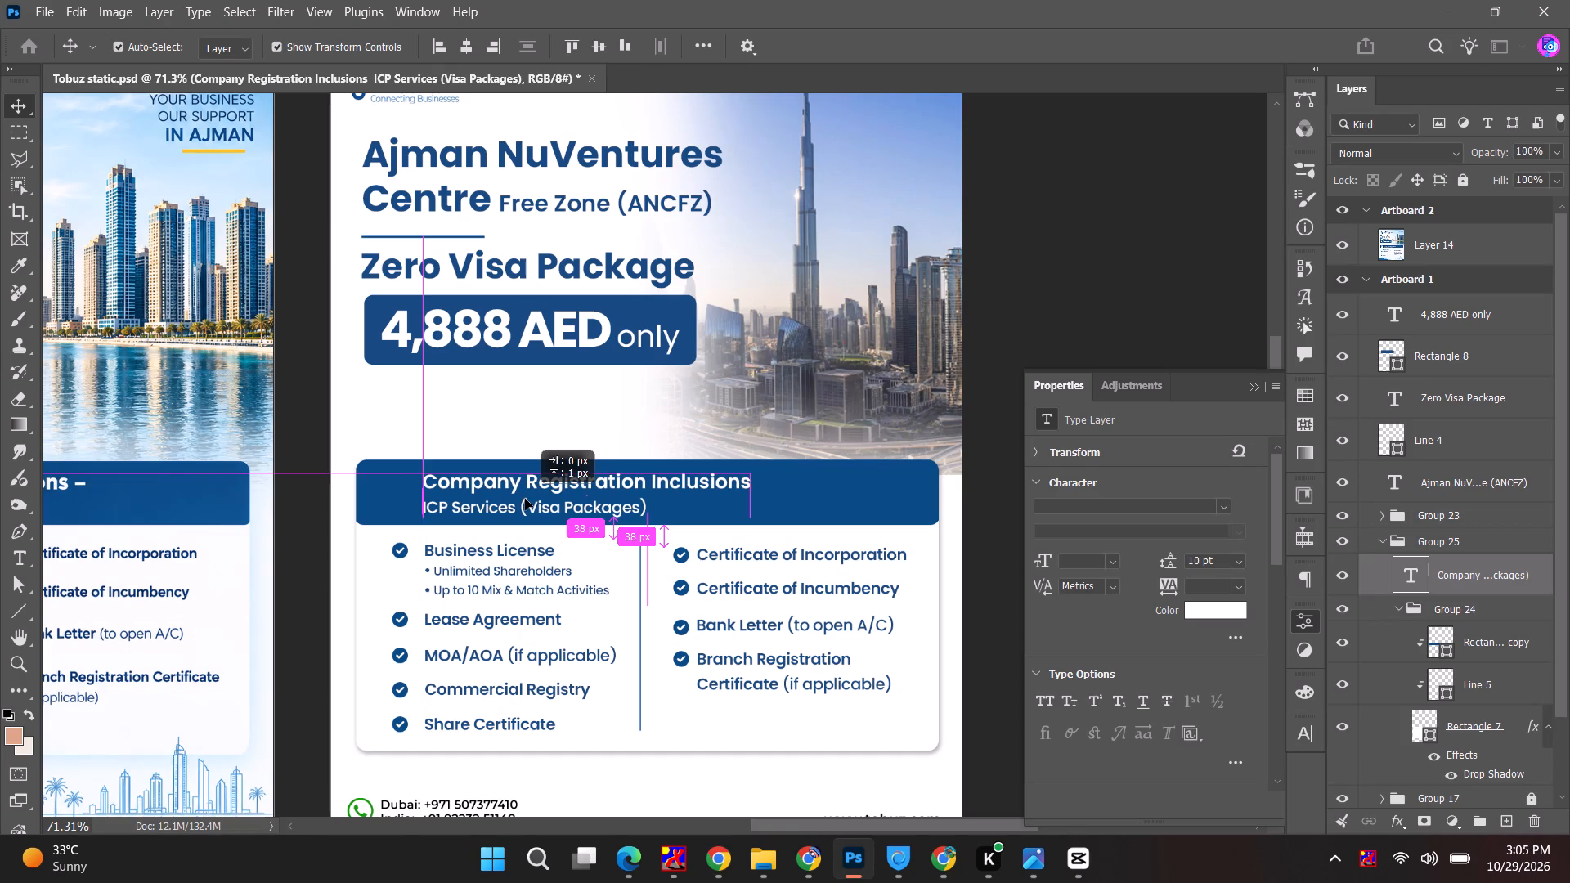
left_click(1085, 234)
Copy the words "Company Registration" from the inclusions heading on Artboard 1.
scroll(1042, 316, "down", 3, "alt")
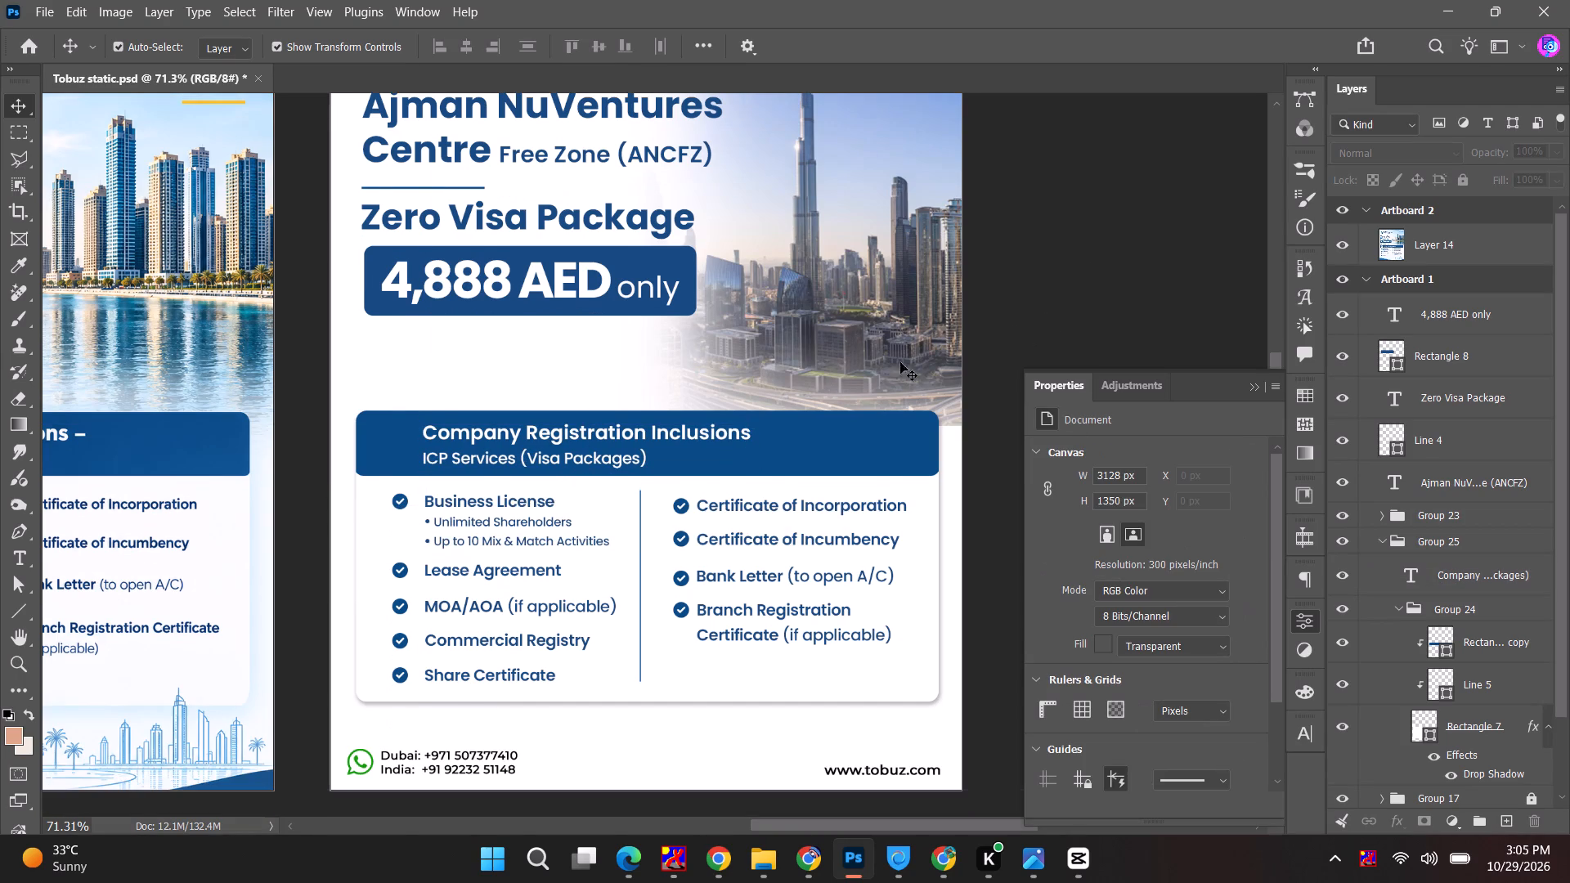
scroll(585, 458, "down", 9, "alt")
key("alt+Tab")
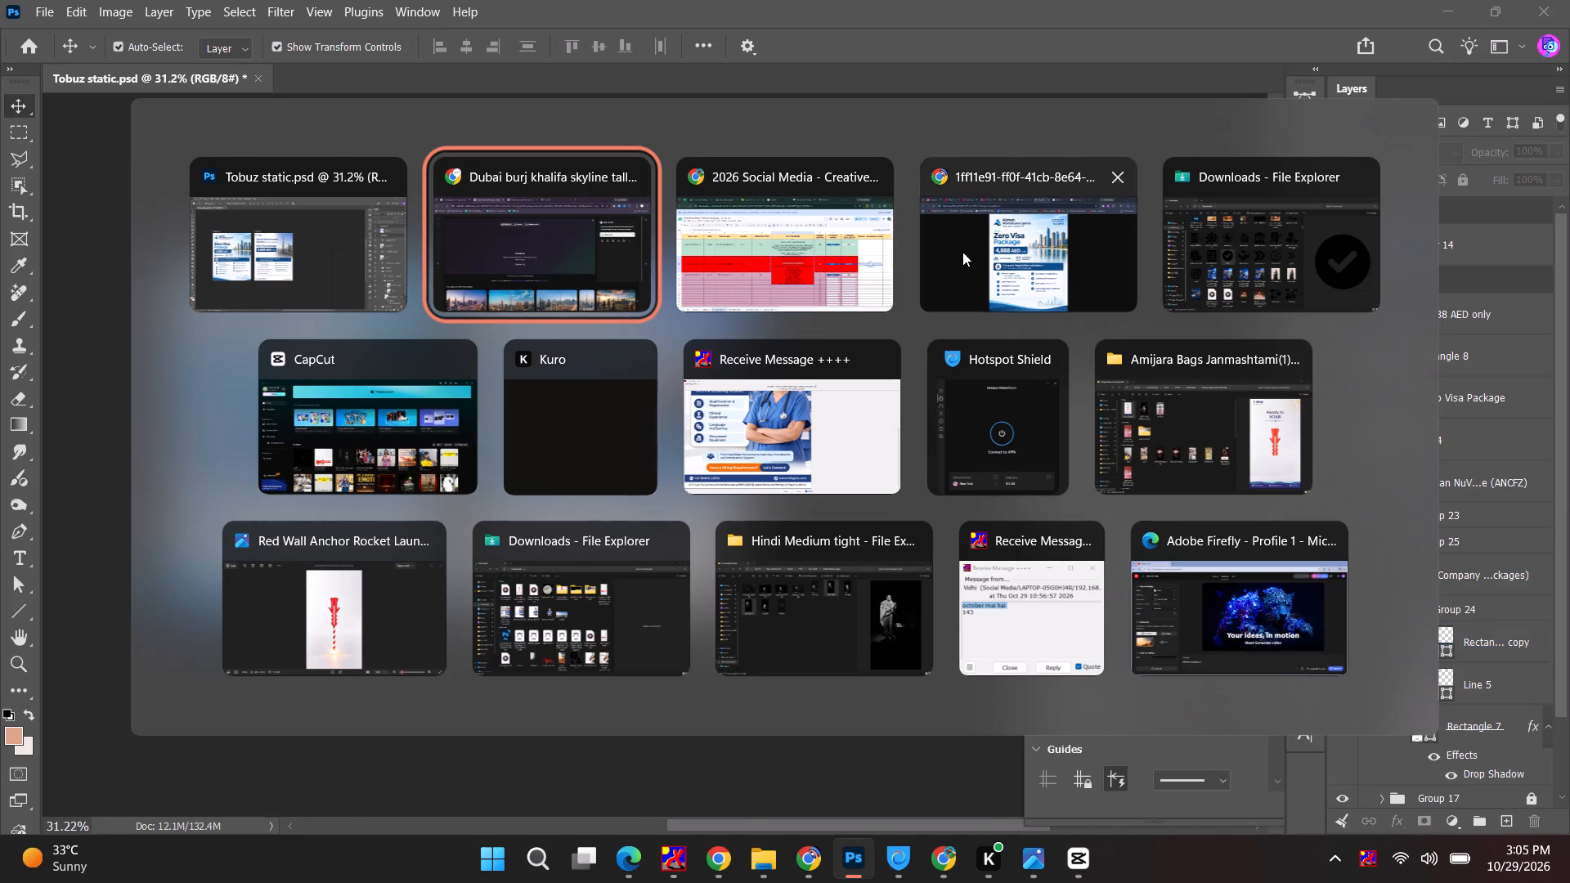
key("alt+Tab")
scroll(555, 464, "up", 10, "alt")
double_click(553, 464)
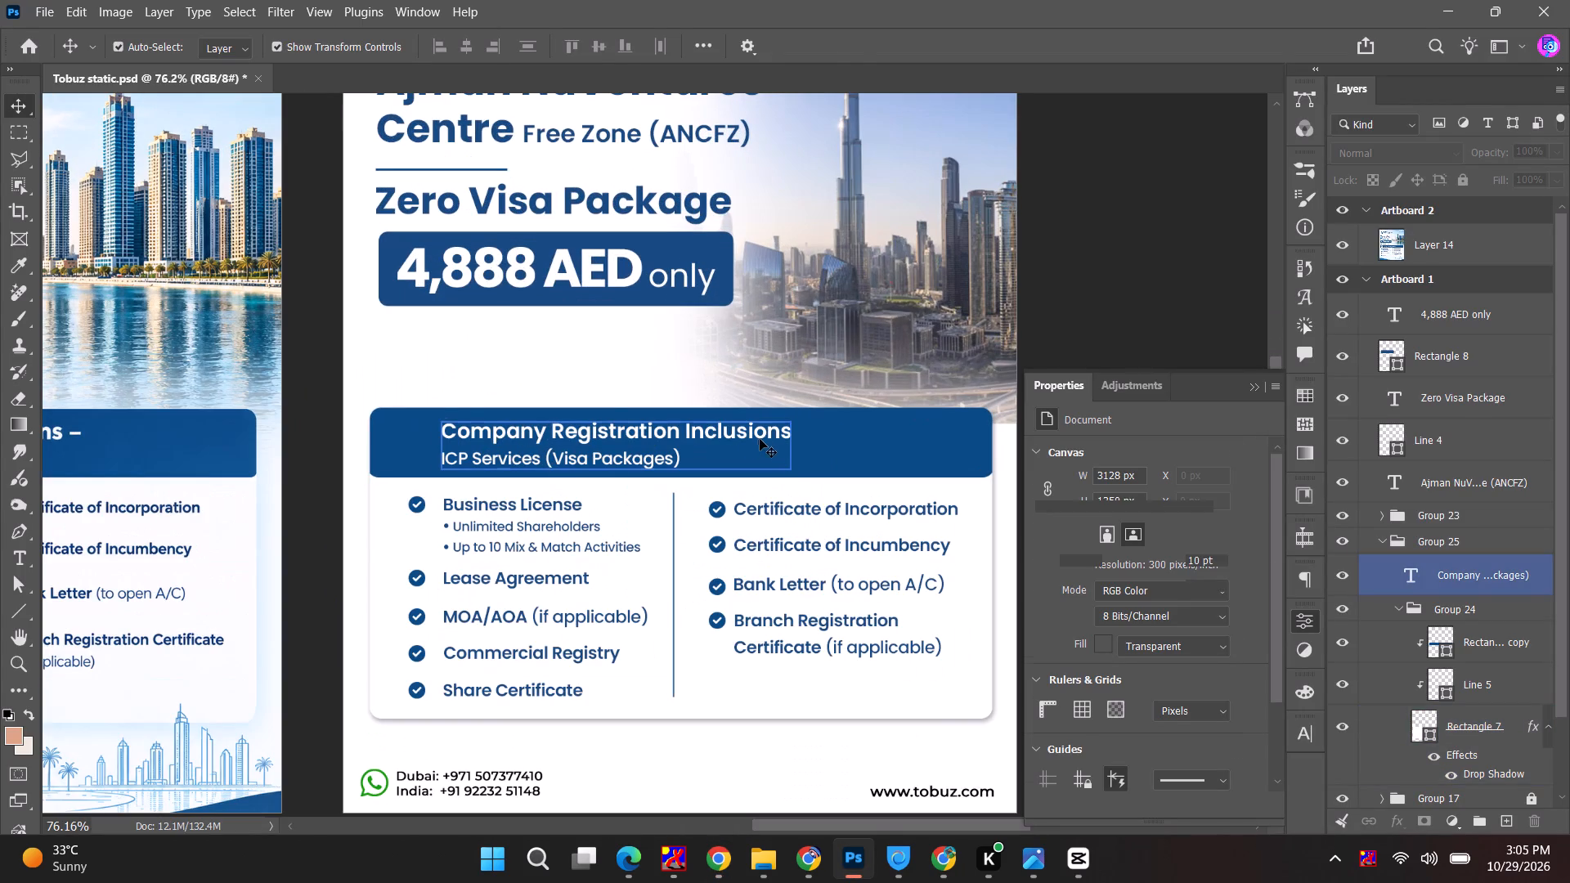
left_click(784, 433)
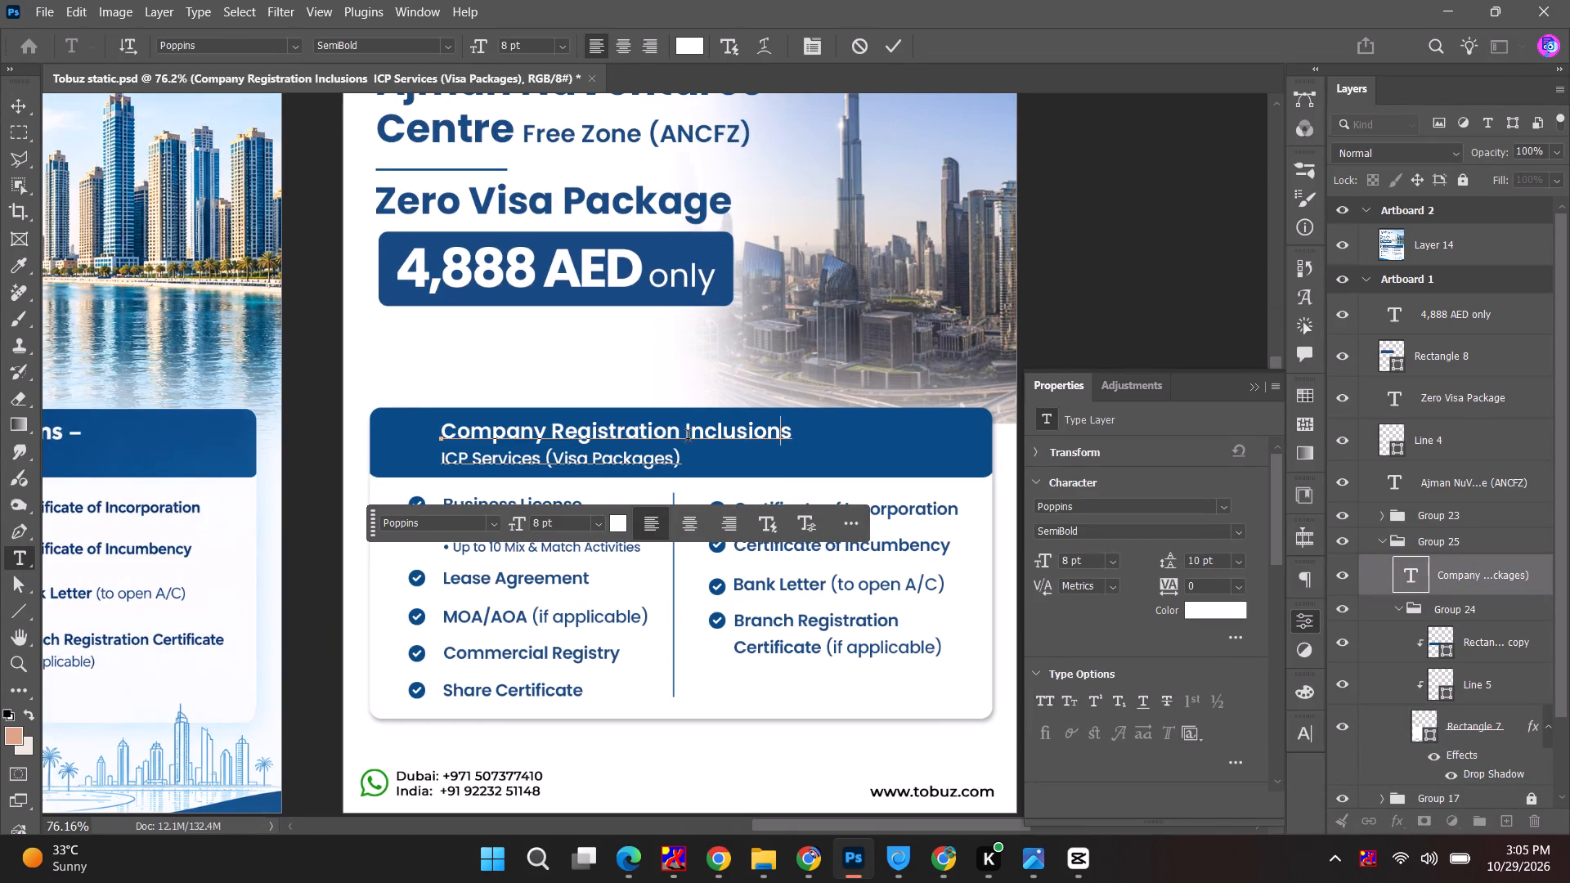
left_click_drag(680, 434, 429, 432)
key("ctrl+c")
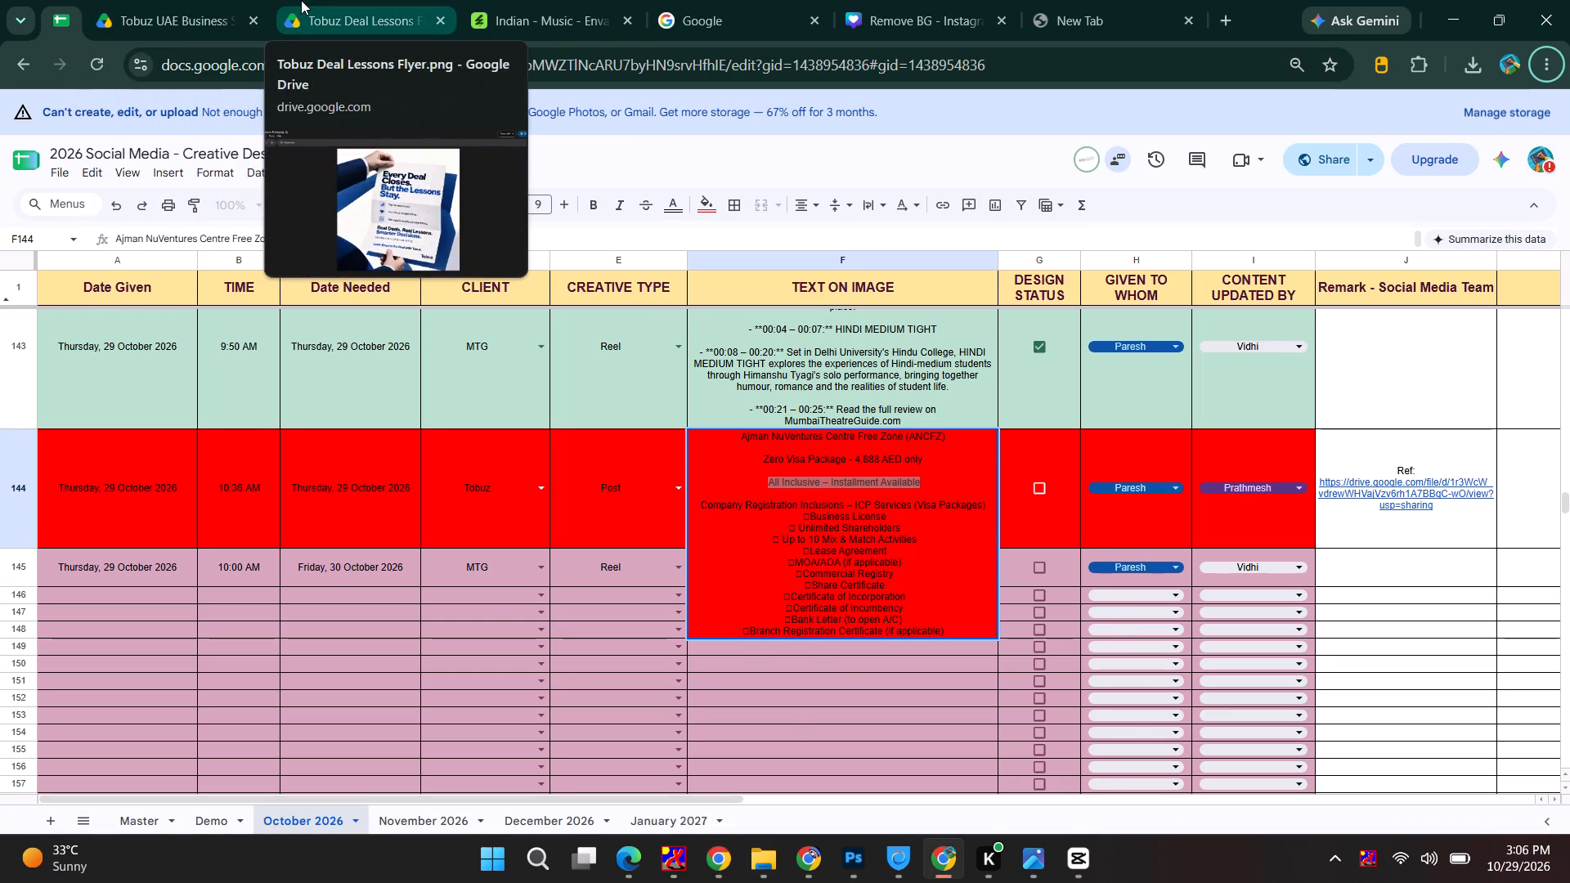
left_click(301, 0)
left_click(532, 0)
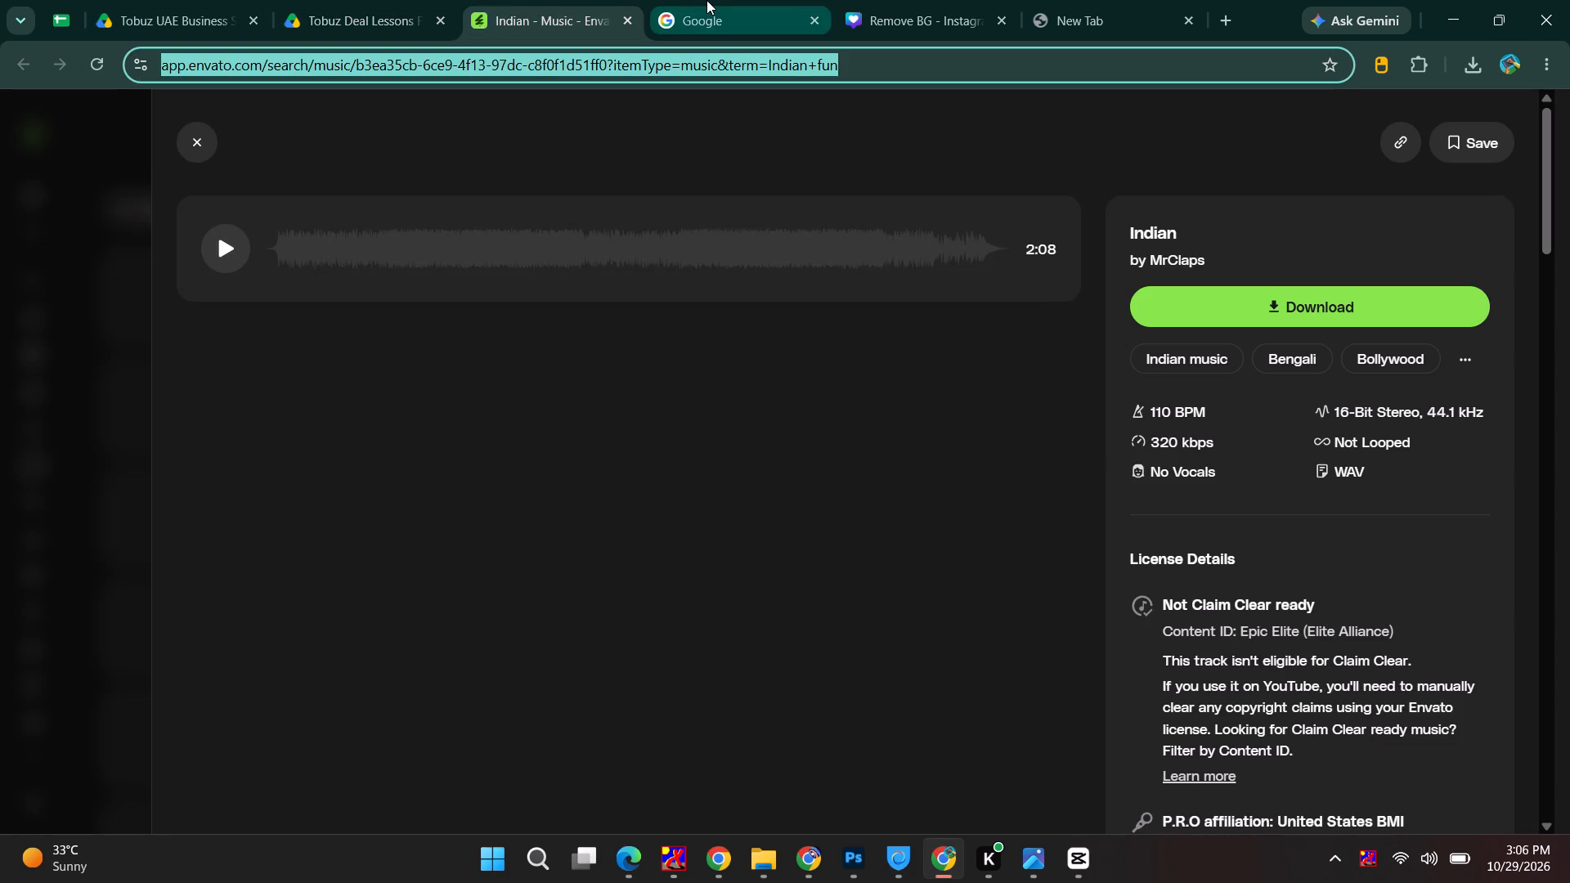
left_click(922, 0)
key("alt+Tab")
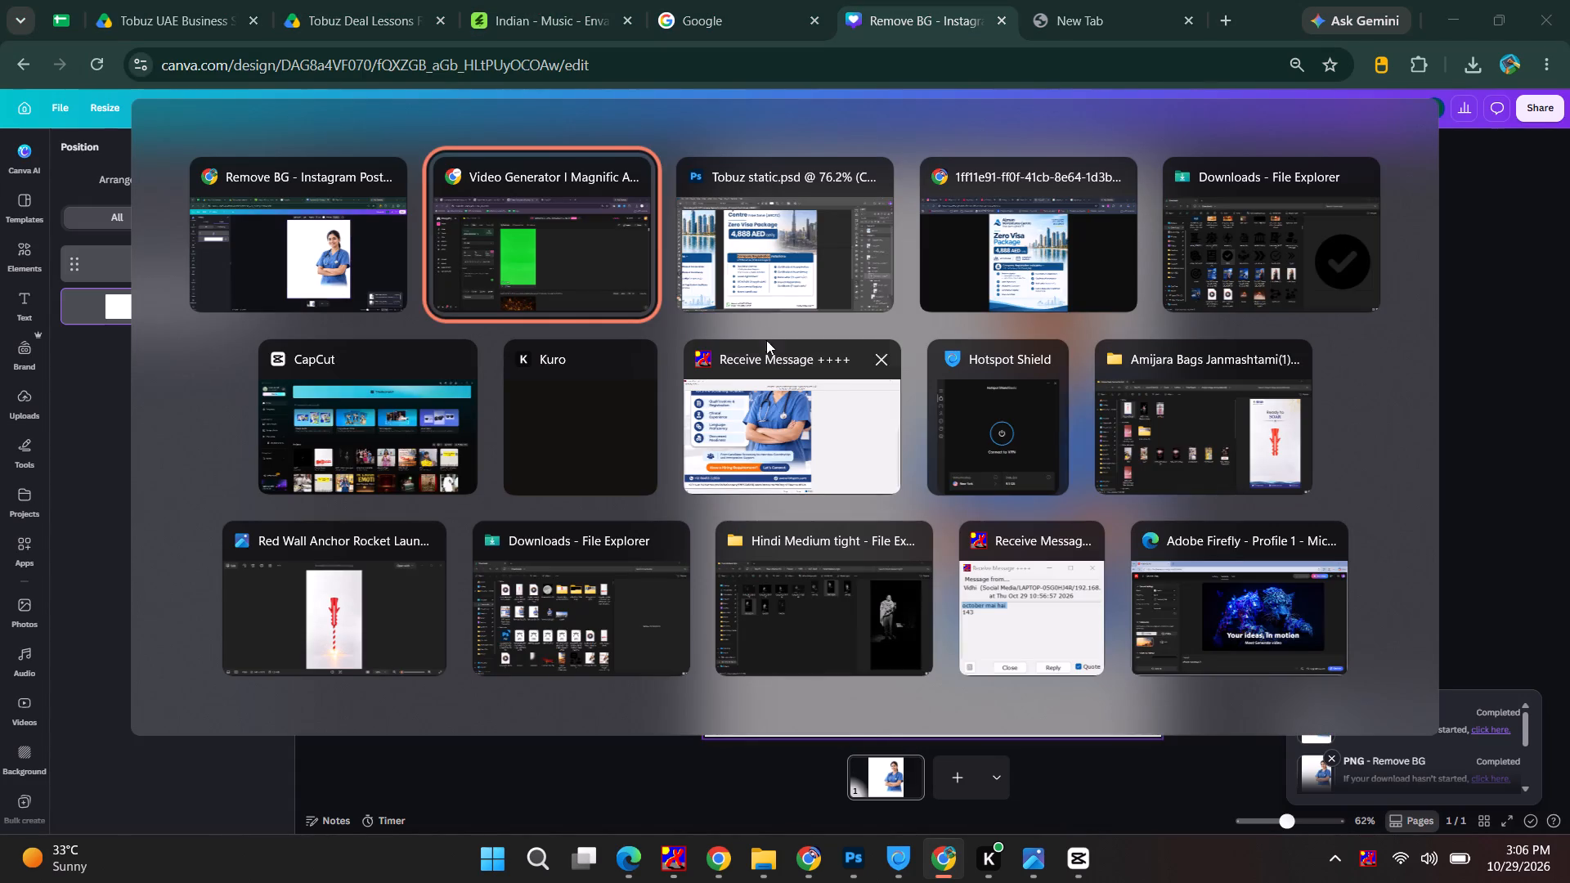
Switch to Photoshop, finish the text edit on the Company Registration Inclusions heading and deselect its layer.
left_click(757, 280, "alt")
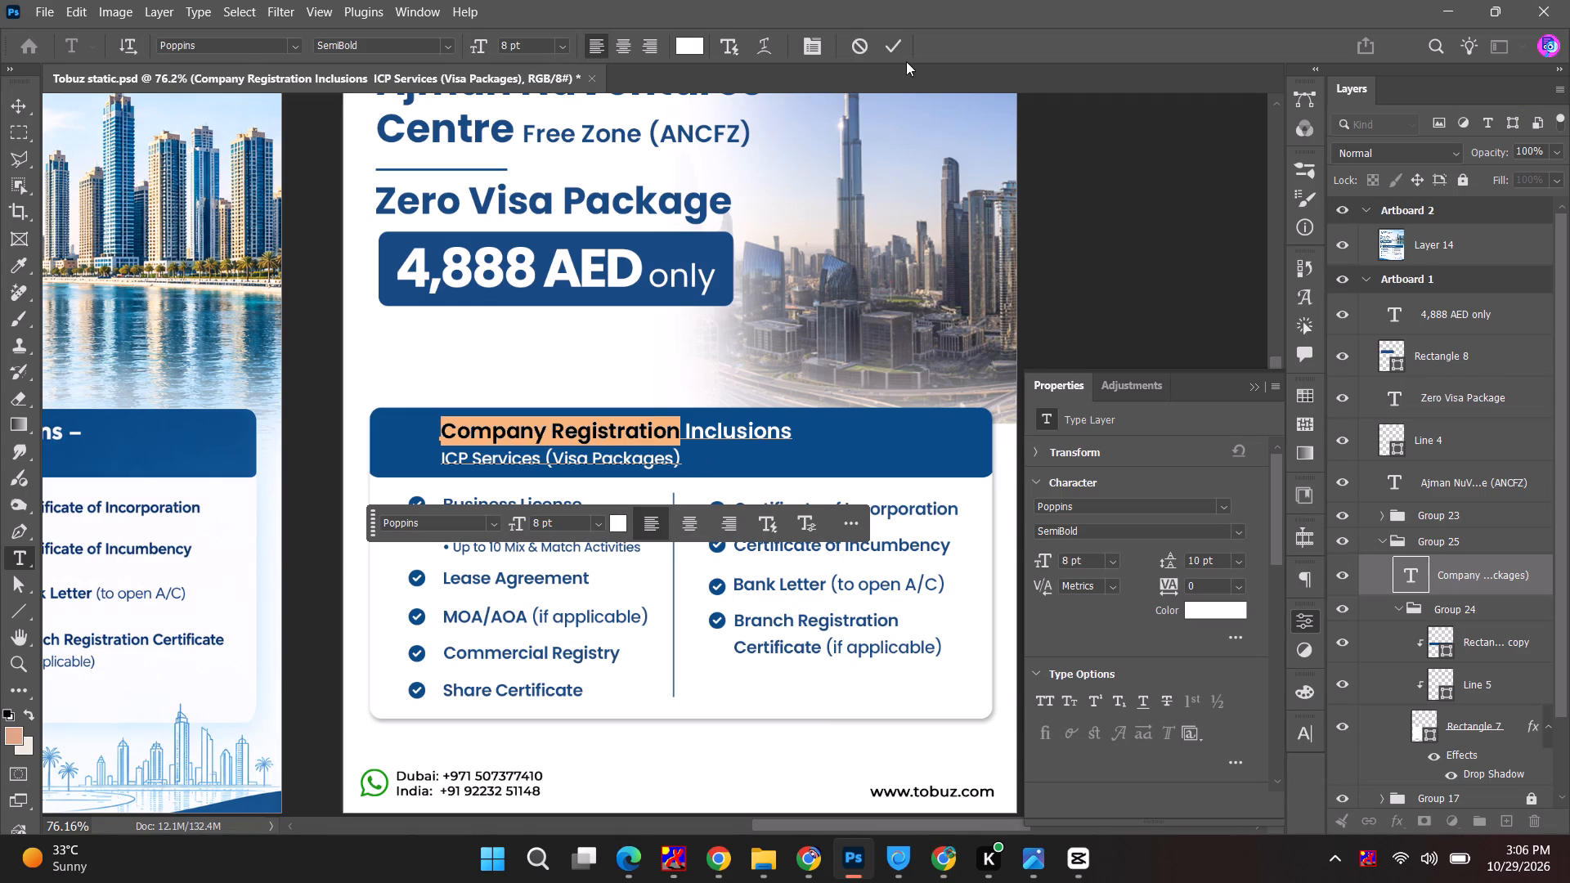
left_click(894, 50)
left_click(1102, 320)
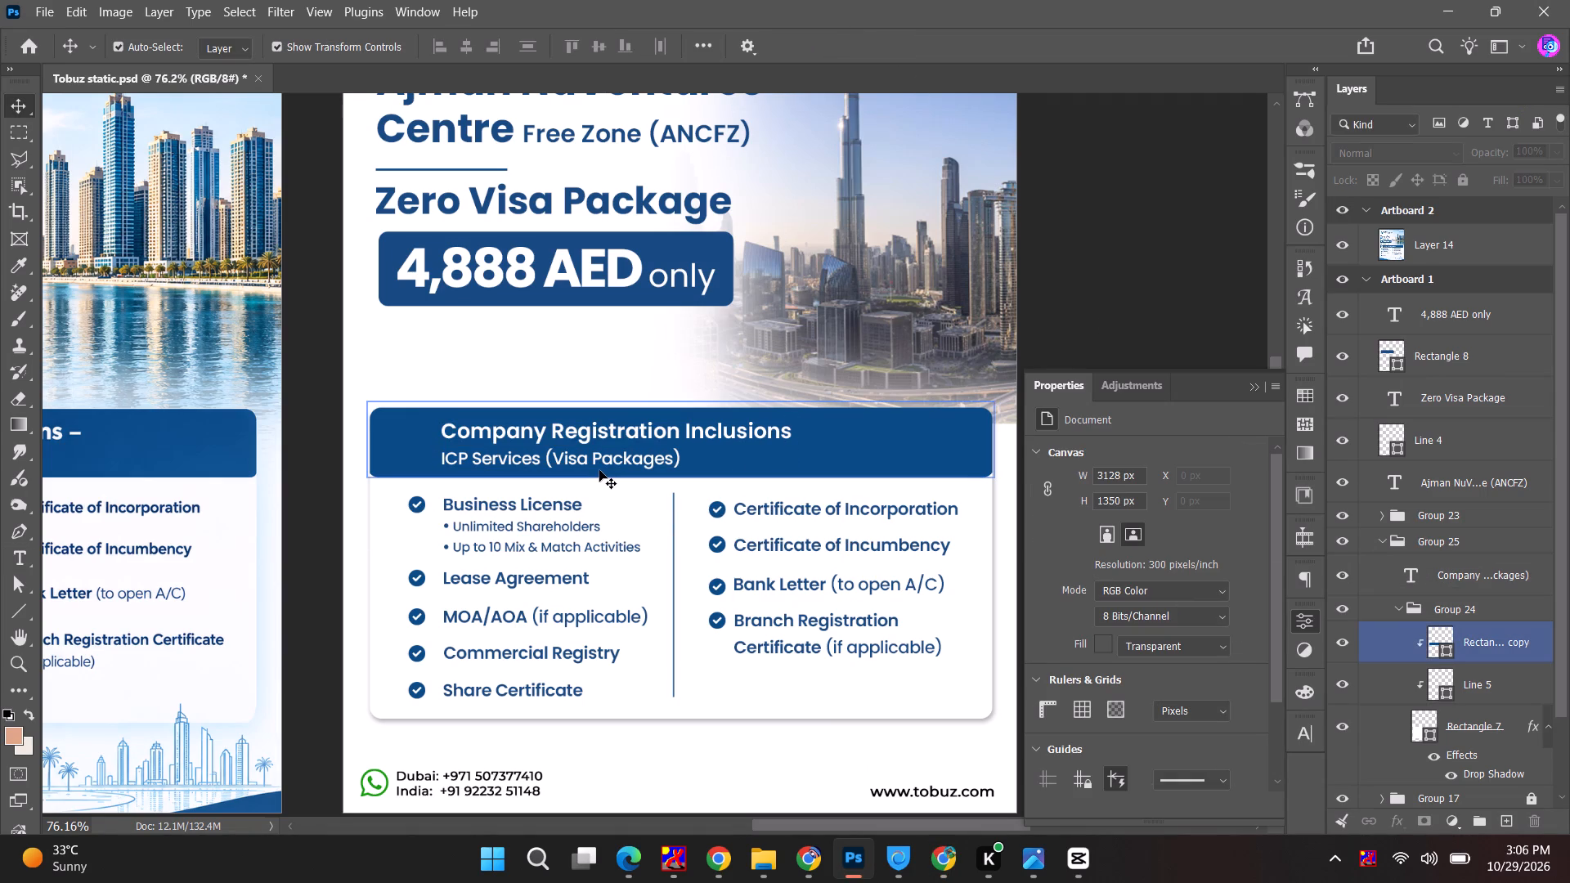
Examine the full Artboard 1 layout beside the Artboard 2 reference.
scroll(597, 478, "down", 3, "alt")
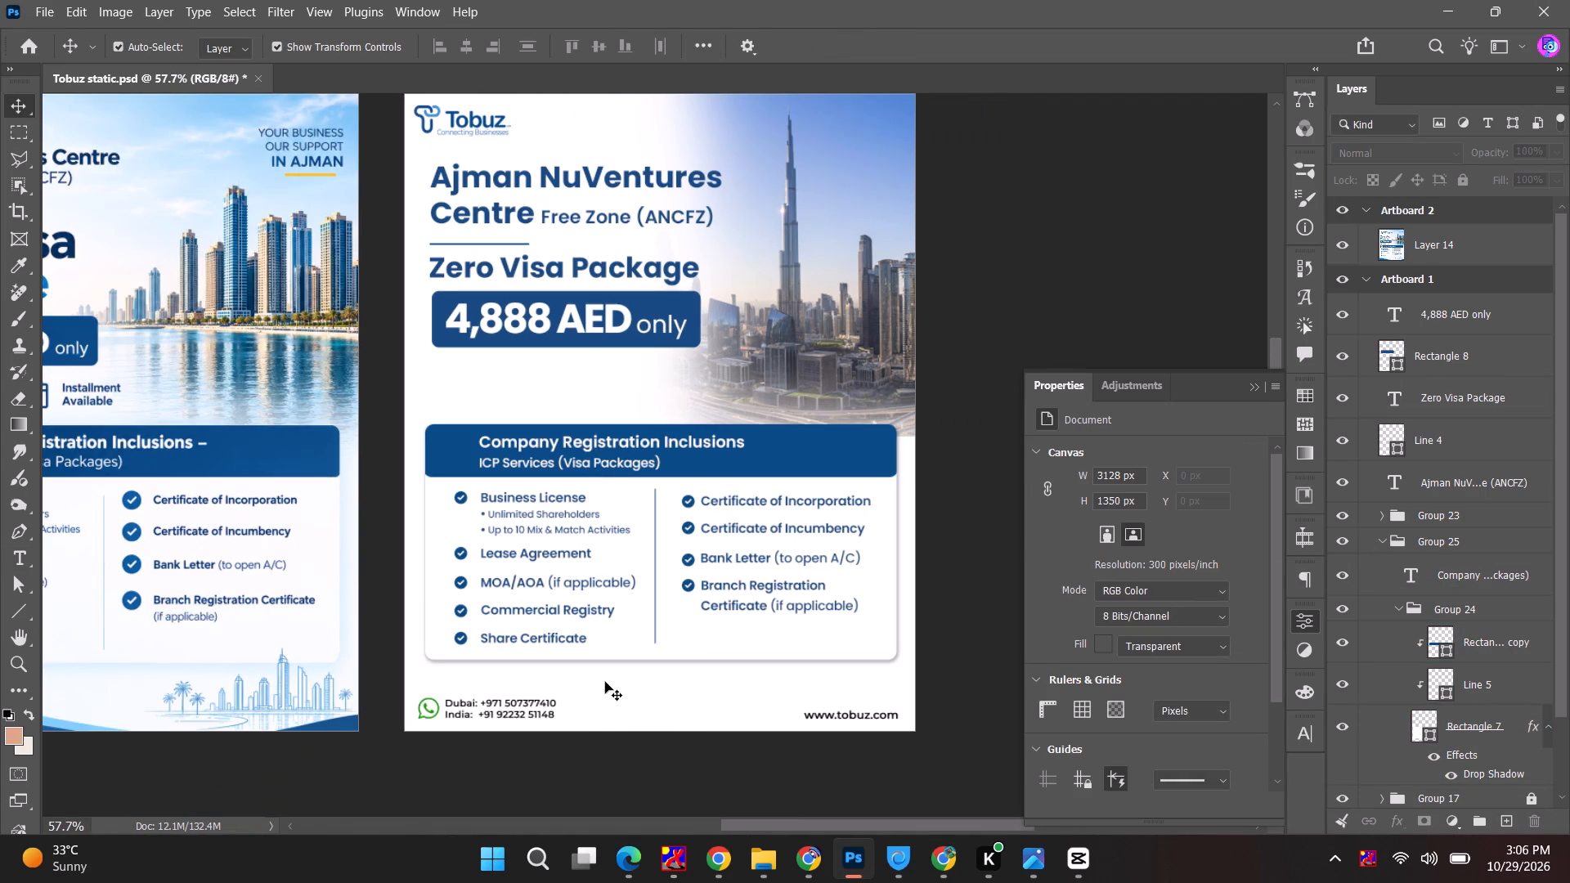
scroll(592, 693, "down", 3)
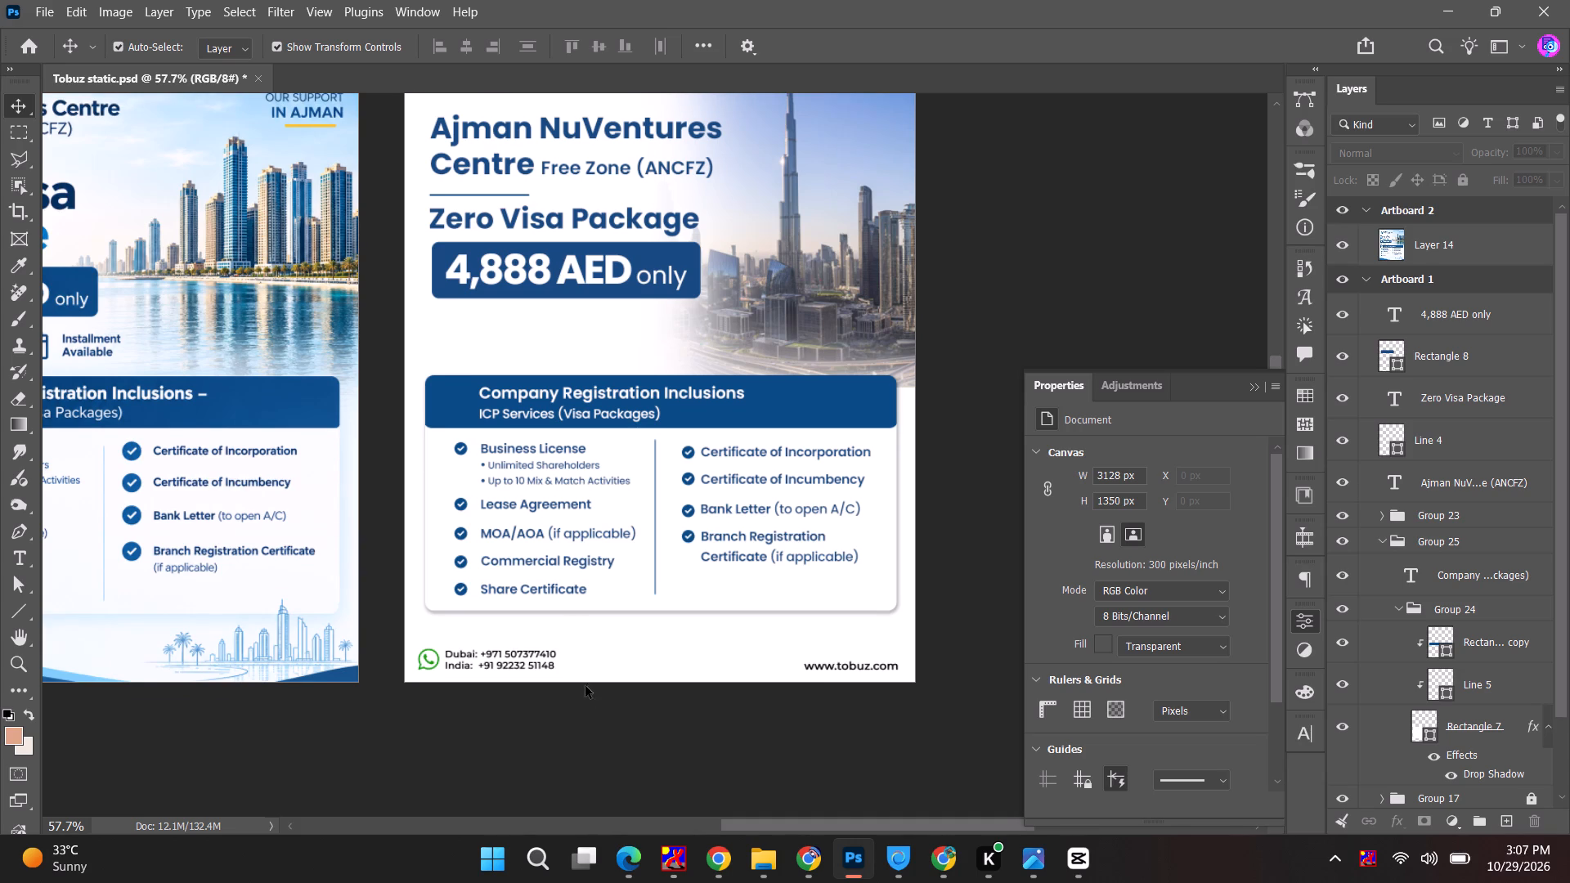
scroll(586, 410, "down", 2, "alt")
key("space")
key("space")
key("space")
key("space")
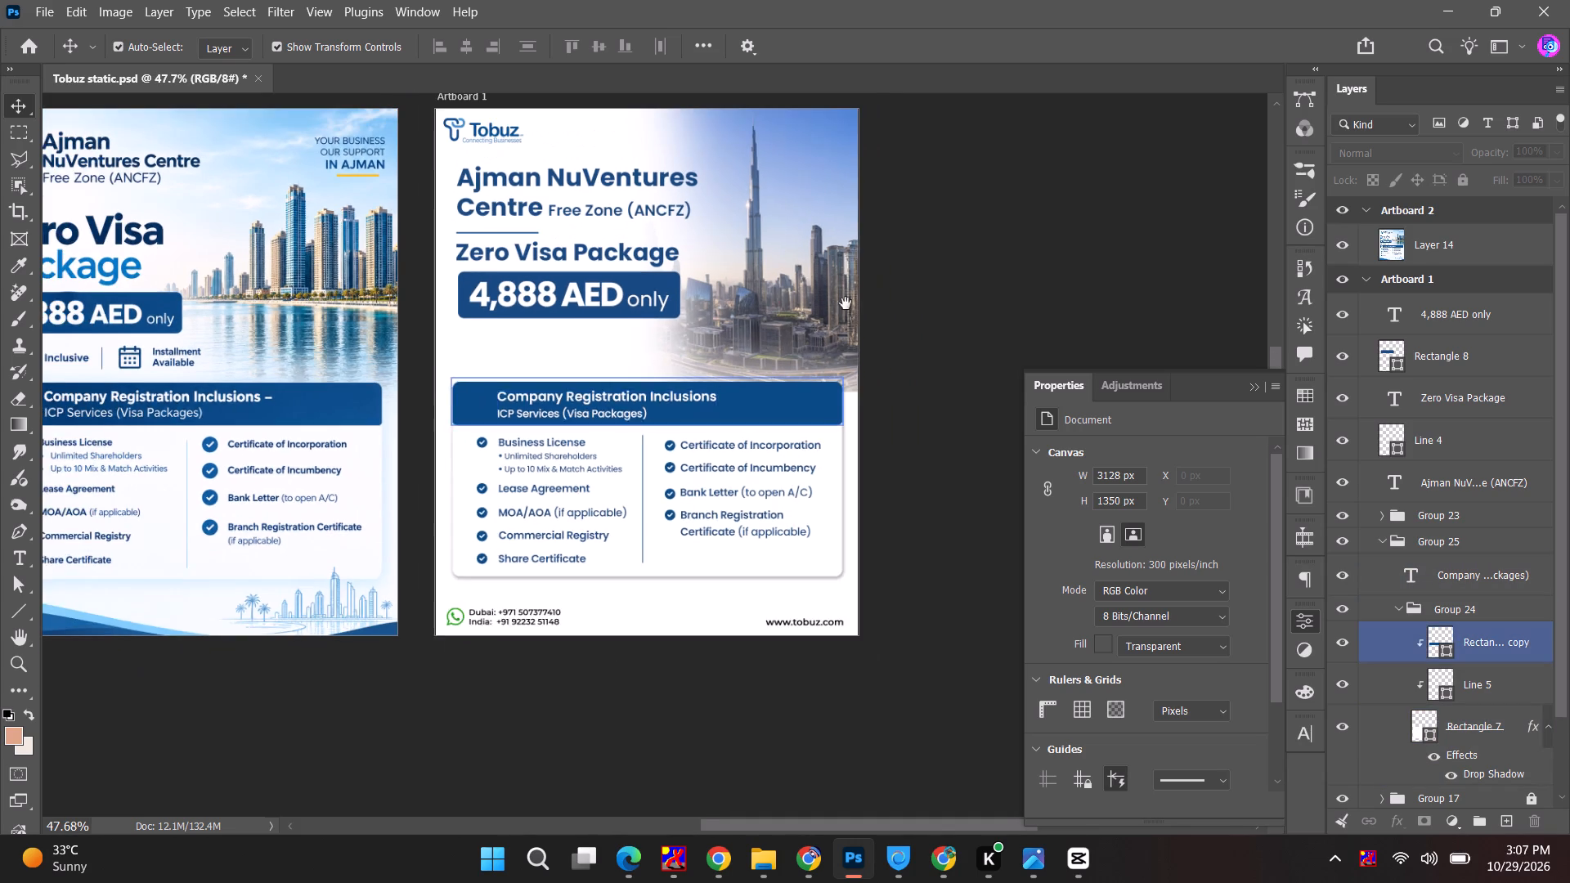
left_click_drag(846, 303, 824, 415)
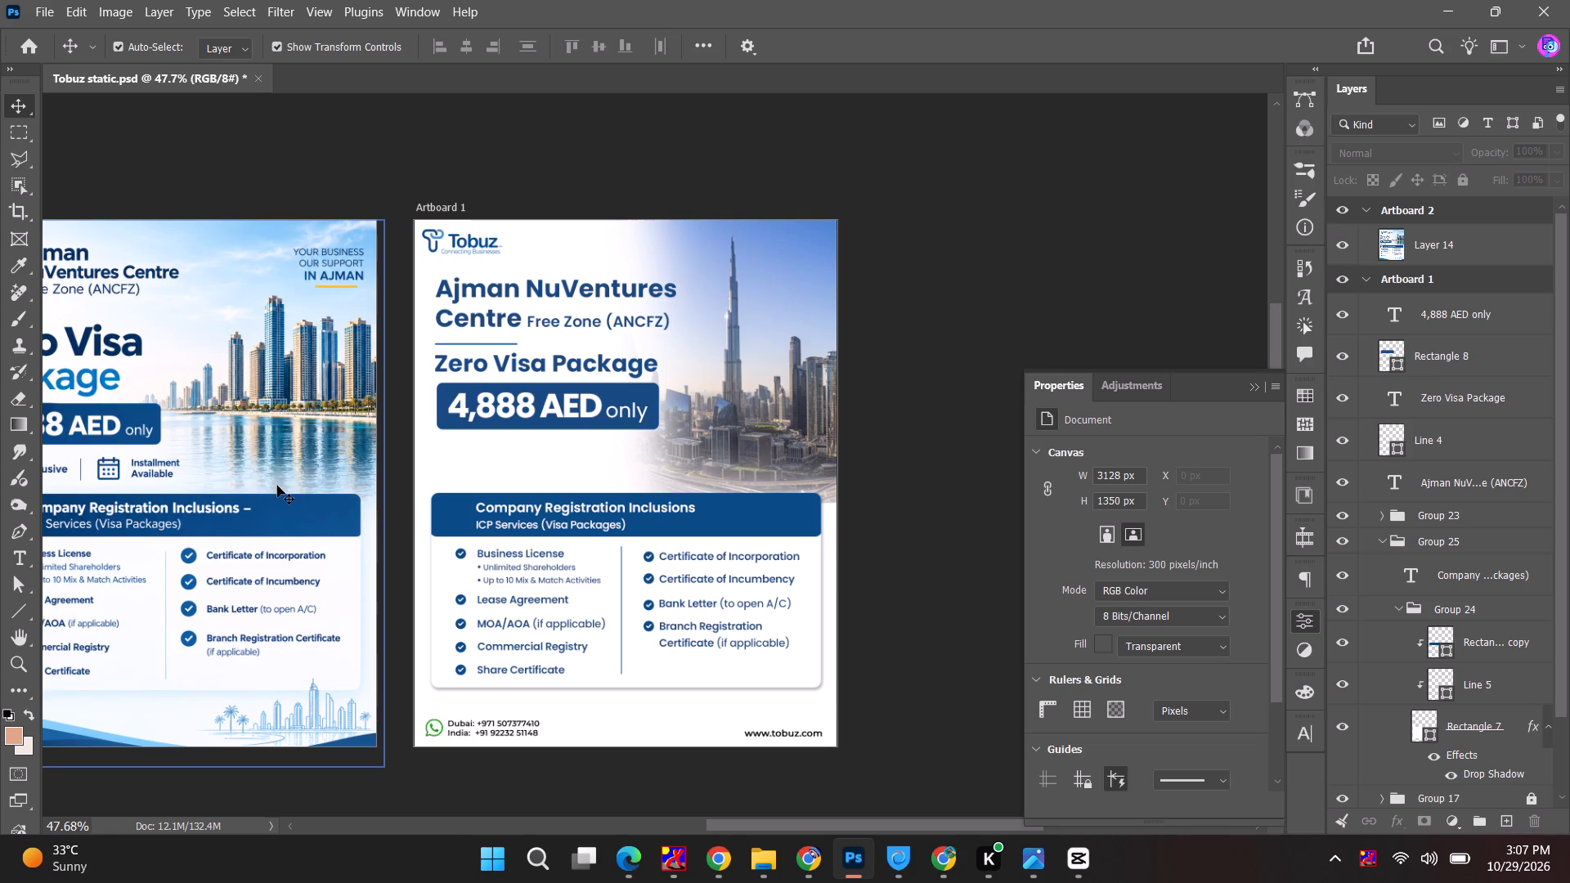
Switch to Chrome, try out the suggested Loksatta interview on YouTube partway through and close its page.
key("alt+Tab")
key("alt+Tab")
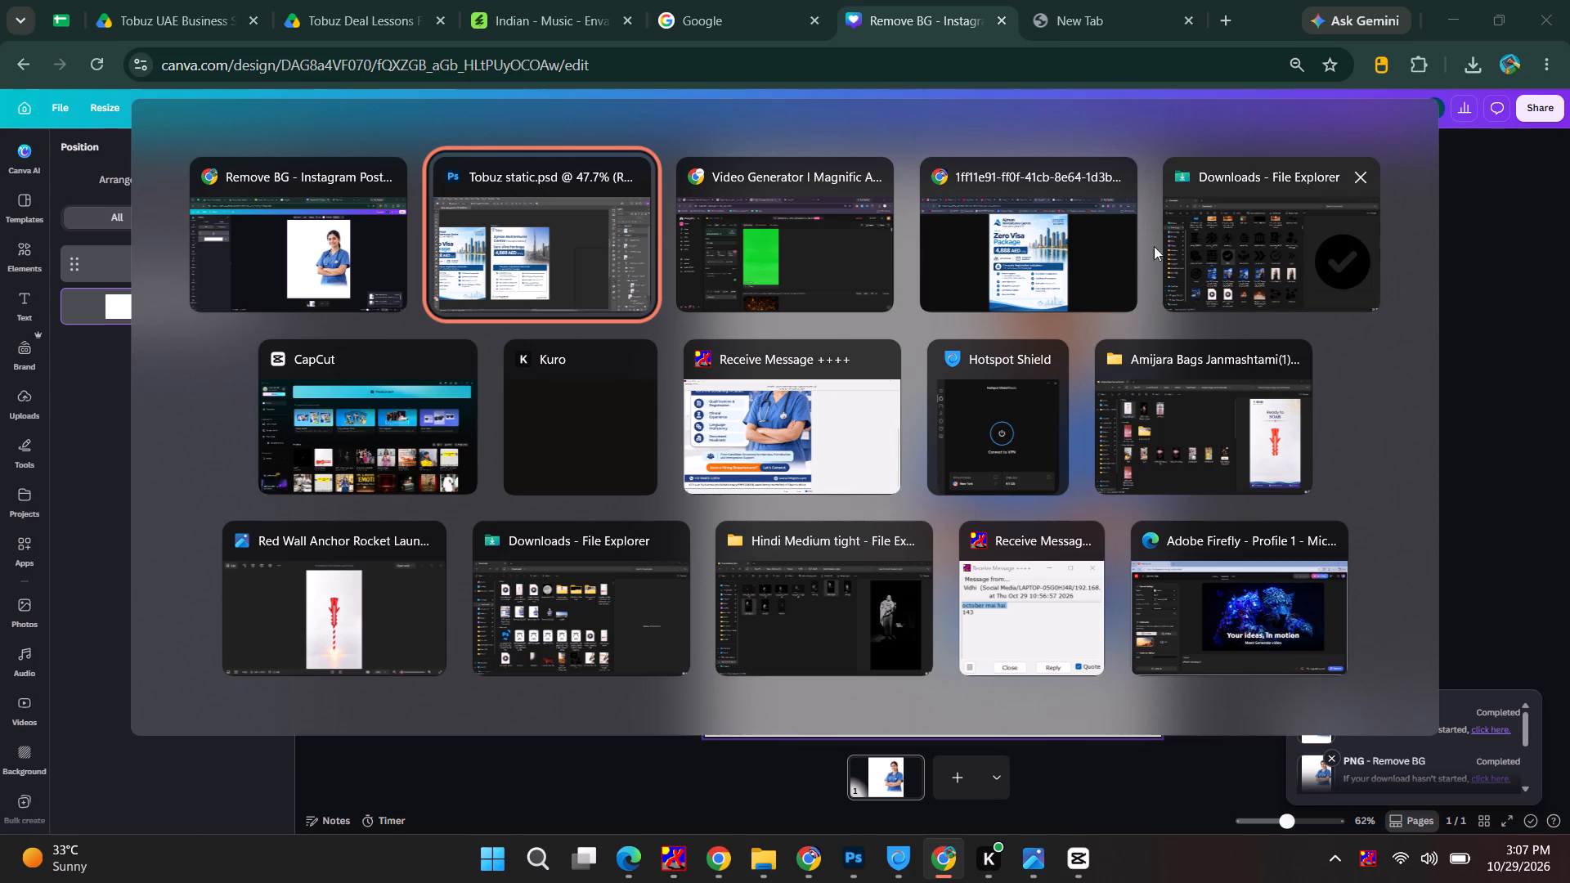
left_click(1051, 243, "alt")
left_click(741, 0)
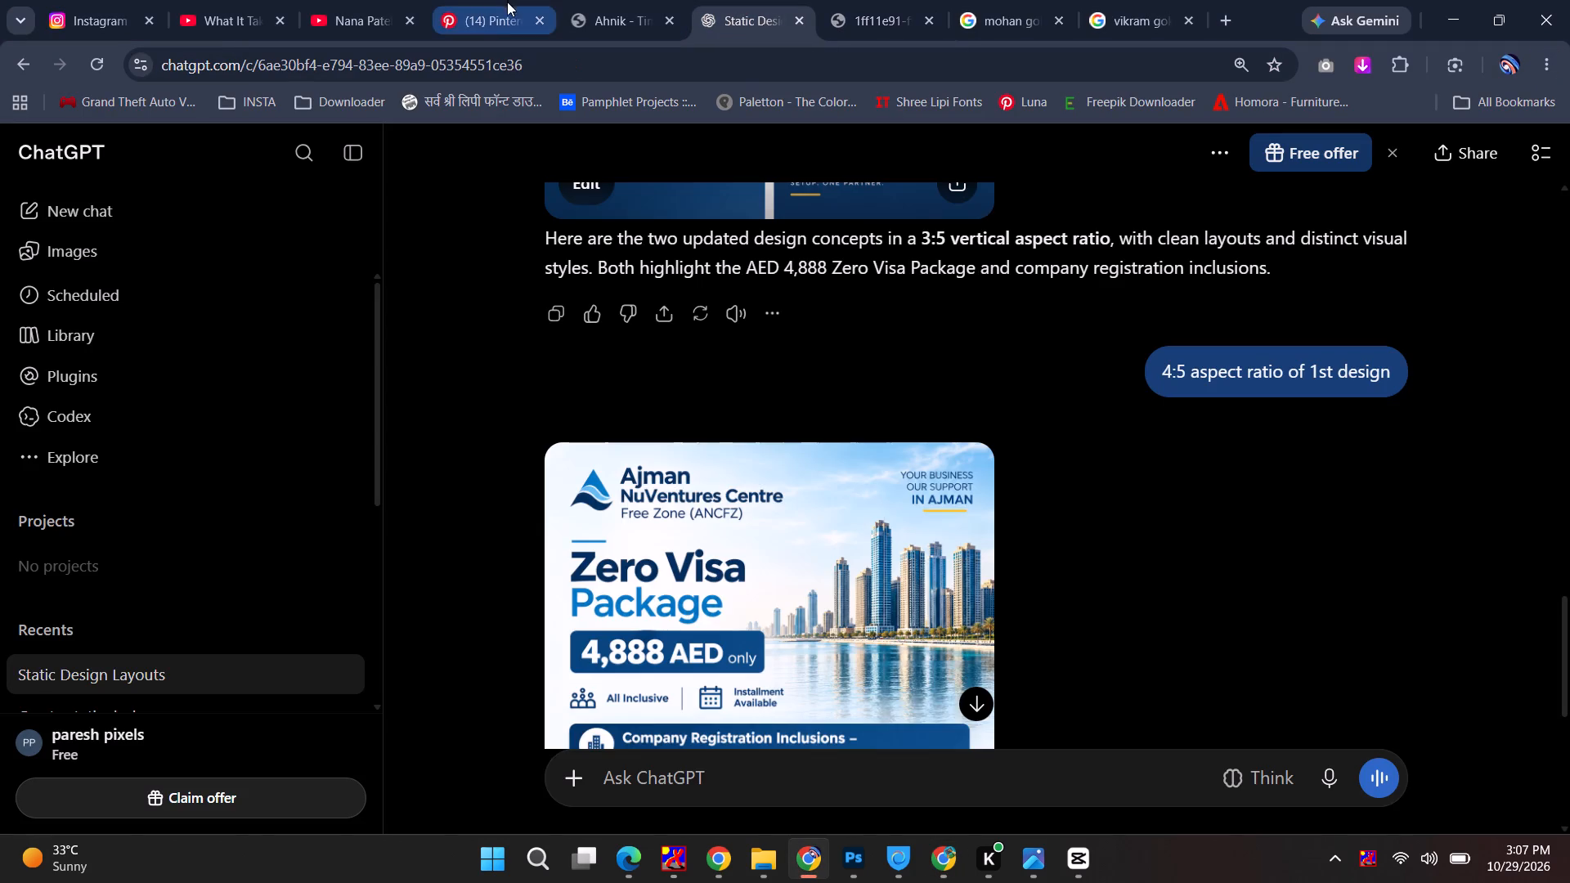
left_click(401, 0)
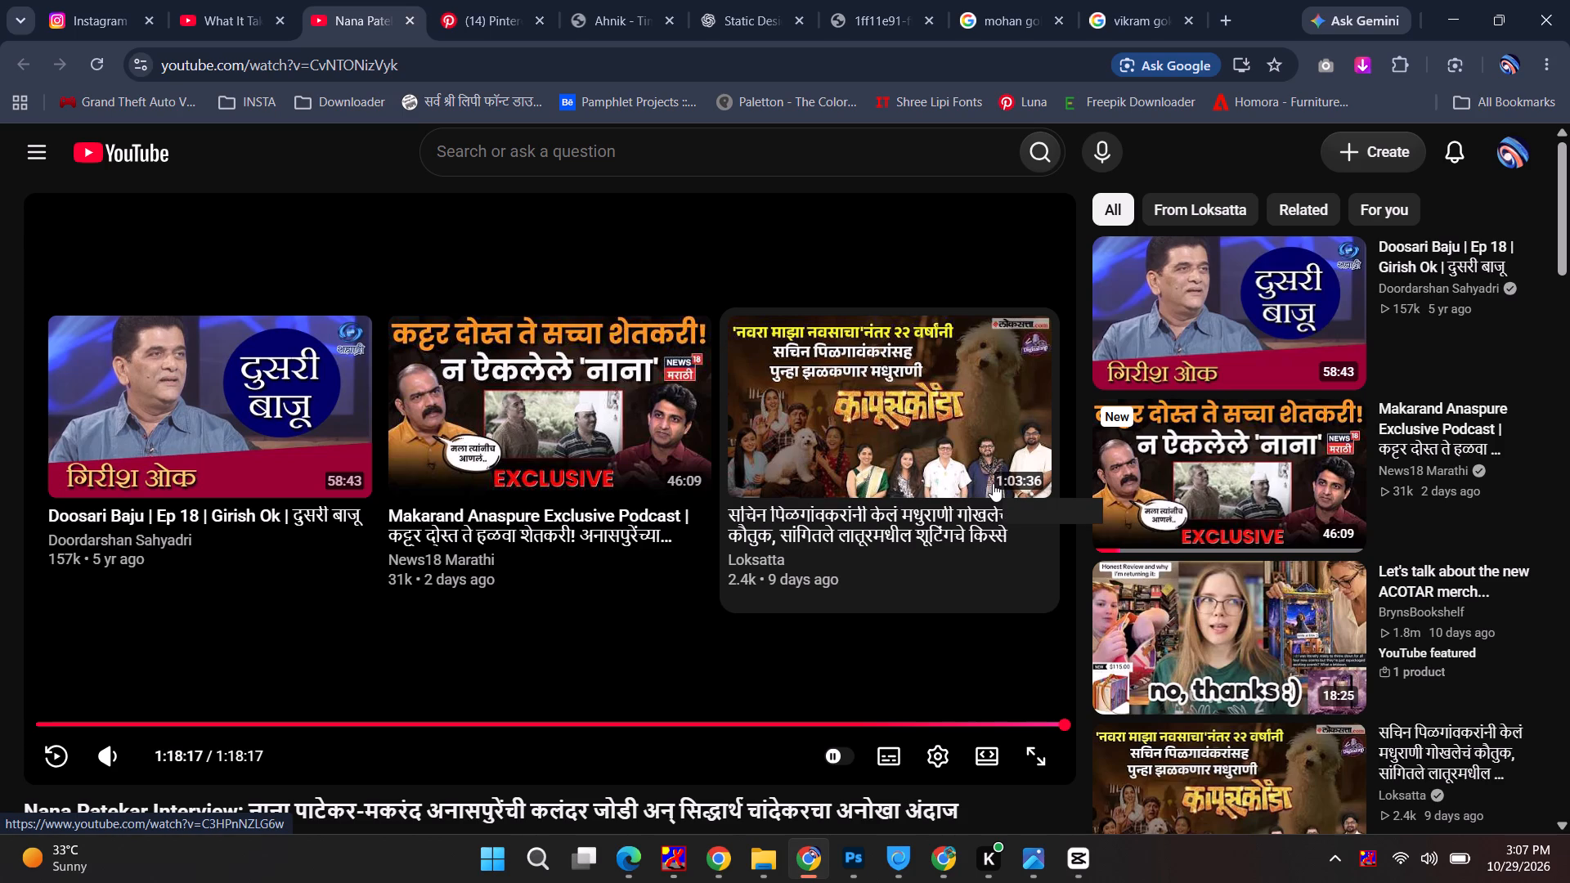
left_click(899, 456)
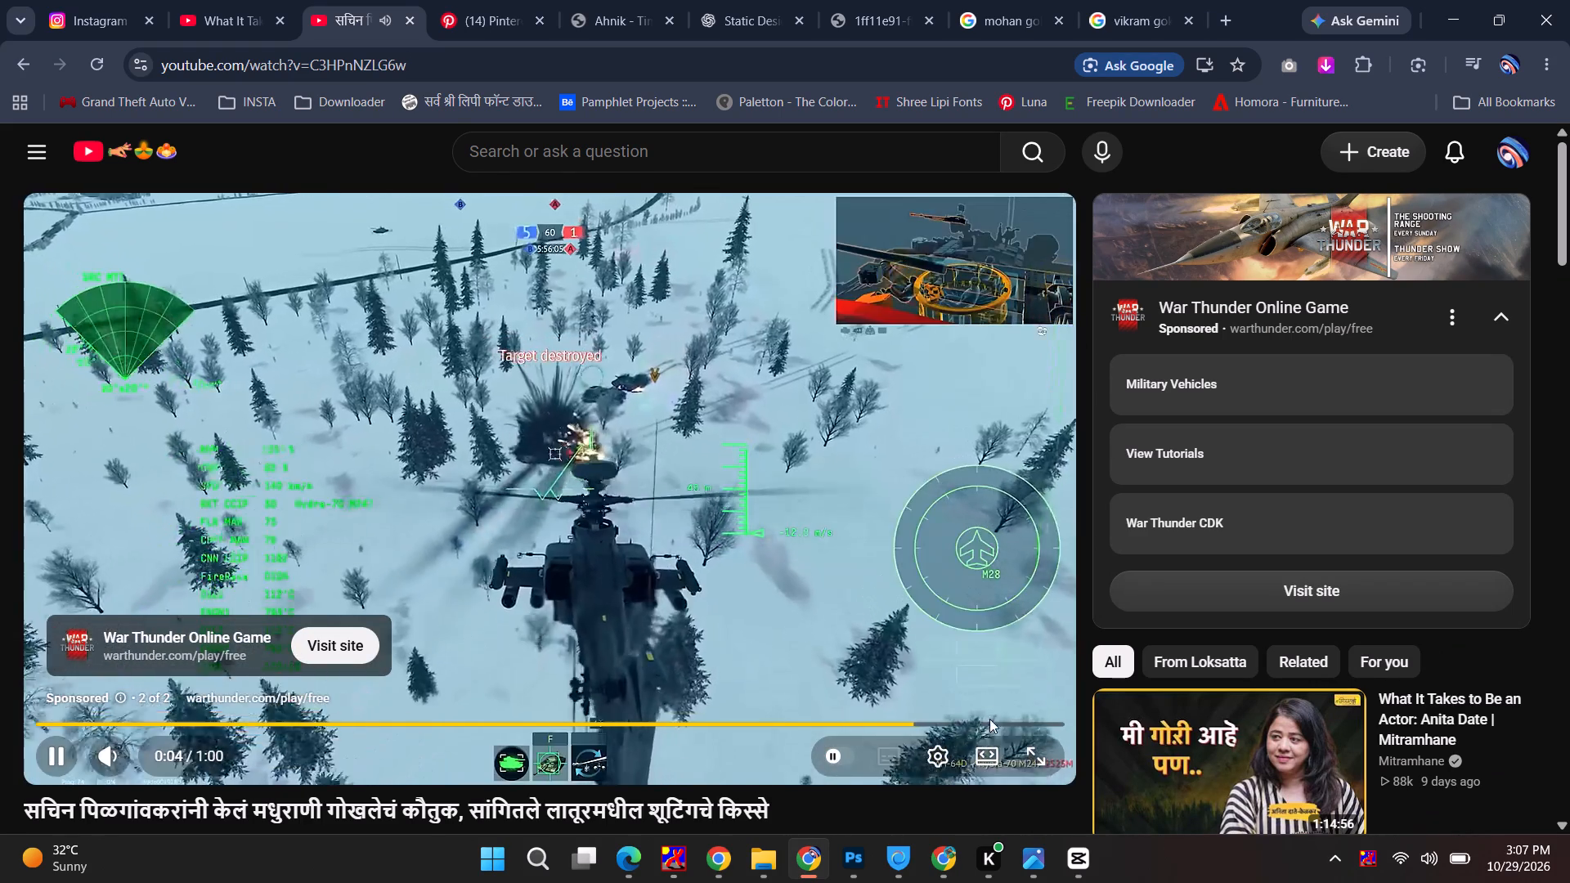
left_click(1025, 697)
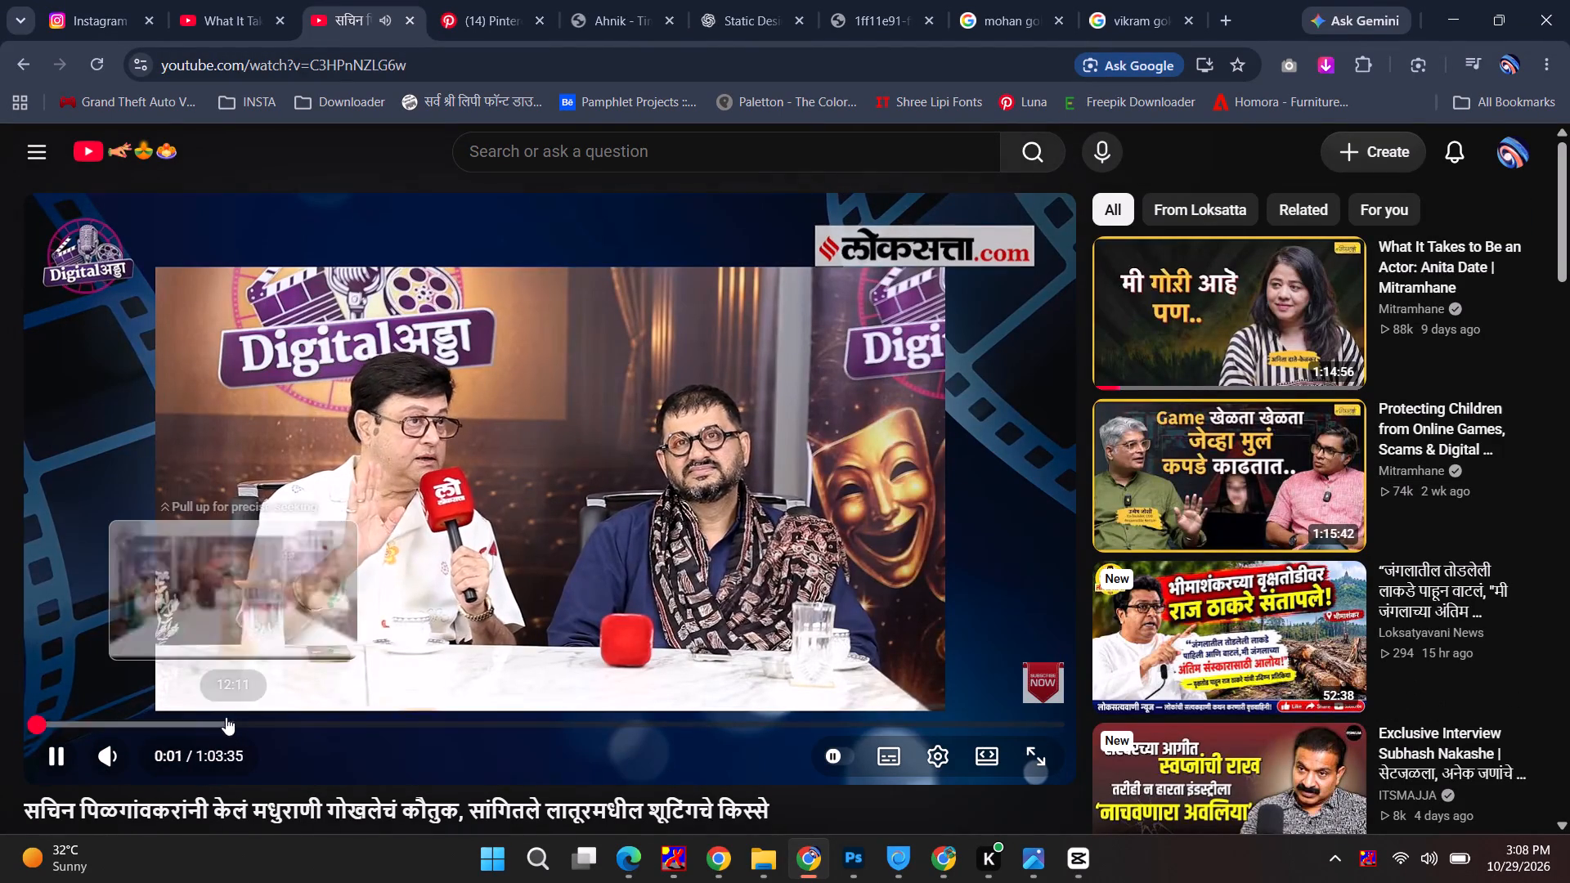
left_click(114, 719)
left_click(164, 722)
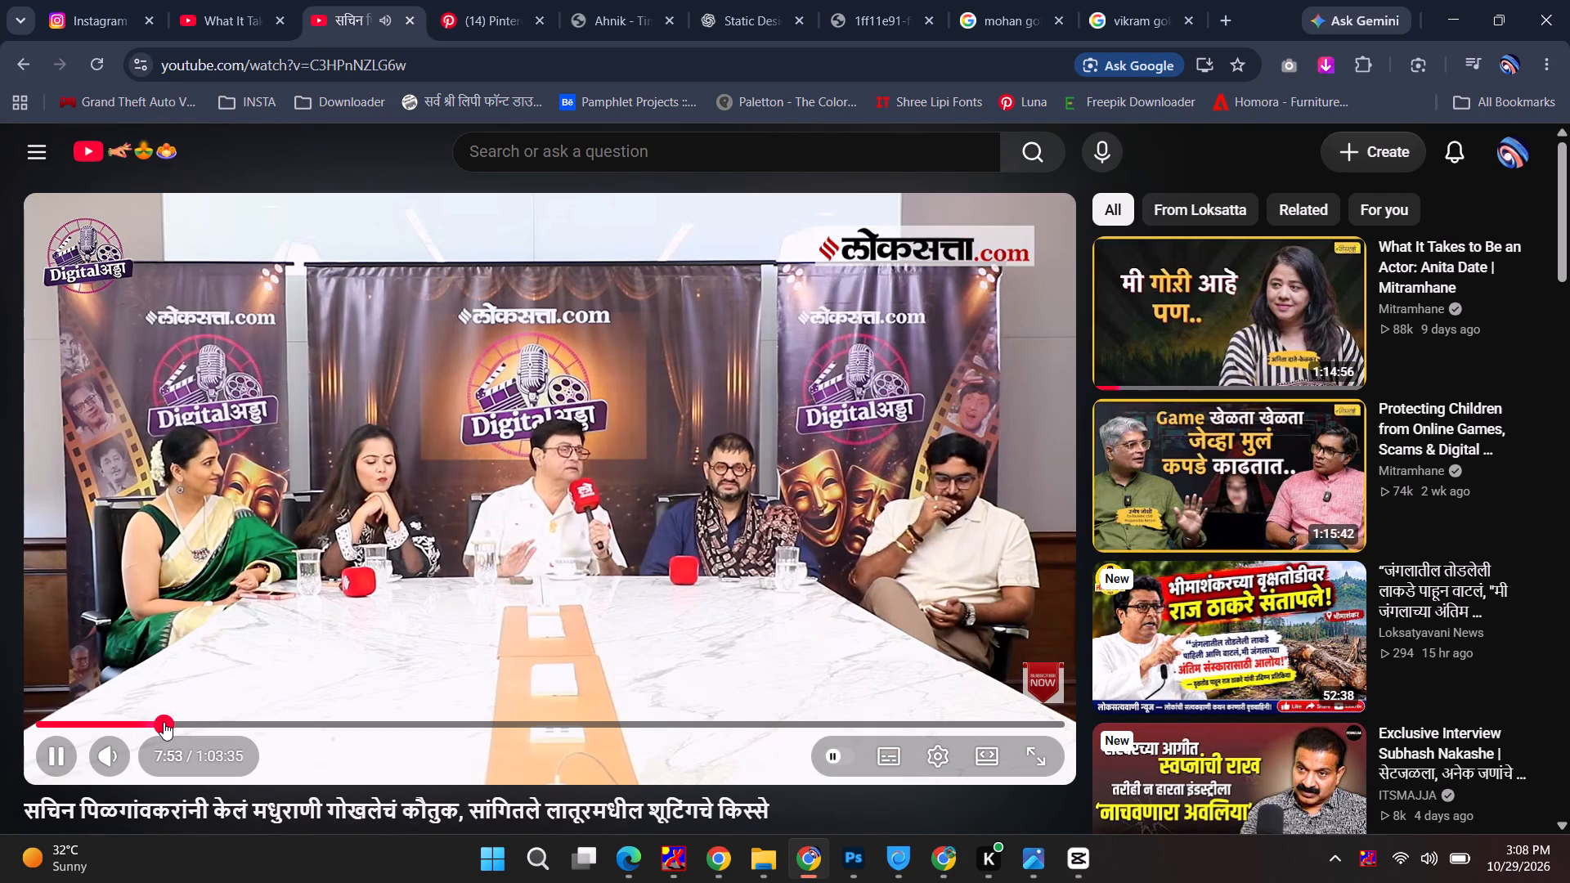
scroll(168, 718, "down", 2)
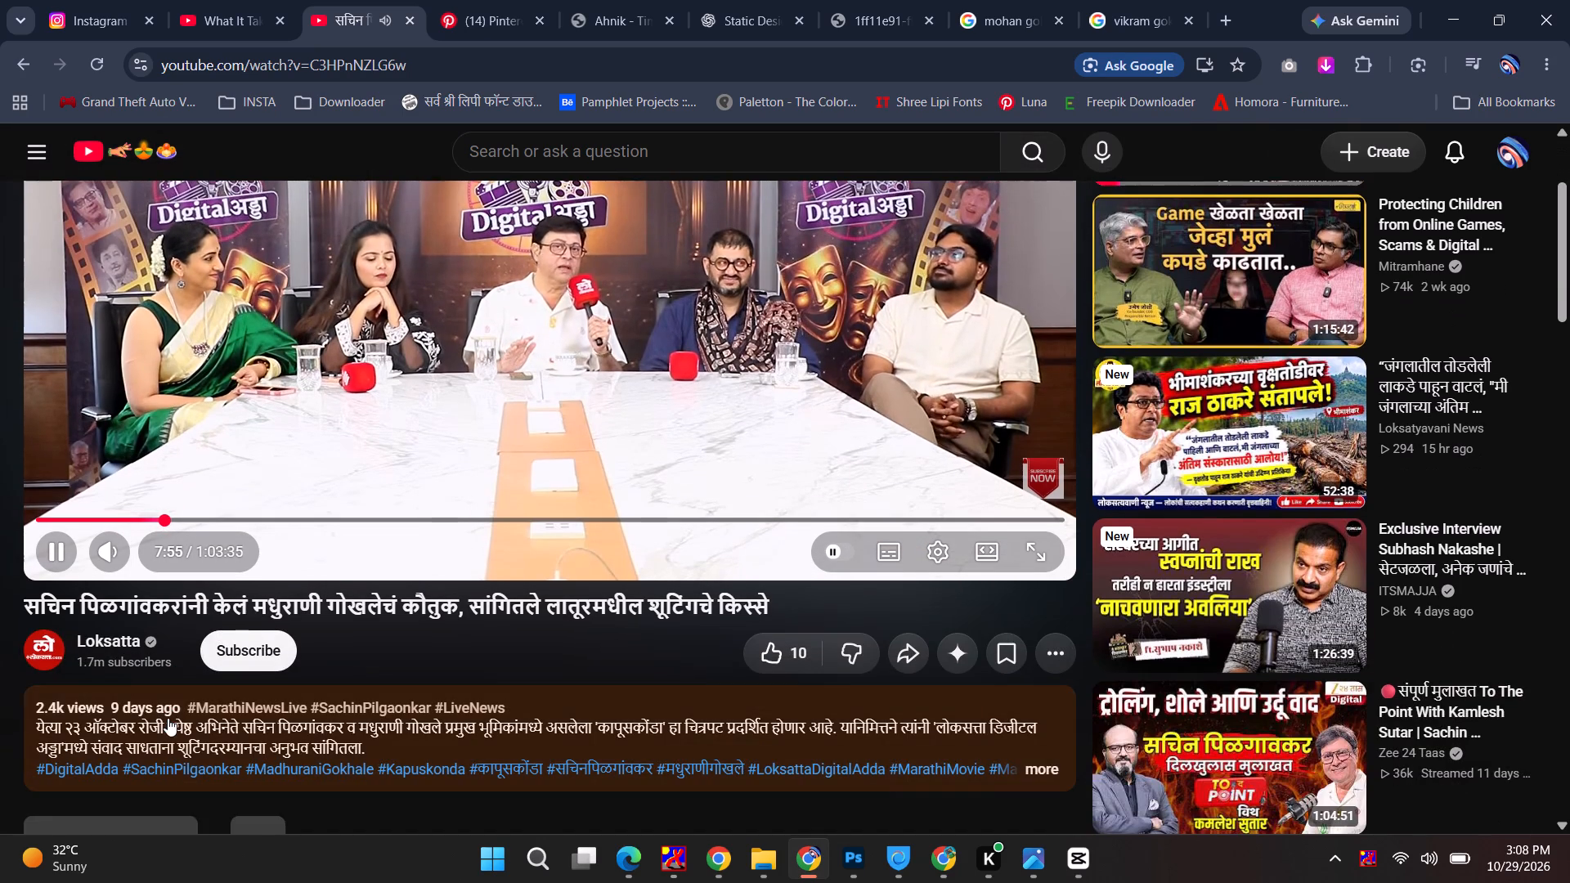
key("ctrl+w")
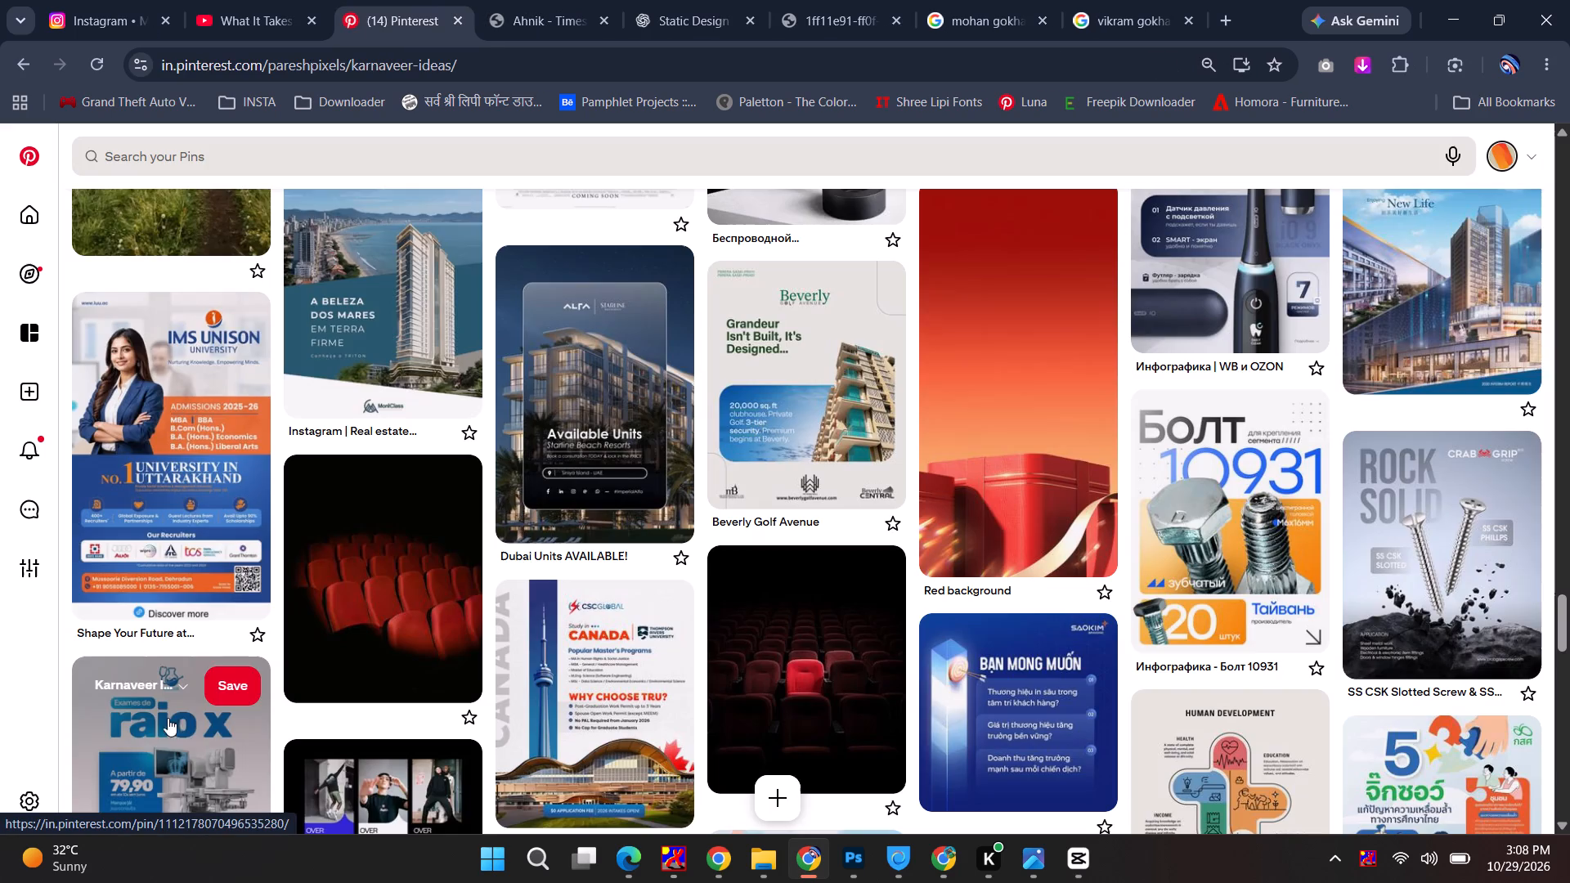
Start playing the YouTube video "What It Takes to Be an Actor".
left_click(283, 0)
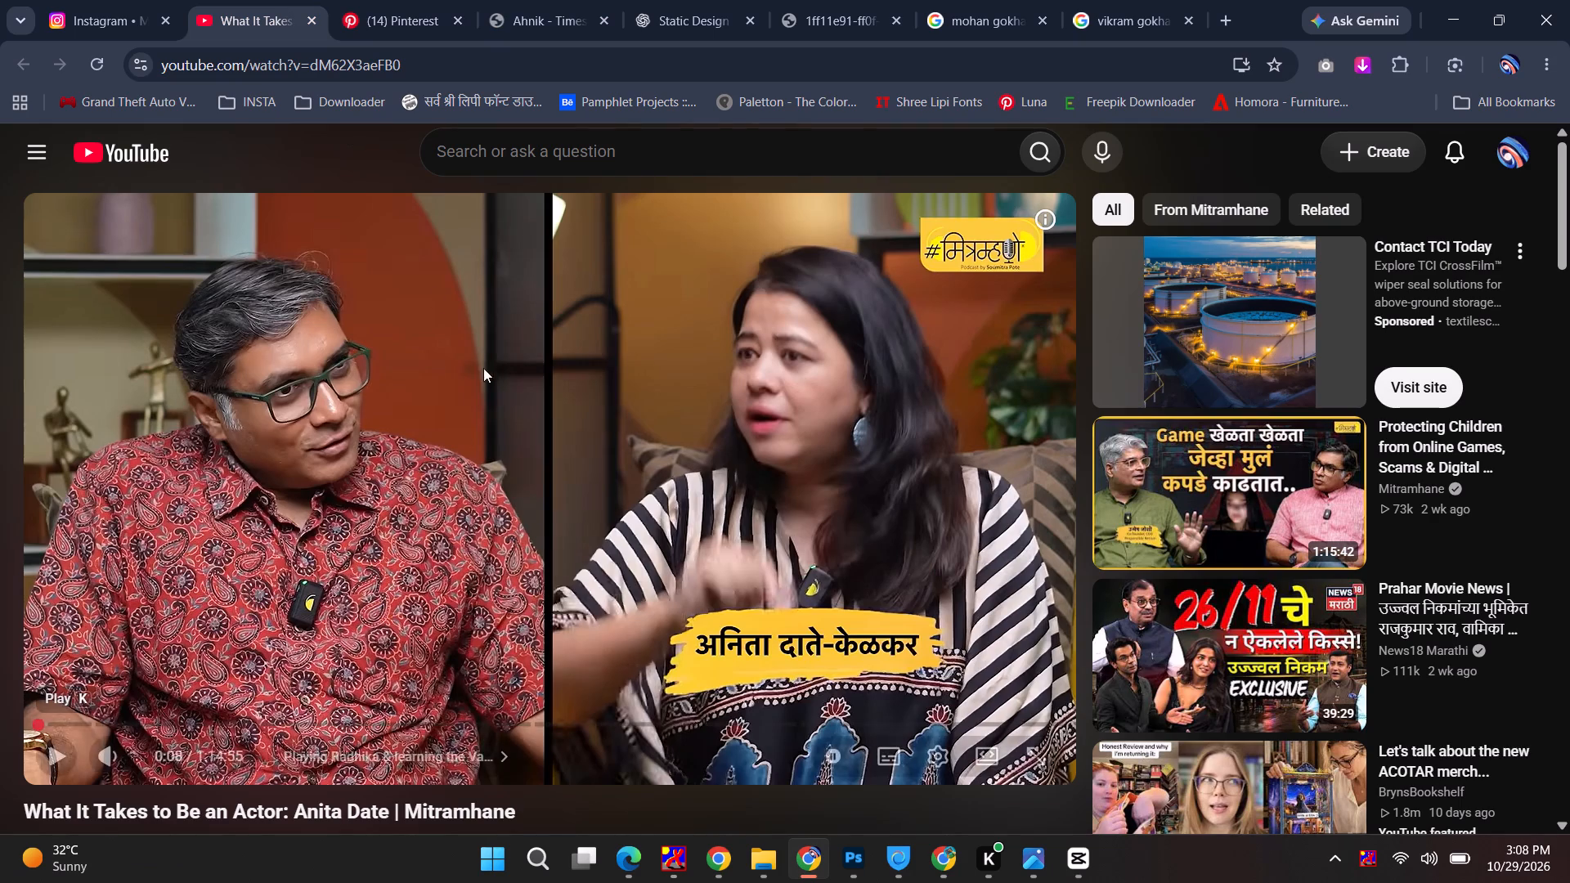
left_click(510, 388)
Look through the saved Karnaveer Ideas designs on Pinterest for layout inspiration, comparing them with the Tobuz post in Photoshop.
left_click(523, 0)
left_click(395, 0)
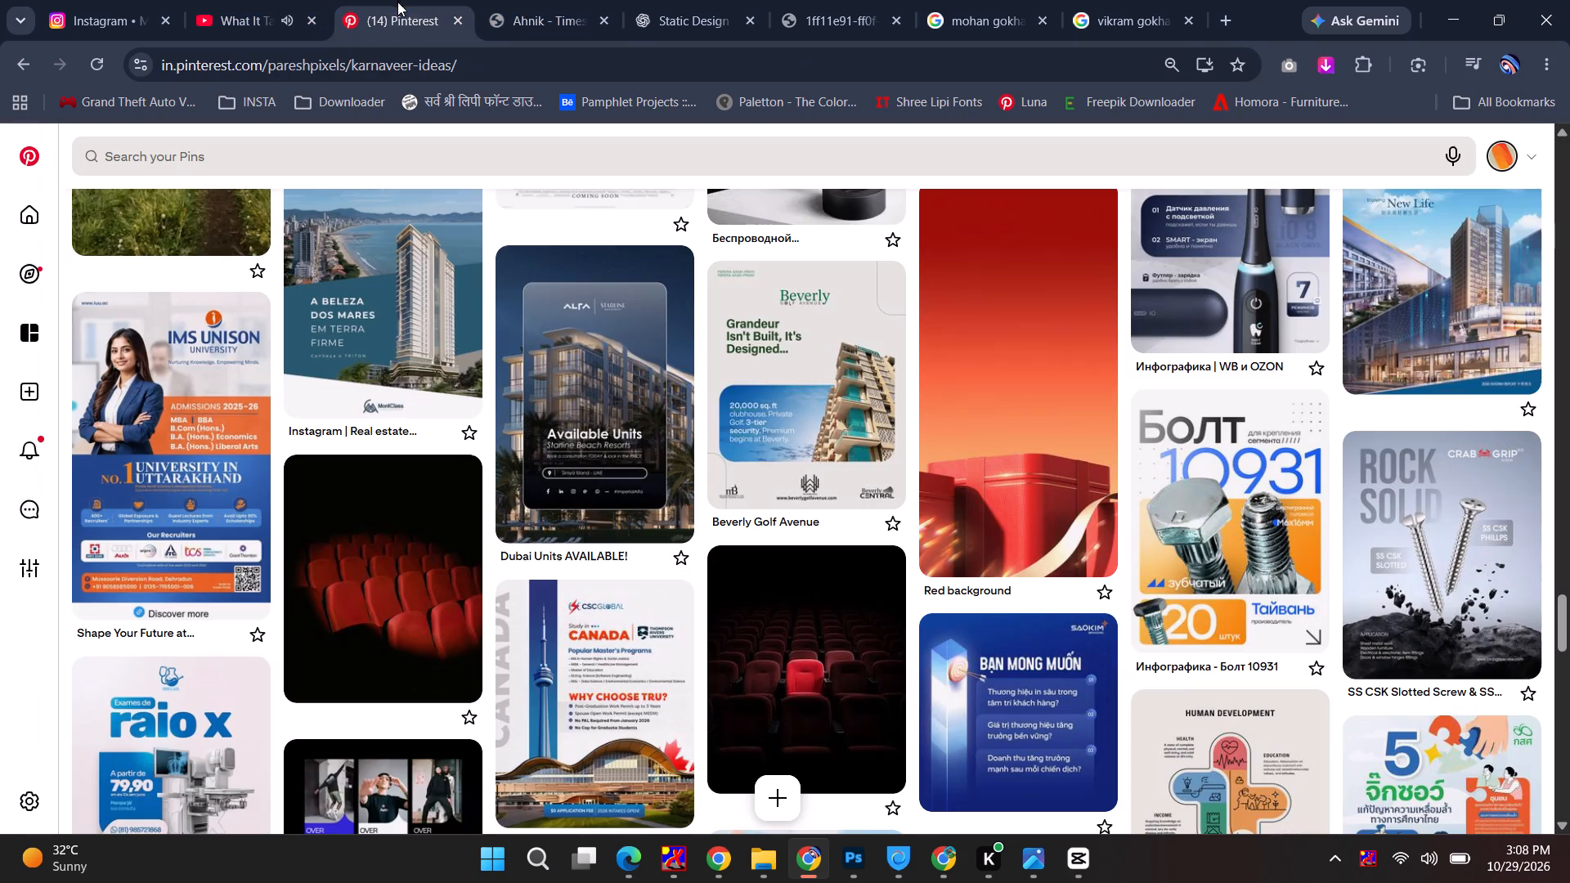
scroll(510, 570, "up", 3)
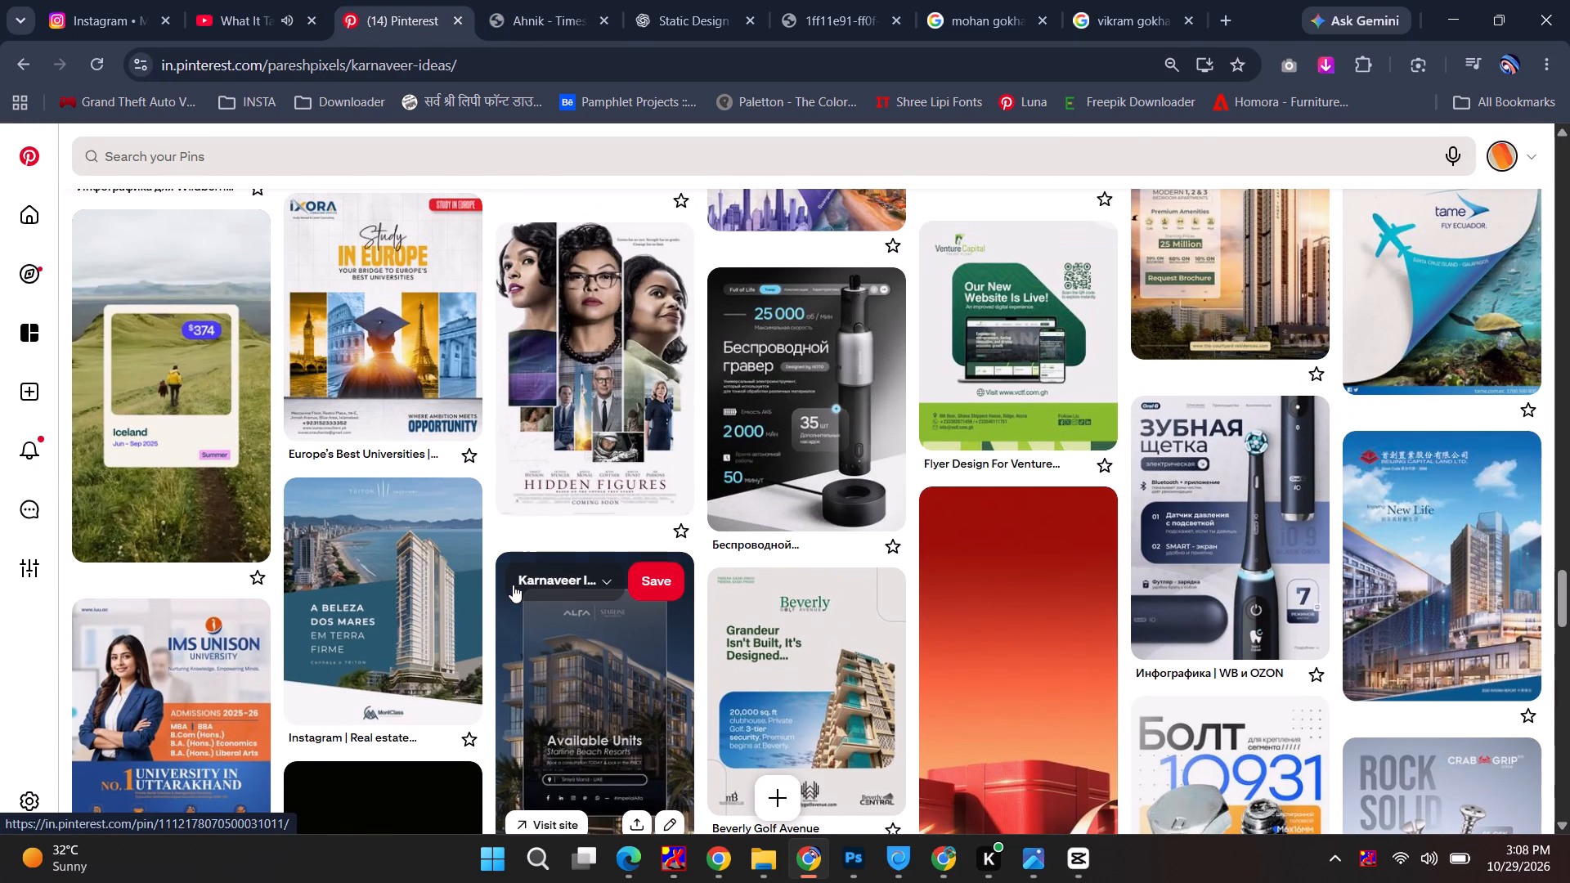
key("alt+Tab")
key("alt+Tab")
left_click(742, 297, "alt")
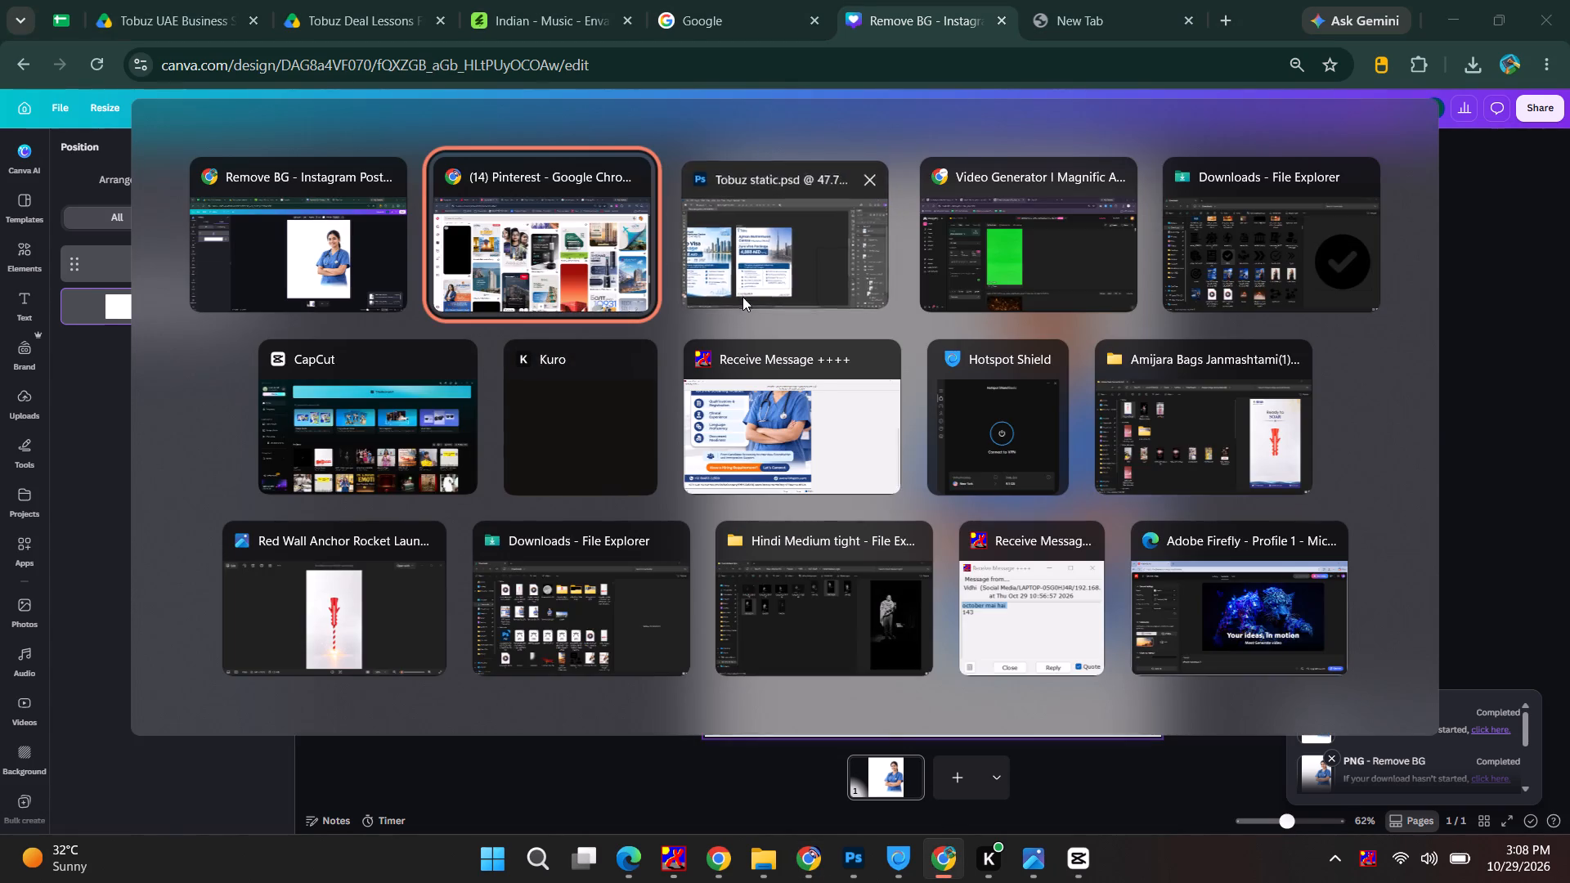
key("alt+Tab")
key("alt+Tab")
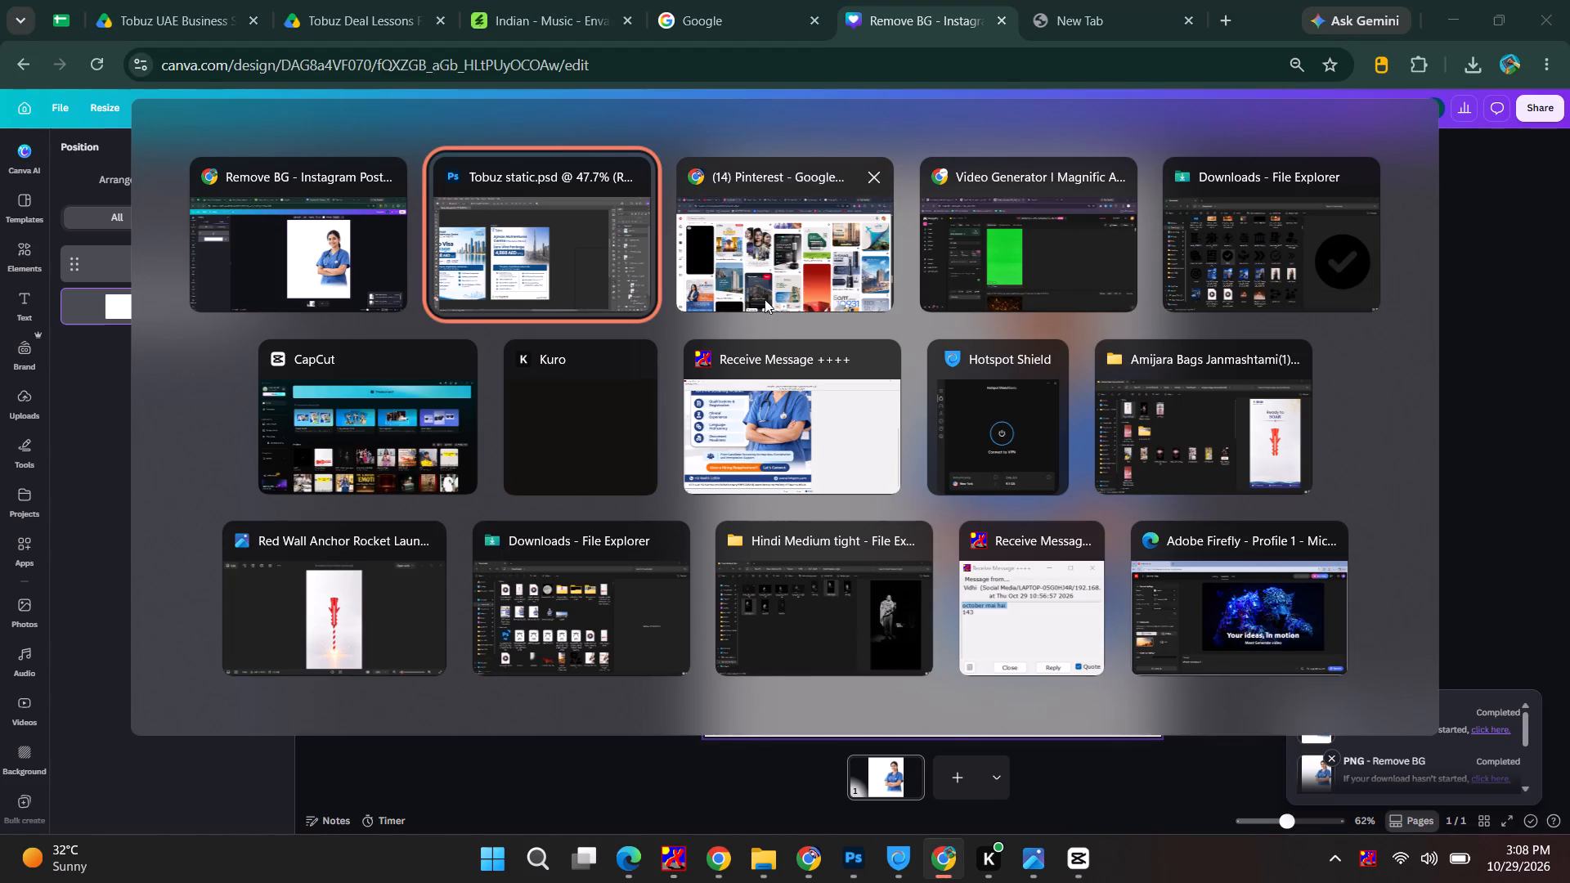
left_click(509, 268, "alt")
scroll(473, 472, "down", 1)
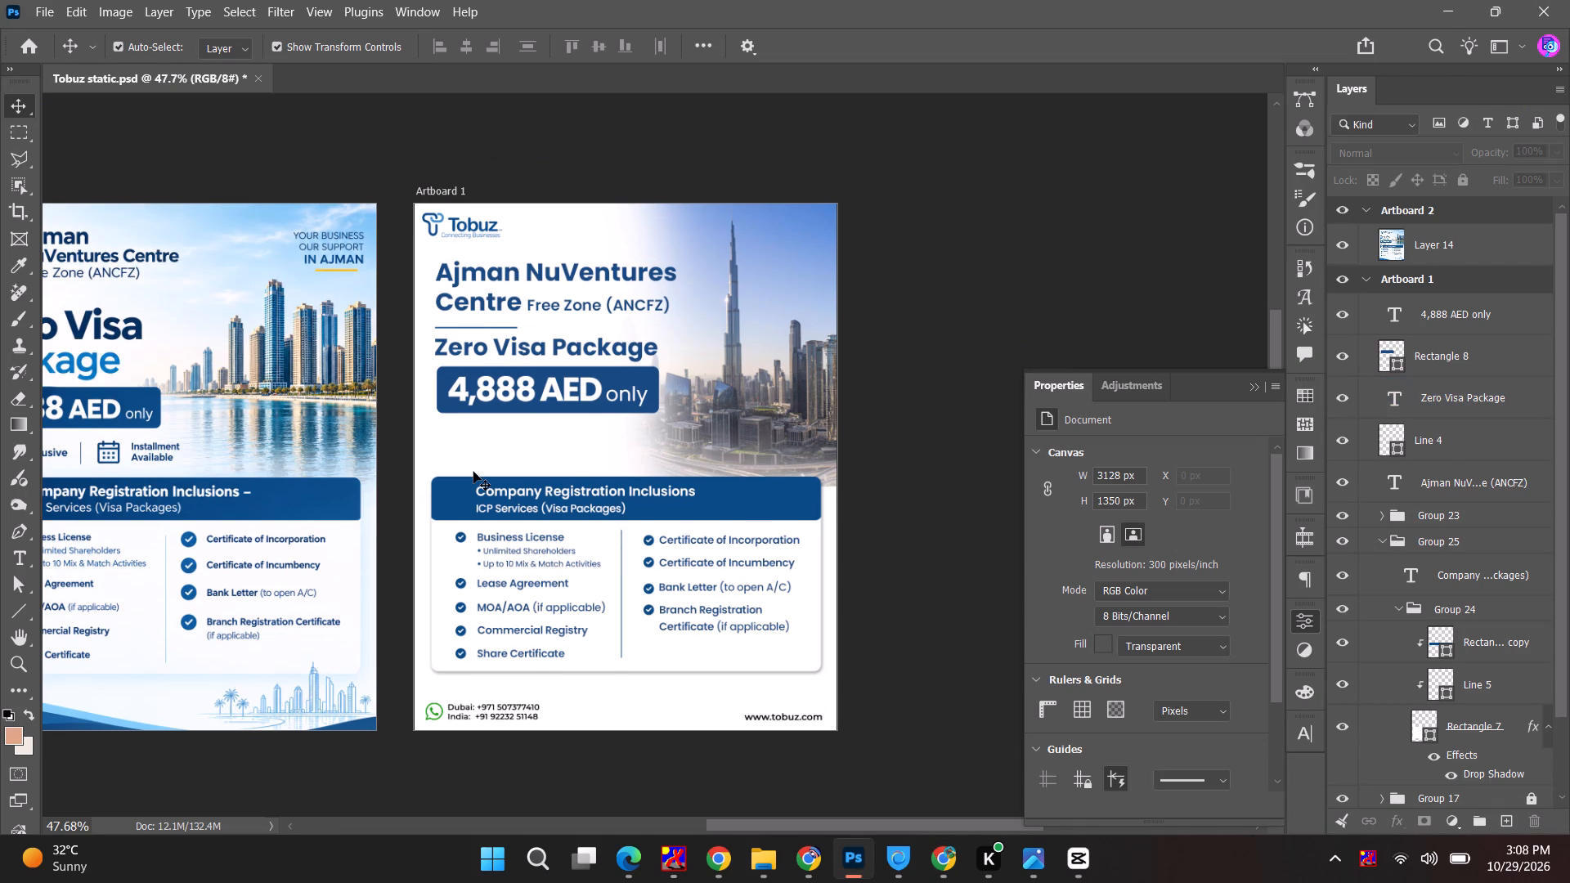
key("alt+Tab")
key("alt+Tab")
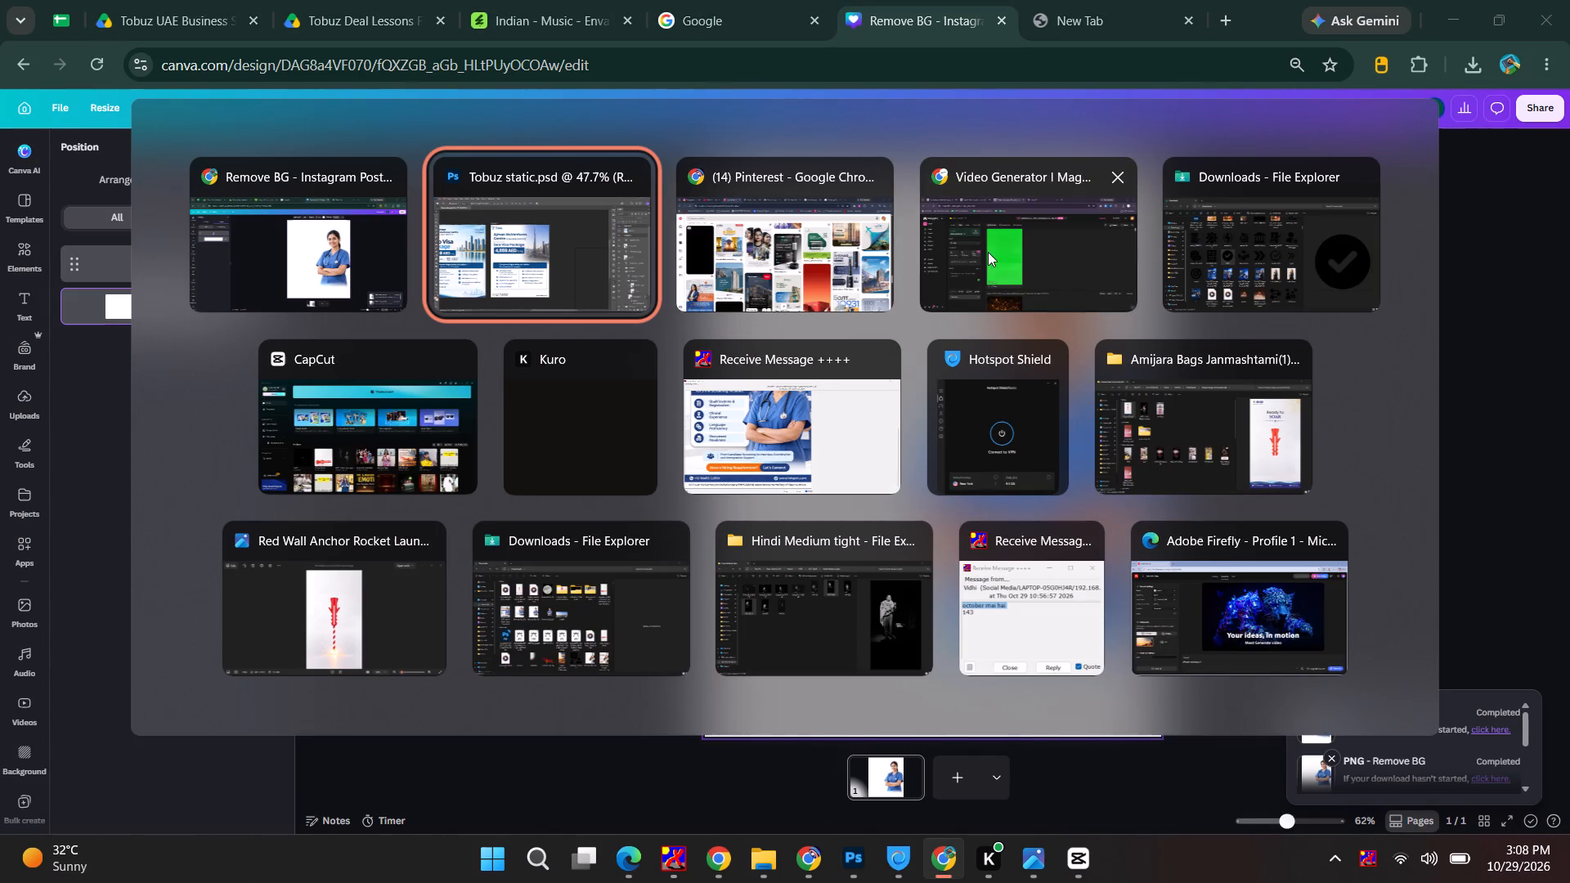
left_click(780, 253, "alt")
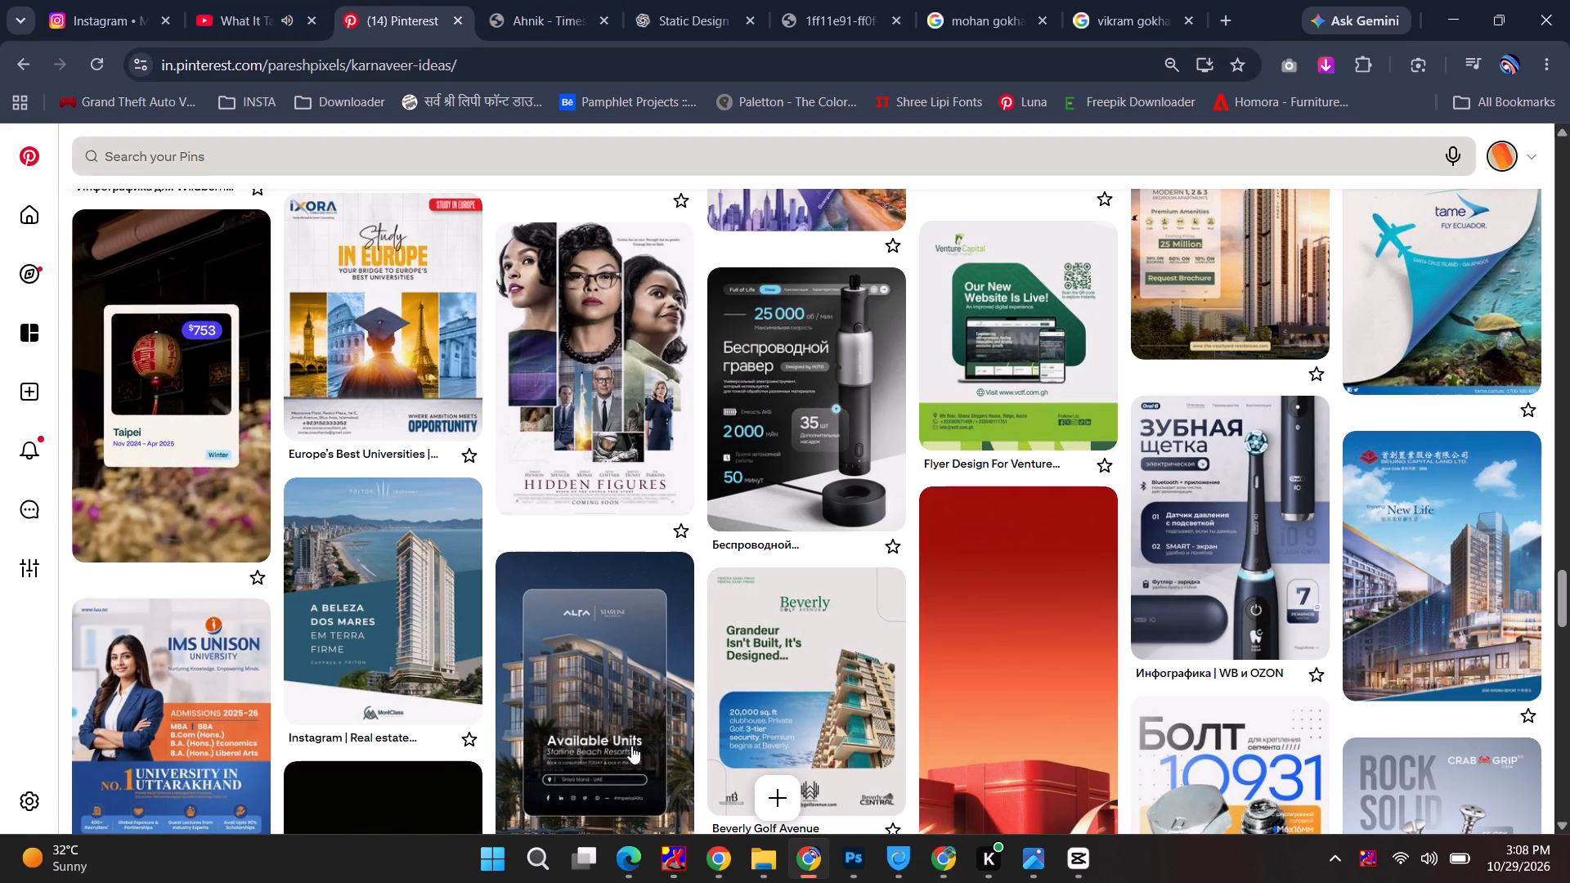
key("alt+Tab")
key("alt+Tab")
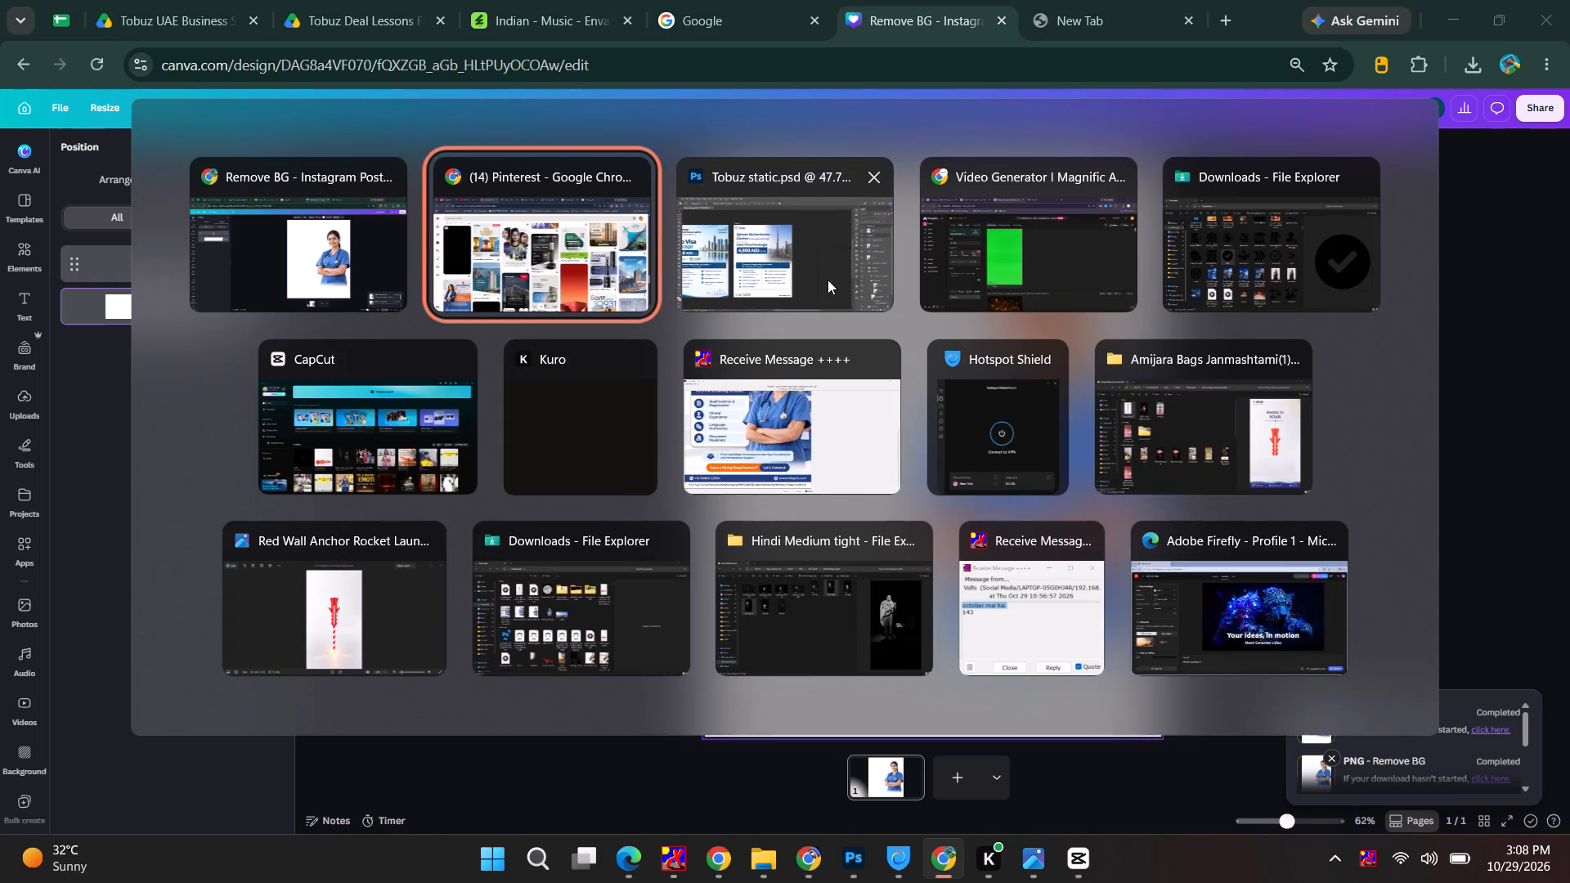
left_click(817, 273, "alt")
key("alt+Tab")
left_click(767, 278, "alt")
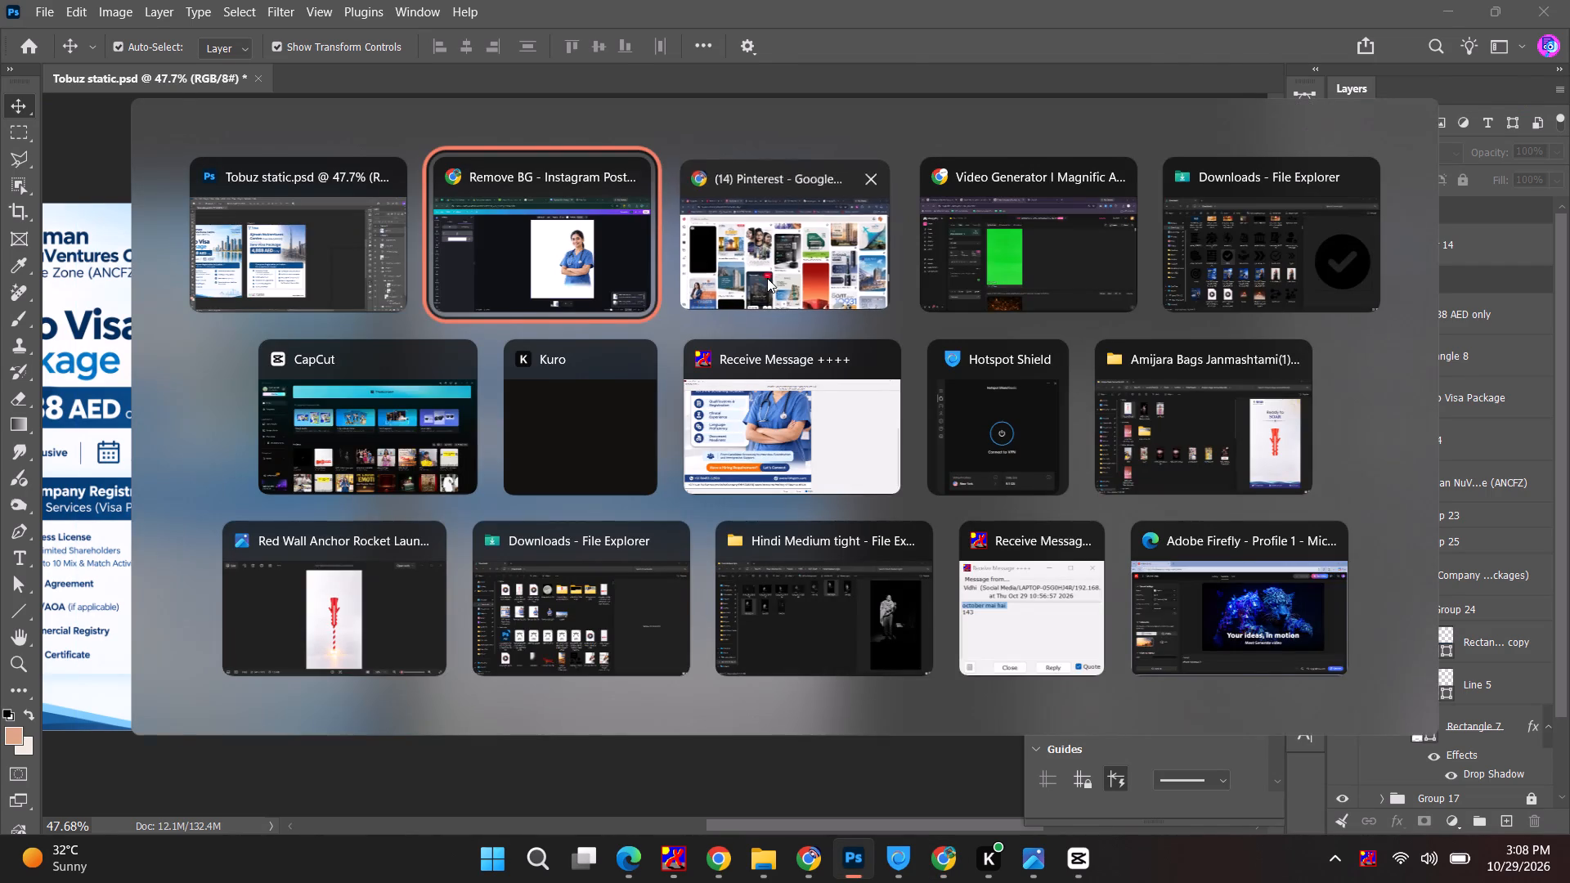
key("alt+Tab")
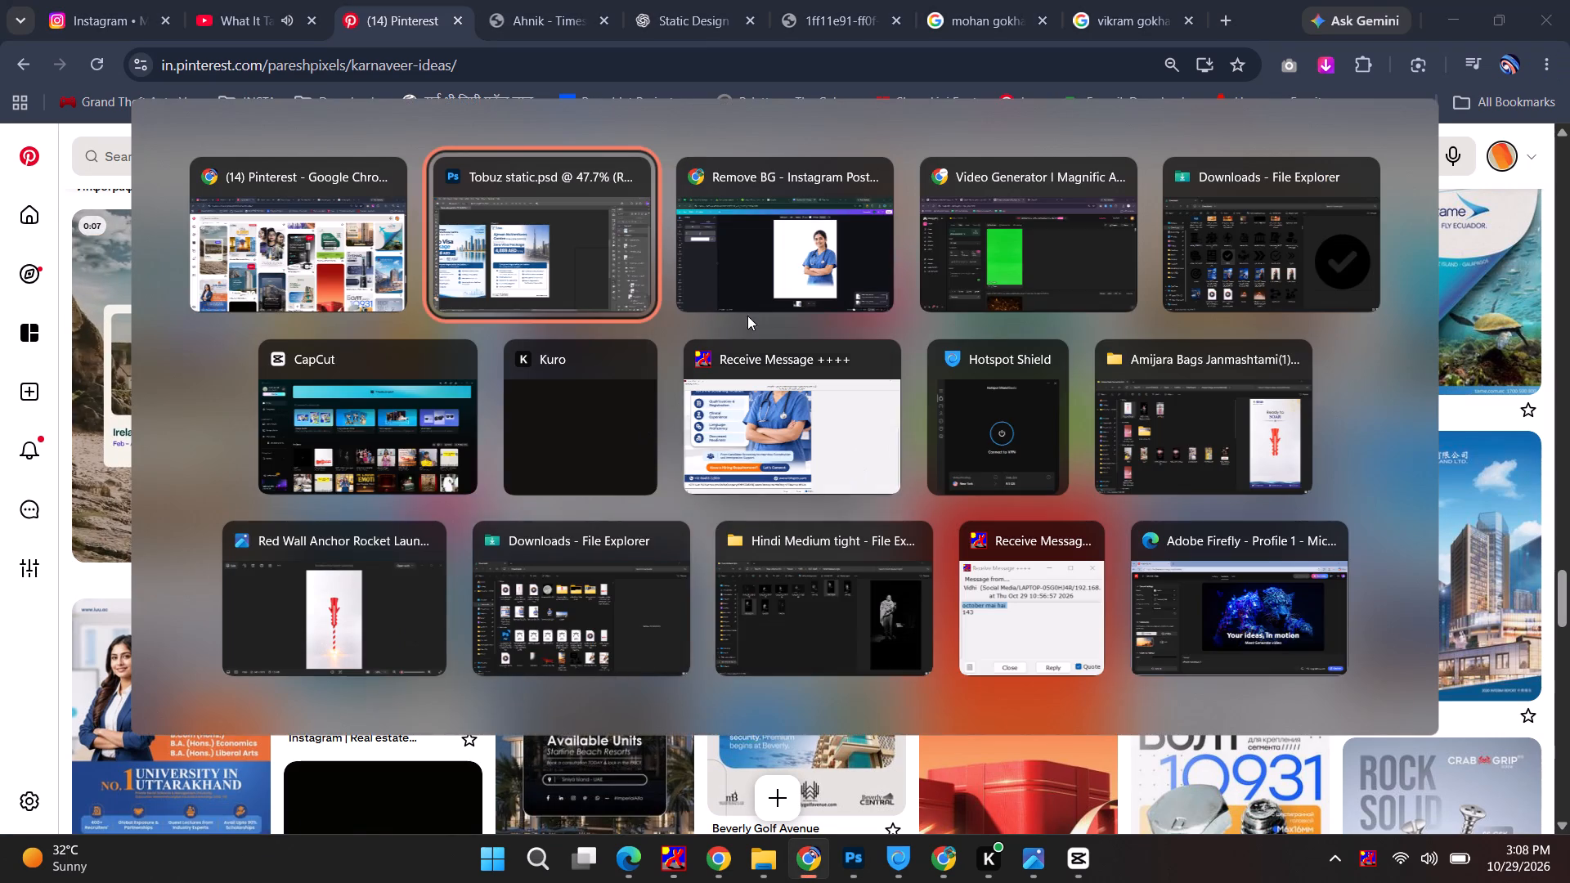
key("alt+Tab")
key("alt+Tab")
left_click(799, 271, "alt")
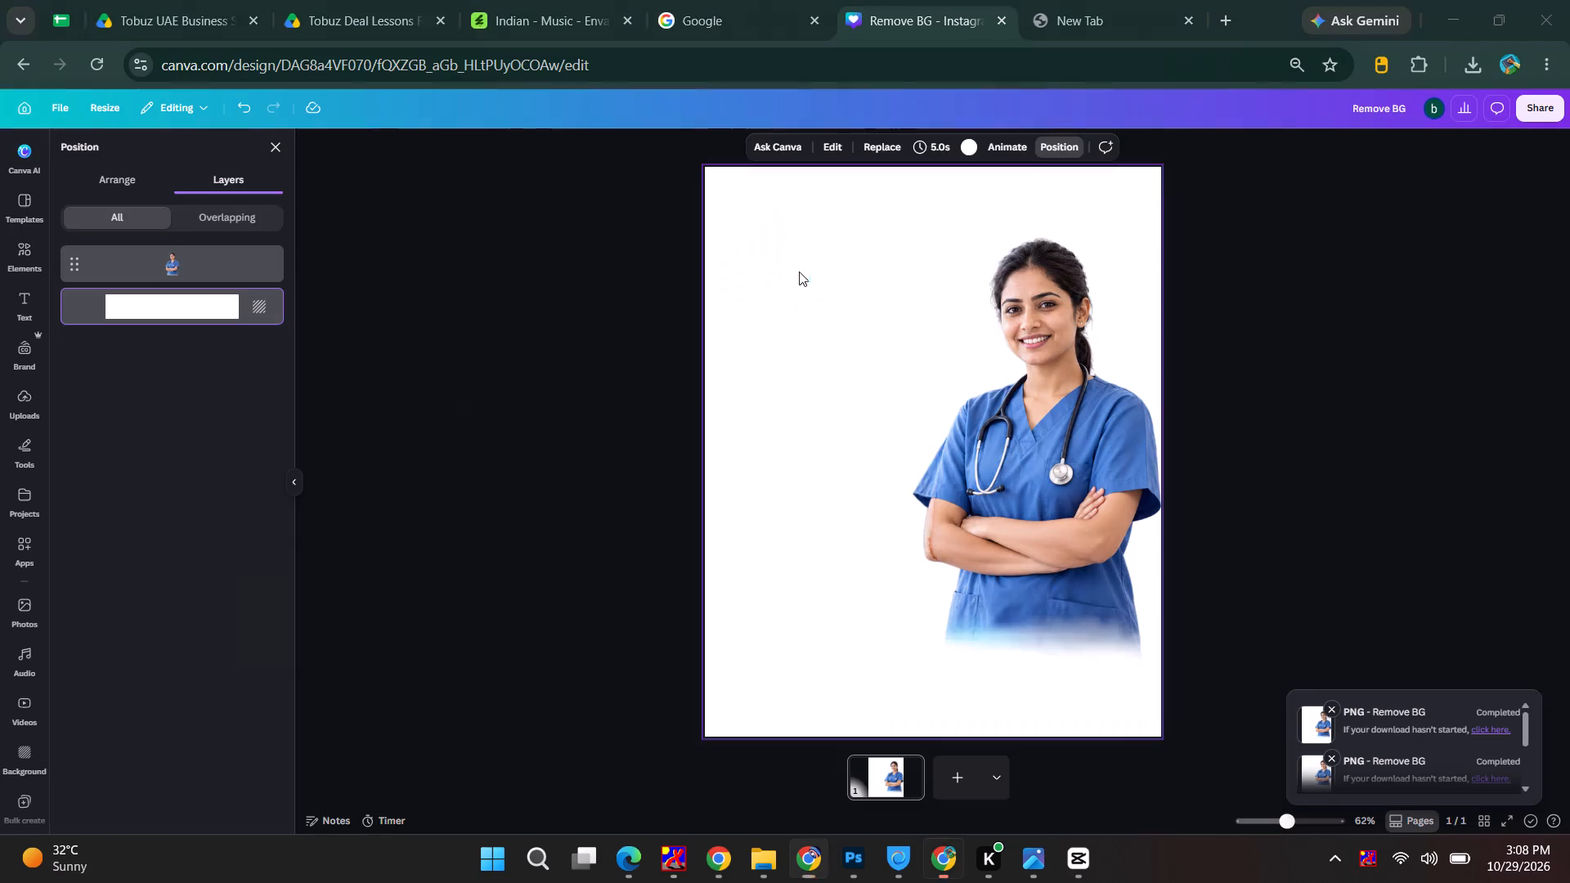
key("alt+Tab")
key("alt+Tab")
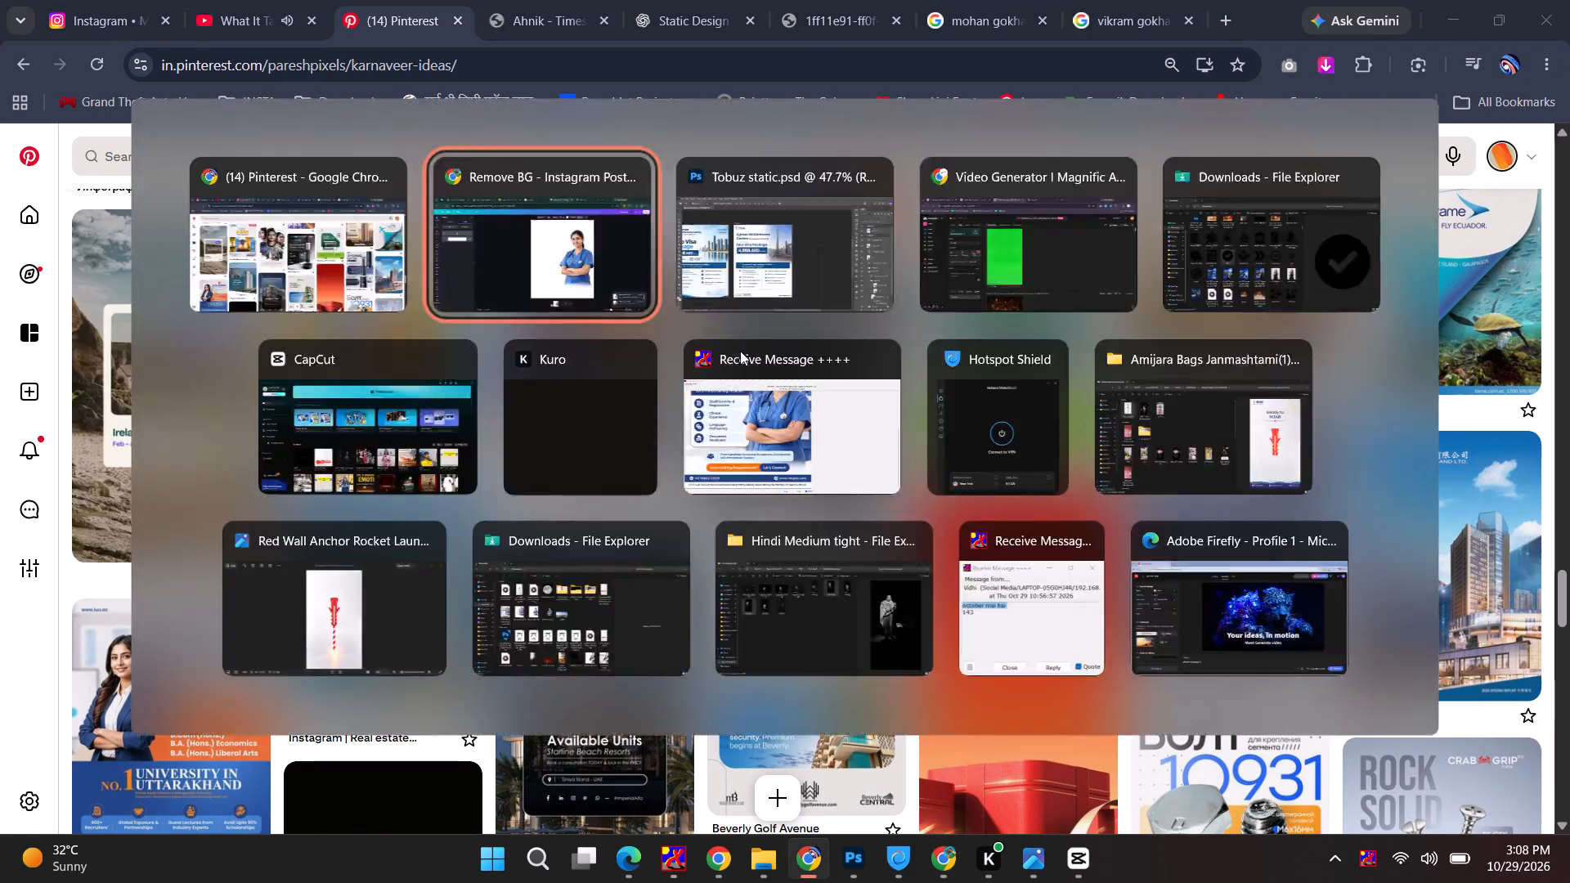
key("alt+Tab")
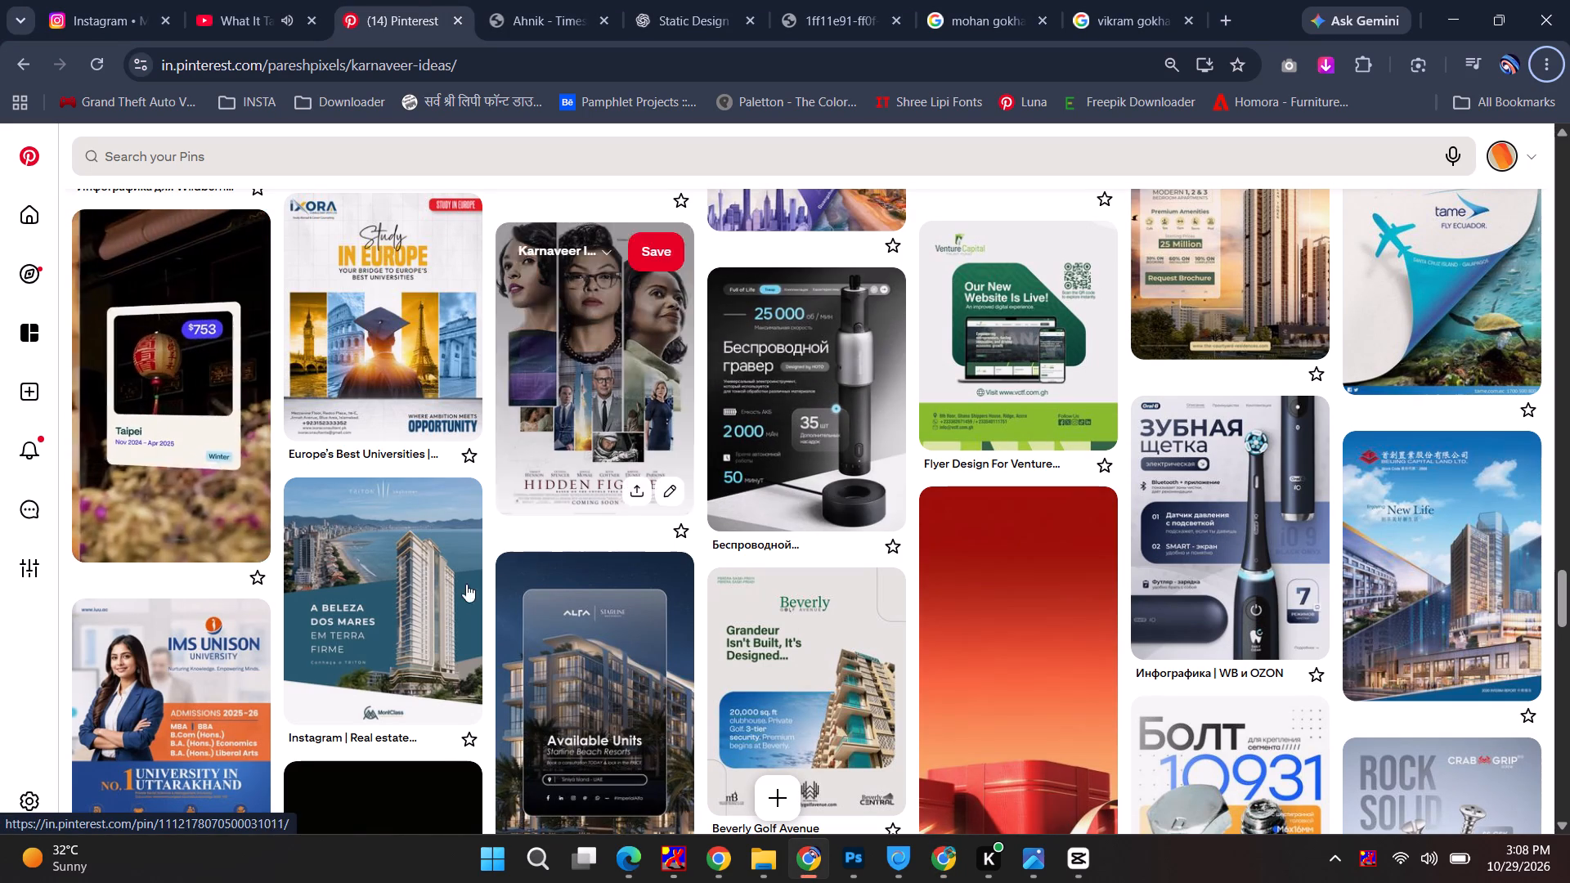
Examine the "A Beleza dos Mares" real estate pin and its related designs on Pinterest, comparing its layout with the Tobuz post in Photoshop.
left_click(444, 587)
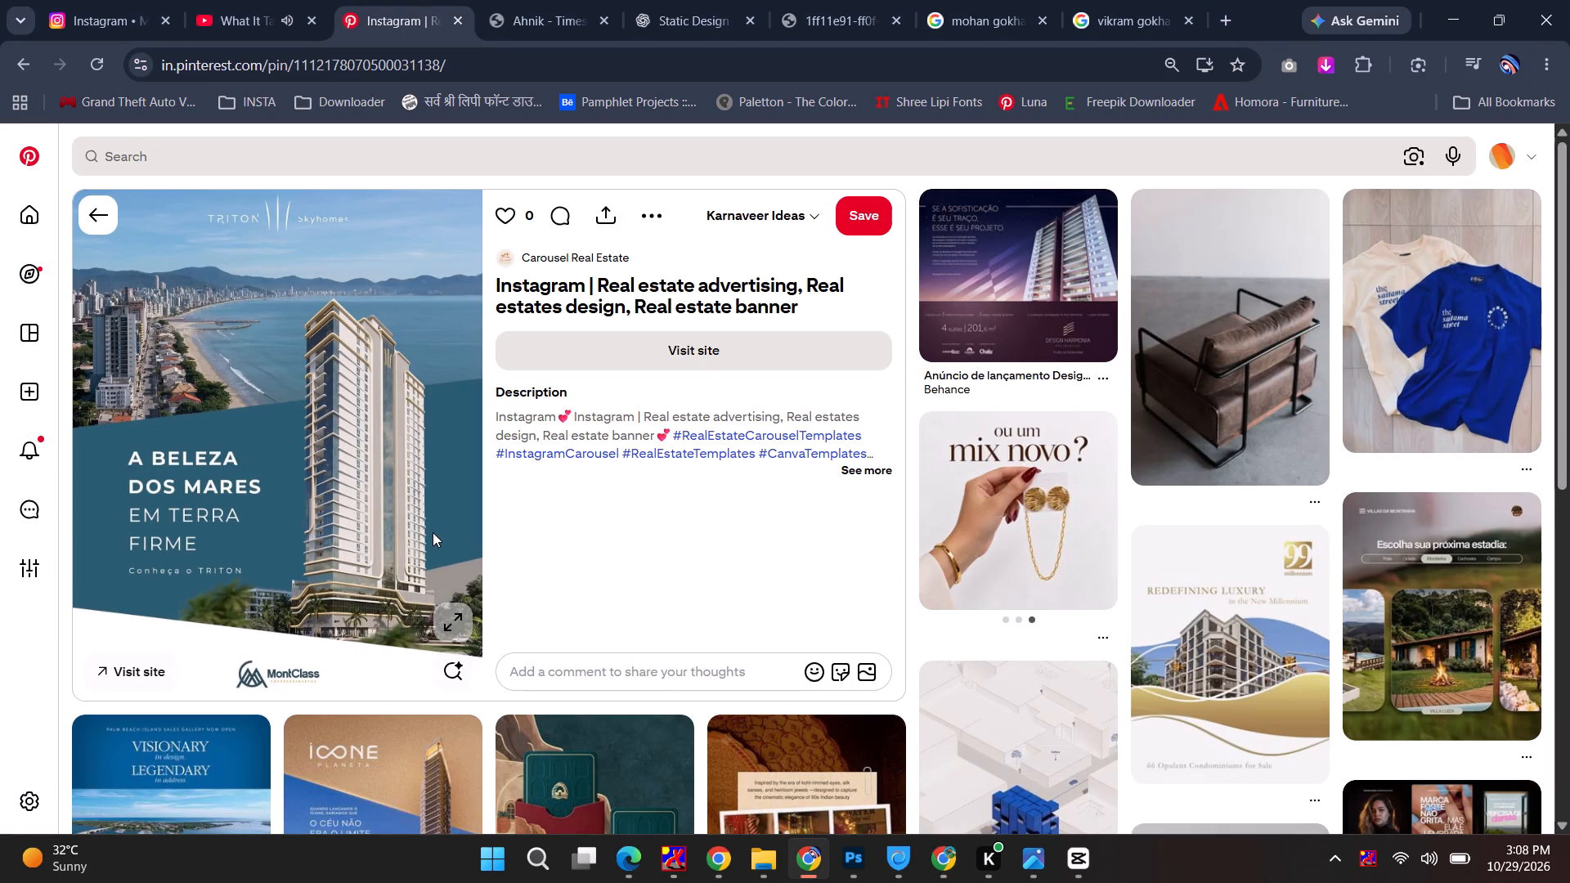
scroll(441, 558, "down", 2)
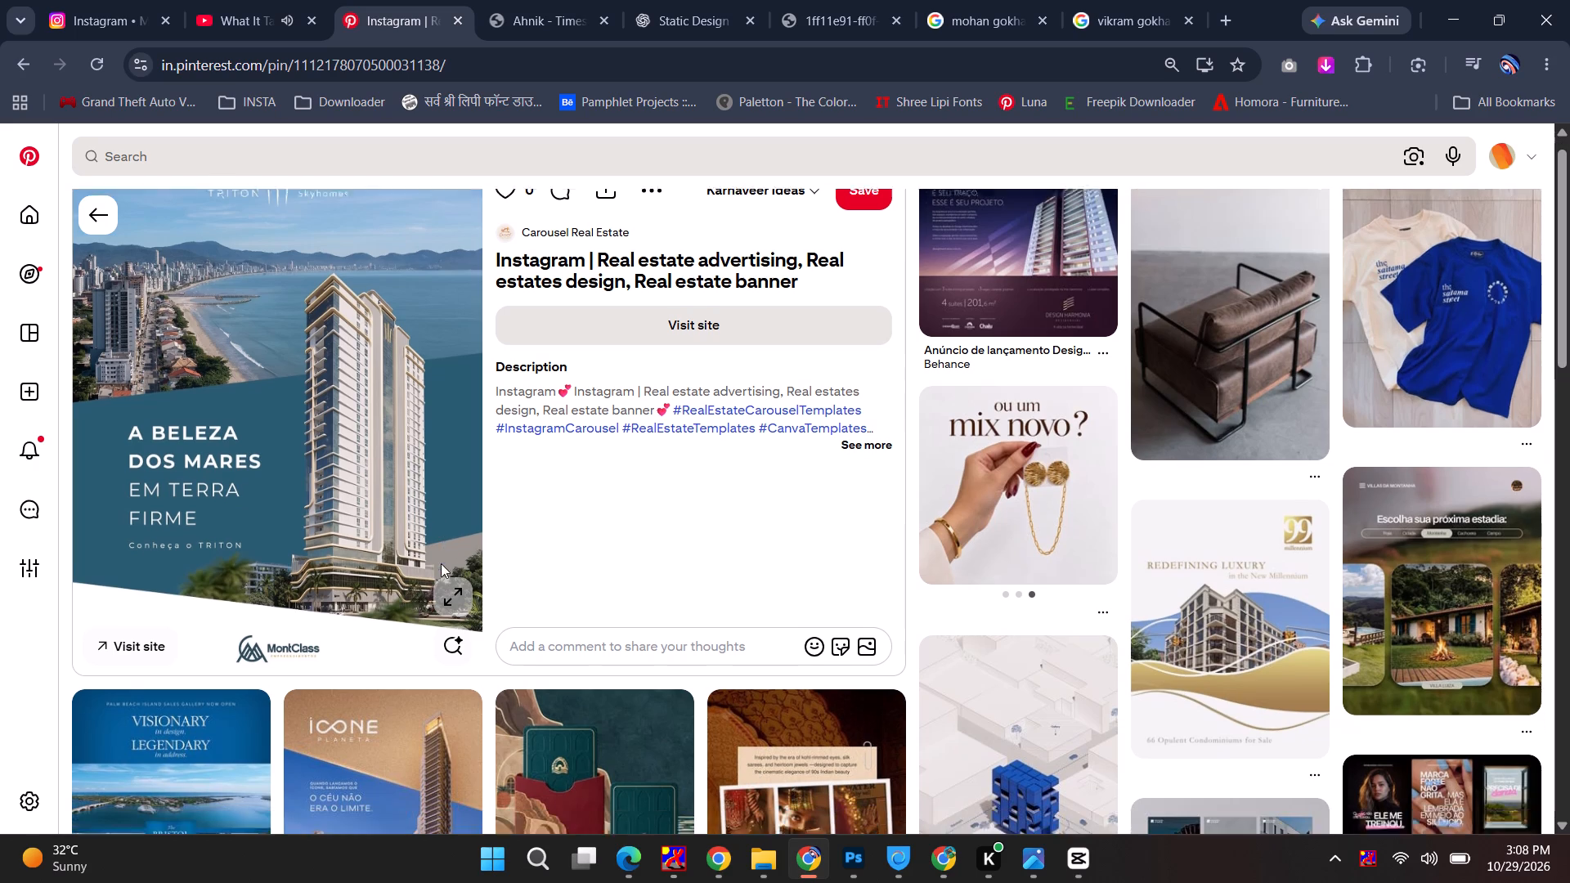
scroll(441, 563, "down", 2)
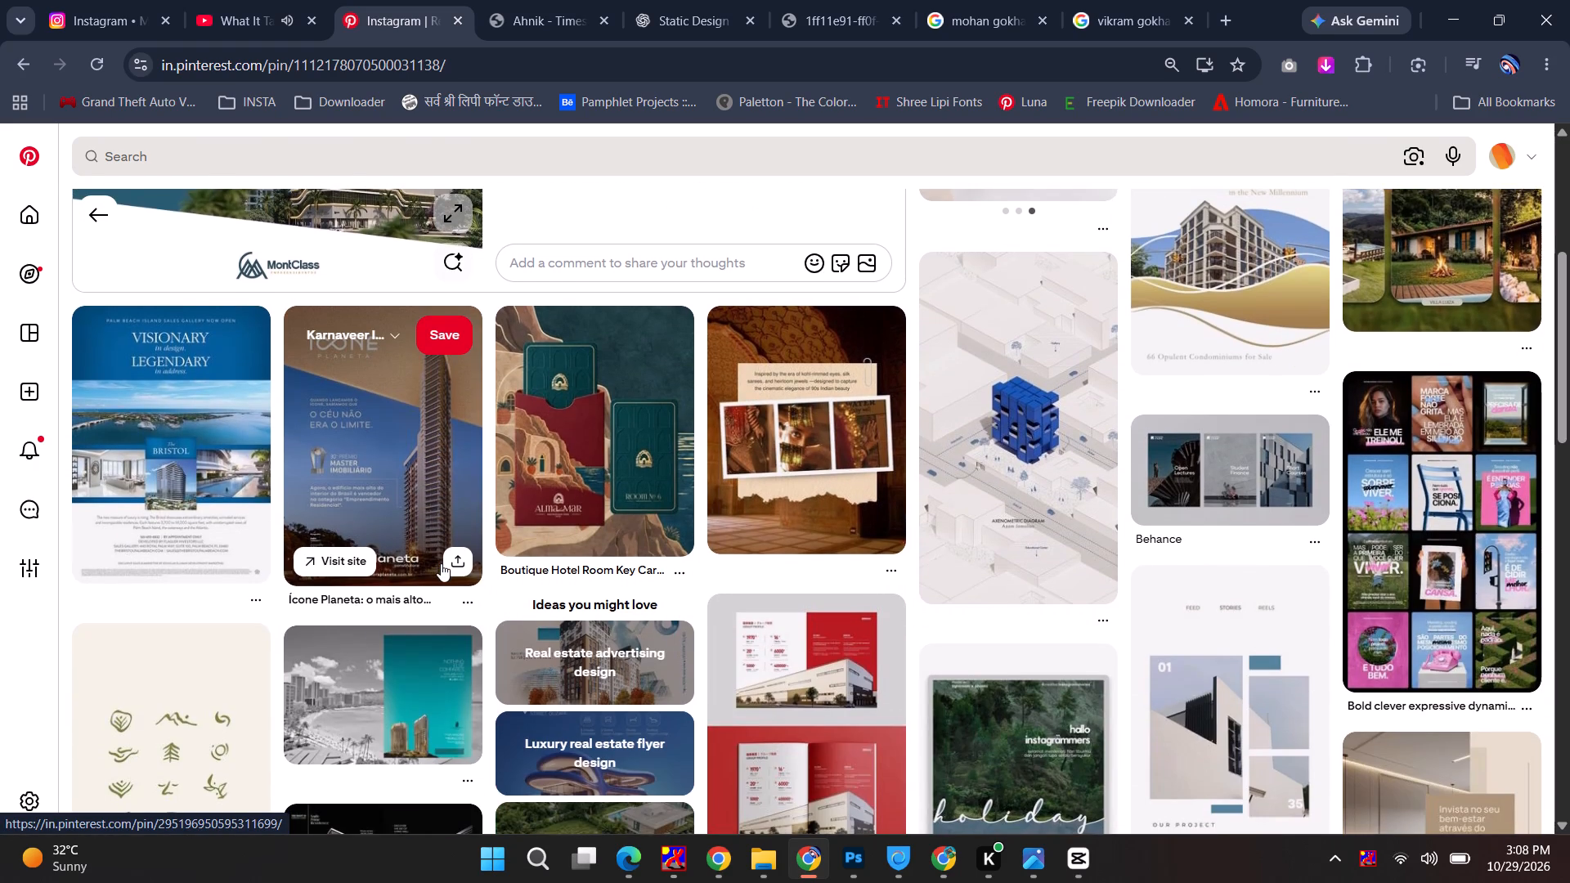
scroll(441, 563, "up", 5)
key("alt+Tab")
left_click(860, 253, "alt")
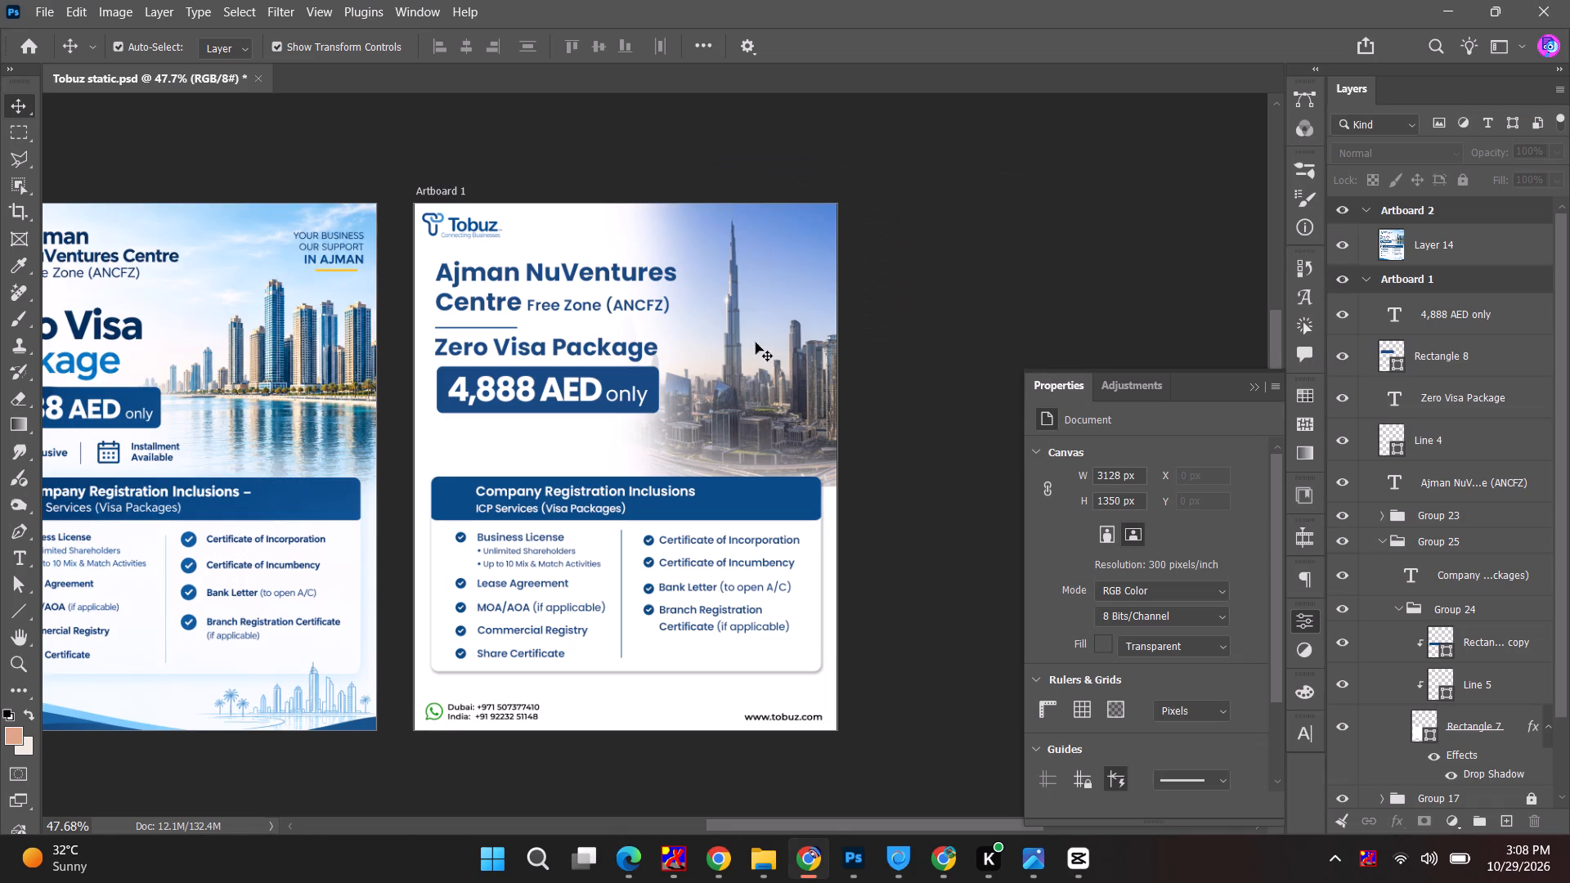
key("alt+Tab")
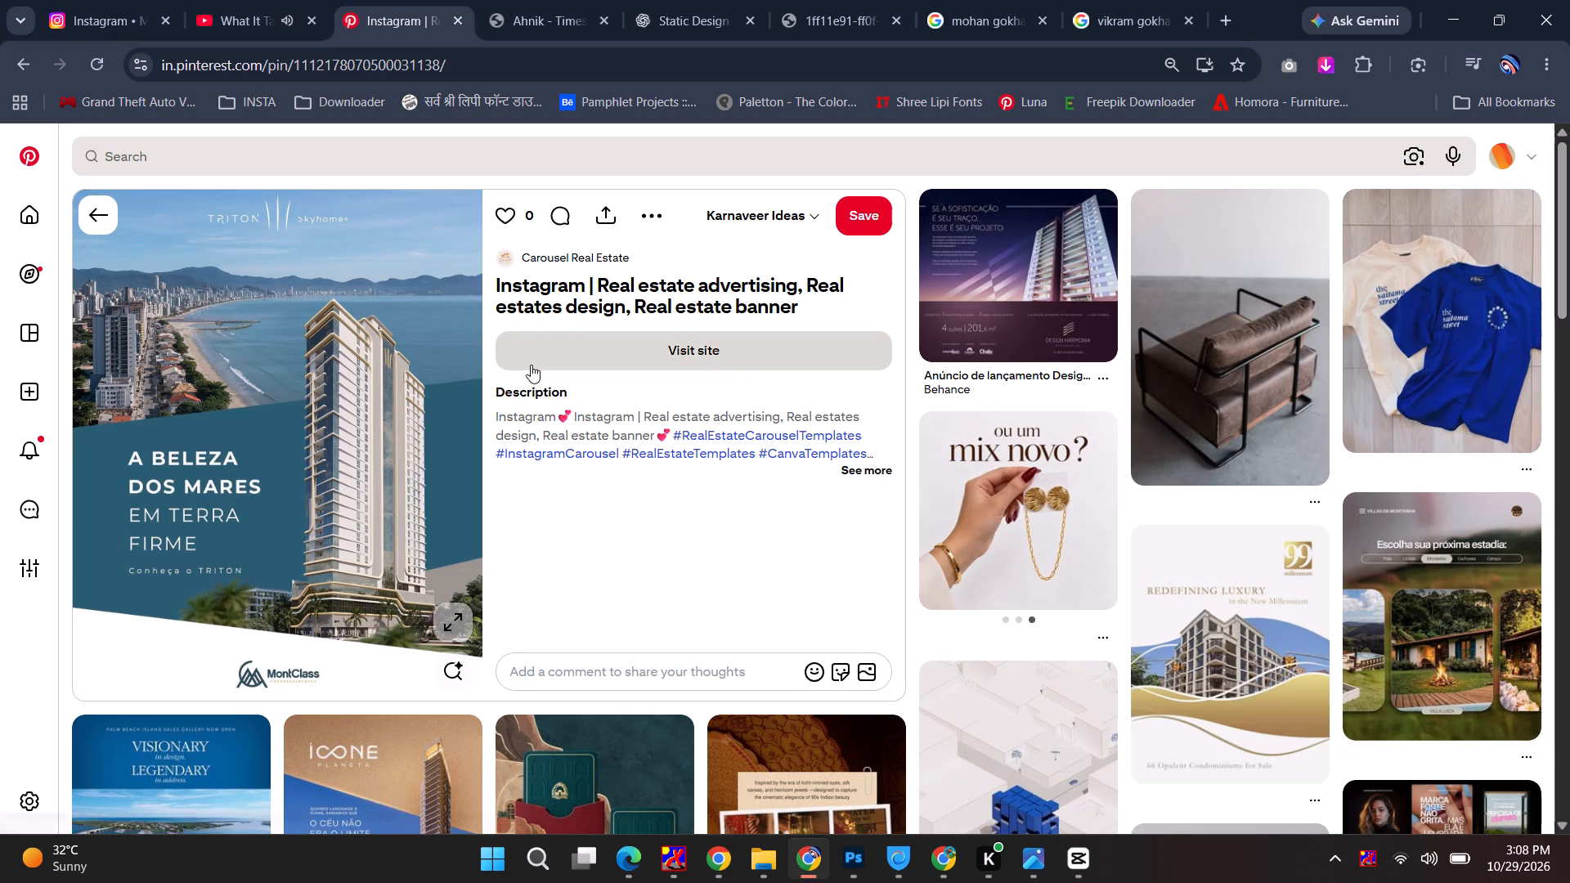
key("alt+Tab")
key("alt+Tab")
Switch to Photoshop and move the Ajman NuVentures Centre Free Zone heading on Artboard 1 straight down about 19 px.
key("alt+Tab")
key("alt+Tab")
key("alt+Tab")
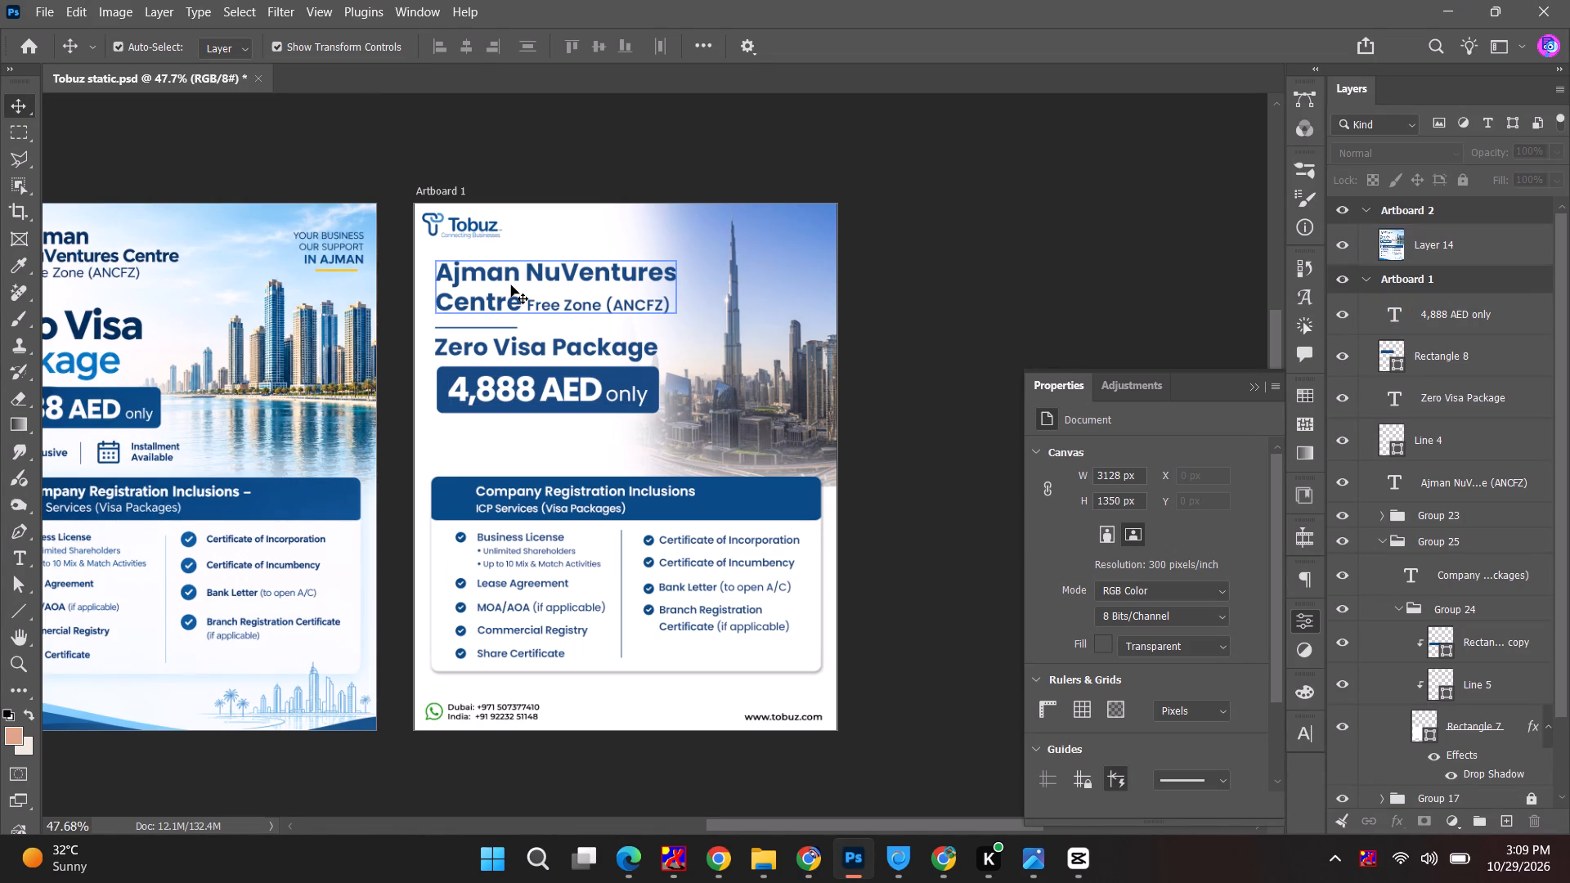
left_click_drag(511, 285, 511, 293)
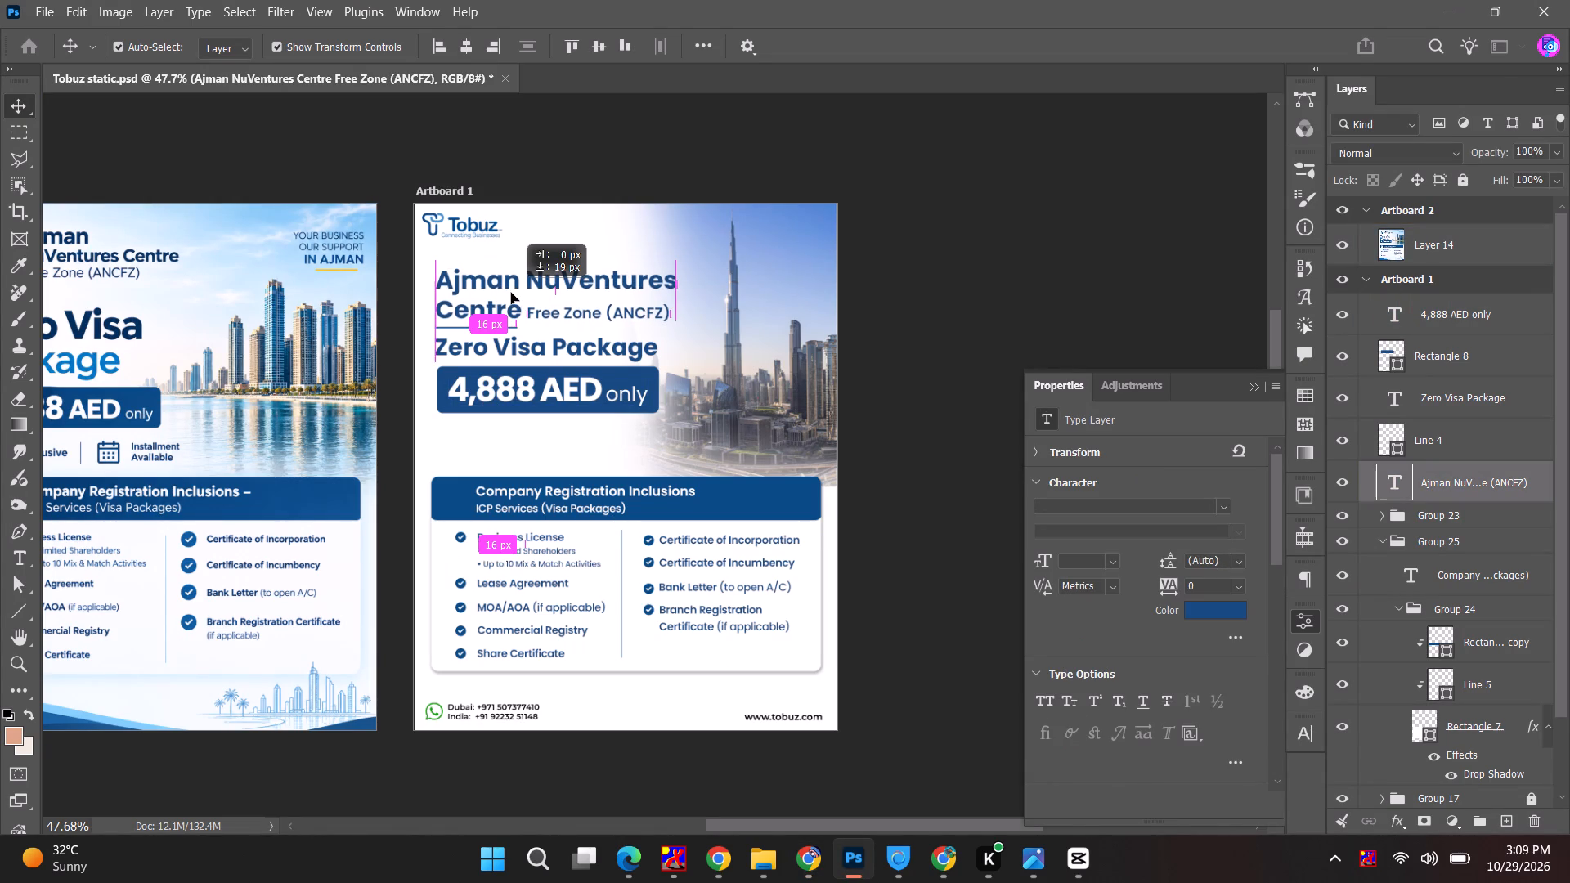
Scale the Ajman NuVentures Centre Free Zone heading to about 92.6% and raise it about 15 px above the divider line.
left_click_drag(511, 293, 511, 294)
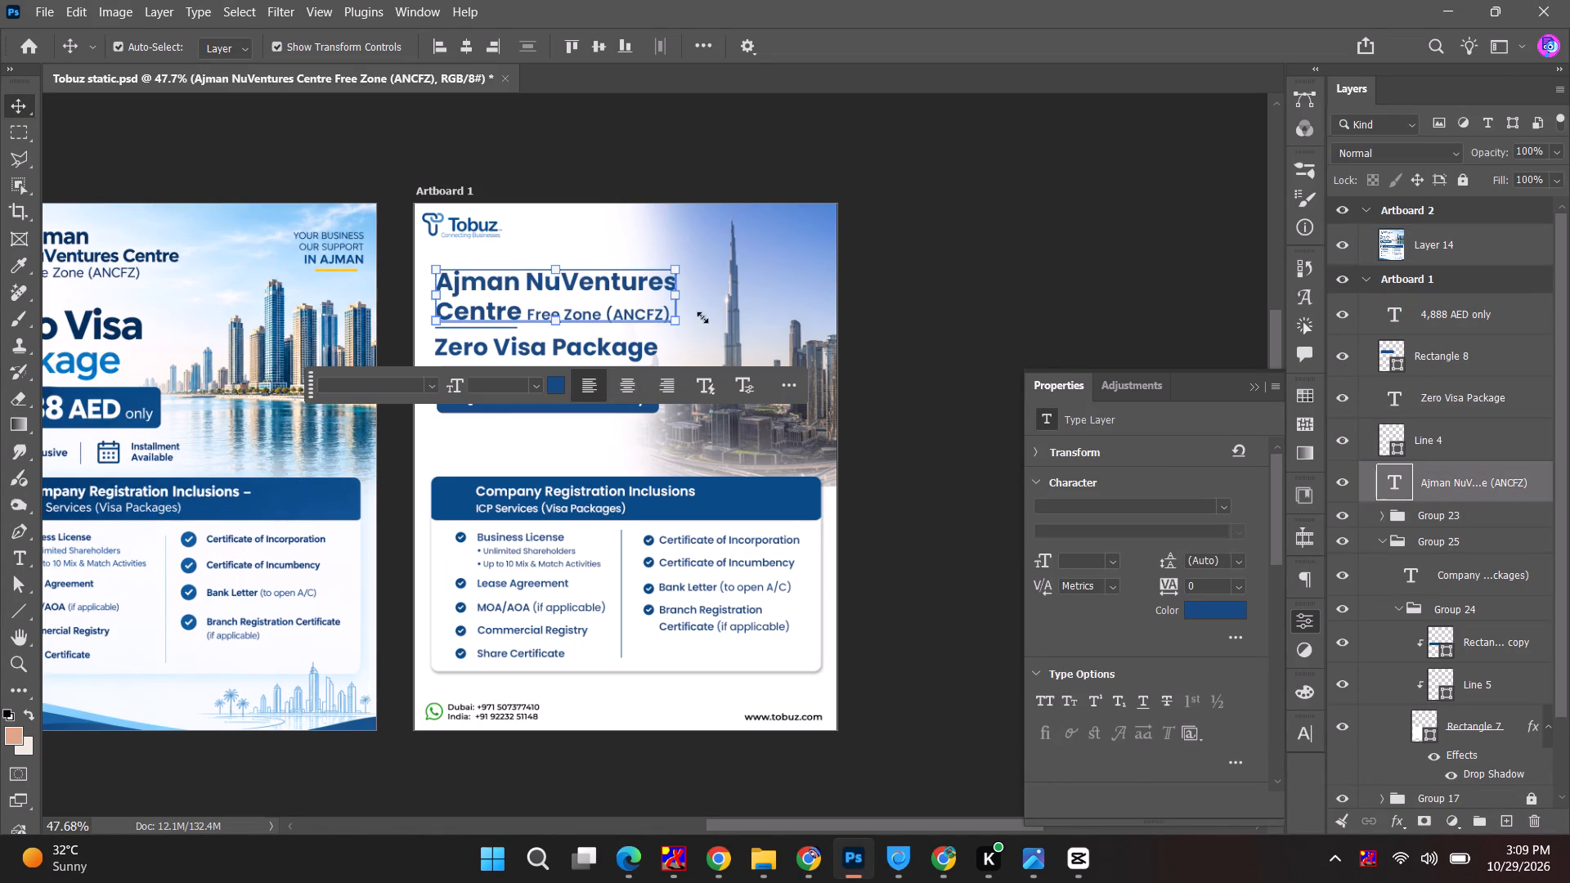
left_click_drag(679, 320, 666, 310, "shift")
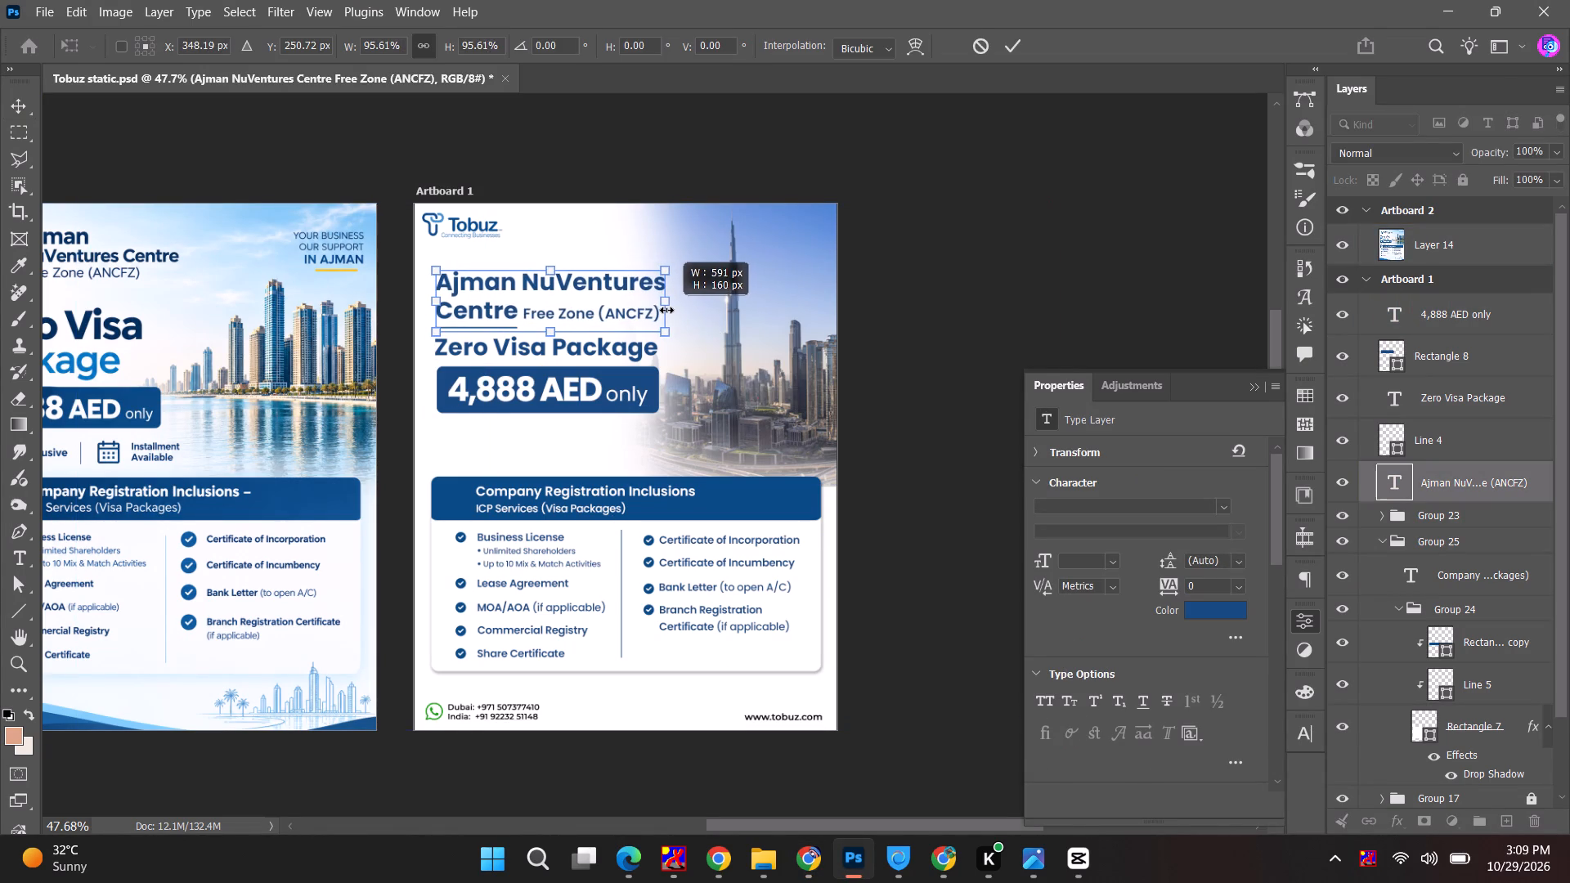
left_click_drag(666, 310, 661, 305, "shift")
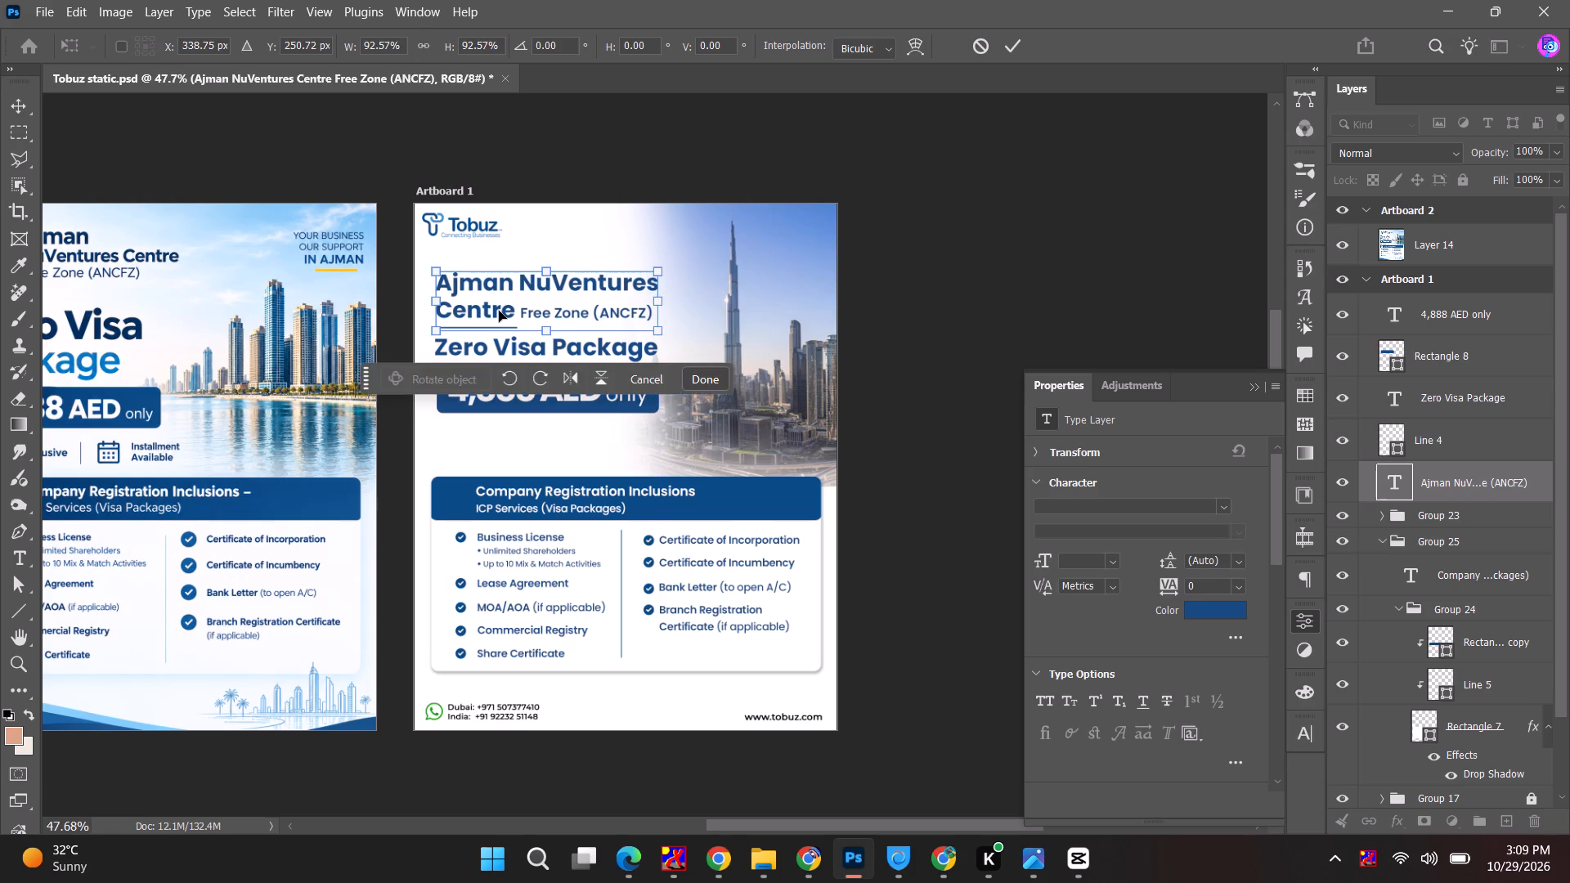
left_click(499, 311)
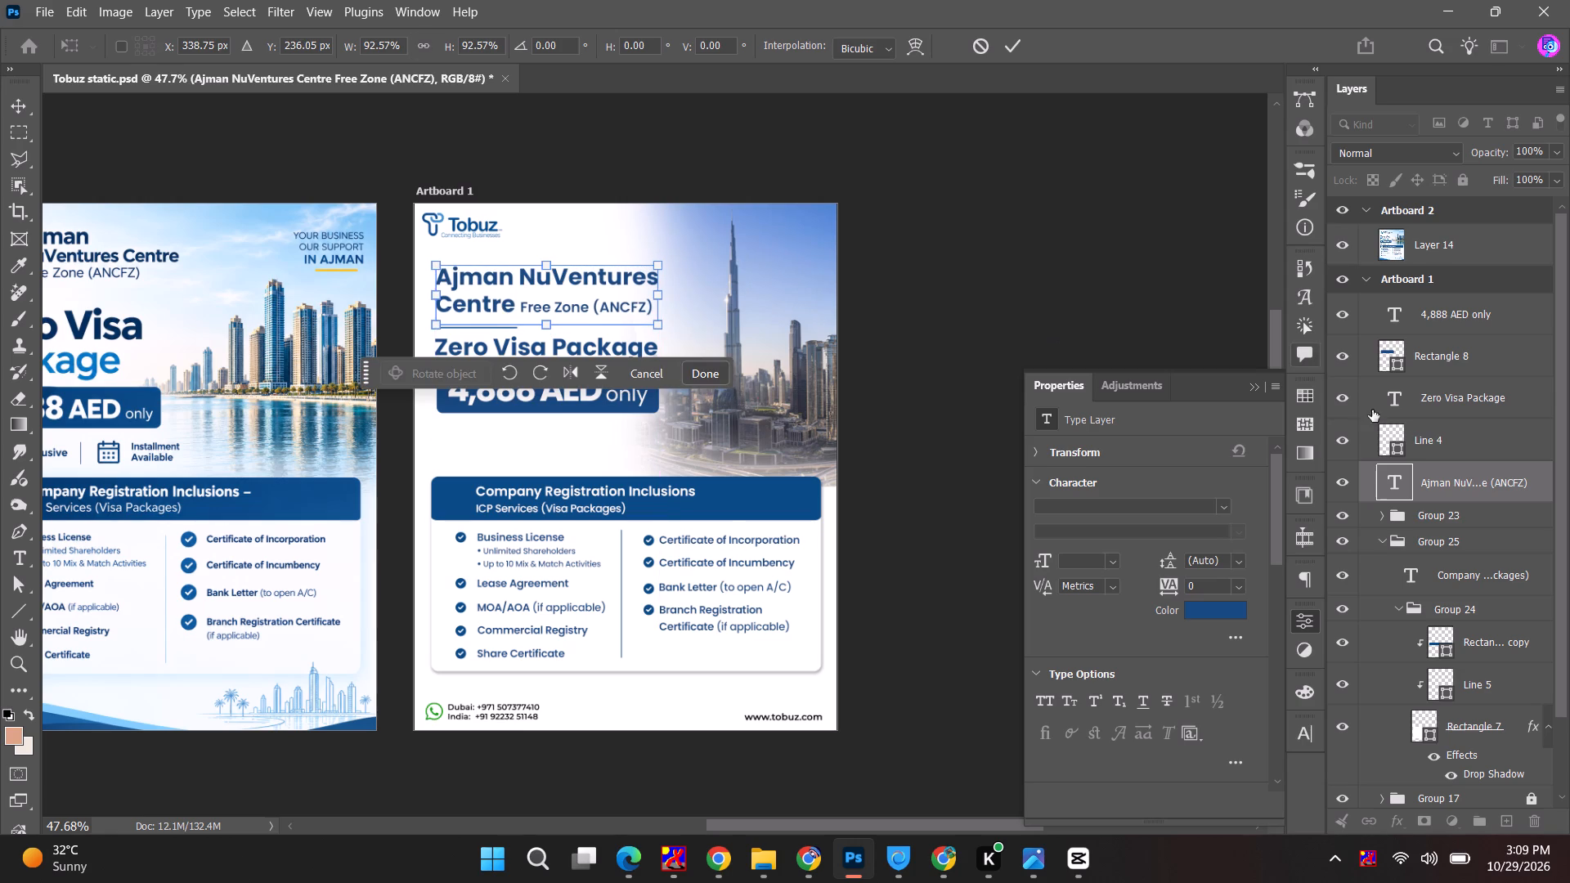
Group the layers from 4,888 AED only down to the Ajman NuVentures heading, checking the group by toggling its visibility.
left_click(1434, 312)
left_click(1437, 473, "shift")
key("ctrl+g")
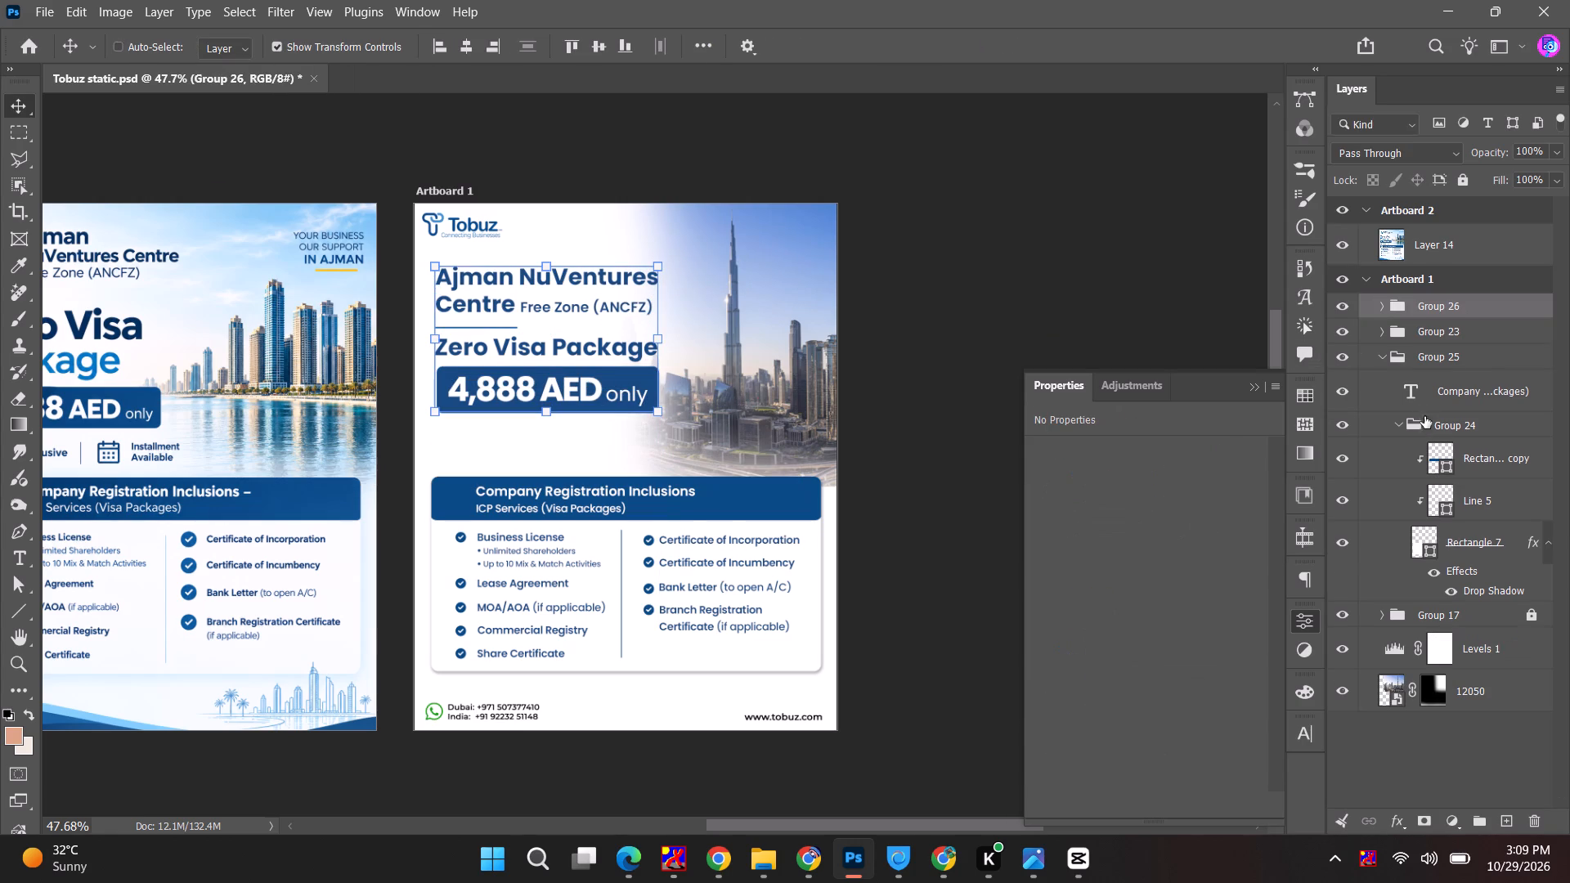
left_click(1348, 308)
left_click(1347, 305)
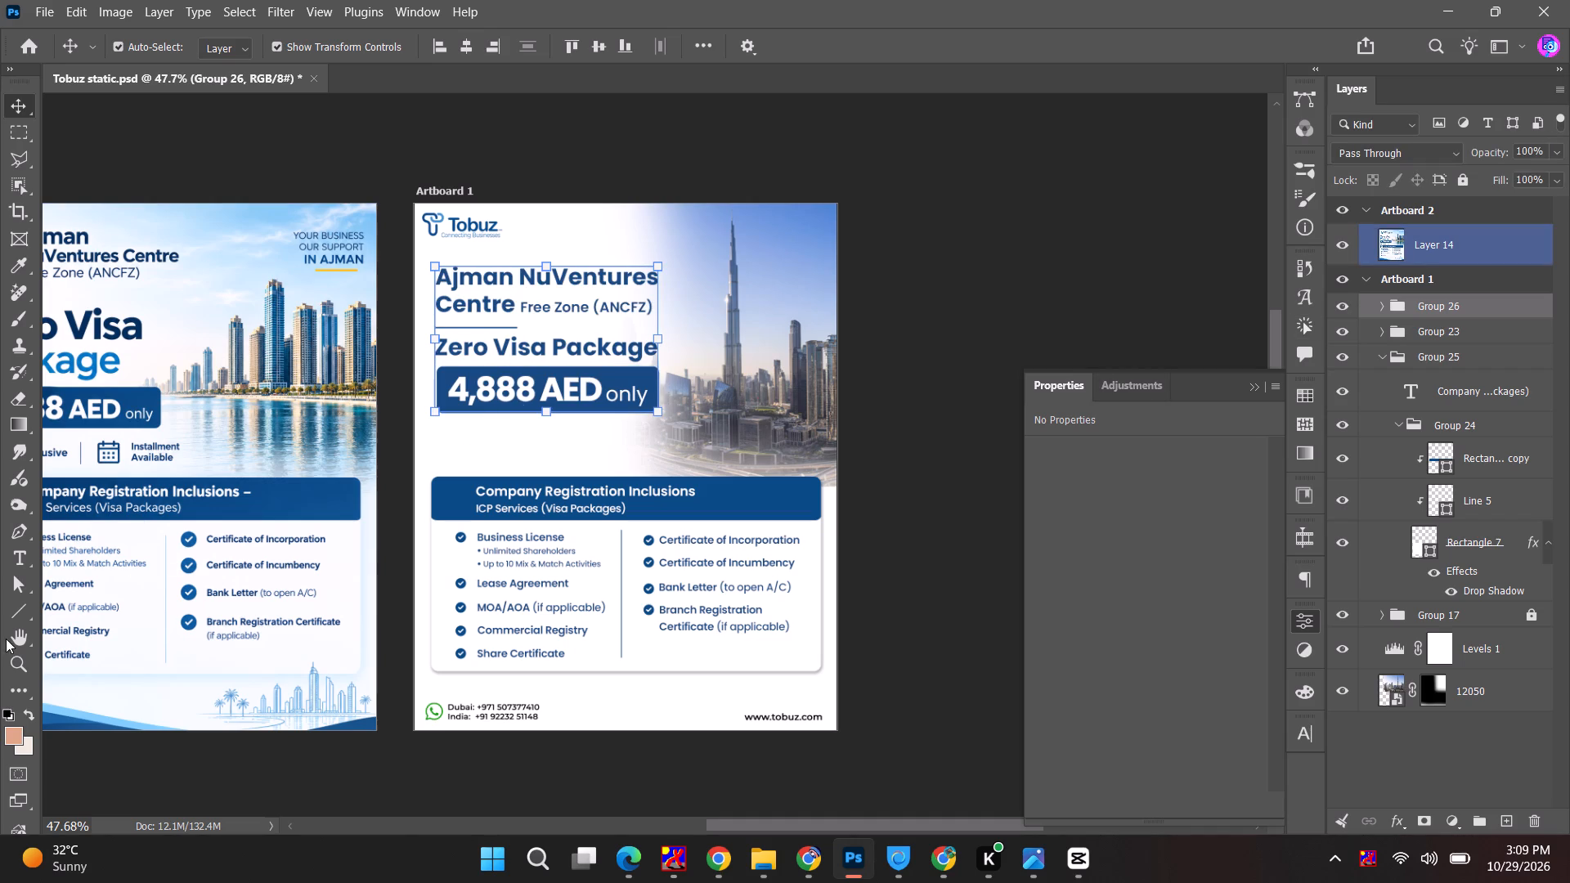
Draw a 1300 × 723 px rectangle over the upper part of Artboard 1 and rotate it to about -9.86°.
right_click(16, 608)
left_click(87, 616)
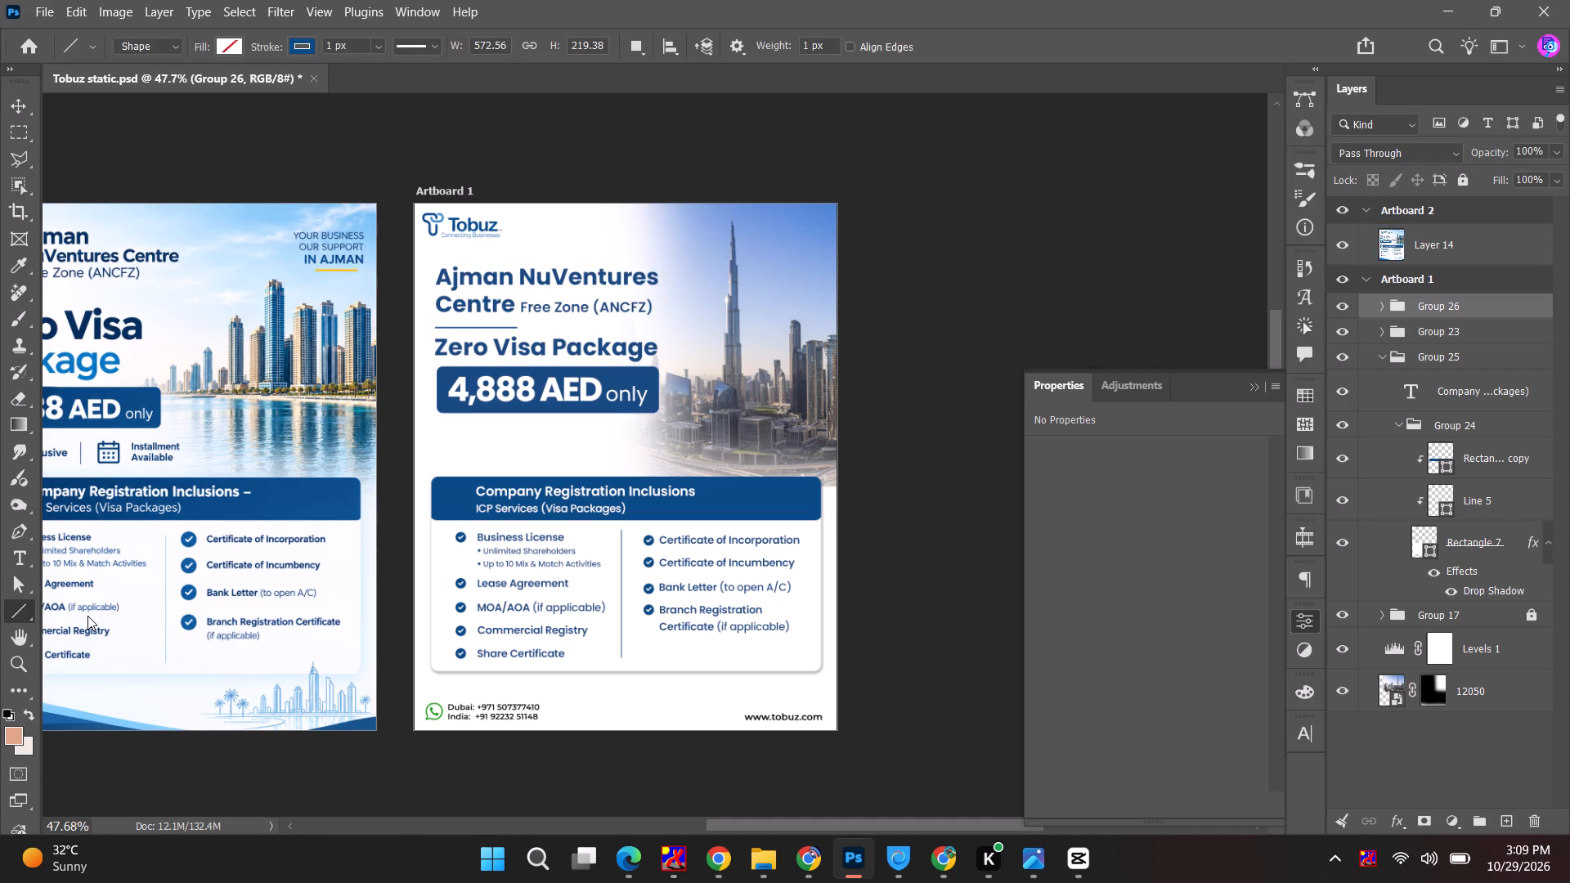
left_click_drag(374, 148, 880, 429)
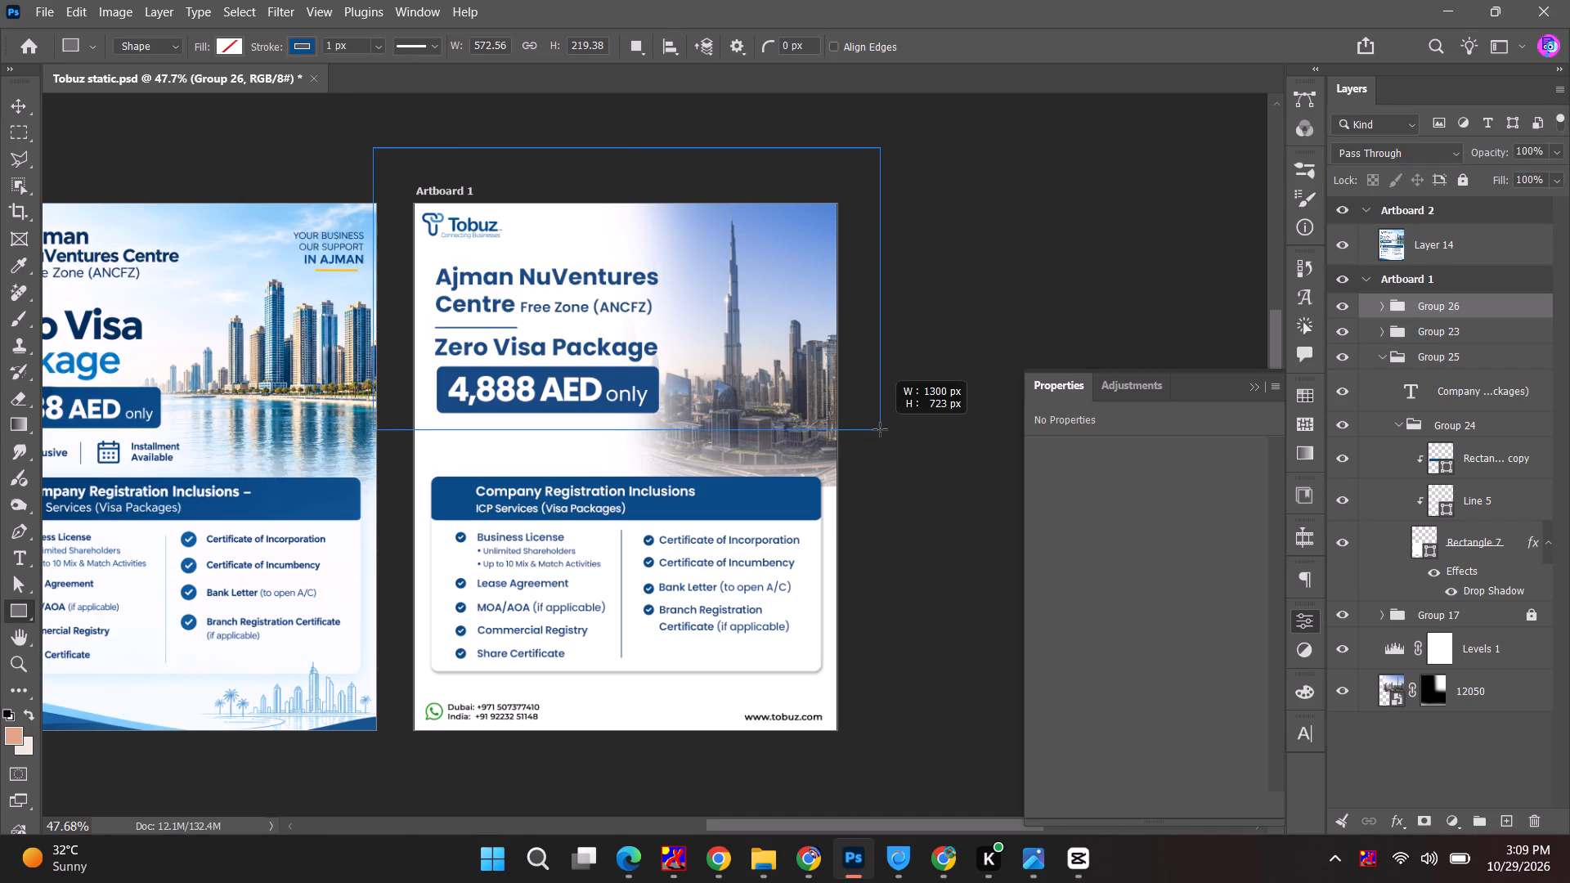
left_click_drag(896, 436, 921, 374)
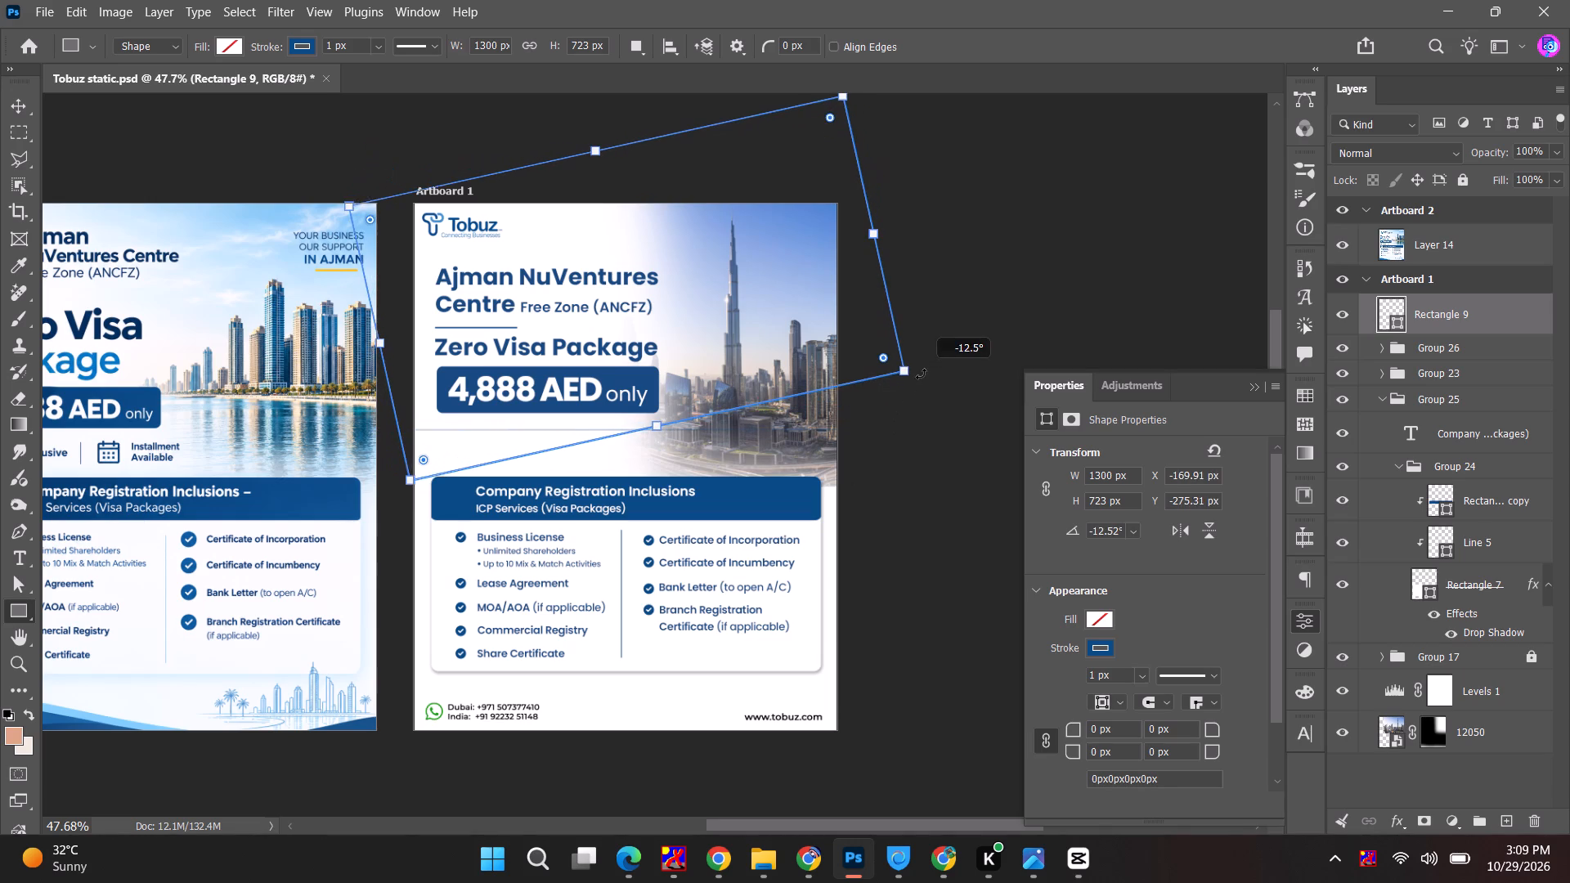
left_click_drag(921, 374, 920, 388)
left_click(16, 112)
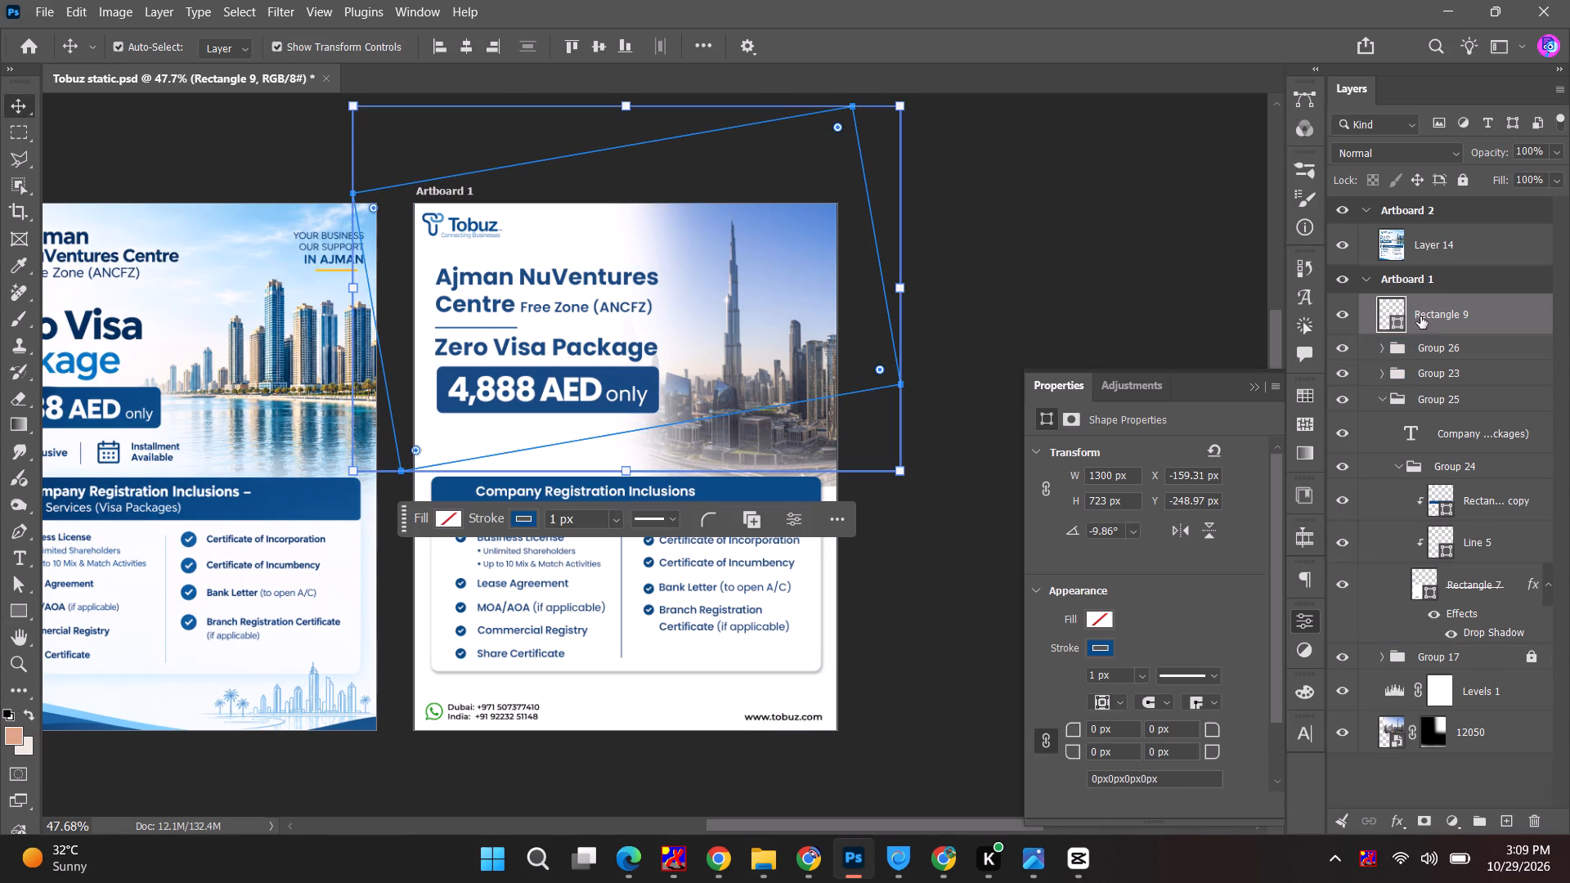
Place the rotated rectangle beneath the 12050 skyline photo in the layer stack and fill it with the brand blue.
left_click_drag(1442, 316, 1429, 760)
left_click_drag(1437, 312, 1429, 743)
left_click(1094, 615)
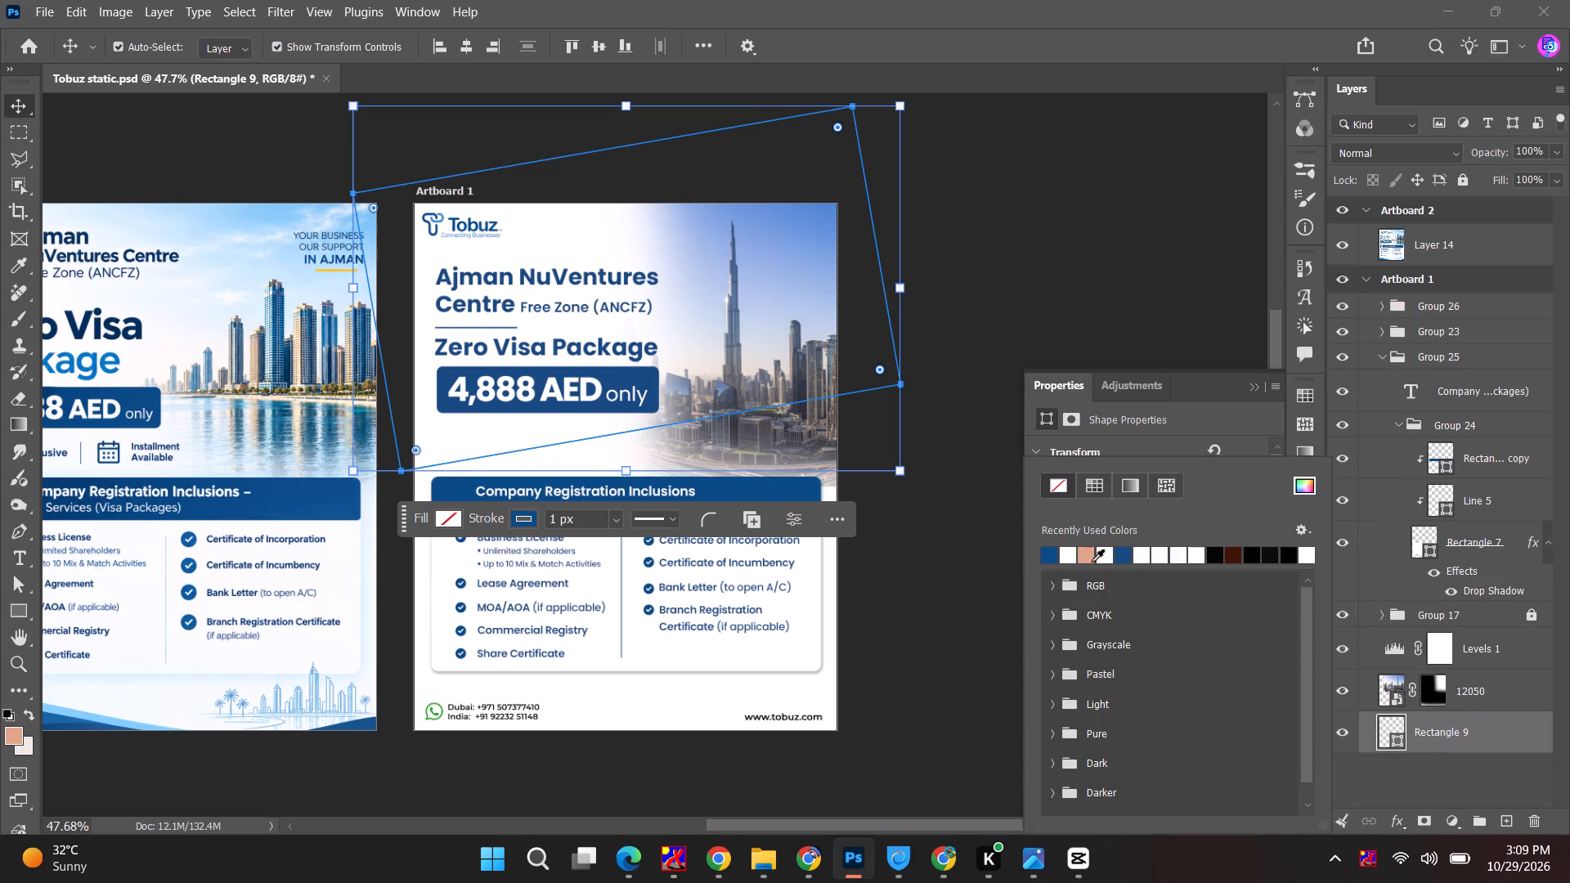
left_click(1124, 557)
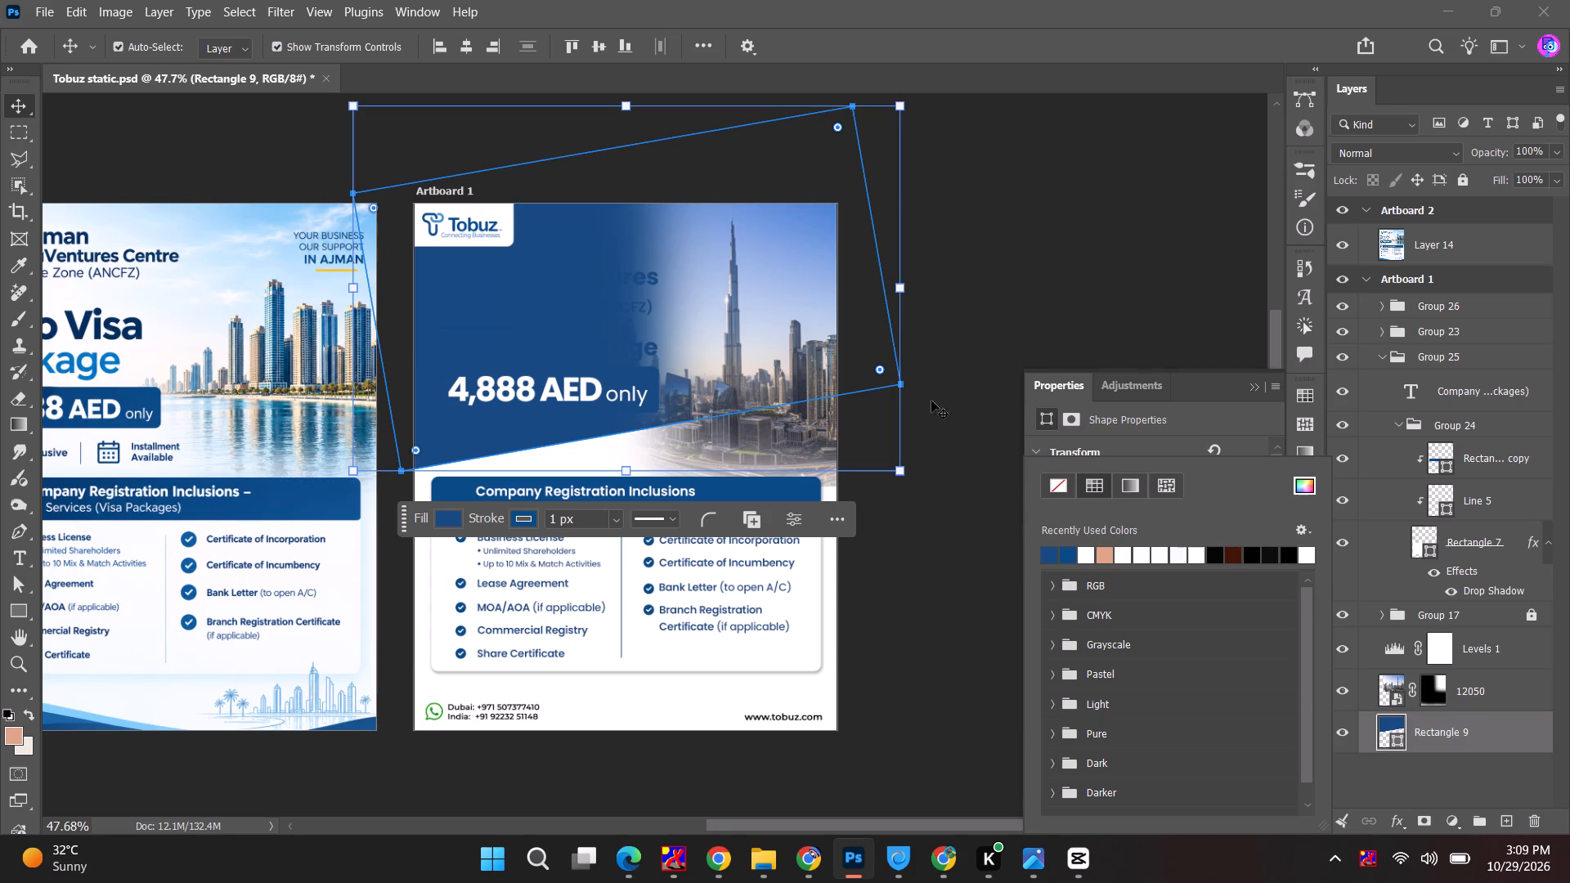
Enlarge the rotated rectangle to about 1443 × 803 px and clip the 12050 skyline photo to it.
left_click_drag(906, 382, 940, 383, "alt+shift")
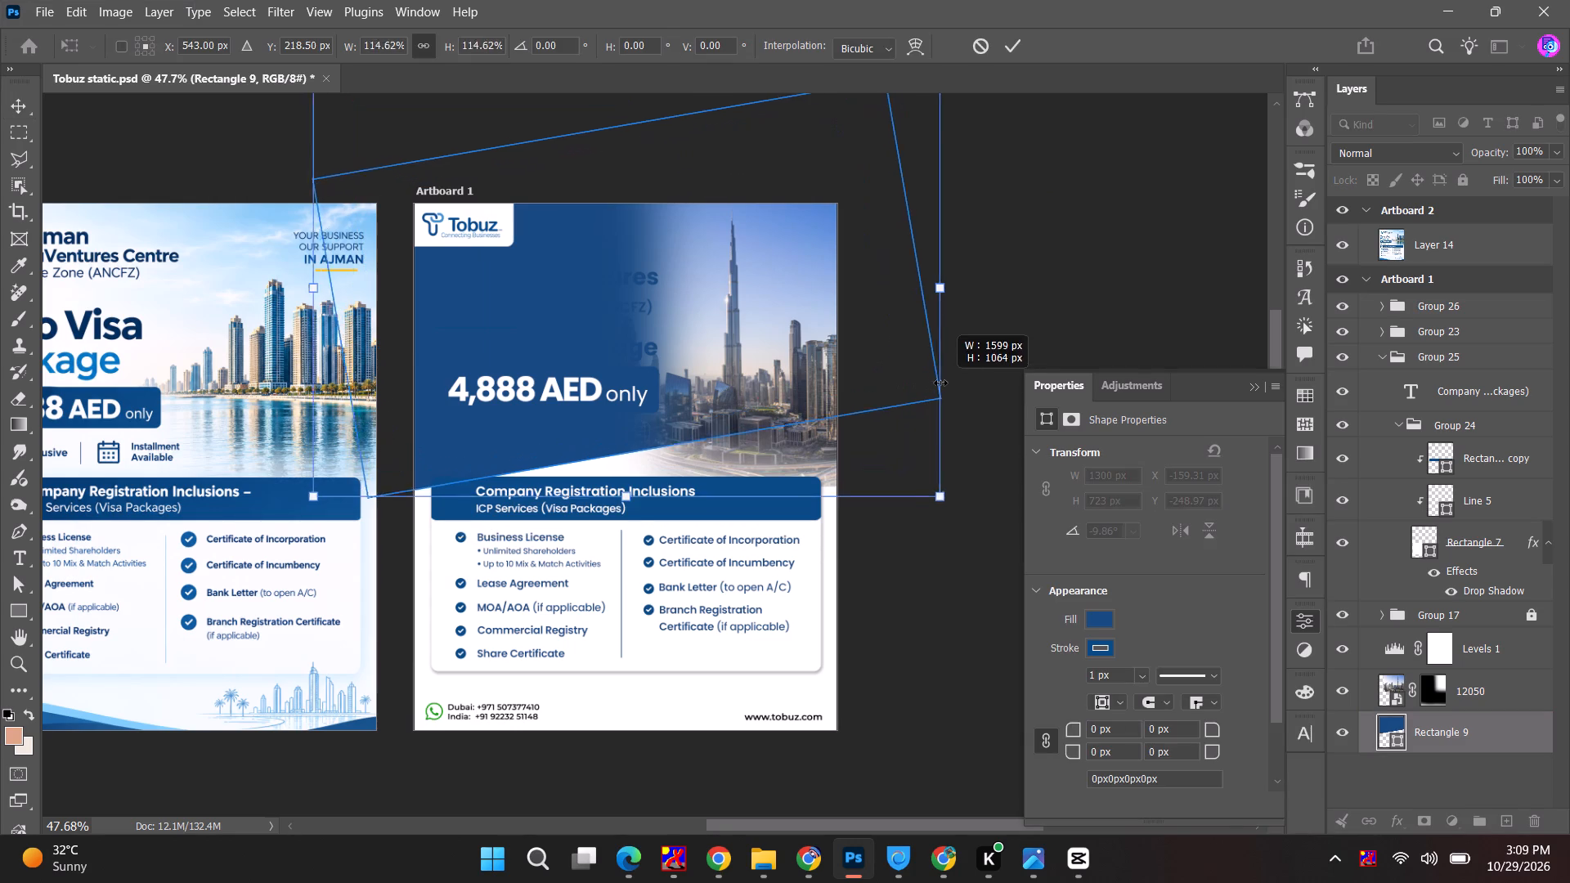
left_click_drag(940, 383, 936, 380, "alt+shift")
left_click(1423, 710, "alt")
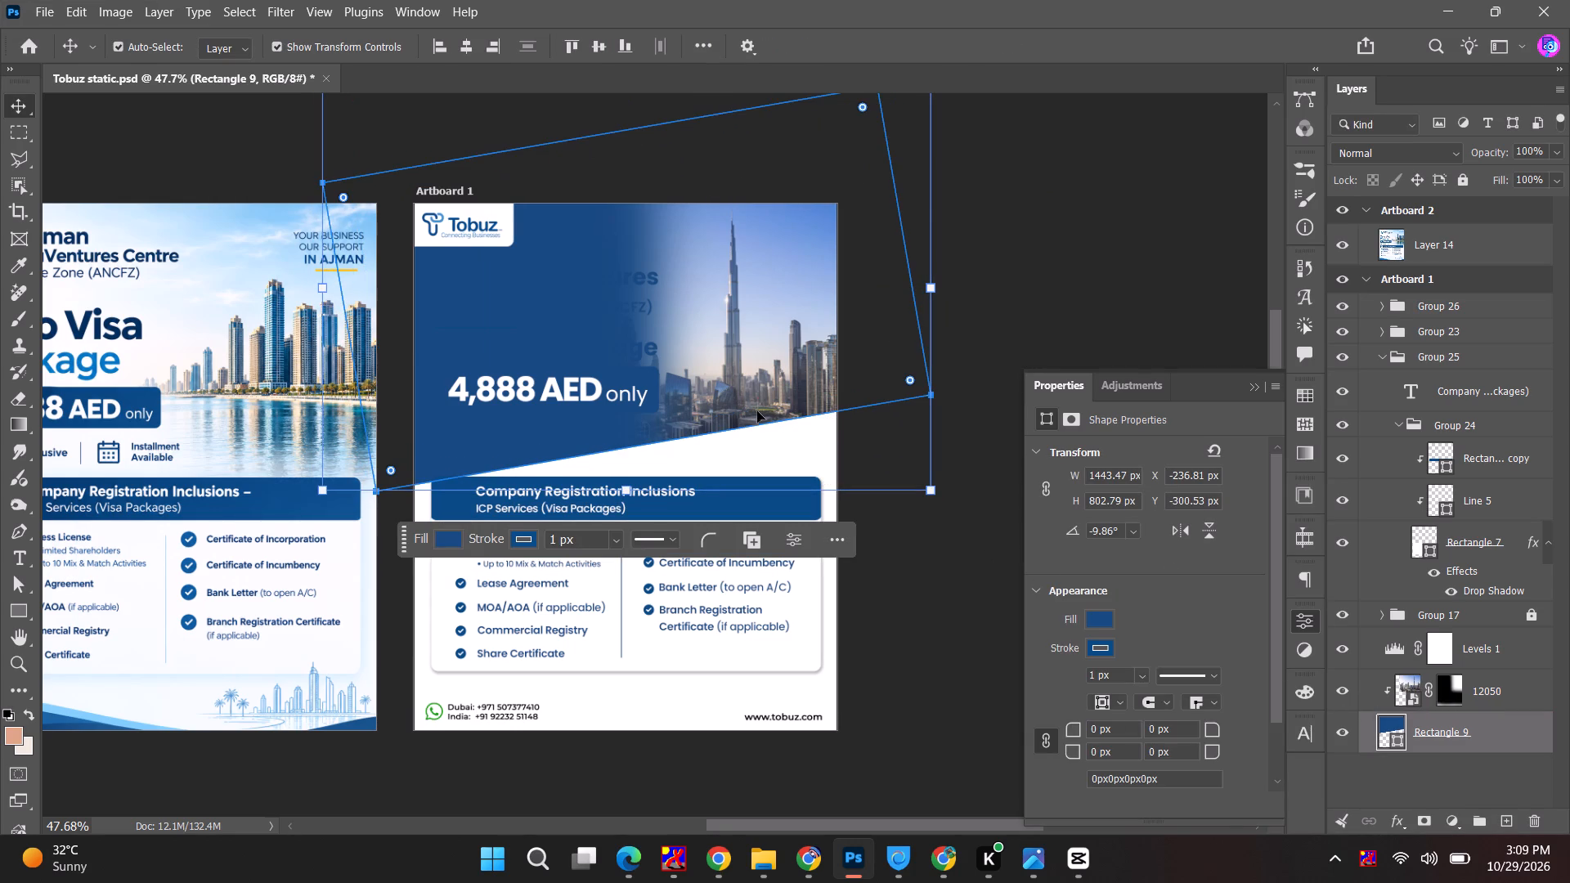
Move the clipping rectangle upward and slightly left, and rotate it by a further -3.22°.
left_click(1480, 740)
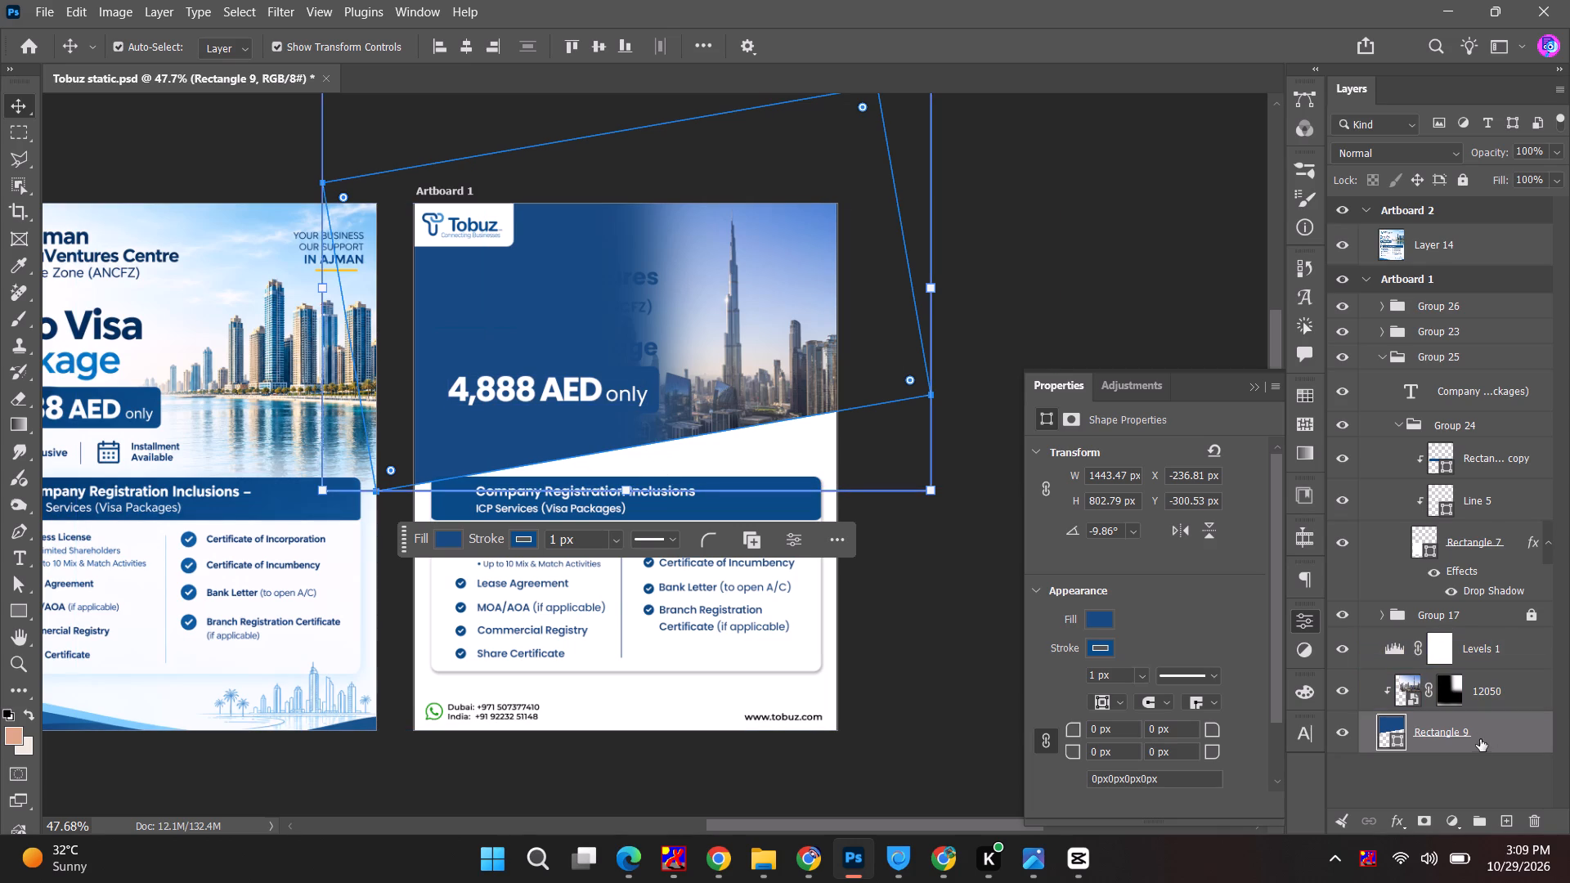
key("ctrl+t")
left_click_drag(625, 405, 615, 373)
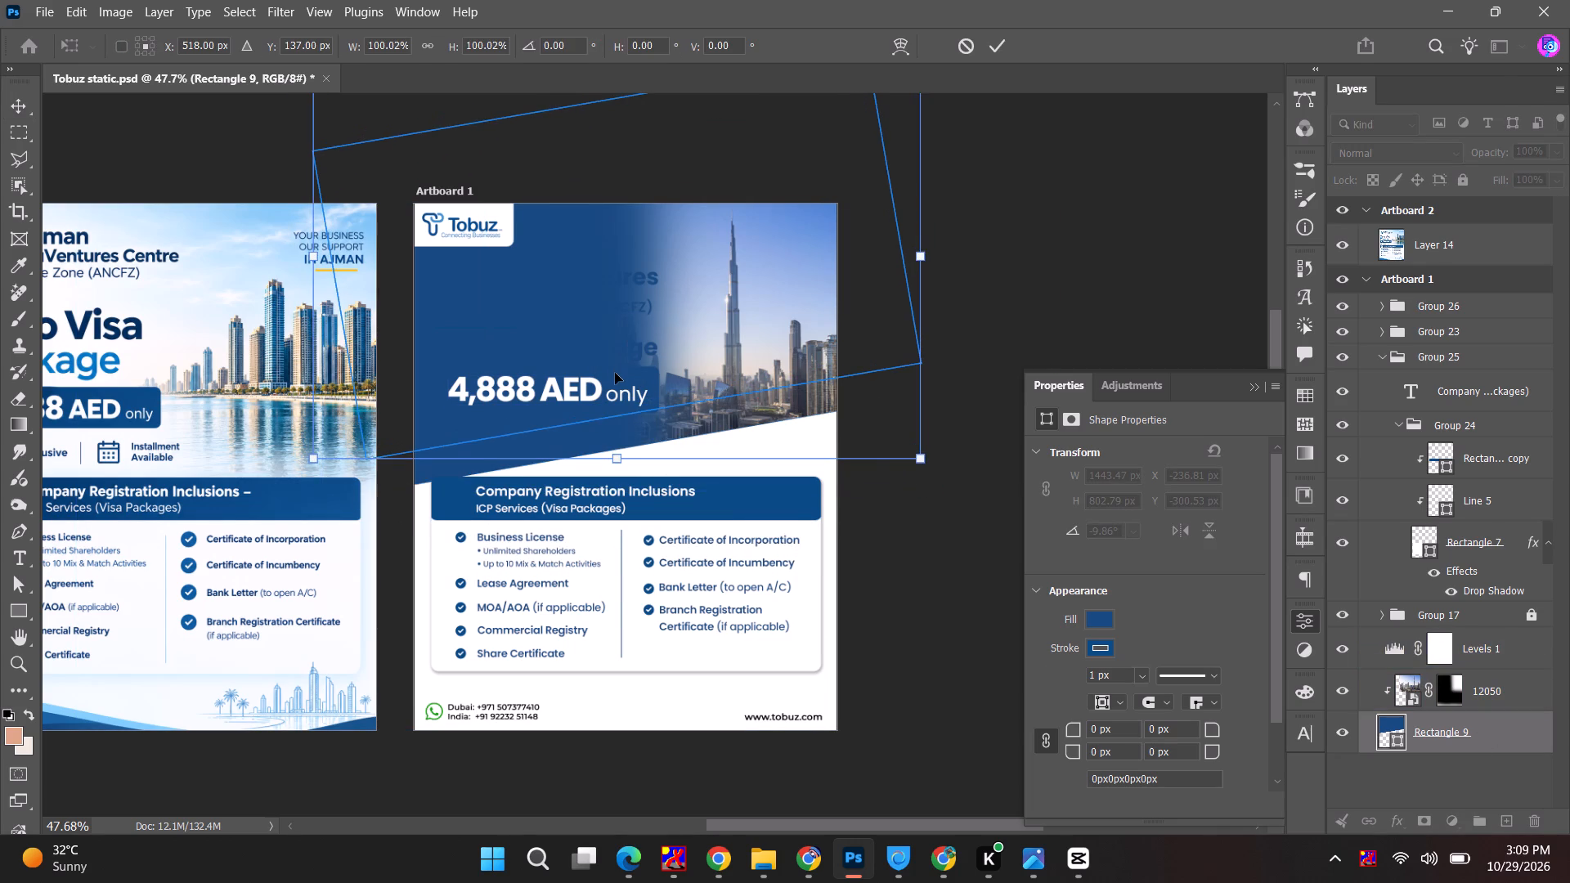
left_click_drag(947, 472, 954, 450)
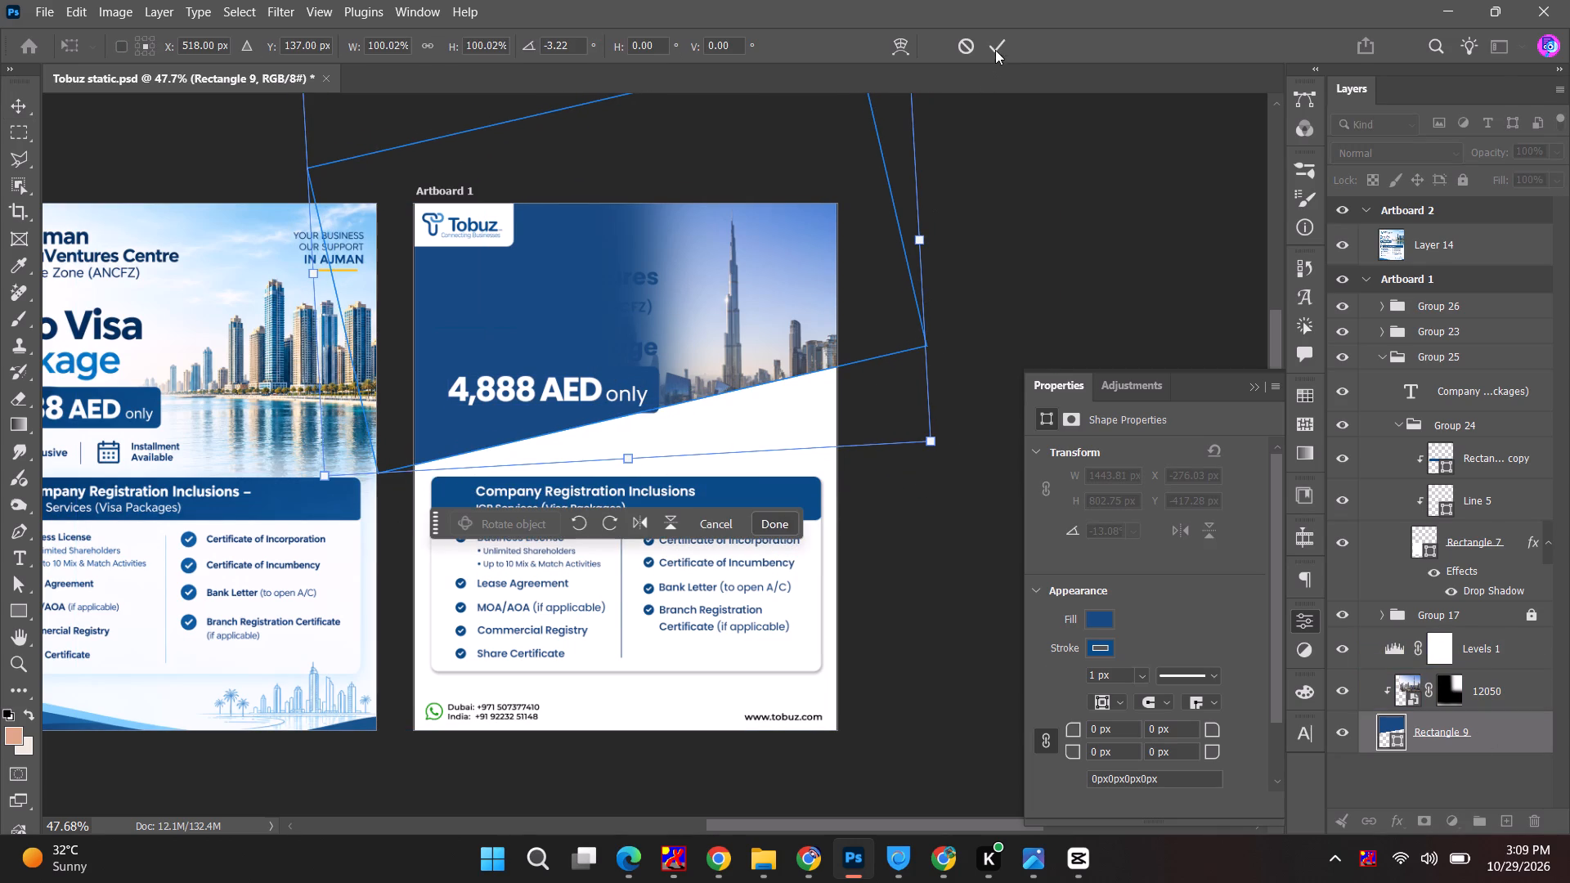
left_click(995, 48)
left_click(1049, 212)
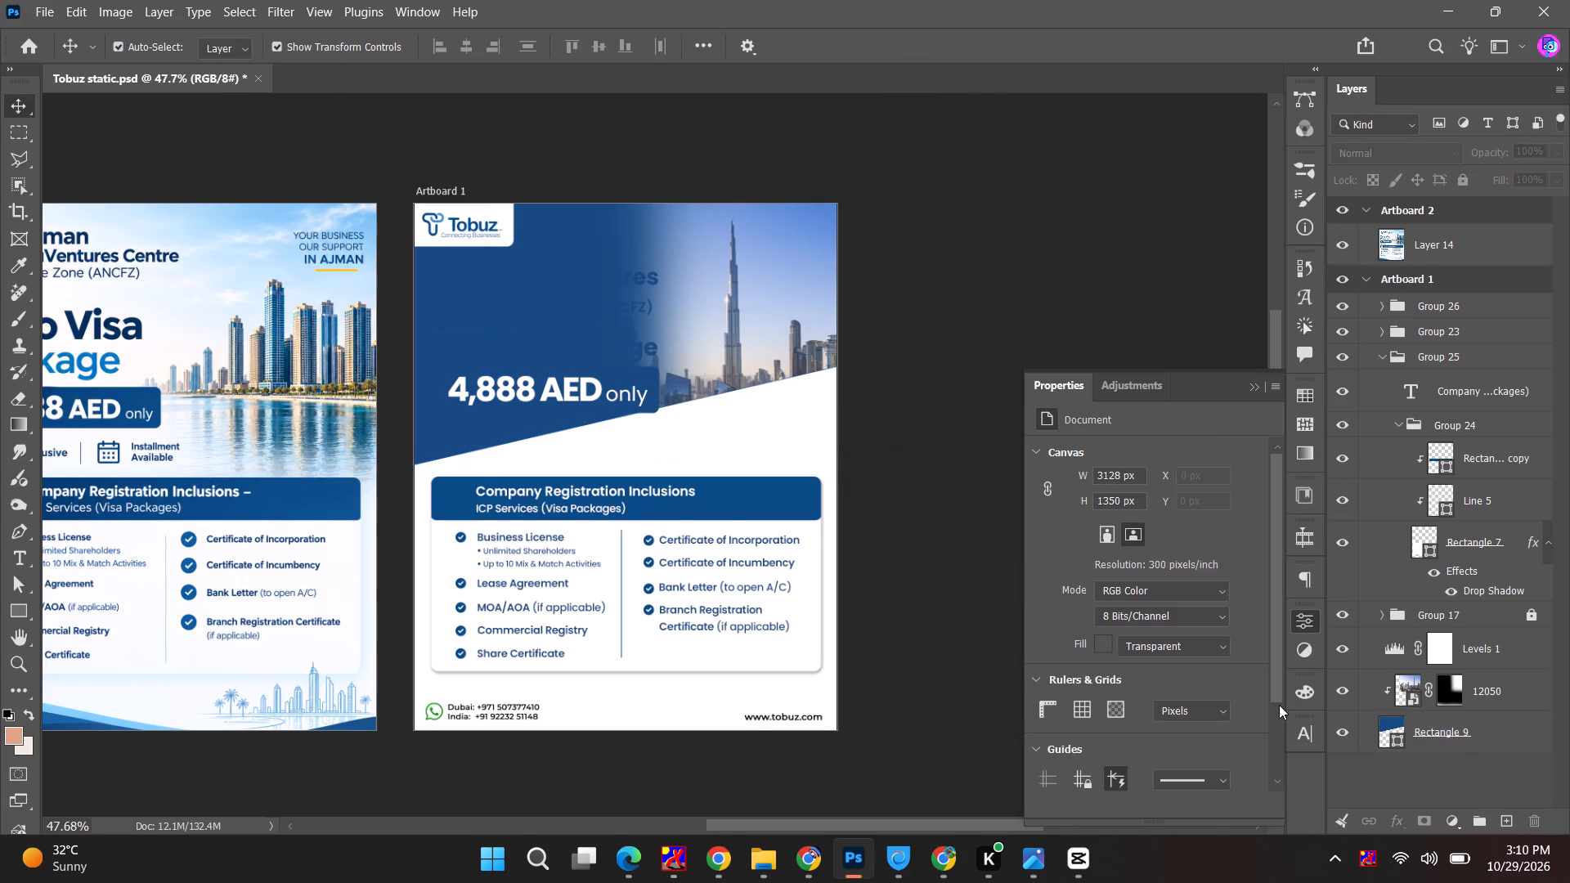
Change the clipping rectangle's fill to white (ffffff) and remove its stroke.
double_click(1390, 733)
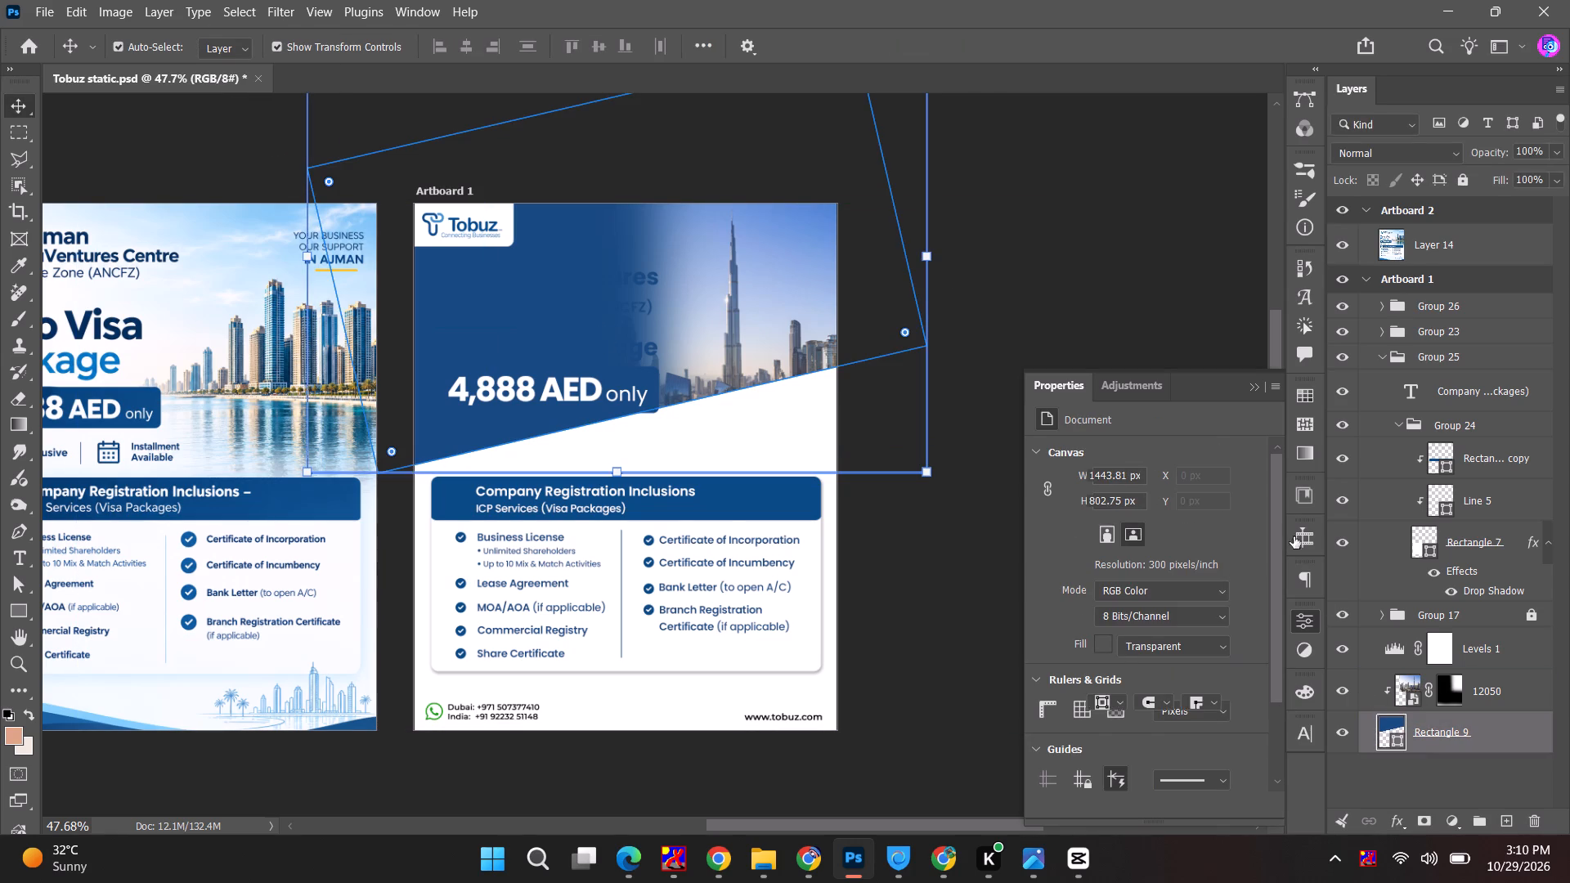
left_click_drag(1025, 393, 798, 209)
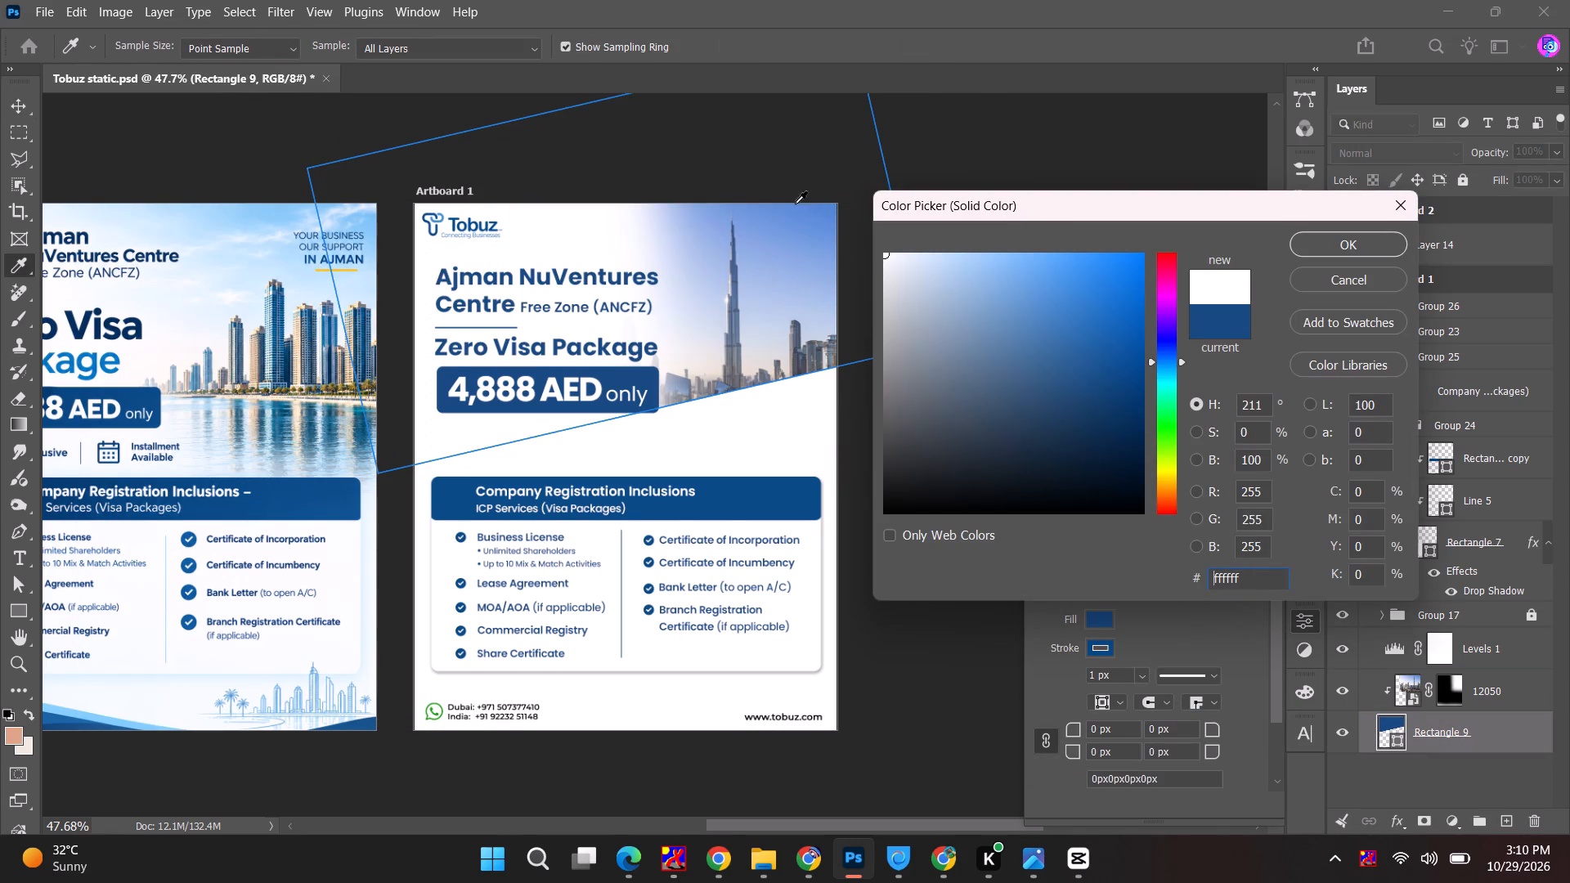
left_click(1359, 244)
left_click(1104, 651)
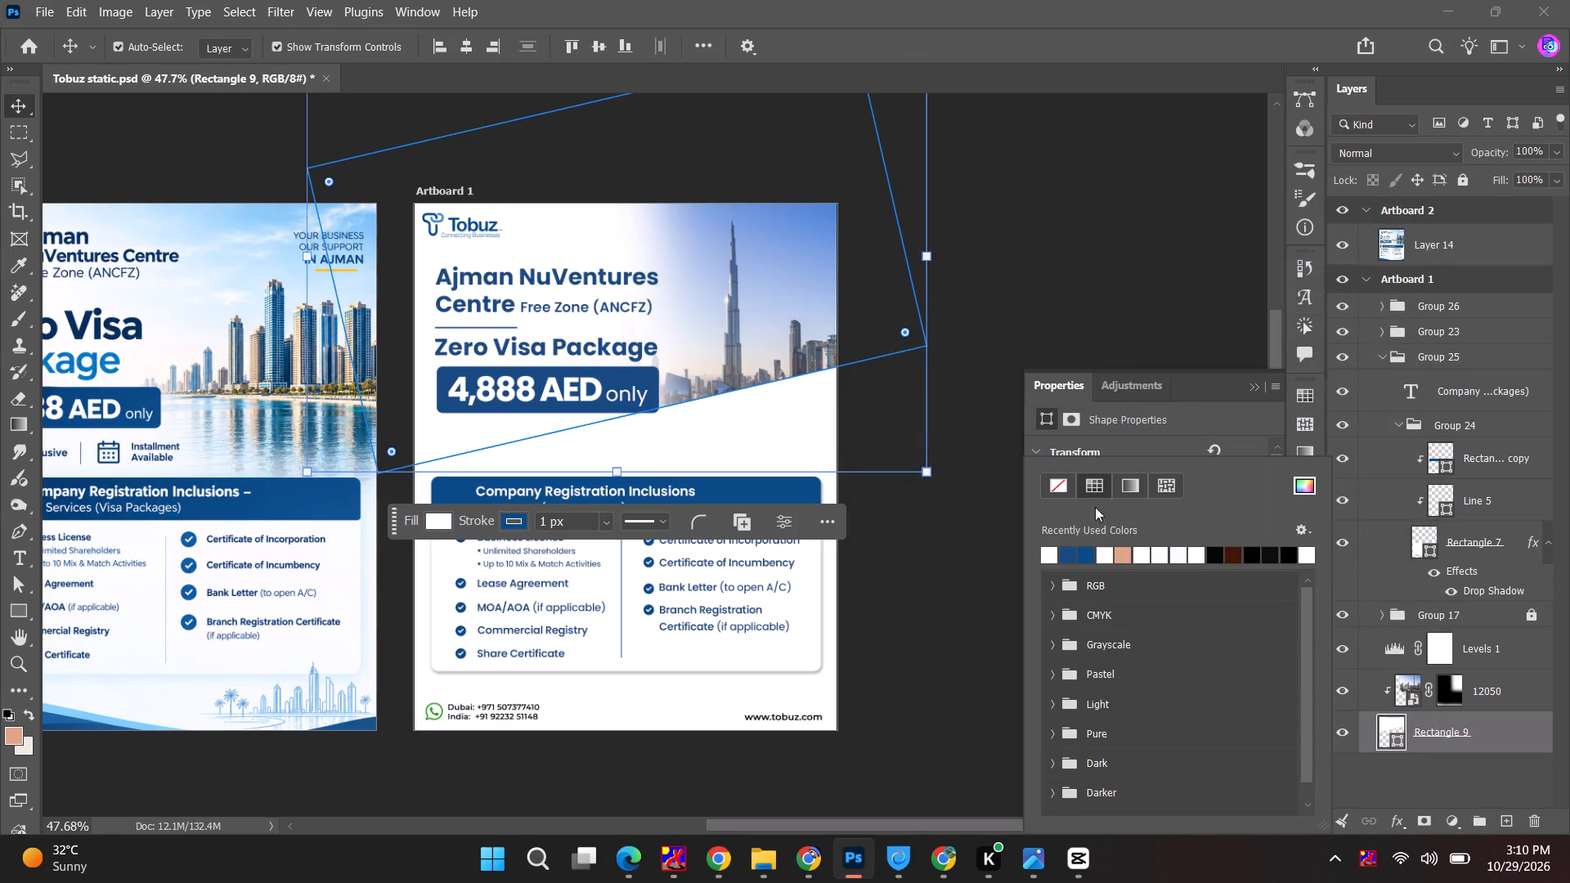
left_click(1055, 484)
left_click(1010, 271)
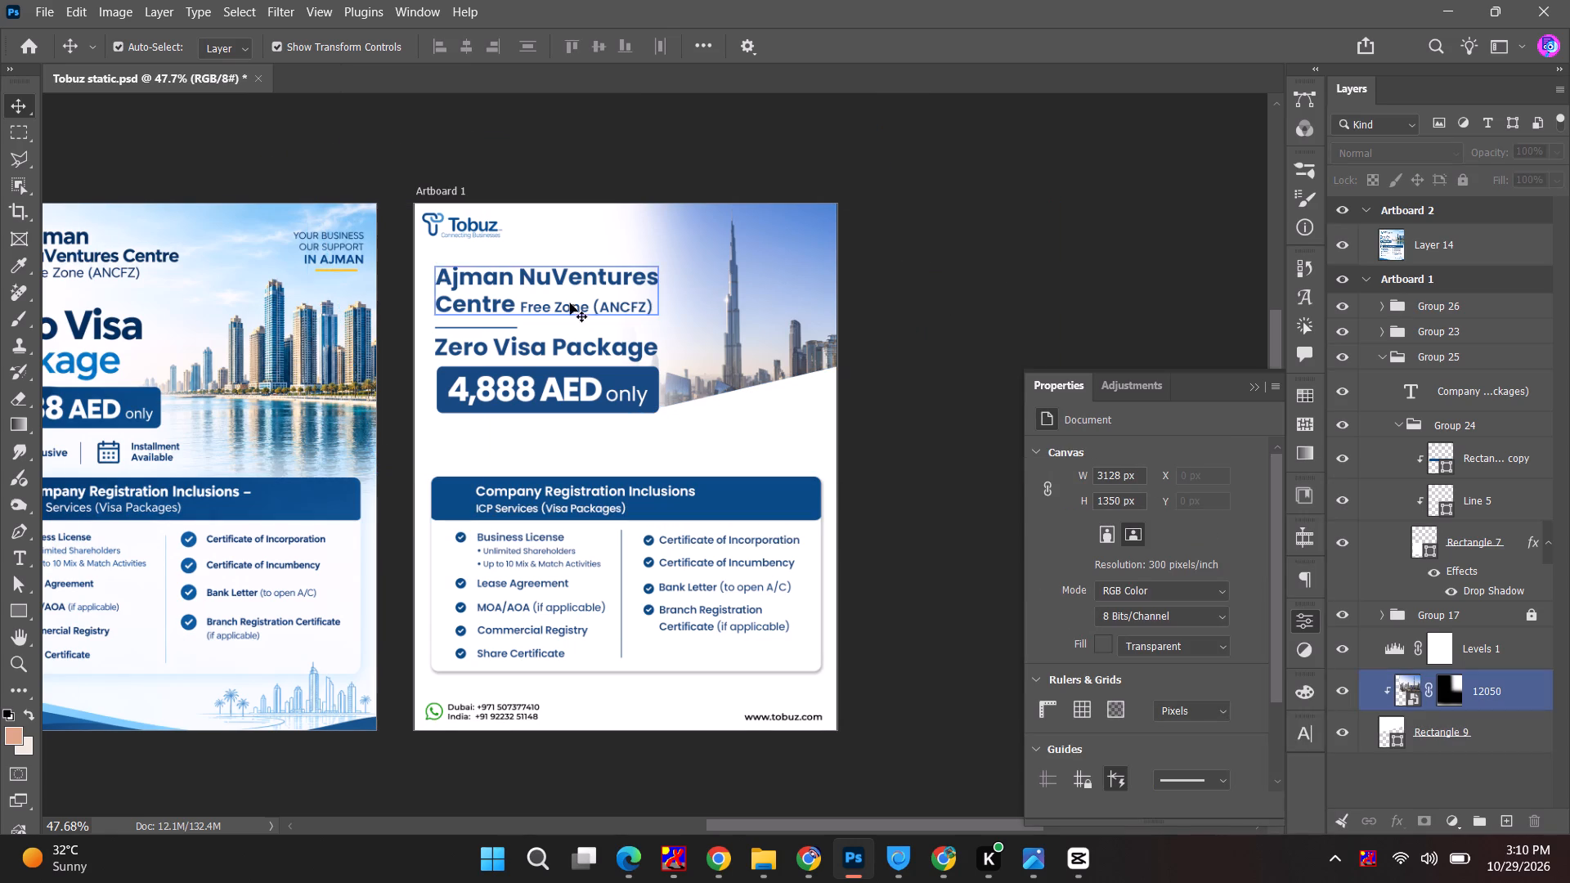
Move the grouped heading, Zero Visa Package and price block straight down about 53 px.
left_click(1412, 305)
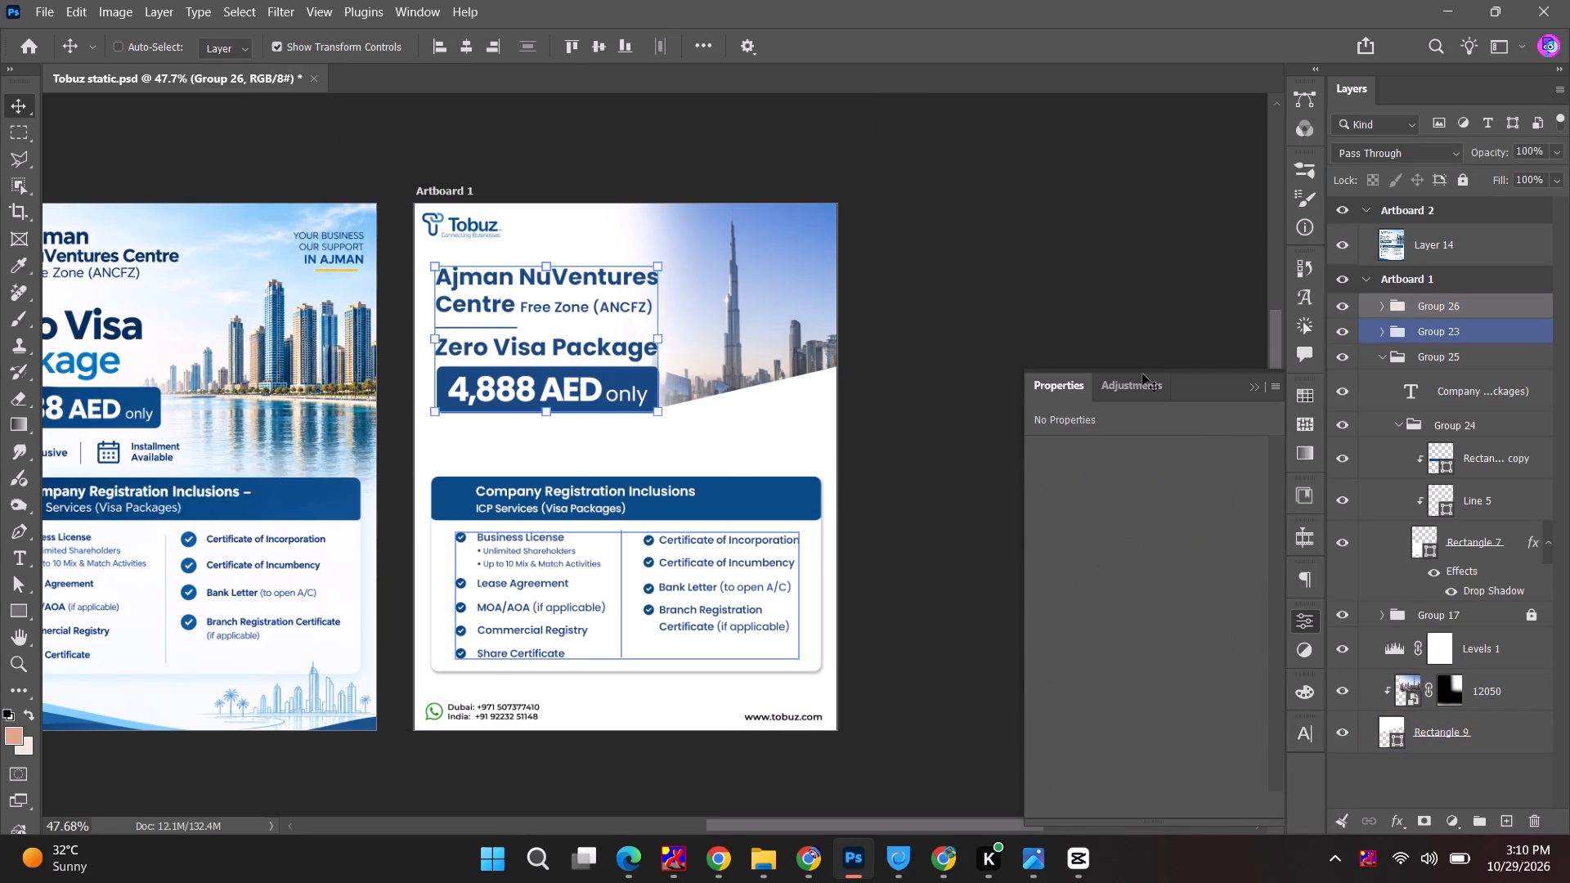
key("ctrl+t")
left_click_drag(563, 329, 558, 353)
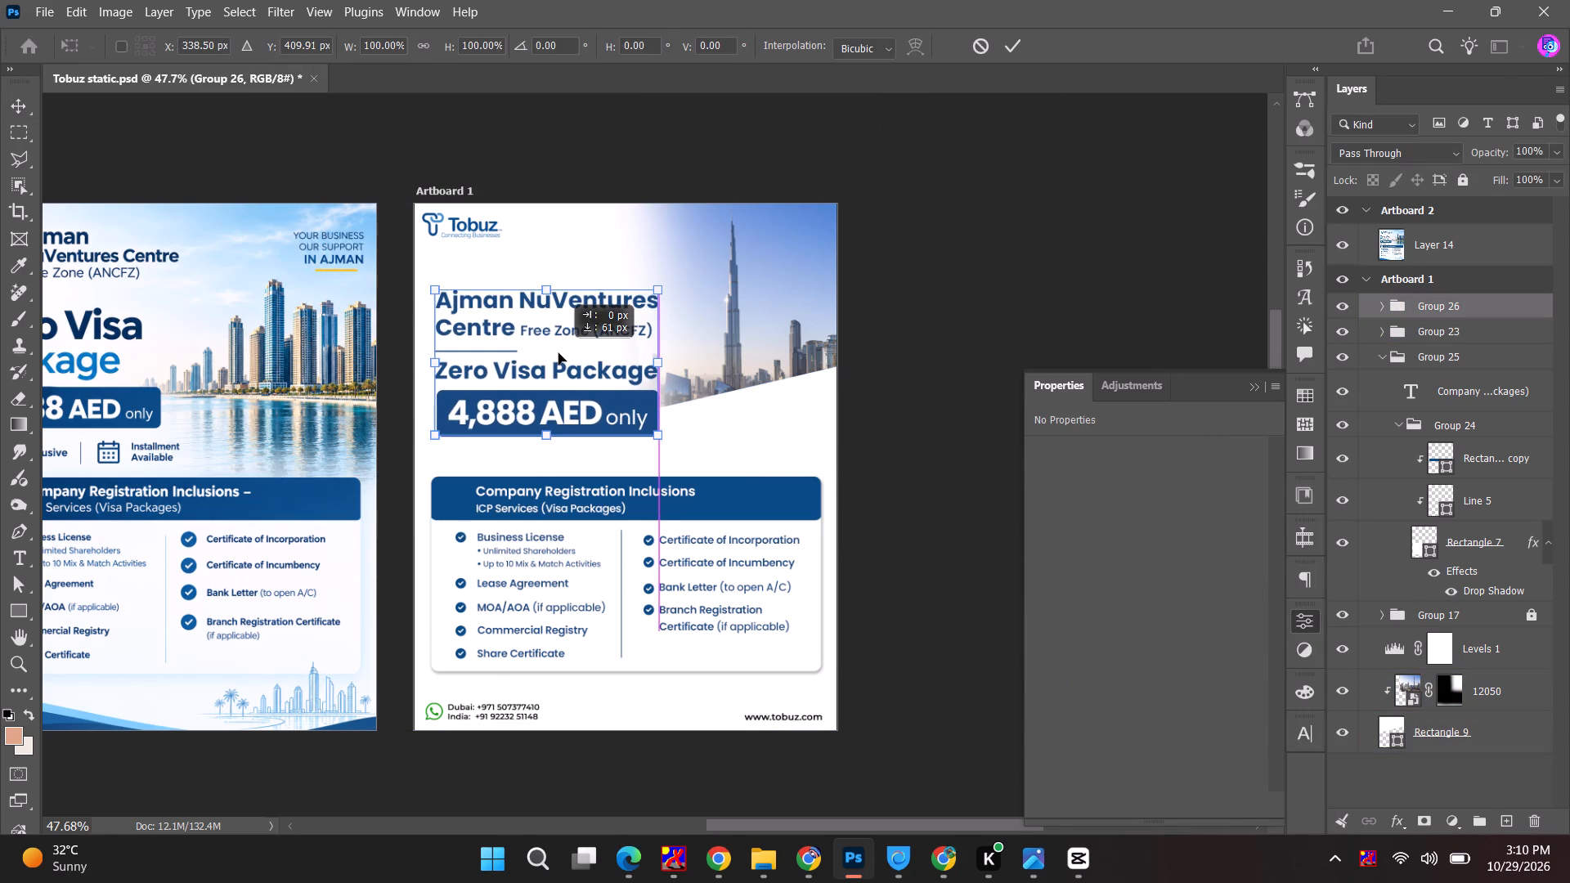
left_click_drag(558, 353, 554, 350)
left_click(986, 249)
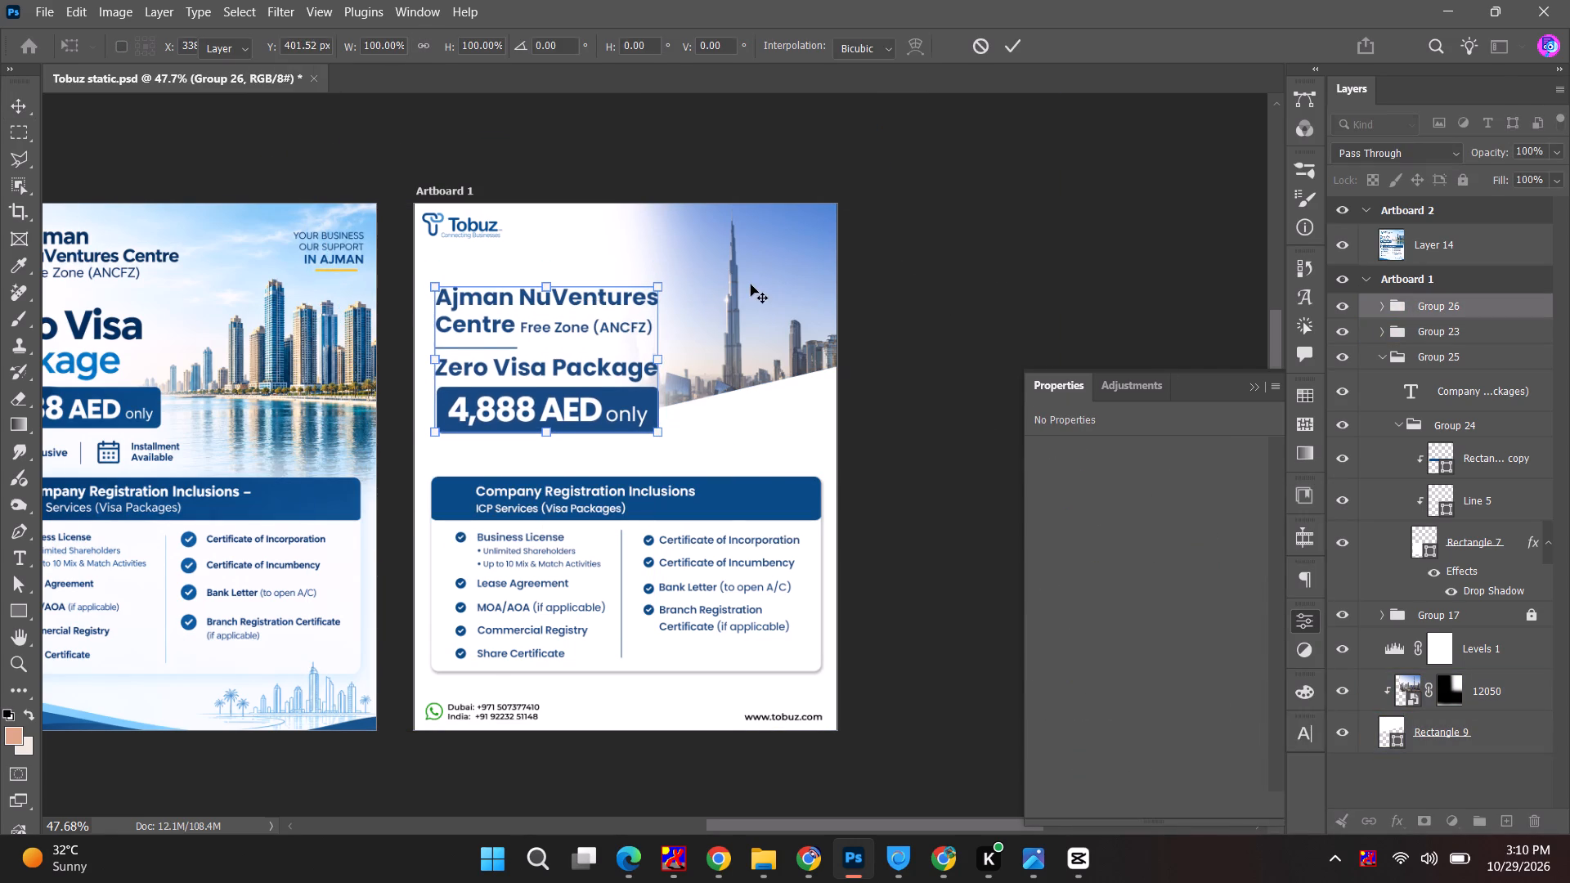
Check the full skyline photo with its layer mask temporarily disabled.
left_click(751, 285)
left_click(1441, 688, "shift")
left_click(1441, 688, "shift")
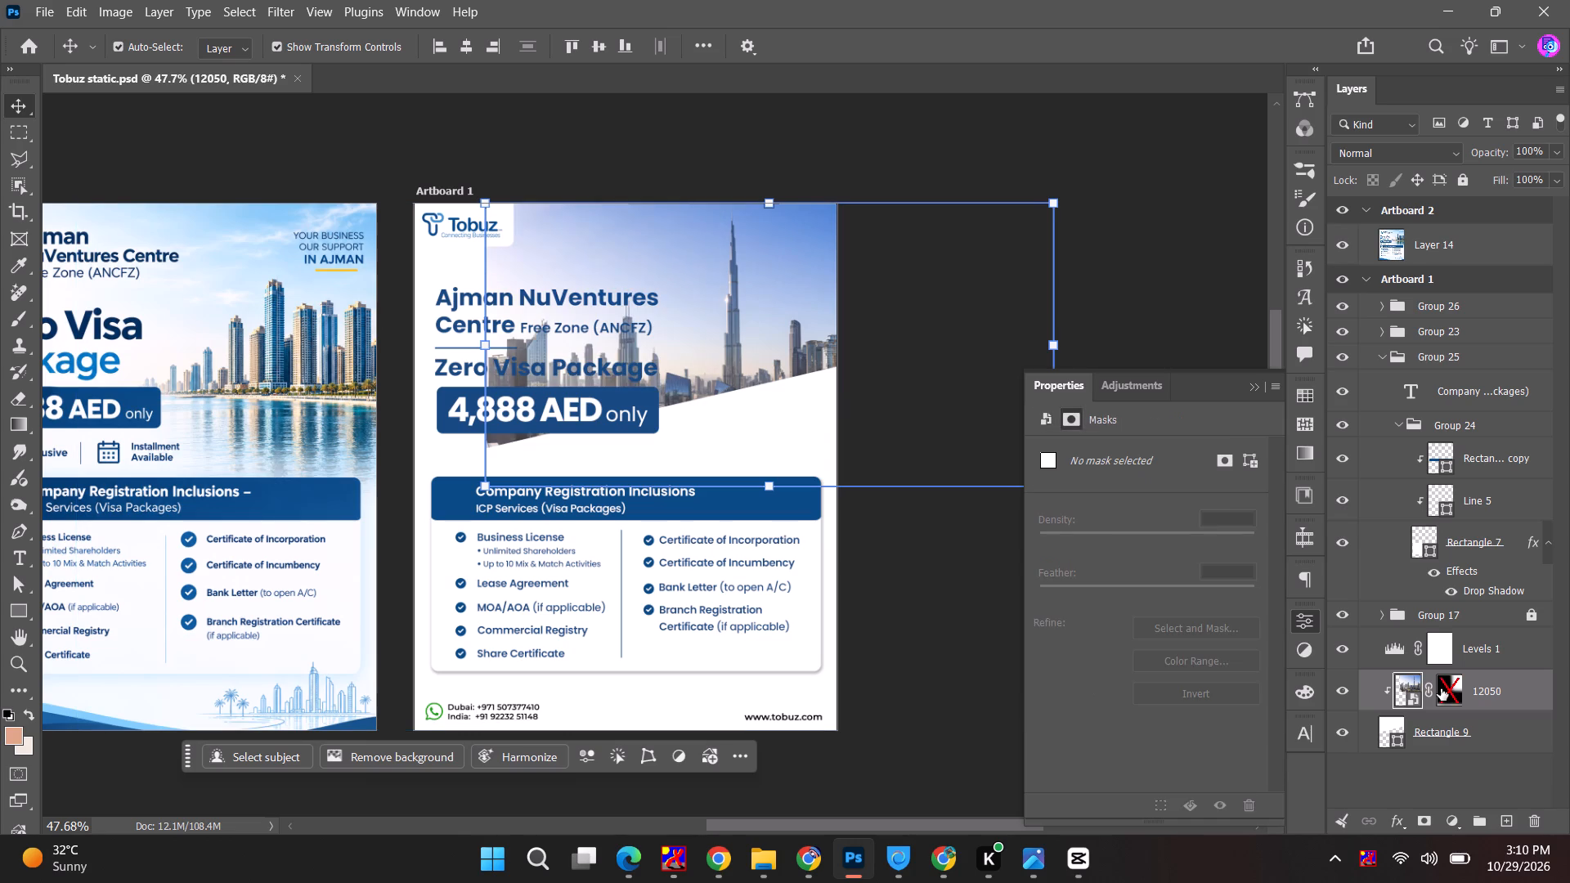
key("e")
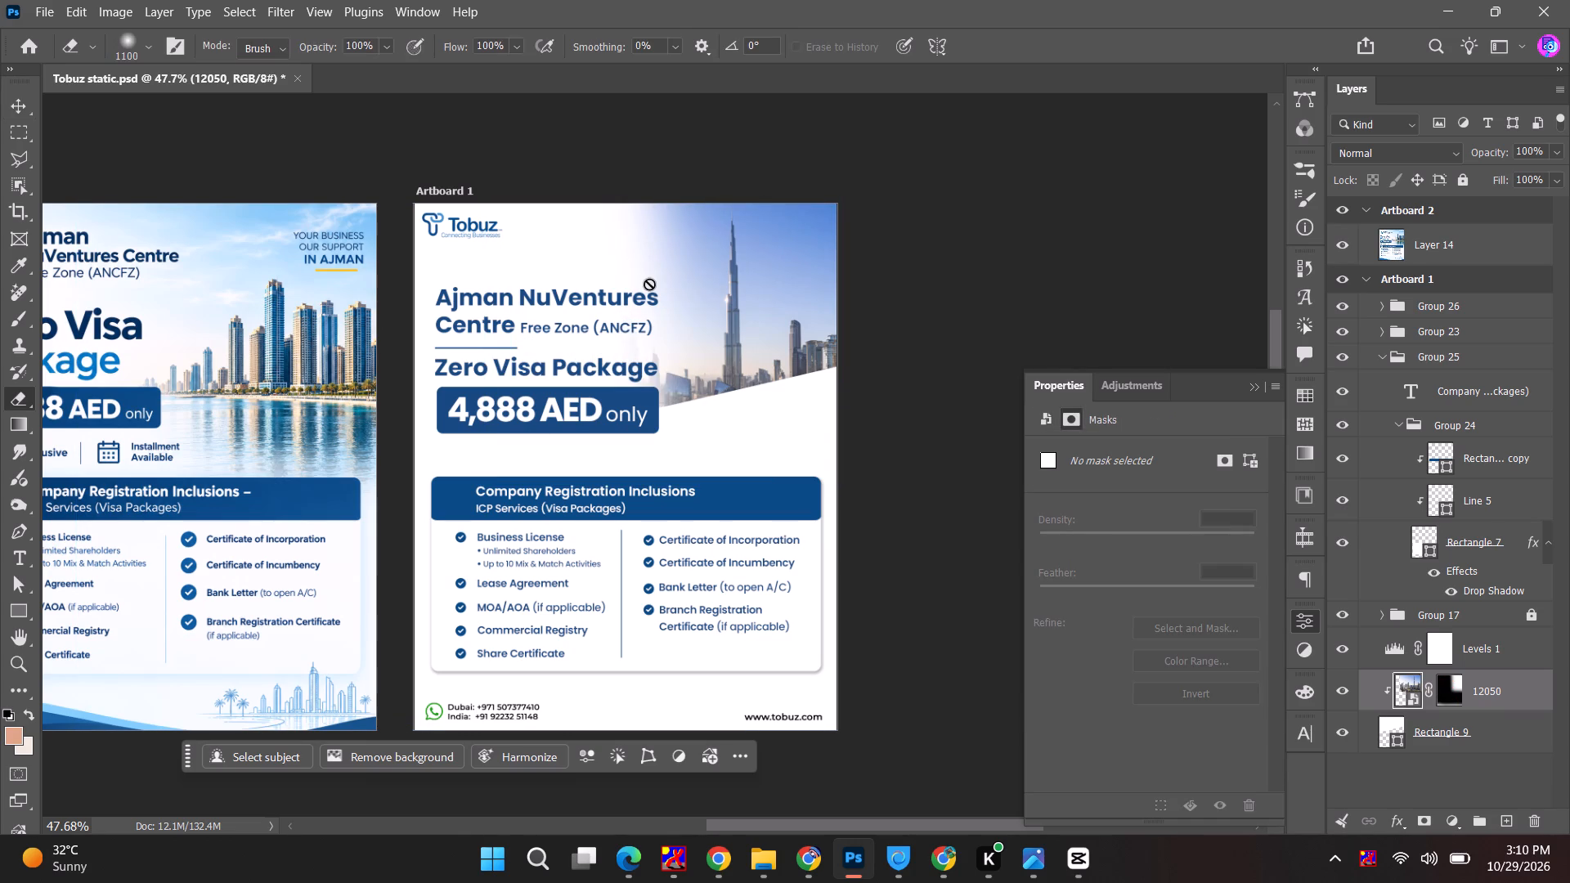
key("b")
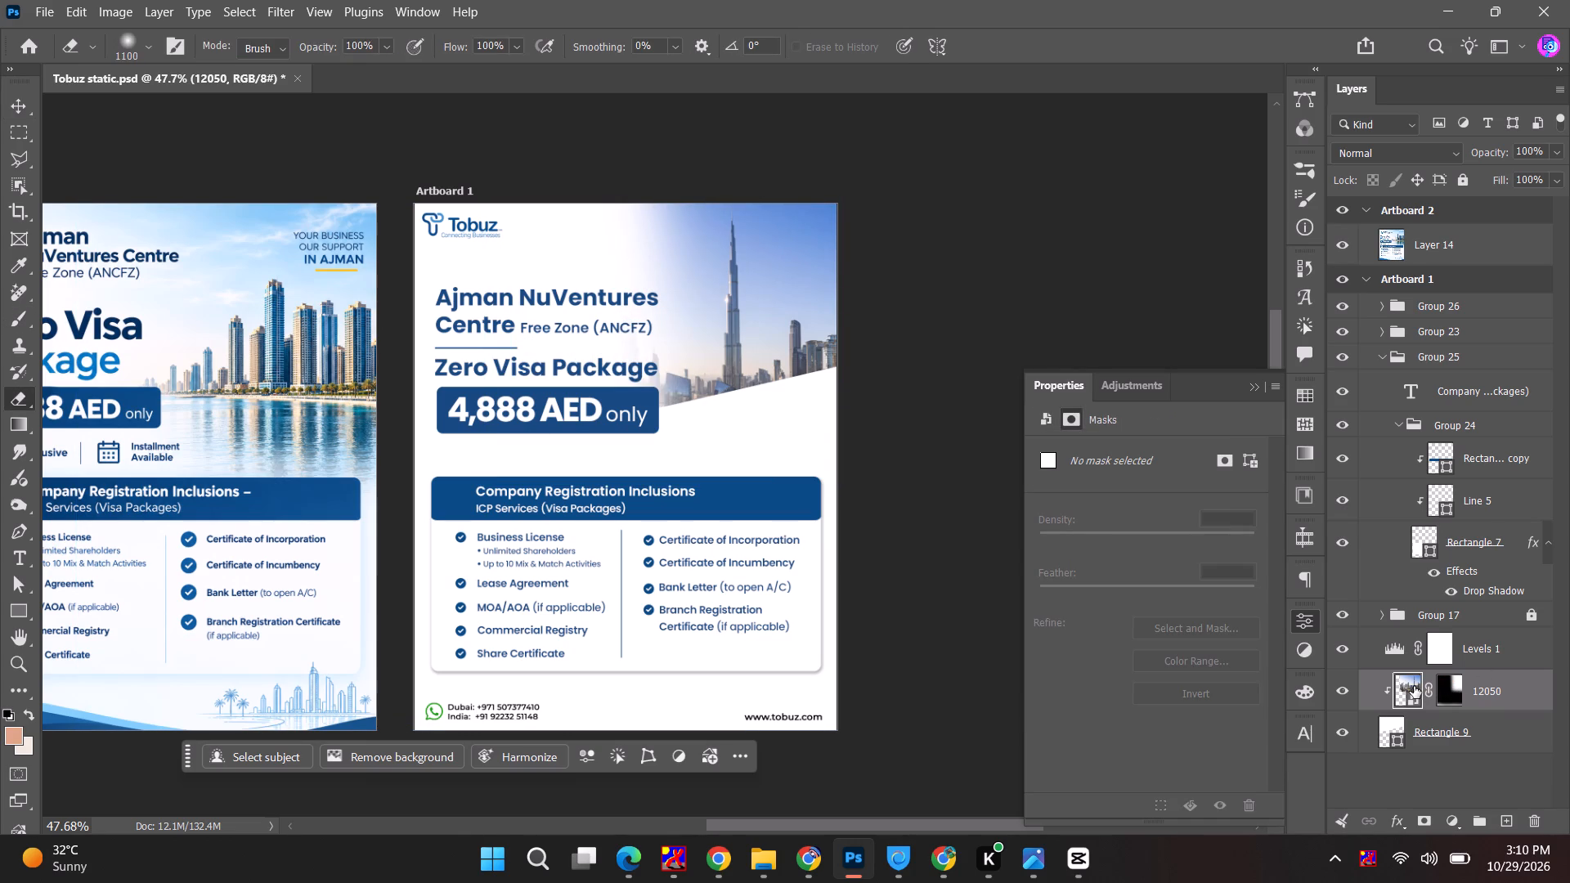
Scale the 12050 skyline photo to about 78.45% and shift it up and slightly left within the slanted shape.
left_click(1414, 686)
key("ctrl+t")
left_click_drag(776, 355, 774, 305)
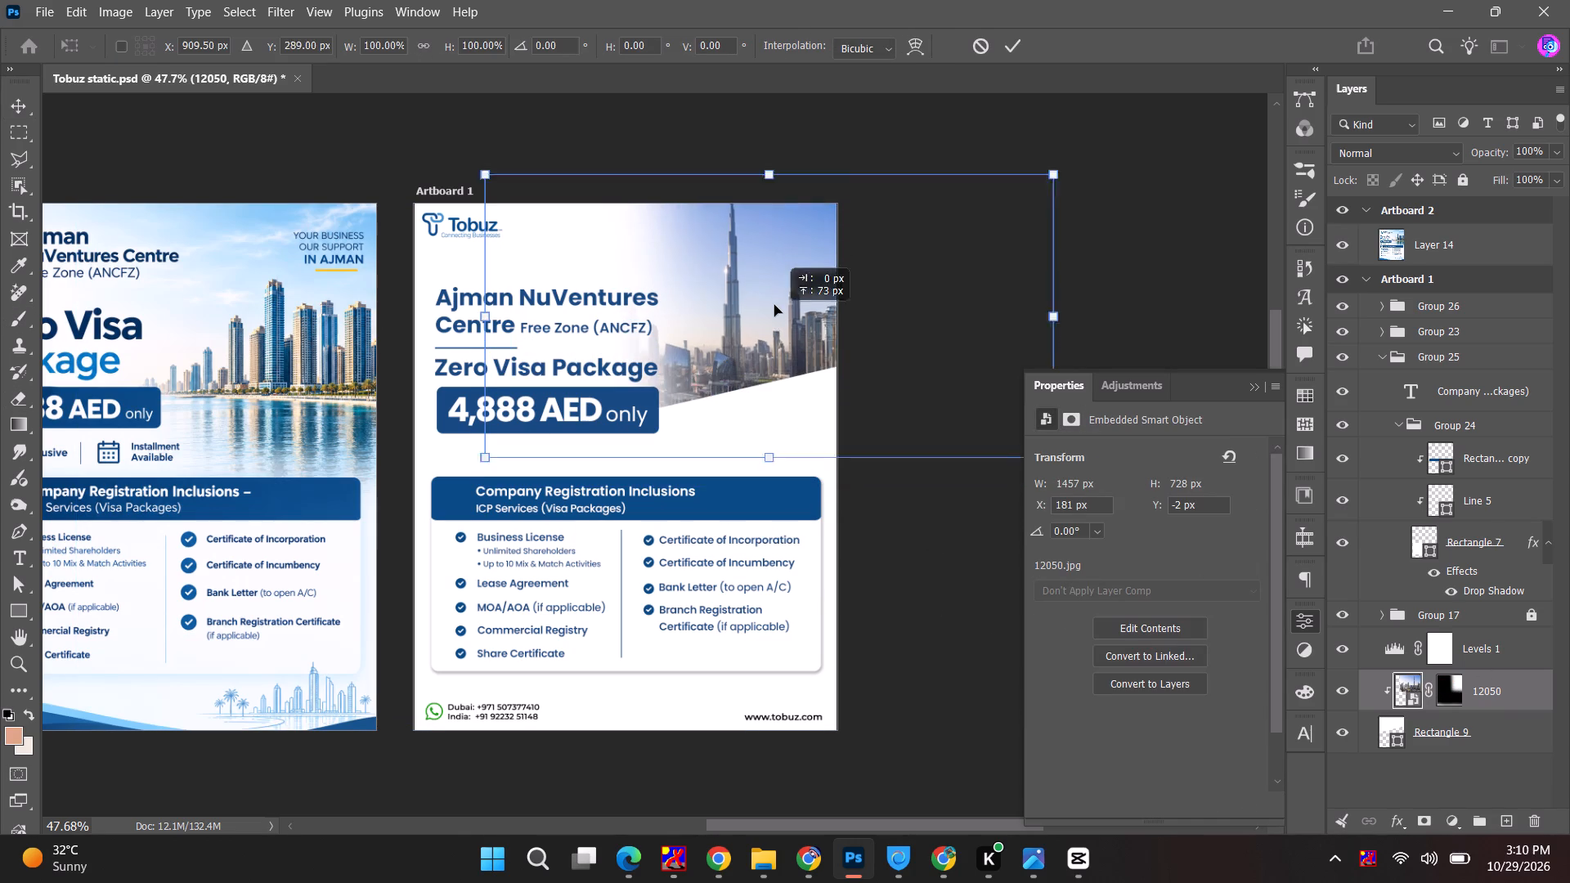
left_click_drag(774, 305, 774, 319)
left_click_drag(1056, 165, 1020, 173, "alt+shift")
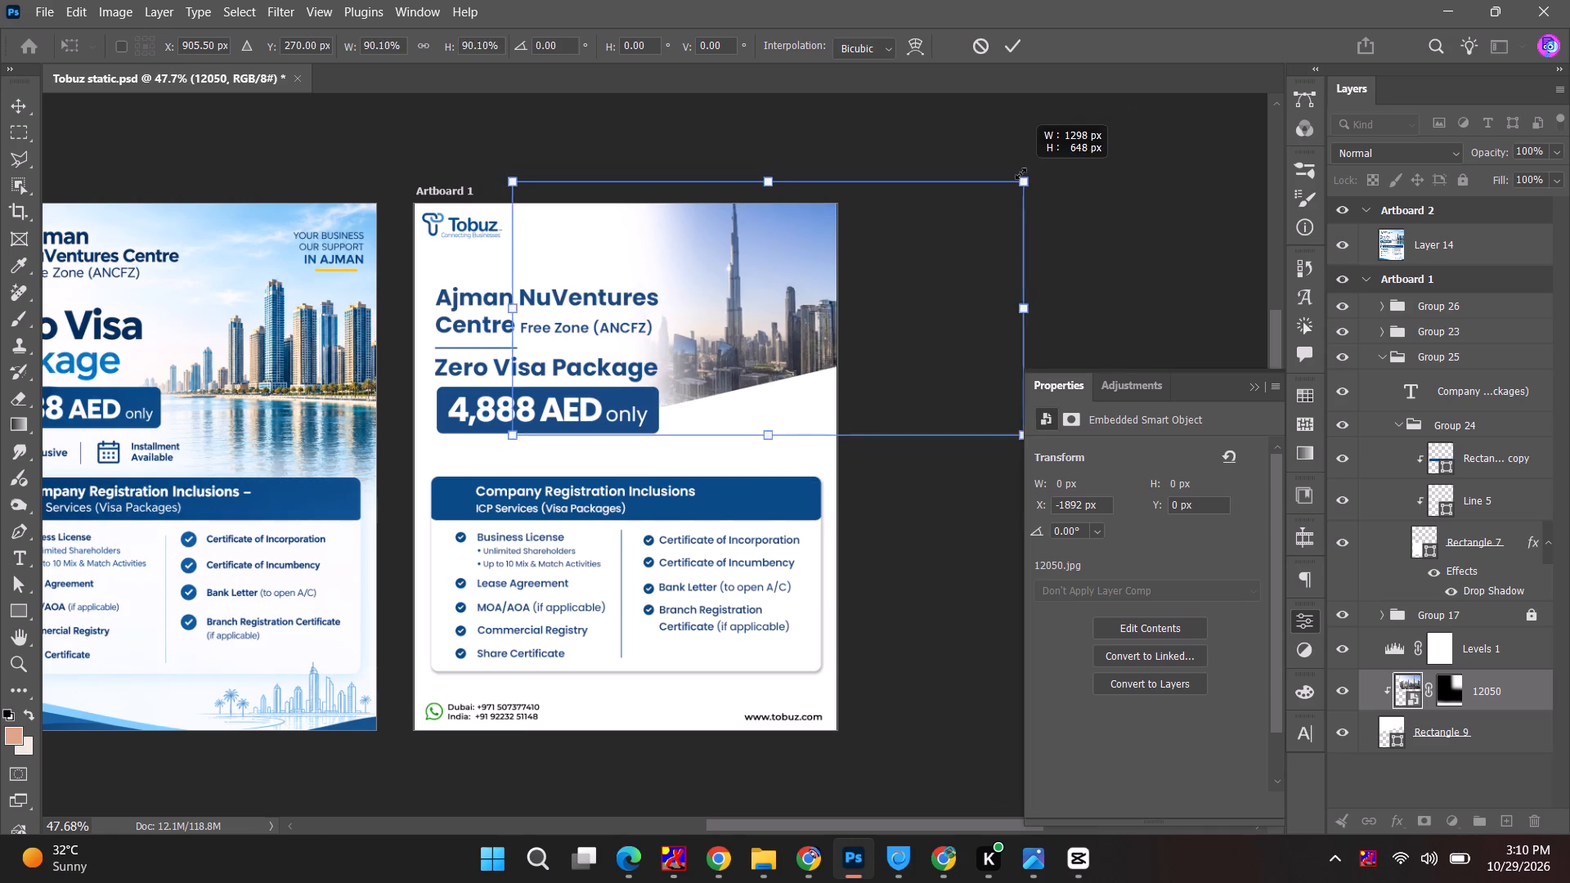
left_click_drag(1020, 173, 988, 181, "alt+shift")
left_click(787, 265)
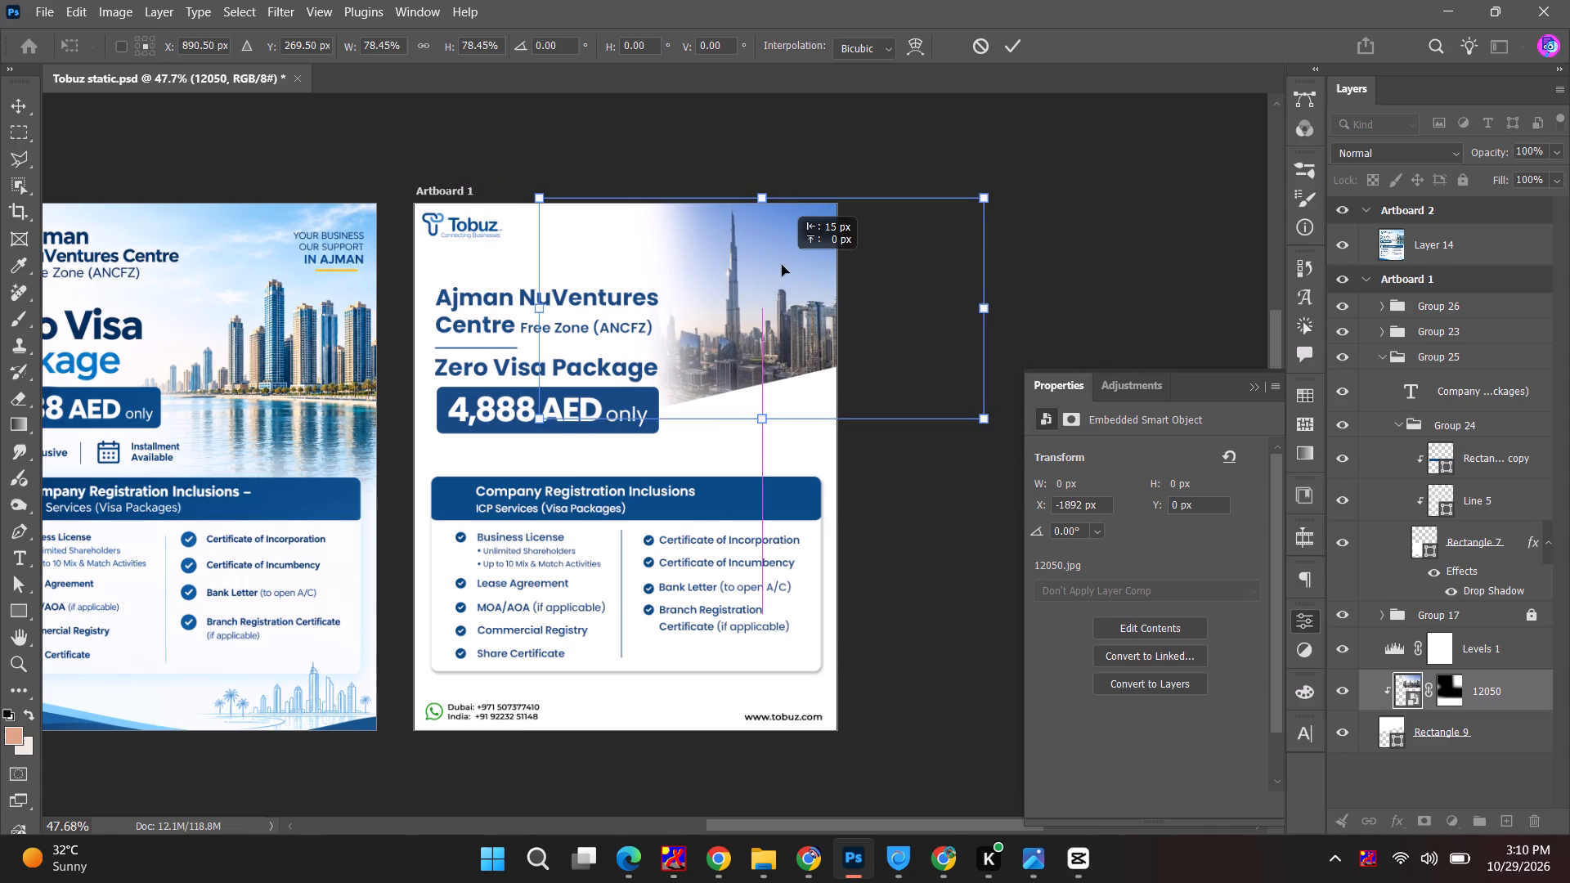
left_click(1004, 37)
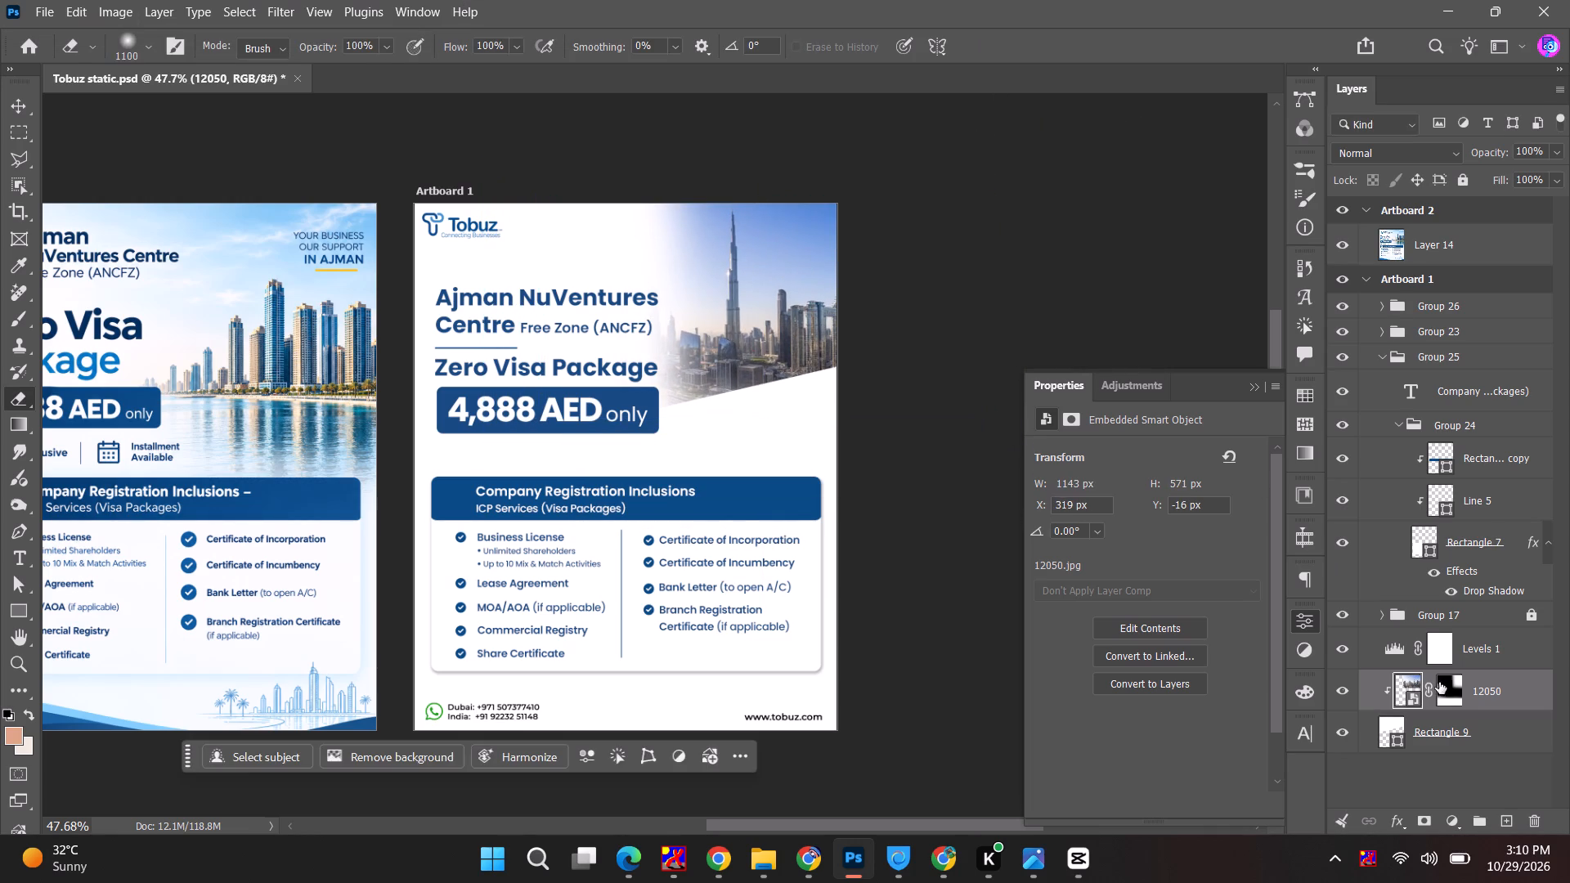
Repaint the skyline photo's layer mask, revealing more of its left area and fading that edge softly behind the heading with a 600 px brush.
left_click(1447, 679)
key("e")
left_click_drag(628, 277, 650, 366)
left_click_drag(633, 307, 352, 285)
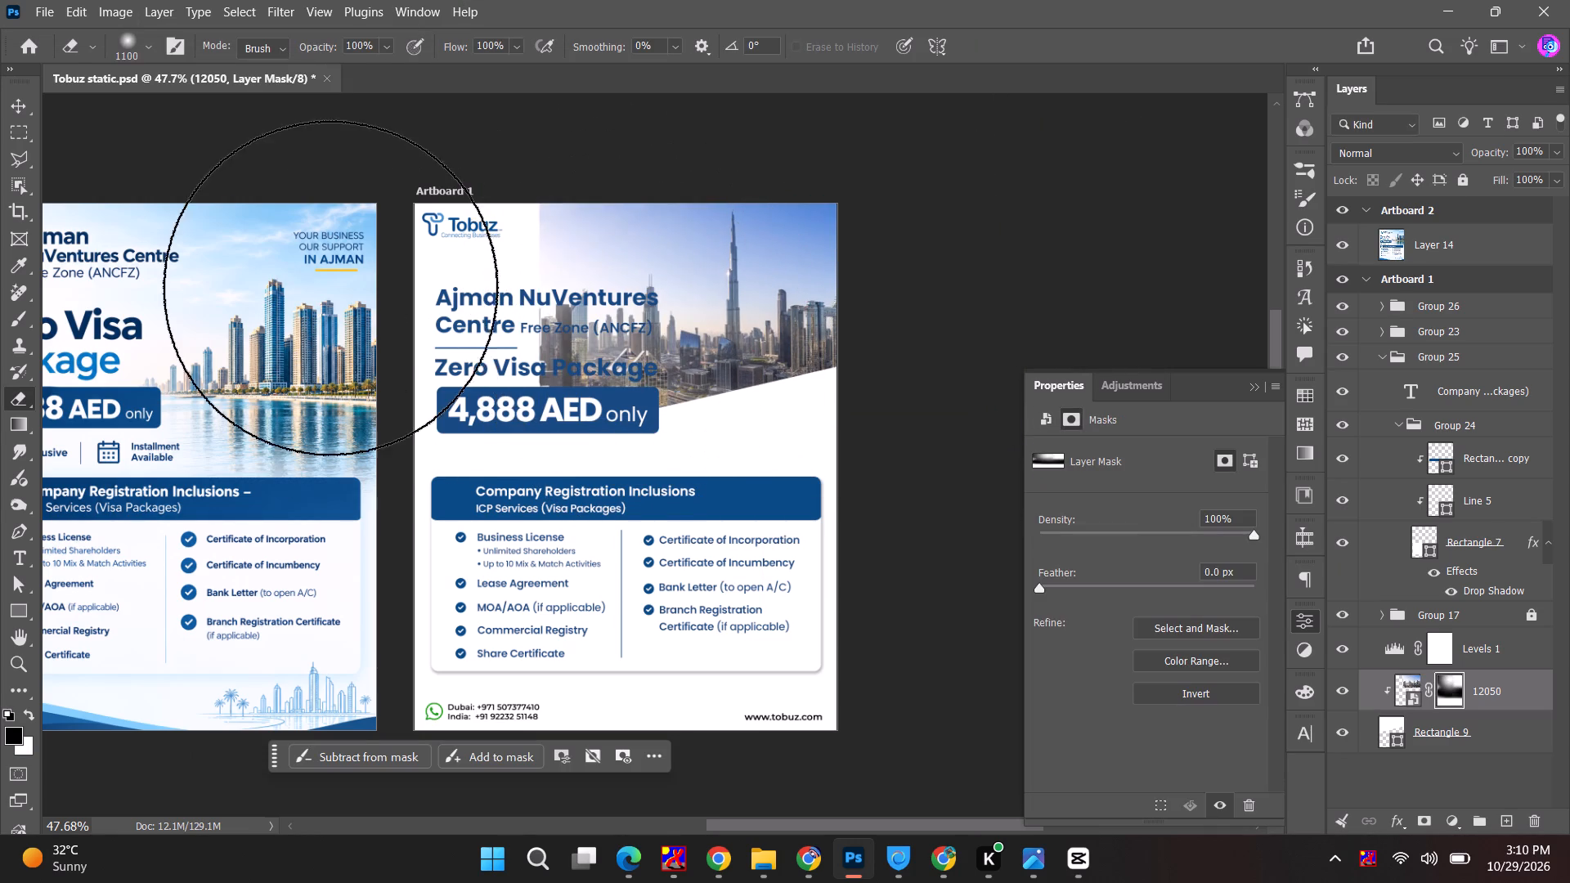
left_click_drag(535, 242, 189, 364)
key("b")
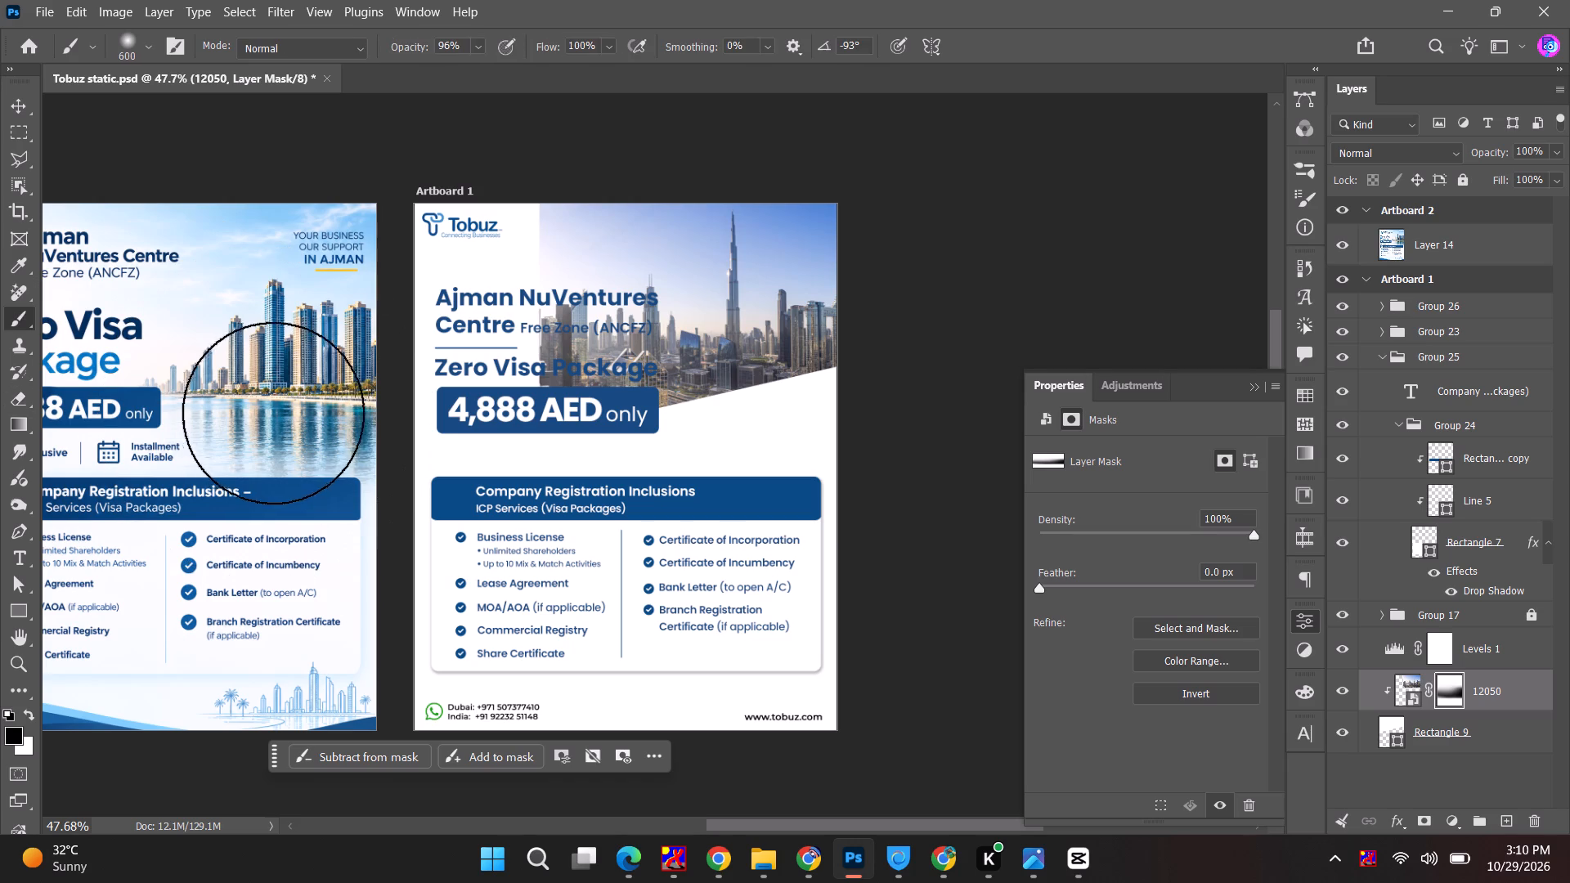
left_click_drag(474, 258, 532, 442)
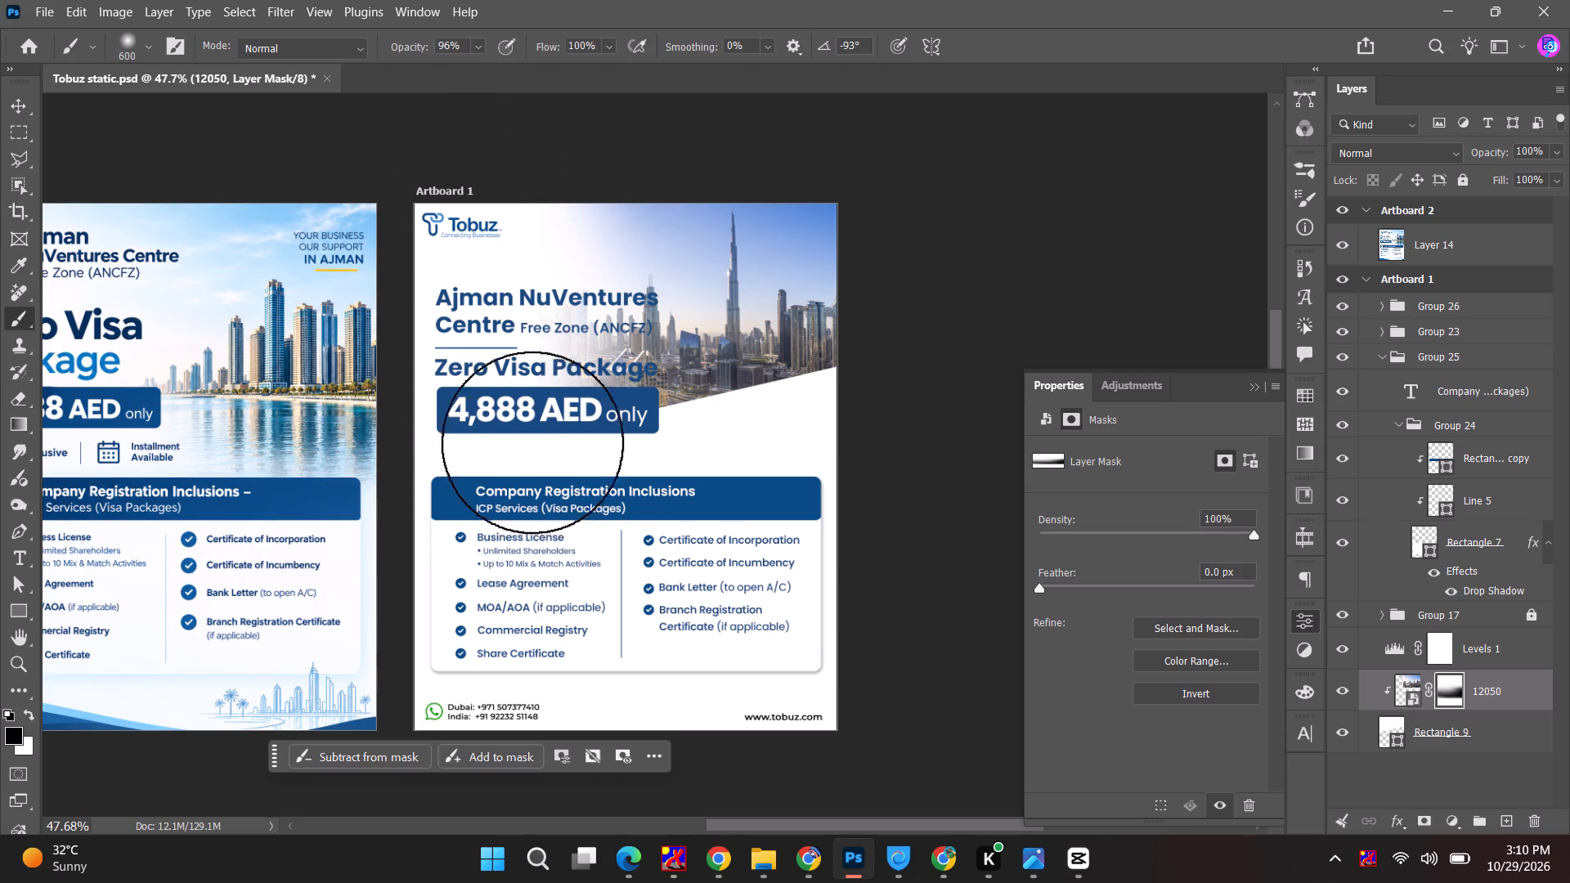
left_click_drag(532, 442, 400, 269)
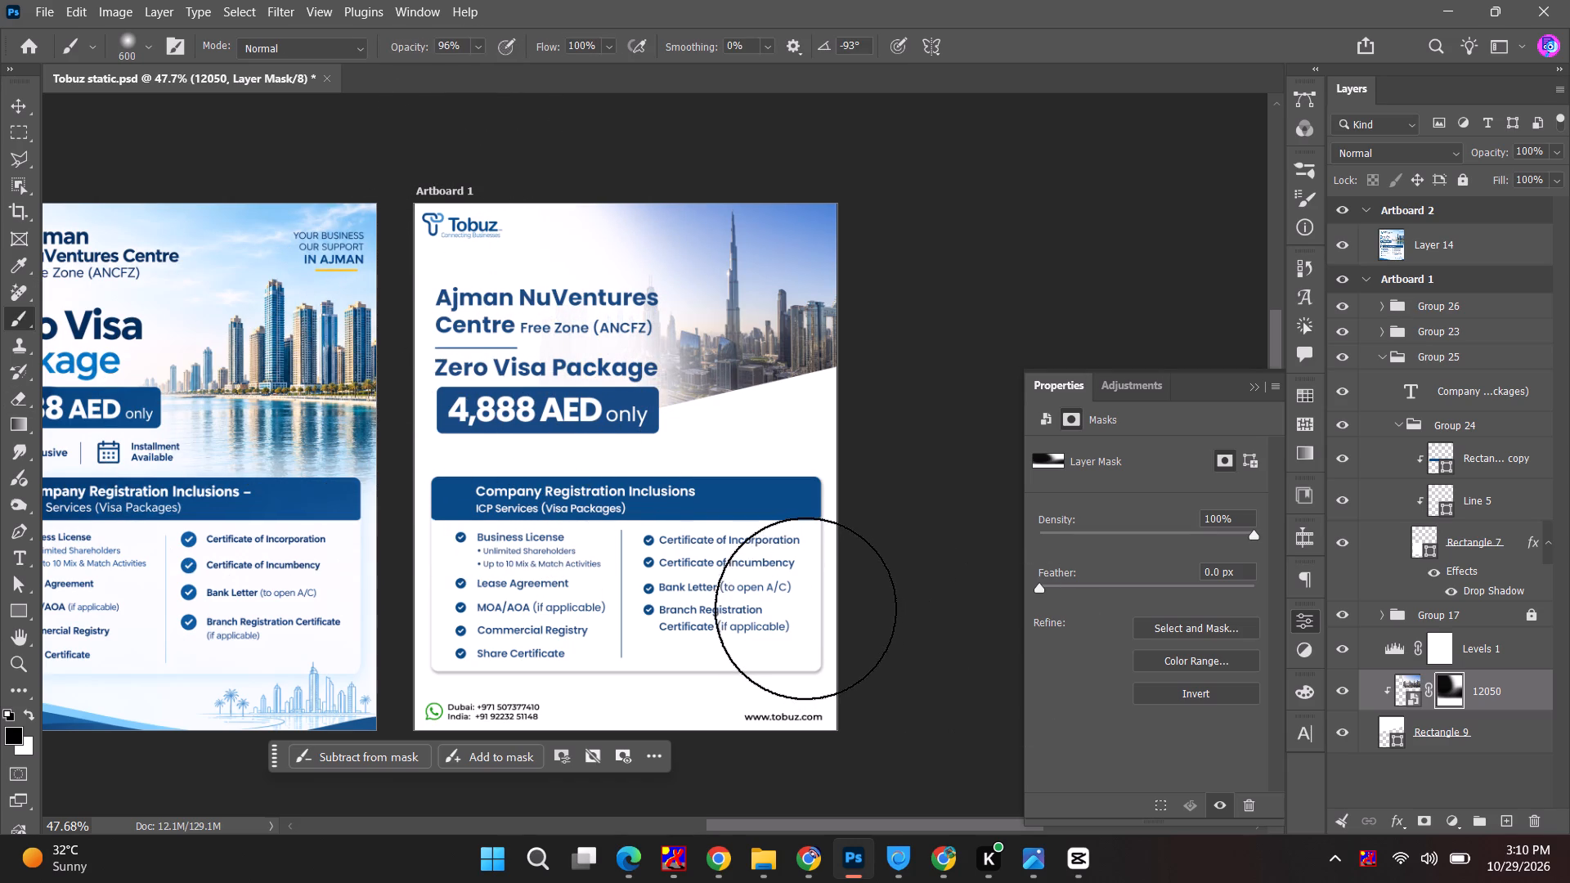
Move the skyline photo, its clipping rectangle and the grouped heading block down together about 75 px.
left_click(1485, 730, "ctrl")
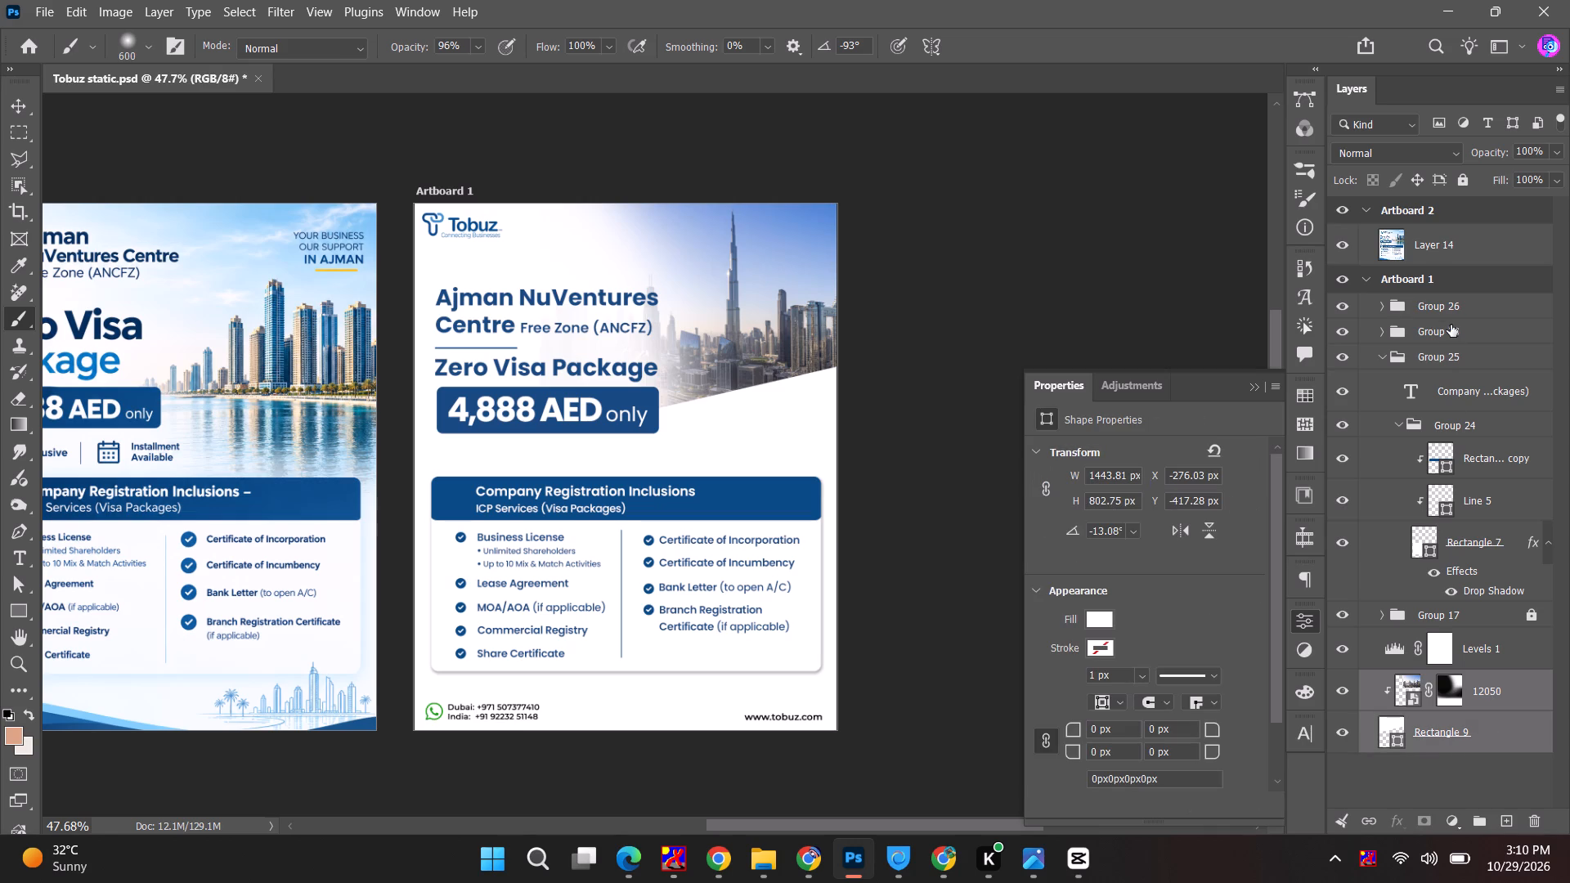
left_click(1451, 310, "ctrl")
key("ctrl+t")
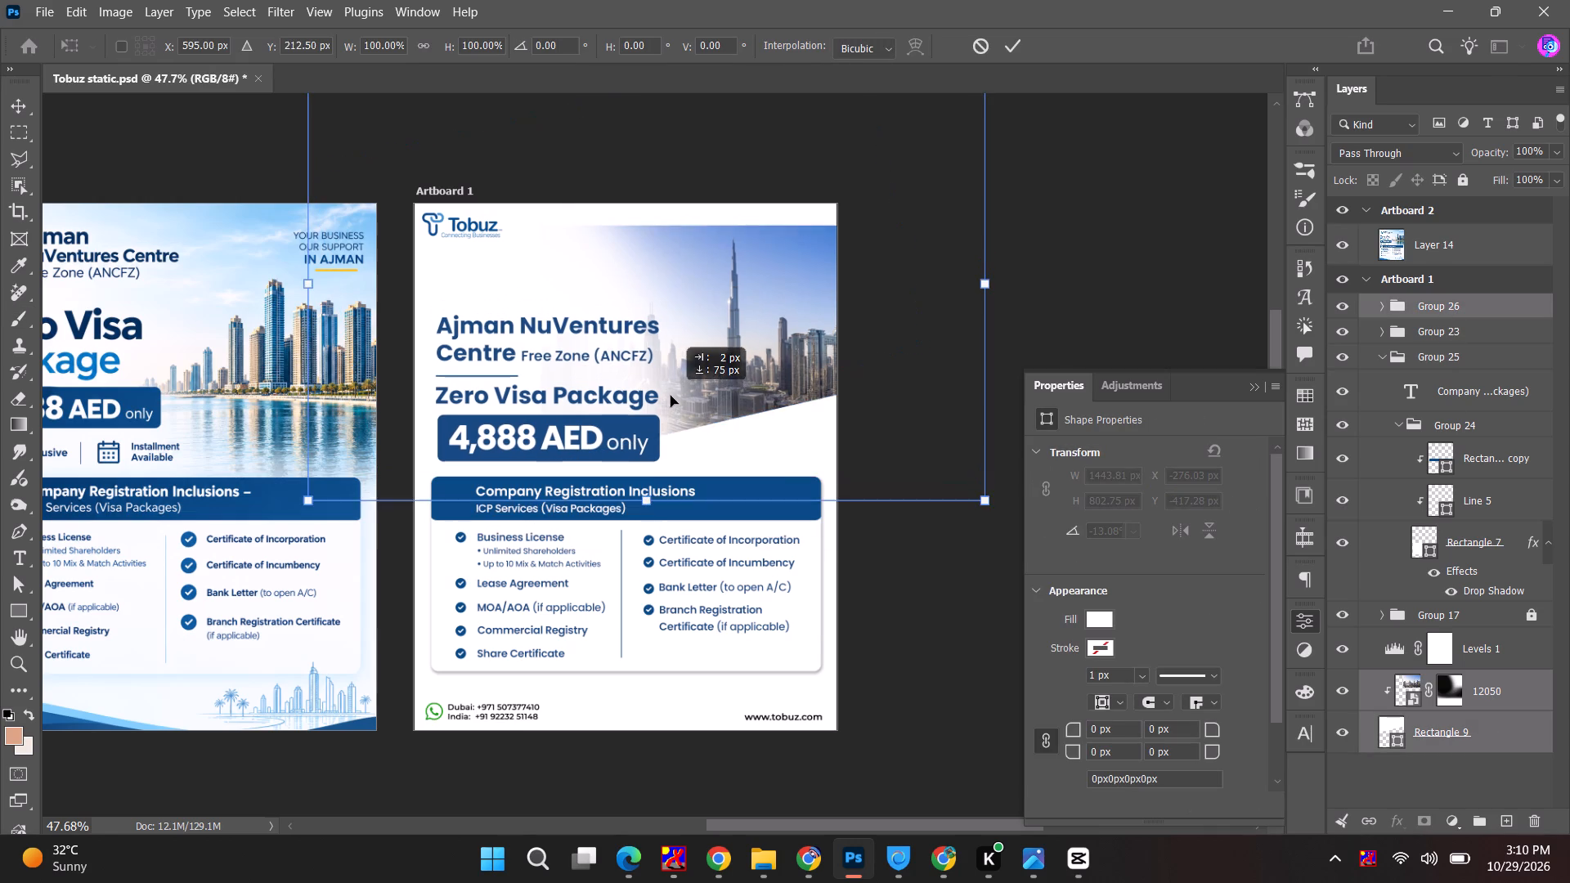
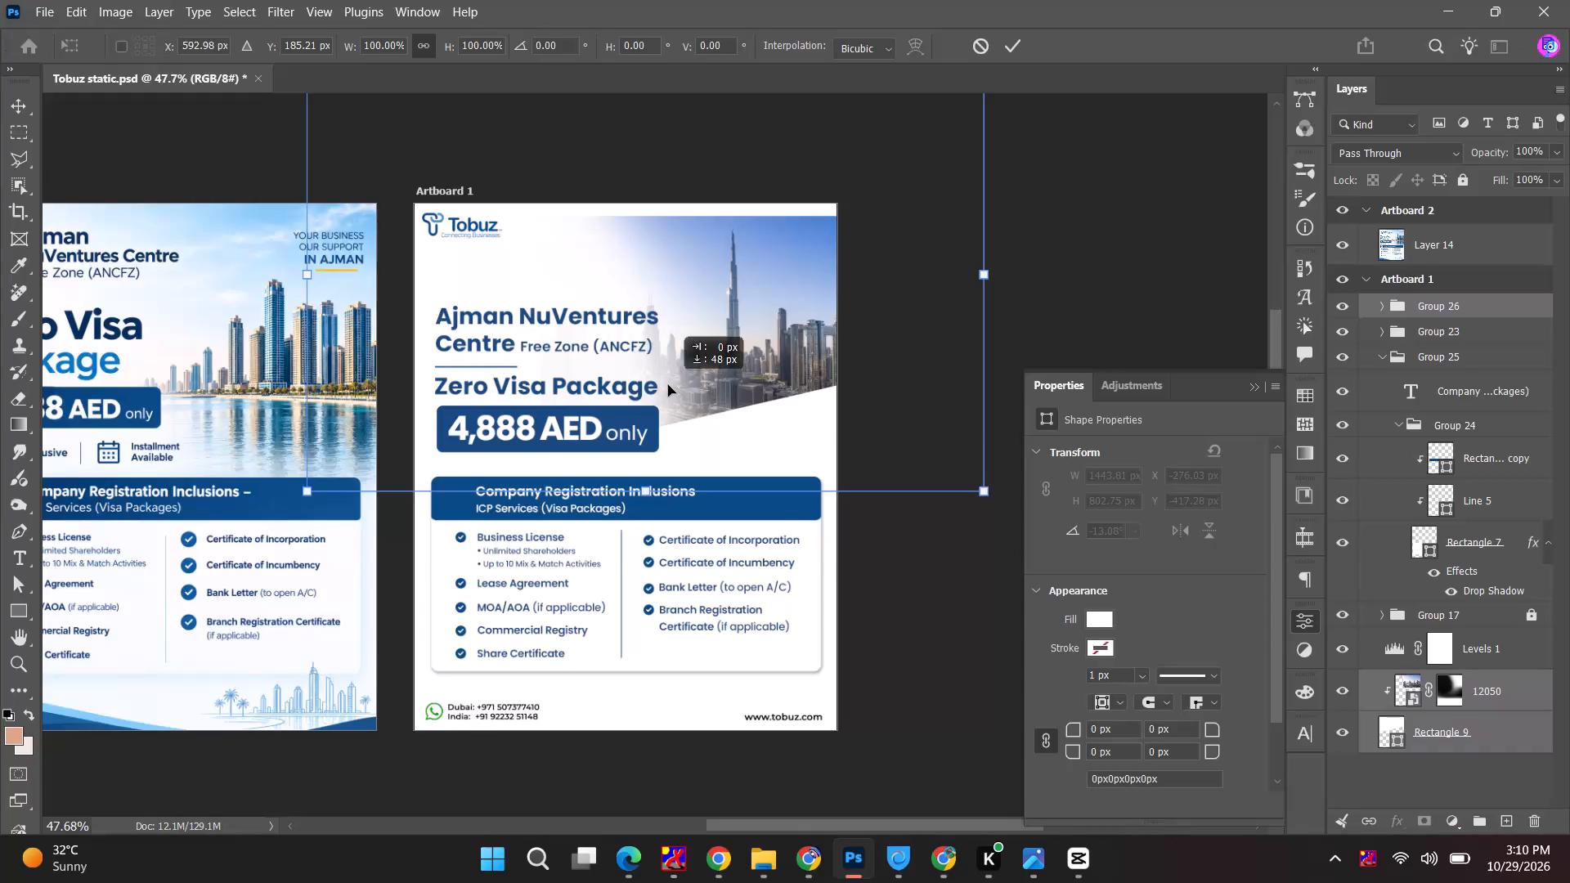
Shift the 12050 skyline photo up within the slanted shape and enlarge it to about 116.27%.
left_click(1465, 730)
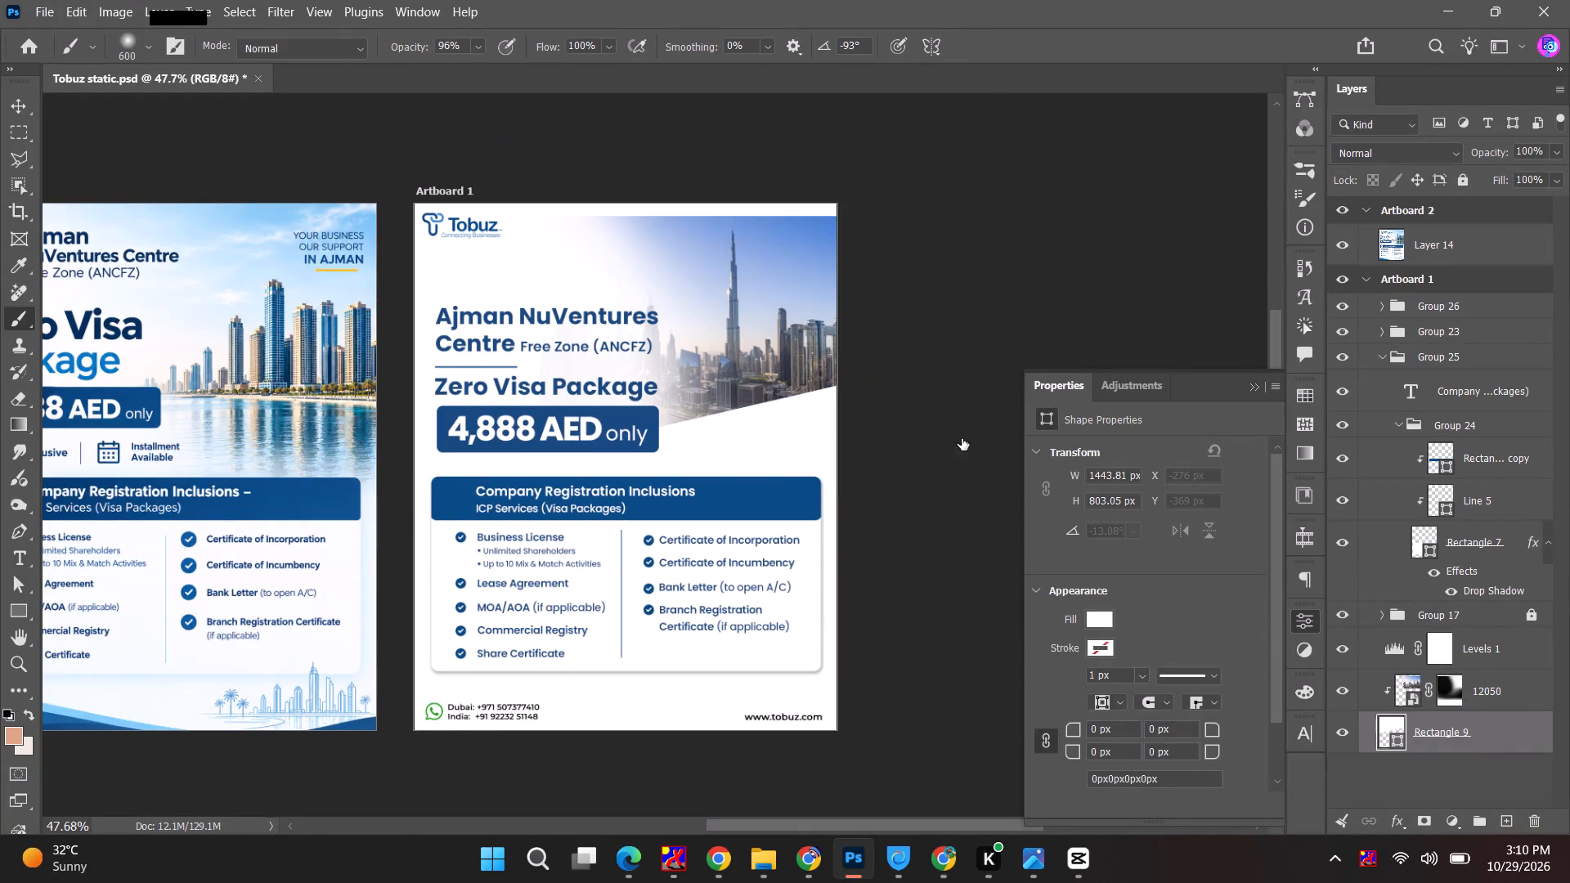
left_click(796, 317)
key("Escape")
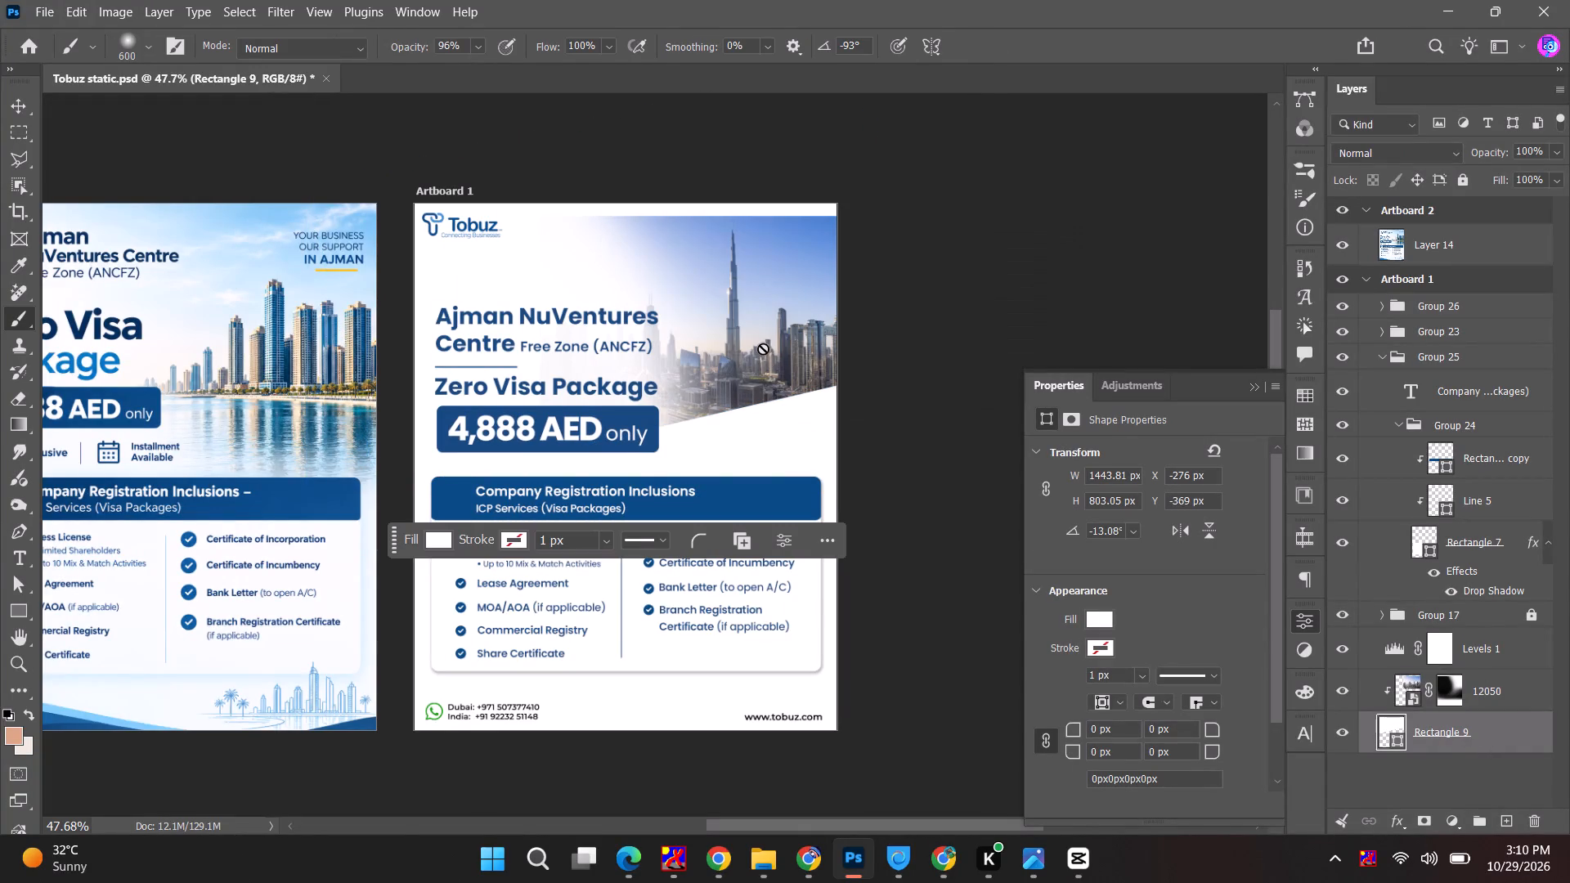
key("v")
left_click_drag(764, 339, 764, 325)
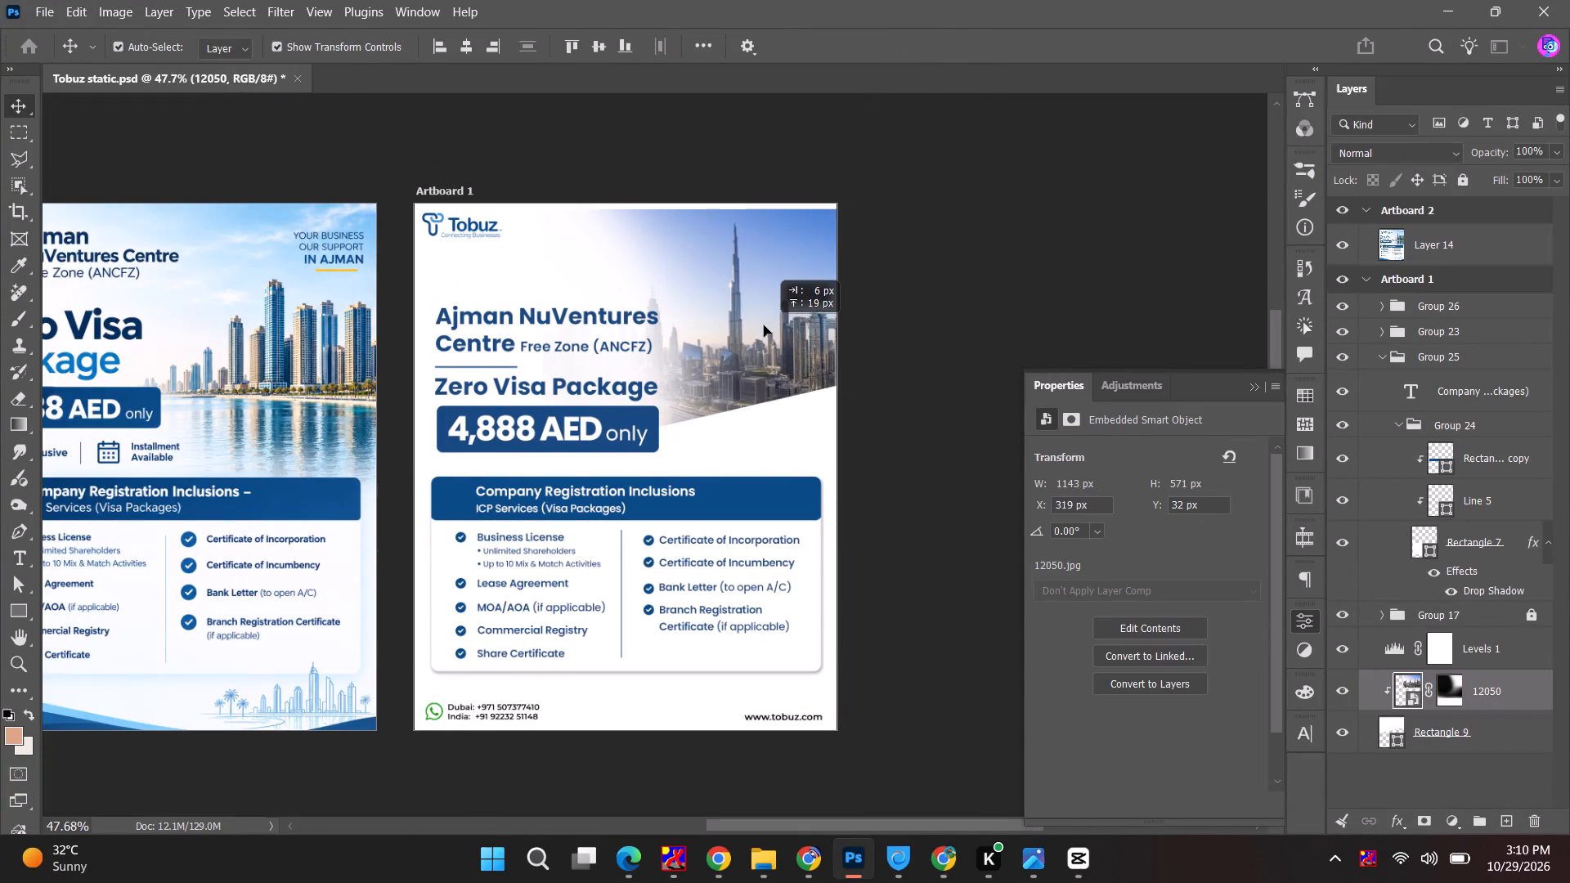
left_click_drag(764, 325, 759, 323)
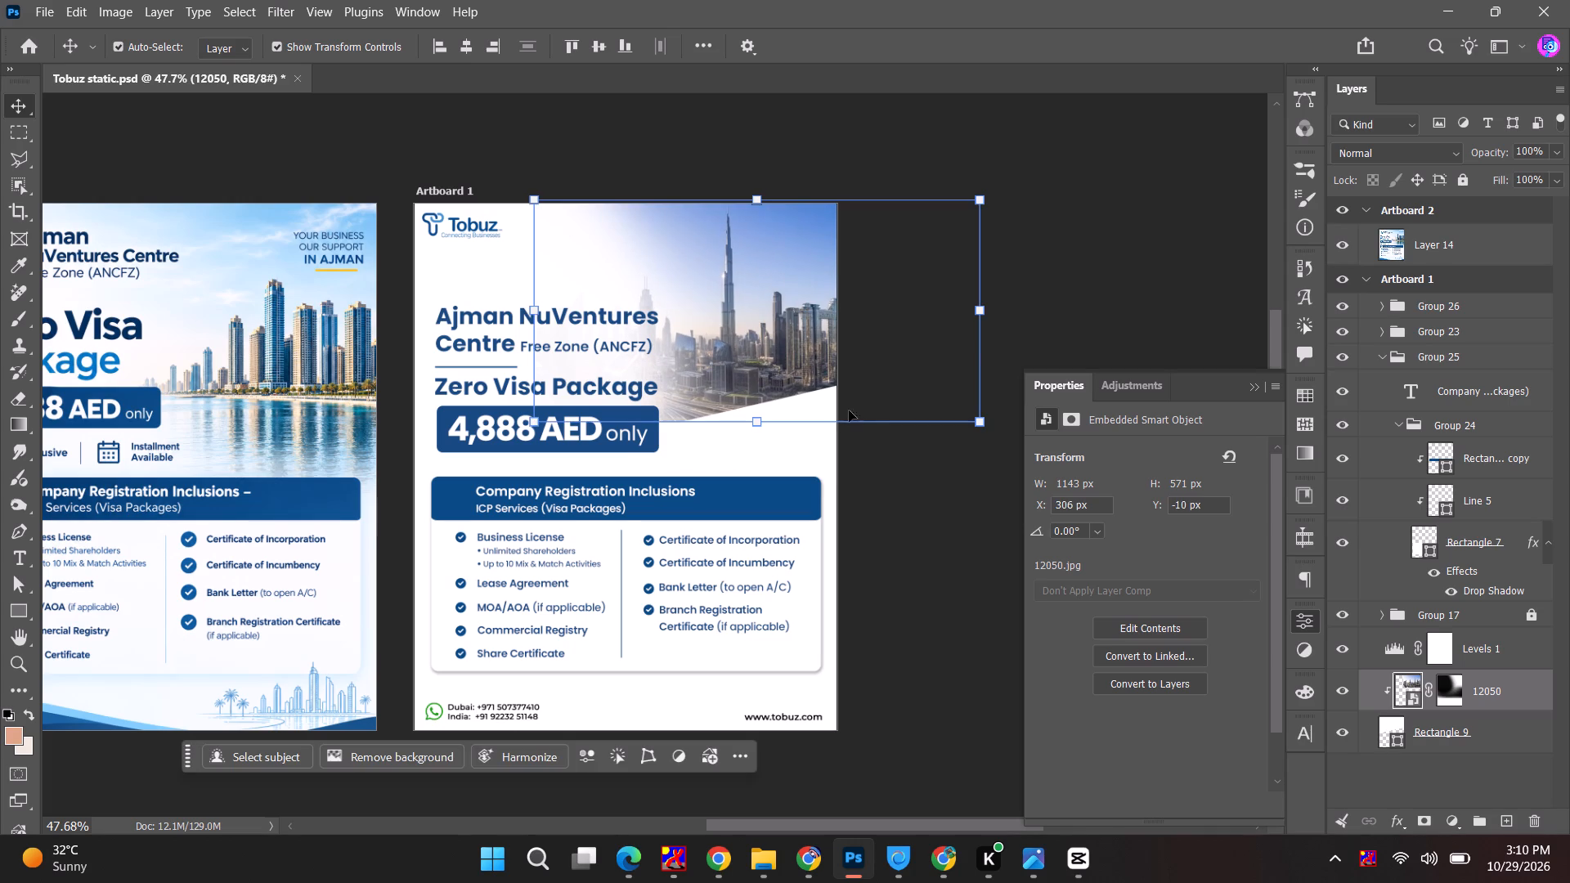
left_click_drag(976, 429, 1011, 451, "alt+shift")
left_click_drag(748, 364, 744, 377)
left_click(1016, 41)
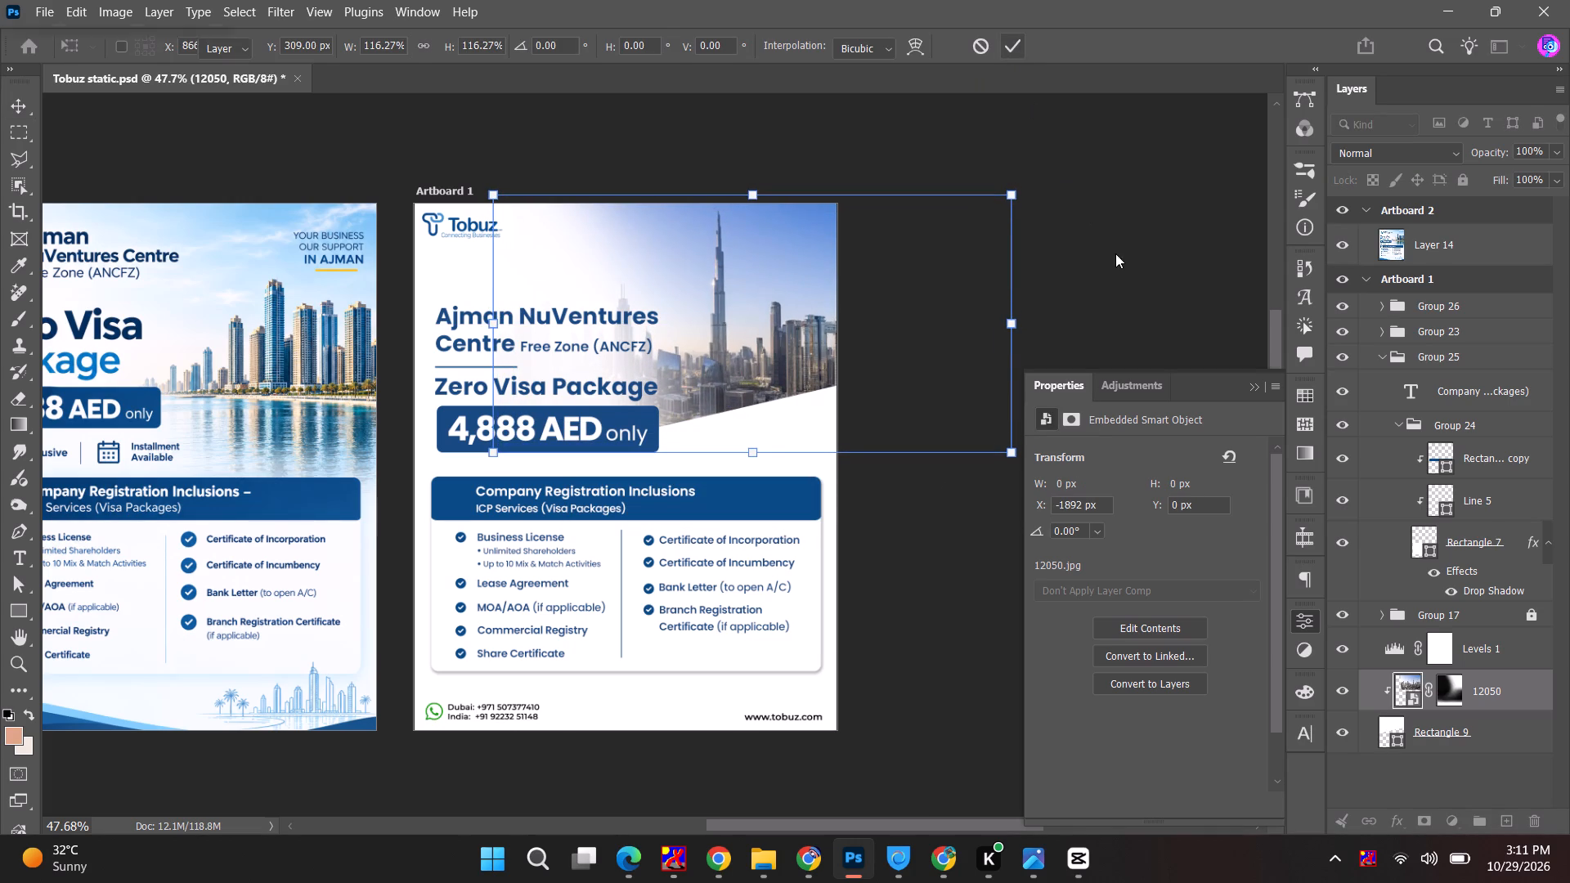
left_click(1116, 253)
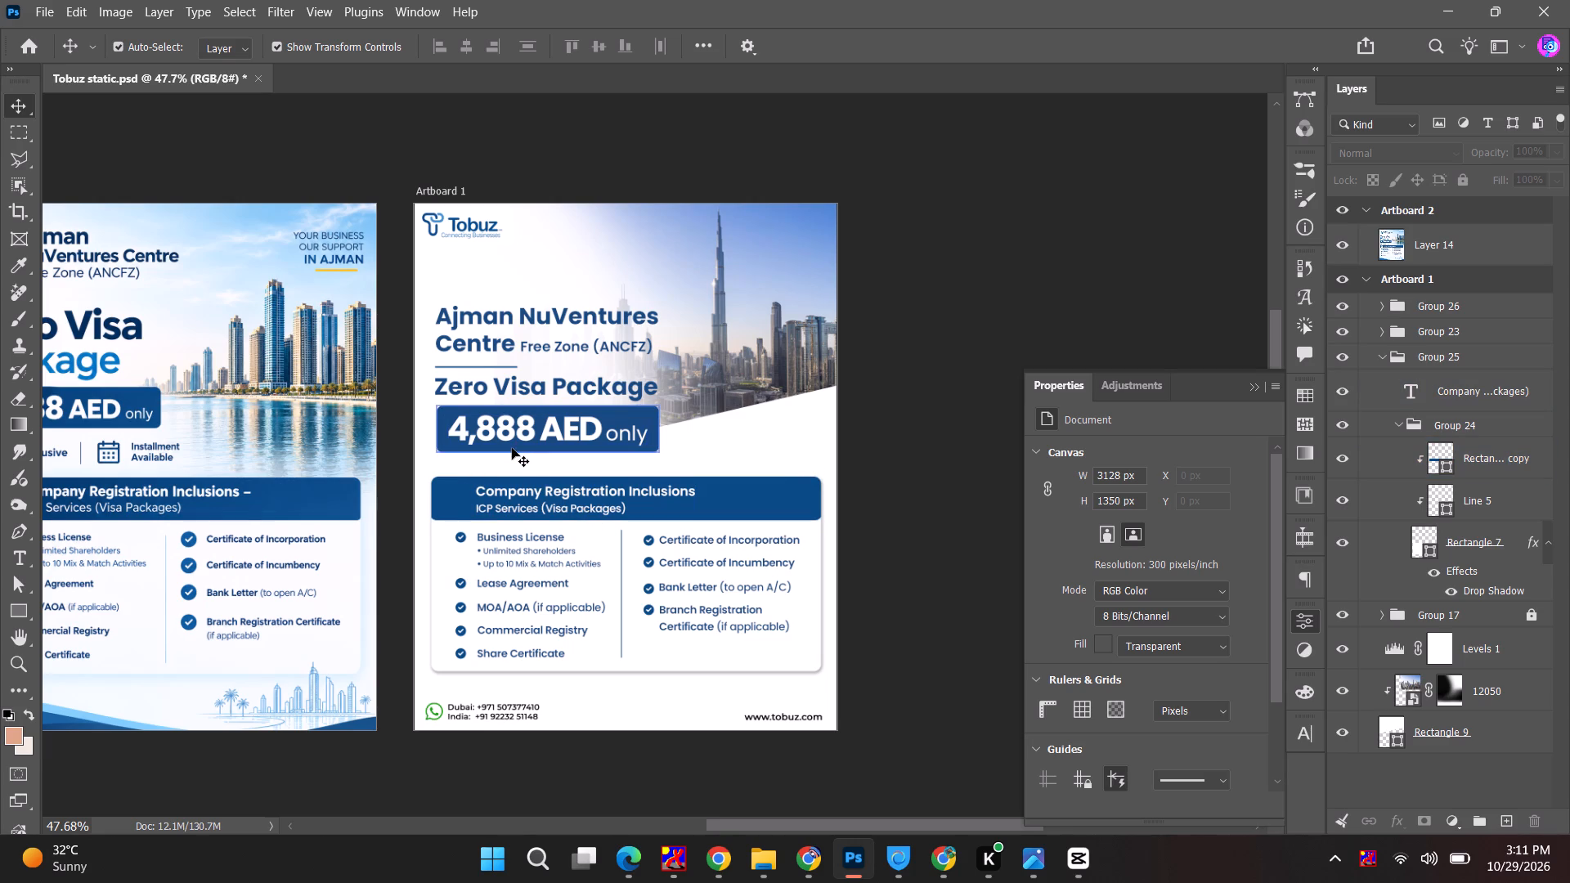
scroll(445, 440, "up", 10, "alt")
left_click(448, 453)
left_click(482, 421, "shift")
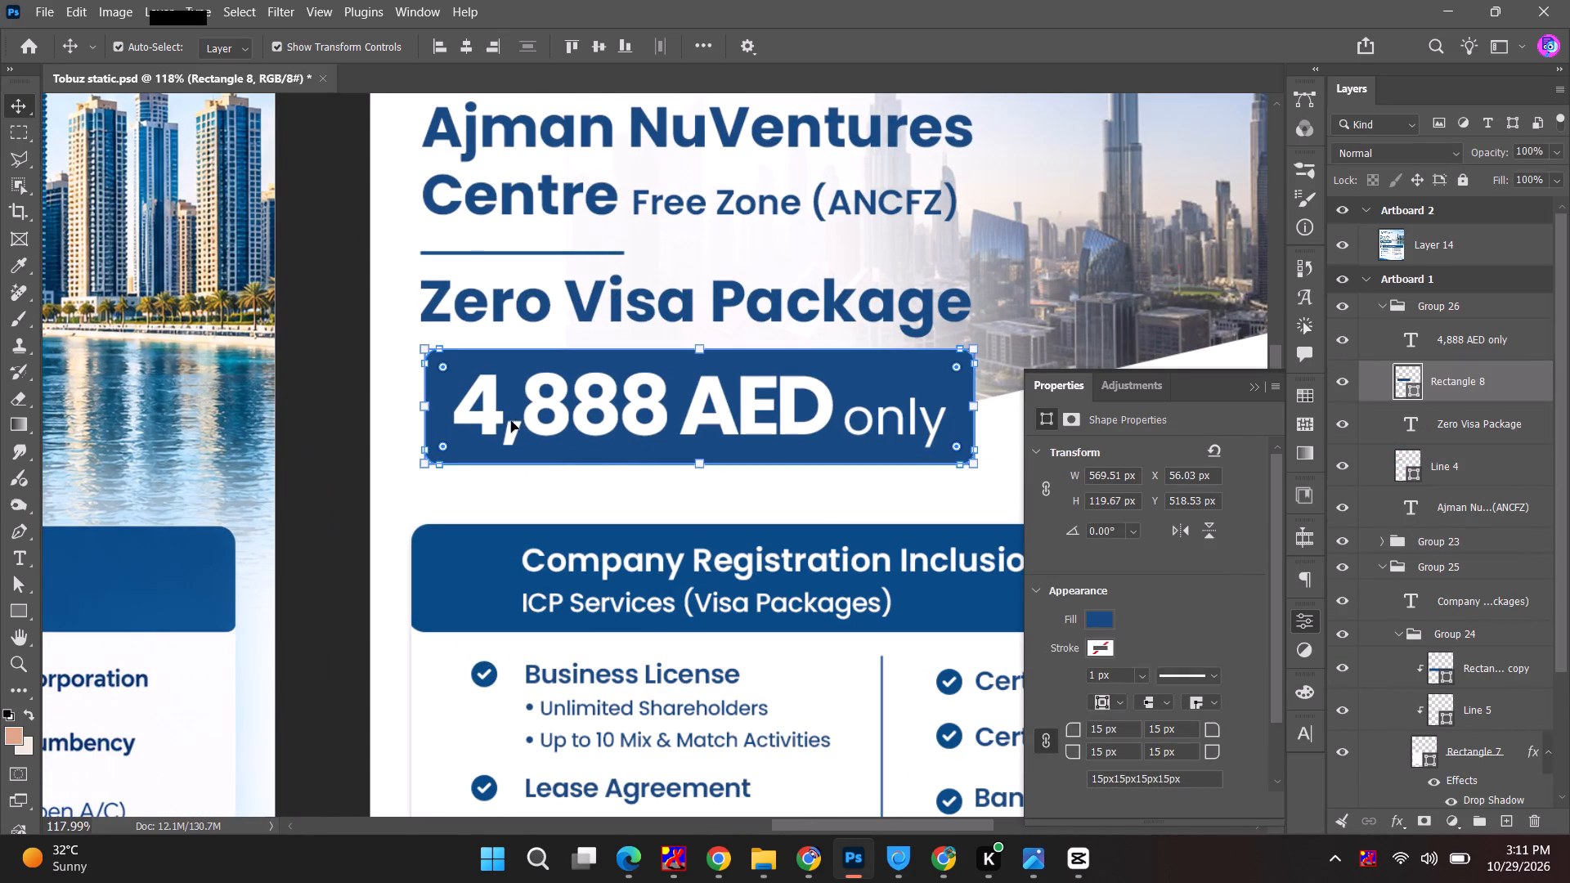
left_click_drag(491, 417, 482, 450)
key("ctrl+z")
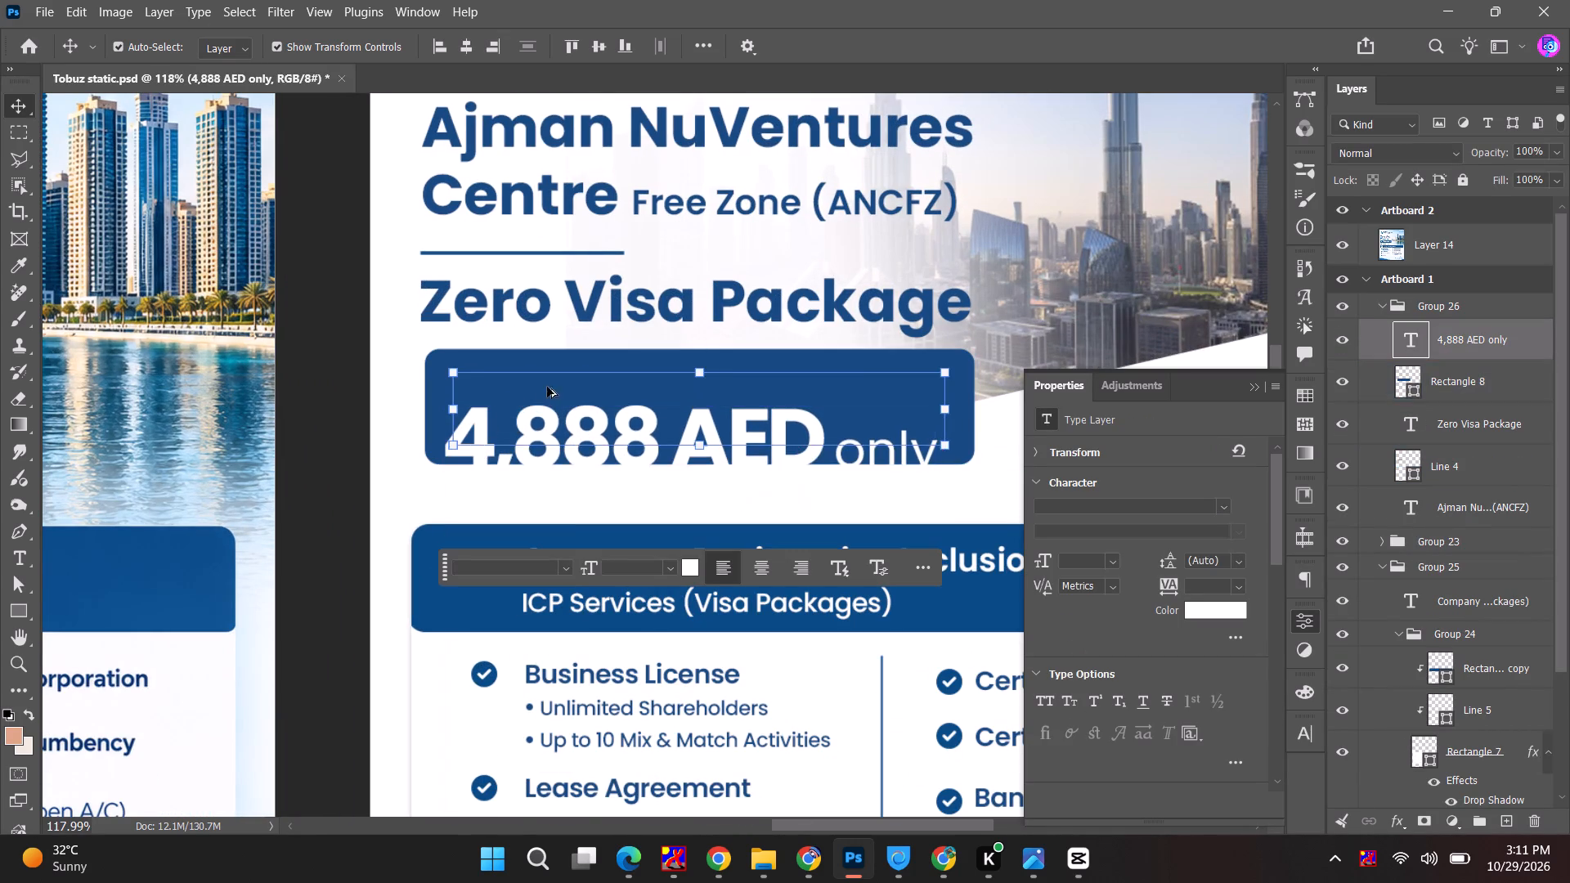
Move the 4,888 AED only text and its blue rectangle down together by about 26 px.
scroll(547, 387, "up", 3, "alt")
scroll(428, 450, "up", 3, "alt")
left_click(380, 482, "shift")
scroll(380, 482, "down", 4, "alt")
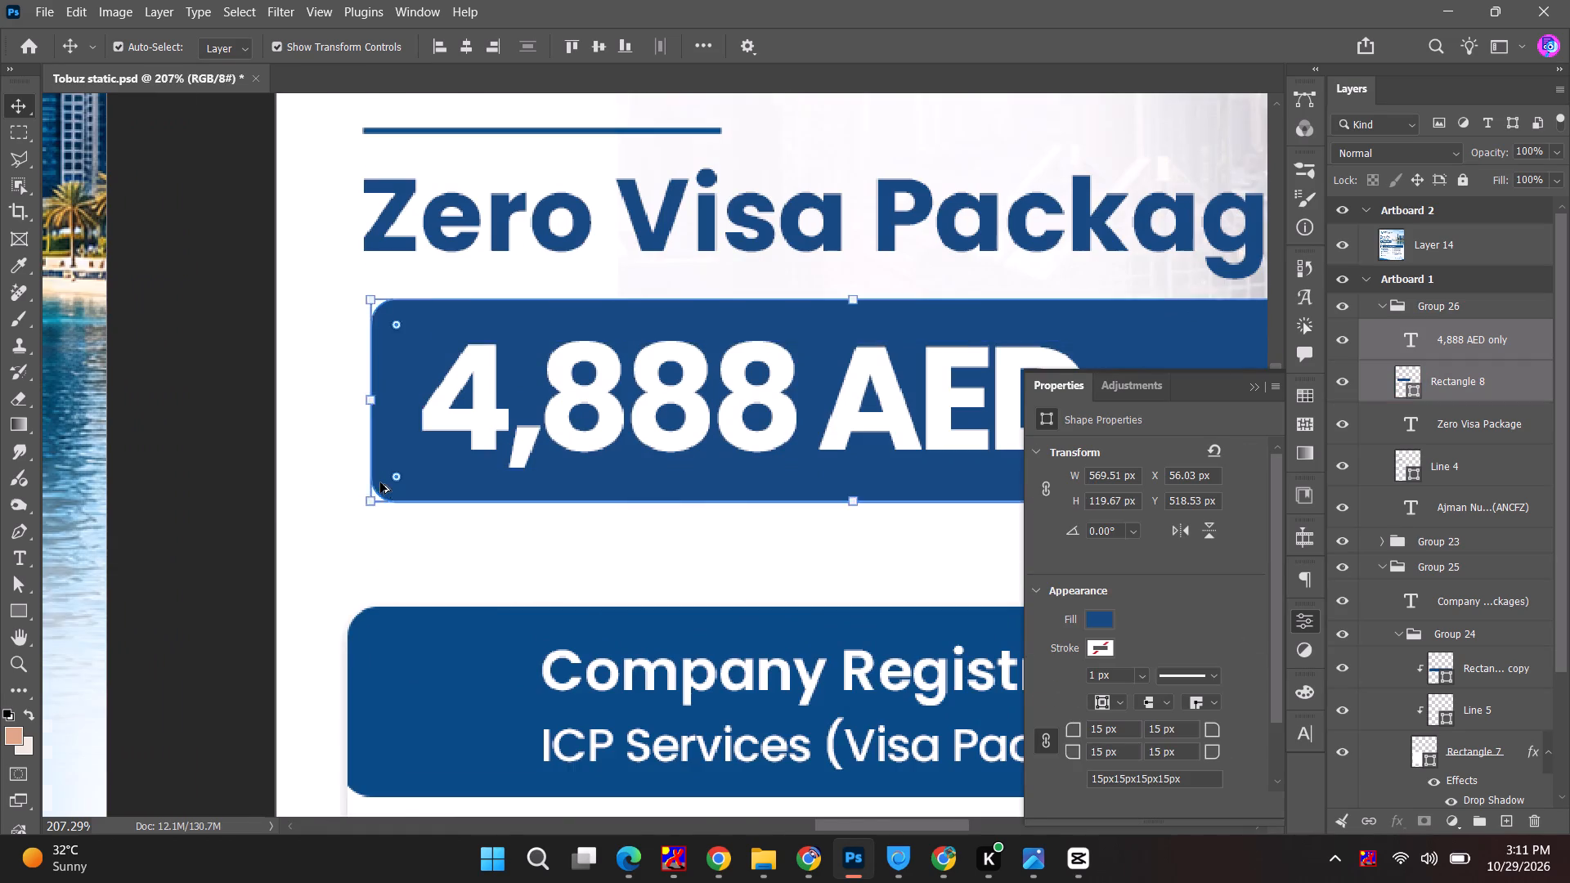
scroll(380, 482, "down", 4, "alt")
left_click_drag(567, 458, 559, 476)
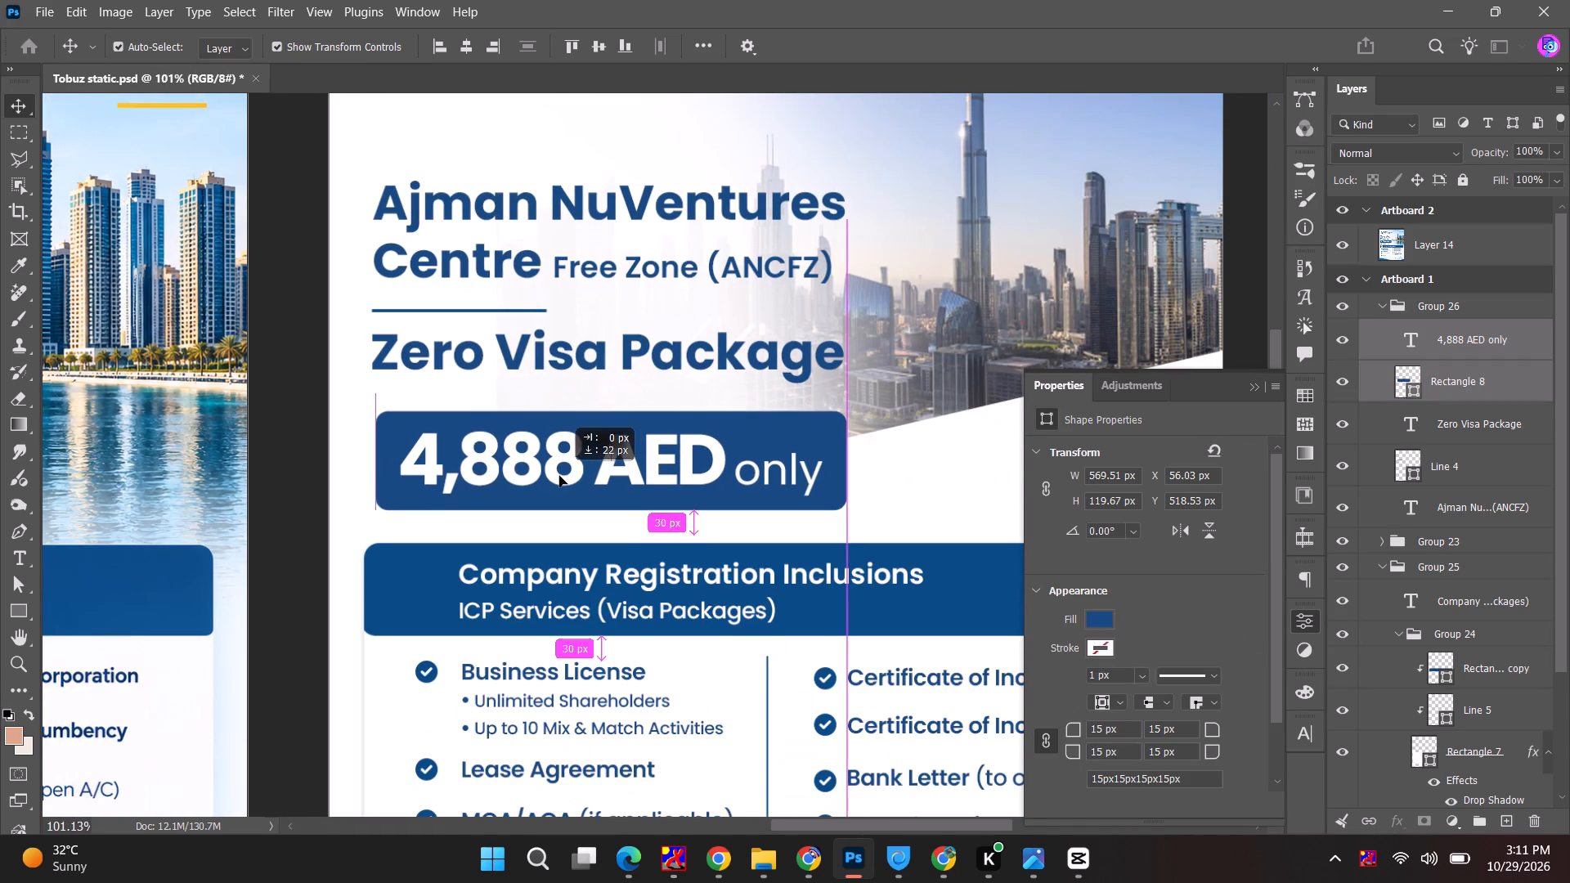
left_click_drag(559, 476, 557, 479)
scroll(557, 479, "down", 7, "alt")
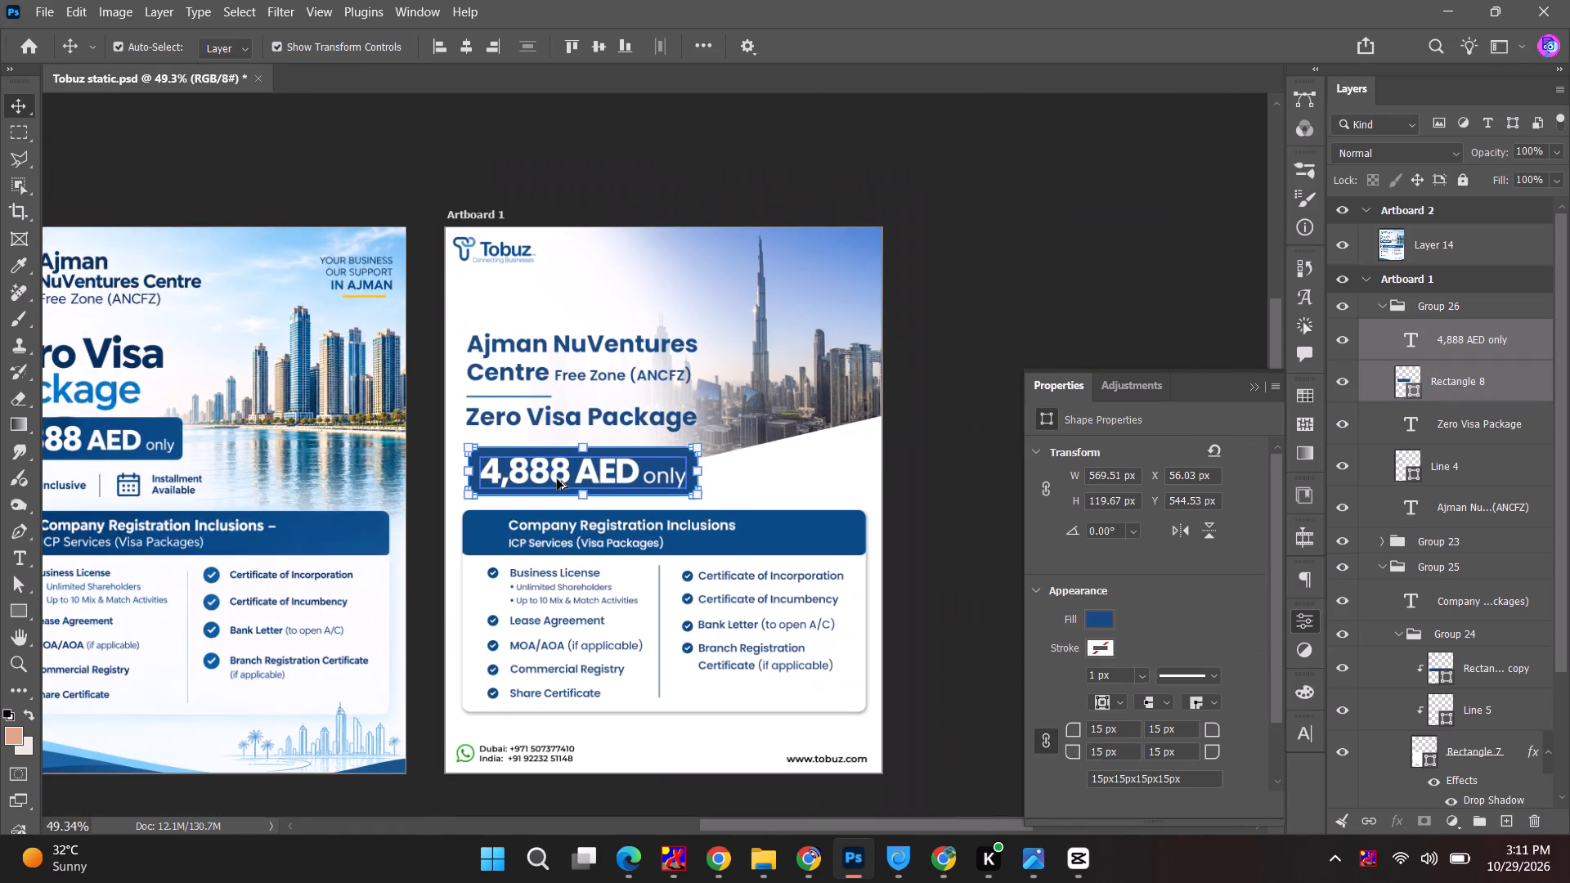
left_click(939, 385)
Duplicate Rectangle 9 directly beneath itself and fill the copy with the Company Registration Inclusions banner's dark blue.
left_click(779, 406)
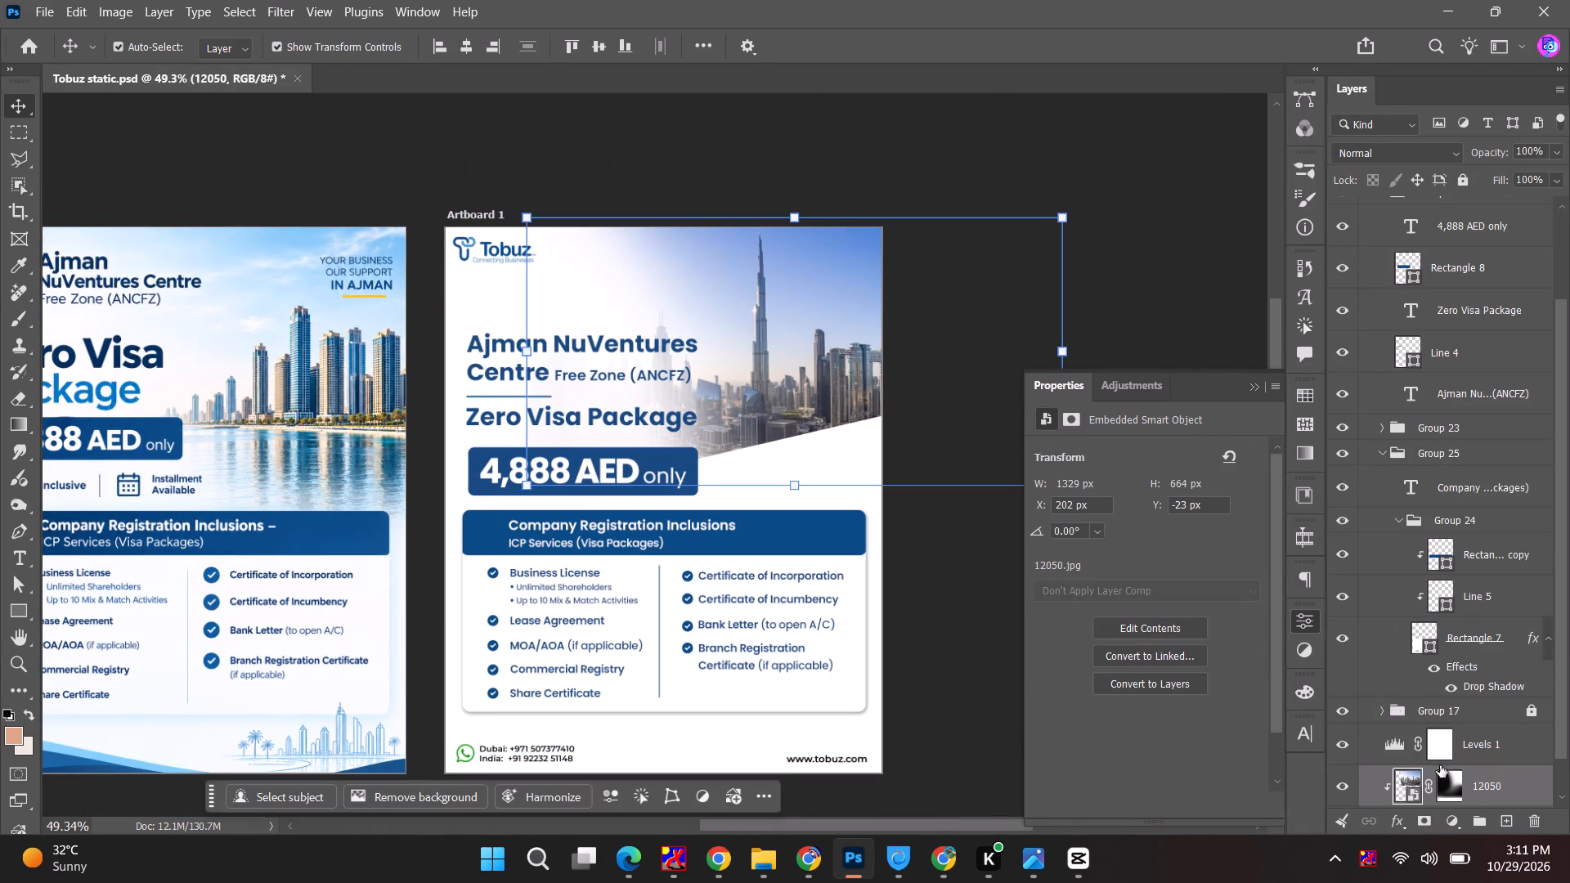
scroll(1437, 762, "down", 5)
left_click(1438, 796)
scroll(1469, 788, "down", 4)
left_click_drag(1480, 782, 1481, 792, "alt")
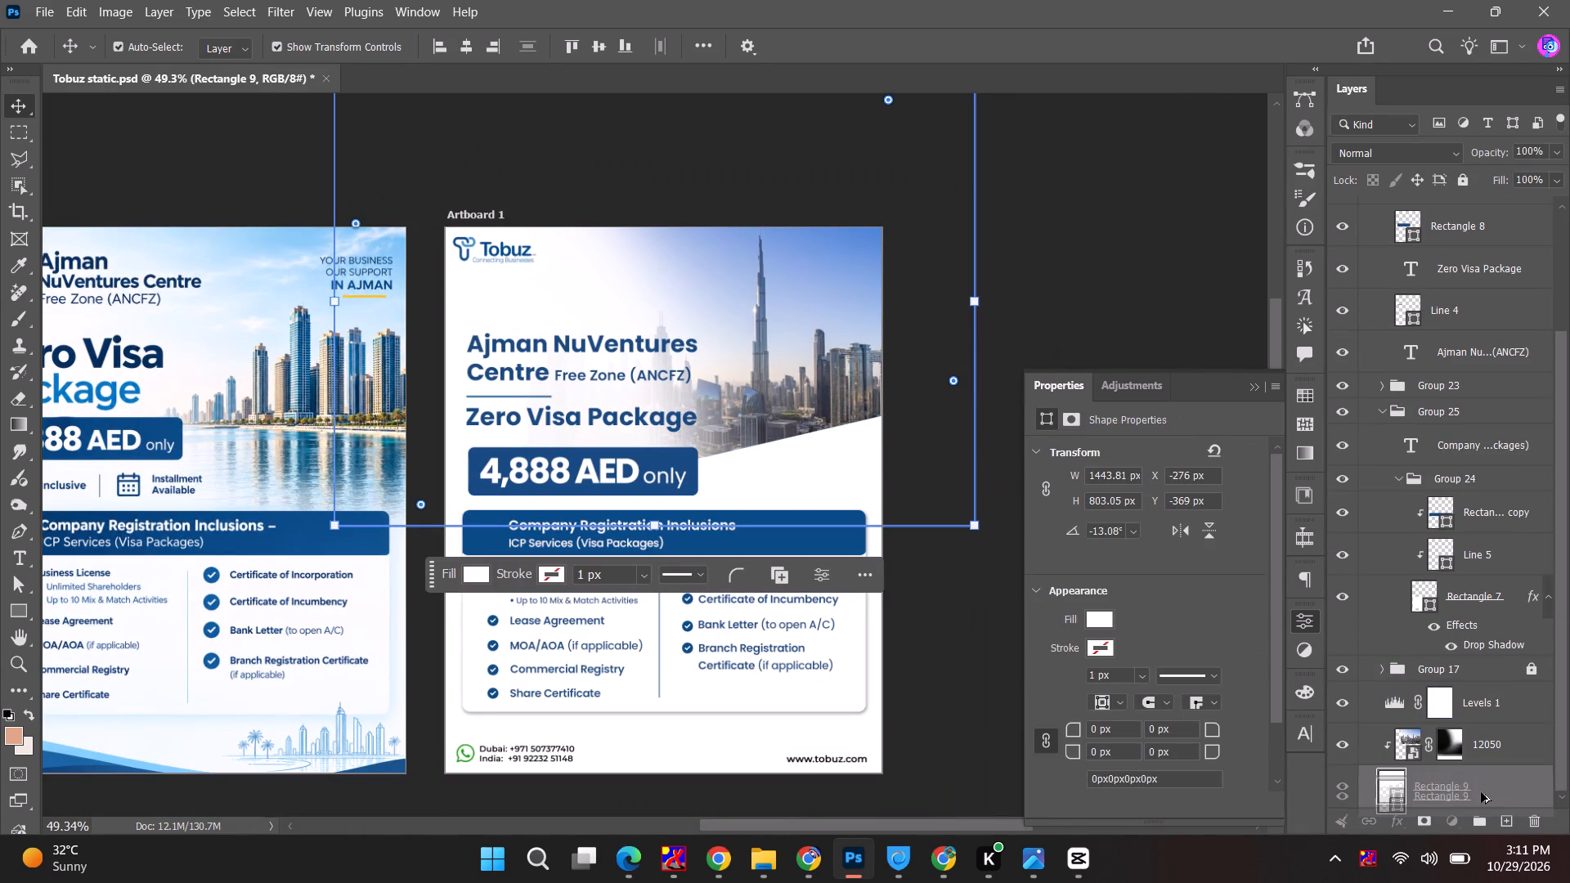
left_click_drag(1481, 792, 1481, 795, "alt")
double_click(1399, 784)
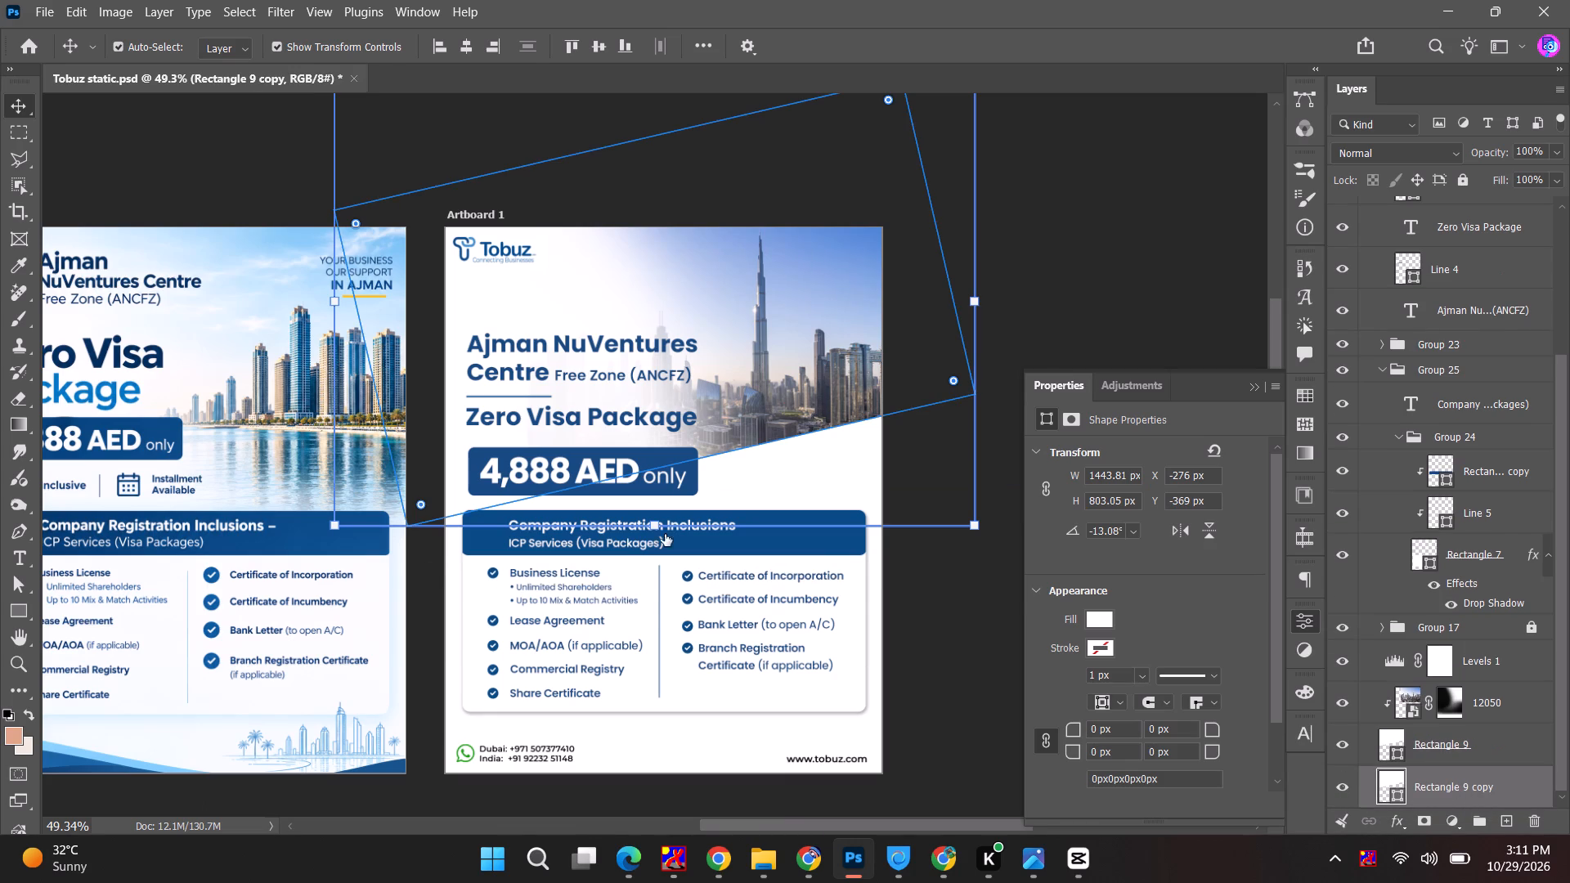
left_click(765, 531)
left_click(1369, 248)
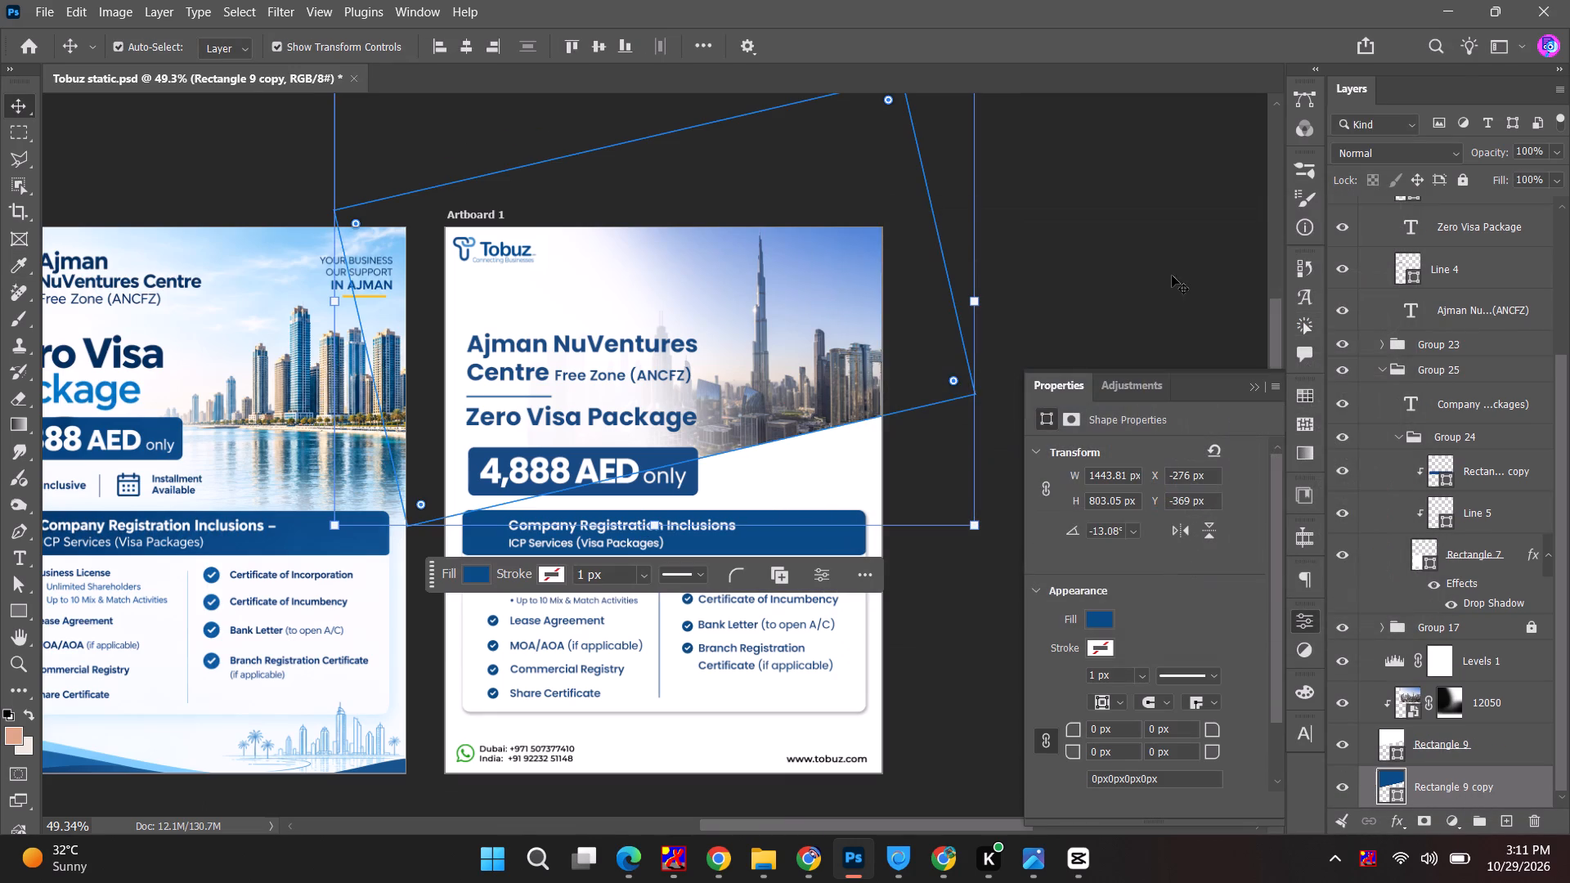
Rotate the blue rectangle copy about 4.22° and shift it slightly to form a blue wedge below the photo's slanted edge.
left_click_drag(996, 298, 996, 337)
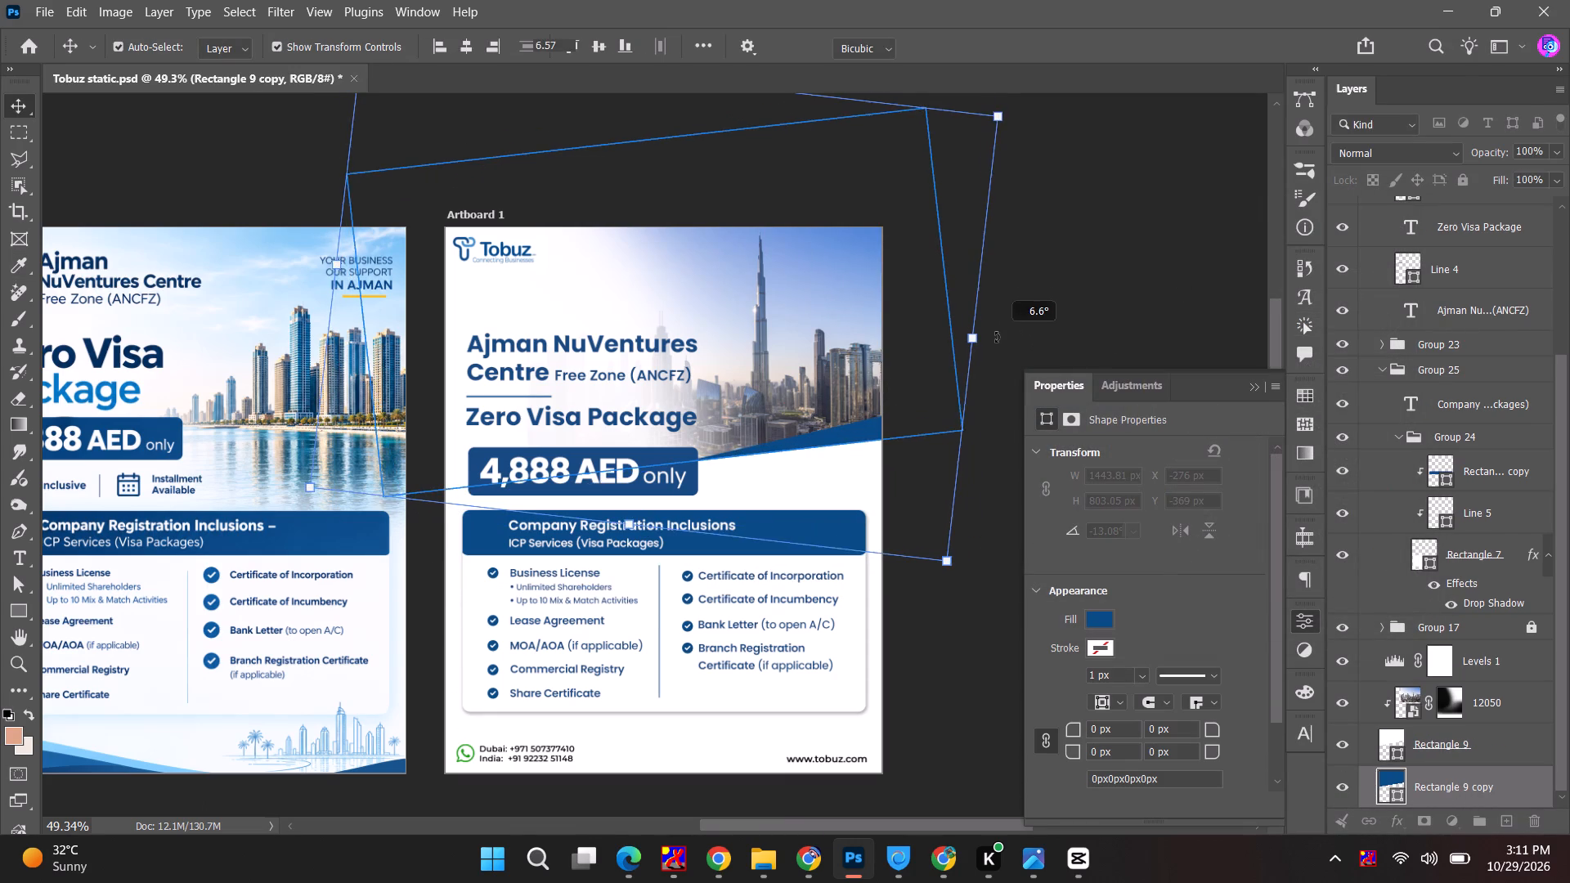
left_click_drag(996, 337, 999, 323)
left_click(833, 153)
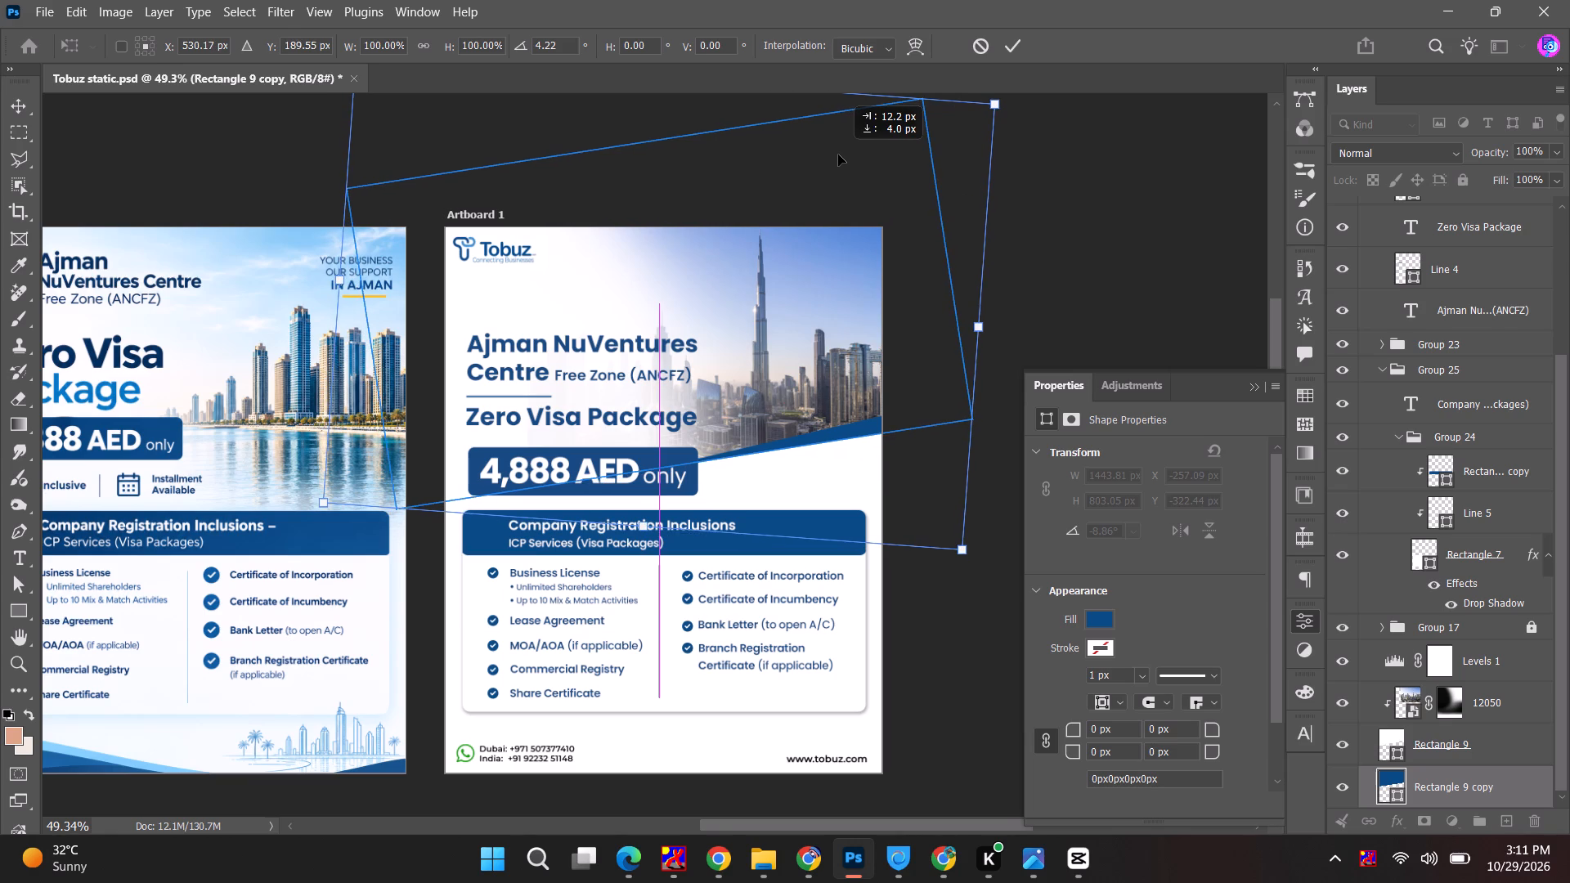
left_click(1011, 44)
left_click(1078, 225)
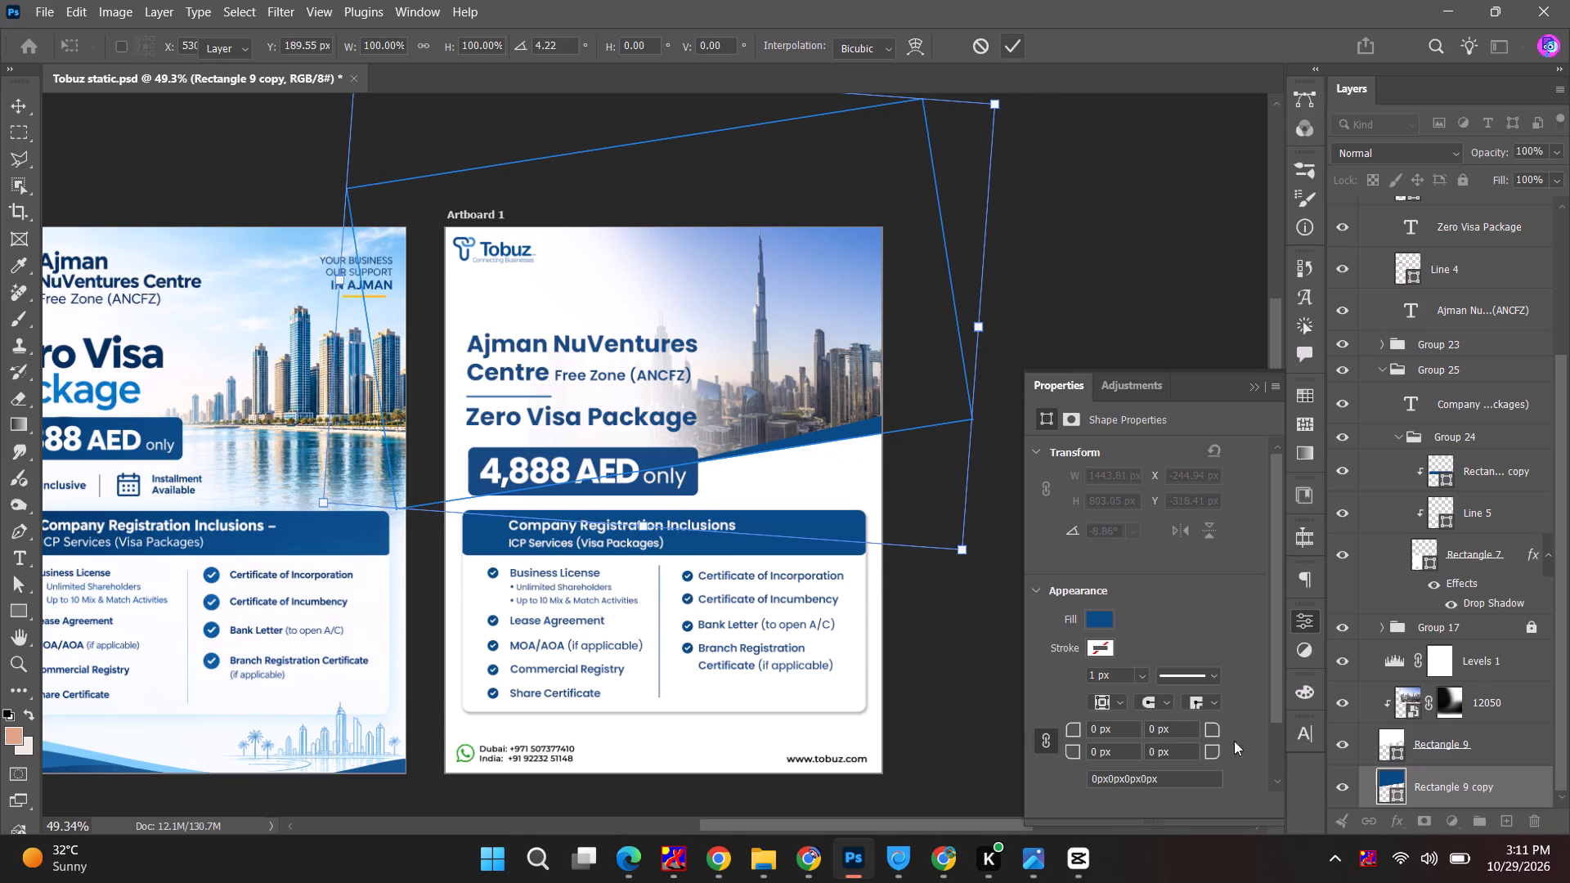
Move the blue rectangle copy about 14 px left and 17 px down.
double_click(1397, 778)
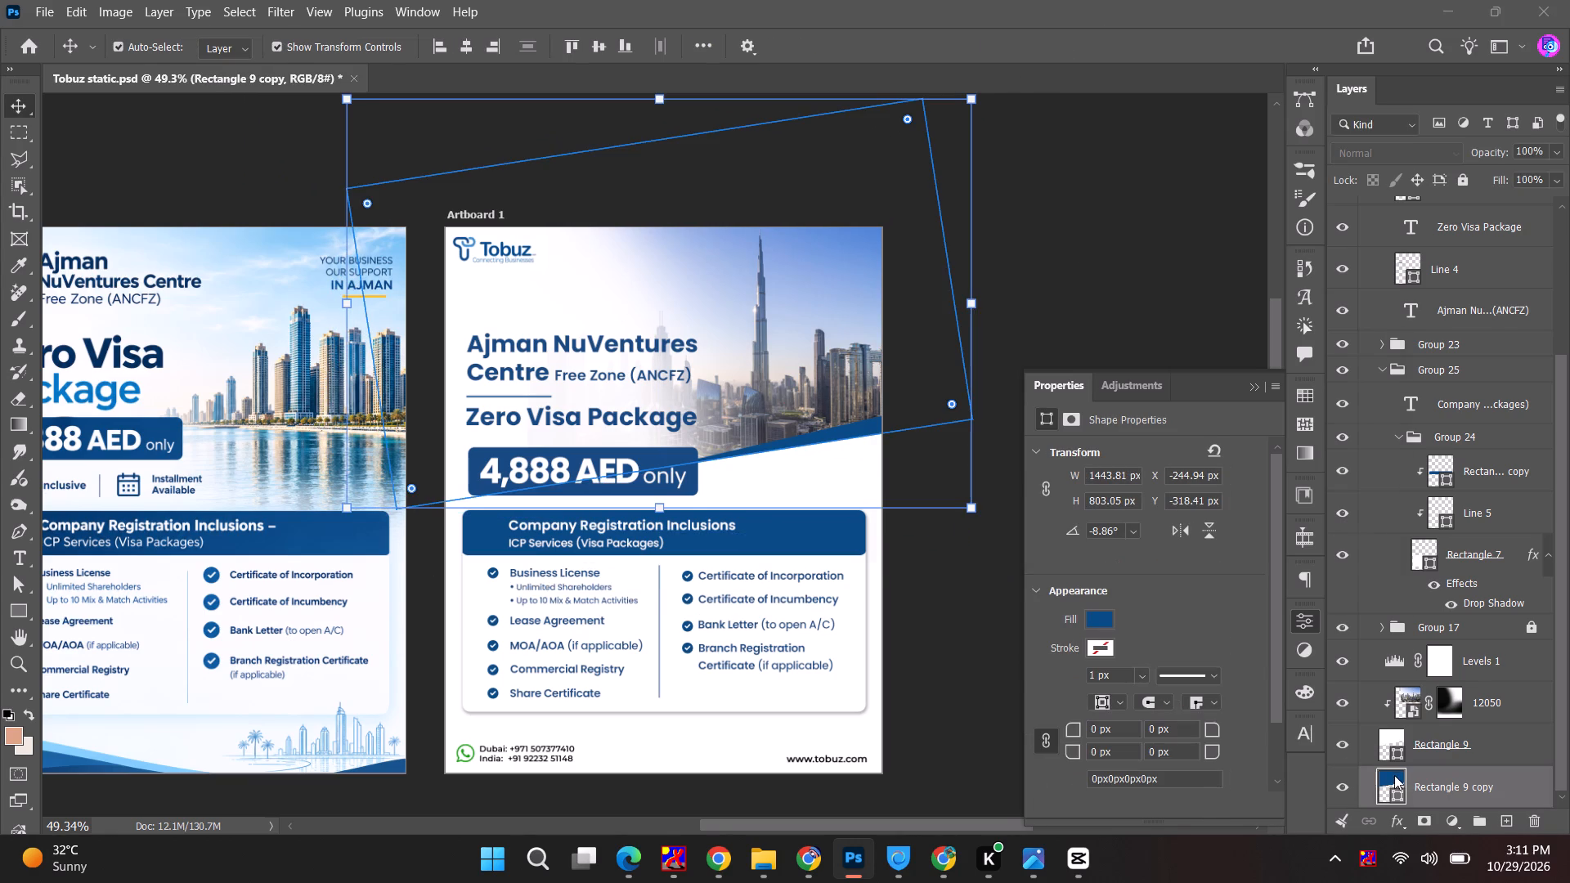
key("Escape")
left_click(1041, 215)
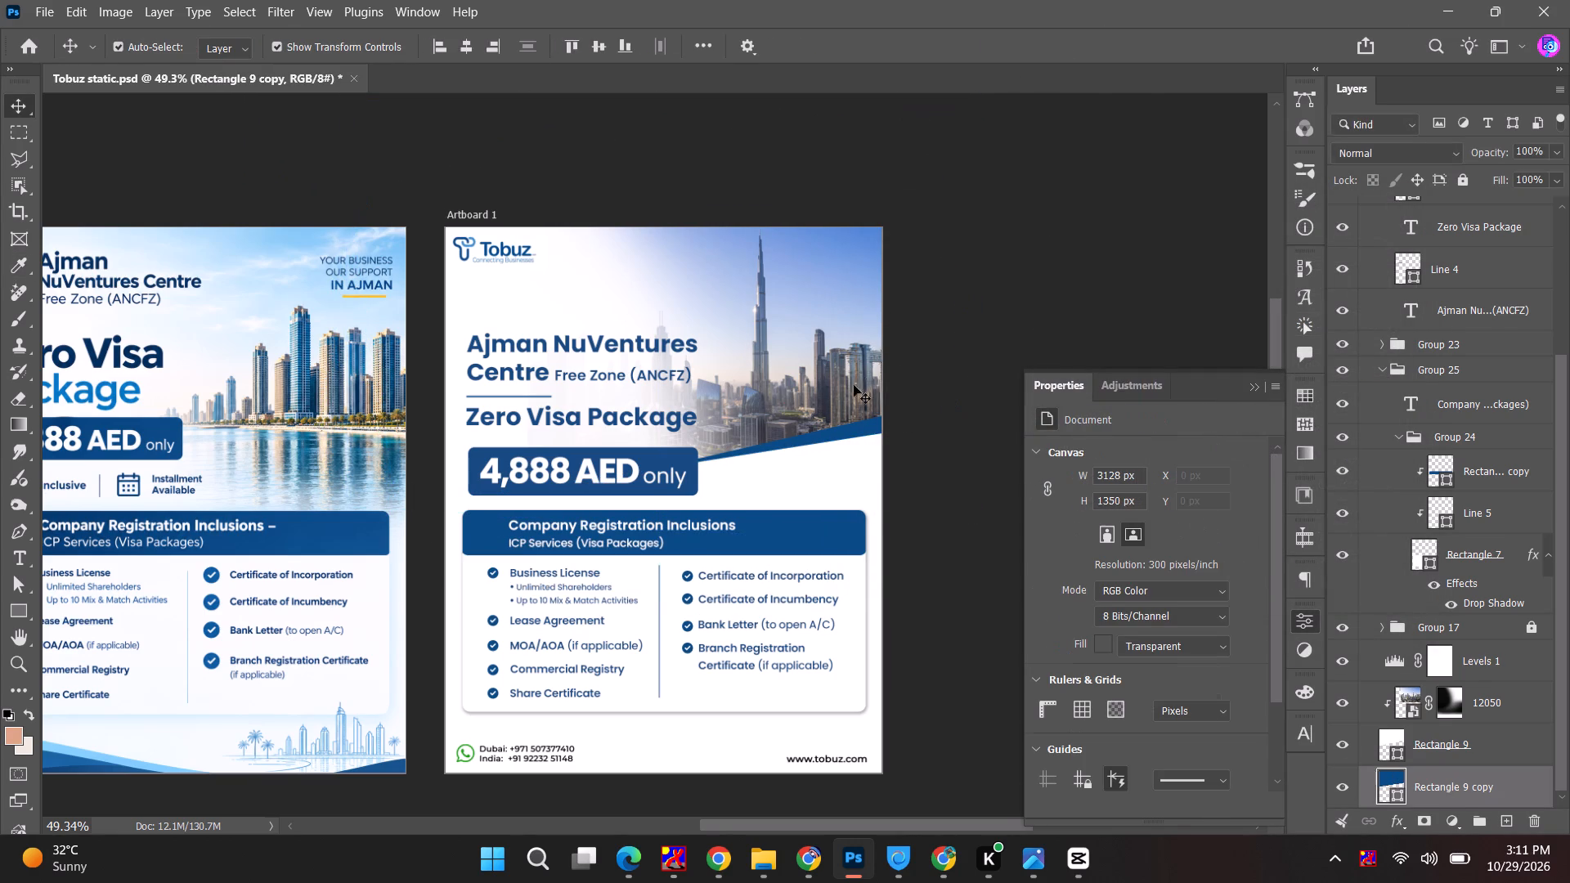
left_click(834, 436)
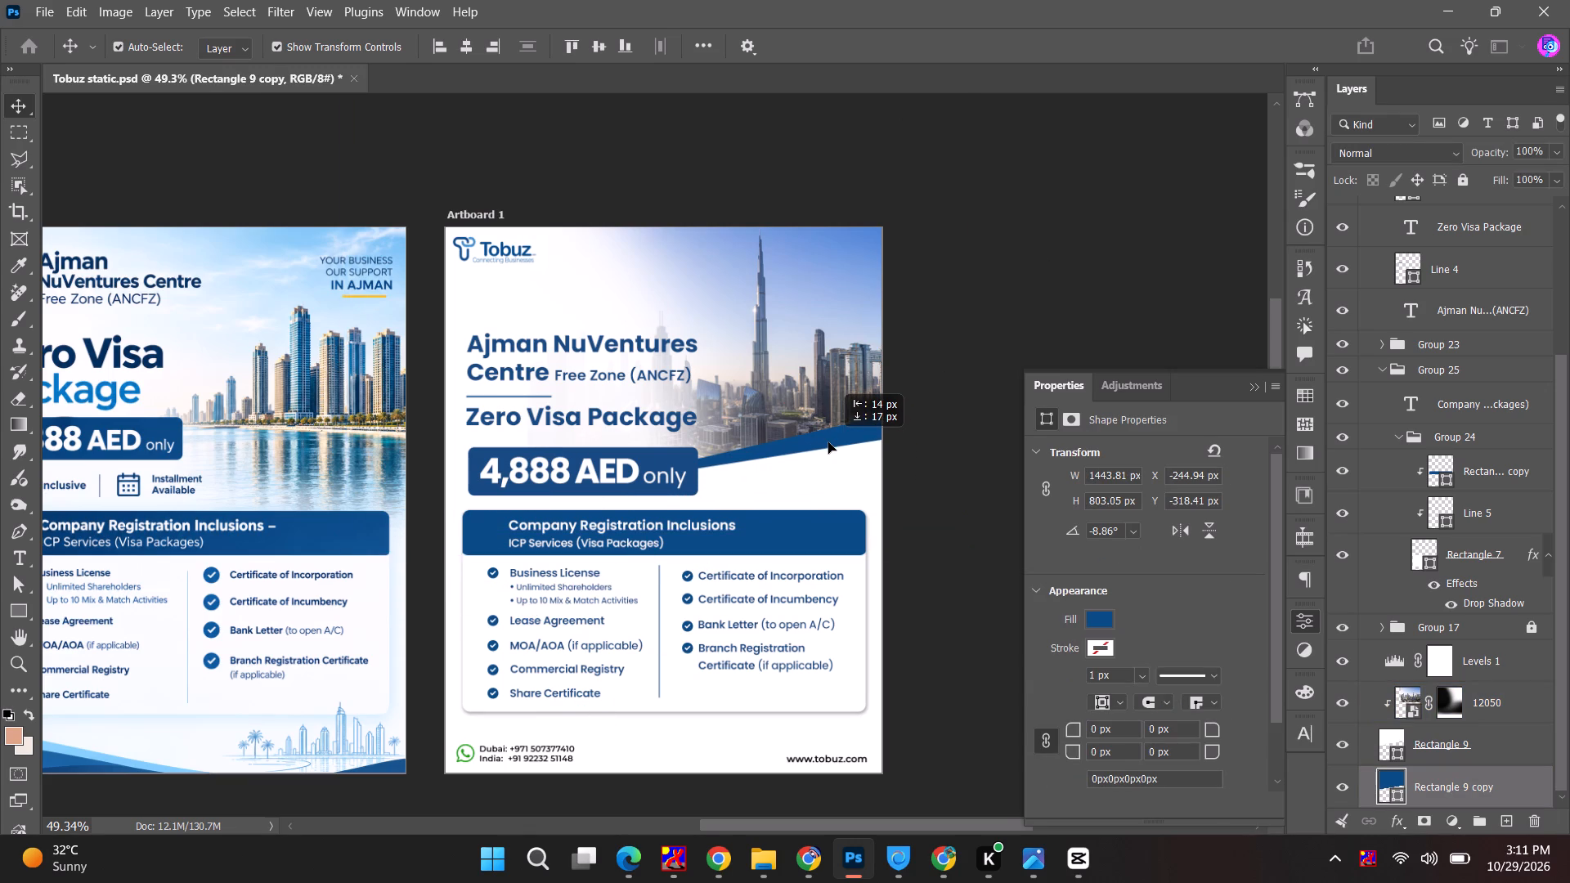
Add a new layer clipped to the blue rectangle copy and paint soft #1c3a5c shading near the price badge with a 600 px brush.
left_click(1512, 825)
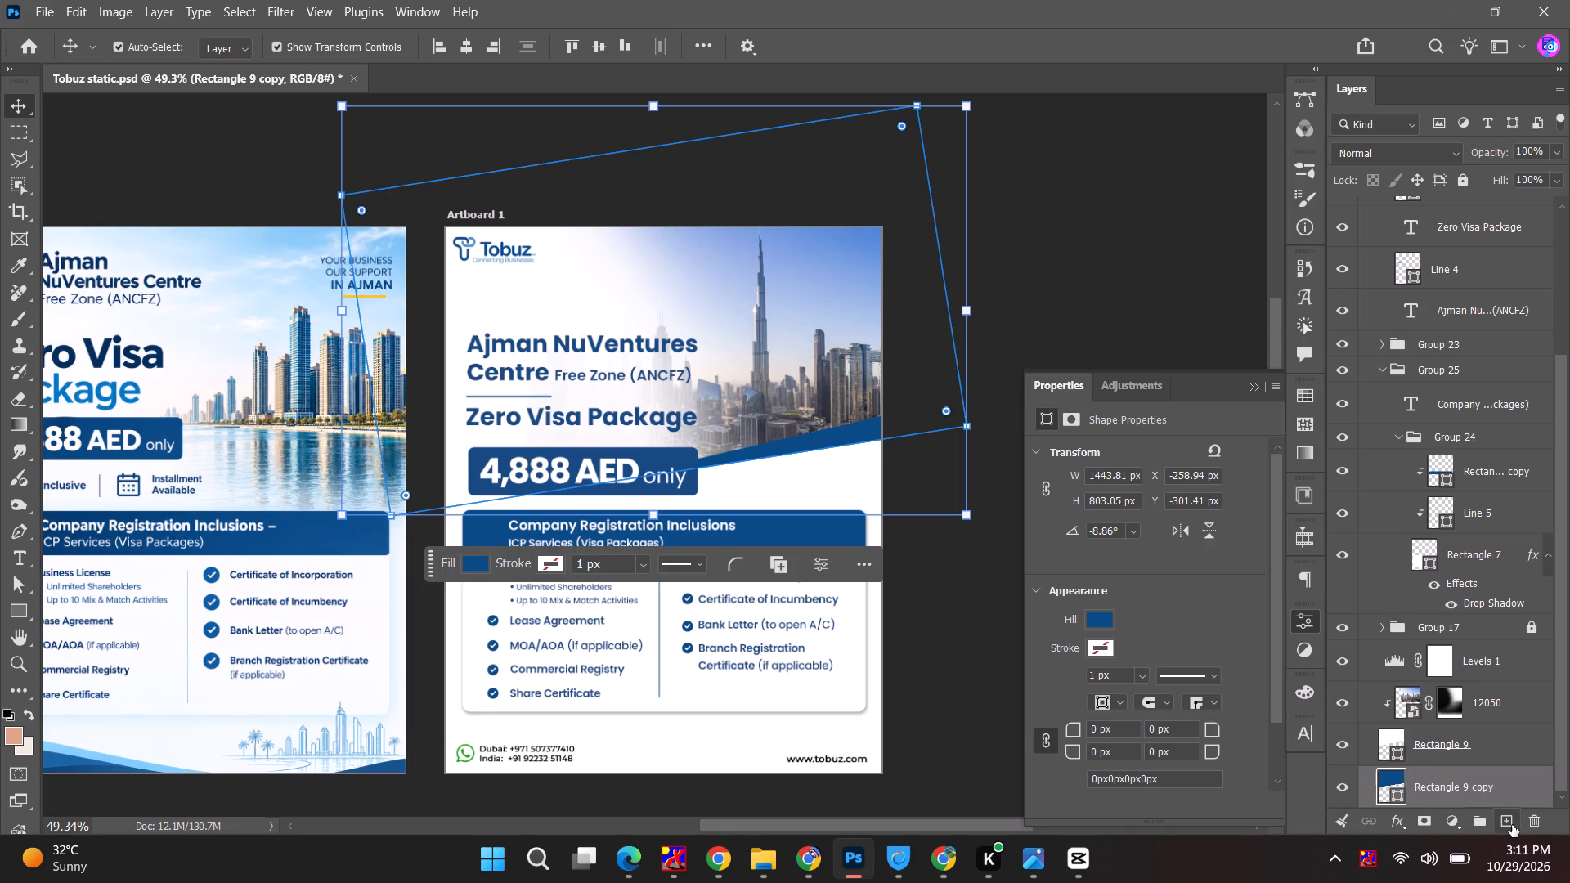
key("b")
left_click(690, 481, "alt")
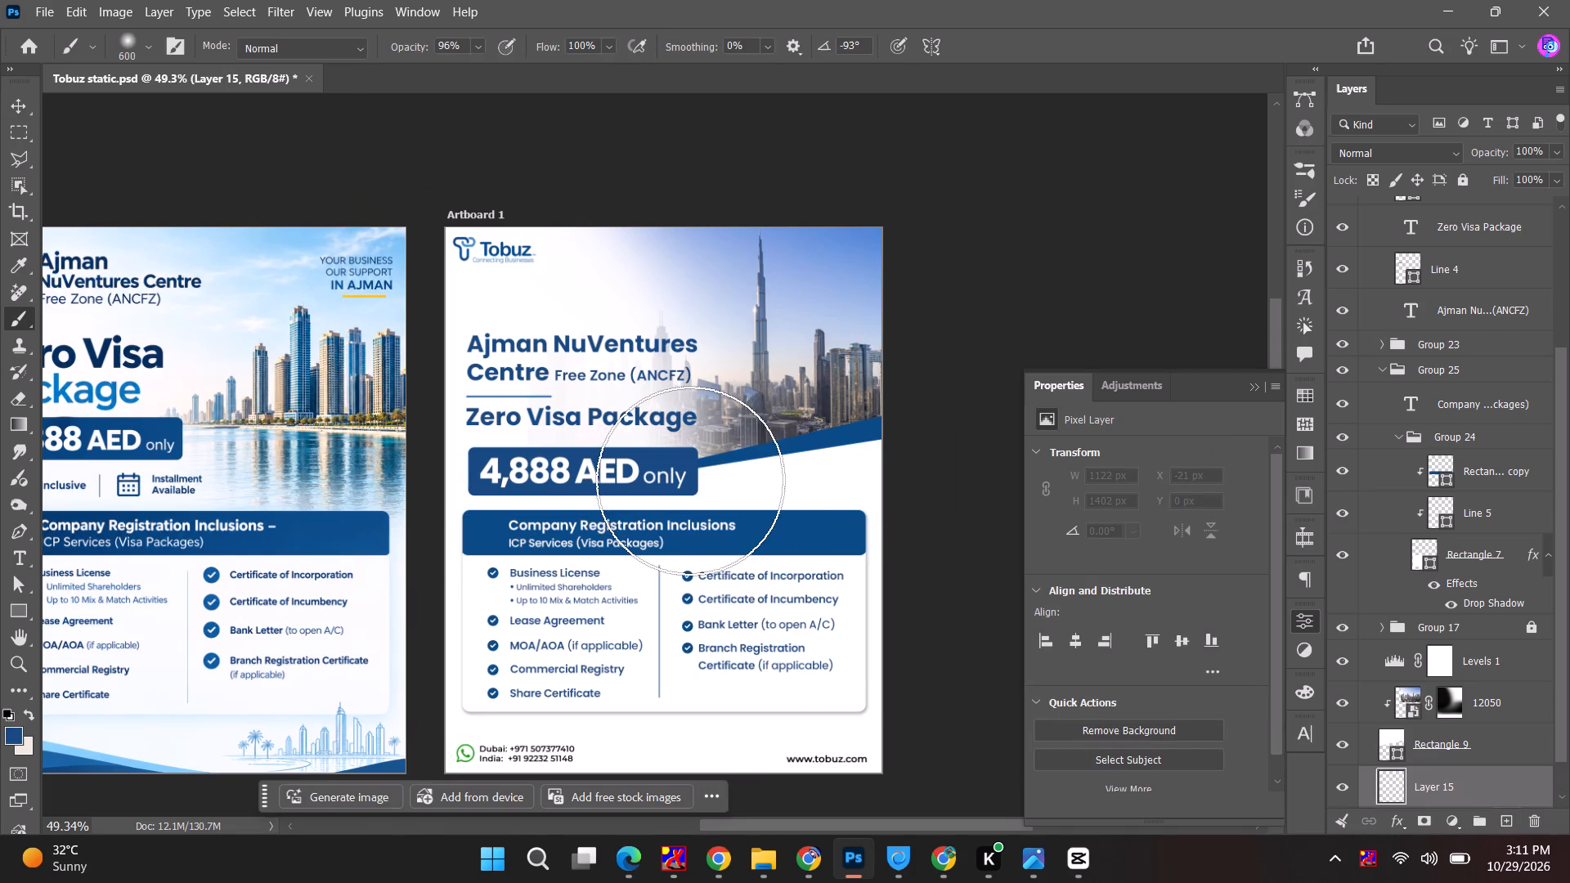
double_click(9, 728)
left_click(1066, 419)
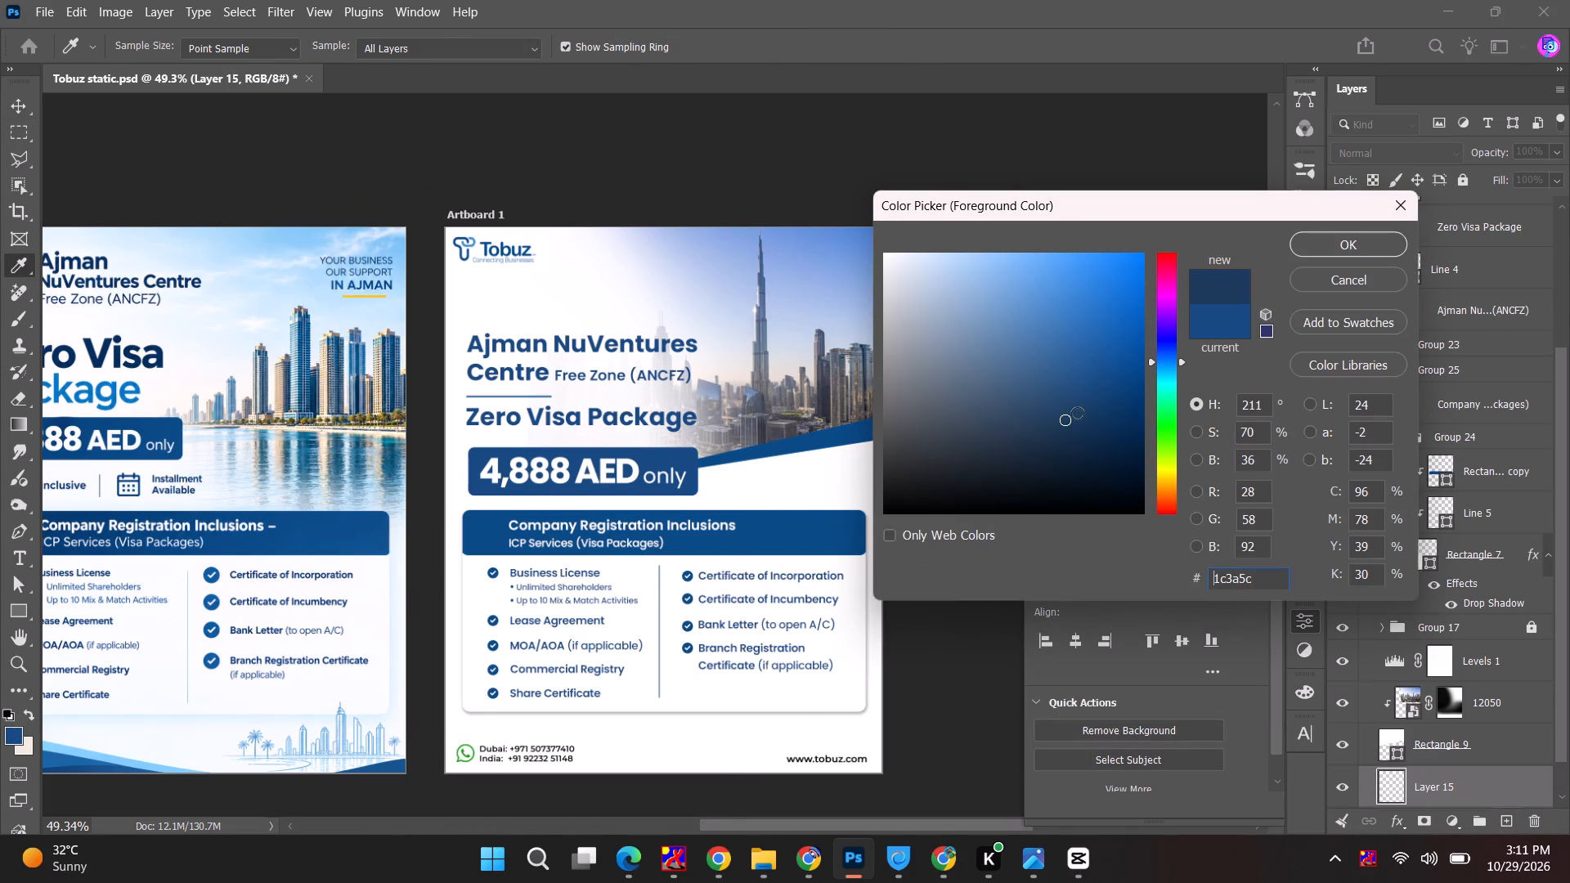
left_click(1313, 257)
left_click_drag(699, 429, 690, 441)
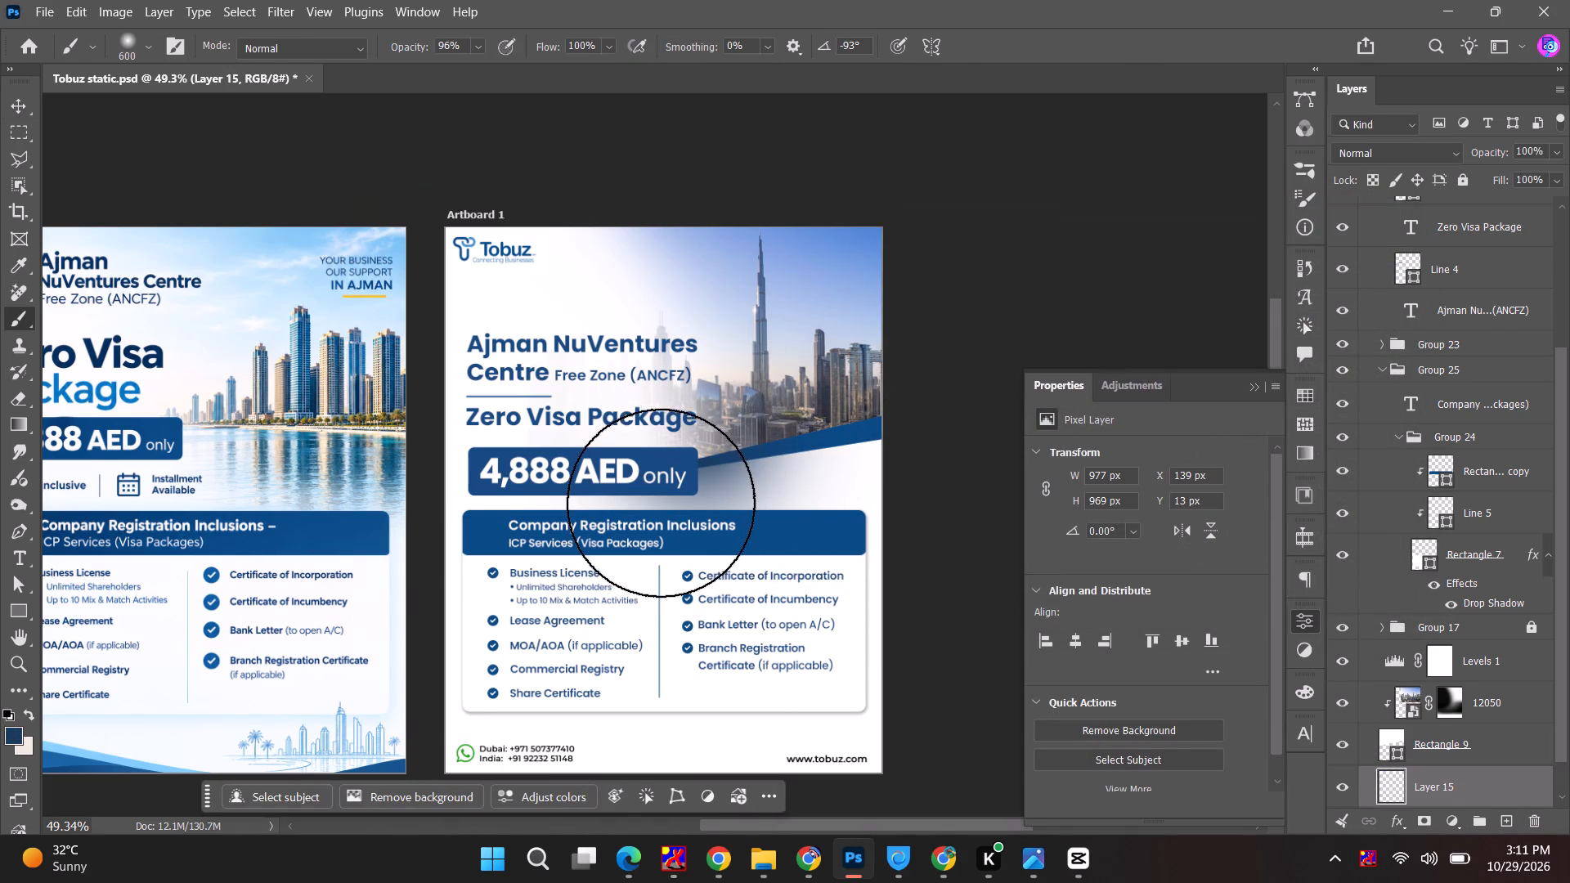
scroll(1550, 769, "down", 4)
left_click(1431, 764, "alt")
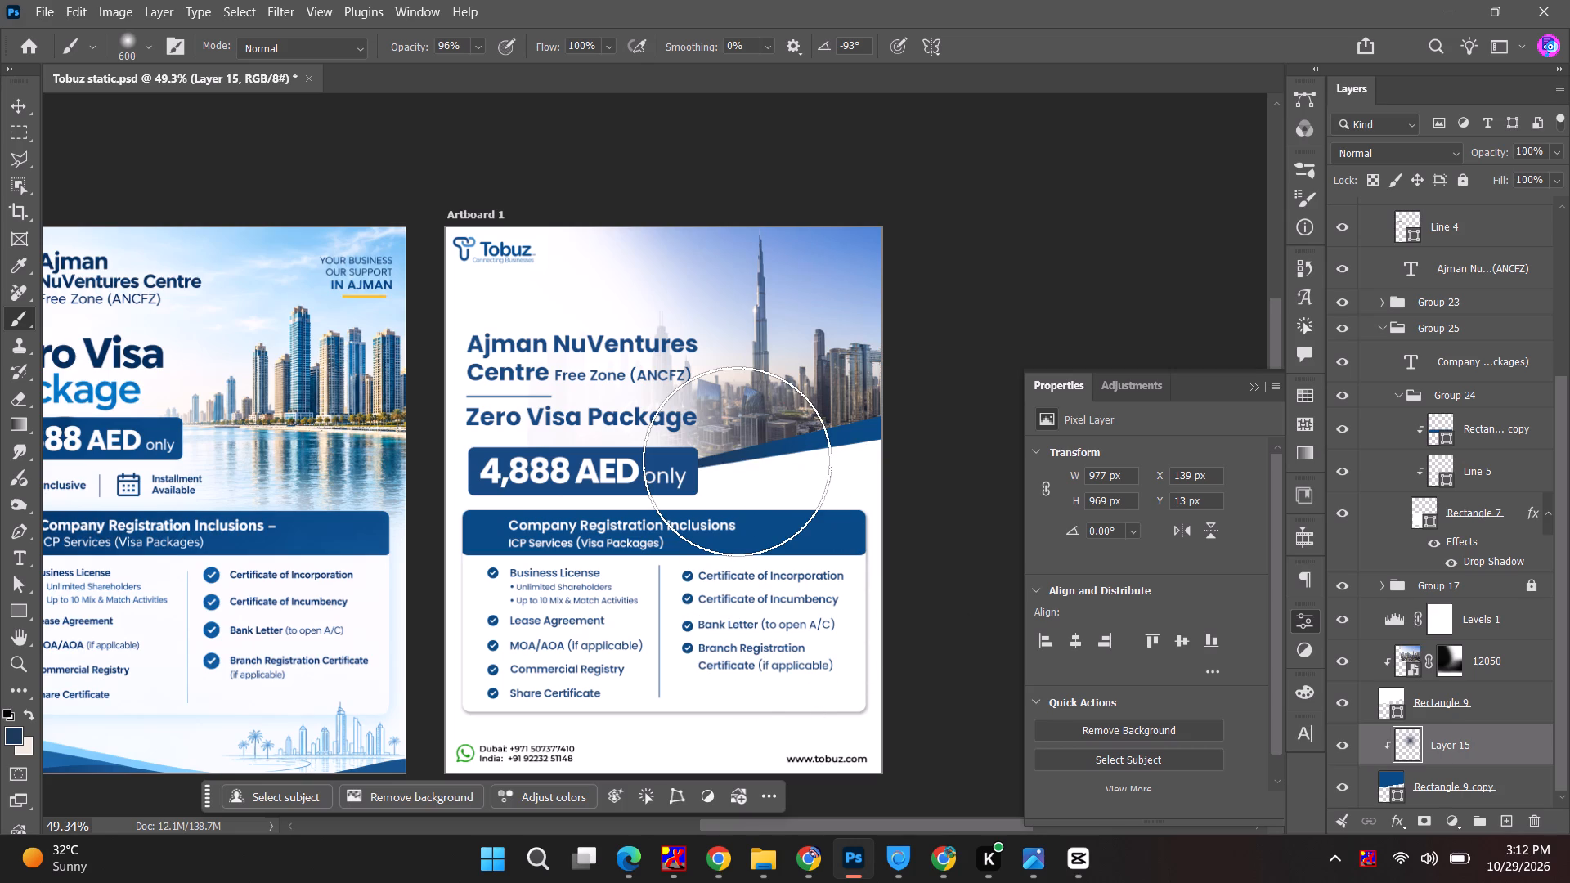
left_click_drag(760, 495, 751, 500)
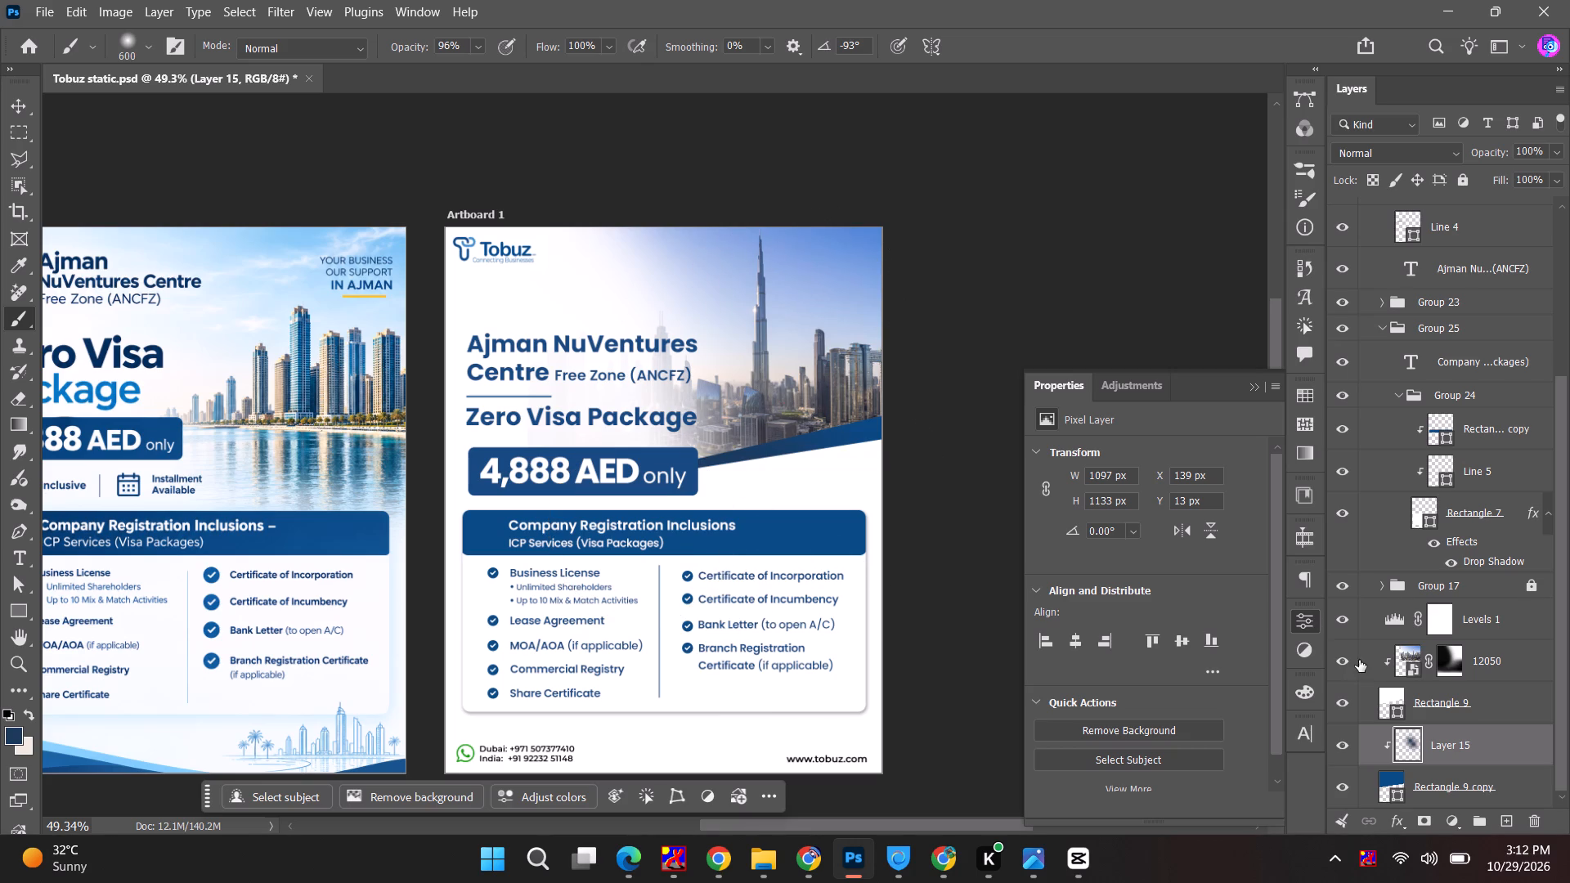
Erase on the skyline photo's layer mask with a soft 1100 px eraser to reveal more of its upper-left area.
left_click(1442, 652)
key("b")
left_click(646, 310)
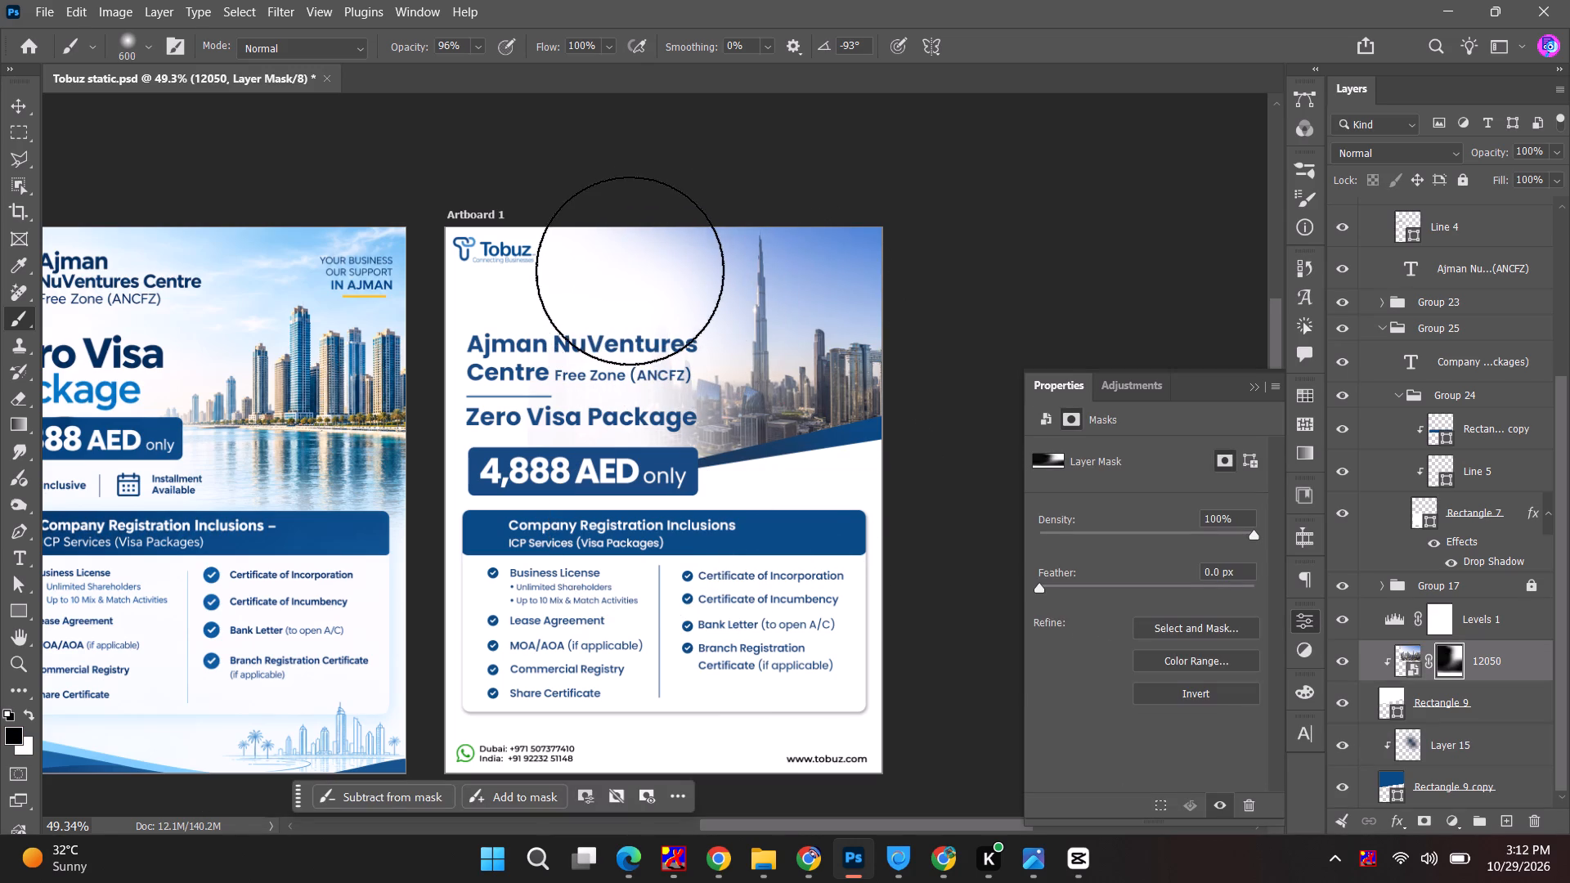
key("r")
left_click(1445, 665)
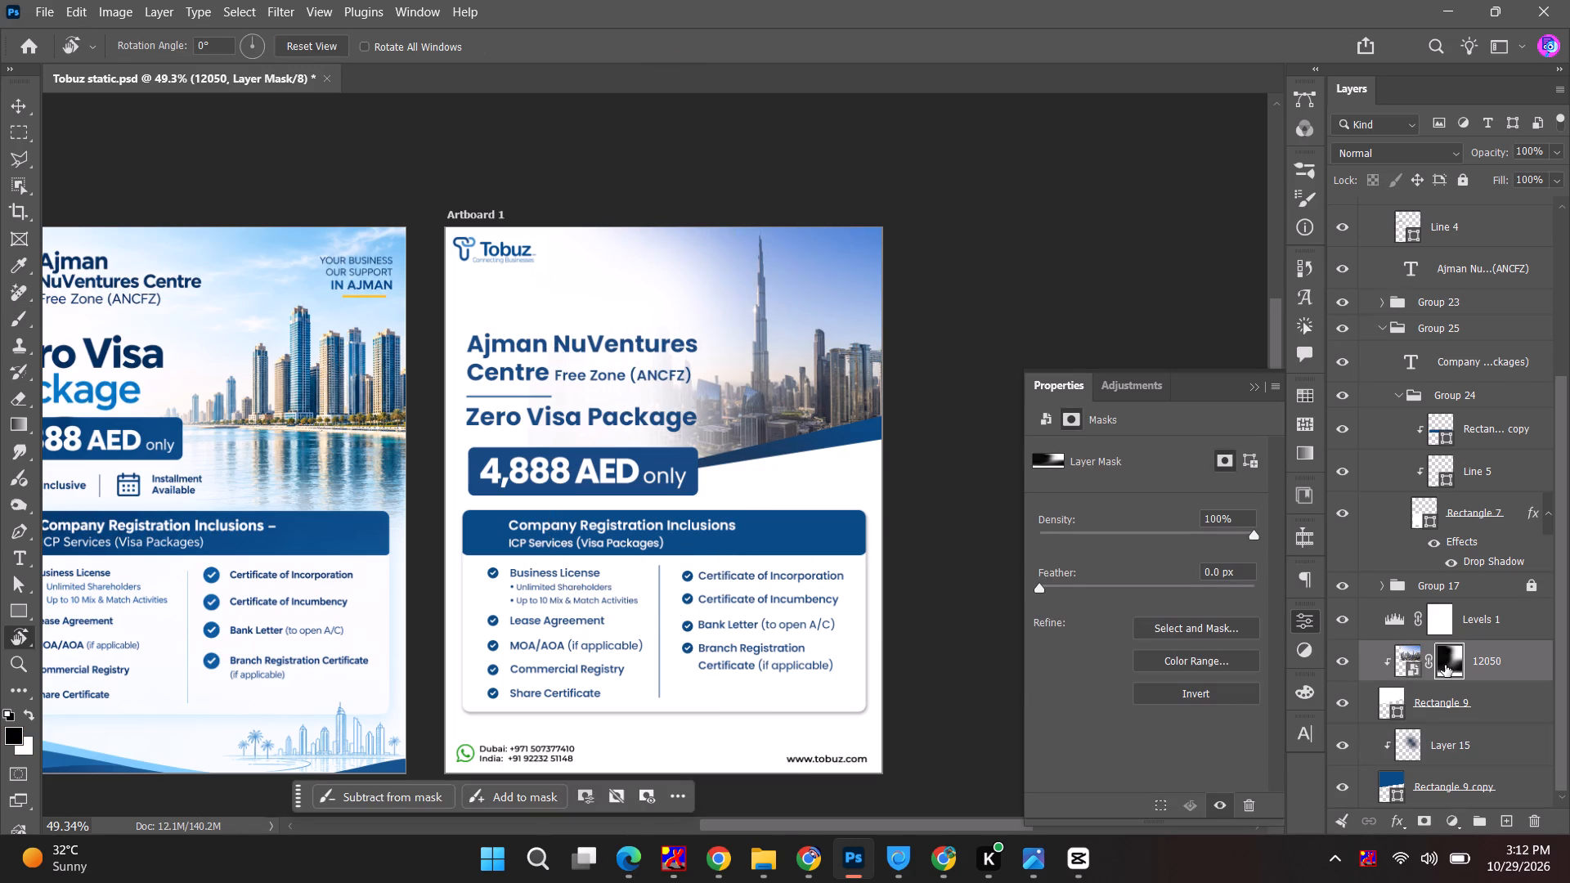
key("r")
key("e")
left_click_drag(621, 159, 427, 132)
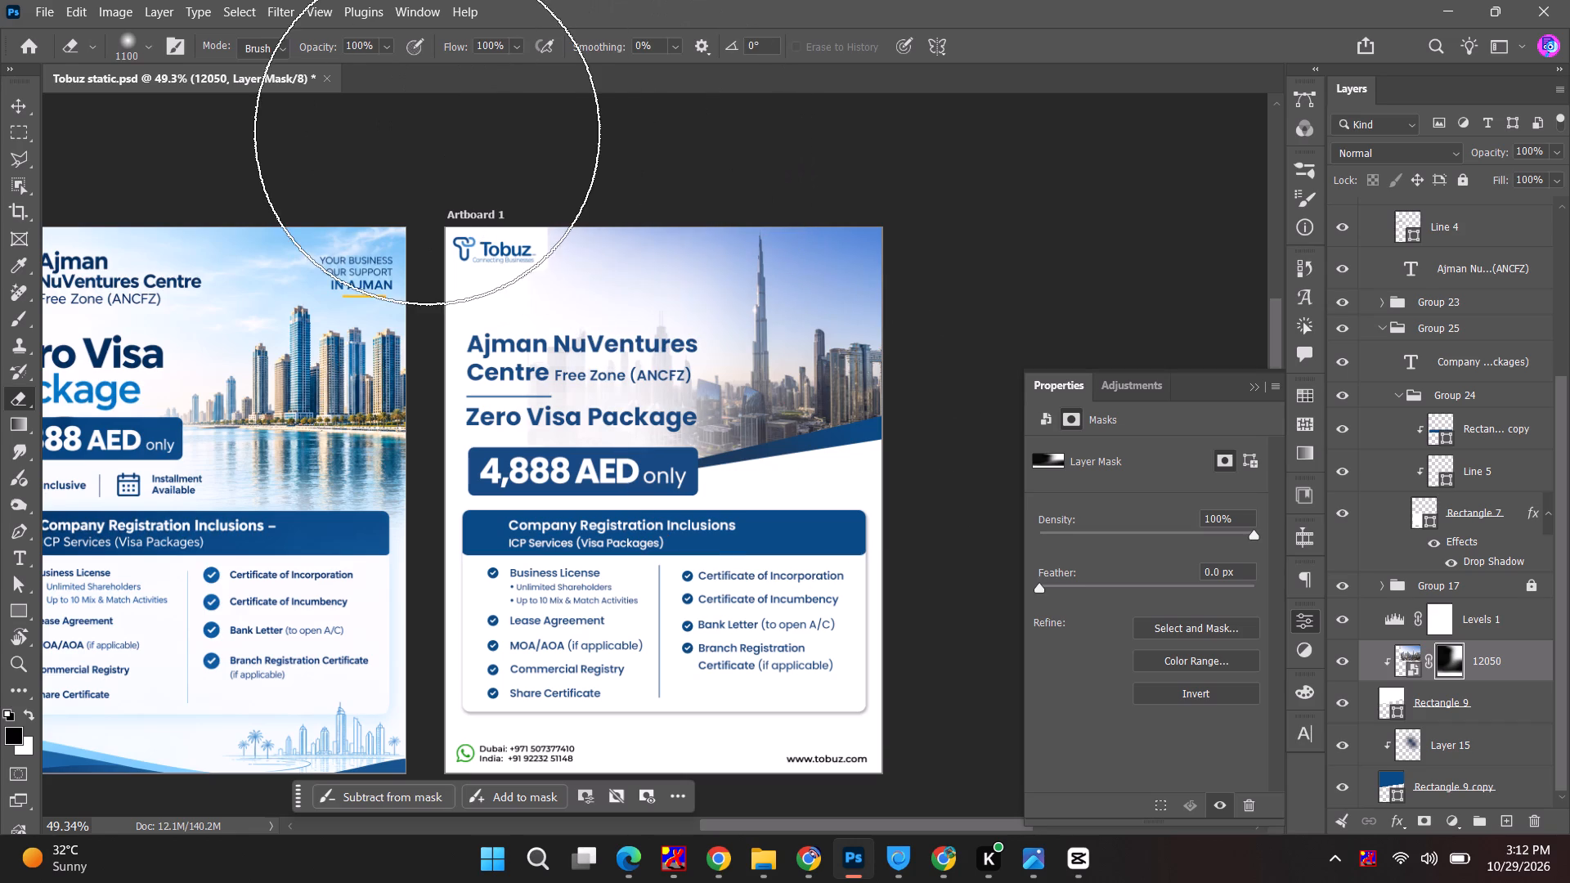
left_click_drag(427, 132, 421, 130)
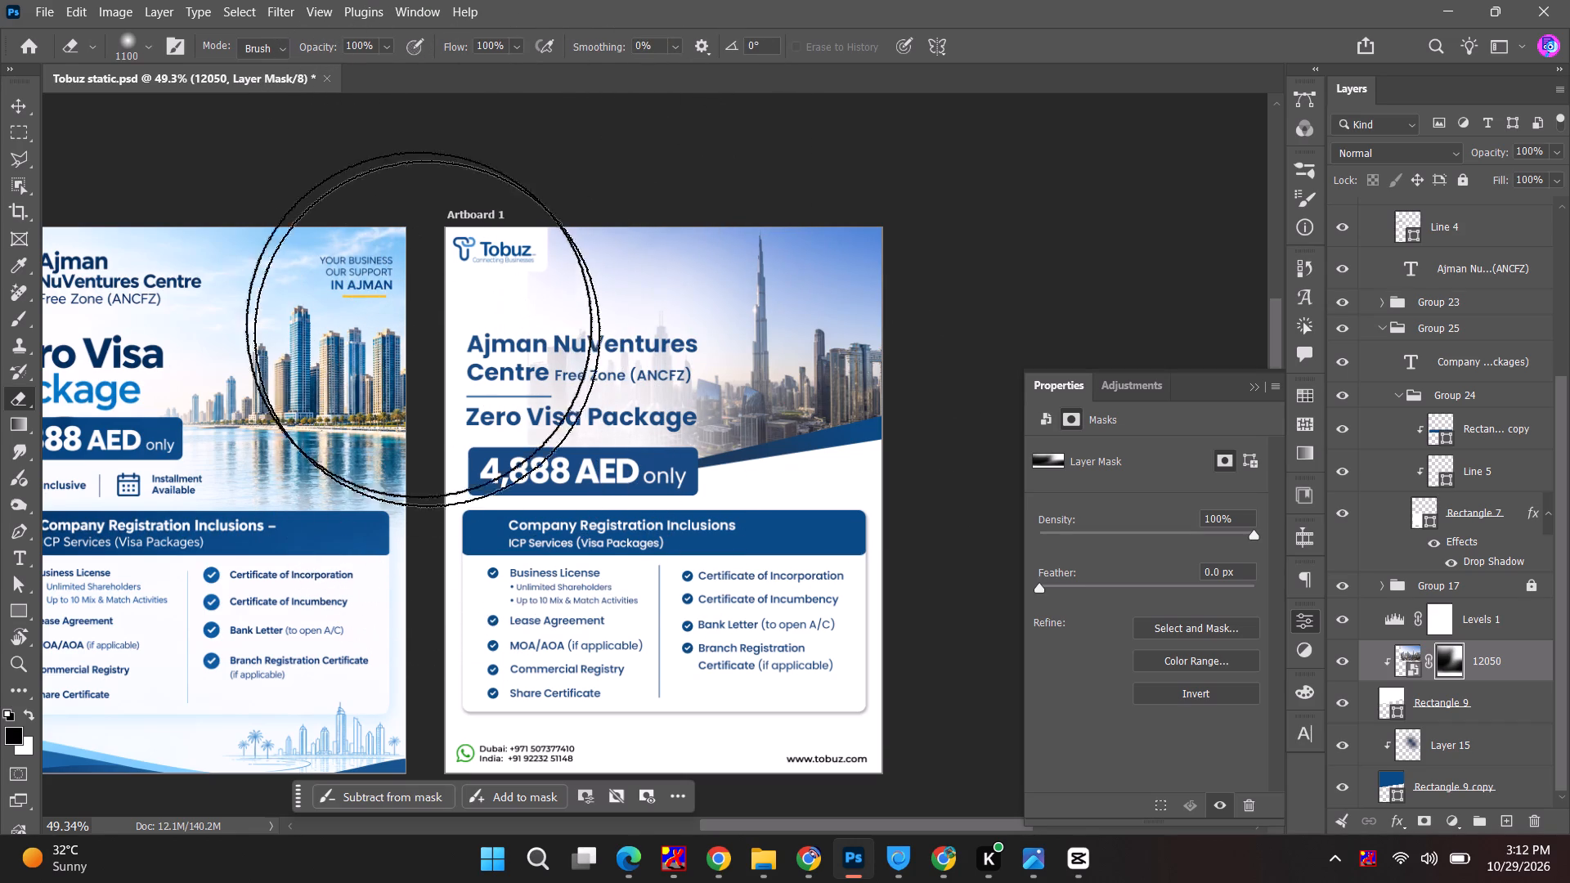
Break the heading after Ajman so NuVentures starts a new line, and move the heading up clear of the divider line.
left_click(14, 94)
scroll(597, 364, "up", 4, "alt")
double_click(581, 346)
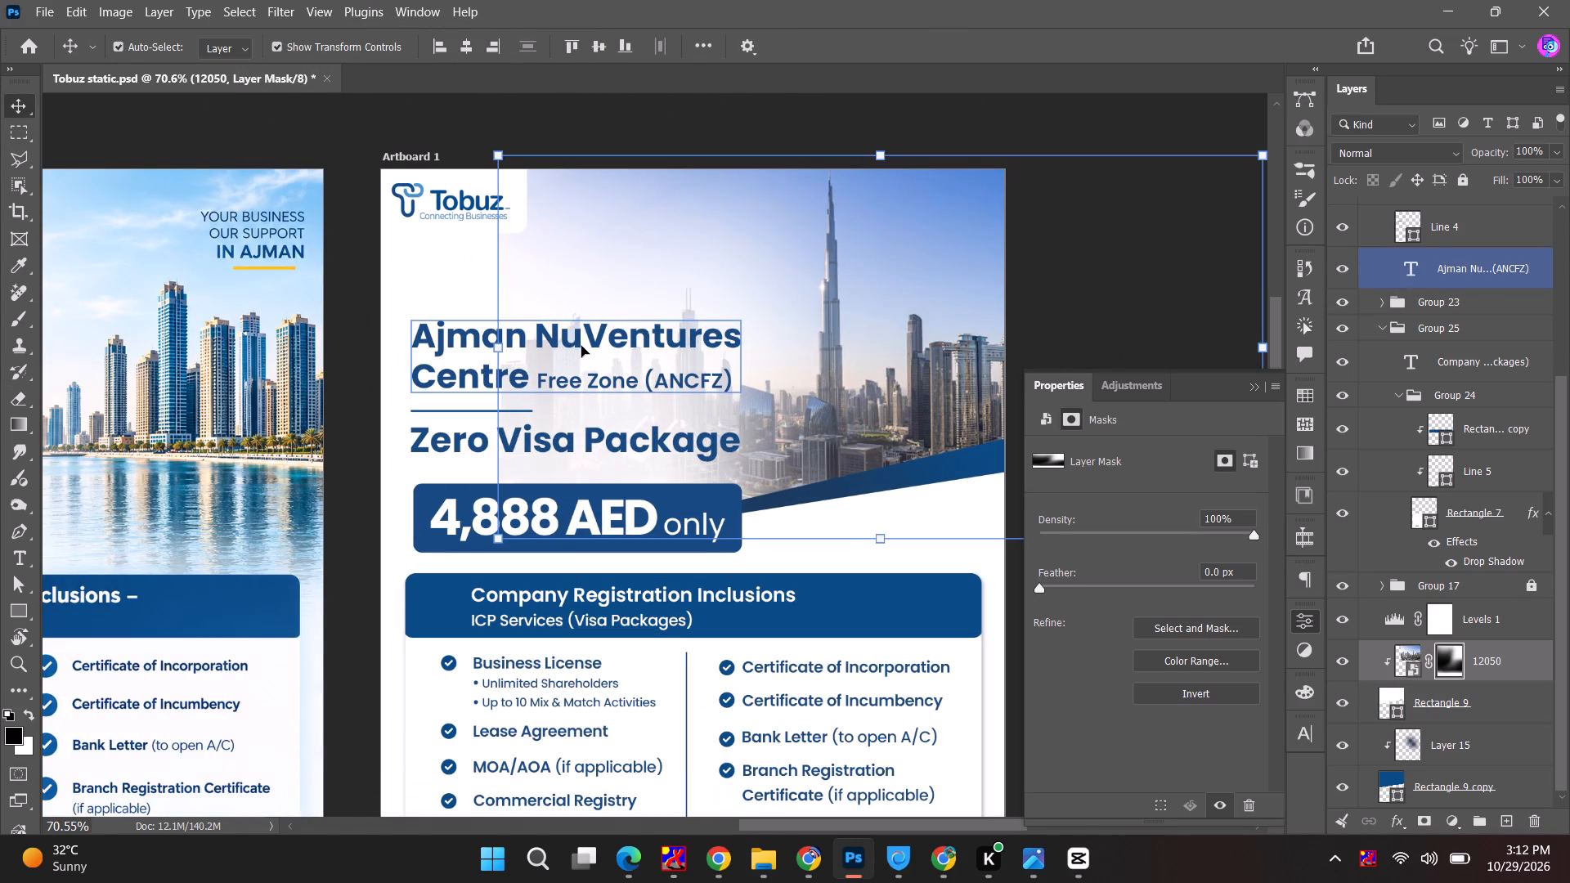
double_click(554, 339)
left_click(534, 338)
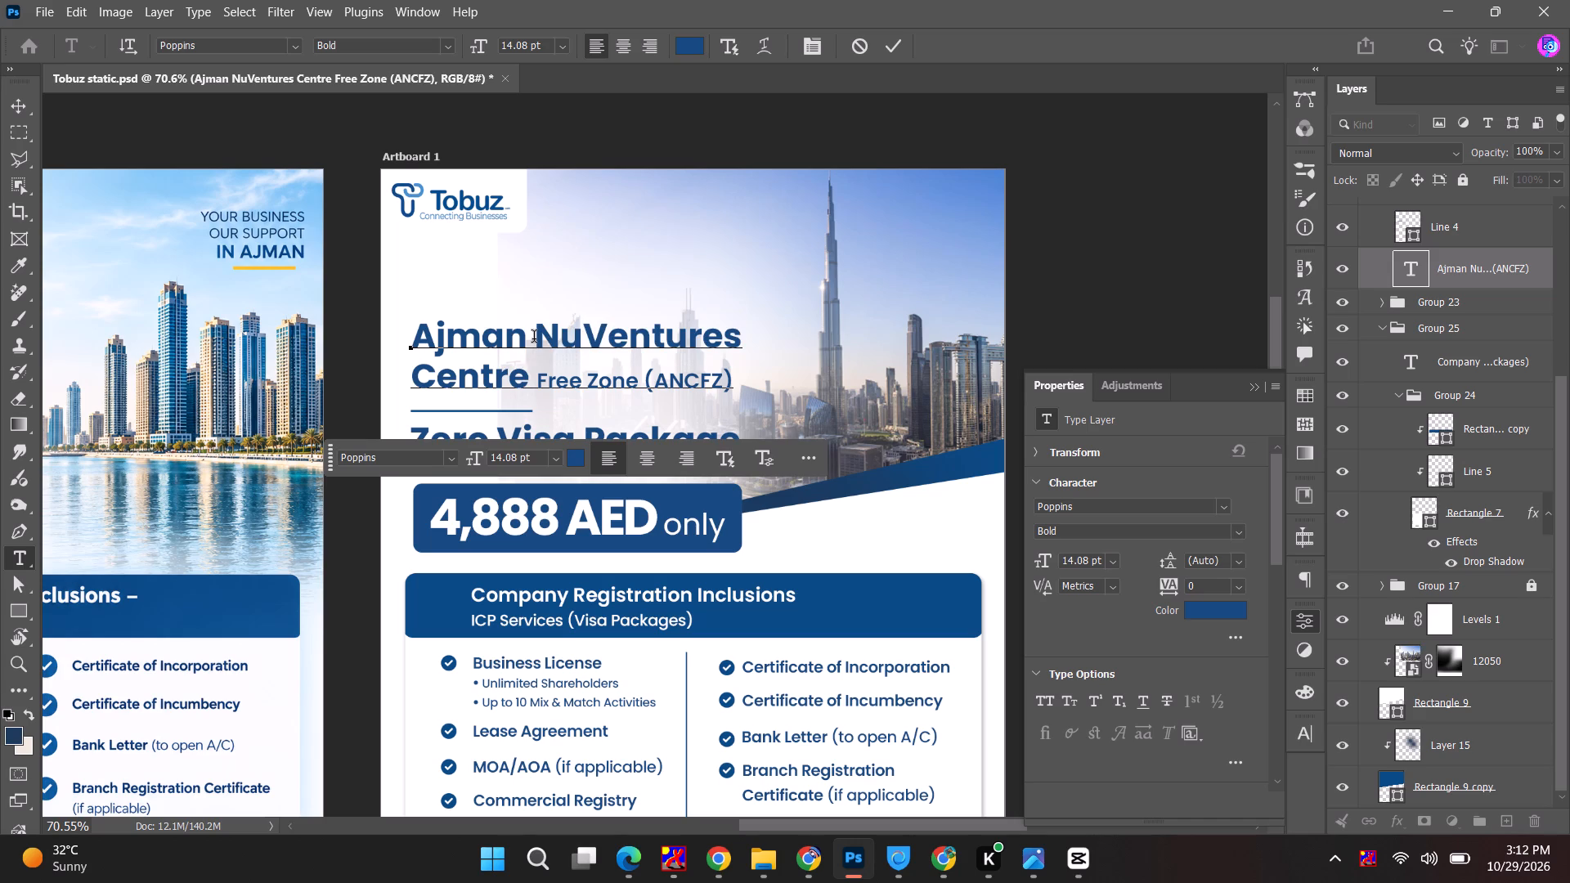
key("BackSpace")
key("Return")
key("Escape")
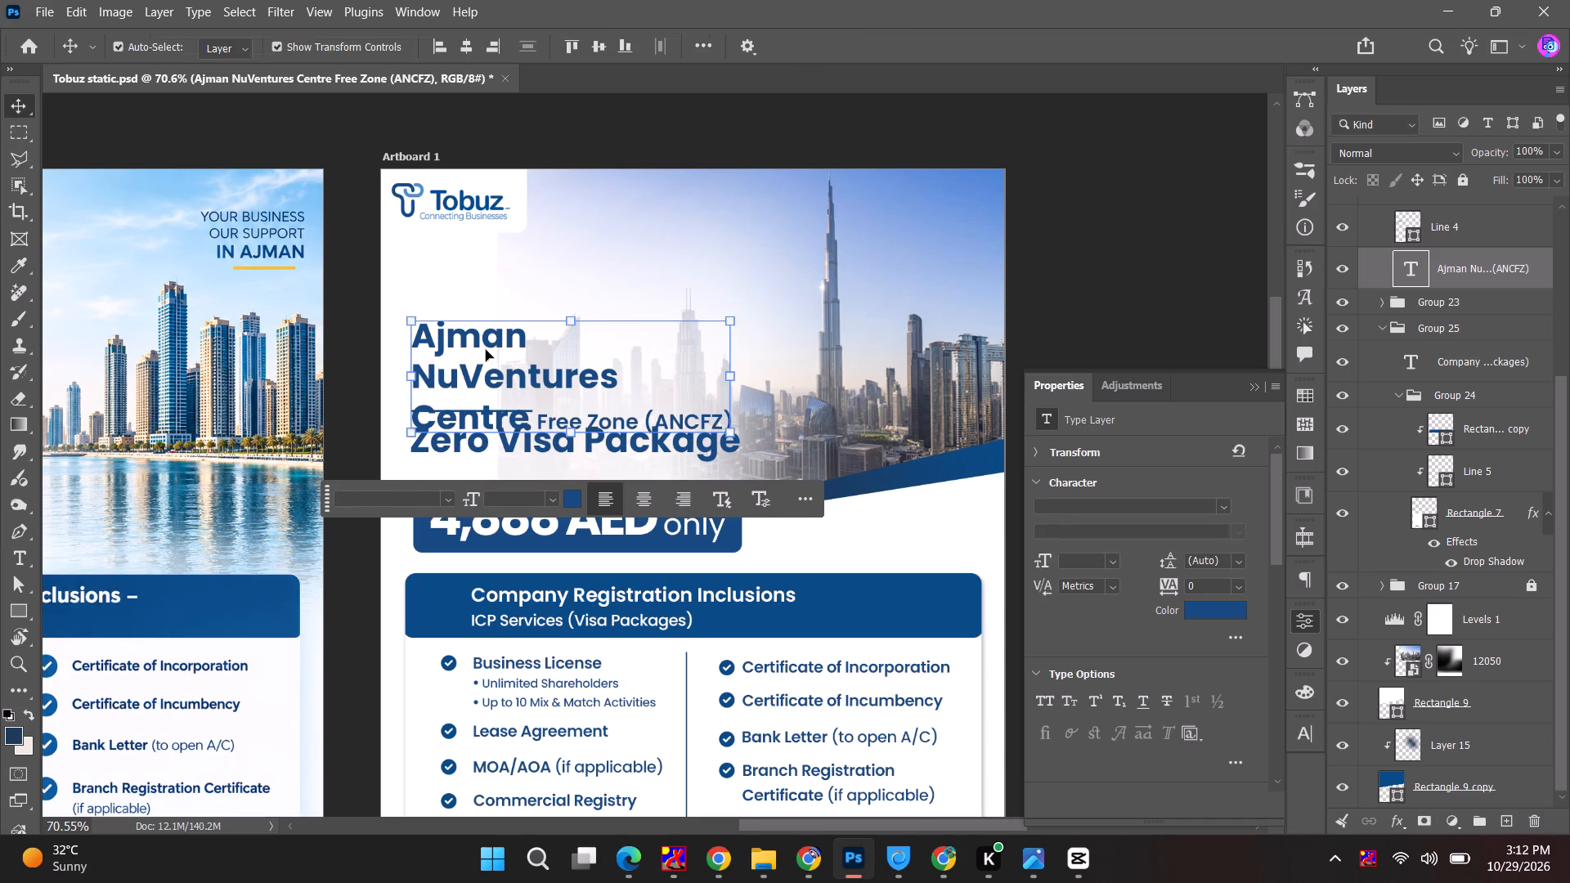
left_click_drag(486, 350, 487, 286)
Break the heading after Centre so Free Zone (ANCFZ) sits on its own line.
double_click(497, 329)
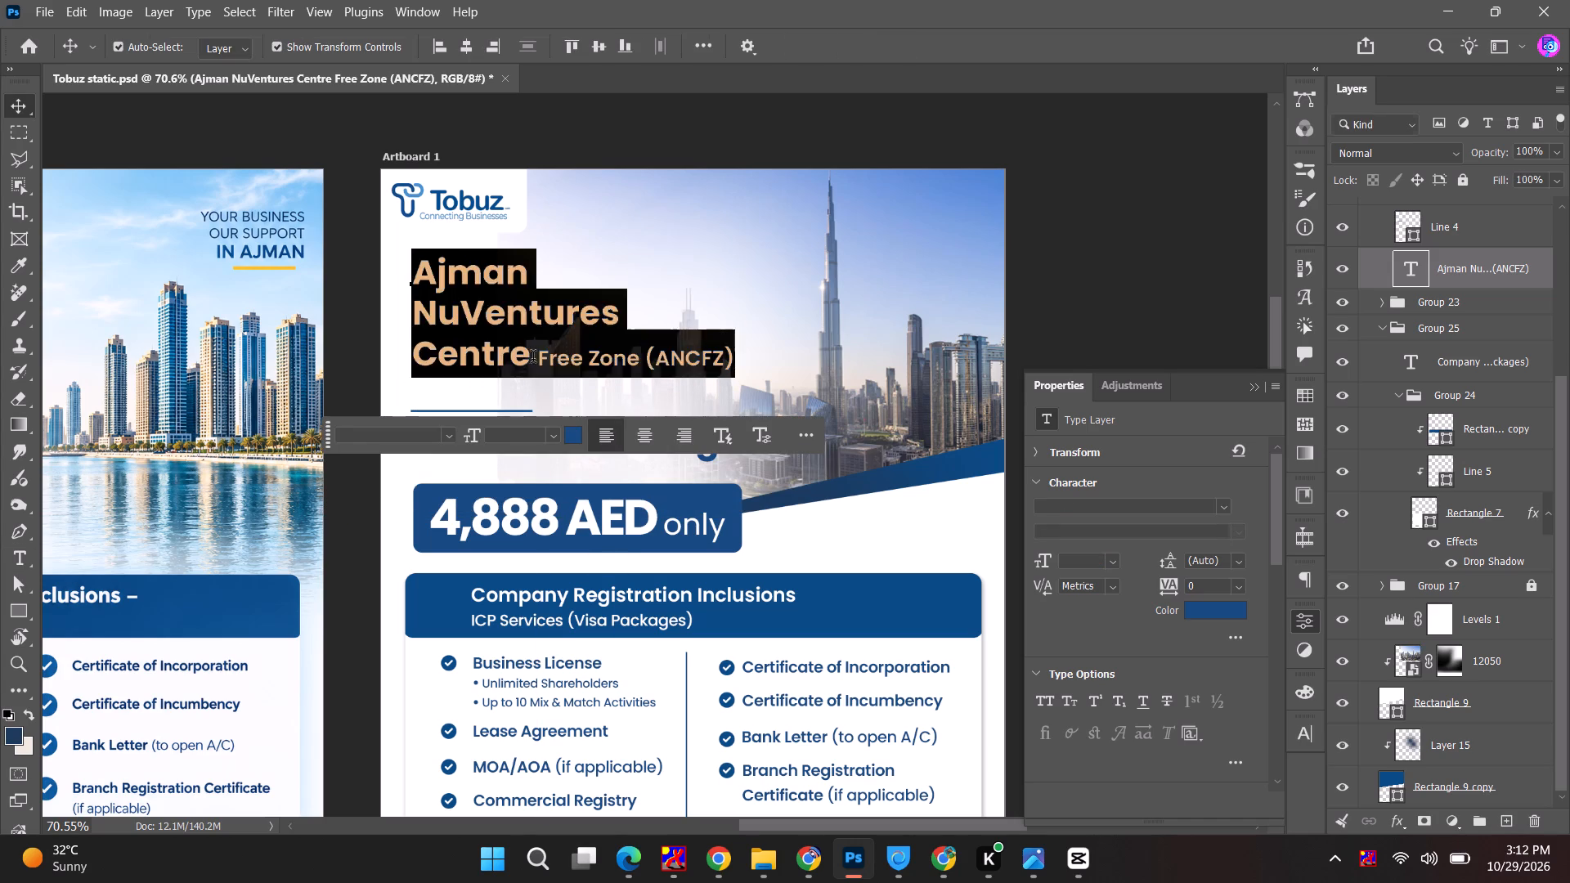
left_click(536, 356)
key("BackSpace")
key("Return")
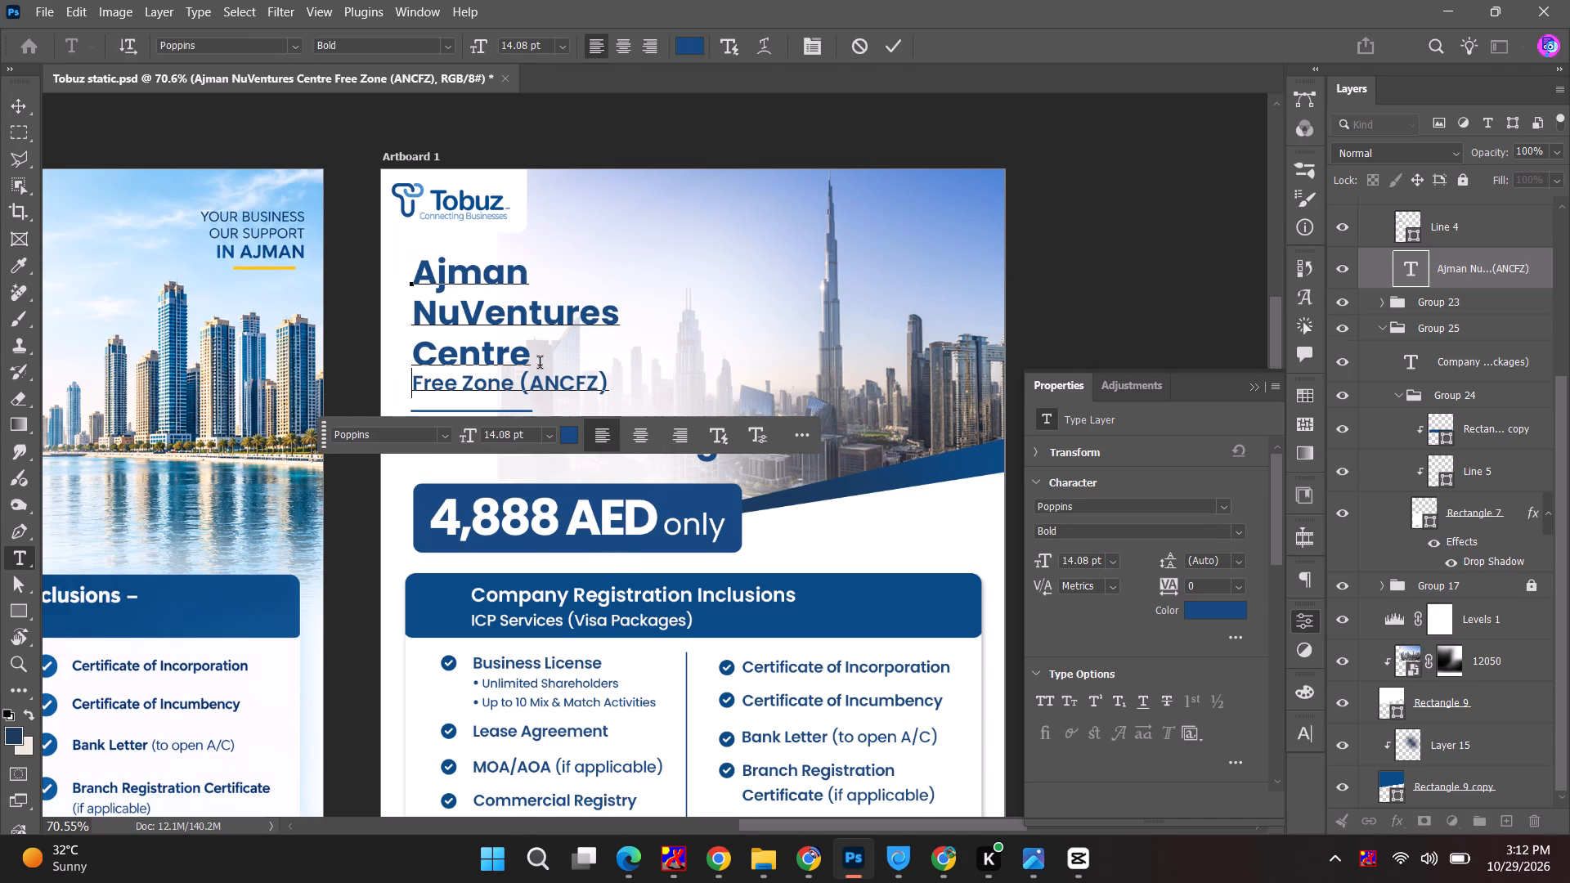
Set the Ajman NuVentures Centre part of the heading to 19 pt with 20 pt leading.
left_click_drag(537, 356, 383, 255)
left_click(1034, 564)
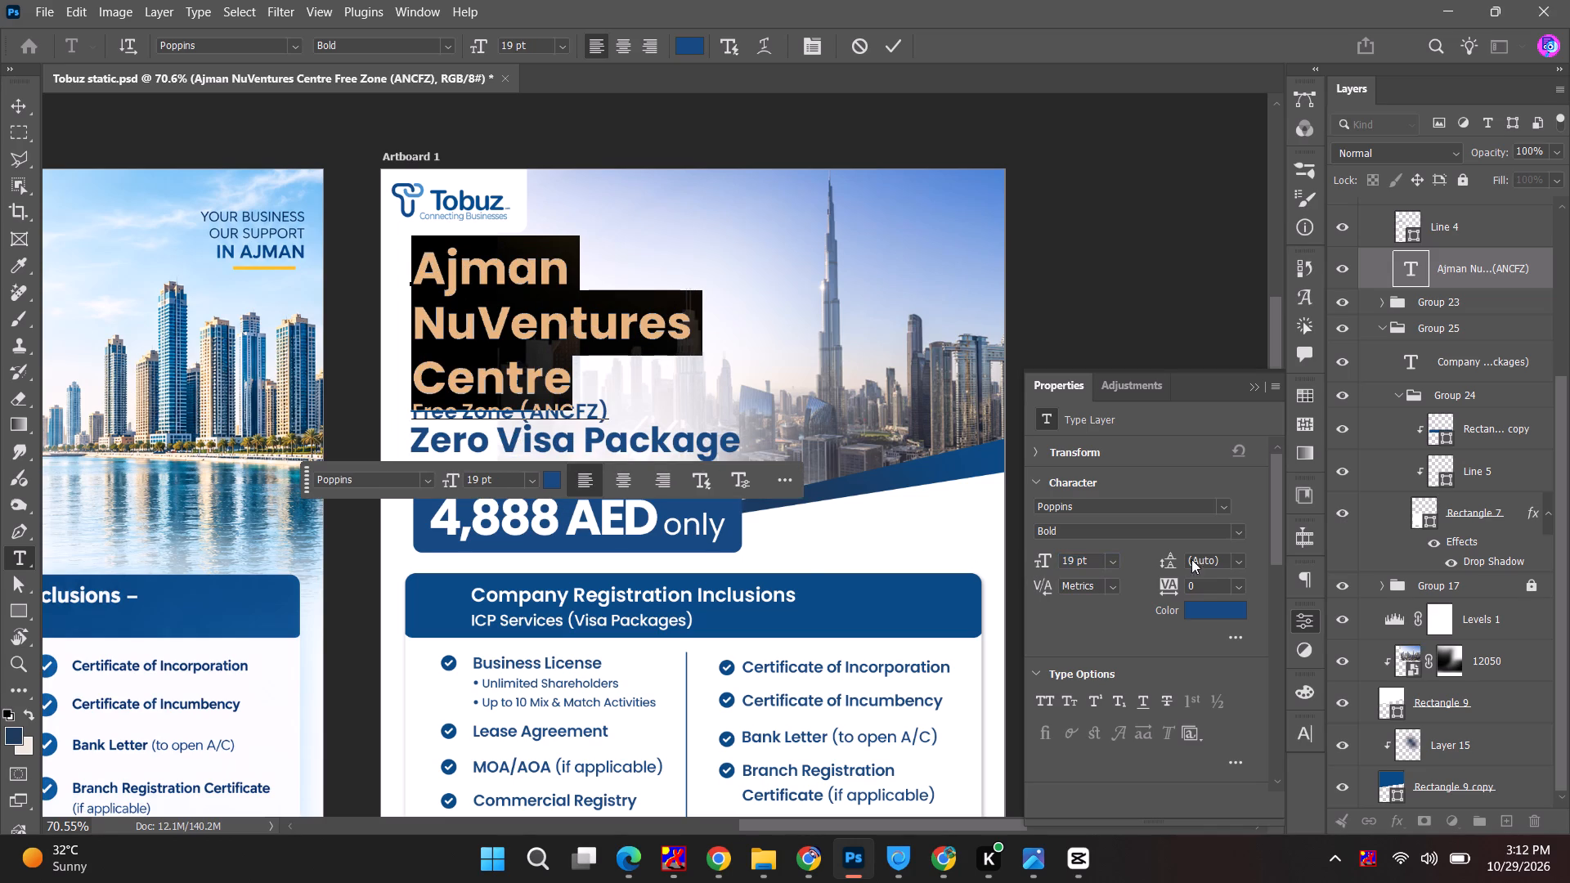
left_click_drag(582, 385, 383, 243)
left_click(1235, 563)
left_click(1224, 253)
left_click(1214, 563)
scroll(1216, 563, "down", 6)
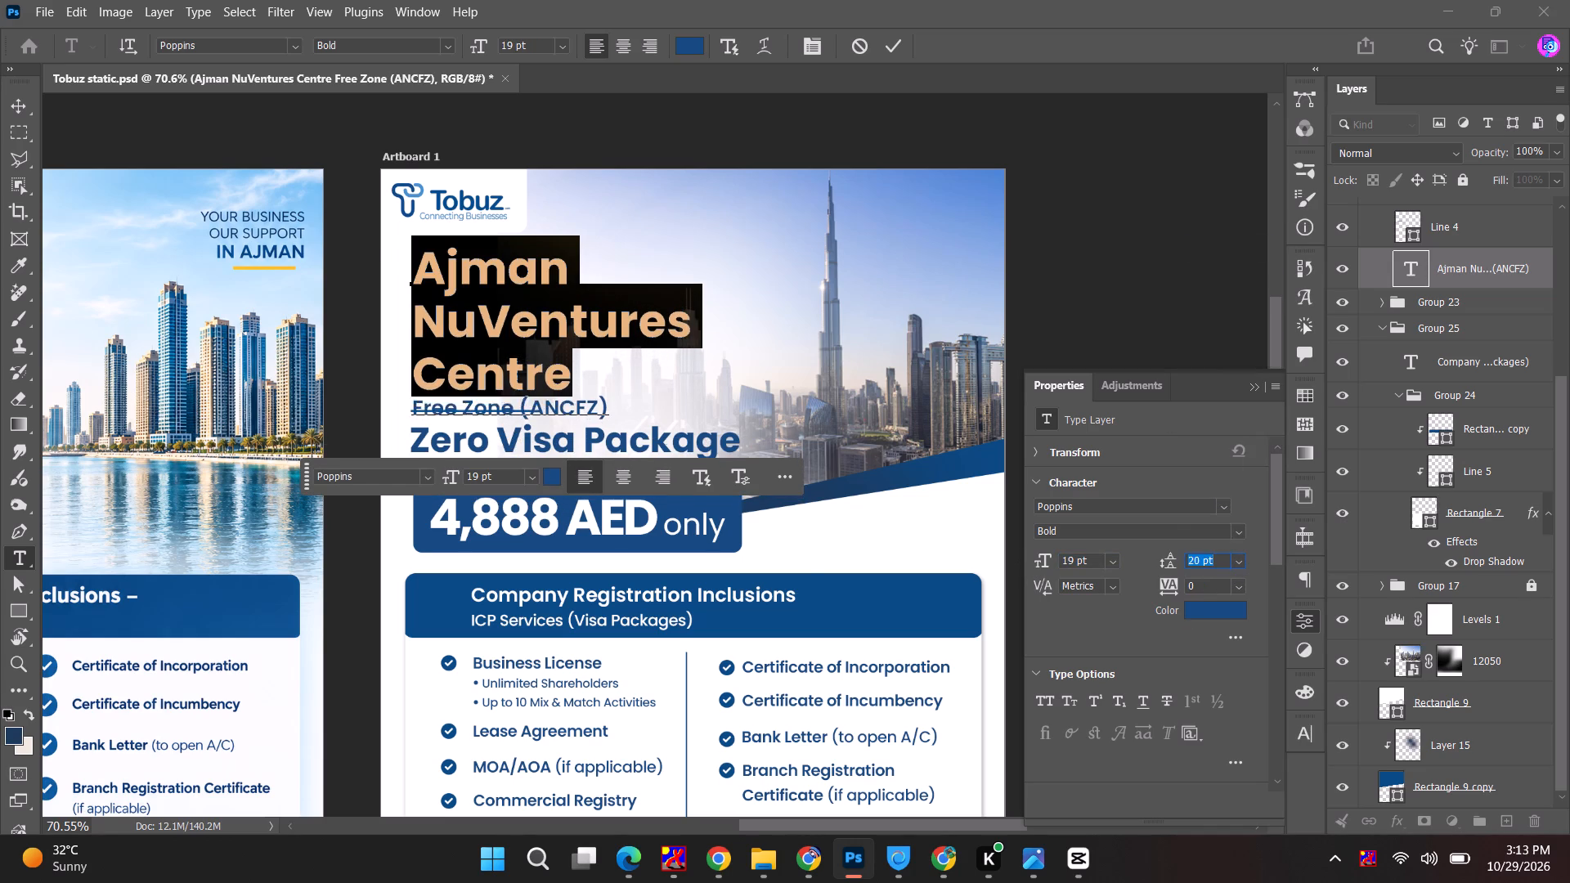
scroll(1216, 563, "up", 1)
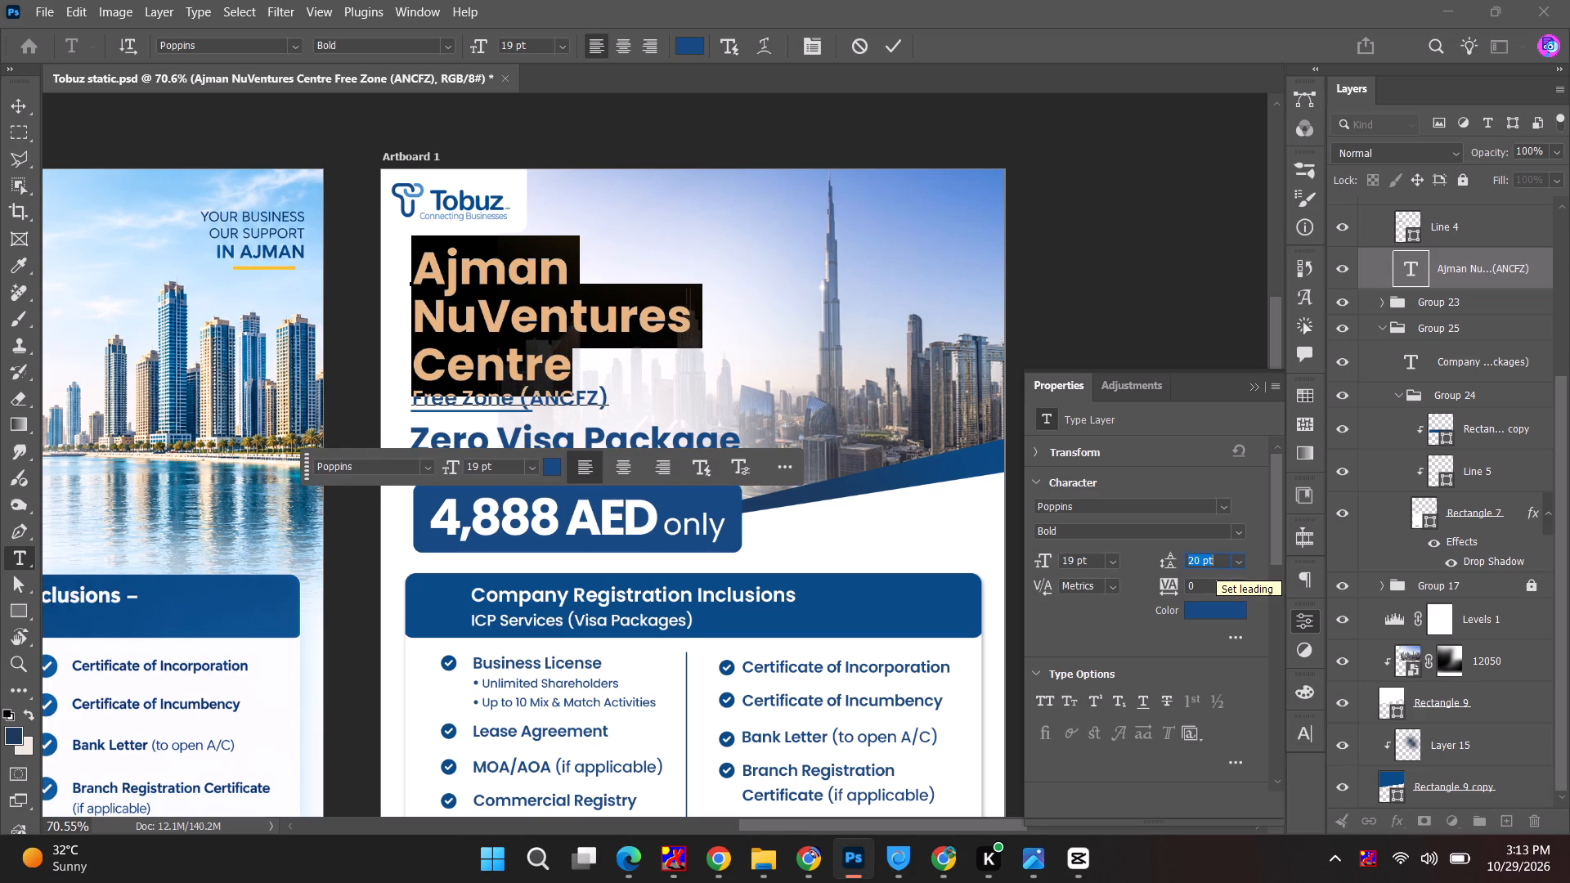
Tighten the leading of the heading's Centre line to 16 pt.
left_click_drag(570, 361, 226, 356)
left_click(1210, 554)
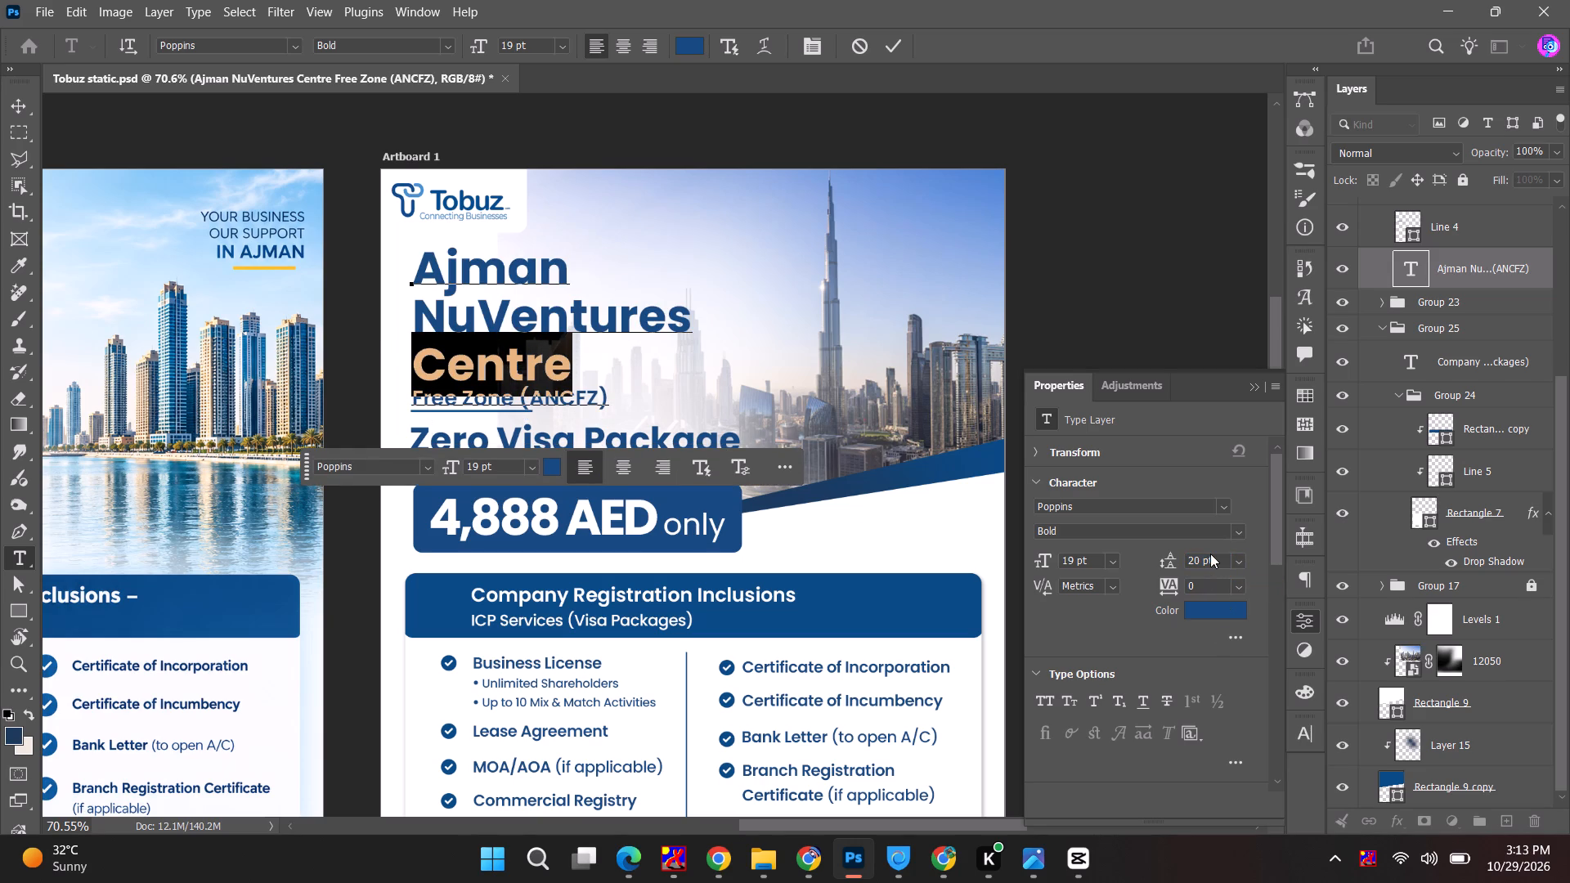
left_click(1214, 567)
scroll(1214, 567, "down", 2)
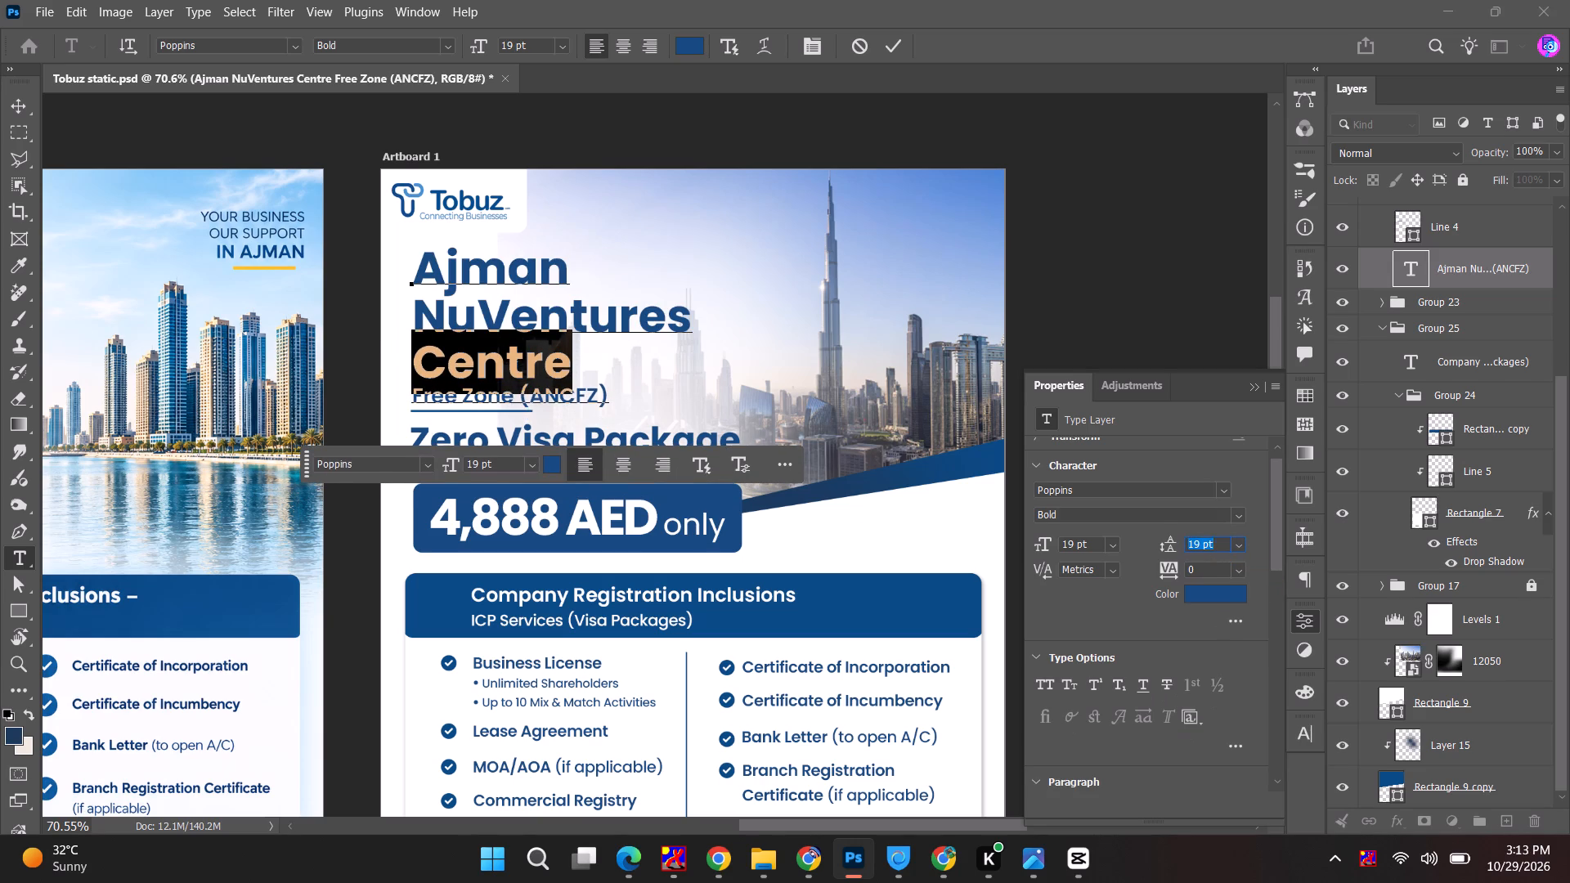
scroll(1214, 567, "down", 3)
left_click(893, 49)
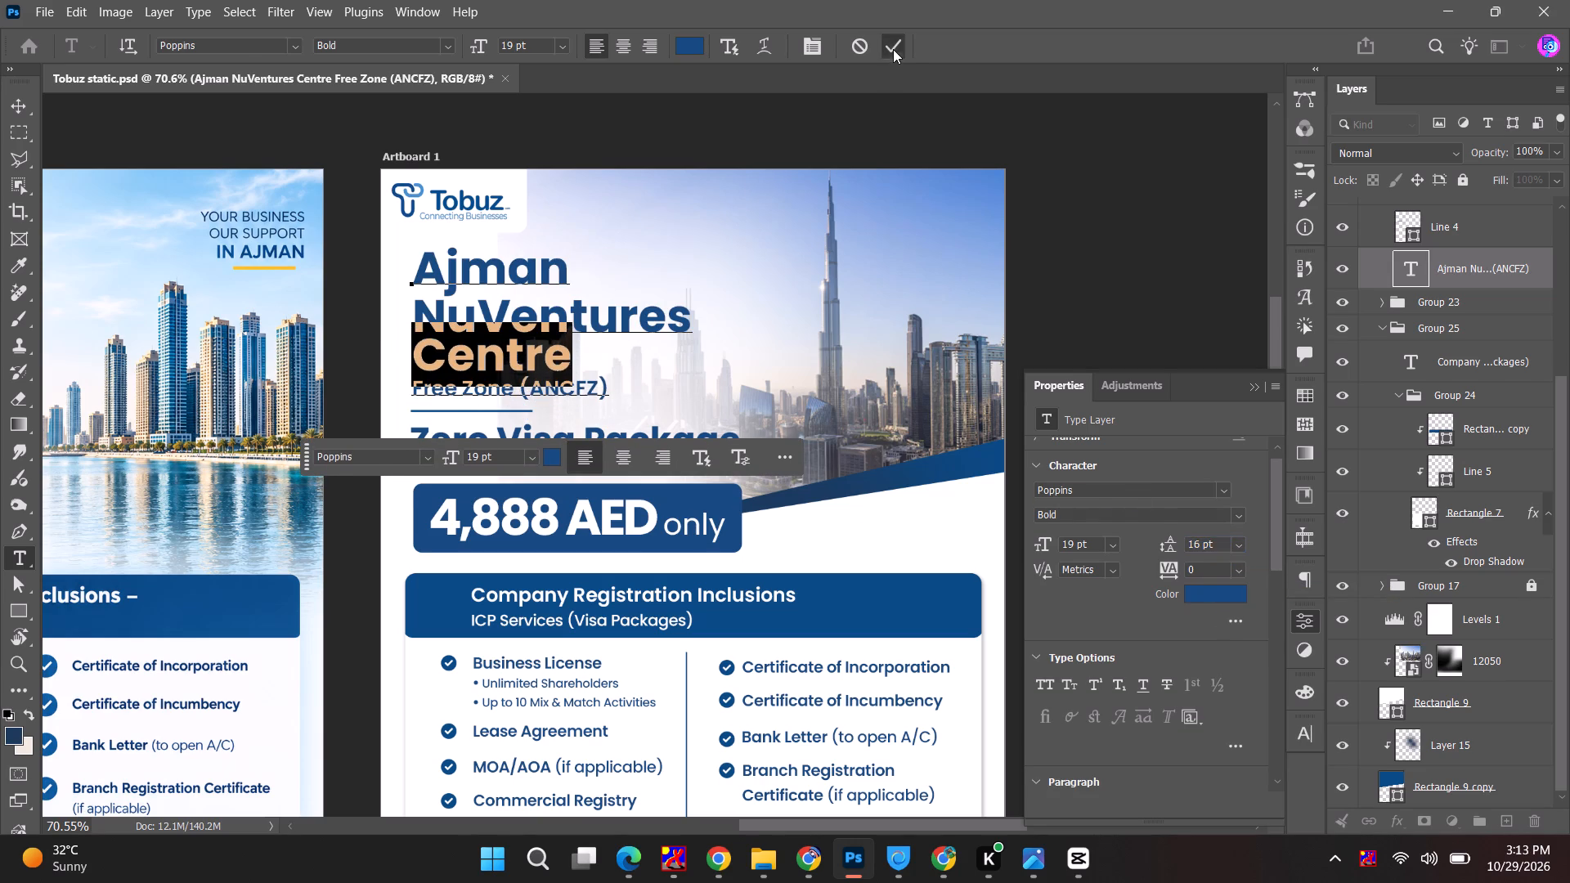
Set the leading of the Free Zone (ANCFZ) line to 12 pt and commit the text edit.
double_click(457, 384)
left_click_drag(414, 388, 743, 389)
left_click(1212, 538)
left_click(1212, 540)
scroll(1212, 540, "up", 2)
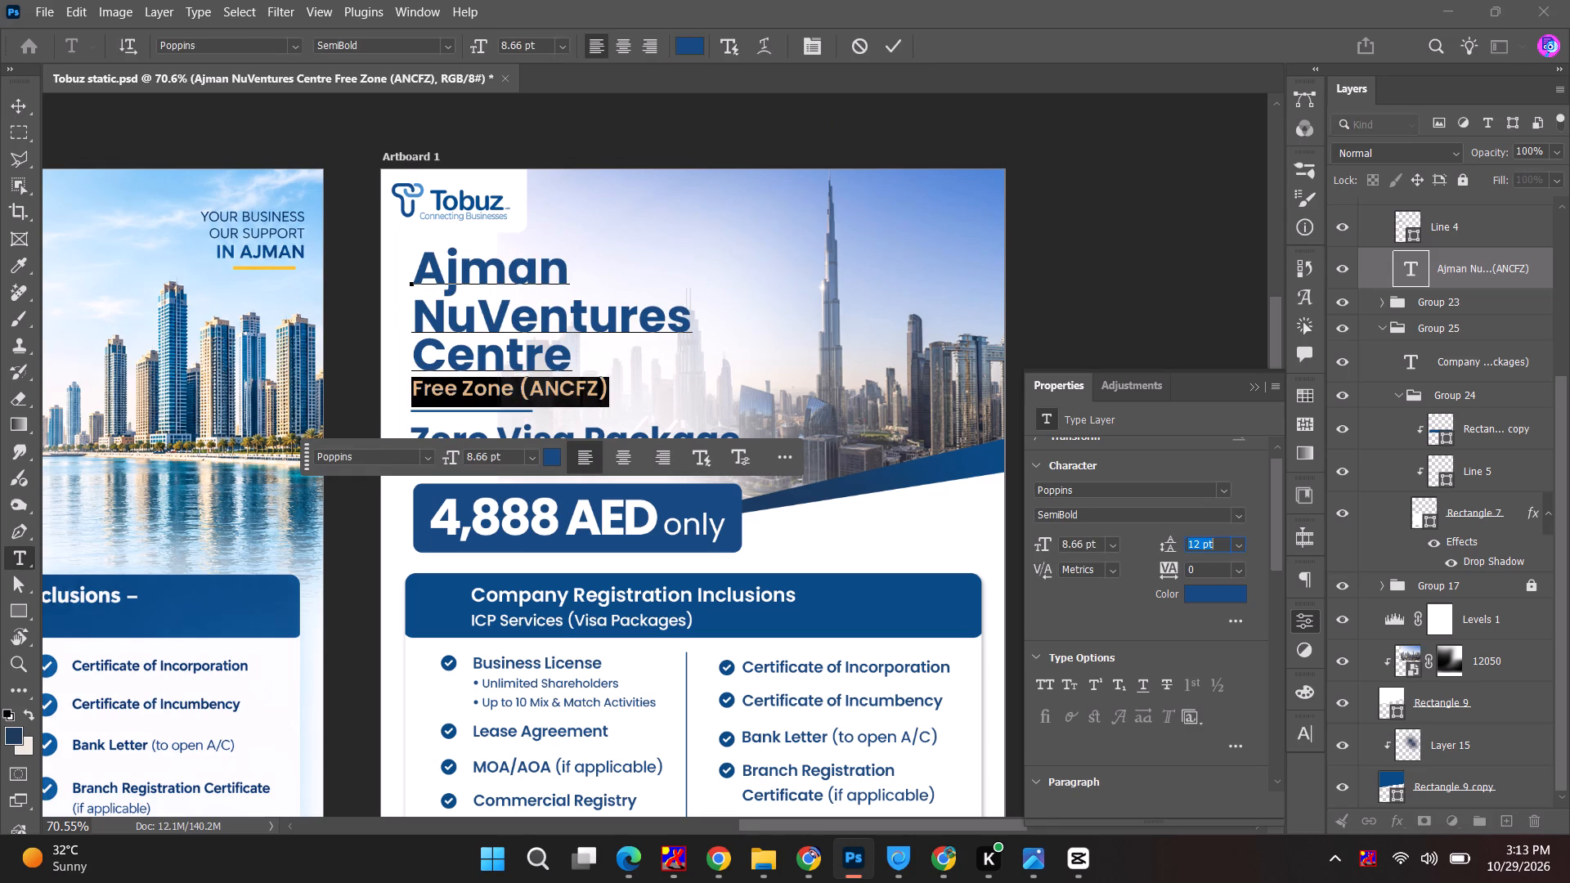
left_click(12, 100)
left_click(298, 119)
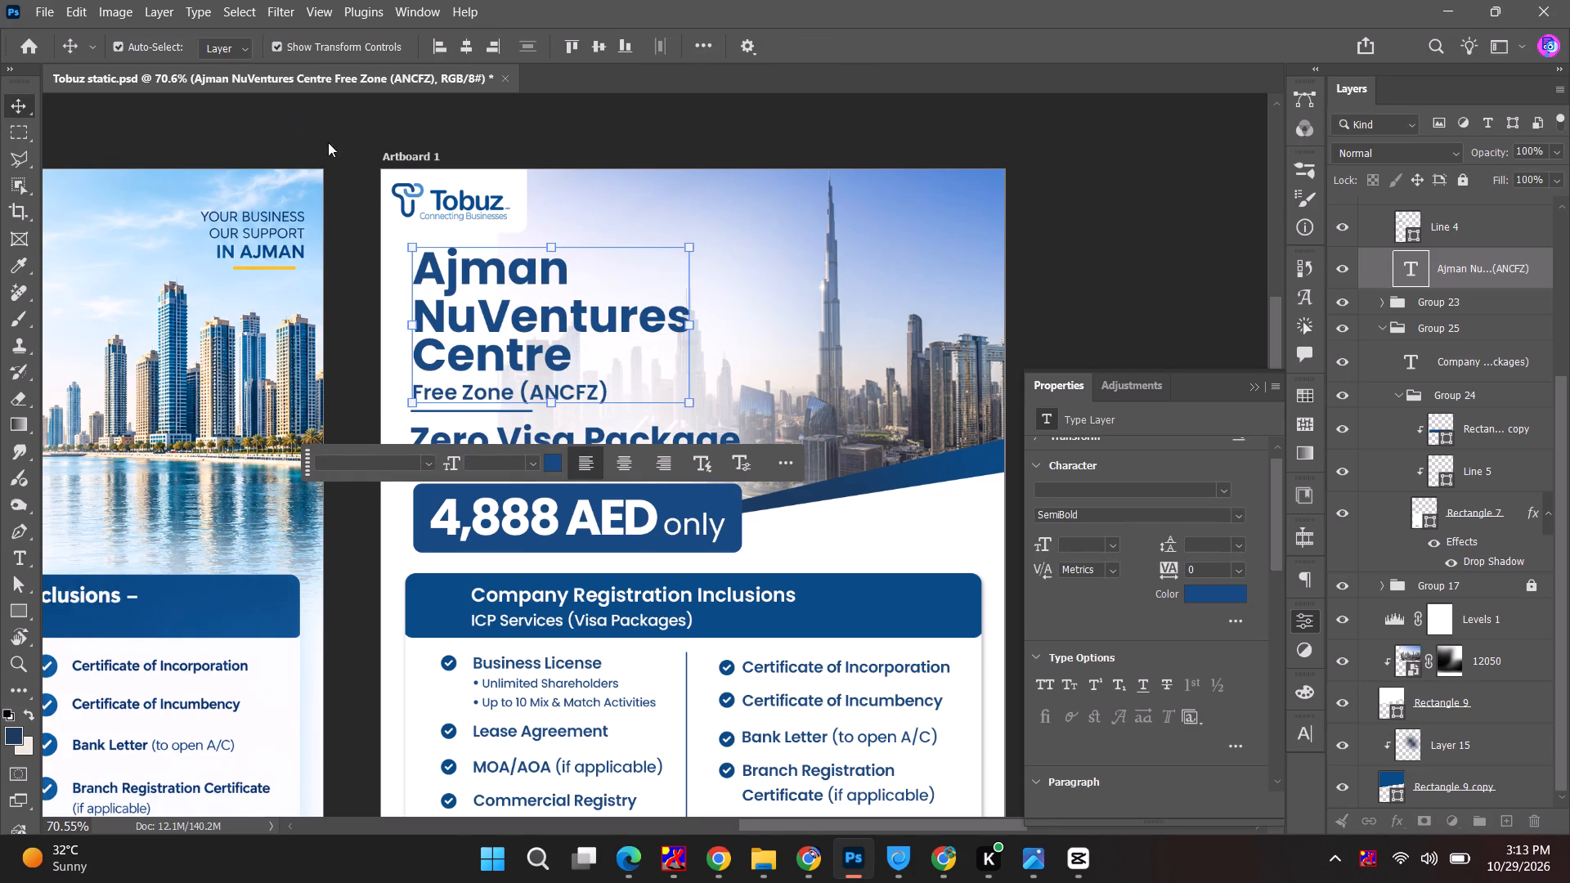
Enlarge the whole heading slightly, keeping its left edge in line with the divider line and the Zero Visa Package text.
left_click_drag(478, 300, 469, 298)
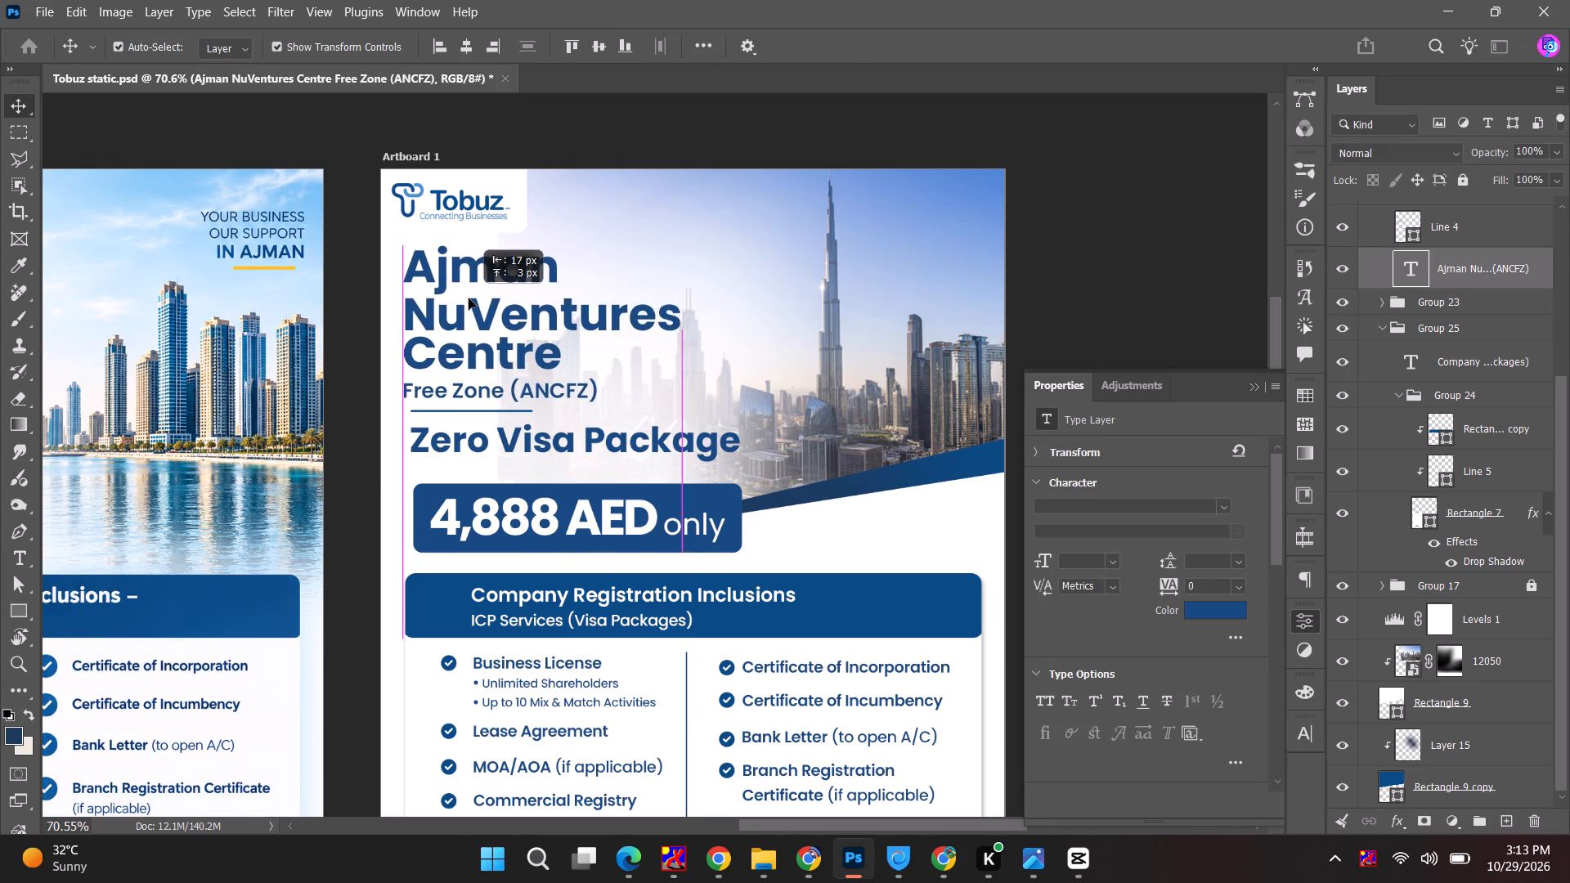
left_click_drag(469, 298, 469, 295)
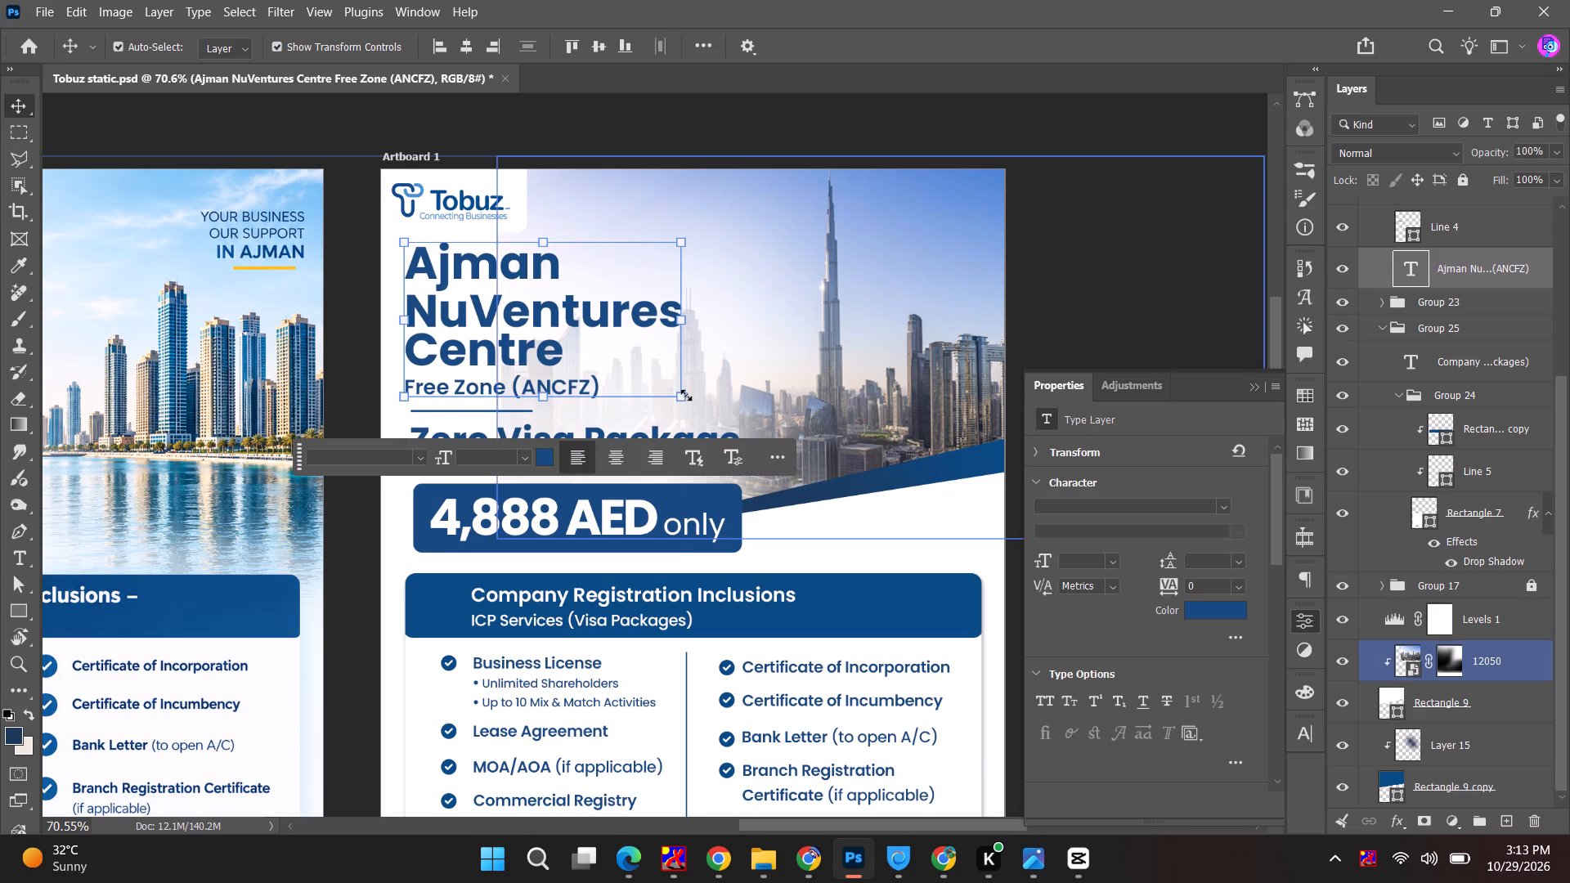
left_click(686, 395, "shift")
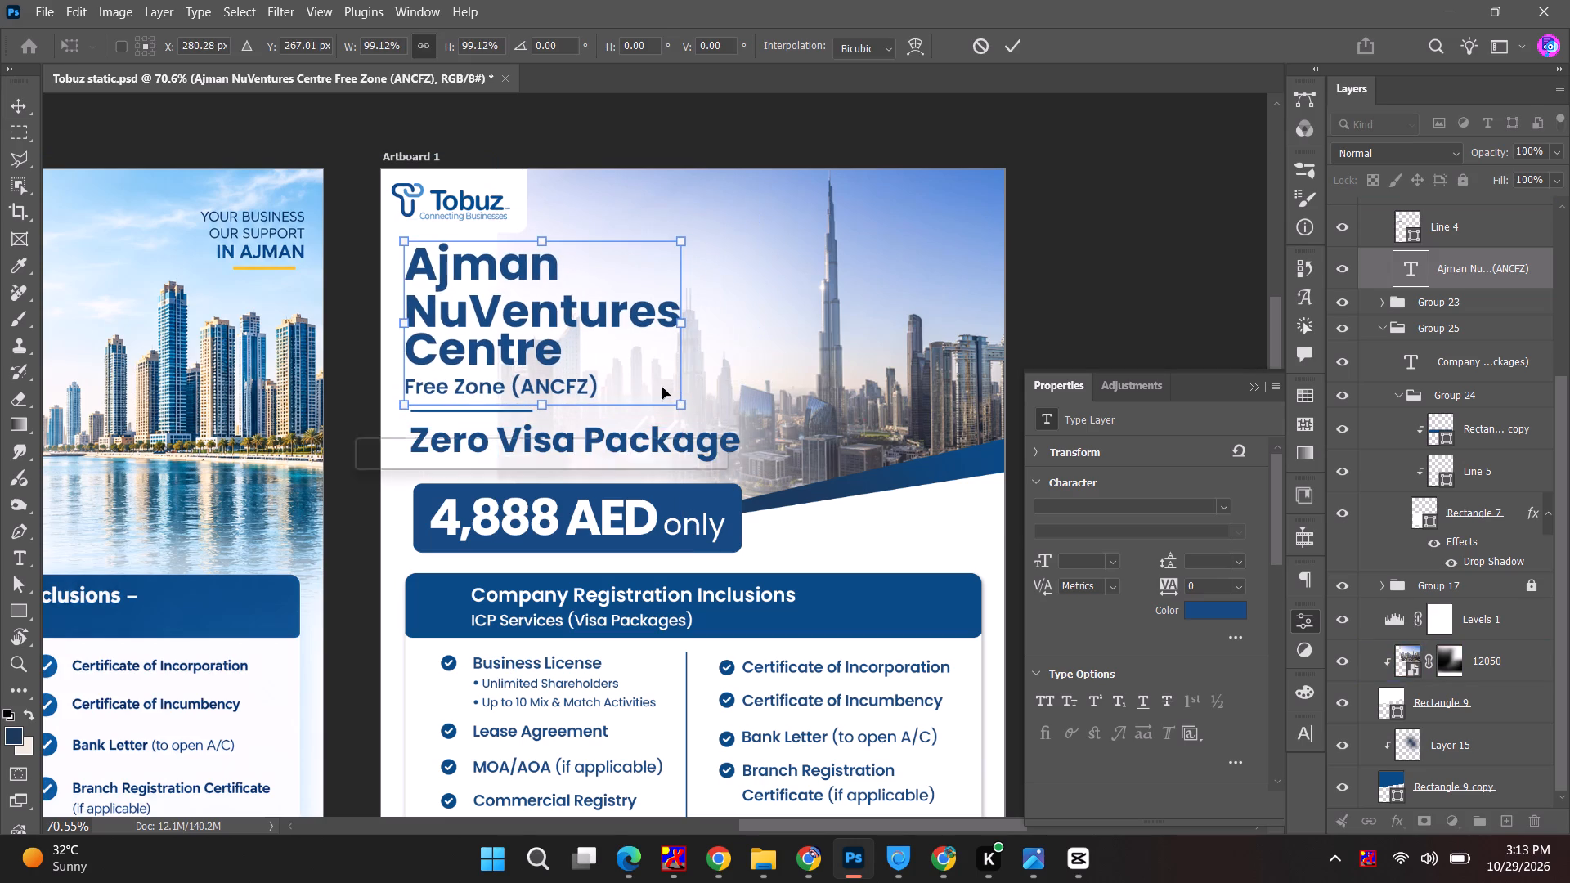
left_click(561, 335)
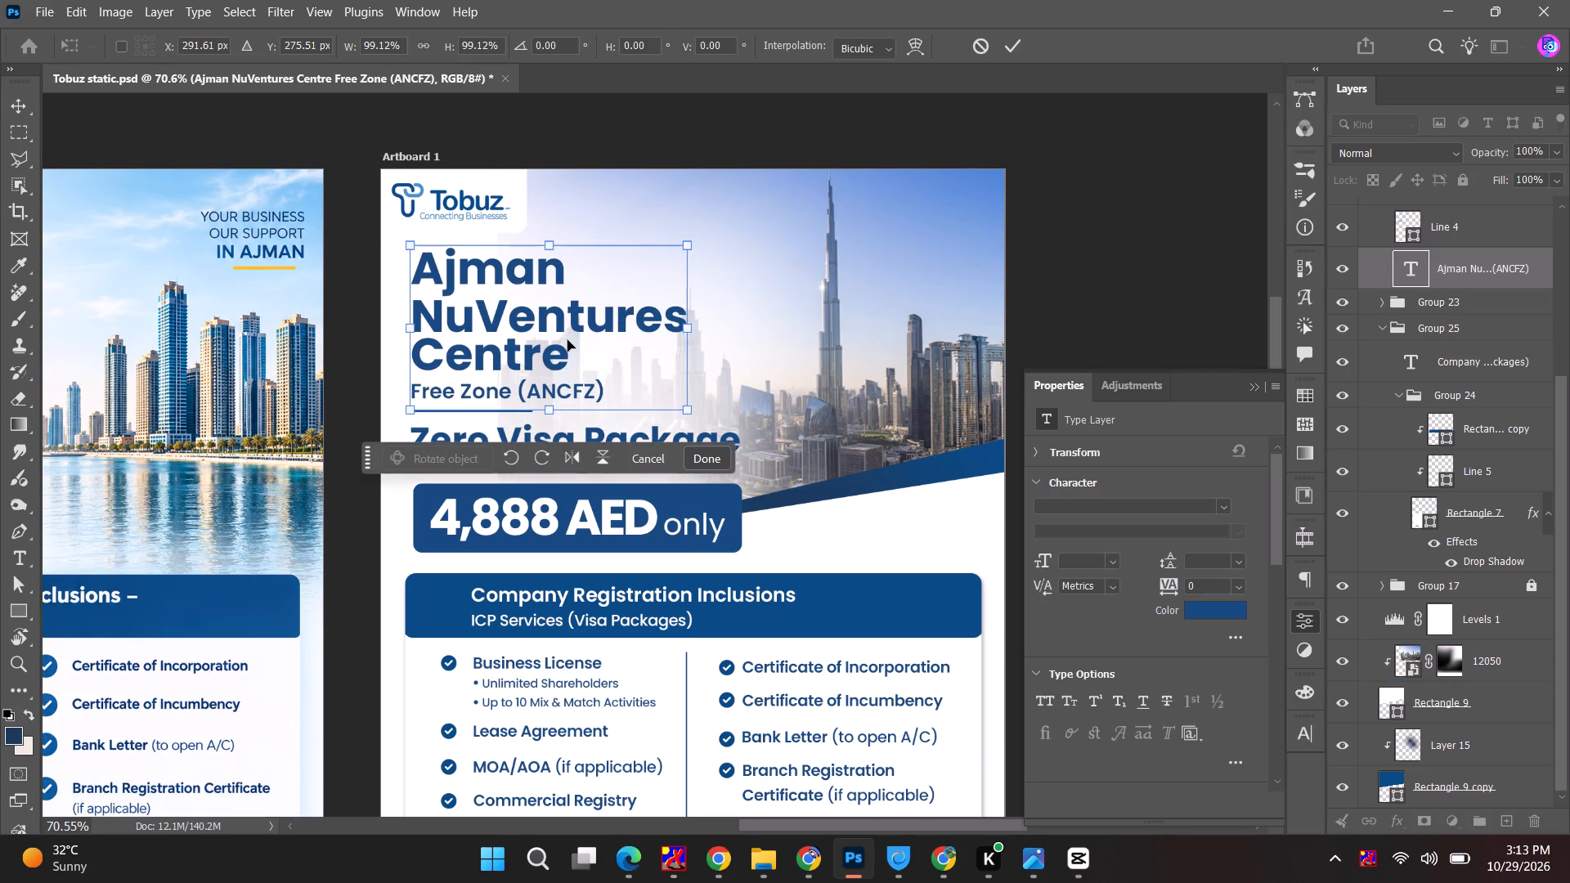
left_click_drag(687, 416, 702, 431, "shift")
left_click(1004, 47)
left_click(1160, 213)
Move Zero Visa Package down just above the price badge and scale it to 76.49%, nudging it slightly left.
scroll(545, 493, "up", 4, "alt")
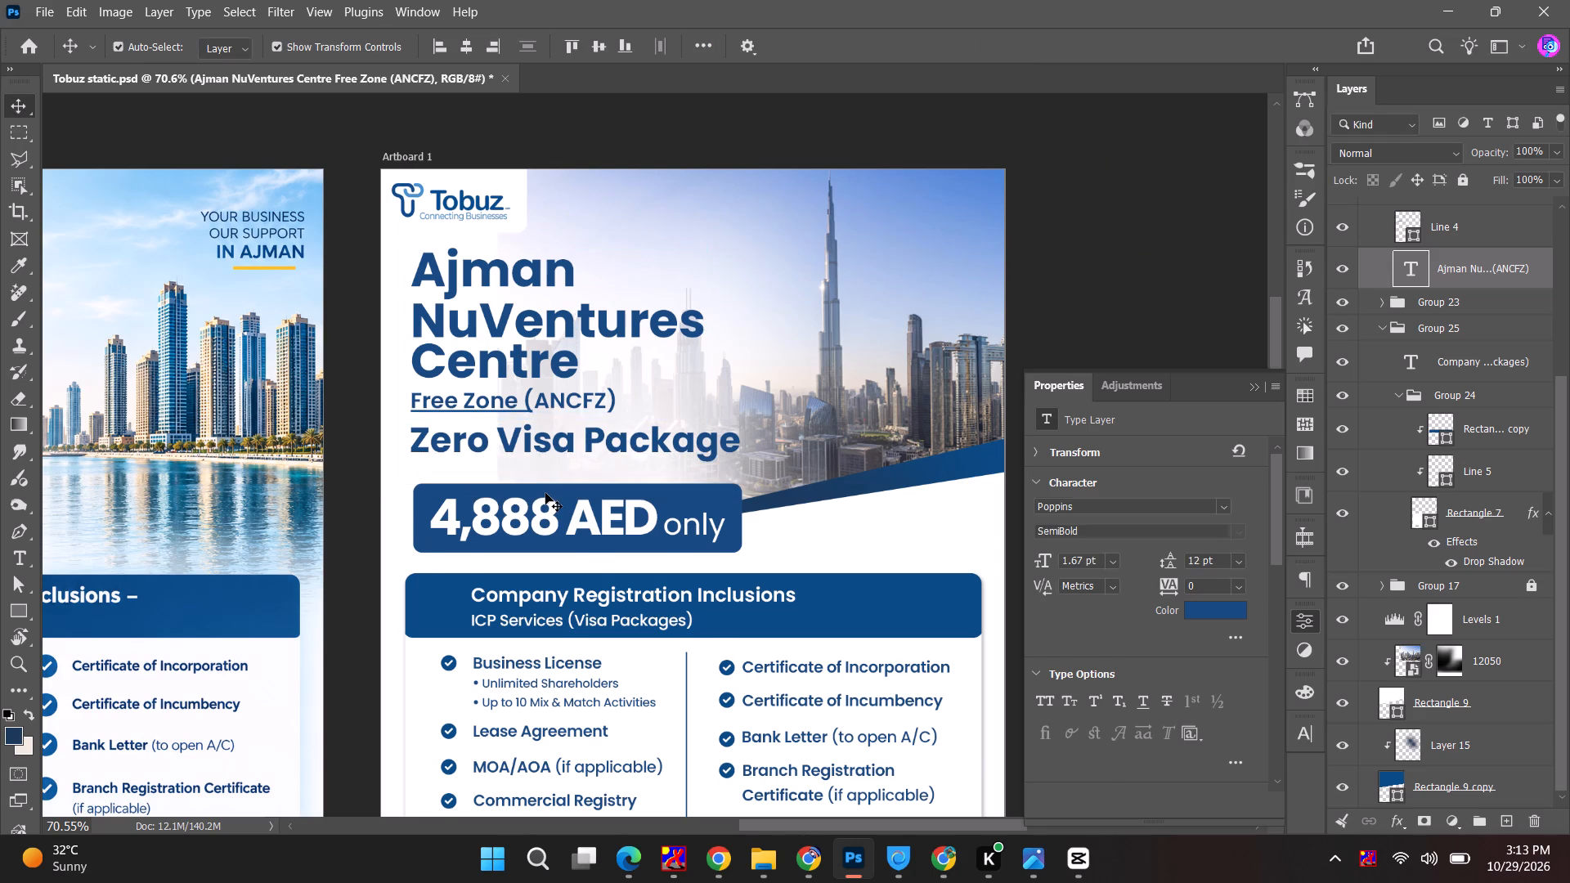
left_click_drag(618, 502, 621, 527)
left_click_drag(747, 554, 724, 540, "alt+shift")
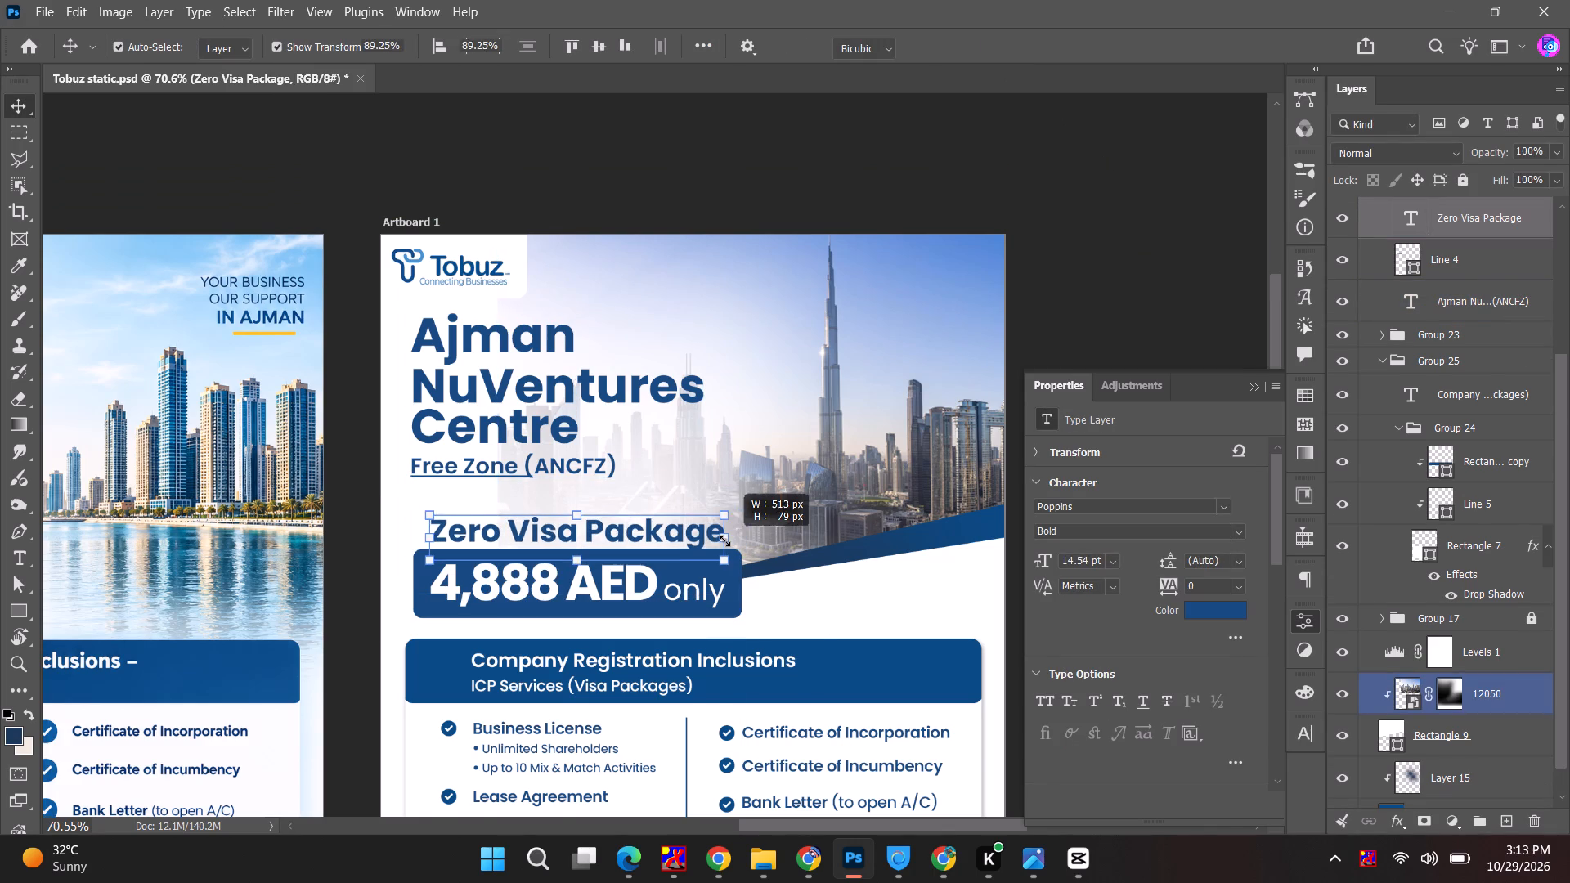
left_click_drag(724, 540, 722, 540, "alt+shift")
left_click(621, 525)
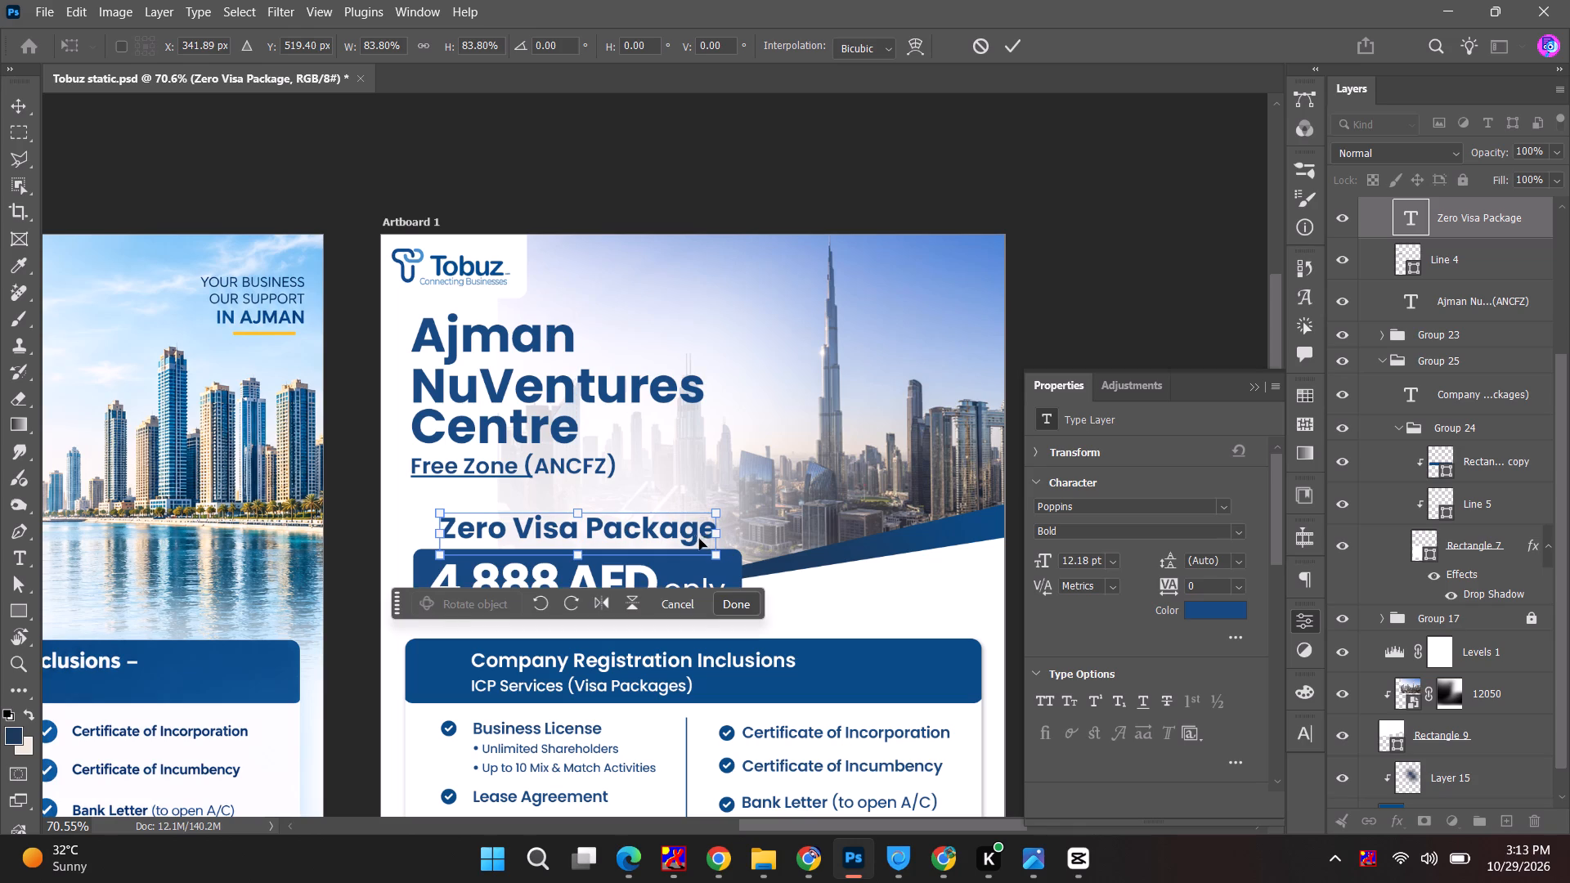
left_click_drag(711, 549, 701, 538, "alt+shift")
left_click(605, 526)
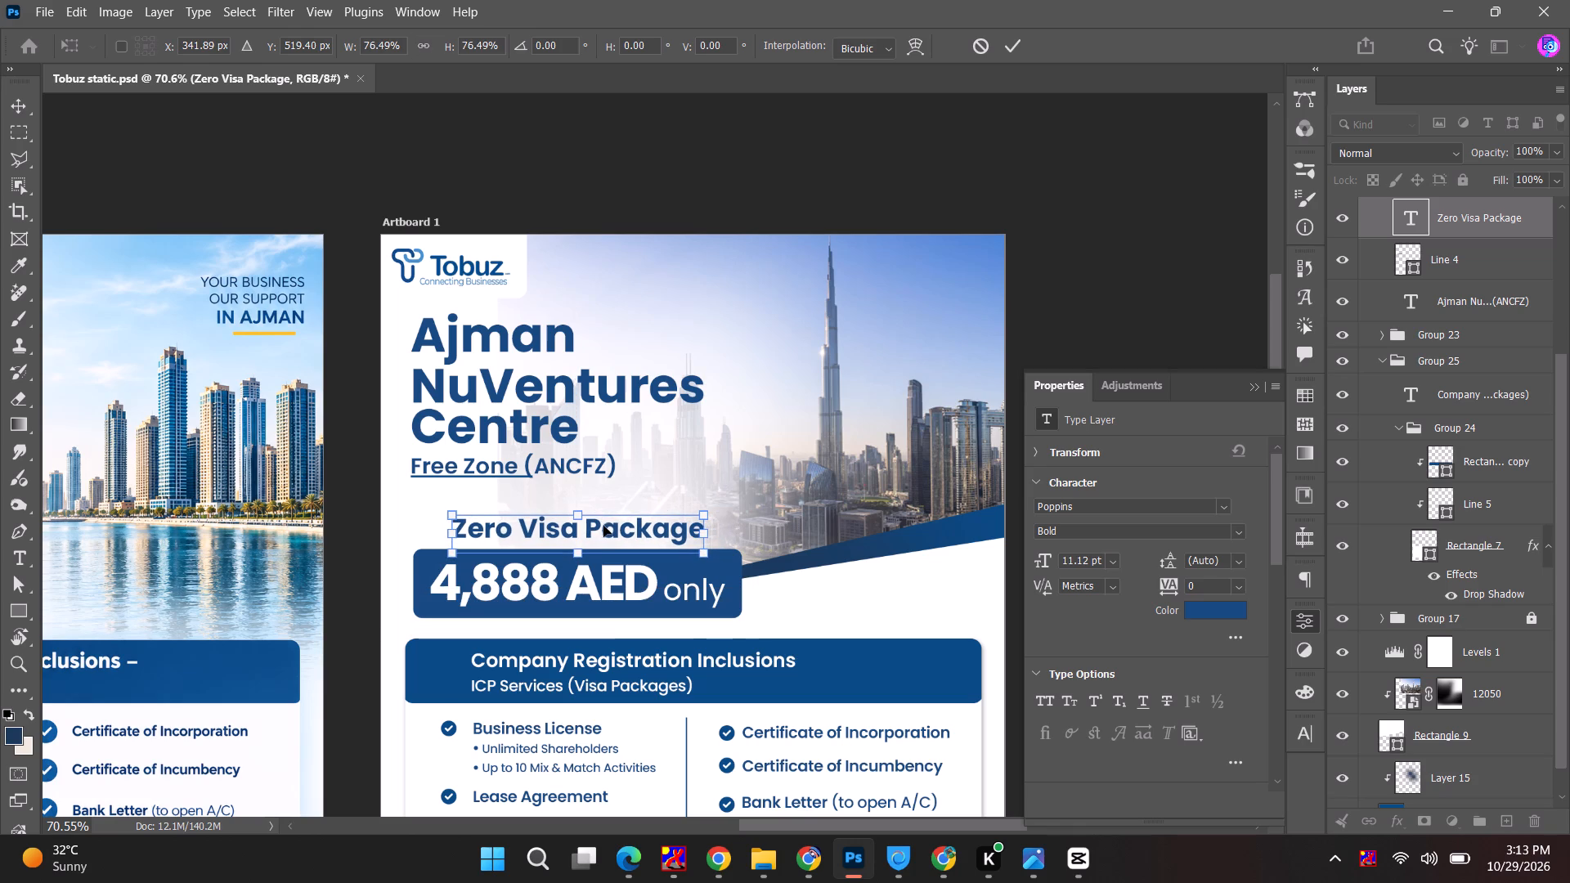
left_click(1022, 50)
left_click(1106, 262)
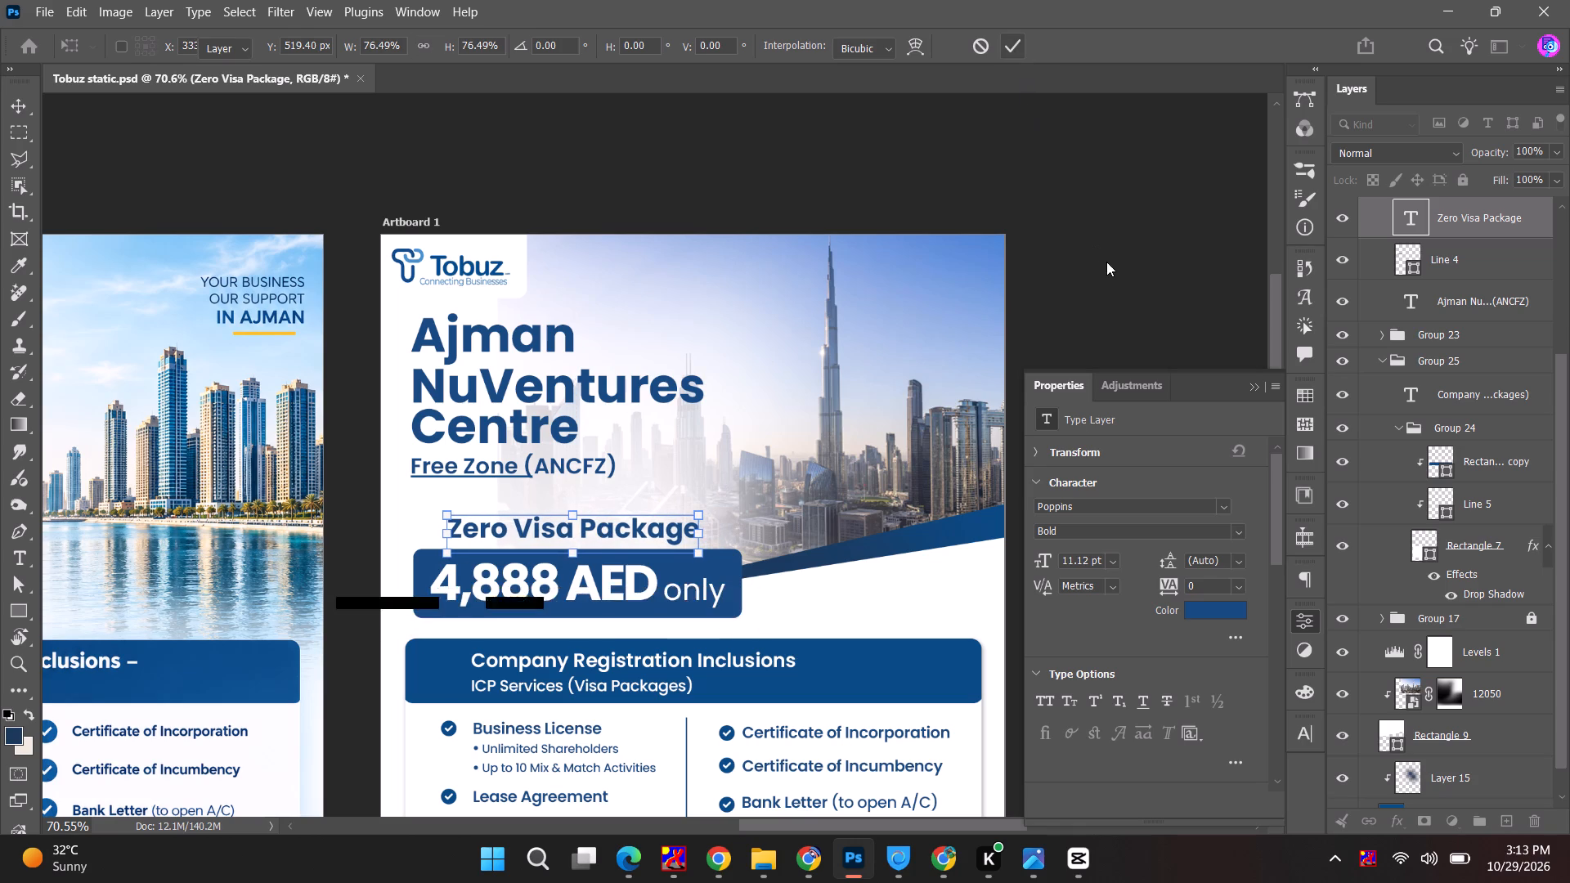
Move the heading up and right, then shift the divider line about 26 px right and 6 px up to align beneath it.
scroll(447, 455, "up", 2, "alt")
scroll(433, 484, "up", 4)
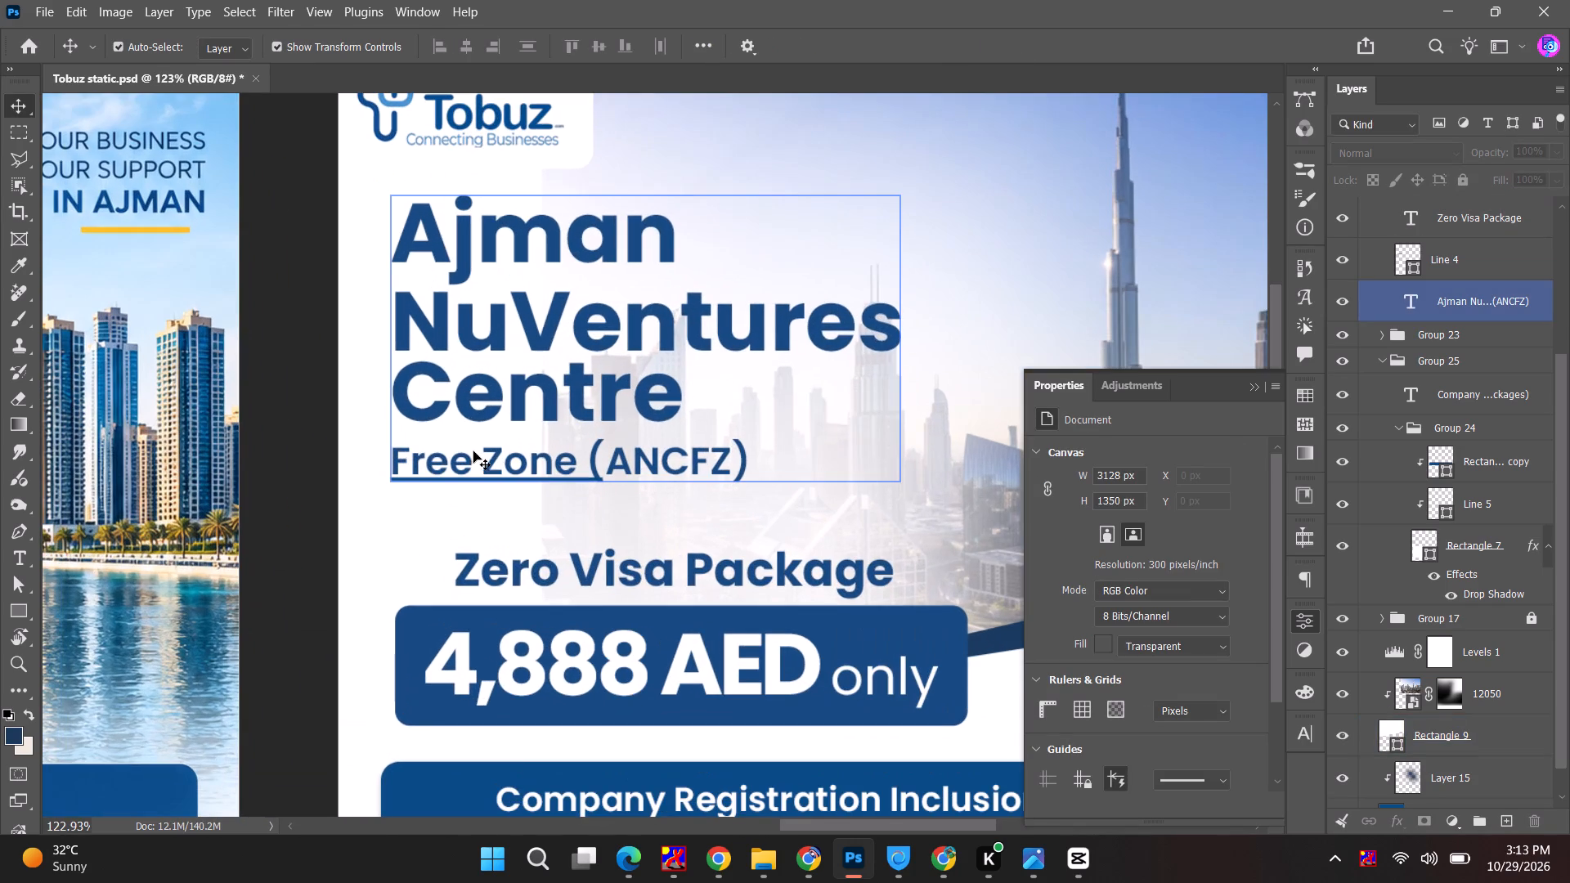
left_click_drag(473, 451, 499, 427)
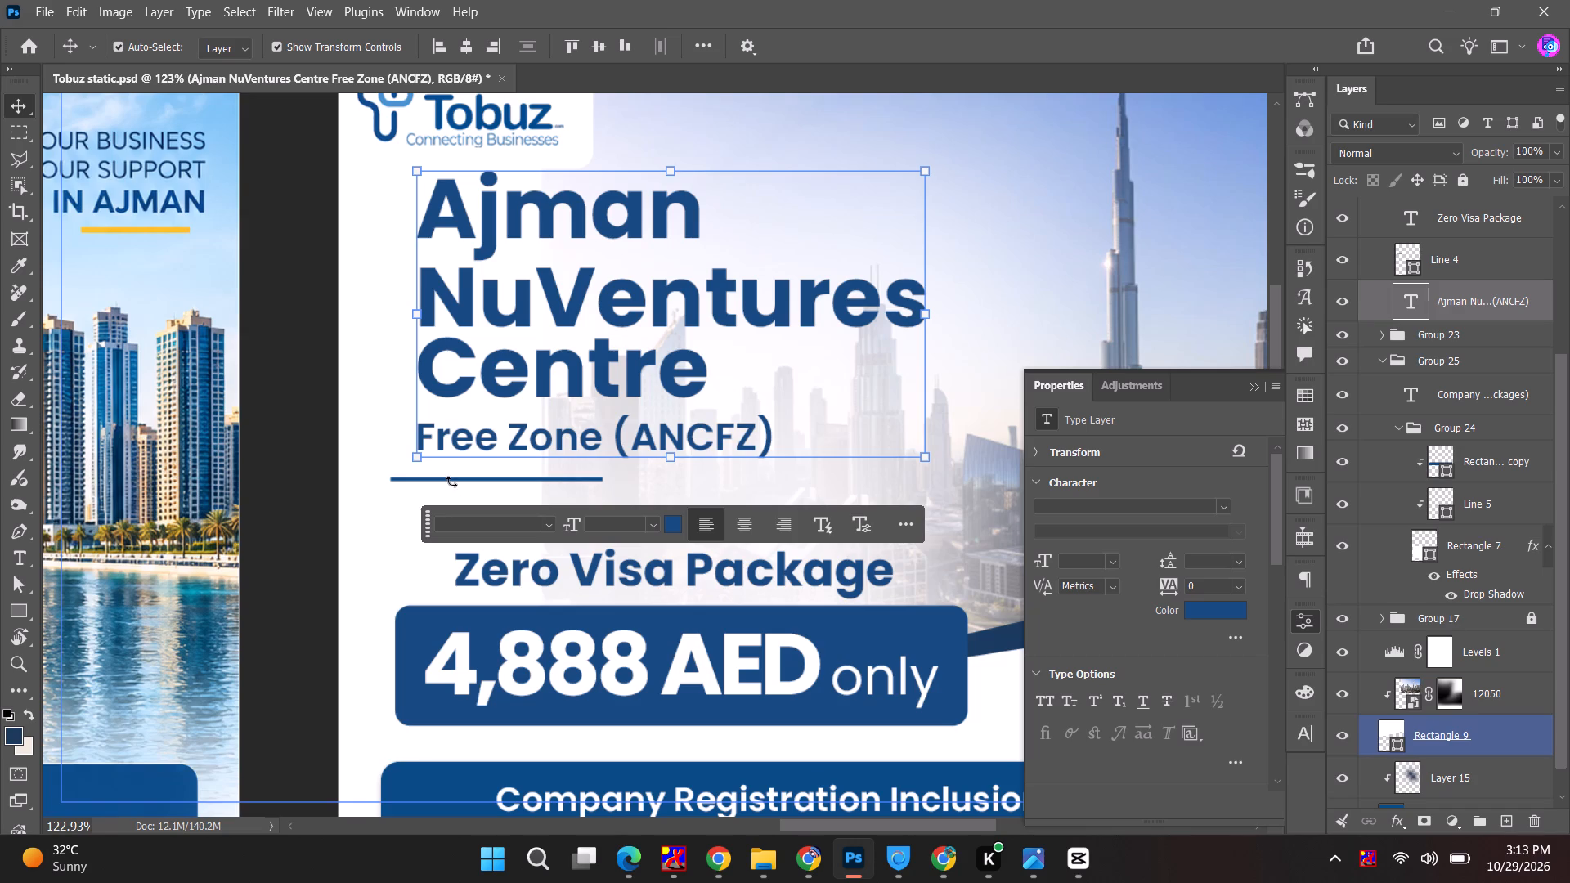
scroll(433, 494, "up", 5, "alt")
left_click_drag(392, 470, 481, 472)
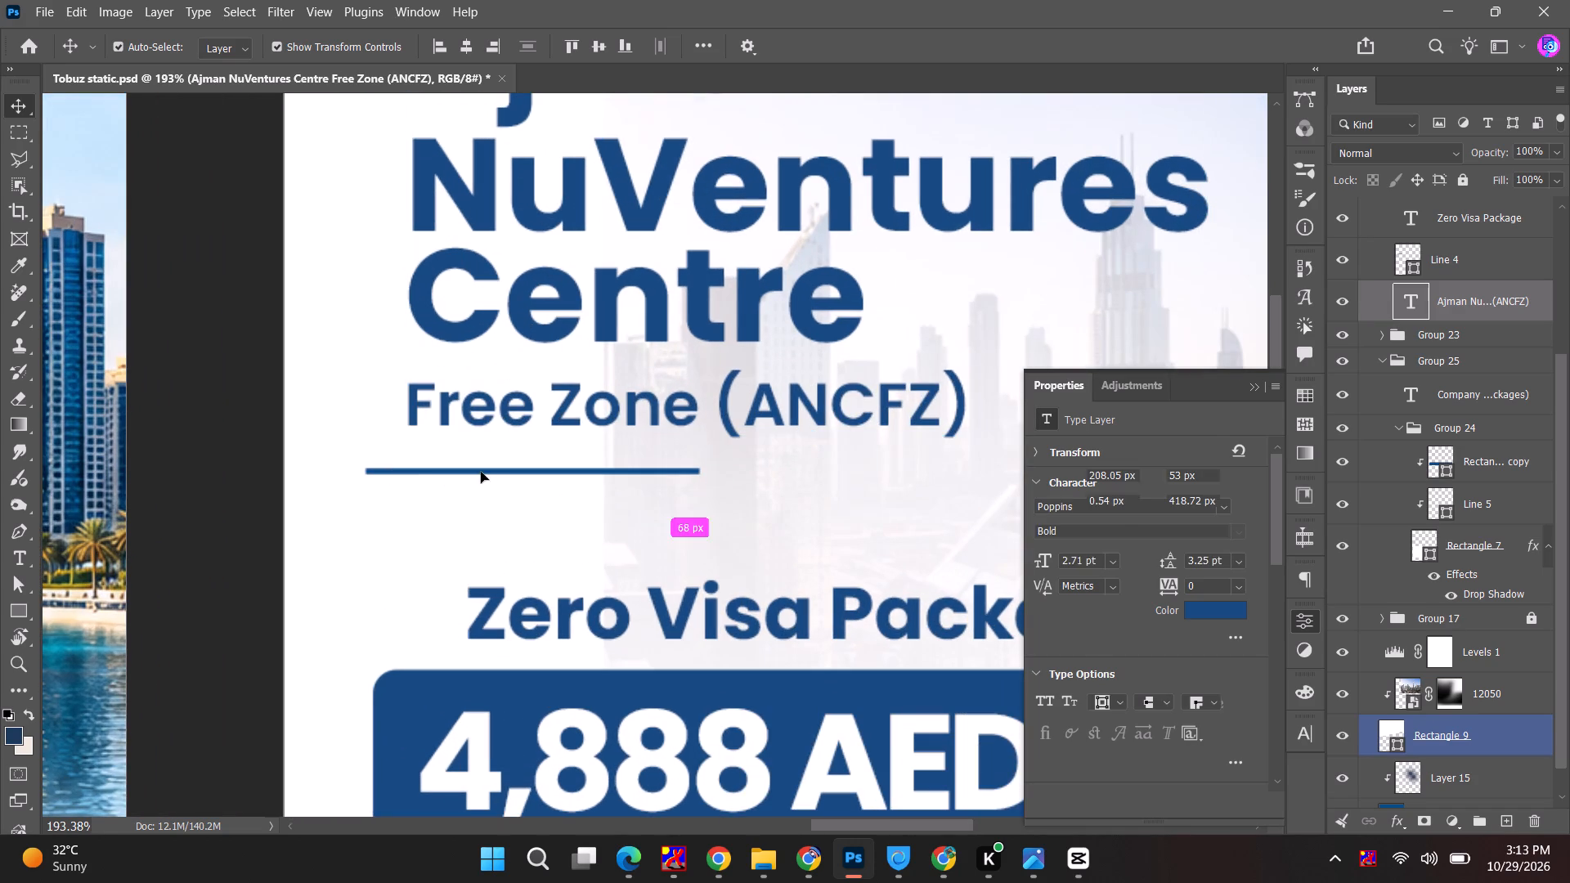
left_click_drag(481, 472, 433, 458)
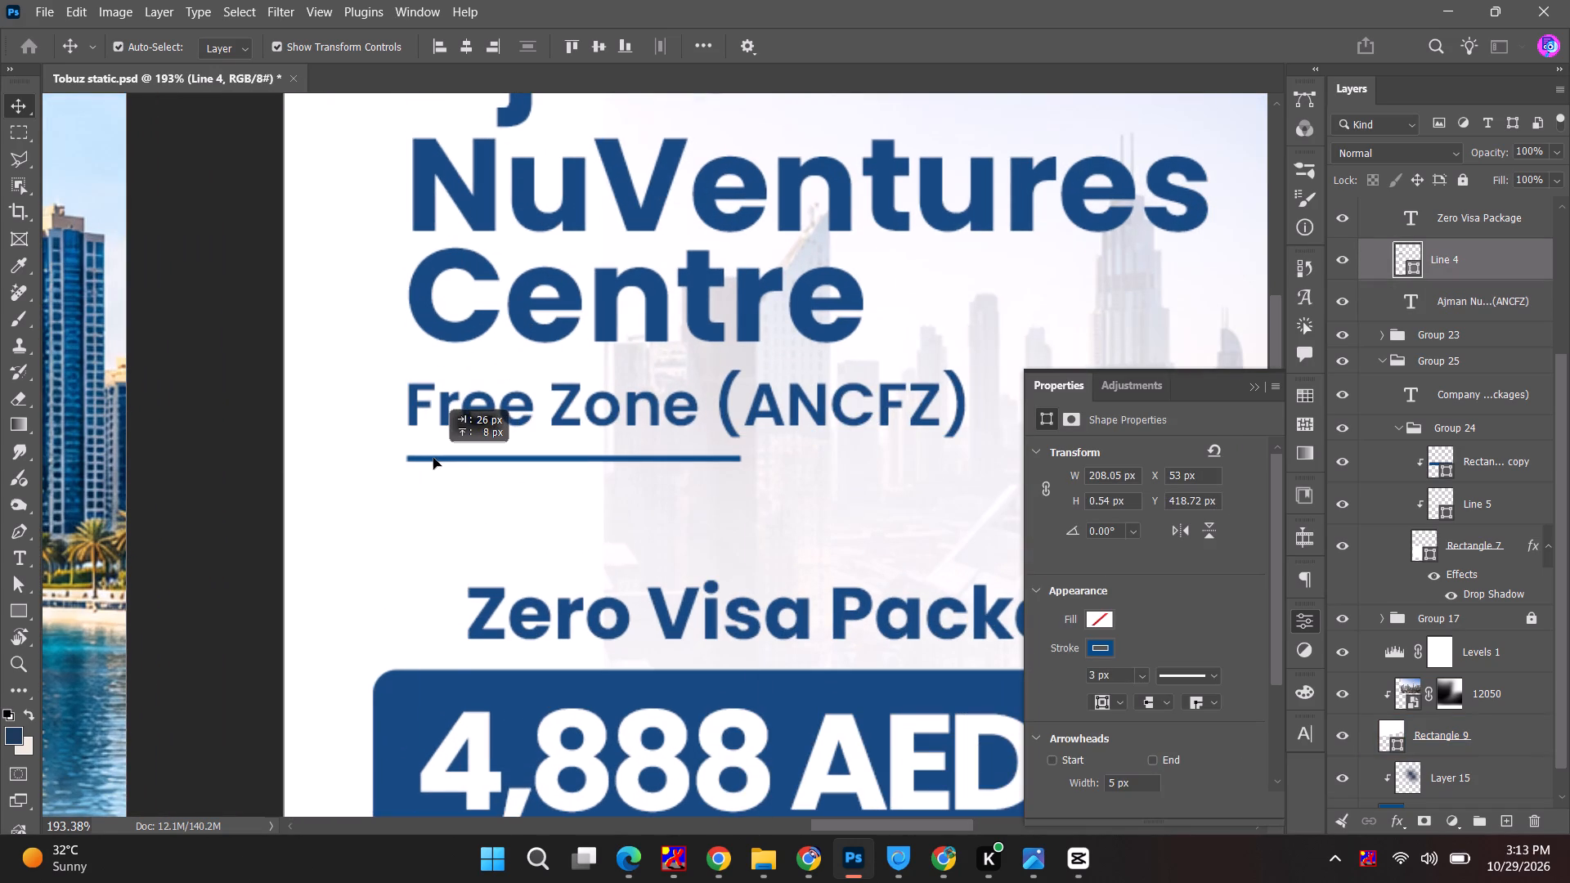
left_click_drag(433, 458, 433, 459)
Move the heading and divider line together about 23 px left and 27 px down, aligning them with the price badge's left edge.
left_click(536, 217, "shift")
scroll(536, 238, "down", 3, "alt")
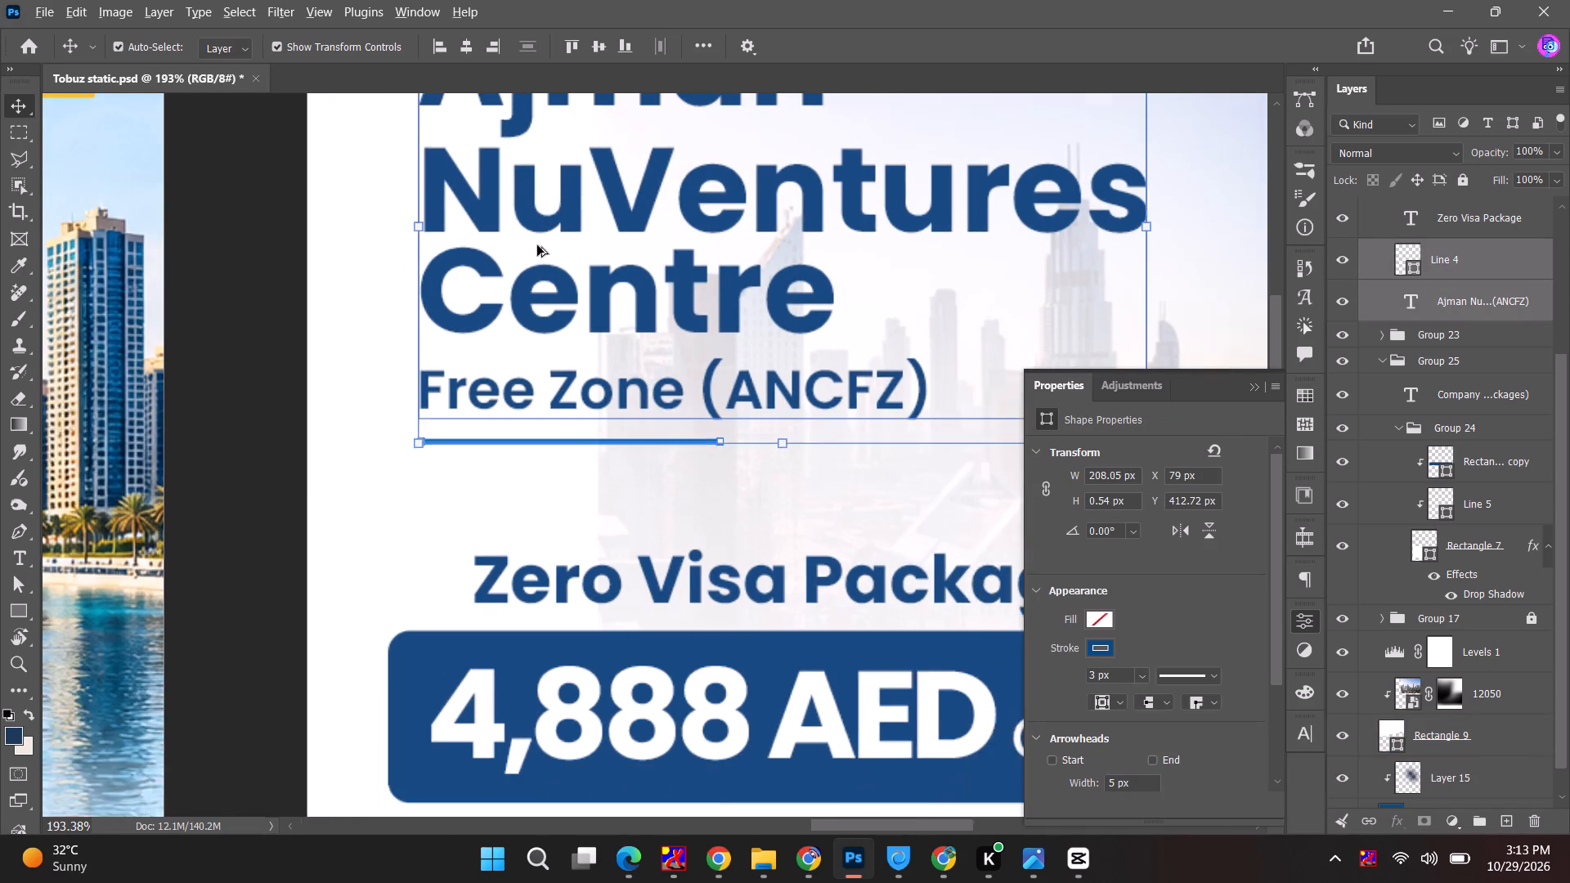
left_click_drag(544, 234, 517, 281)
scroll(517, 281, "down", 3, "alt")
key("space")
key("space")
key("space")
left_click_drag(525, 300, 446, 375)
left_click_drag(468, 340, 467, 334)
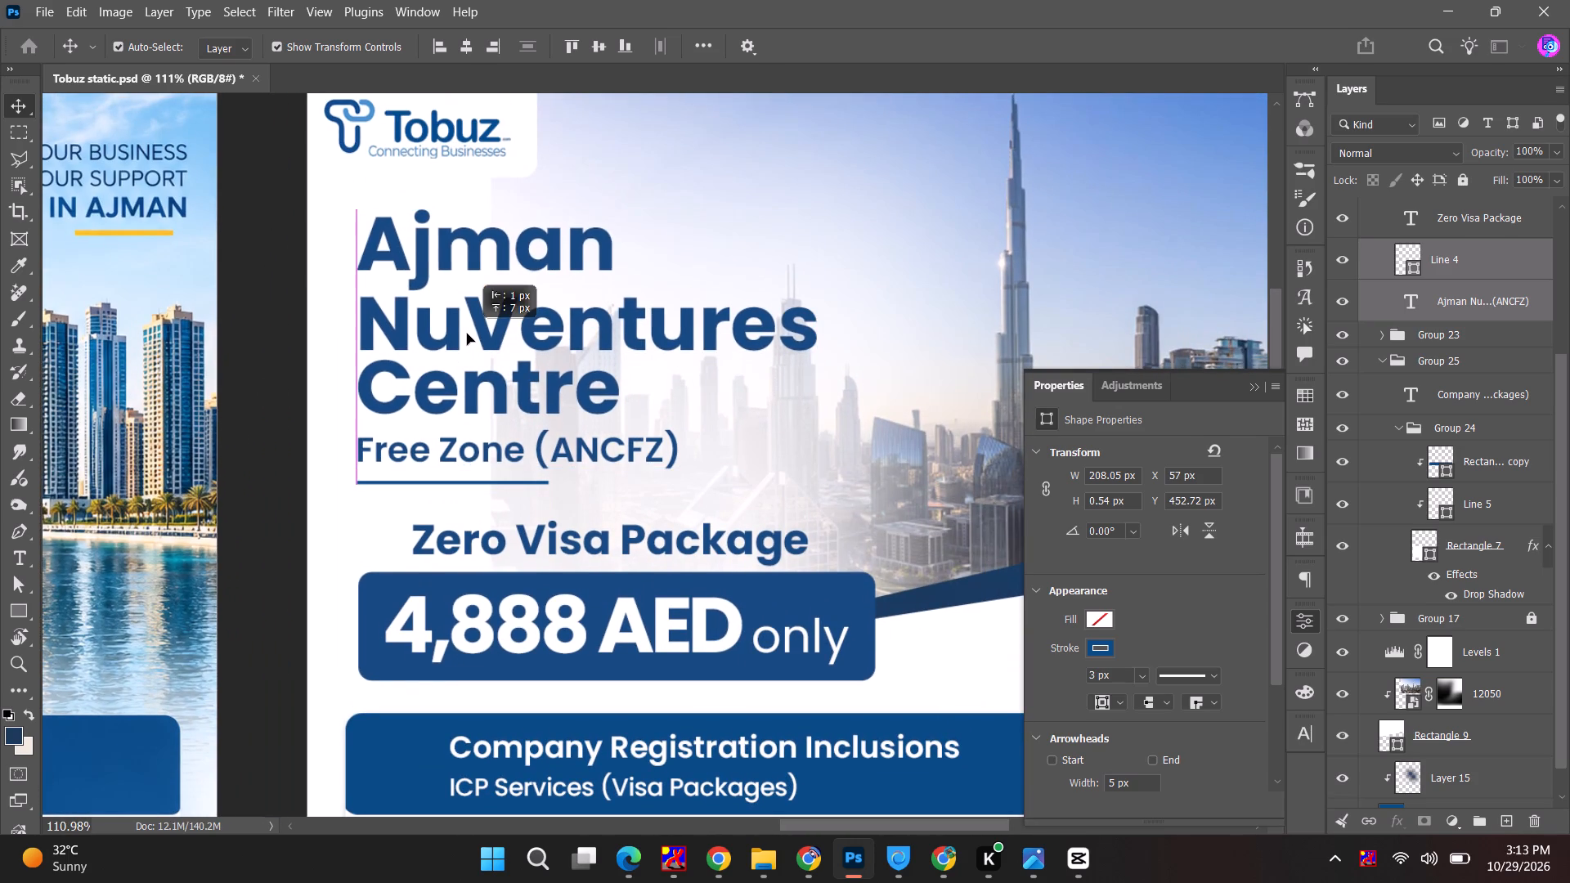
left_click_drag(467, 334, 467, 329)
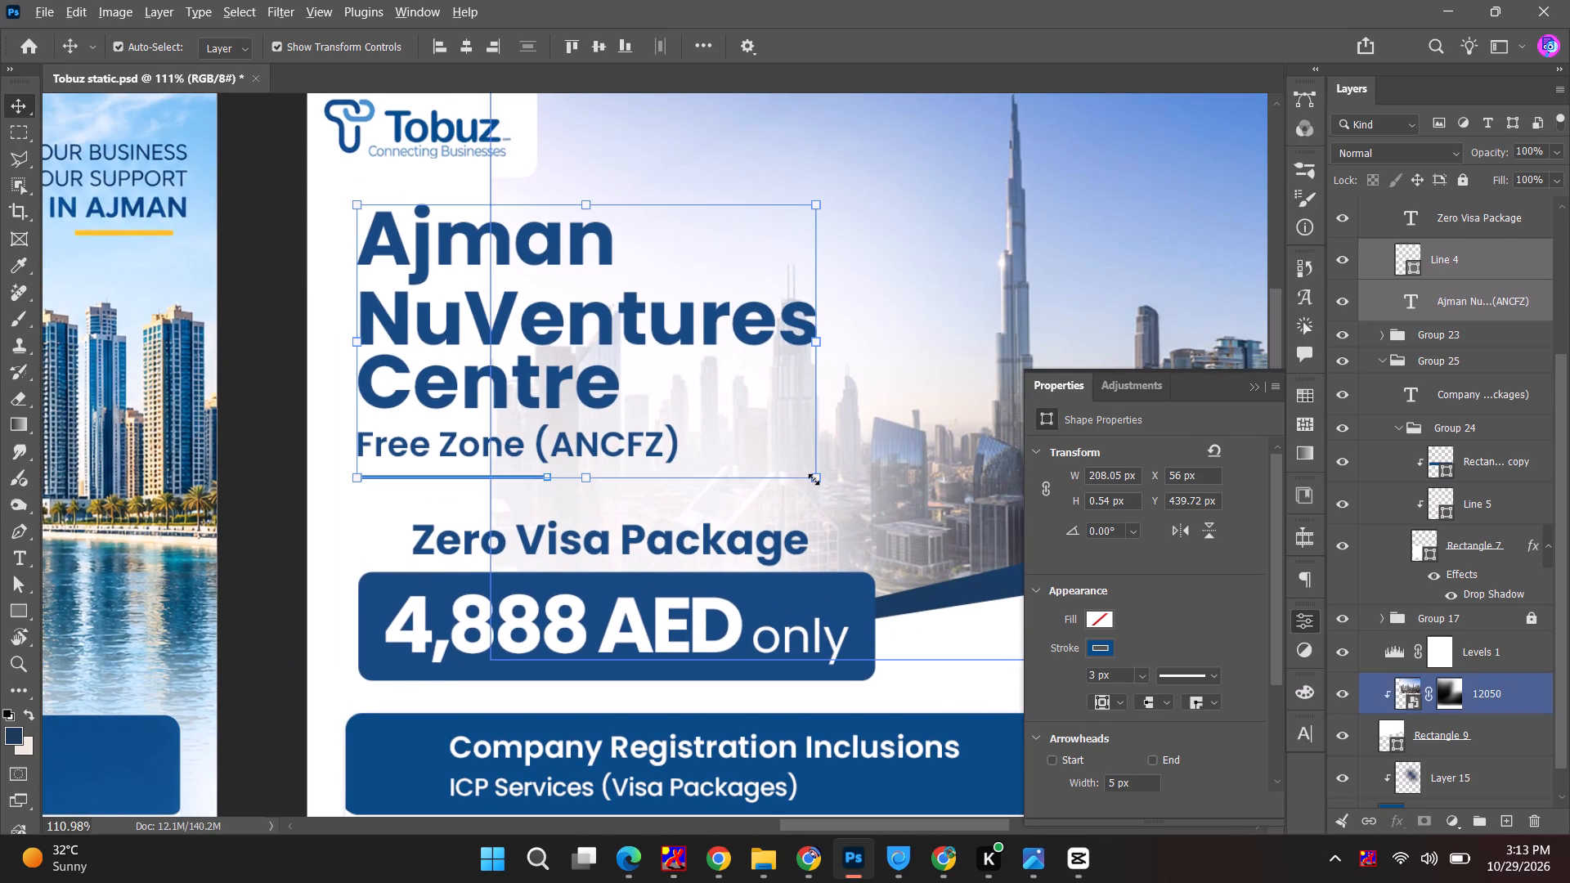
Scale the heading and divider line together to 104.23%, keeping their left edge aligned with the price badge.
left_click_drag(814, 479, 822, 487, "alt+shift")
left_click_drag(563, 388, 572, 392)
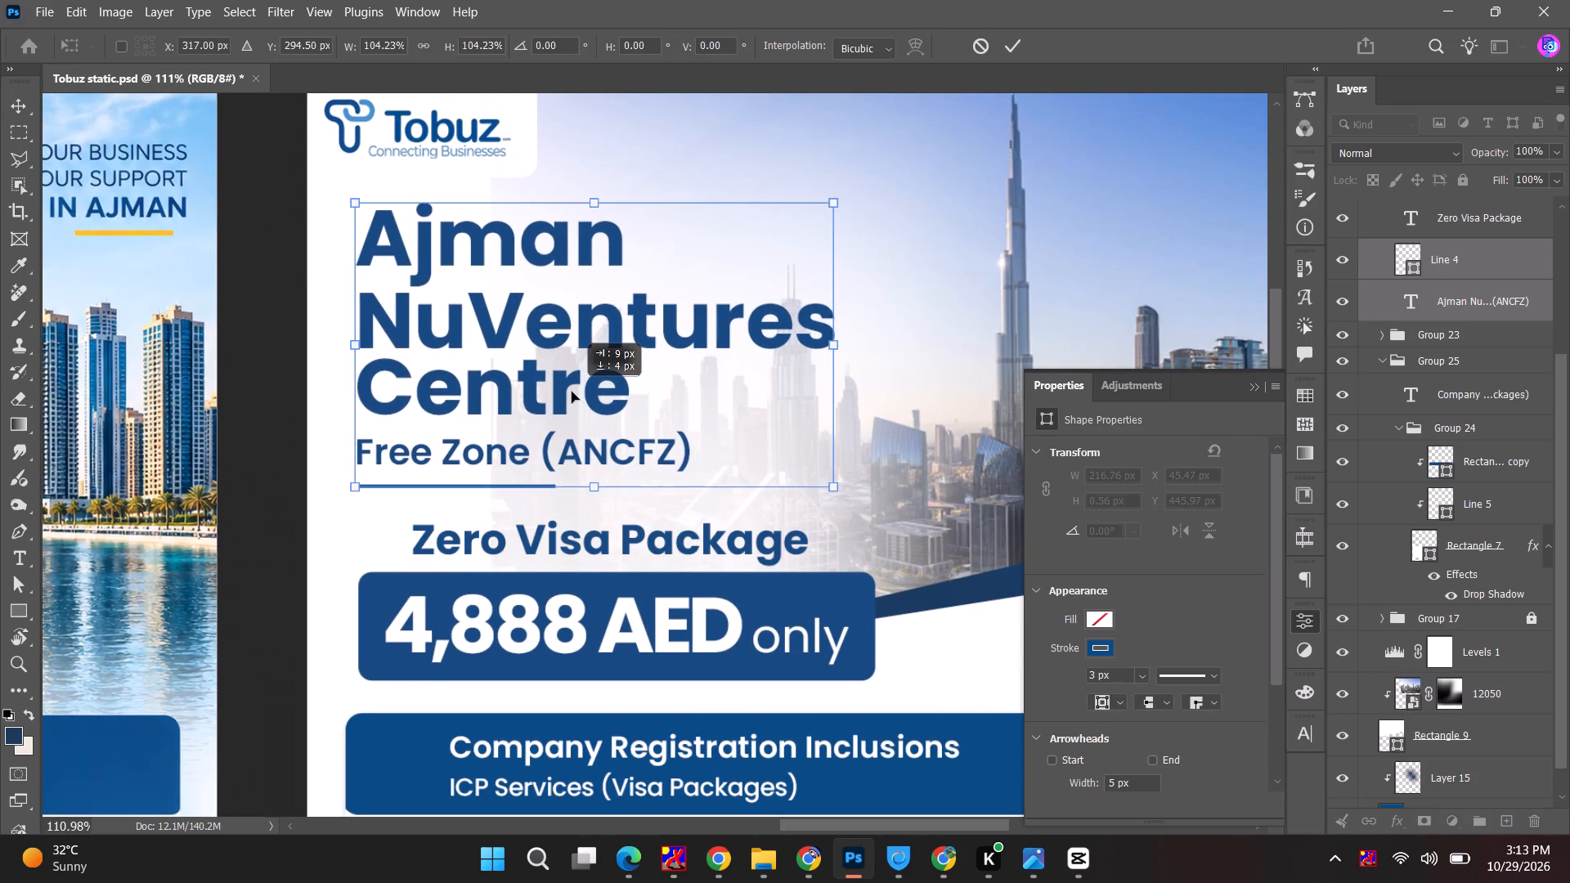
left_click_drag(572, 392, 573, 391)
left_click(1022, 42)
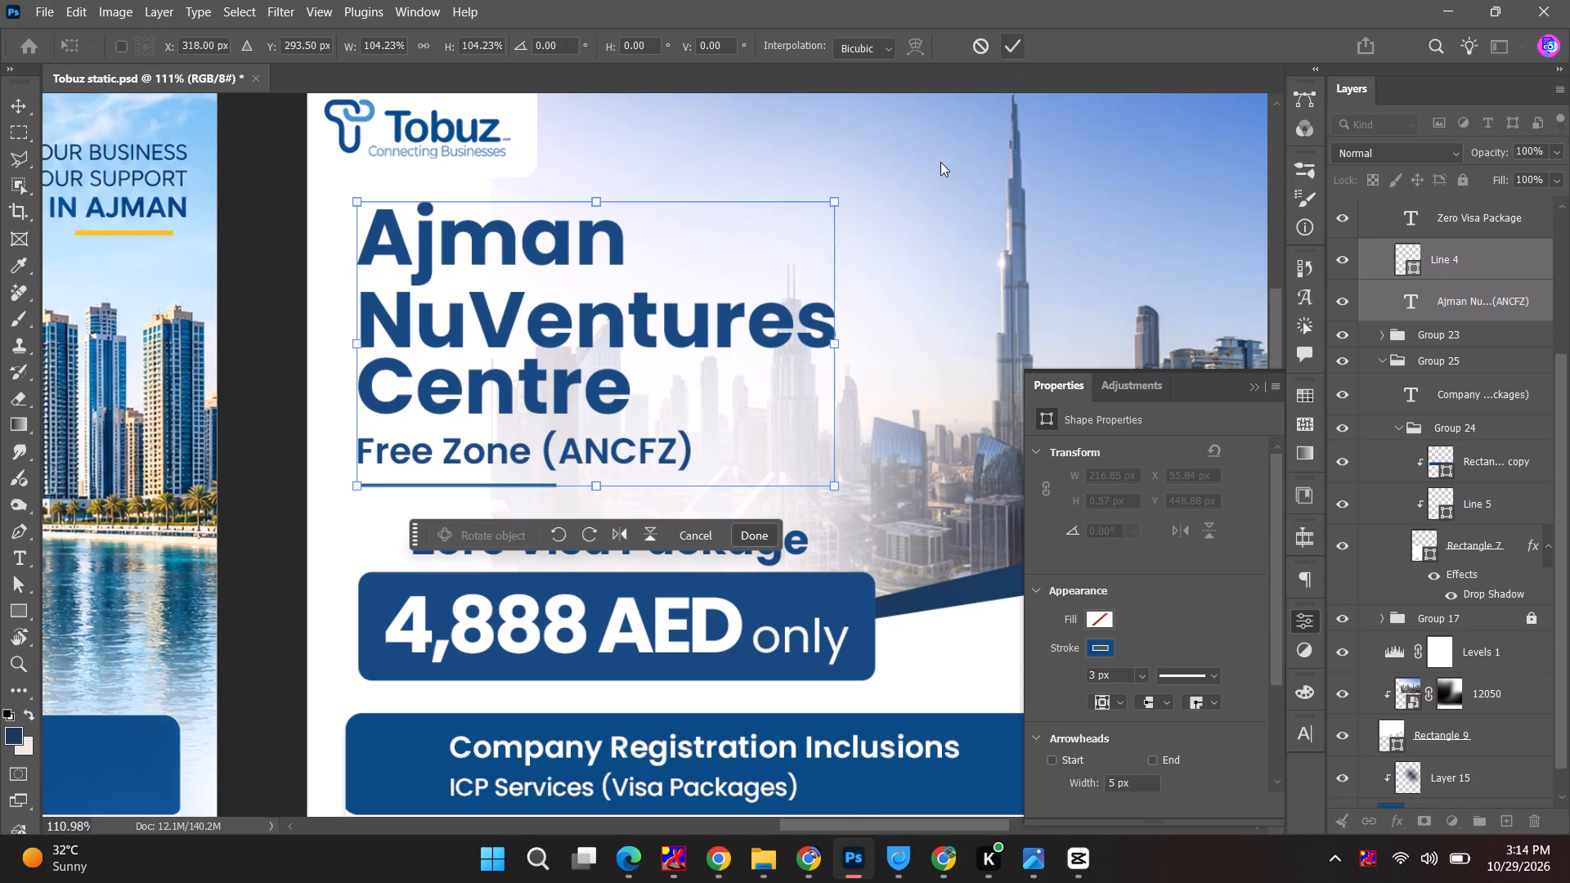
Look over the whole post next to the reference design to check the revised heading layout.
scroll(585, 385, "down", 9, "alt")
left_click(947, 326)
key("space")
key("space")
key("space")
key("space")
key("space")
key("space")
key("space")
key("space")
key("space")
left_click_drag(971, 360, 957, 342)
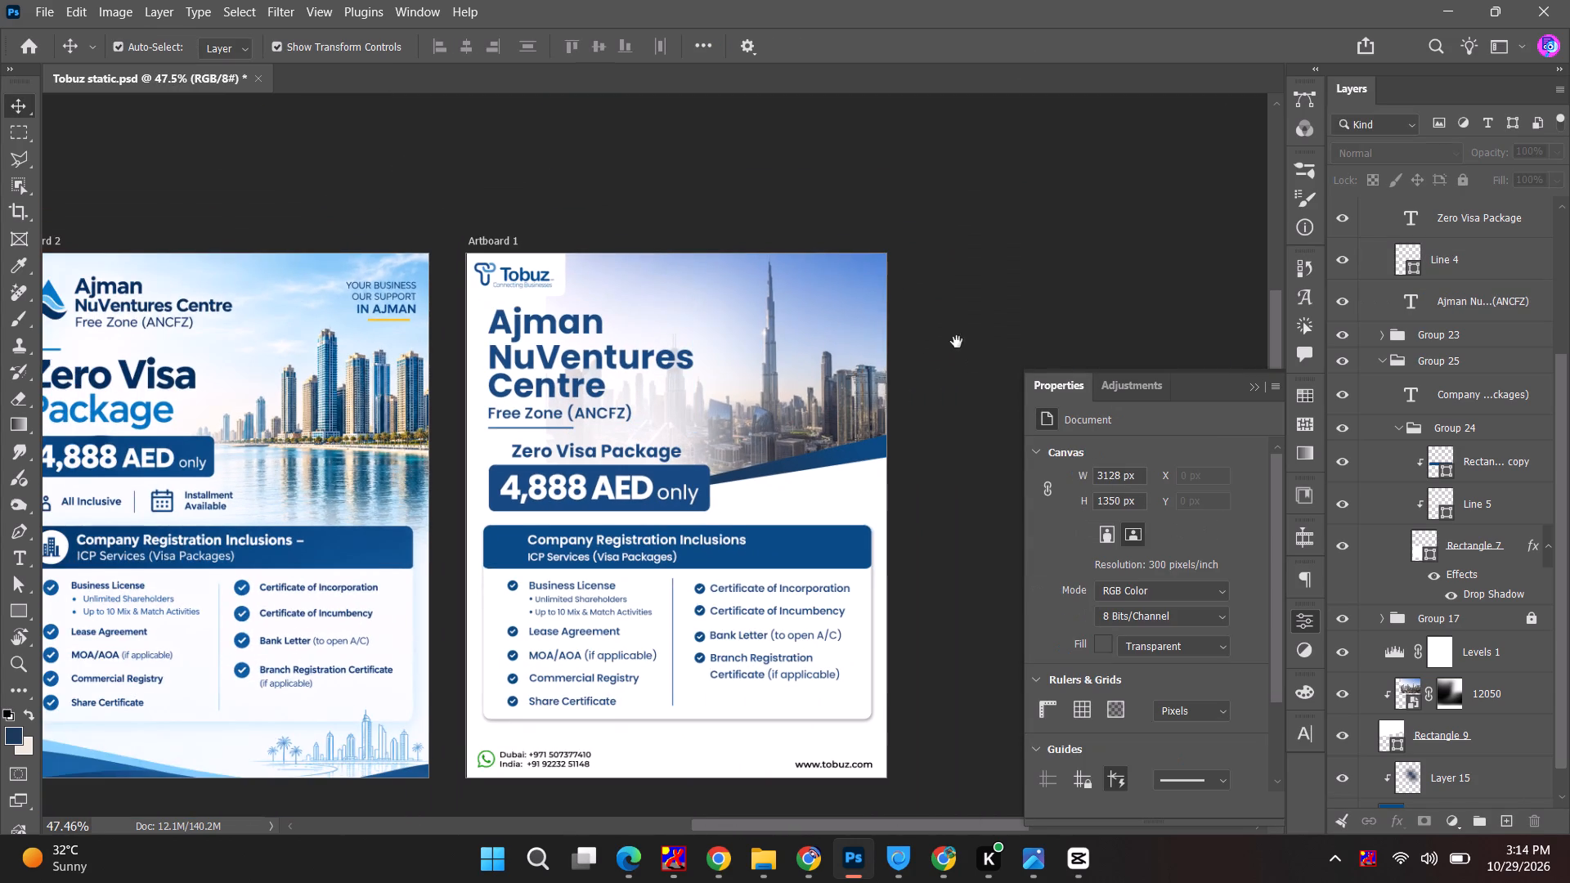
left_click_drag(957, 342, 904, 247)
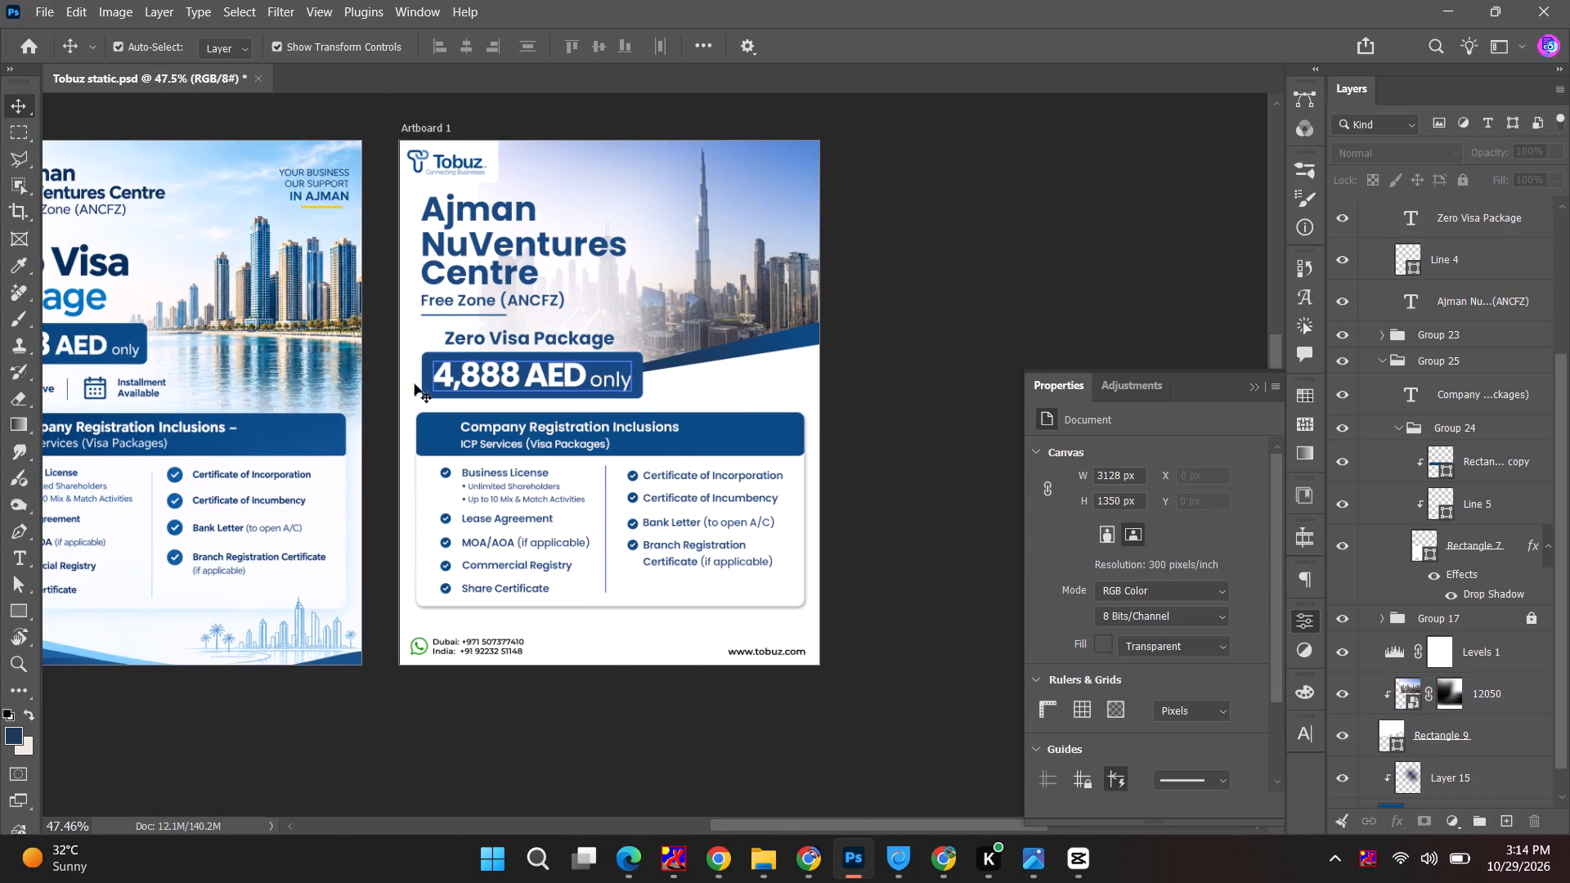
Duplicate the blue price badge rectangle beneath the original and stretch the copy upward behind the package title to about 198 px high.
left_click(632, 371)
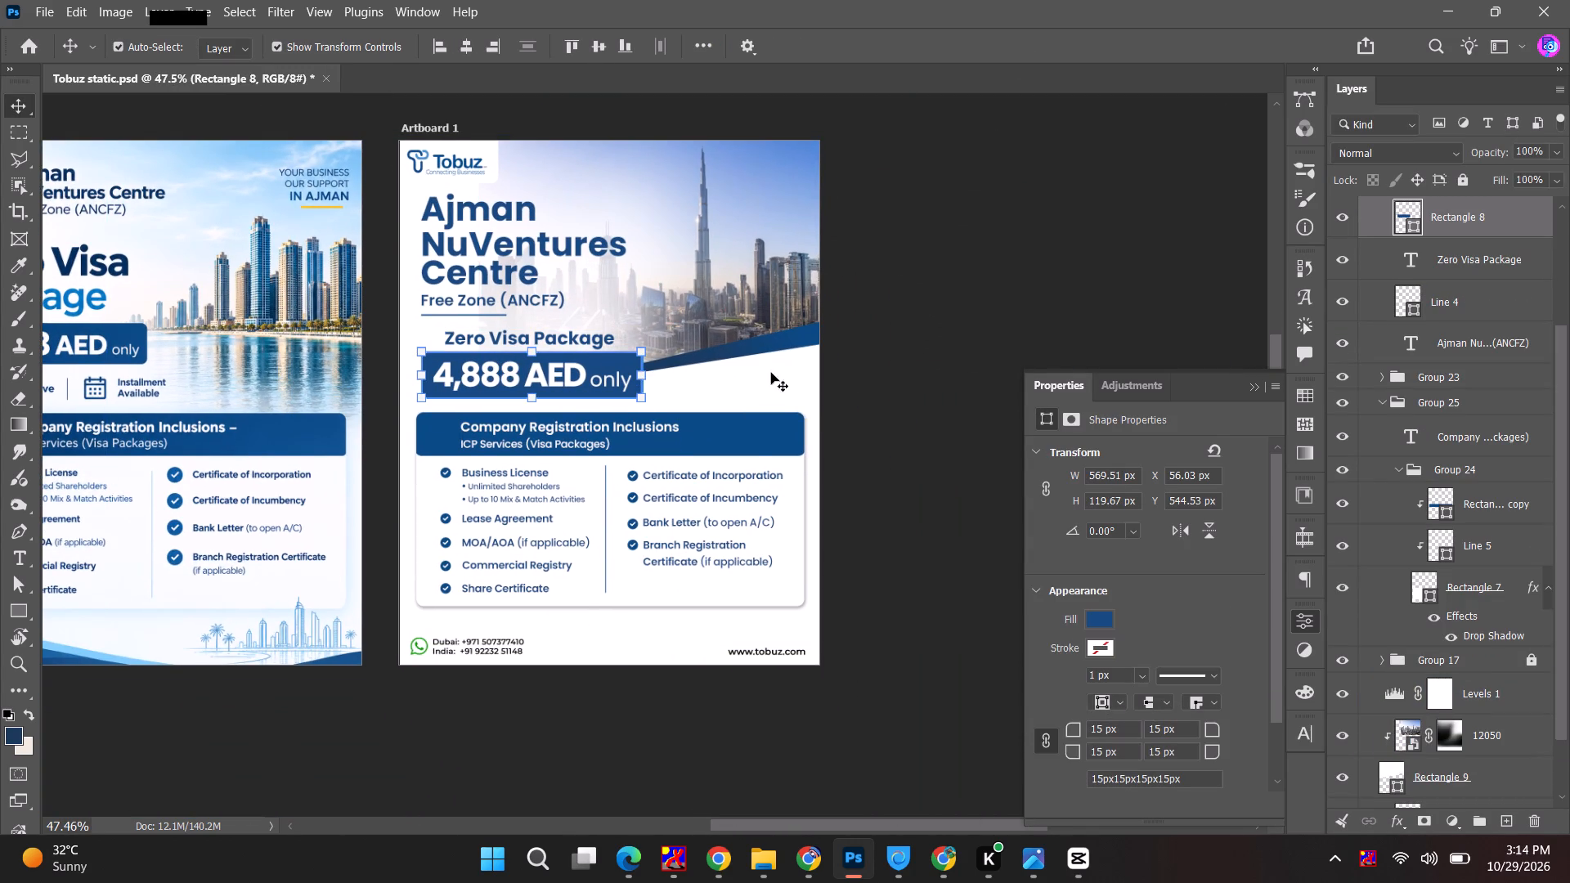
left_click(944, 341)
scroll(603, 360, "up", 4, "alt")
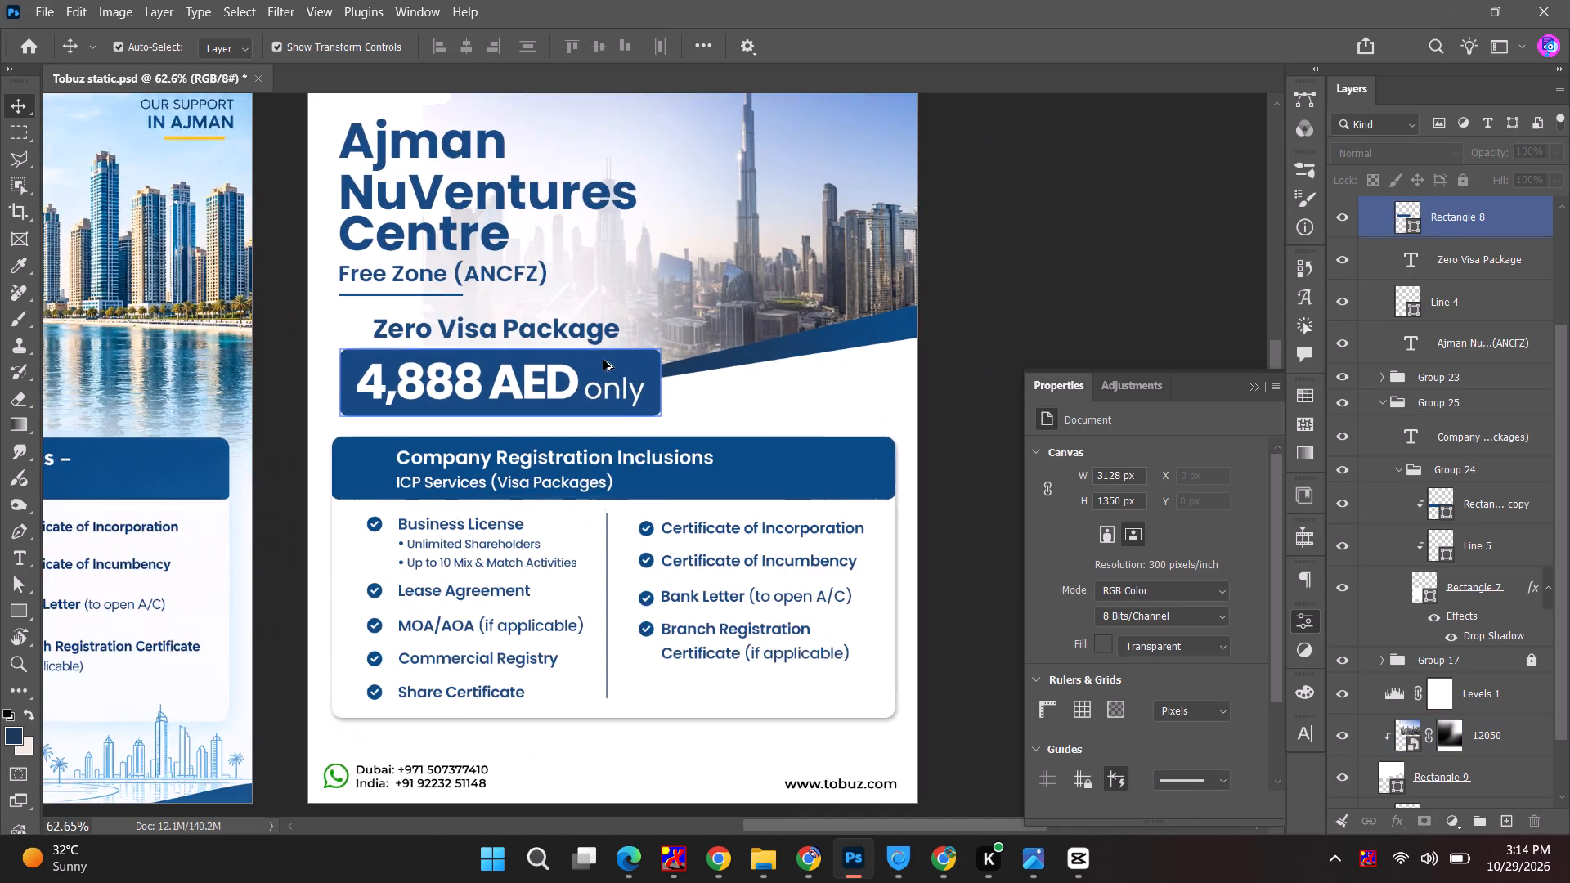
scroll(624, 374, "up", 2, "alt")
left_click_drag(1453, 213, 1450, 236, "alt")
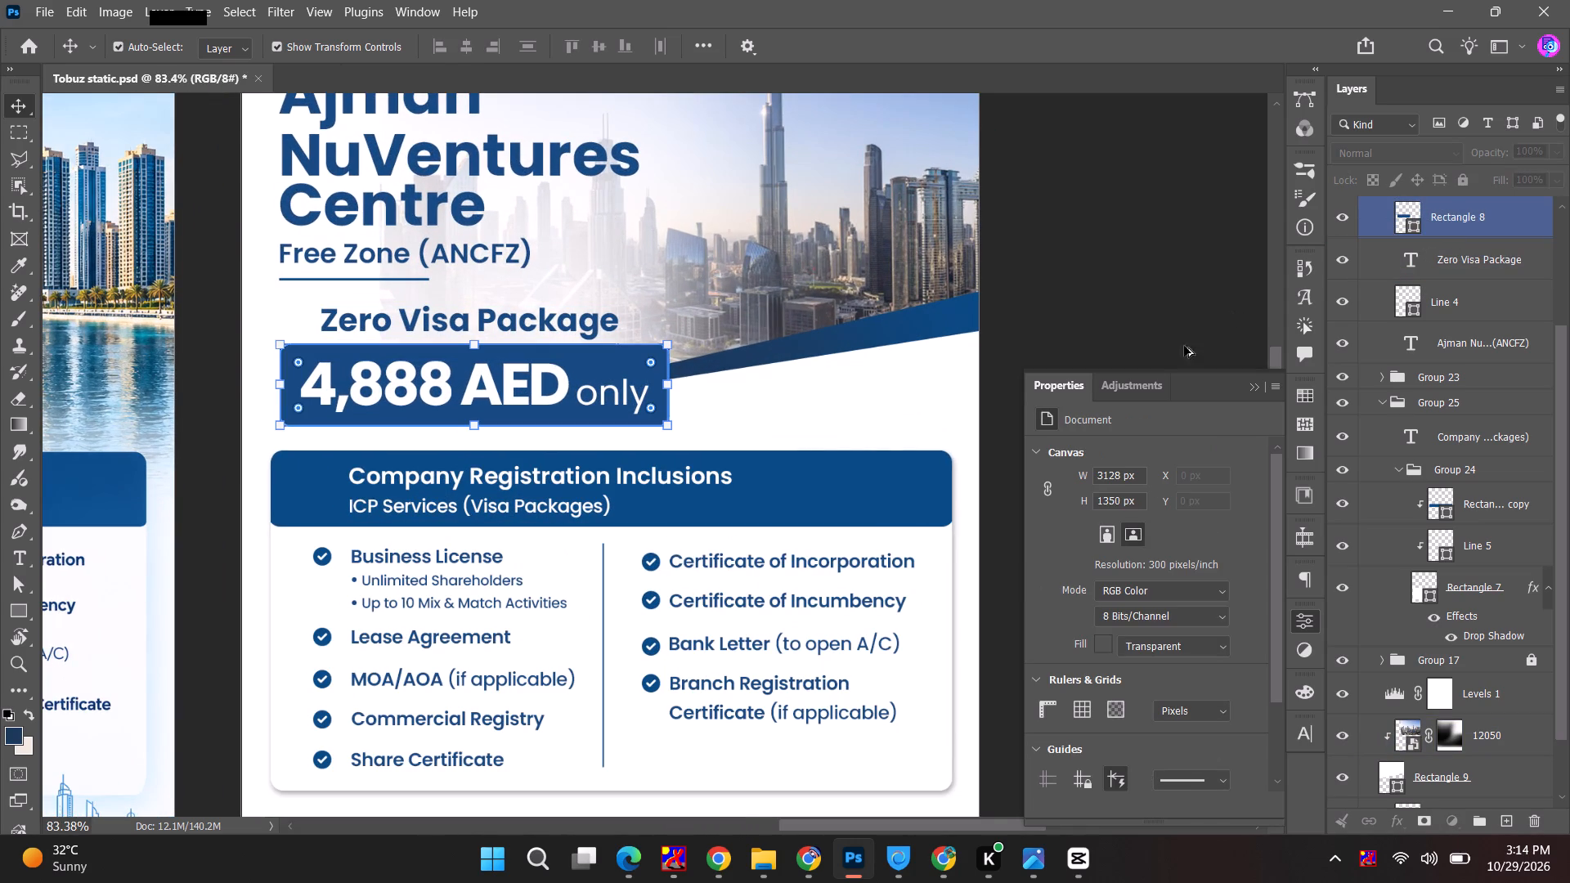
scroll(1366, 267, "up", 3)
left_click_drag(474, 343, 480, 289)
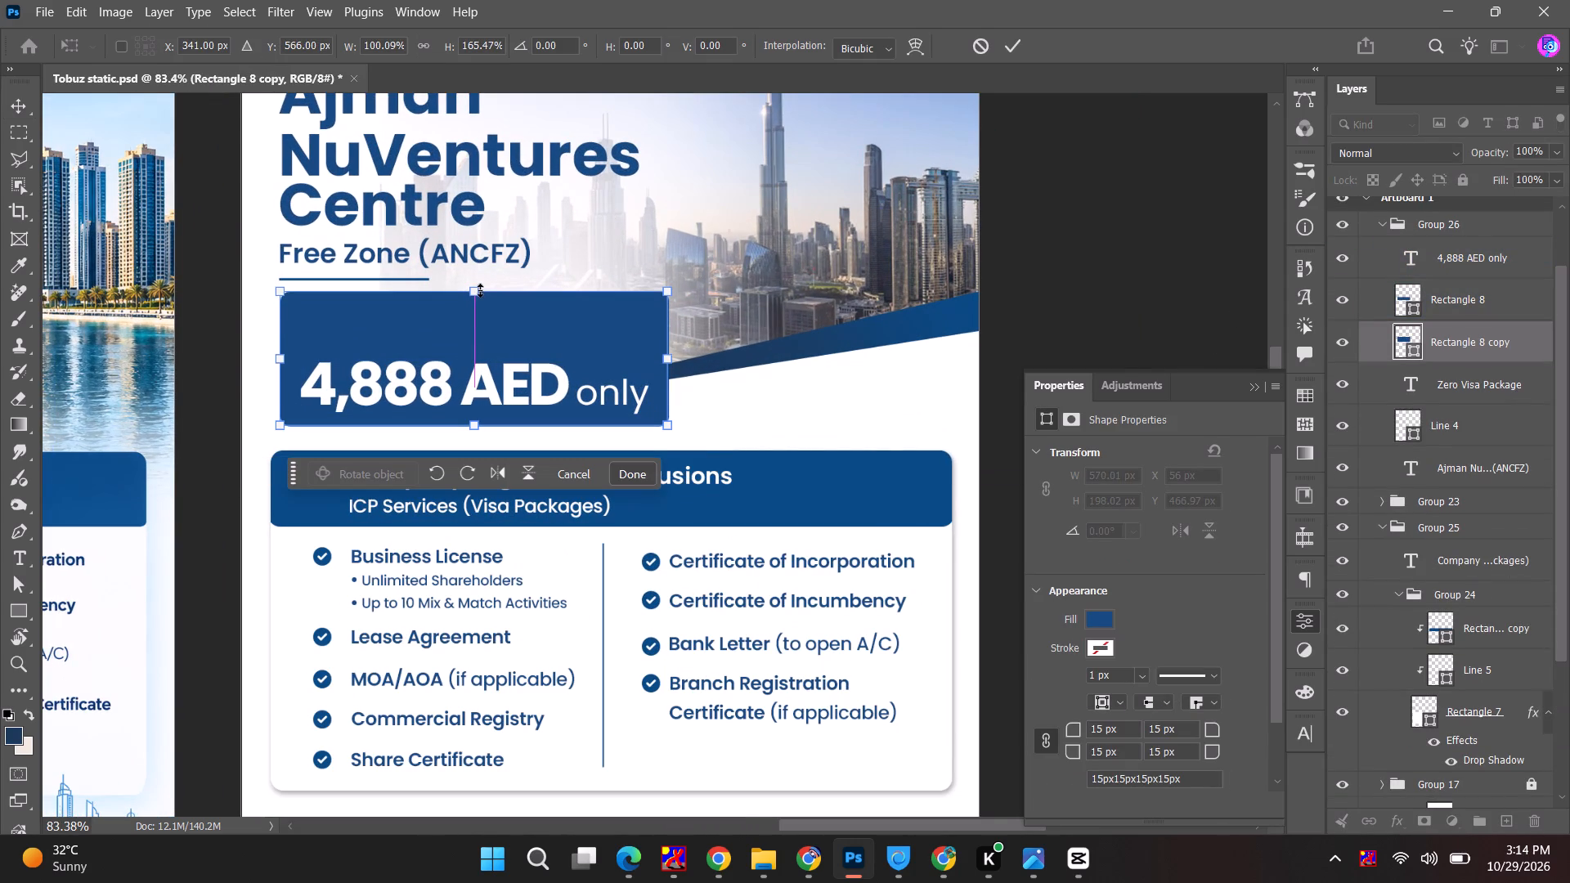
Change the fill of the stretched rectangle copy to white, ffffff.
double_click(1419, 337)
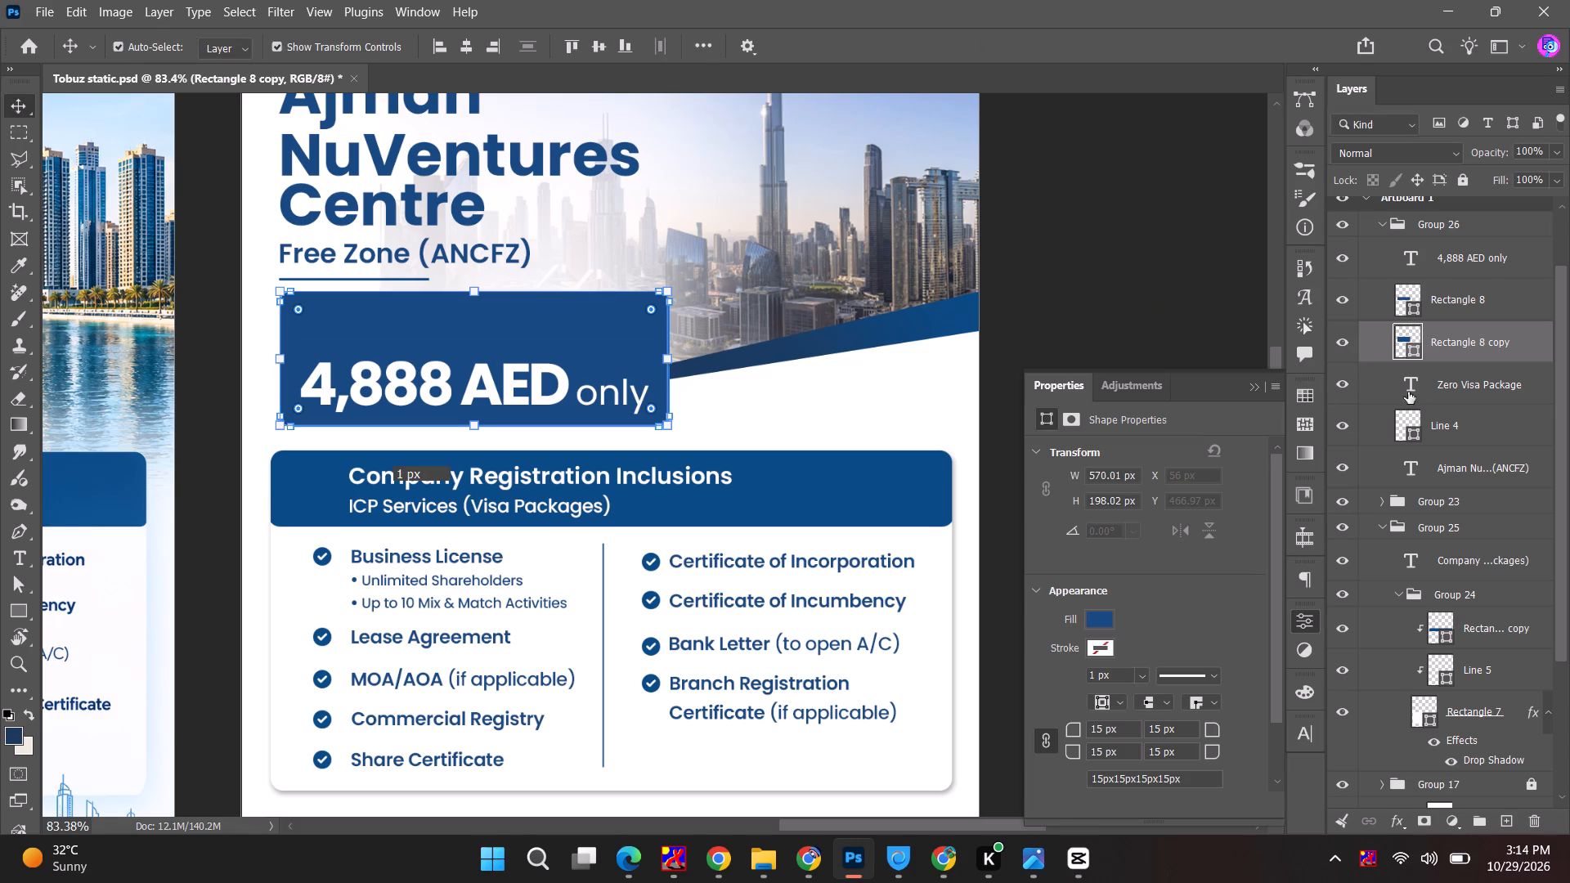
left_click_drag(939, 323, 772, 177)
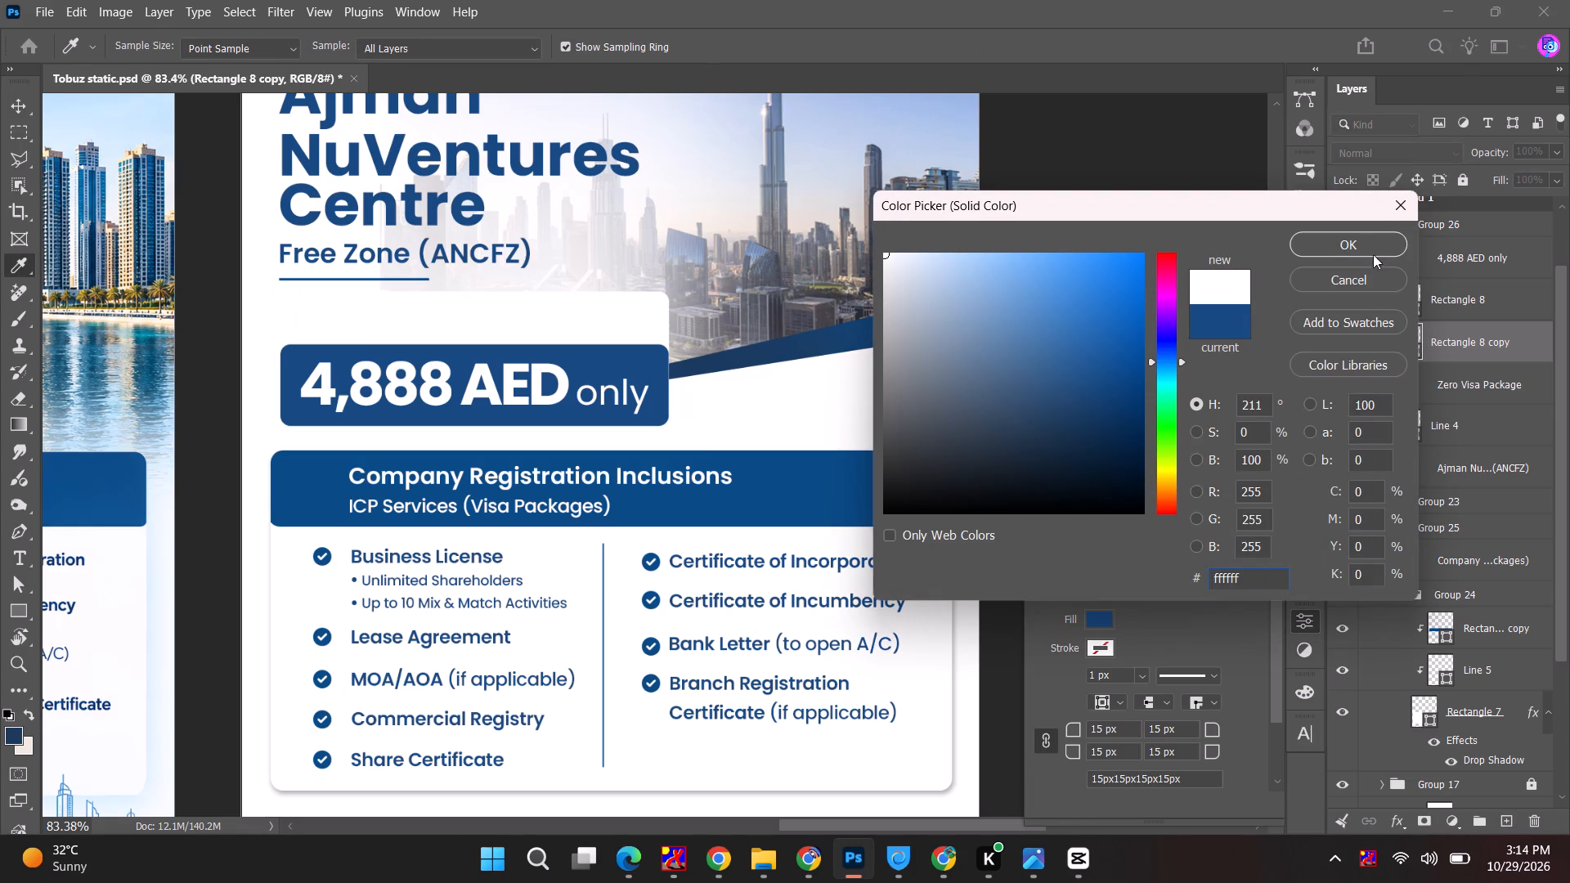
left_click(1366, 246)
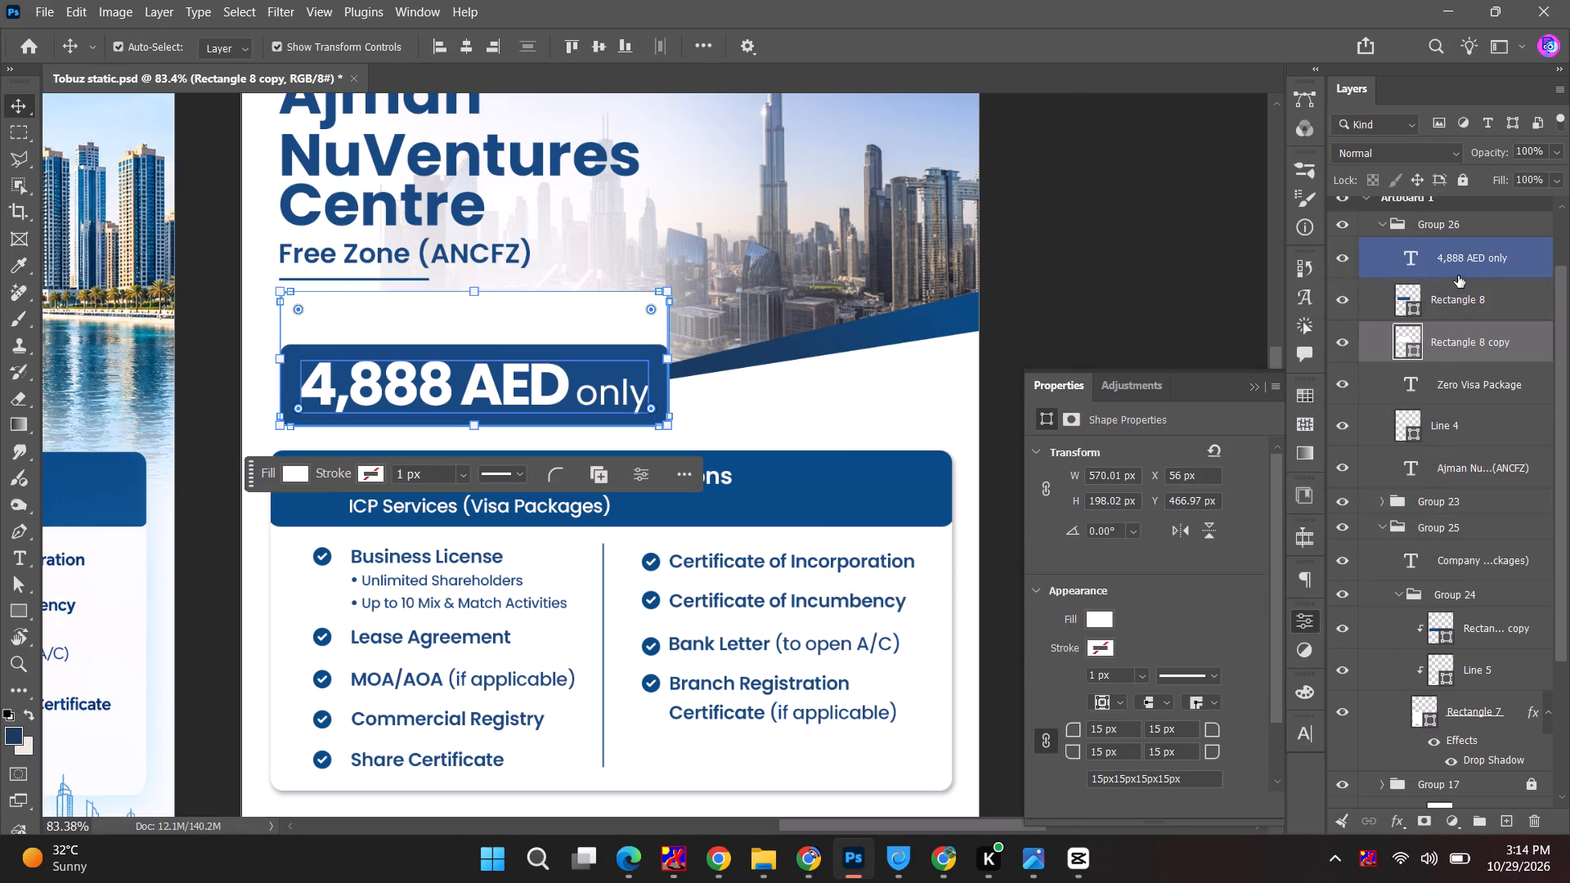
Move the Zero Visa Package text layer above the 4,888 AED only layer, in front of the white rectangle.
left_click_drag(1464, 386, 1466, 251)
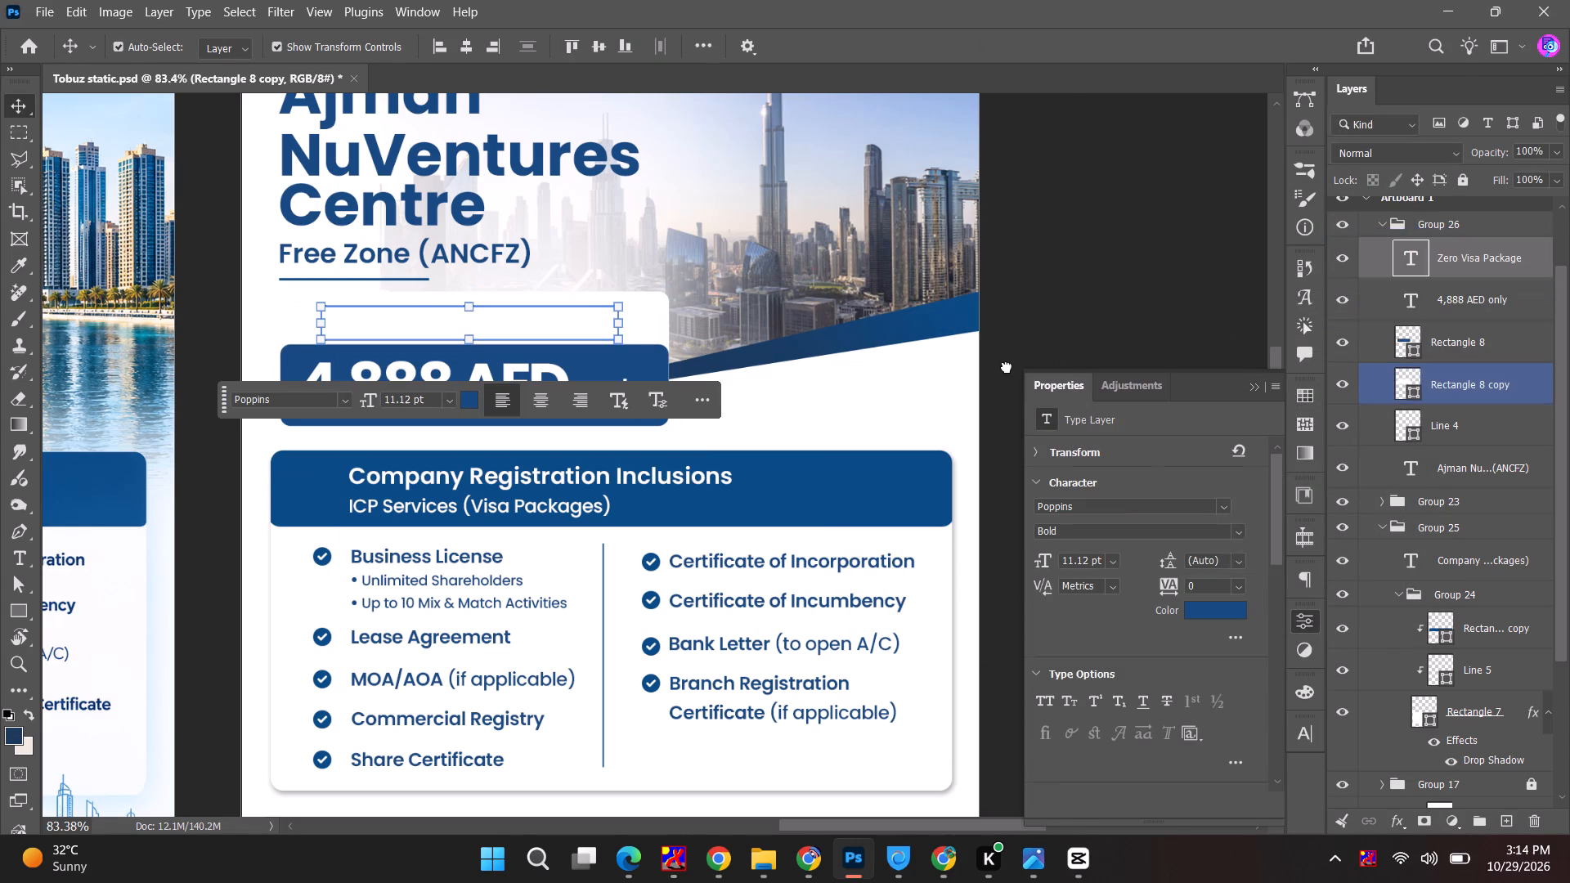
left_click(1140, 248)
Scale the blue price badge to 100.26%, about 571 by 120 px, aligning its outer edge with the white rectangle behind it.
scroll(630, 372, "up", 7, "alt")
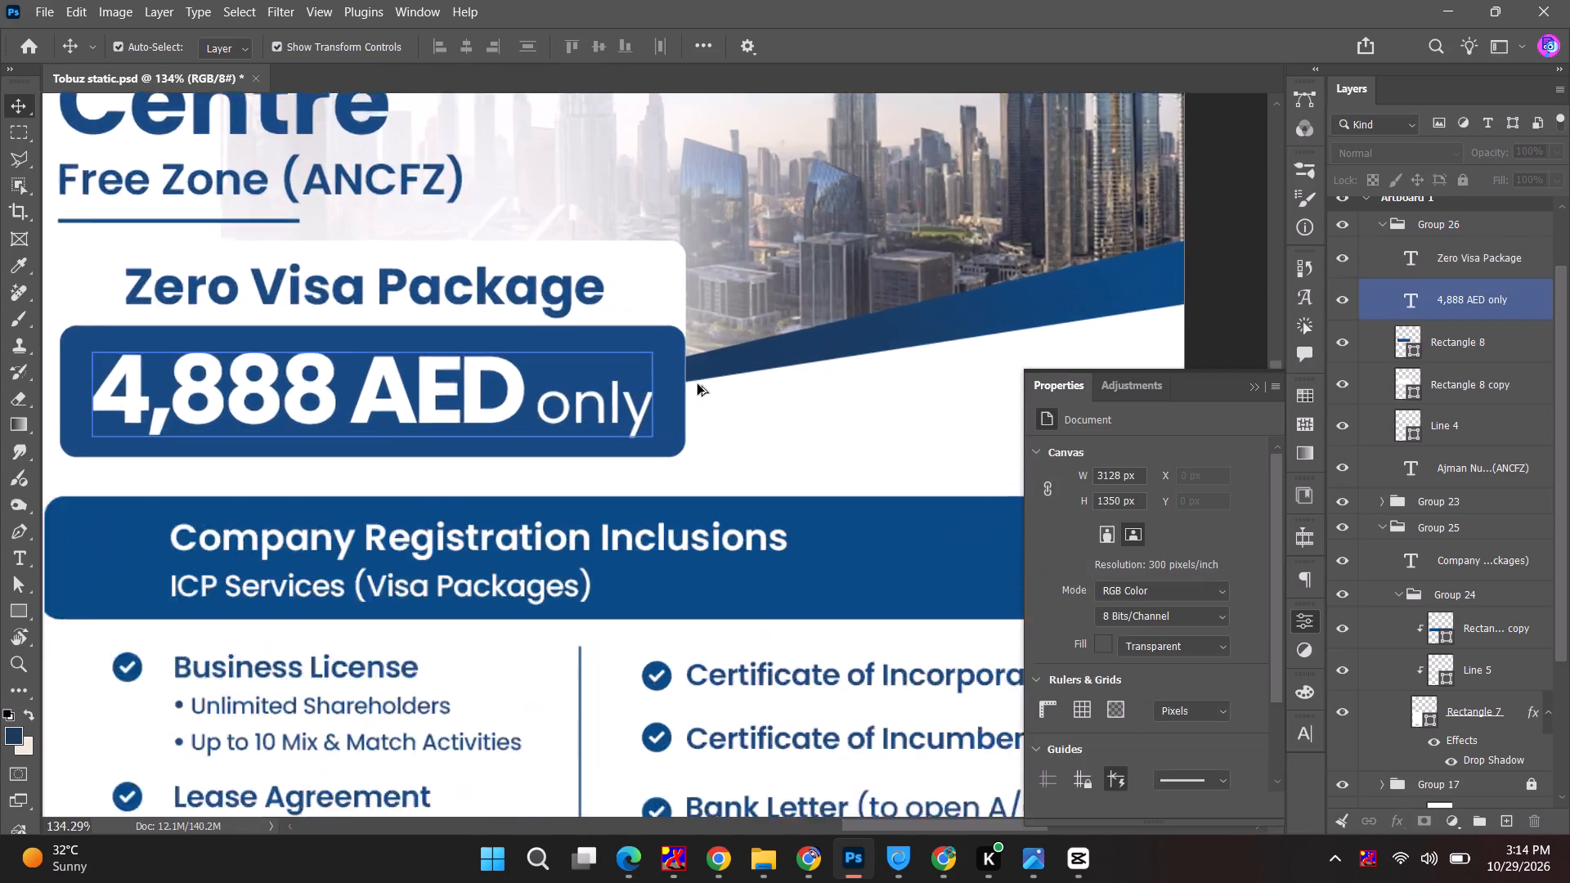
scroll(698, 384, "up", 6, "alt")
left_click(655, 371)
scroll(699, 406, "up", 4, "alt")
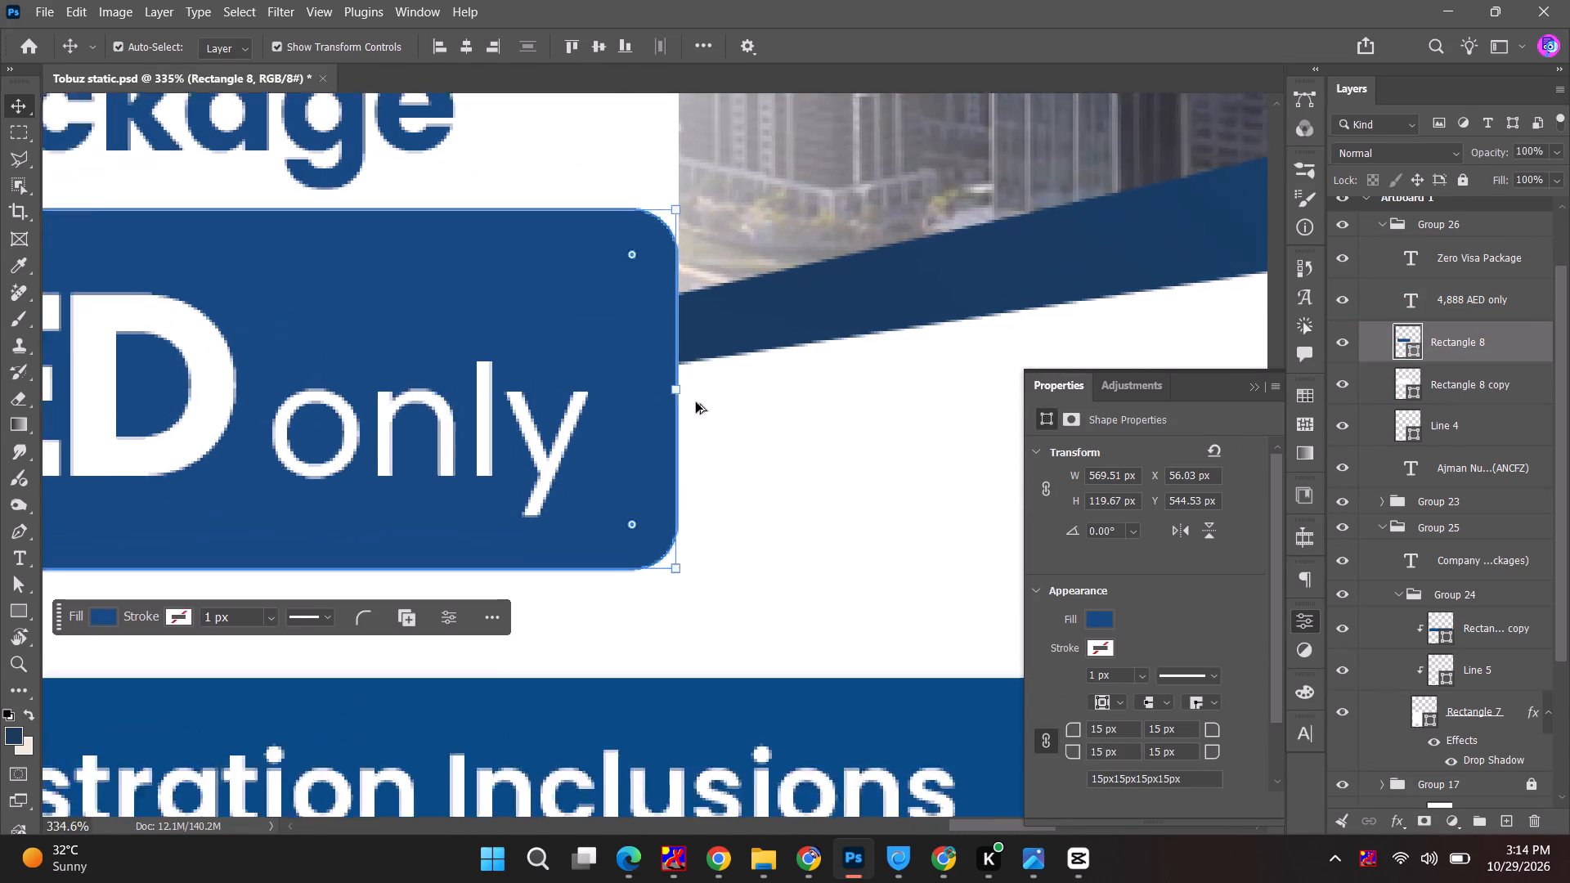
left_click(677, 389, "alt")
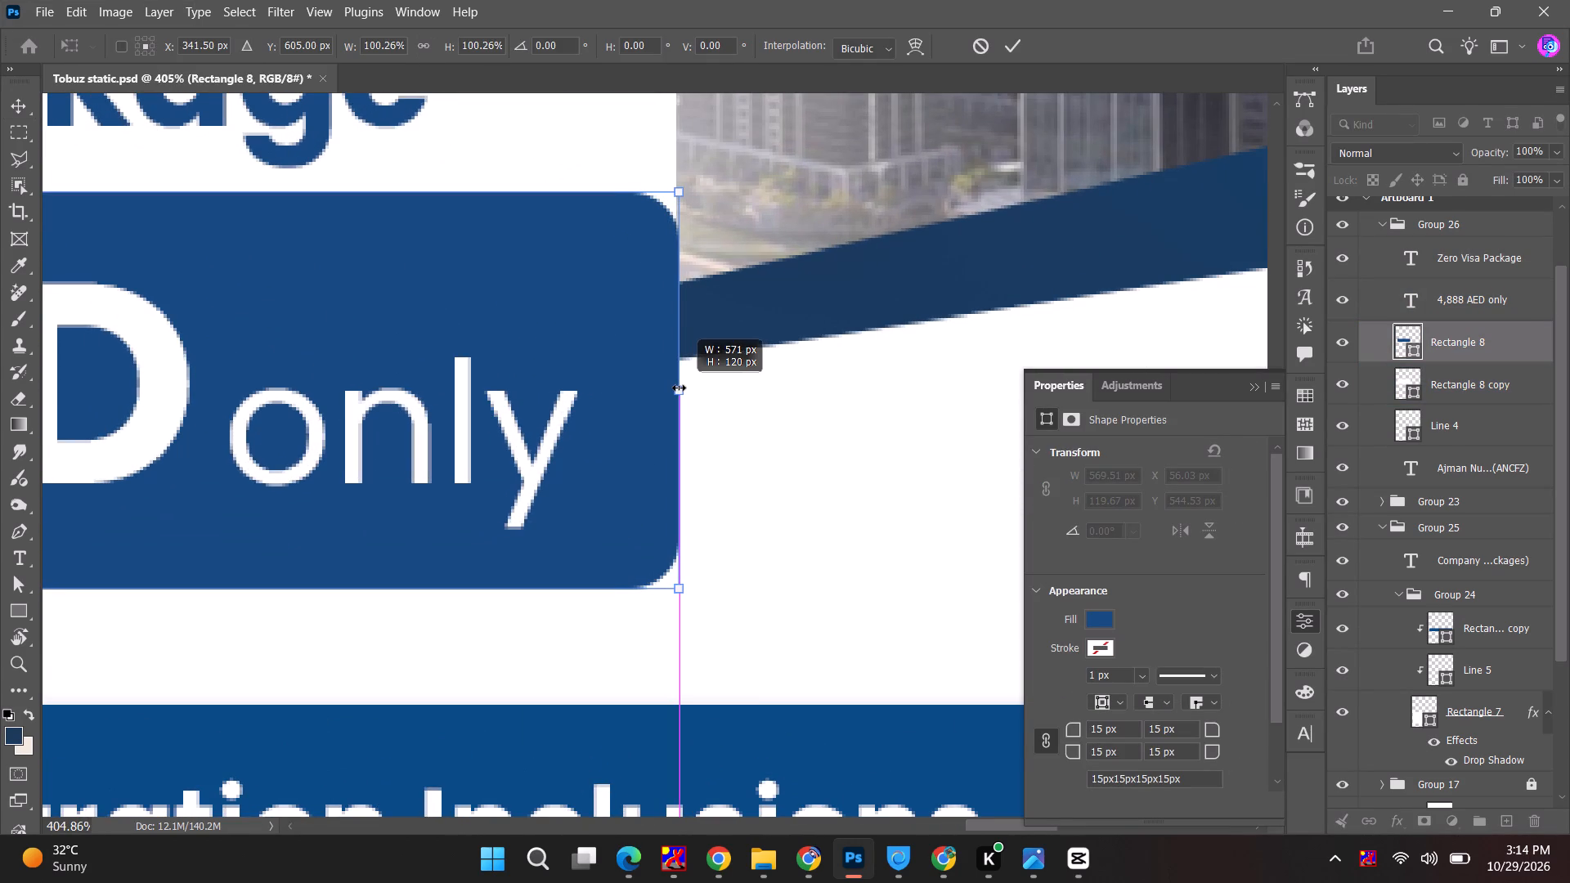
left_click(1013, 47)
Inspect up close how the edges of the blue price badge and the white rectangle line up.
scroll(924, 373, "down", 2)
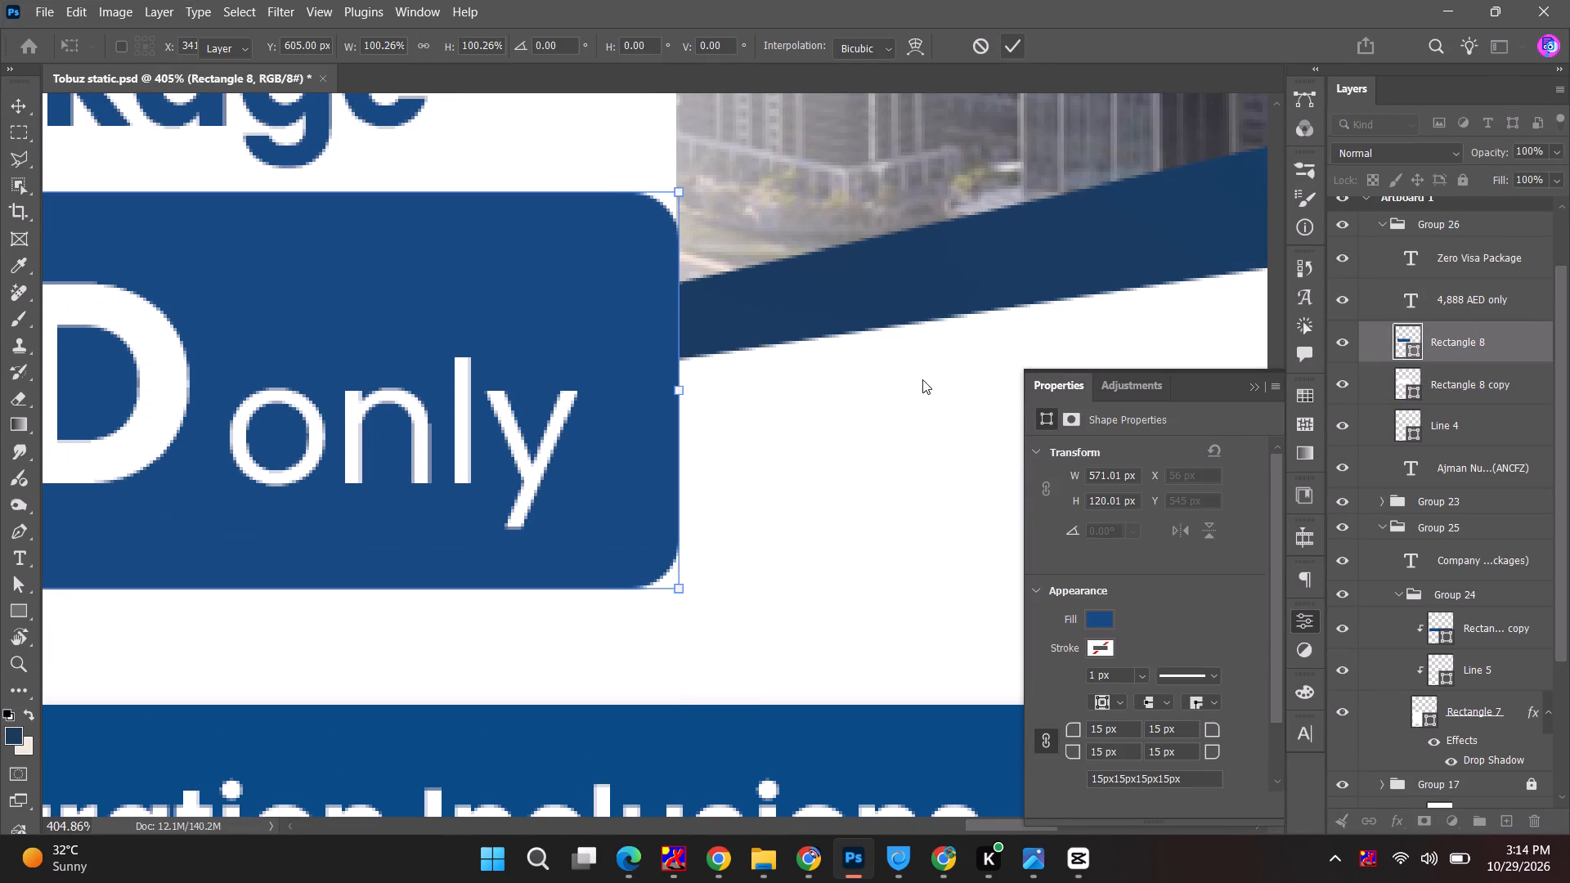
scroll(922, 379, "down", 6)
scroll(913, 401, "down", 4, "alt")
key("space")
key("space")
key("space")
key("space")
key("space")
left_click_drag(711, 390, 1201, 537)
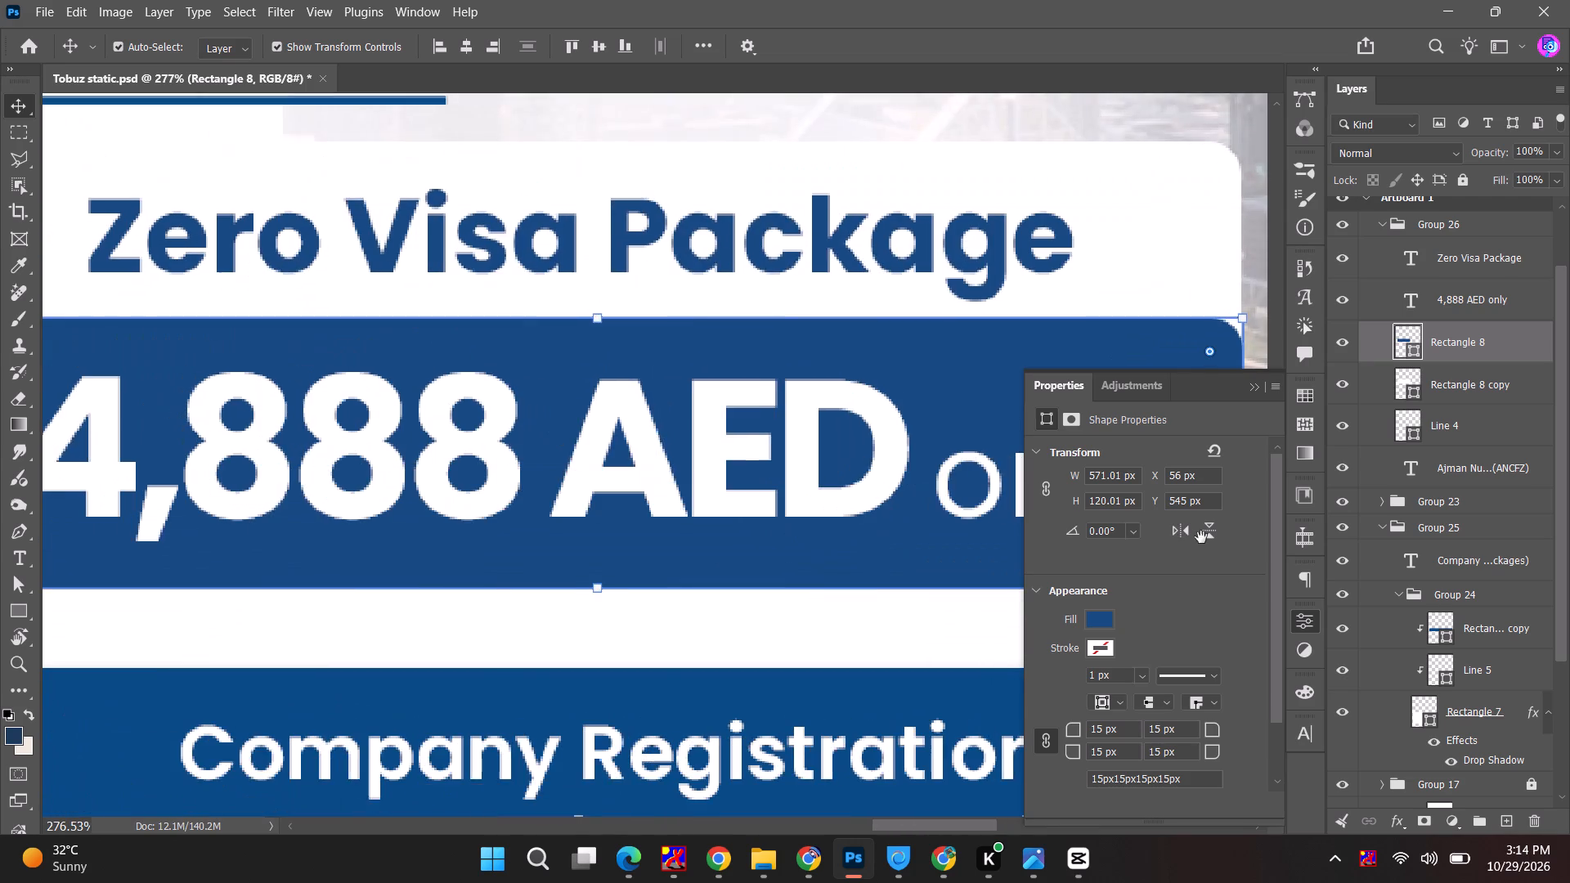
left_click_drag(1201, 537, 1200, 537)
key("space")
key("space")
key("space")
key("space")
key("space")
left_click_drag(241, 413, 948, 419)
left_click(693, 225)
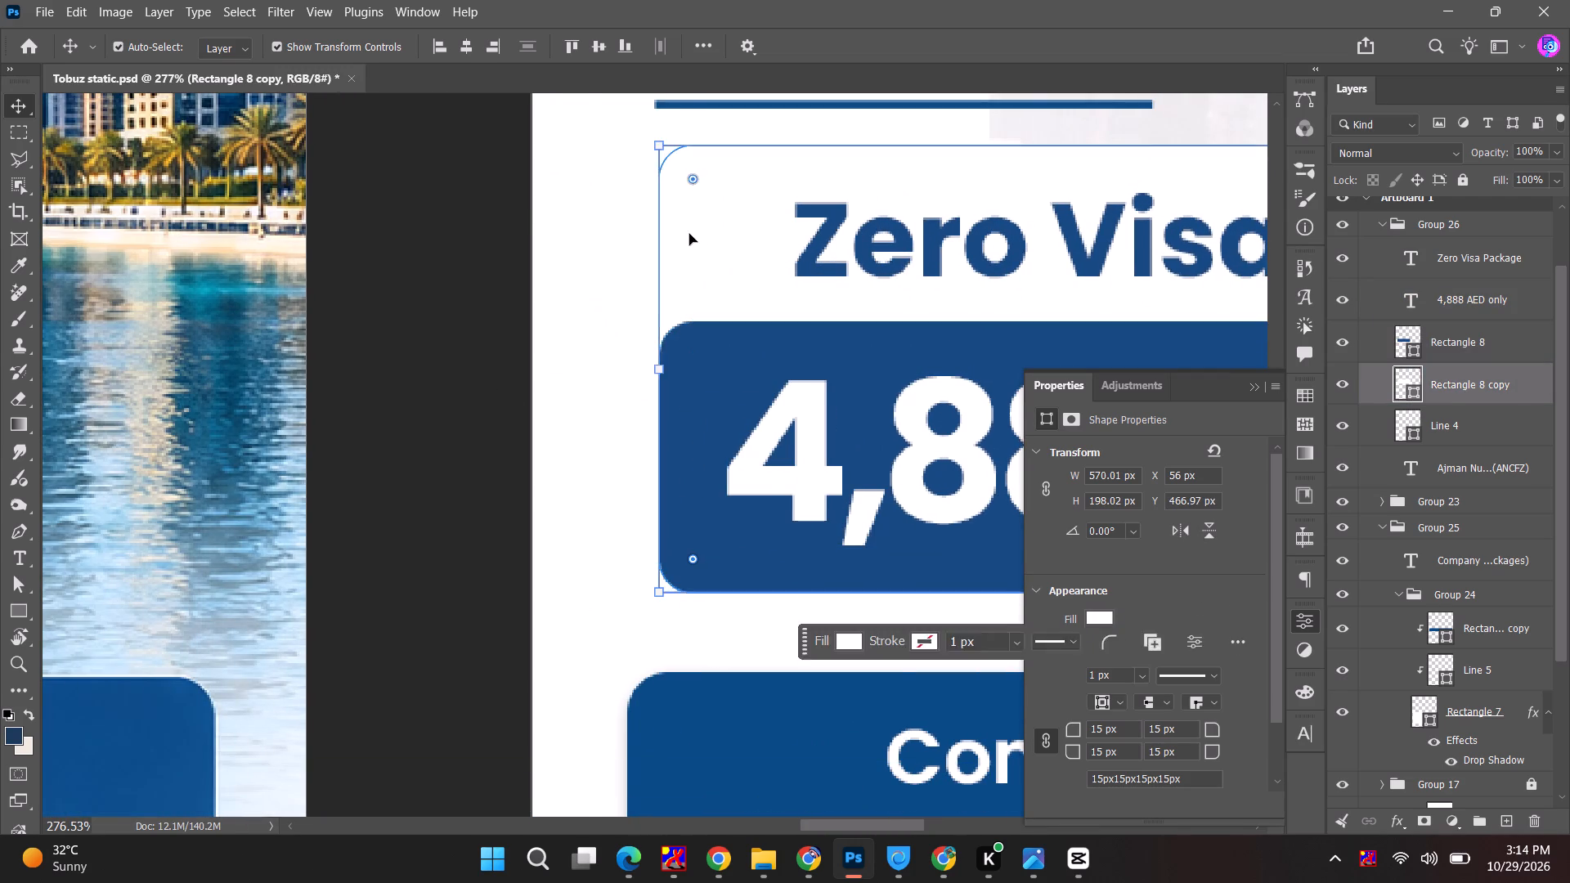
Look over the whole post next to the reference design to check the white backing behind the package title.
scroll(689, 234, "down", 5, "alt")
left_click(570, 281)
scroll(568, 292, "down", 5, "alt")
key("space")
key("space")
key("space")
key("space")
left_click_drag(542, 303, 406, 395)
scroll(457, 404, "down", 5)
left_click(846, 347)
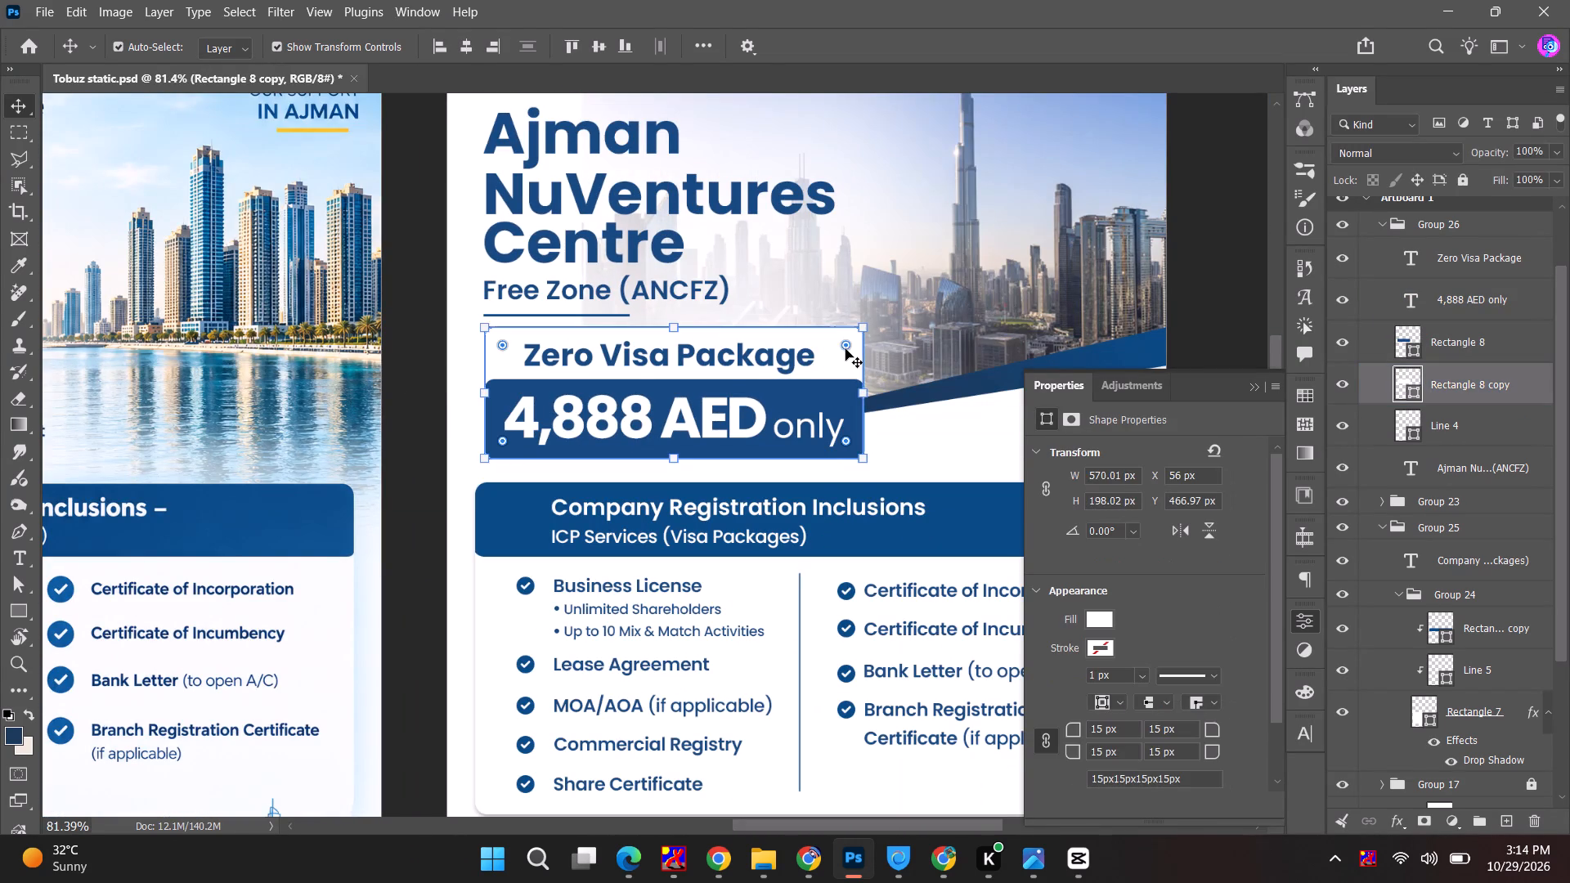
scroll(828, 365, "down", 4, "alt")
left_click(1133, 277)
key("space")
key("space")
key("space")
key("space")
key("space")
key("space")
key("space")
left_click_drag(1121, 302, 999, 250)
scroll(999, 250, "down", 5, "alt")
key("space")
key("space")
key("space")
key("space")
left_click_drag(1063, 244, 1013, 269)
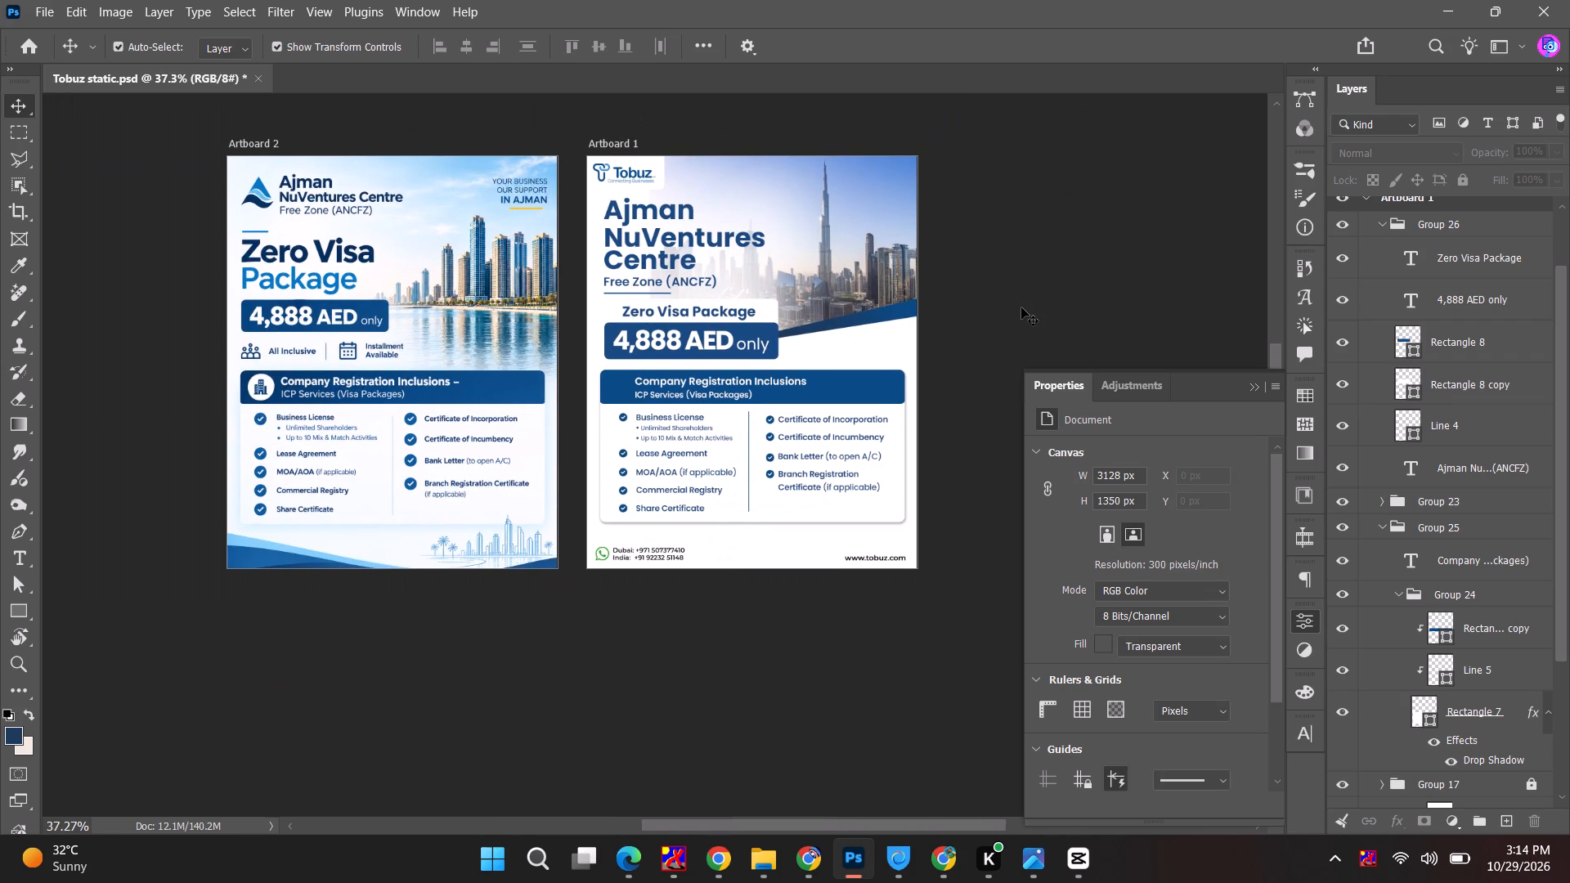
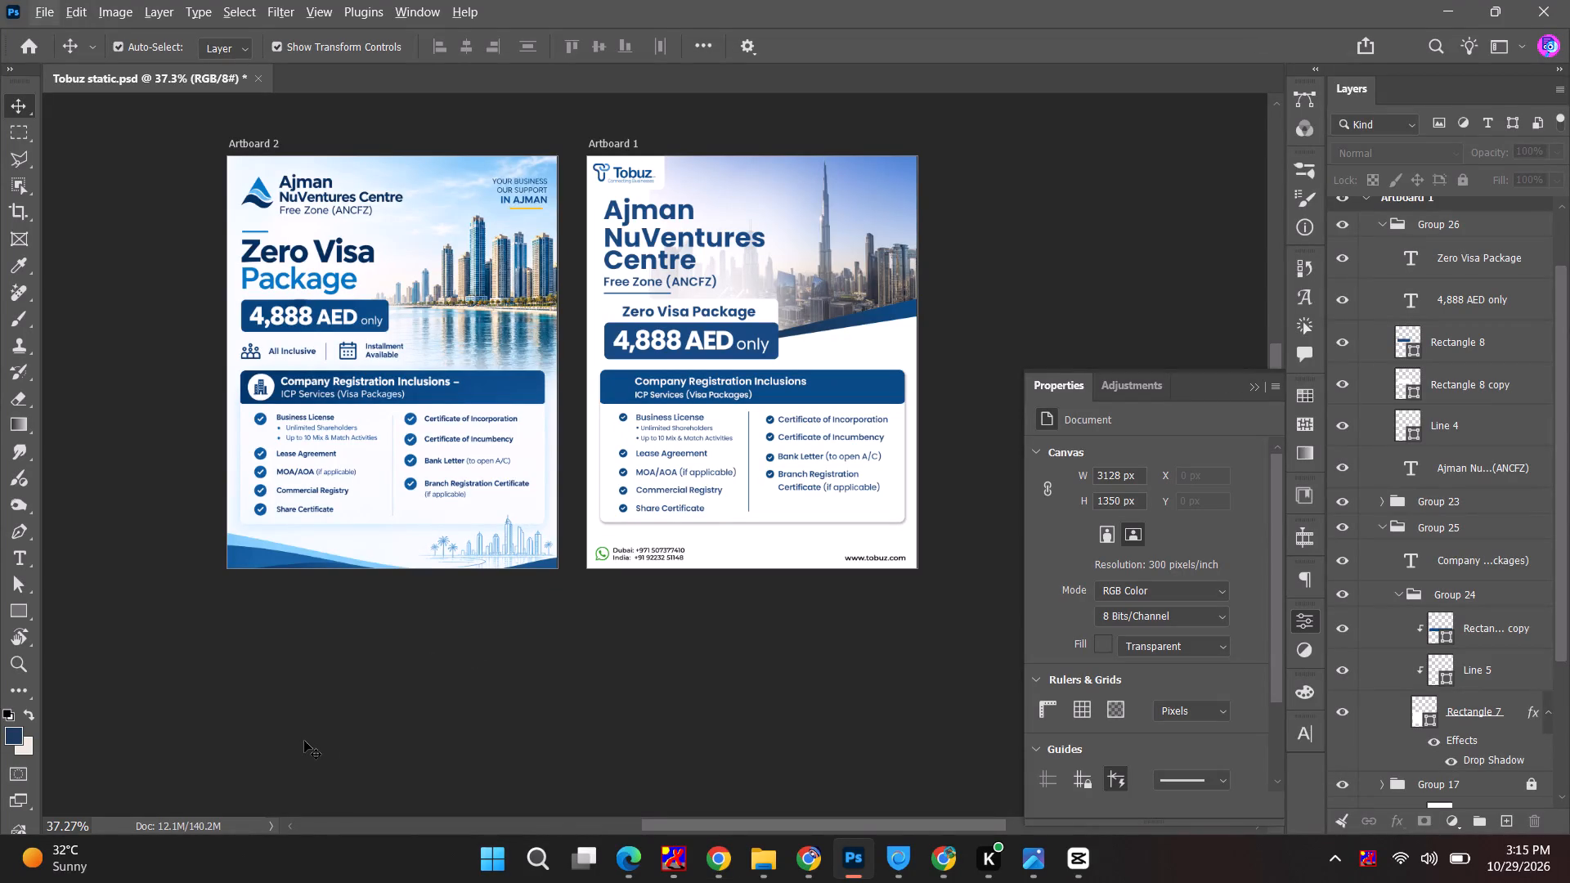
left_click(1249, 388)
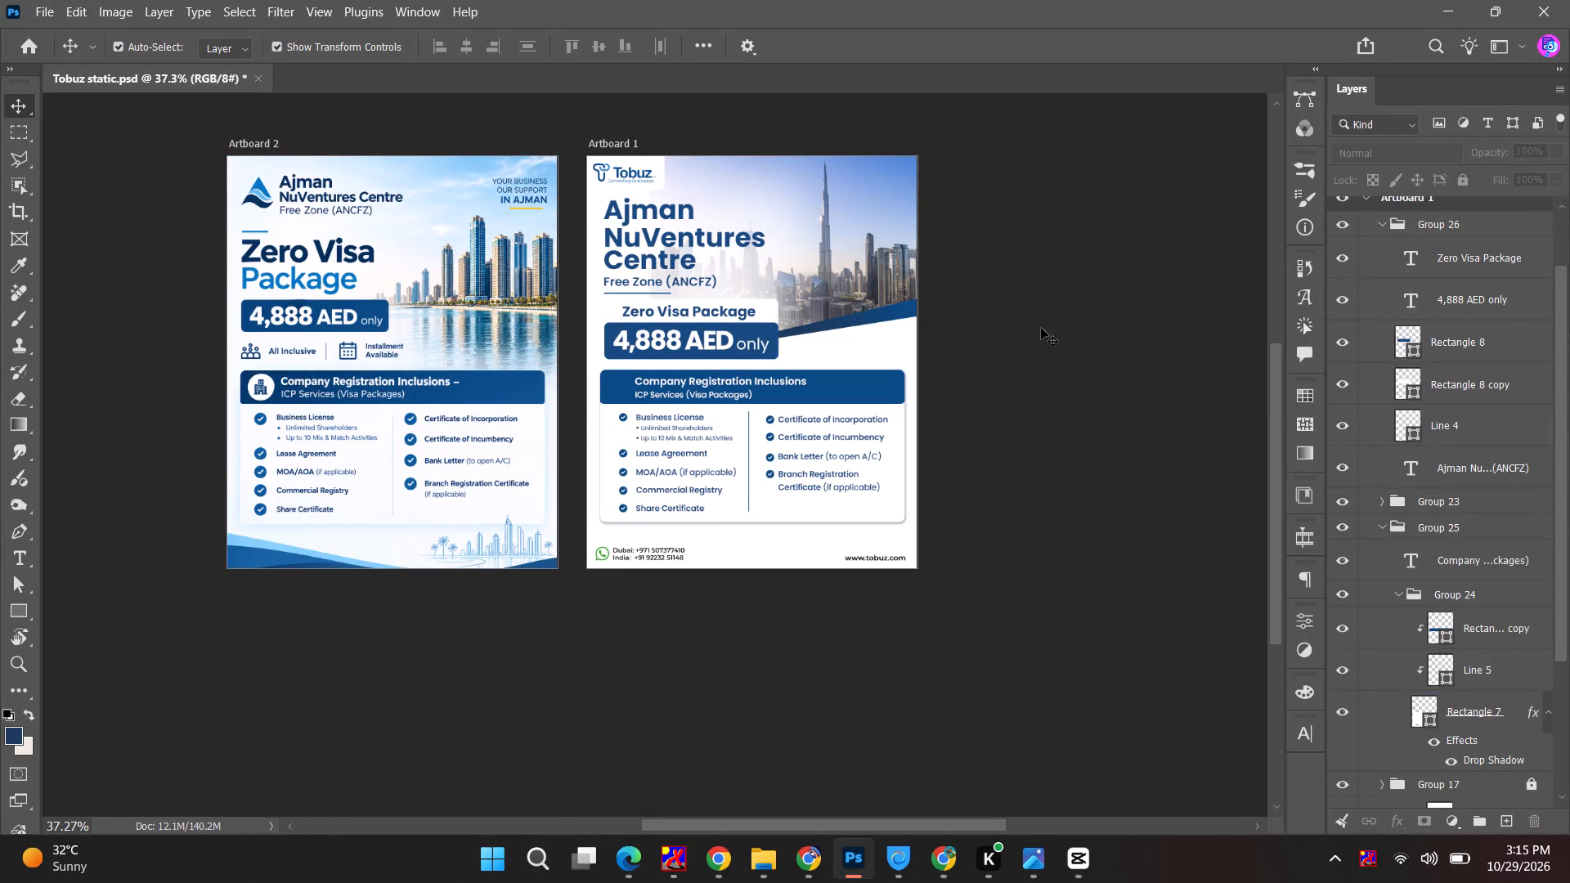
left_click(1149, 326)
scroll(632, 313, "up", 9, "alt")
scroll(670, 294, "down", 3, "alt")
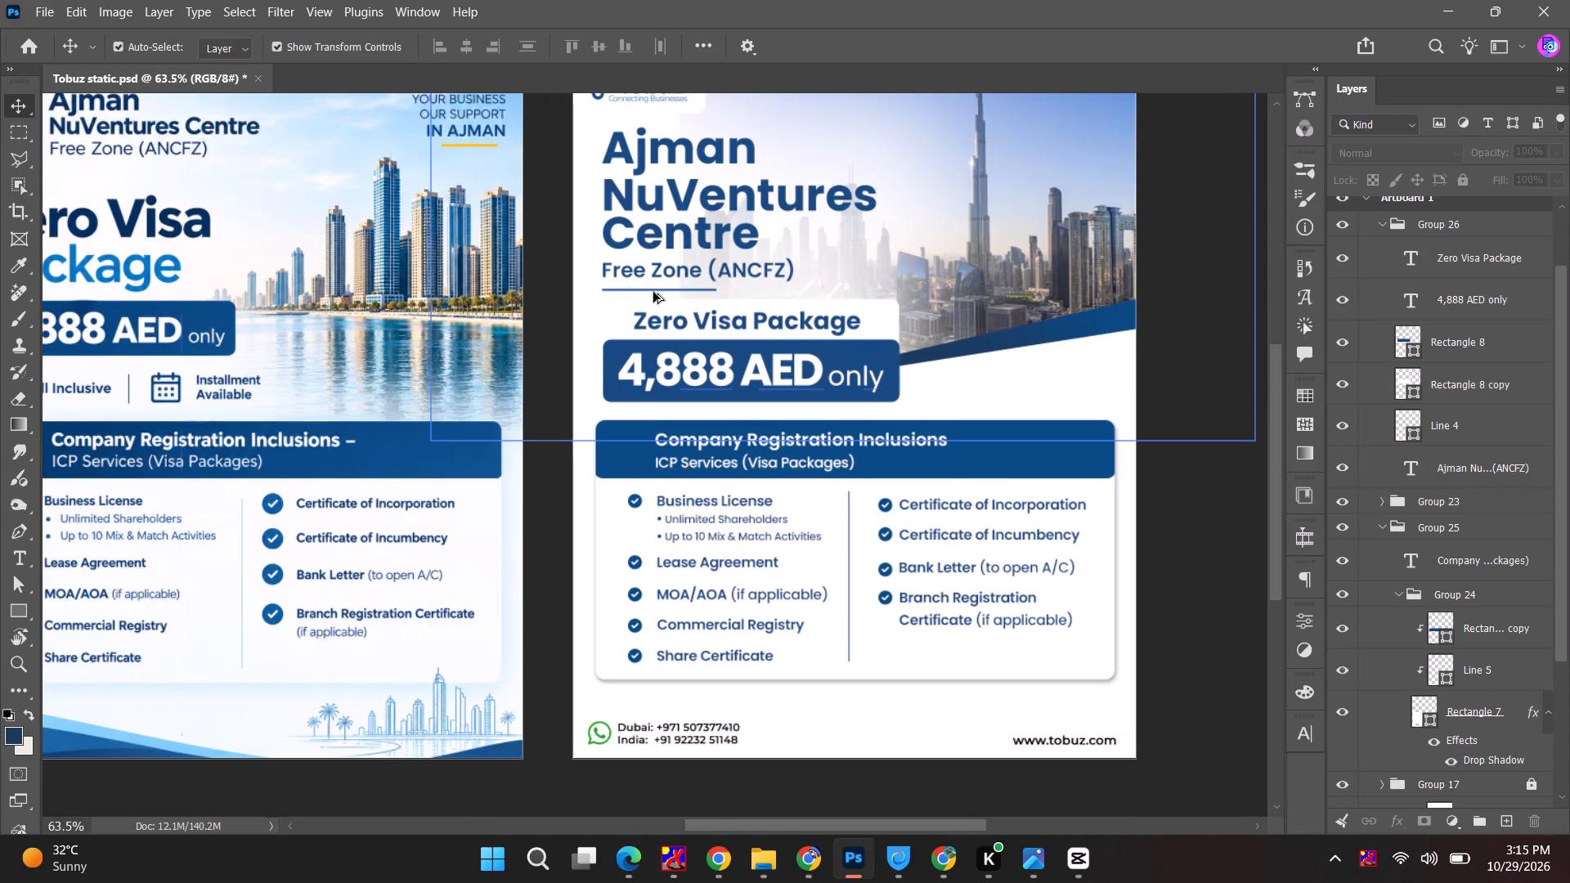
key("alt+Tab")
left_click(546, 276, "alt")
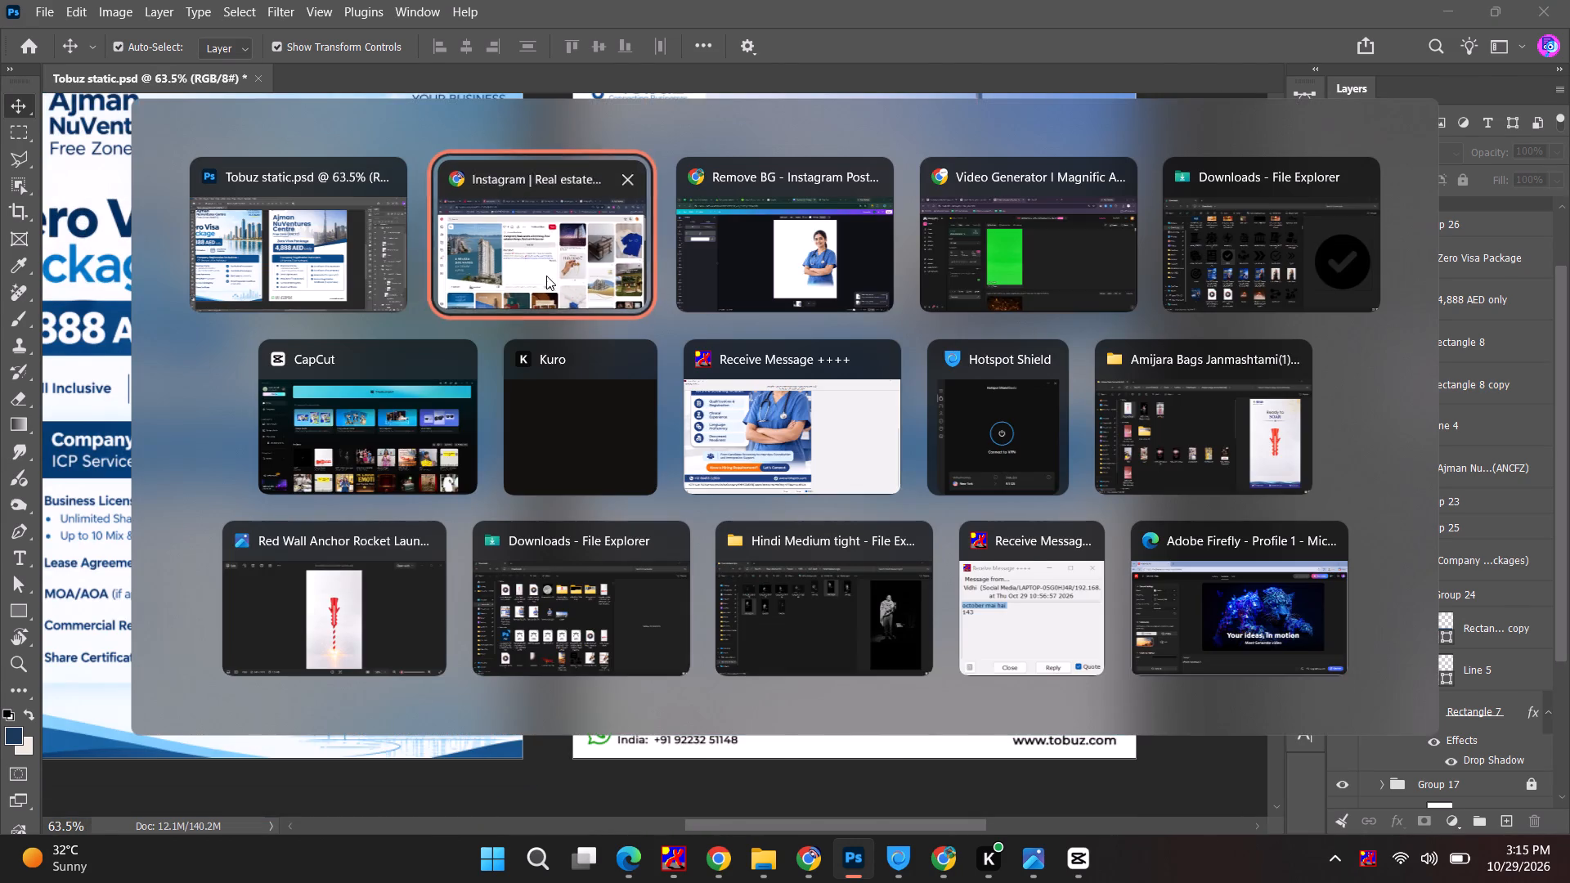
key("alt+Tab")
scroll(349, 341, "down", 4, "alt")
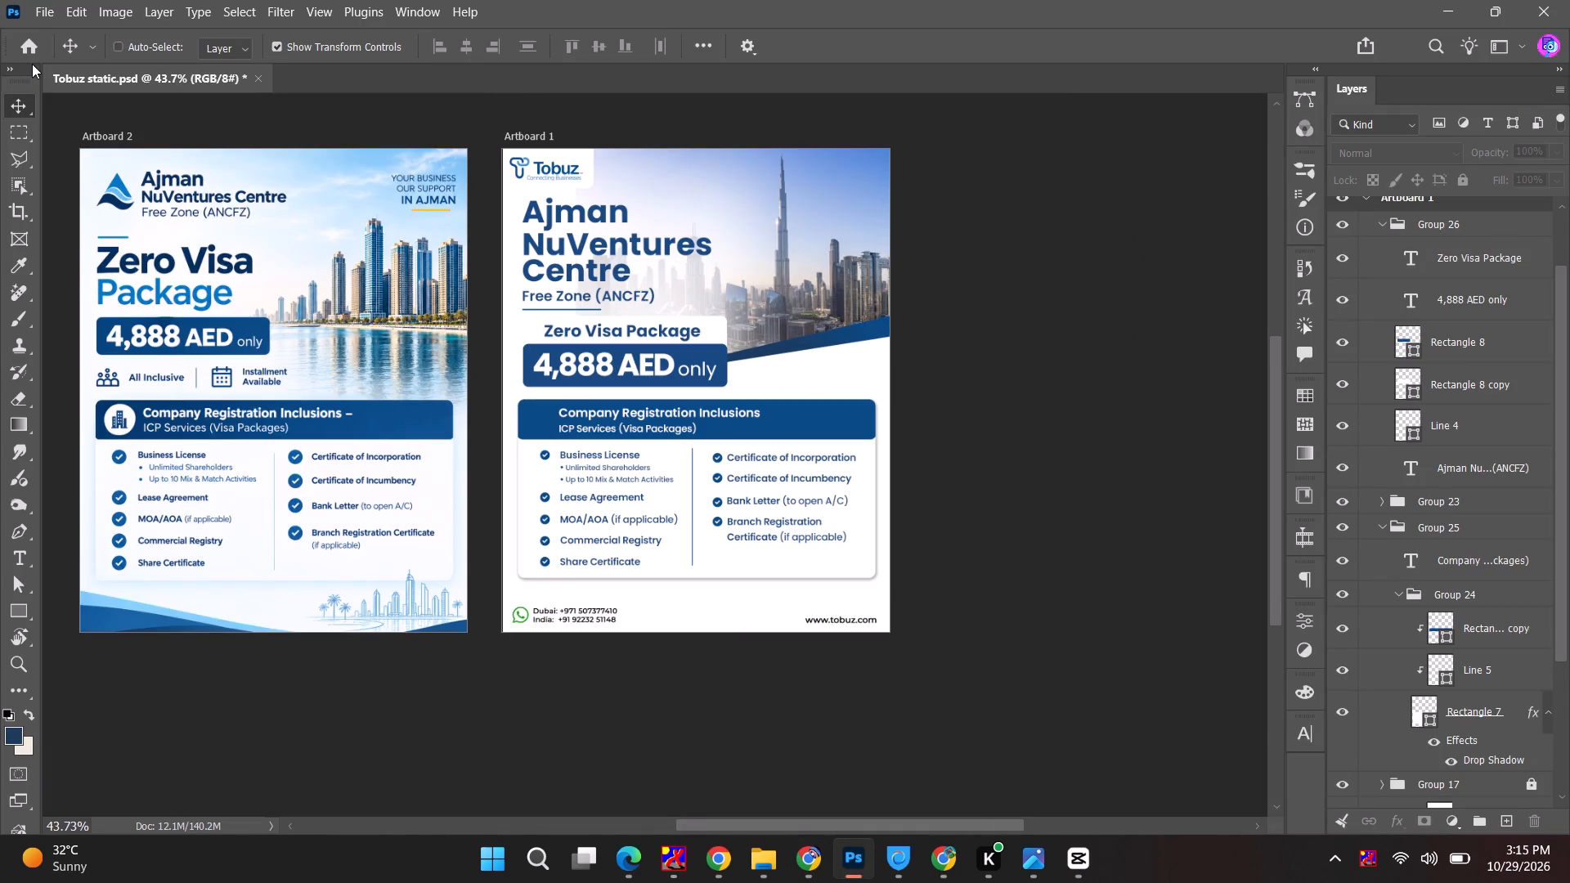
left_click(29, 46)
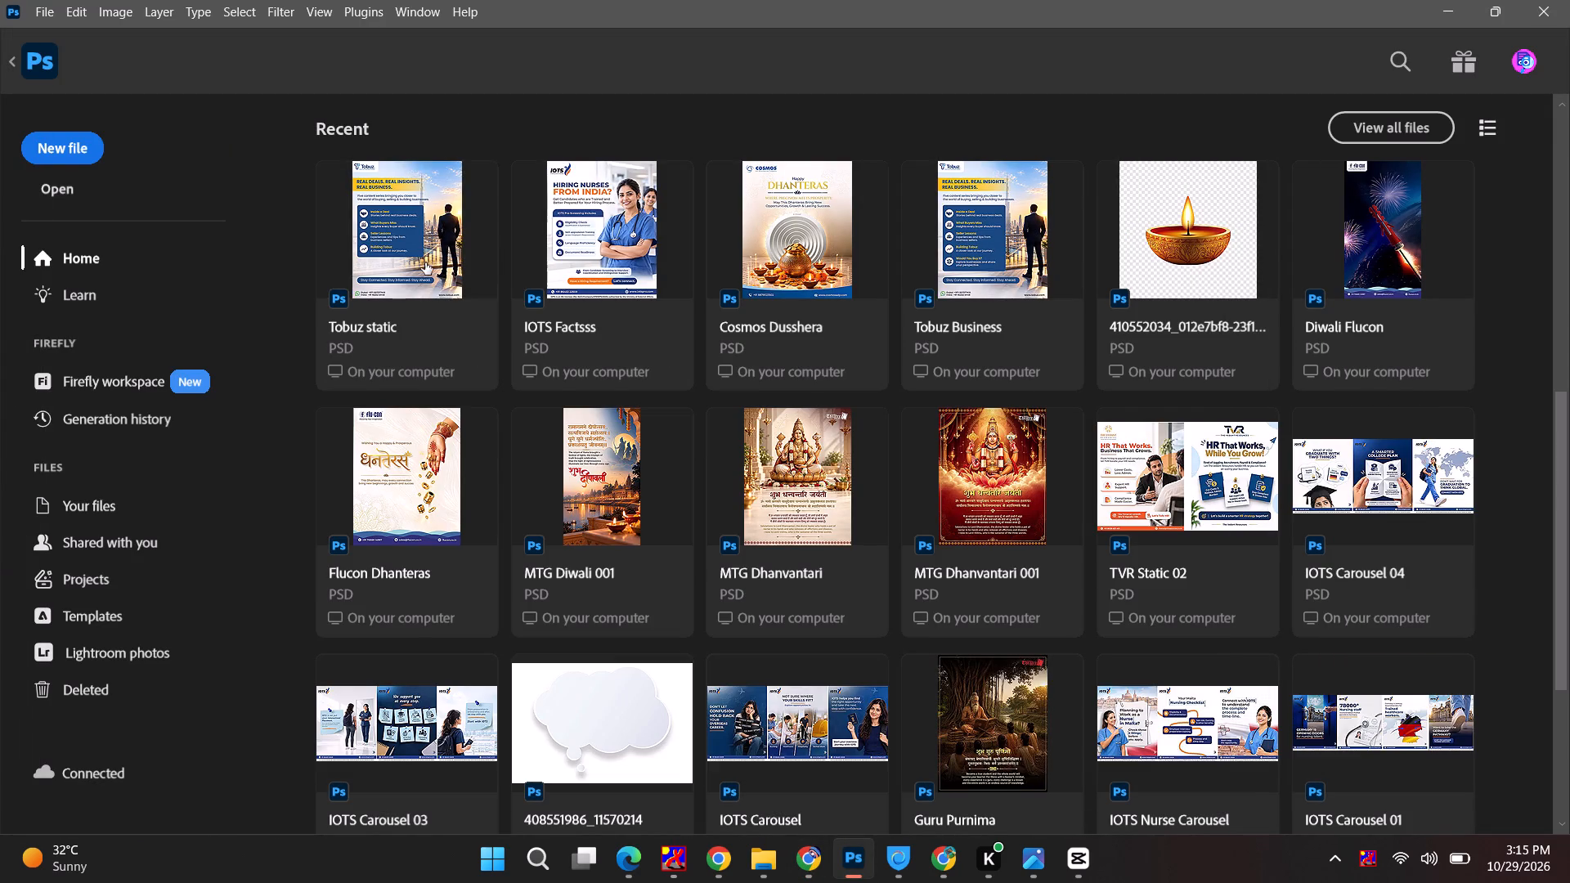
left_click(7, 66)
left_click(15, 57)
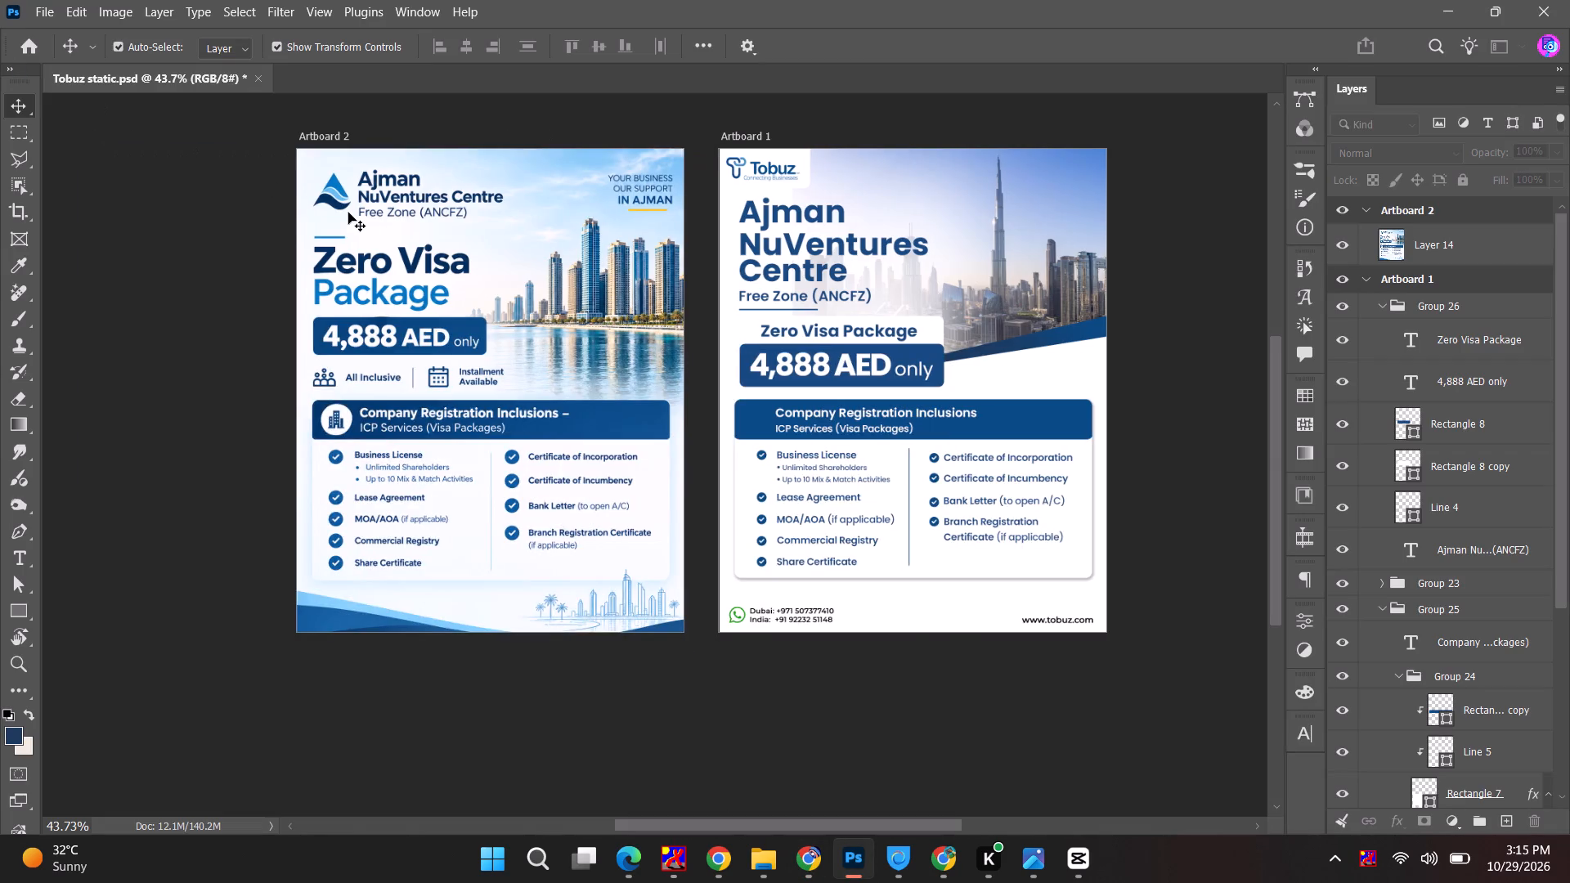
Save the Tobuz static document.
key("ctrl+s")
Open the recent file Tobuz Business.psd.
left_click(36, 47)
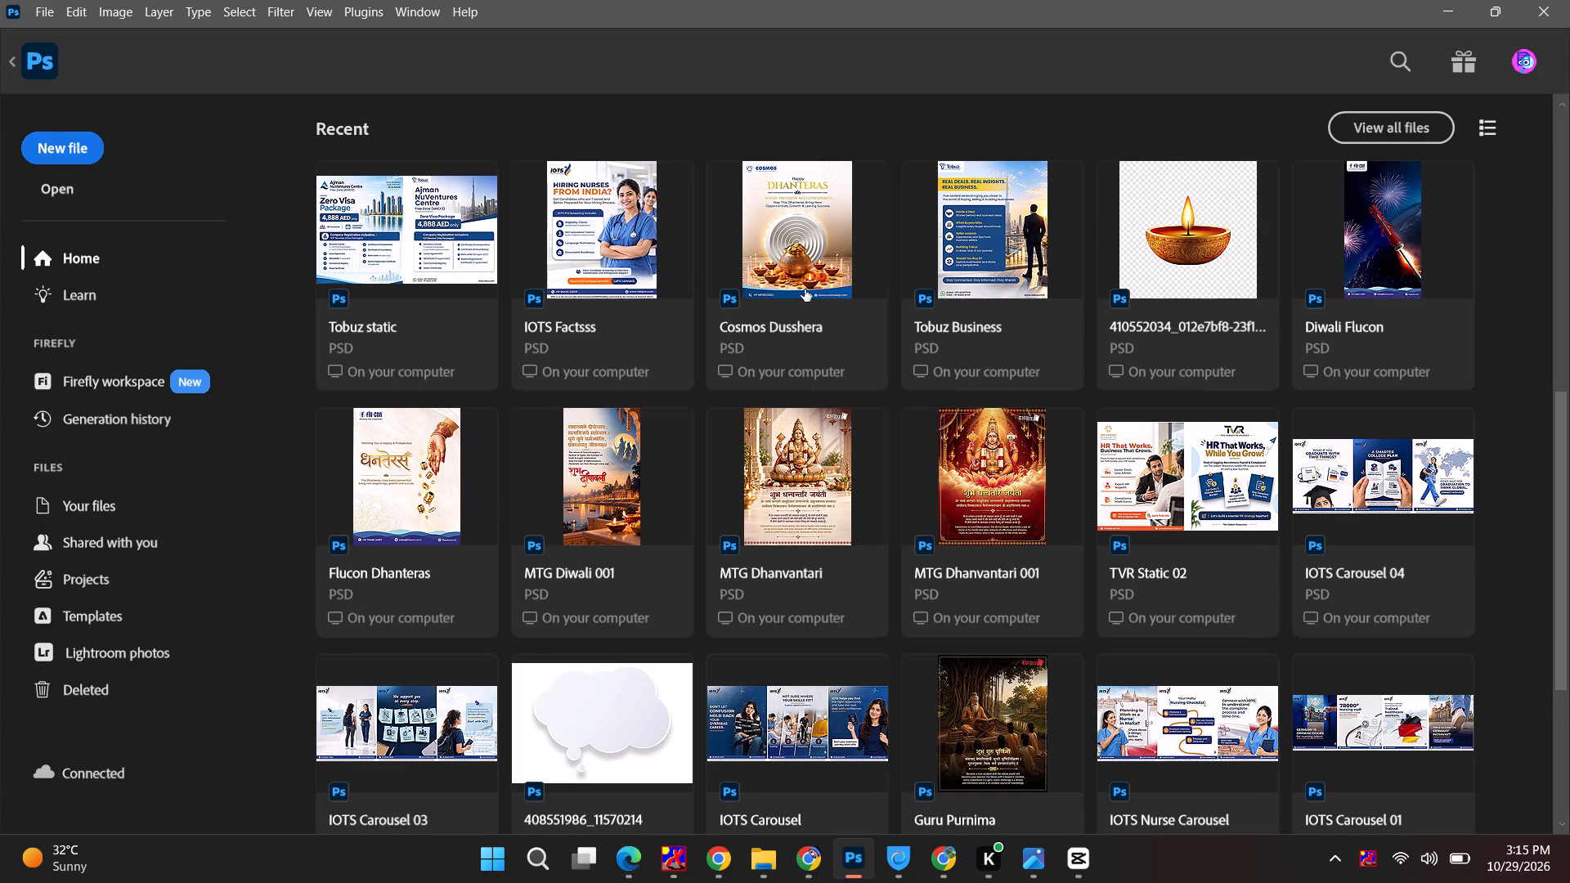
left_click(972, 213)
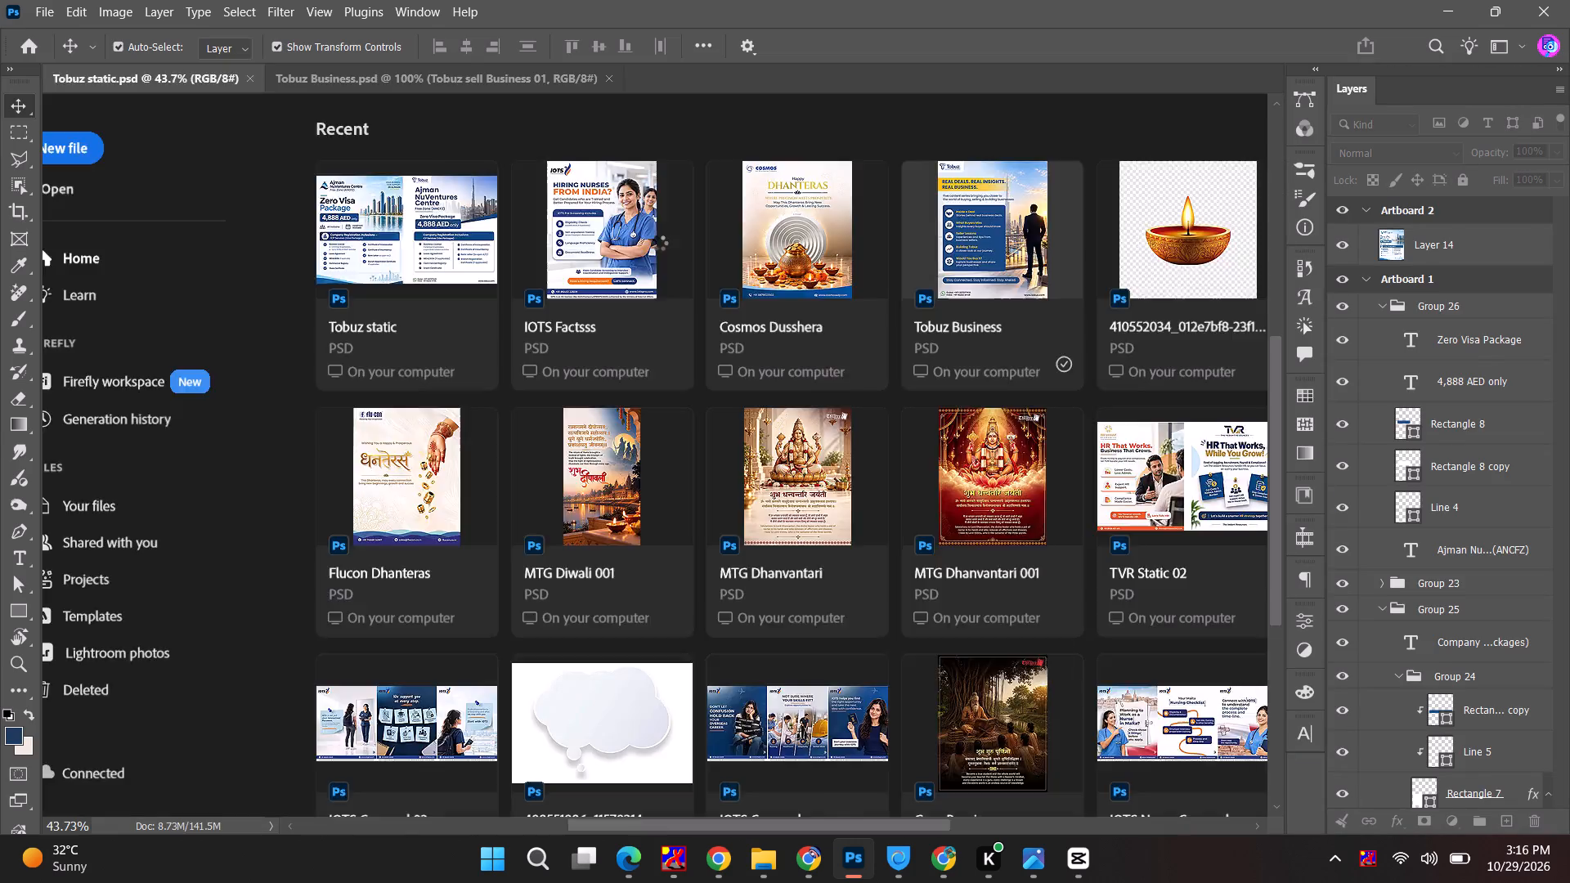
scroll(446, 271, "up", 8, "alt")
Copy the yellow gradient bar behind the heading in Tobuz Business.psd into Tobuz static.psd, placing it over the upper skyline on Artboard 1.
left_click(397, 218)
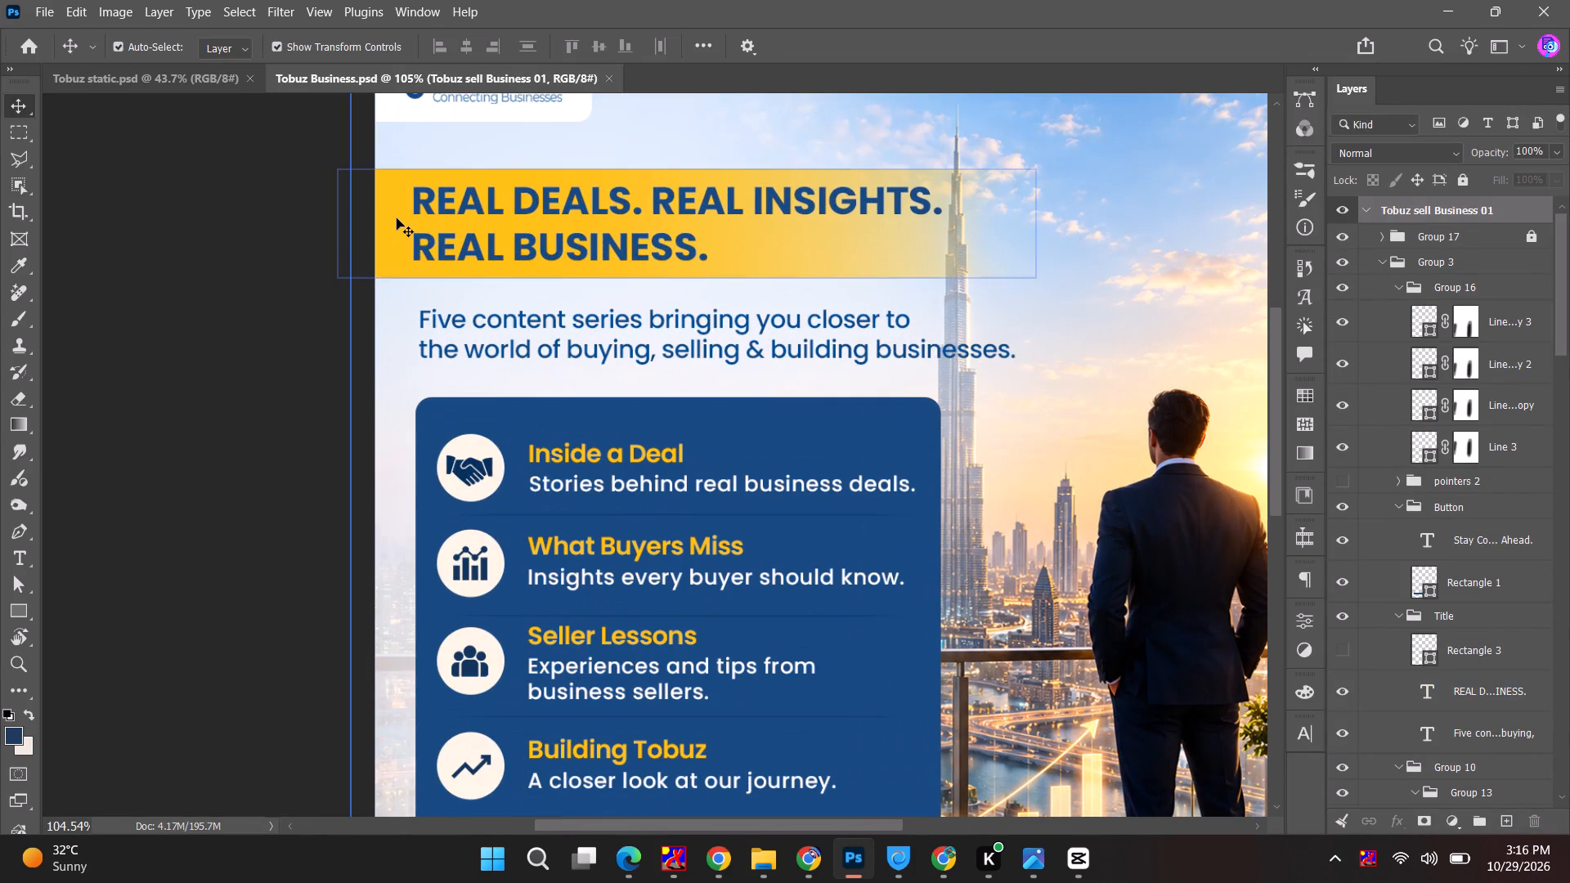
left_click_drag(397, 218, 117, 84)
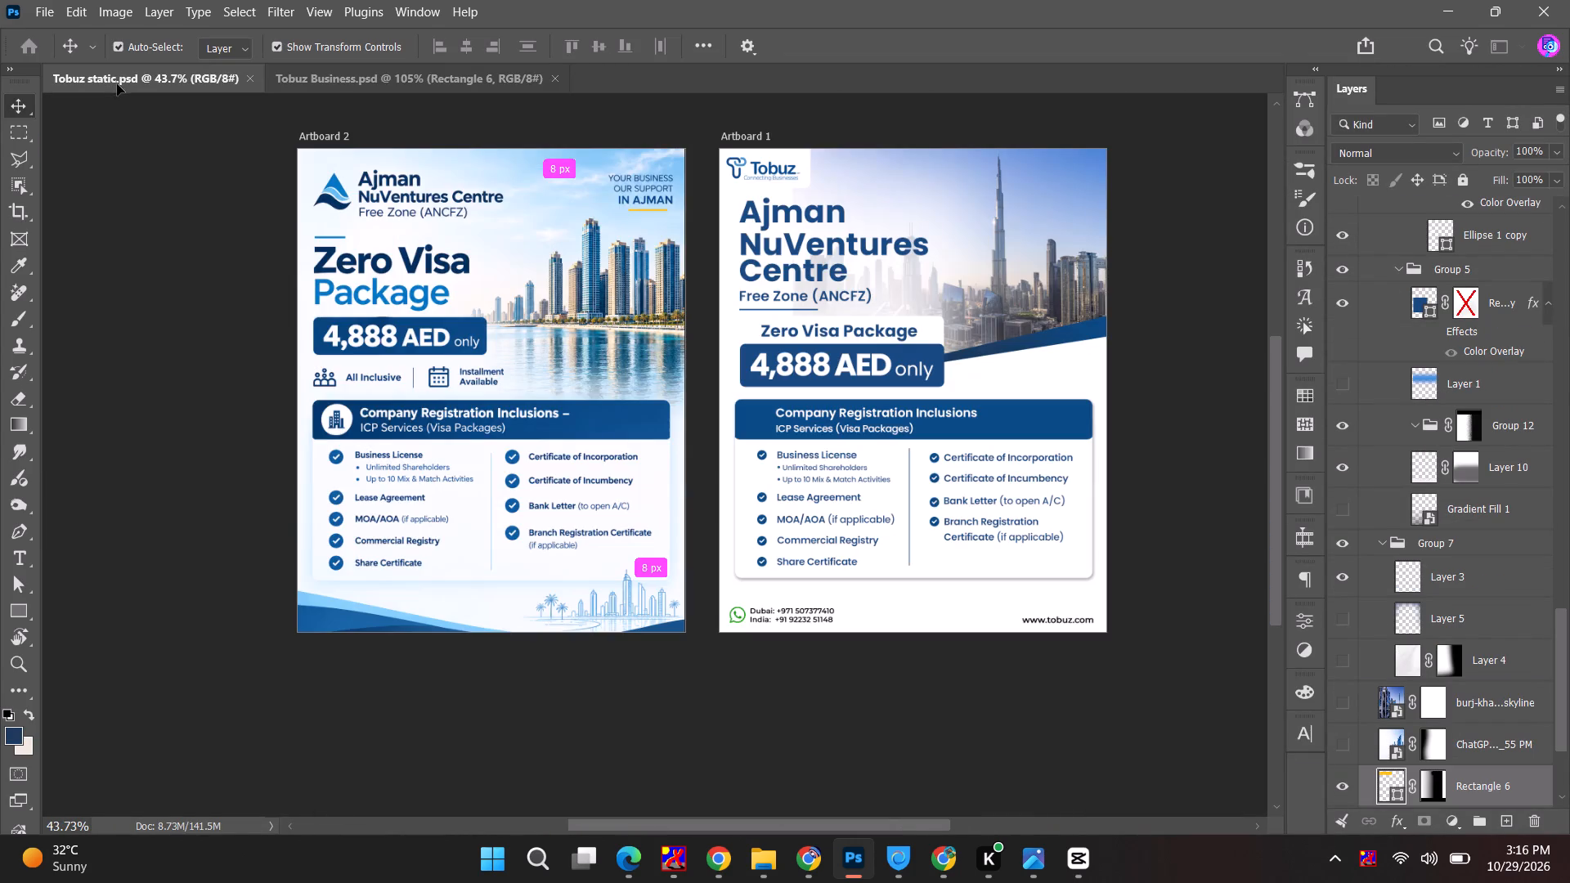
left_click_drag(117, 84, 548, 364)
left_click_drag(556, 365, 812, 325)
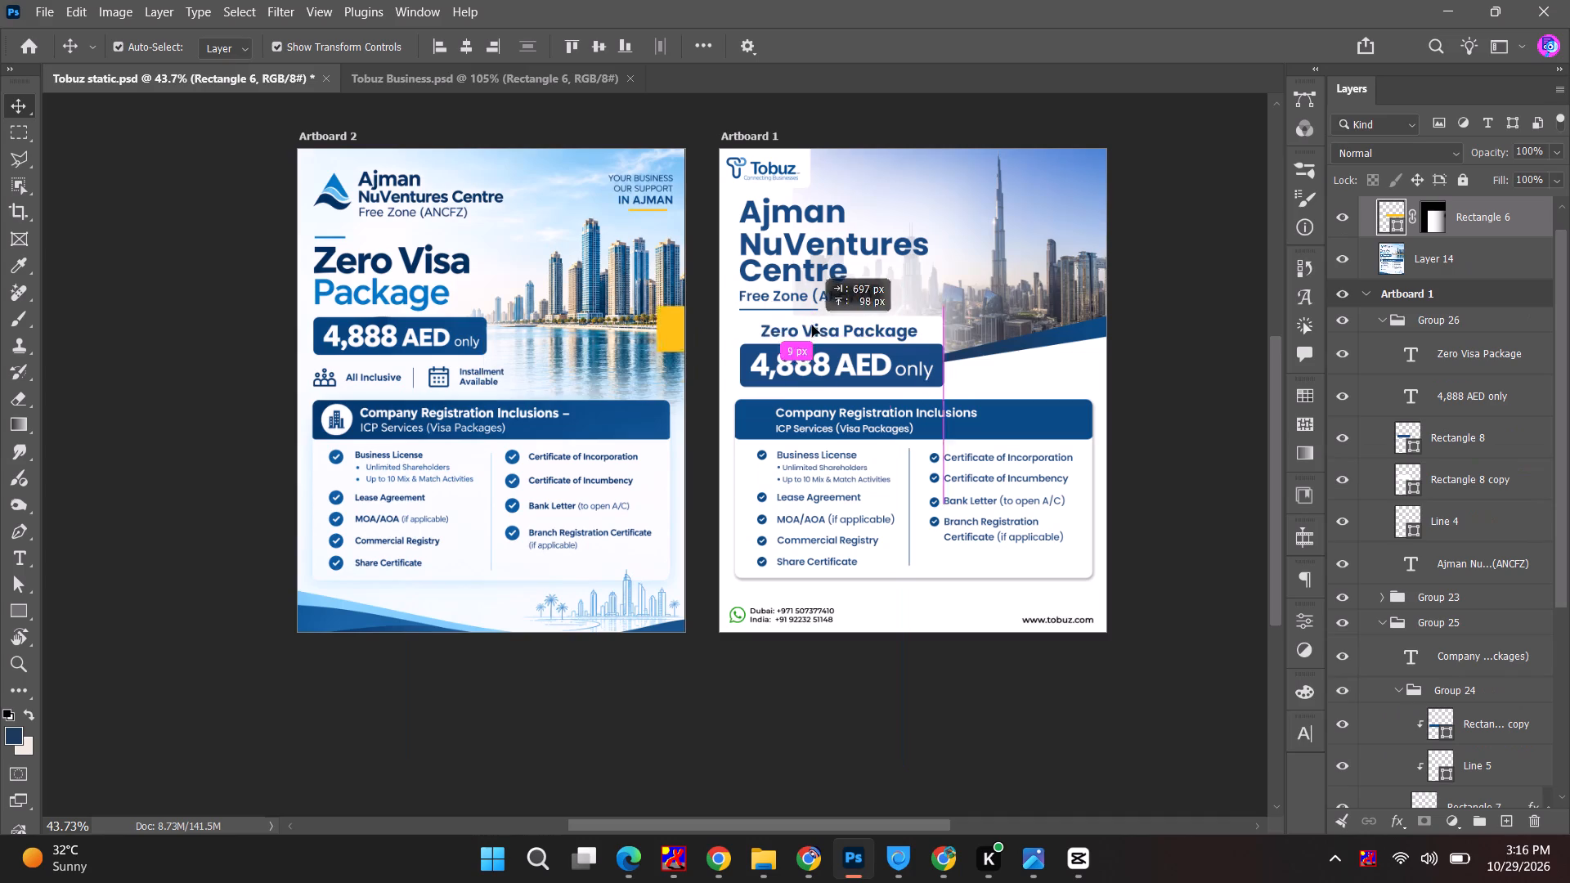
left_click_drag(812, 325, 1047, 191)
Recolour the stroke of the thin line under Free Zone (ANCFZ) with the yellow sampled from the copied bar.
scroll(809, 317, "up", 3, "alt")
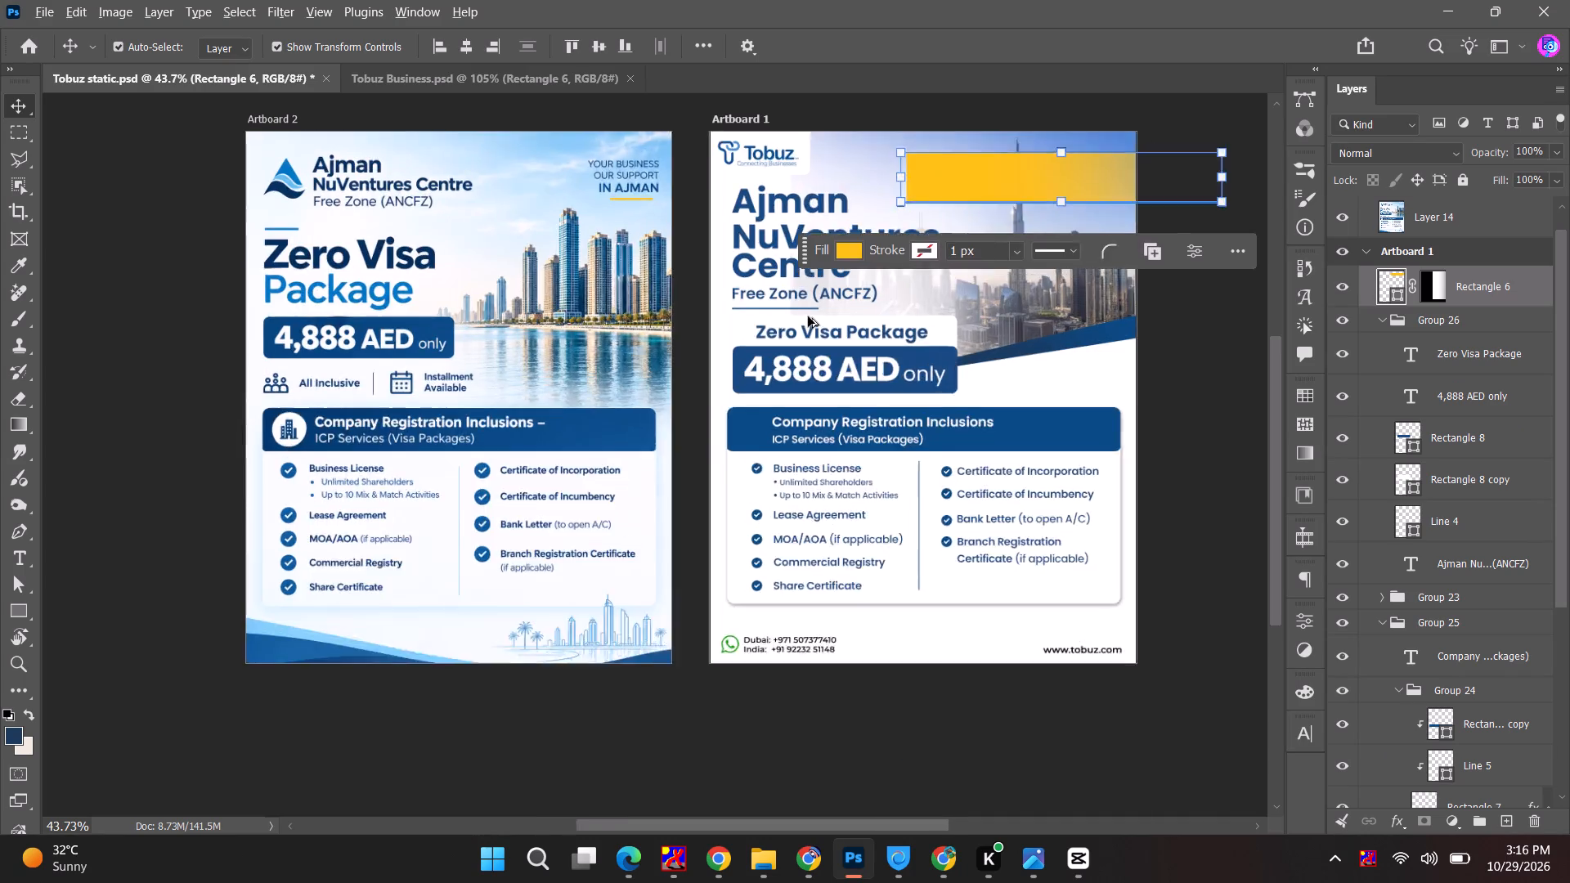
scroll(808, 316, "up", 5, "alt")
key("space")
key("space")
key("space")
left_click_drag(824, 296, 557, 401)
scroll(455, 461, "up", 5, "alt")
left_click(455, 455)
left_click(455, 459)
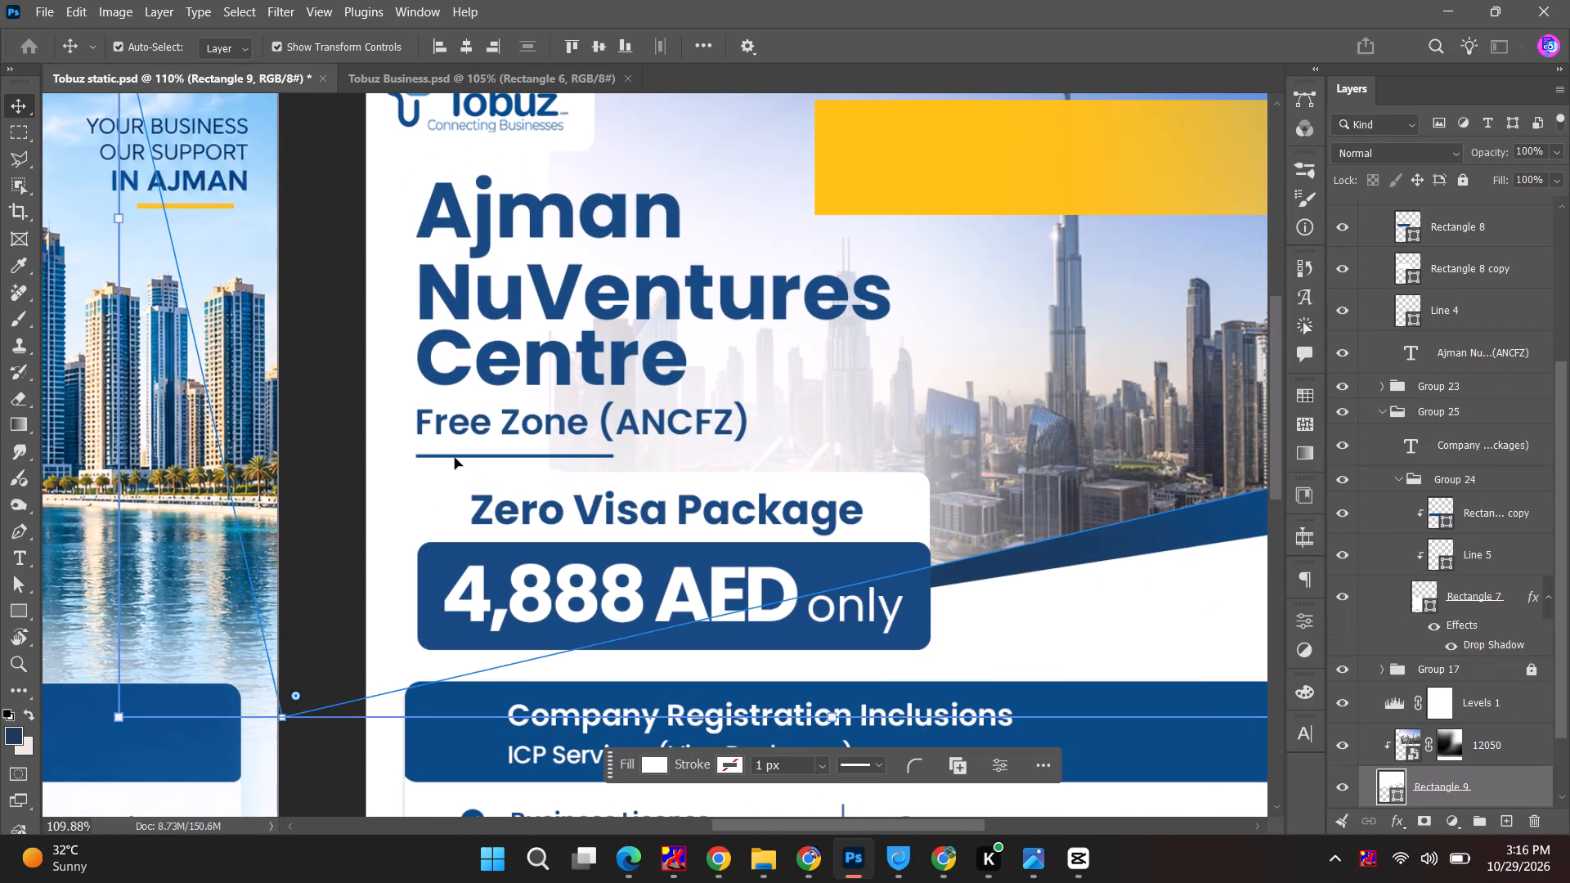
left_click(455, 458)
left_click(451, 454)
left_click(437, 455)
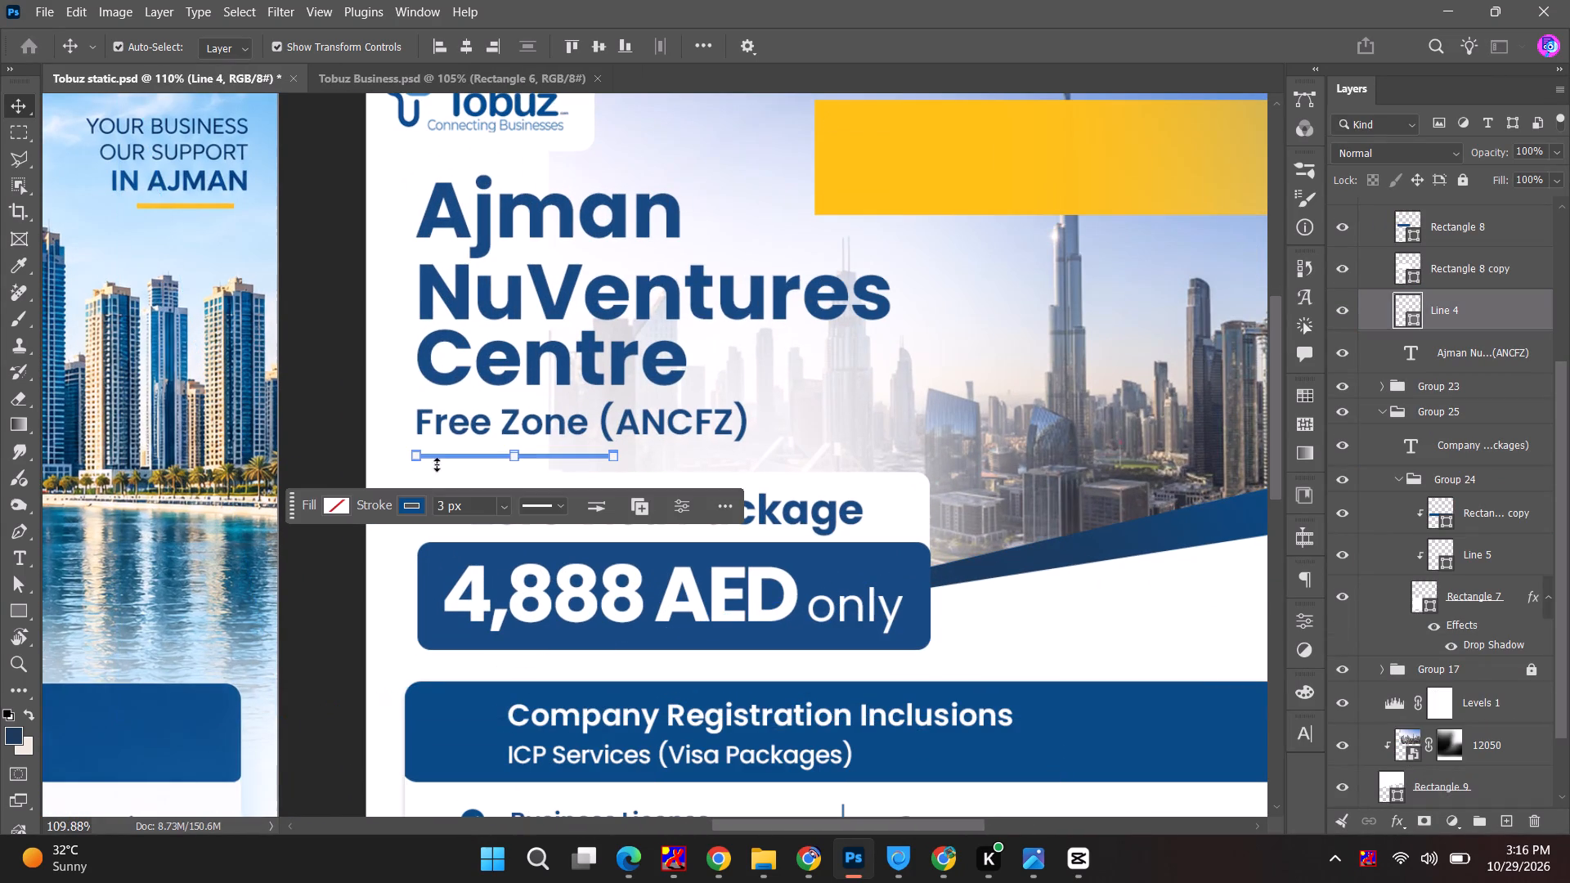
left_click(419, 506)
left_click(564, 488)
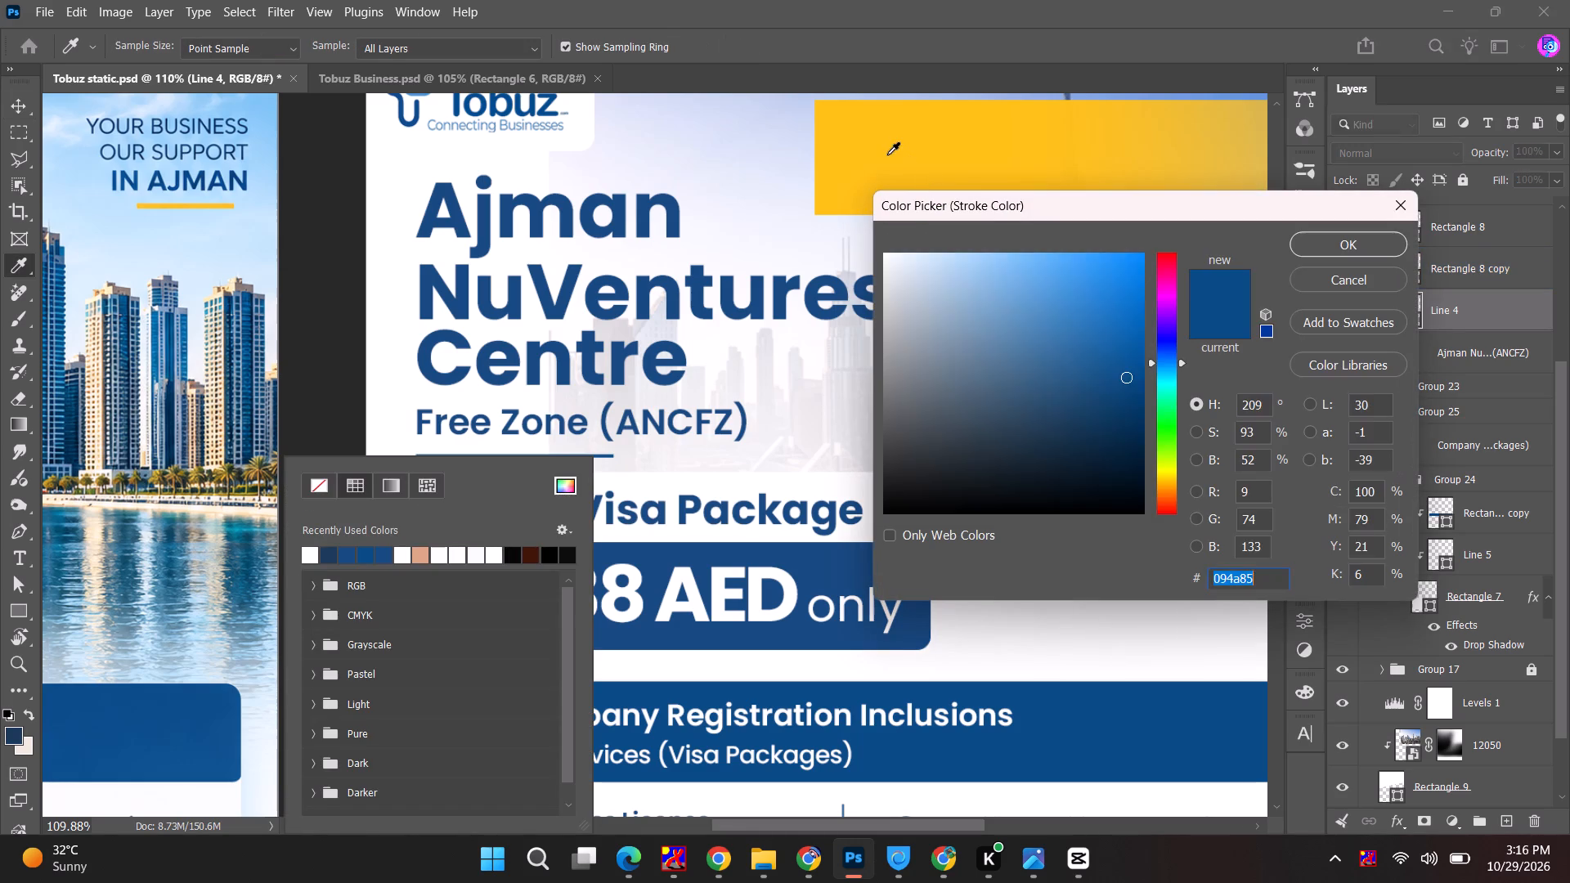
left_click(884, 153)
left_click(1291, 240)
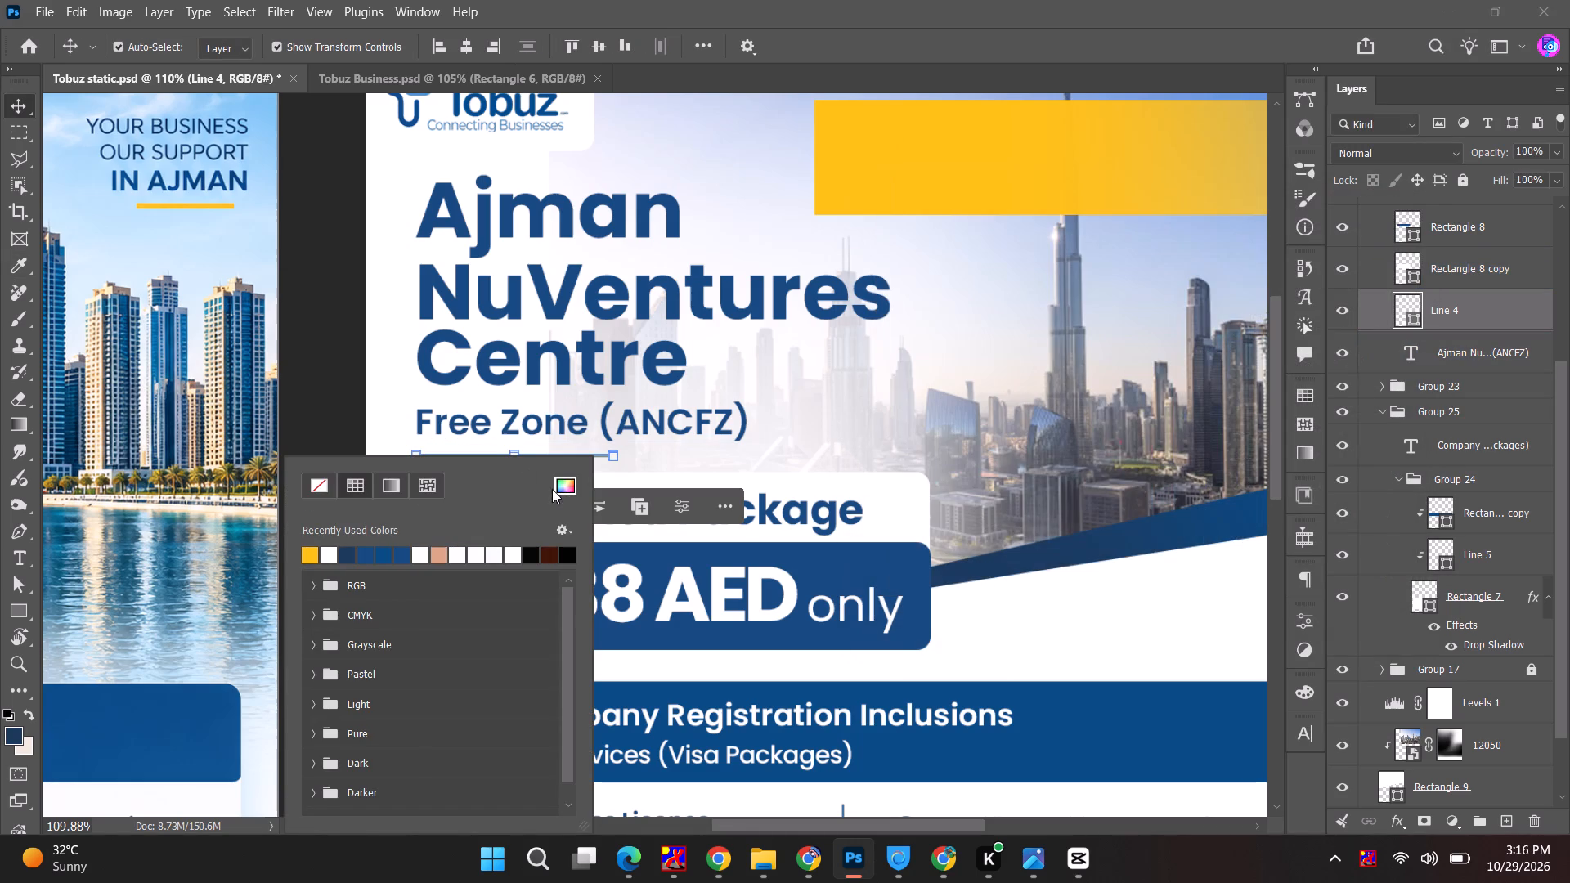
left_click(325, 356)
scroll(325, 356, "down", 2, "alt")
left_click(334, 378)
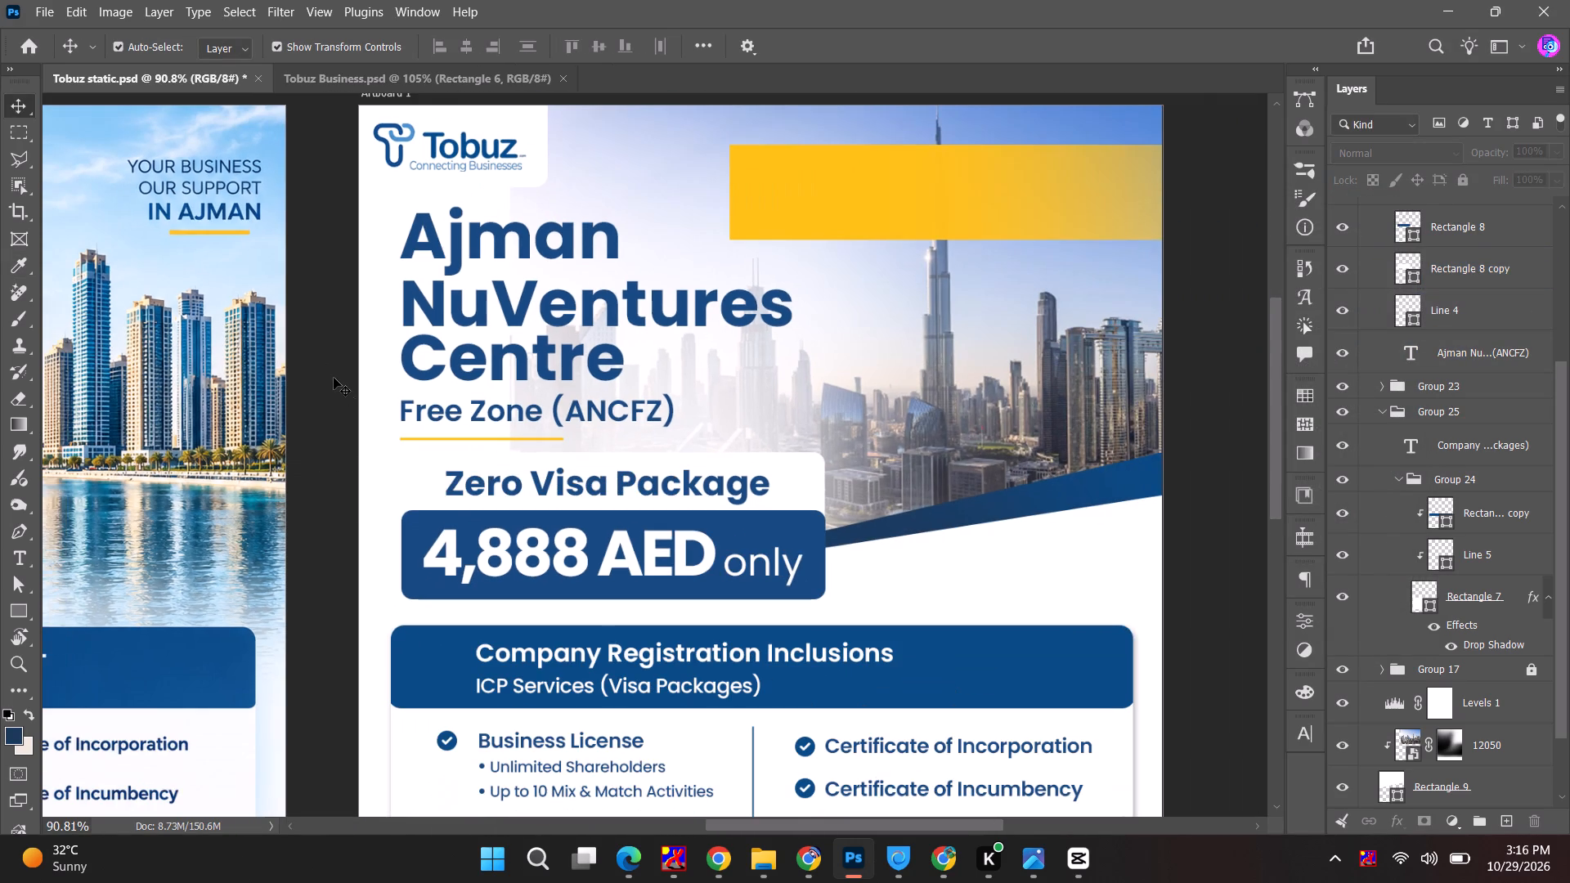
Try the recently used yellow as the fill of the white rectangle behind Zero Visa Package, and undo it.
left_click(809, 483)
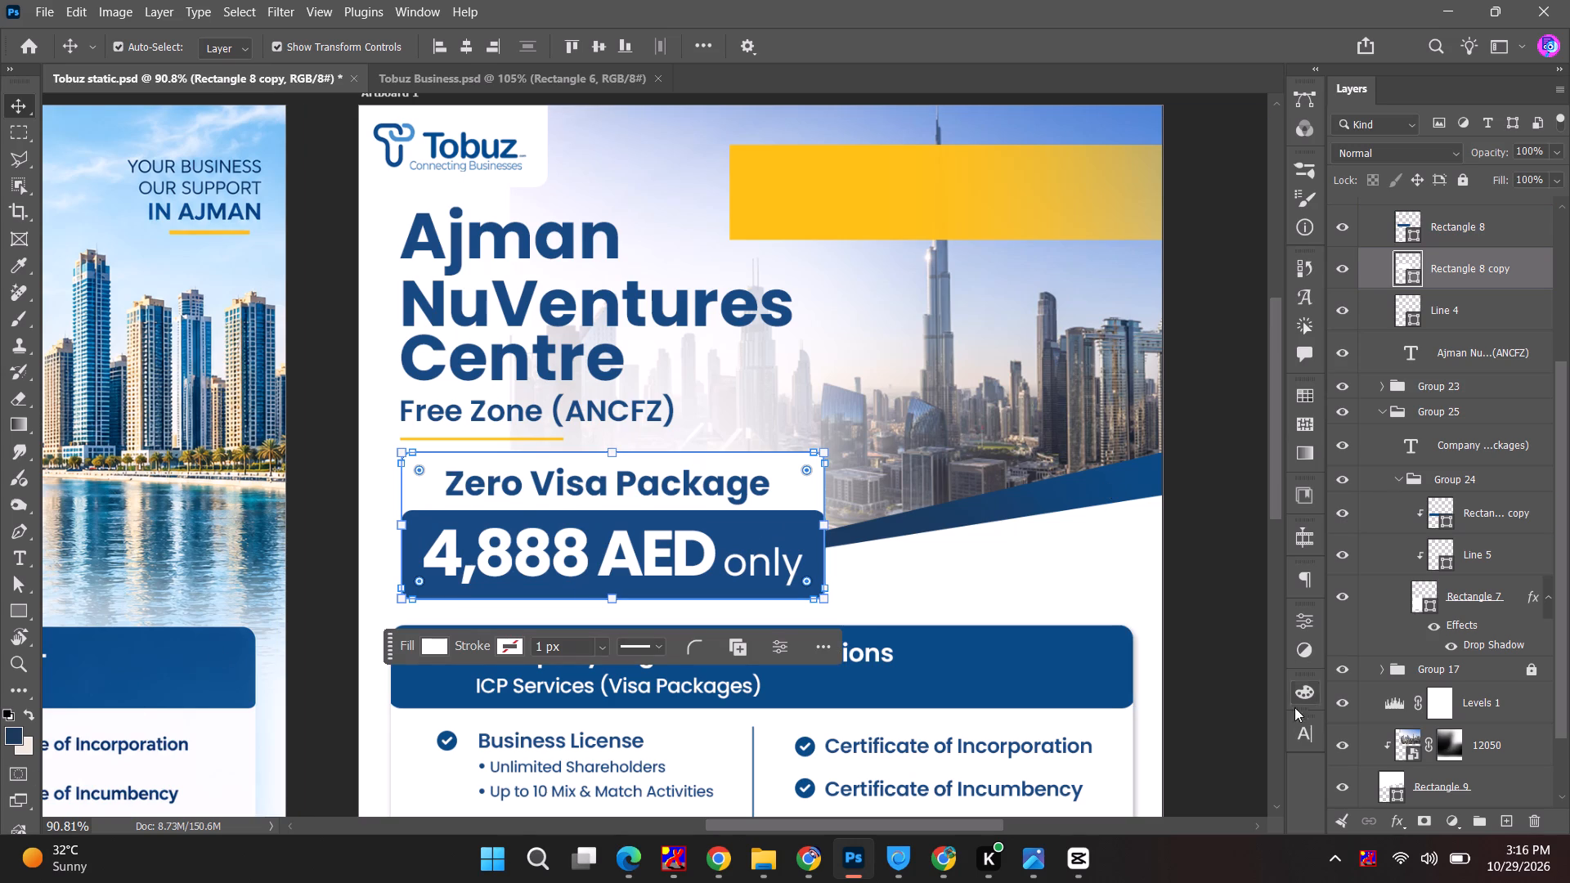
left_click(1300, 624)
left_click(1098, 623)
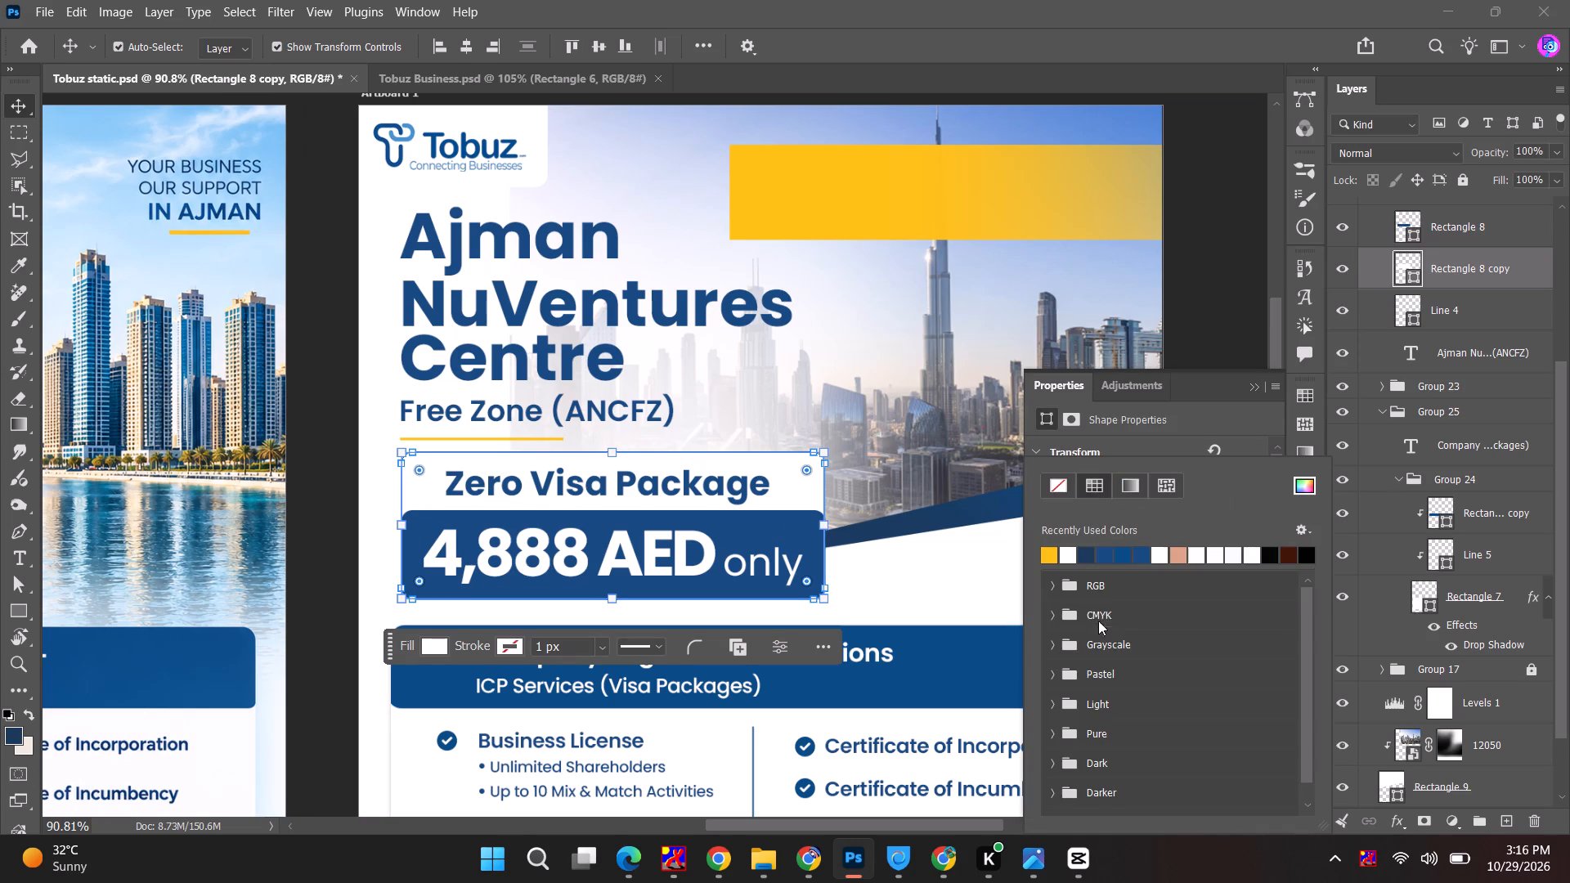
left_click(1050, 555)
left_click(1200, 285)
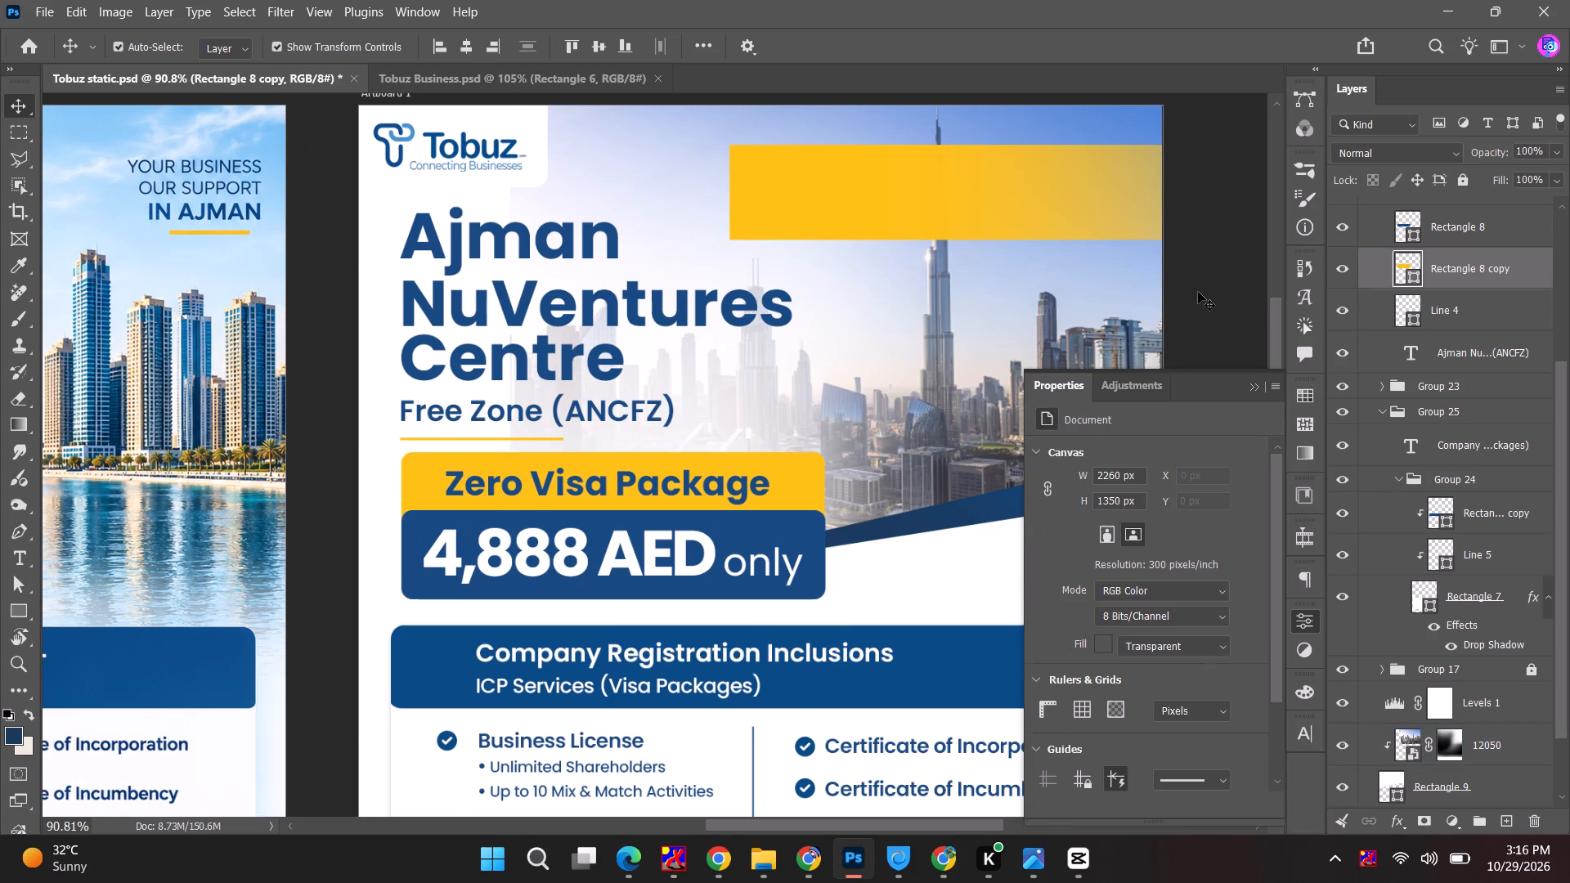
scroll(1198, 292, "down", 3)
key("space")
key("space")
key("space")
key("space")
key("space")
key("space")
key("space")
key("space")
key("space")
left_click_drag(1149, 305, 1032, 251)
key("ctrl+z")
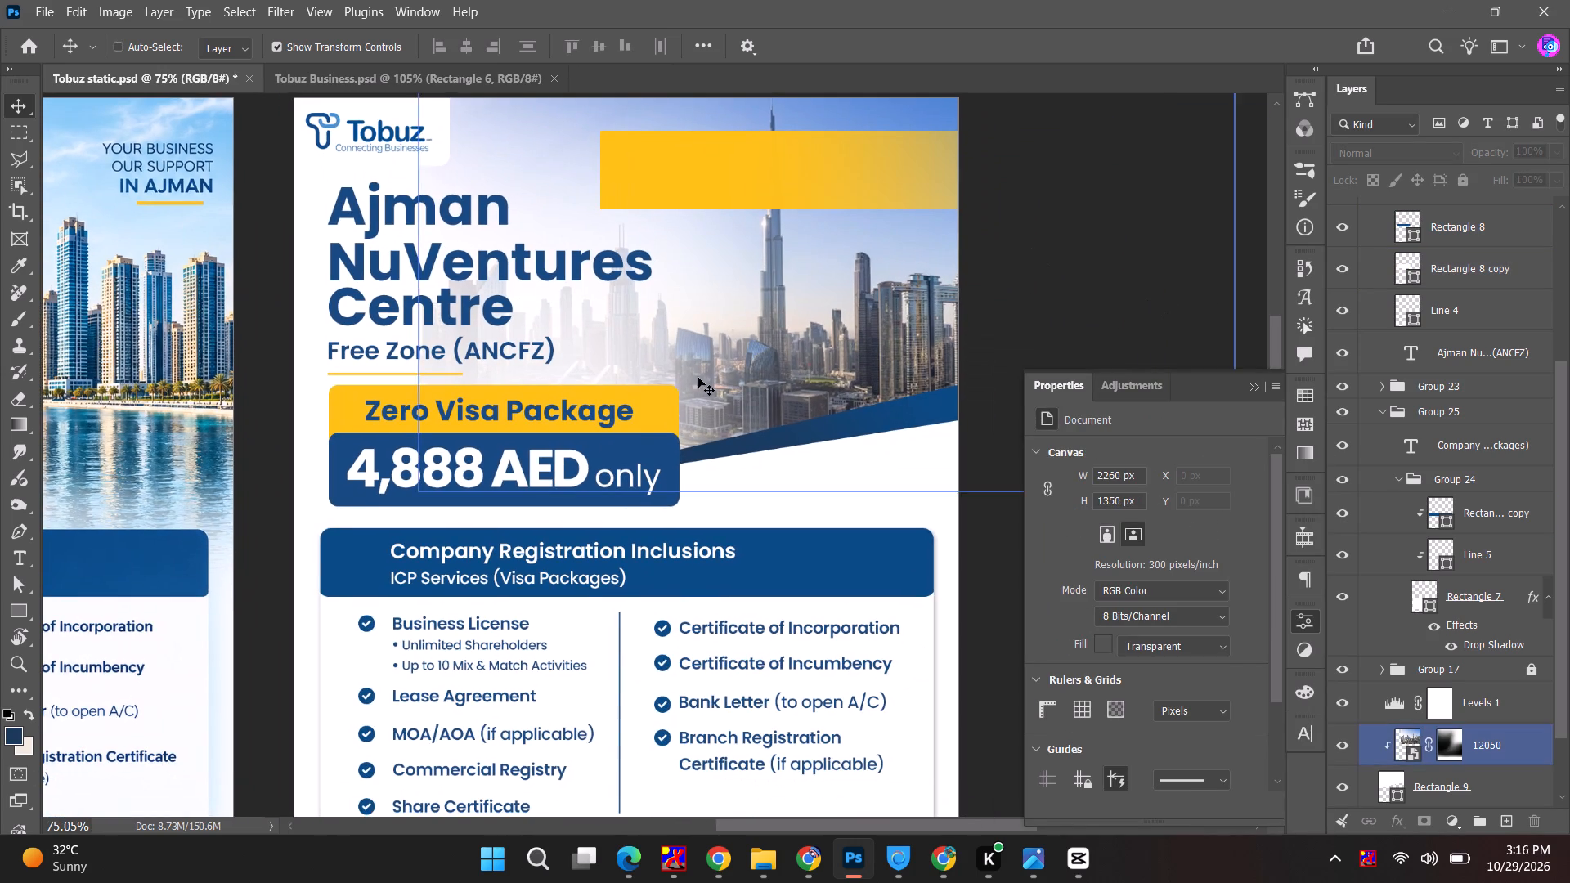
Change the text colour of 4,888 AED only to yellow #ffc116, sampled from the copied bar.
left_click(588, 468)
left_click(1219, 612)
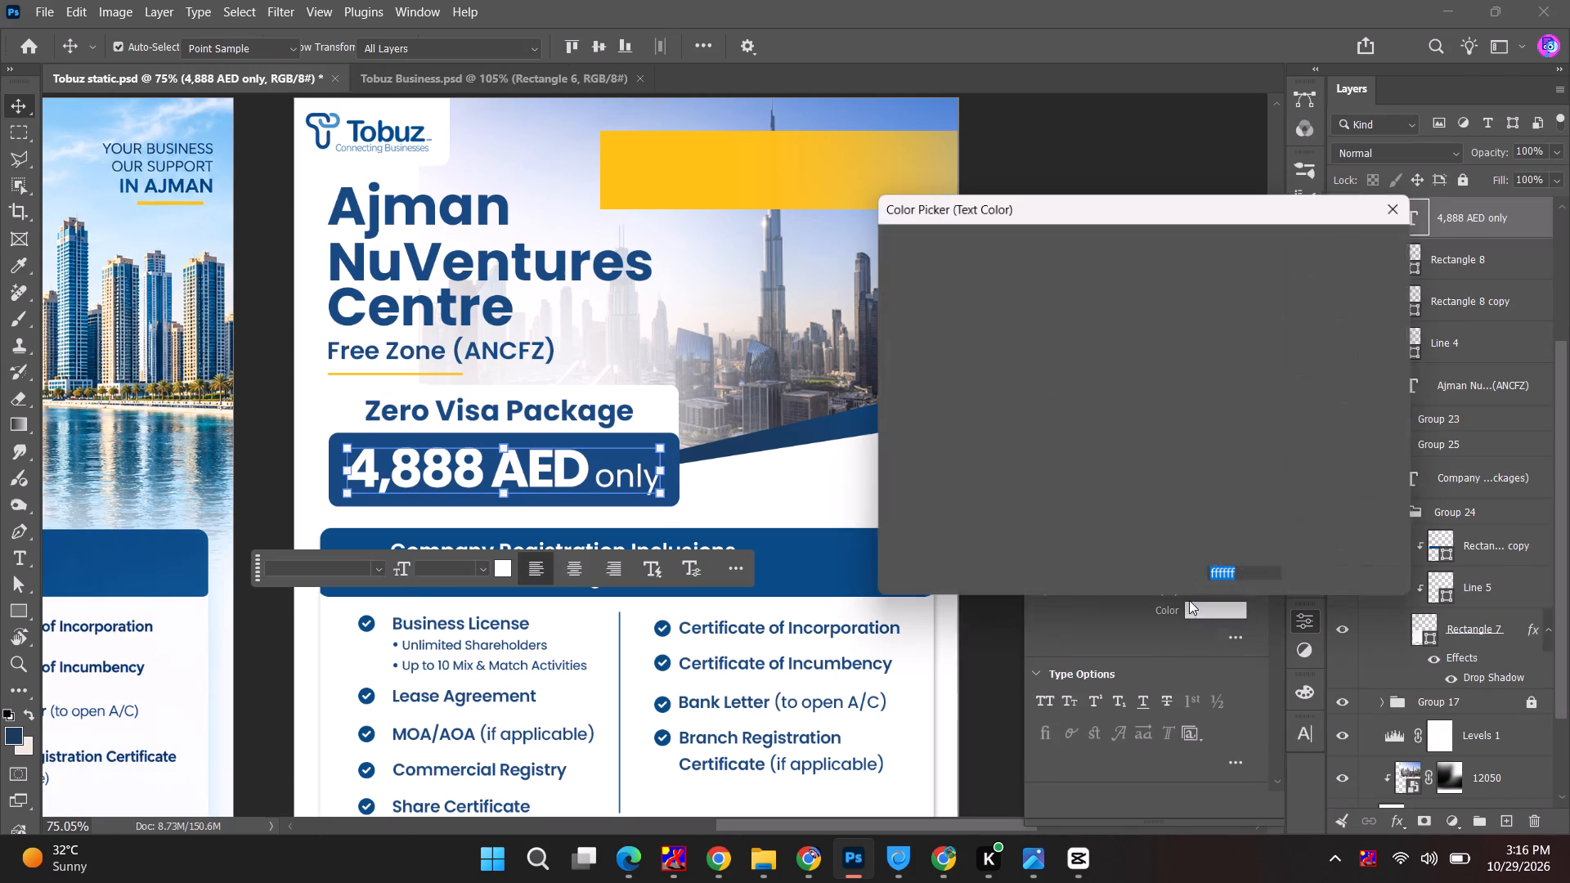
left_click(728, 188)
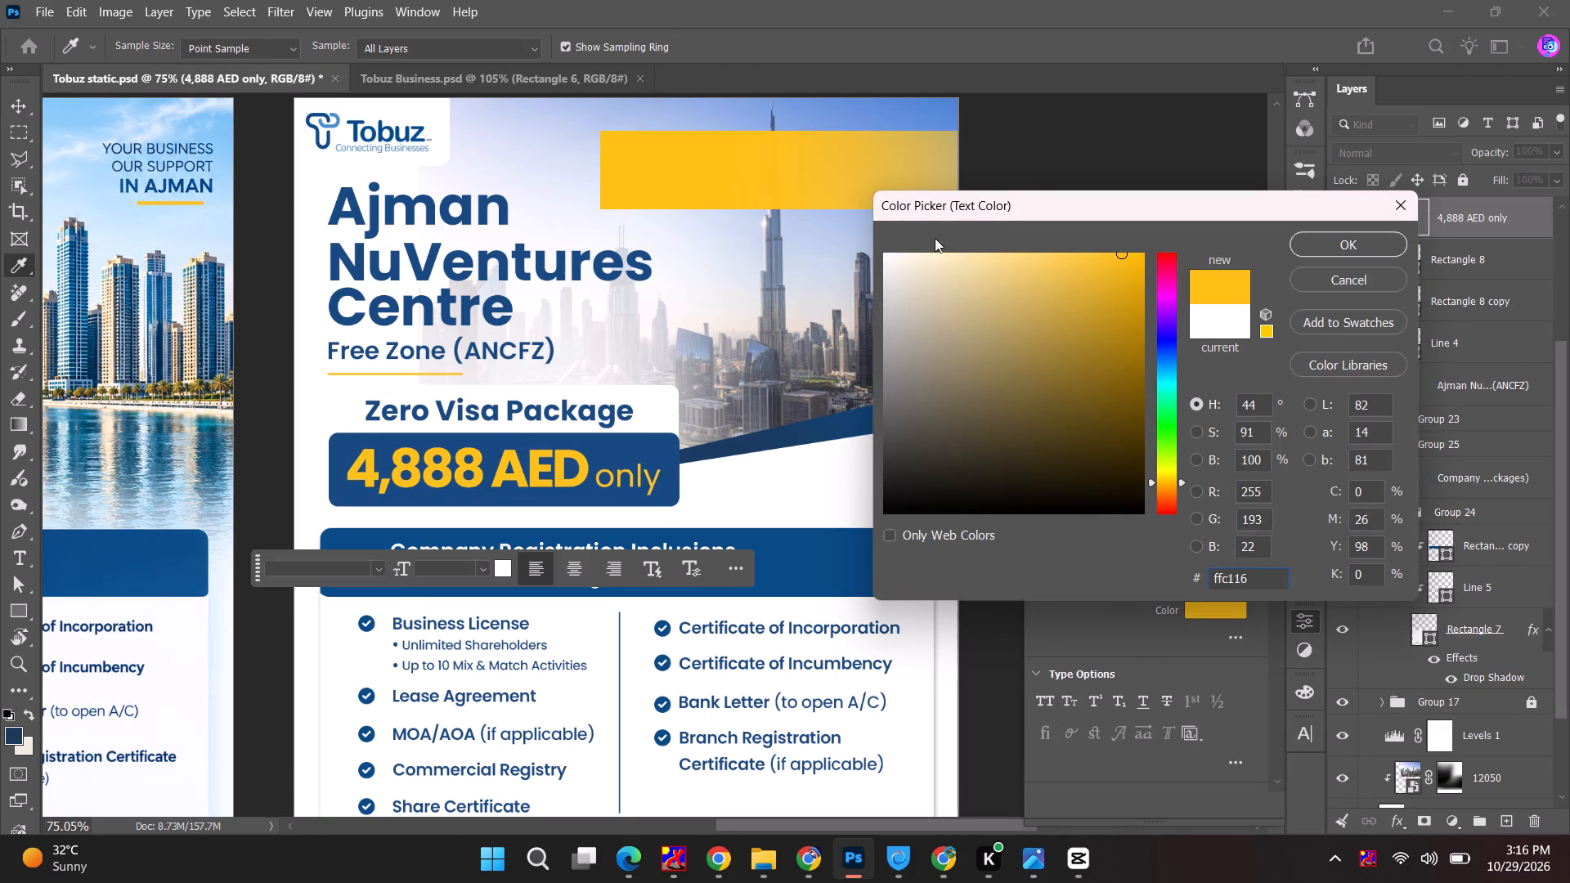
left_click(1370, 235)
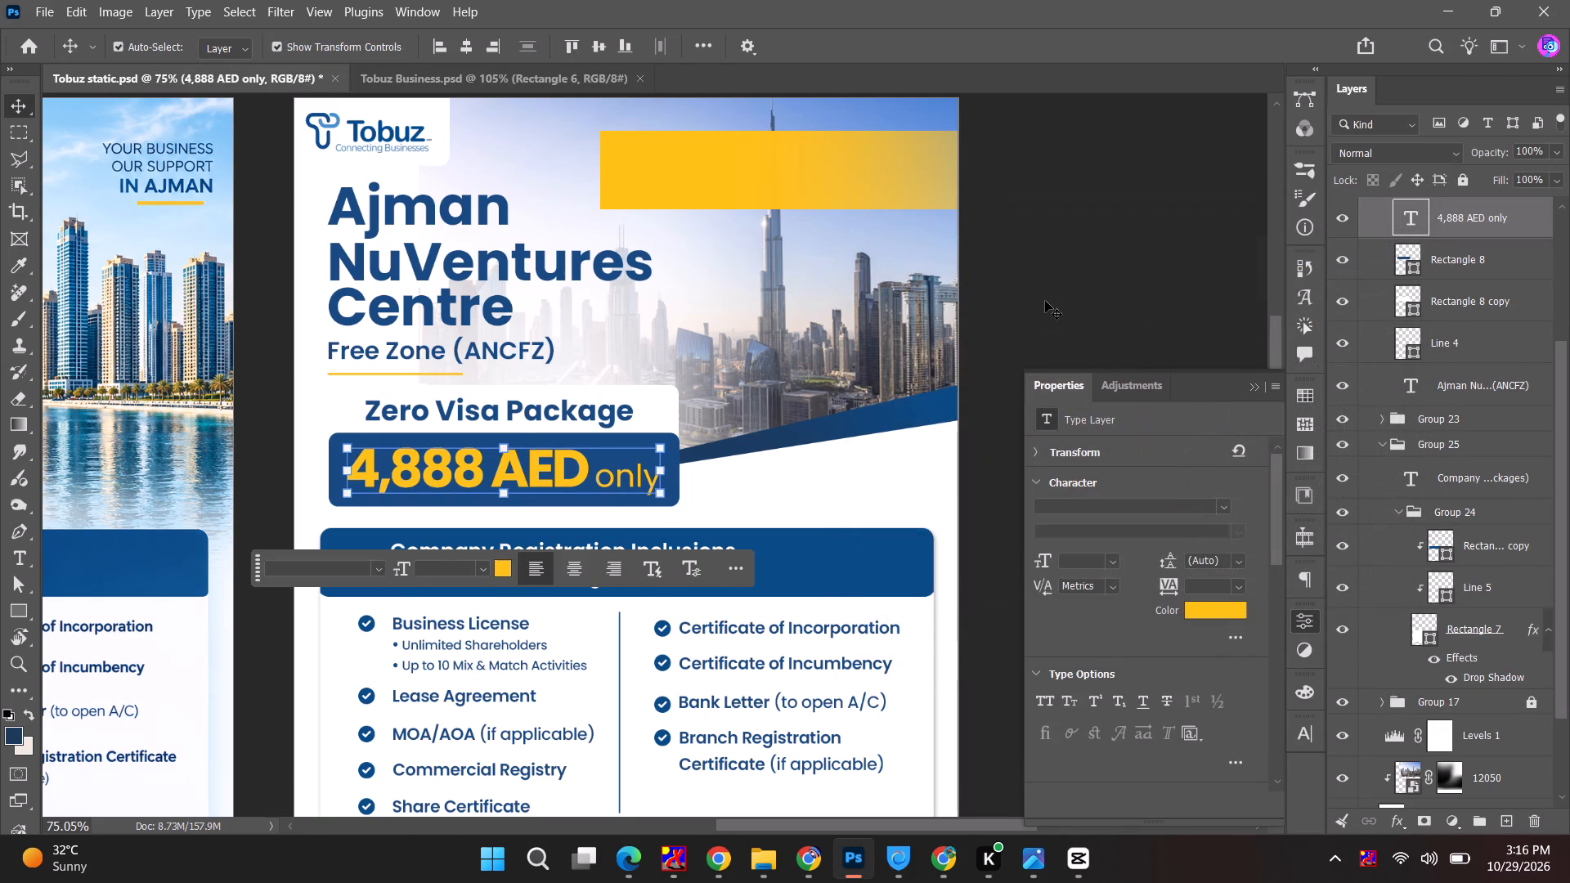
left_click(1045, 301)
Look over the post with the yellow price text and line next to the reference design.
scroll(1045, 301, "down", 4, "alt")
key("space")
key("space")
key("space")
key("space")
key("space")
key("space")
key("space")
key("space")
key("space")
key("space")
left_click_drag(998, 269, 1115, 213)
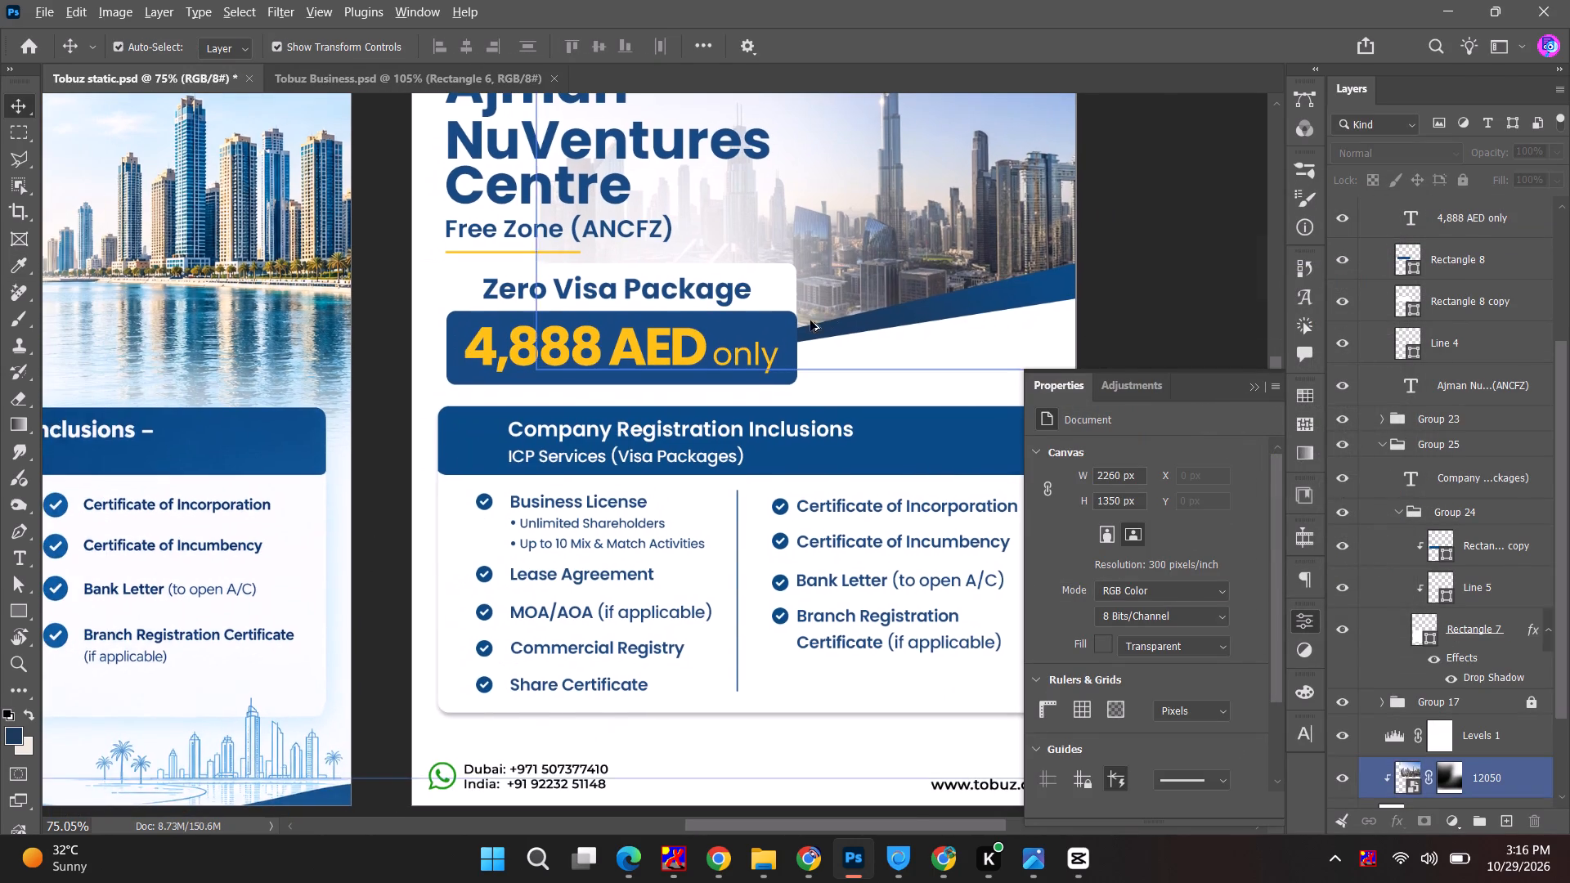
scroll(810, 320, "up", 3, "alt")
scroll(807, 326, "down", 7, "alt")
left_click_drag(972, 304, 947, 300)
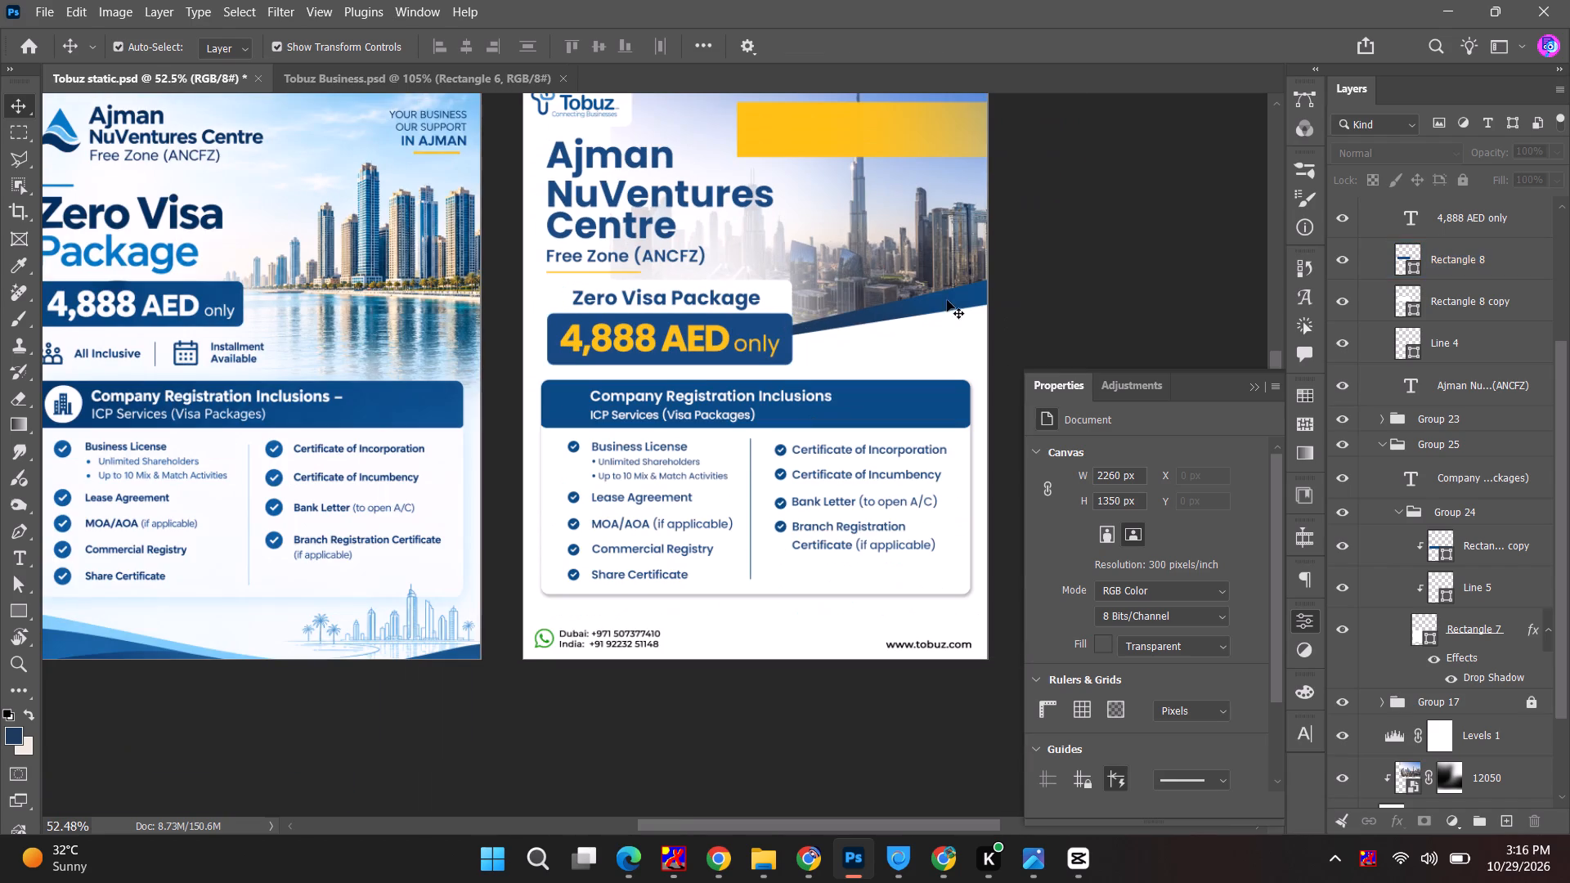
key("space")
left_click_drag(947, 300, 790, 263)
Change the Color Overlay of Group 19, the check icons in the inclusions list, to yellow #ffc116 sampled from the copied bar.
left_click(711, 399)
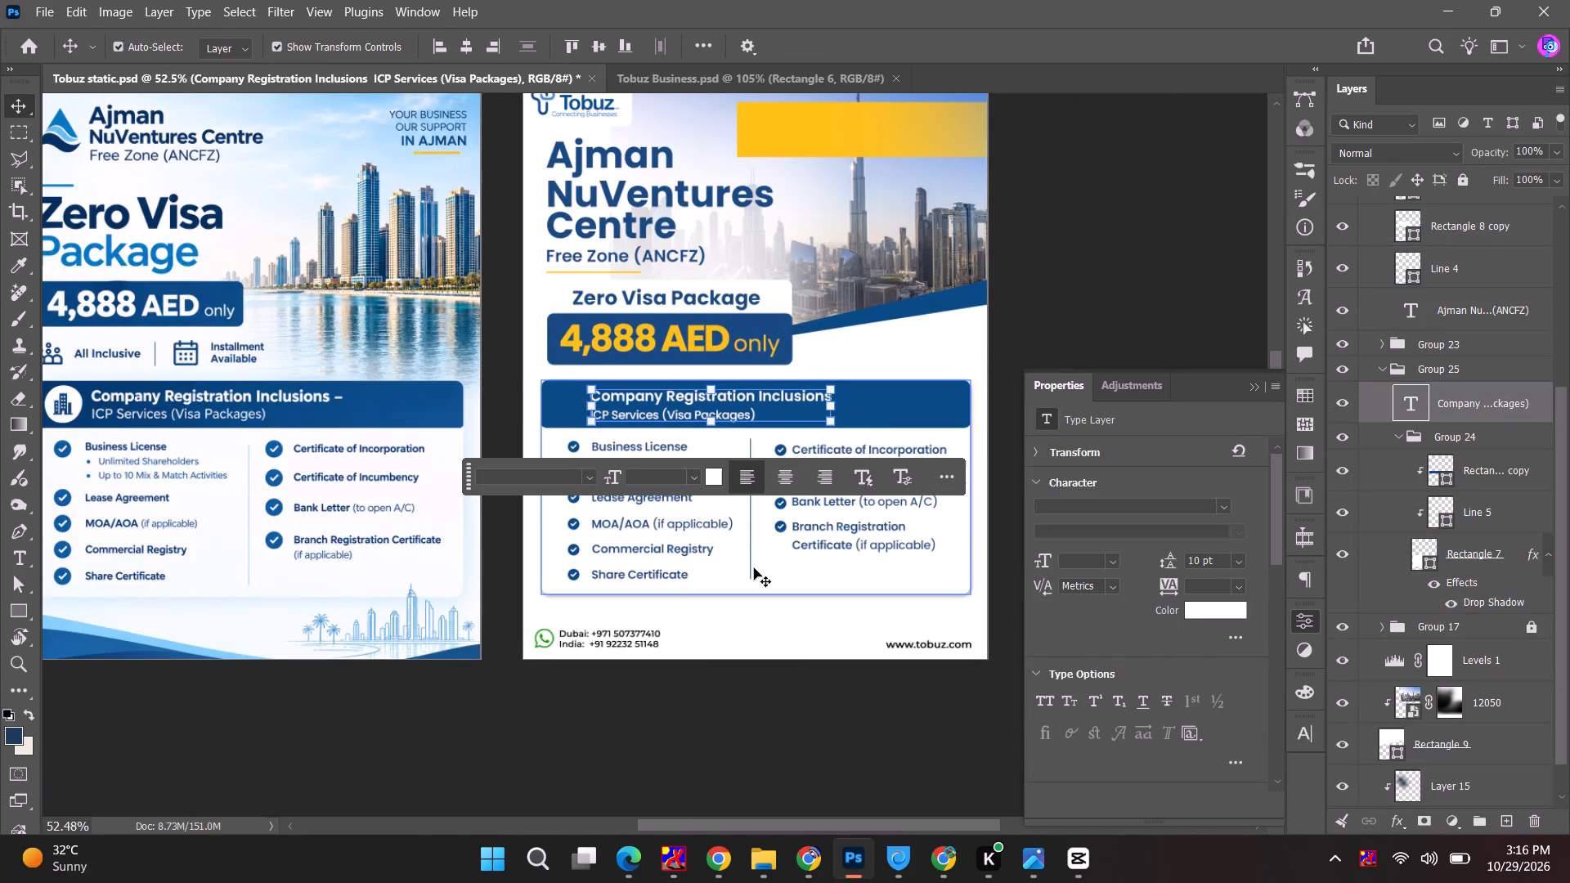
left_click(571, 552)
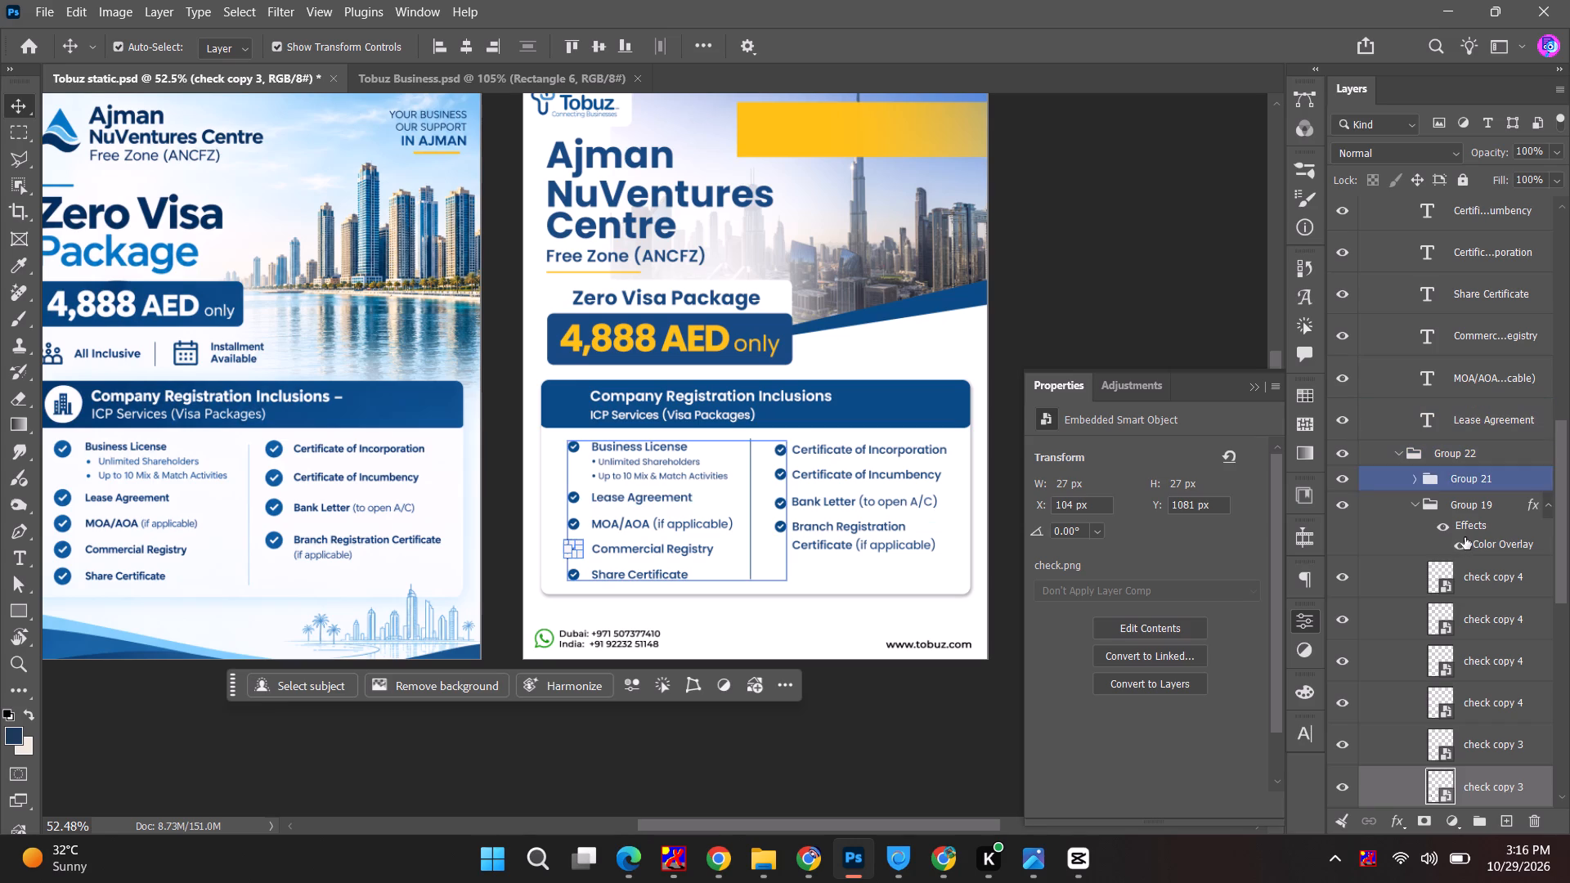
double_click(1481, 541)
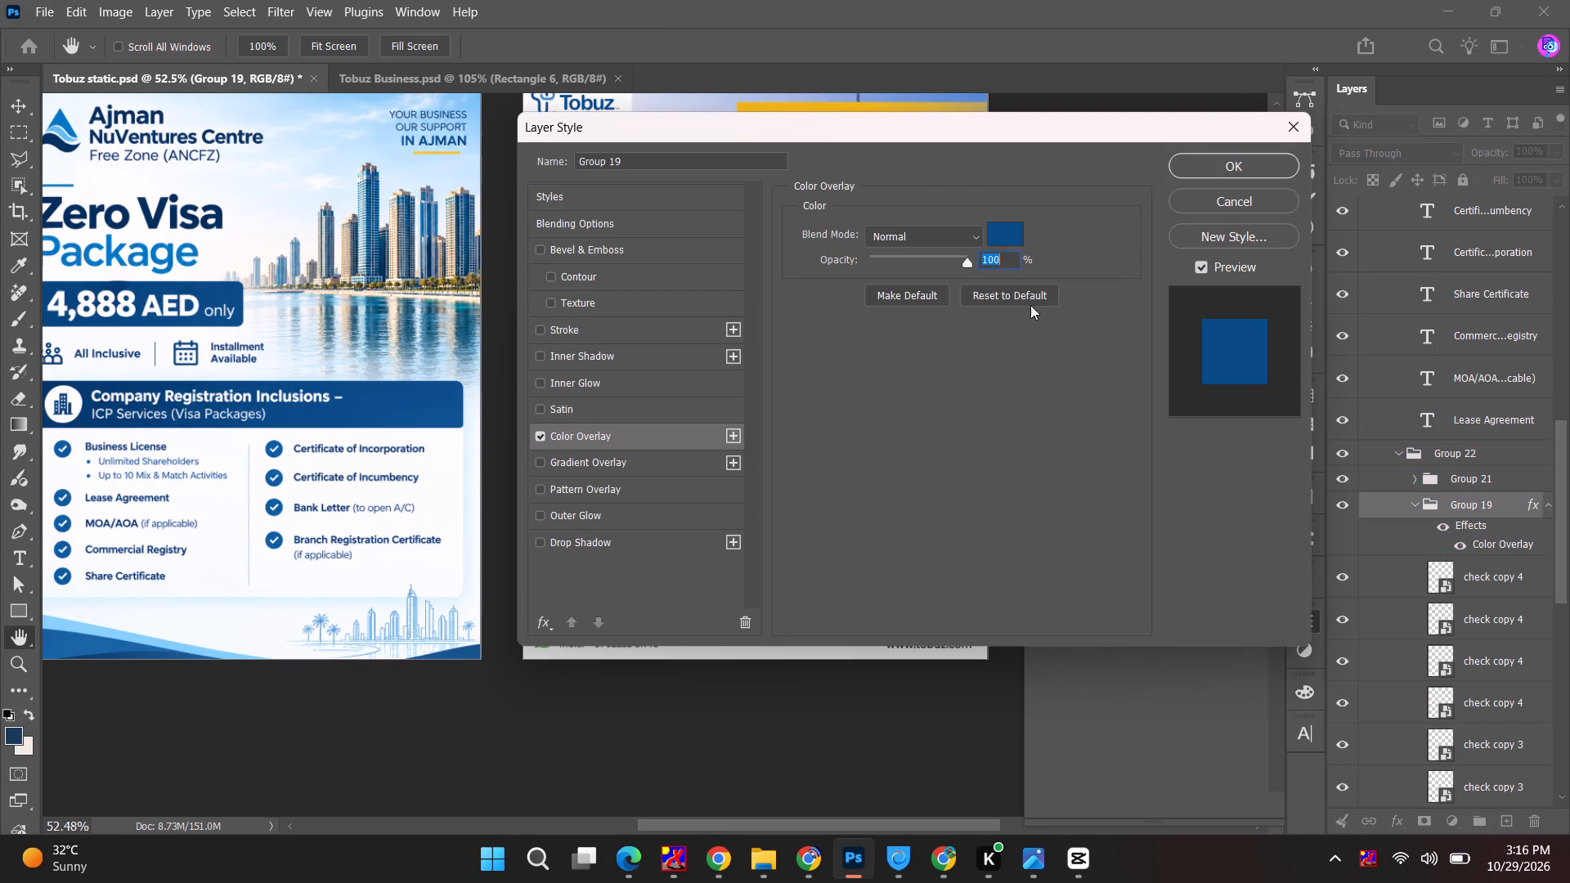
left_click(993, 231)
left_click(796, 106)
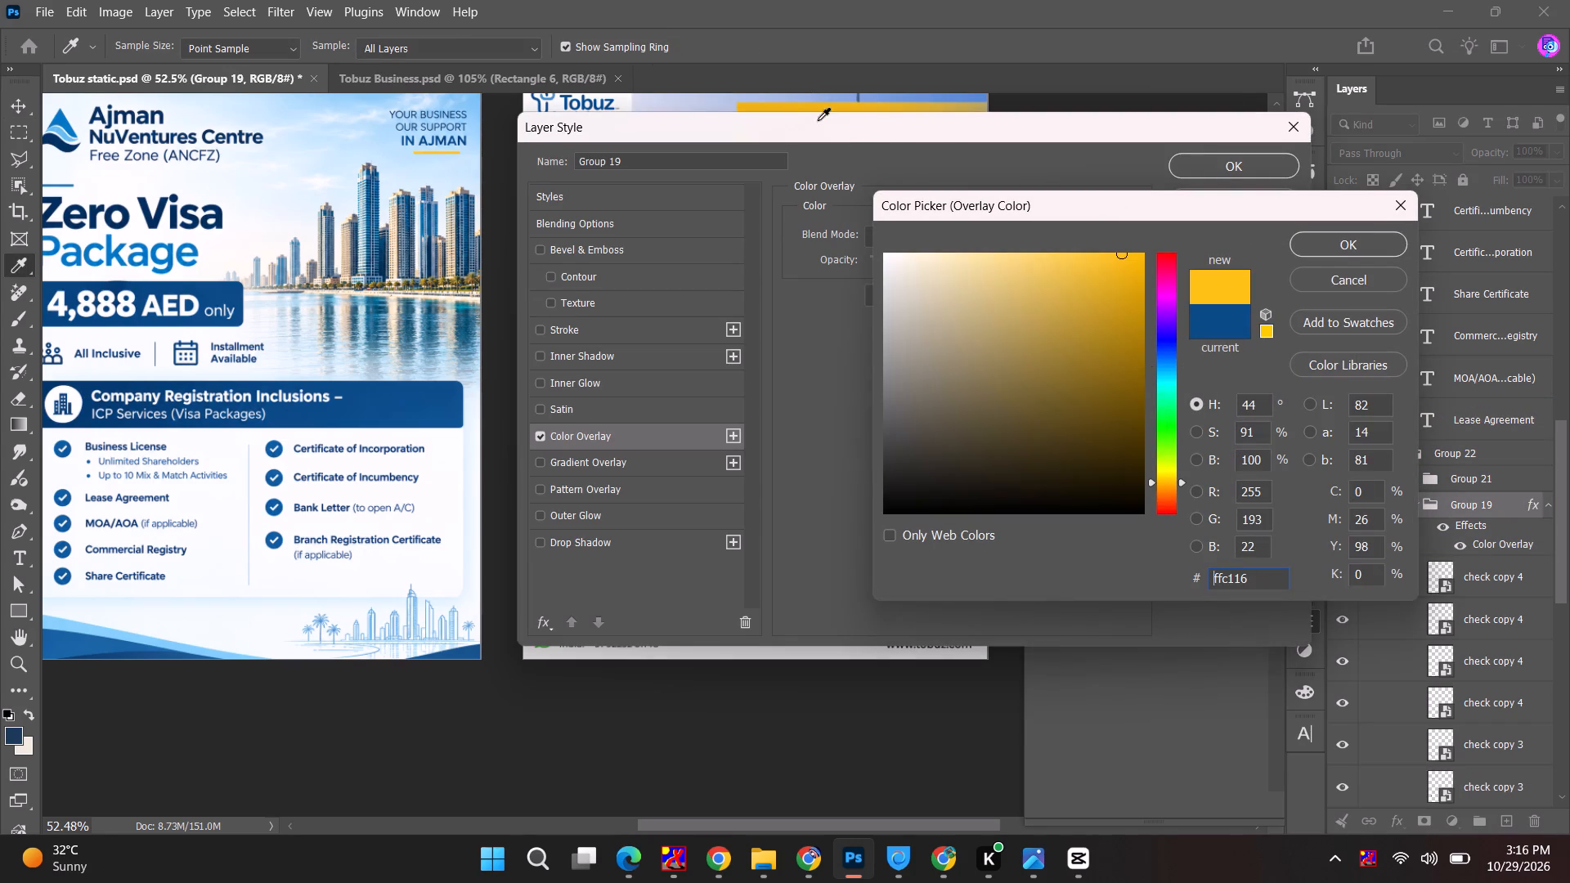
left_click(1345, 254)
left_click(1220, 173)
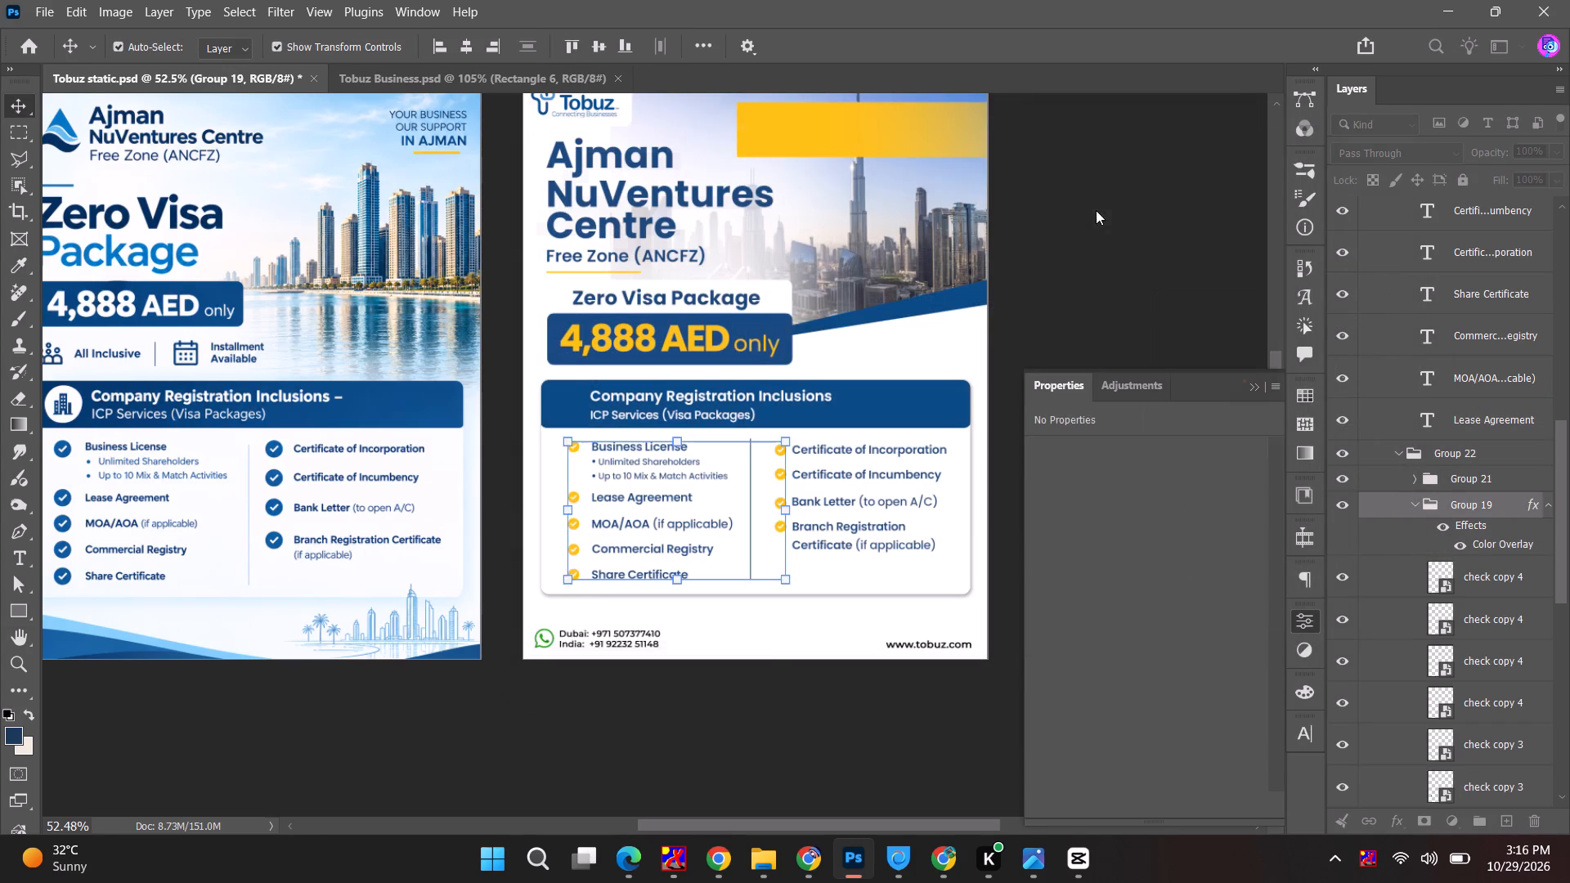
left_click(1095, 210)
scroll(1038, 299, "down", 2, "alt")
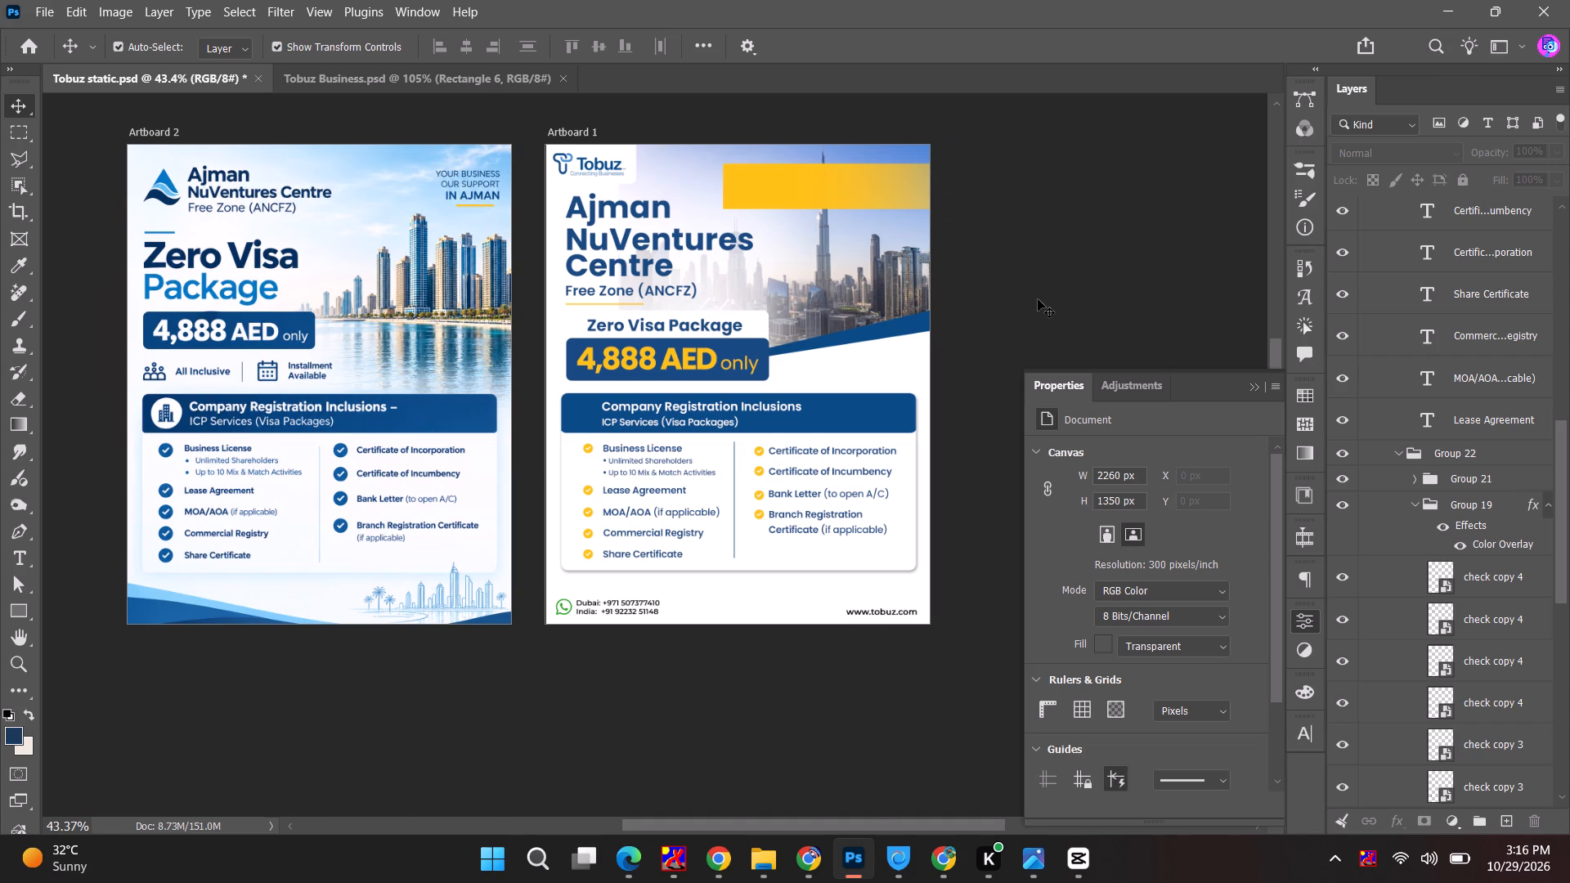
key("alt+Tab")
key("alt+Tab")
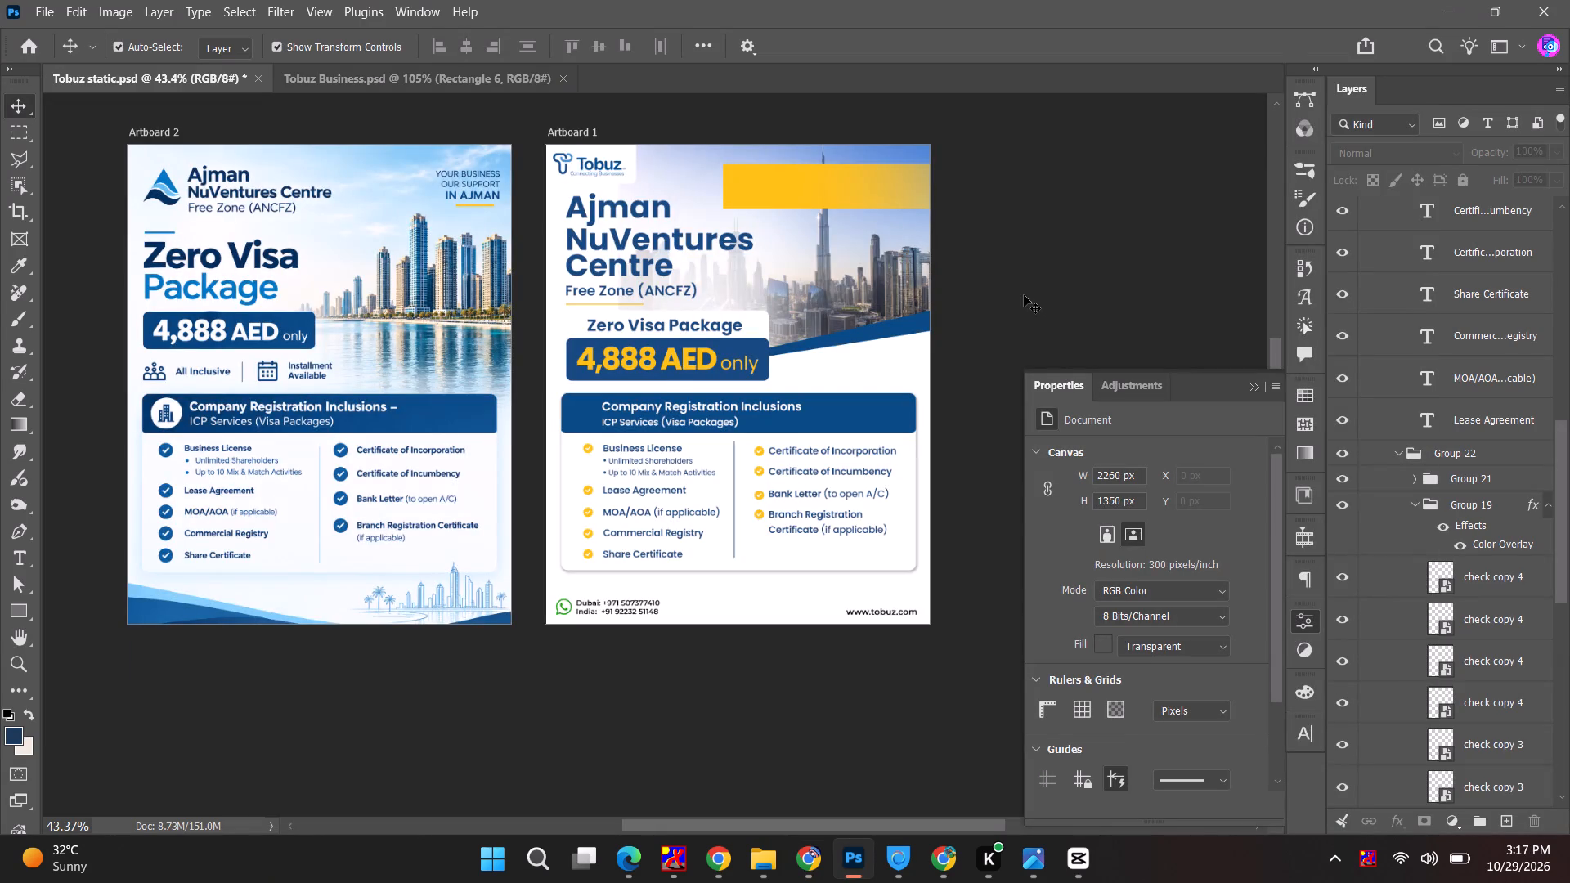
Hide the copied yellow bar layer, Rectangle 6, on Artboard 1.
left_click(837, 185)
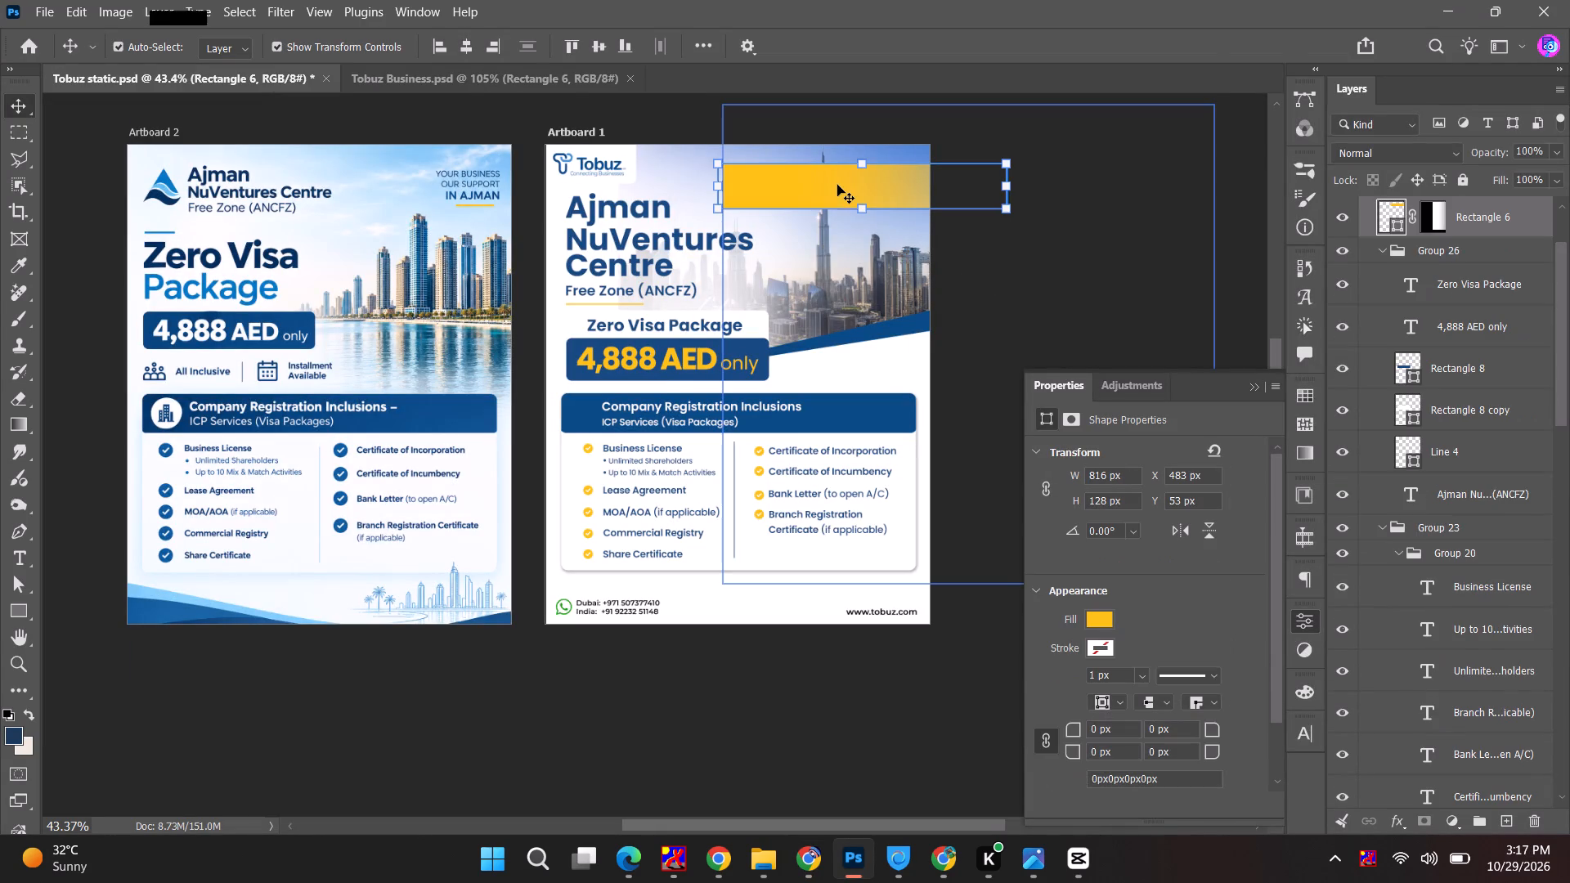
left_click(1338, 222)
left_click(1110, 251)
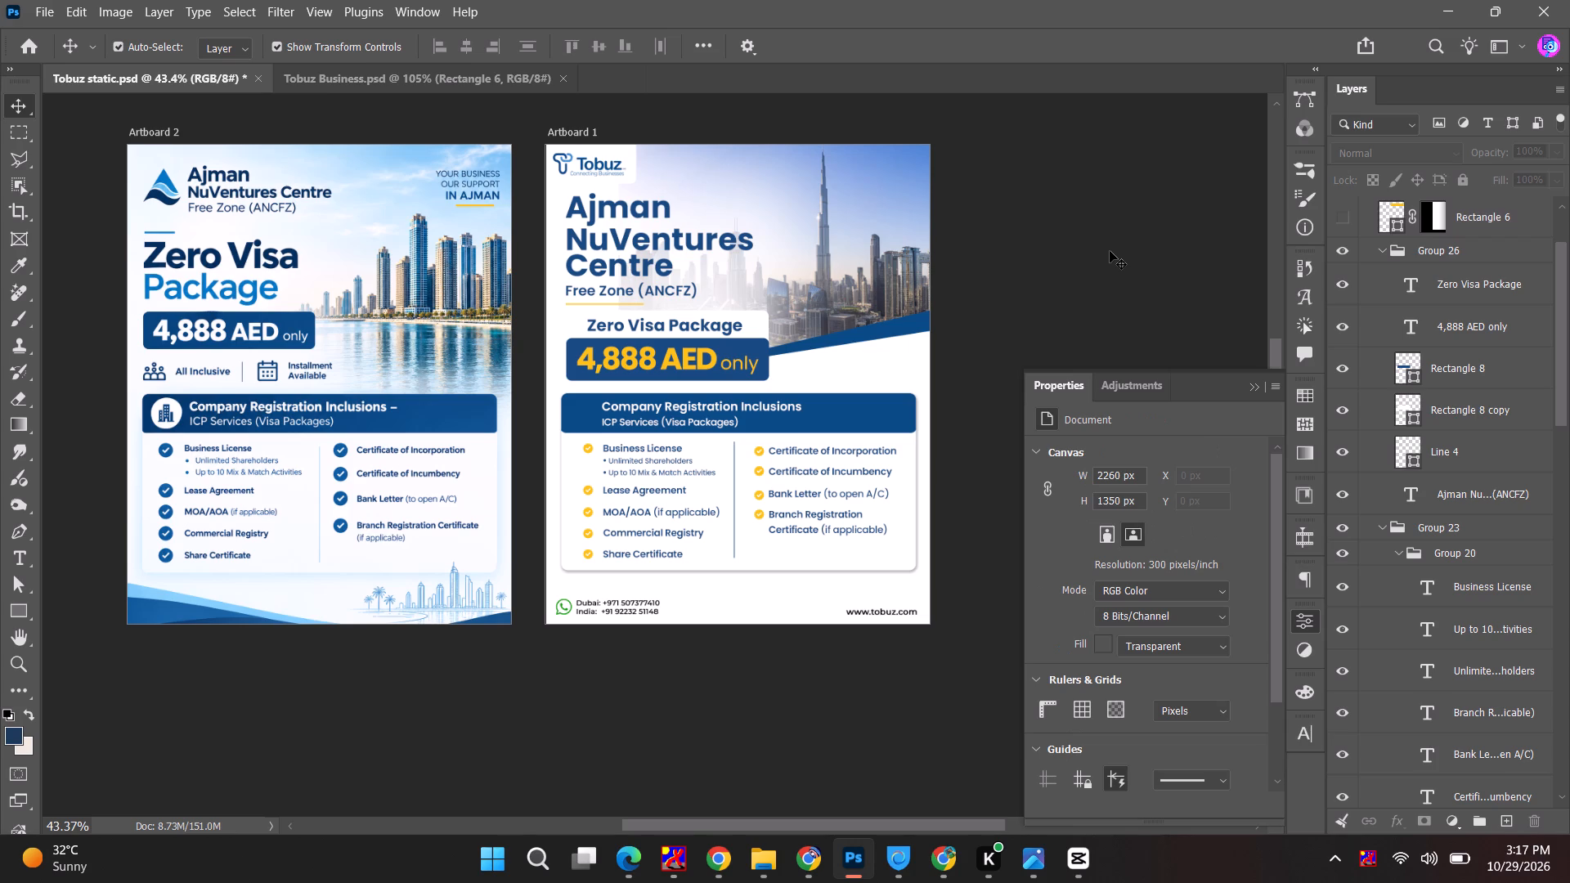
Move the Branch Registration Certificate text and its check icon straight down in the inclusions list on Artboard 1.
scroll(792, 540, "up", 4, "alt")
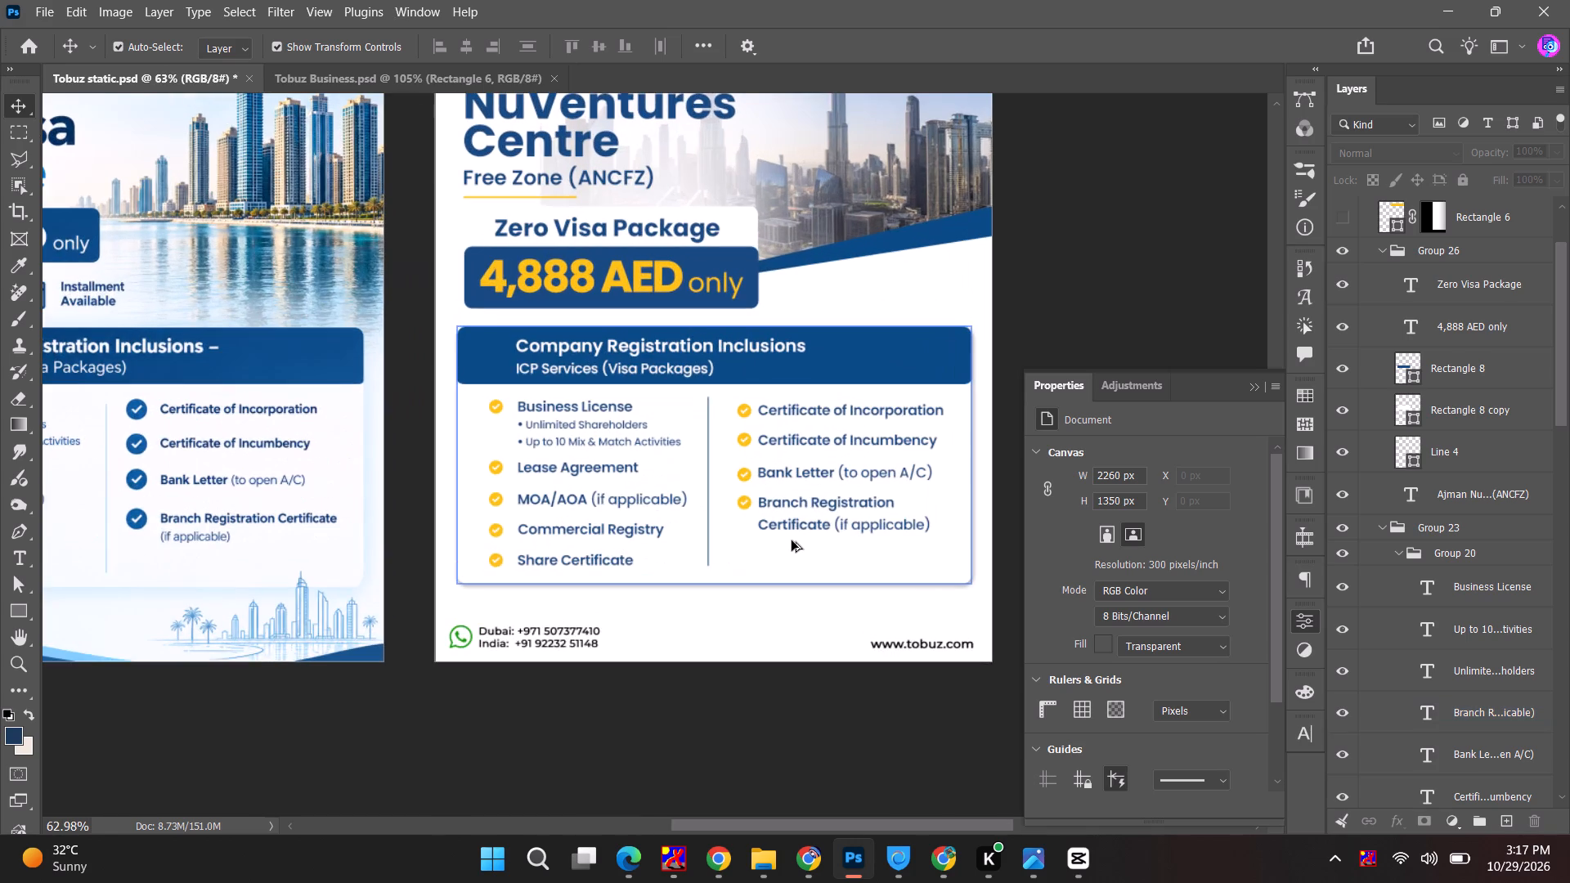
scroll(792, 540, "down", 4, "alt")
key("space")
key("space")
key("space")
left_click_drag(811, 531, 658, 495)
scroll(586, 515, "up", 14, "alt")
left_click(617, 383)
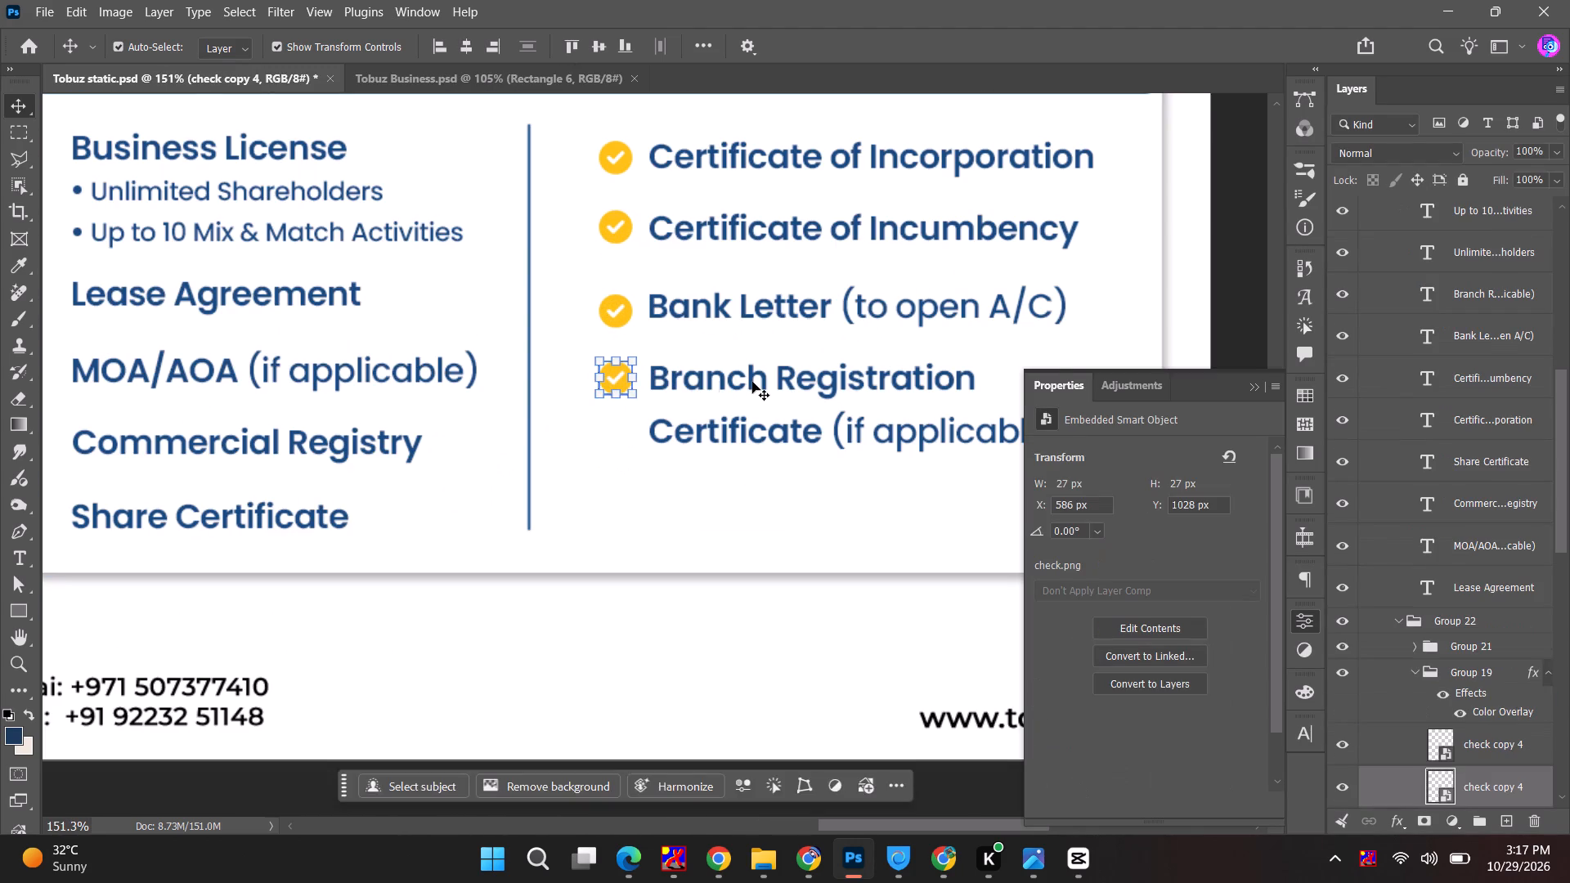
left_click(752, 382, "shift")
left_click_drag(750, 381, 747, 407)
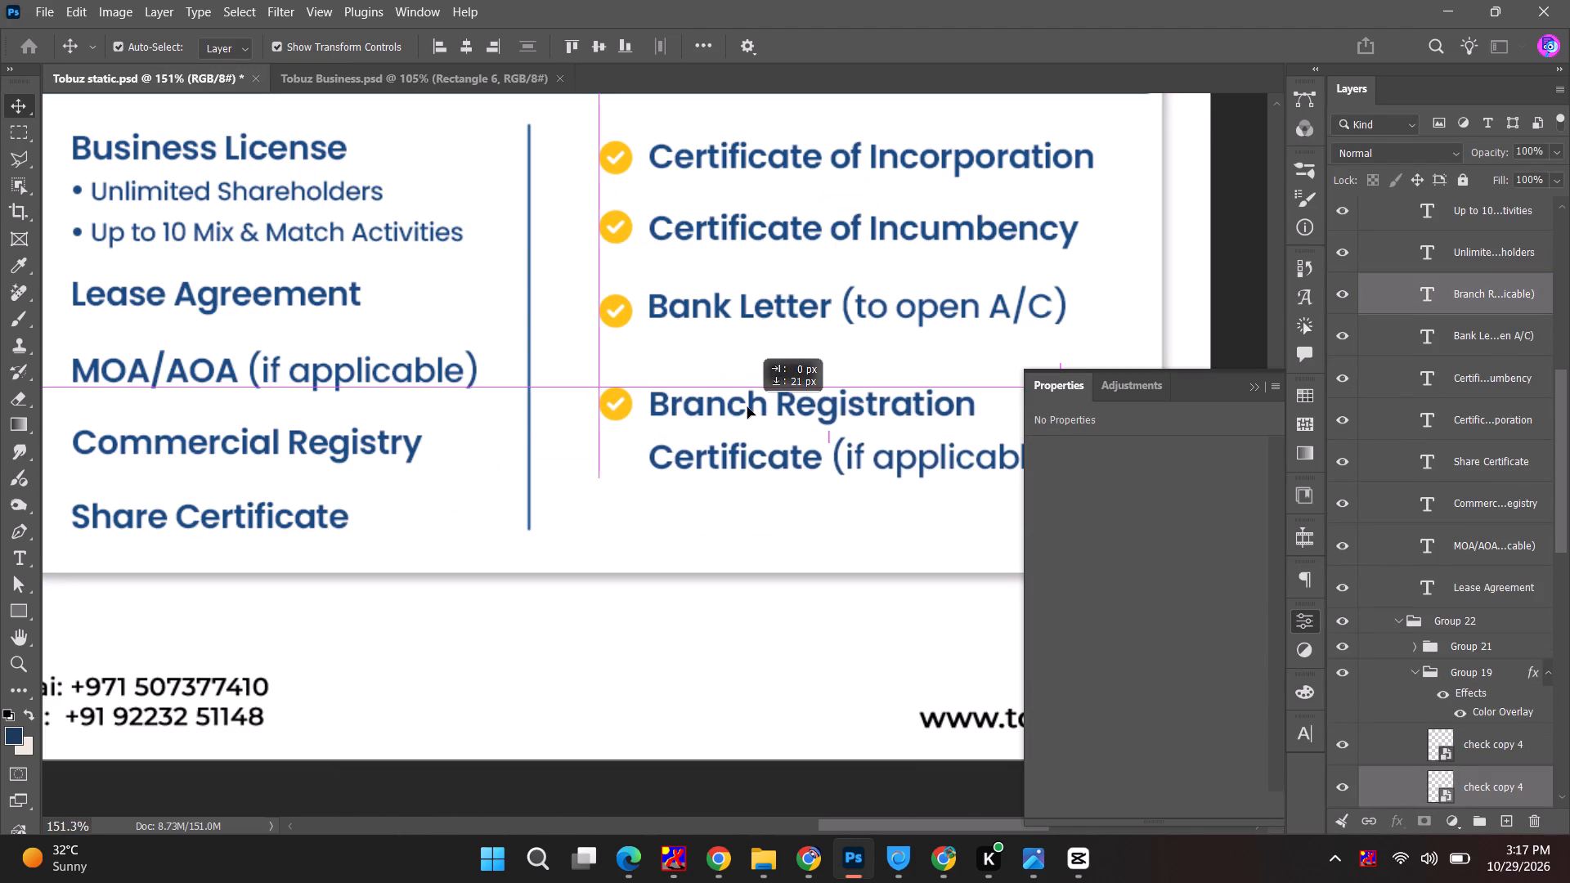
left_click_drag(747, 407, 744, 443)
Move the Bank Letter and Certificate of Incumbency rows with their check icons down to space out the column more evenly.
left_click(628, 312)
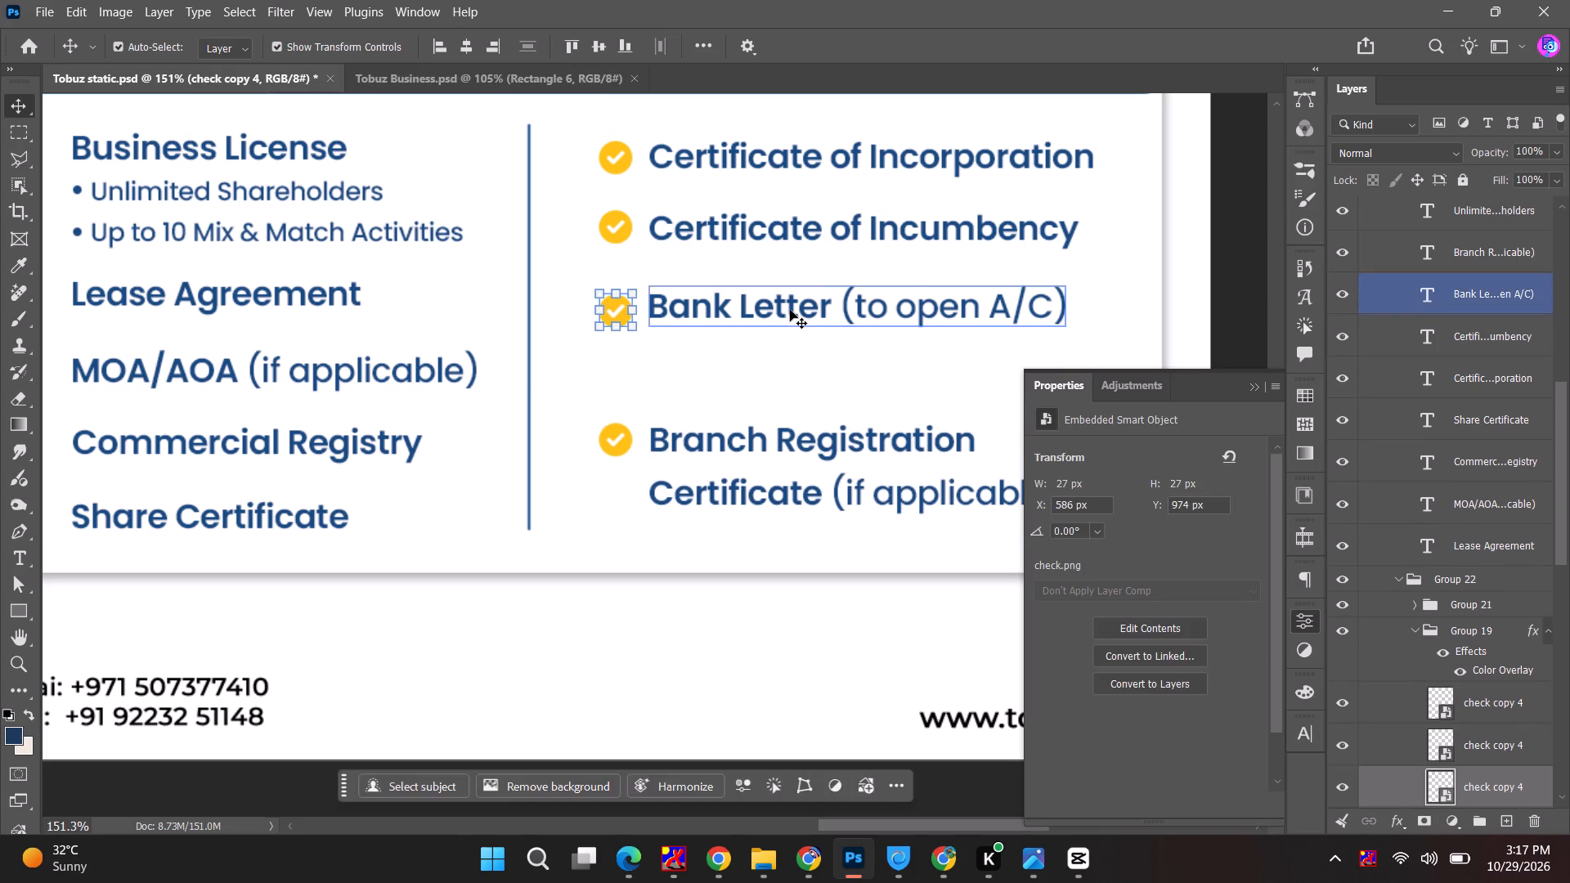
left_click(790, 310, "shift")
left_click_drag(837, 312, 833, 341)
left_click(622, 236)
left_click(791, 233, "shift")
left_click_drag(890, 233, 890, 245)
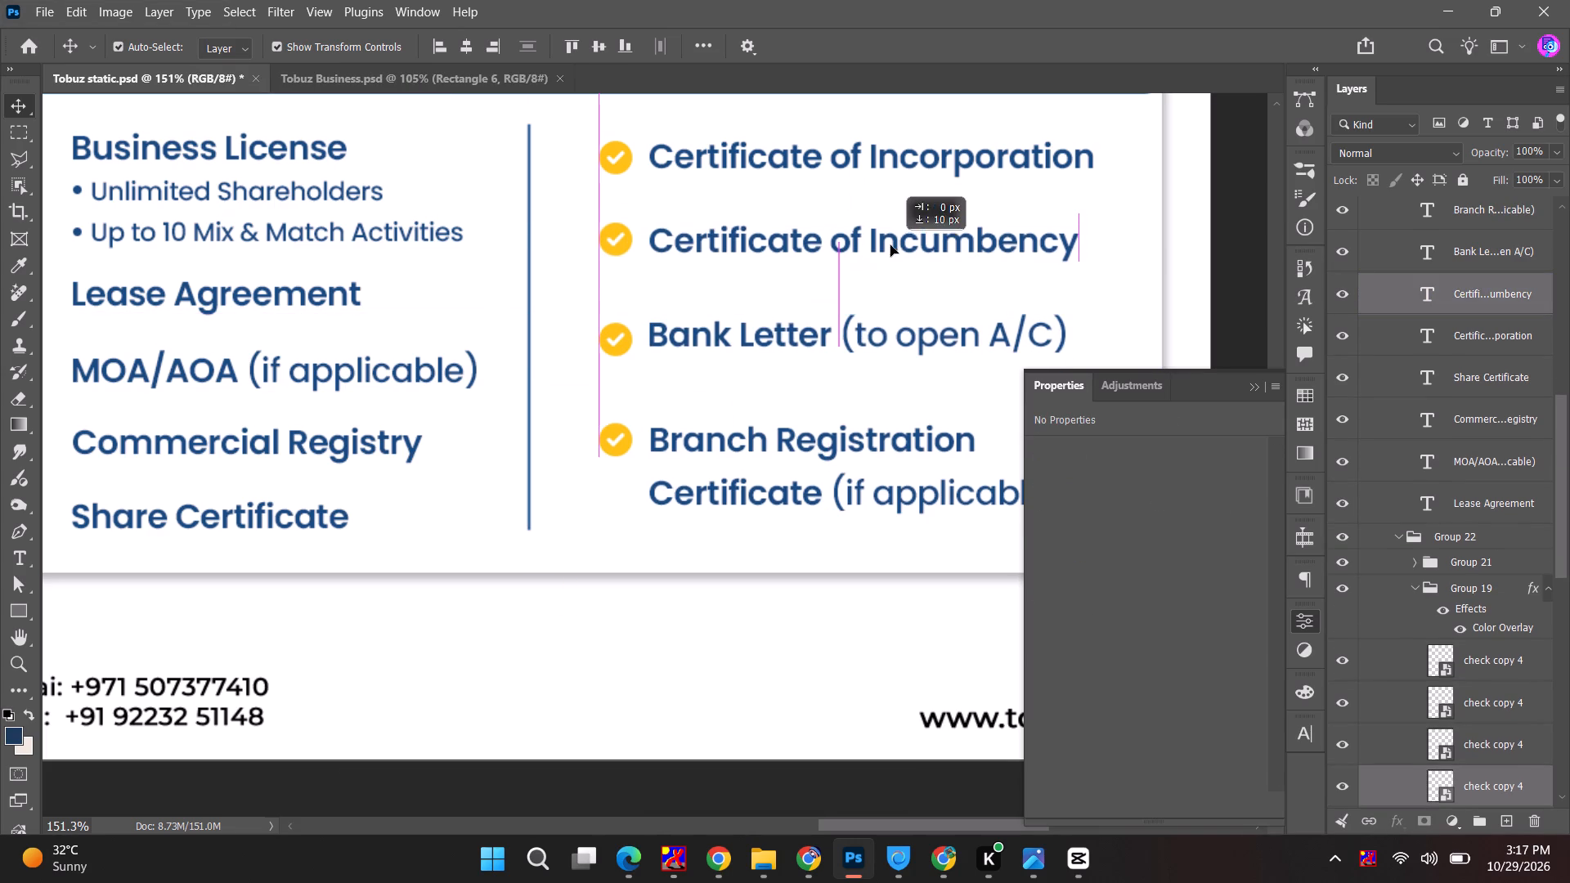
left_click_drag(890, 245, 890, 253)
scroll(638, 558, "down", 7, "alt")
left_click(1060, 293)
Look over the post's layout and the spacing of the inclusions list next to the reference design.
scroll(1030, 325, "down", 2, "alt")
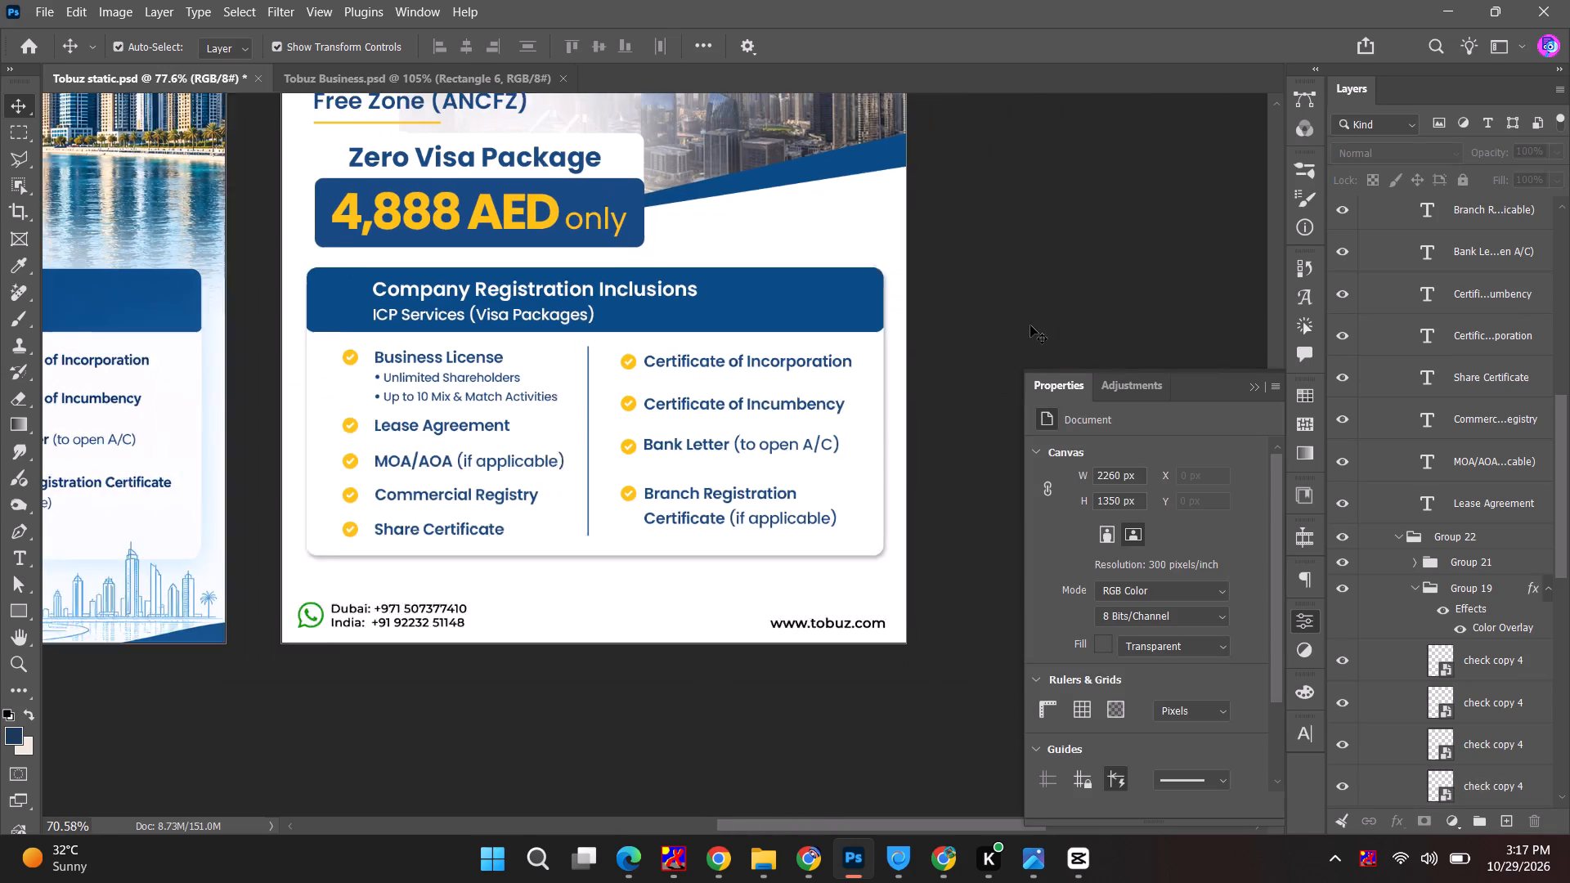
key("space")
key("space")
key("space")
key("space")
key("space")
key("space")
key("space")
key("space")
key("space")
key("space")
key("space")
key("space")
key("space")
key("space")
key("space")
key("space")
left_click_drag(1025, 316, 990, 334)
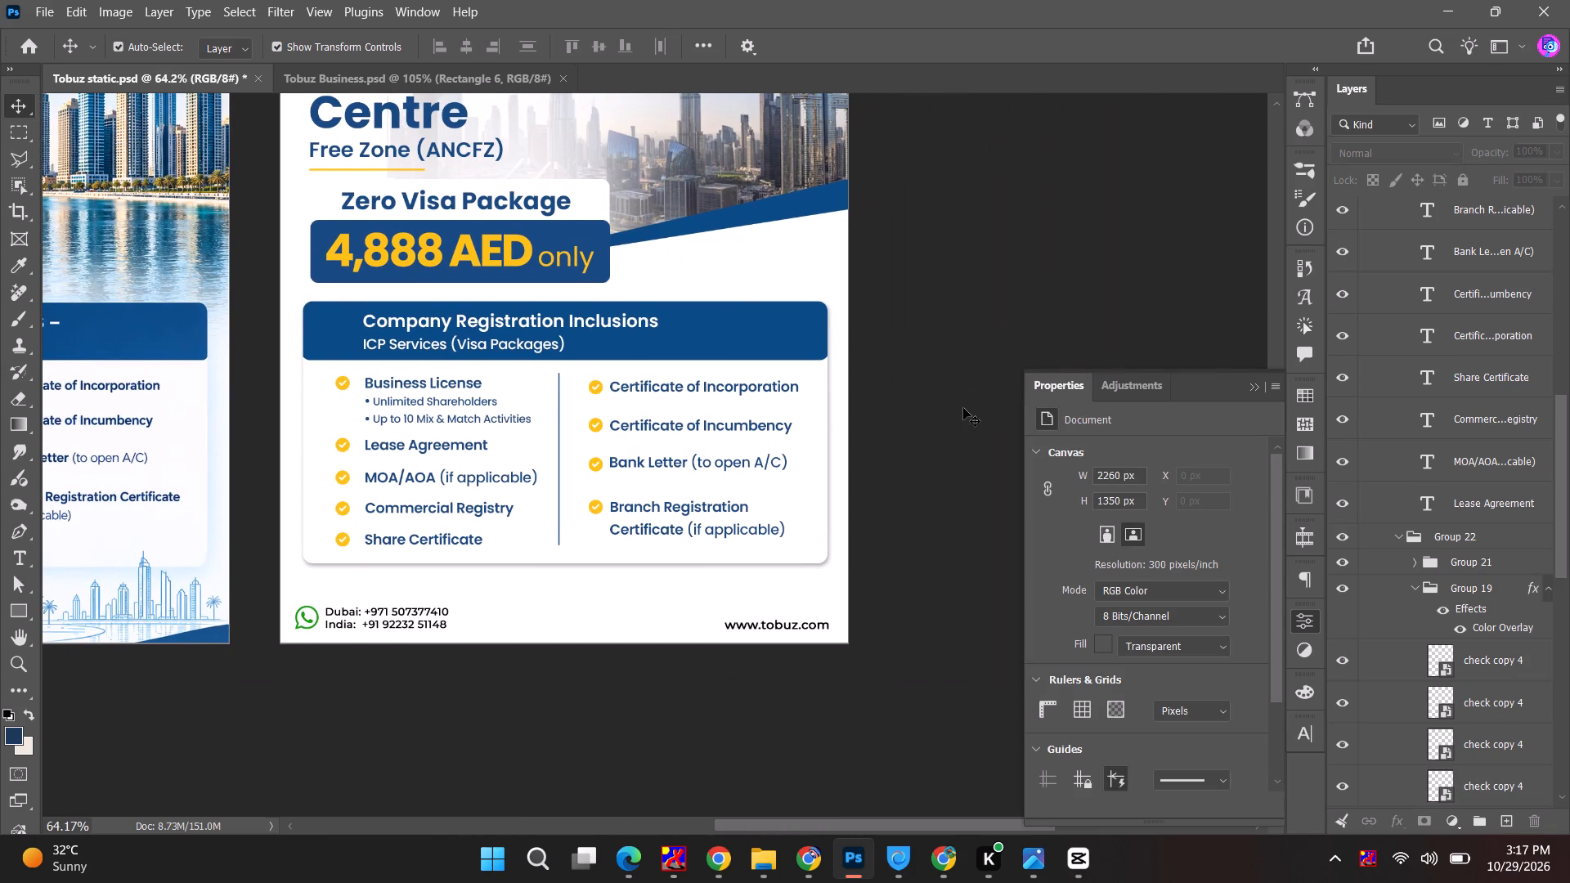
scroll(953, 433, "down", 4, "alt")
key("space")
key("space")
key("space")
key("space")
key("space")
key("space")
key("space")
left_click_drag(951, 428, 952, 455)
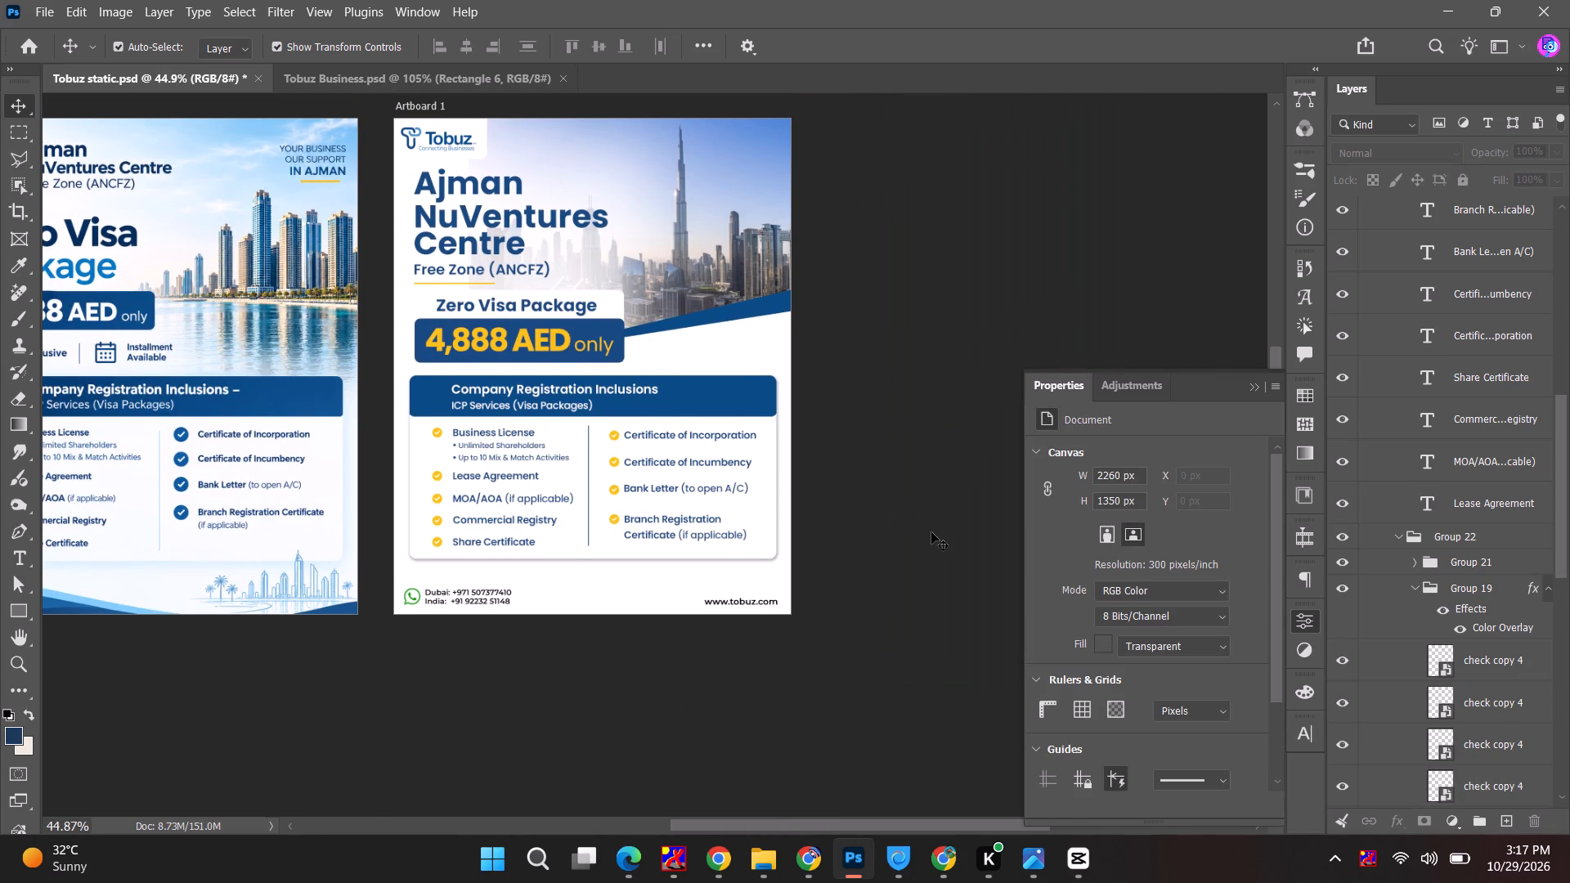
scroll(934, 534, "down", 3, "alt")
key("space")
left_click_drag(908, 455, 911, 503)
Change the fill of Rectangle 9 copy, the diagonal stripe under the skyline photo, to yellow #ffc116 sampled from the price text.
scroll(691, 412, "up", 8, "alt")
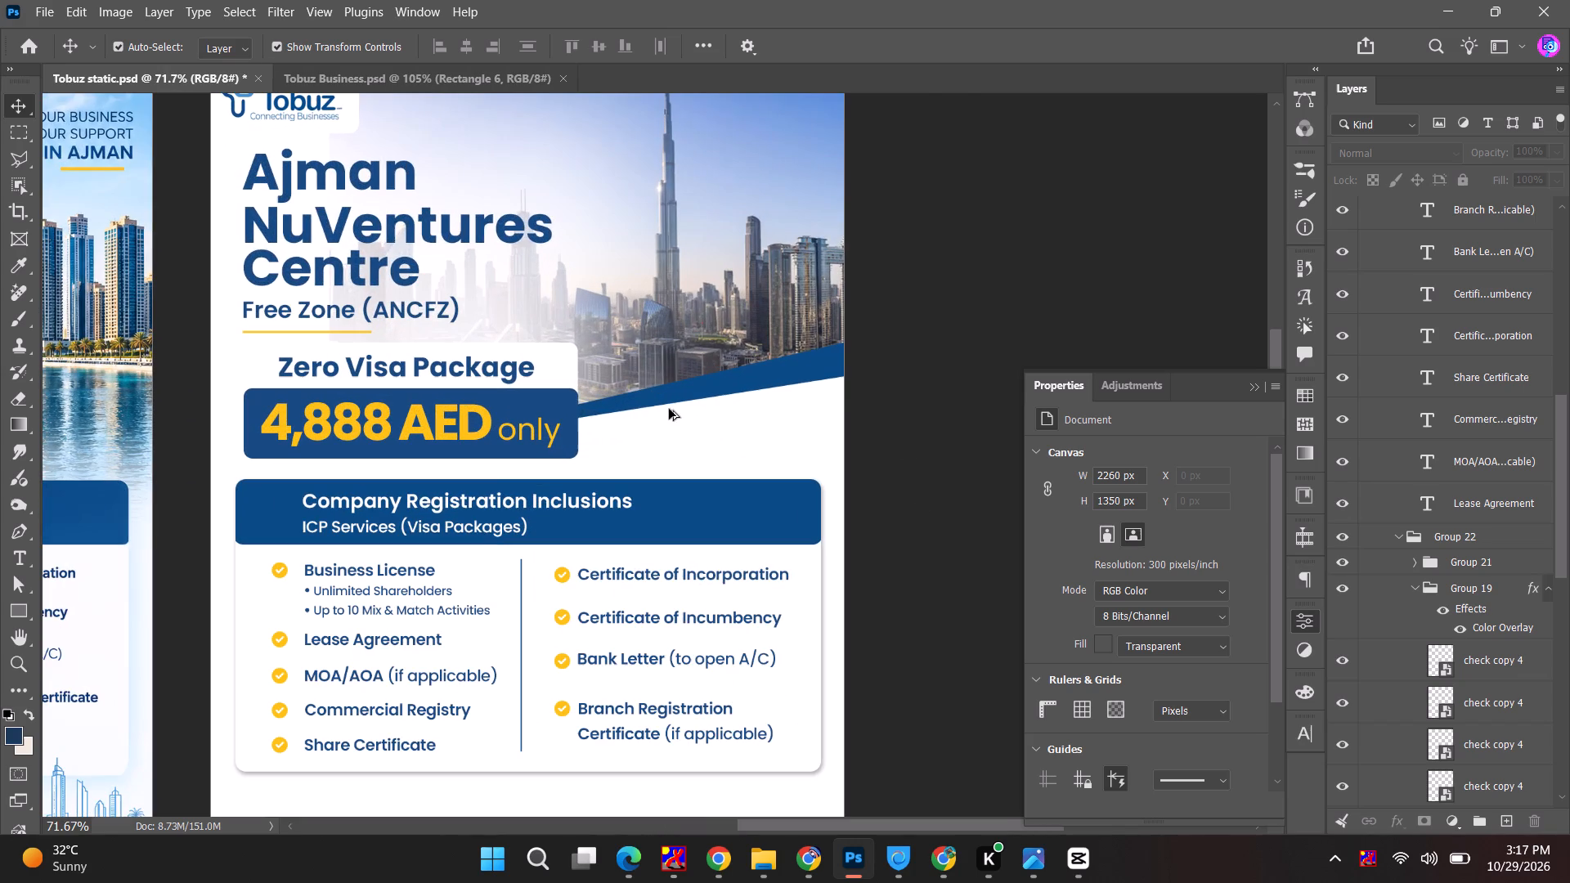
left_click(642, 402)
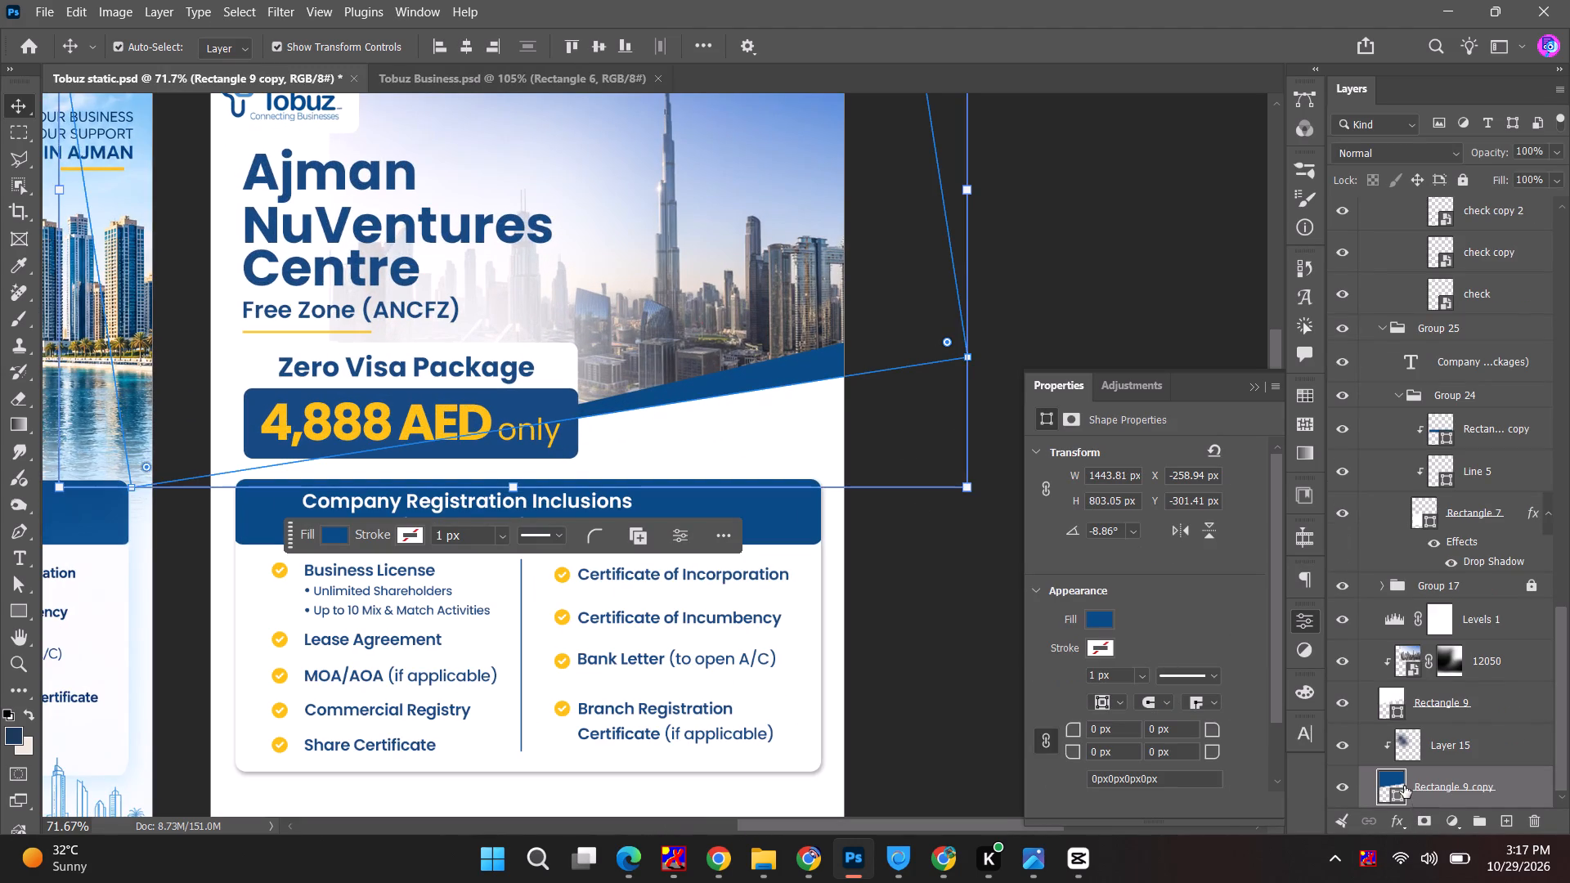
double_click(1402, 784)
left_click(485, 416)
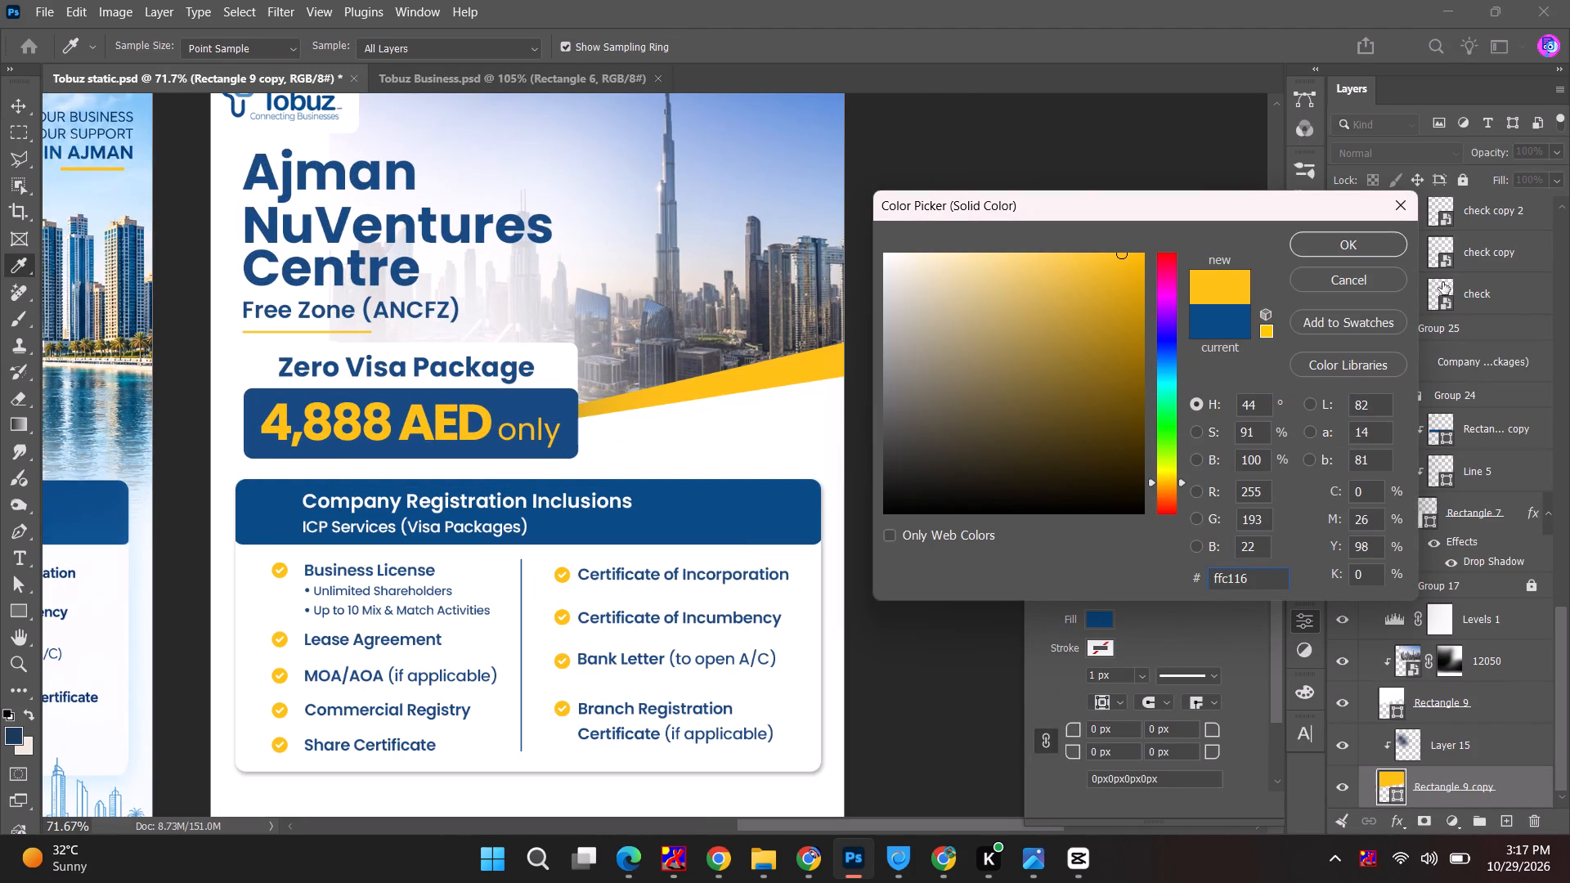
left_click(1390, 246)
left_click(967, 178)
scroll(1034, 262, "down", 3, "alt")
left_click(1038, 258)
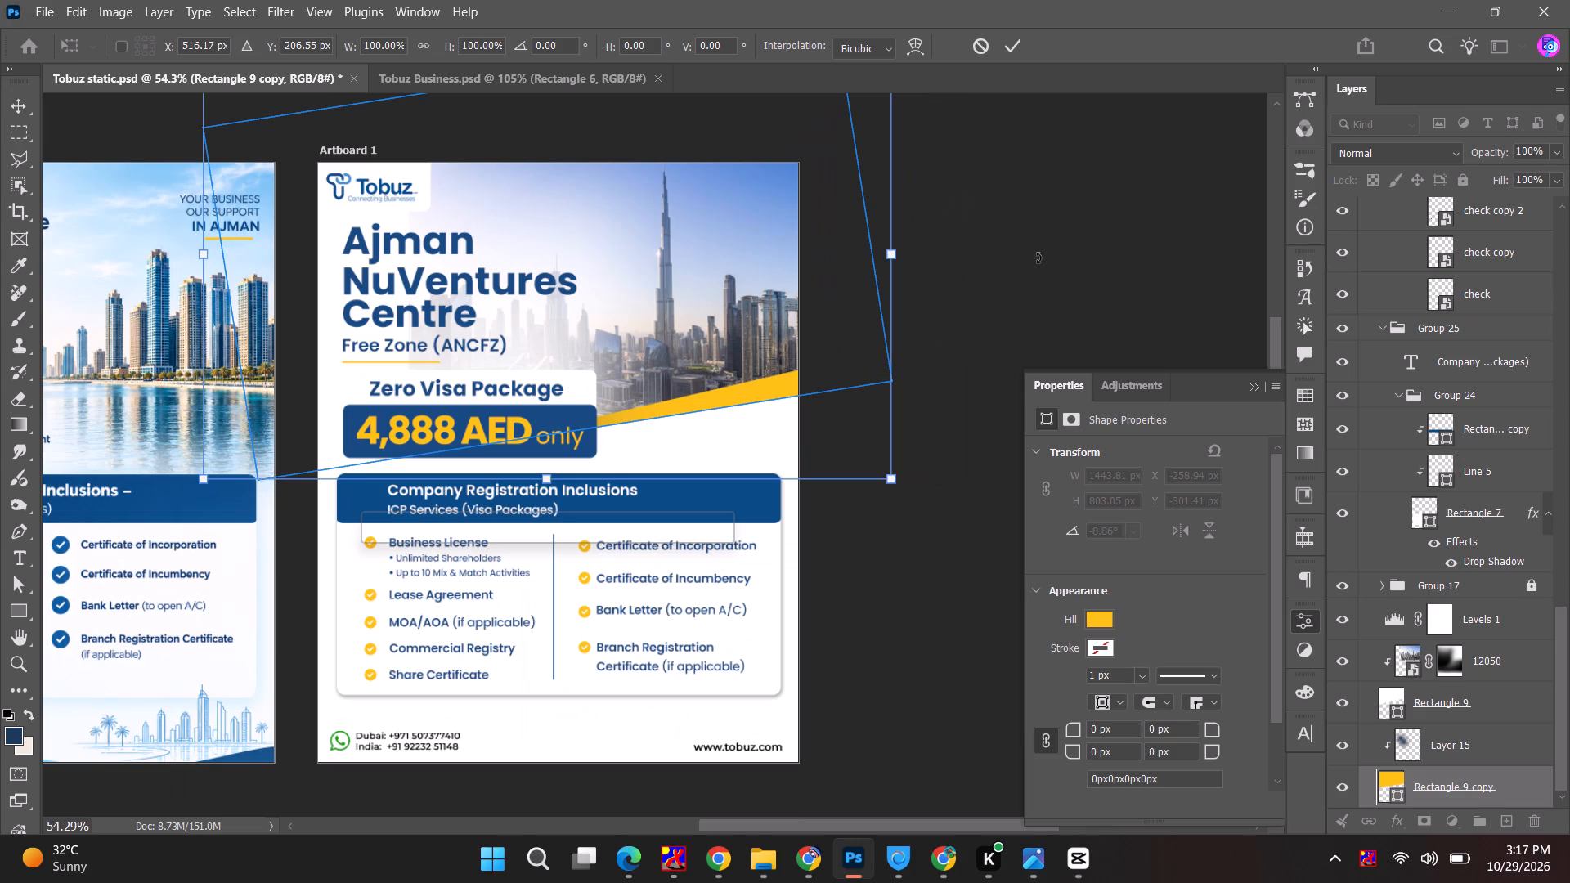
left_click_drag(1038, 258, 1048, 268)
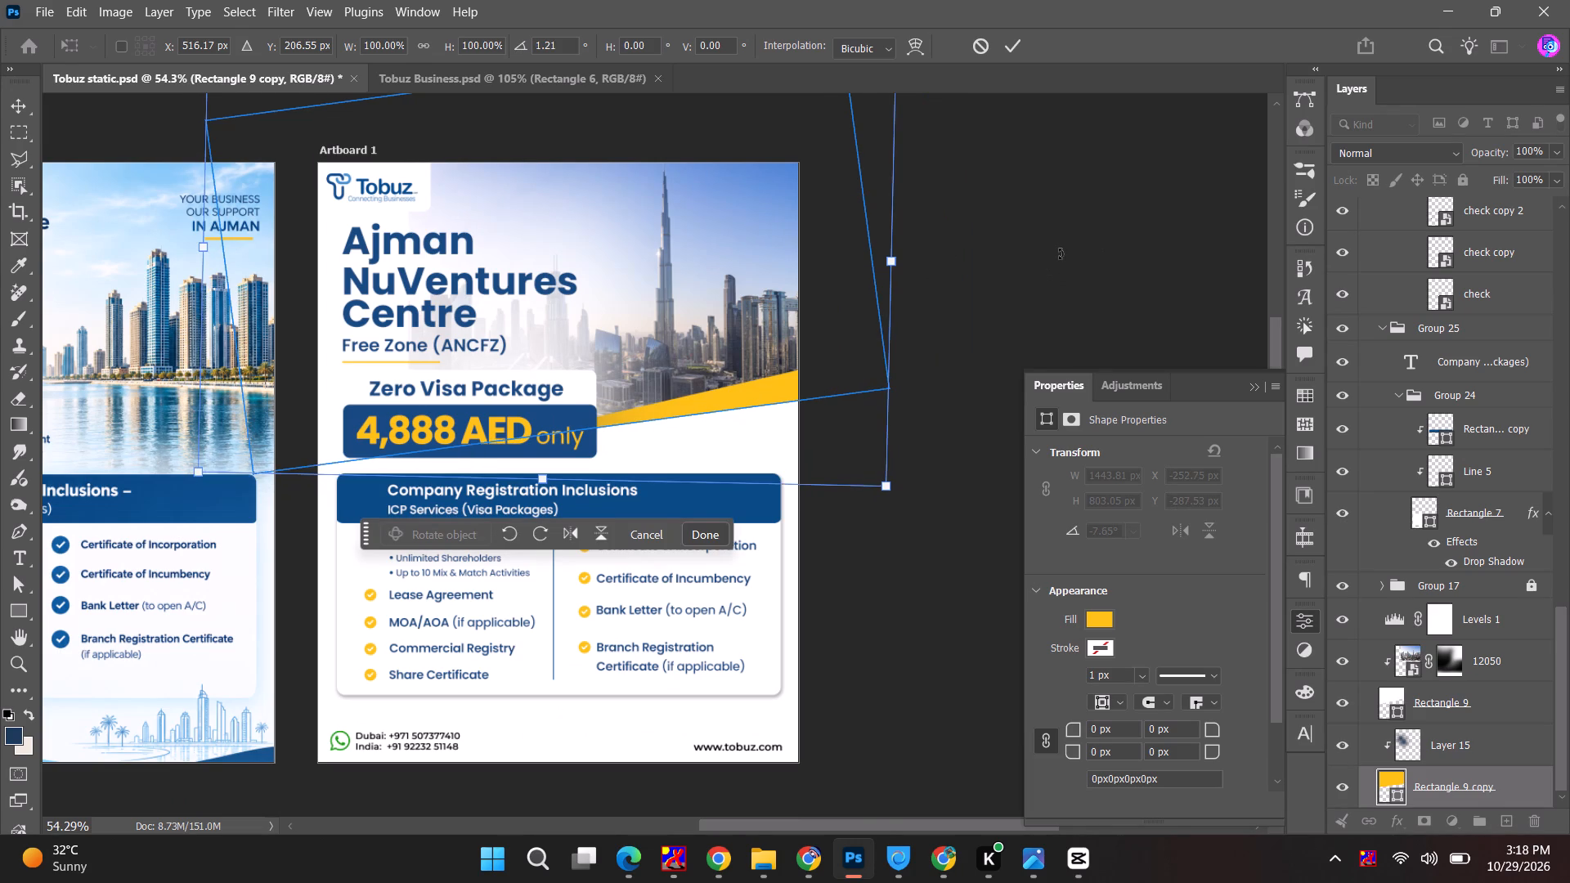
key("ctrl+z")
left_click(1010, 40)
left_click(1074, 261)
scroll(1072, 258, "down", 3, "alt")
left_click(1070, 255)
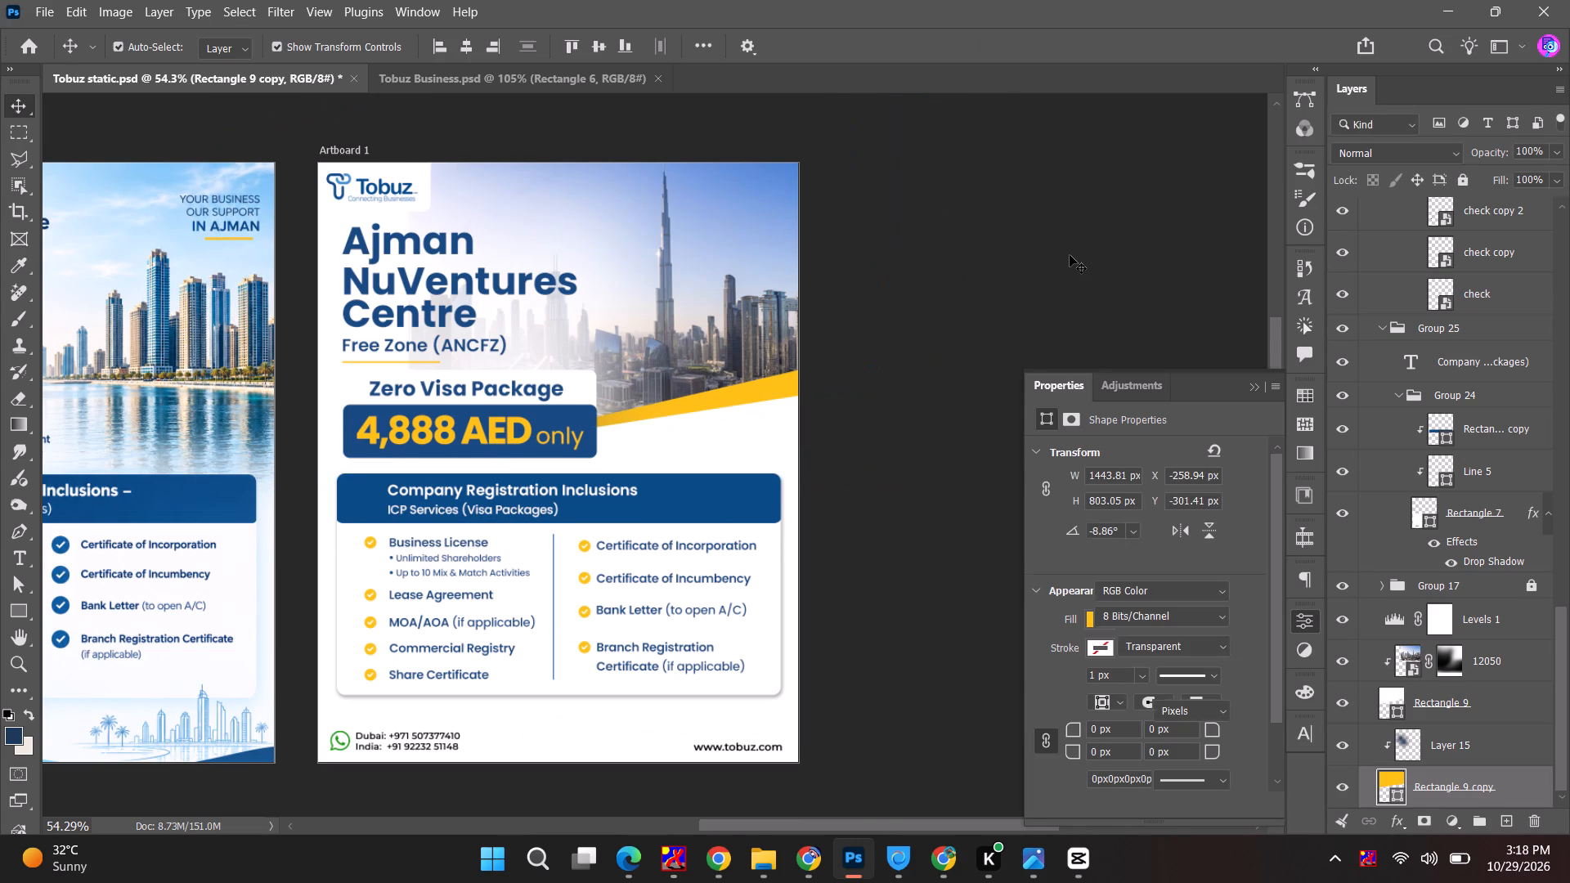
Compare the post with the diagonal stripe in blue and in yellow by undoing and redoing the recolour, ending on yellow.
key("ctrl+z")
key("ctrl+z")
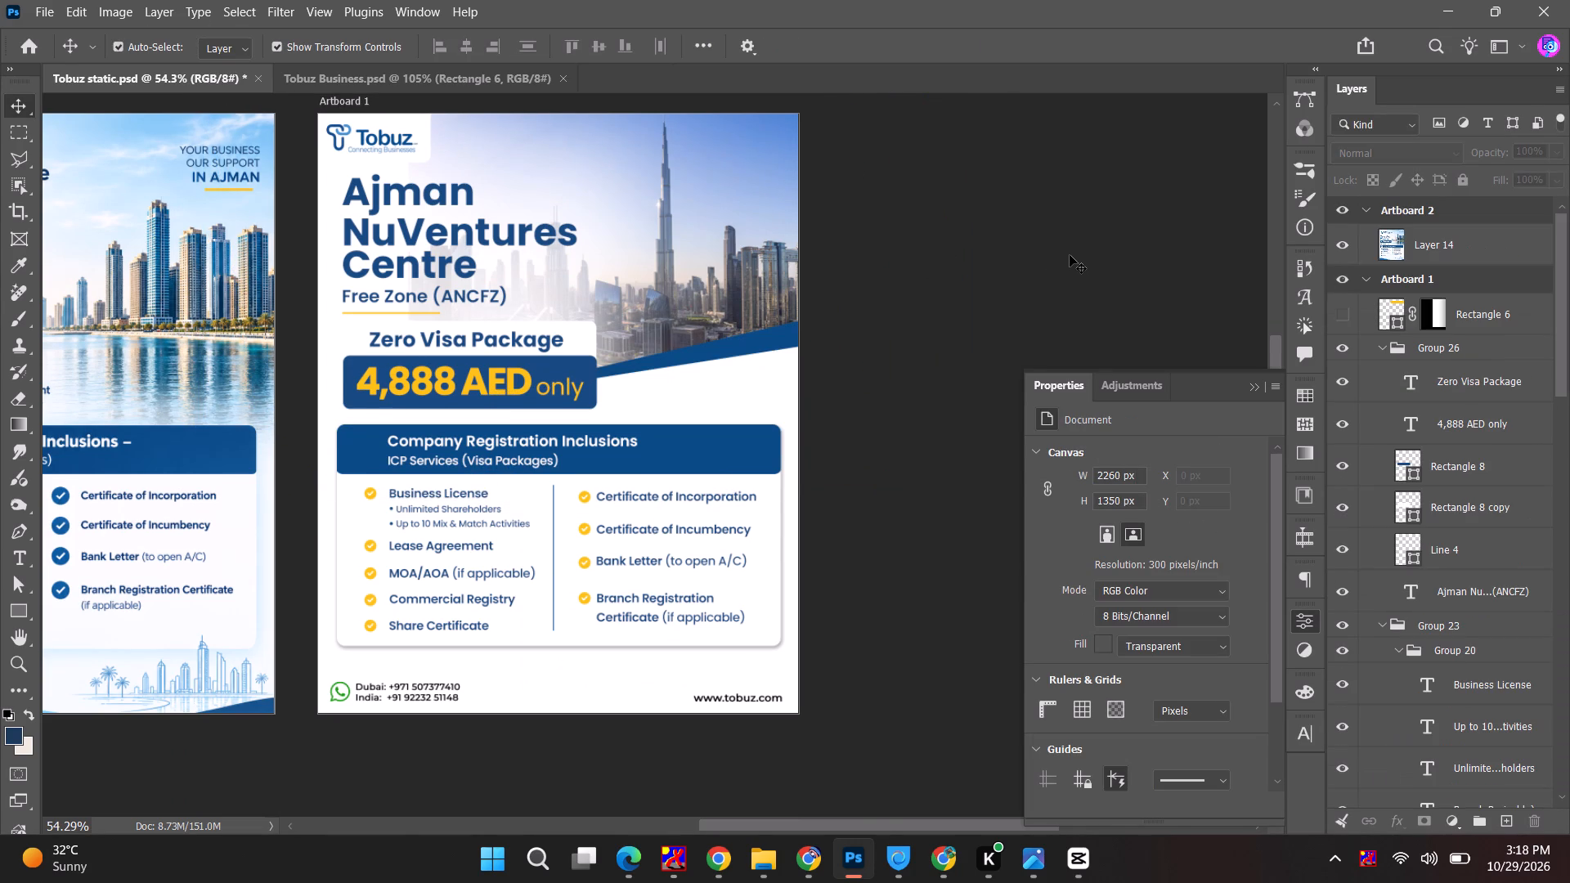
key("ctrl+shift+z")
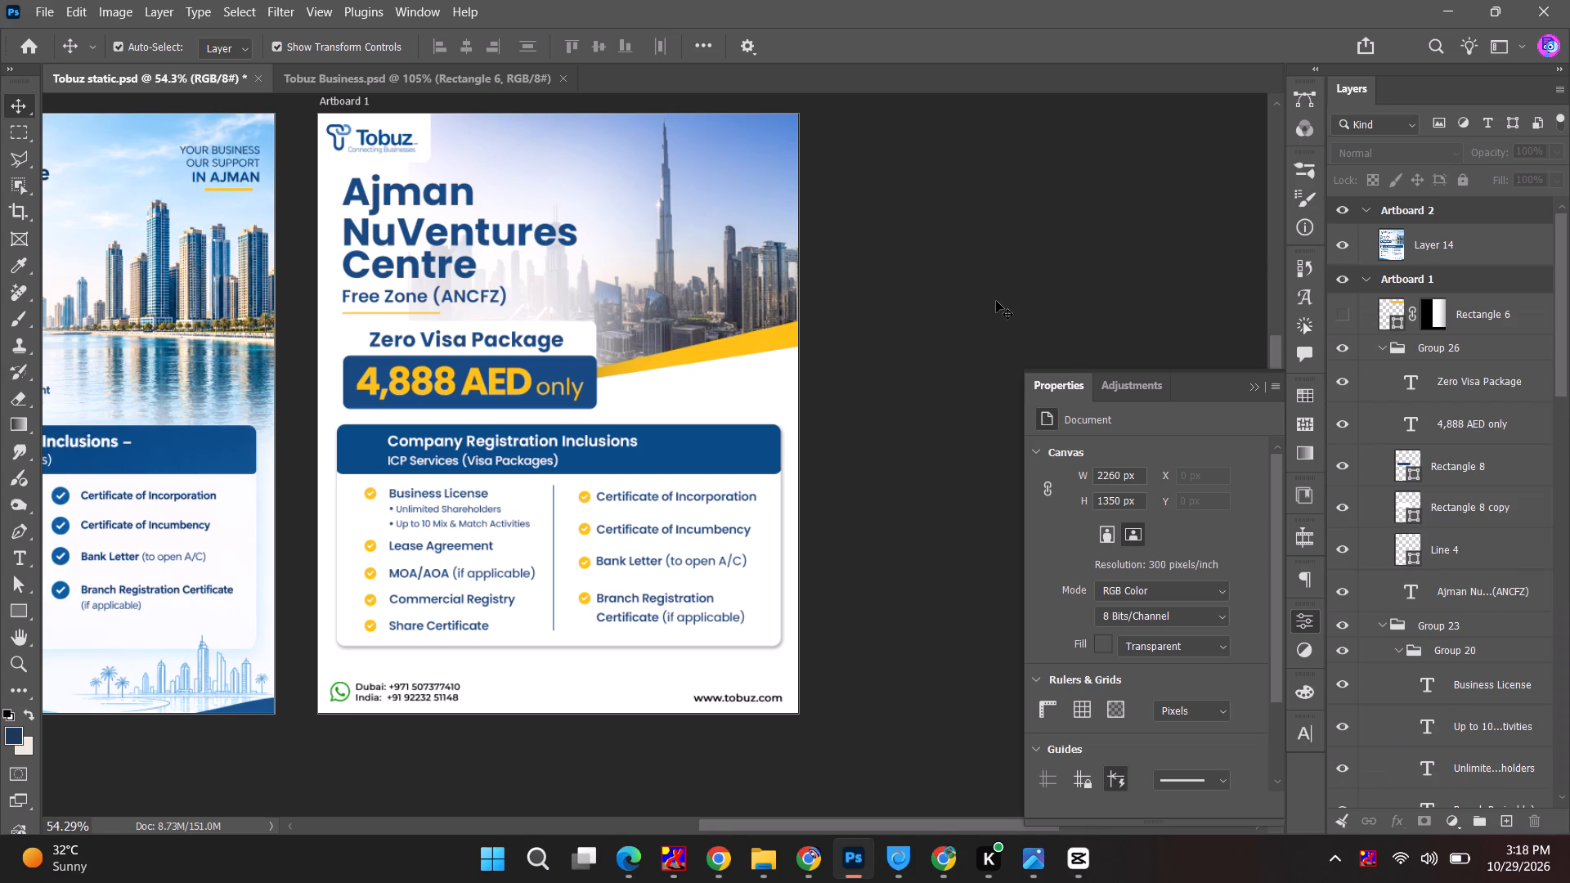
key("ctrl+z")
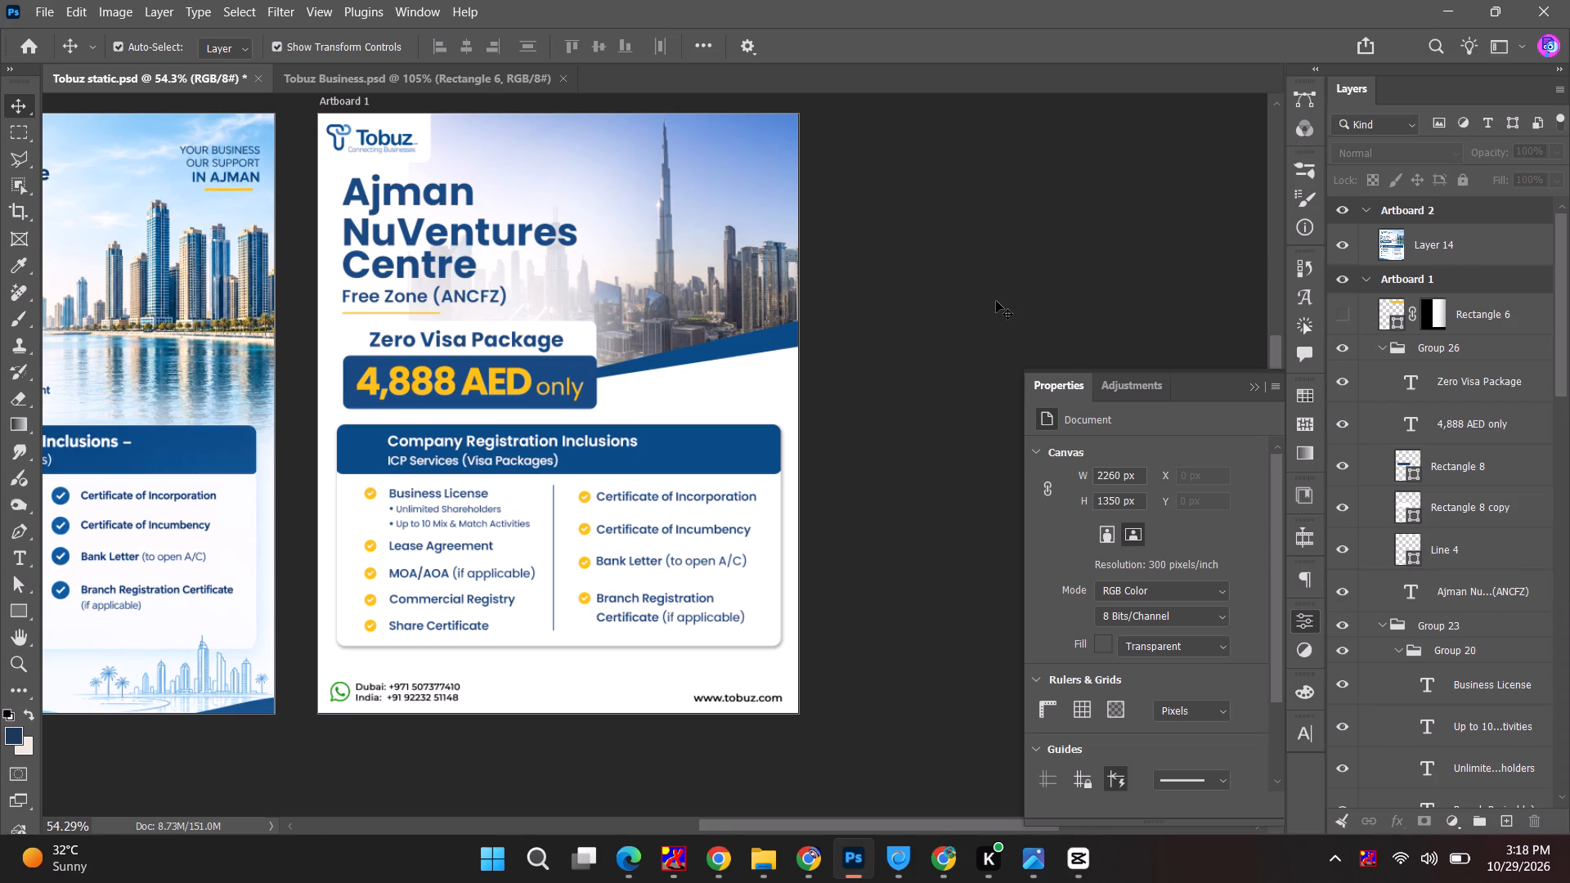
key("ctrl+z")
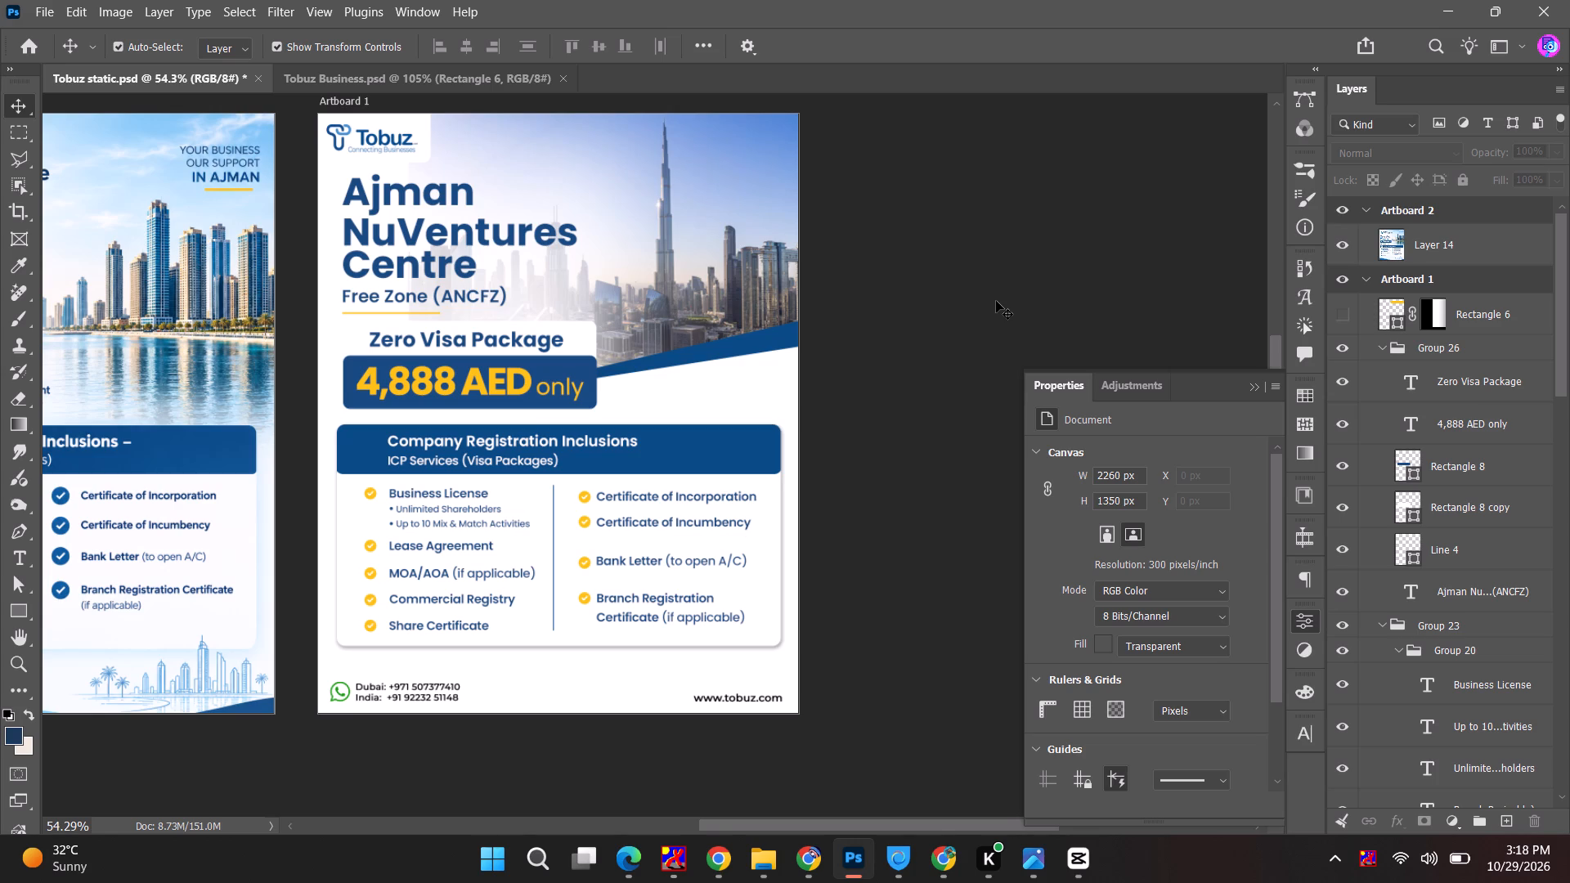
key("ctrl+z")
key("ctrl+shift+z")
key("ctrl+shift+z")
key("ctrl+shift+z")
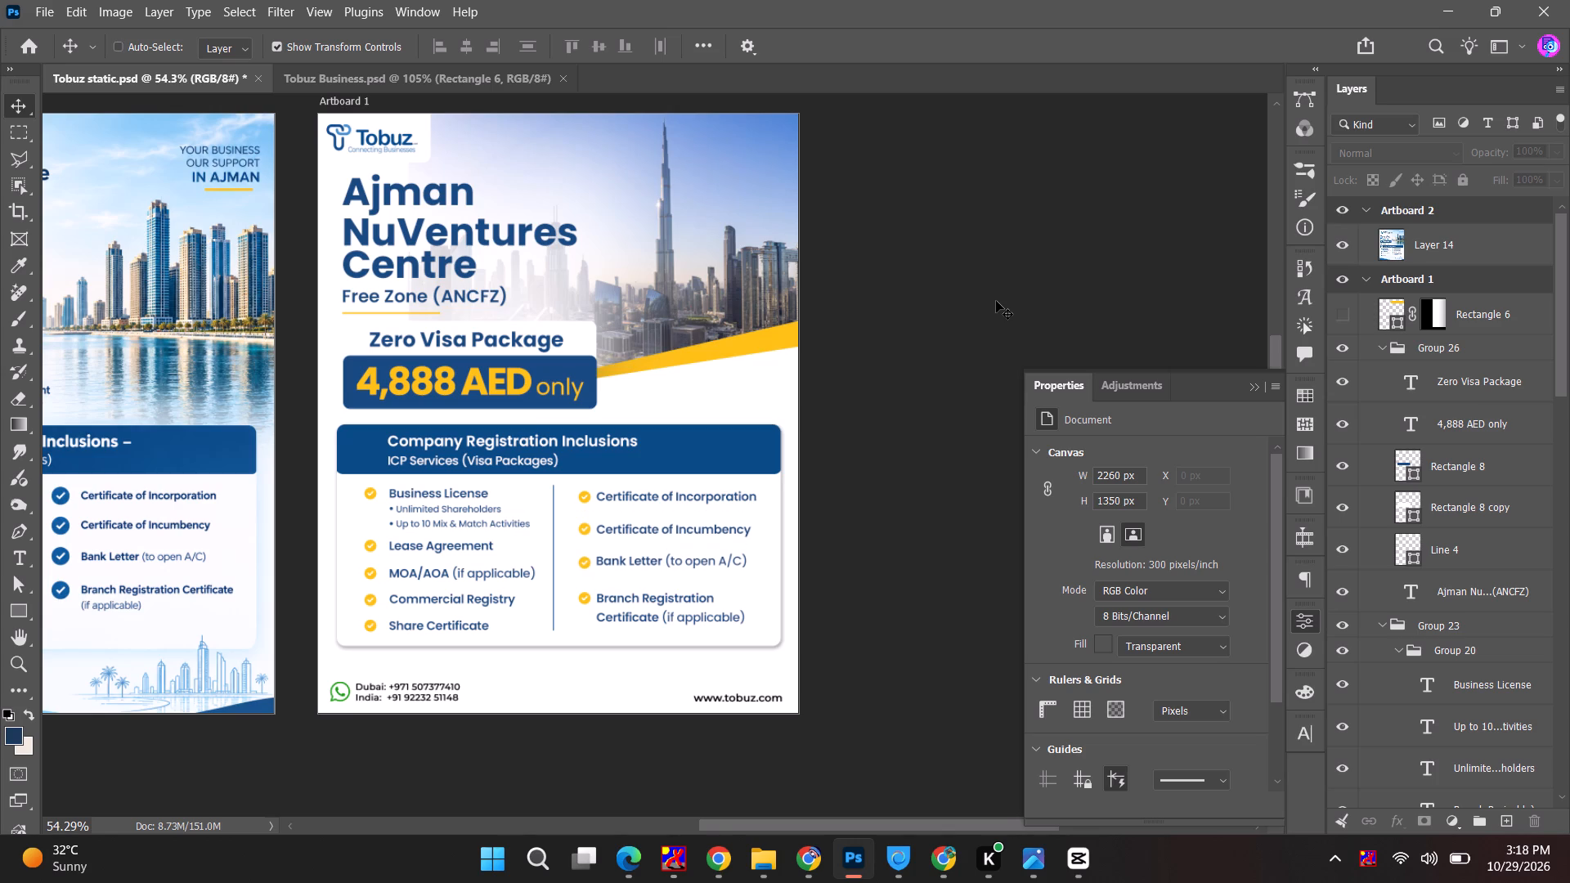
key("ctrl+shift+z")
left_click(995, 298)
scroll(983, 296, "down", 6, "alt")
key("space")
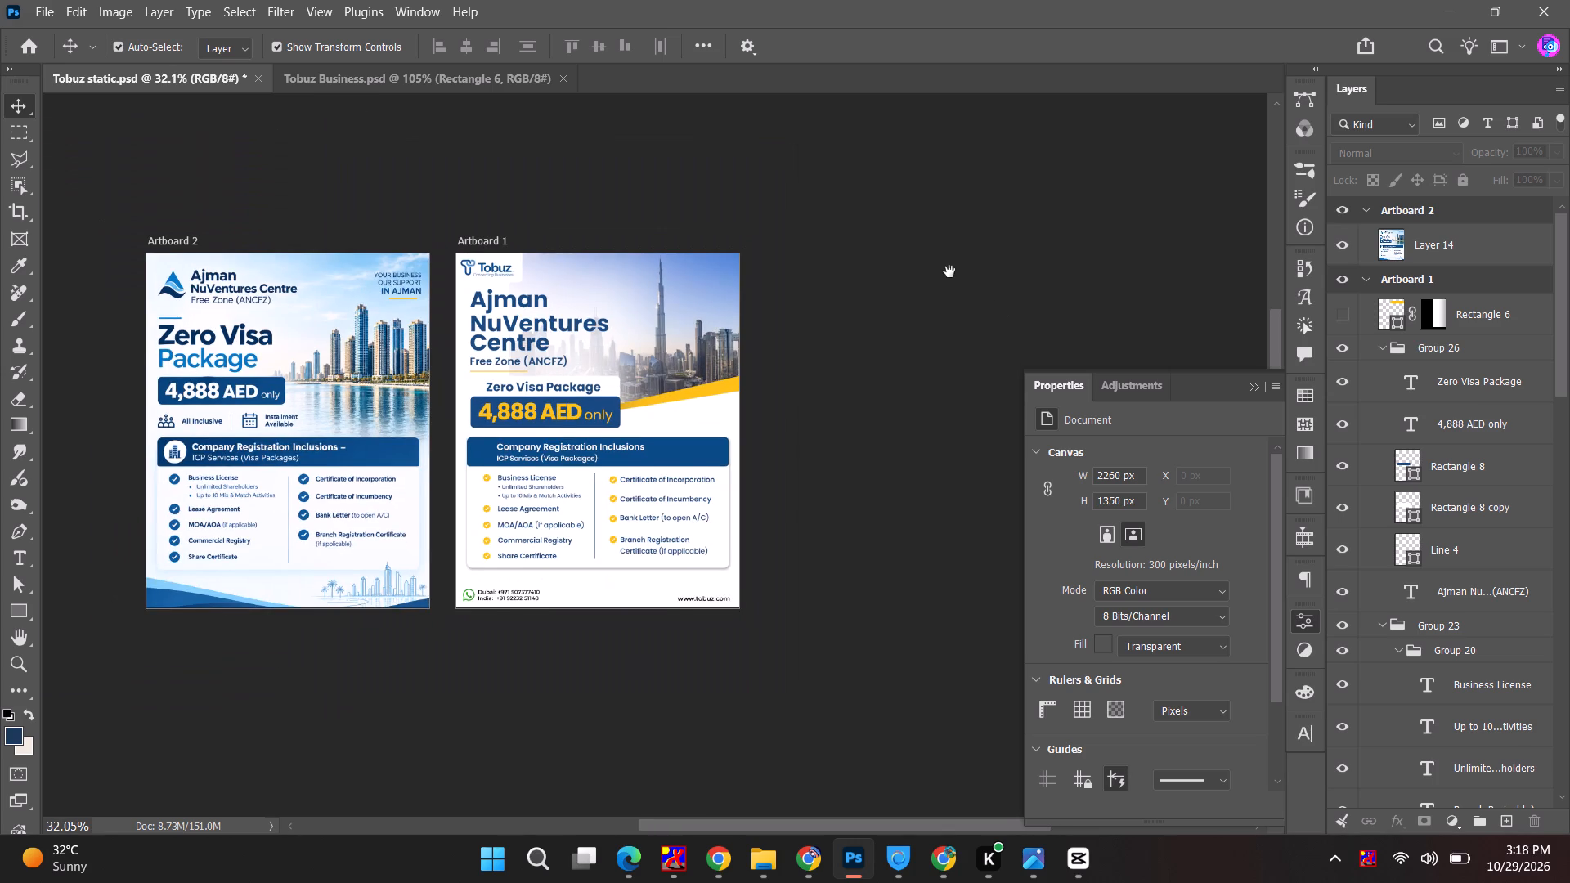
left_click(949, 271)
scroll(949, 276, "down", 3)
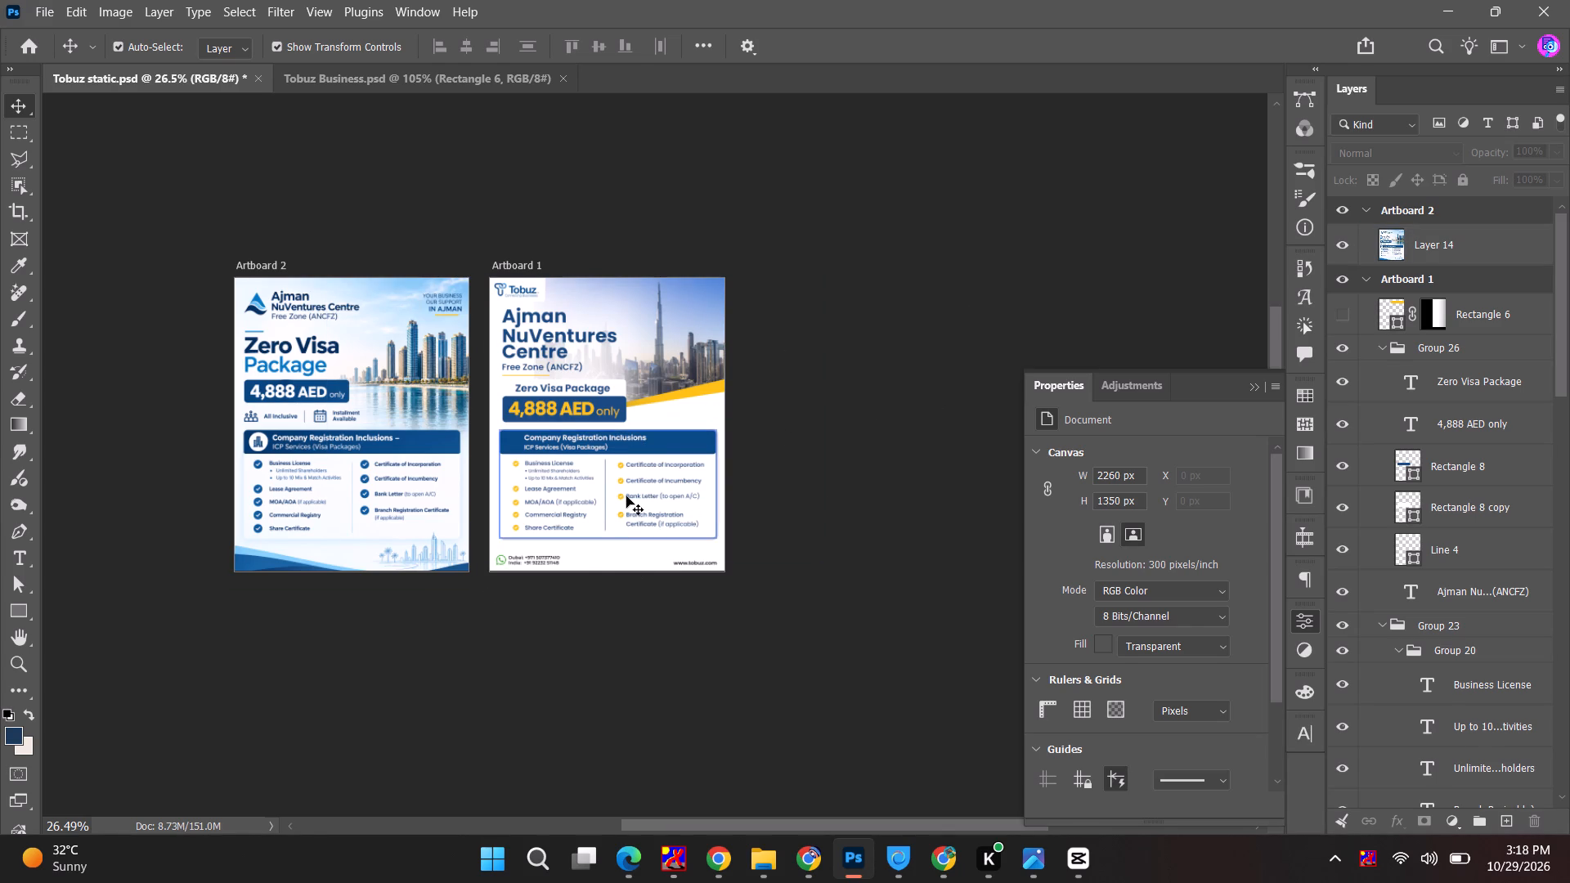
Left-align the inclusions header with its white card and narrow both to 988 px, bringing their left edge in line with the price box.
scroll(626, 495, "up", 5, "alt")
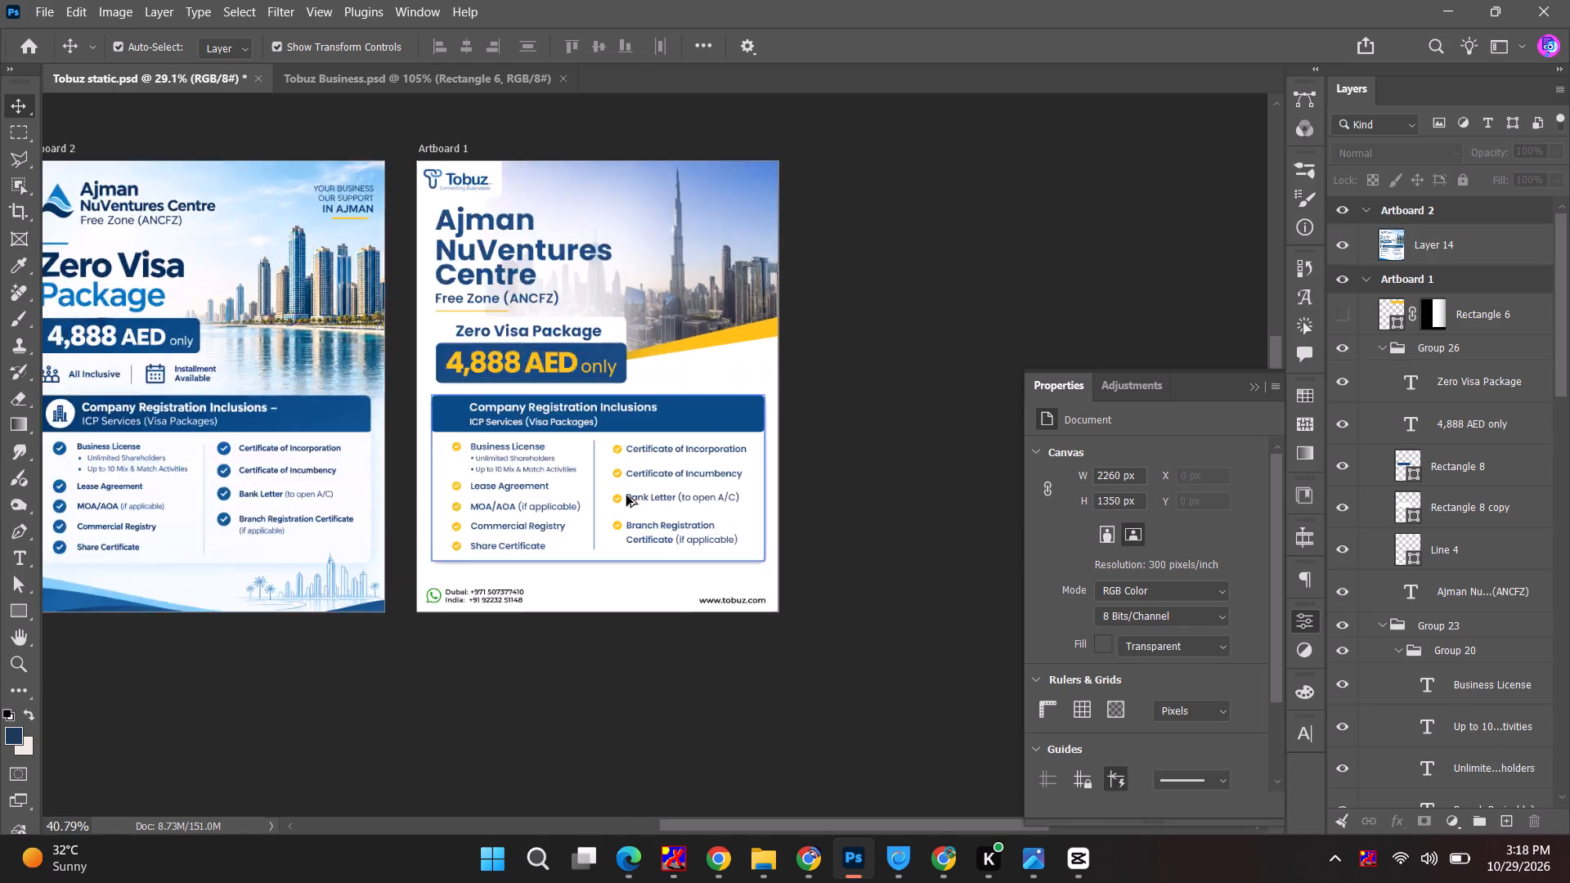
scroll(626, 497, "up", 5, "alt")
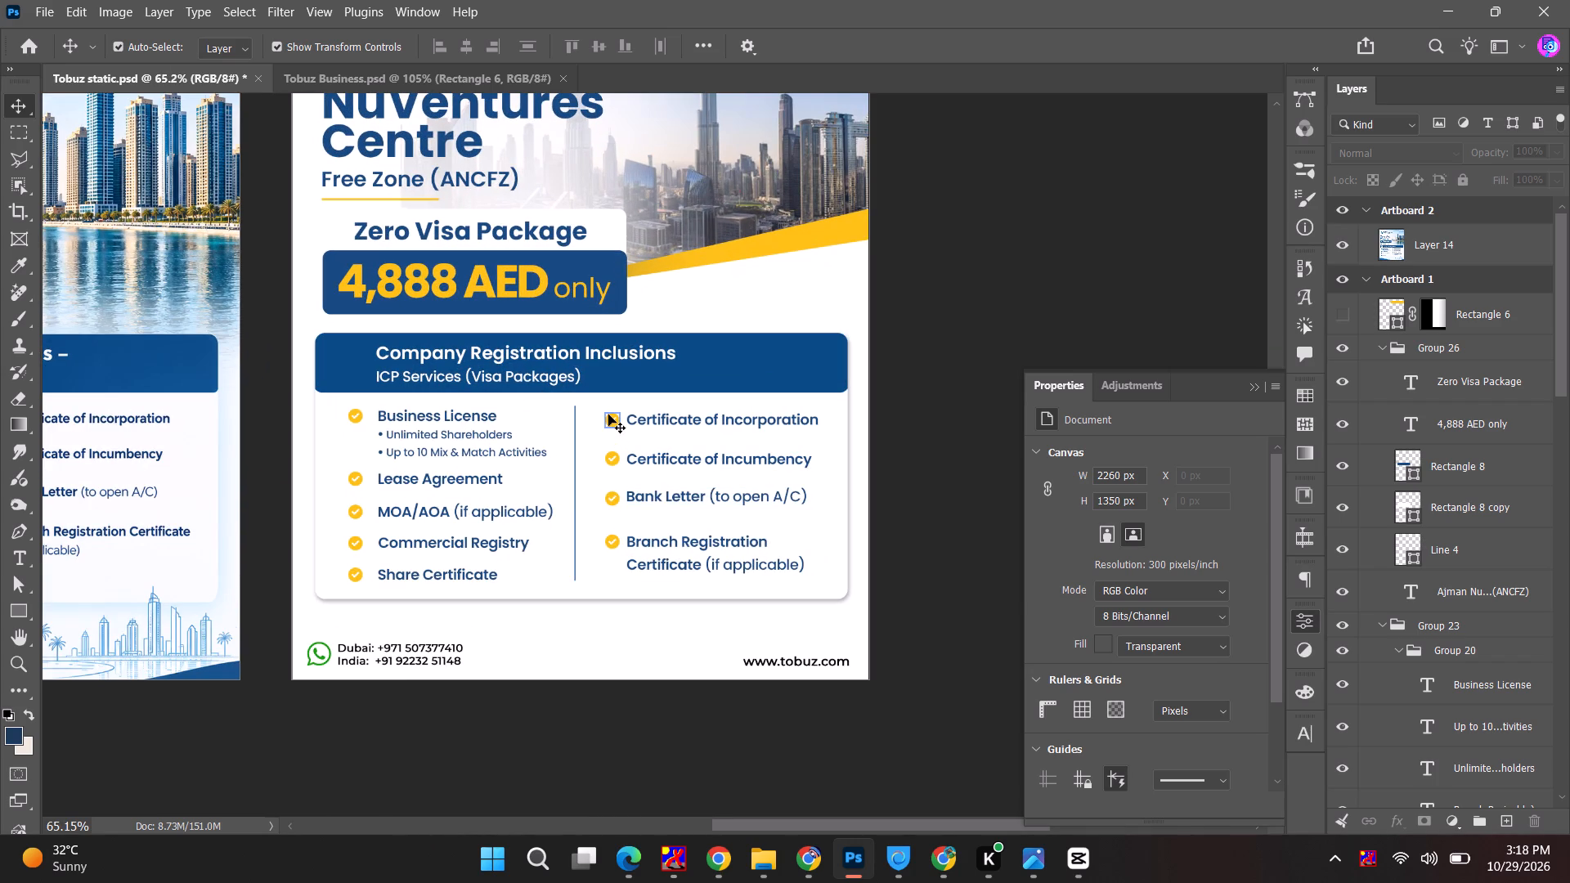
left_click(320, 357)
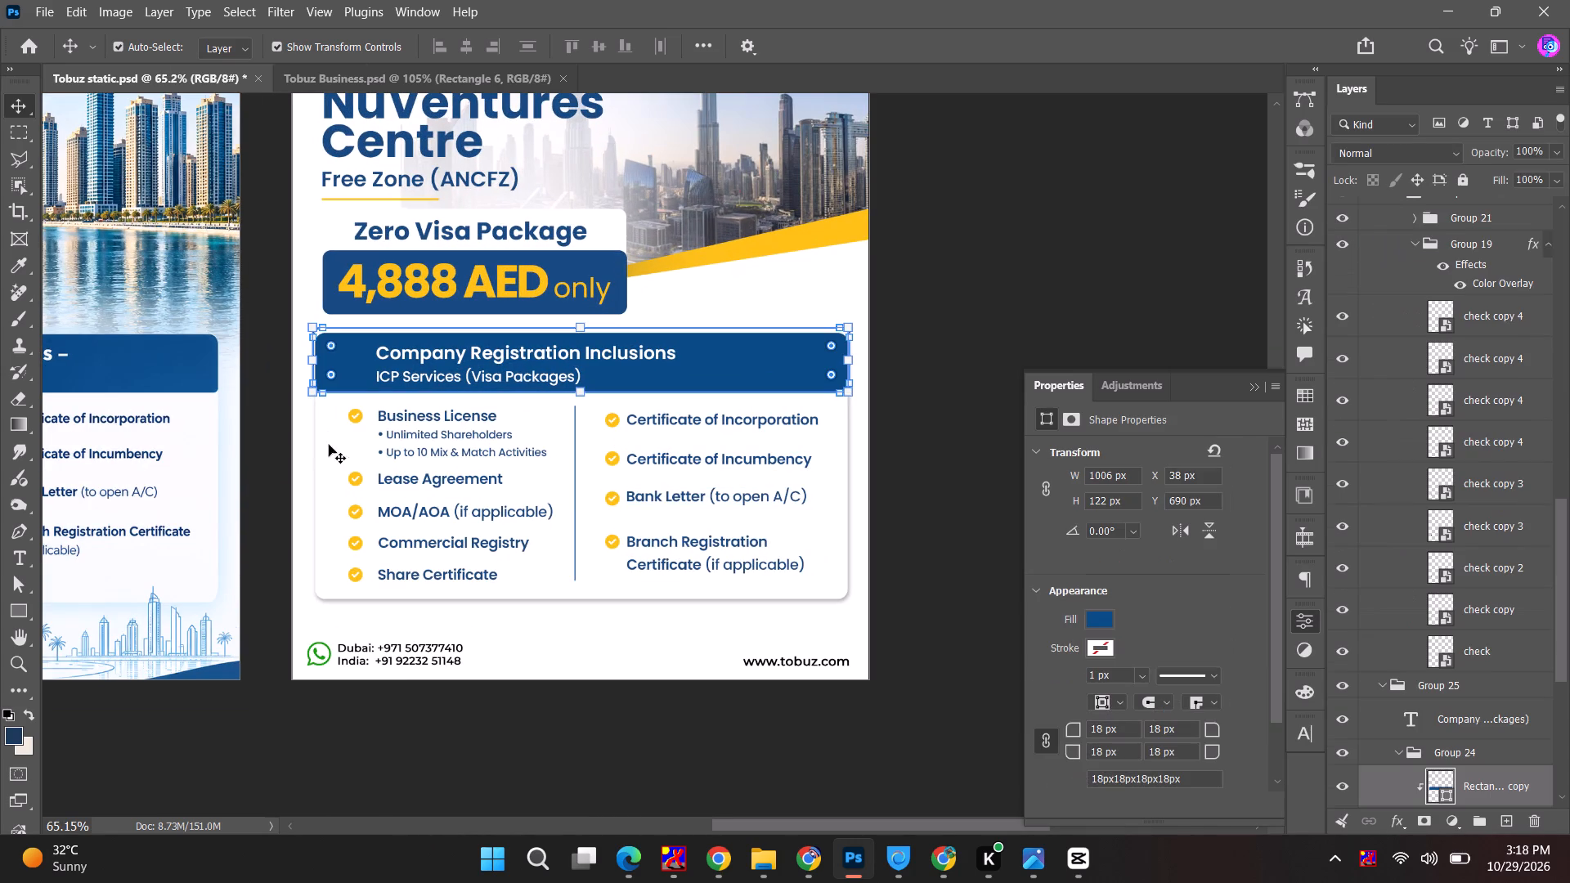
left_click(325, 468, "shift")
scroll(321, 477, "up", 4, "alt")
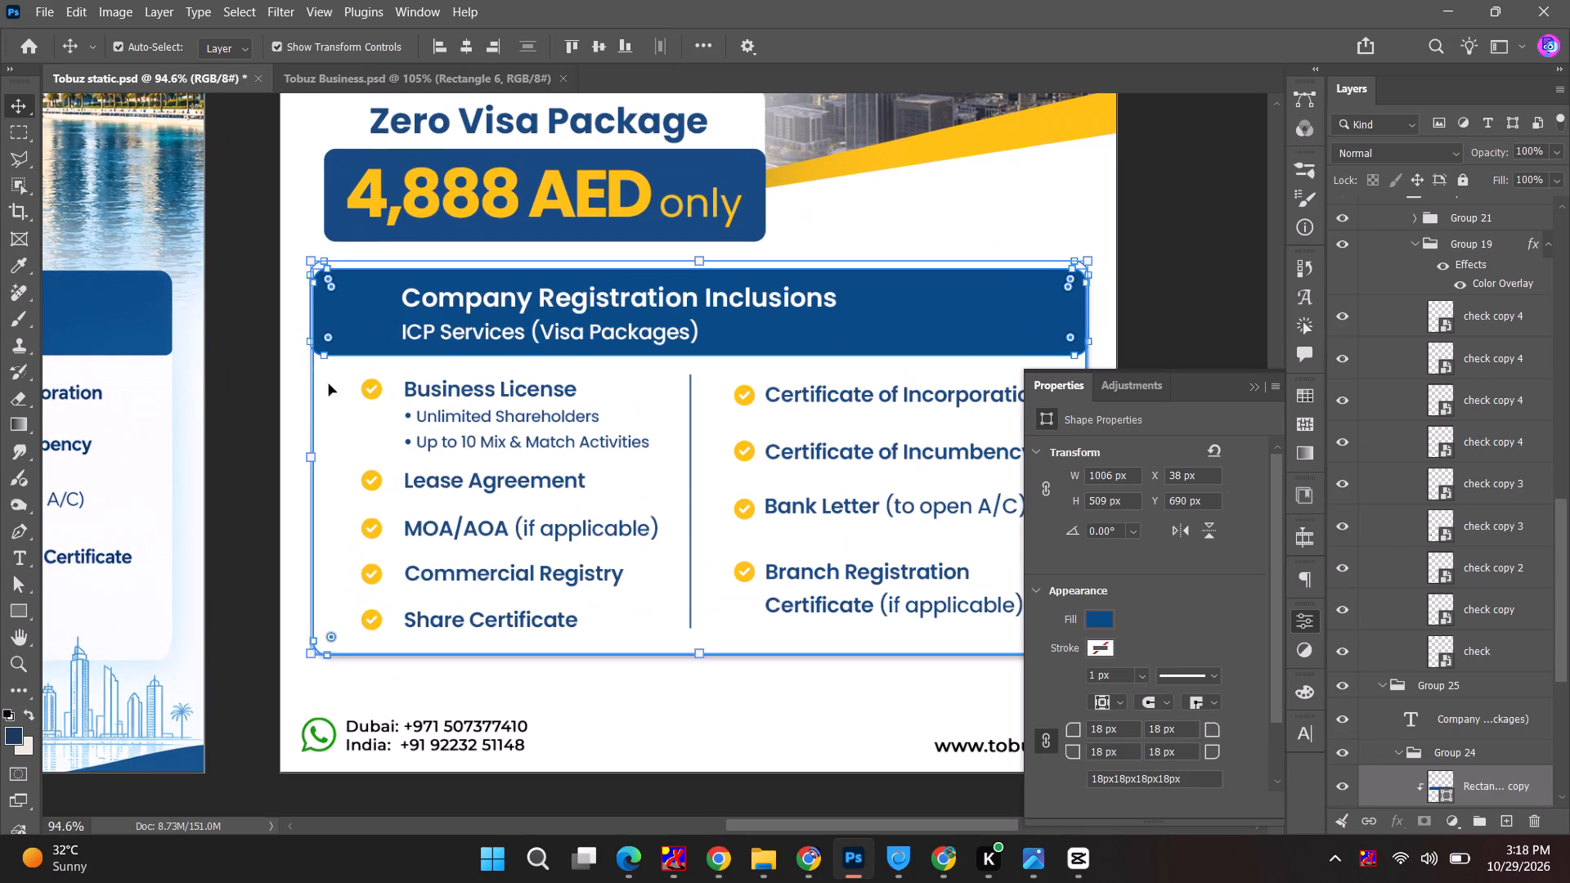
left_click(437, 44)
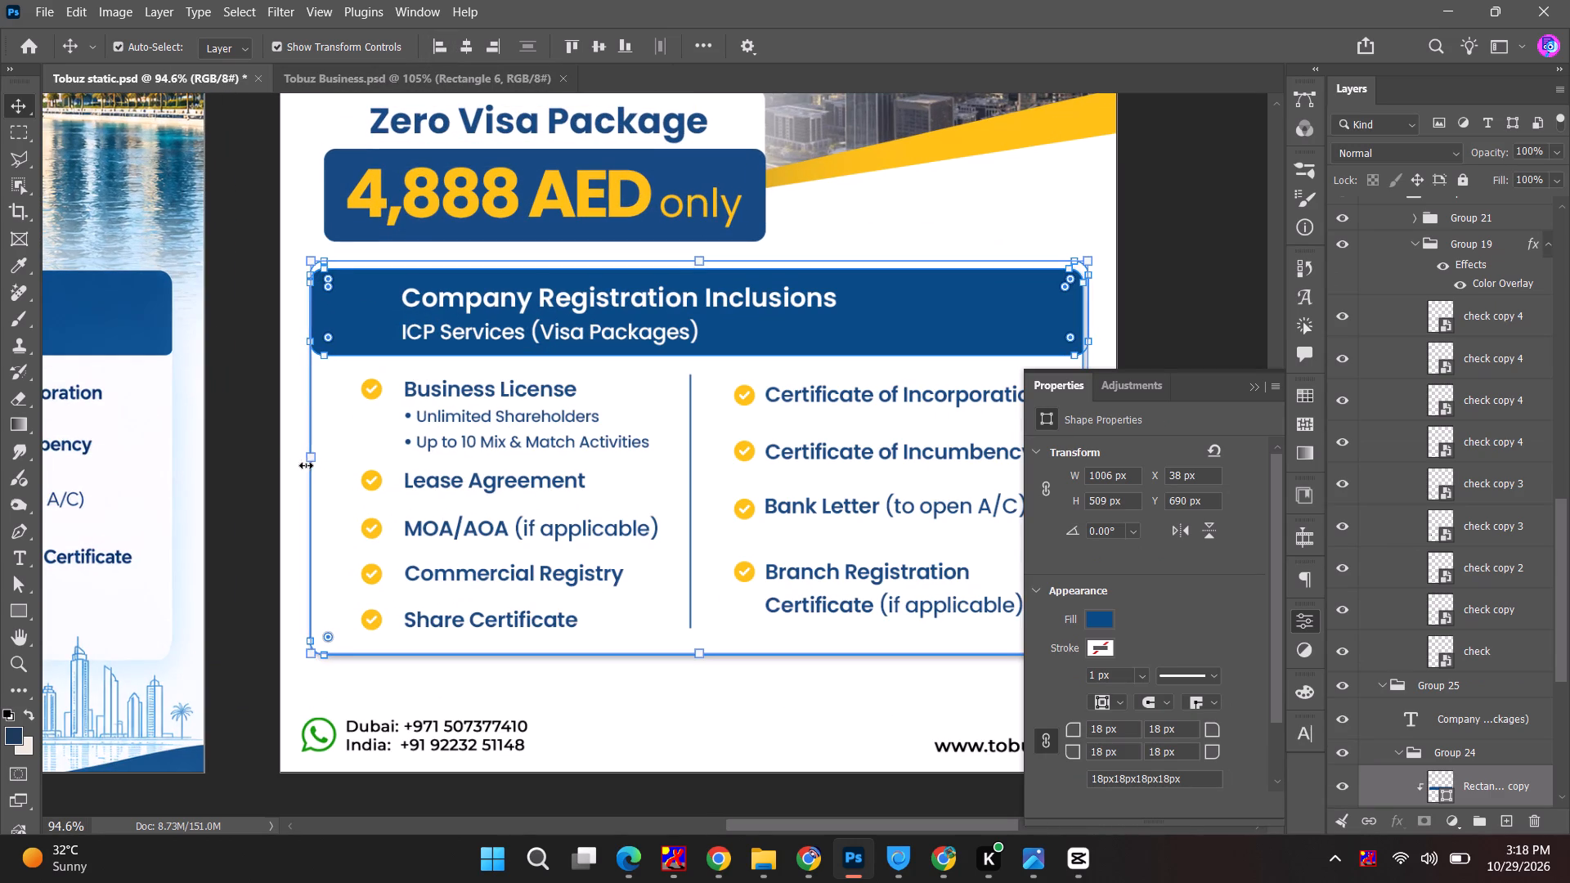
left_click_drag(310, 460, 325, 459)
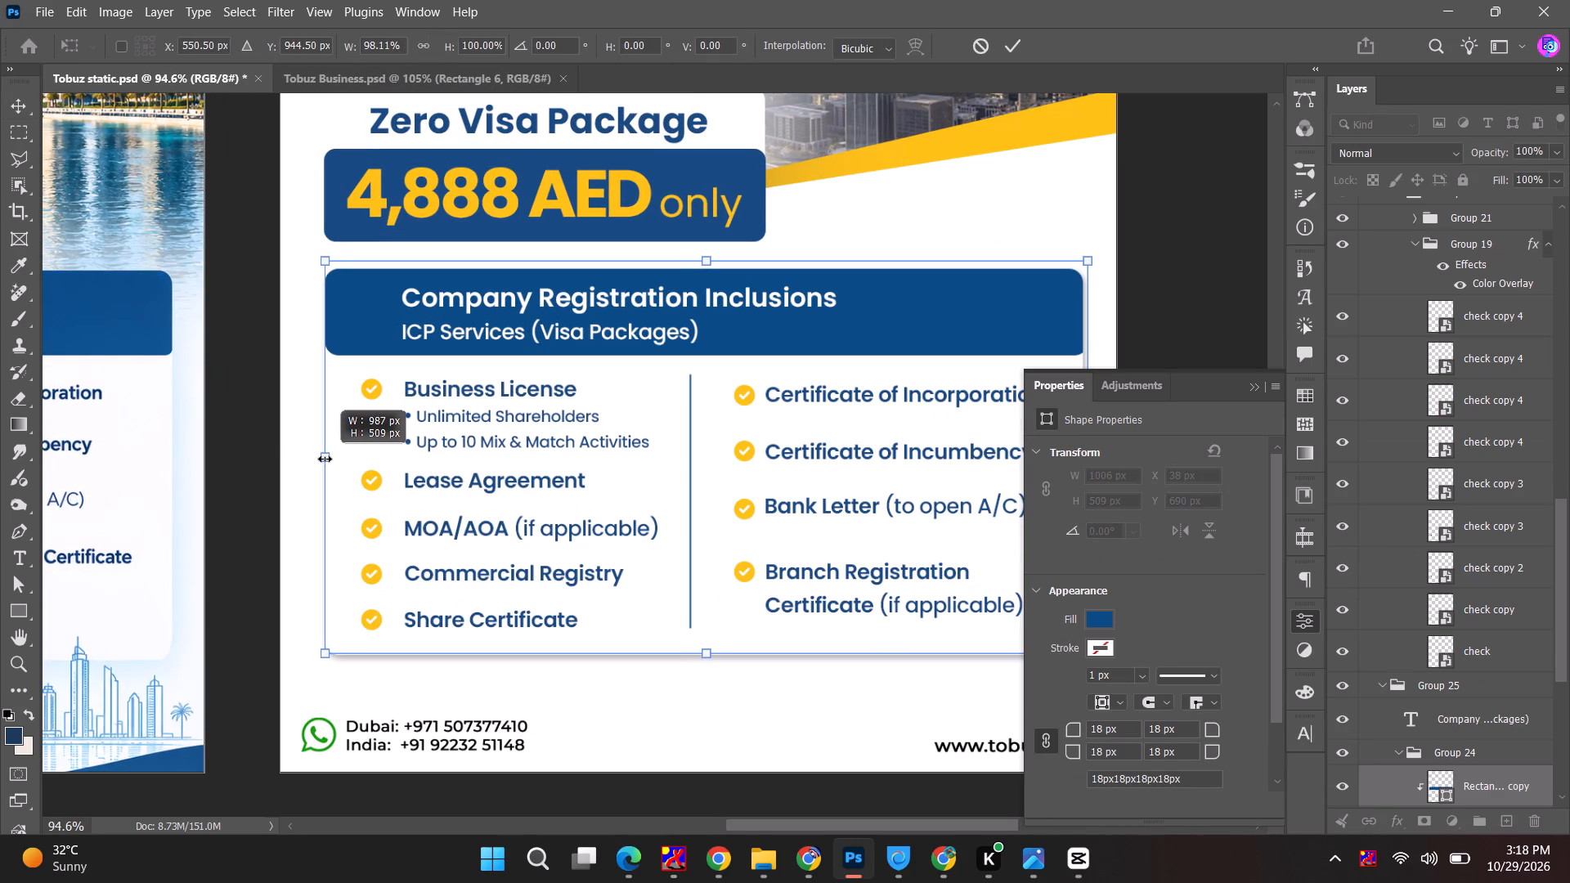
left_click_drag(325, 459, 323, 458)
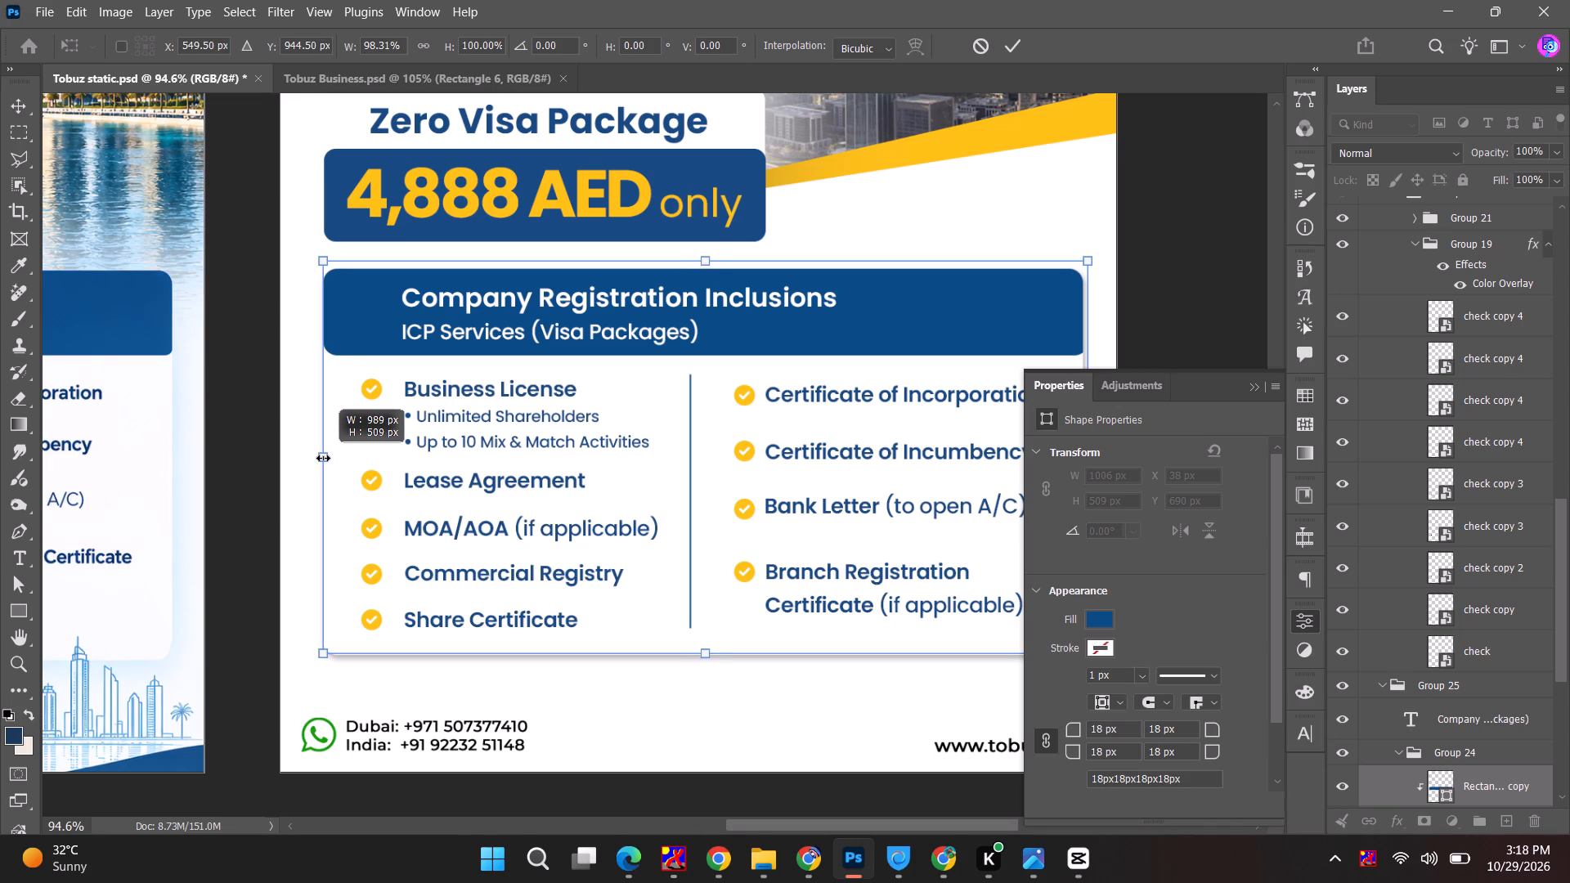
left_click_drag(323, 458, 324, 458)
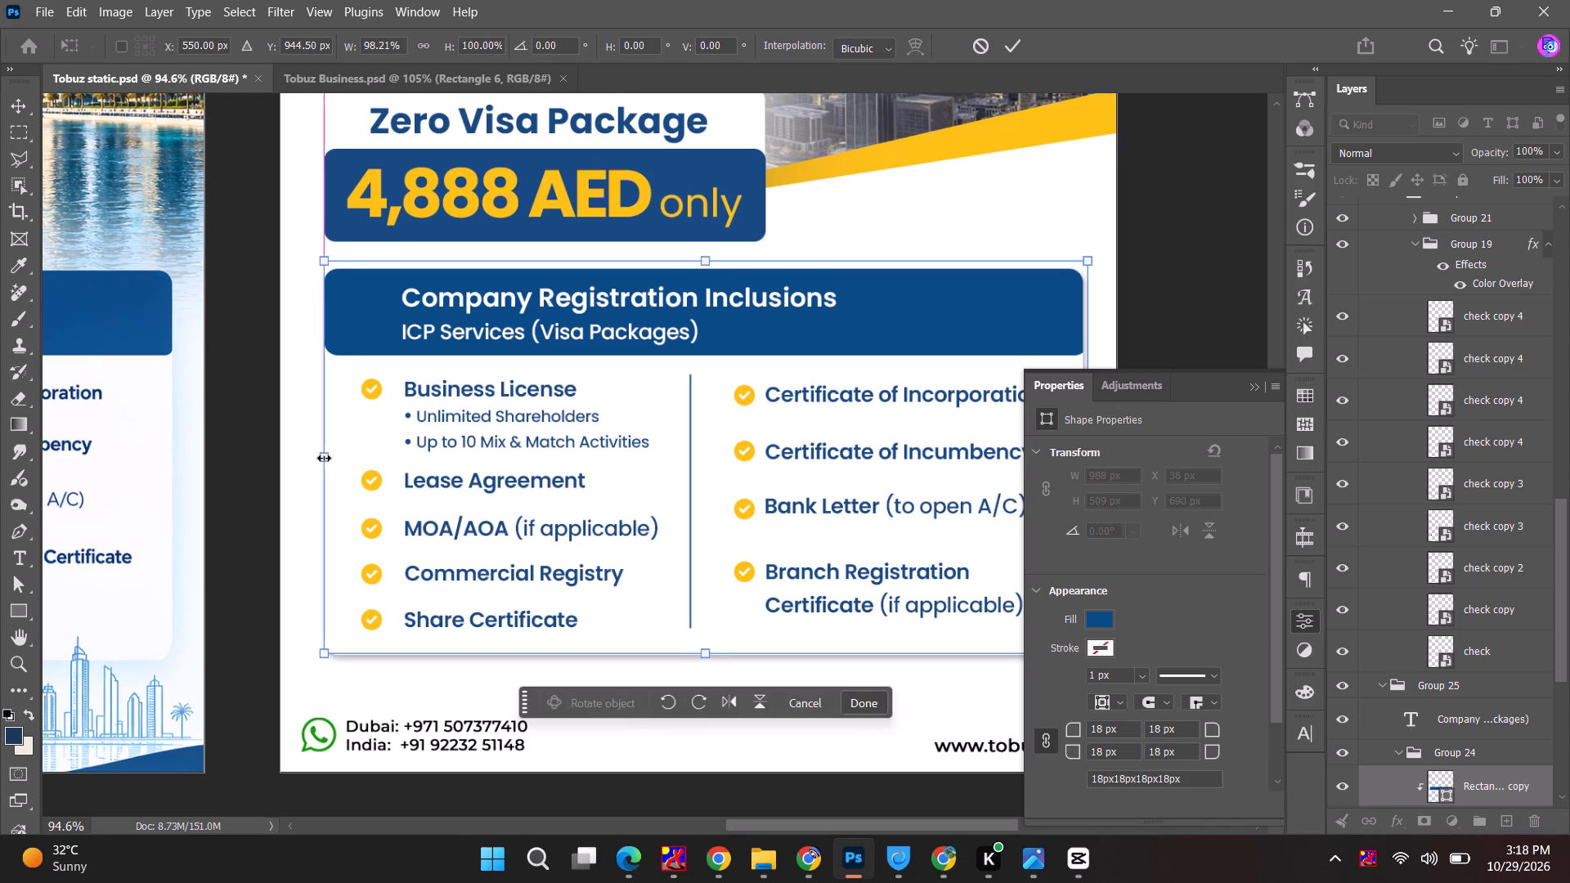
Pull the right edge of the inclusions header and card inward to a width of 967 px and apply the transform.
scroll(323, 458, "down", 3, "alt")
key("space")
left_click_drag(545, 449, 462, 438)
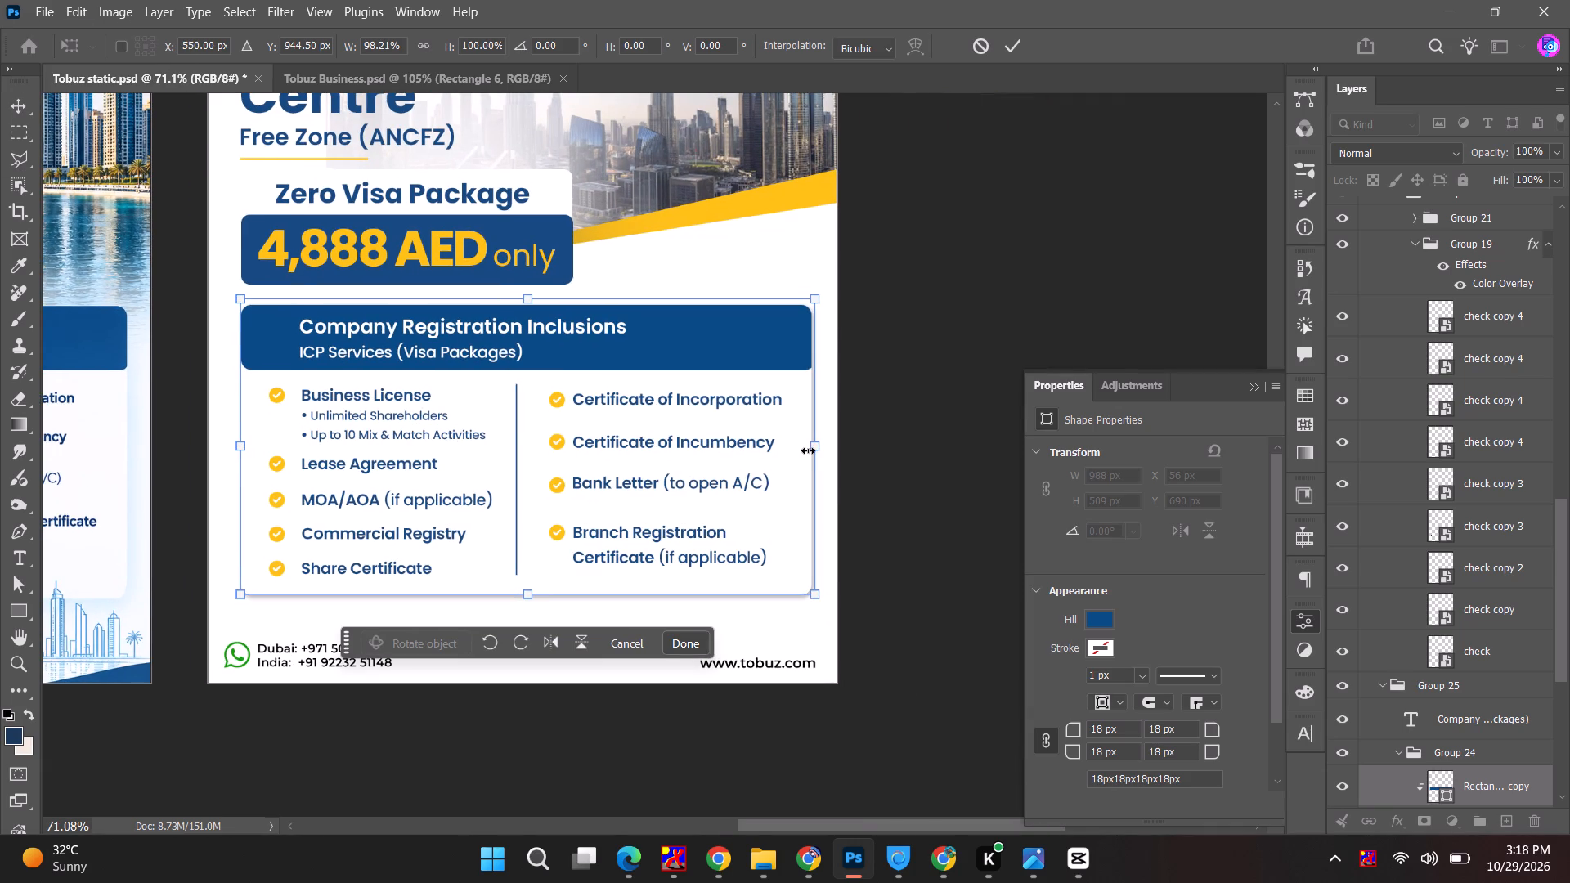
left_click_drag(814, 444, 805, 441)
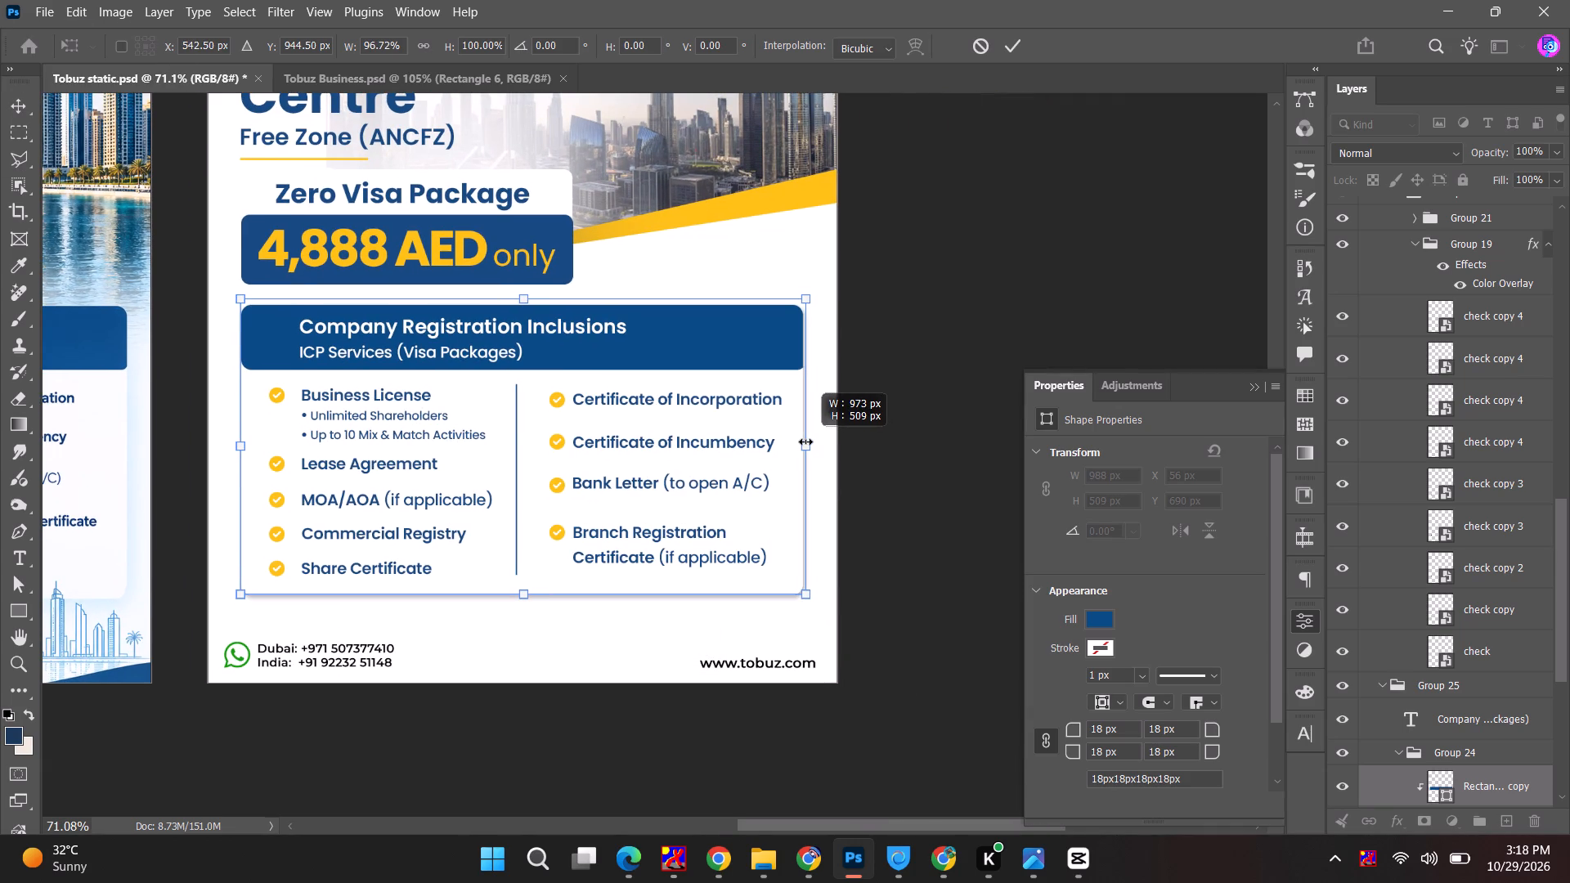
left_click_drag(805, 441, 802, 441)
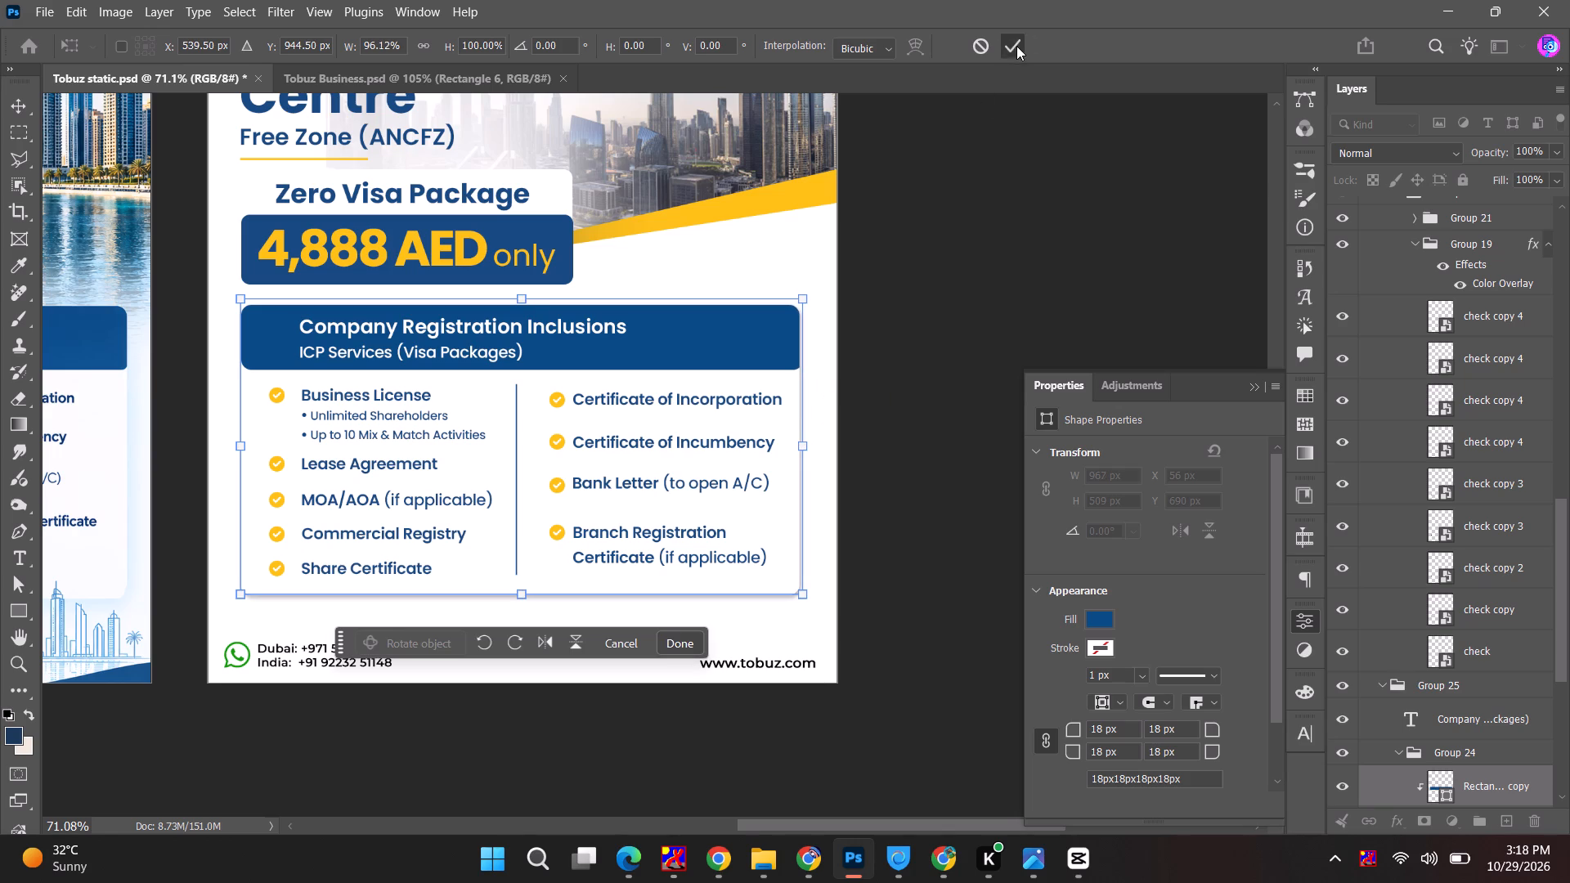
left_click(1016, 46)
left_click(977, 339)
Move the inclusions card's second-column items, four check icons with their texts, about 29 px closer to the vertical divider line.
scroll(569, 468, "up", 9, "alt")
left_click(545, 320)
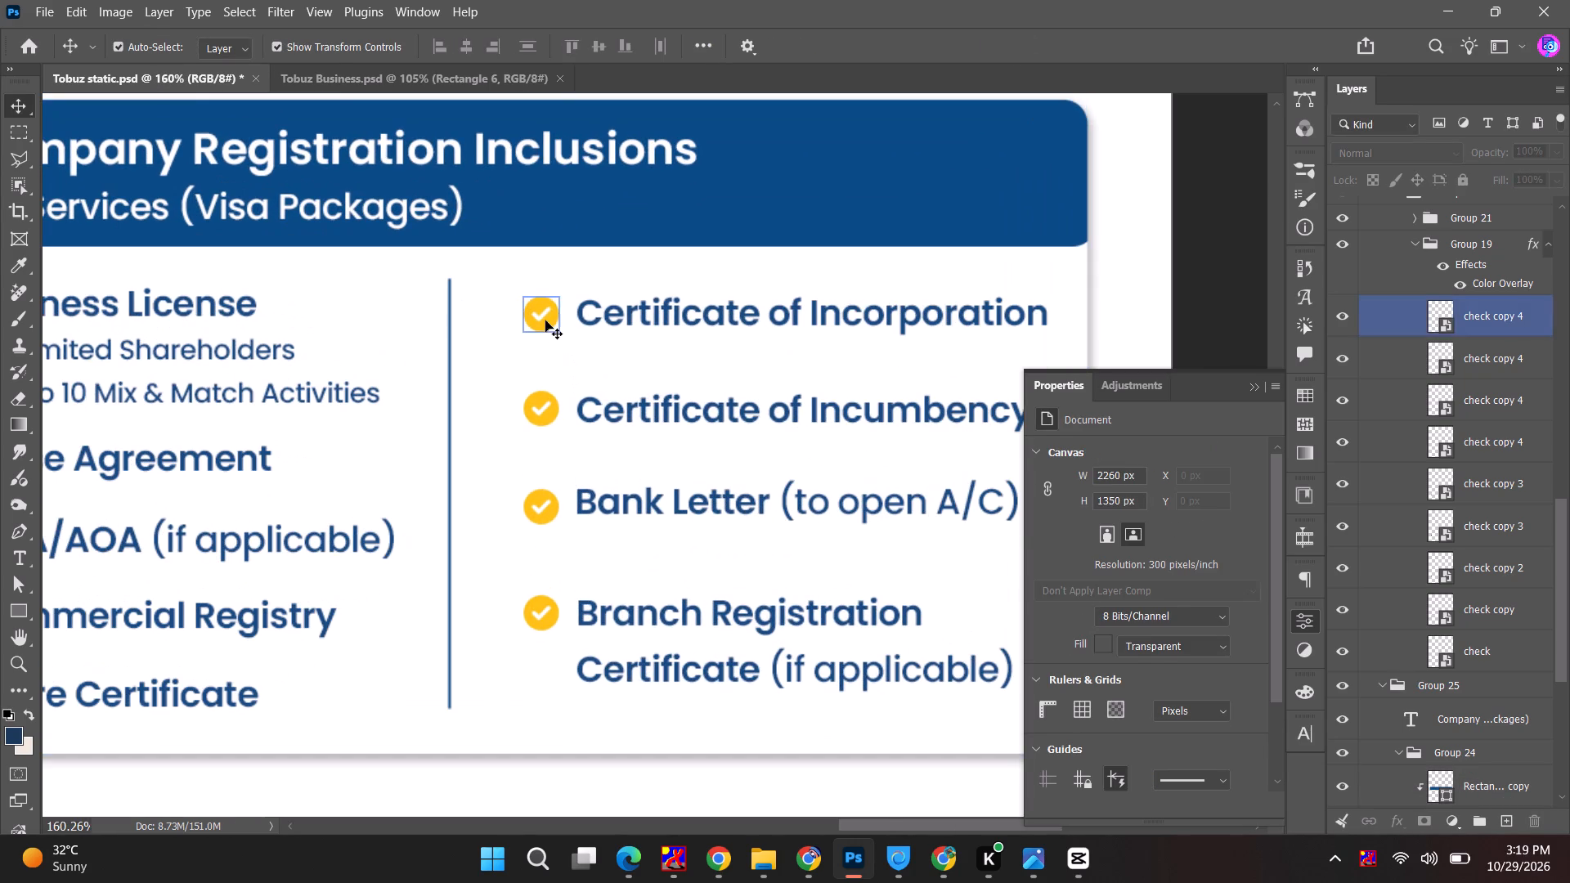
left_click(695, 320, "shift")
left_click(535, 421, "shift")
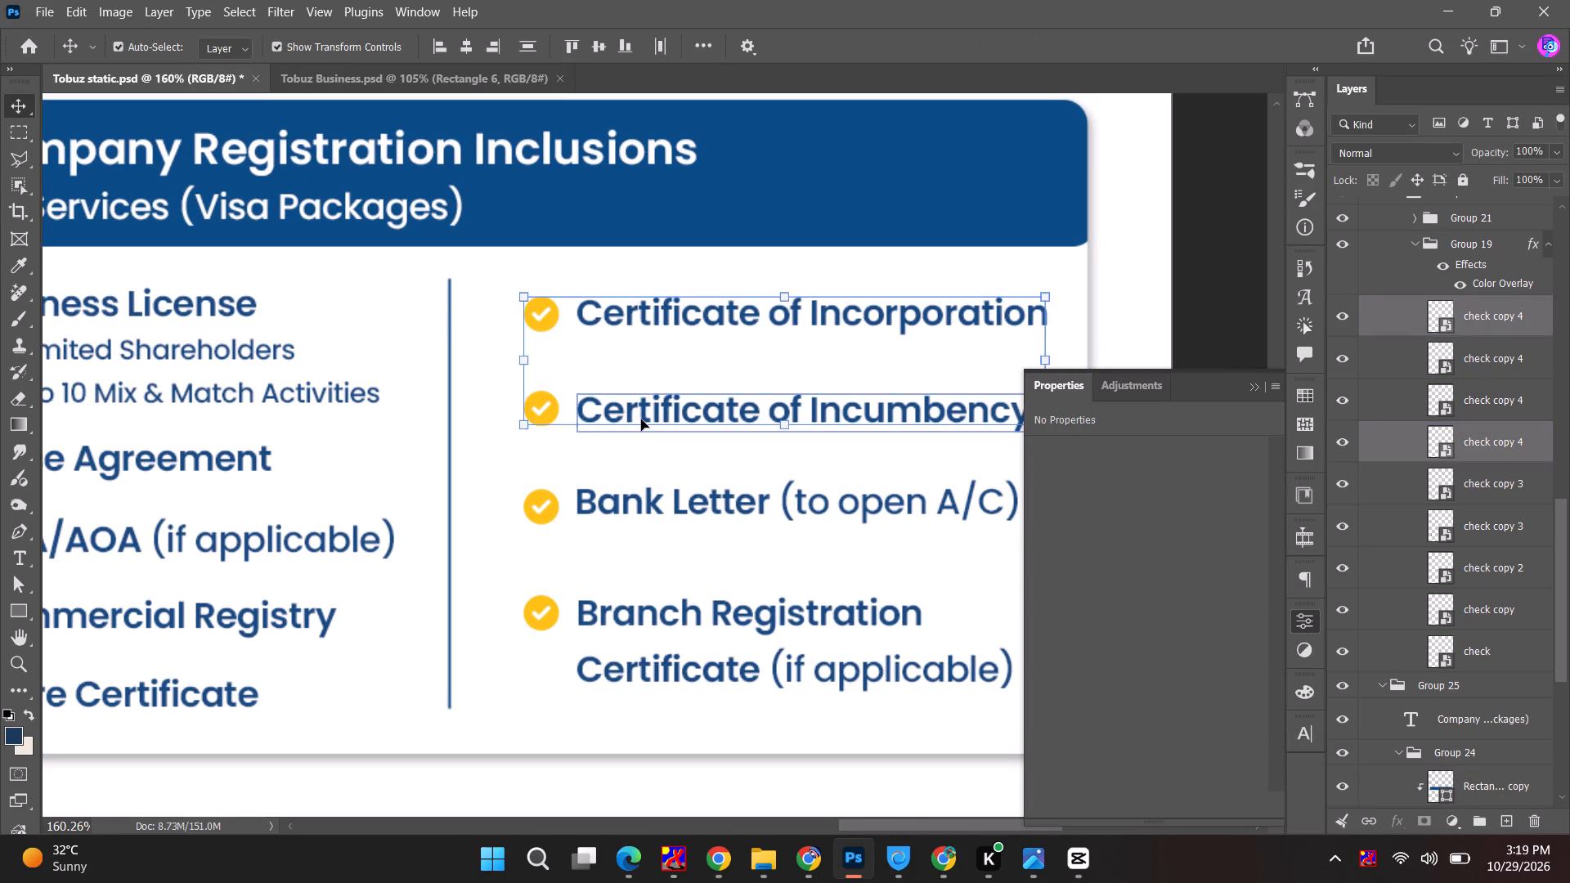
left_click(641, 419, "shift")
left_click(552, 517, "shift")
left_click(659, 509, "shift")
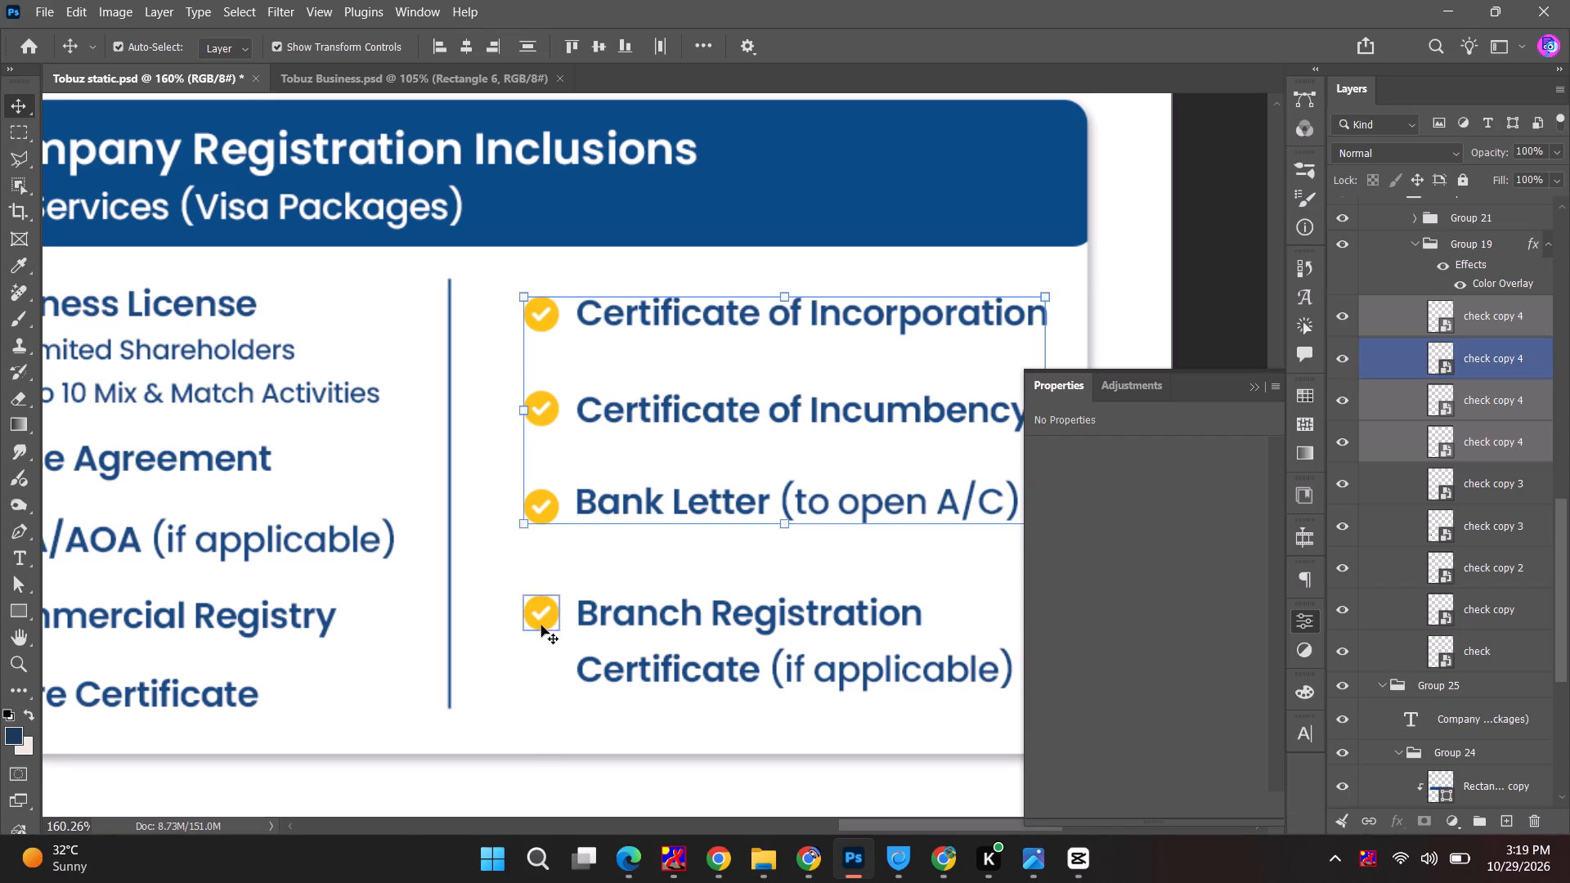
left_click(542, 618, "shift")
left_click(636, 614, "shift")
left_click_drag(657, 504, 654, 504)
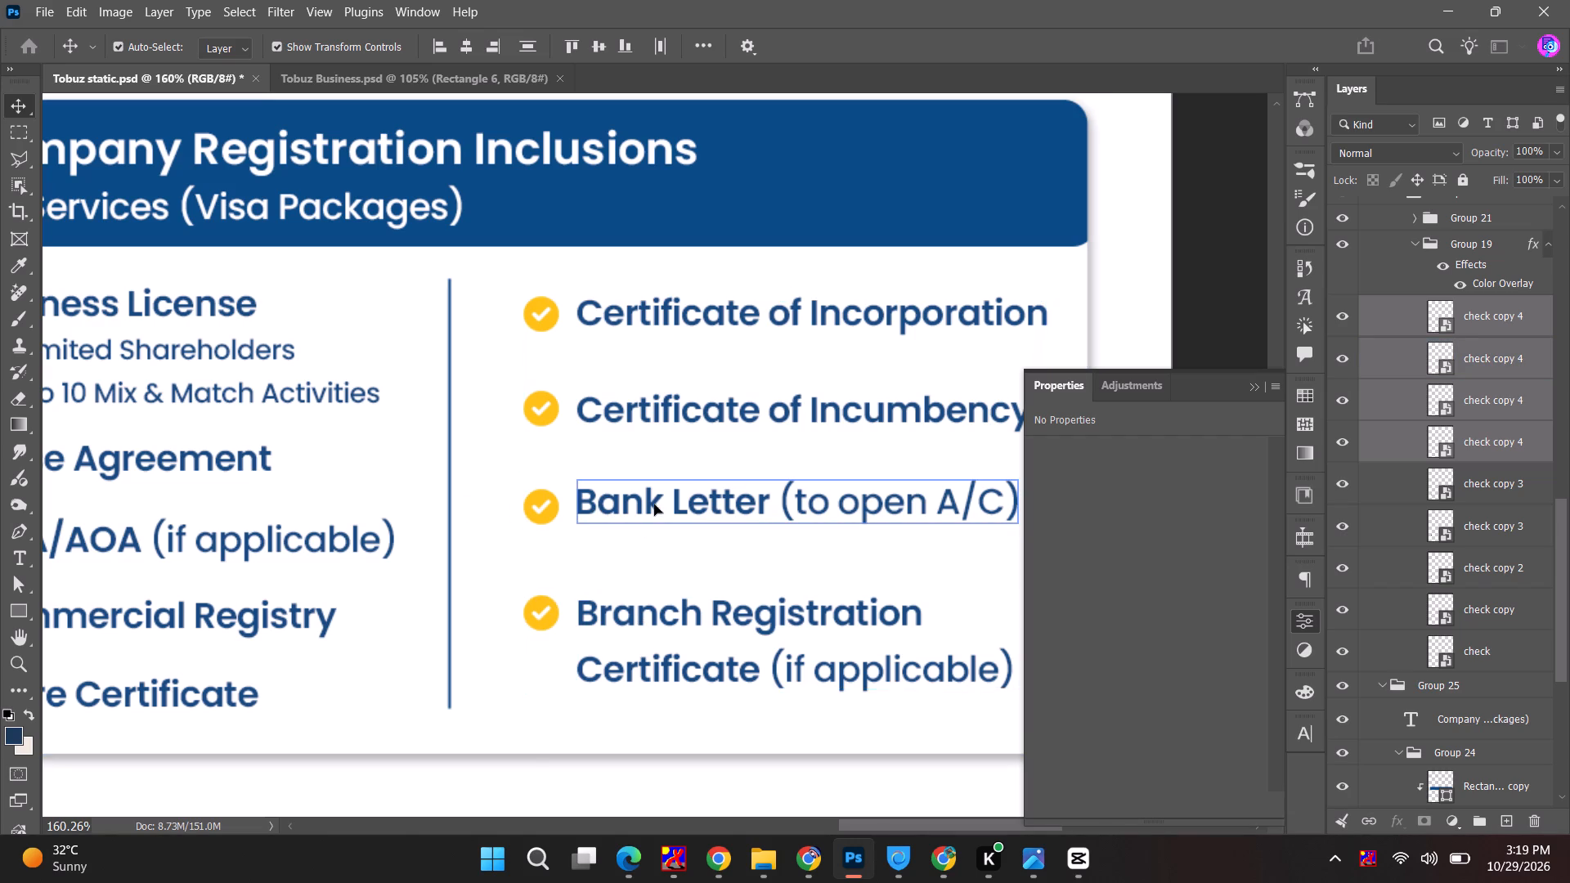
left_click_drag(654, 504, 630, 505)
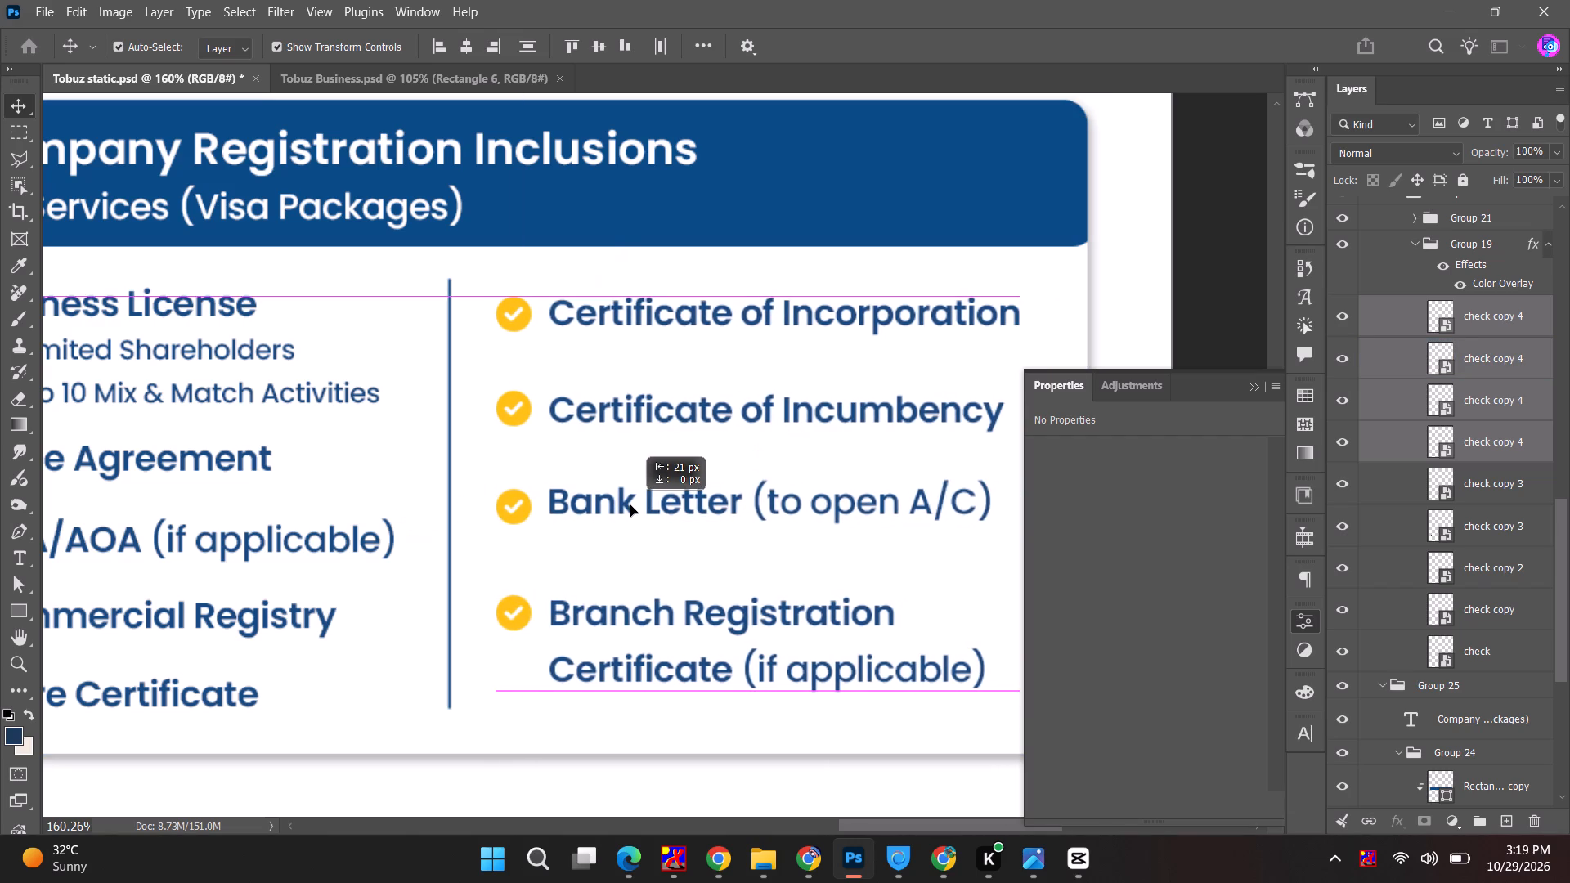
left_click_drag(630, 505, 620, 501)
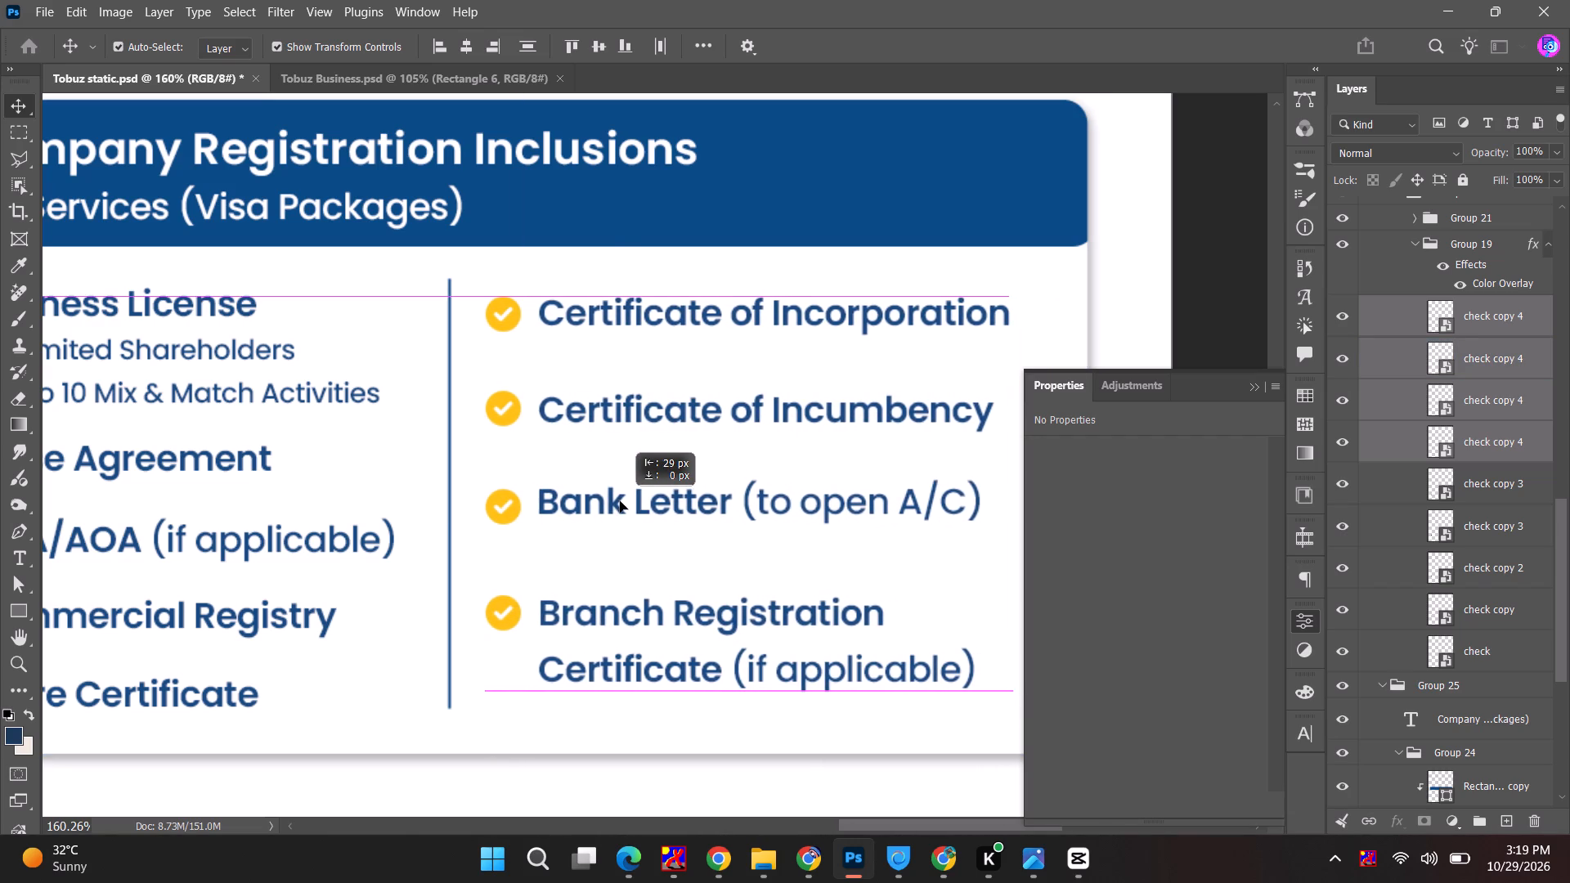
left_click_drag(620, 501, 603, 499)
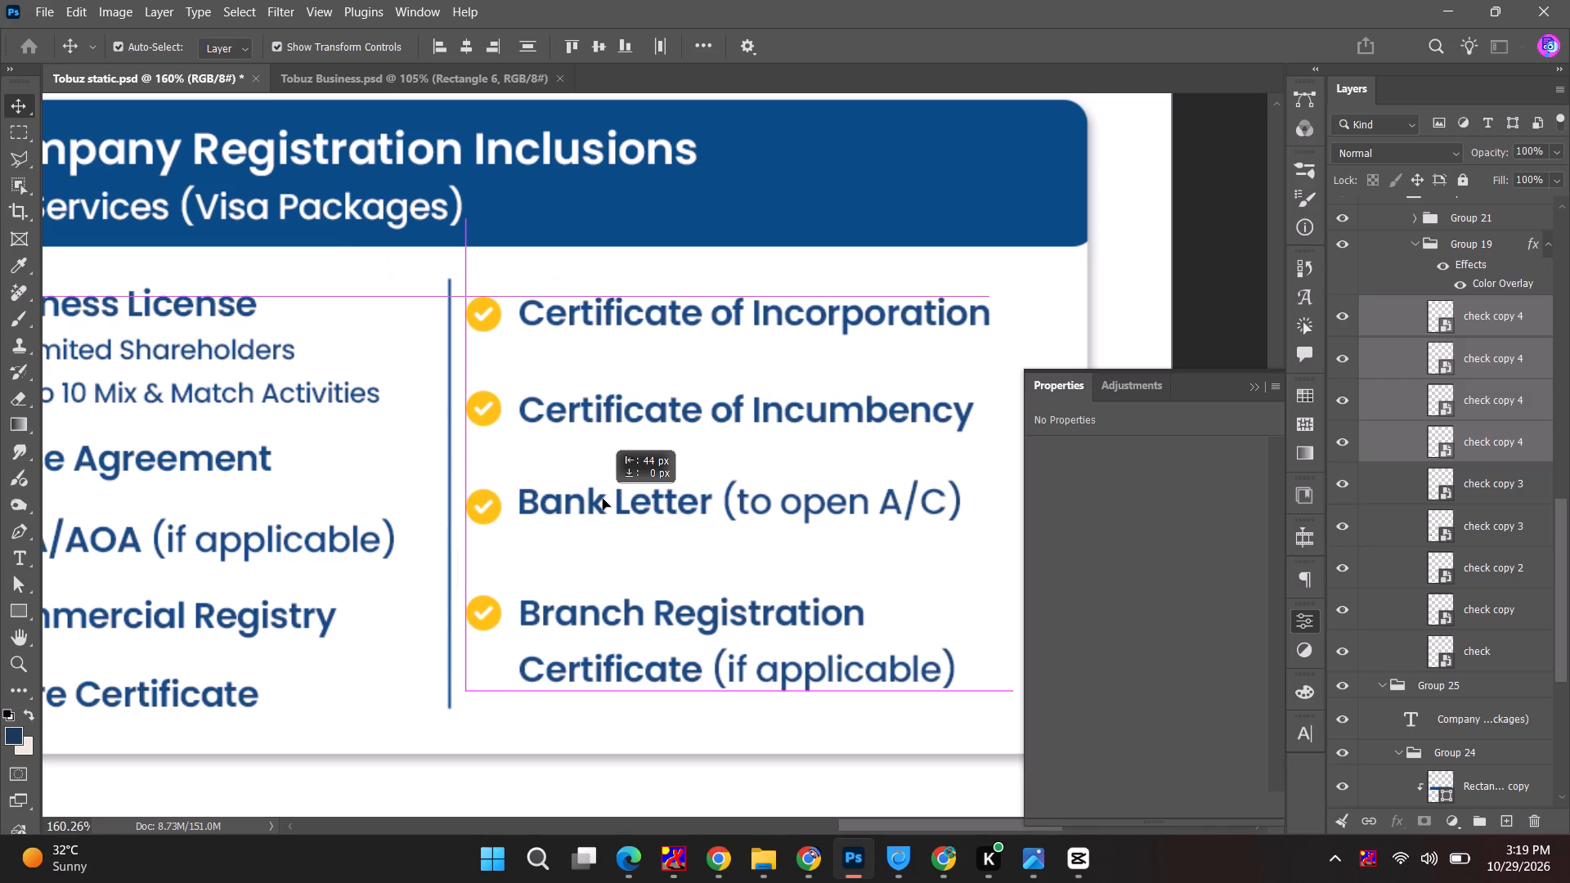
left_click_drag(603, 499, 620, 503)
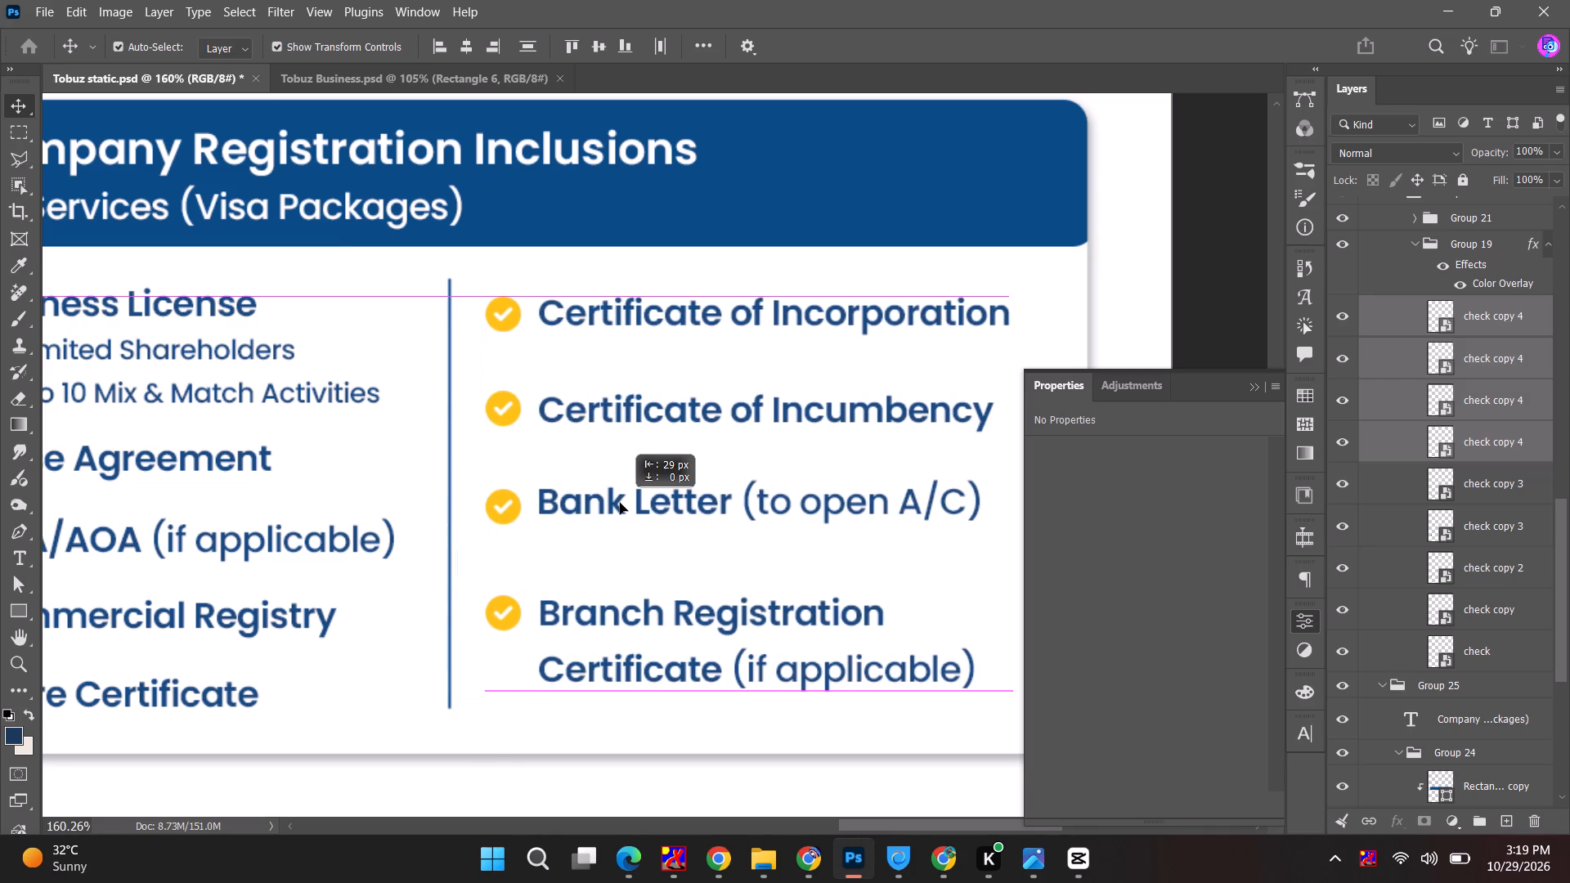
left_click_drag(620, 503, 621, 503)
scroll(620, 504, "down", 5, "alt")
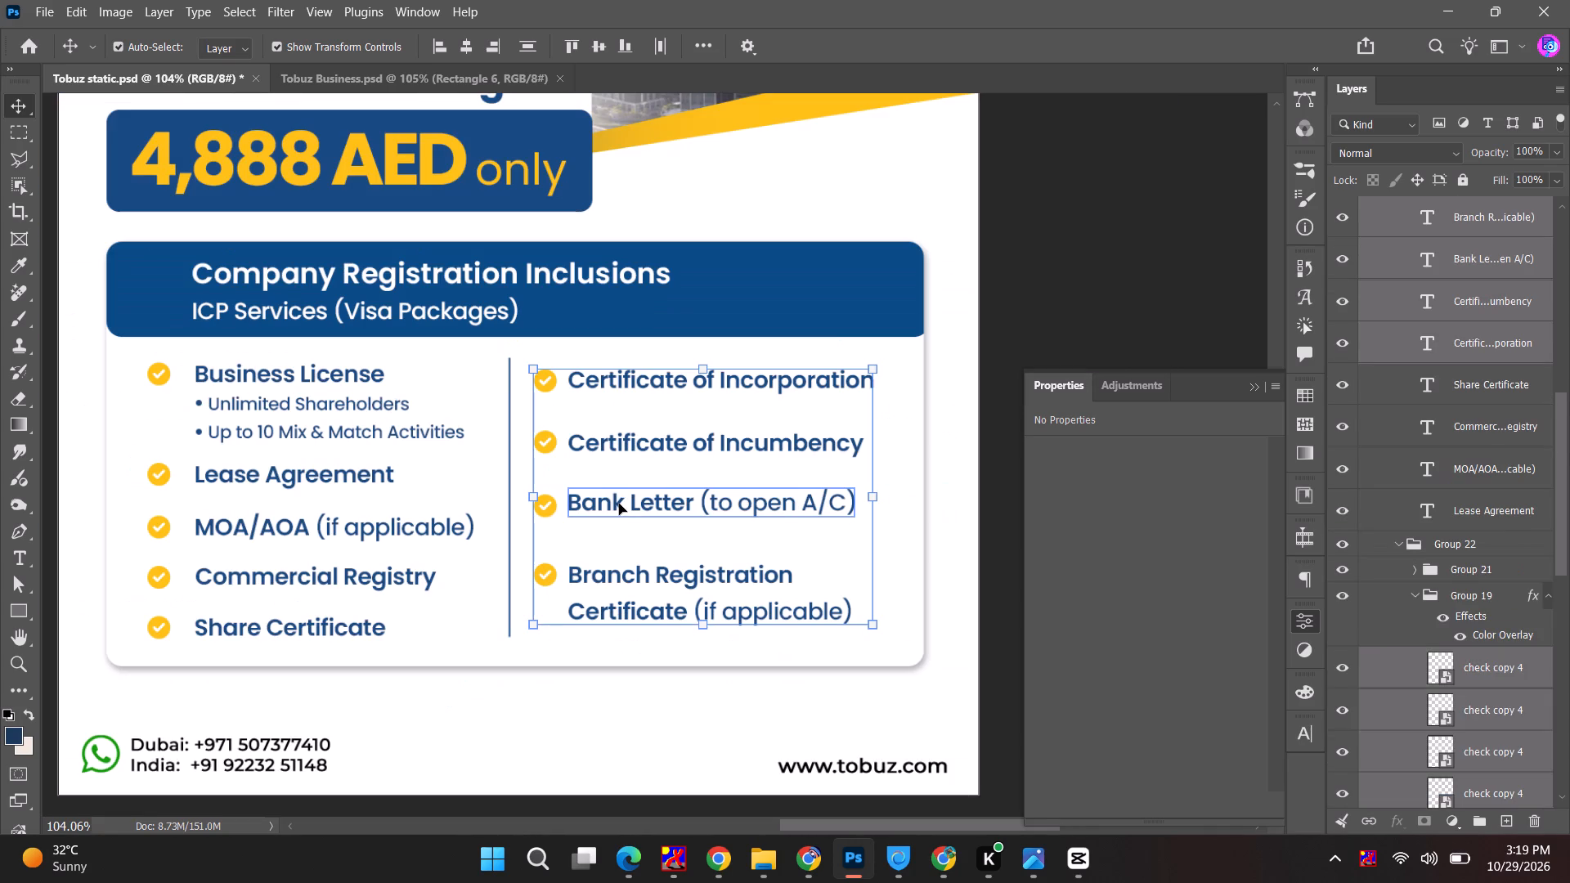
left_click(1034, 304)
Examine the full post layout with the second inclusions column in its new position.
scroll(698, 406, "down", 5, "alt")
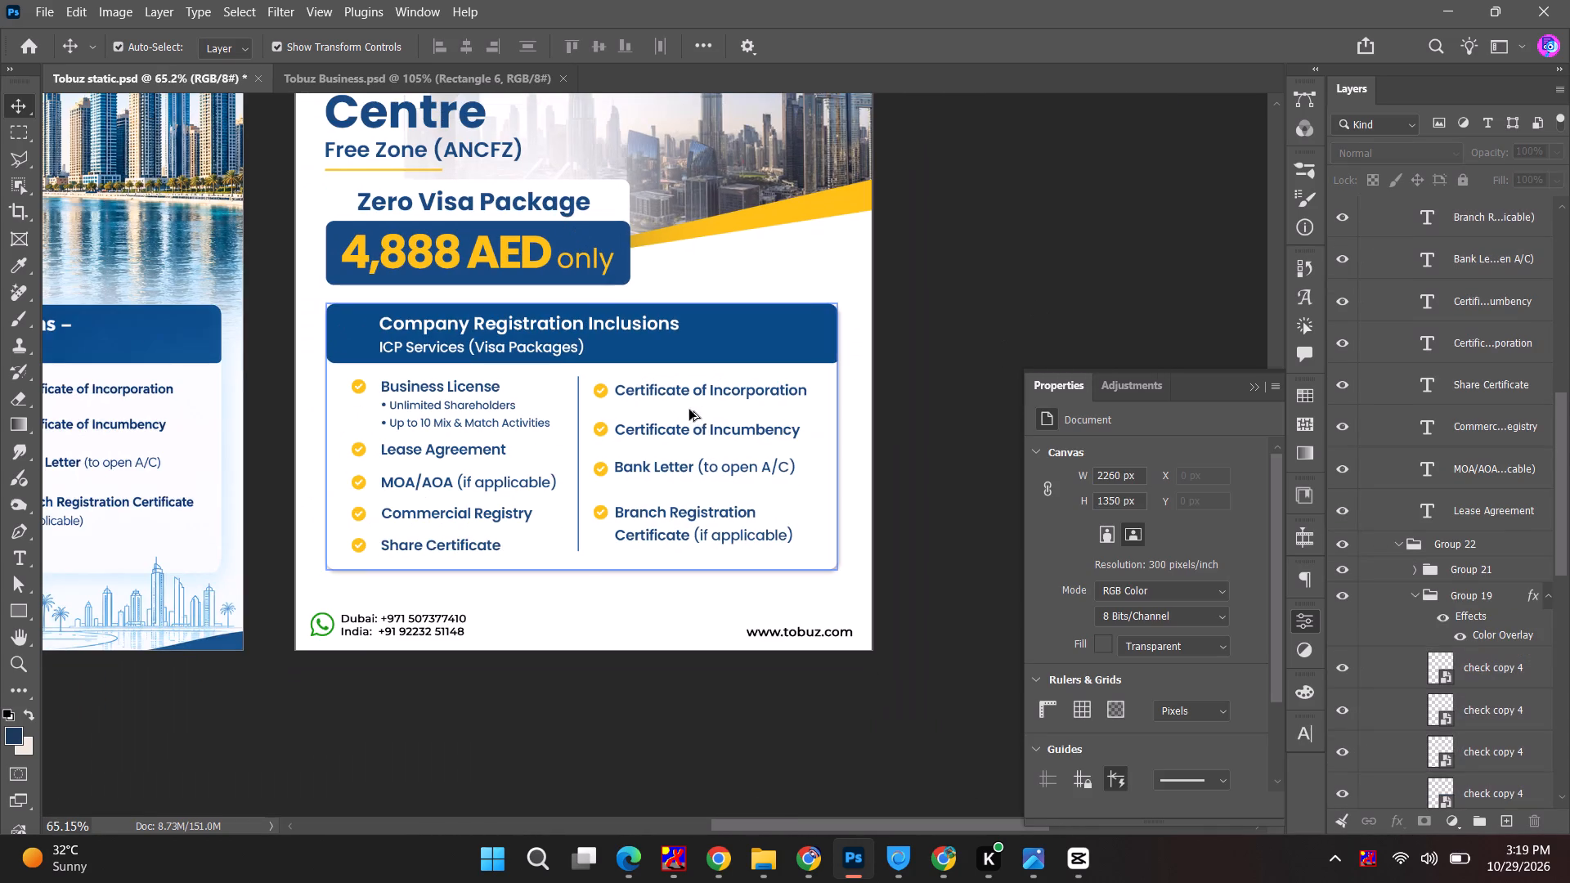
left_click(967, 321)
left_click(944, 316)
scroll(896, 388, "down", 4, "alt")
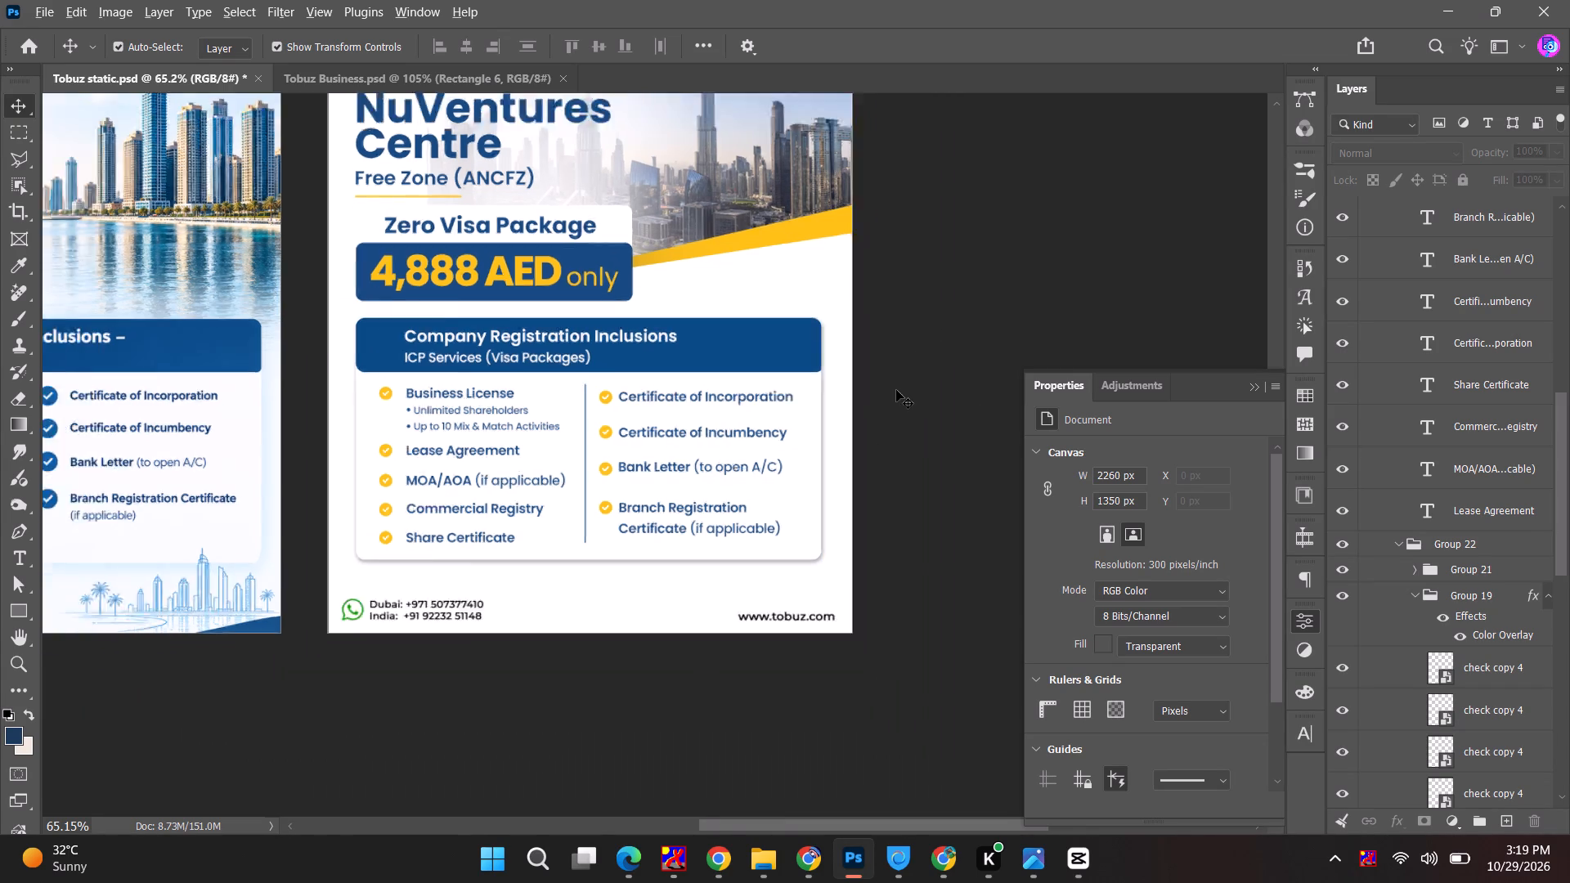
key("space")
key("space")
key("space")
key("space")
left_click_drag(913, 406, 836, 436)
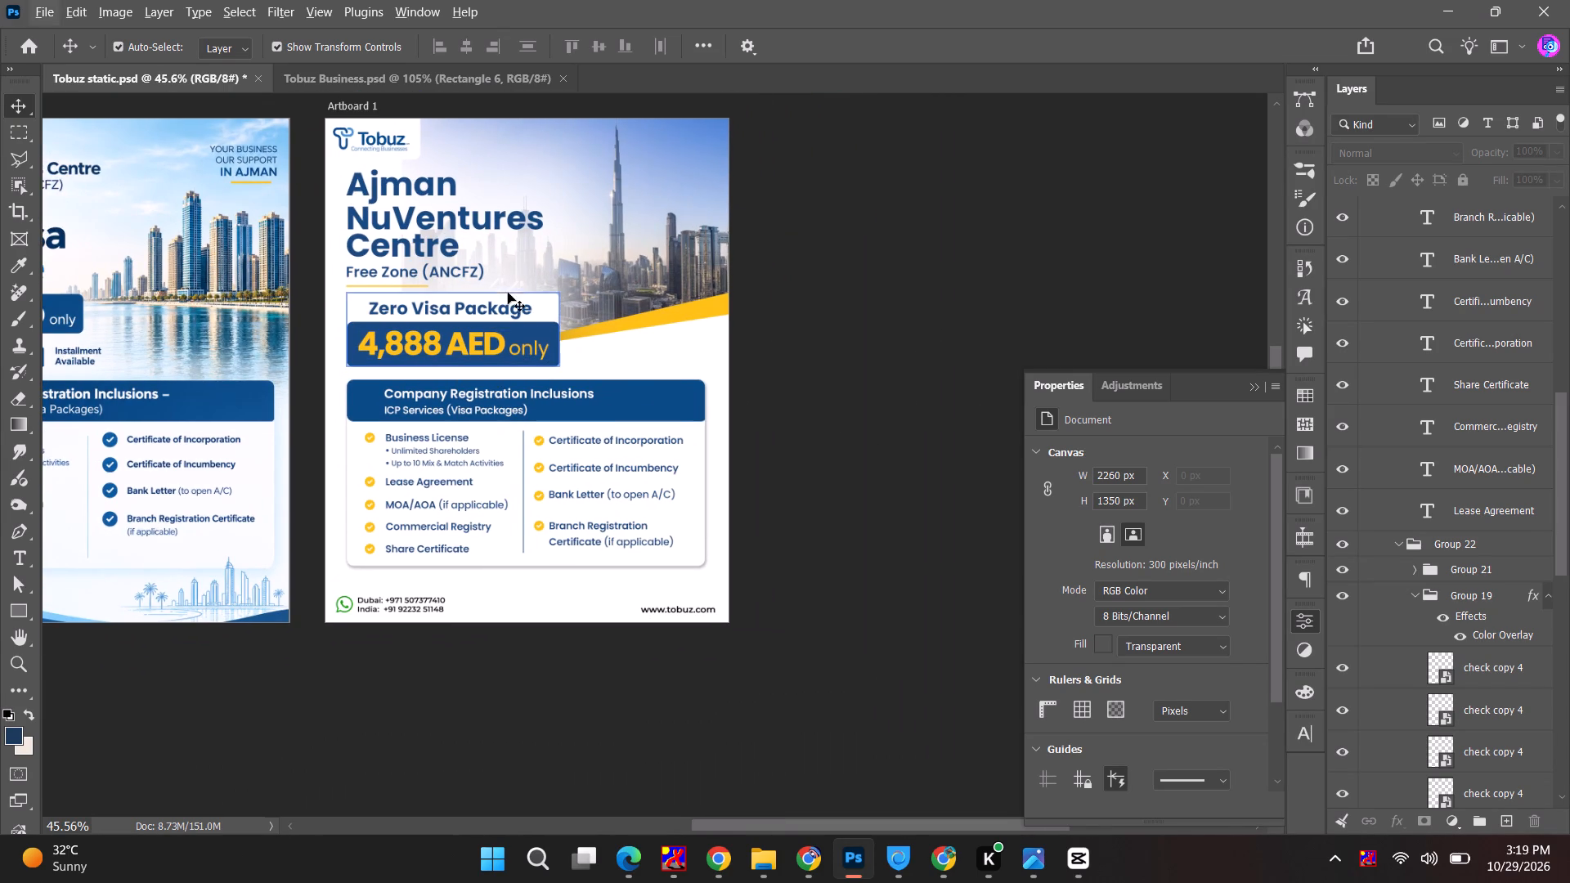
Copy the Drop Shadow effect from Rectangle 7, the inclusions card, to Rectangle 8 copy, the white box behind Zero Visa Package.
scroll(552, 303, "up", 2, "alt")
left_click(552, 307)
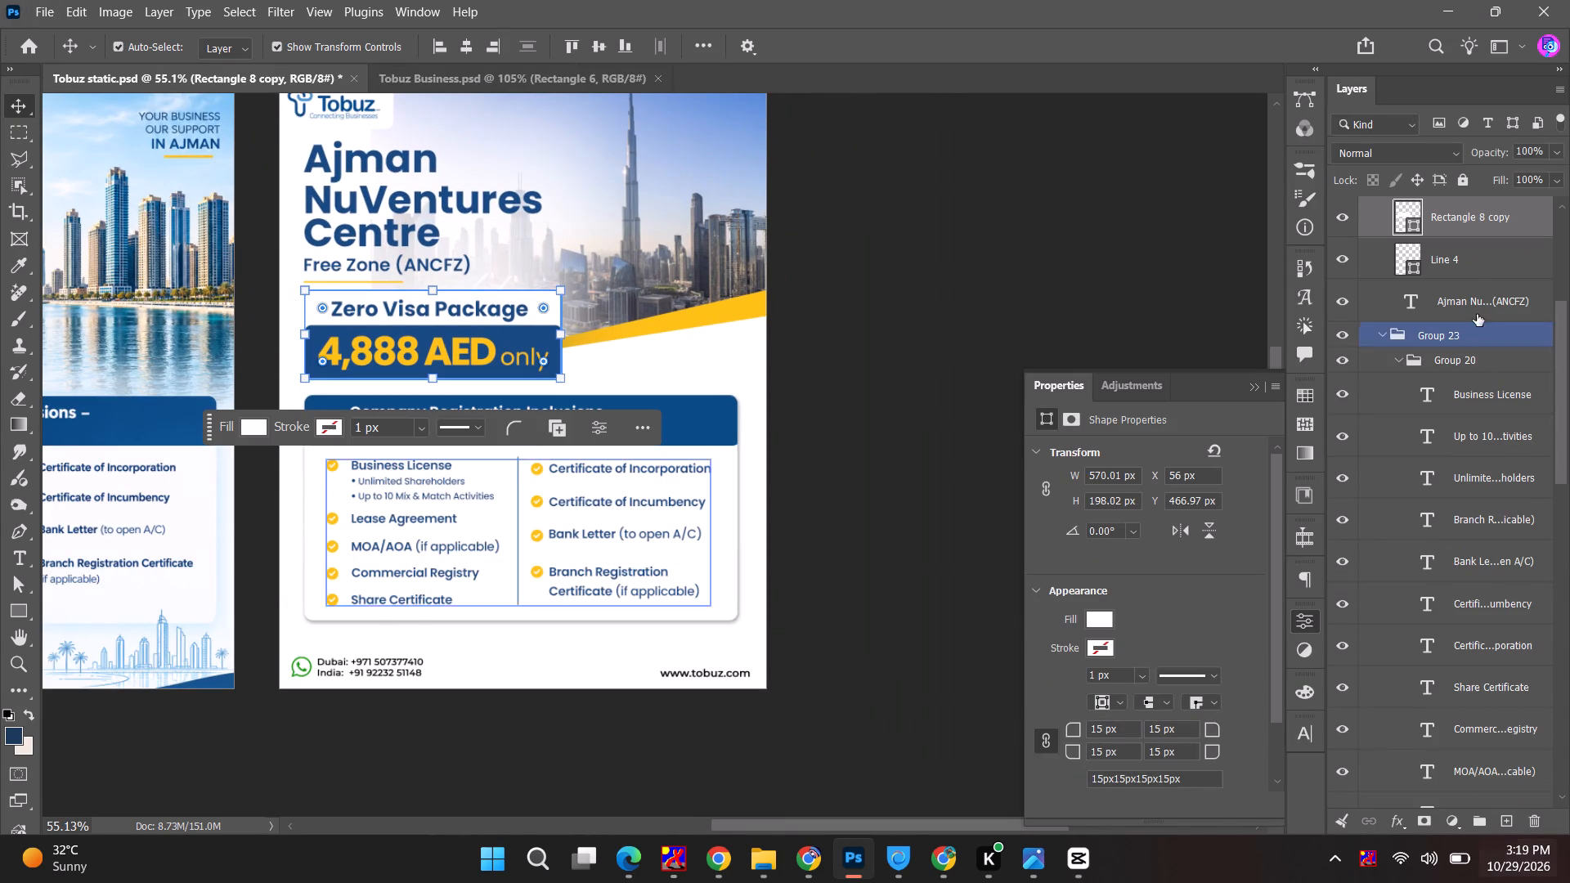
scroll(1375, 719, "down", 7)
scroll(1382, 688, "up", 6)
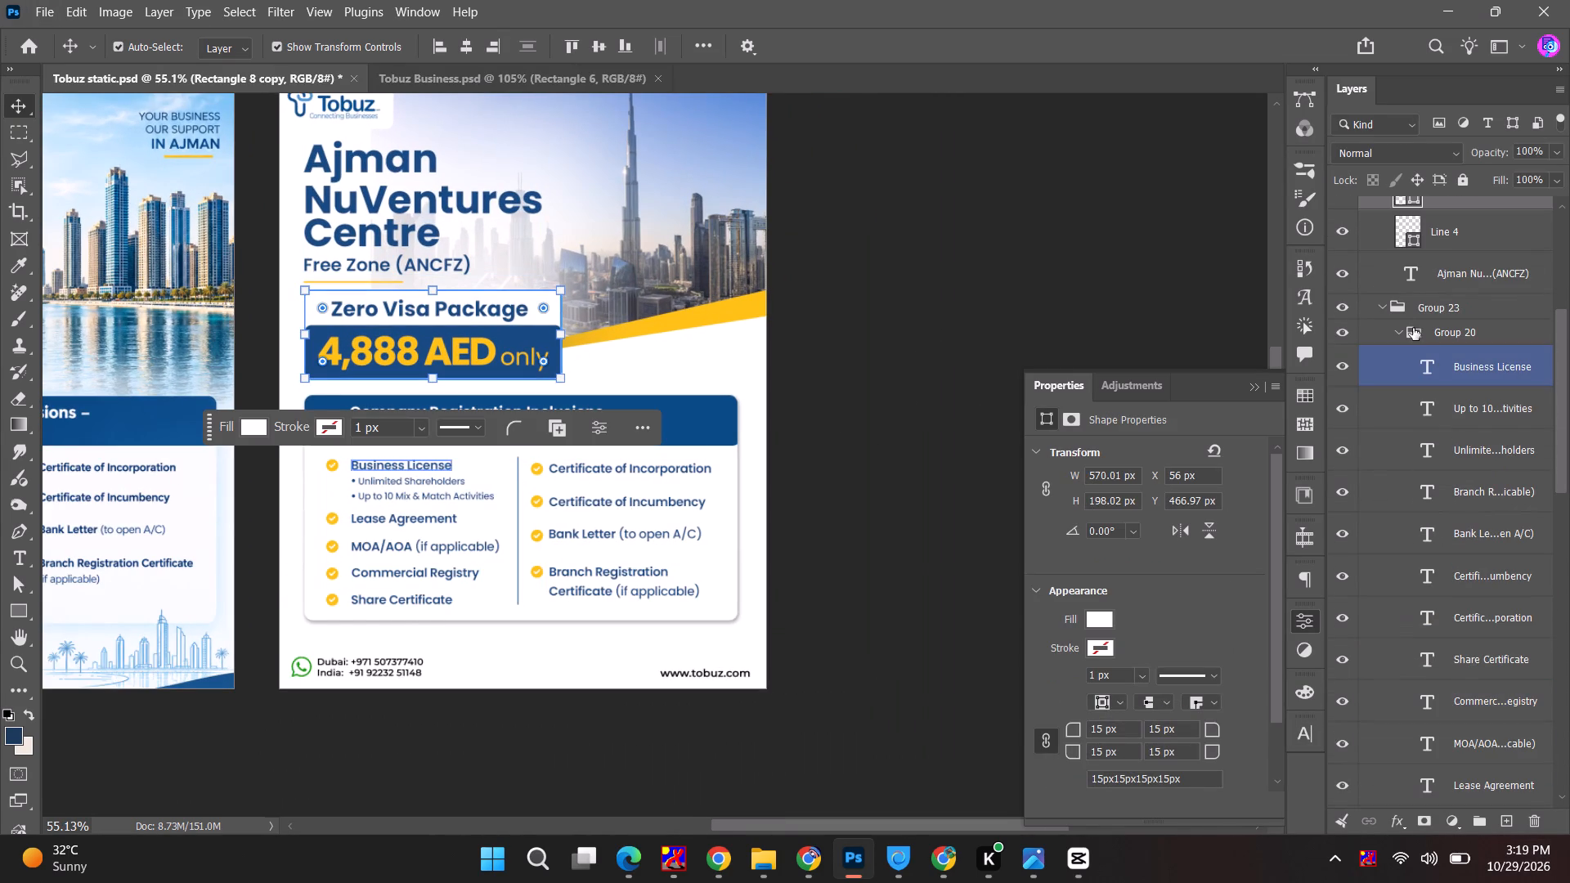
left_click(1385, 307)
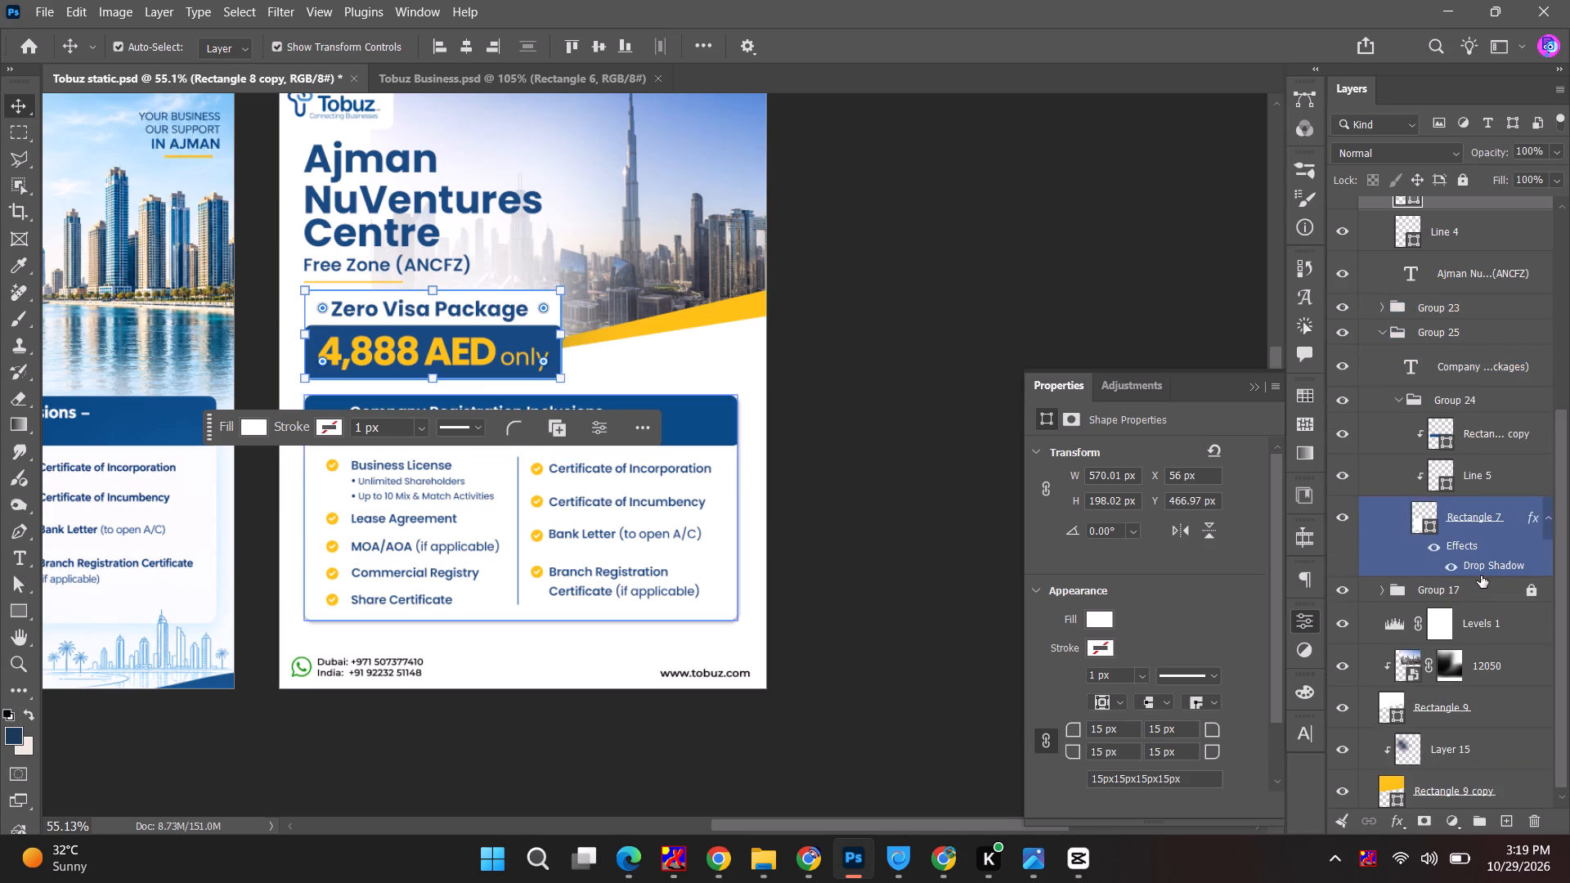
scroll(1481, 576, "up", 3)
left_click_drag(1494, 648, 1500, 289, "alt")
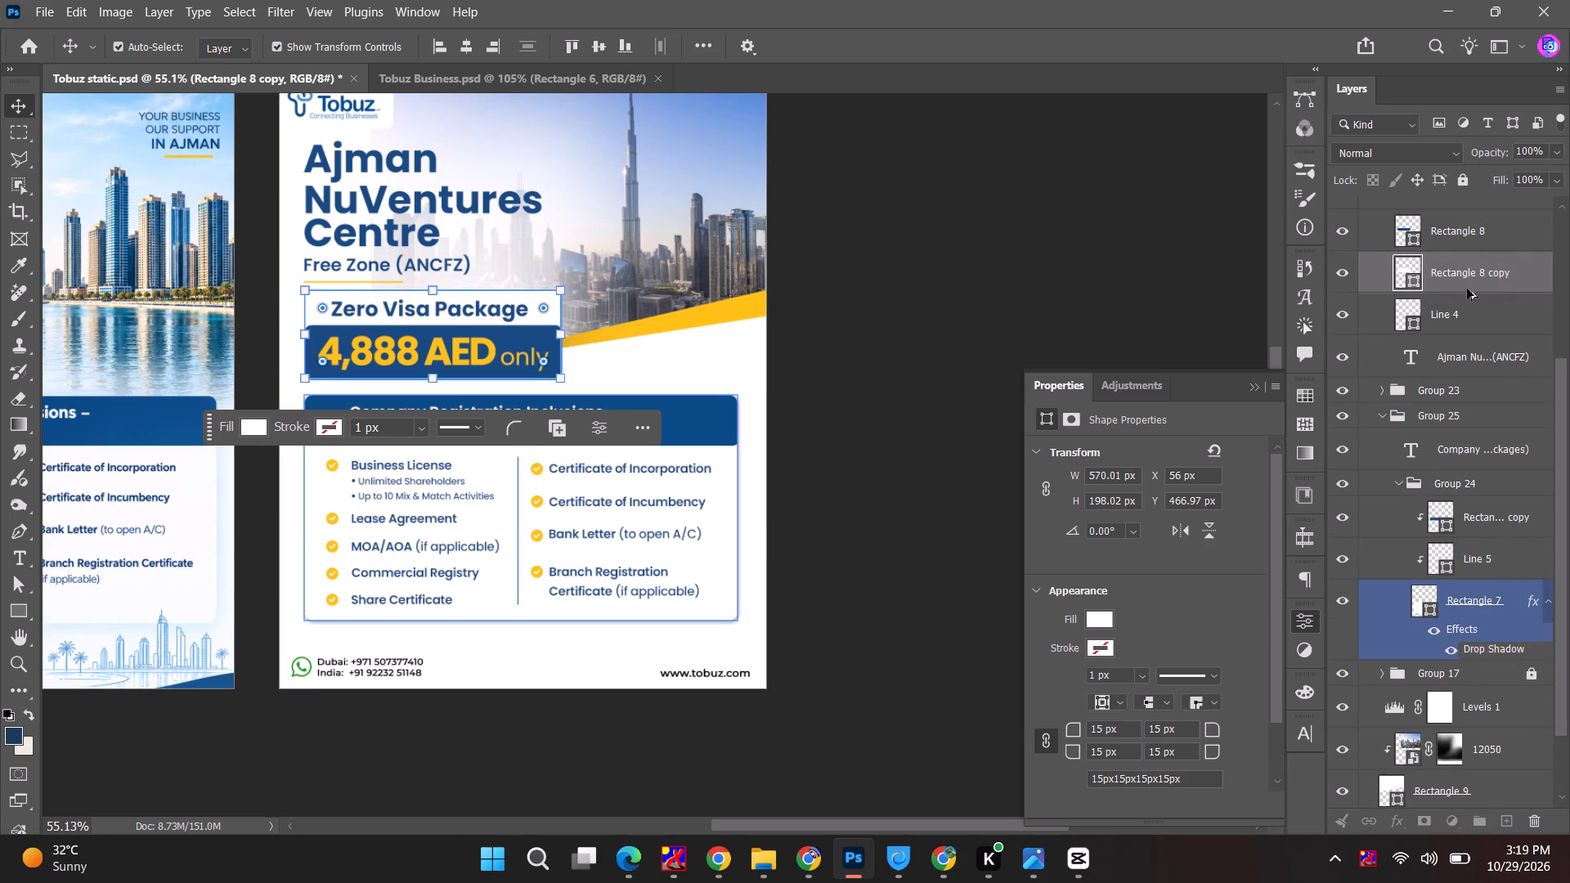
left_click(933, 294)
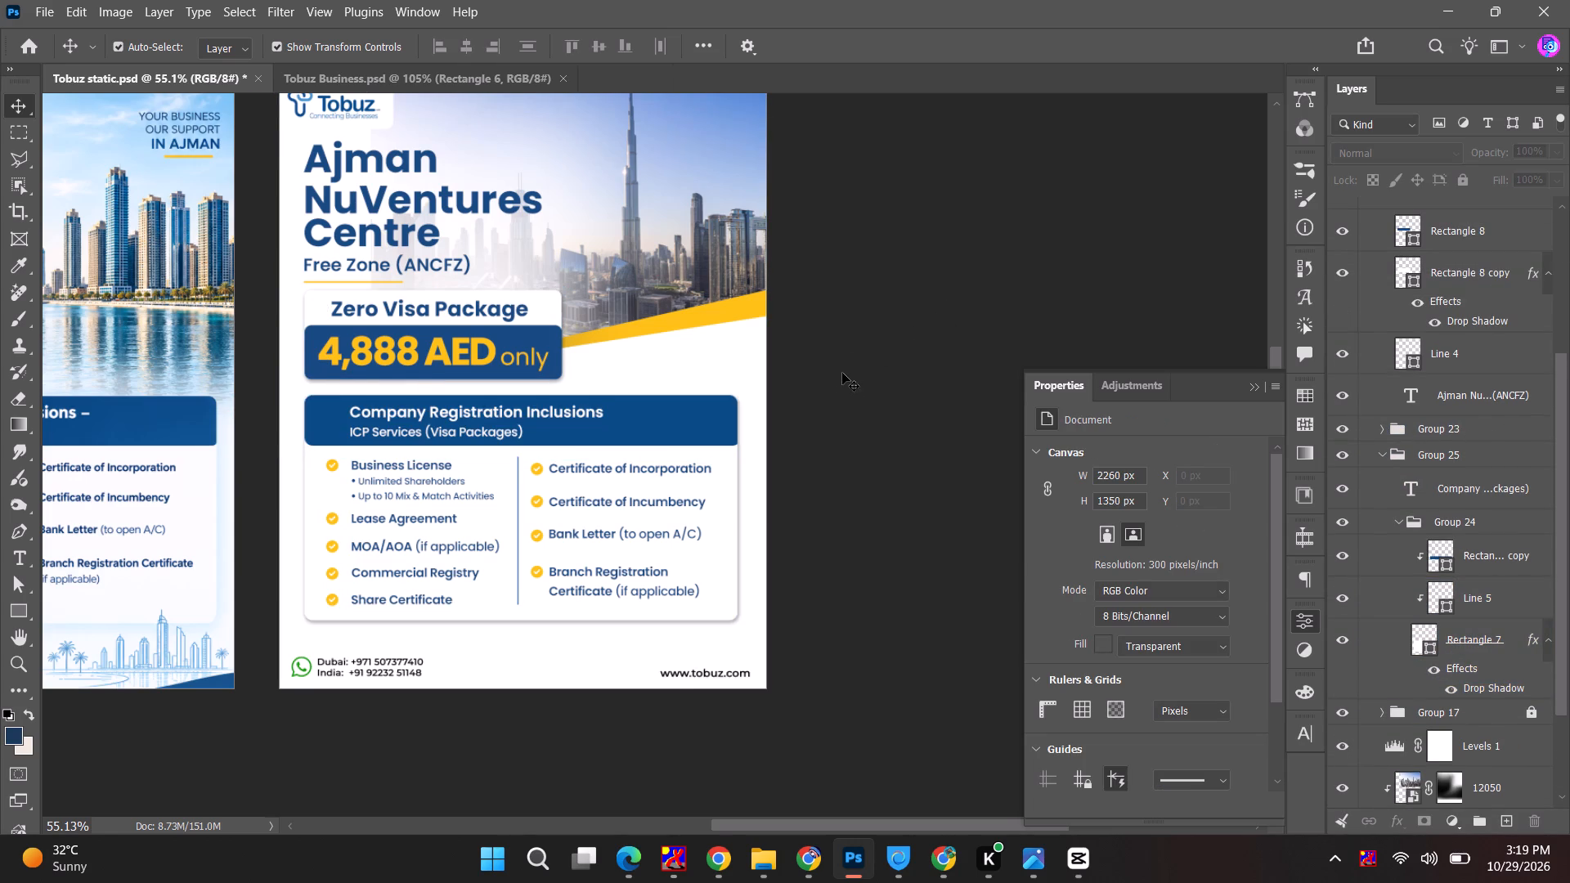
Examine the whole Artboard 1 post with the shadow applied to the price box.
scroll(842, 372, "down", 2, "alt")
key("space")
key("space")
key("space")
key("space")
key("space")
key("space")
key("space")
left_click_drag(851, 271, 849, 303)
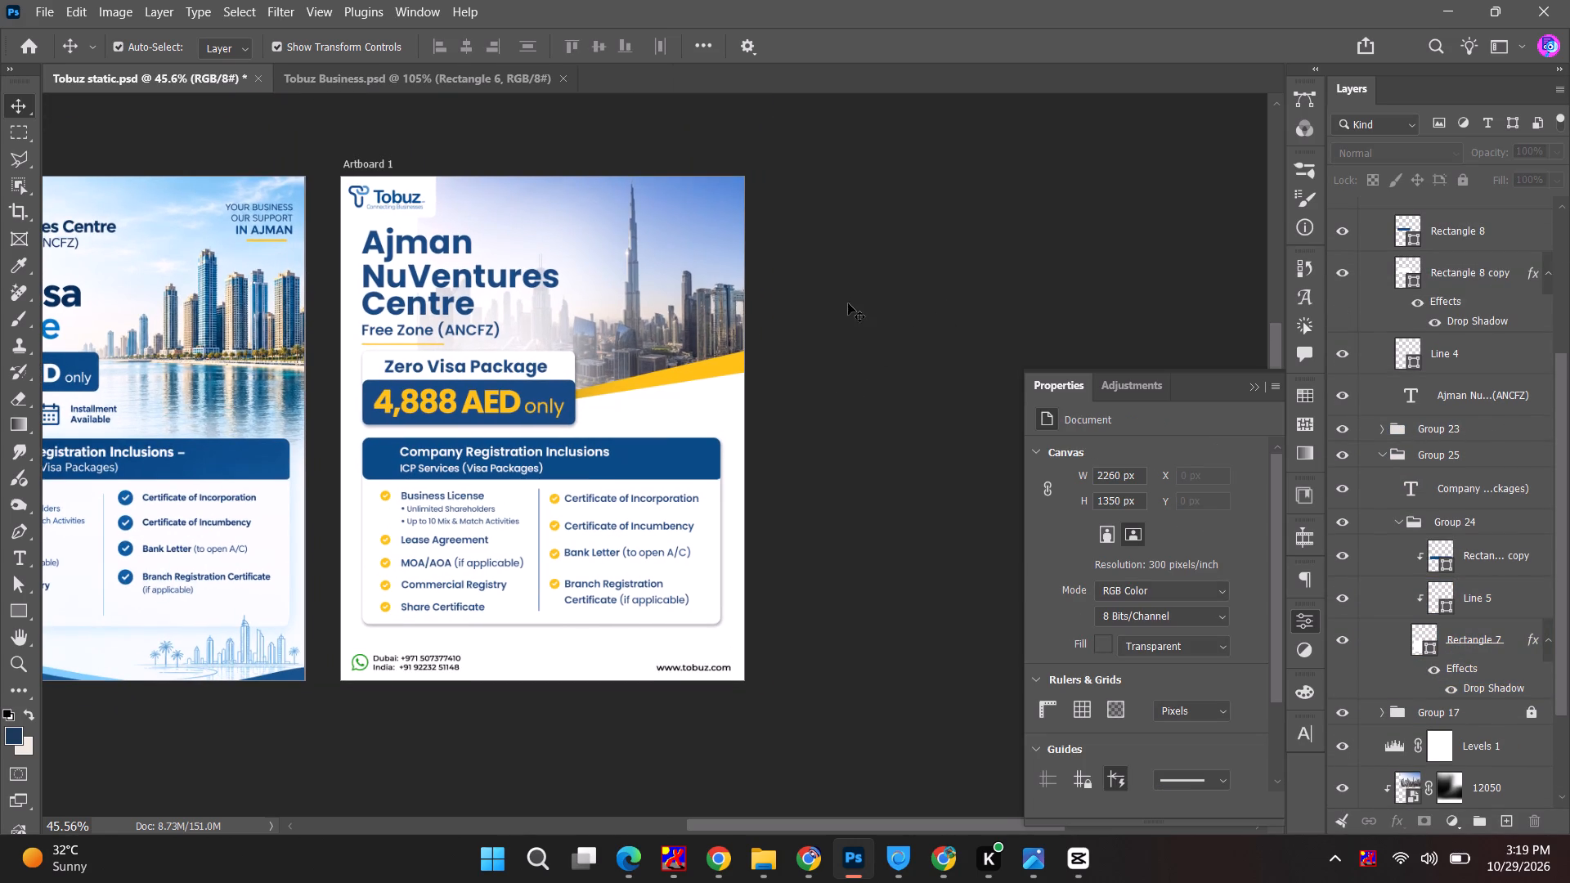
left_click(853, 298)
left_click(944, 392)
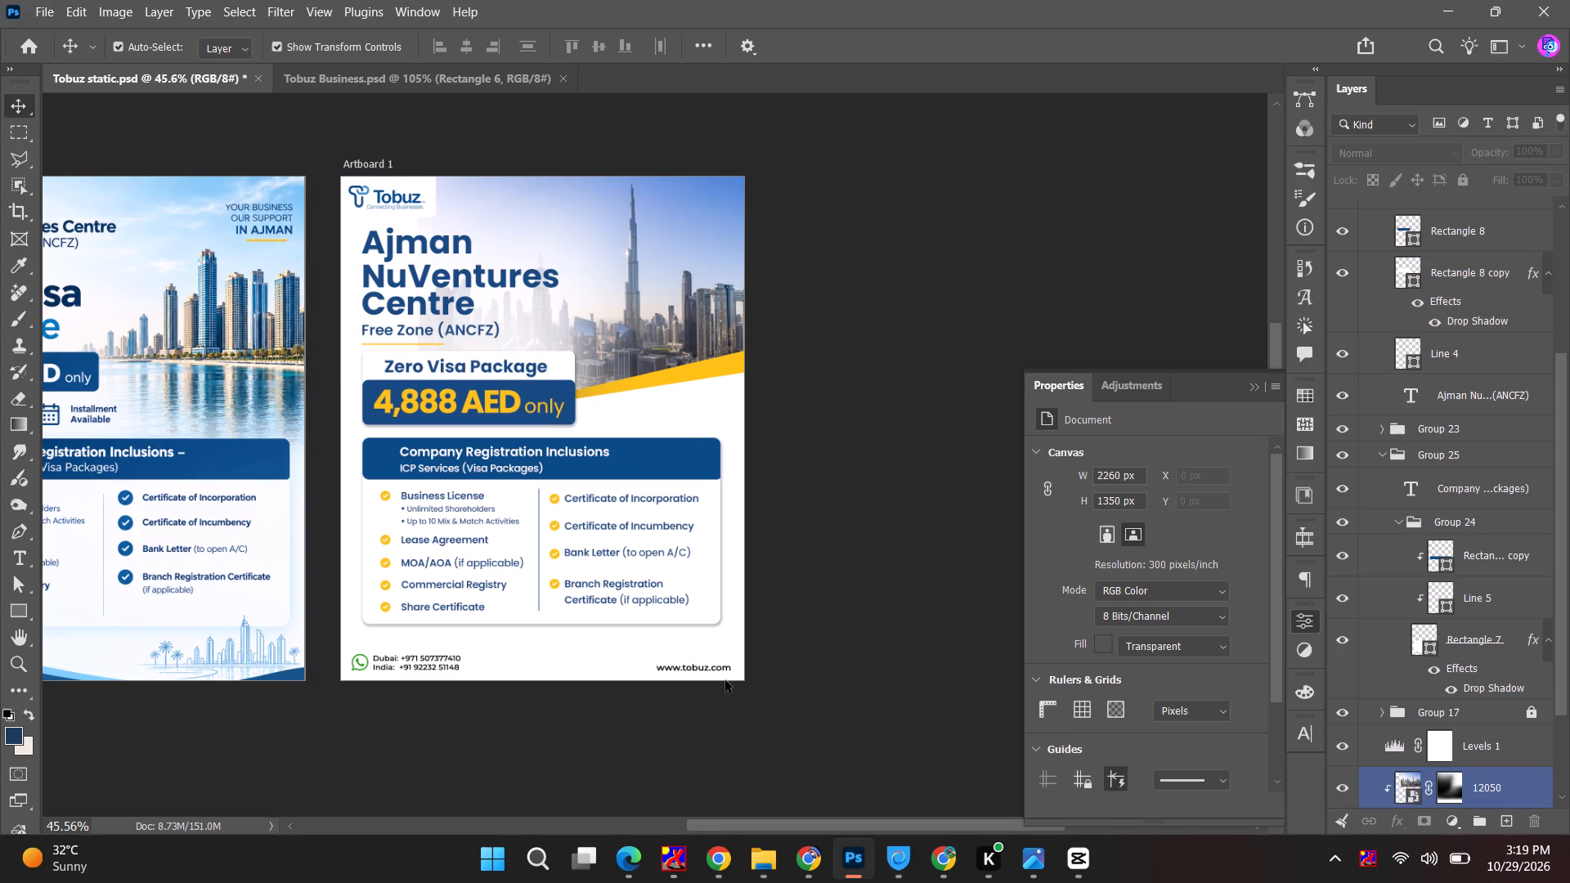
Switch to Pinterest in Chrome and search for "white background" images.
key("alt+Tab")
key("alt+Tab")
key("alt+Tab")
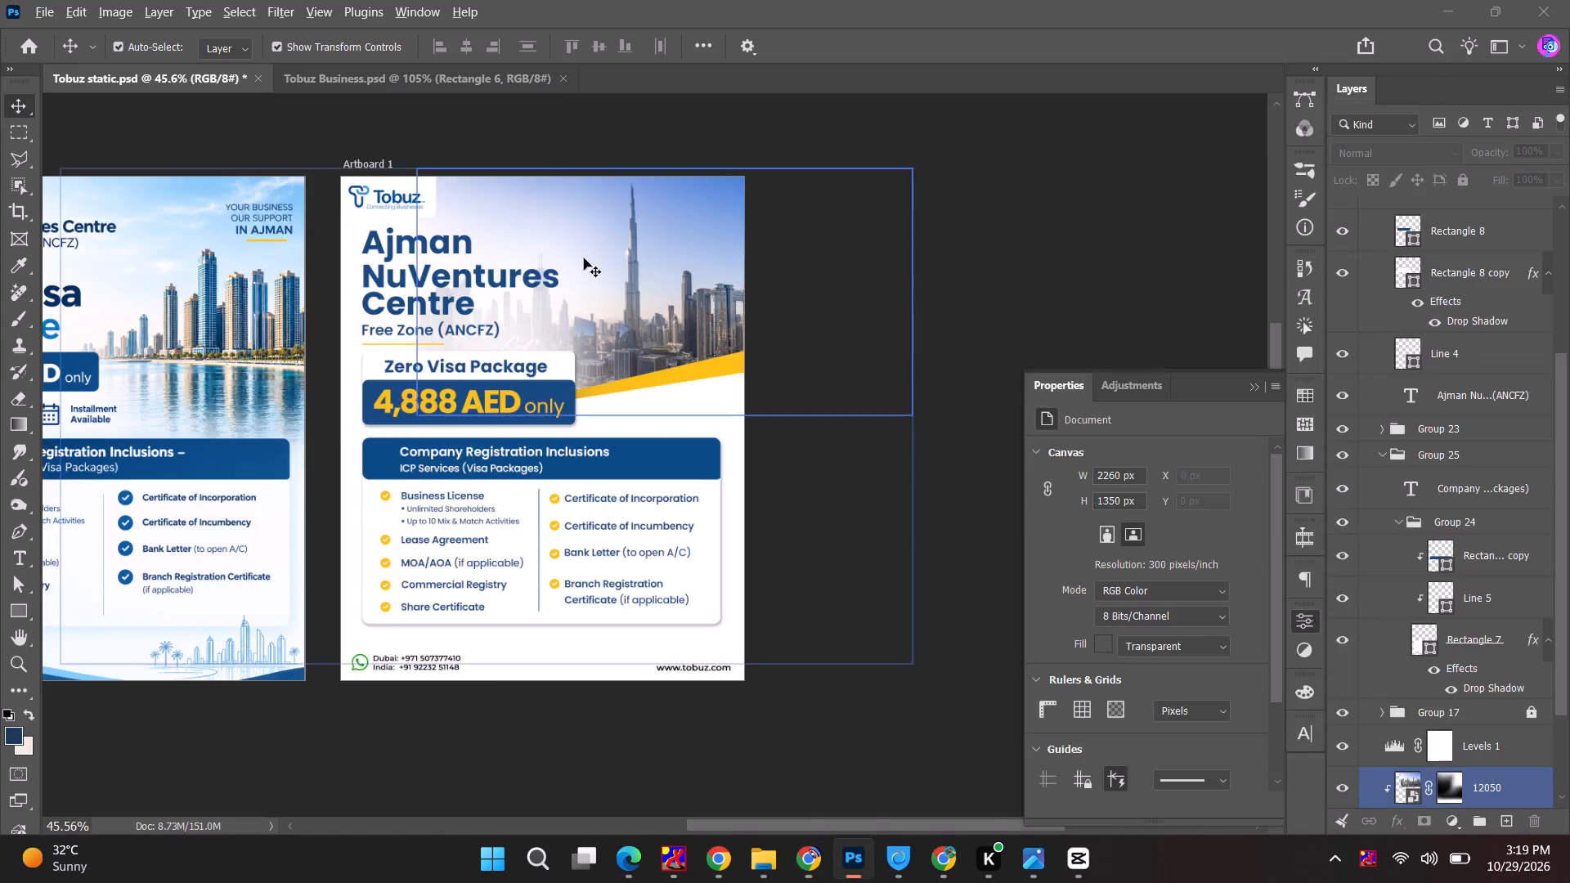
left_click(577, 269, "alt")
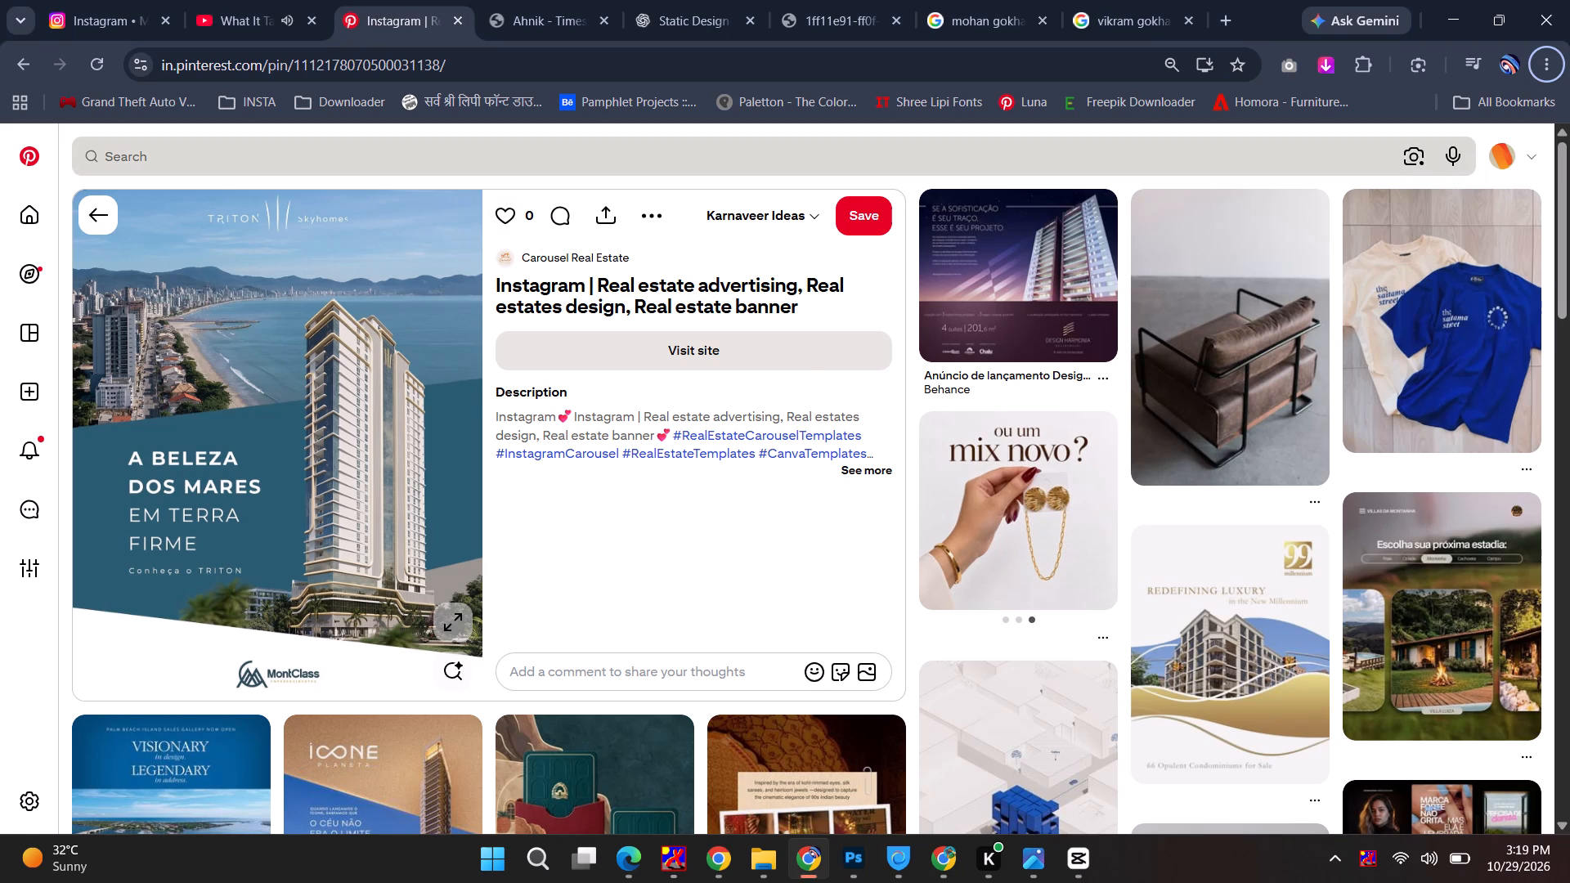
left_click(406, 163)
type("white")
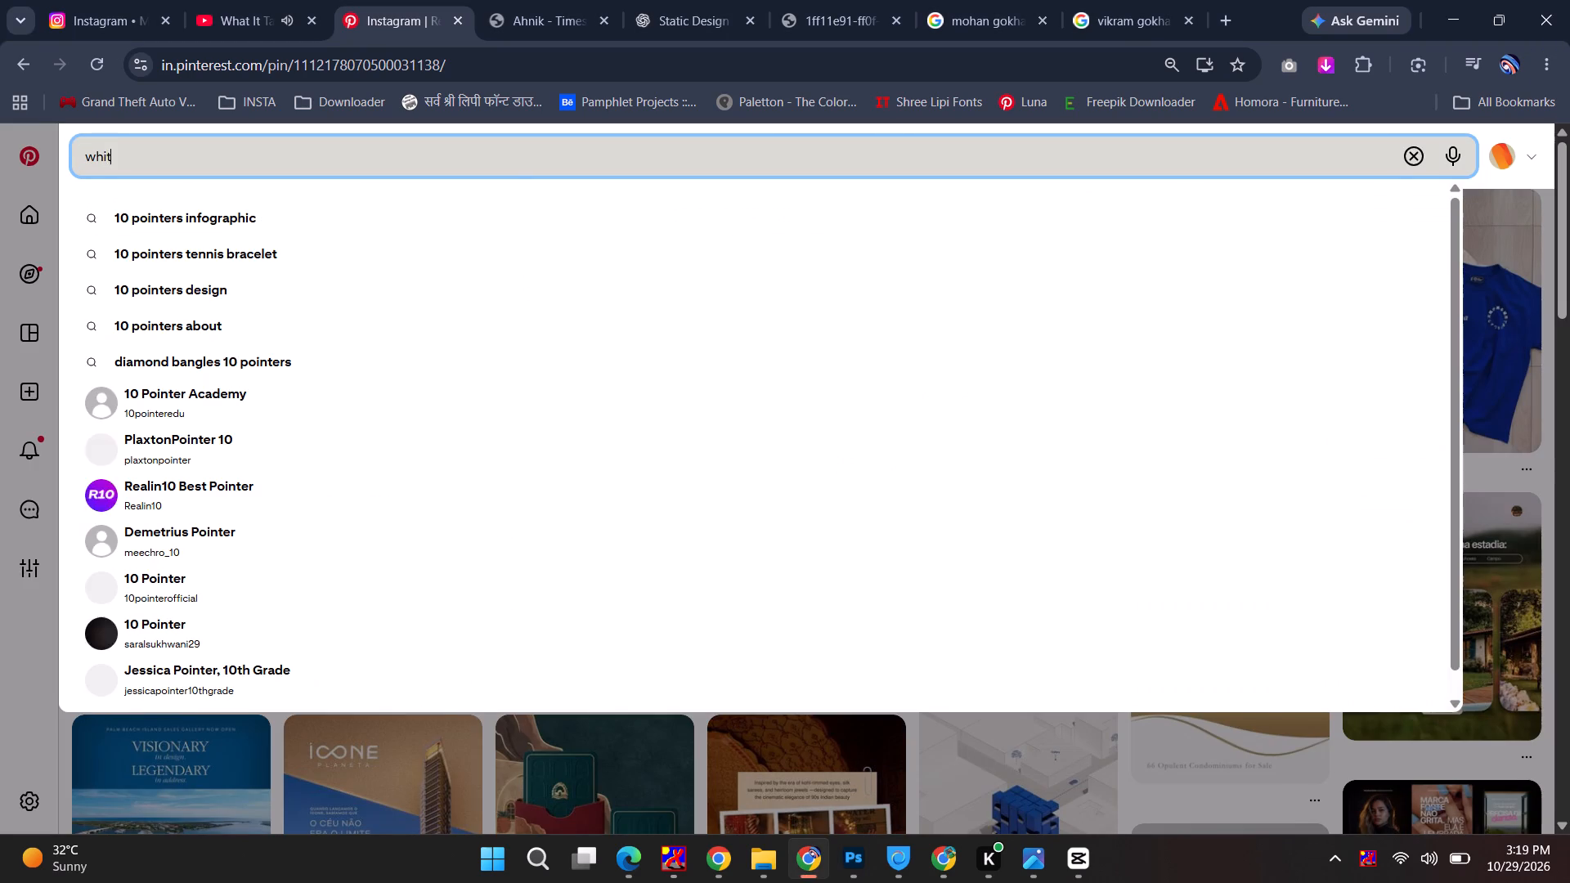
key("space")
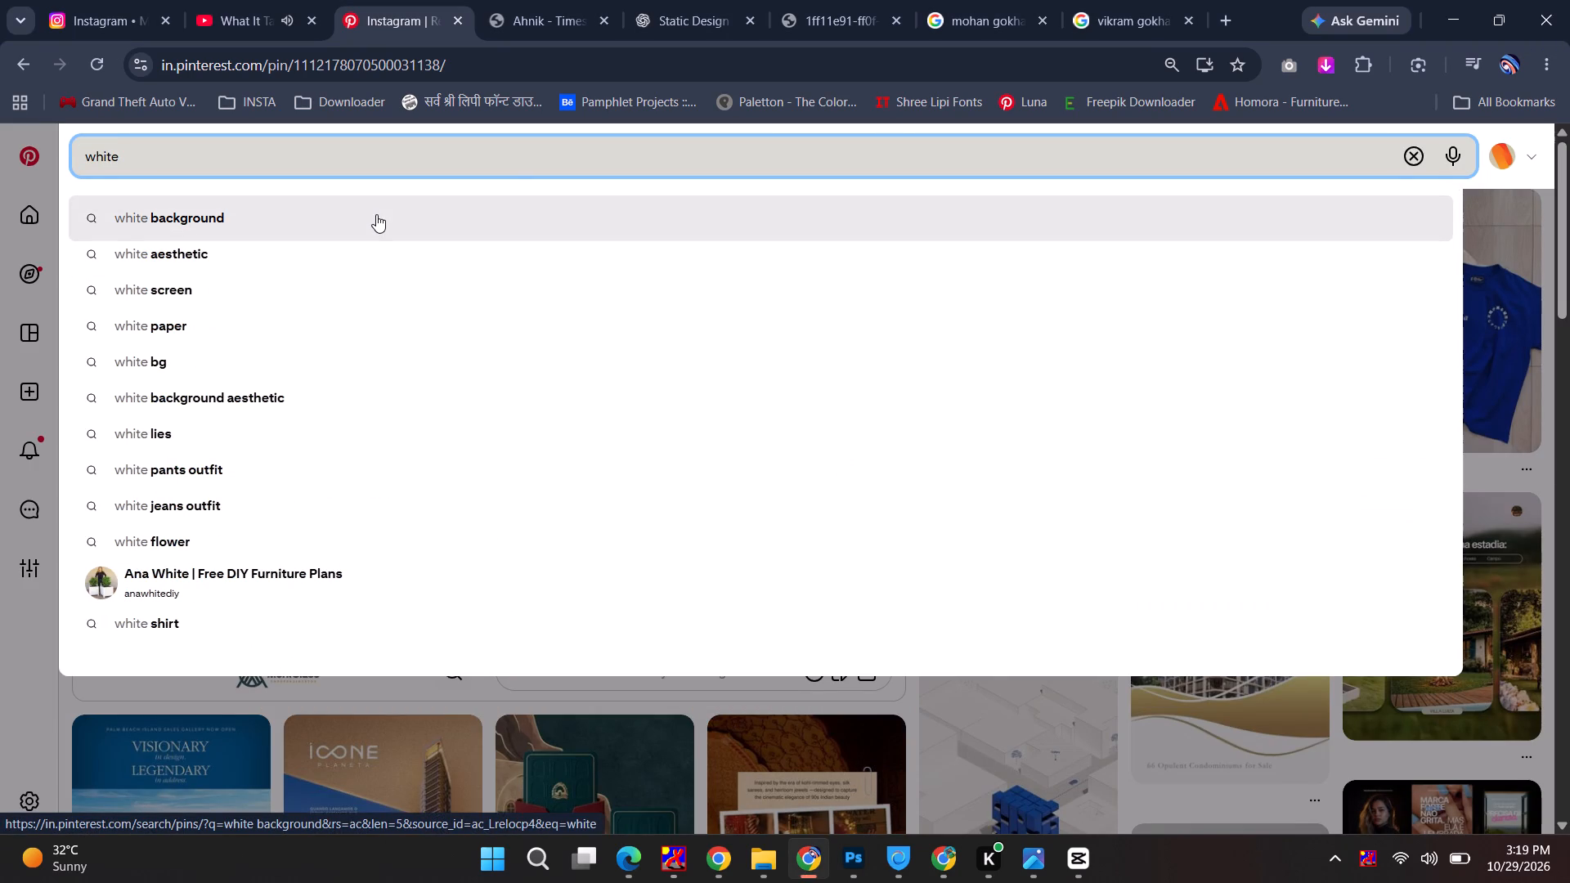
left_click(376, 214)
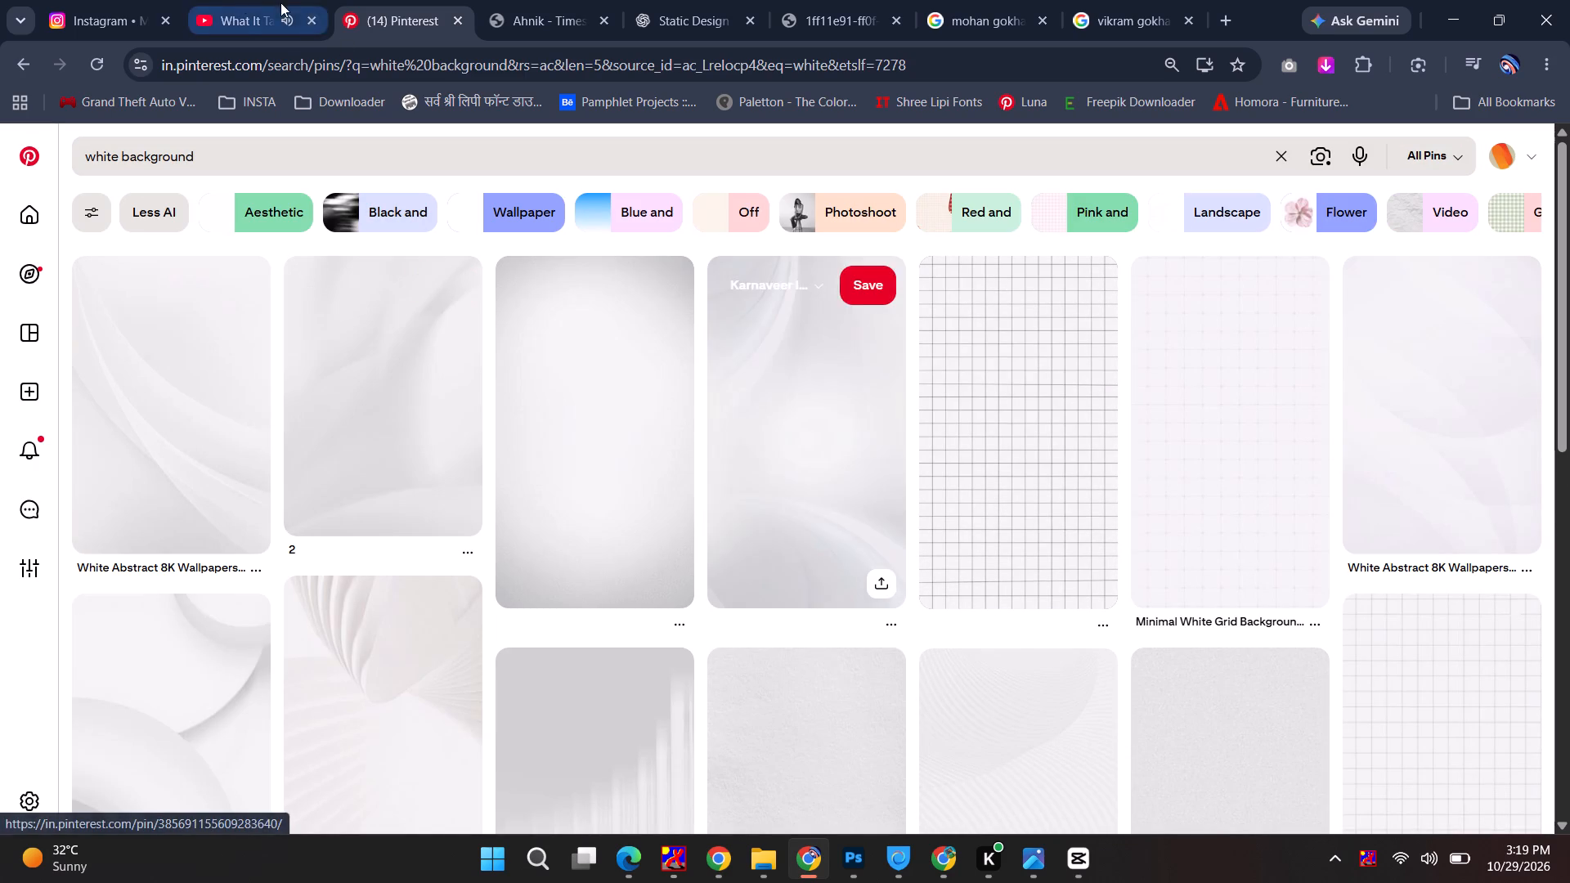
Switch to the open YouTube video from Mitramhane and read its comments, expanding the replies to the first one.
left_click(238, 0)
scroll(631, 425, "down", 5)
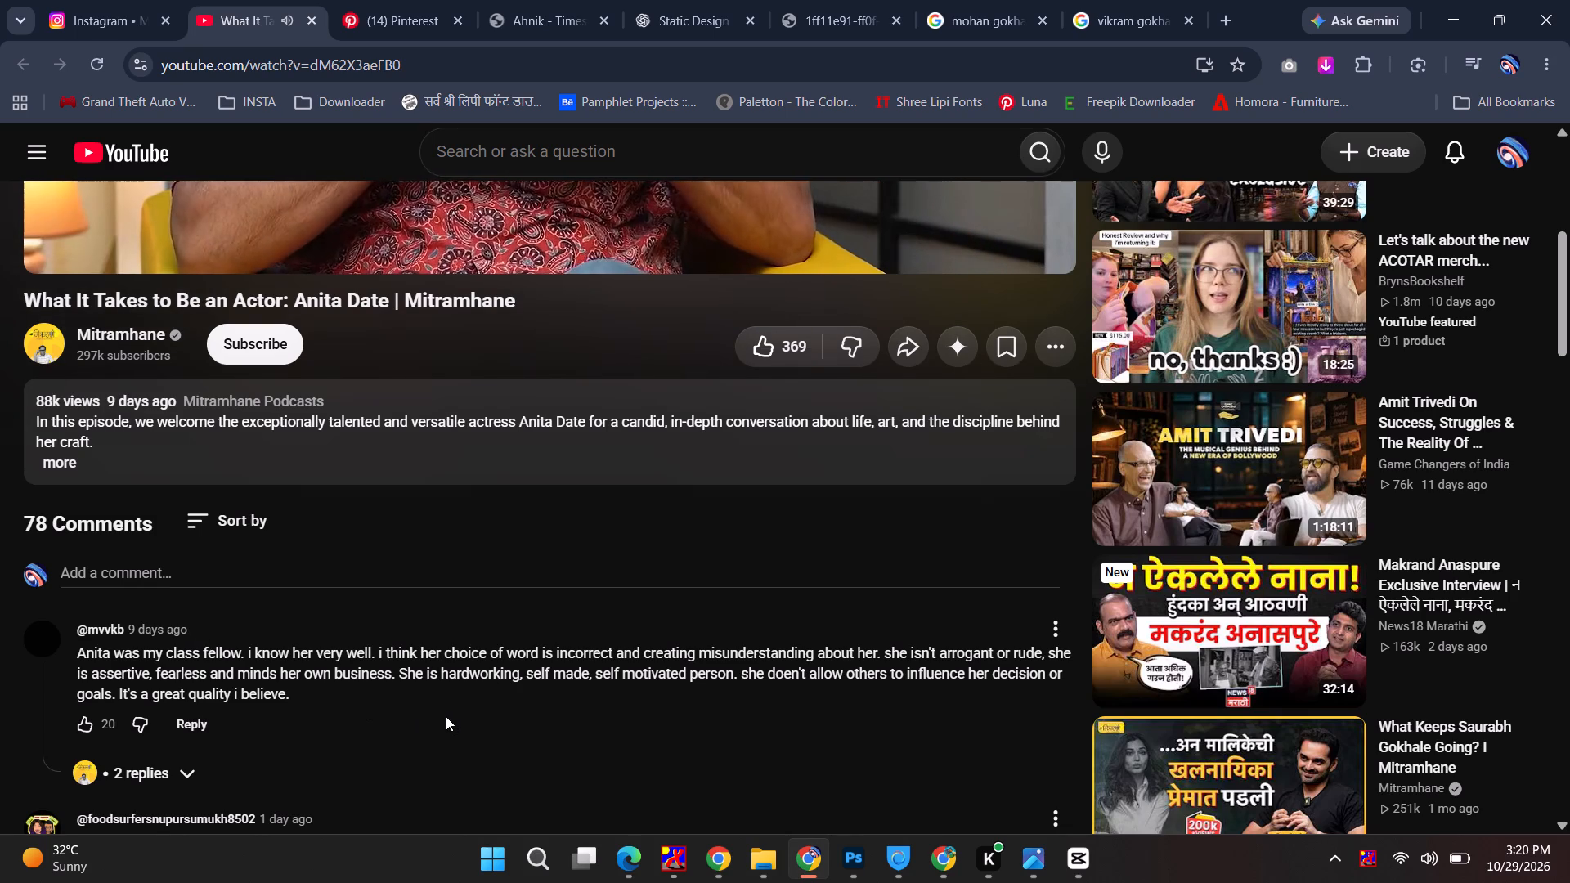
scroll(446, 716, "down", 1)
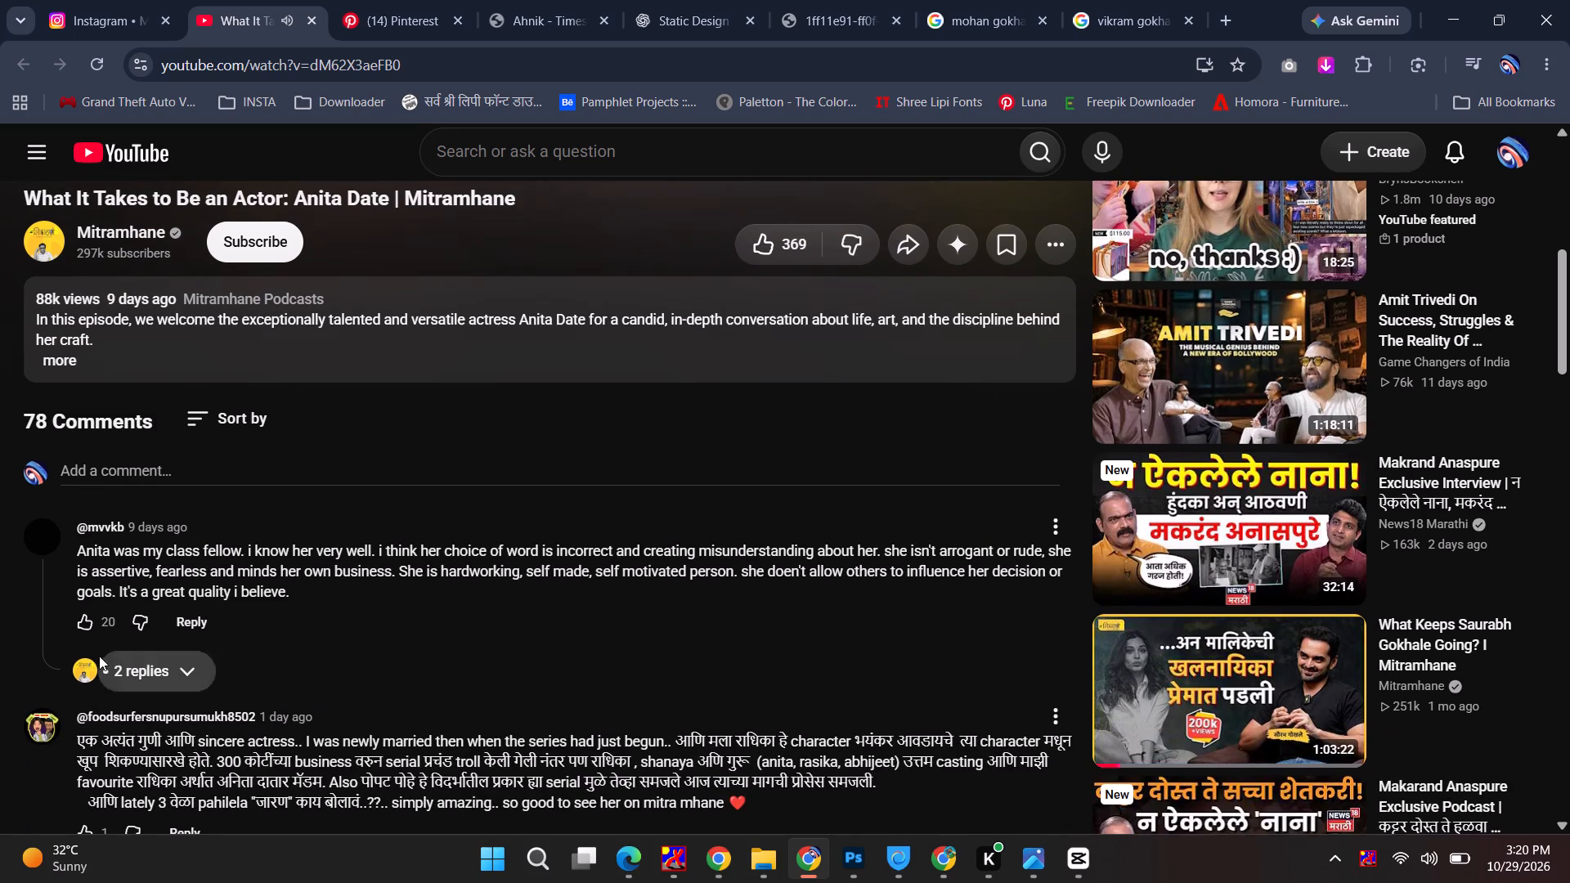
left_click(197, 670)
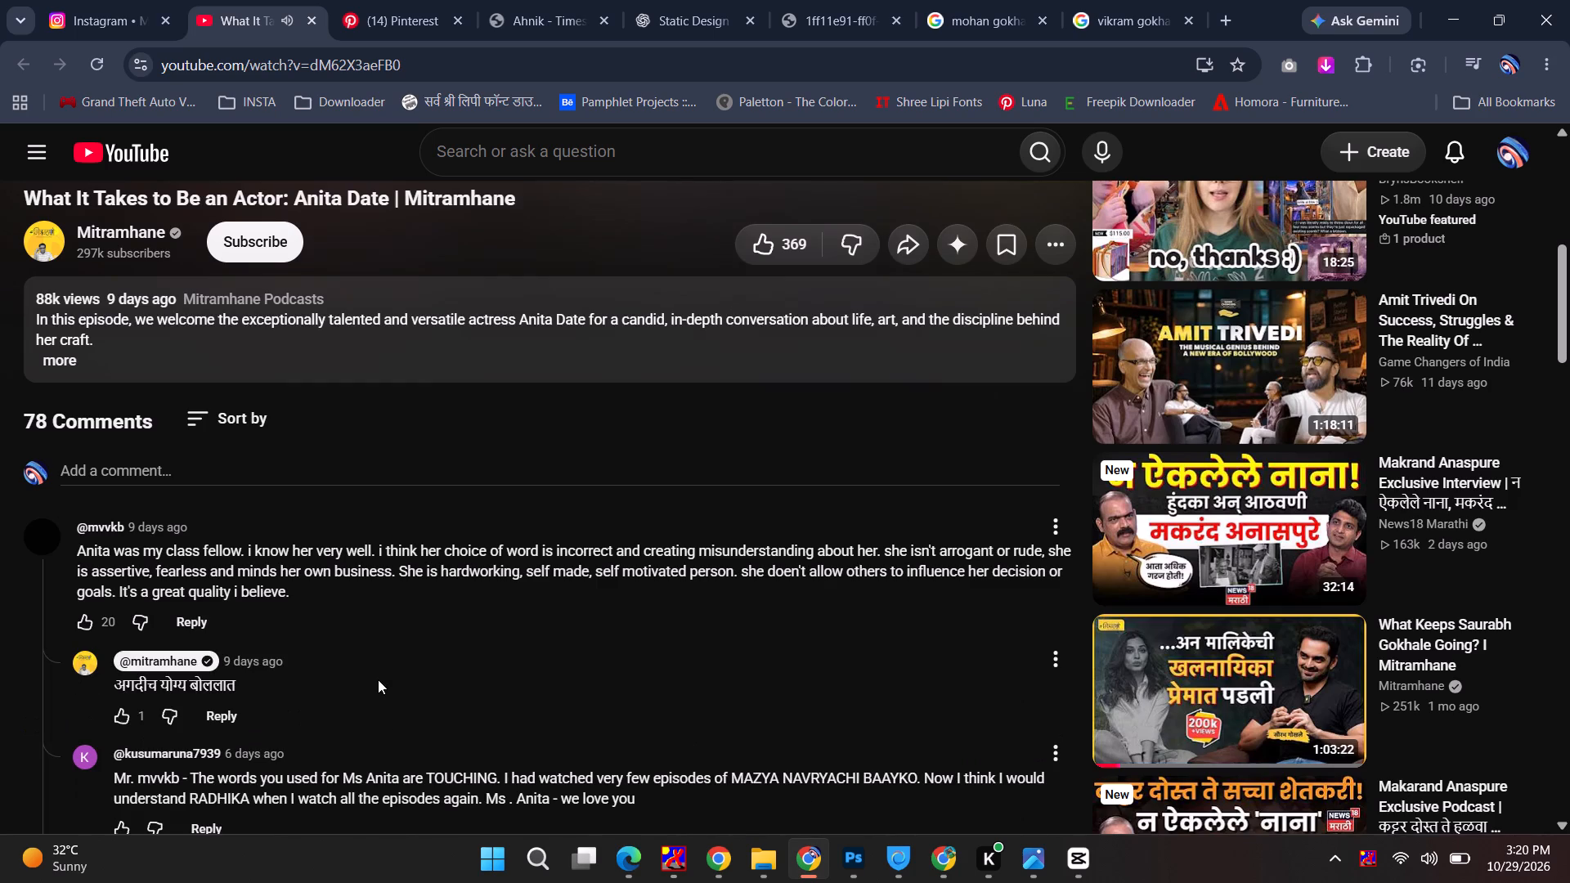
scroll(379, 679, "down", 3)
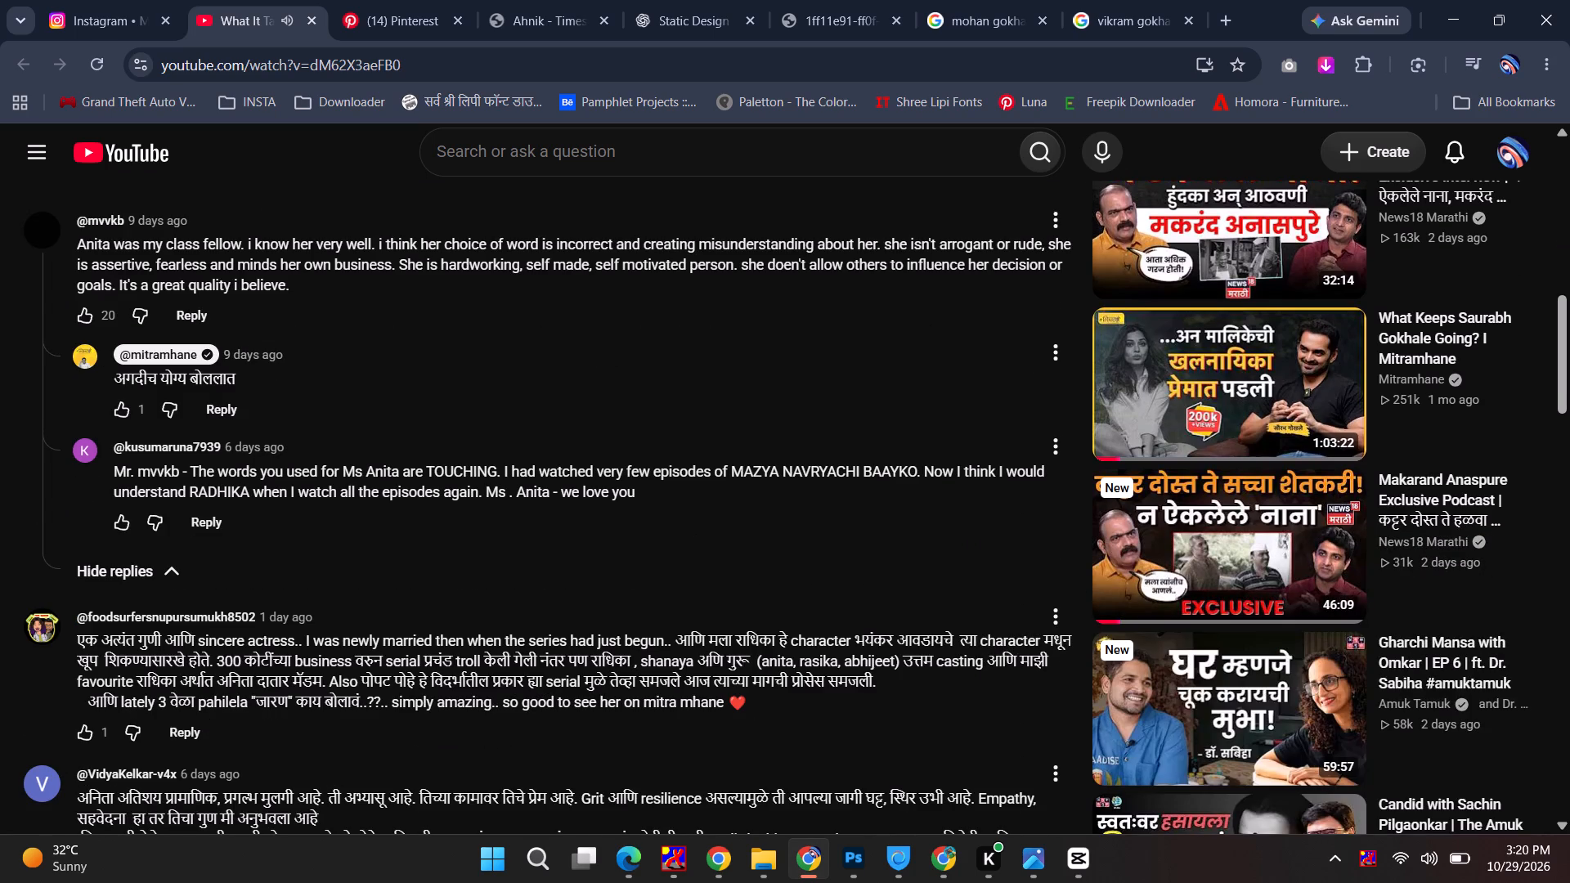
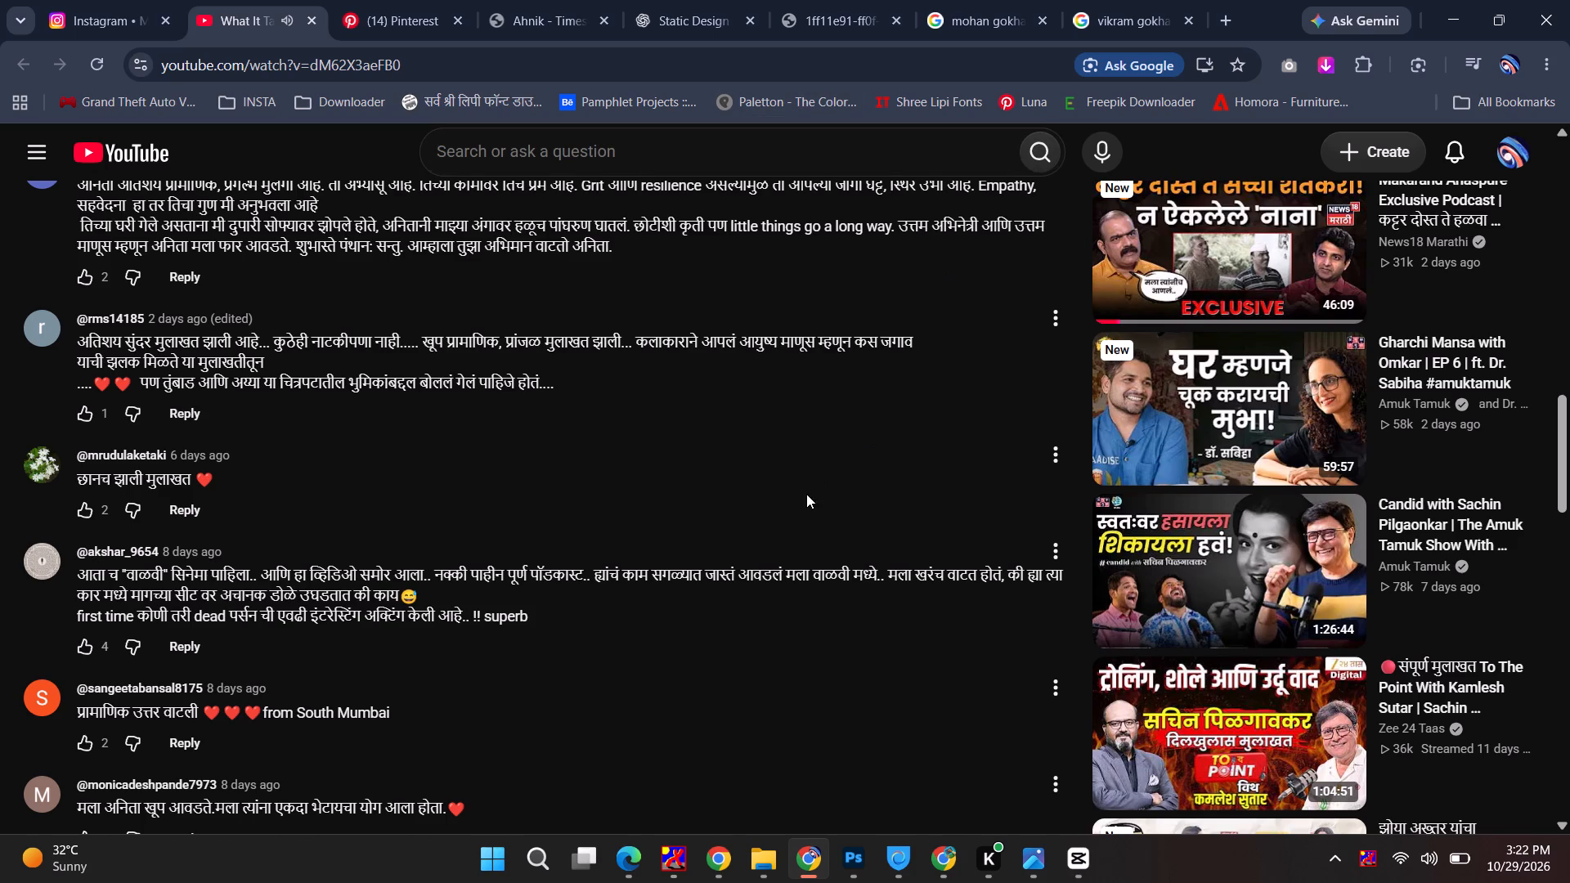
Switch to Photoshop and examine the Ajman NuVentures Centre heading and skyline photo on Artboard 1 up close.
key("alt+Tab")
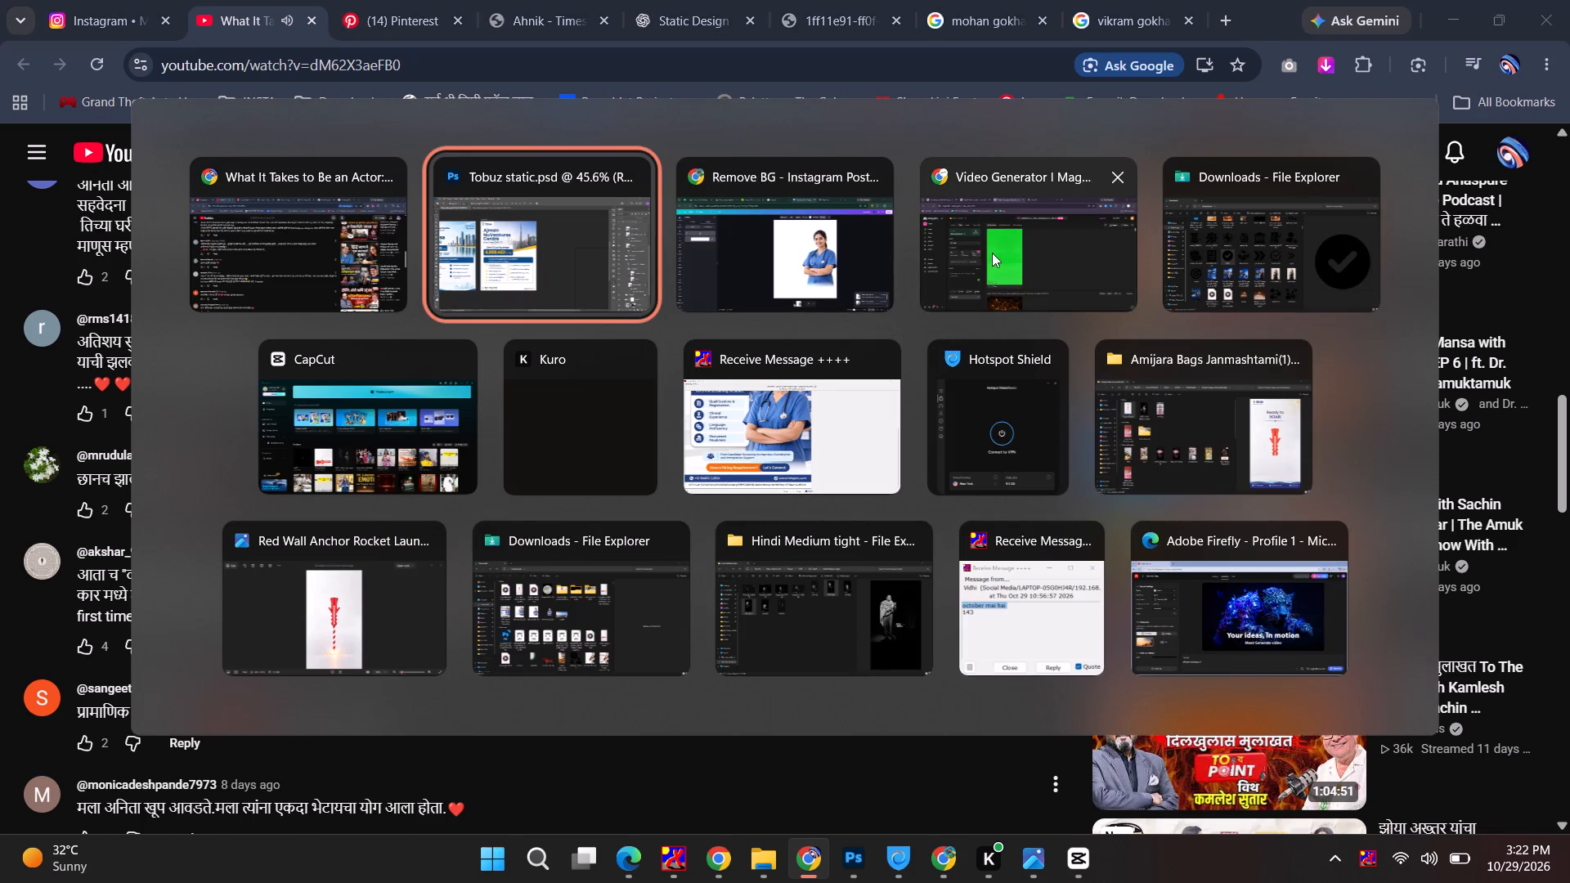
left_click(491, 253, "alt")
left_click(807, 415)
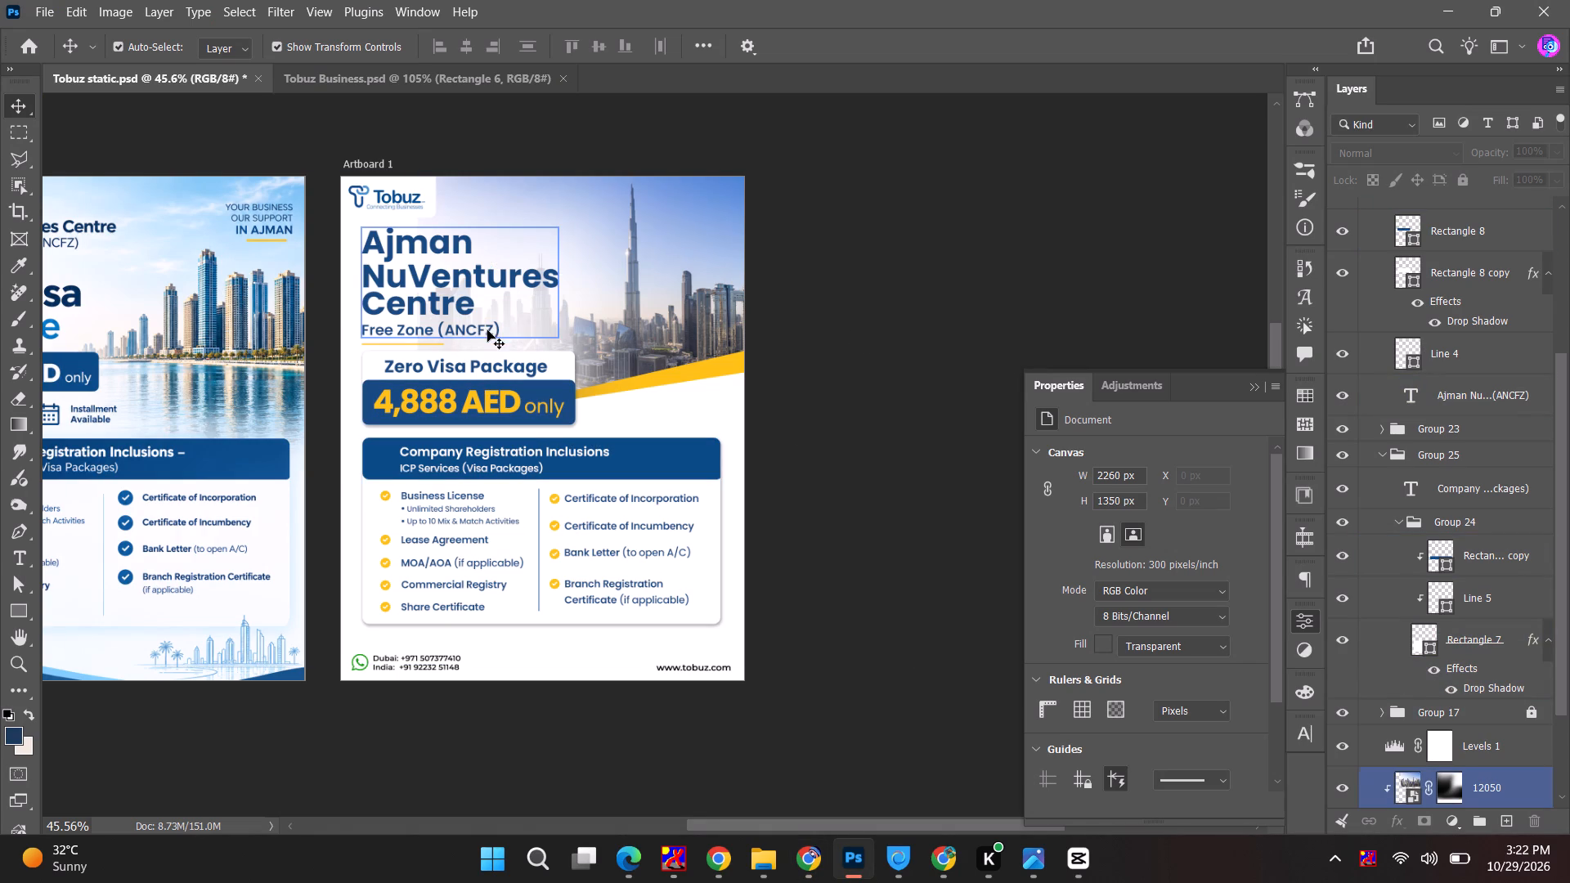
left_click(858, 332)
left_click(674, 323)
left_click(969, 312)
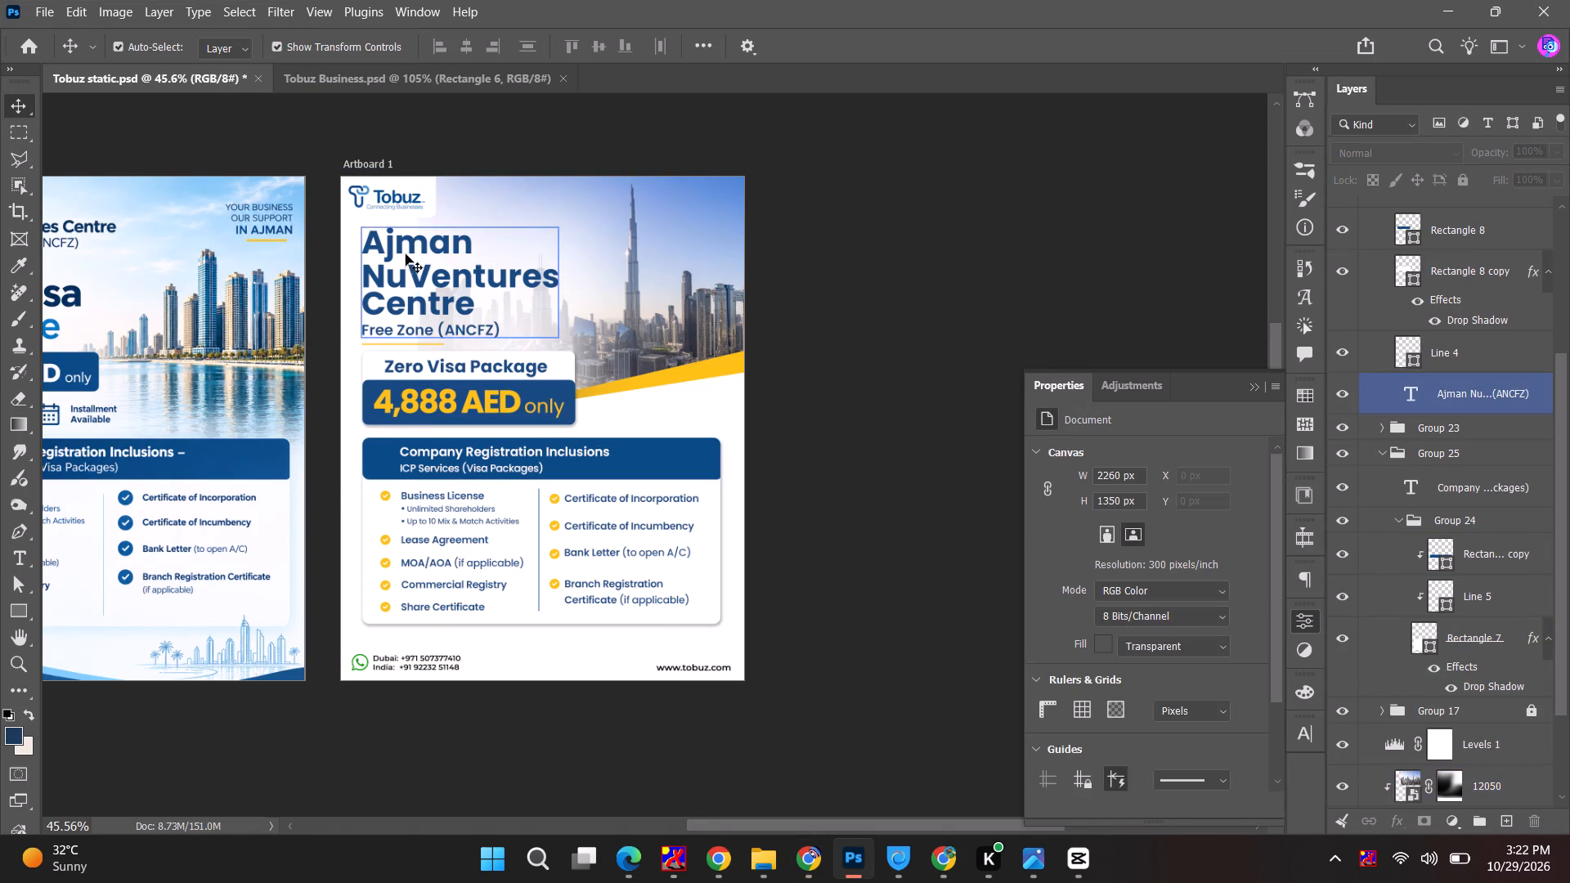
scroll(410, 239, "up", 7, "alt")
left_click(752, 248)
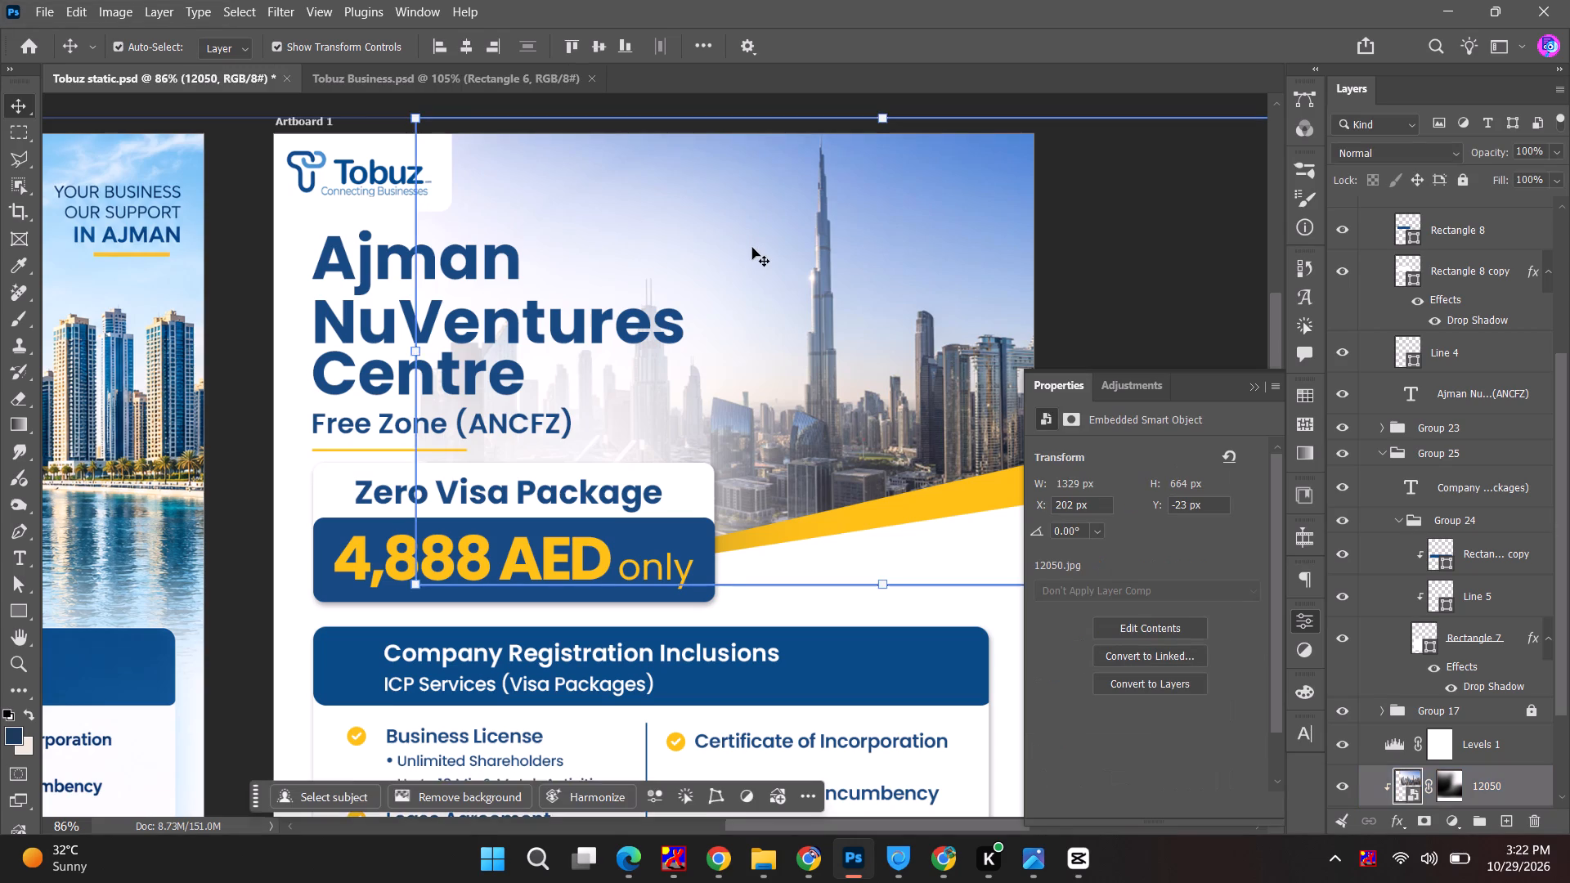
scroll(727, 259, "down", 4, "alt")
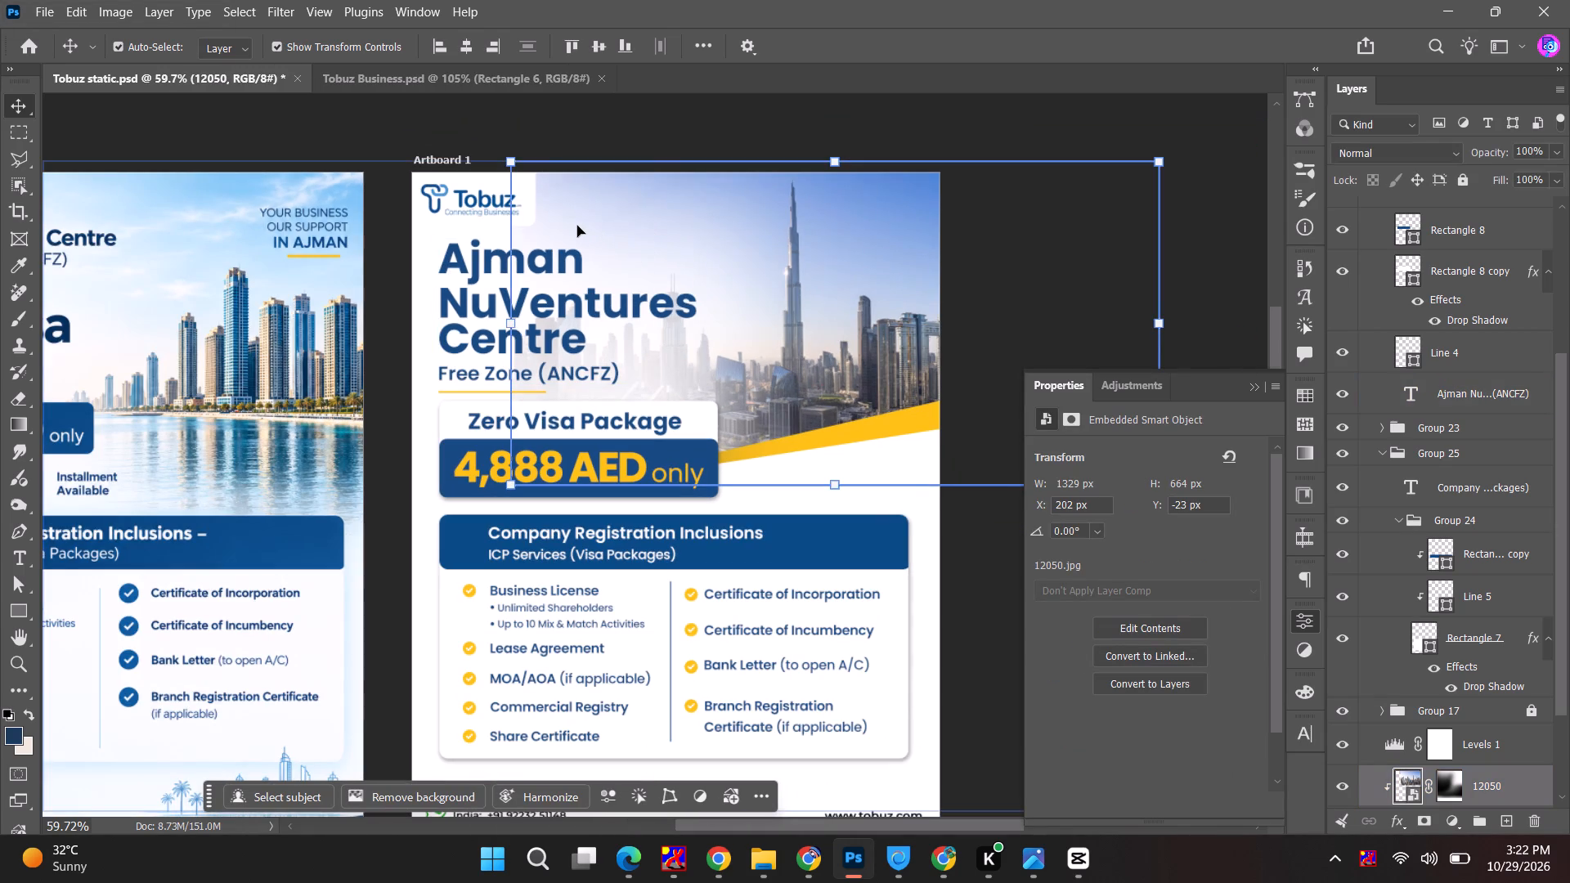
Clip the Levels 1 adjustment to the 12050 skyline photo layer and compare the photo with the adjustment hidden and shown.
key("b")
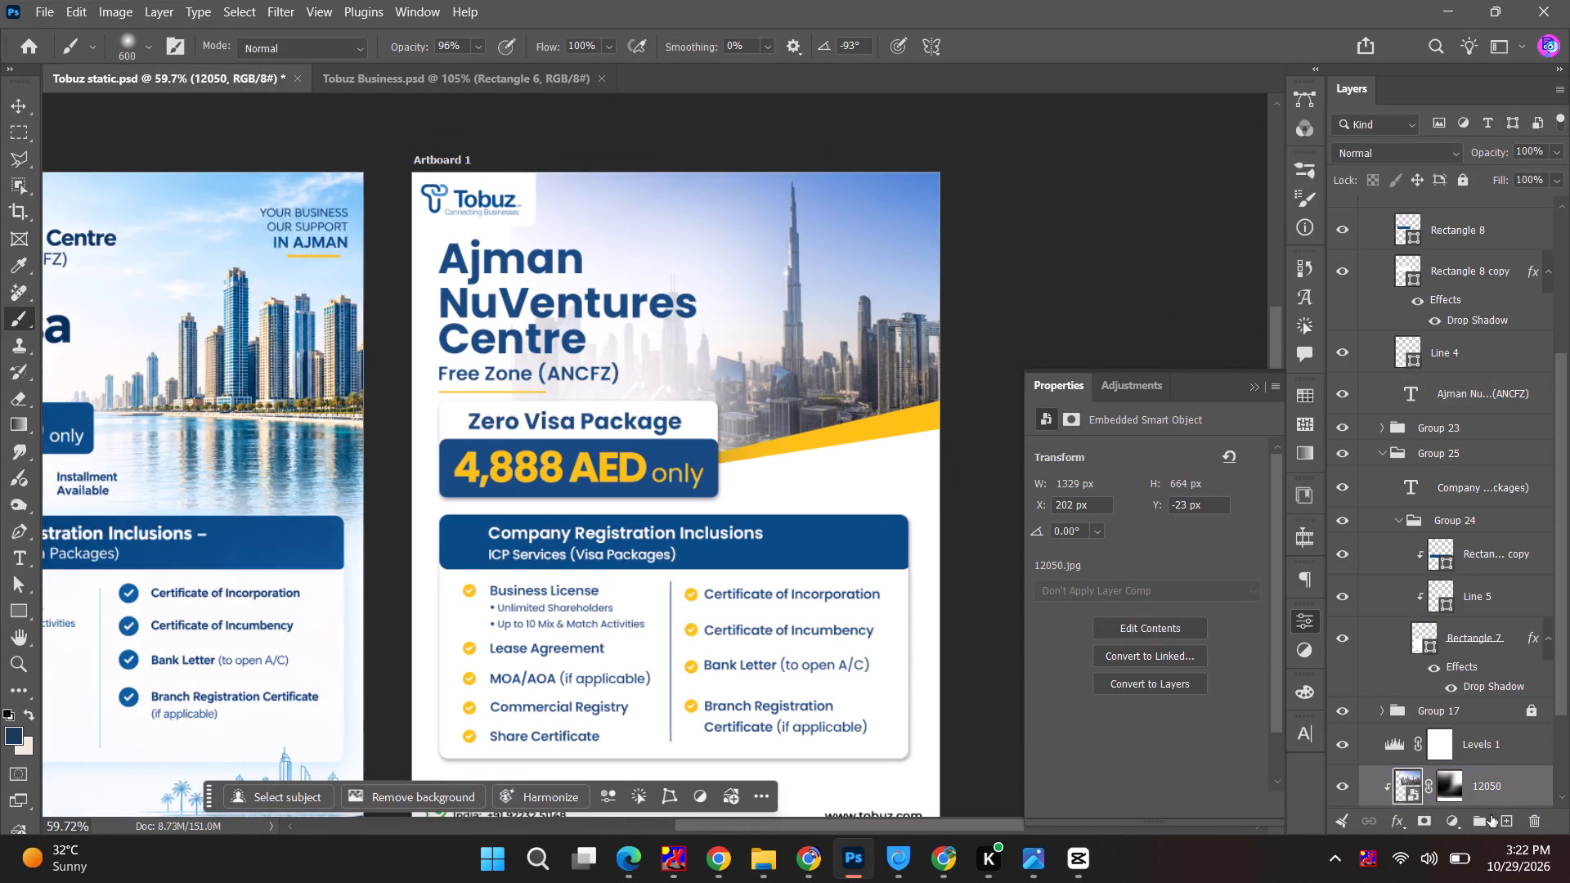
left_click(1340, 747)
double_click(1341, 747)
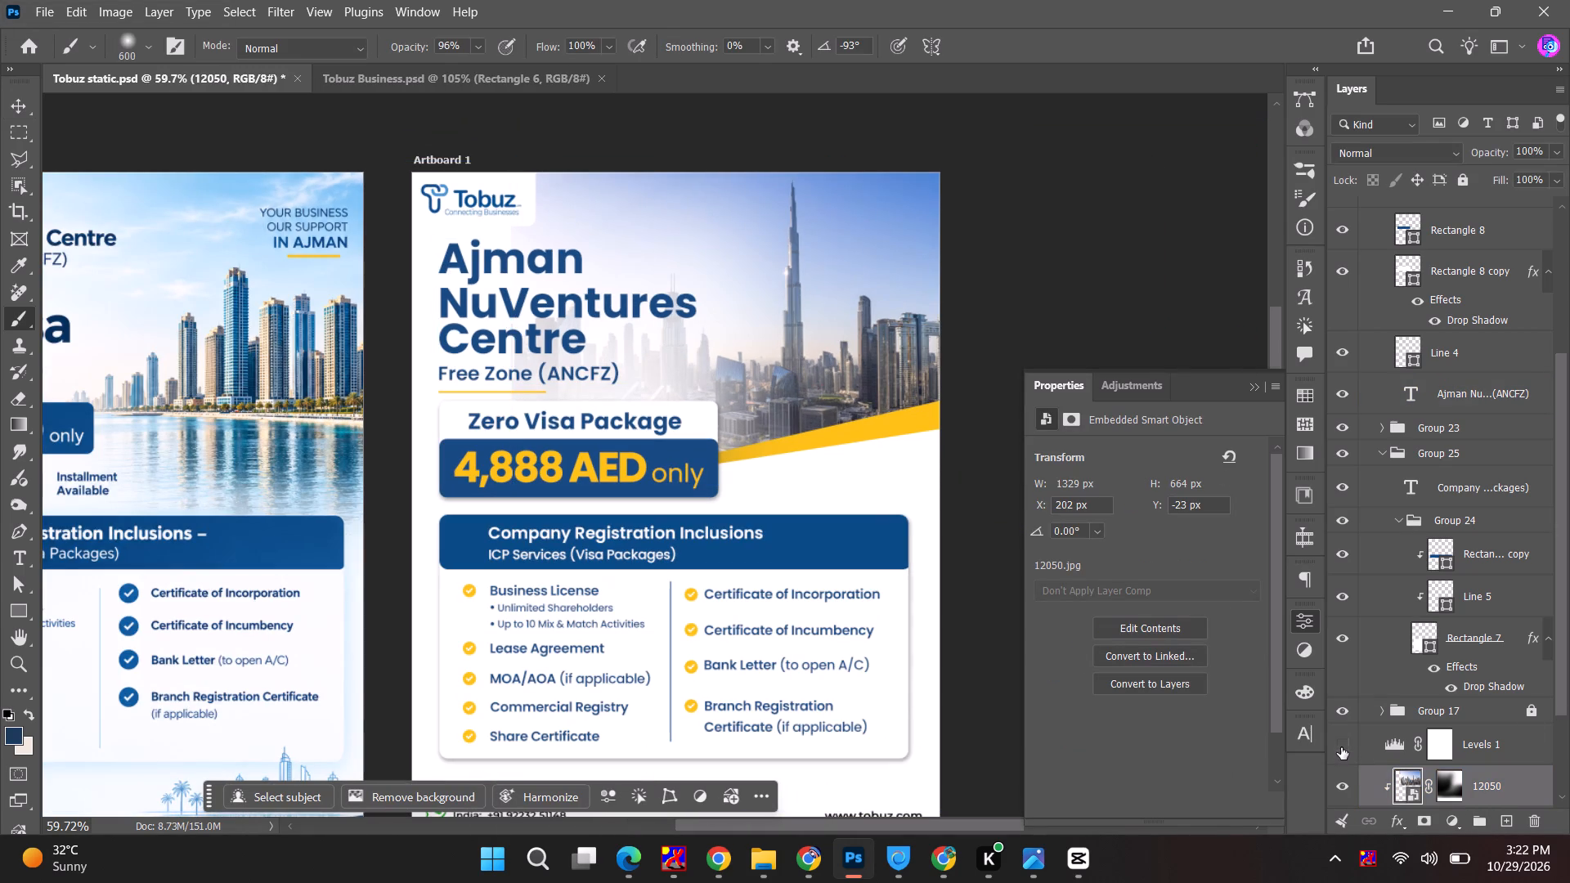
left_click(1383, 764, "alt")
left_click(1340, 751)
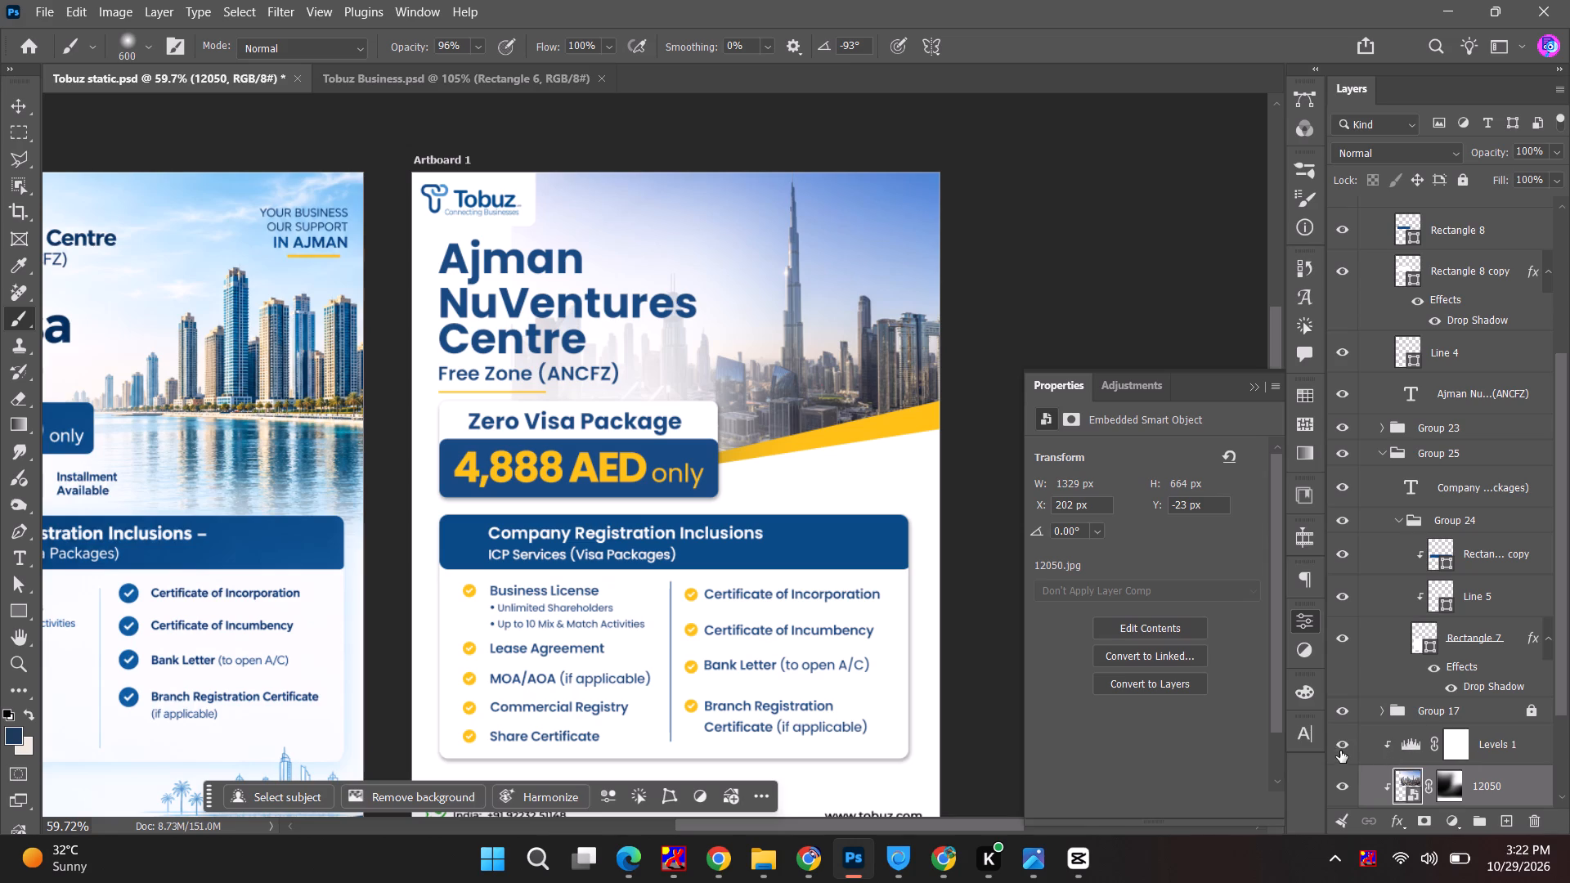
Add a new layer above Levels 1 and softly brush the pale sky colour sampled beside the Tobuz logo along Artboard 1's left edge.
left_click(1501, 818)
key("ctrl+z")
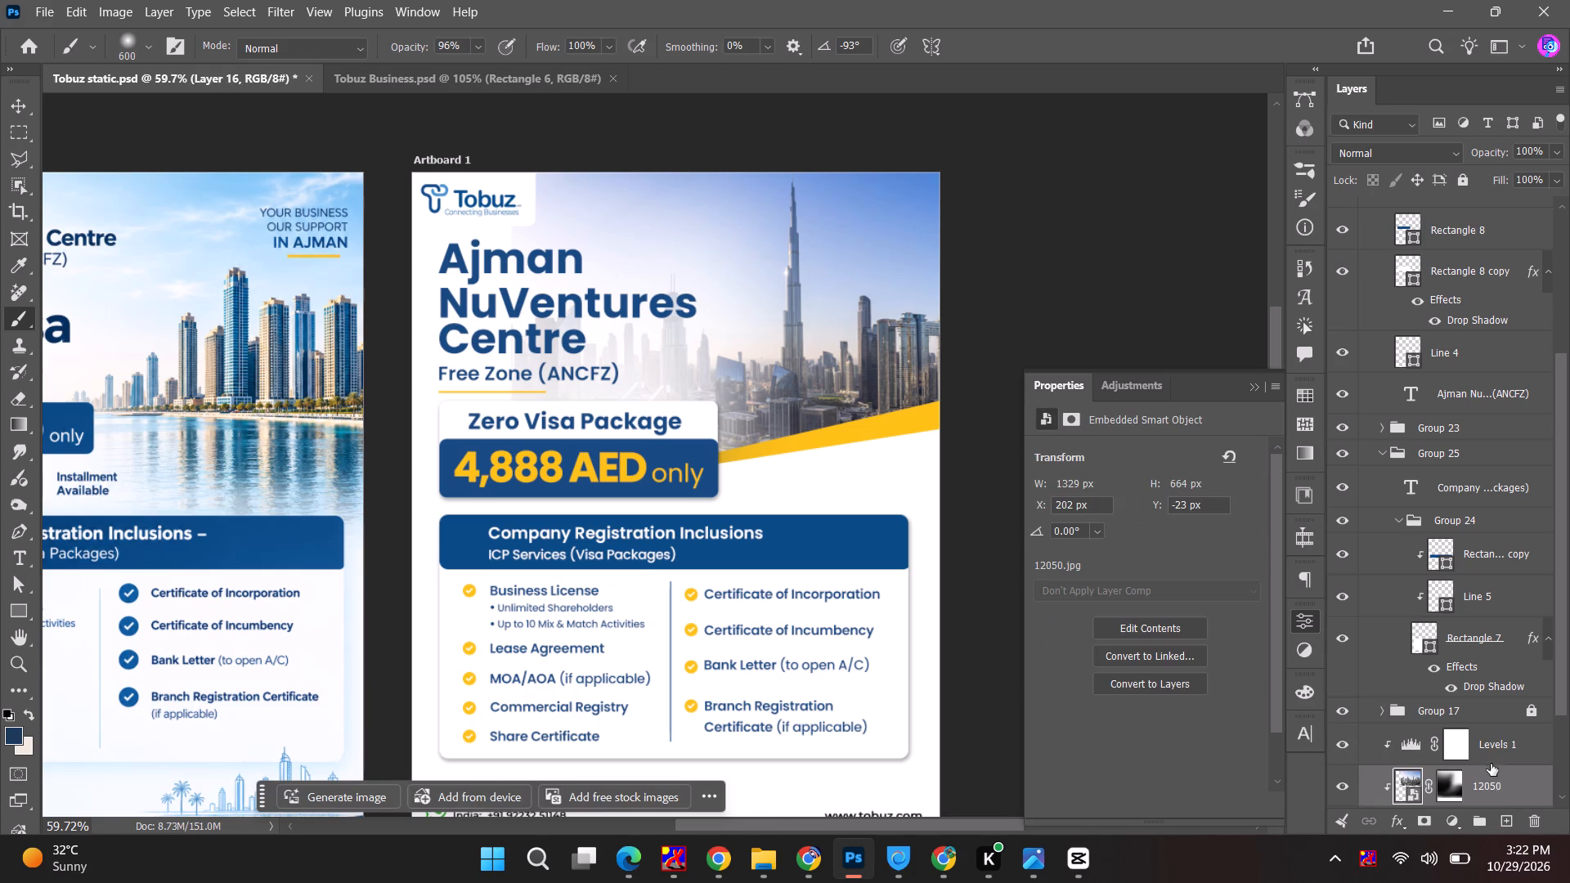
left_click(1509, 747)
left_click(1513, 818)
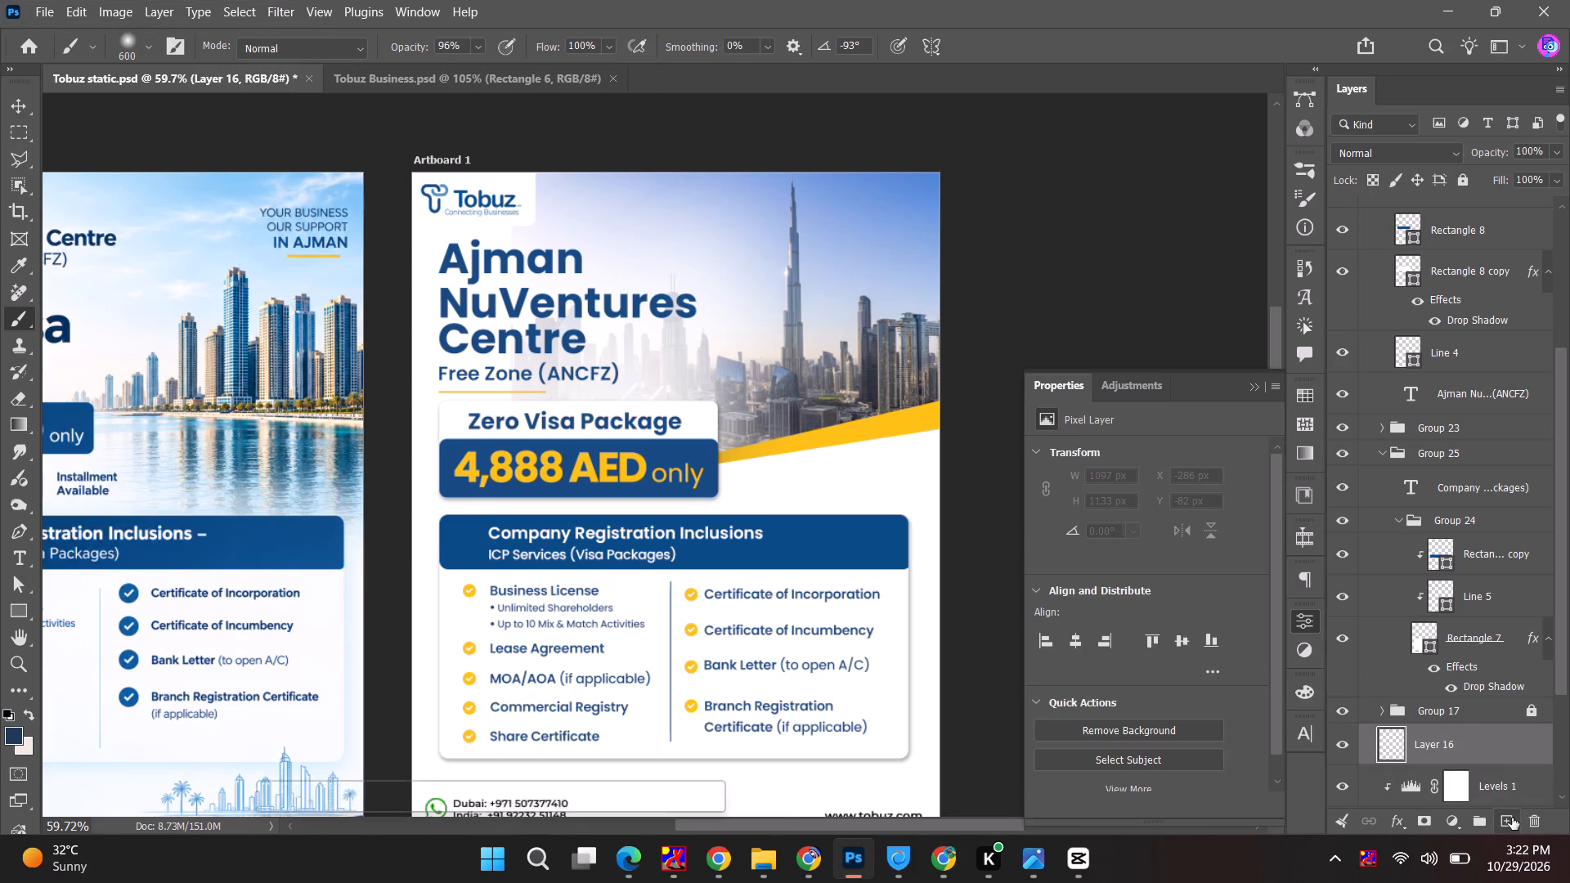
key("b")
left_click(565, 183, "alt")
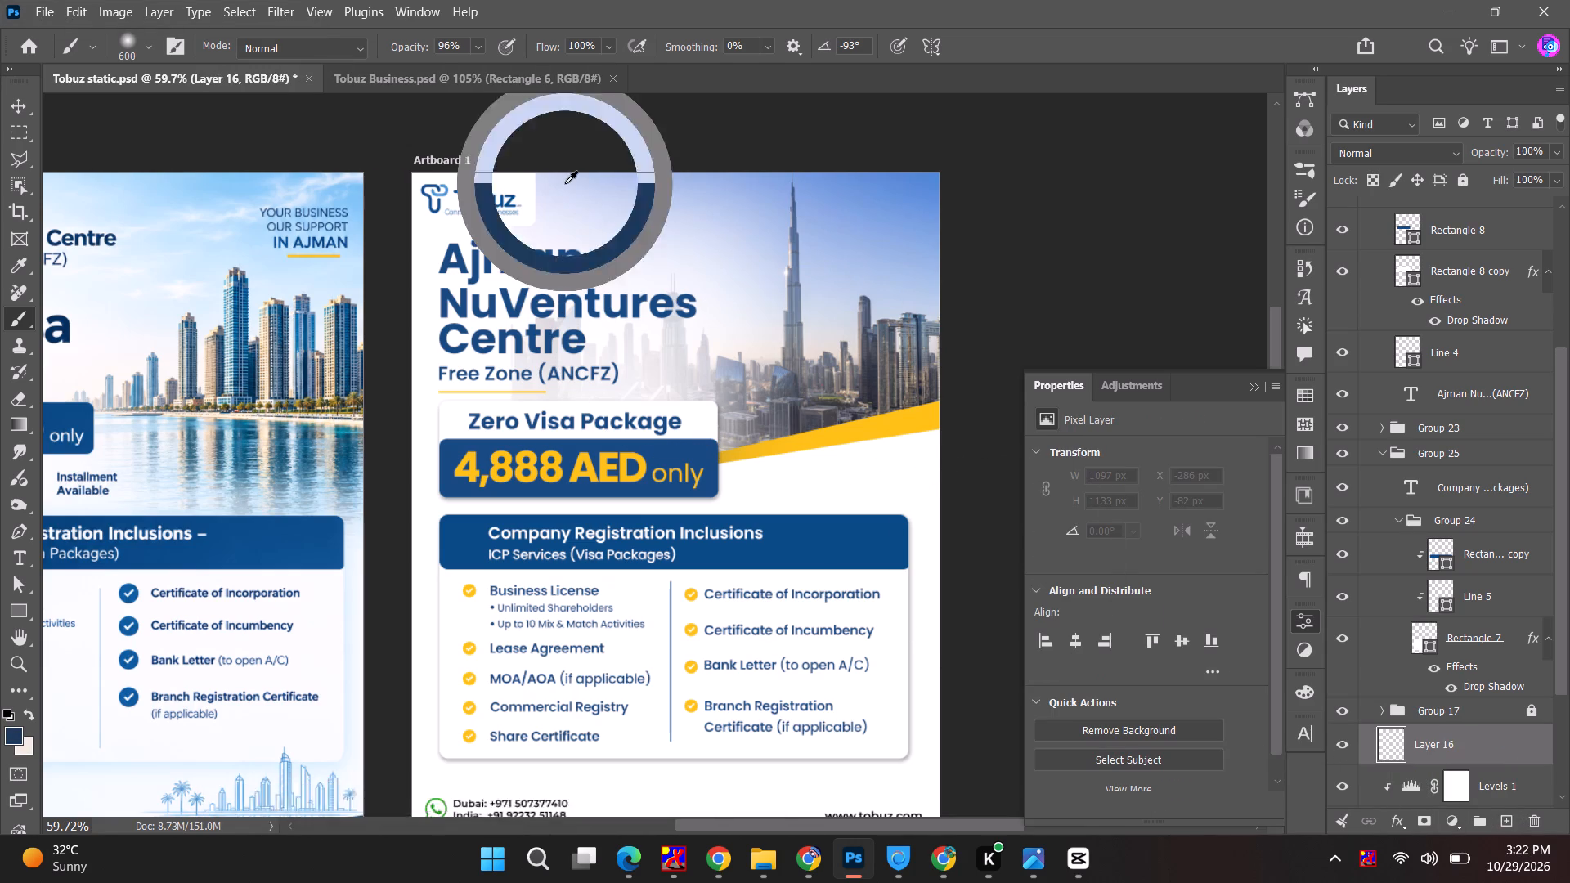
left_click_drag(525, 198, 334, 204)
key("ctrl+z")
left_click_drag(353, 277, 315, 156)
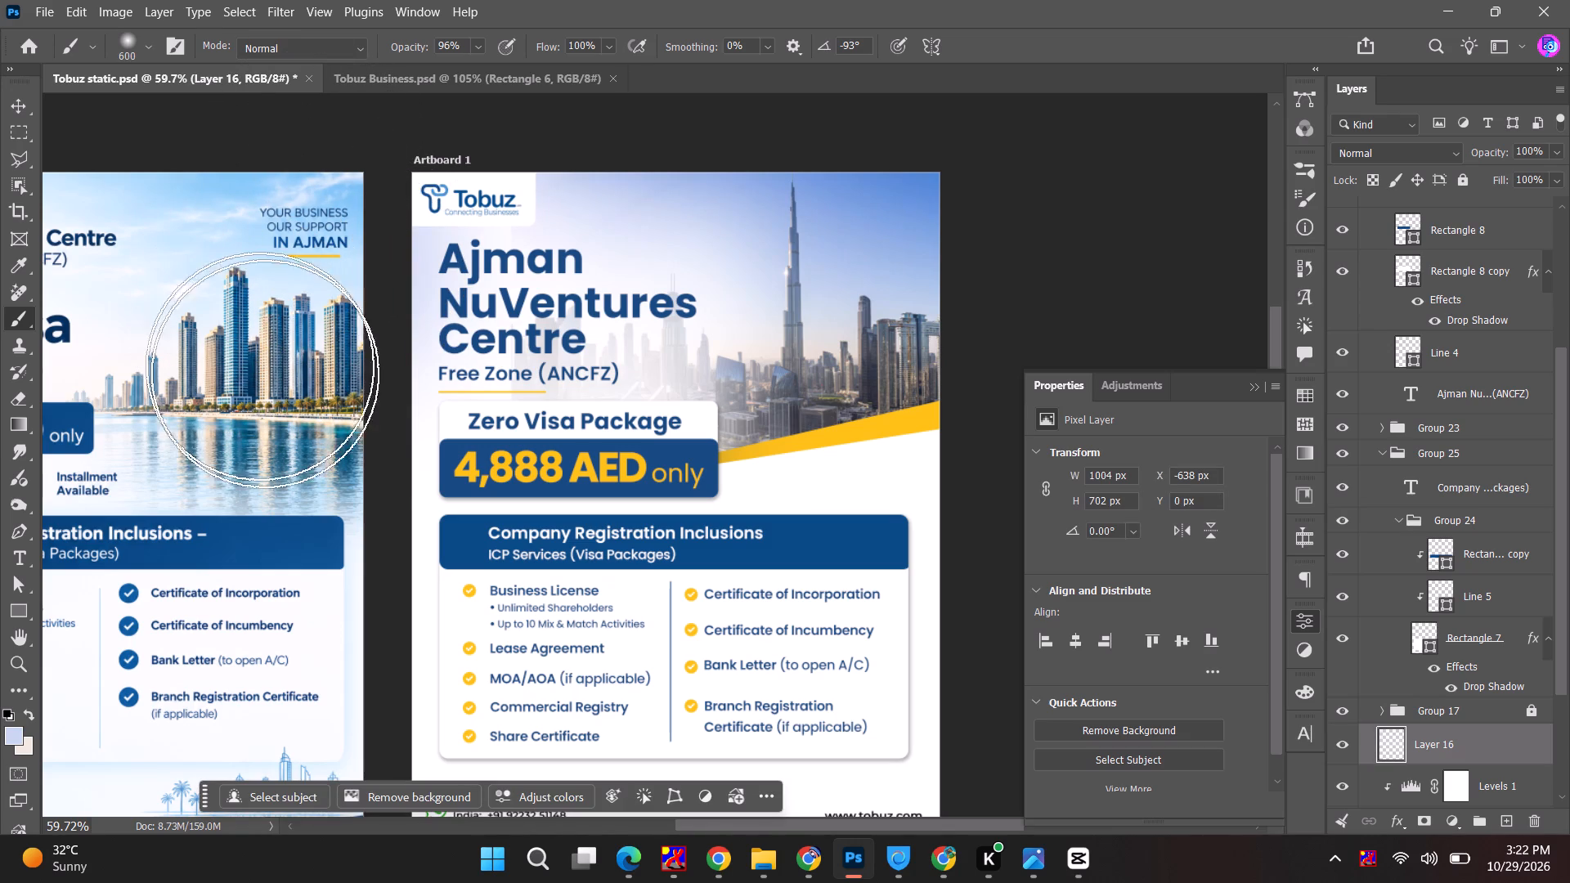
left_click_drag(312, 430, 186, 195)
left_click_drag(301, 482, 39, 262)
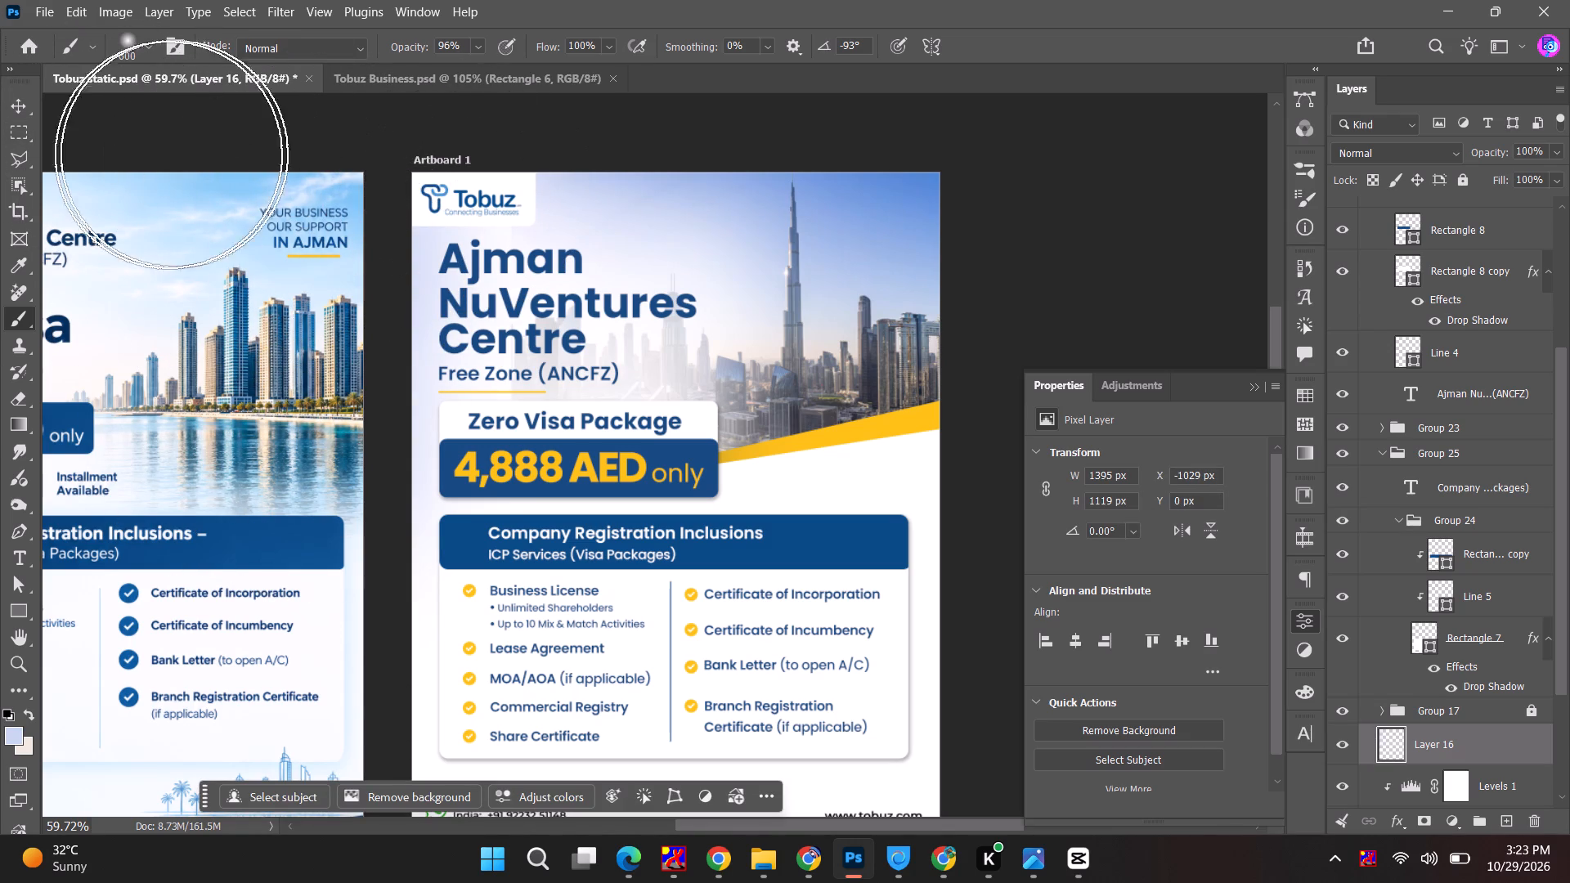
left_click(27, 106)
left_click(981, 199)
Switch to Pinterest in Chrome and browse the white background results, viewing the White Background Image pin and a related light-blue ombre curve pin.
key("alt+Tab")
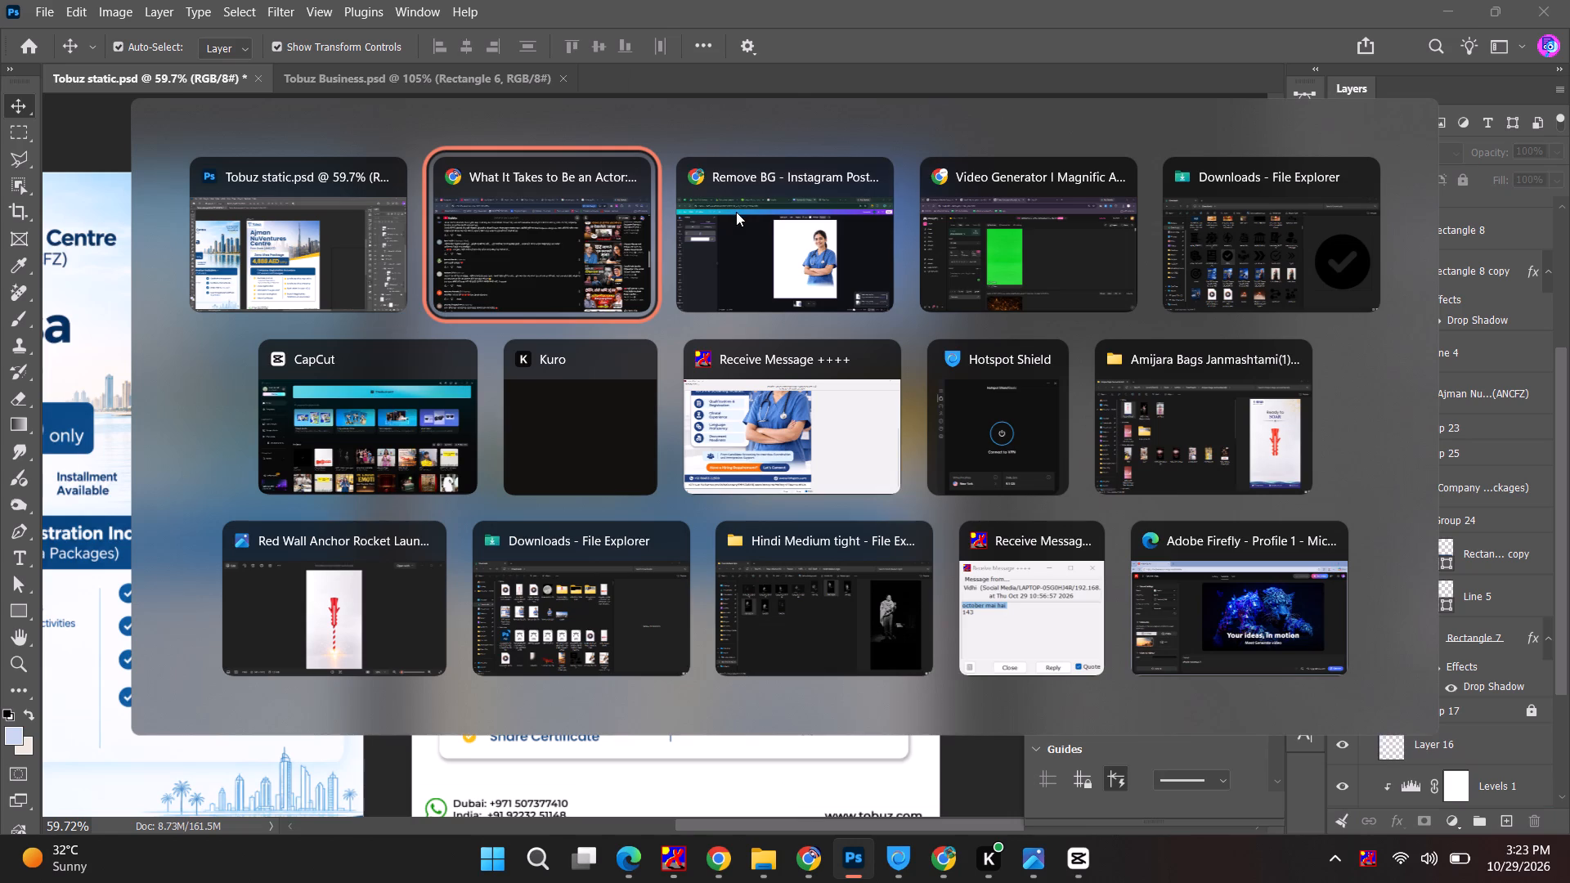
left_click(583, 229, "alt")
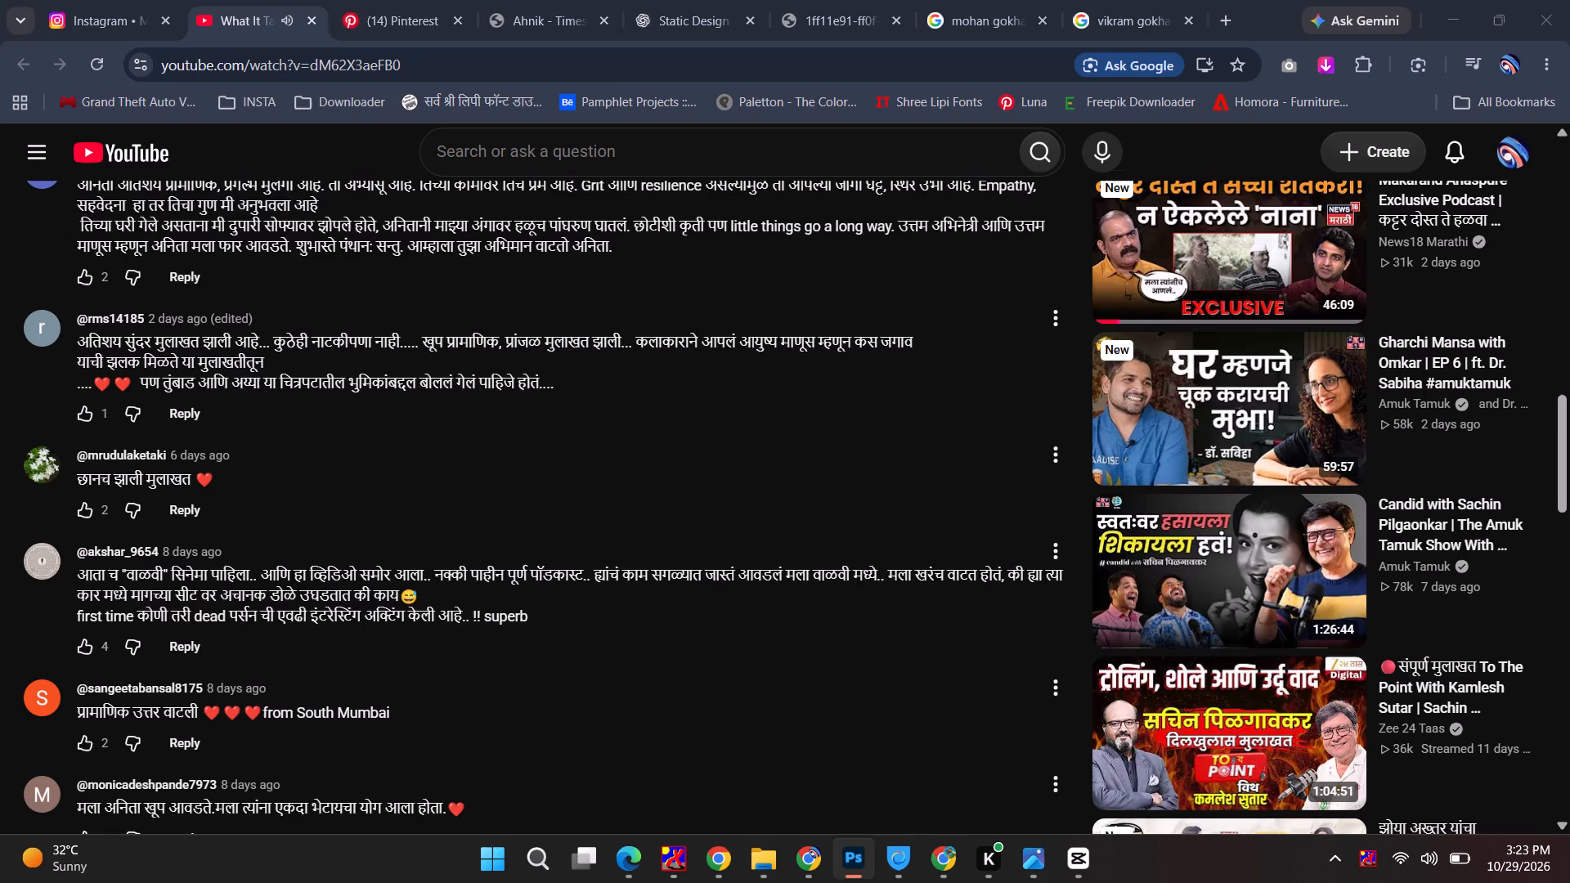
left_click(364, 0)
scroll(382, 492, "down", 5)
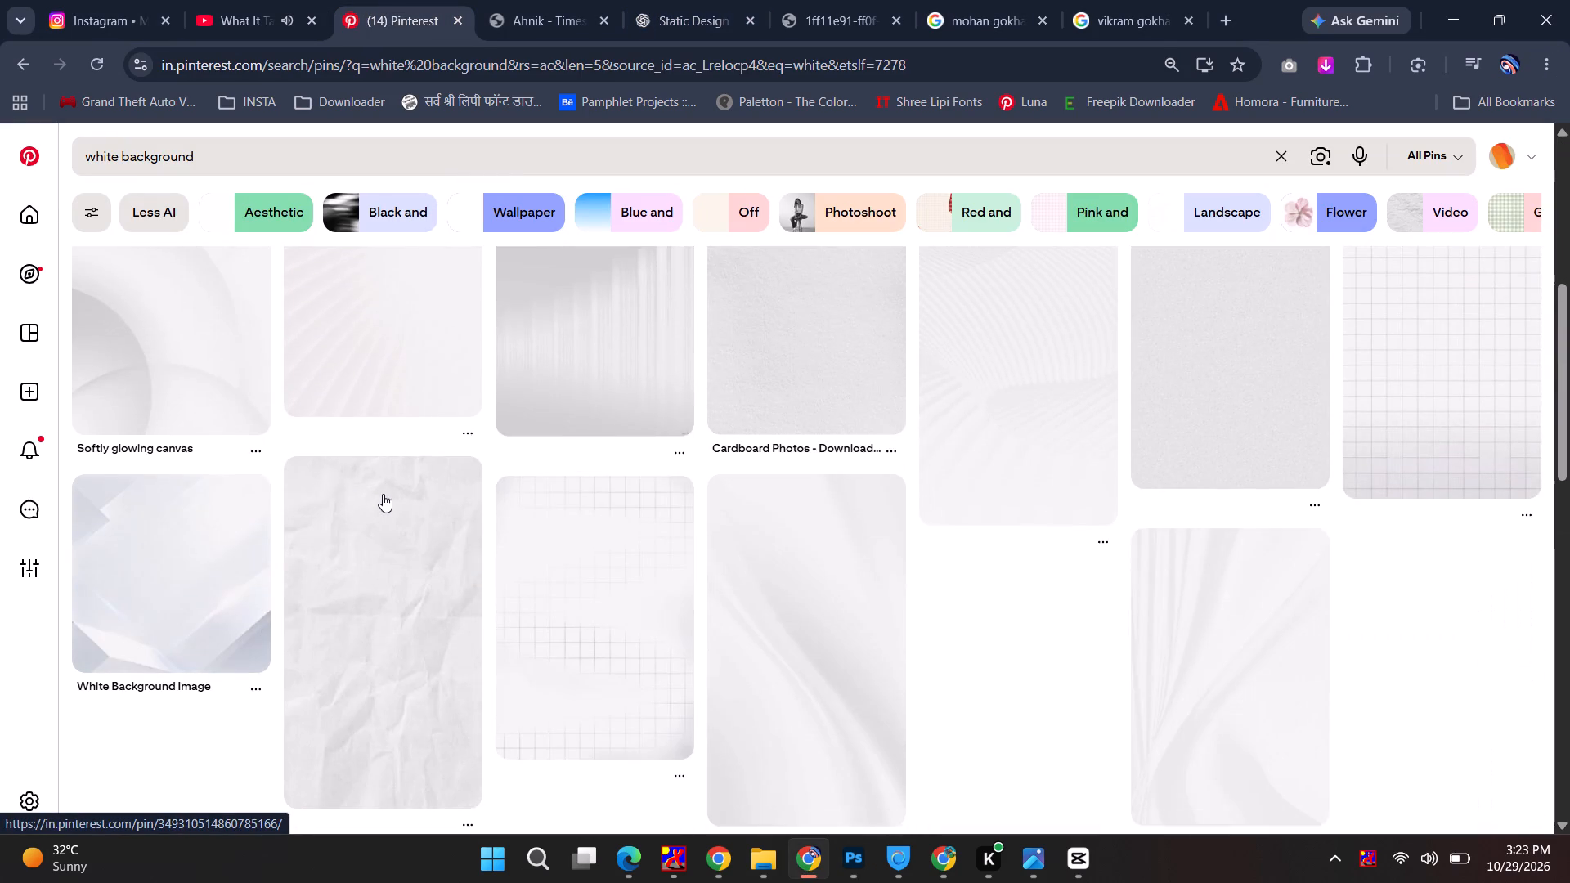
scroll(383, 494, "down", 4)
scroll(342, 495, "up", 3)
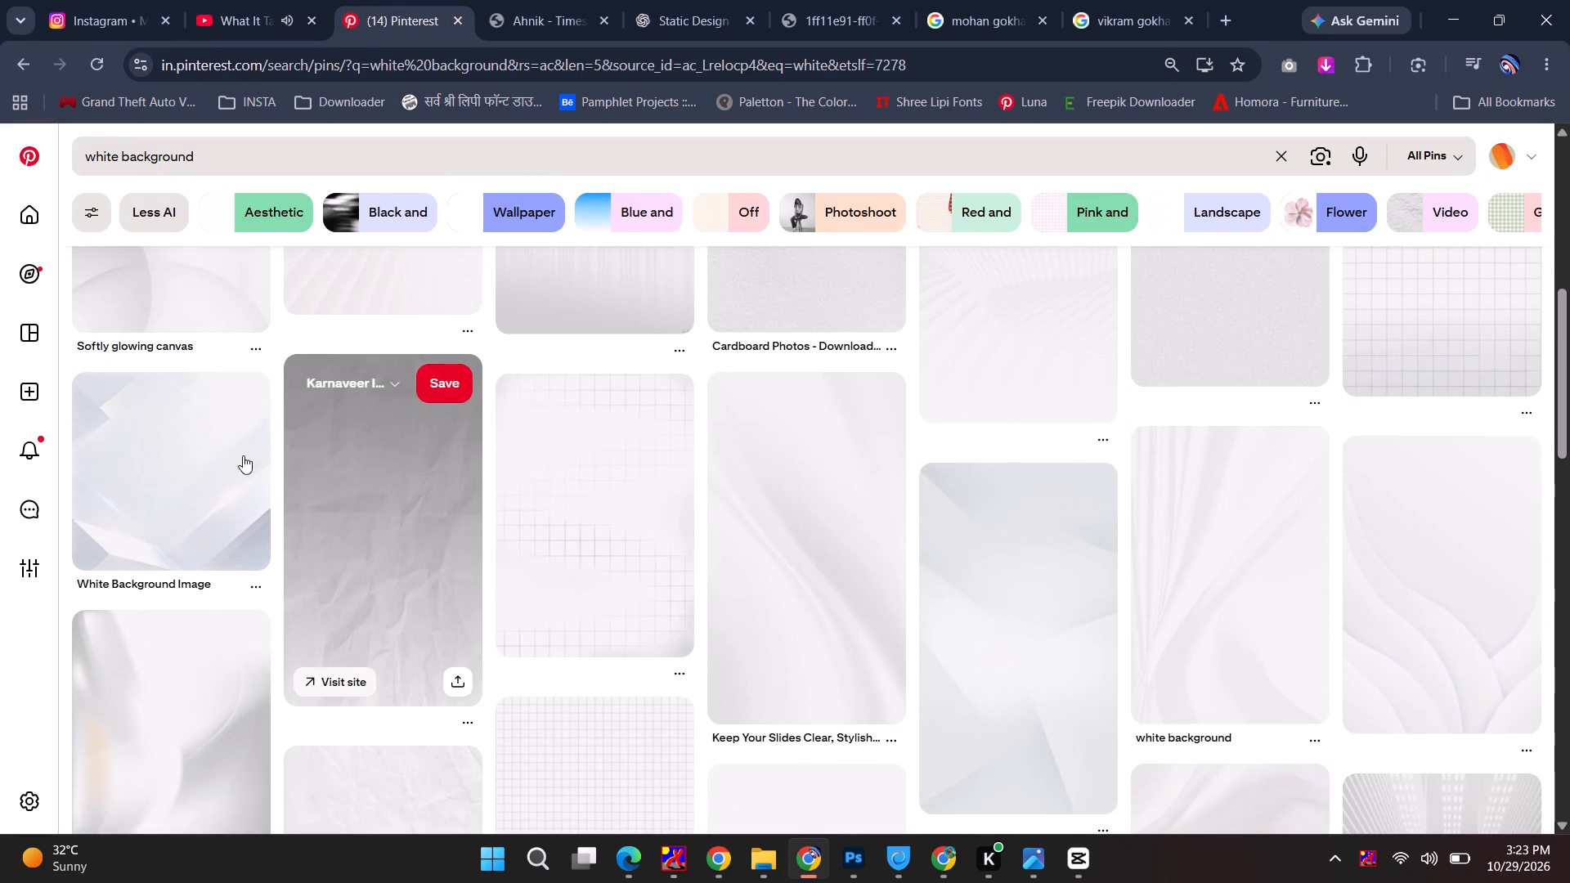
left_click(235, 450)
scroll(567, 491, "down", 2)
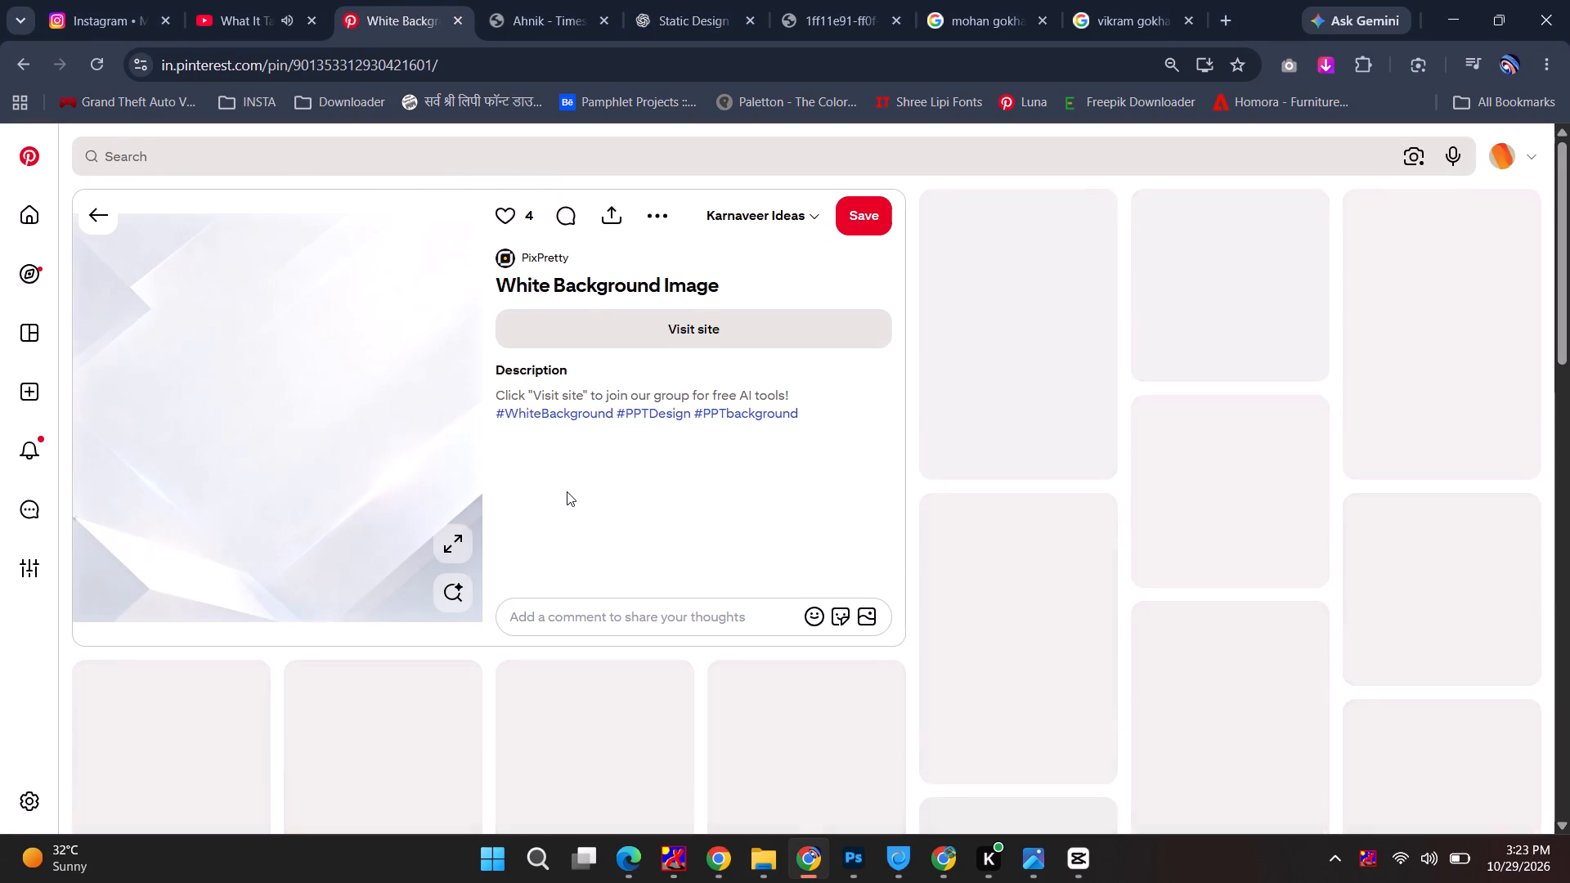
scroll(567, 491, "down", 1)
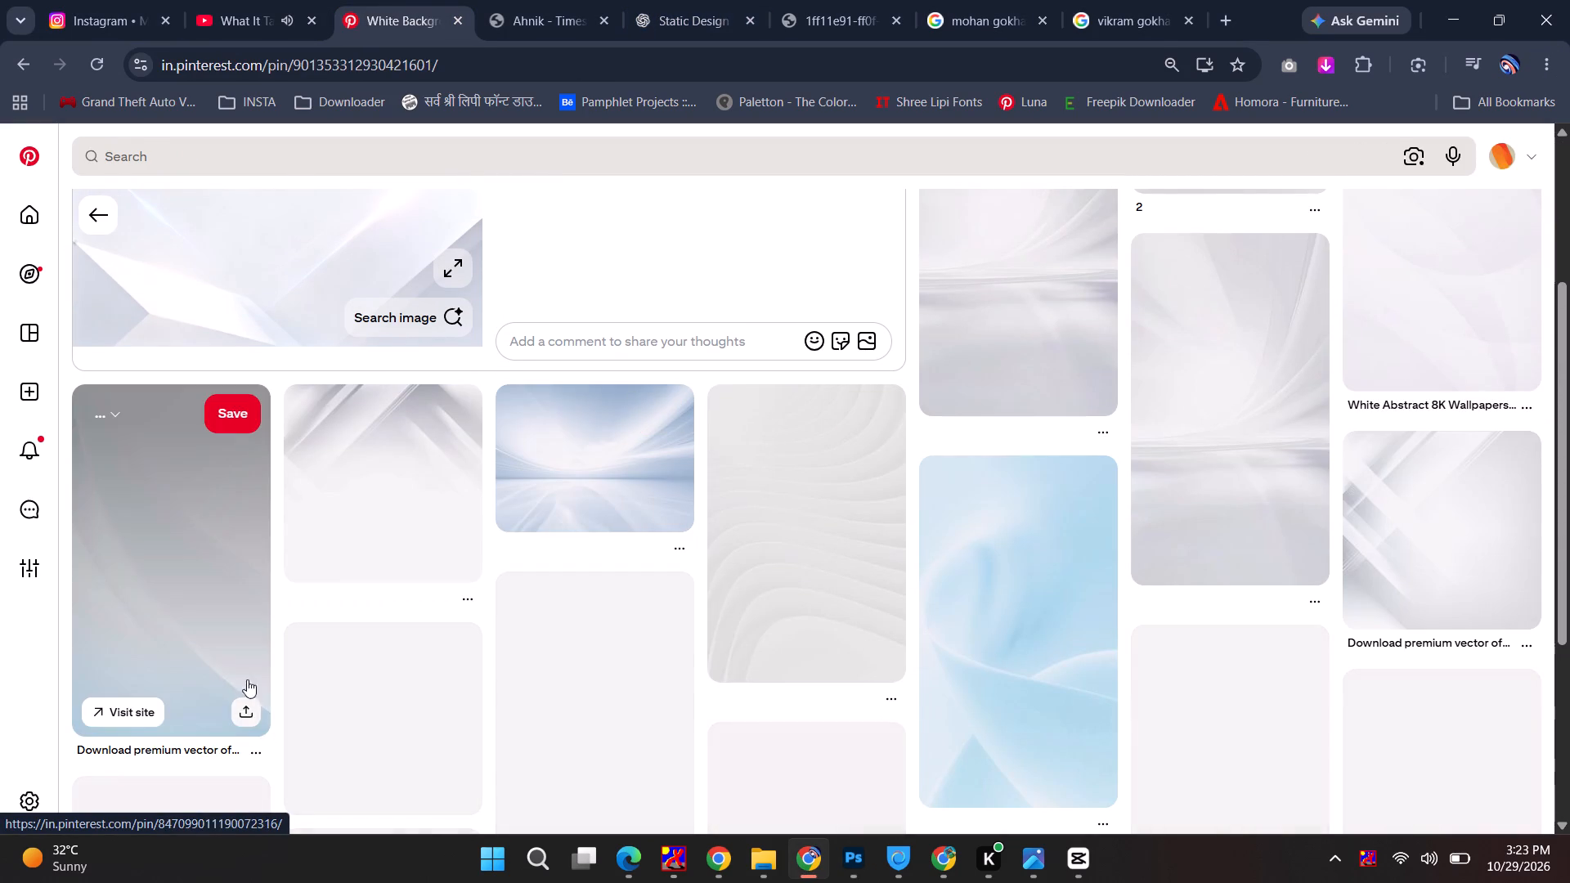
left_click(196, 541)
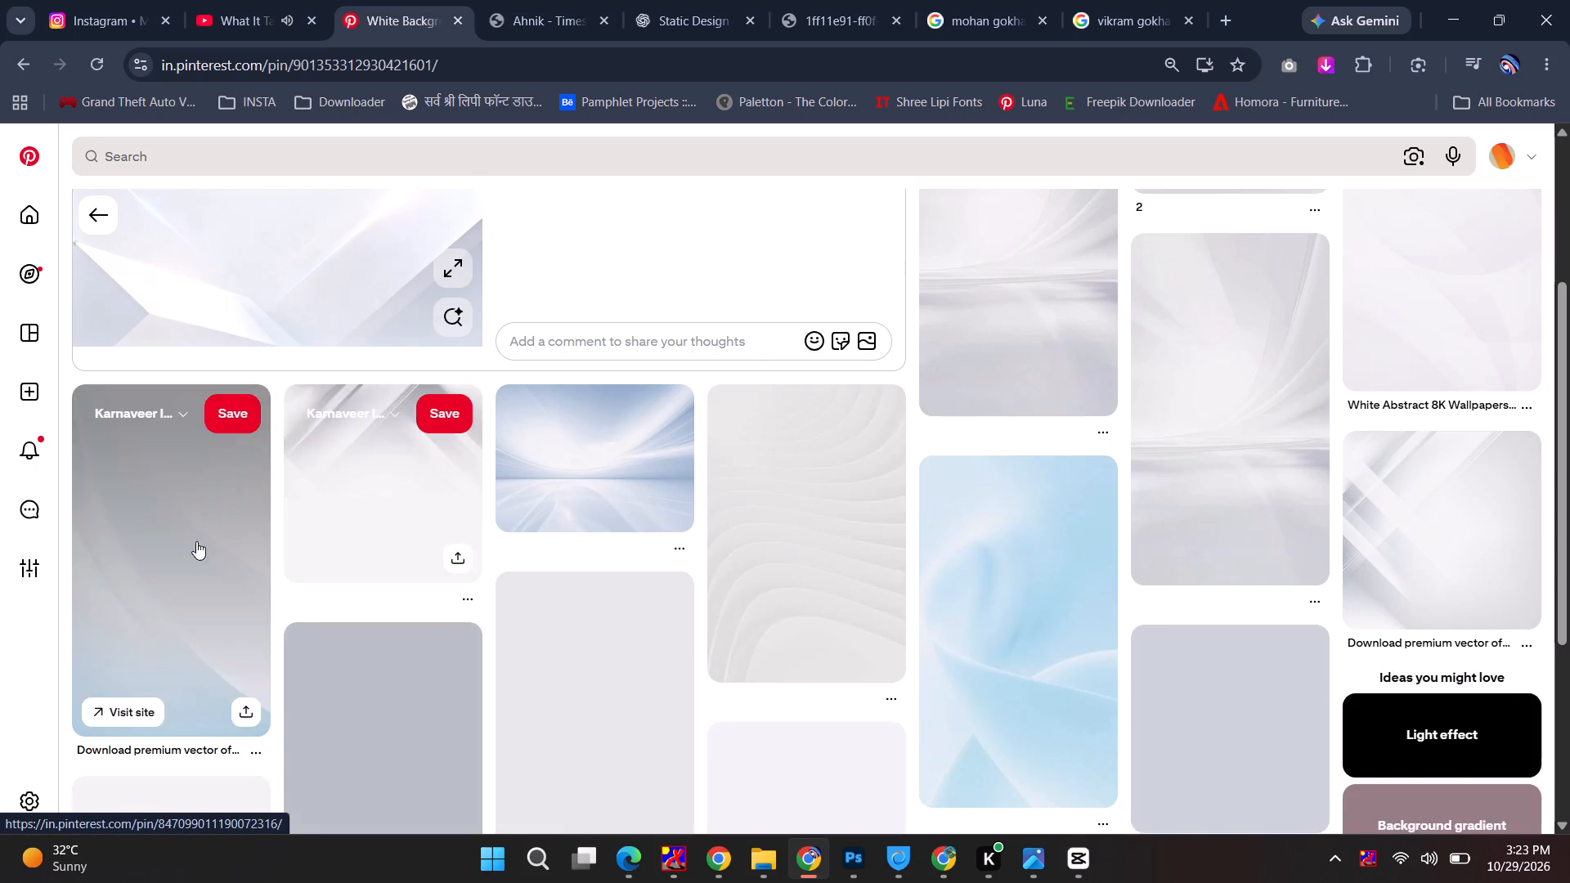
right_click(304, 473)
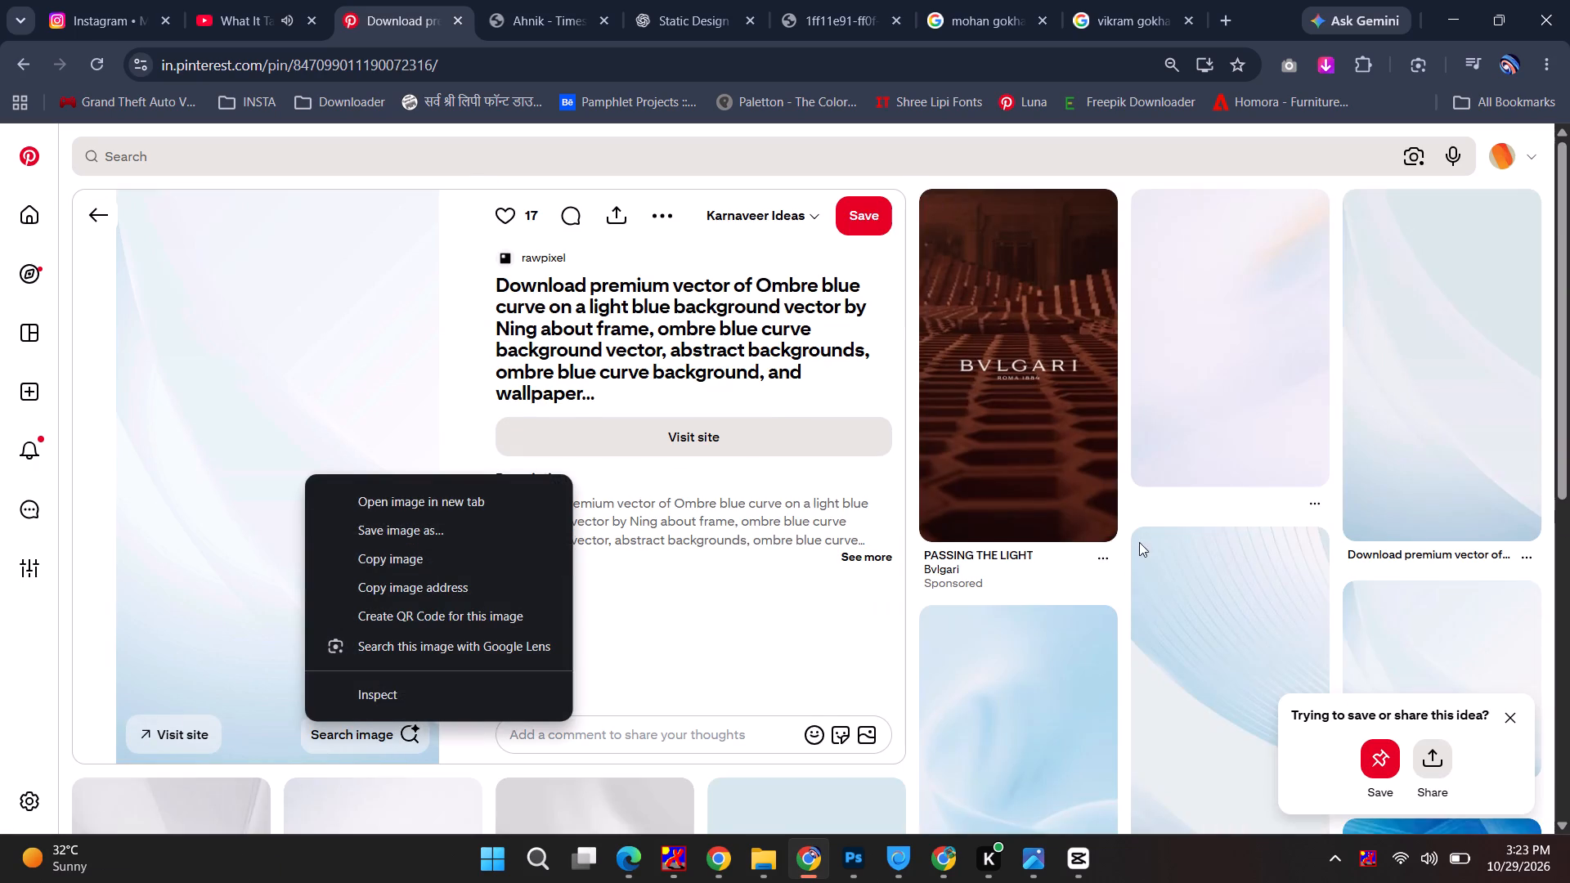
Find the related rawpixel pin with fine light-blue curved stripes and copy its image.
scroll(1130, 643, "down", 2)
scroll(1297, 604, "down", 3)
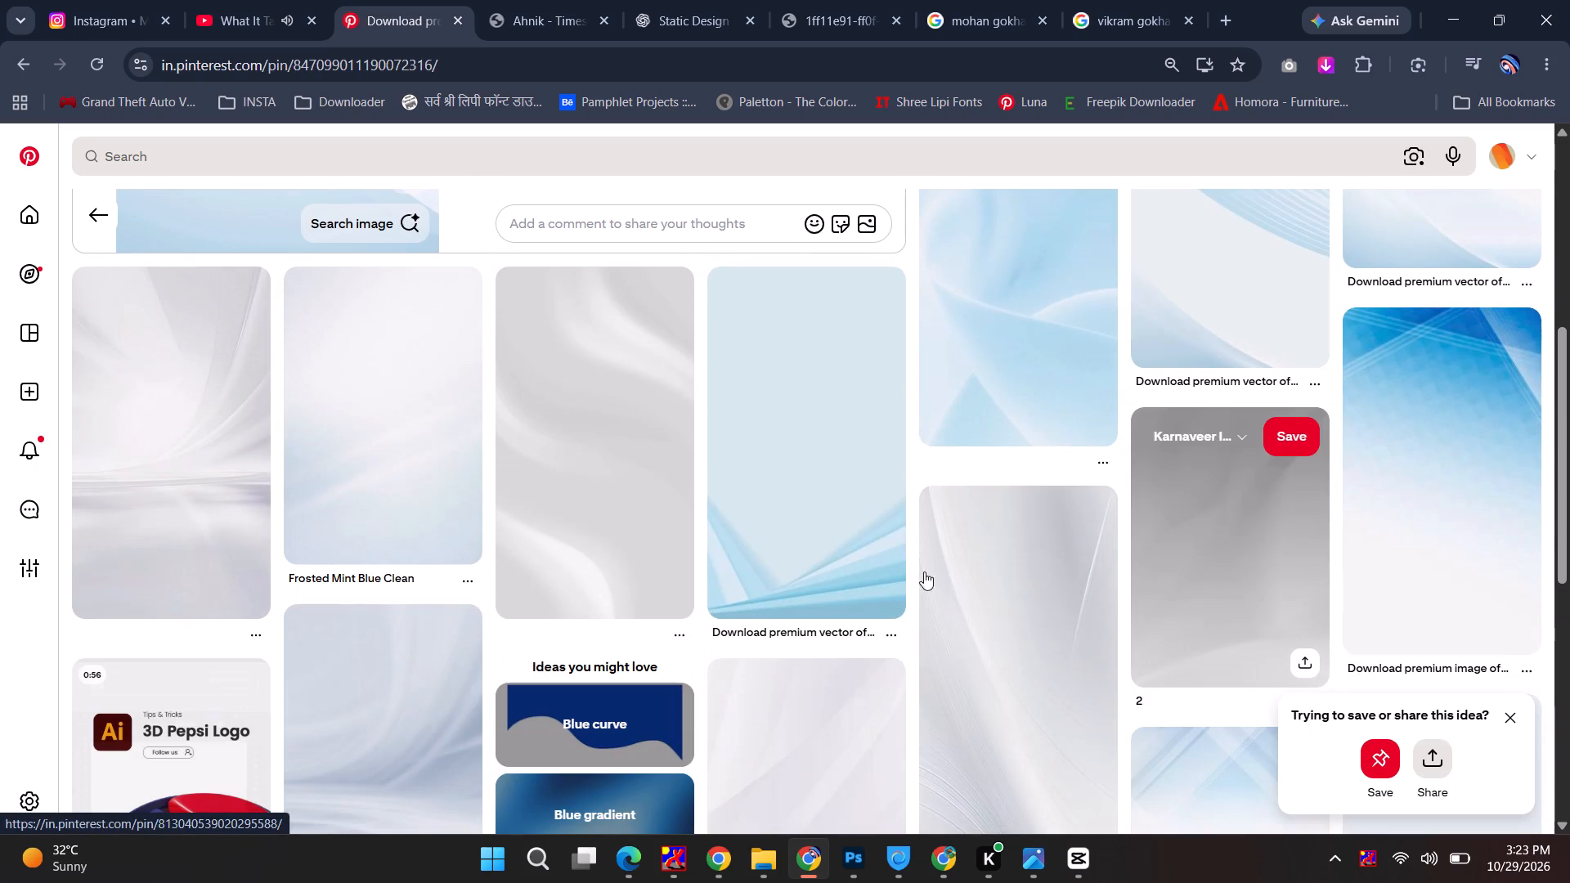
scroll(794, 533, "down", 3)
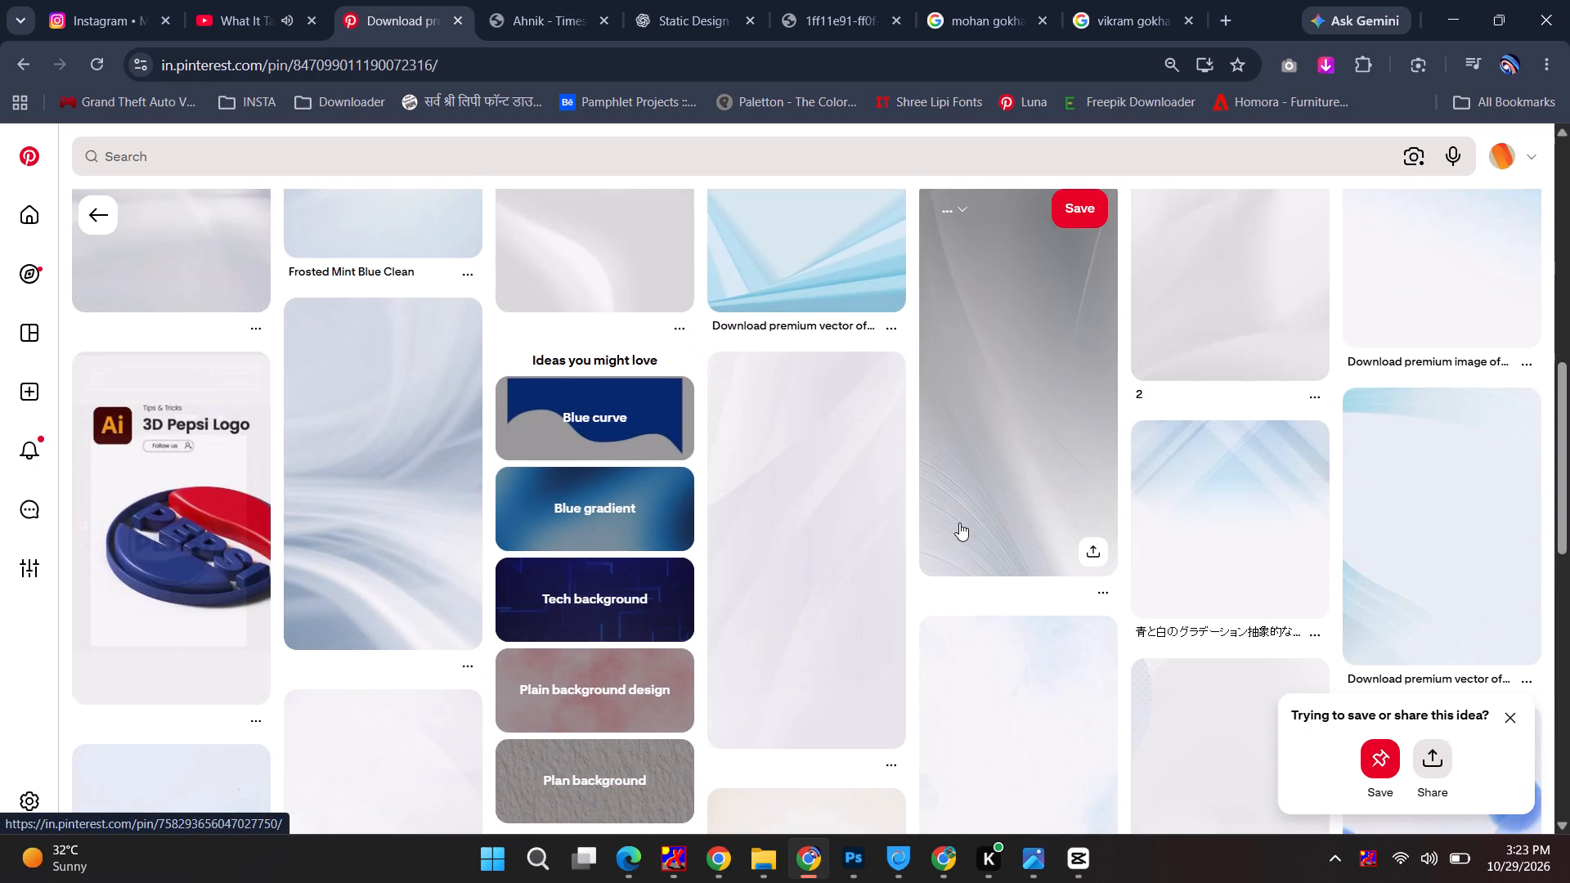
scroll(655, 553, "up", 4)
scroll(1029, 558, "up", 3)
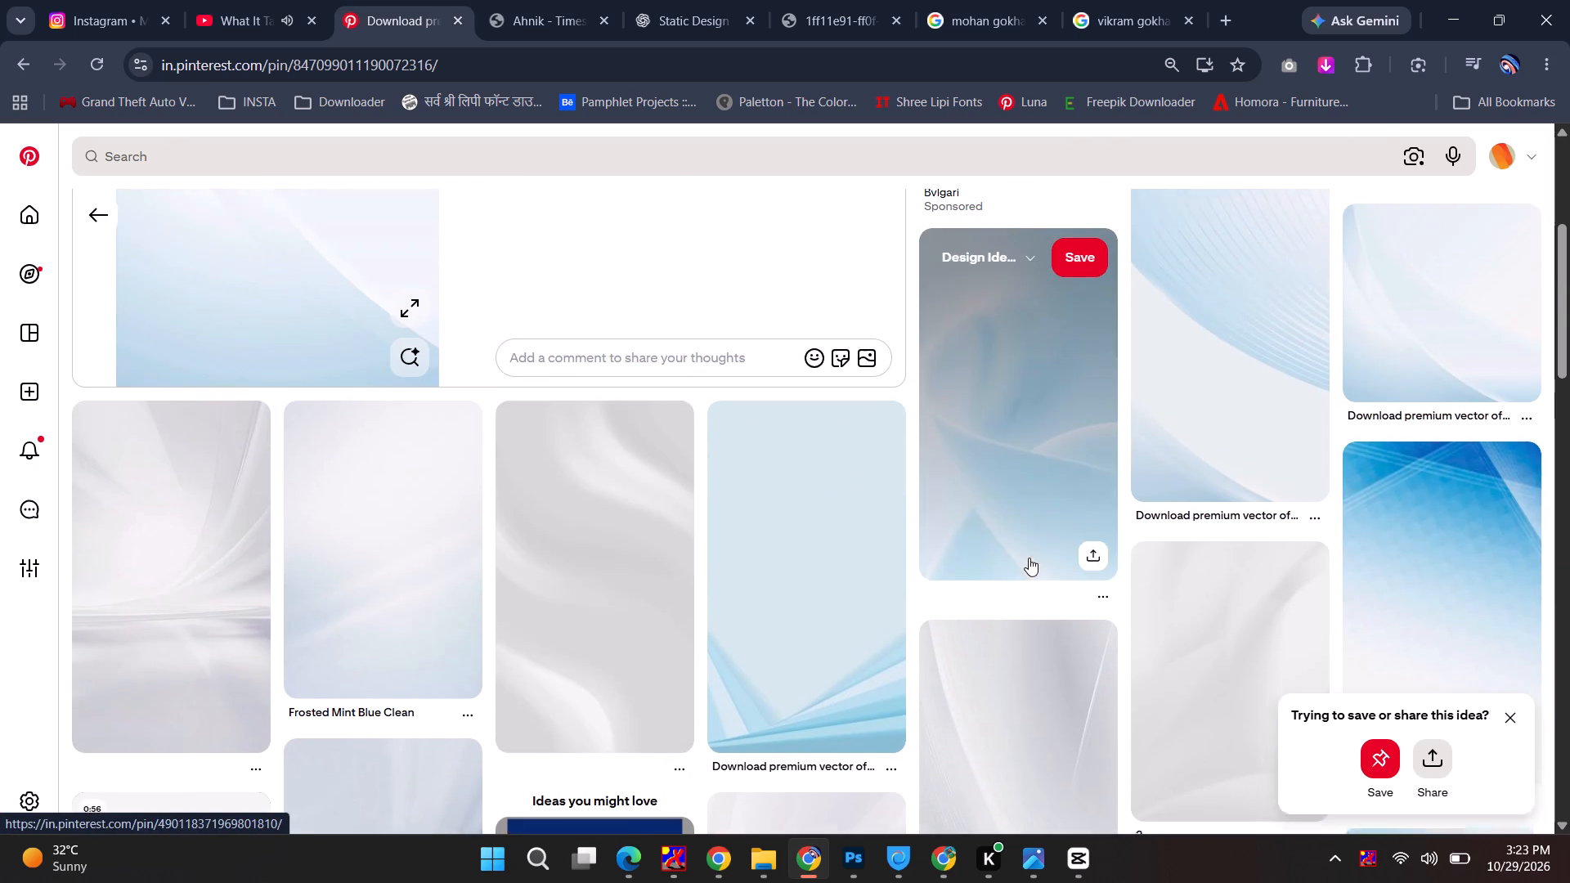
left_click(1254, 559)
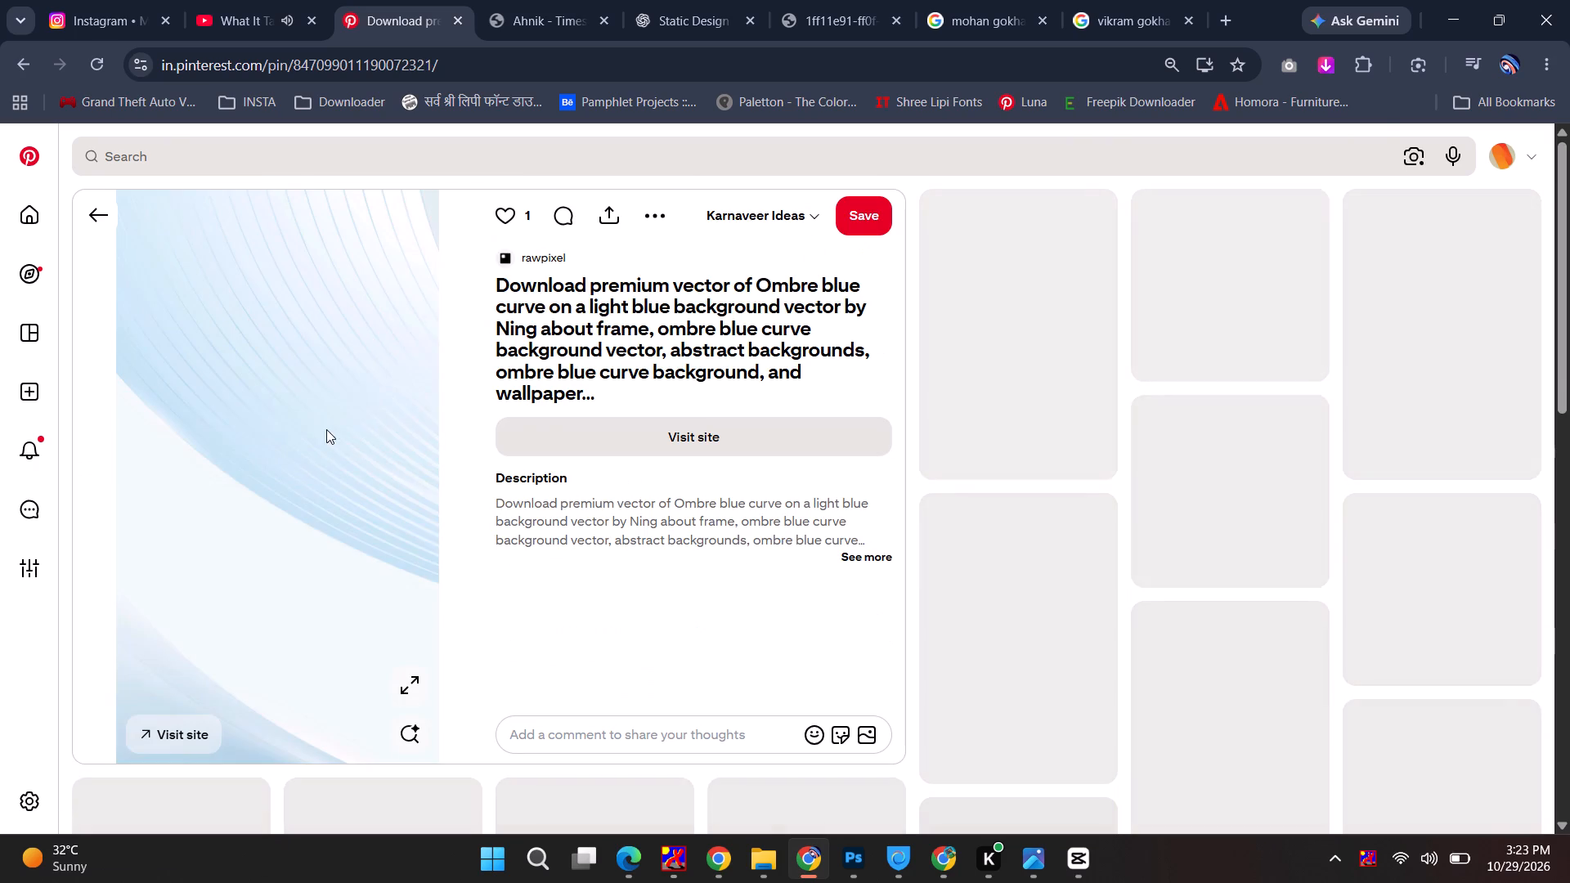
right_click(283, 417)
left_click(344, 491)
scroll(881, 524, "down", 4)
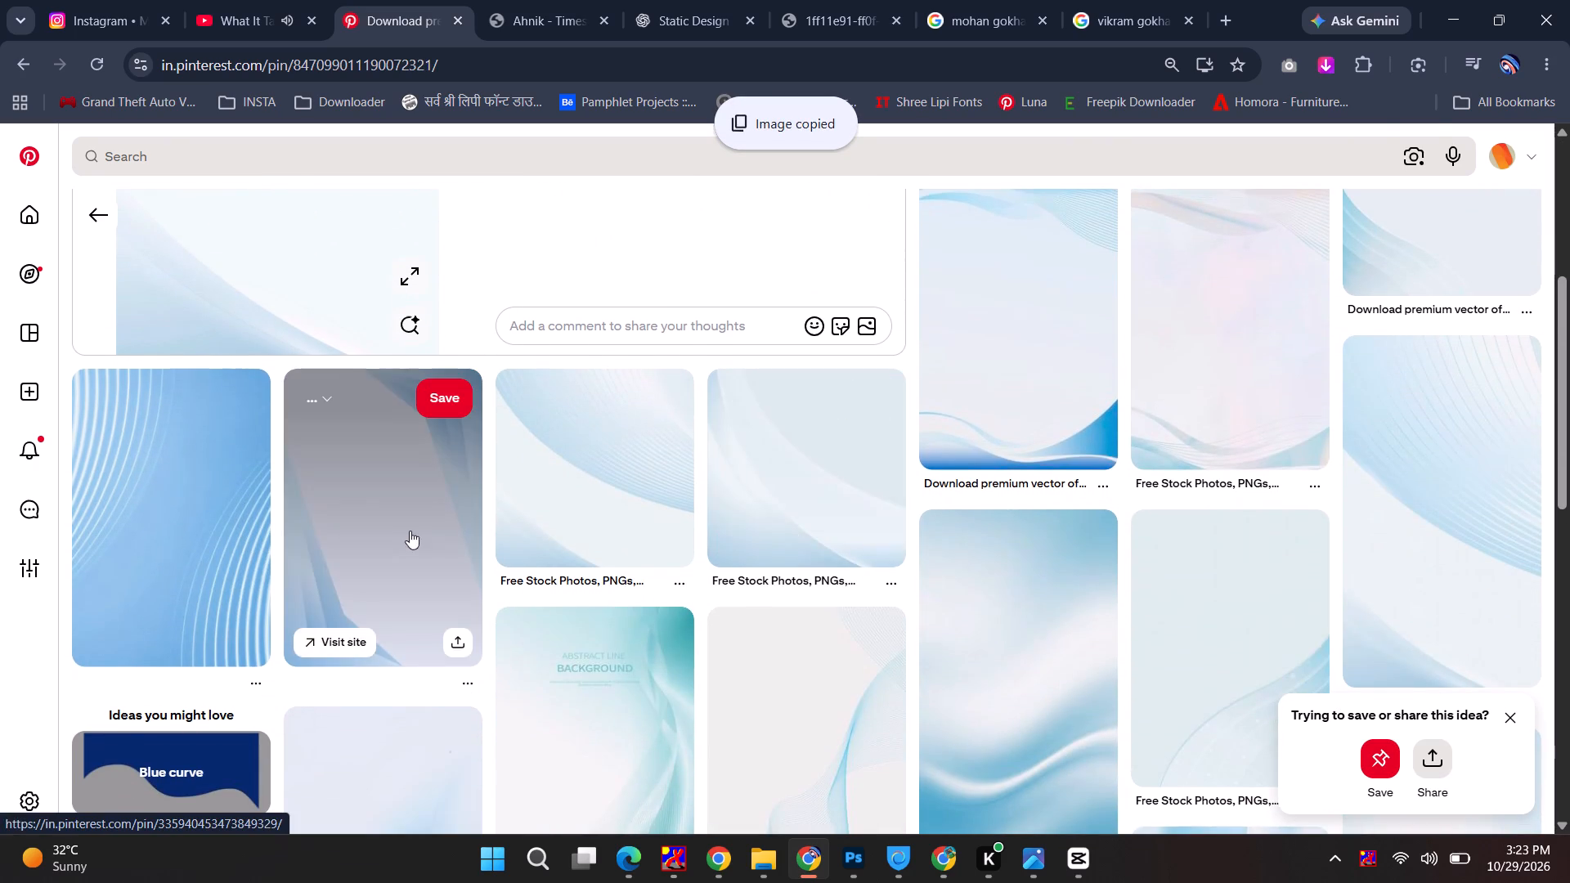
Paste the copied striped background into Artboard 1 in Photoshop and scale it to about 1078 px wide, spanning the artboard's width.
key("alt+Tab")
scroll(721, 583, "down", 4)
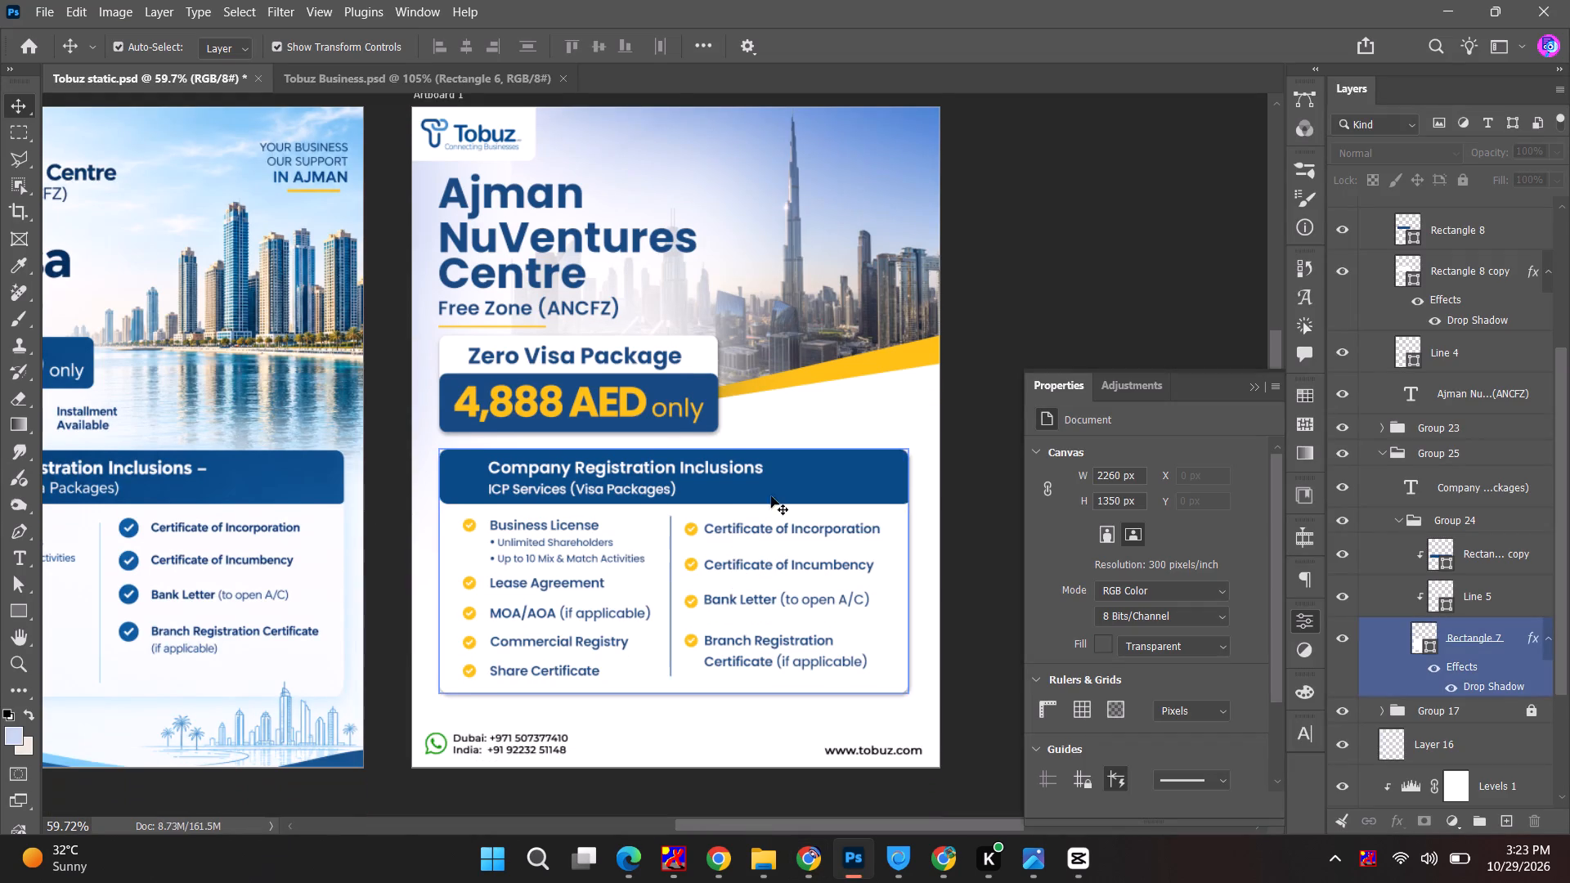
left_click(814, 422)
key("ctrl+v")
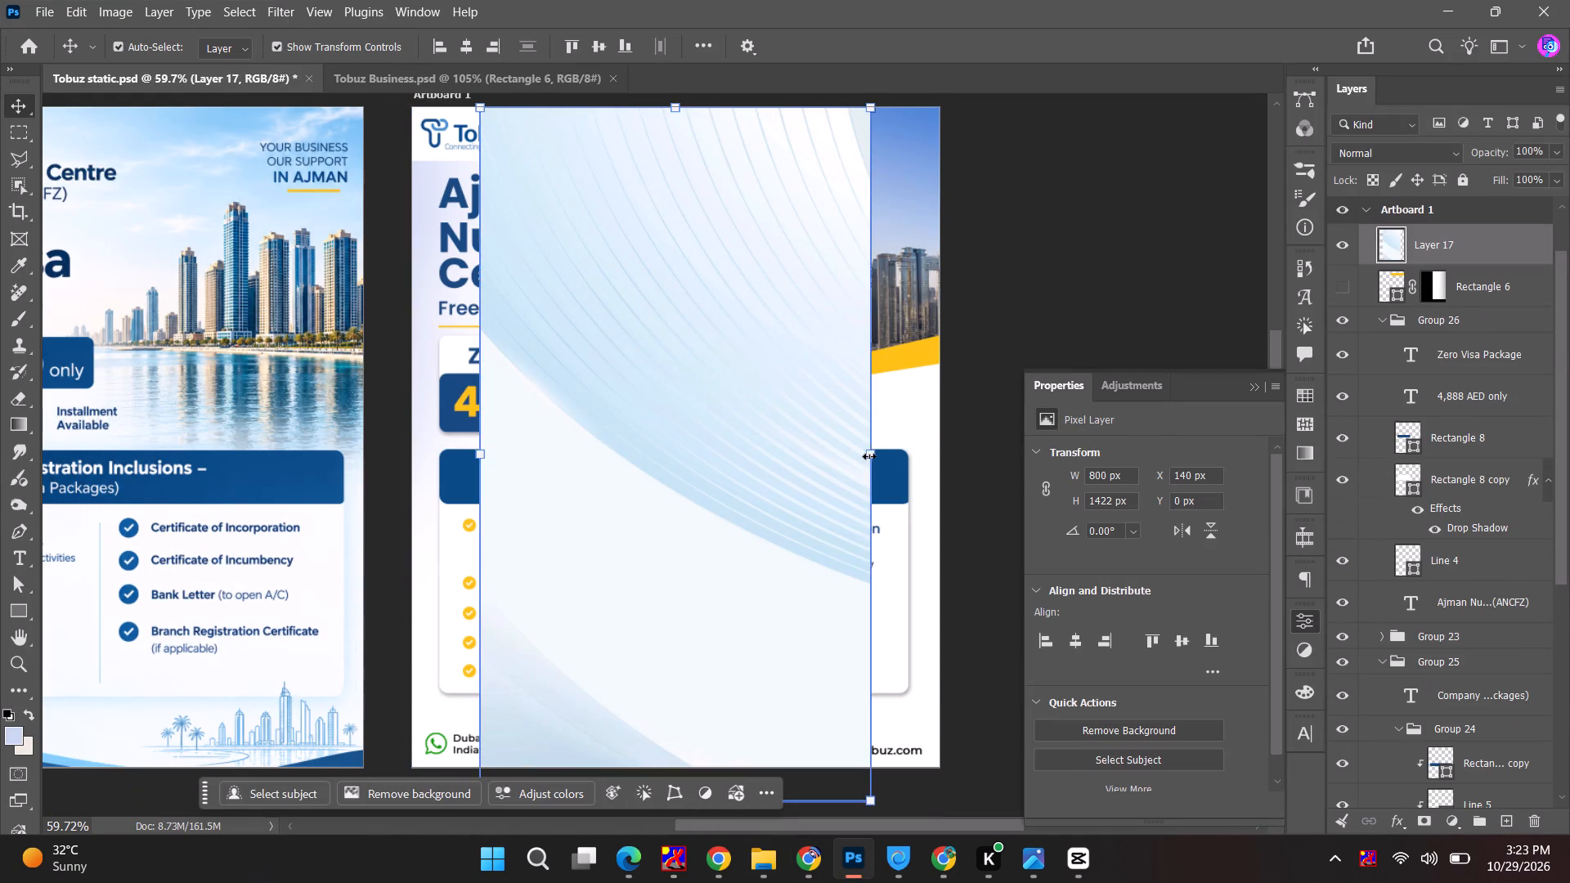
left_click_drag(872, 452, 939, 426, "alt+shift")
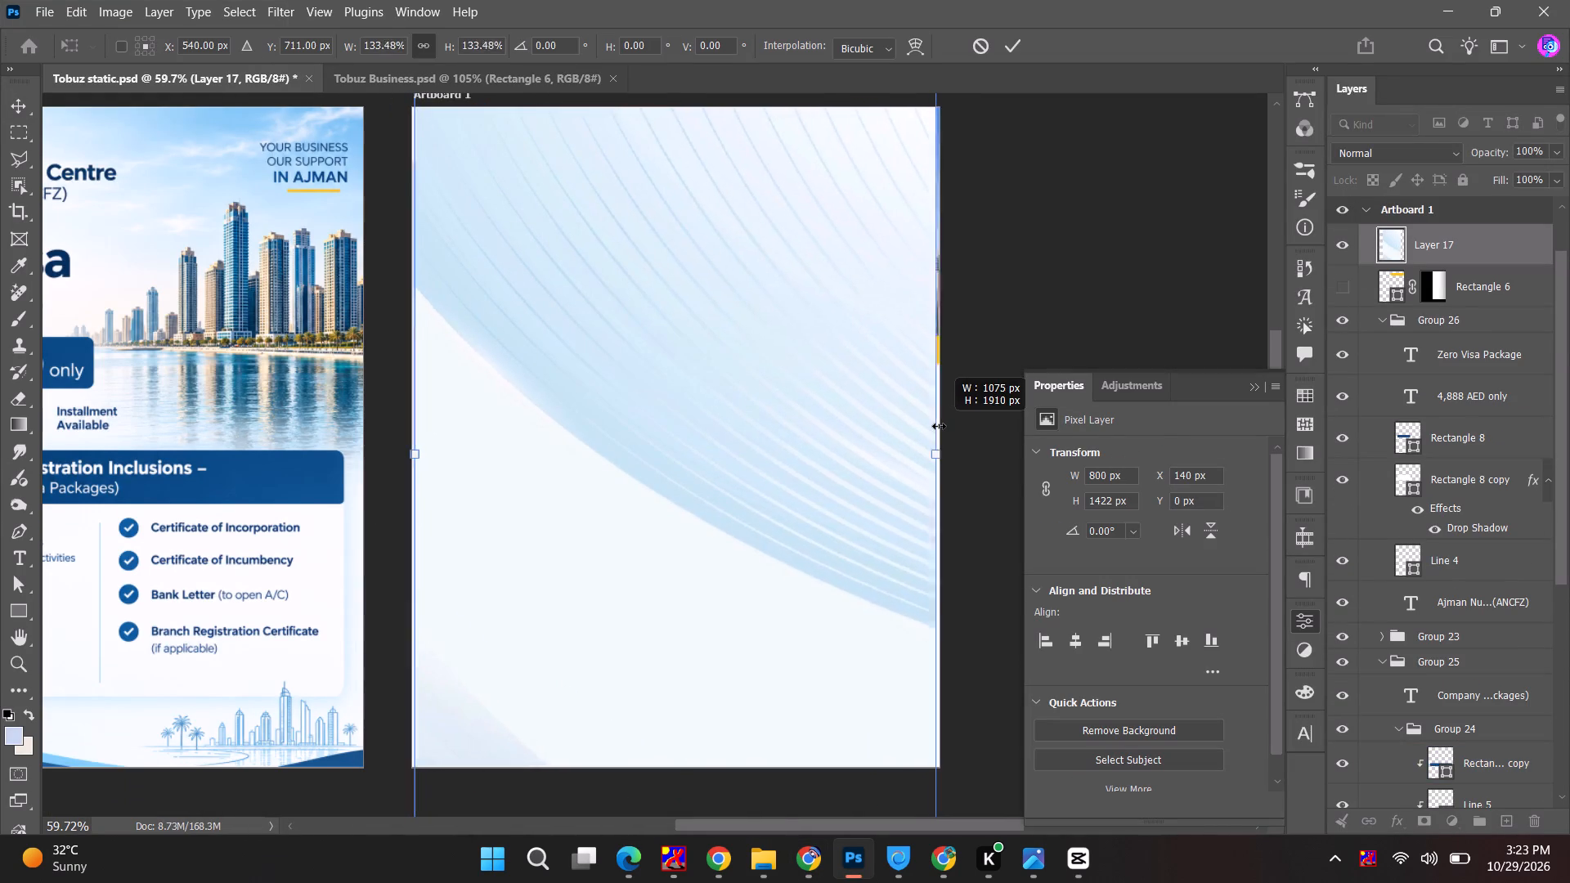
left_click_drag(939, 426, 940, 425, "alt+shift")
left_click(1010, 56)
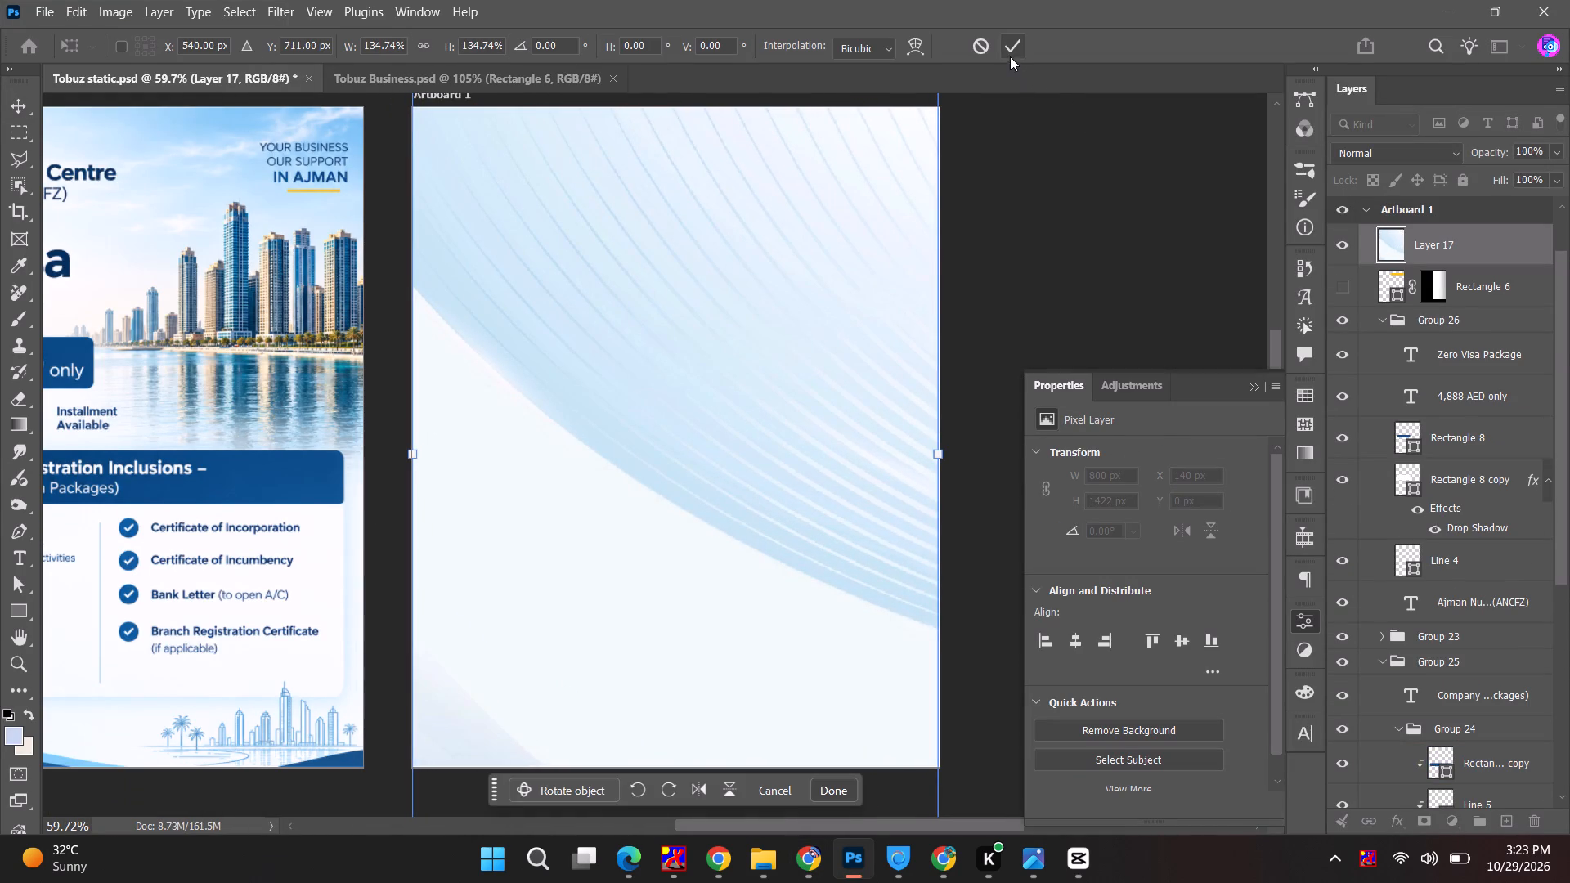
Flip the pasted striped background vertically and send it to the bottom of Artboard 1's layer stack.
key("ctrl+t")
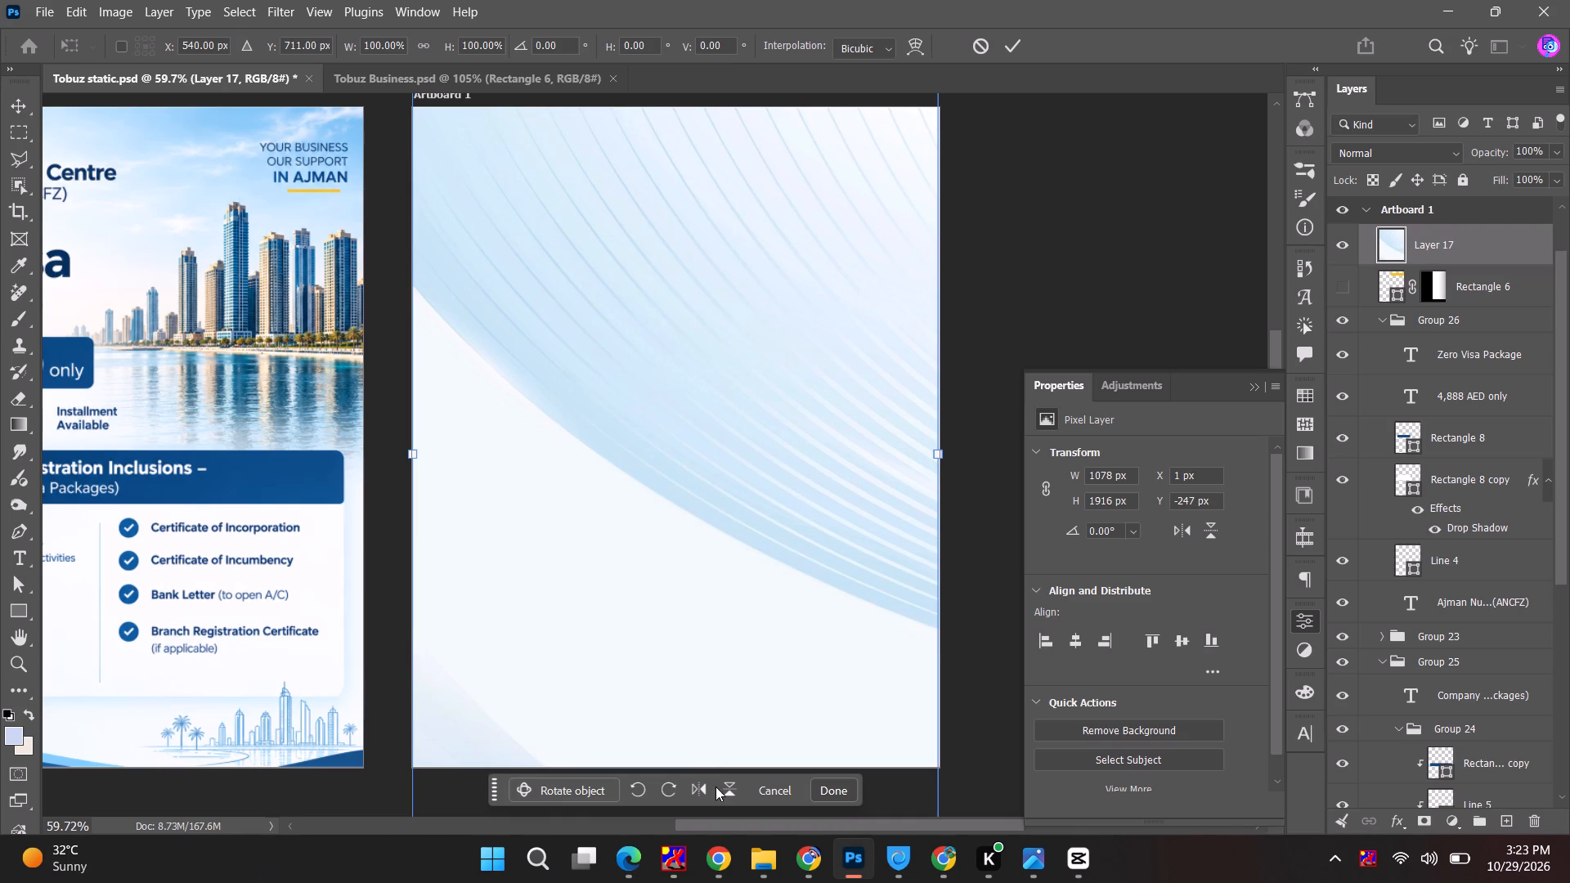
left_click(720, 787)
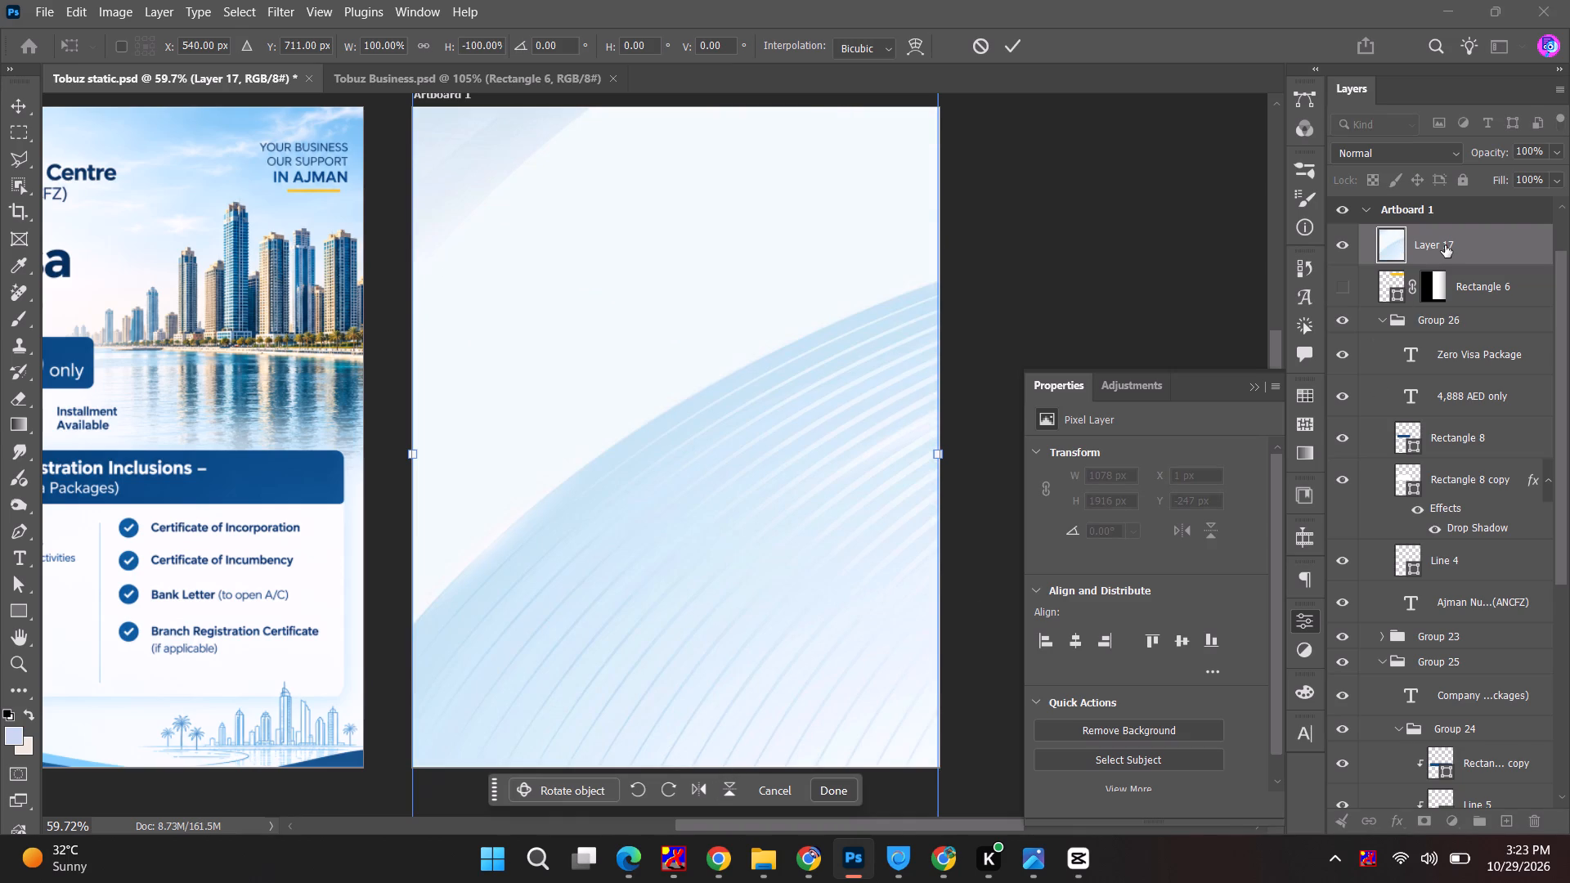
key("ctrl+shift+bracketleft")
key("Return")
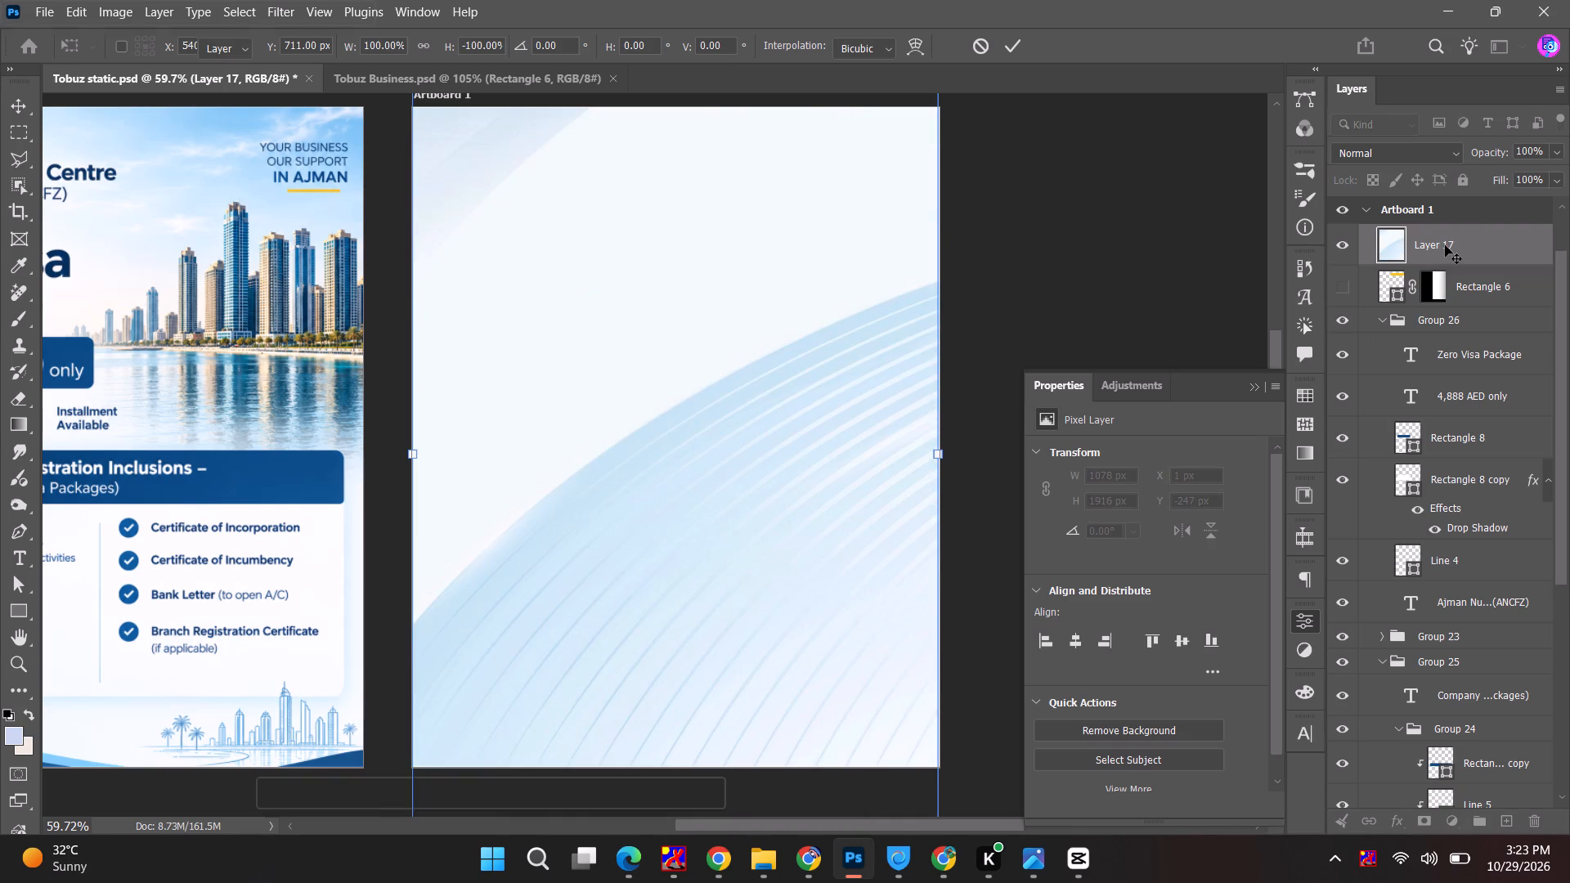
key("ctrl+shift+bracketleft")
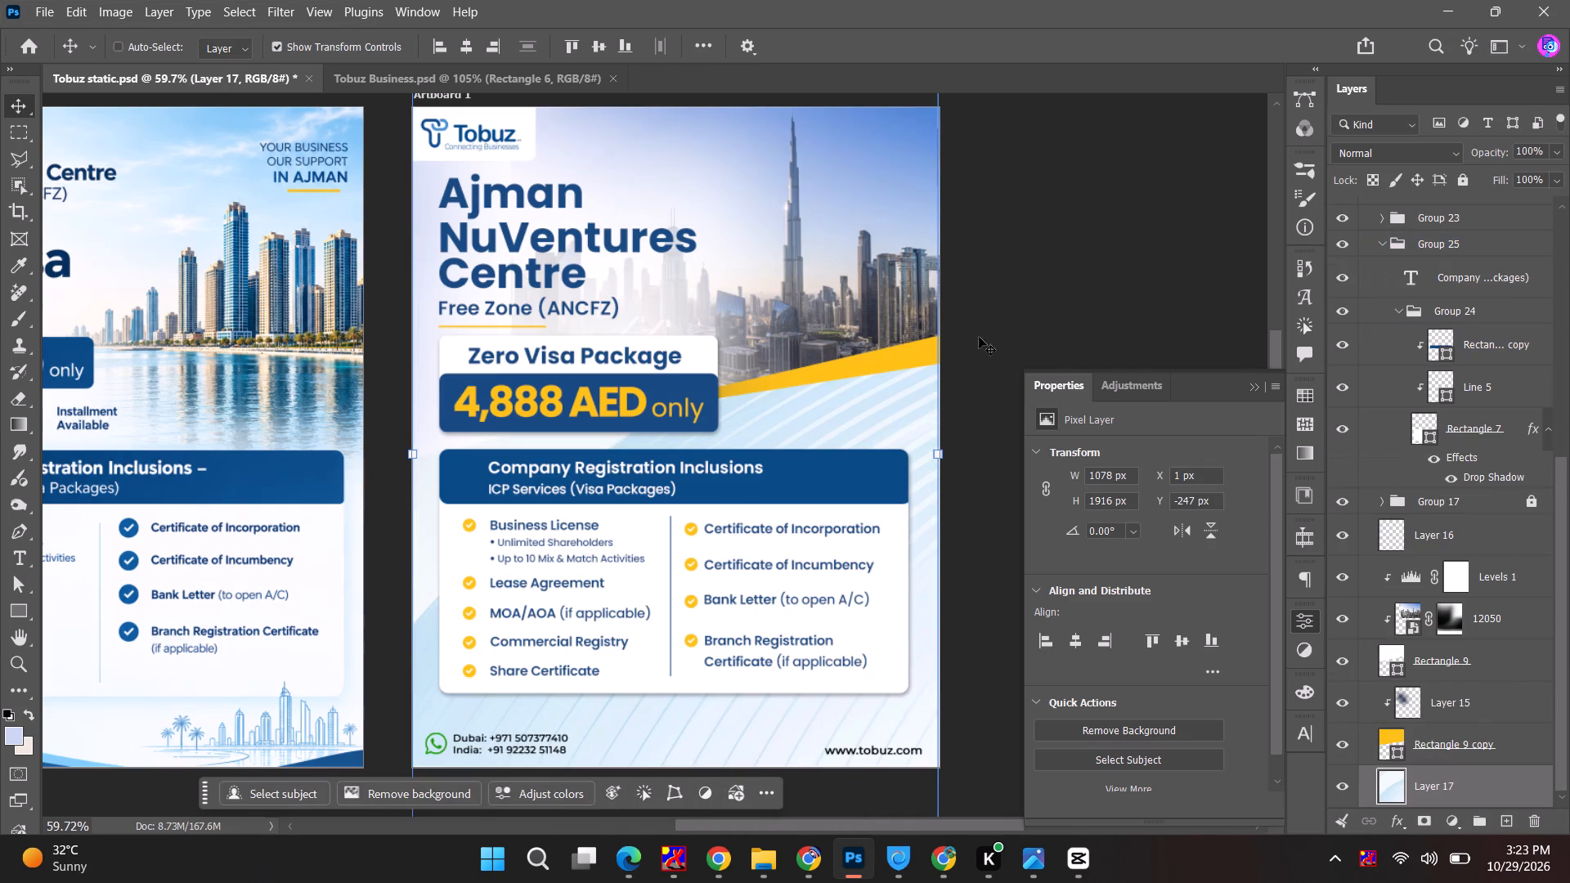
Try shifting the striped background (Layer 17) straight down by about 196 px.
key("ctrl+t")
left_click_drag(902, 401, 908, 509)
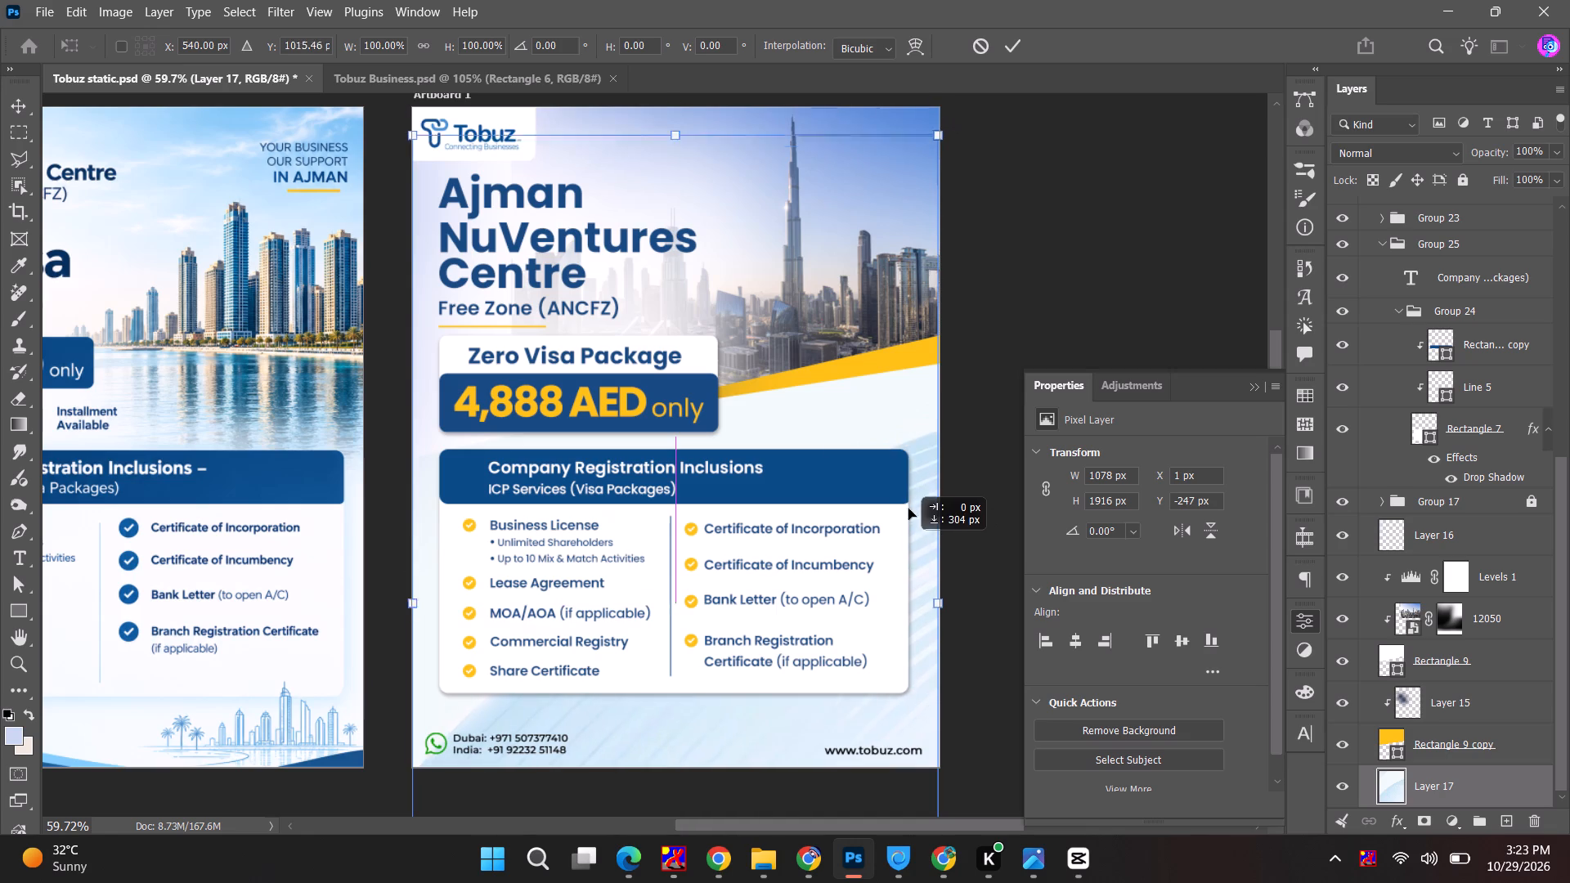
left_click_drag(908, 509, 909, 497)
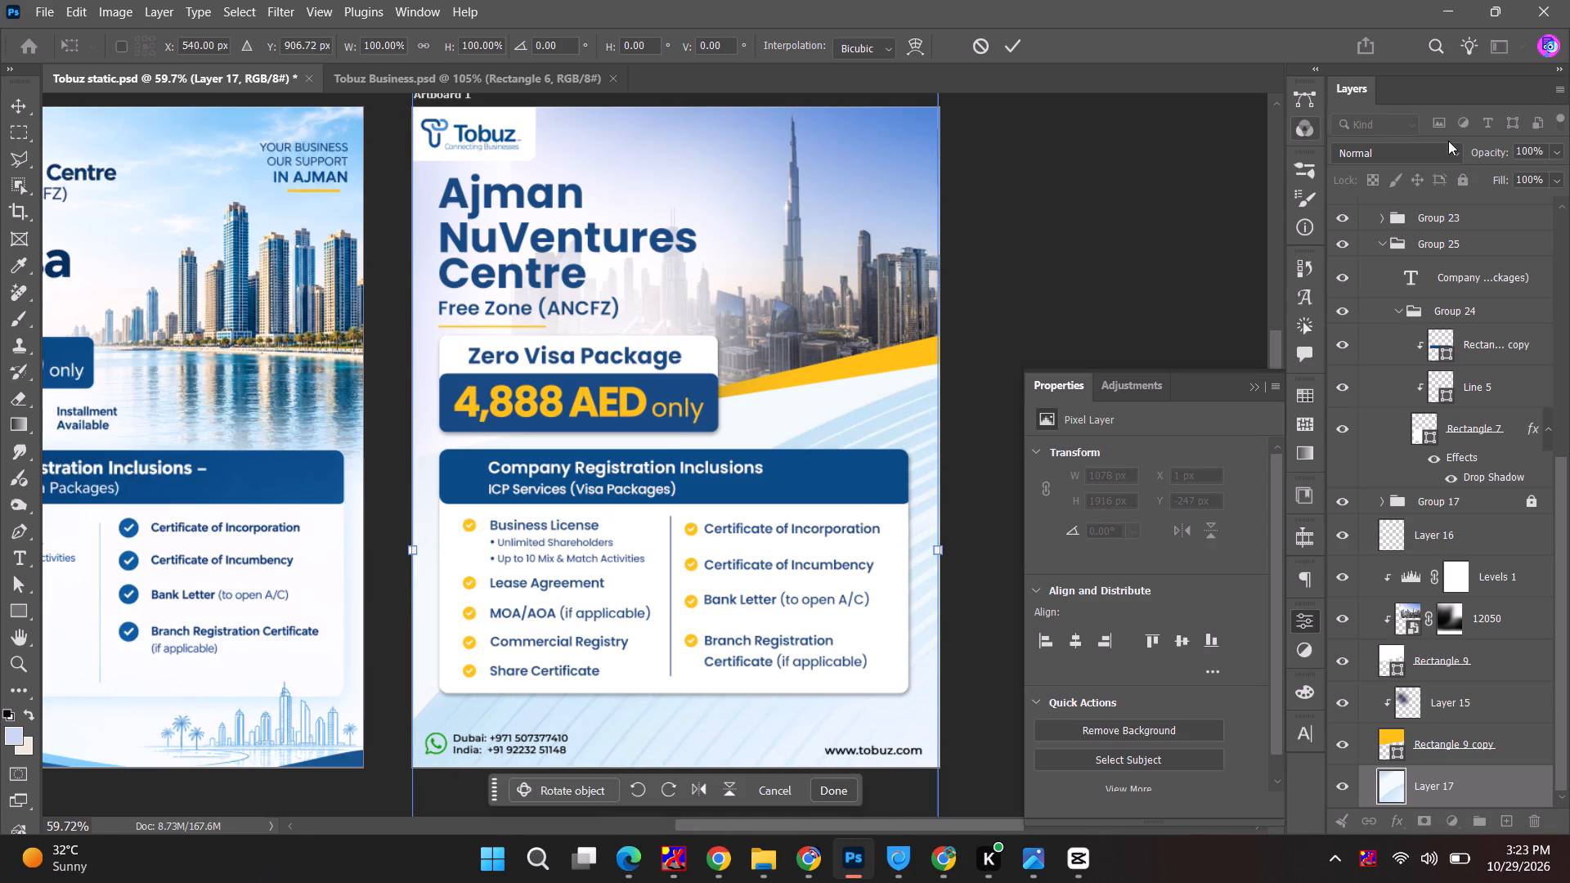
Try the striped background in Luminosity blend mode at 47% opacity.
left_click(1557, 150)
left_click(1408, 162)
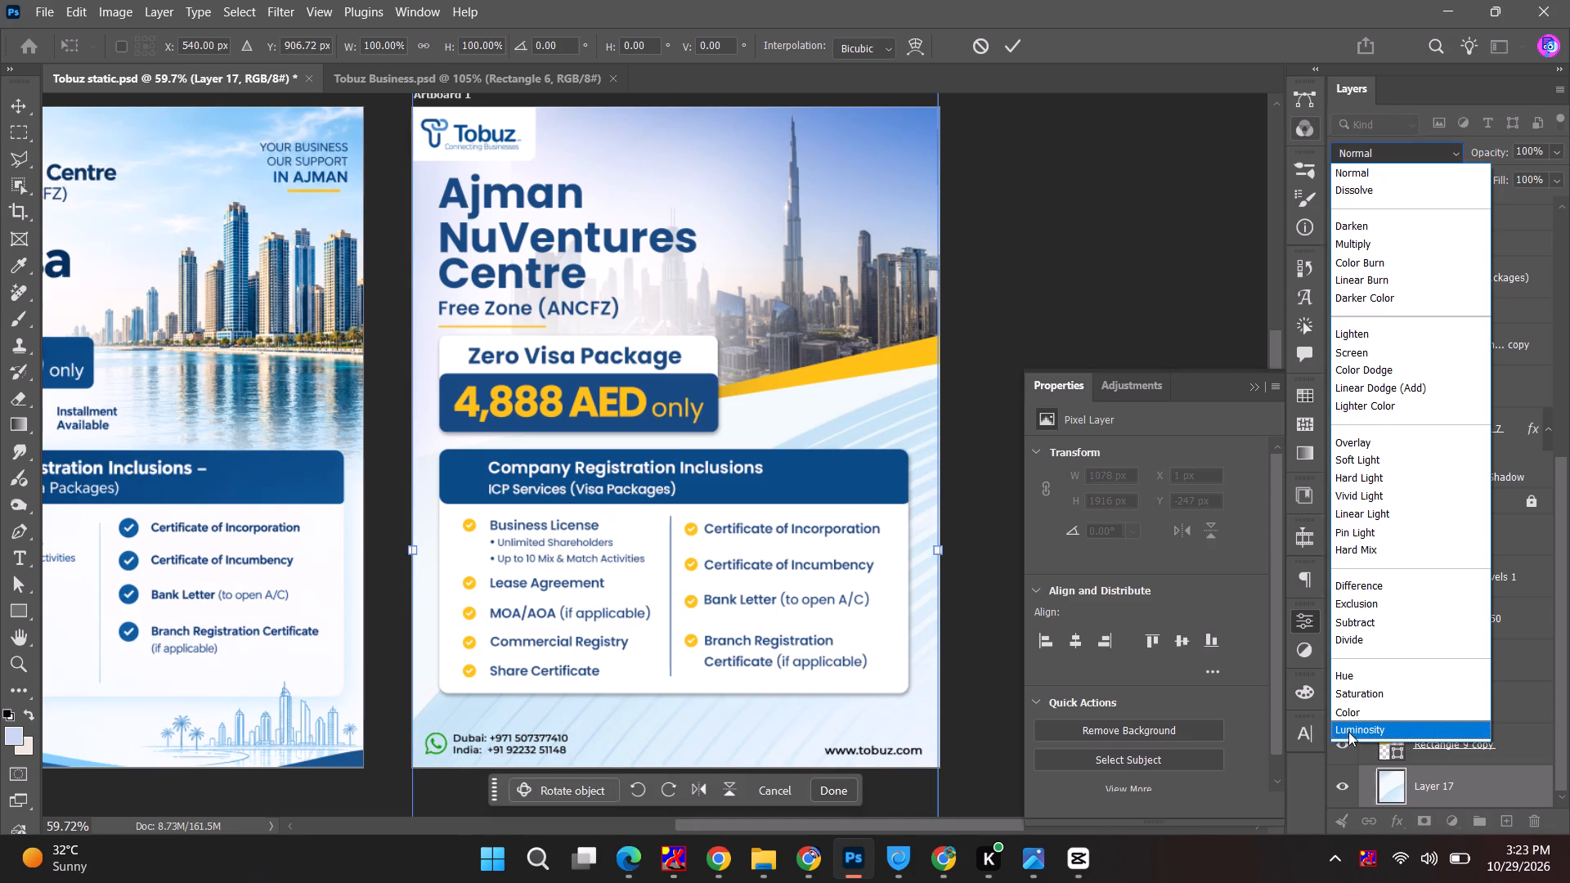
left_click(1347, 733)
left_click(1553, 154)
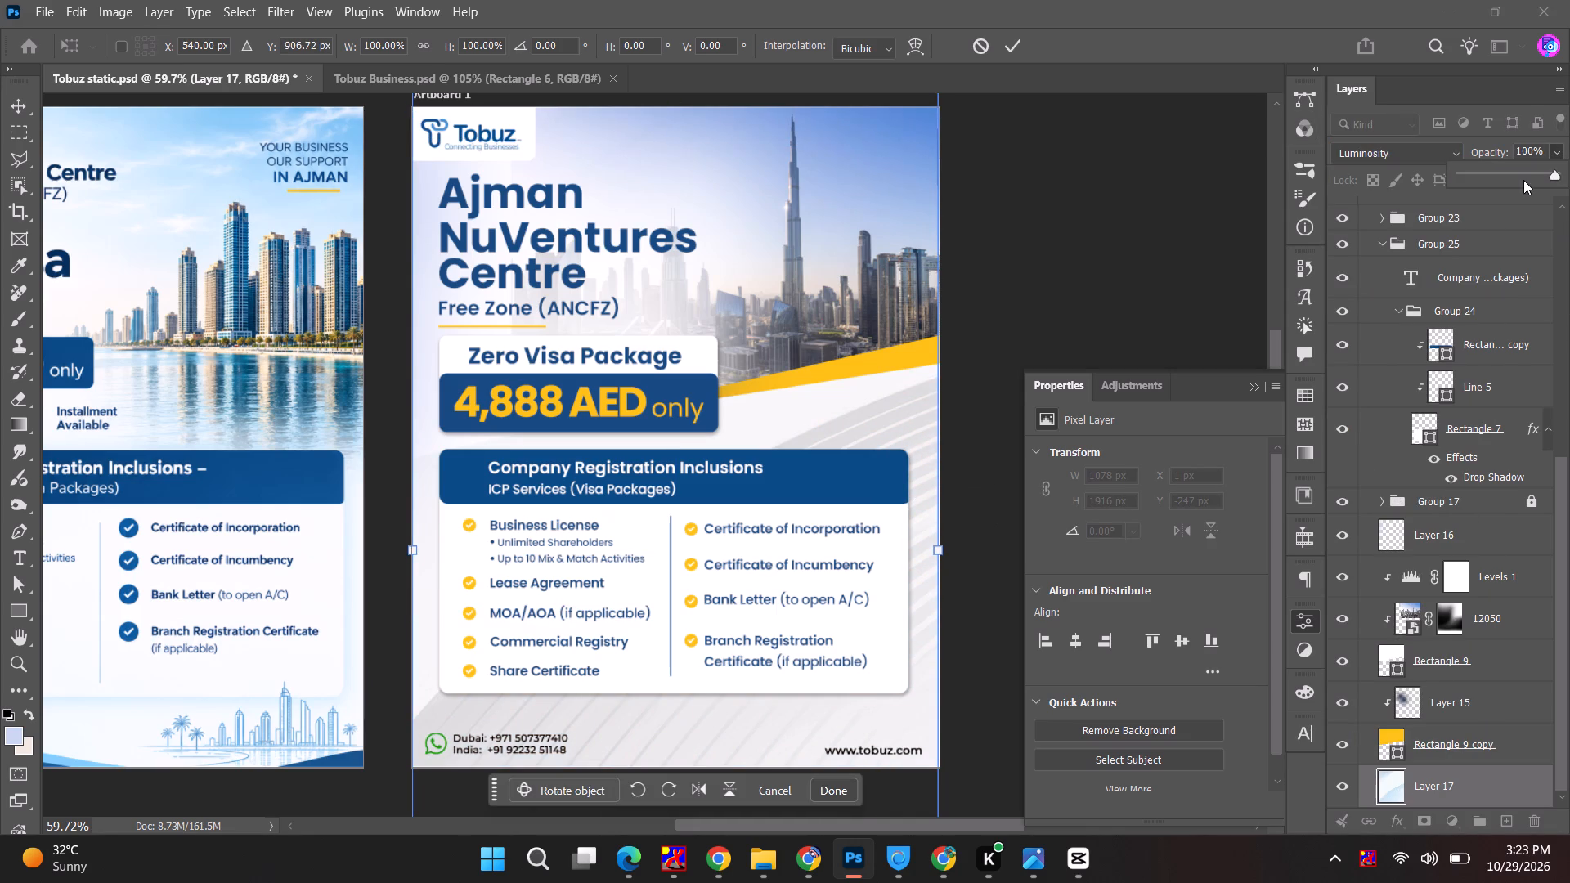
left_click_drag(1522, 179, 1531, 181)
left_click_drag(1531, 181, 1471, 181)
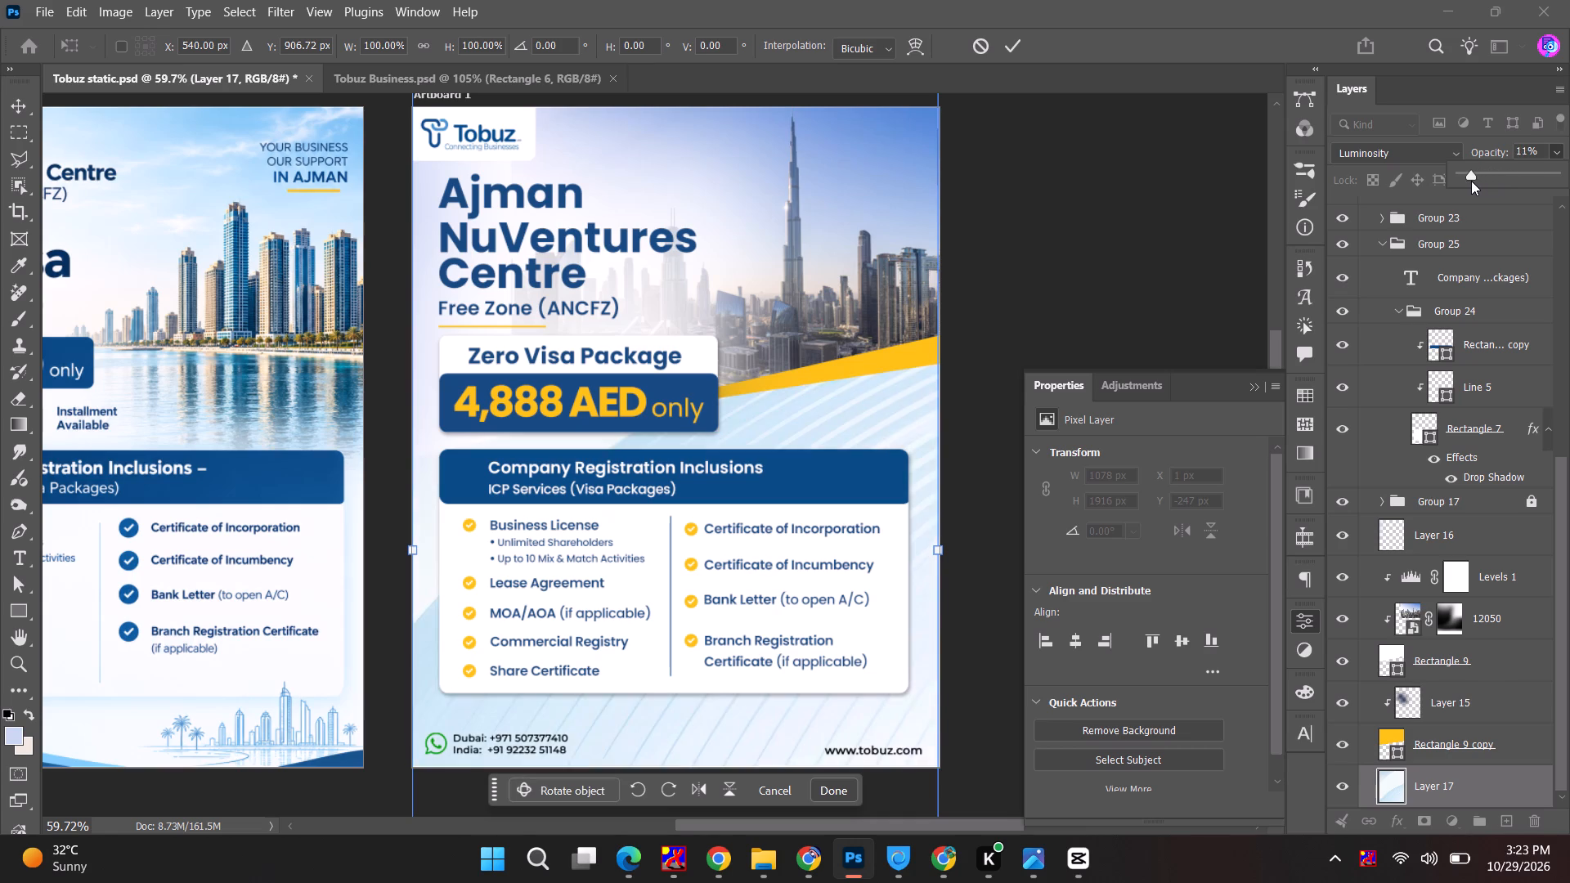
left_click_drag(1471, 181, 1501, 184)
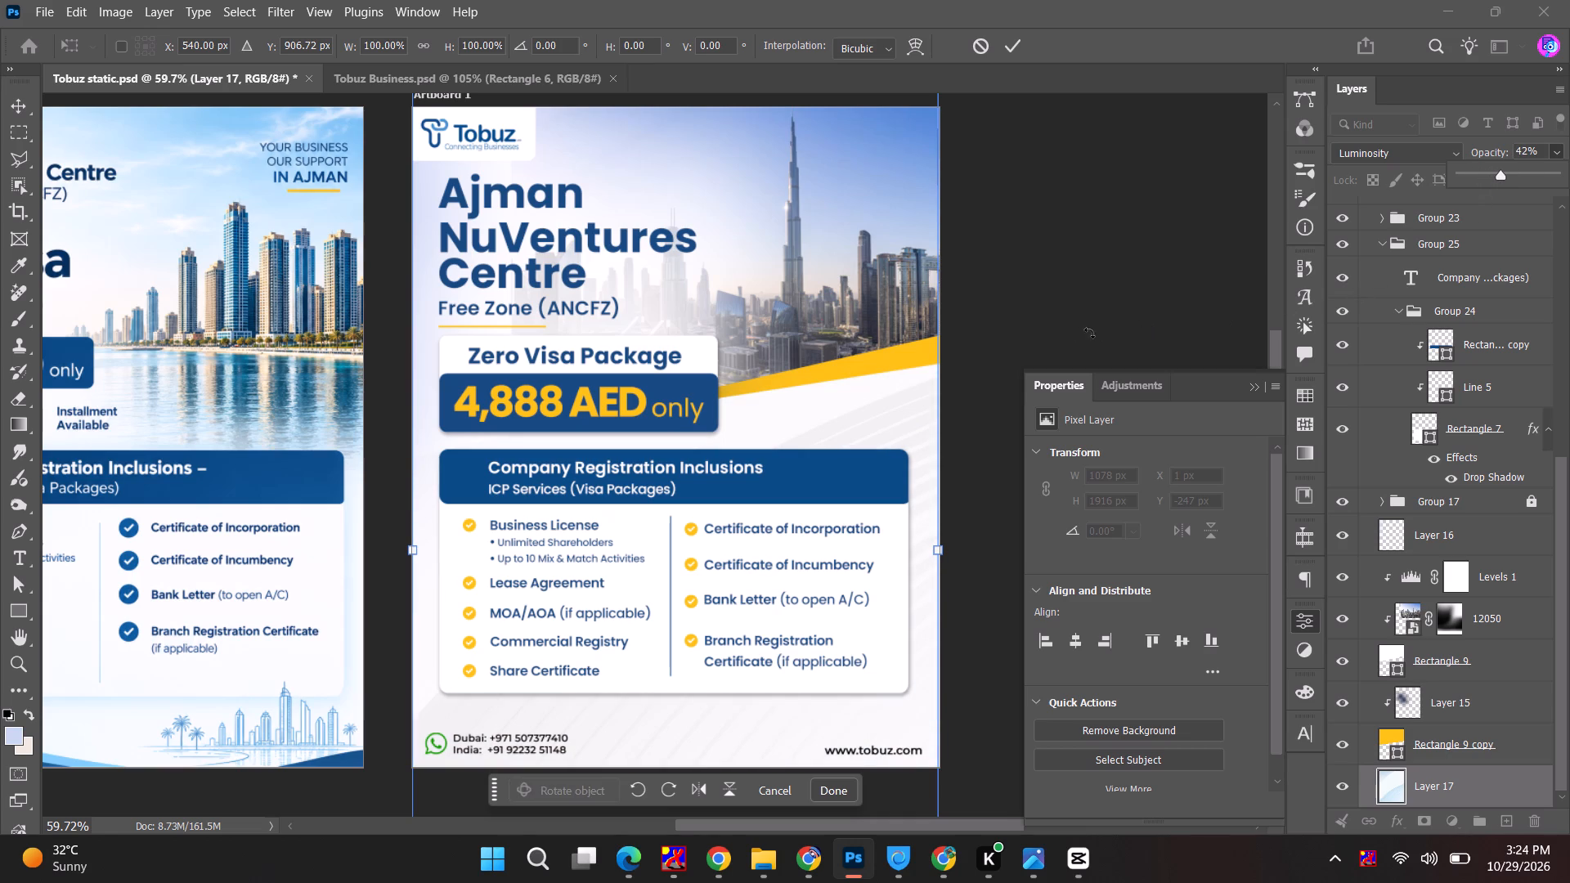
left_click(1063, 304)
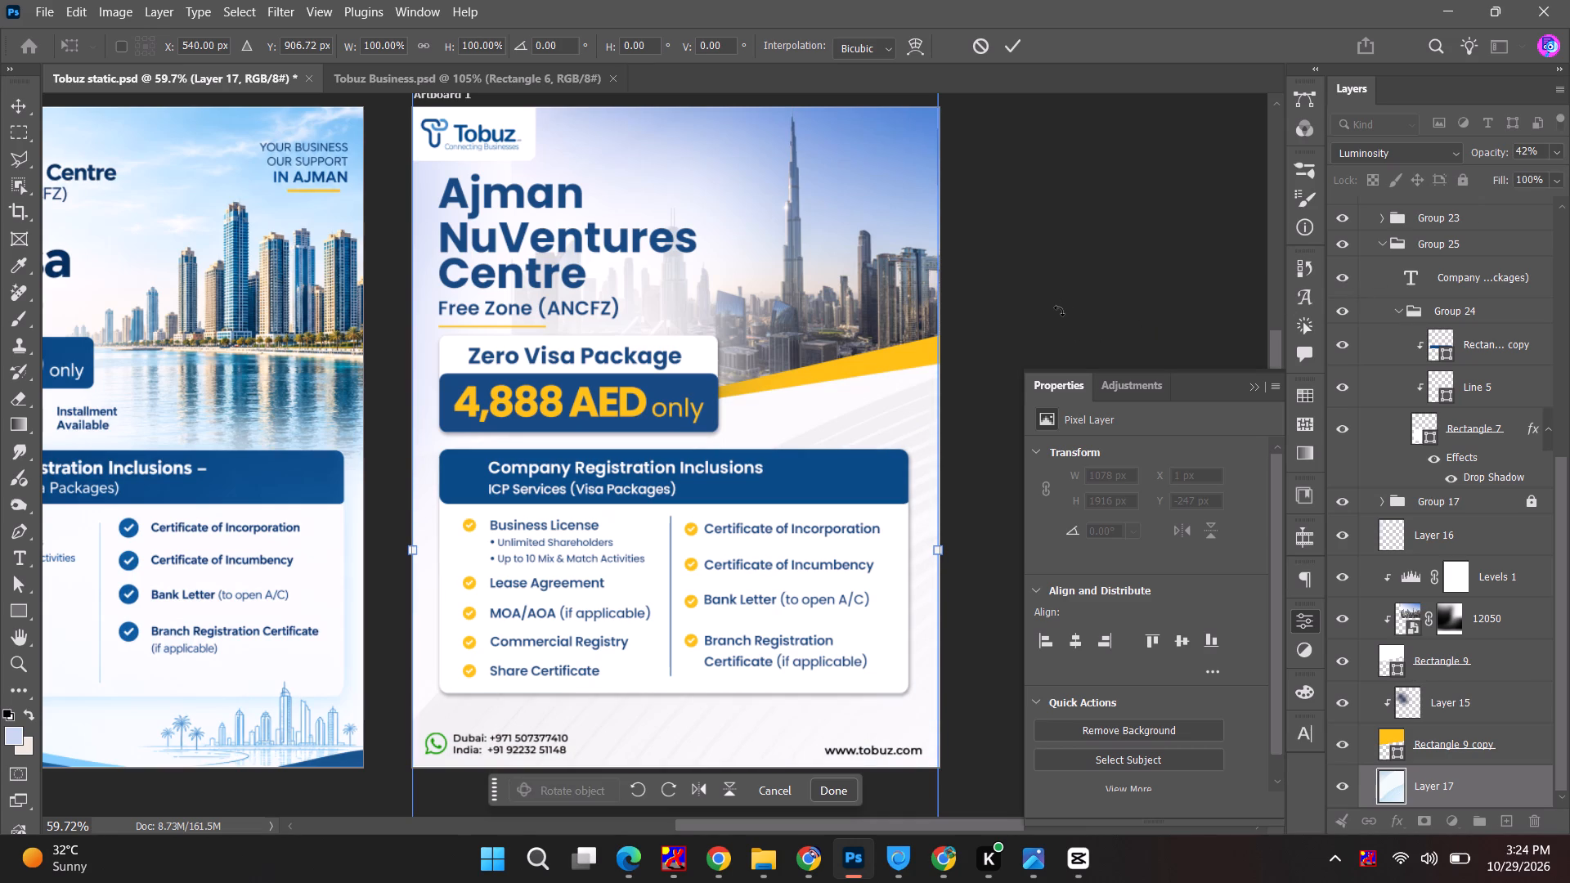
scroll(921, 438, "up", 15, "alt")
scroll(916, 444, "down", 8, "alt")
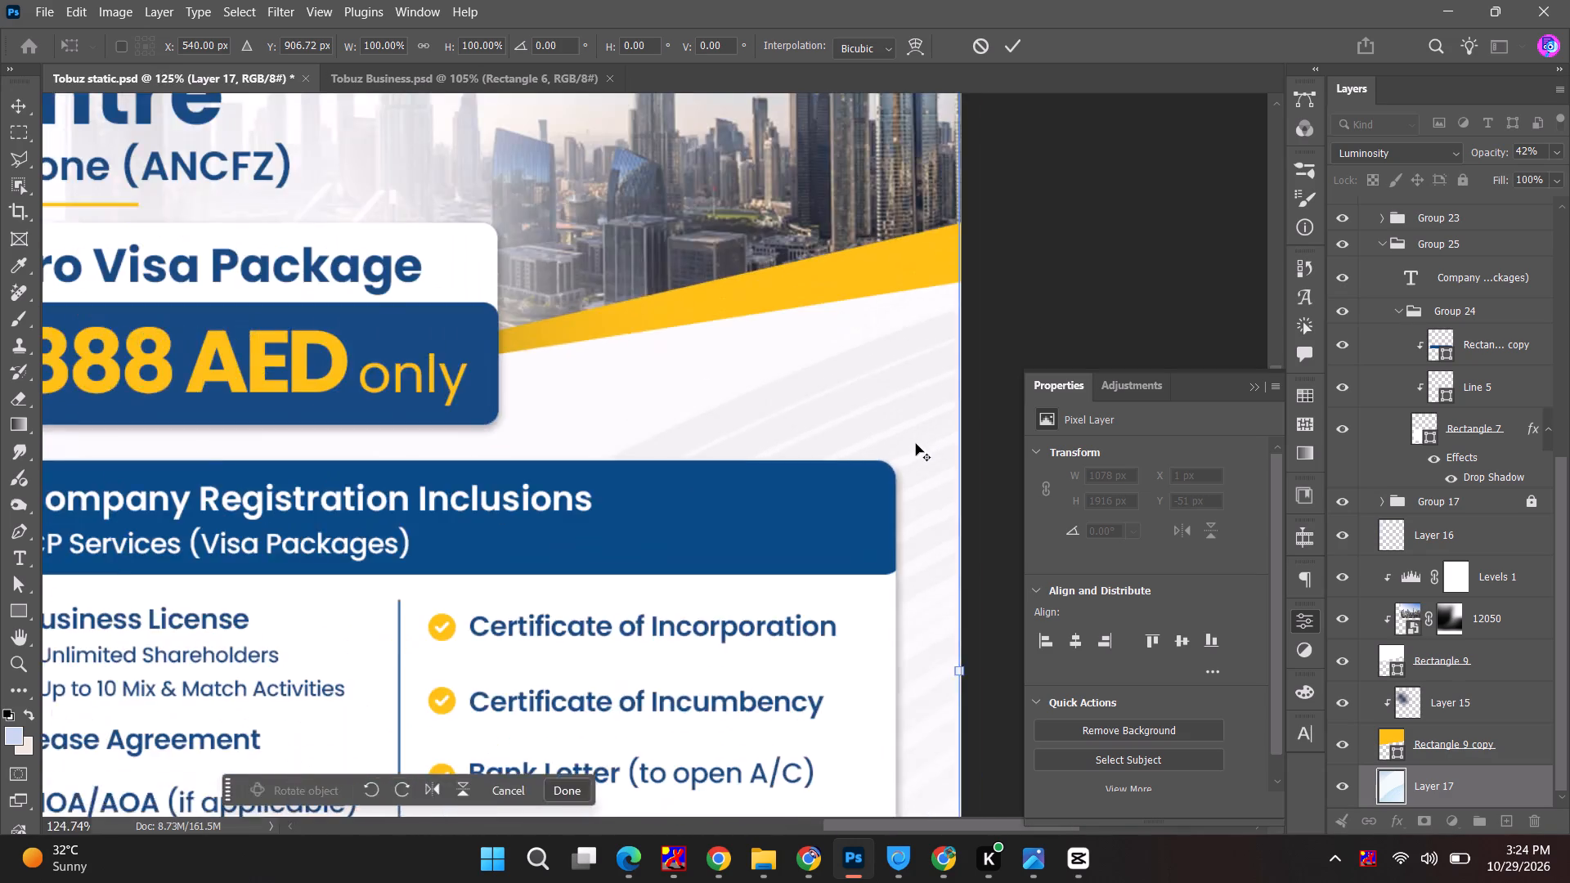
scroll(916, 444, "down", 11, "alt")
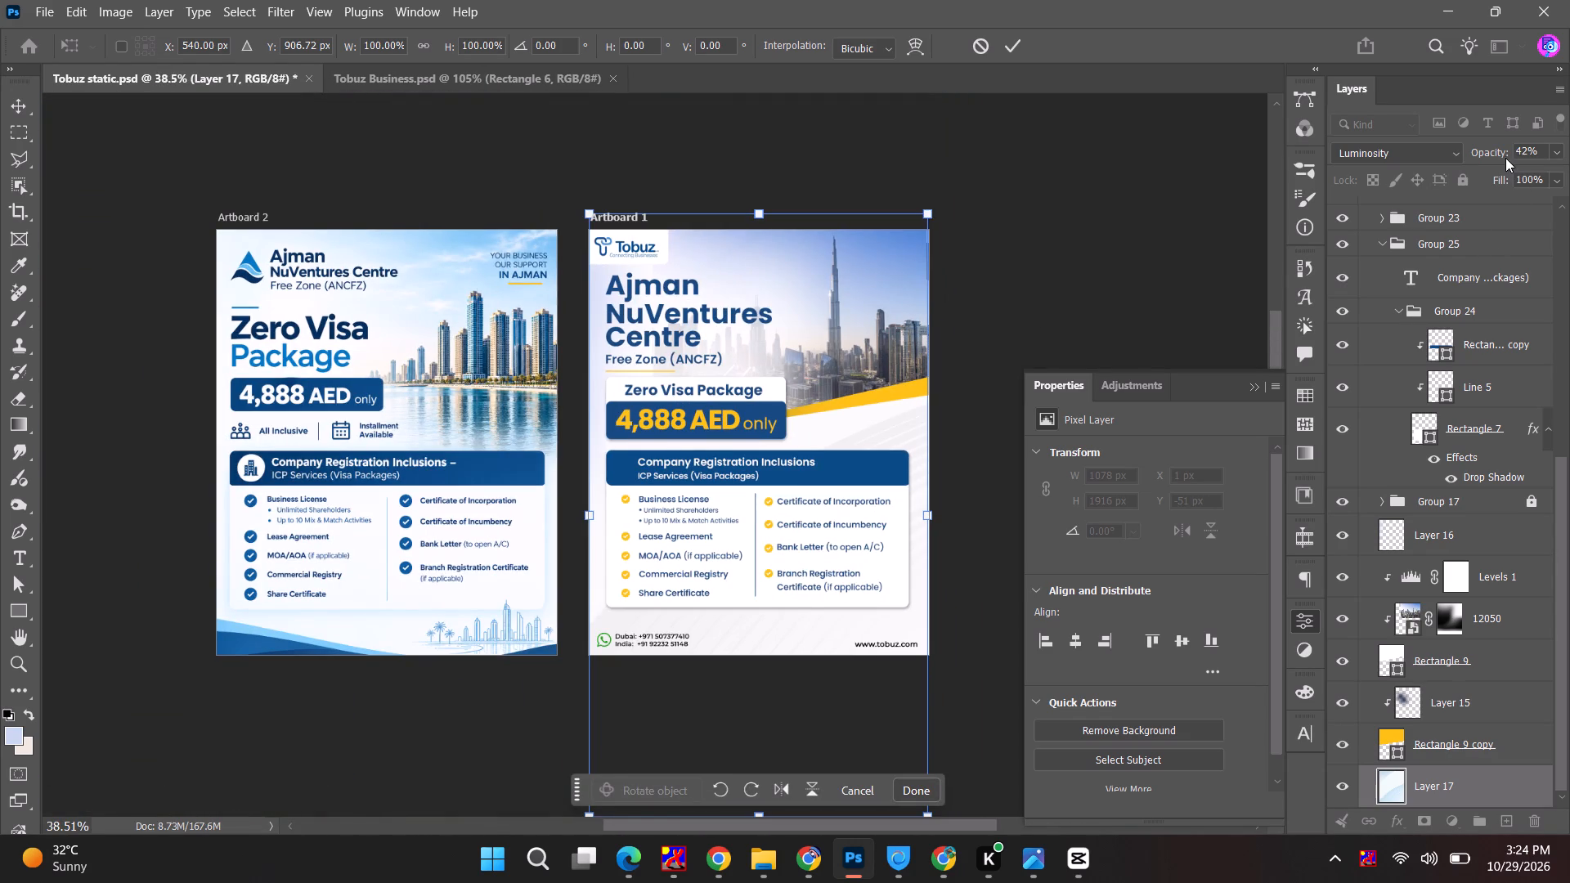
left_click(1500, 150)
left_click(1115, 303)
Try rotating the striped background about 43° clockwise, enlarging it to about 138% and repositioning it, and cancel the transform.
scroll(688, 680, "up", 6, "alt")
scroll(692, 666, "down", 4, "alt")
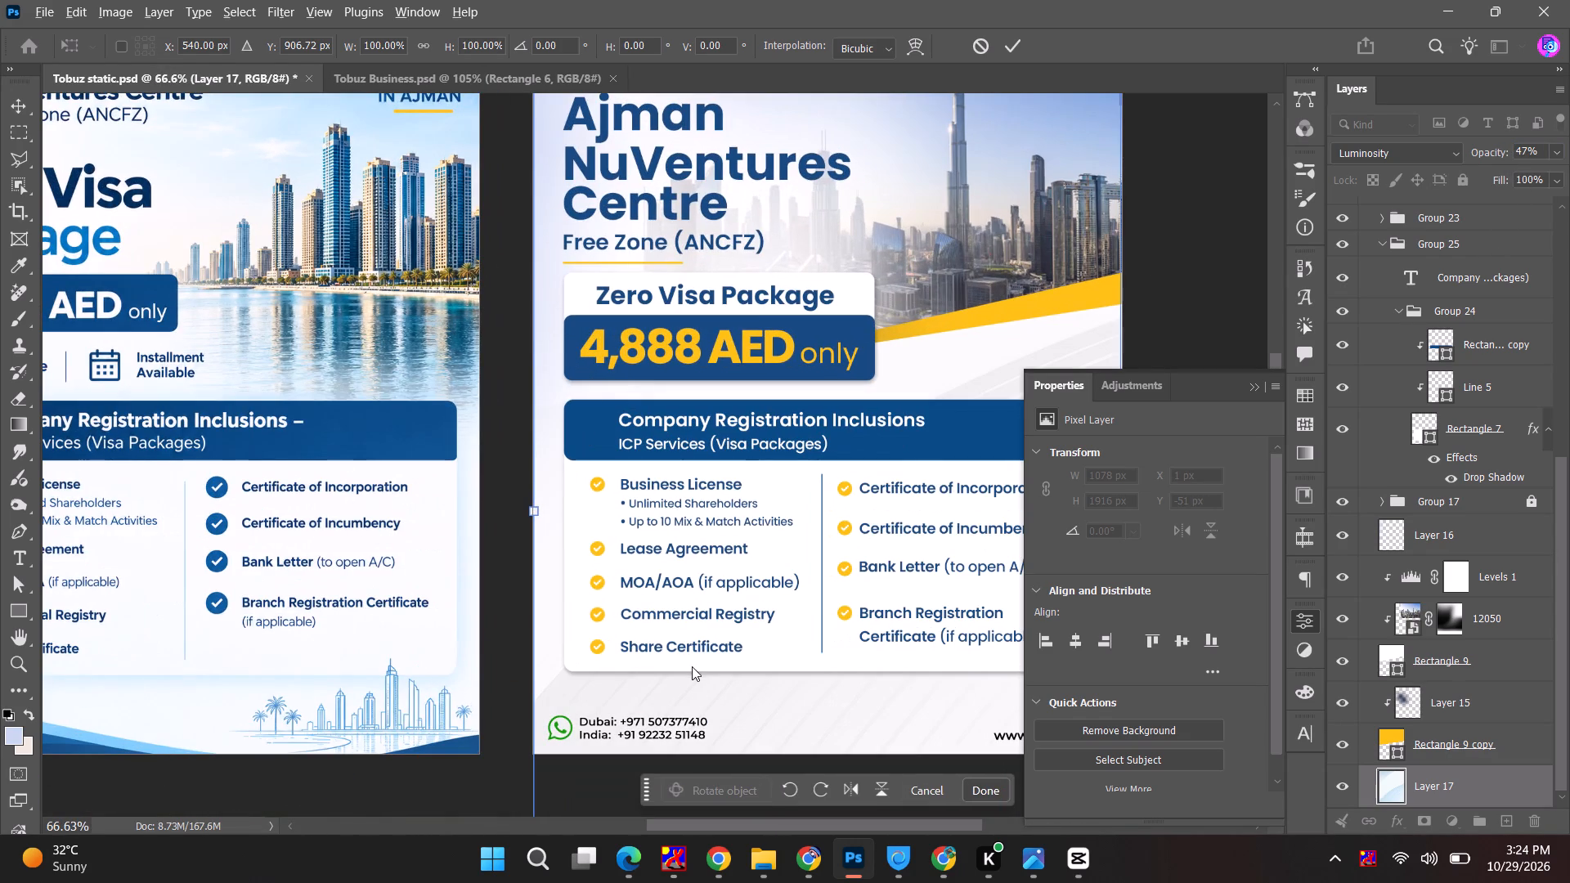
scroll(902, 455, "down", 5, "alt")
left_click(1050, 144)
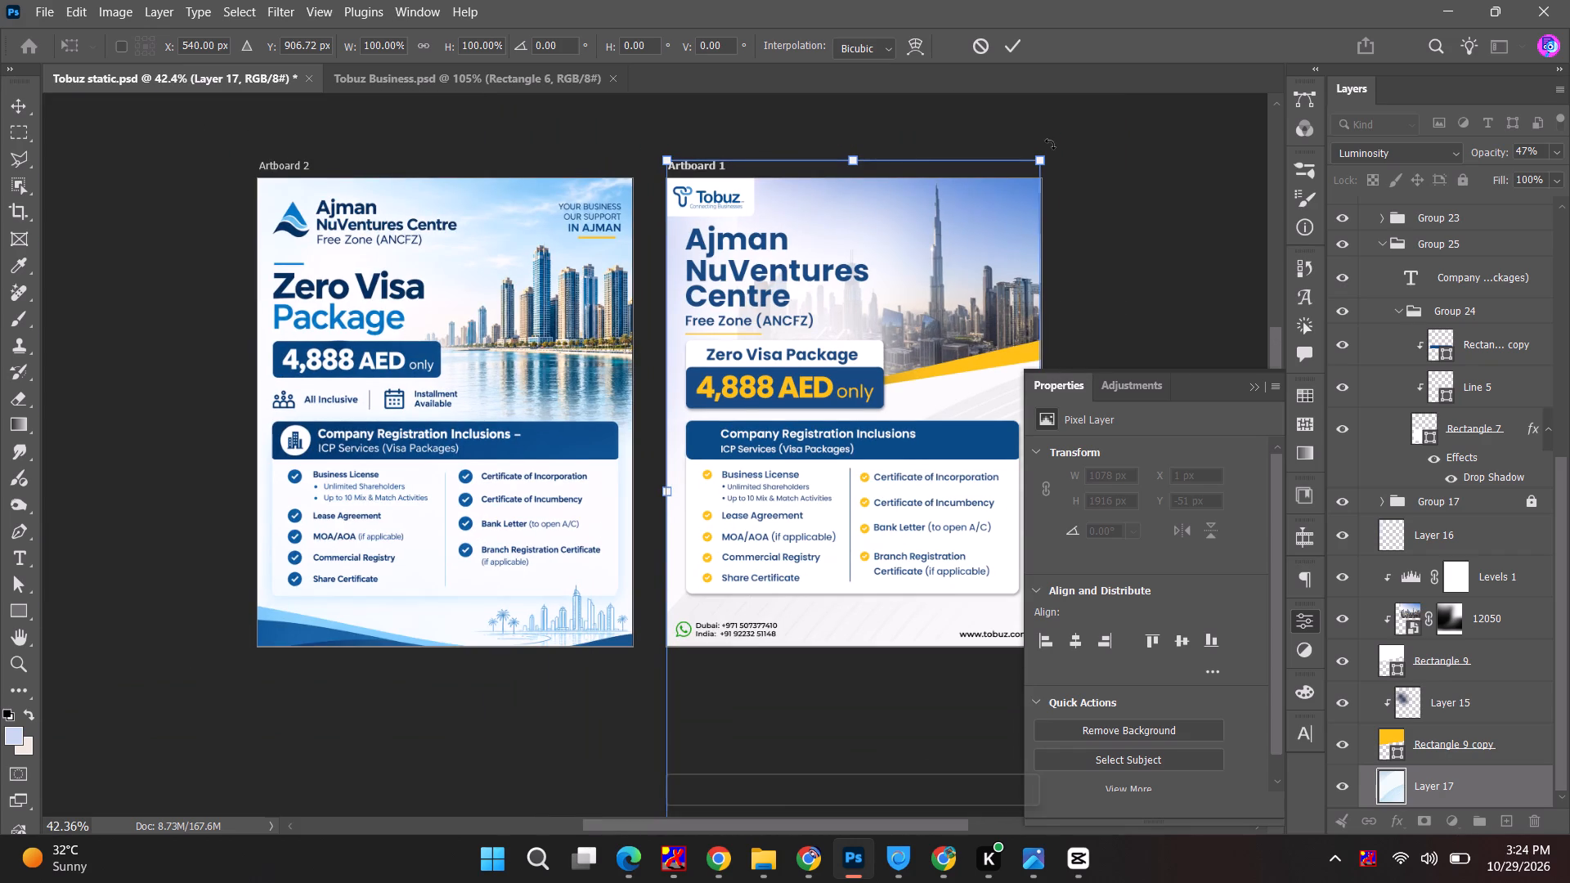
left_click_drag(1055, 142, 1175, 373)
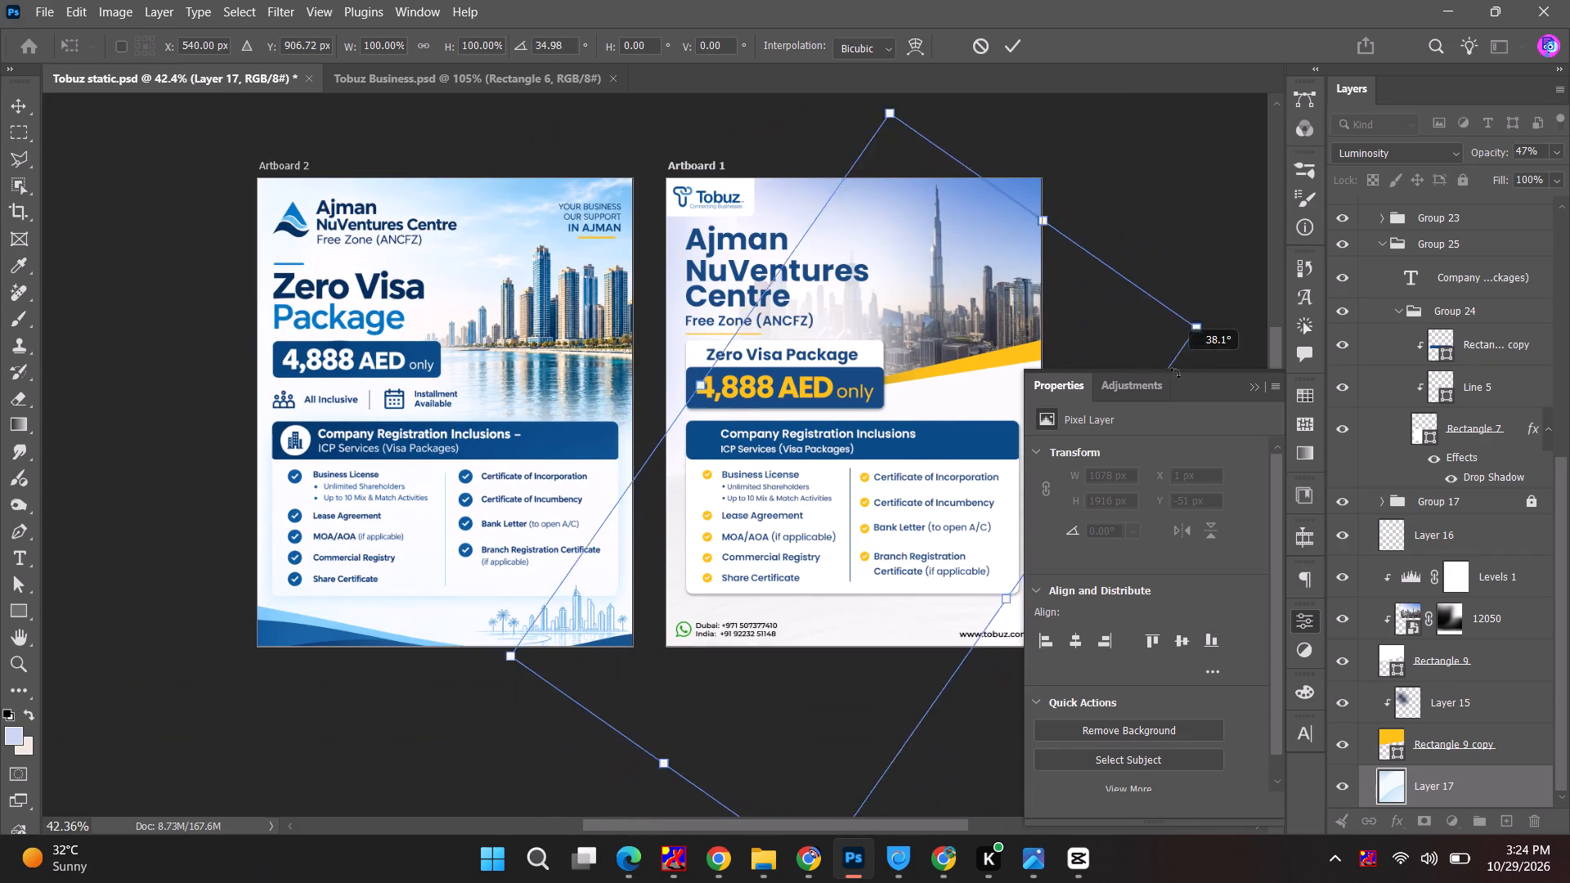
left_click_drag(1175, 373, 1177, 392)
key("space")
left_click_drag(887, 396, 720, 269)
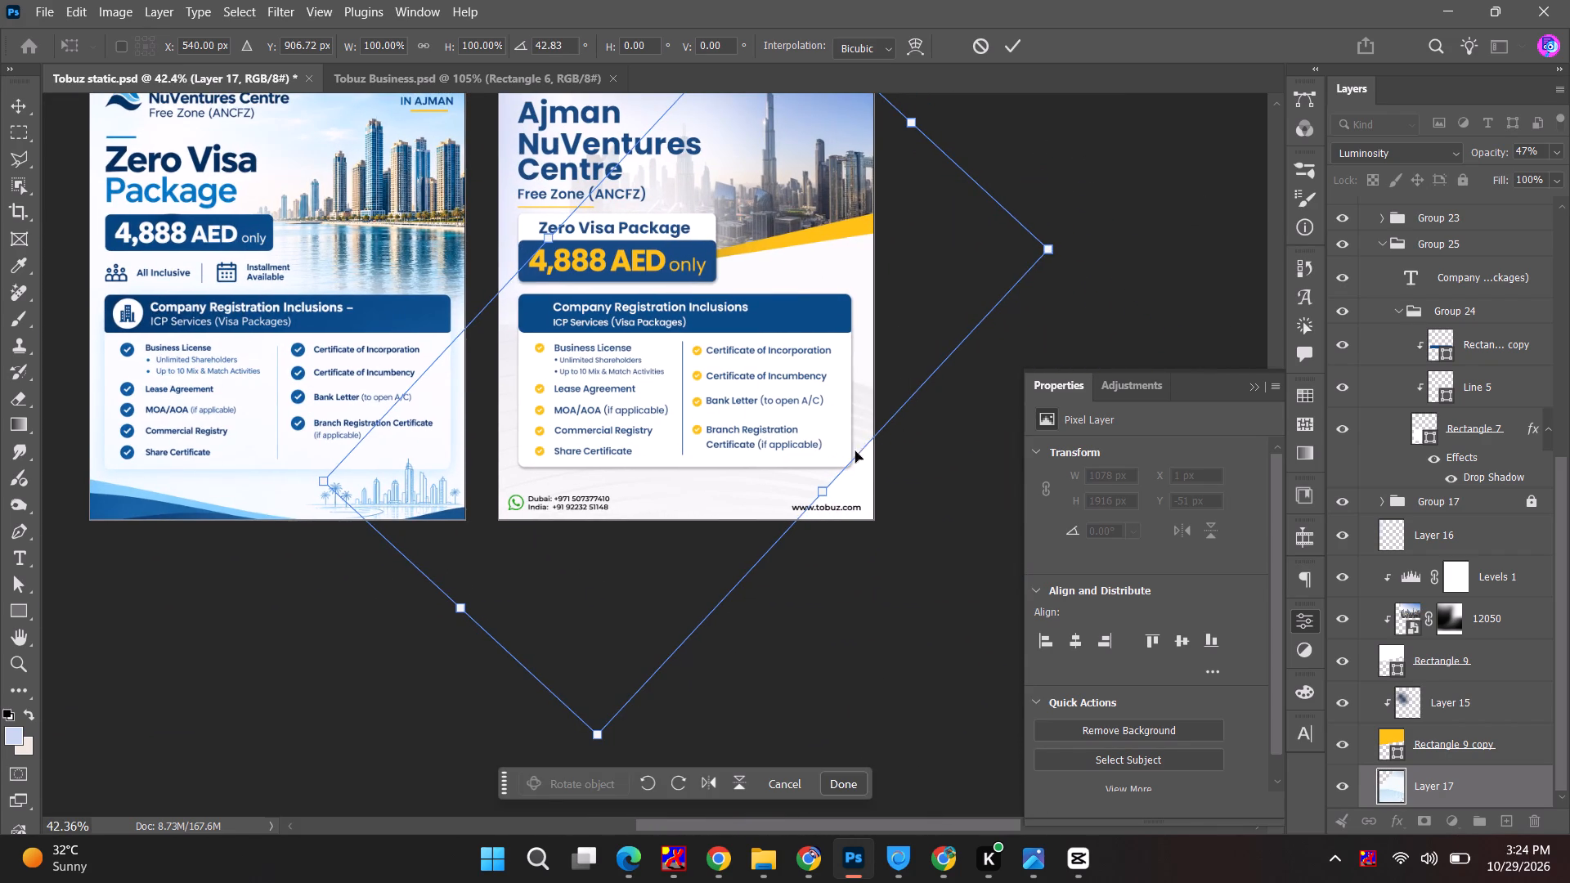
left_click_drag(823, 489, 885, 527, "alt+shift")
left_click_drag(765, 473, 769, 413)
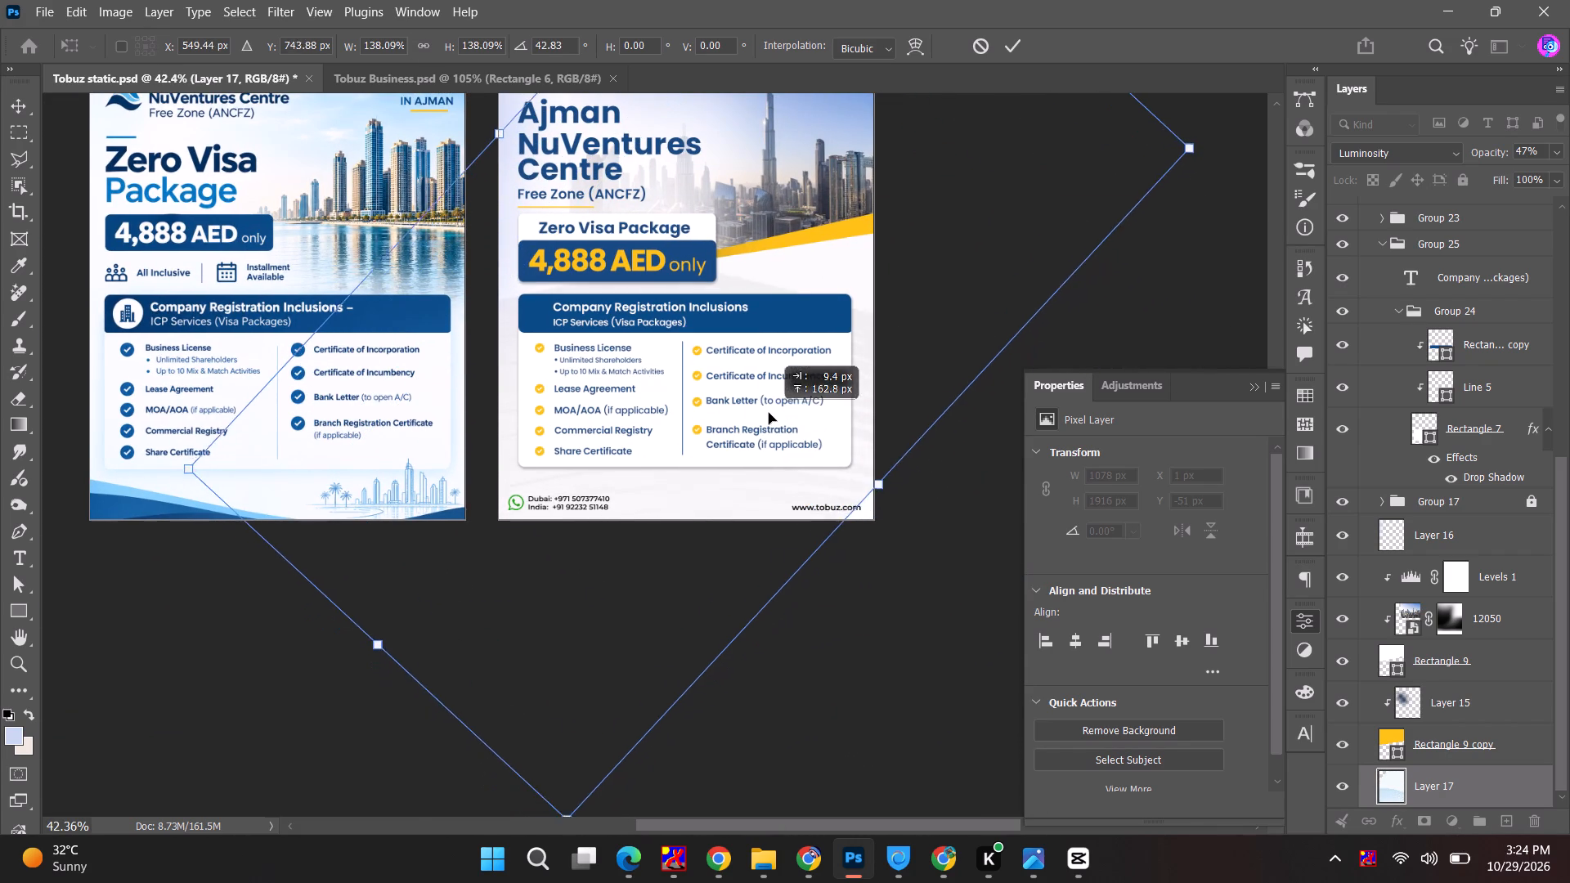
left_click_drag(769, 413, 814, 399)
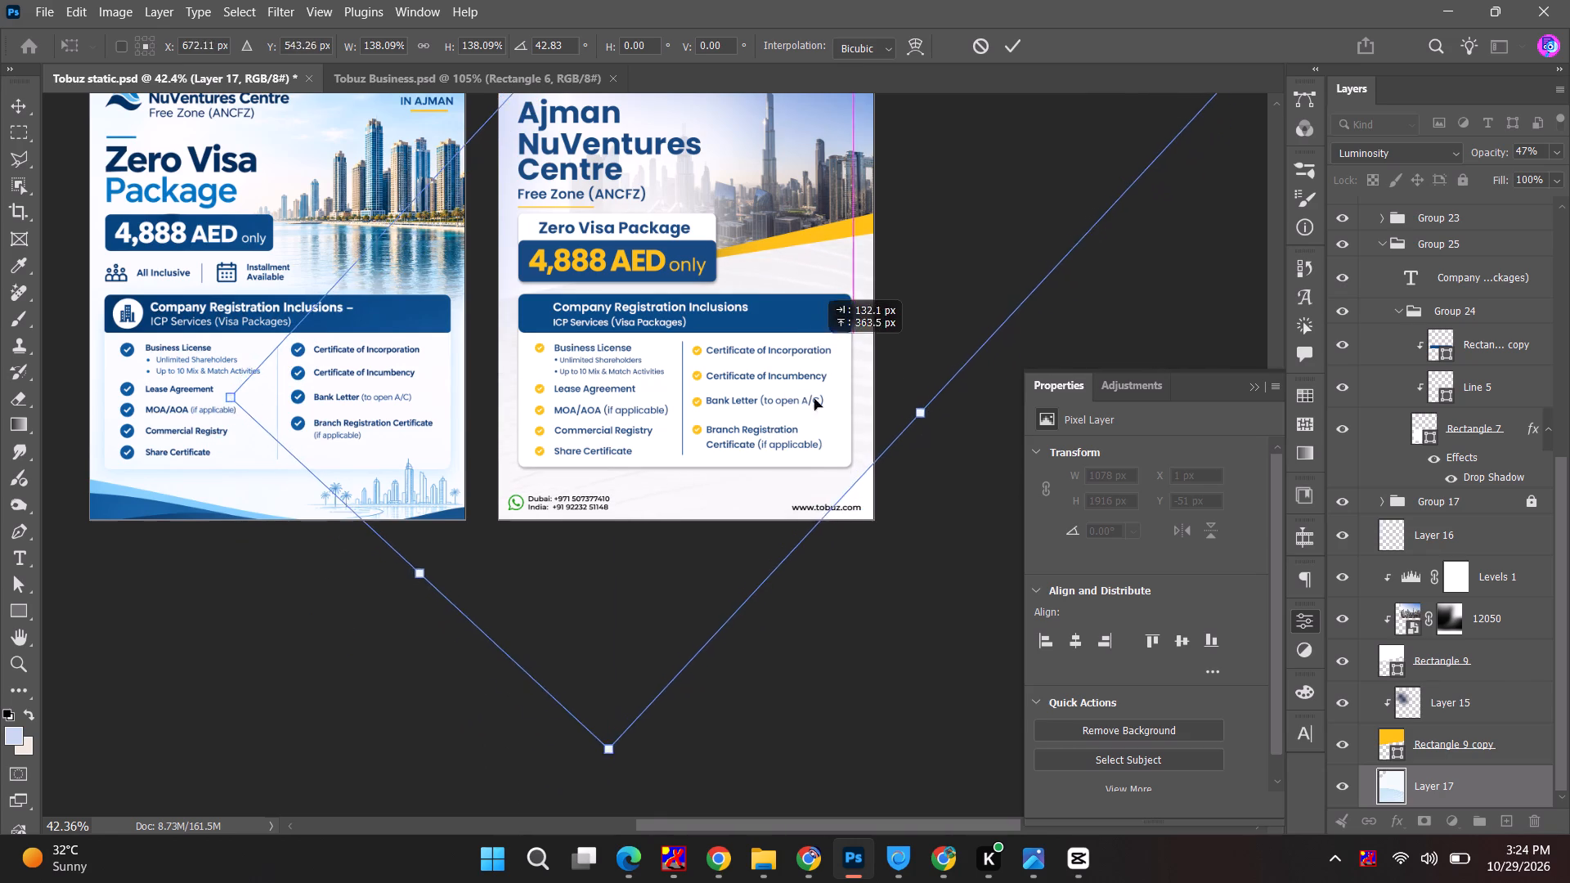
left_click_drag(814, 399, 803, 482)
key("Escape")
Switch to Pinterest in Chrome, find the related pin with light-blue layered wave ridges, and copy its image.
key("alt+Tab")
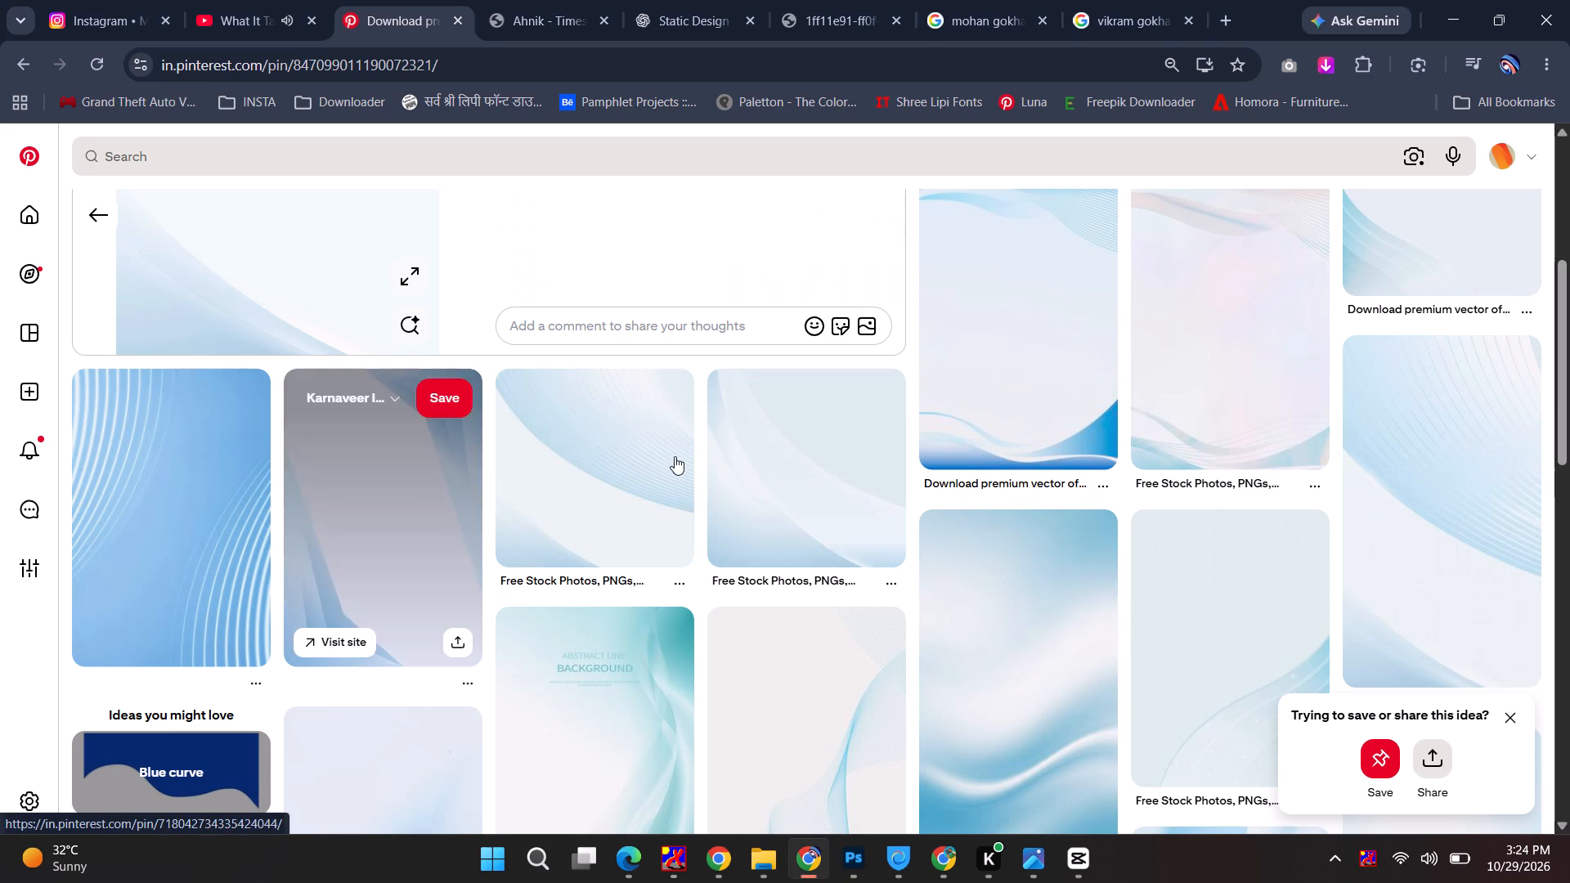
scroll(671, 460, "down", 6)
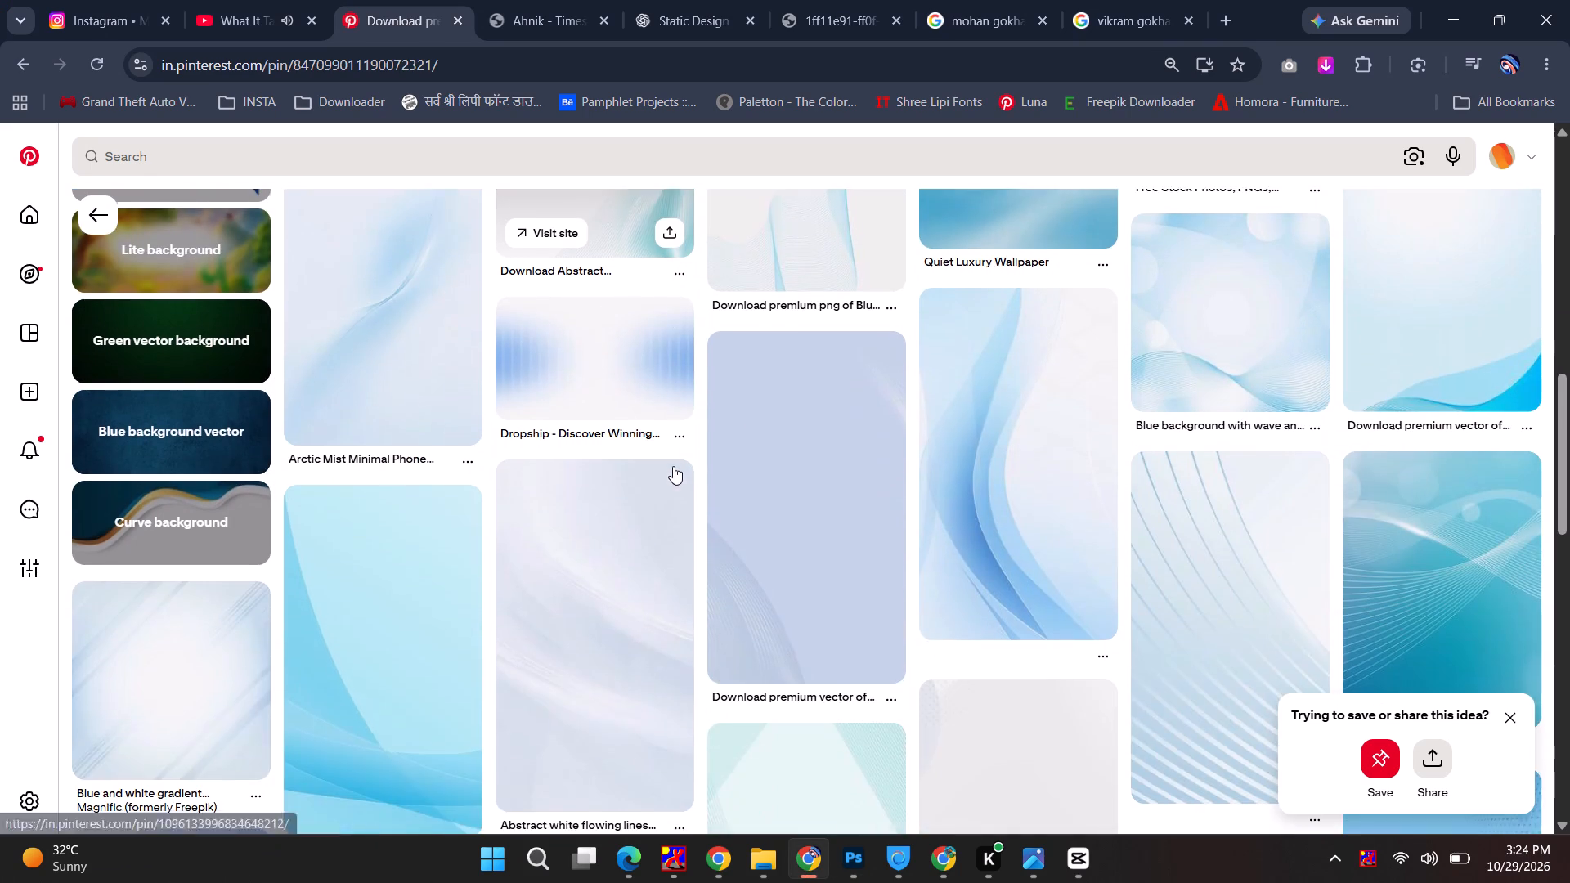
scroll(673, 466, "down", 3)
scroll(889, 508, "down", 4)
scroll(756, 512, "down", 3)
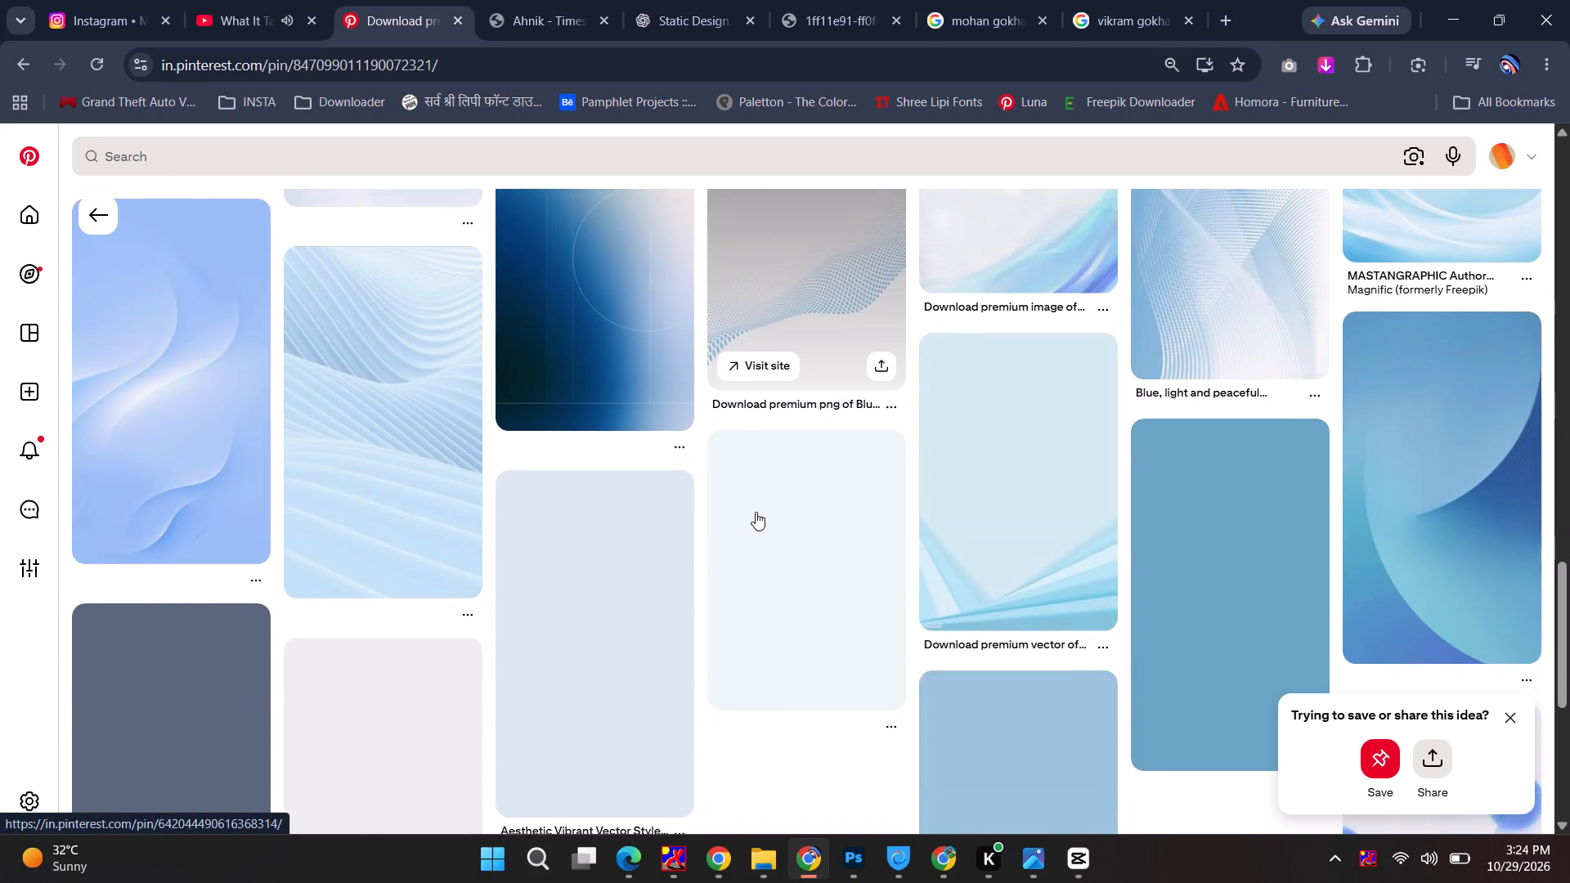
left_click(383, 460)
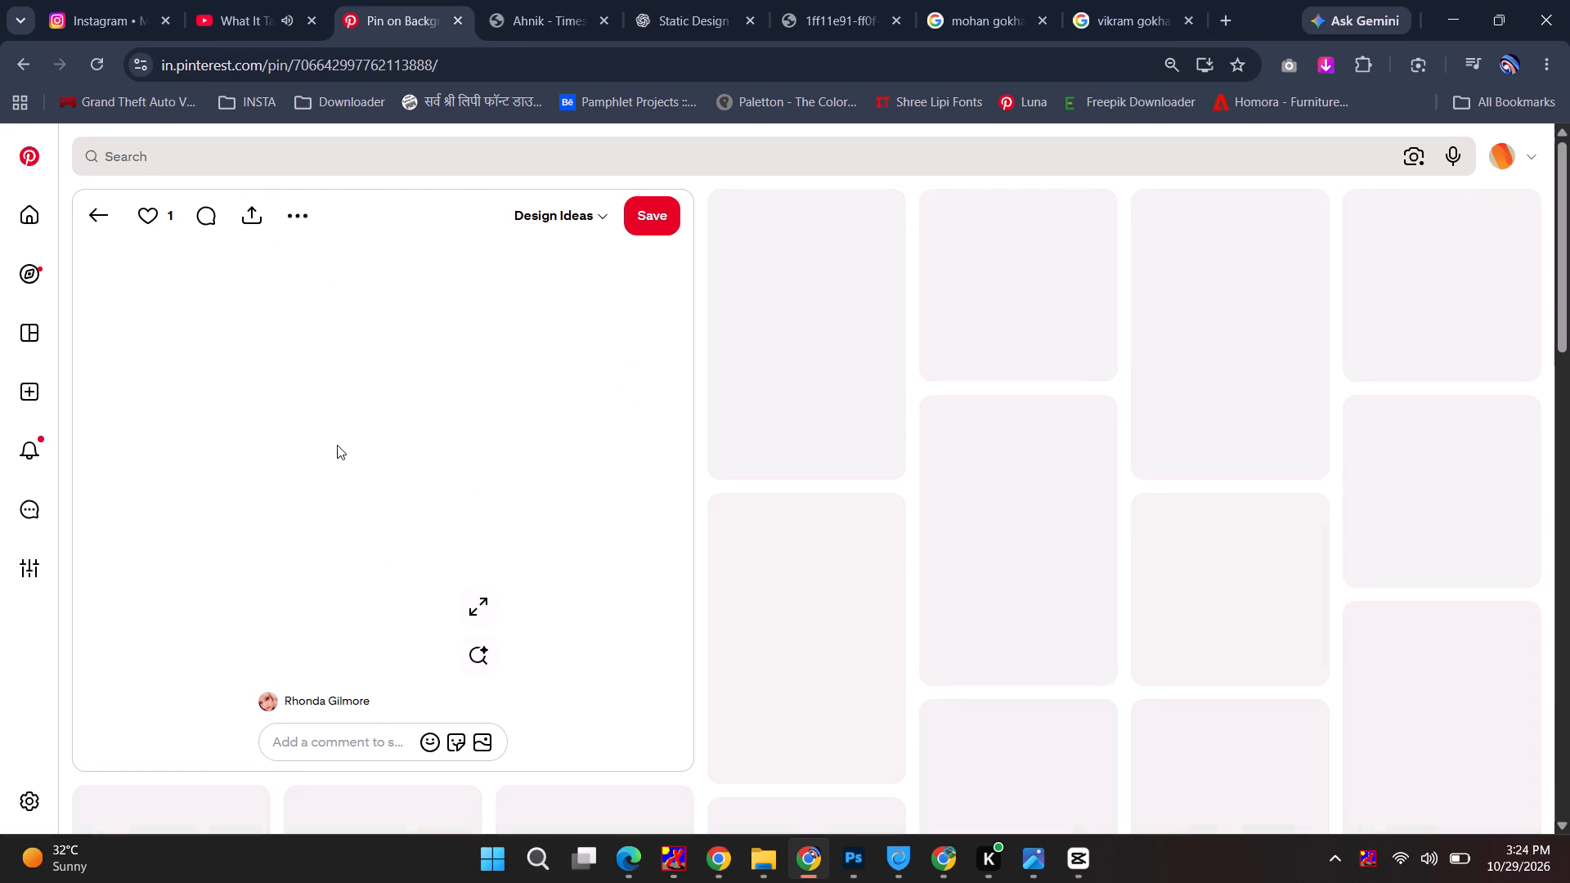
right_click(297, 448)
left_click(355, 527)
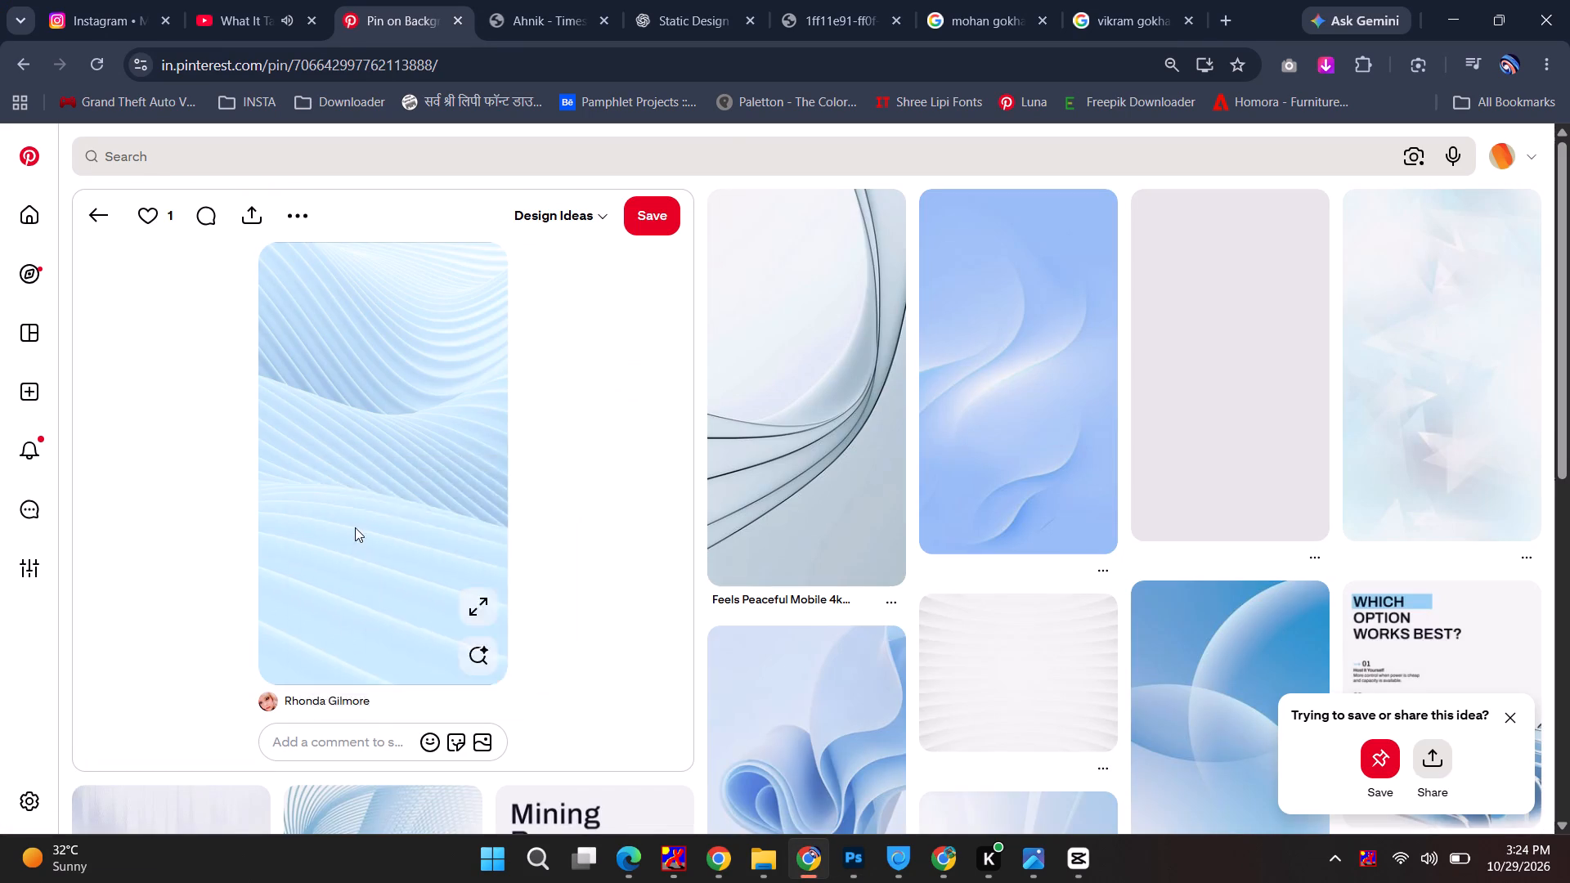
Back in Photoshop, hide striped Layer 17 and paste the wave image, scaling it to about 1132 px wide across Artboard 1.
key("alt+Tab")
left_click(837, 266)
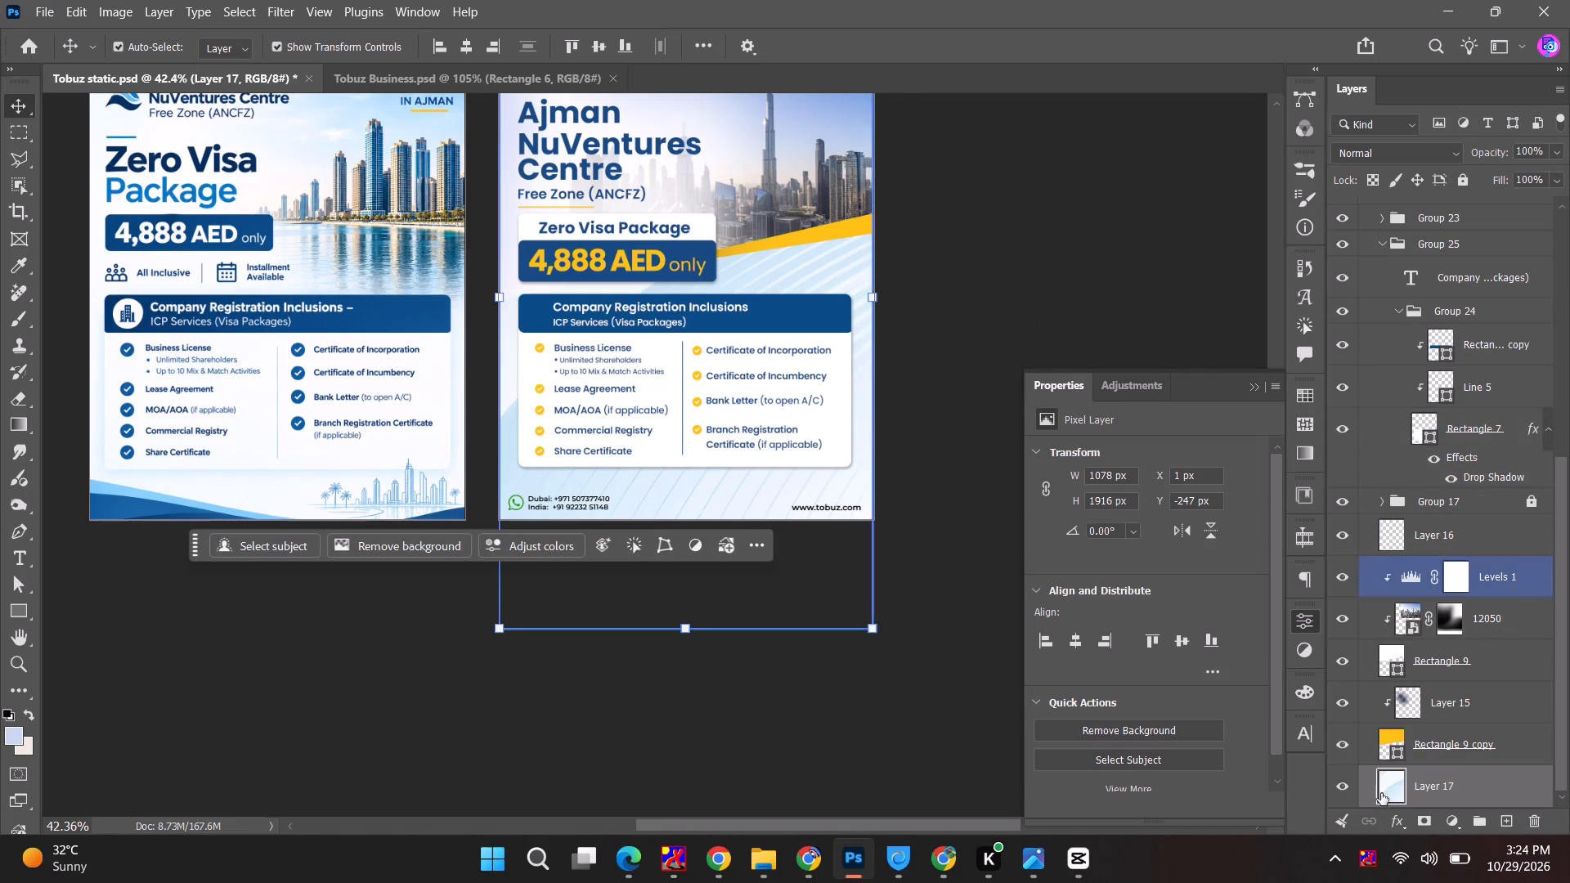
left_click(1347, 785)
key("ctrl+v")
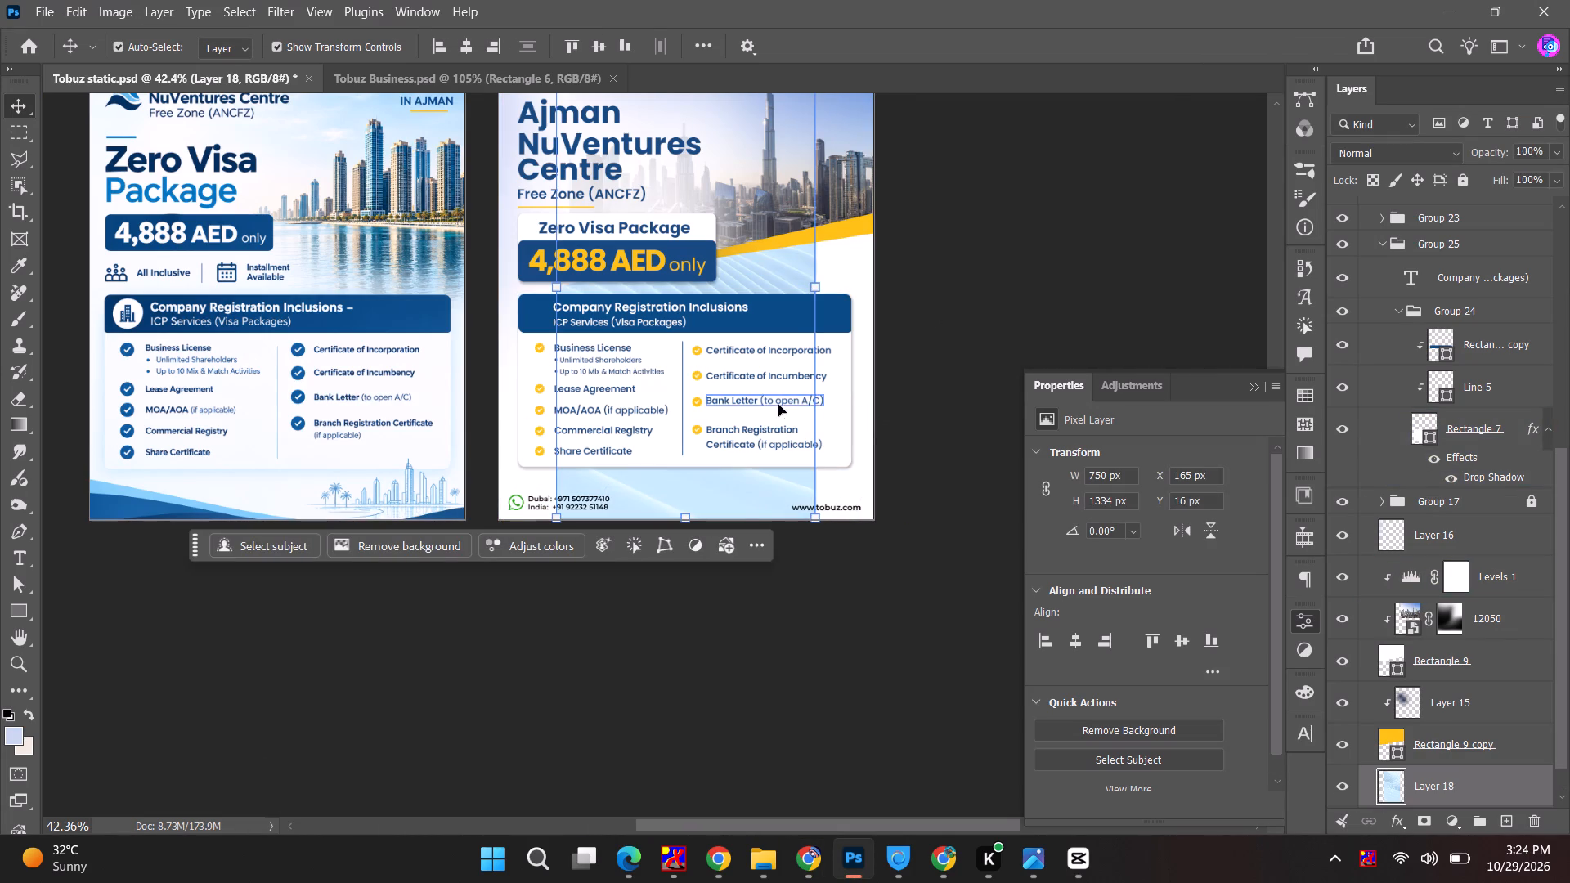
left_click_drag(818, 289, 884, 289, "alt+shift")
Set the pasted wave background to Luminosity blend mode at 21% opacity and apply its scaling.
left_click(1555, 152)
left_click(1508, 177)
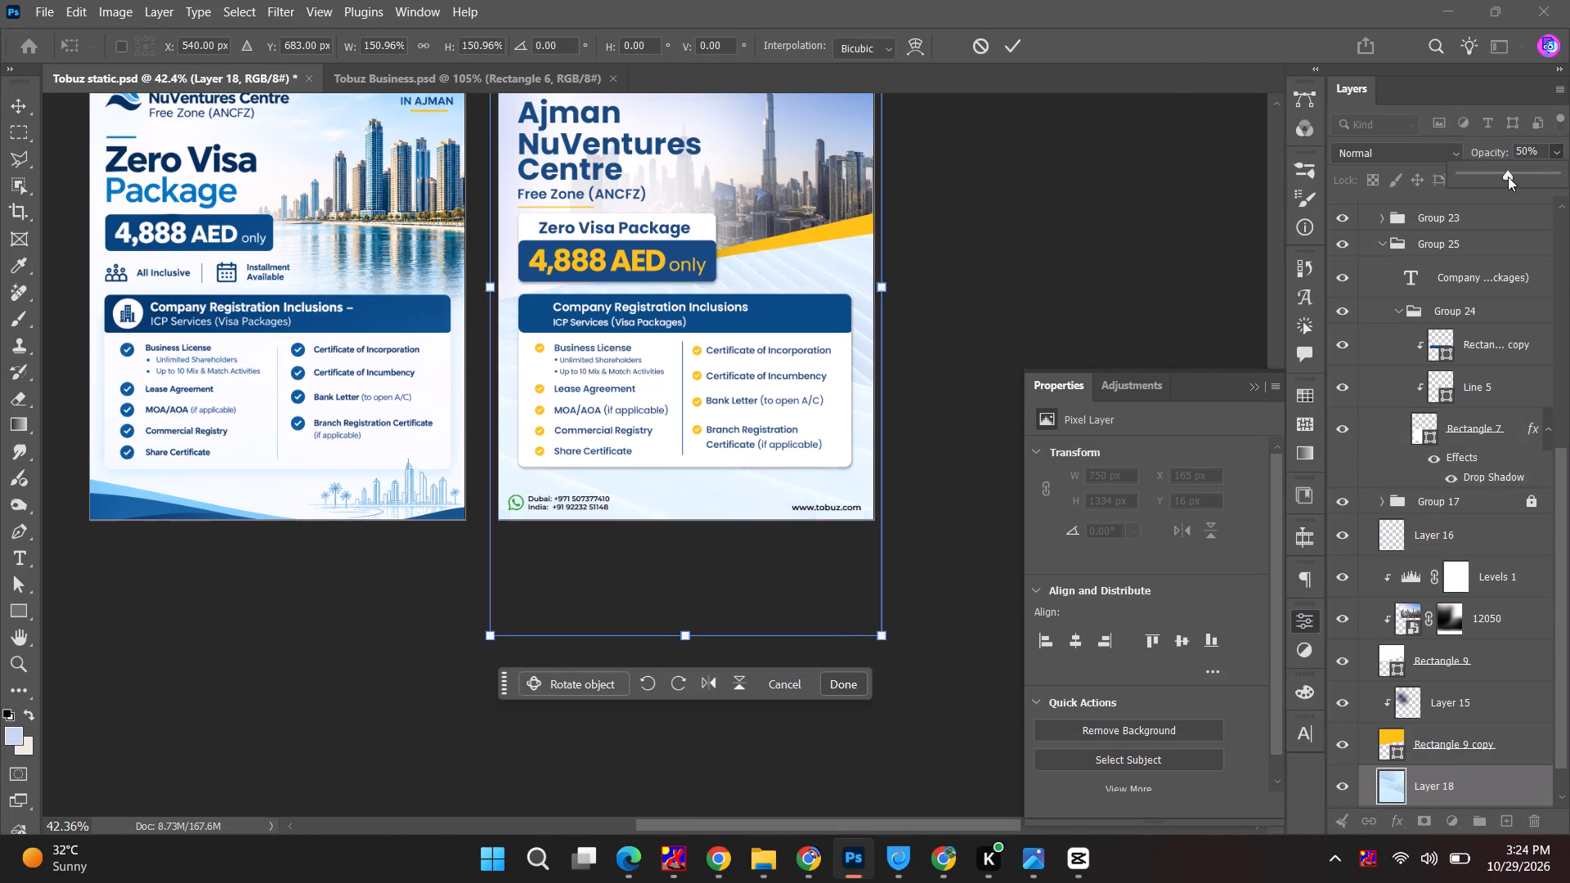
left_click(1382, 152)
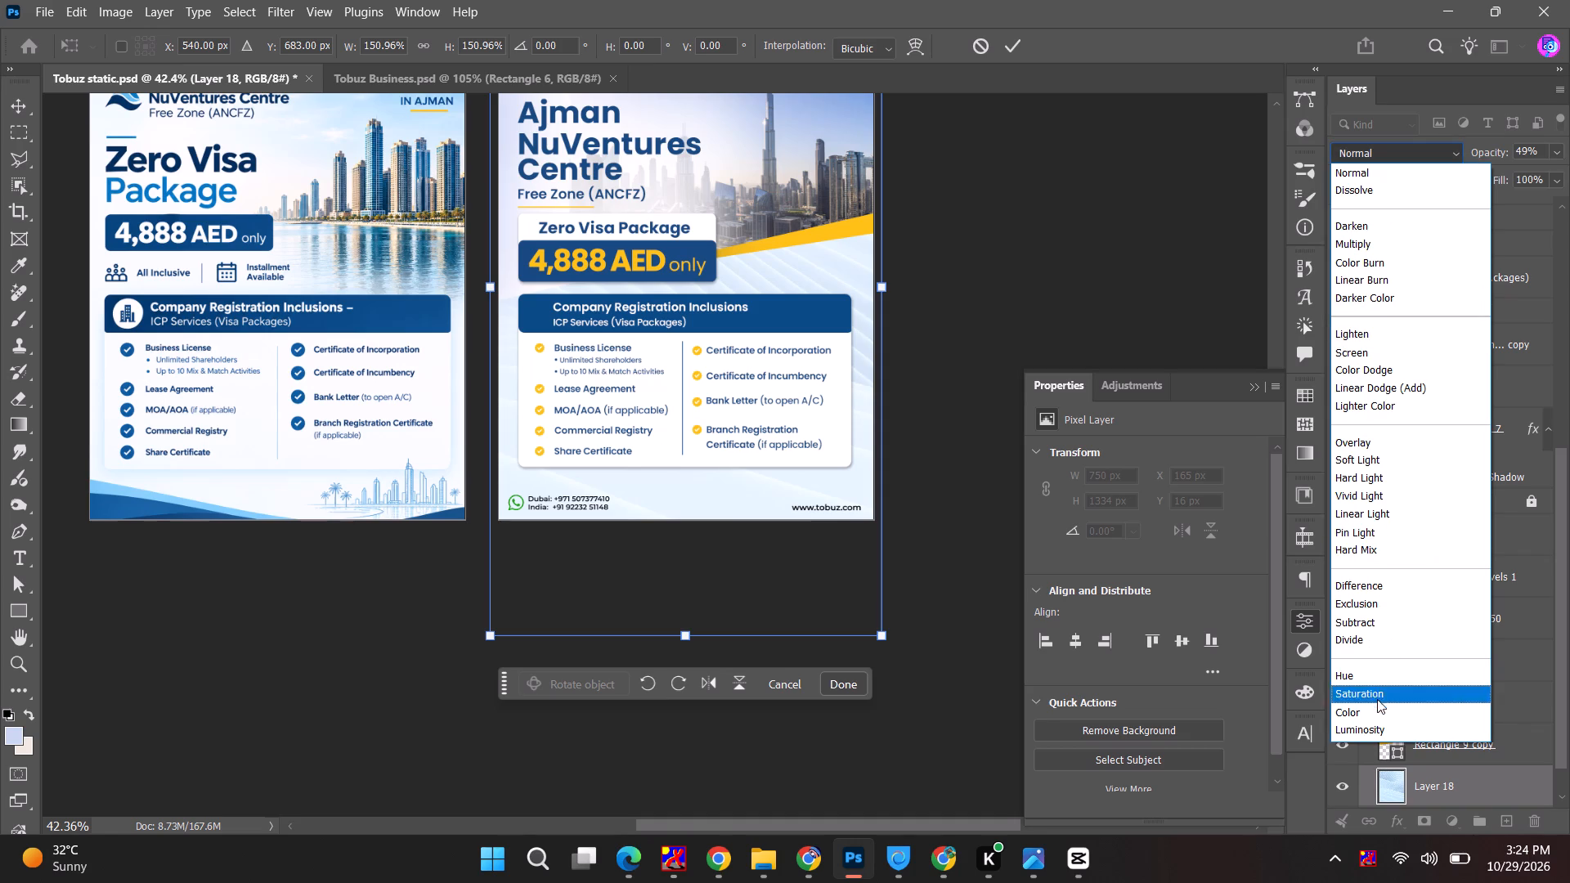
left_click(1373, 724)
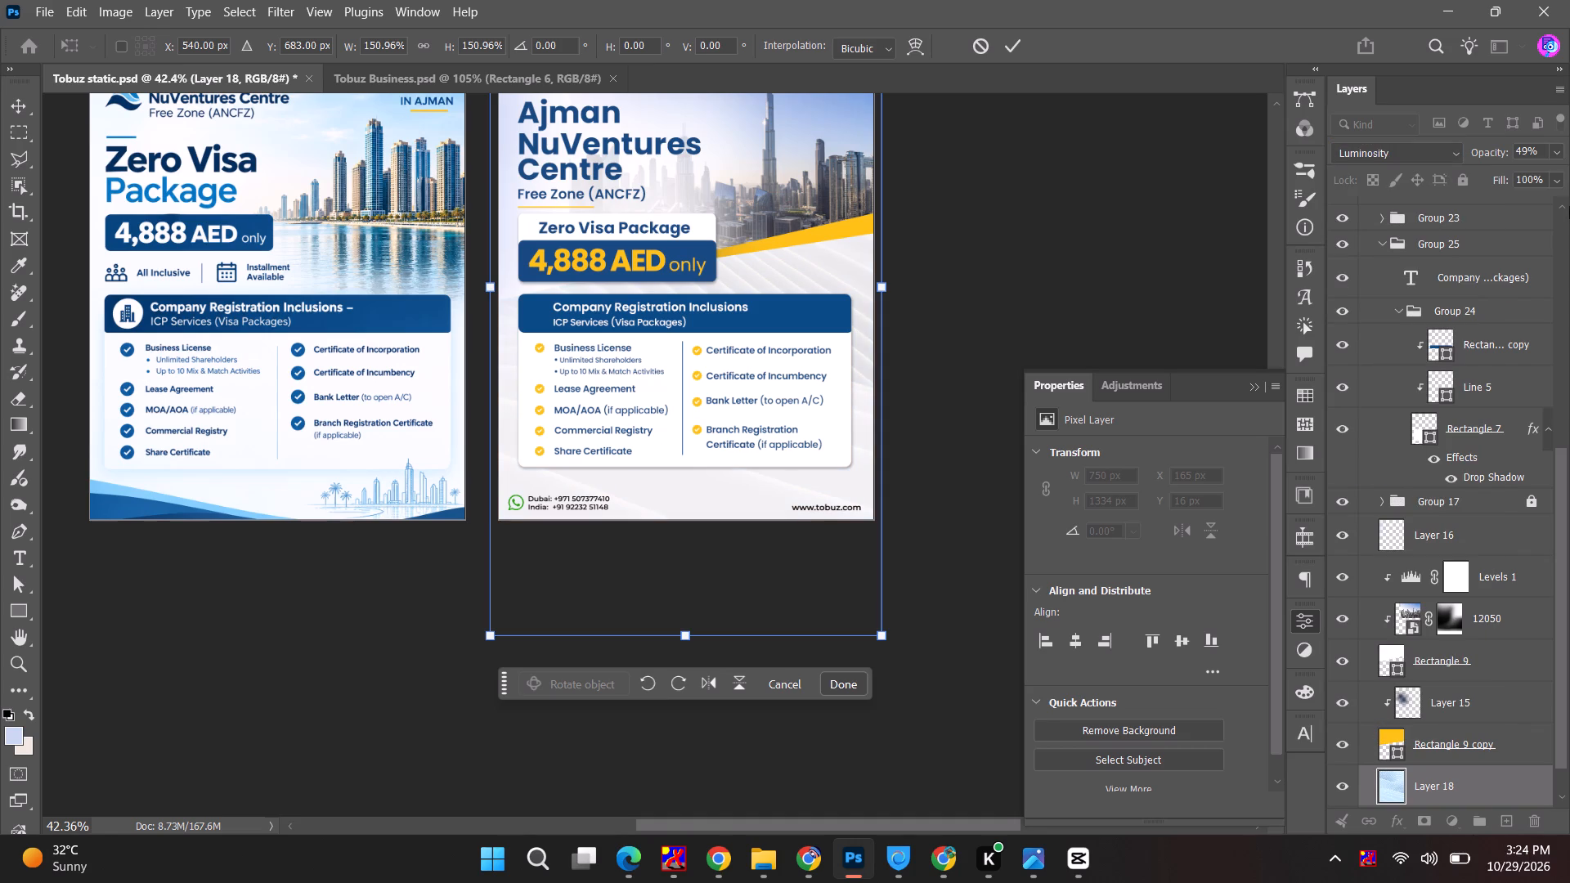
left_click(1554, 152)
left_click(1478, 172)
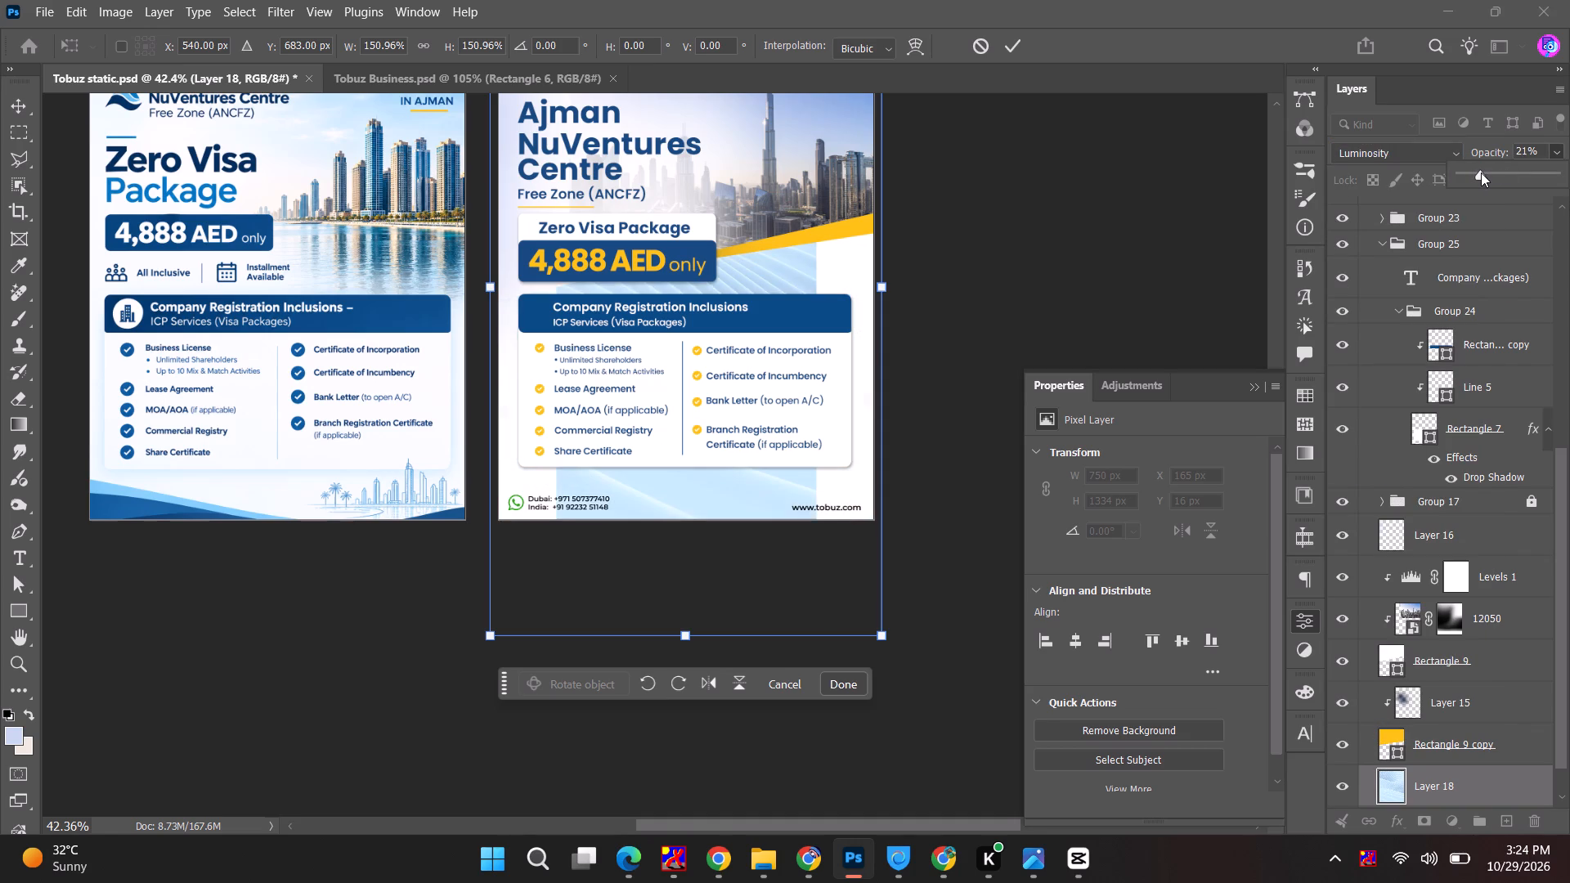
left_click(1480, 173)
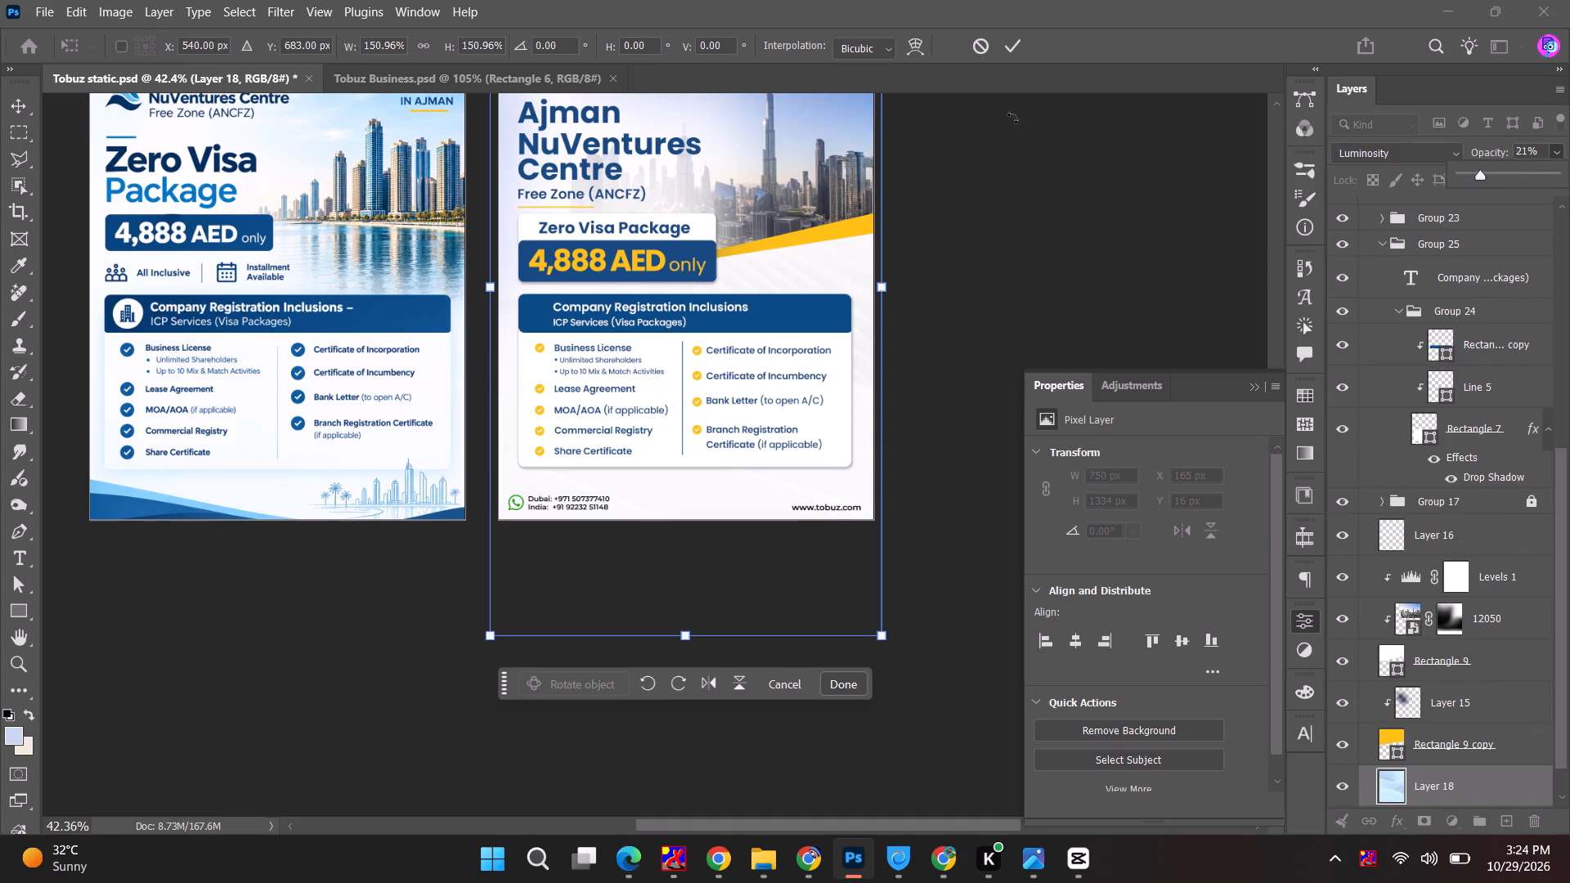
left_click(1019, 55)
left_click(1034, 174)
Flip the wave background vertically, rotate it about 4.6° clockwise and enlarge it to about 104%.
scroll(826, 298, "up", 11, "alt")
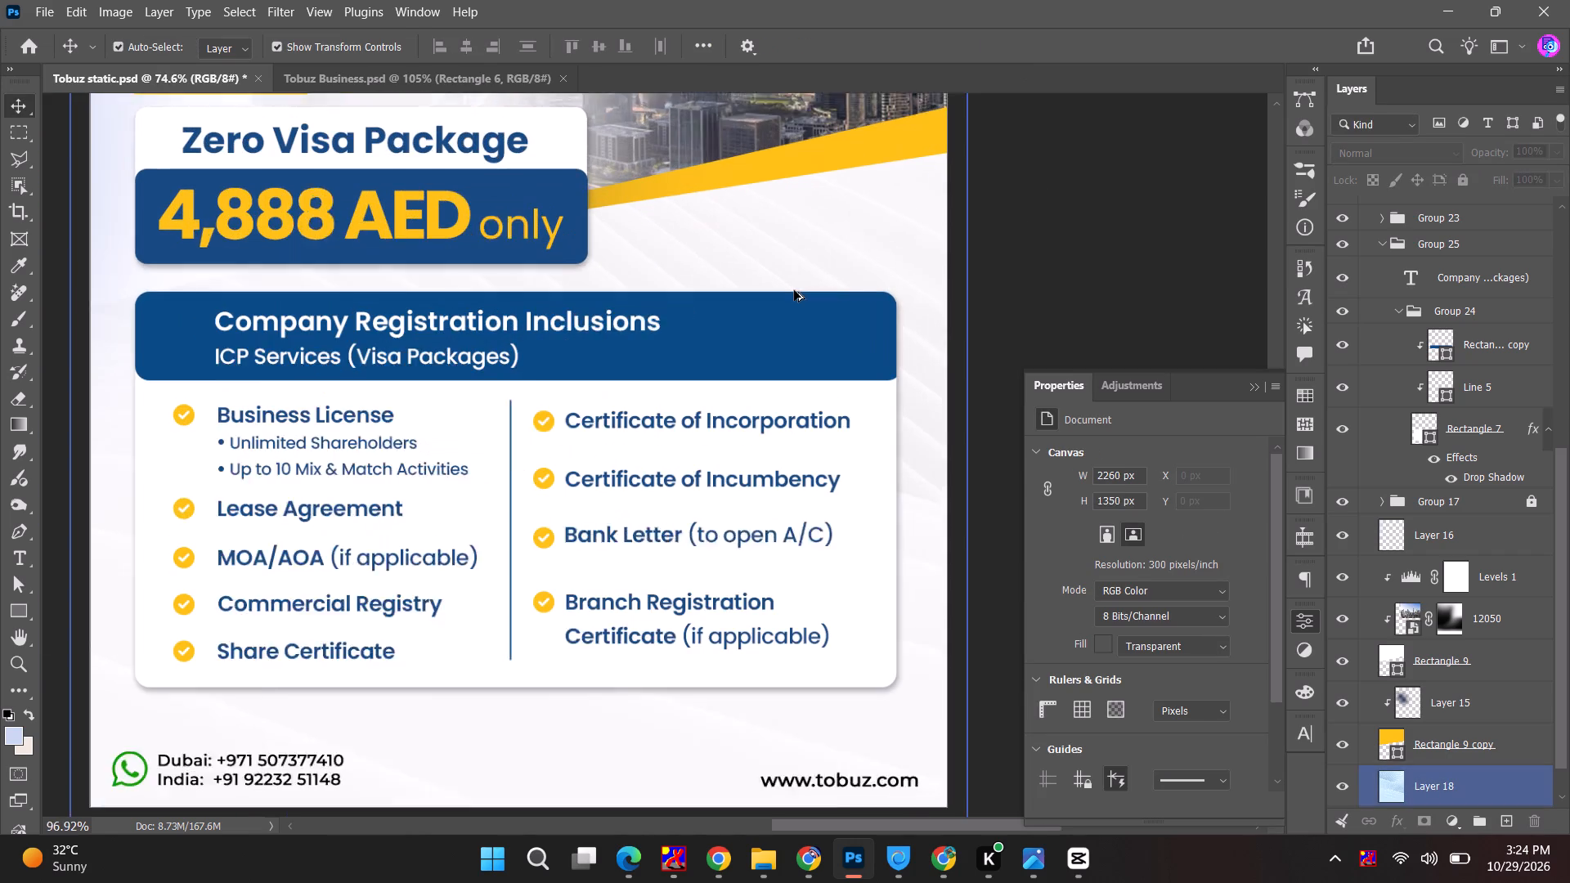
left_click(792, 250)
scroll(792, 250, "down", 4, "alt")
key("ctrl+t")
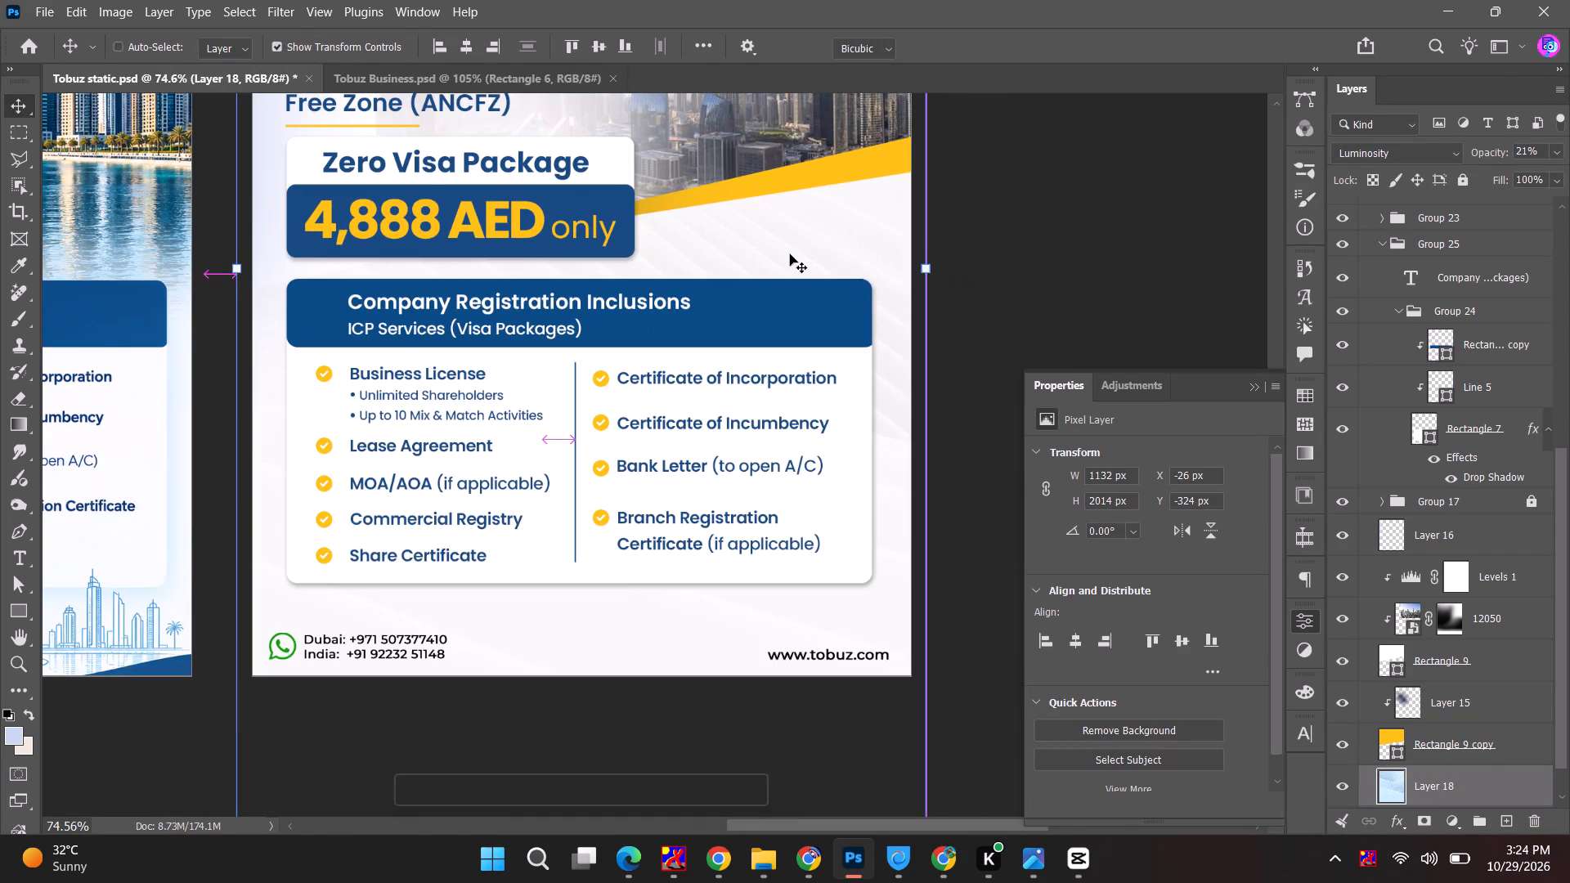
left_click(639, 779)
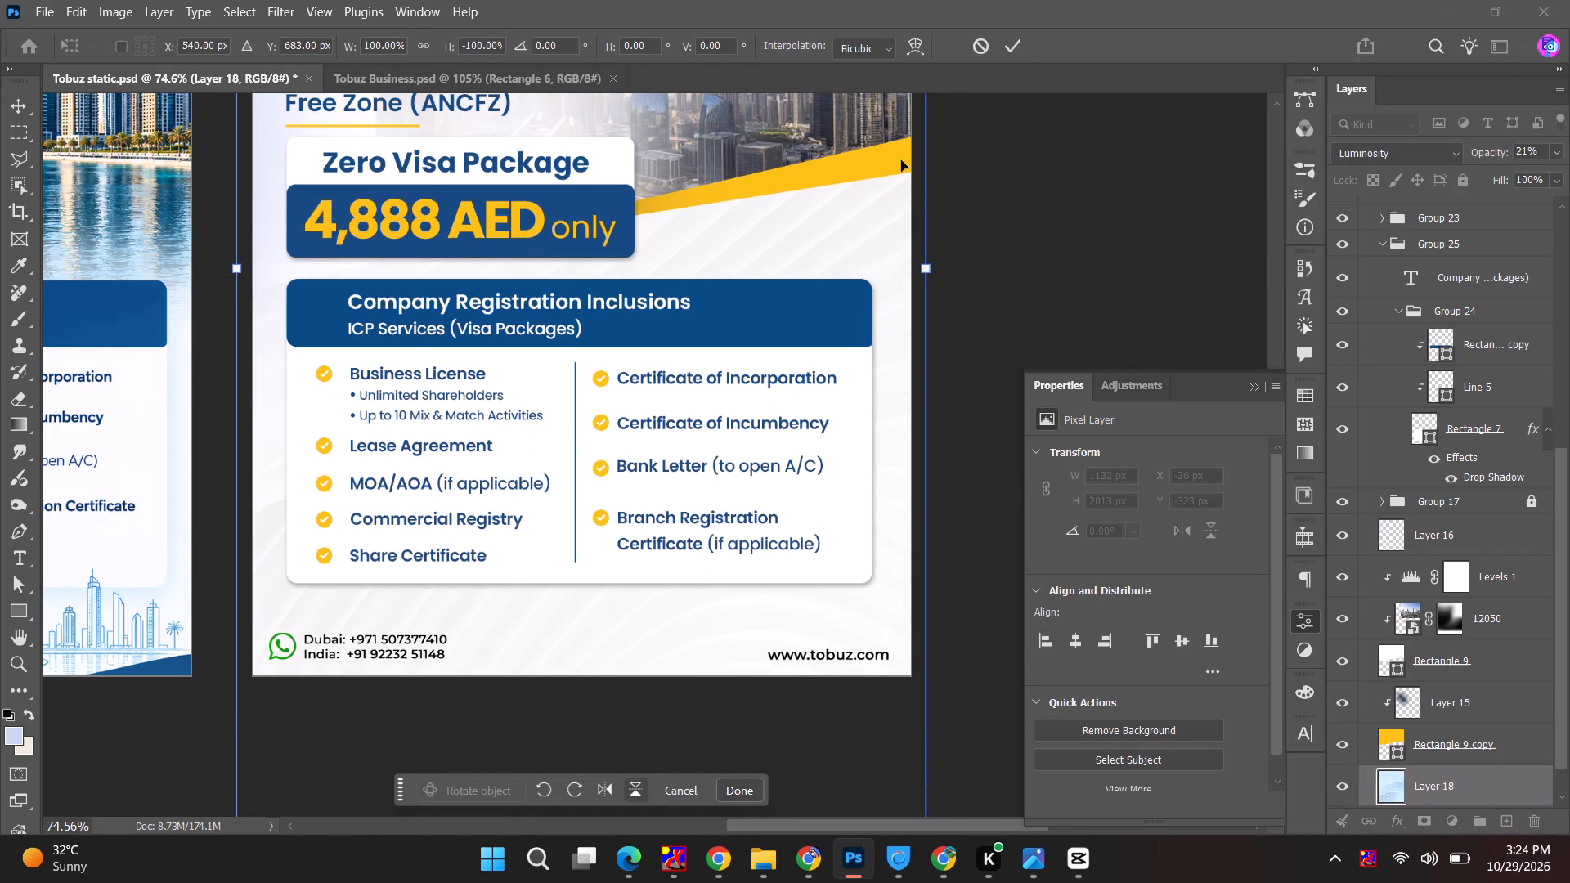
left_click_drag(957, 246, 990, 292)
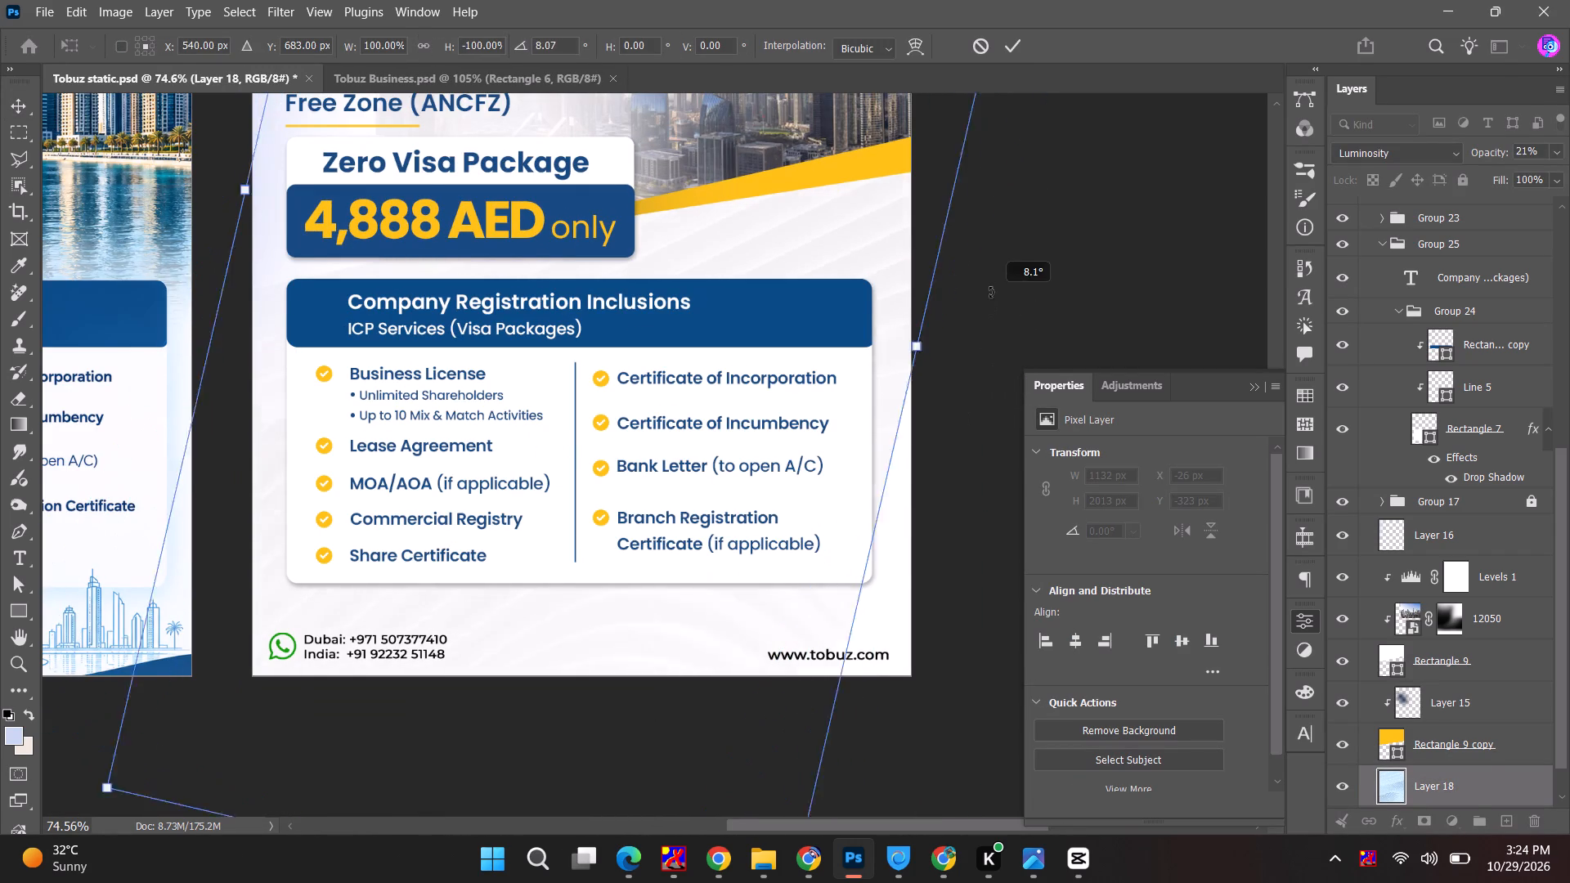
left_click_drag(990, 292, 992, 277)
left_click_drag(933, 303, 948, 305, "alt+shift")
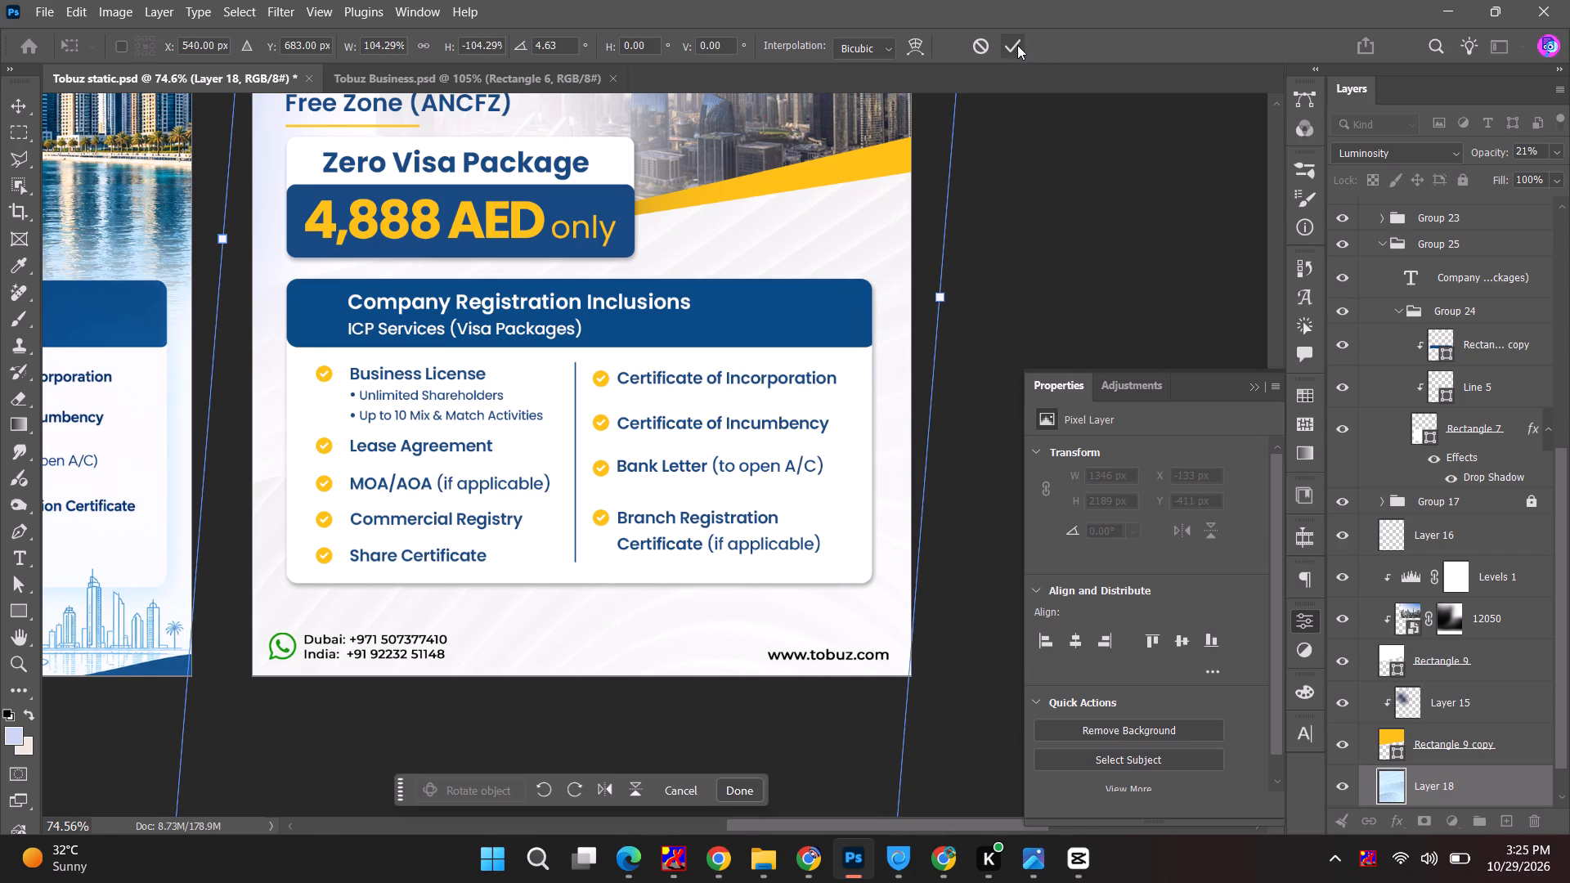
left_click(1017, 45)
left_click(1034, 284)
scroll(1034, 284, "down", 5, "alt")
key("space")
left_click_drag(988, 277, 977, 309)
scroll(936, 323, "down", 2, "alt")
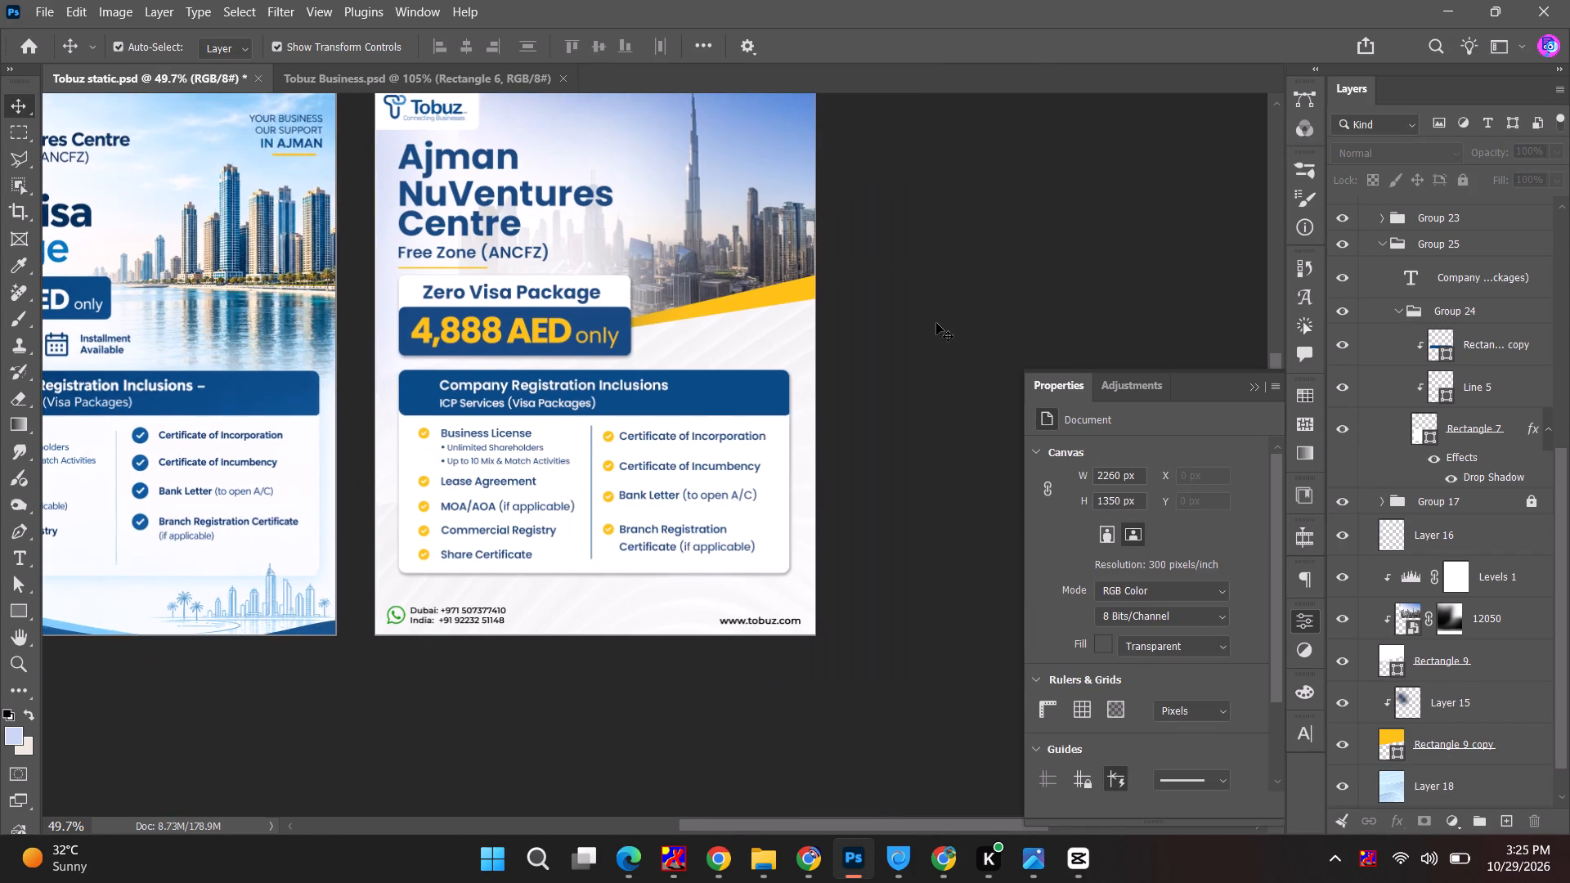
Lower the opacity of the wave background layer on Artboard 1 to 15%.
scroll(936, 323, "down", 2, "alt")
left_click(715, 385)
left_click(1554, 150)
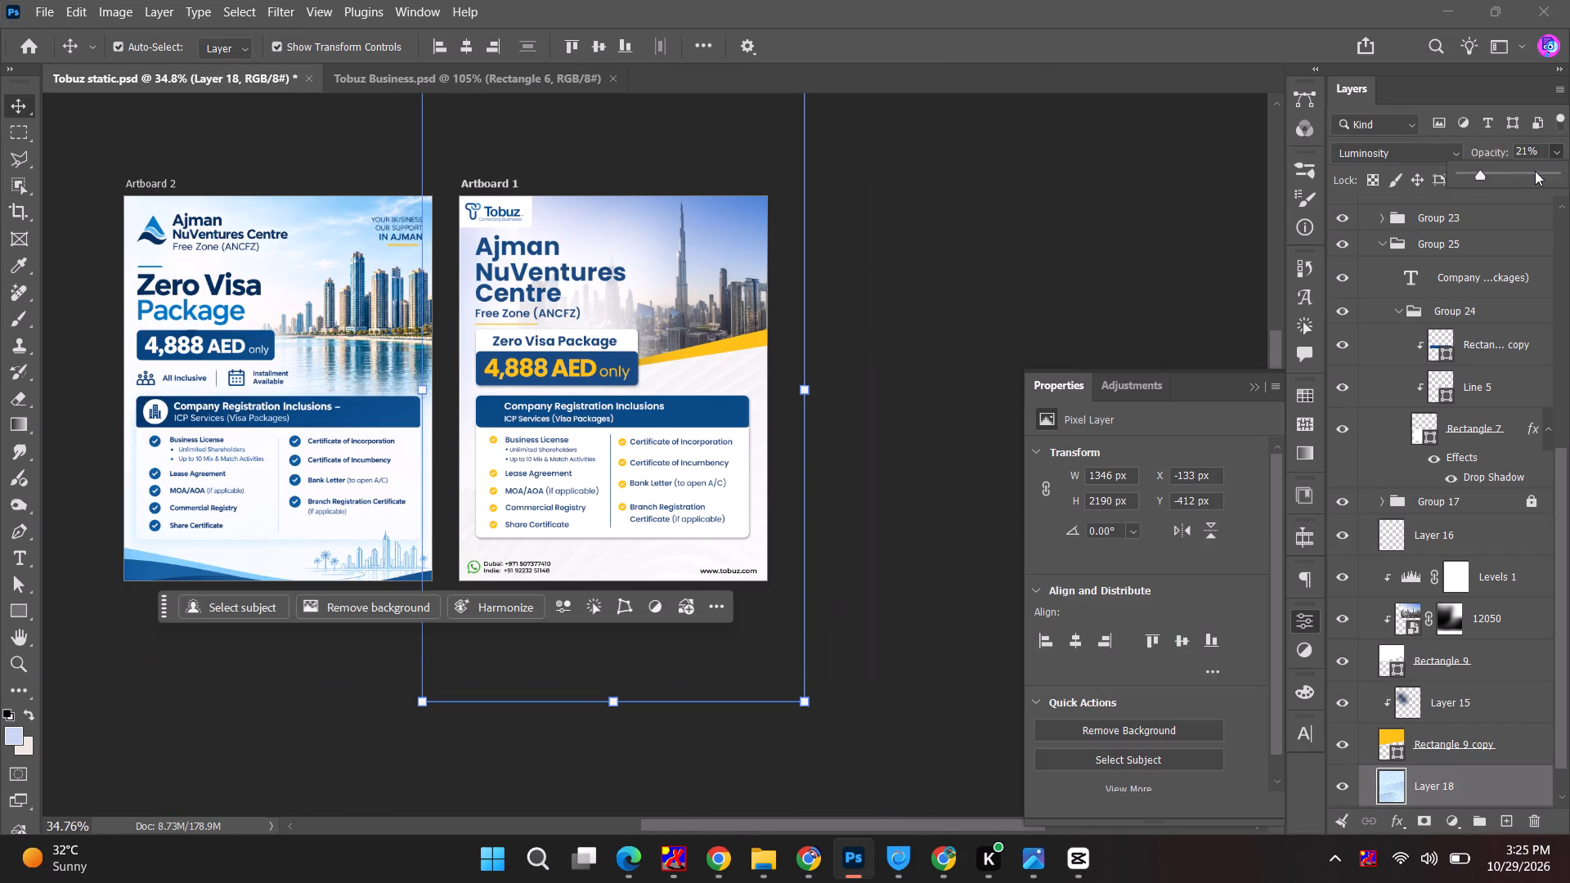
left_click(1477, 174)
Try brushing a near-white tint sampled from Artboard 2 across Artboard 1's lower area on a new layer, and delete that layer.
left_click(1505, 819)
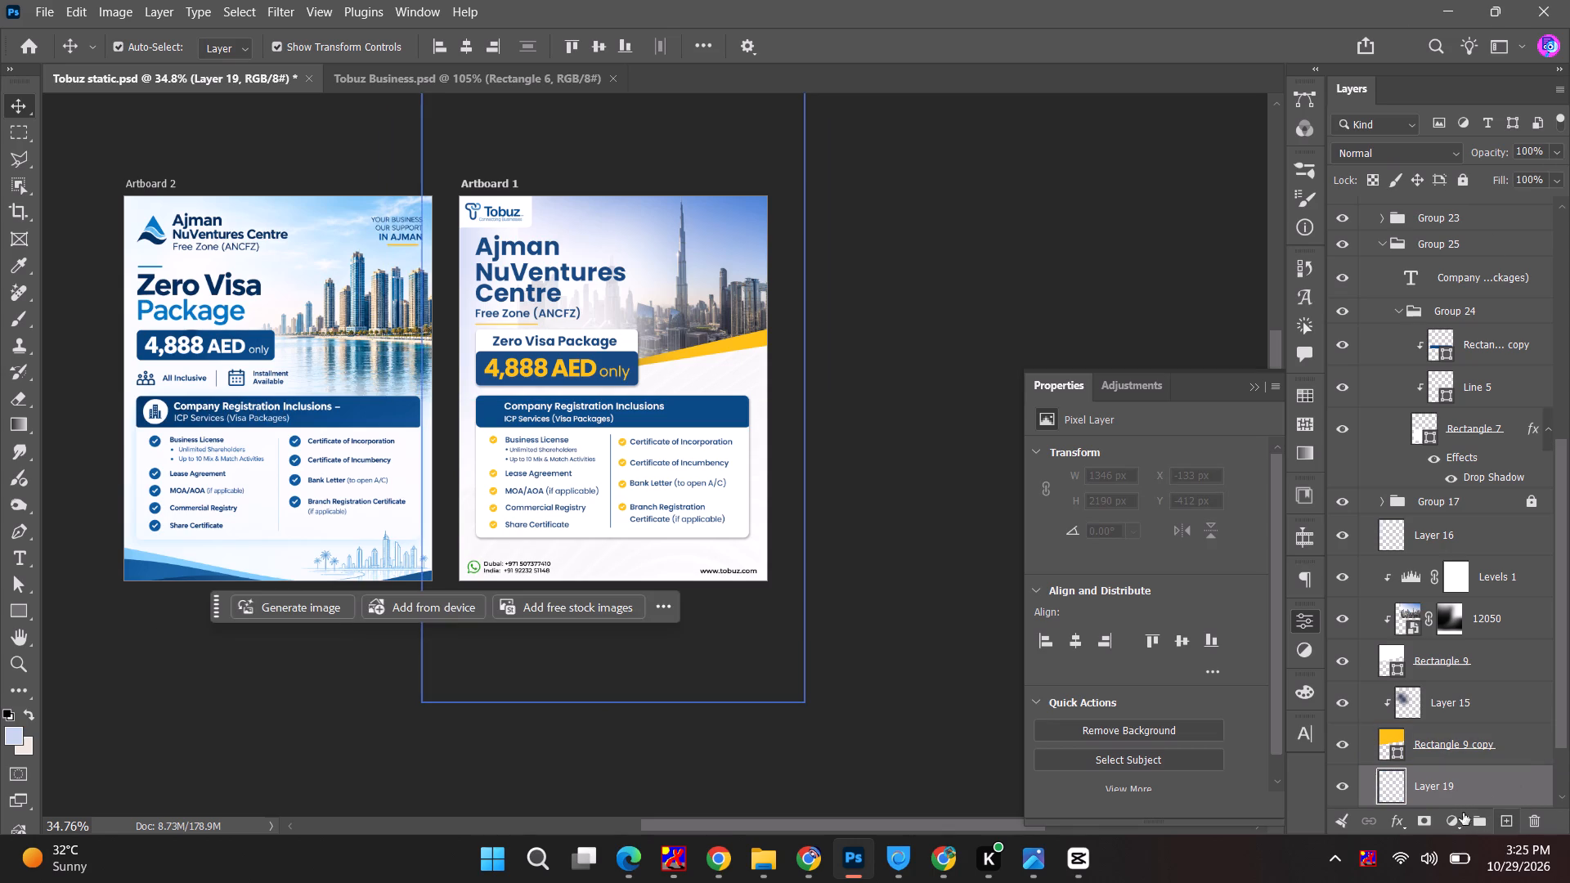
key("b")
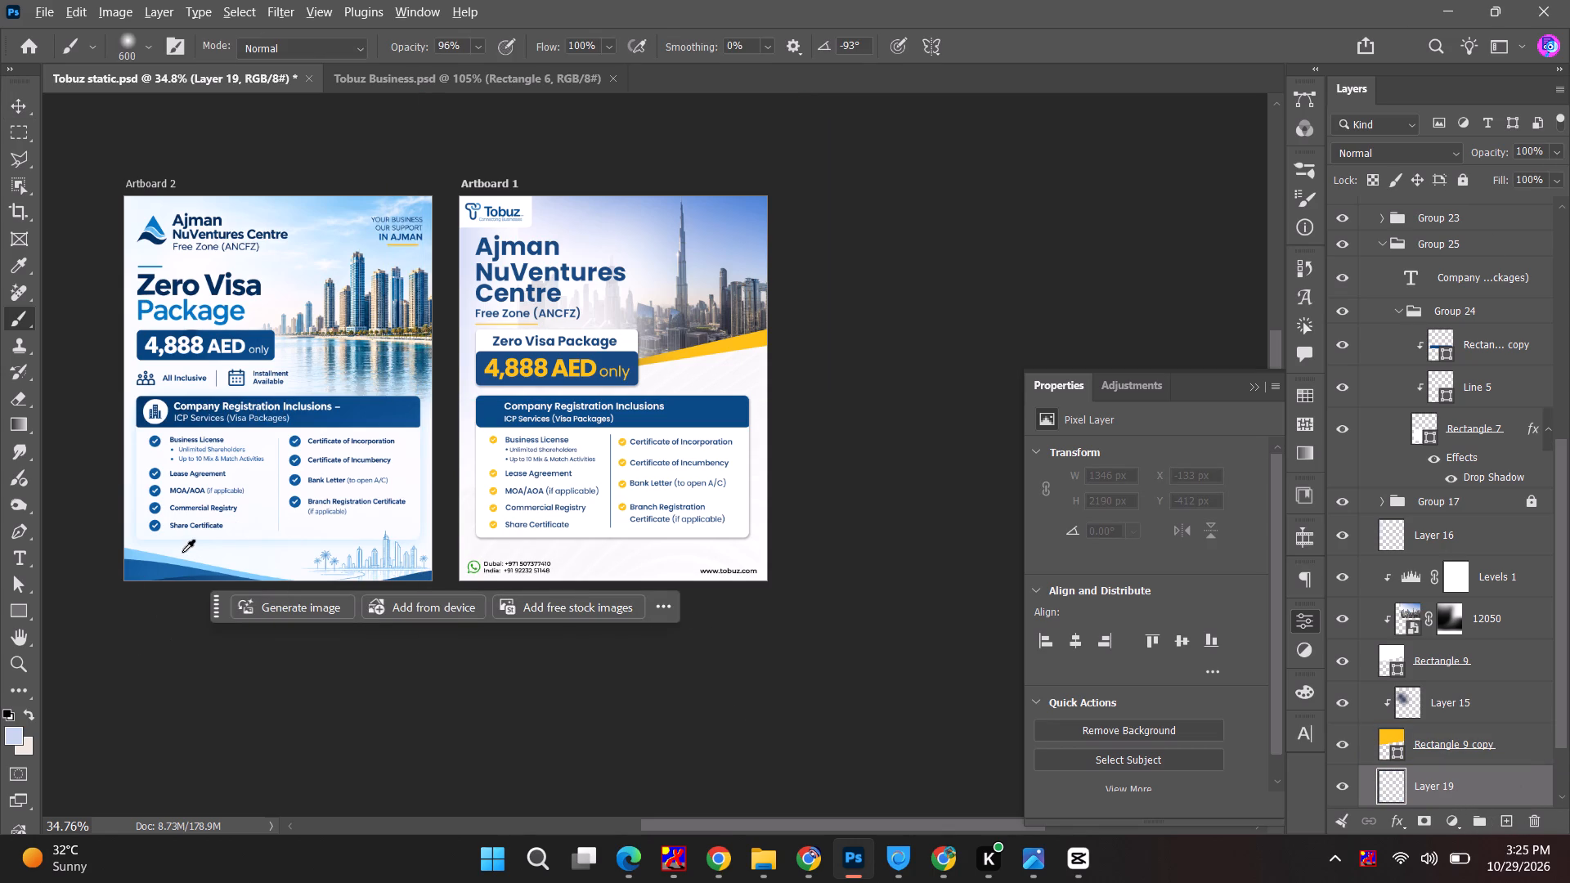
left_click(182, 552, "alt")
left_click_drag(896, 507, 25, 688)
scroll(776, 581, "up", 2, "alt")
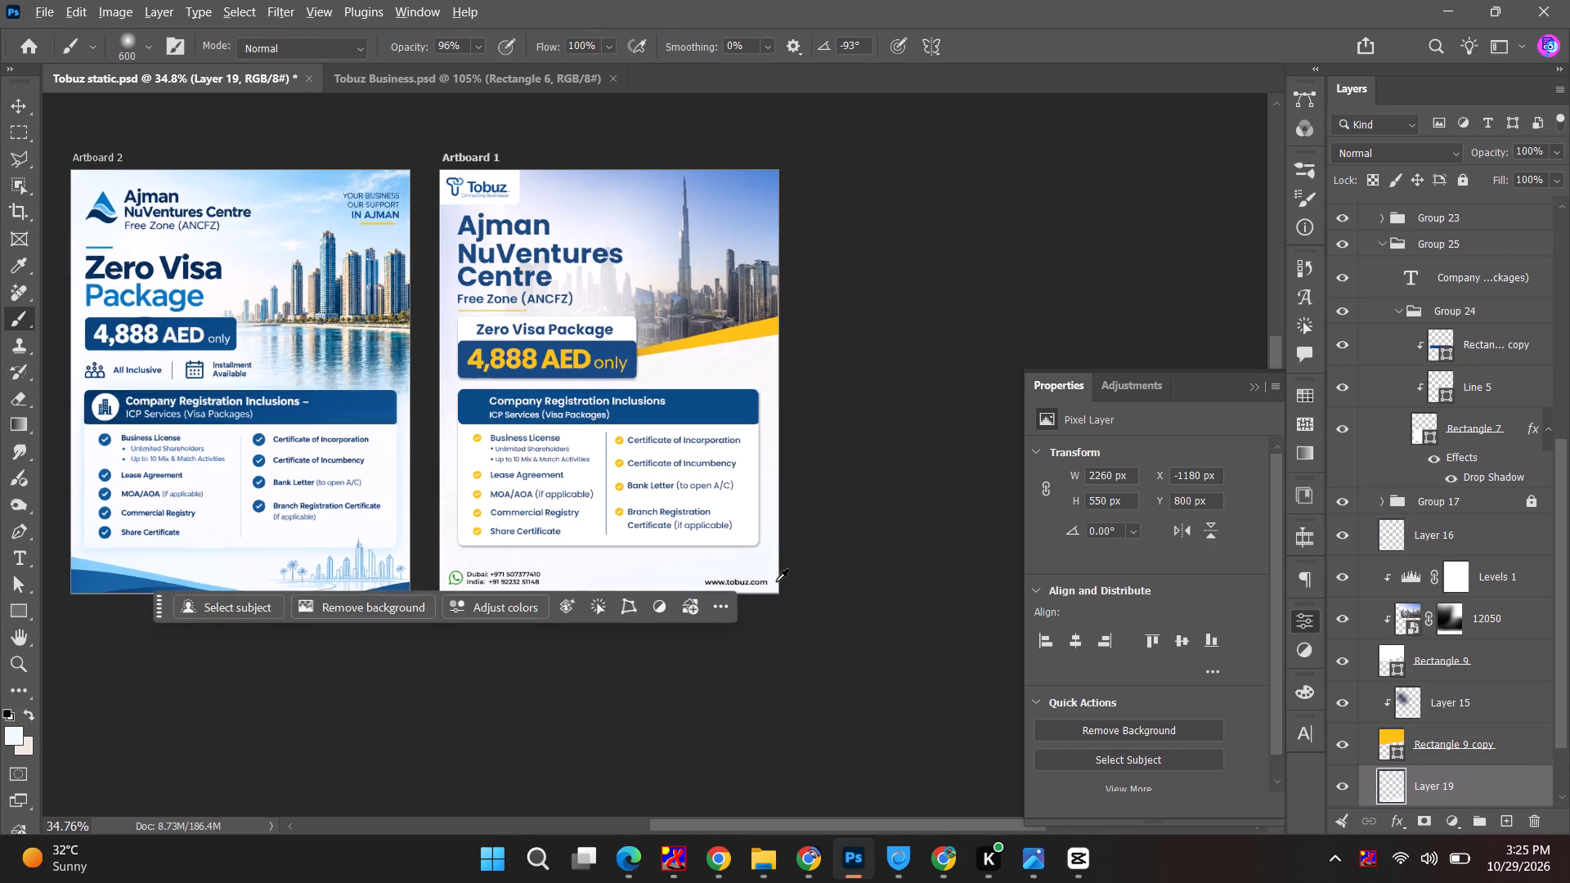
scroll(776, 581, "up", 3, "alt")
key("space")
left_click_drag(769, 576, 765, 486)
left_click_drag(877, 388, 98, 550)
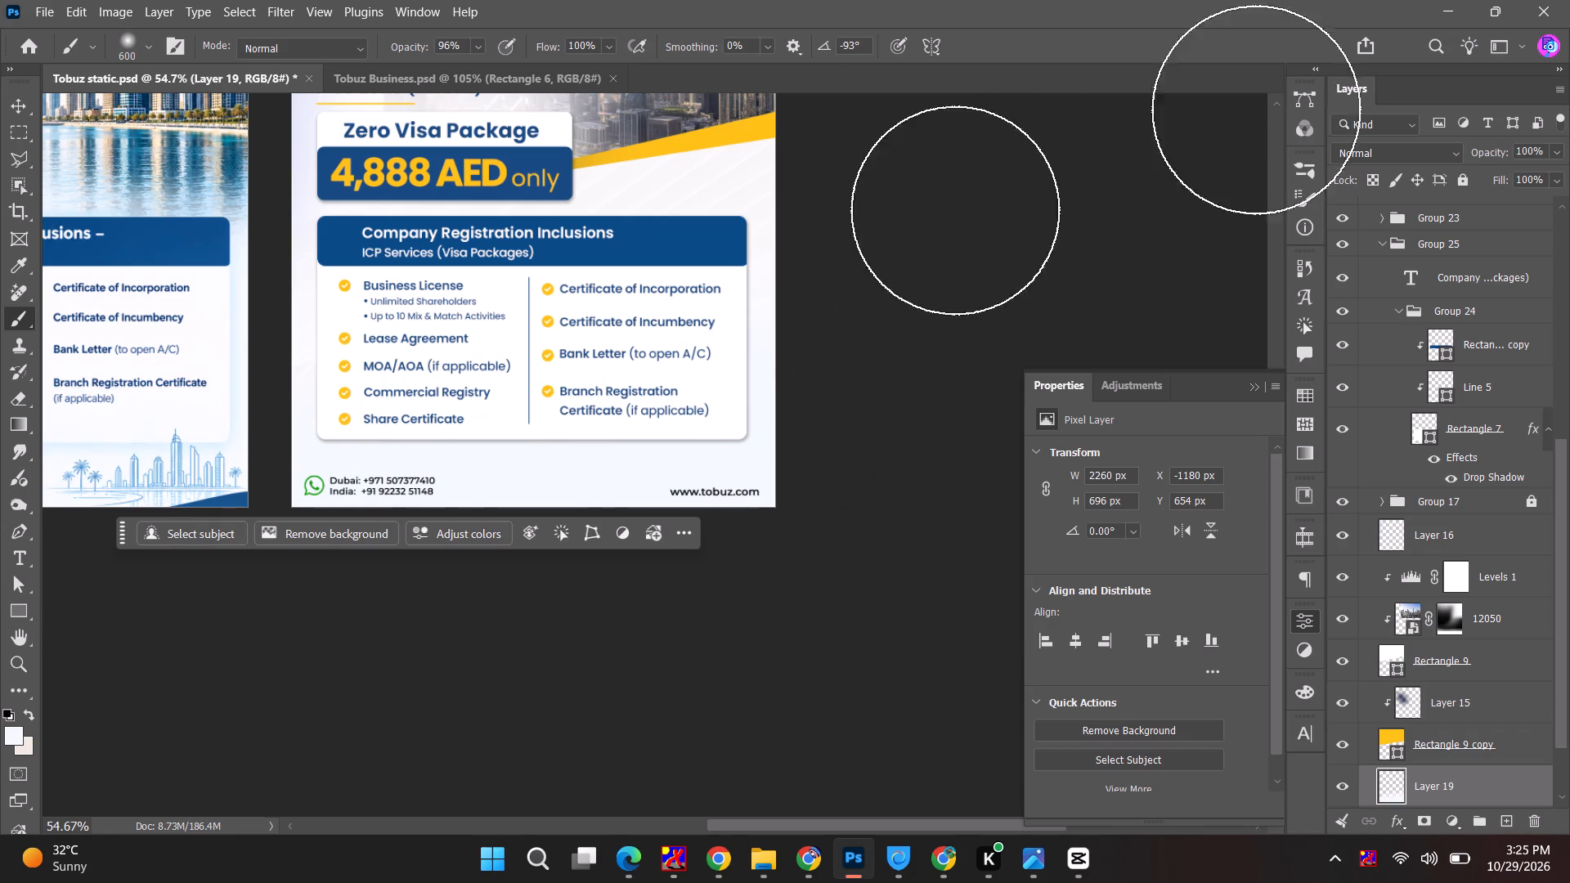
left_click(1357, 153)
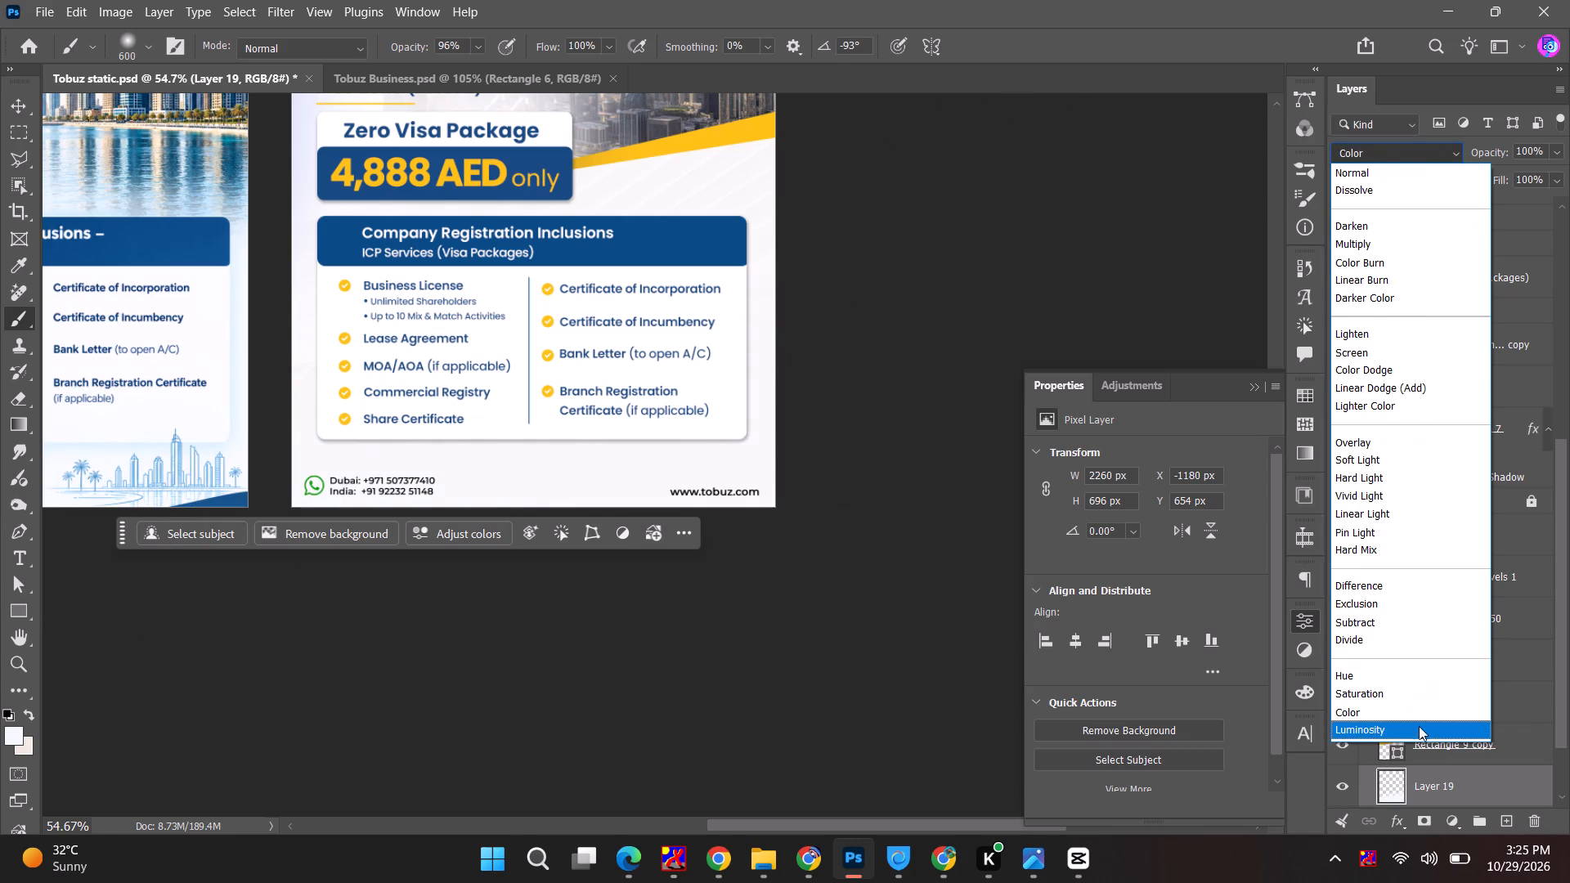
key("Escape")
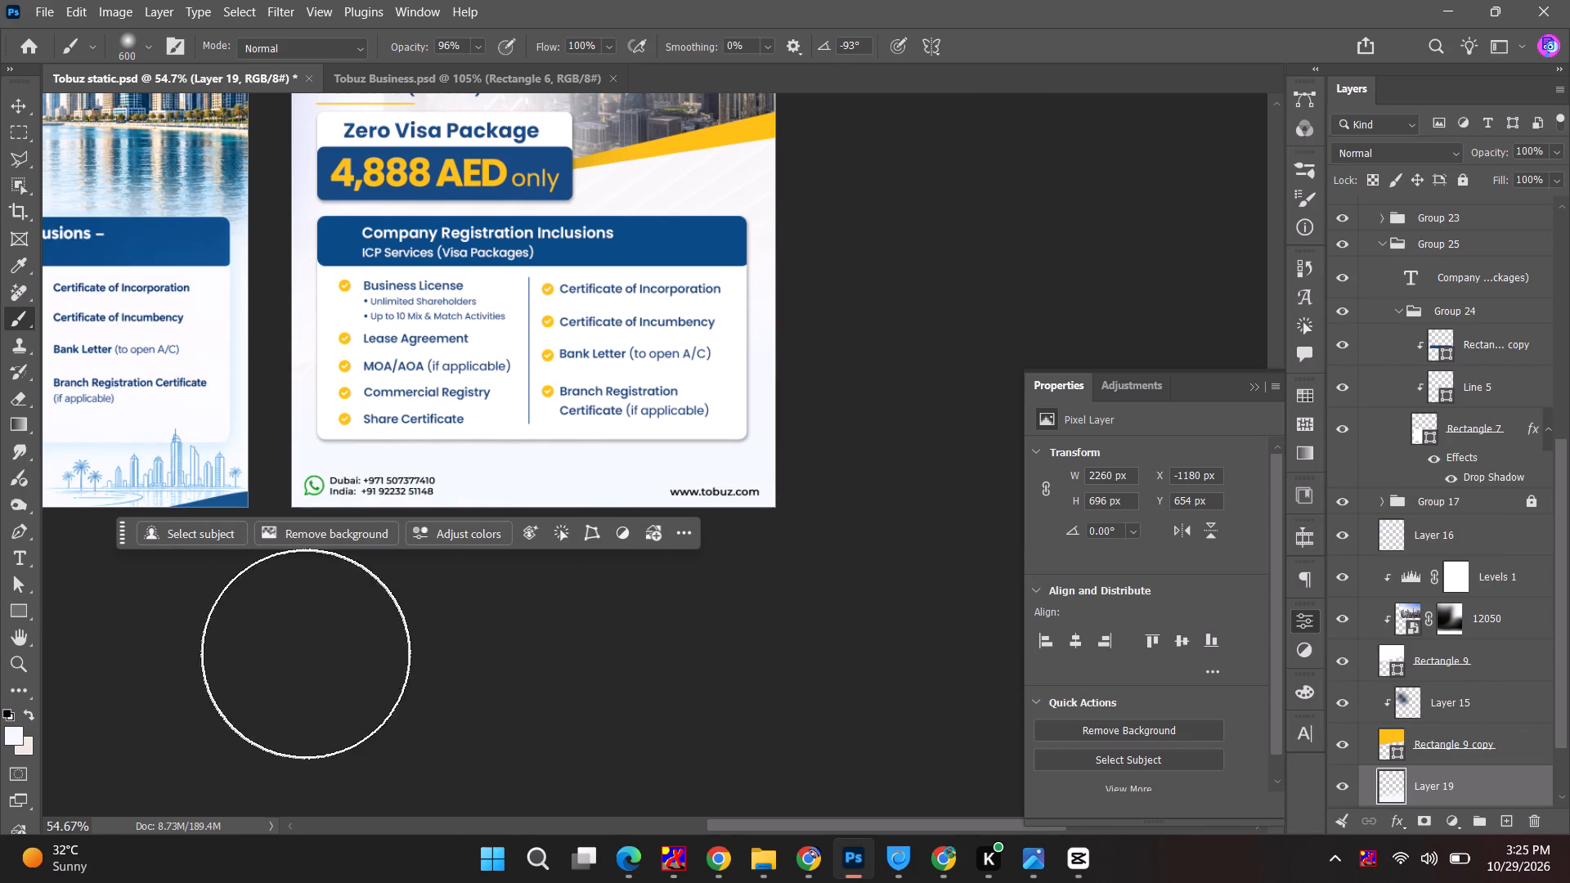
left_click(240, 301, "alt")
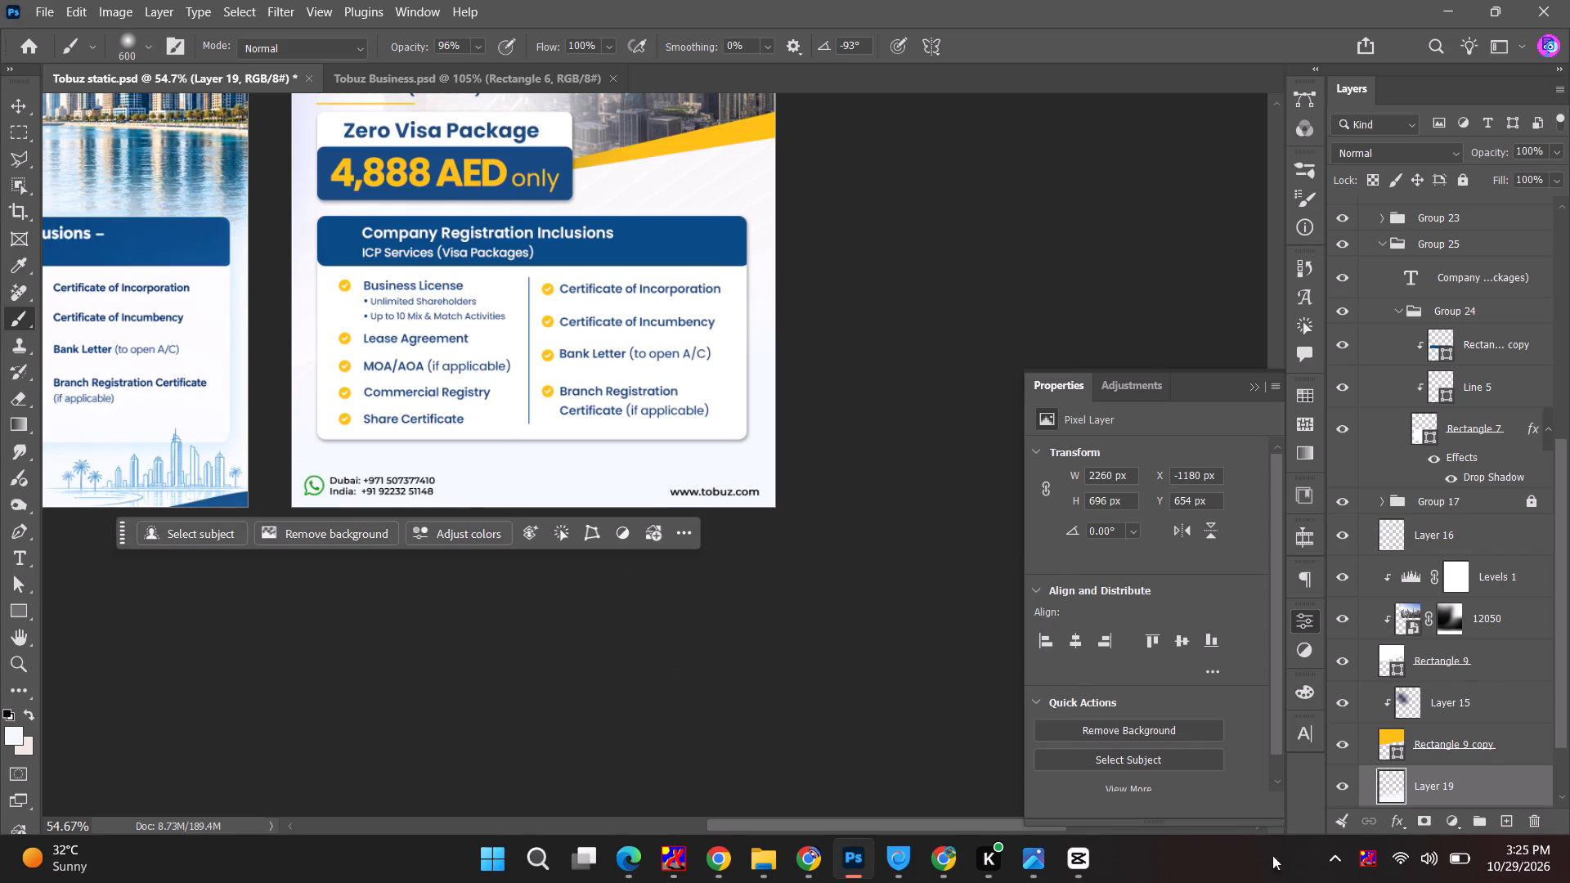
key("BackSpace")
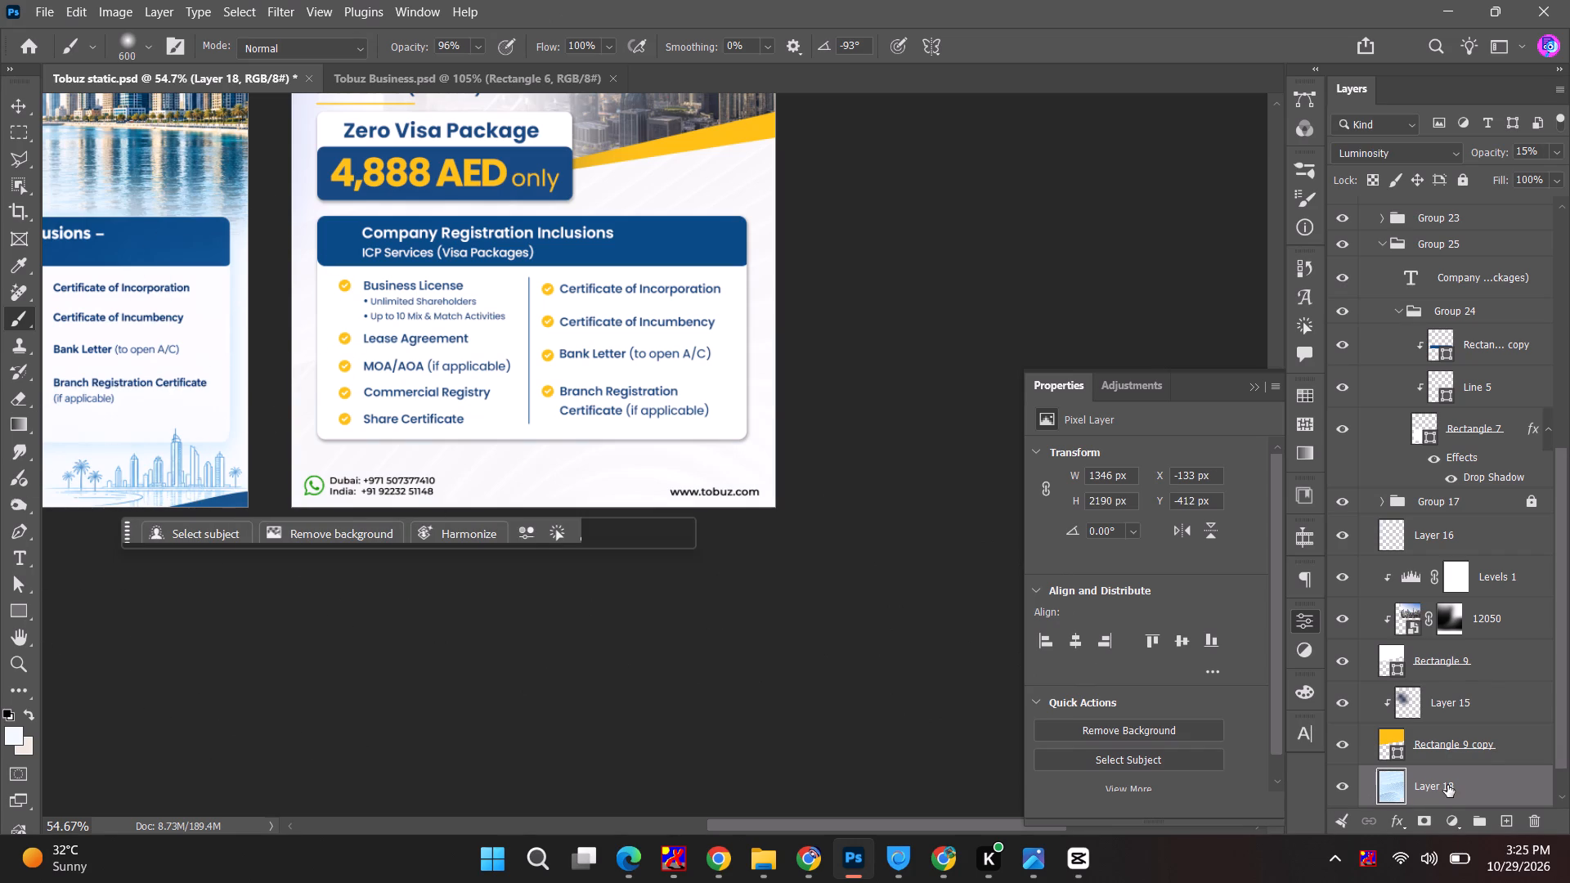
Add a layer above the wave background and brush a soft light-blue tint, sampled from the skyline header, across Artboard 1's lower part.
left_click(1500, 818)
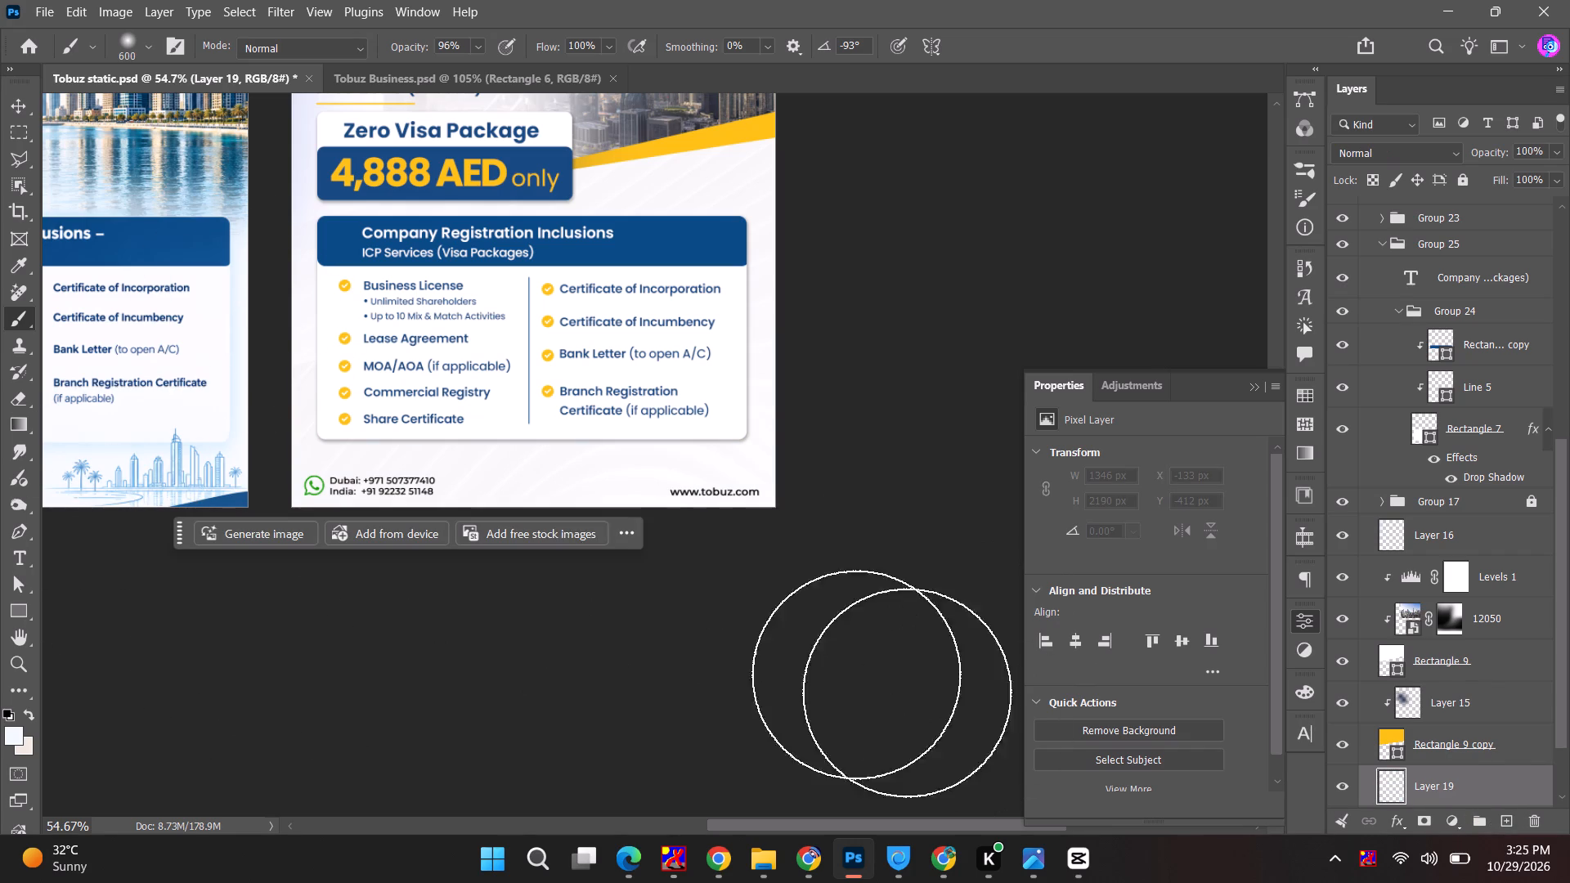
key("v")
key("b")
key("space")
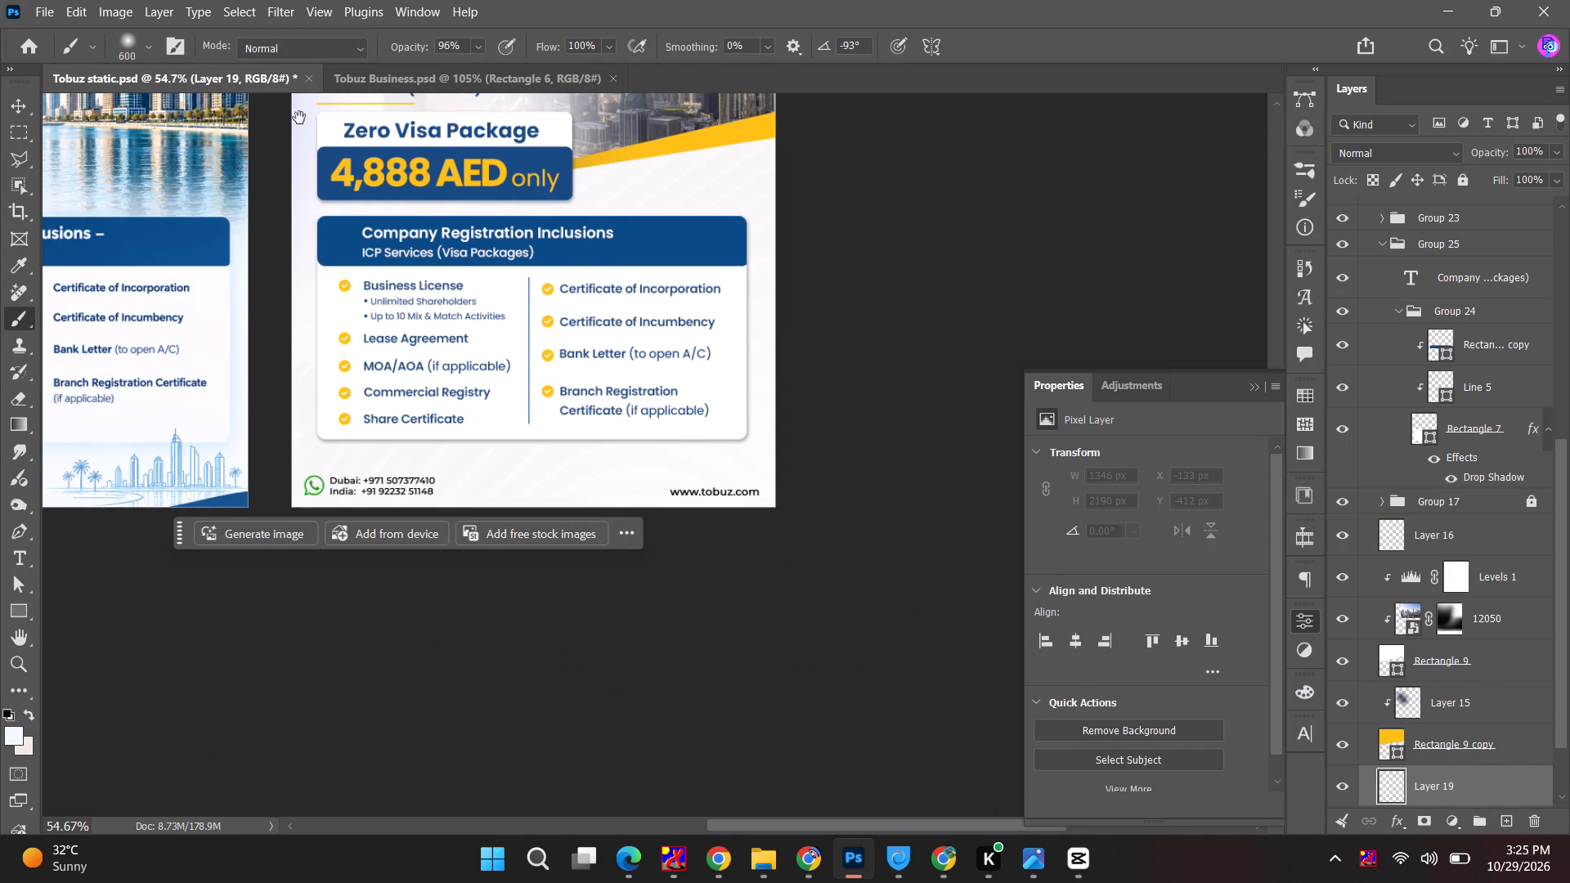
key("space")
left_click_drag(332, 173, 328, 361)
left_click(585, 131, "alt")
key("space")
left_click_drag(668, 367, 662, 281)
left_click_drag(847, 379, 0, 524)
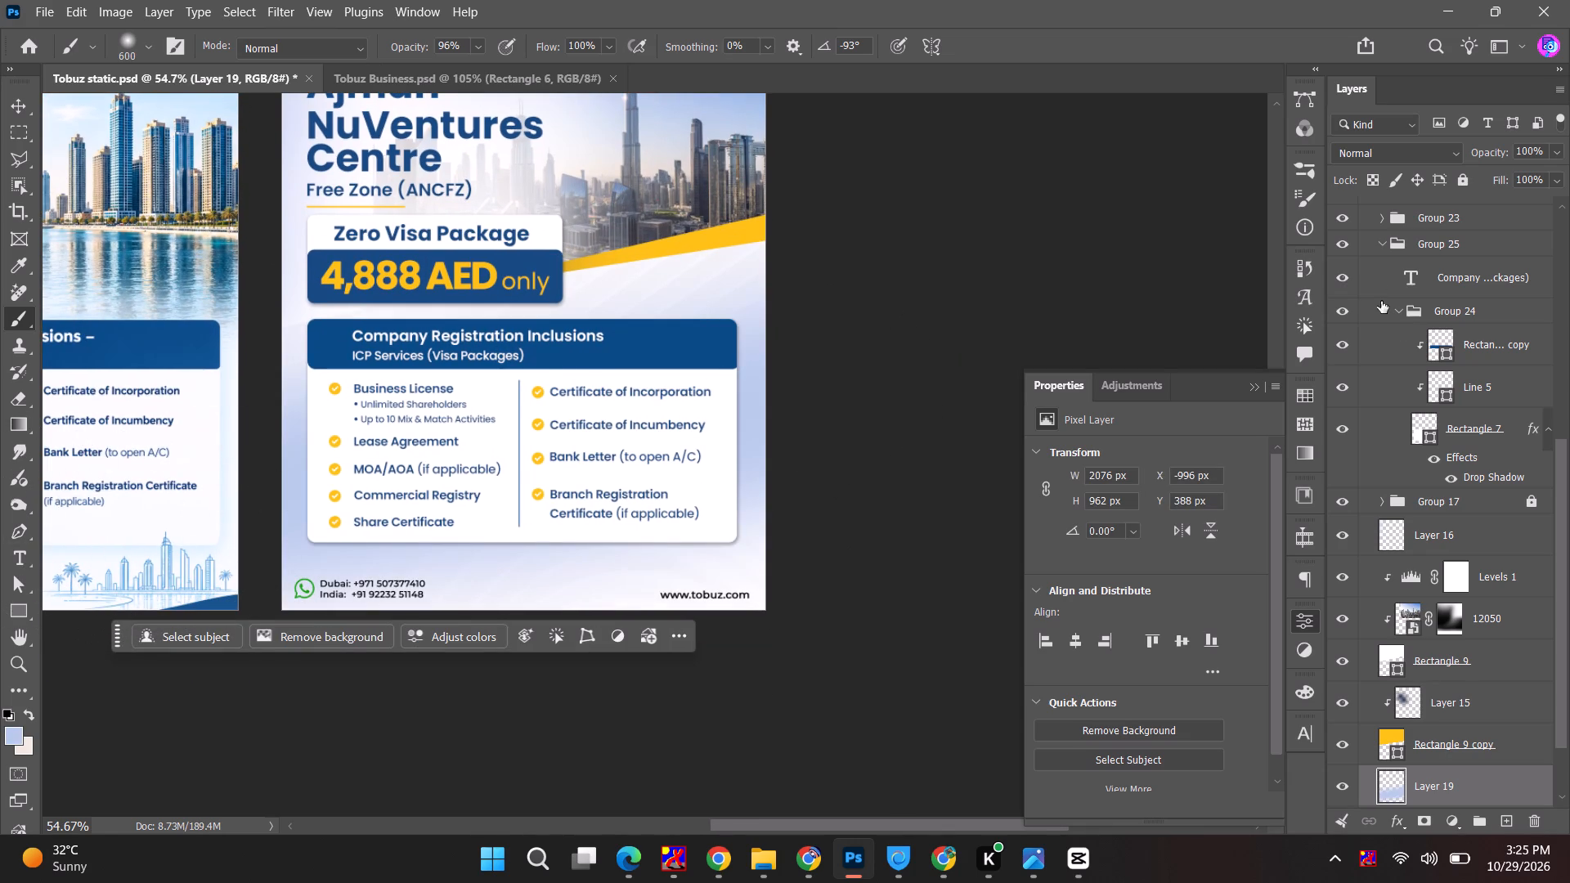
Set the light-blue tint layer to Multiply at 42% opacity and compare the artboard with it hidden and shown.
left_click(1393, 152)
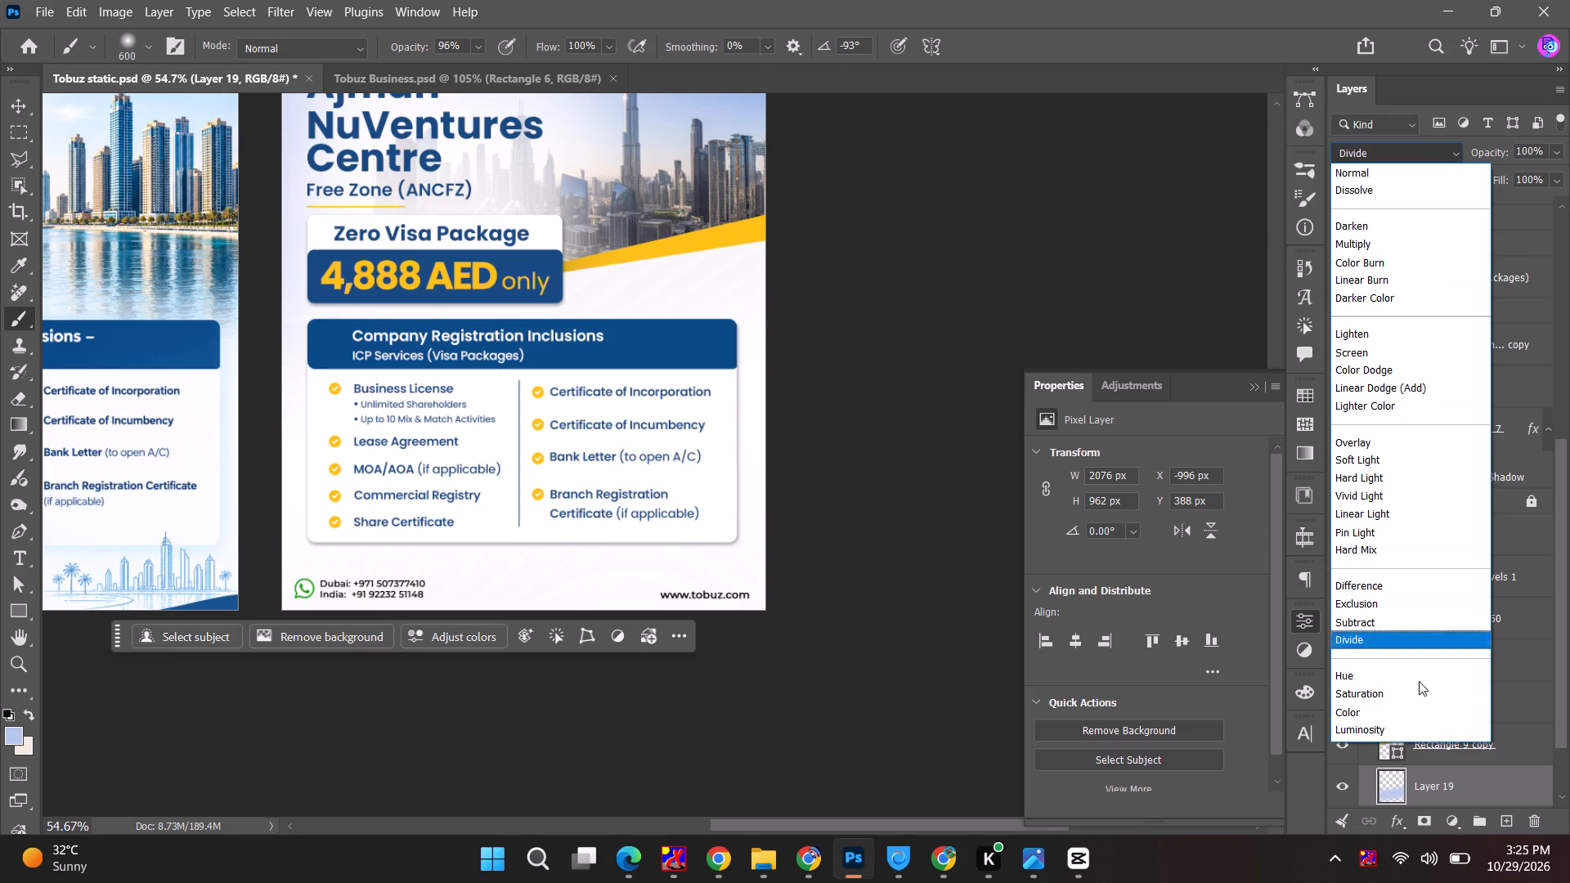
left_click(1364, 247)
left_click(1561, 152)
left_click_drag(1509, 171, 1501, 171)
left_click(1339, 791)
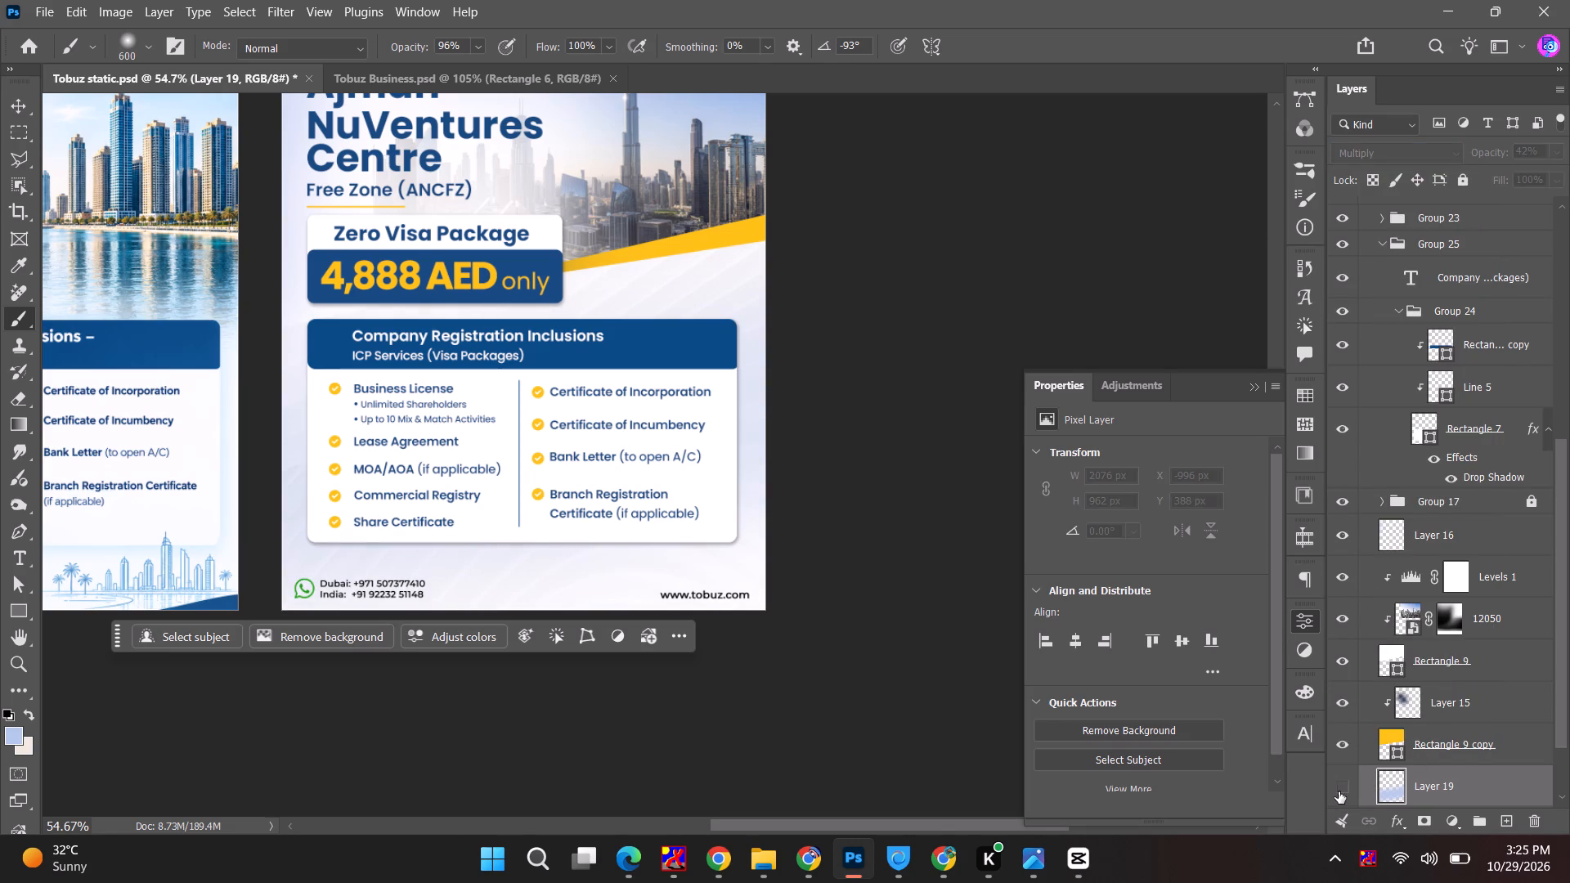
left_click(1339, 791)
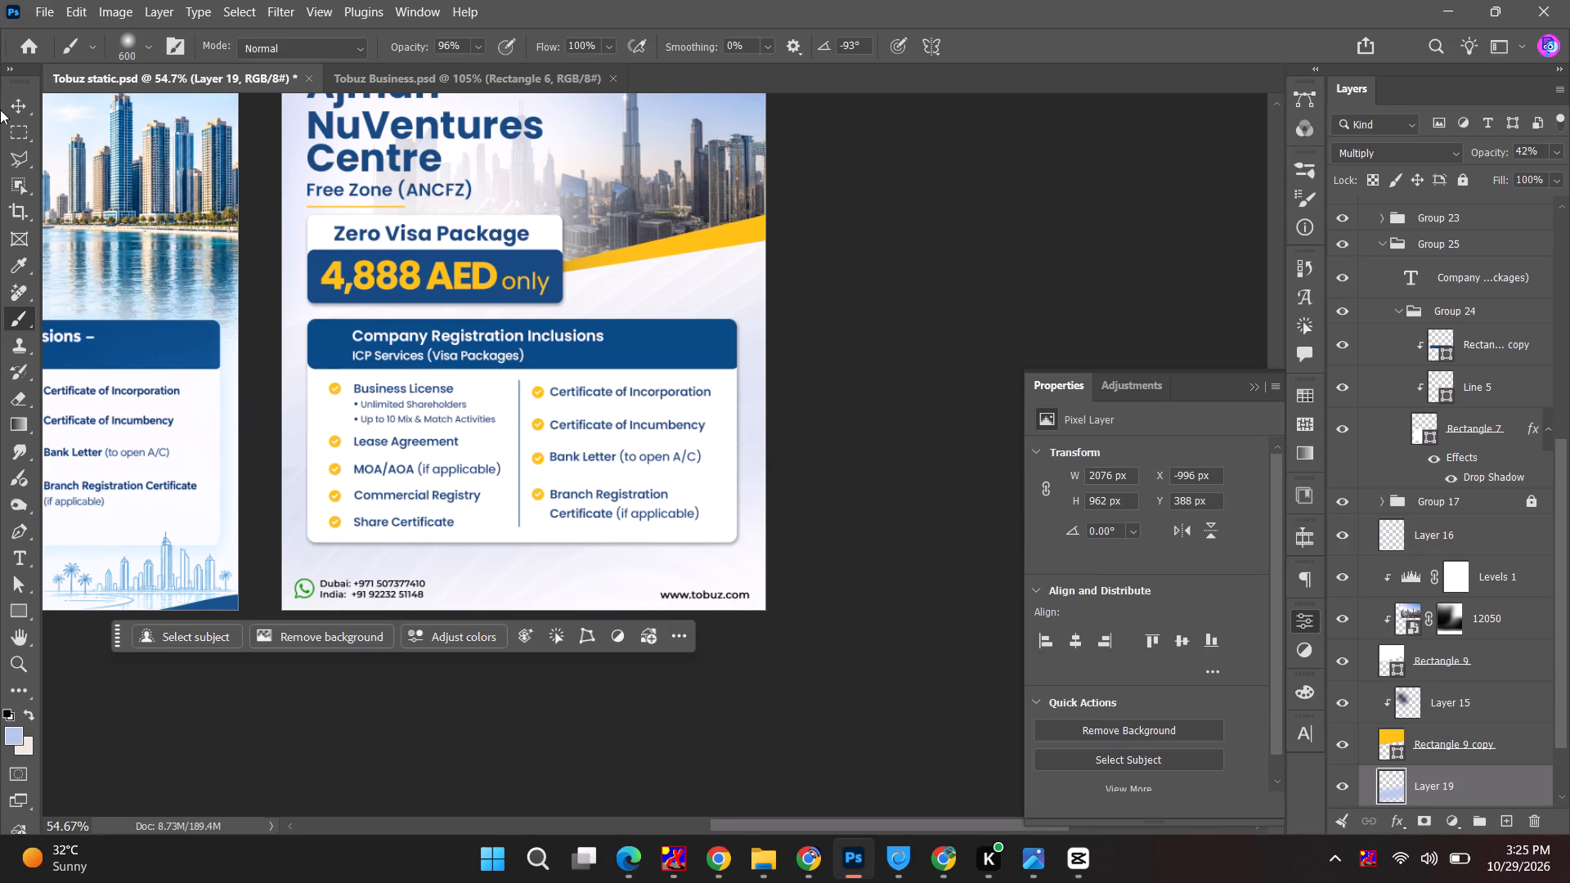
Rename Artboard 1 as "Topic Ajman" and copy the new name.
left_click(7, 99)
left_click(1045, 253)
scroll(985, 257, "down", 4, "alt")
key("space")
left_click_drag(930, 252, 930, 320)
left_click(419, 190)
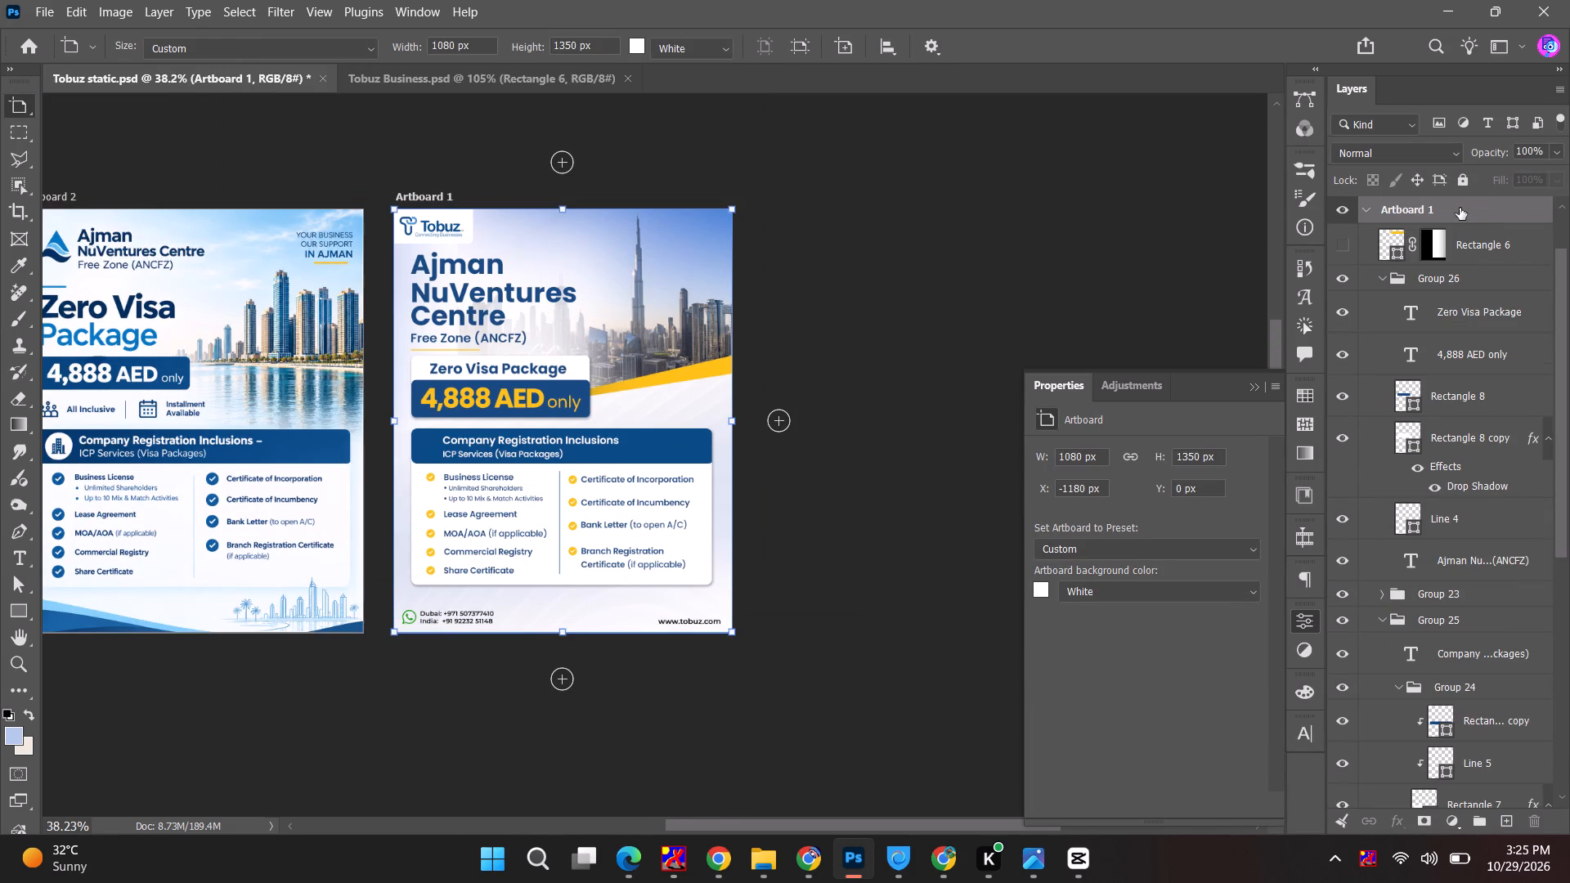
scroll(449, 322, "up", 4, "alt")
left_click(464, 305)
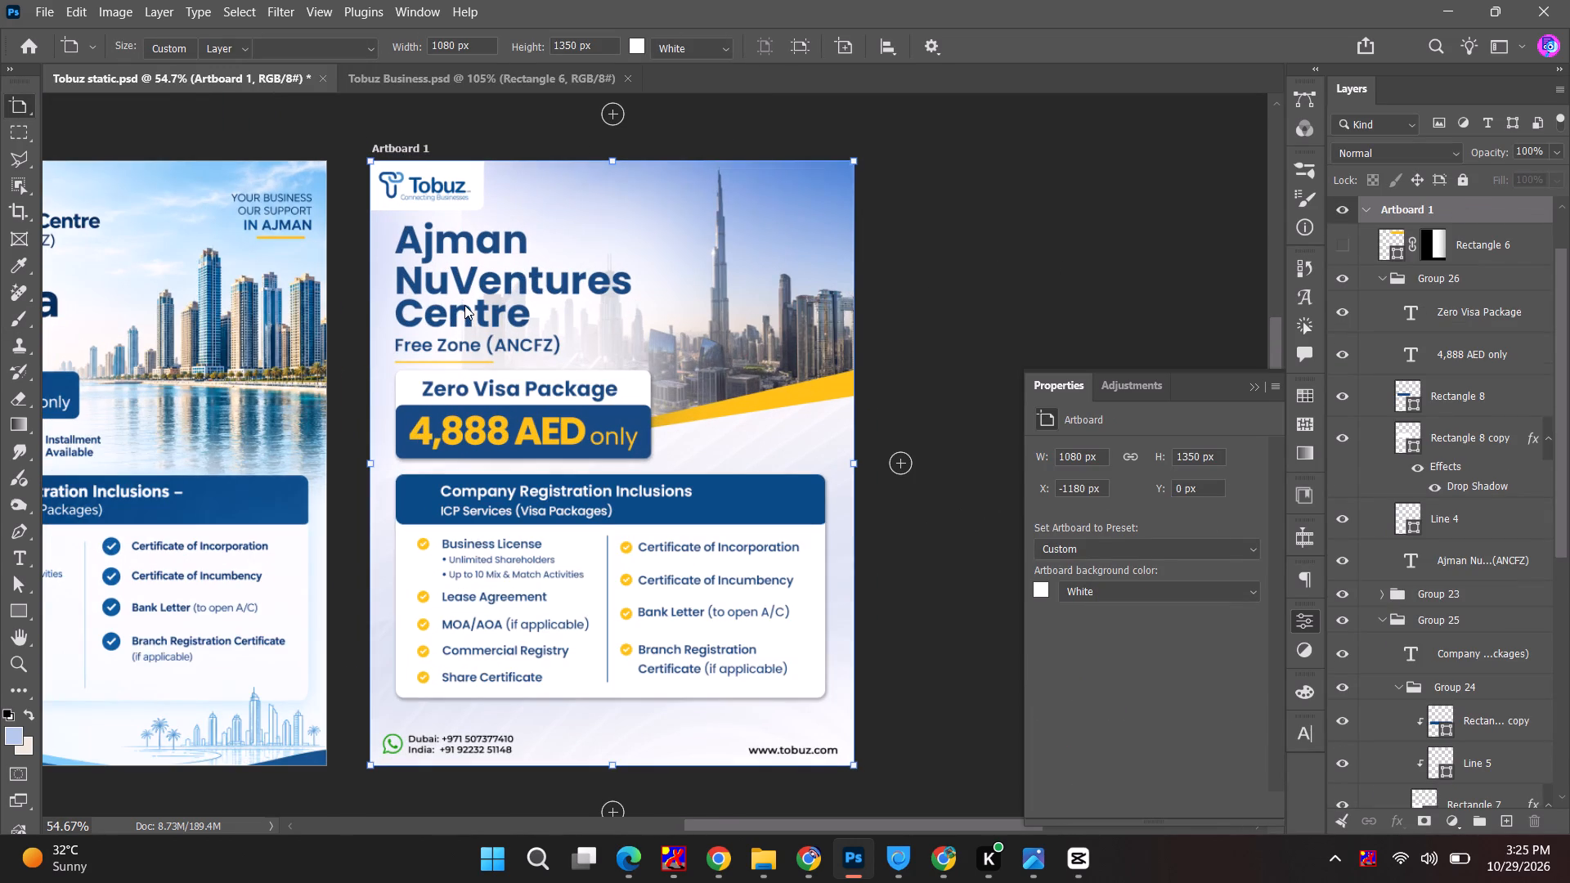
right_click(1439, 213)
double_click(1399, 214)
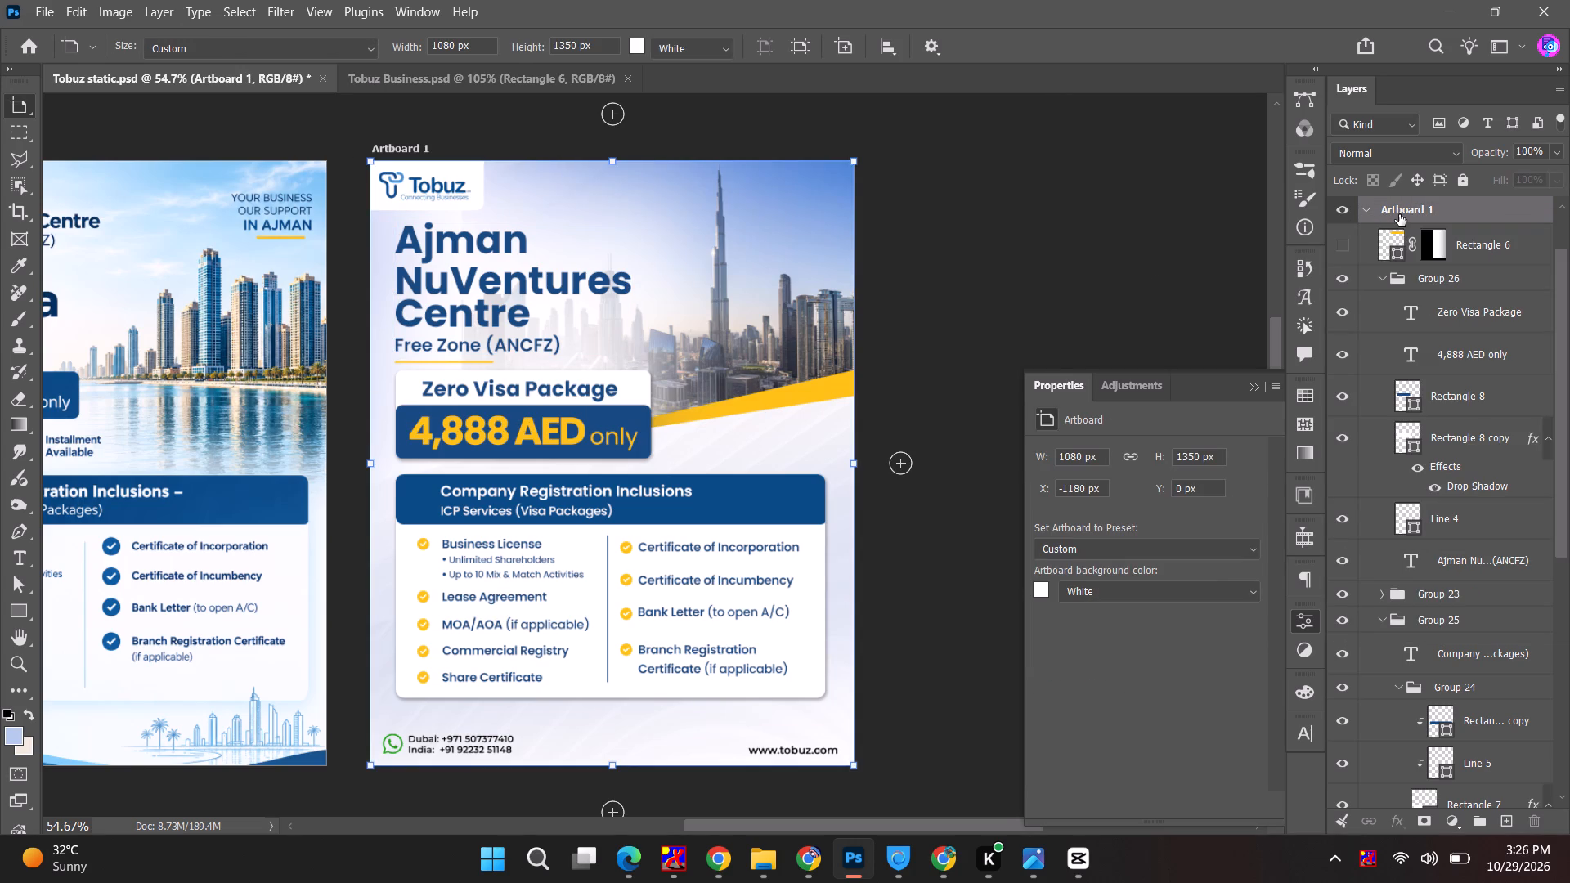
double_click(1399, 214)
type("Top")
type("ic")
key("space")
key("shift+a")
key("shift+n")
key("BackSpace")
key("BackSpace")
key("shift+a")
type("jman")
key("ctrl+a")
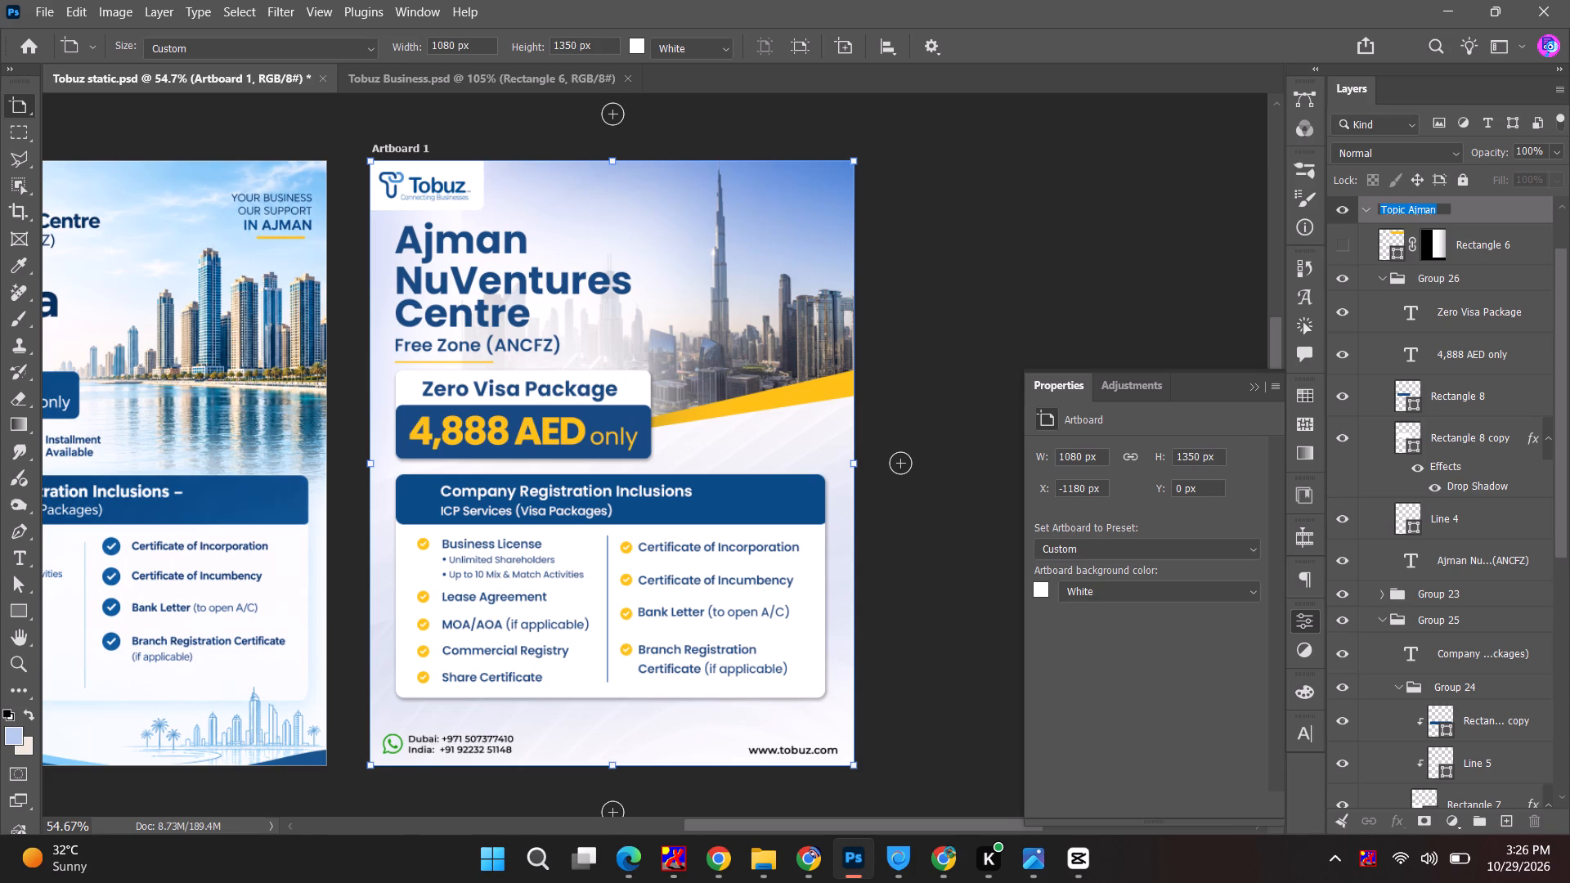
key("ctrl+c")
left_click(1497, 204)
Start a quick PNG export of the Topic Ajman artboard and browse to the Paresh folder for saving.
right_click(1498, 208)
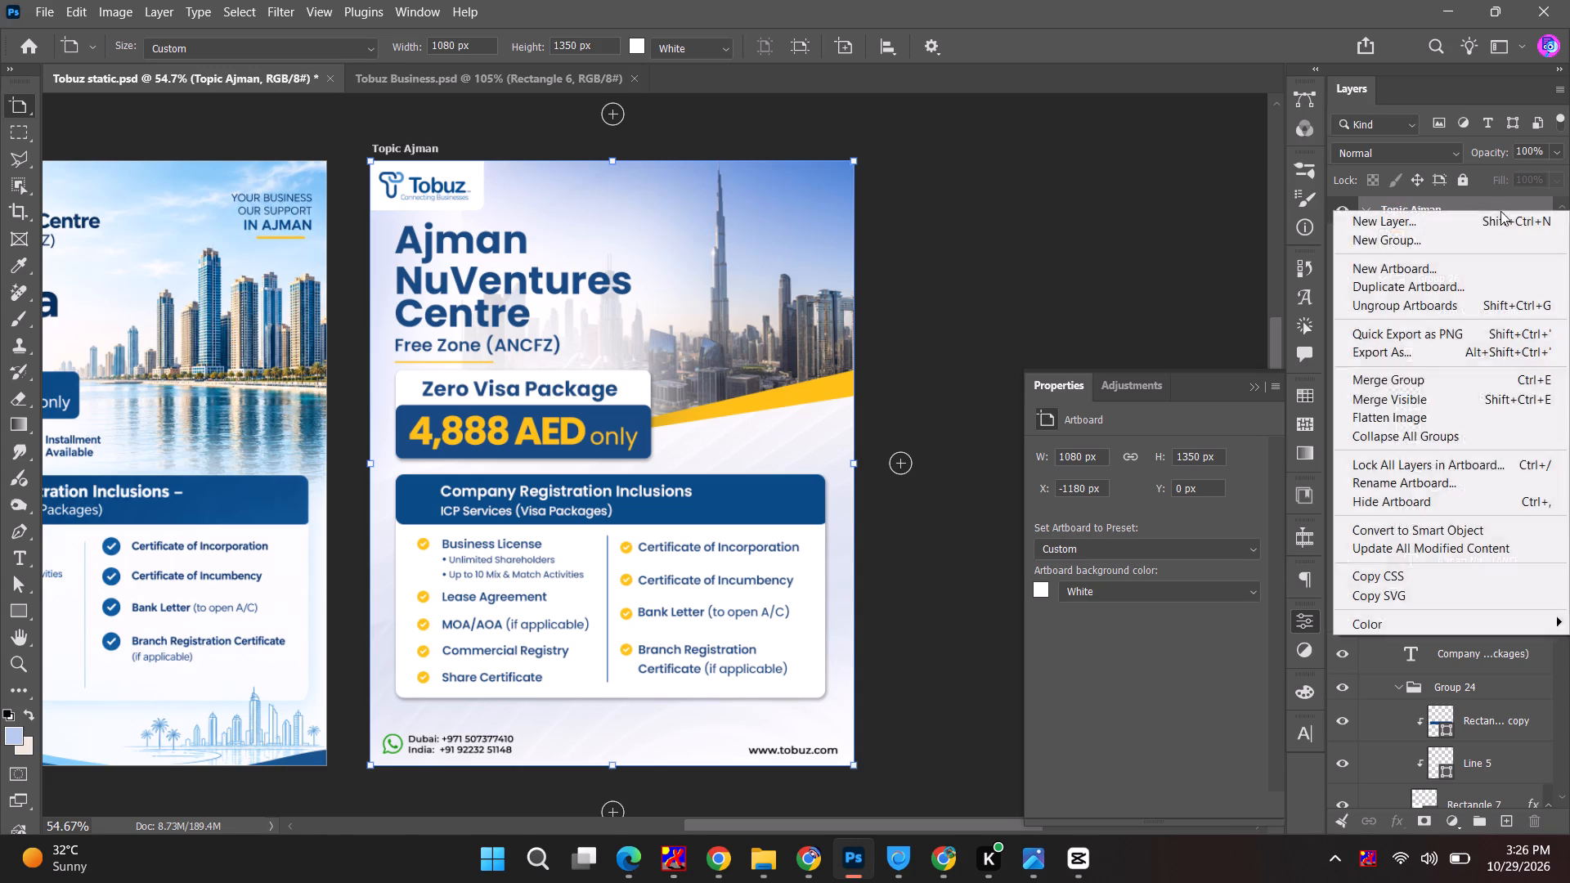
left_click(1443, 334)
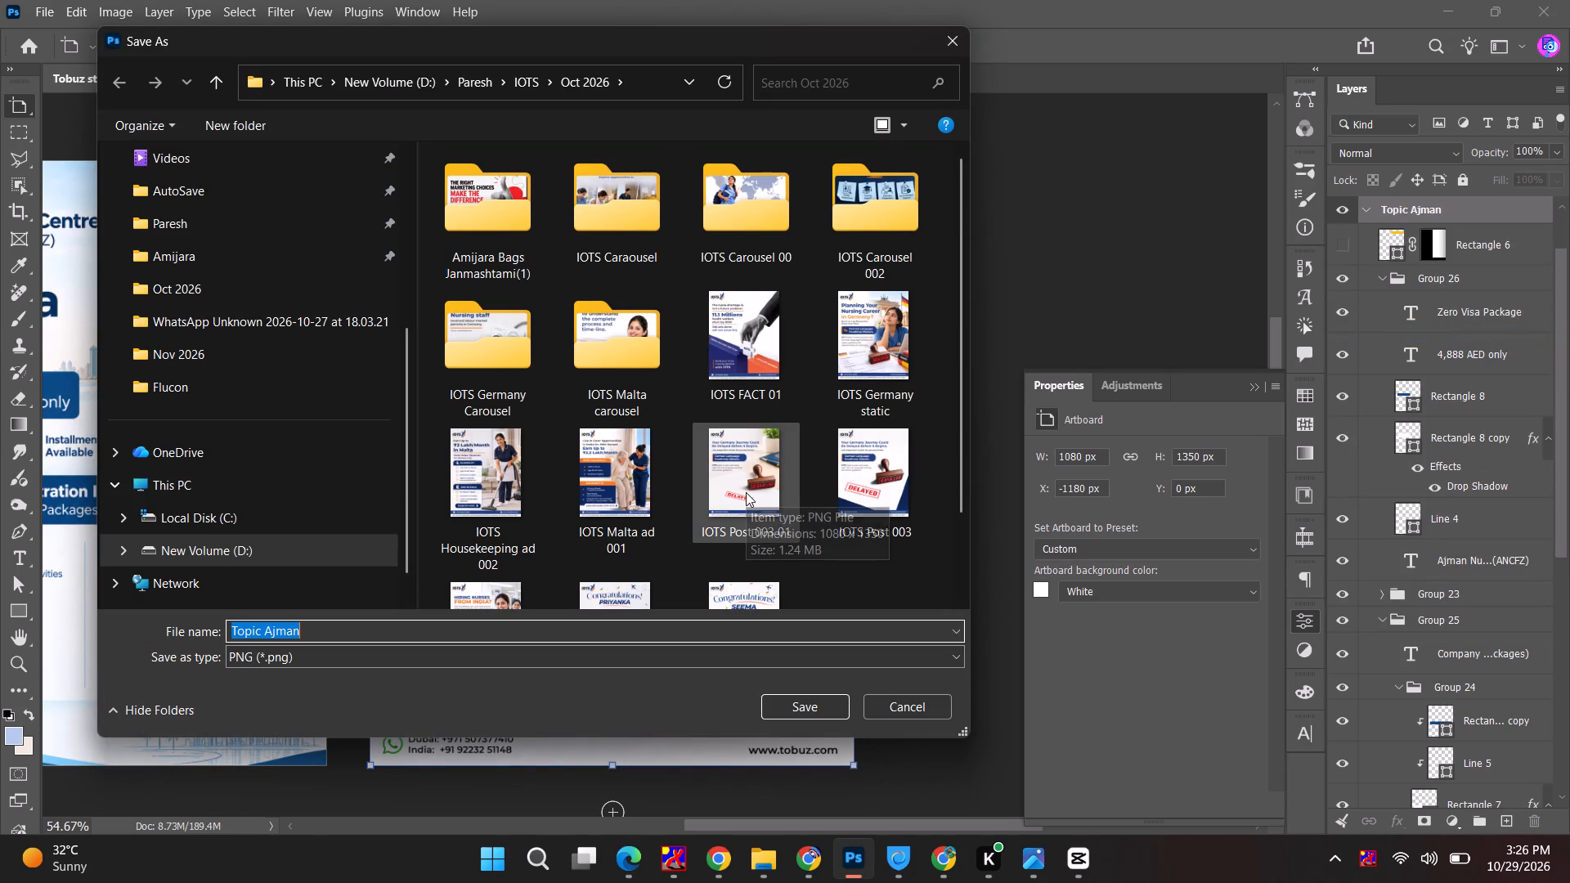
left_click(203, 370)
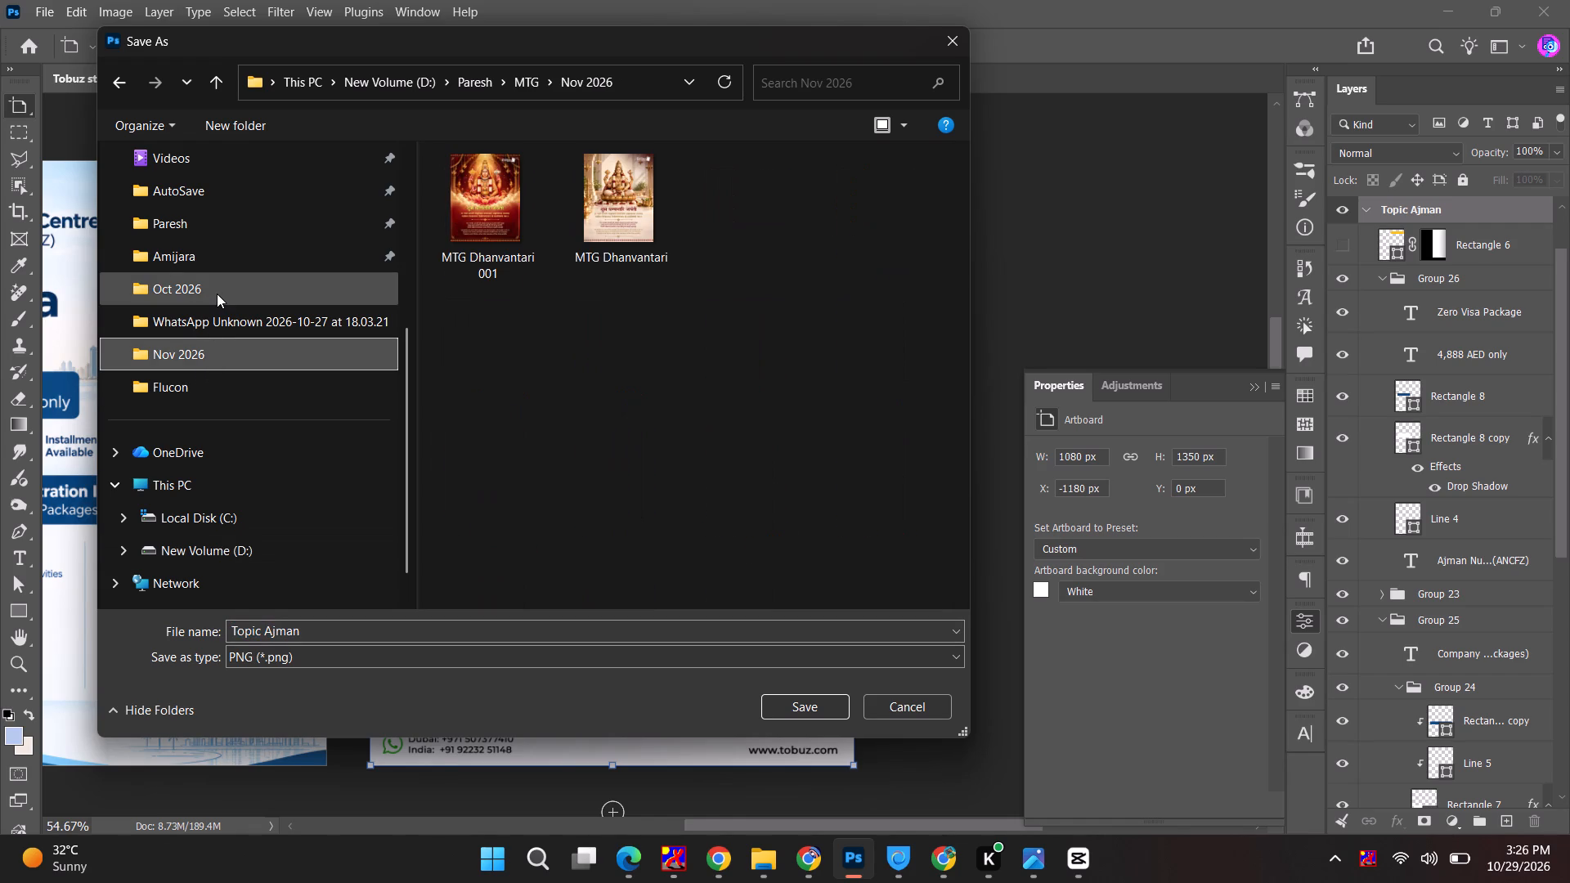
left_click(220, 226)
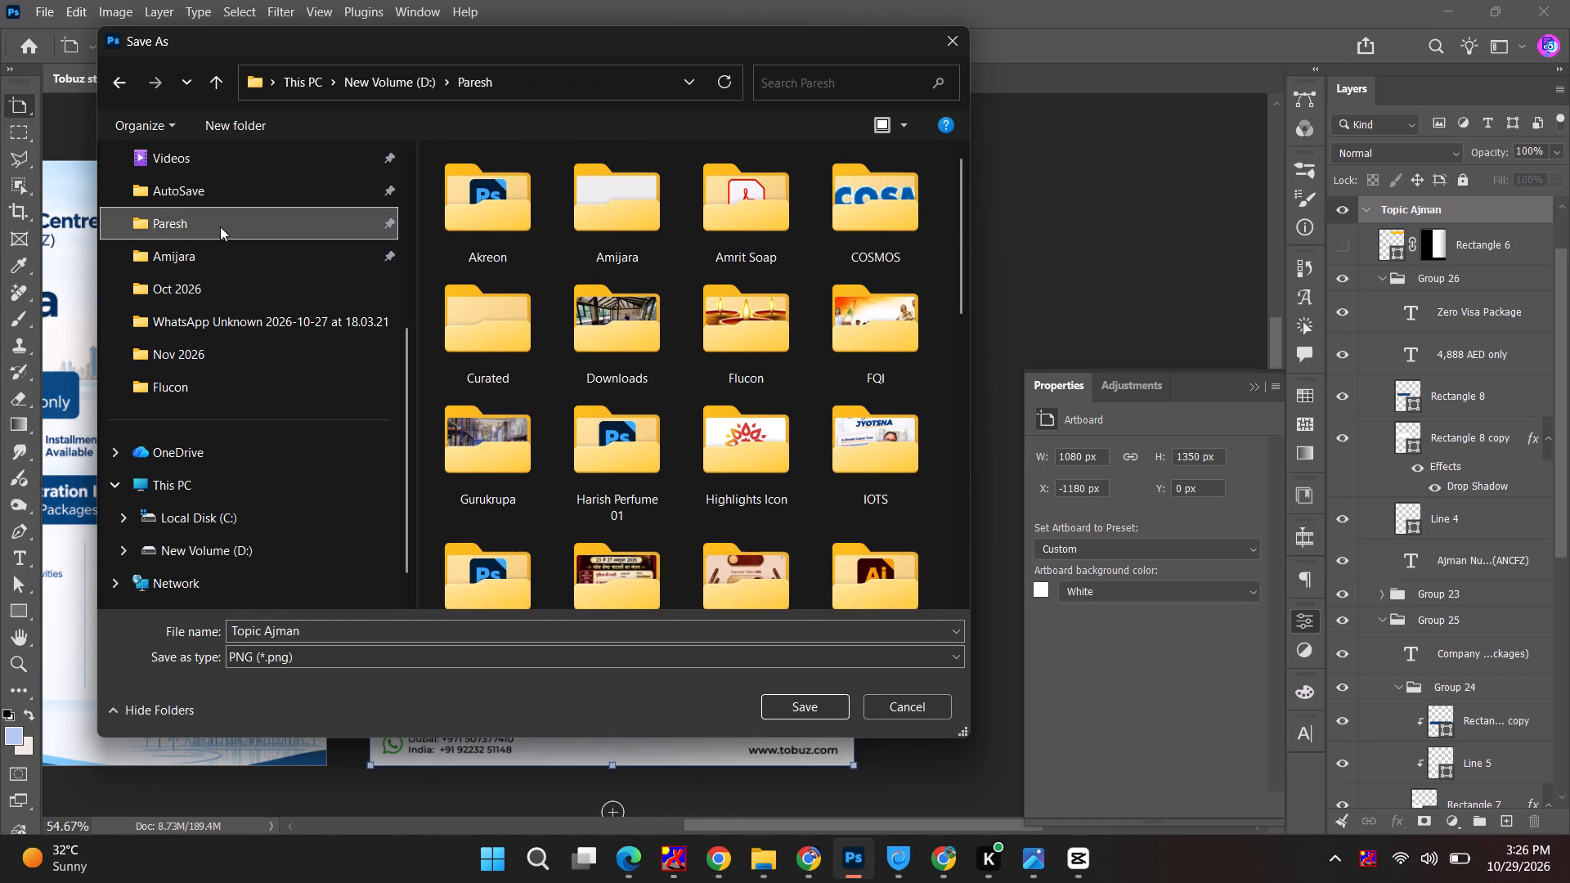
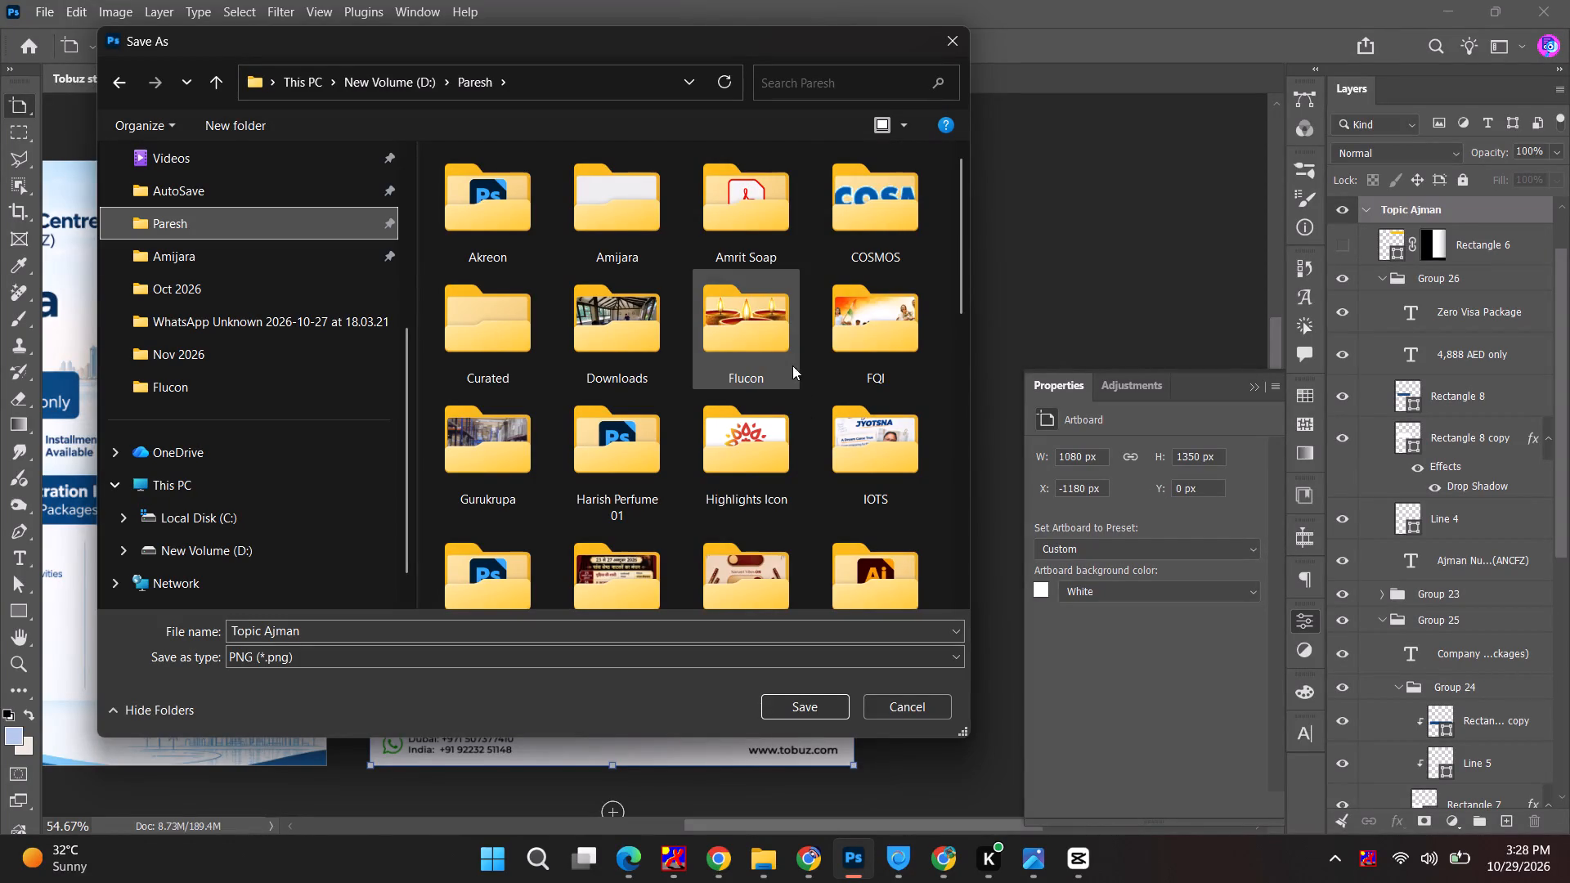
Open the Tobuz folder inside Paresh while choosing the save location for the Topic Ajman PNG.
left_click(758, 338)
scroll(758, 429, "down", 2)
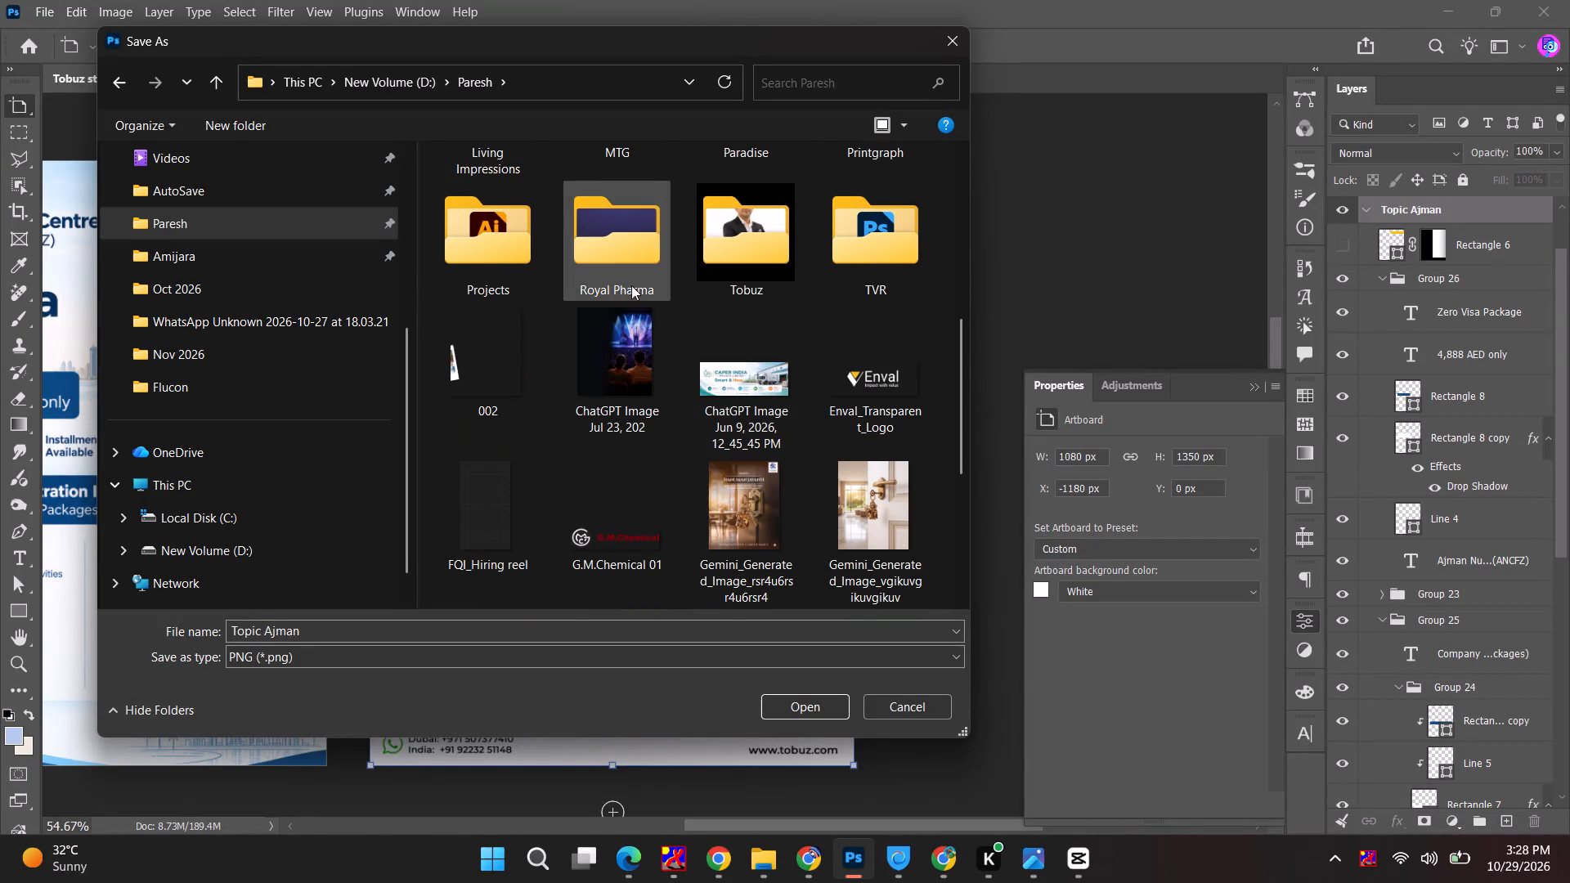
double_click(776, 271)
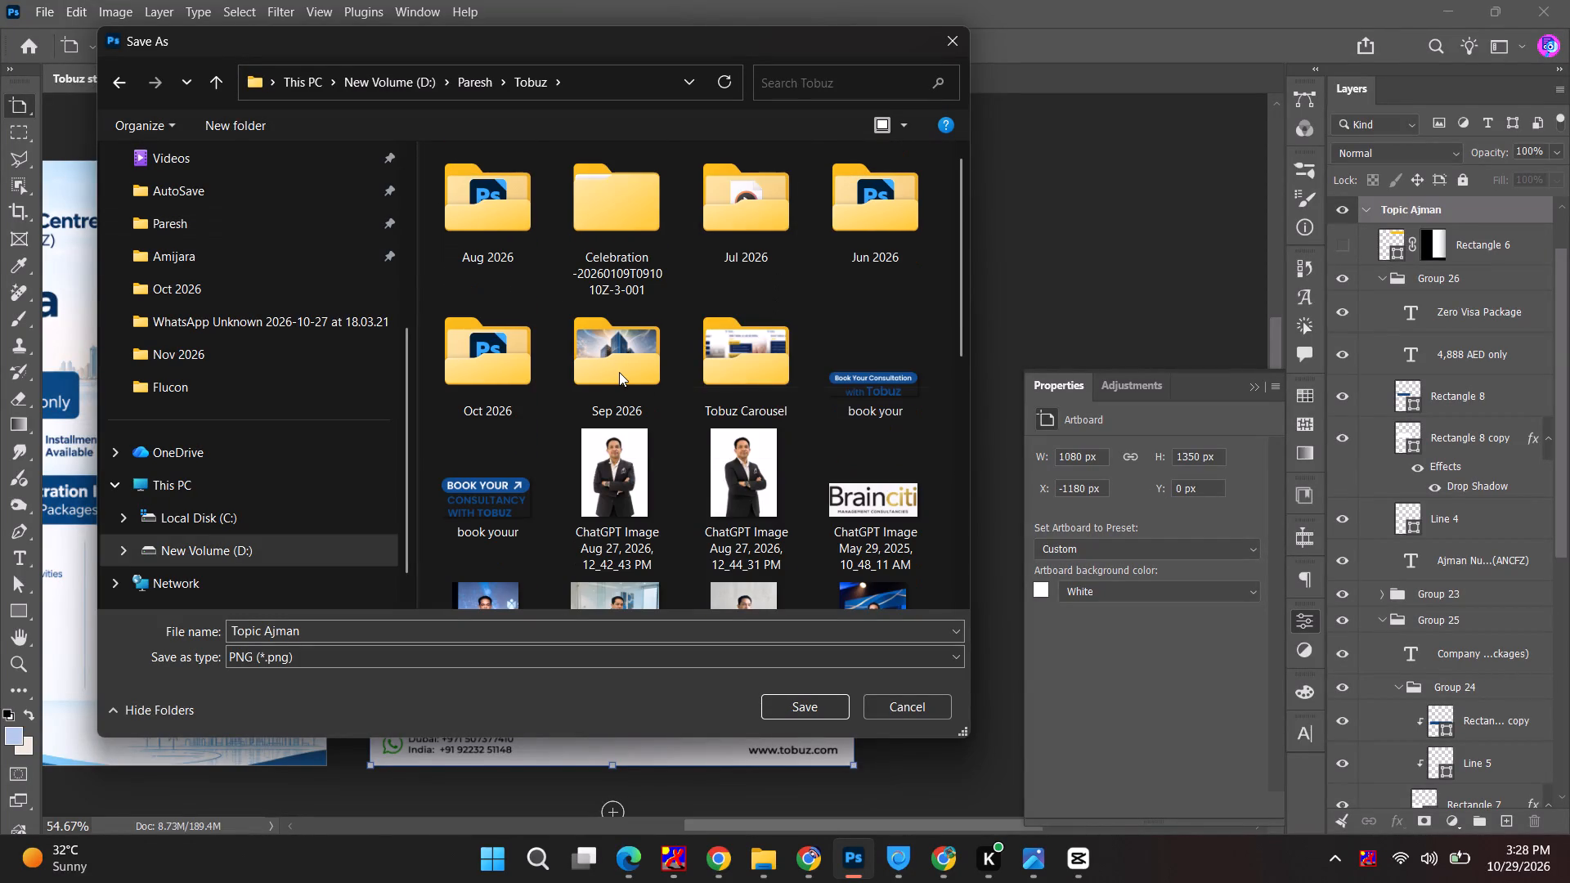
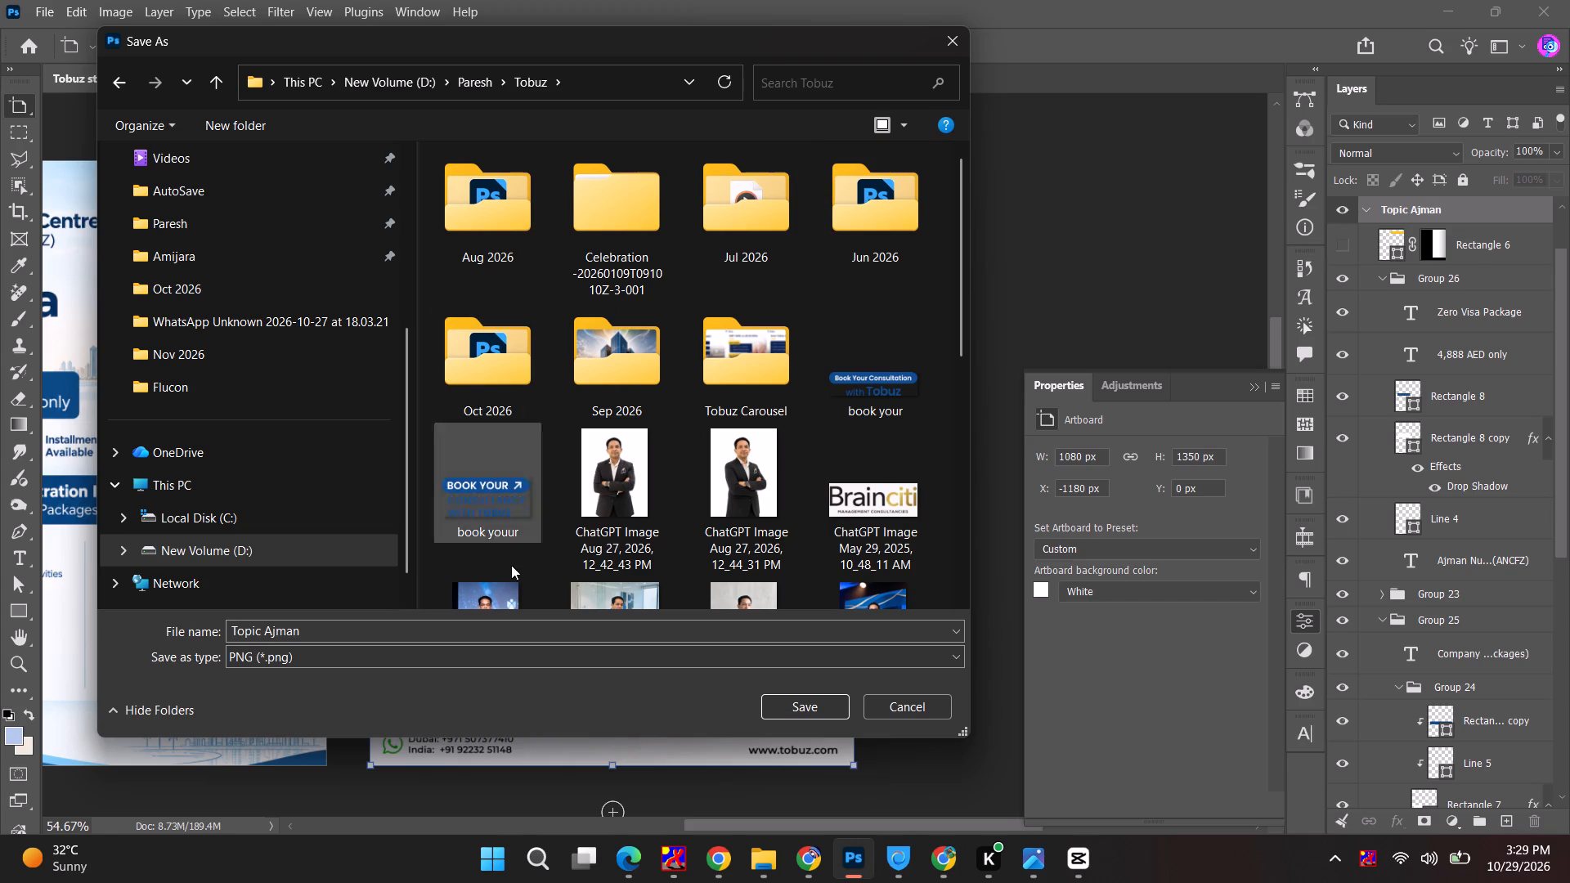
Save the Topic Ajman PNG in the Oct 2026 folder inside Tobuz.
double_click(491, 393)
left_click(810, 710)
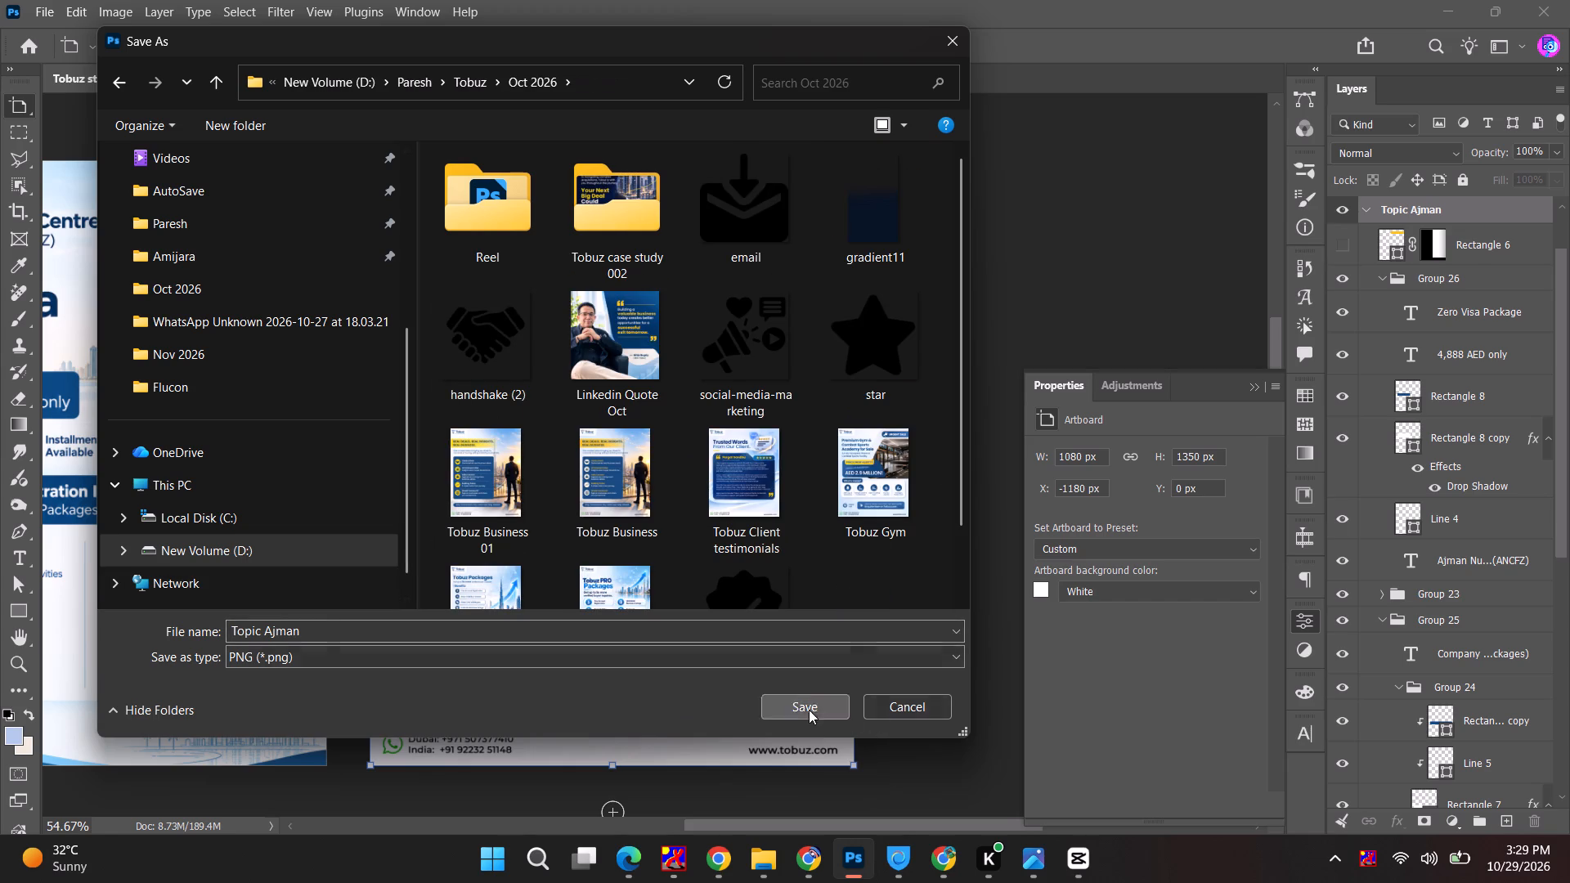
Switch to the Move tool, save the Tobuz static.psd document and close it.
key("ctrl+s")
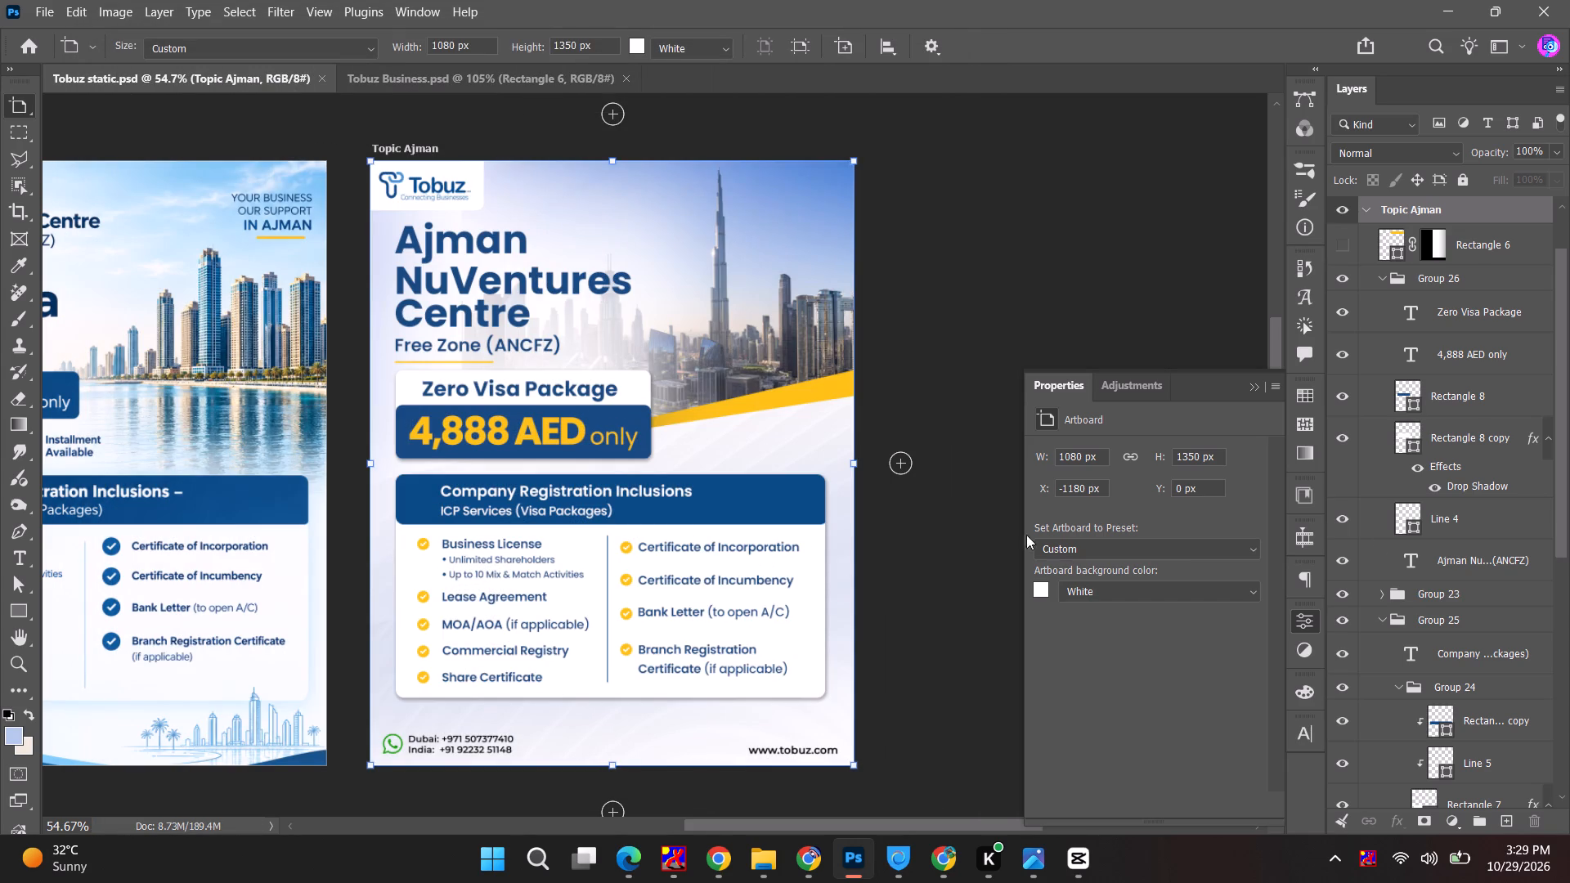
scroll(1468, 454, "down", 4)
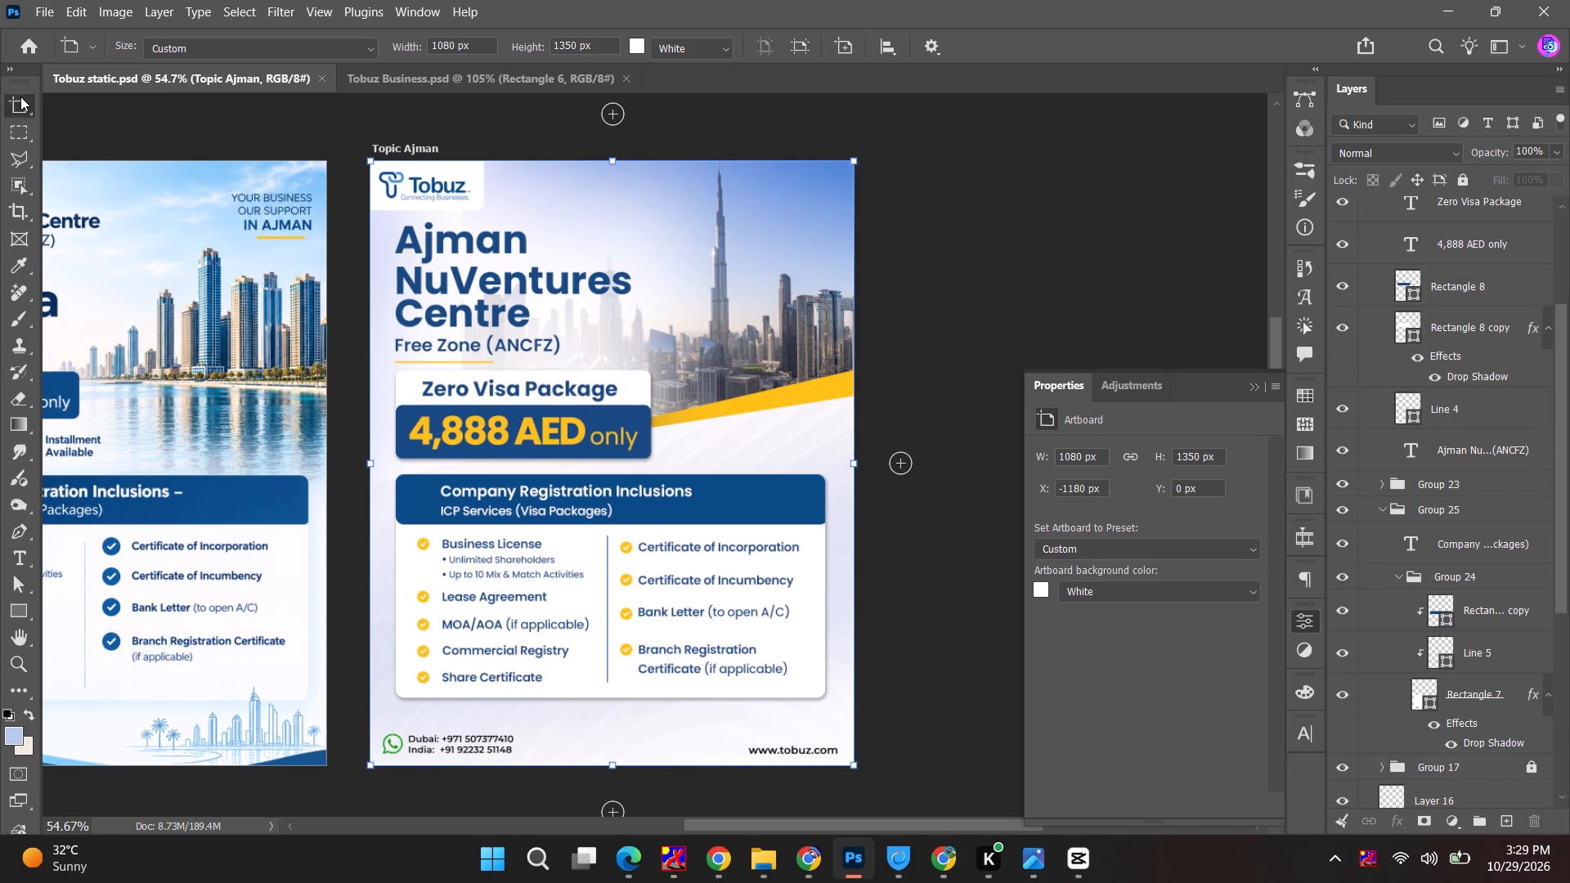
right_click(20, 96)
left_click(119, 110)
key("ctrl+s")
key("ctrl+w")
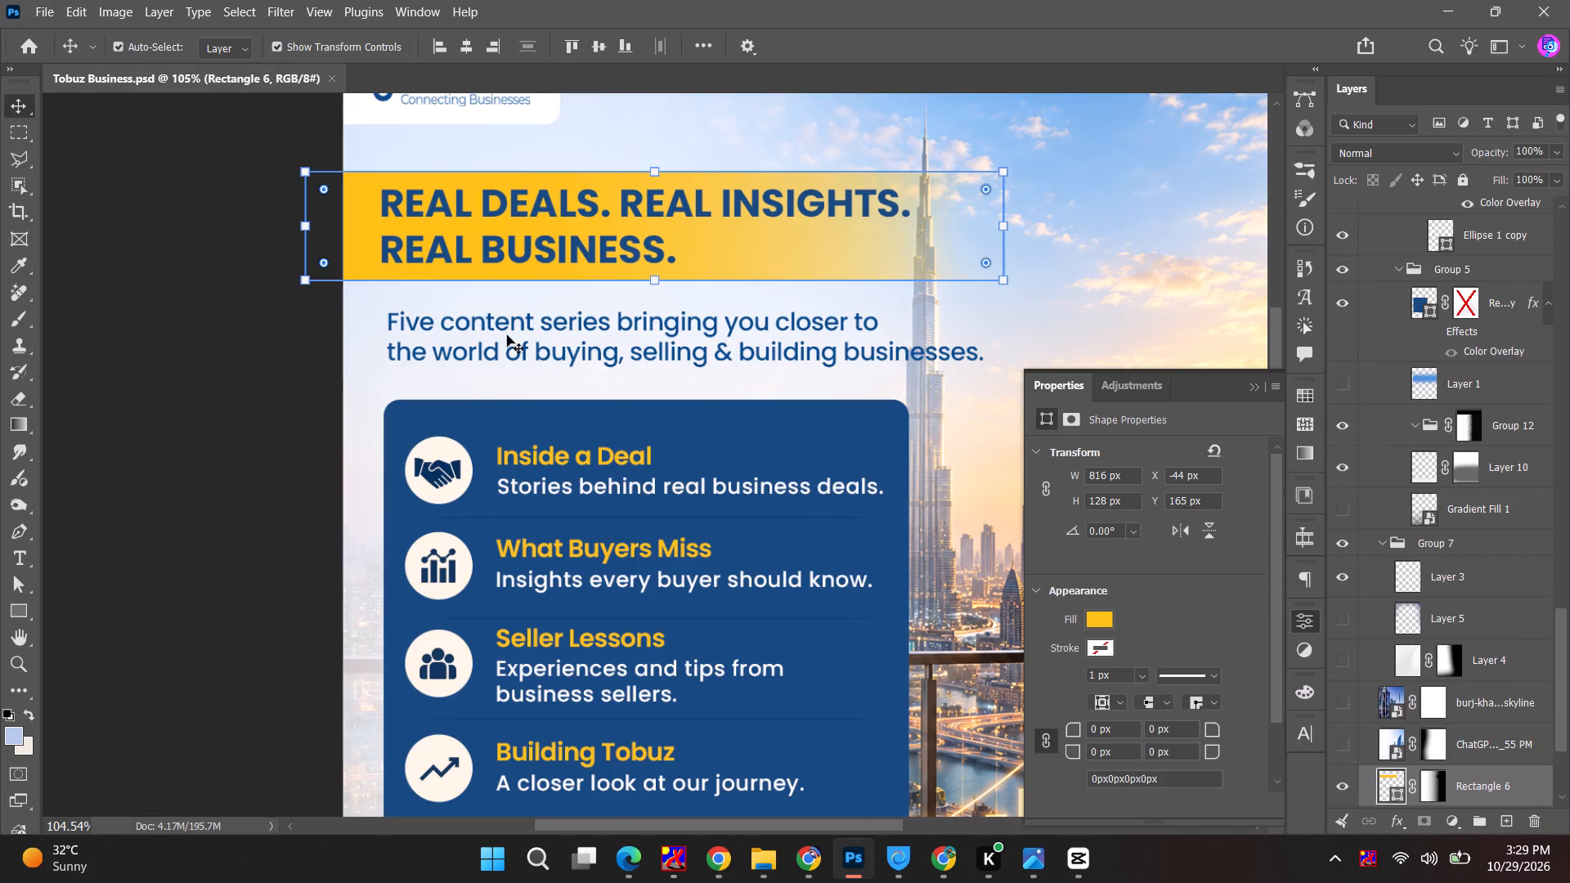
Close the Tobuz Business.psd document.
scroll(463, 316, "down", 10, "alt")
key("ctrl+w")
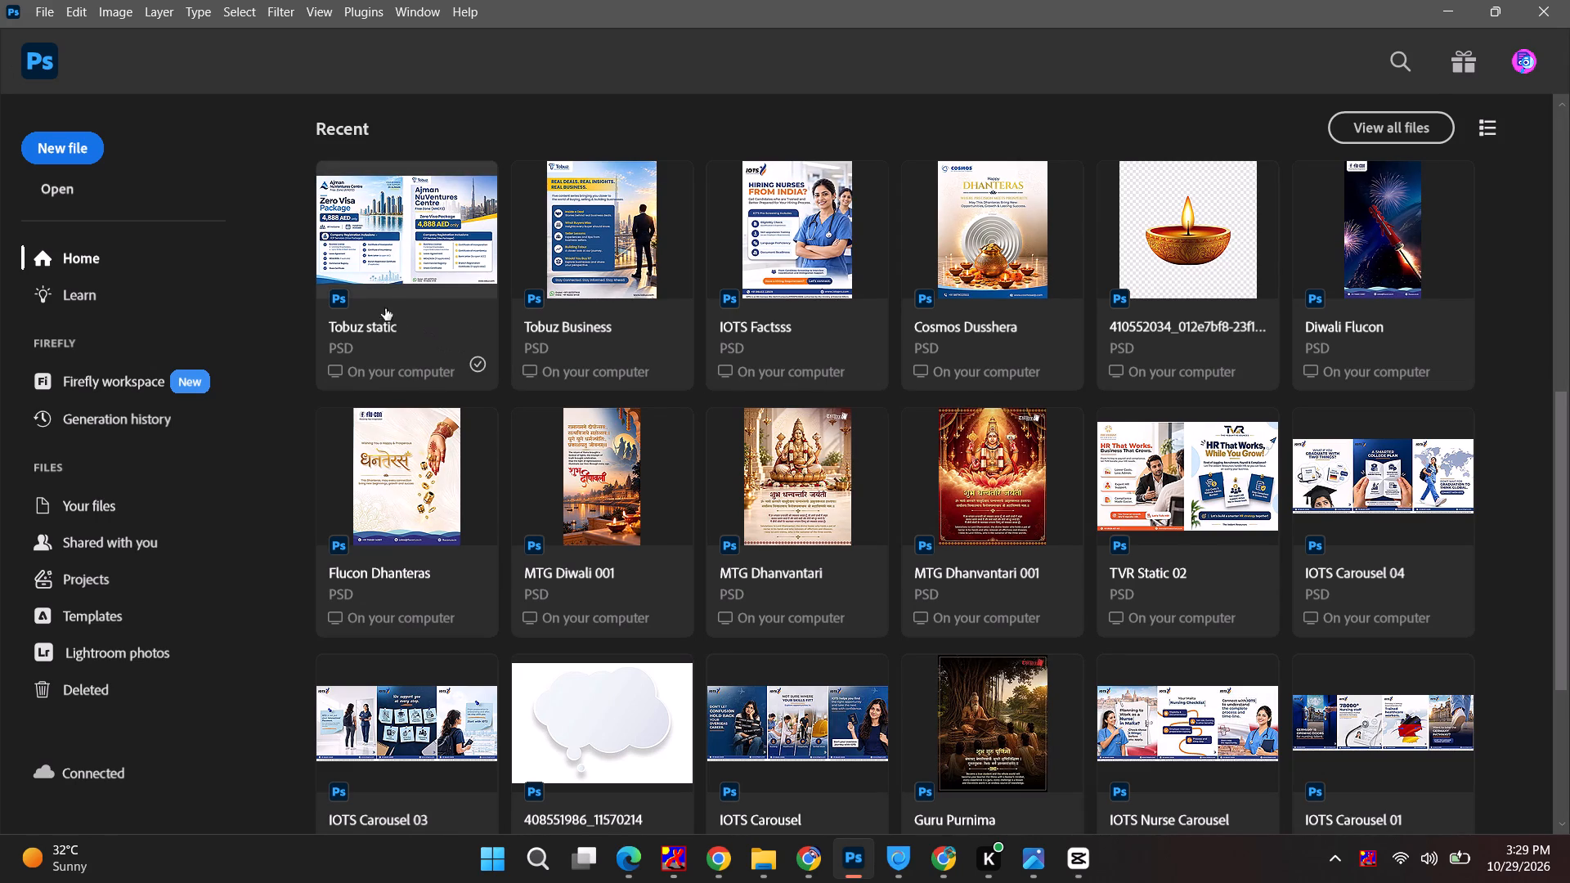
Switch to the Downloads File Explorer window and open the Oct 2026 folder inside Tobuz.
key("alt+Tab")
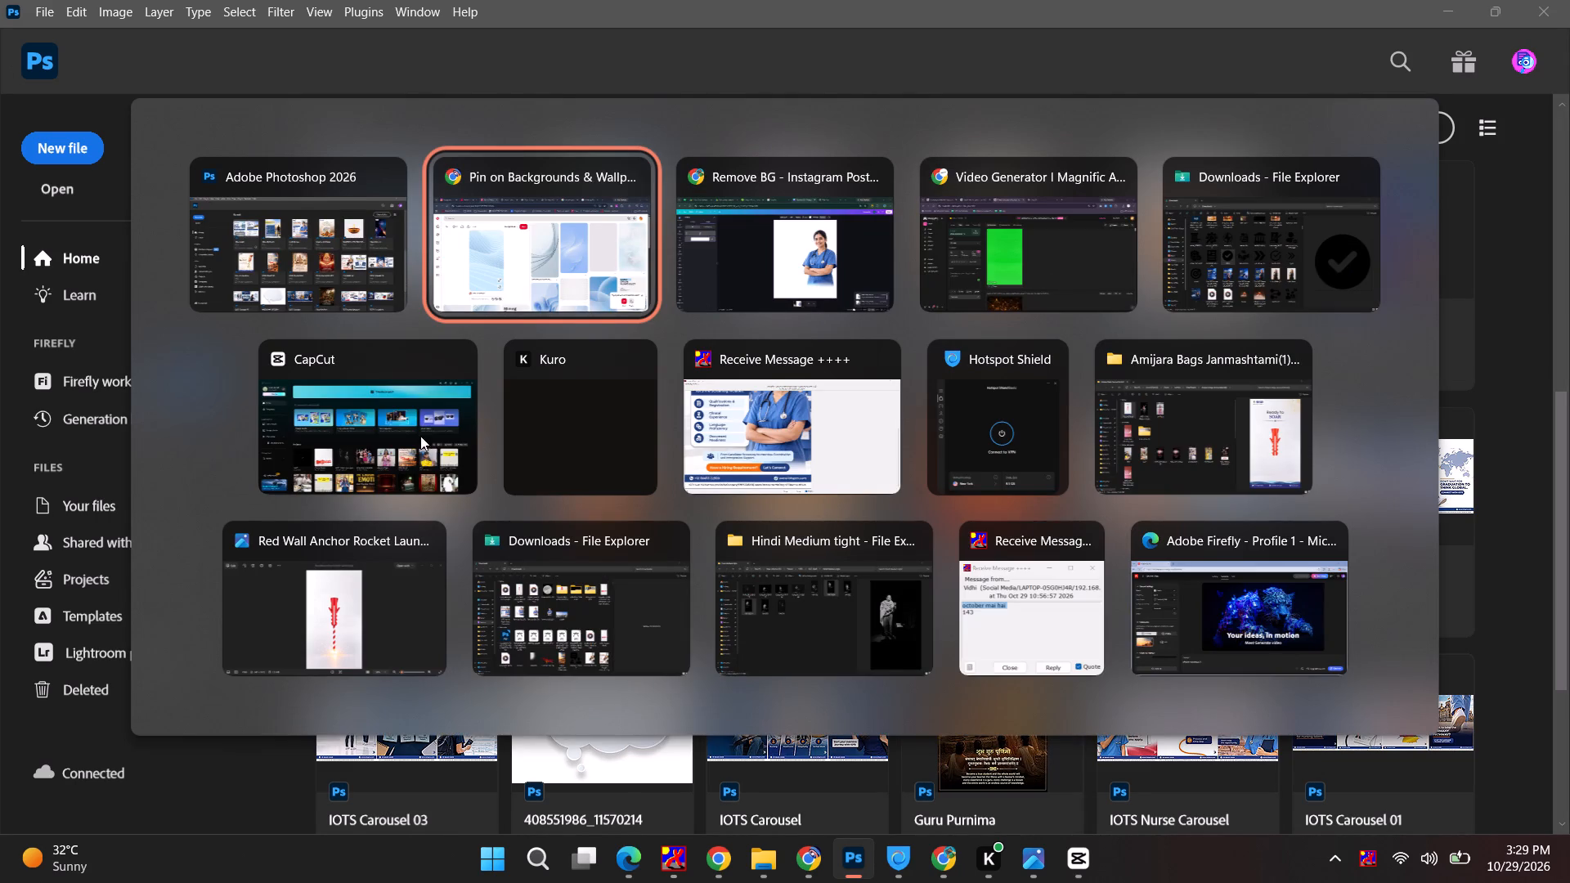
left_click(1269, 271, "alt")
left_click(82, 681)
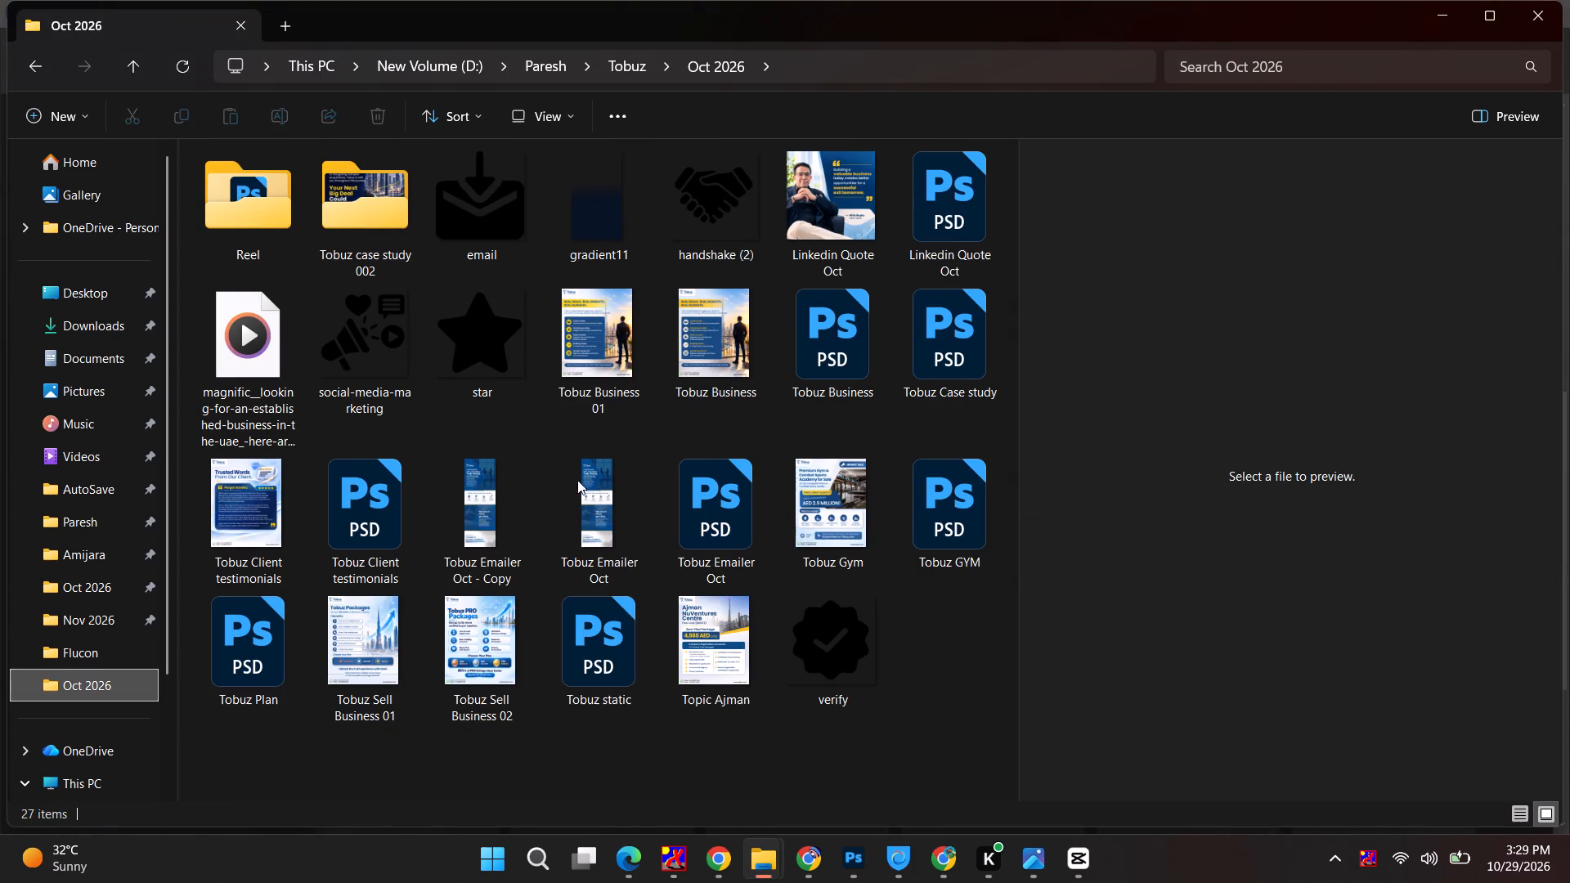
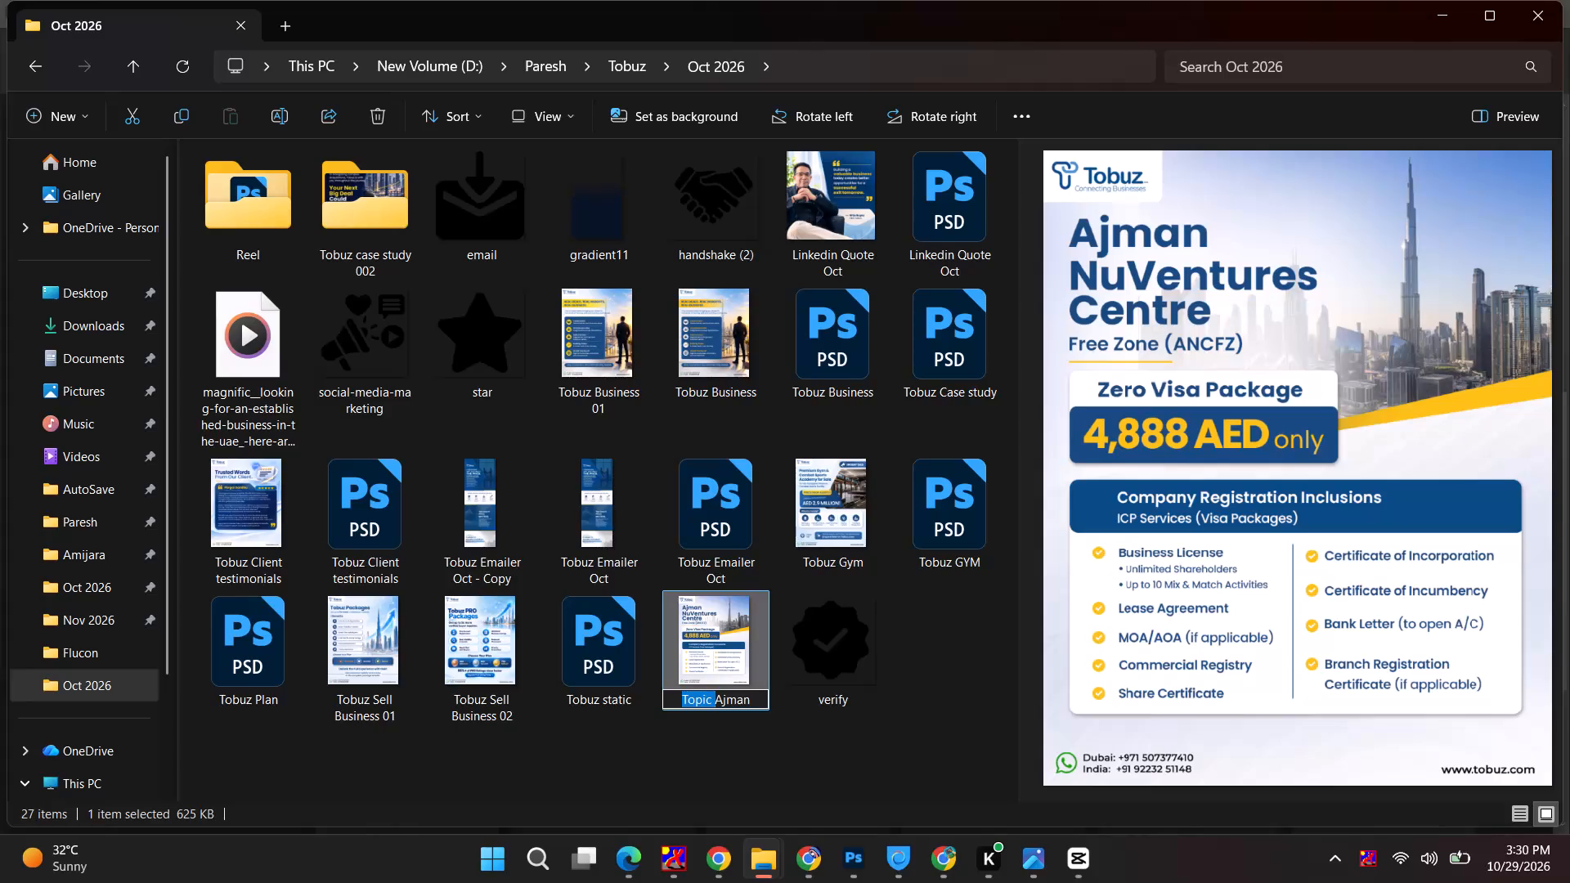
Rename the Topic Ajman PNG in the Oct 2026 folder as Tobuz Ajman.
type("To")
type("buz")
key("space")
Copy the PNG's new name and rename the Tobuz static PSD file as Tobuz Ajman.
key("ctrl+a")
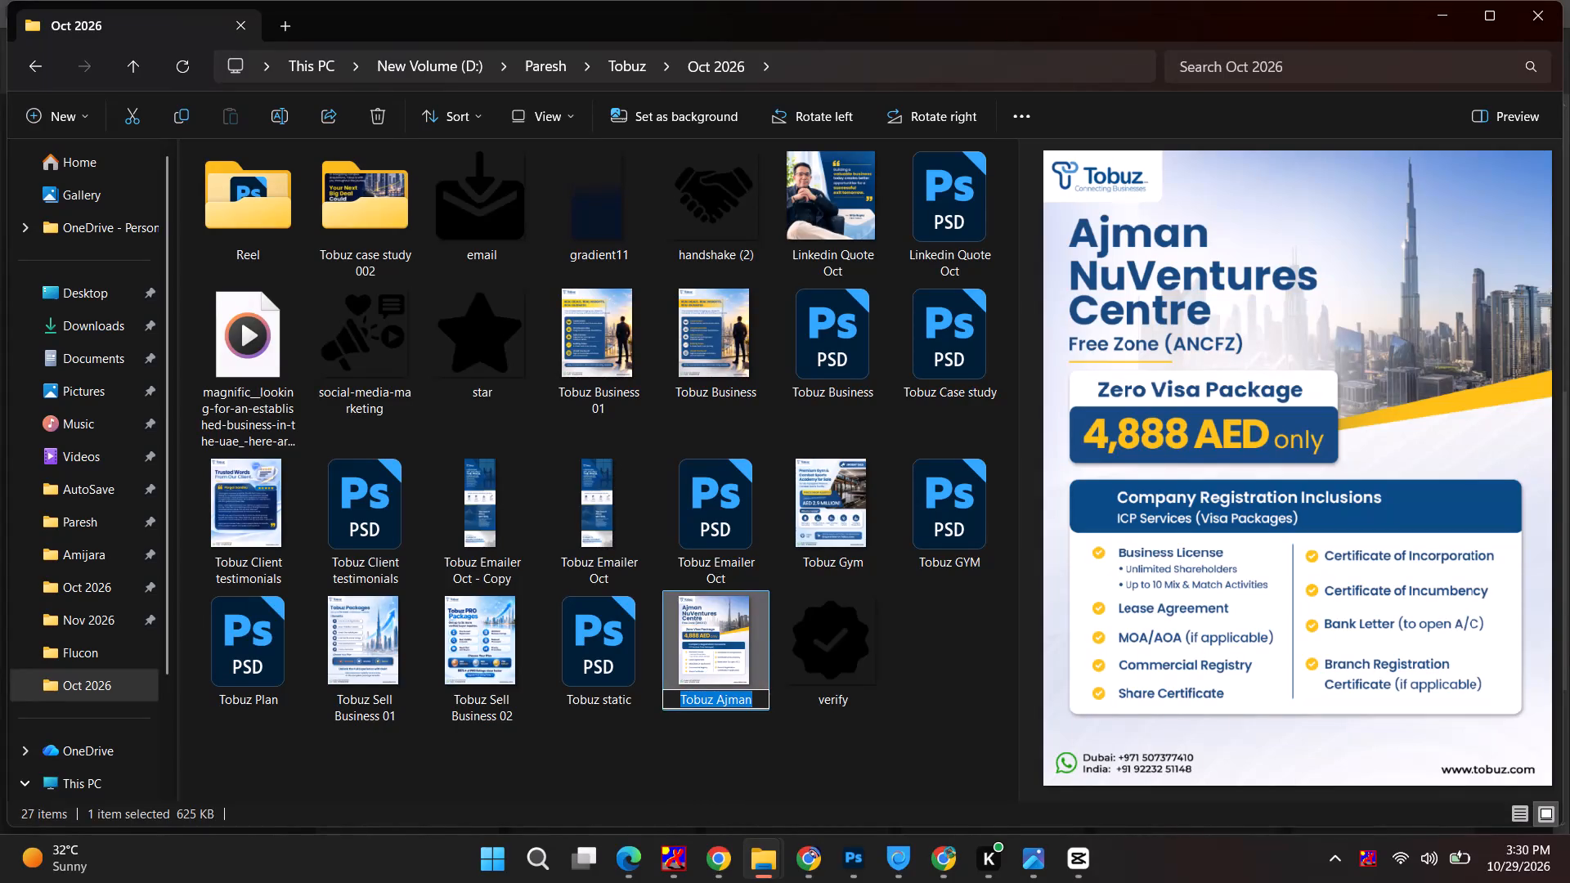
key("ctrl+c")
left_click(572, 670)
key("F2")
key("ctrl+v")
left_click(617, 742)
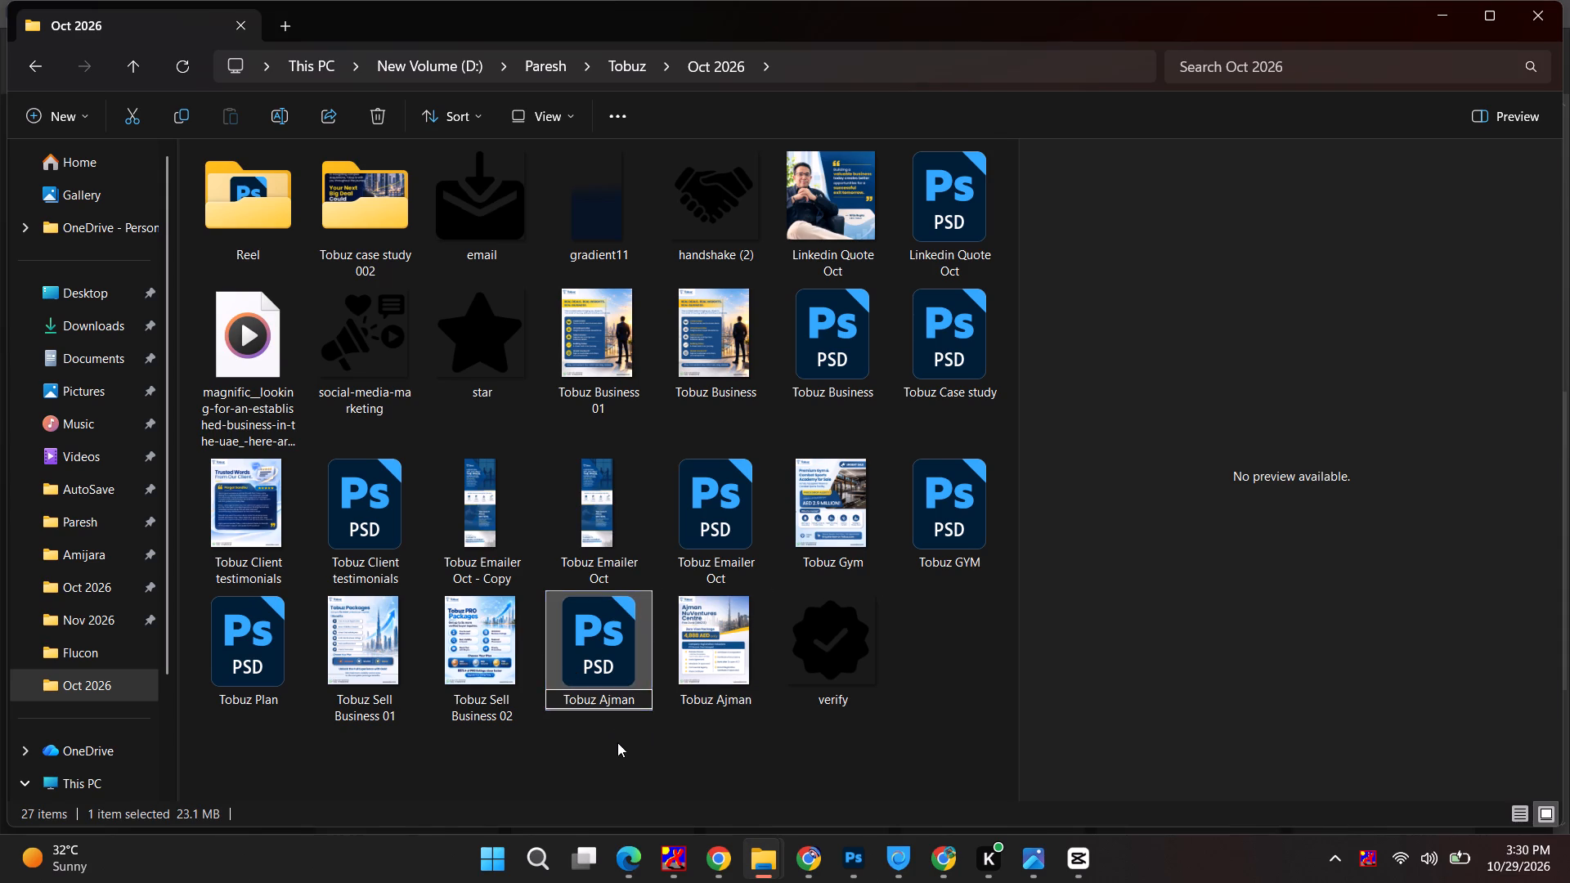
Open the Tobuz Ajman PSD file from the Oct 2026 folder in Photoshop.
double_click(612, 645)
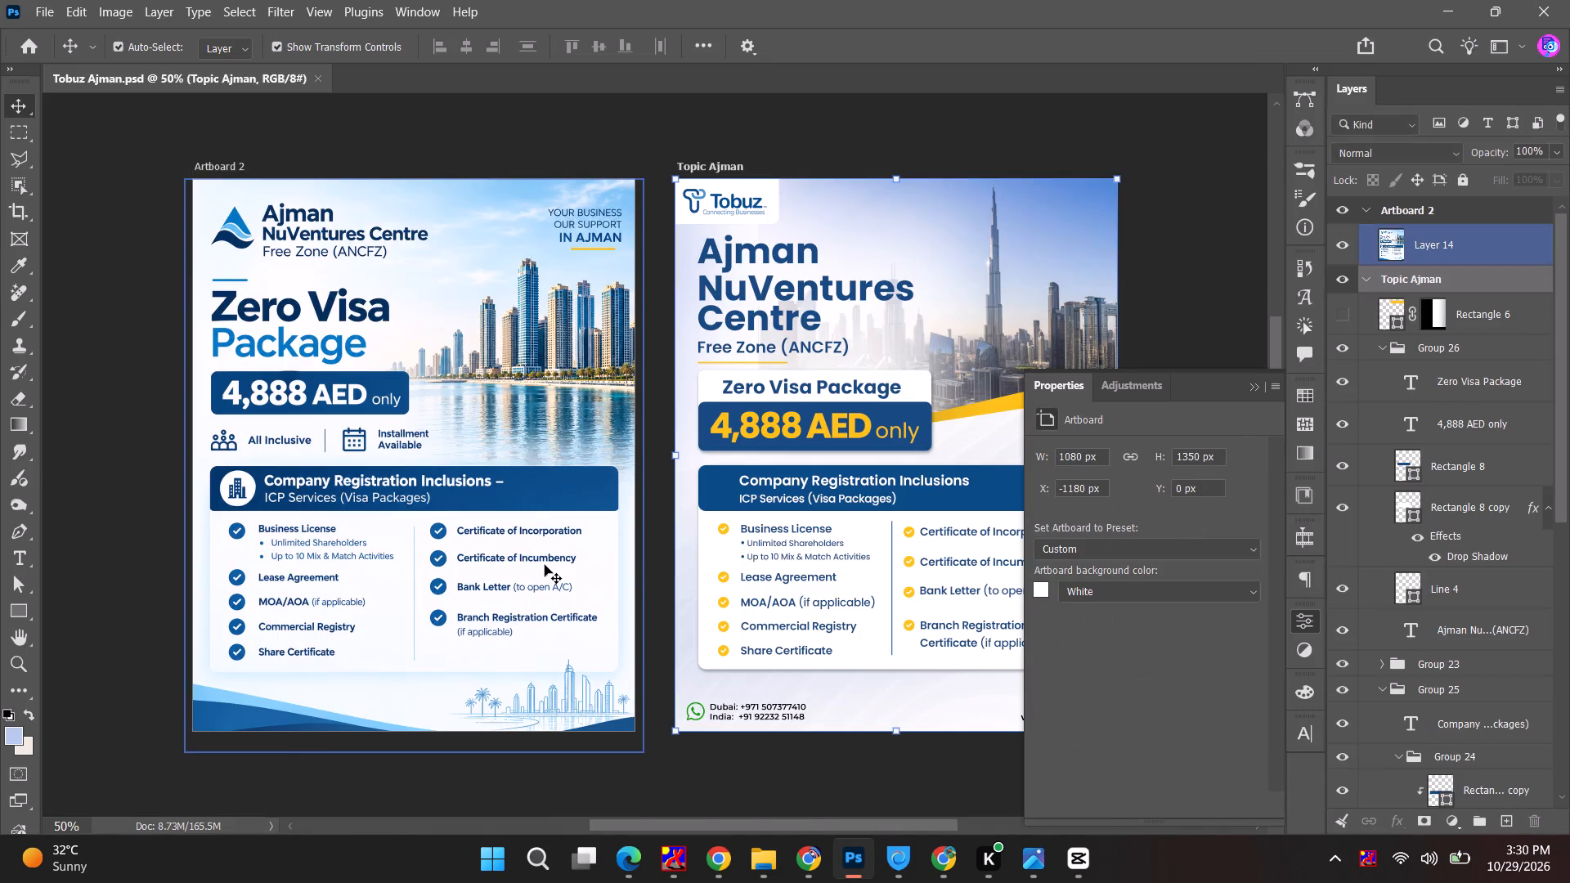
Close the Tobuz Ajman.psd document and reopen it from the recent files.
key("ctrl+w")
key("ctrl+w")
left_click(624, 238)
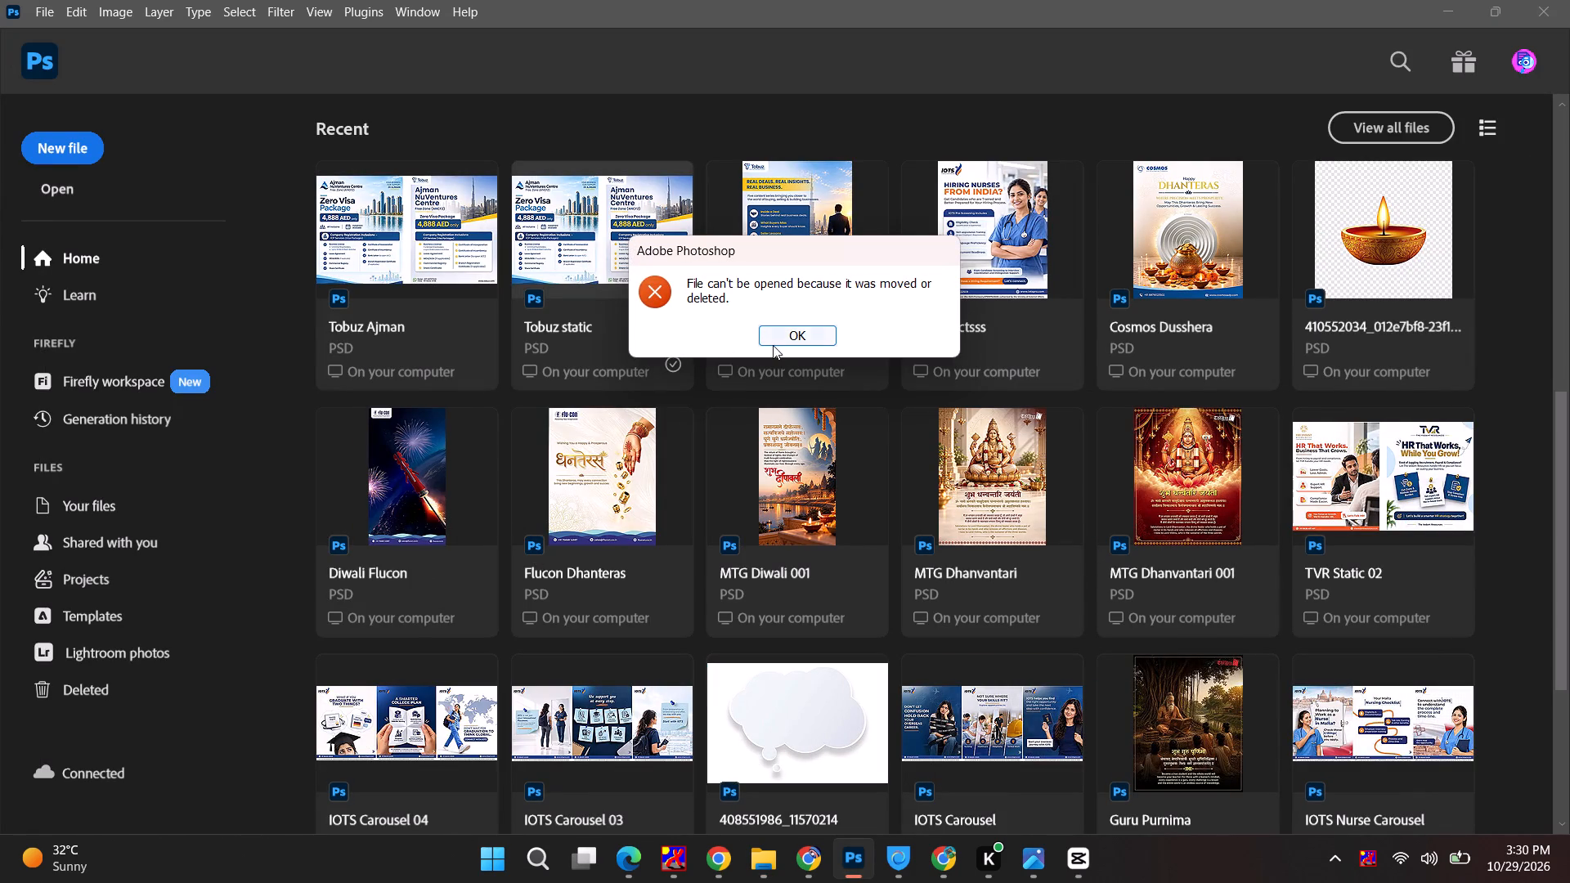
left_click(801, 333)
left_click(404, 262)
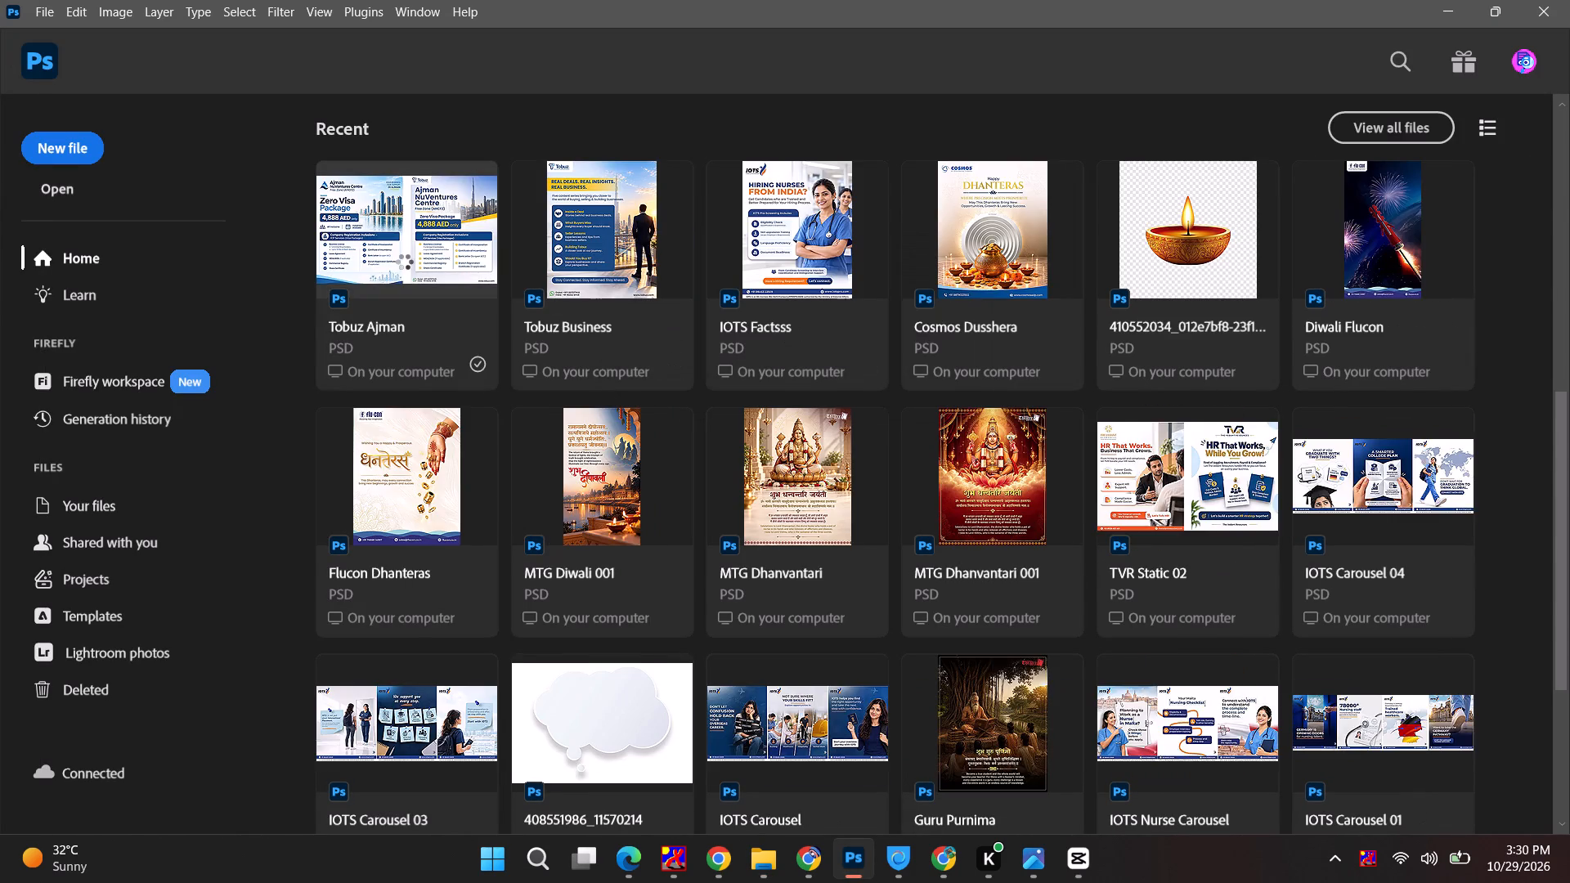
Rename the Topic Ajman artboard as Tobuz Ajman.
double_click(1411, 280)
key("ctrl+v")
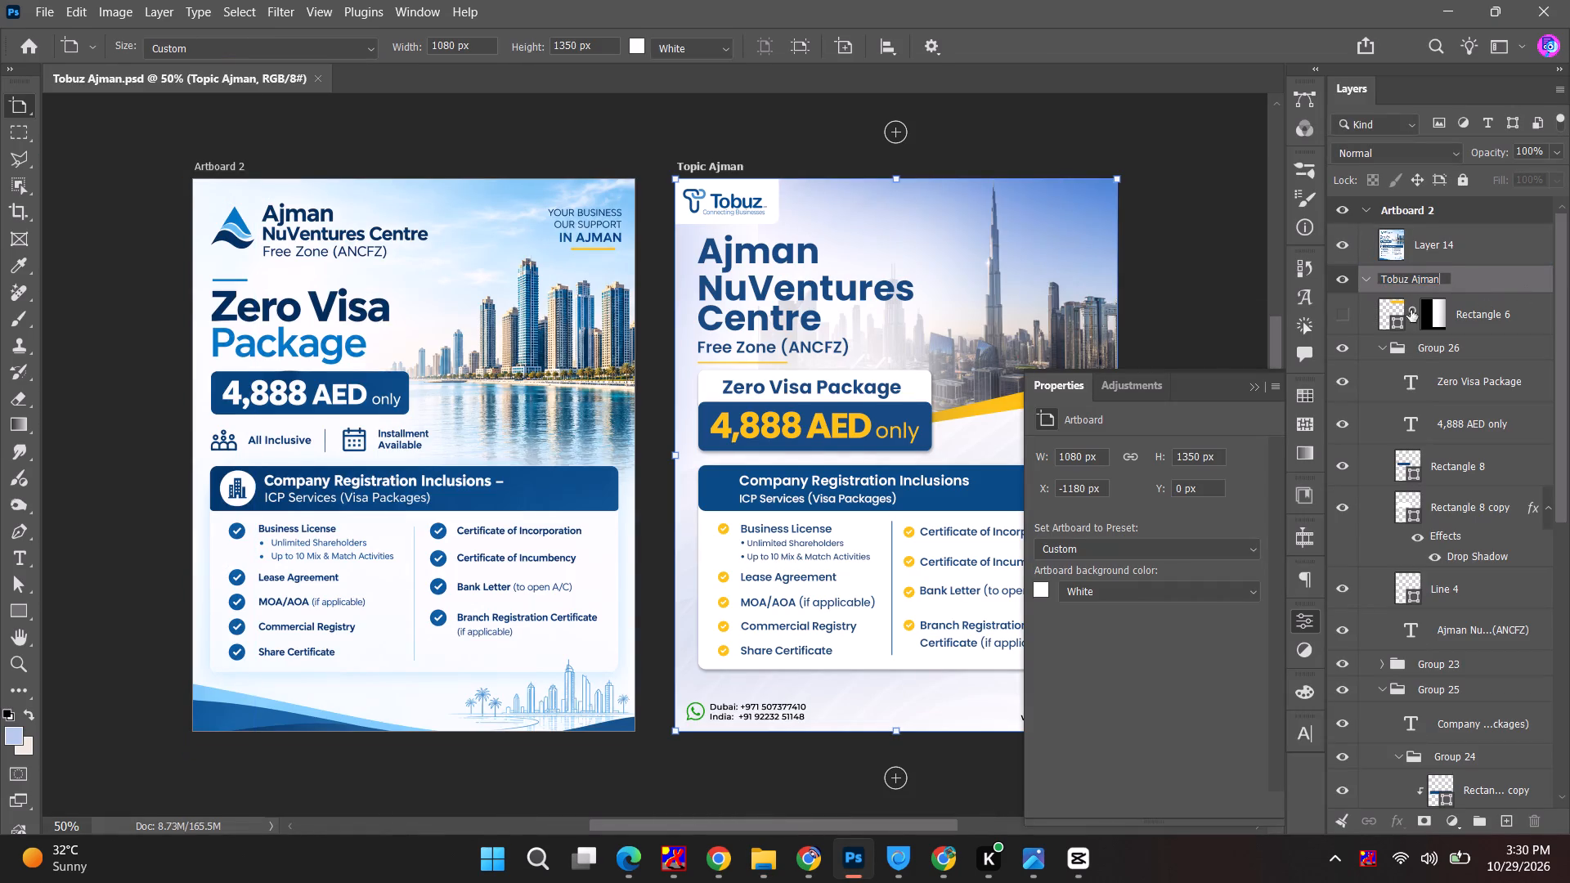
left_click(1505, 283)
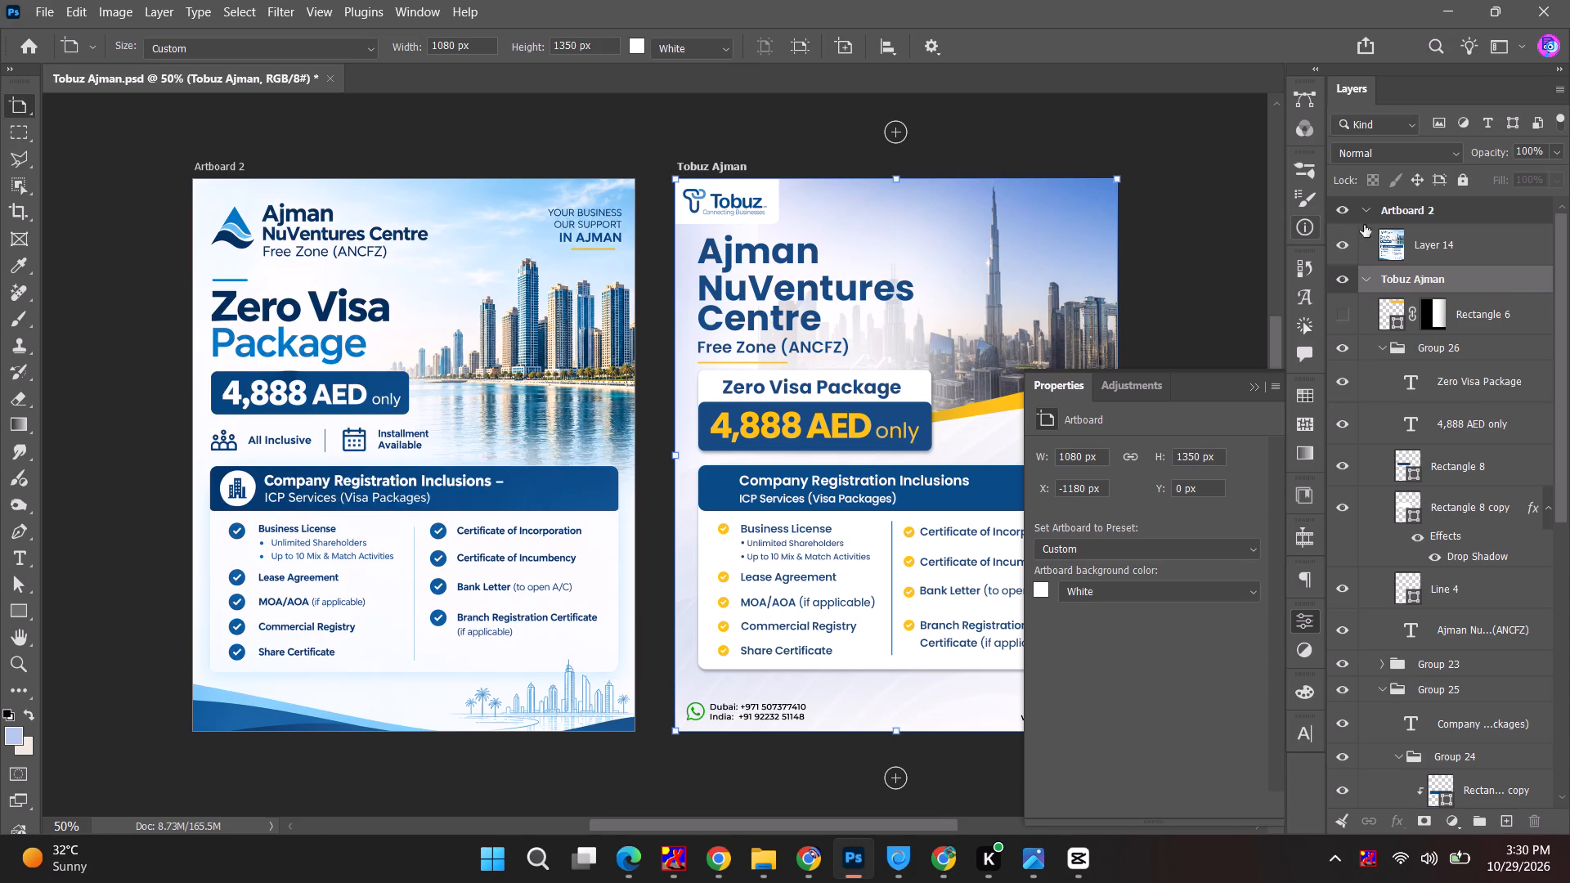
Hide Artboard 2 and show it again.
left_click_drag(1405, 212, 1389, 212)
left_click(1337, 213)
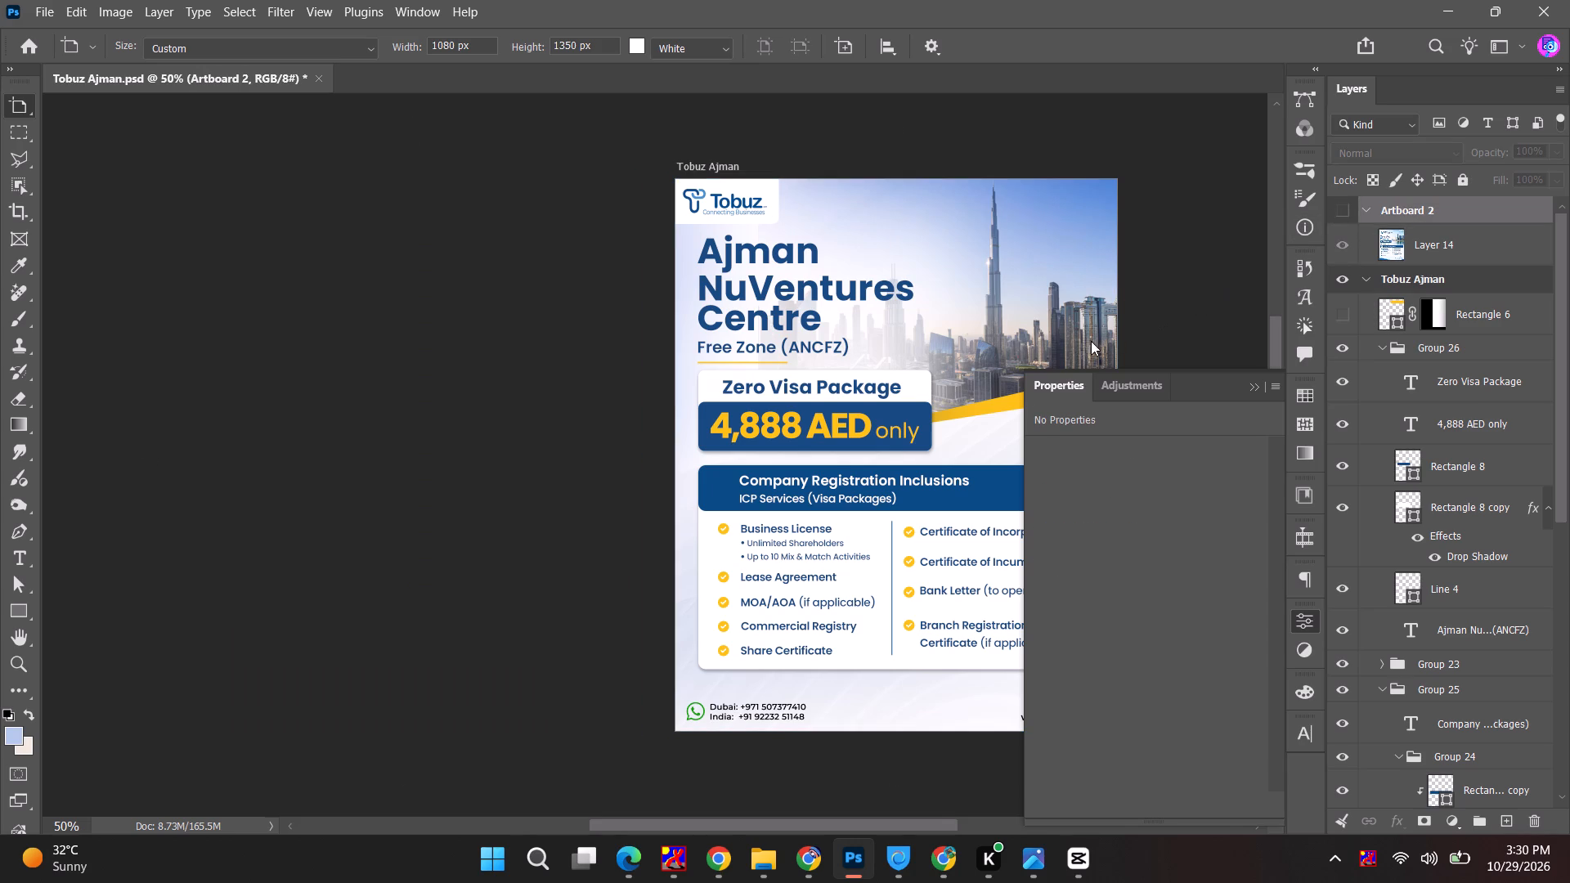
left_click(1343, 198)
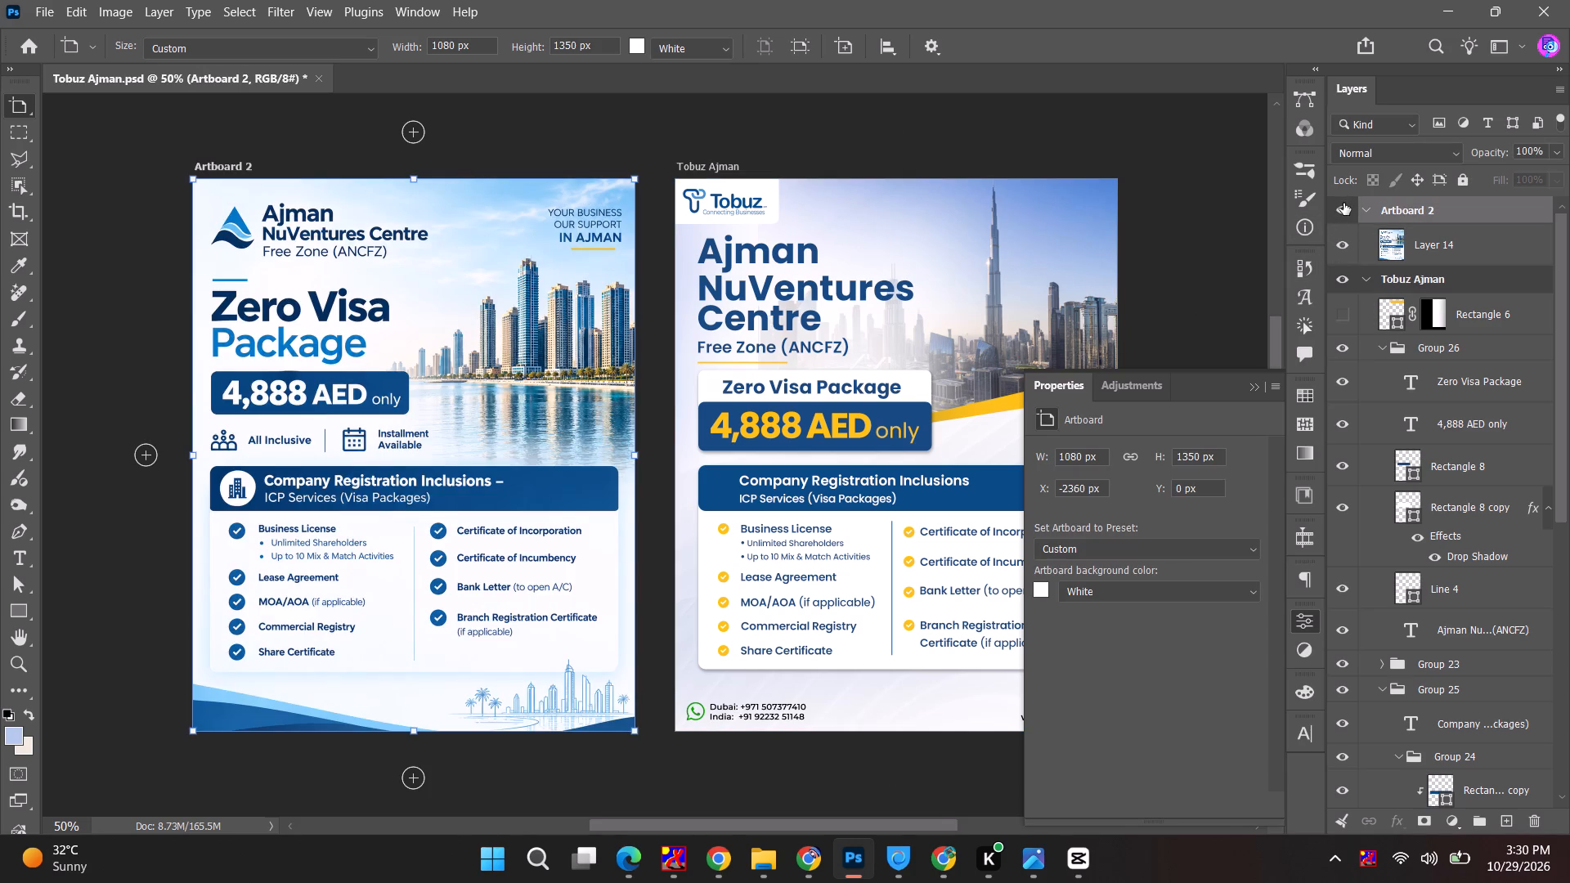
With the Move tool, duplicate the Certificate of Incorporation text into the blank area beside the 4,888 AED box and open the copy for editing.
left_click(1251, 389)
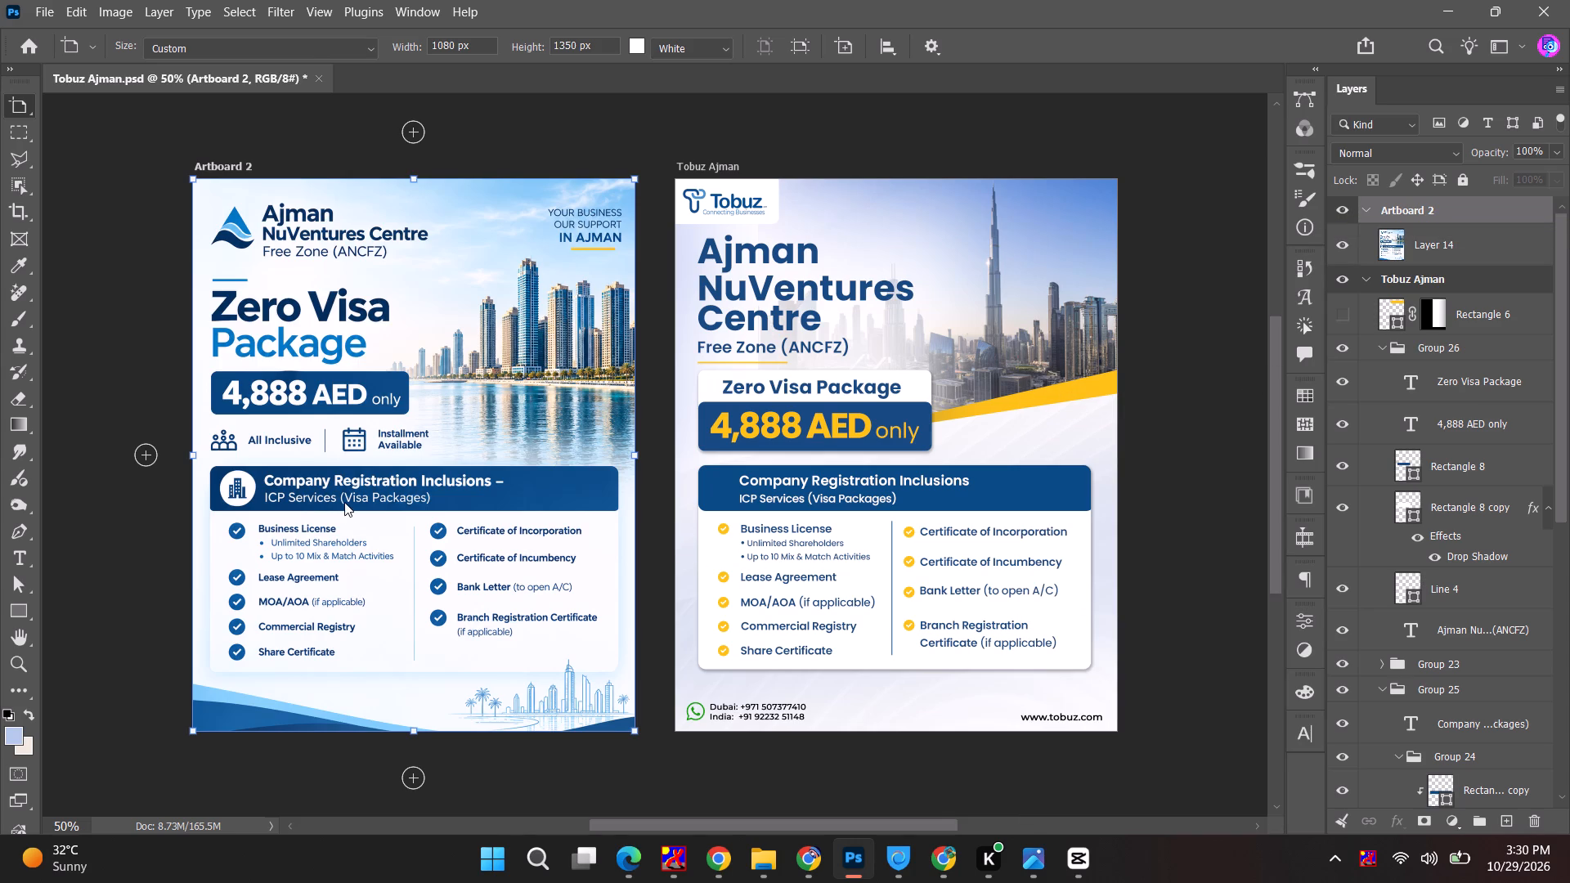
right_click(9, 89)
right_click(20, 103)
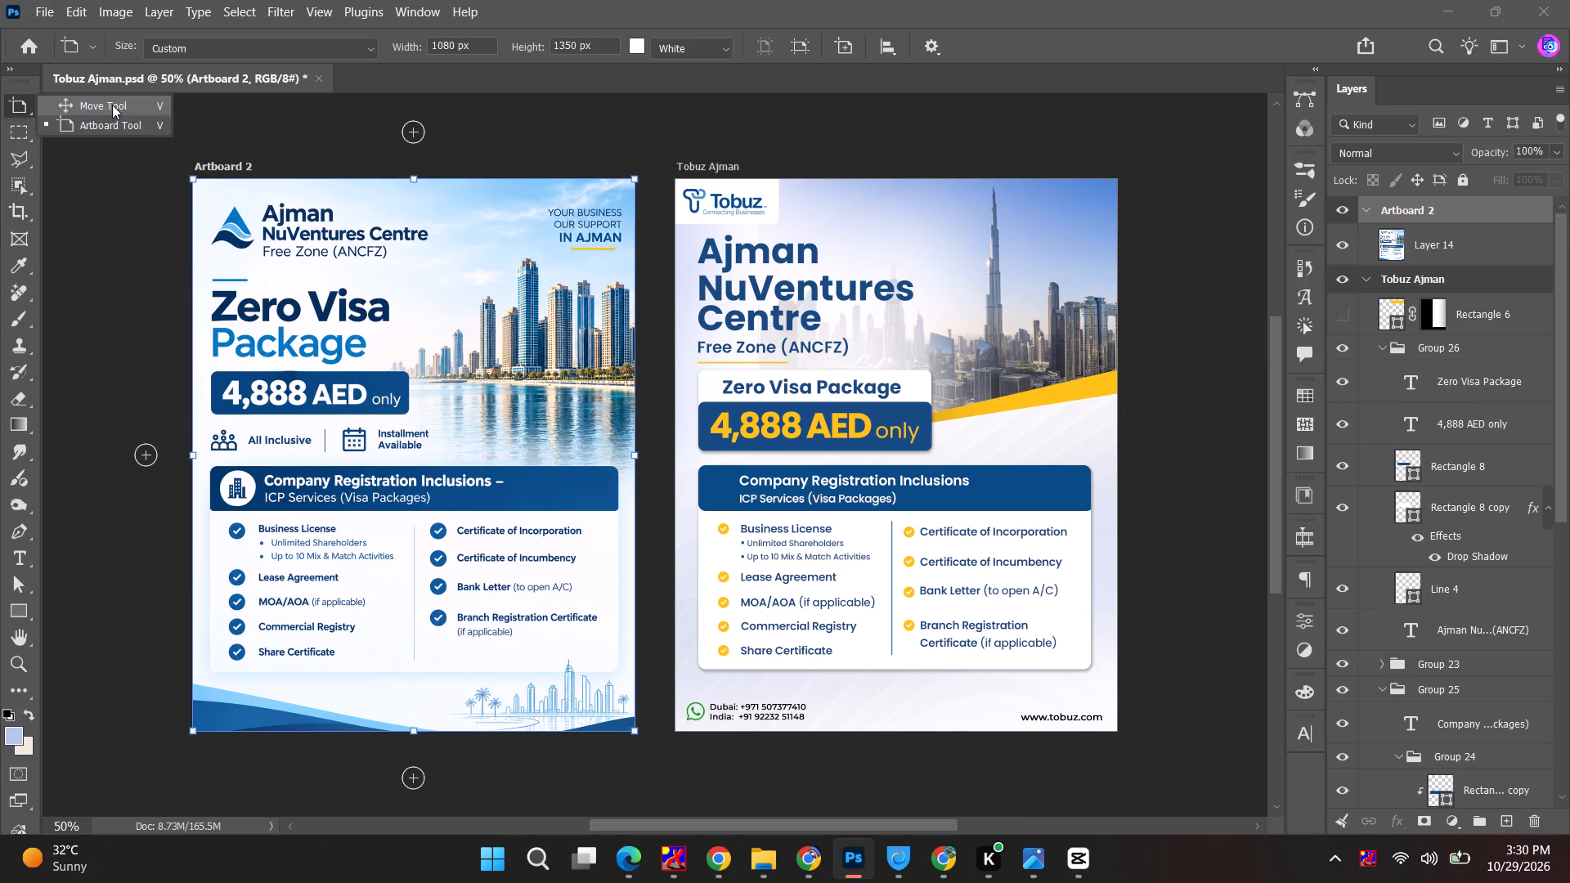
left_click(112, 105)
scroll(333, 432, "up", 2, "alt")
key("space")
left_click_drag(1026, 450, 564, 456)
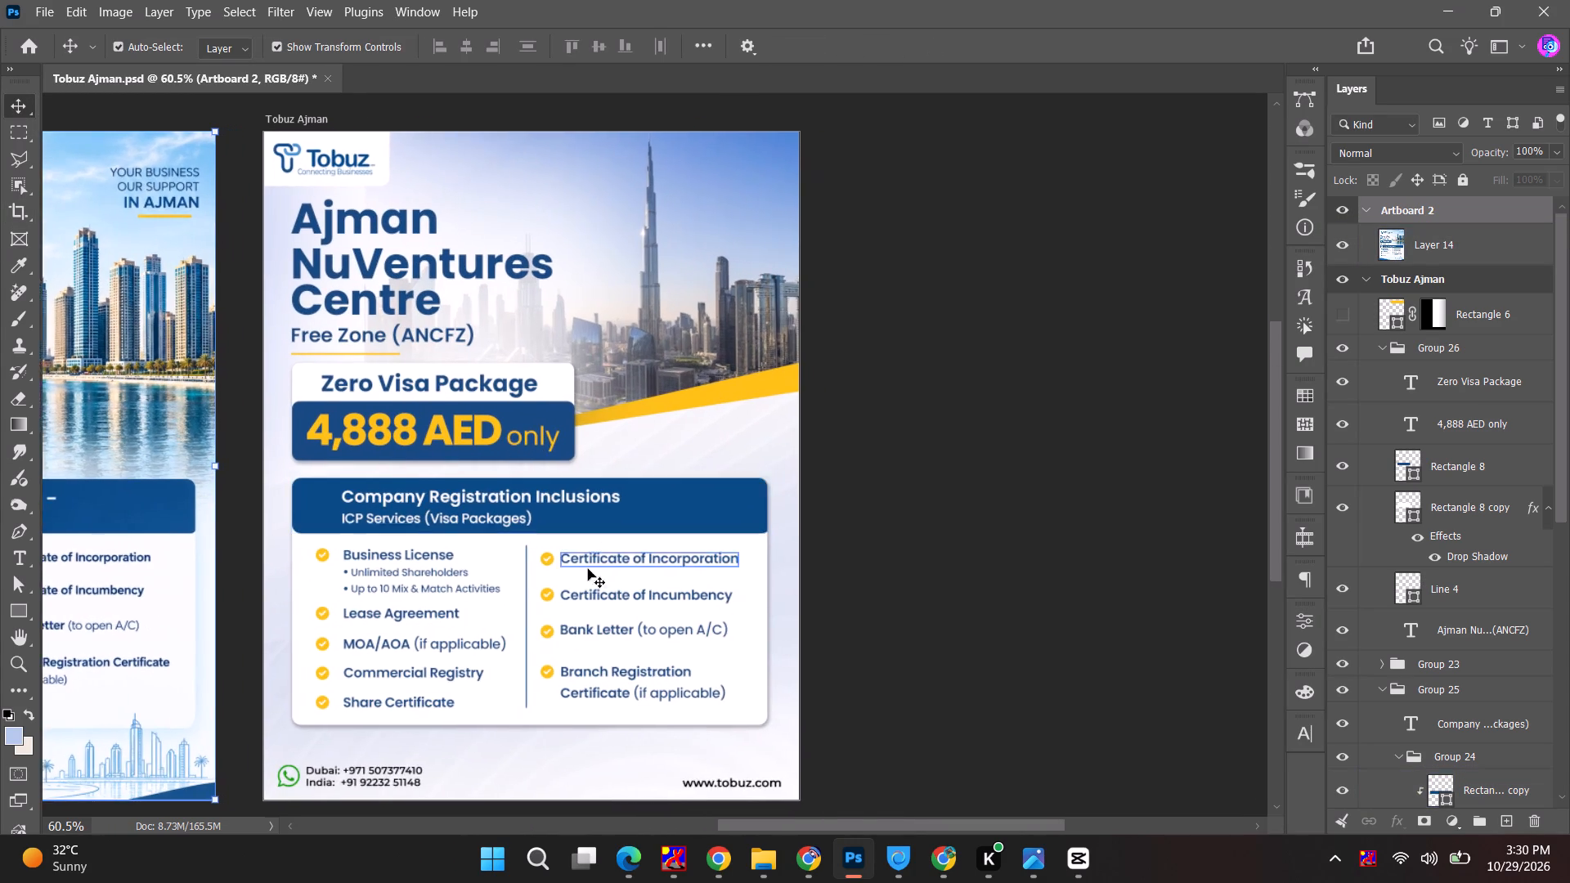
scroll(588, 569, "up", 3, "alt")
left_click_drag(635, 554, 677, 395, "alt")
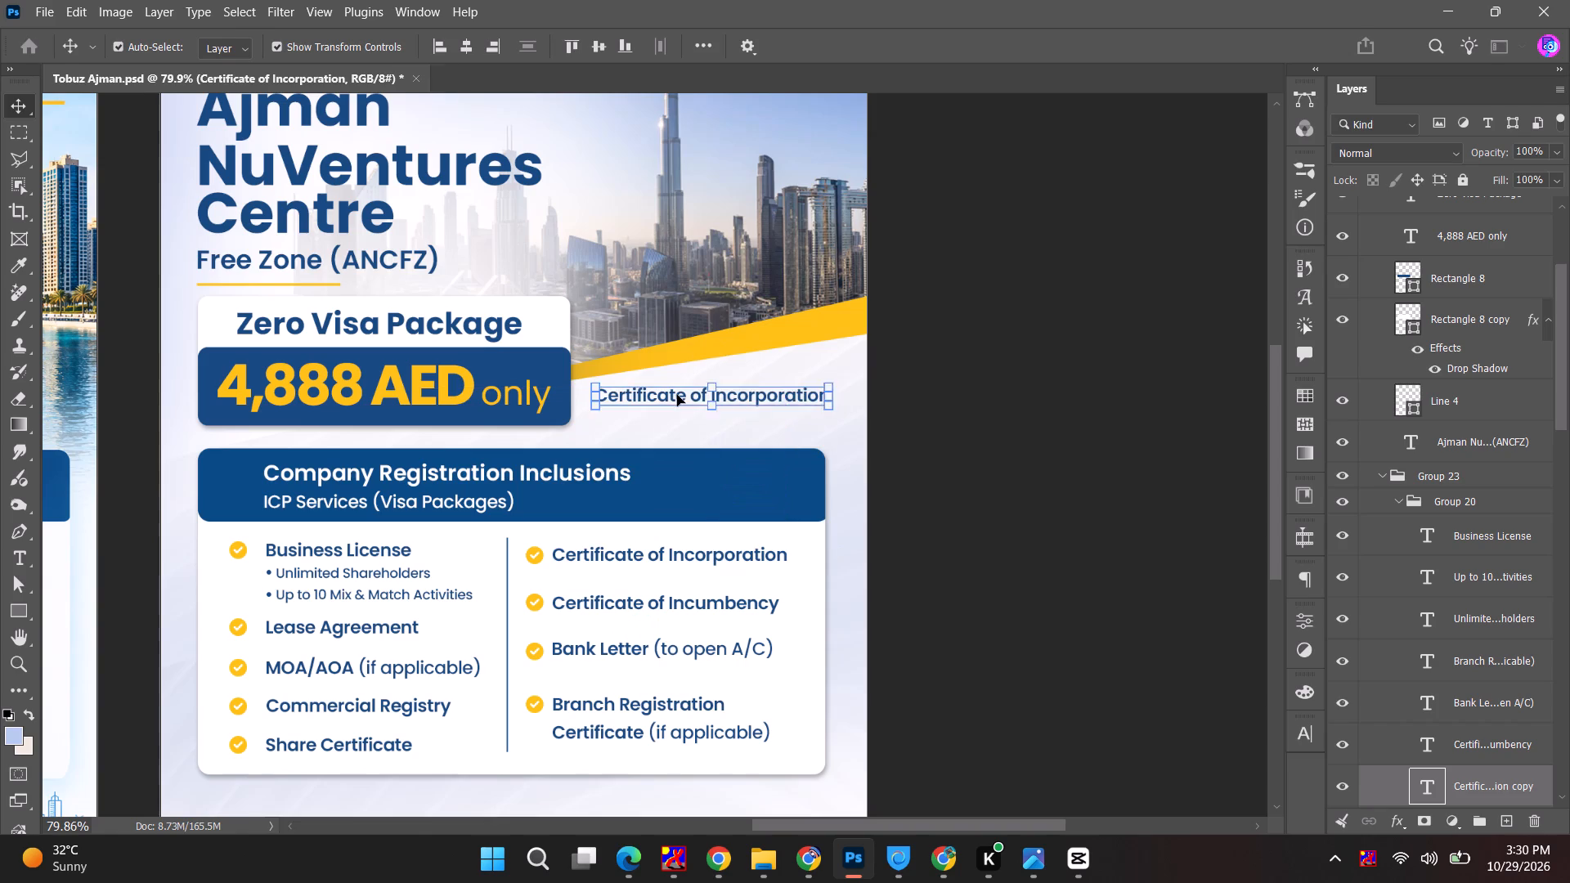
double_click(677, 395)
Switch to the Chrome window with the Pinterest backgrounds and wallpapers pin.
key("alt+Tab")
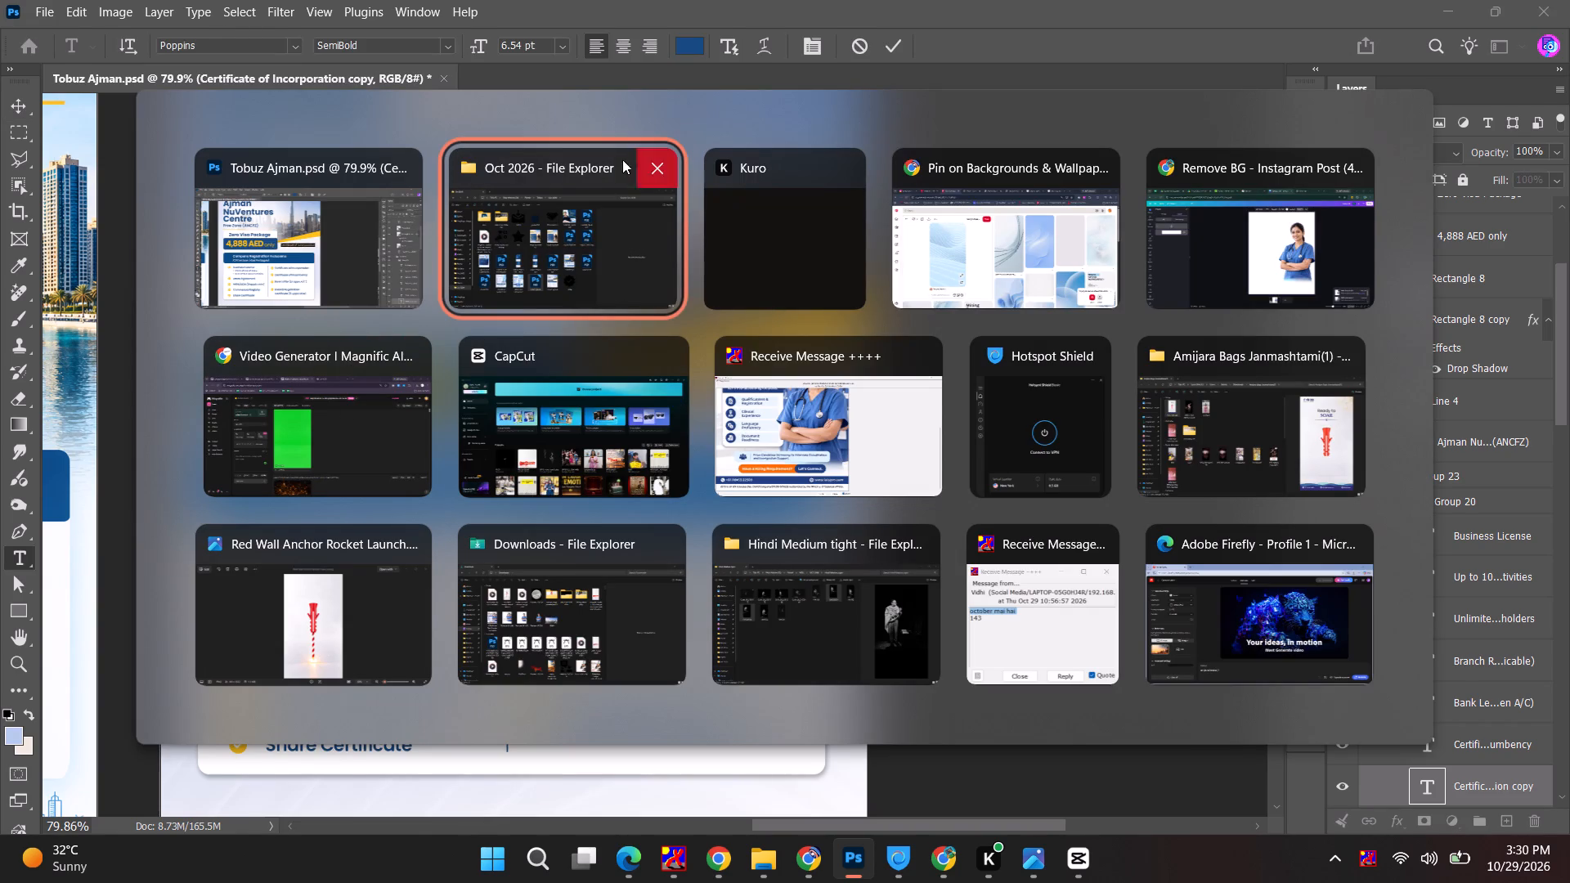
left_click(1000, 224, "alt")
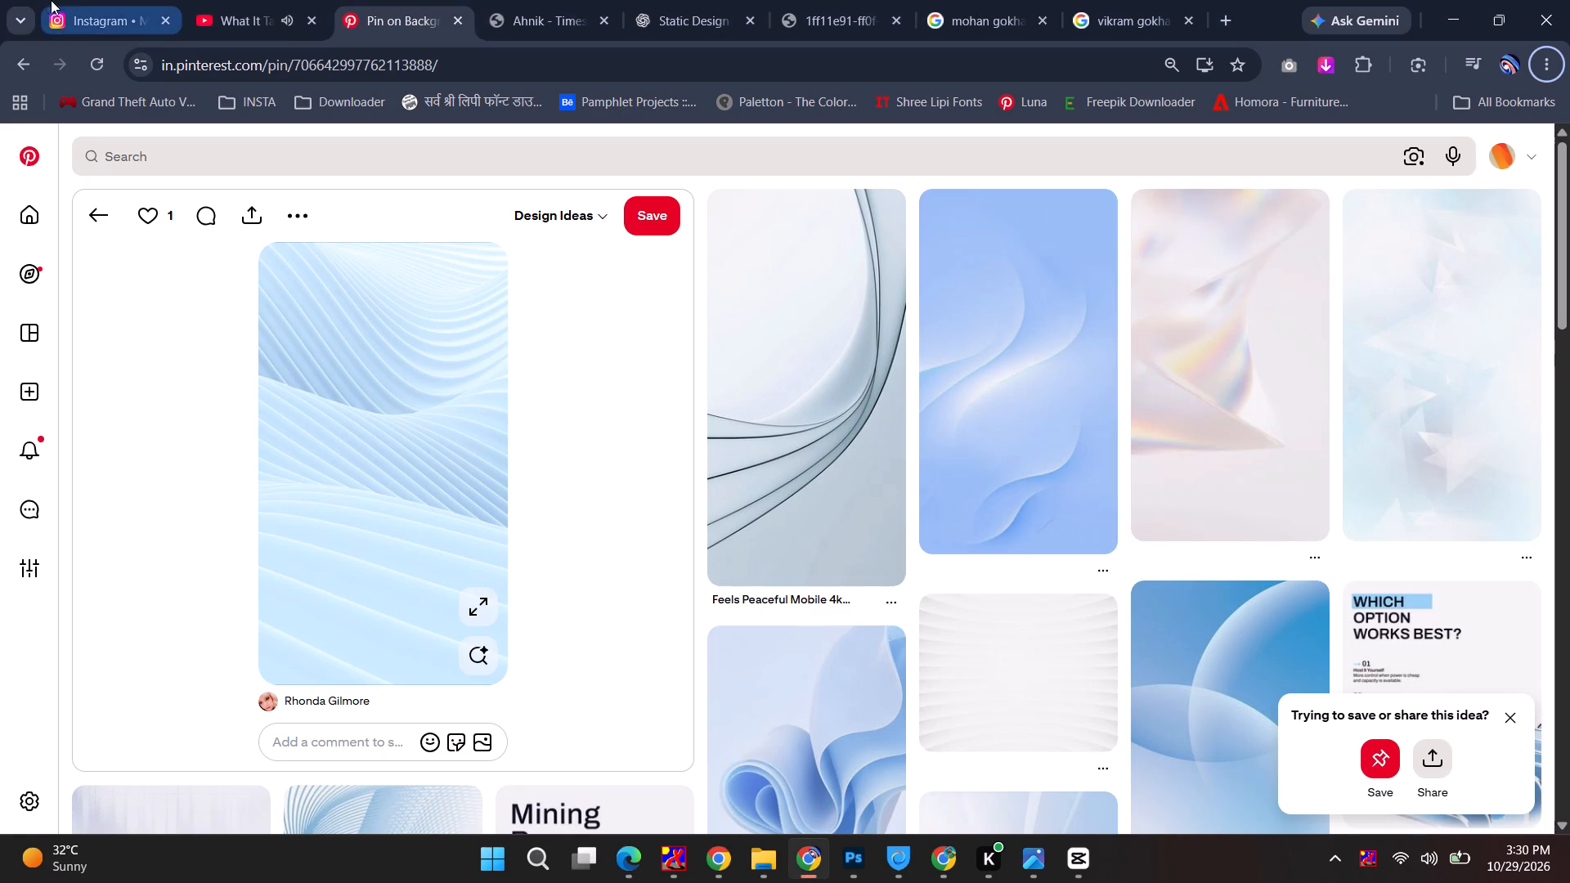
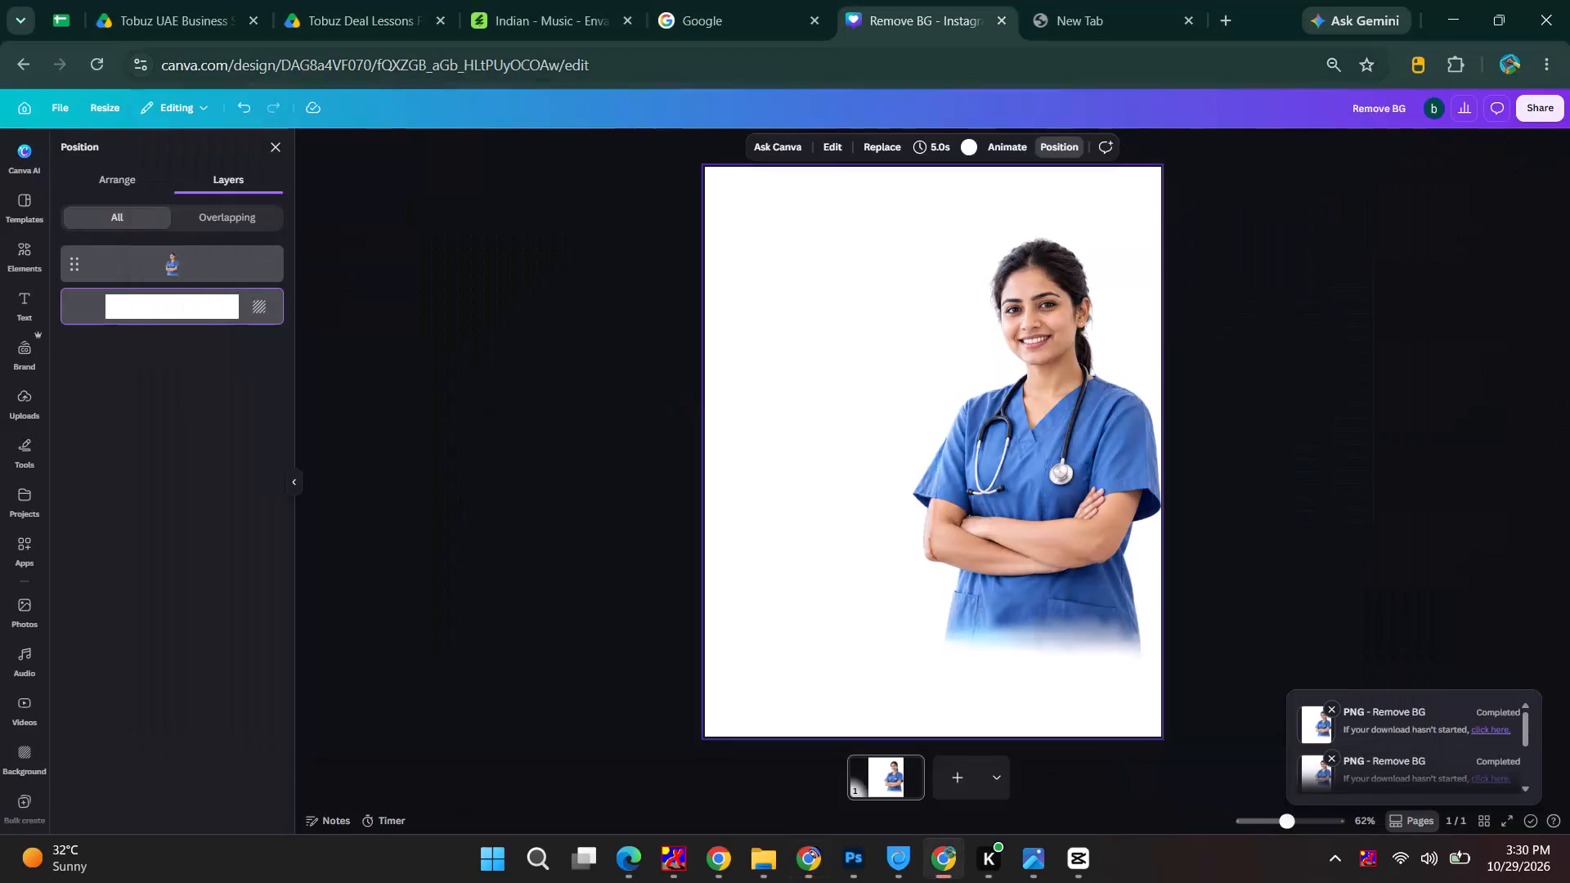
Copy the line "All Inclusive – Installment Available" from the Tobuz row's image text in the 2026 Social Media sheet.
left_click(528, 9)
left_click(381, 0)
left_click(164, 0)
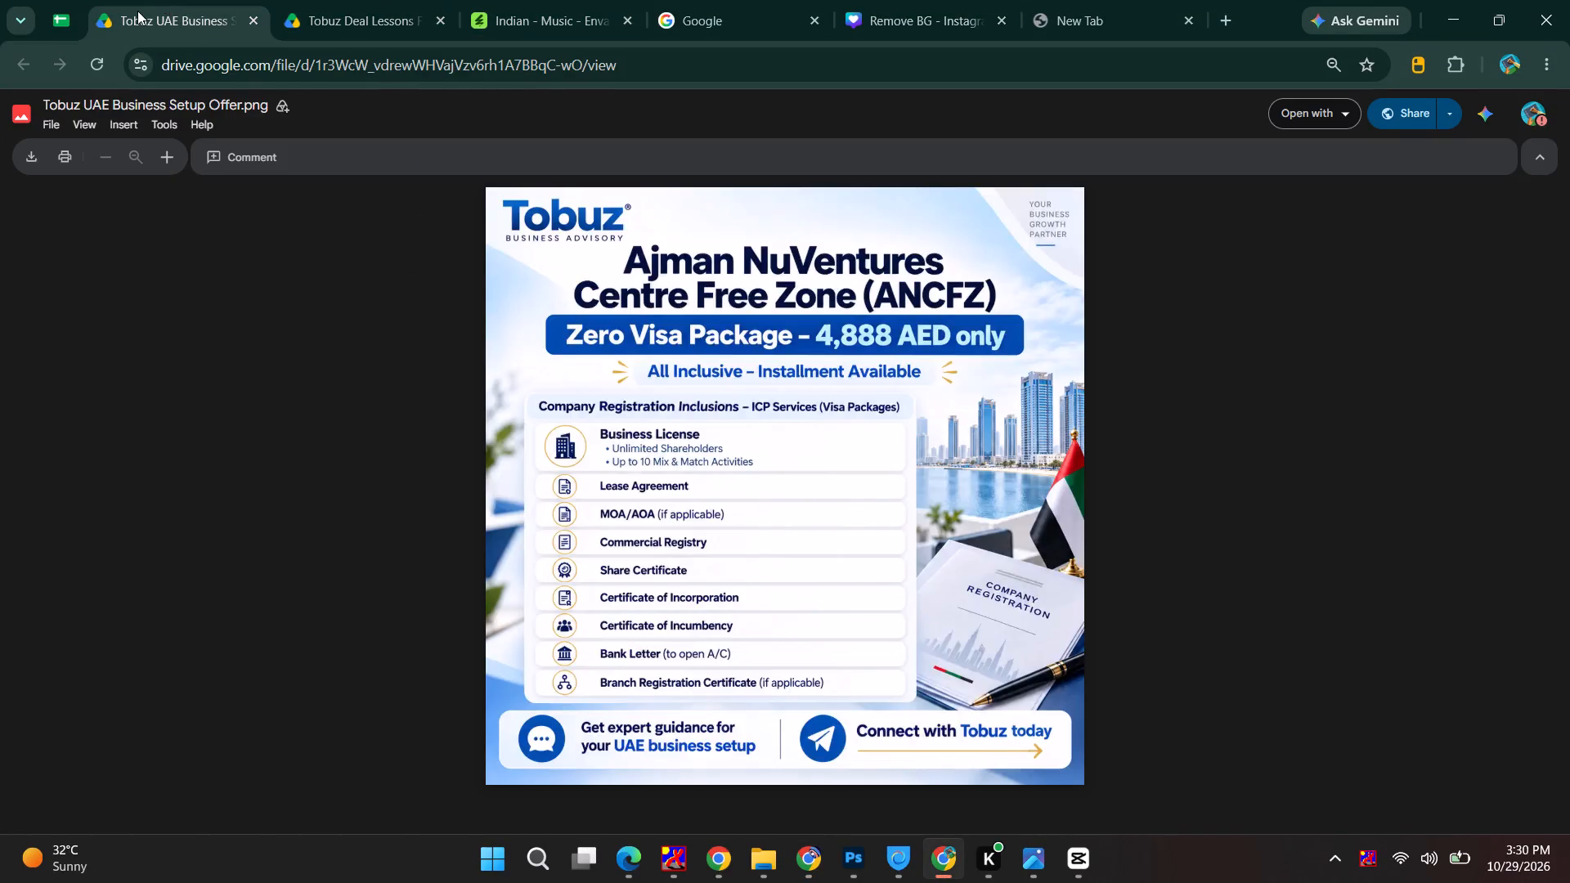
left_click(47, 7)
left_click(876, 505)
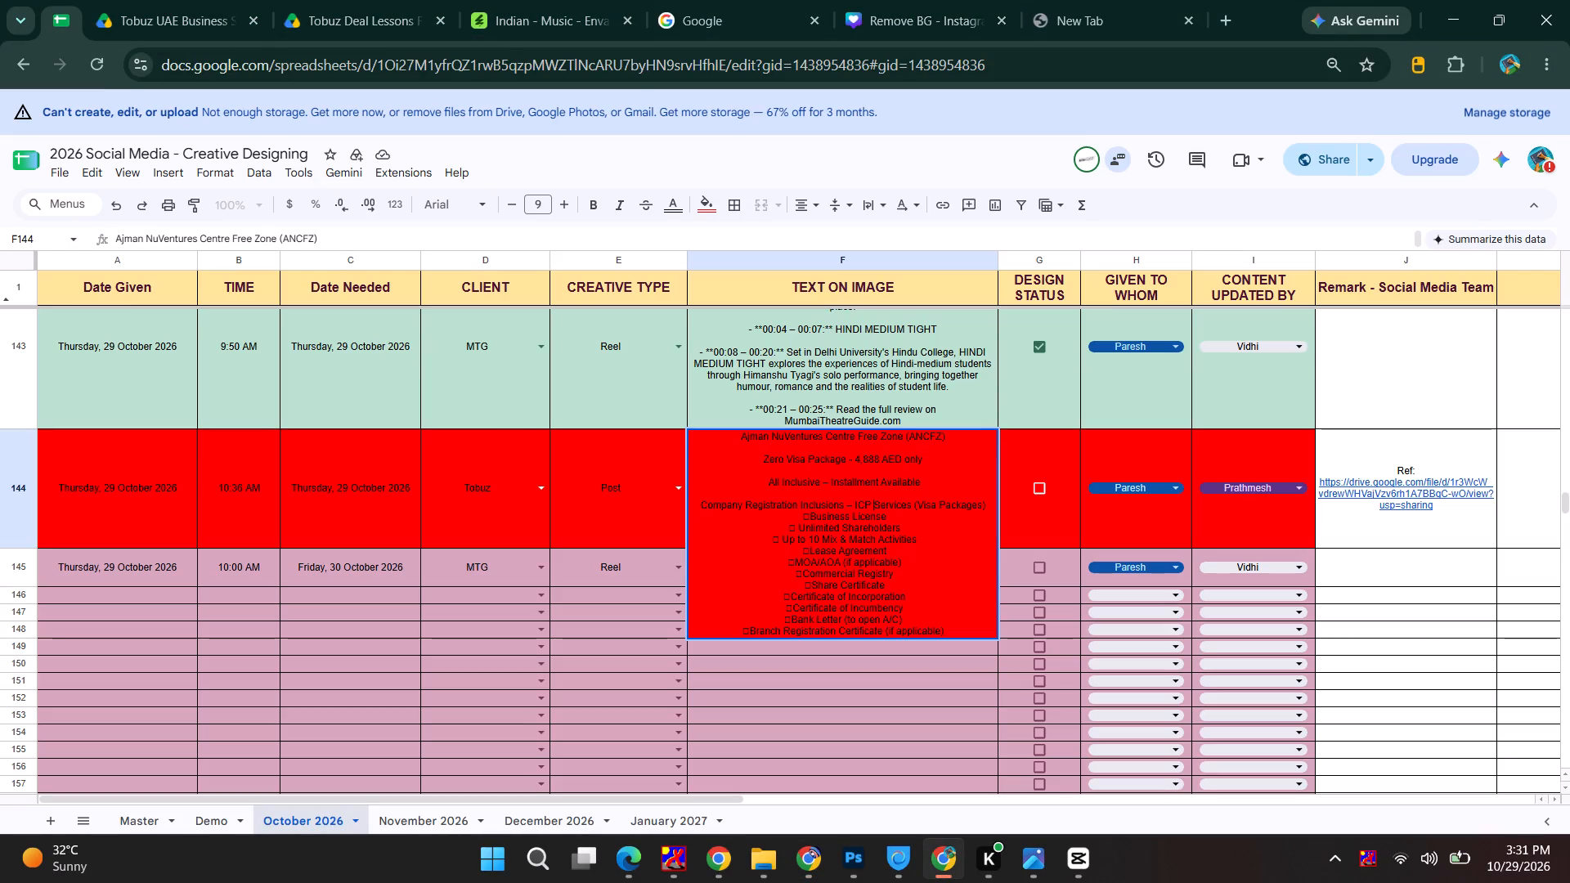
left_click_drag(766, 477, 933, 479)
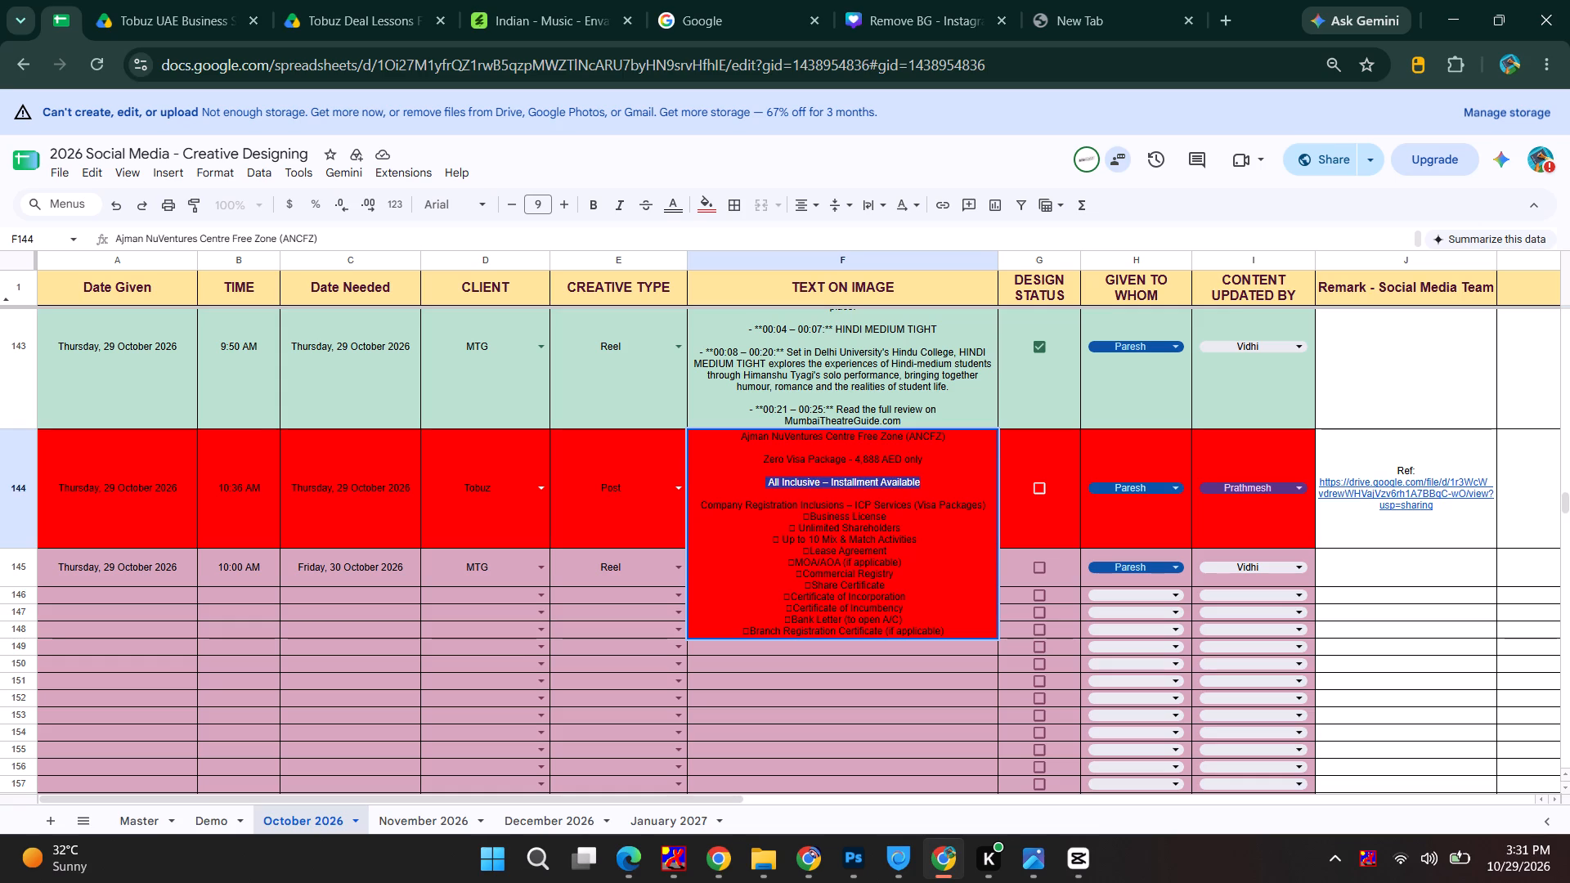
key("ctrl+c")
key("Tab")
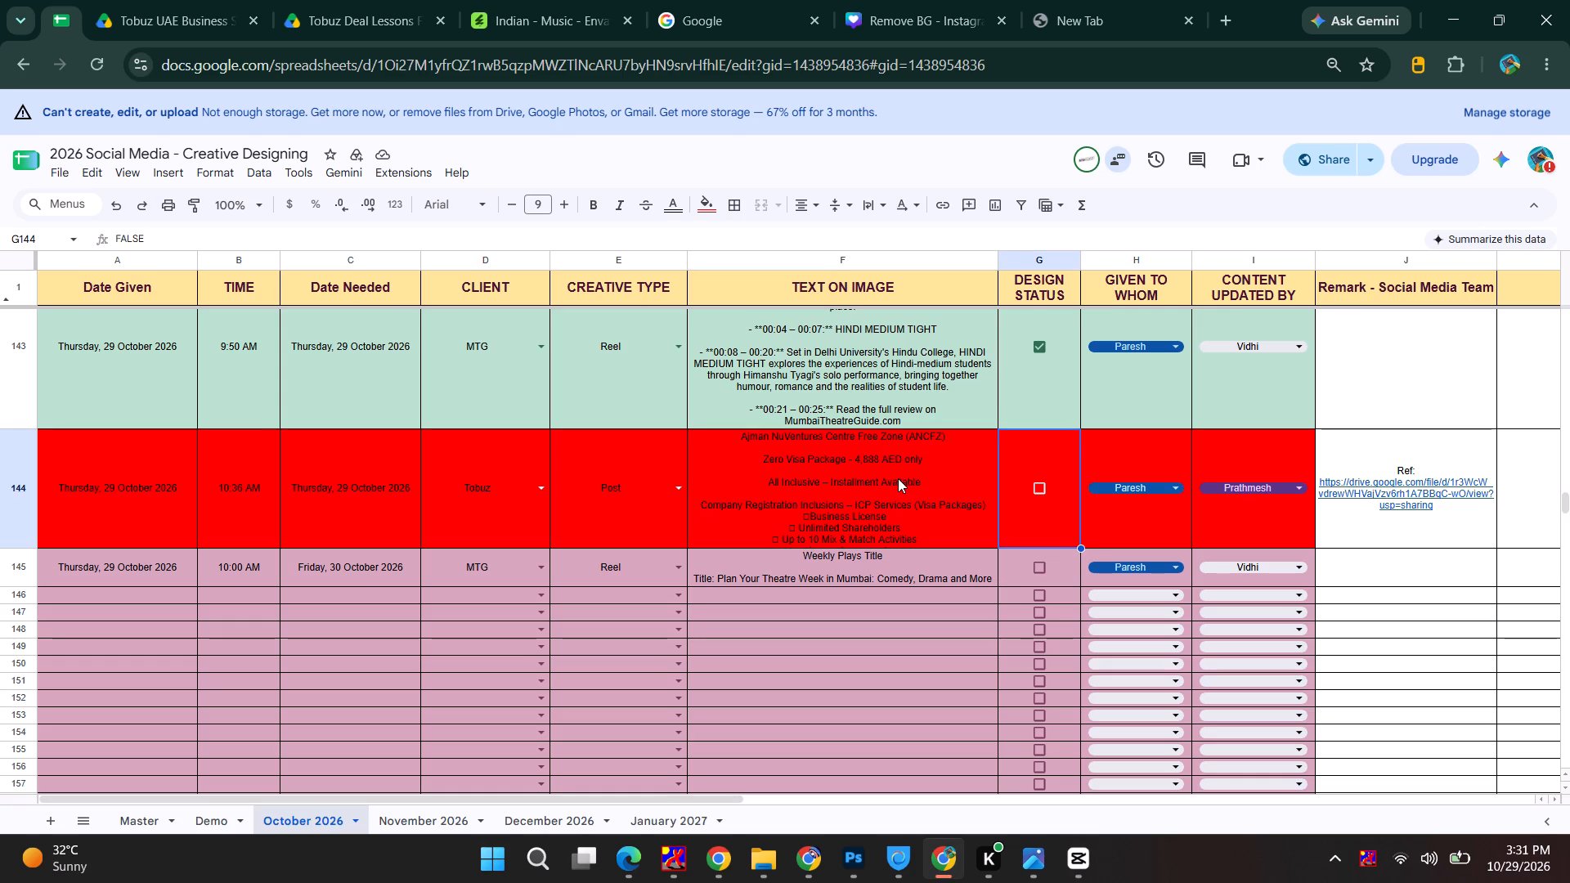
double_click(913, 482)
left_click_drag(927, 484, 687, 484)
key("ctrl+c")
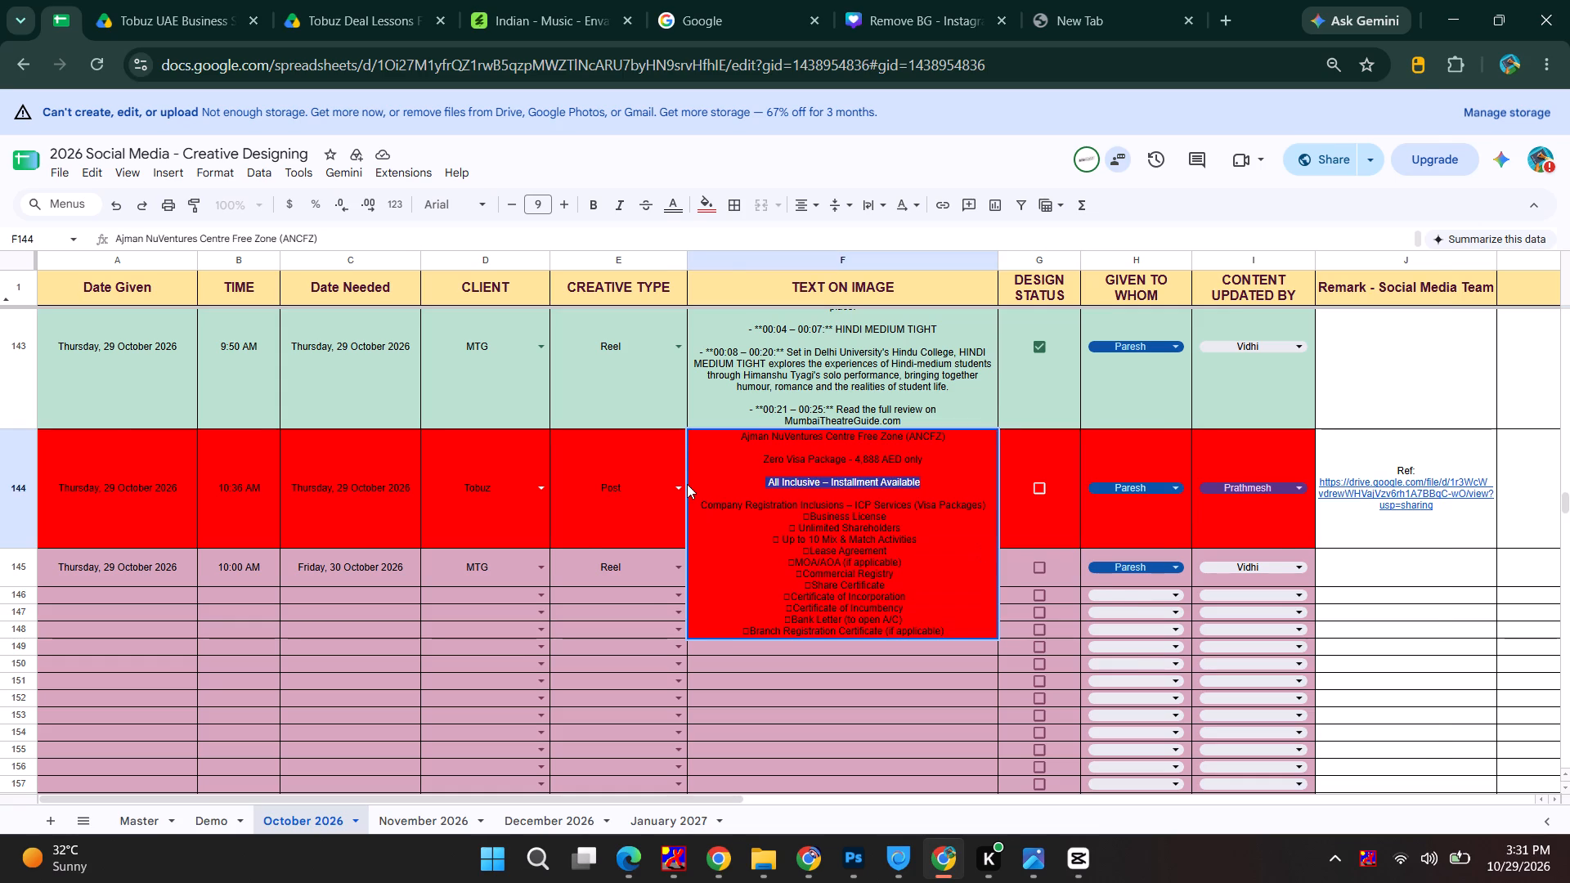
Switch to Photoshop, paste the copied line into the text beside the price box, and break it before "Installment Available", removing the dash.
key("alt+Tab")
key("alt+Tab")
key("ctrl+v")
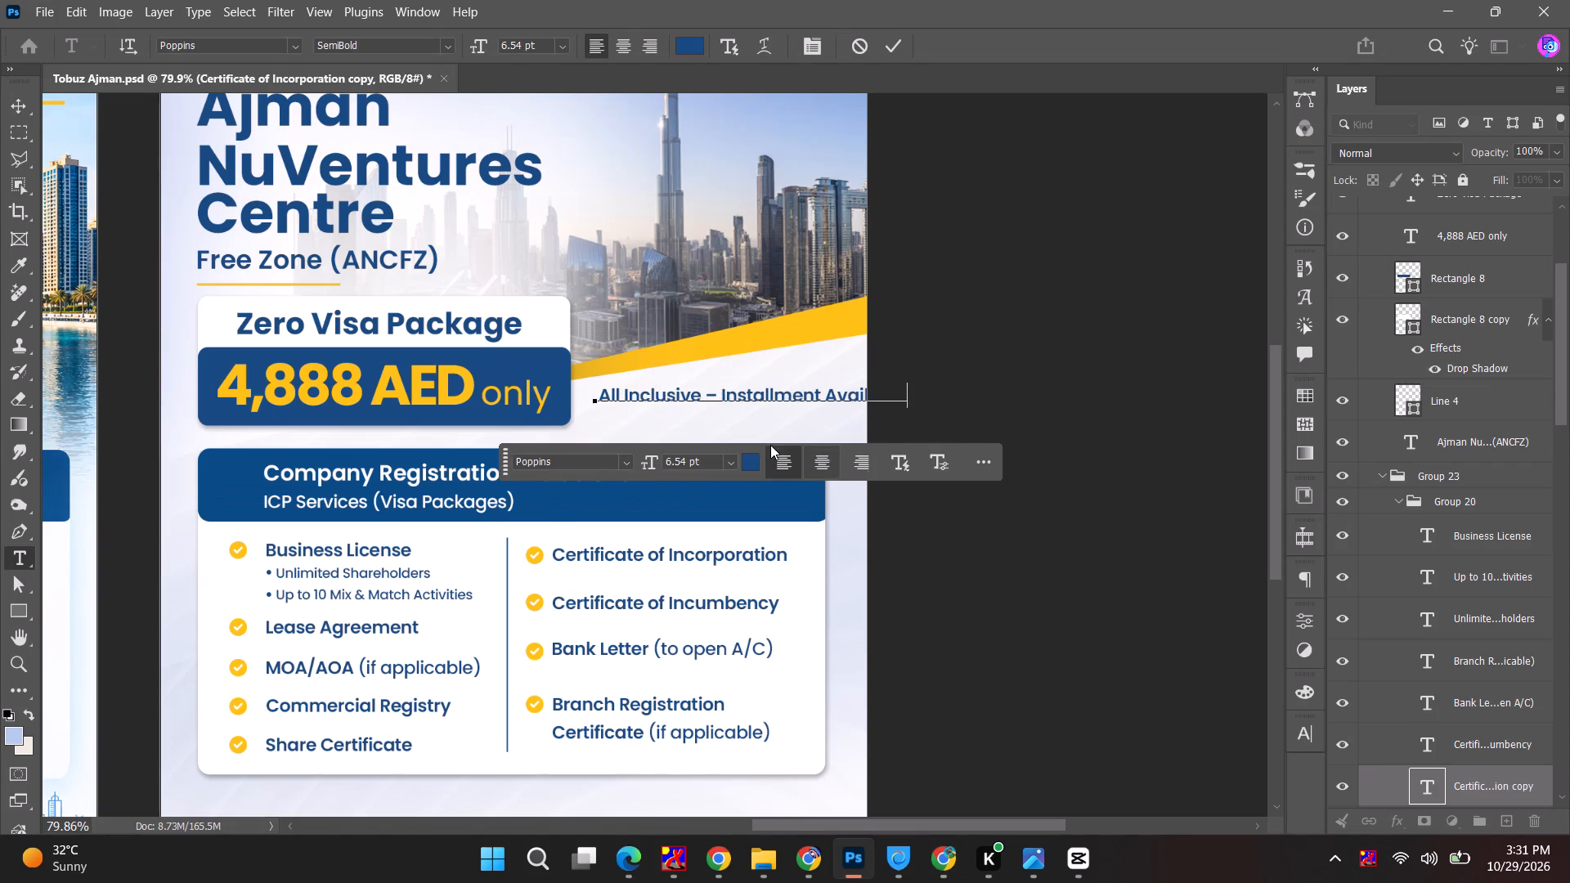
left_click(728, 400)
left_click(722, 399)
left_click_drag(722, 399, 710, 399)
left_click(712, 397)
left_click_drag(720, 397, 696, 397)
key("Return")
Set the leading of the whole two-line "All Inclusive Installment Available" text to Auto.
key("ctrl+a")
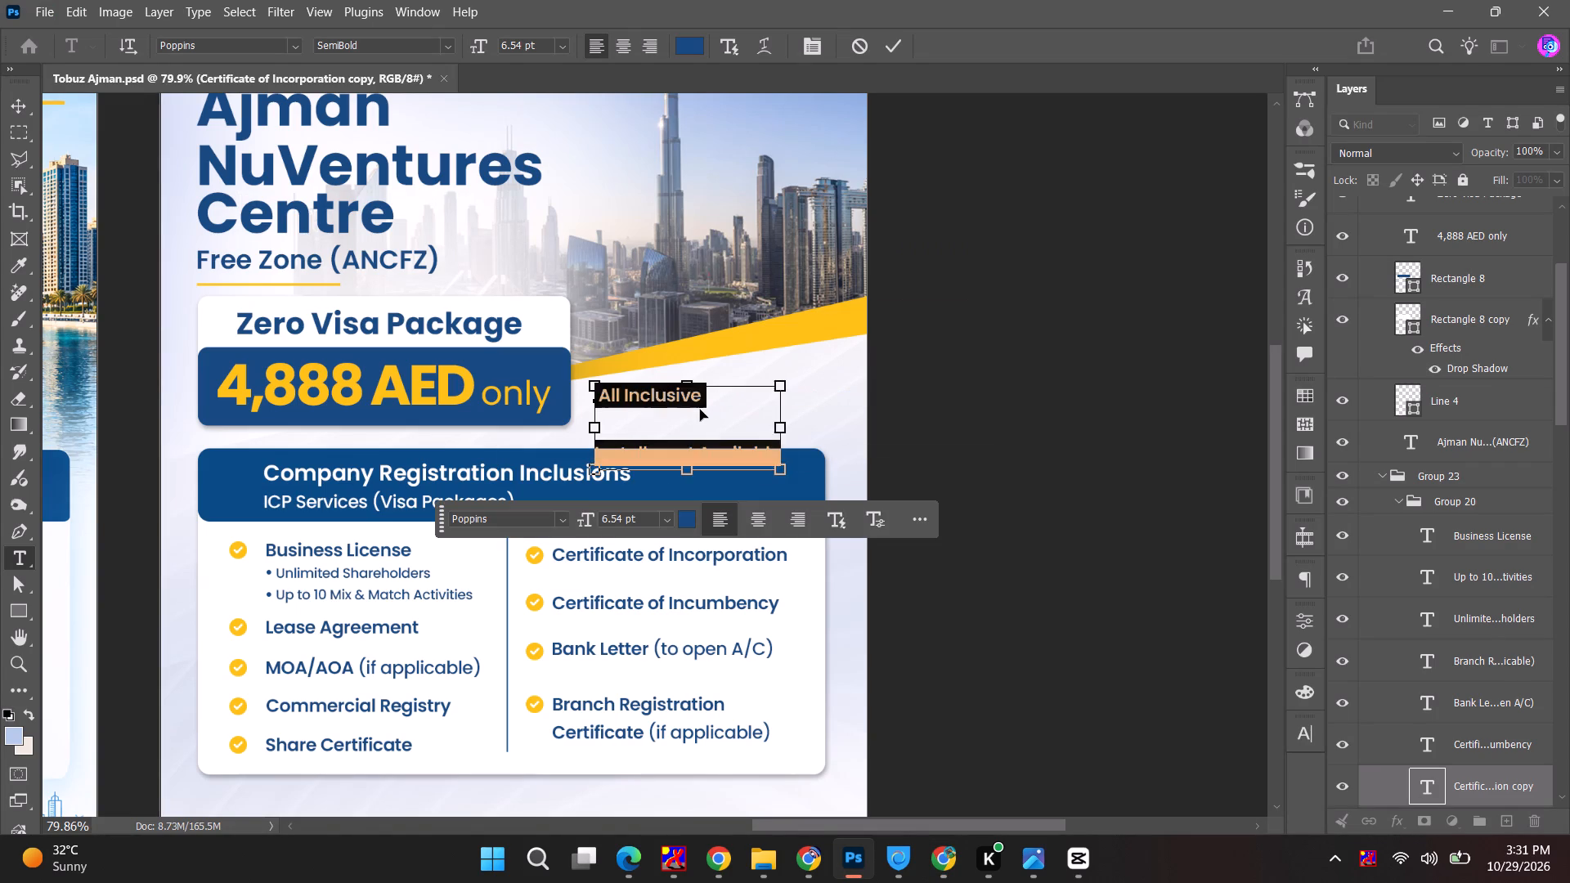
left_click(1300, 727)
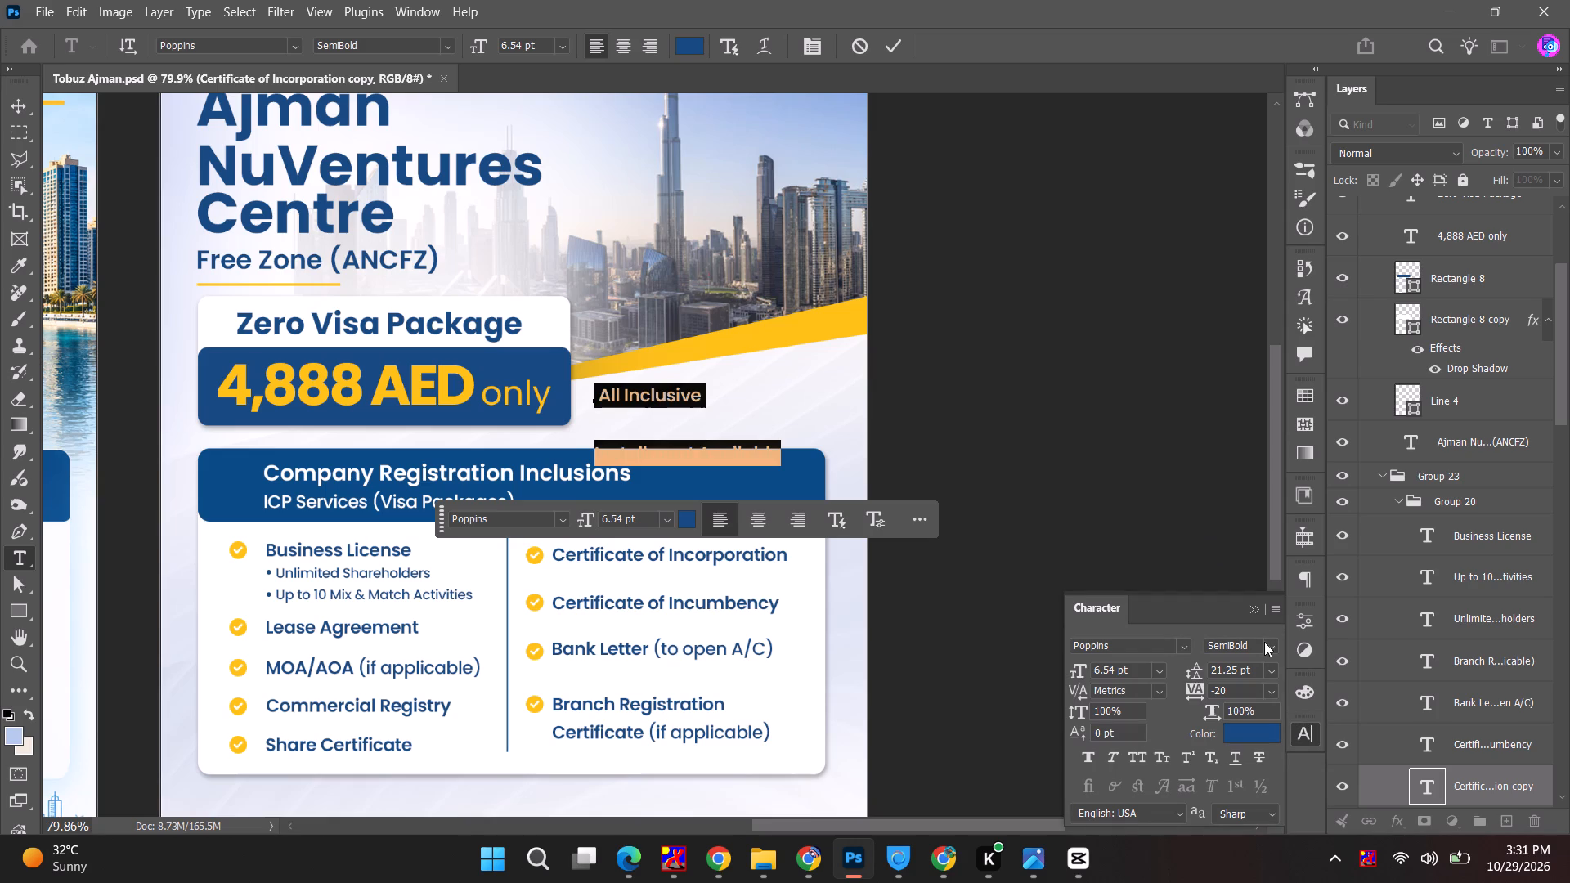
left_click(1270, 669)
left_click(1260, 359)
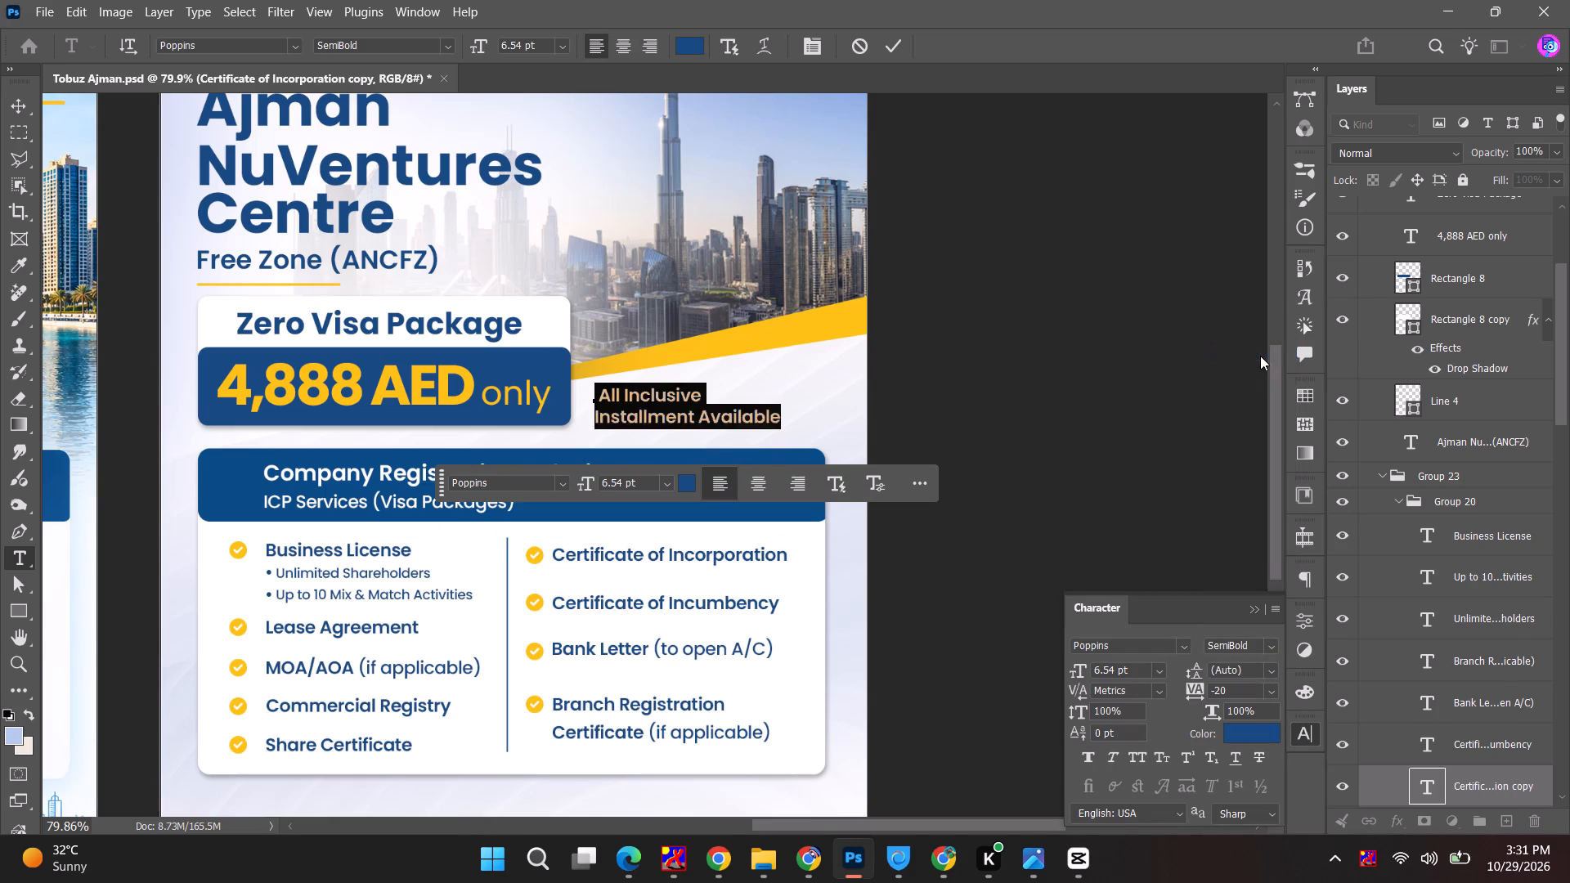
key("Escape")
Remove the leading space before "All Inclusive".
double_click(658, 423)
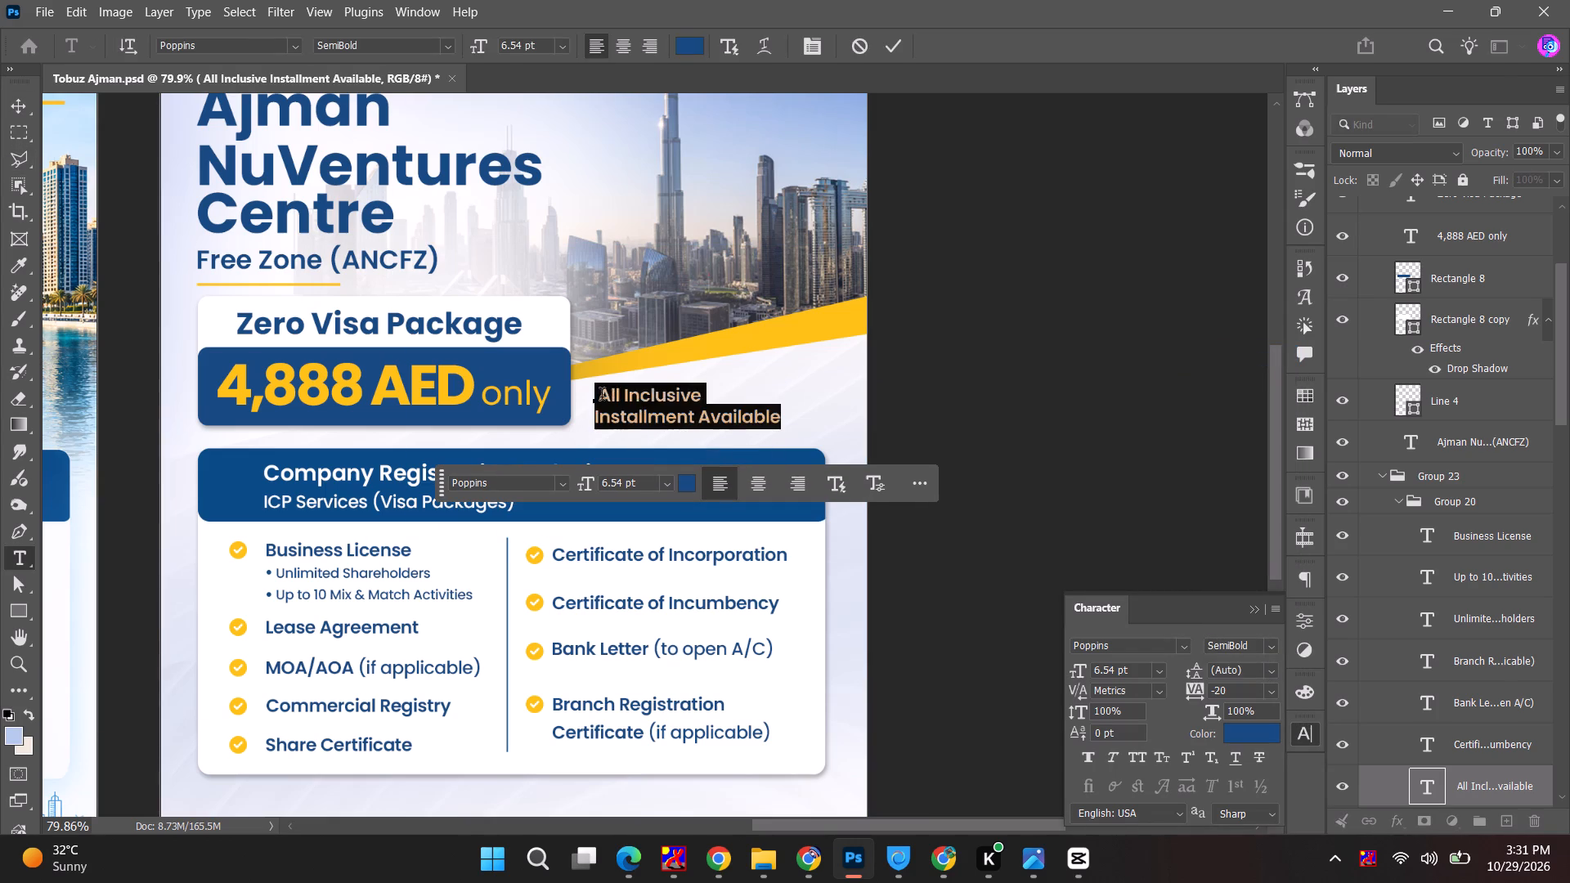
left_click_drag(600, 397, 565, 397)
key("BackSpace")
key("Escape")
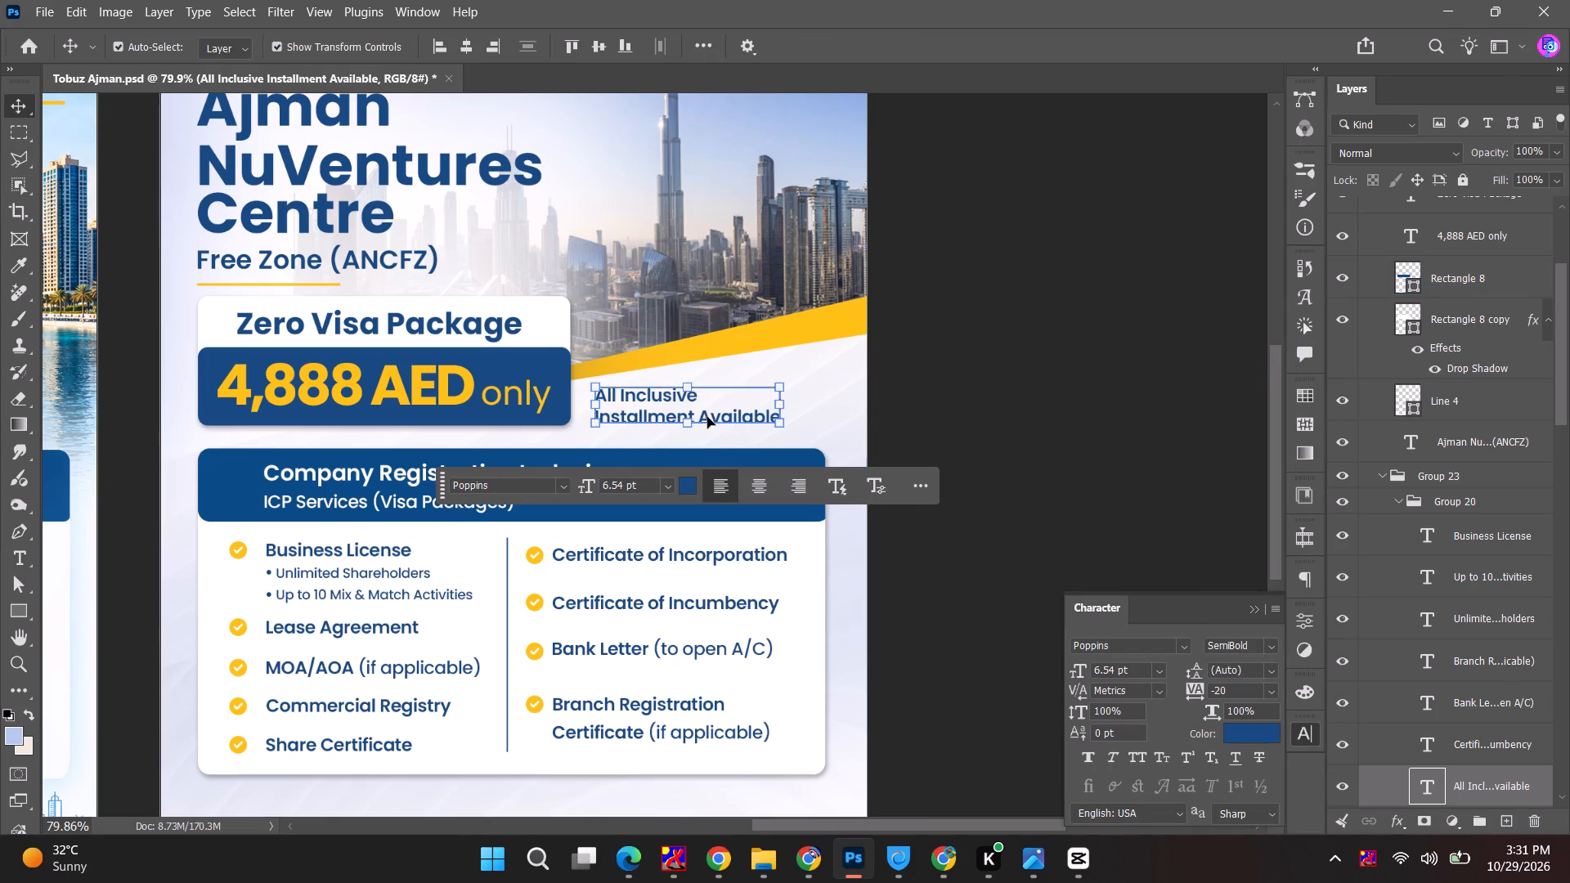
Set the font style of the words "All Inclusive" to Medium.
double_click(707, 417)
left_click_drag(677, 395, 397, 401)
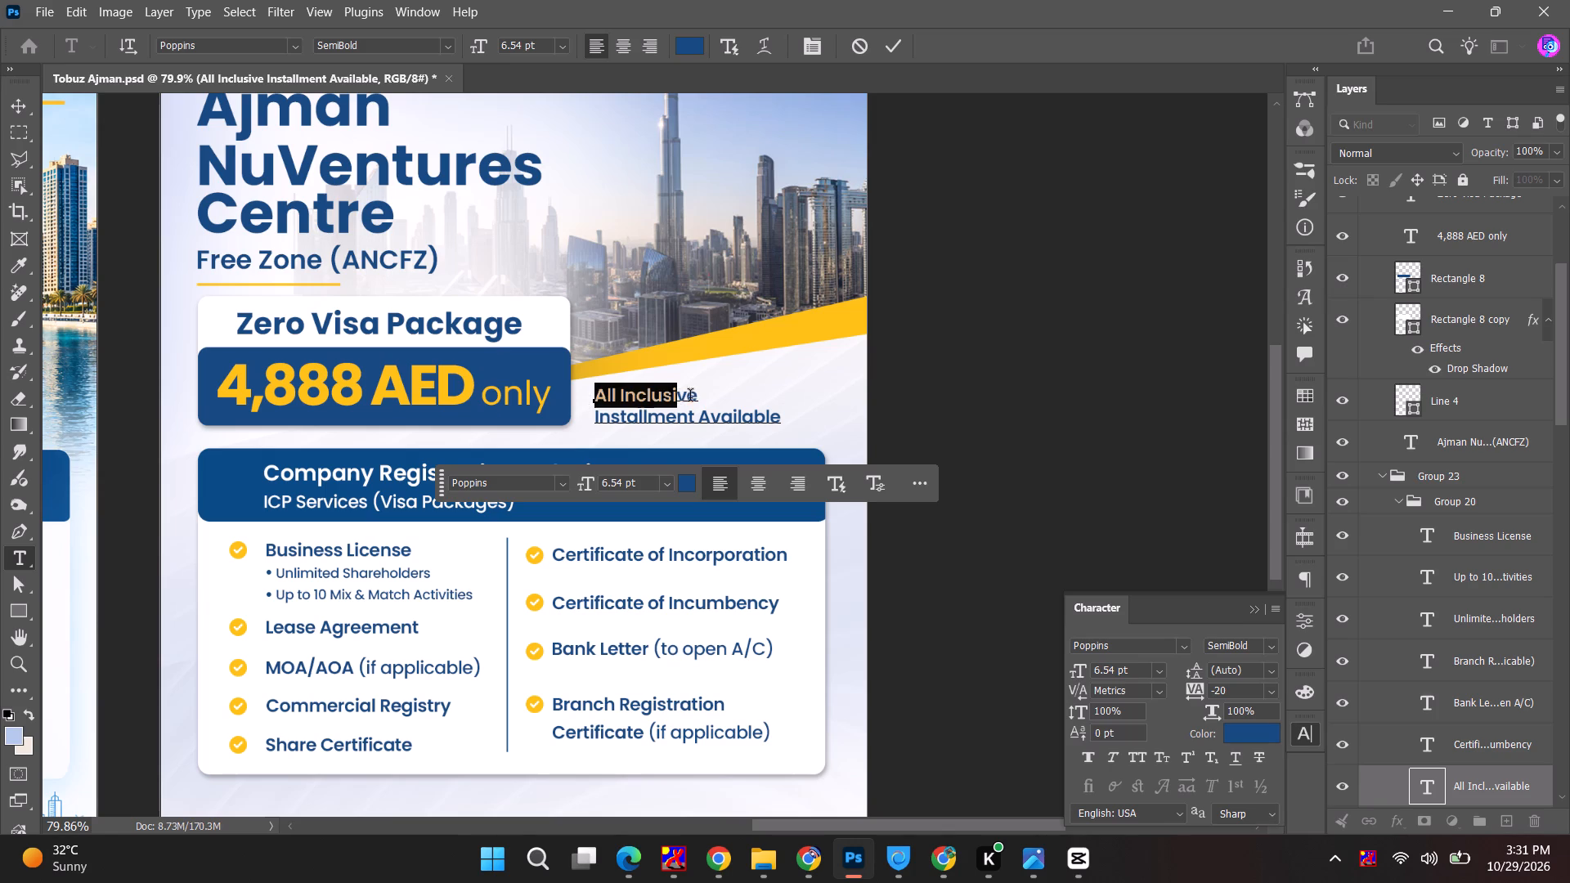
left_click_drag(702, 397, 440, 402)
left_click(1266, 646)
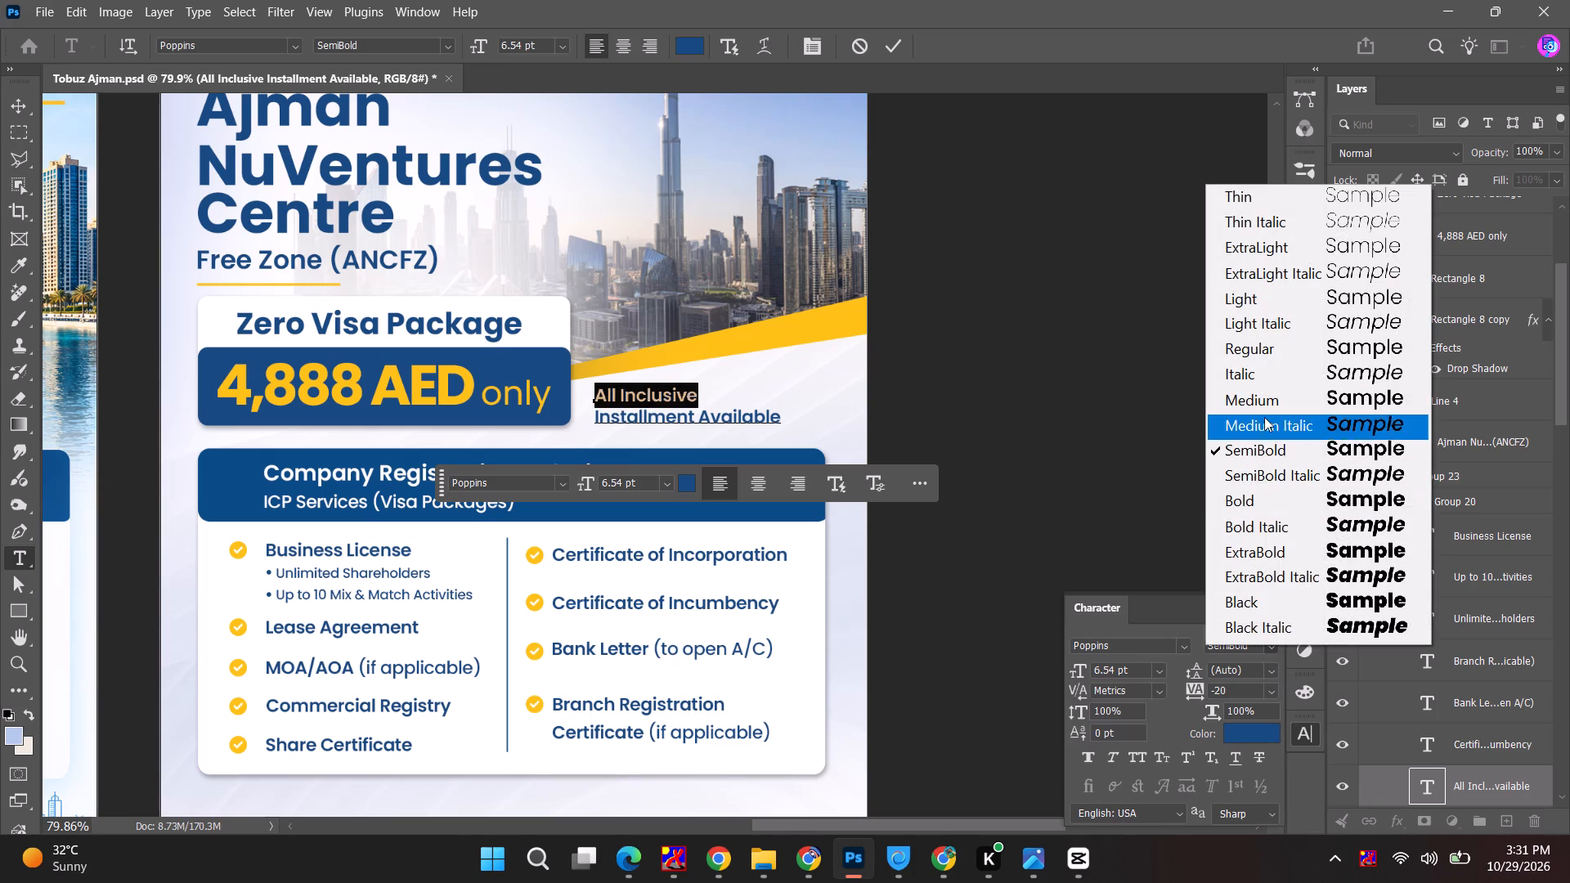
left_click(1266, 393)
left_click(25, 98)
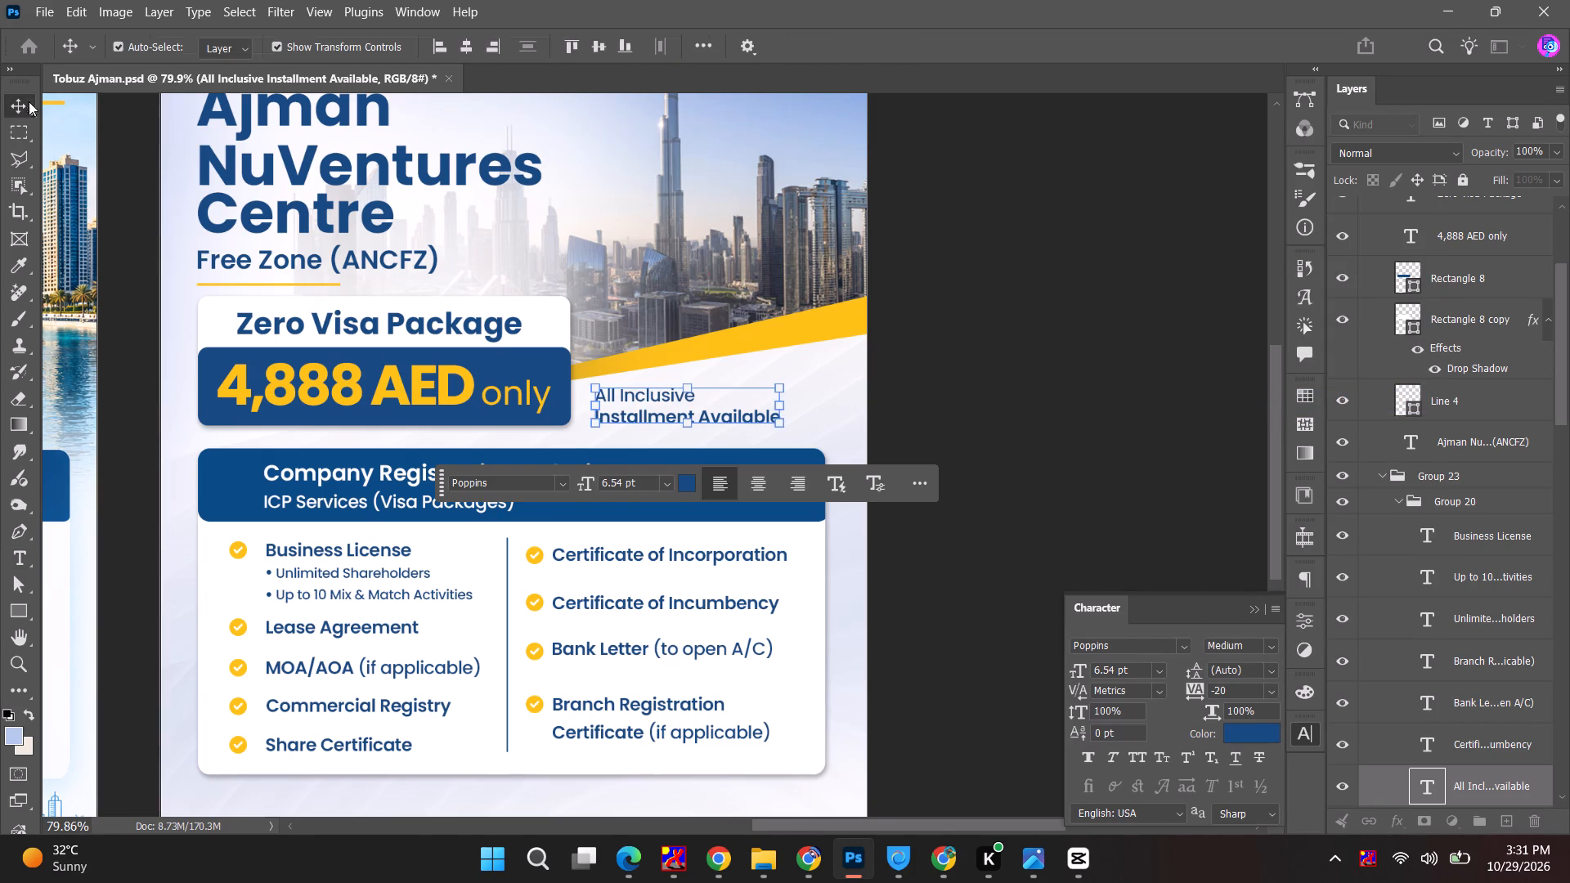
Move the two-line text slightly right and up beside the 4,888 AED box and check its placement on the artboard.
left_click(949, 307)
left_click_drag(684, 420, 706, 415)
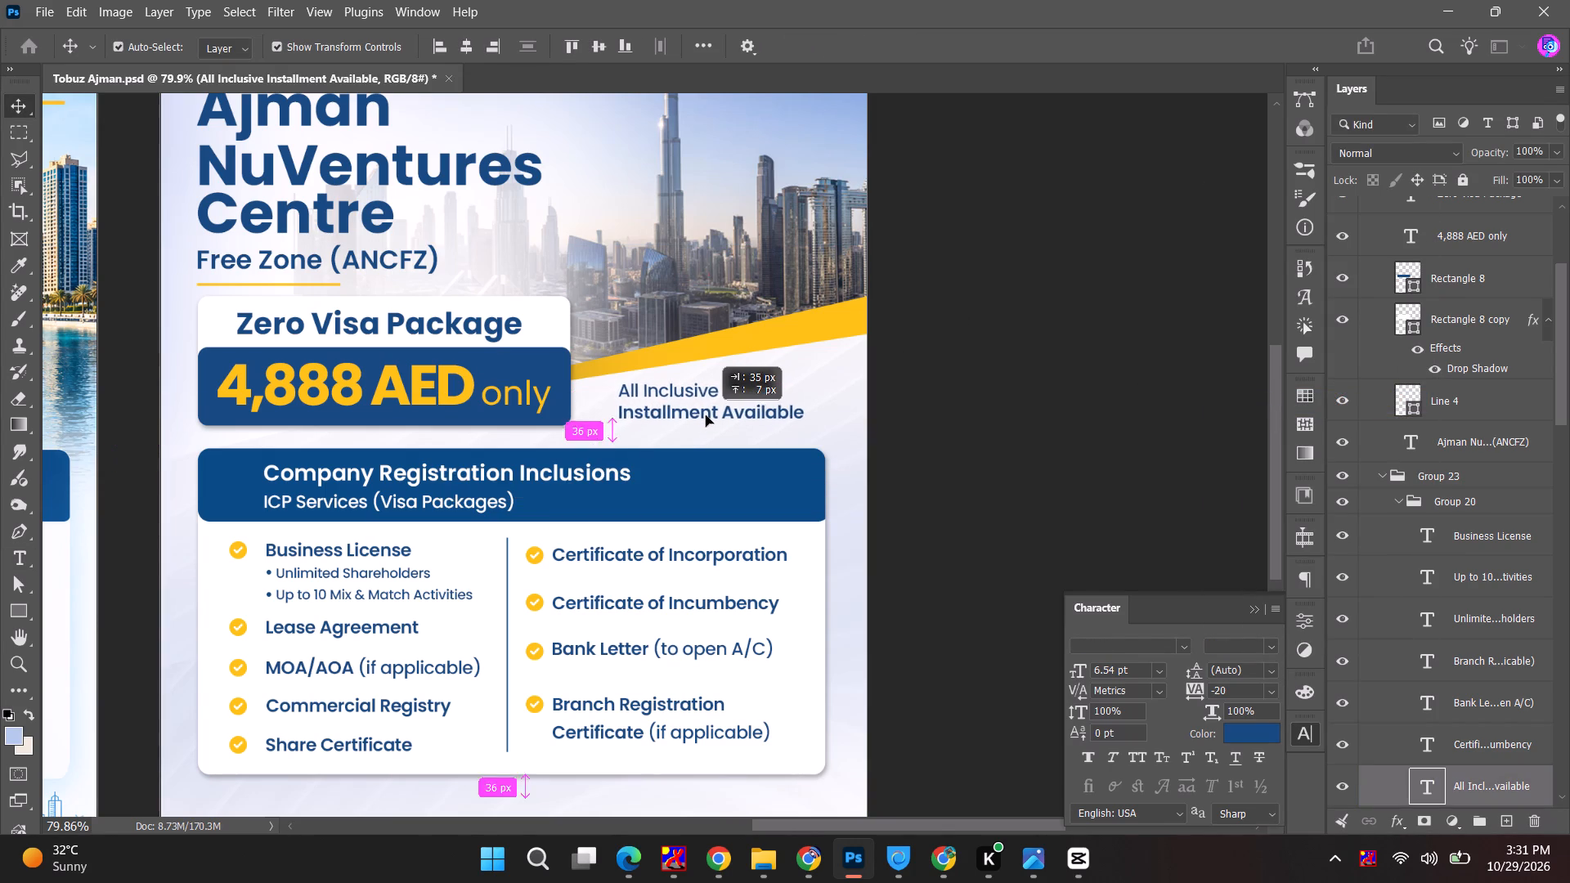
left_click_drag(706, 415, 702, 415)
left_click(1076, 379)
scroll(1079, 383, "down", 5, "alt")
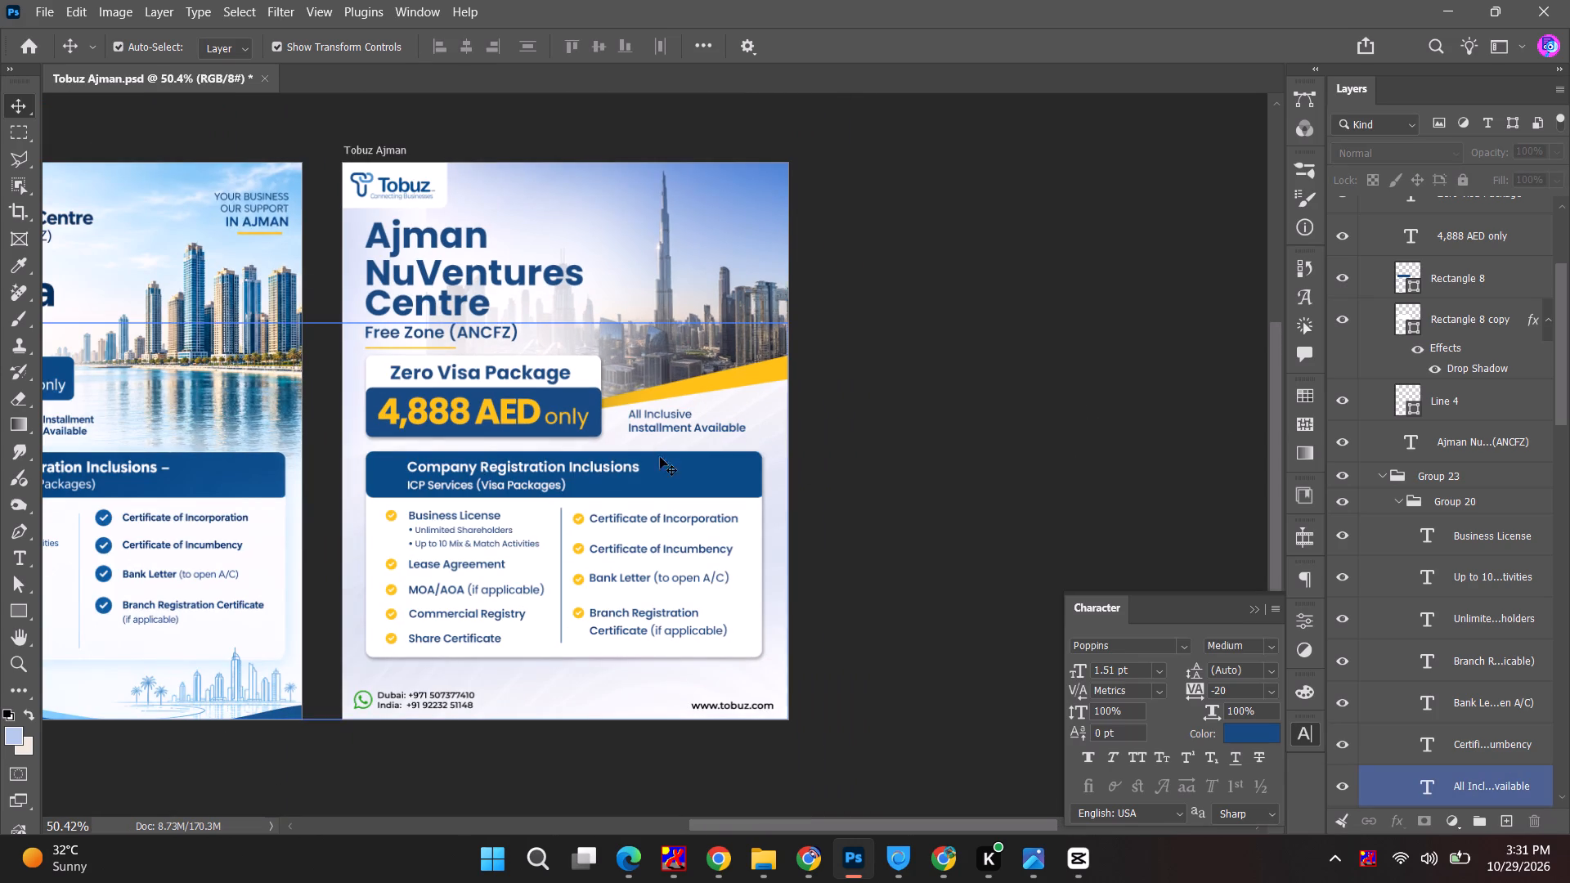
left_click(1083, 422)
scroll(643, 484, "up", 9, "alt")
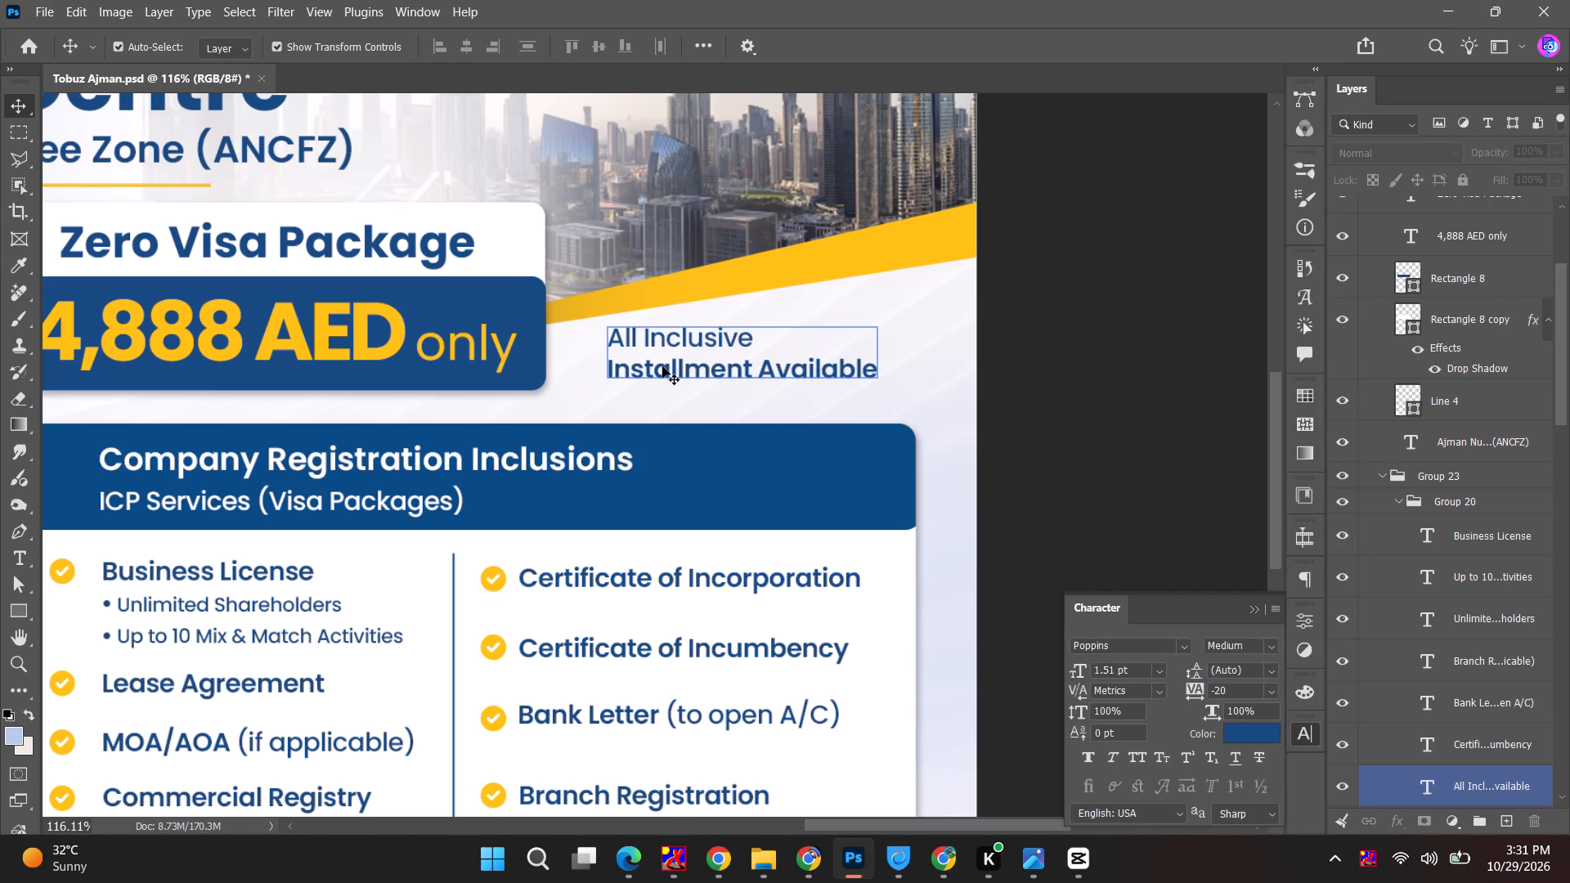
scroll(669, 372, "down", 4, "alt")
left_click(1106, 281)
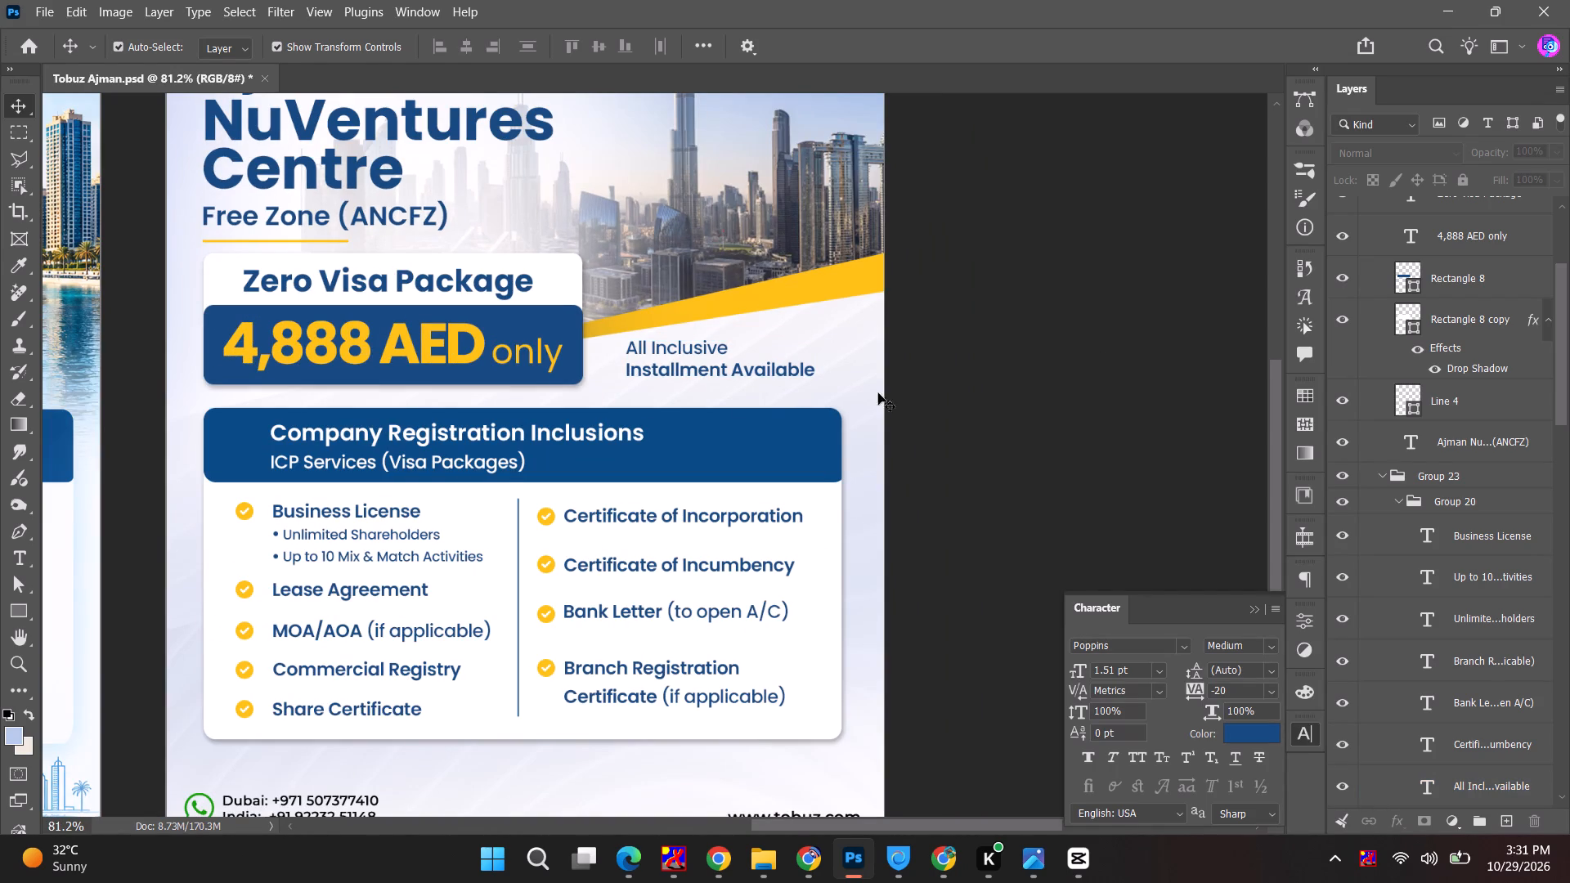
Delete the "All Inclusive Installment Available" text beside the 4,888 AED box.
left_click(763, 369)
key("BackSpace")
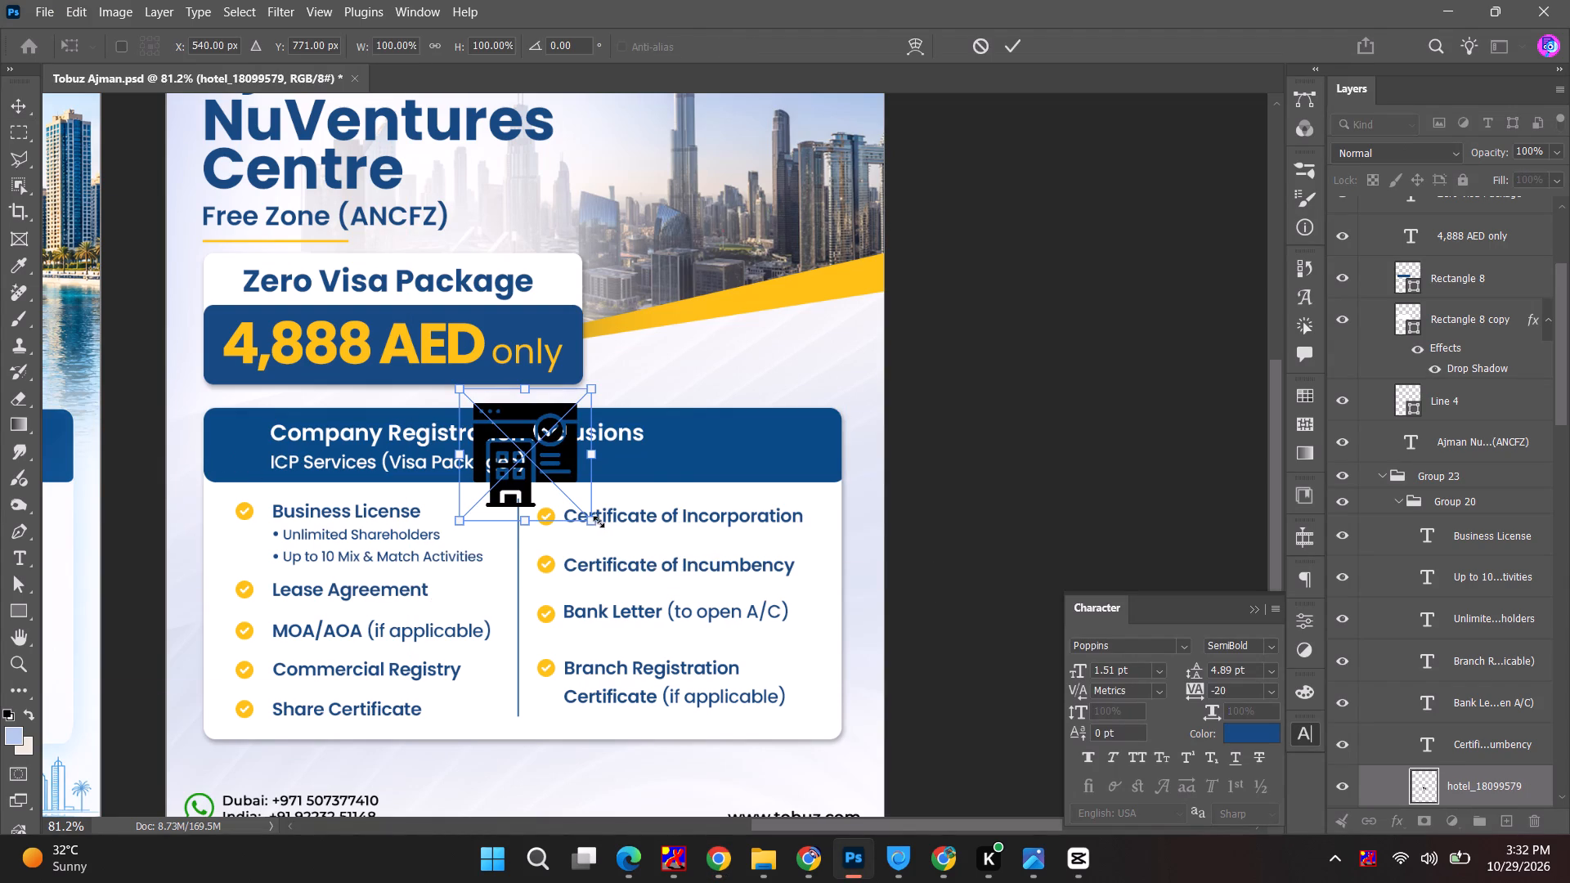
left_click_drag(599, 522, 563, 475, "alt+shift")
key("space")
key("space")
key("space")
key("space")
left_click_drag(453, 451, 871, 433)
scroll(891, 438, "up", 9, "alt")
left_click_drag(1009, 424, 354, 410)
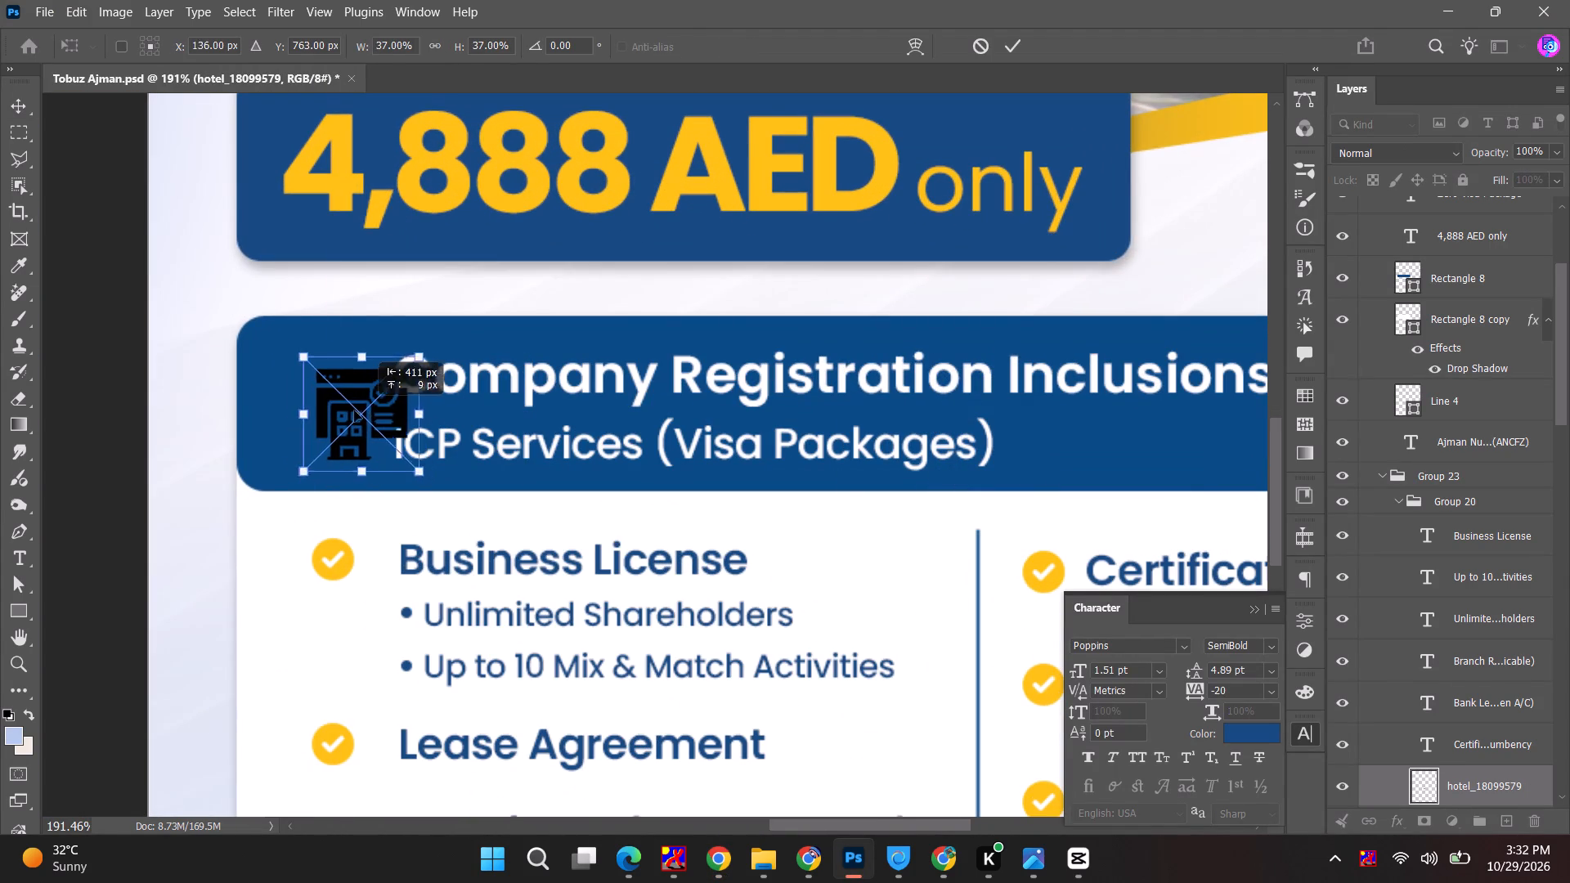
left_click_drag(354, 410, 348, 399)
left_click(1016, 47)
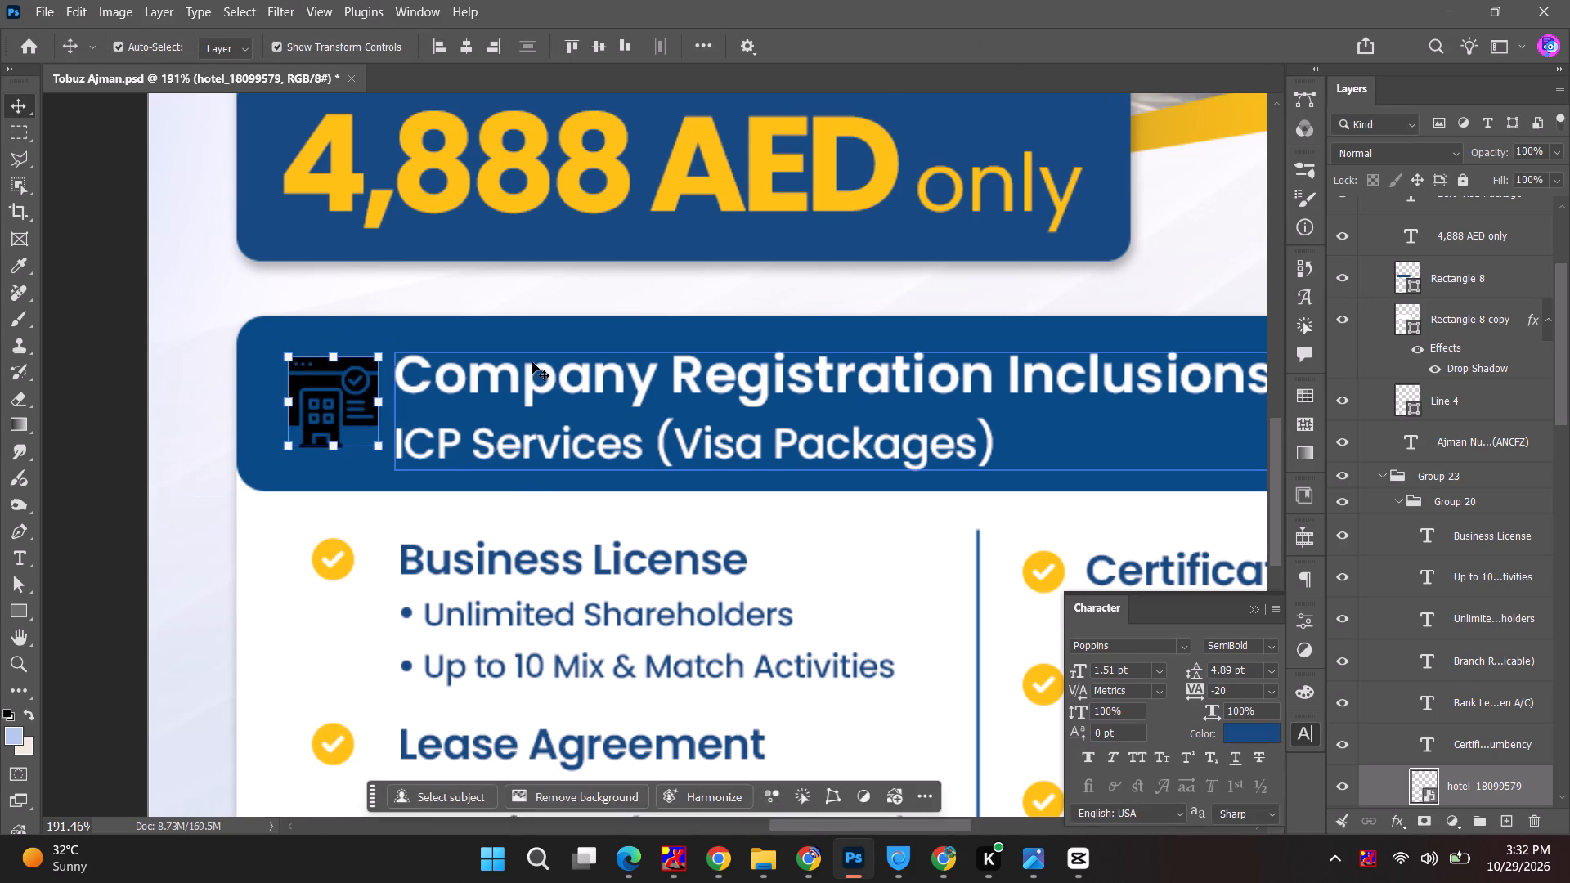
Move the header text about 38 px right and 4 px up, and nudge the registration icon about 8 px right.
left_click_drag(528, 376, 588, 369)
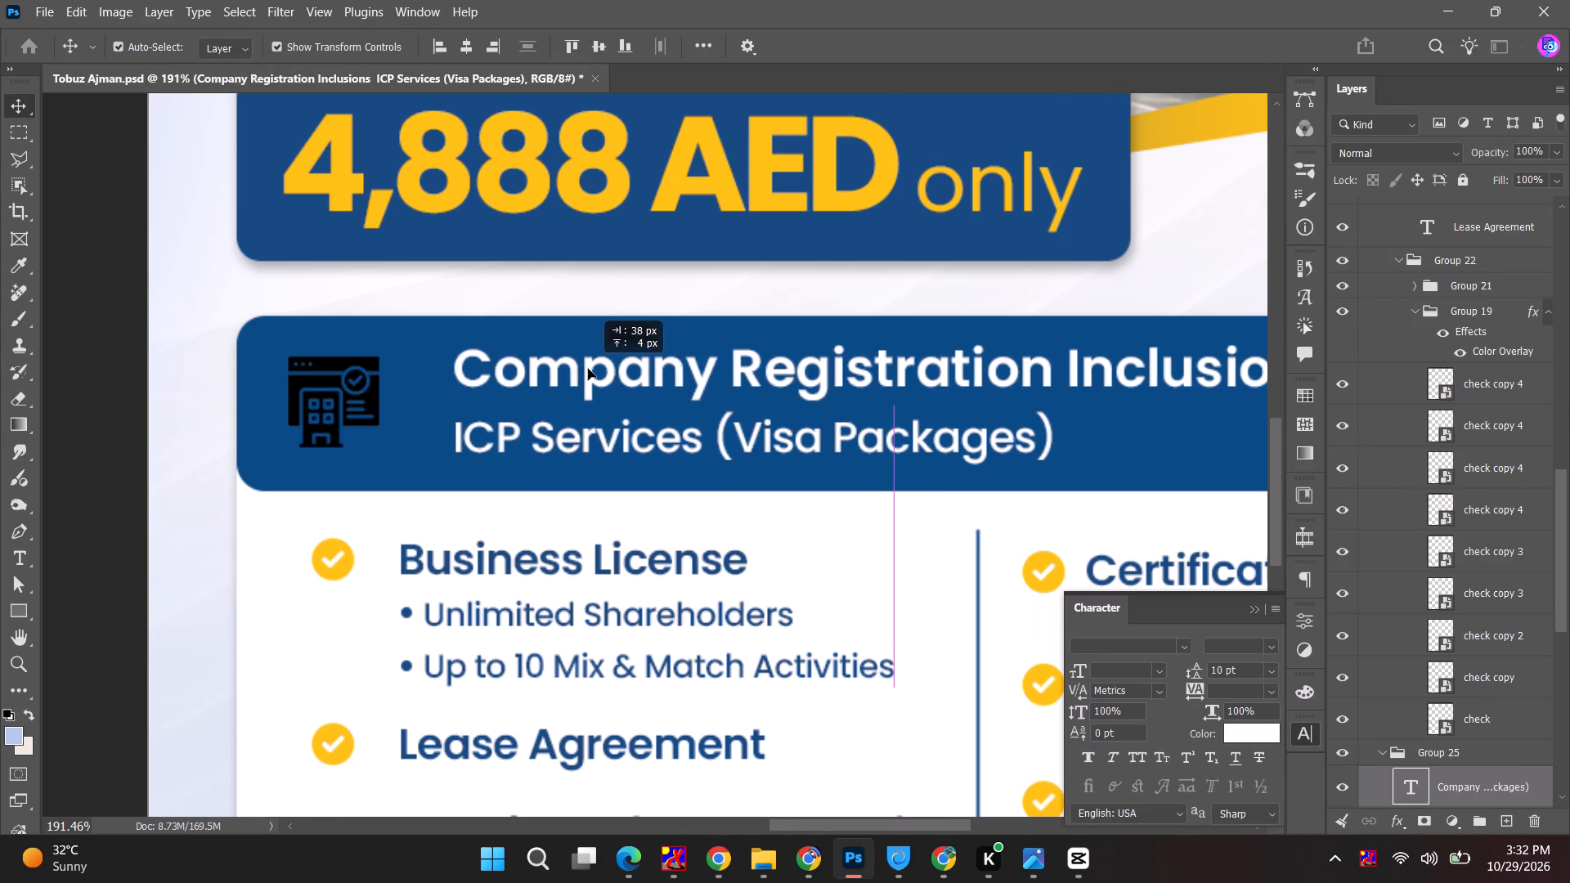
left_click_drag(337, 389, 352, 390)
key("ctrl+z")
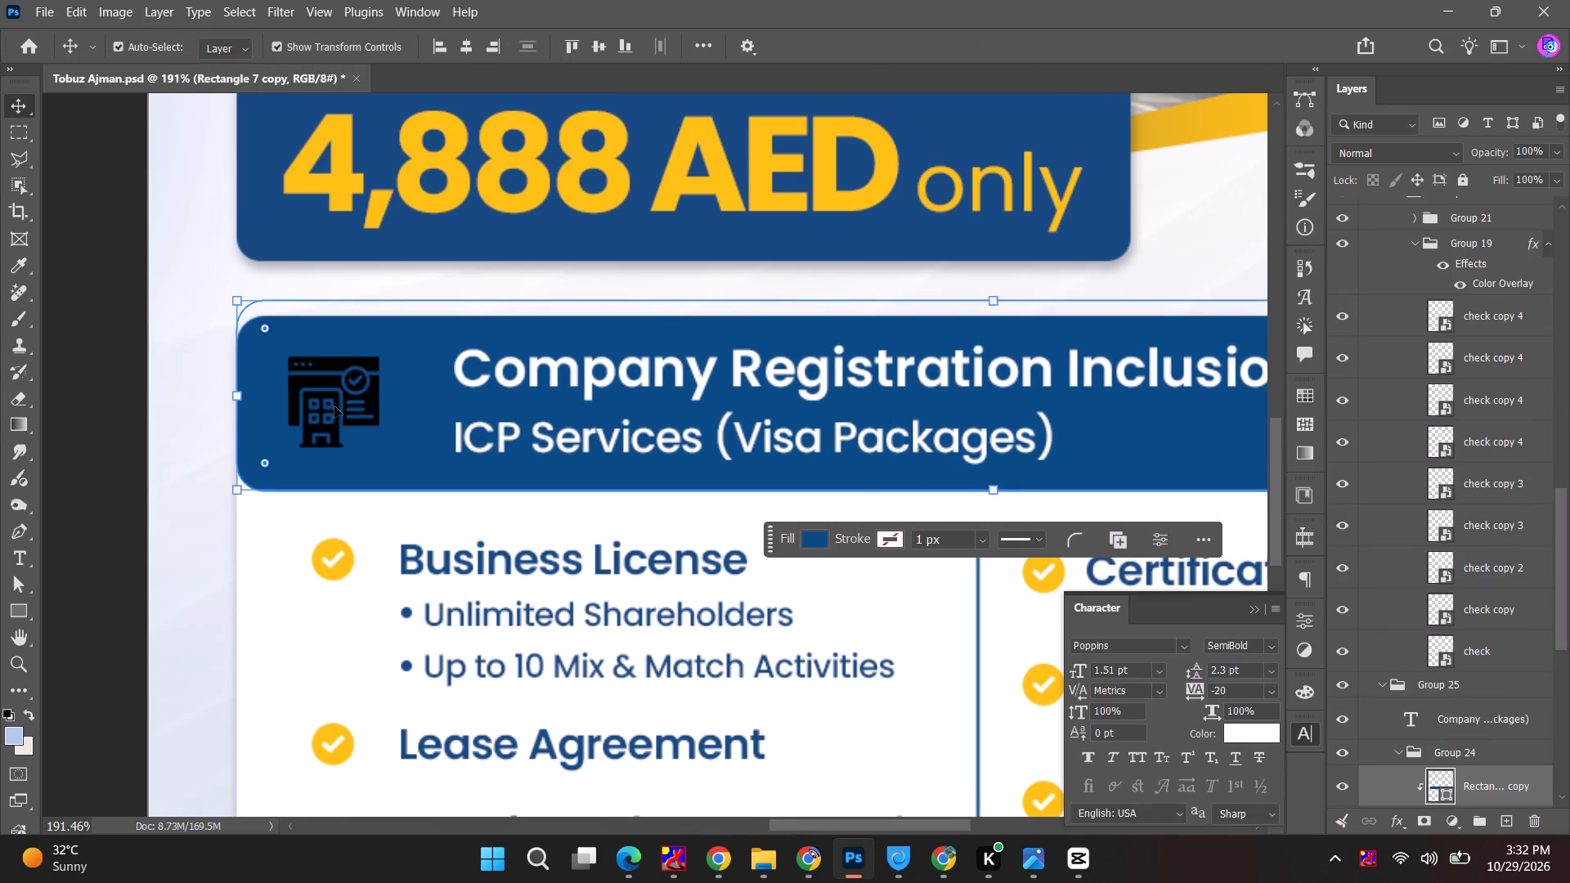
left_click(319, 418)
left_click_drag(323, 411, 339, 410)
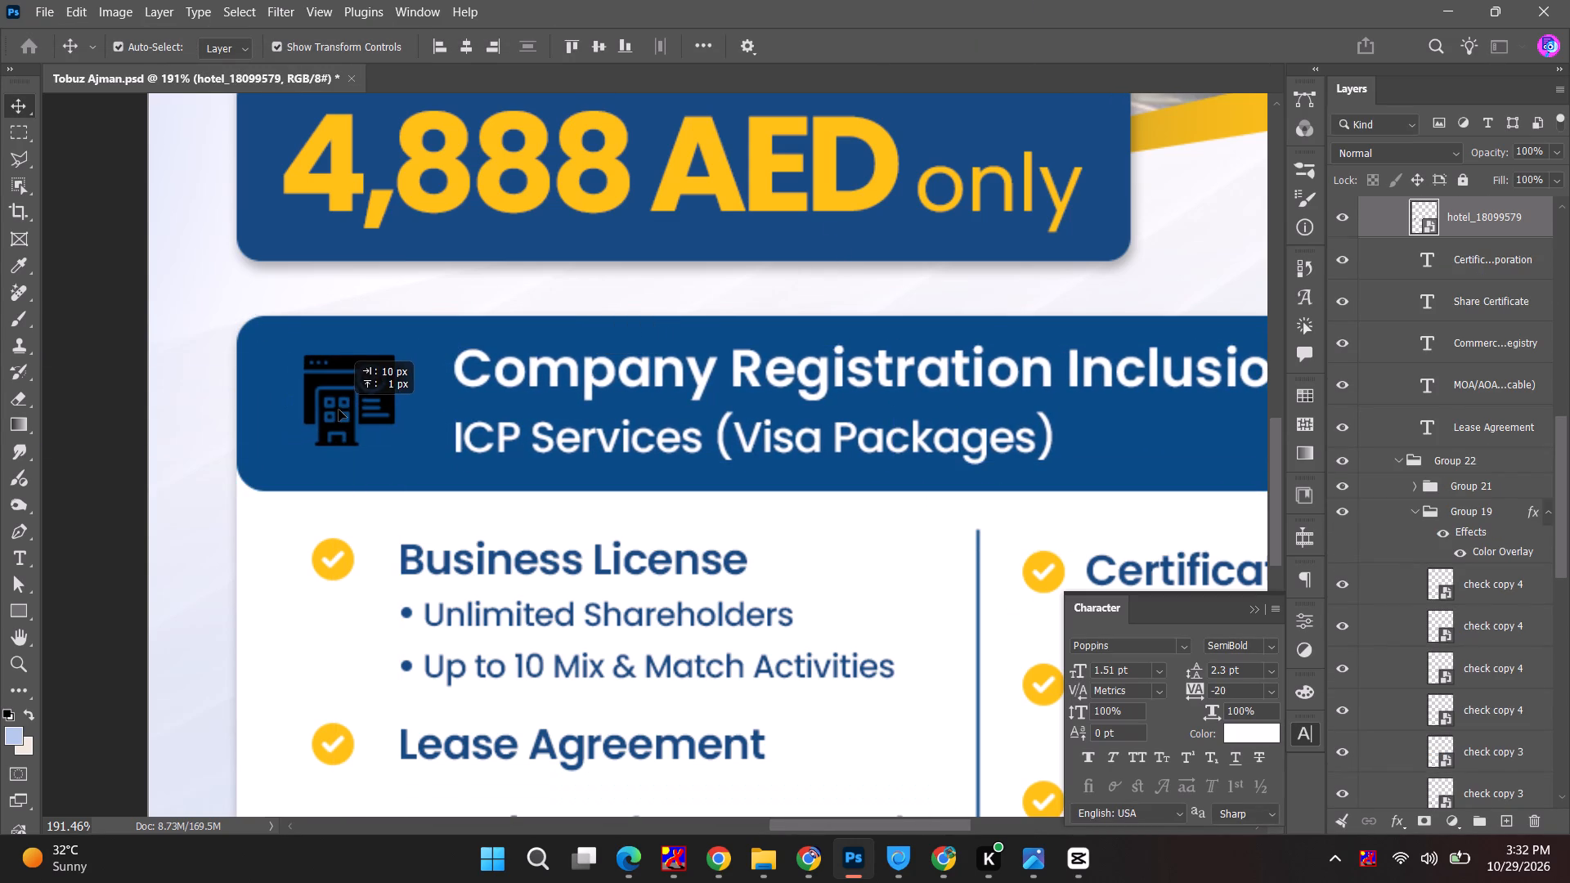
left_click_drag(339, 410, 336, 412)
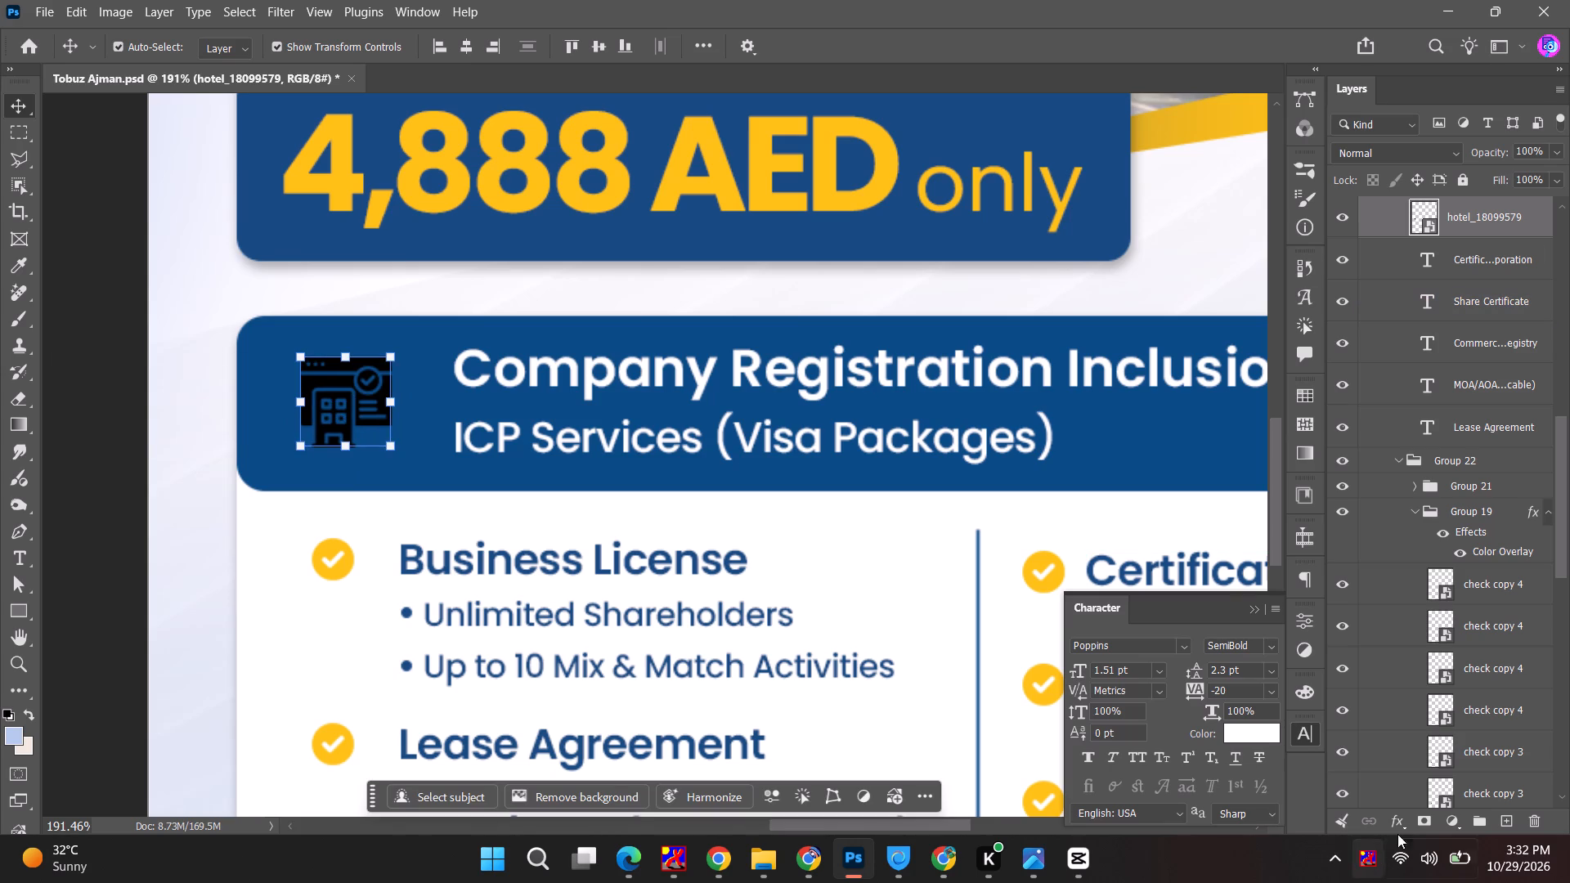
Apply a yellow Color Overlay to the company registration icon.
left_click(1401, 819)
left_click(1445, 742)
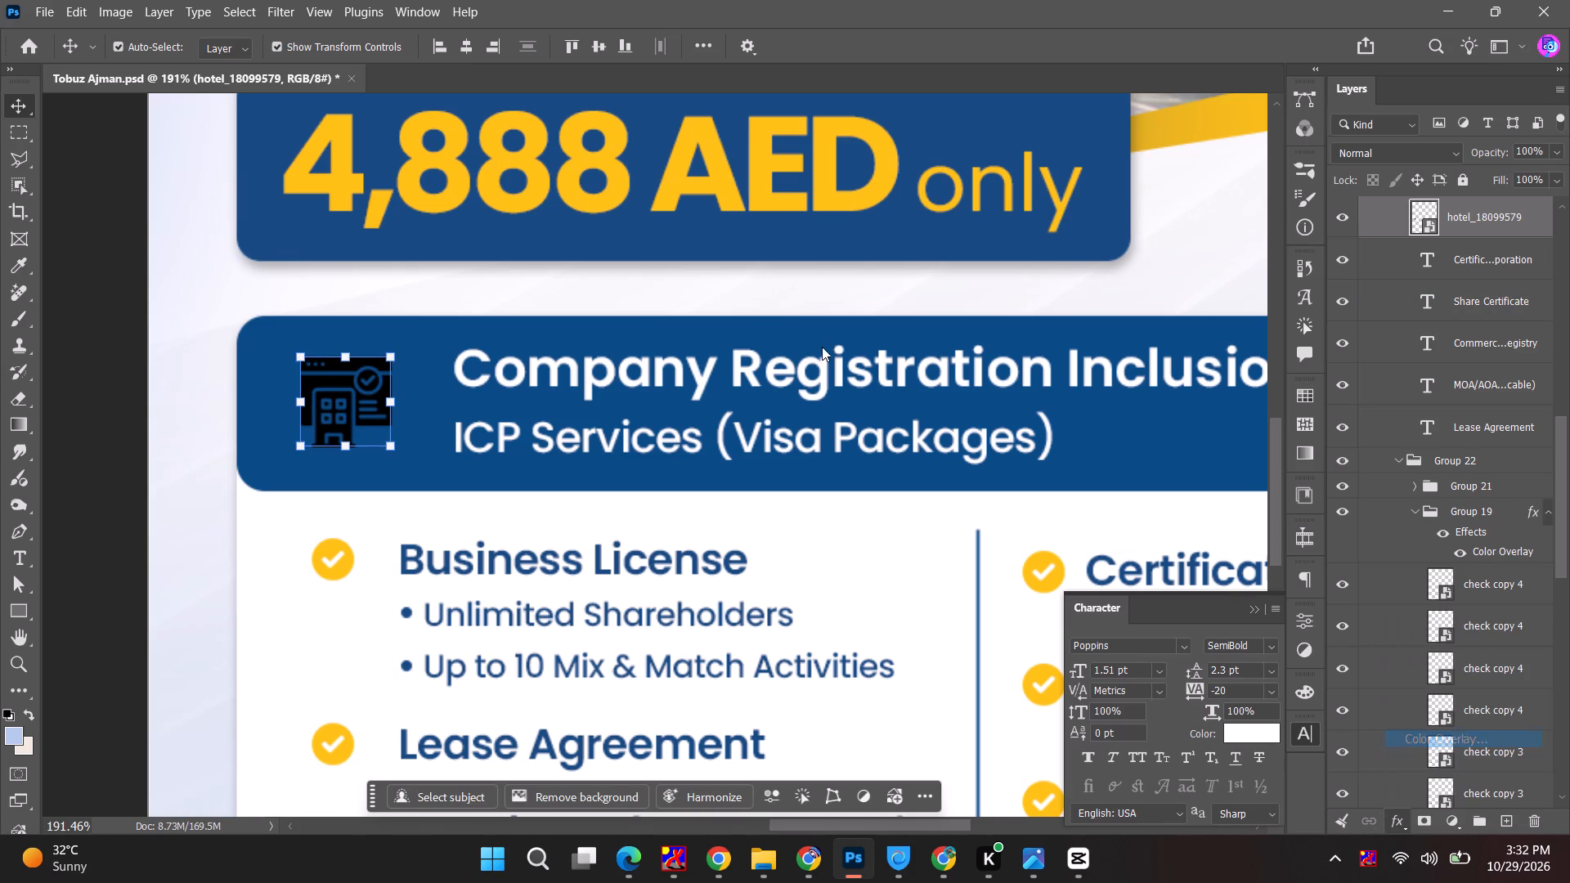
left_click(1266, 168)
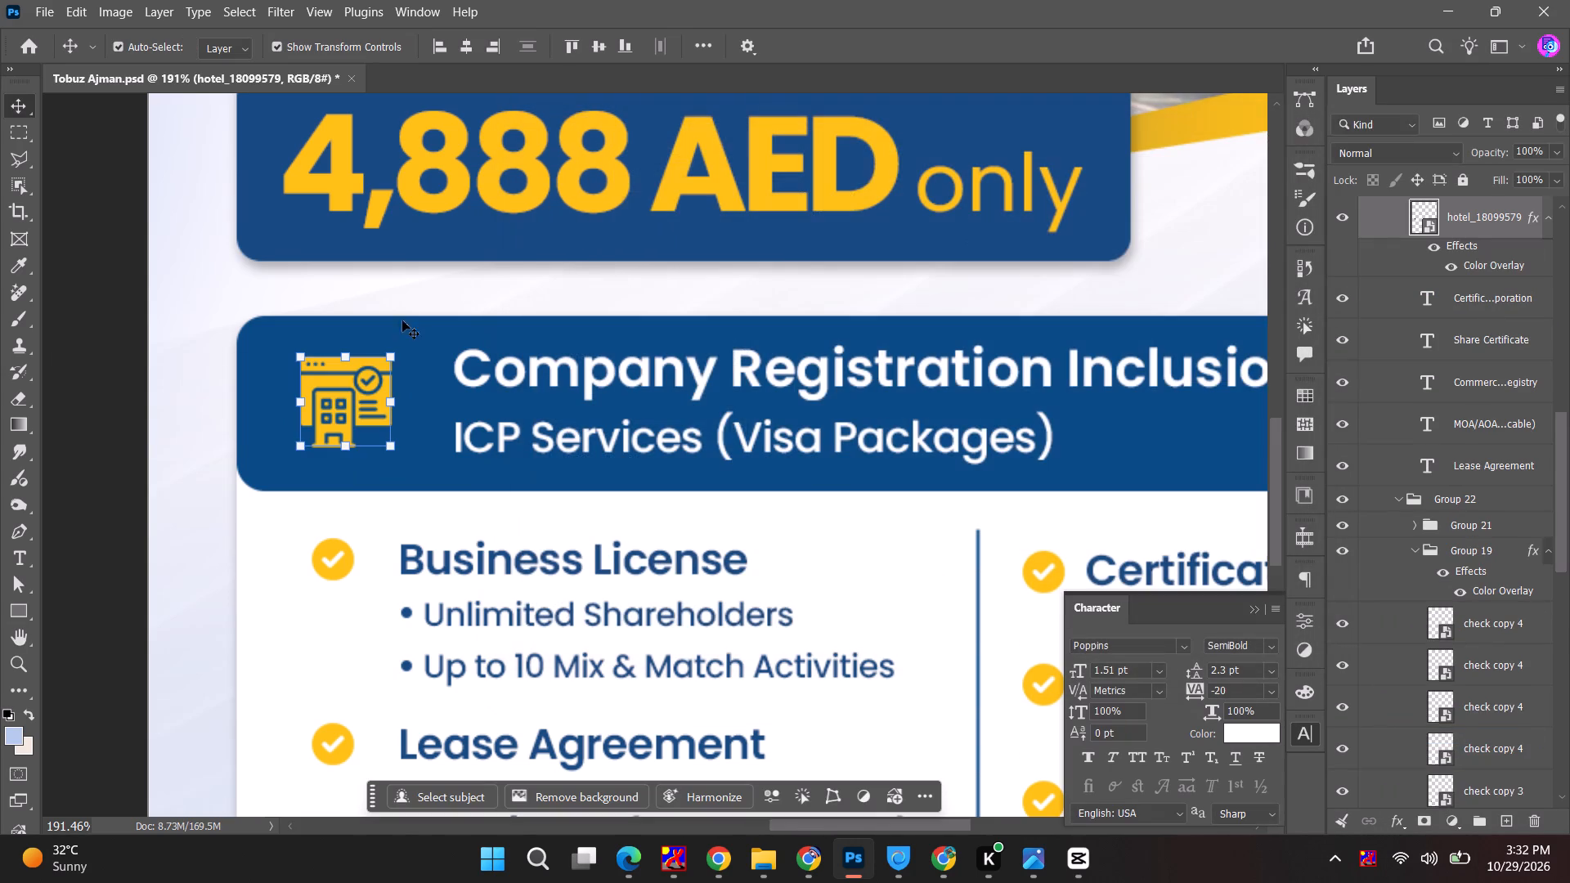
Draw a 91 px circle around the registration icon with no fill and a 3 px yellow stroke.
right_click(22, 620)
left_click(151, 627)
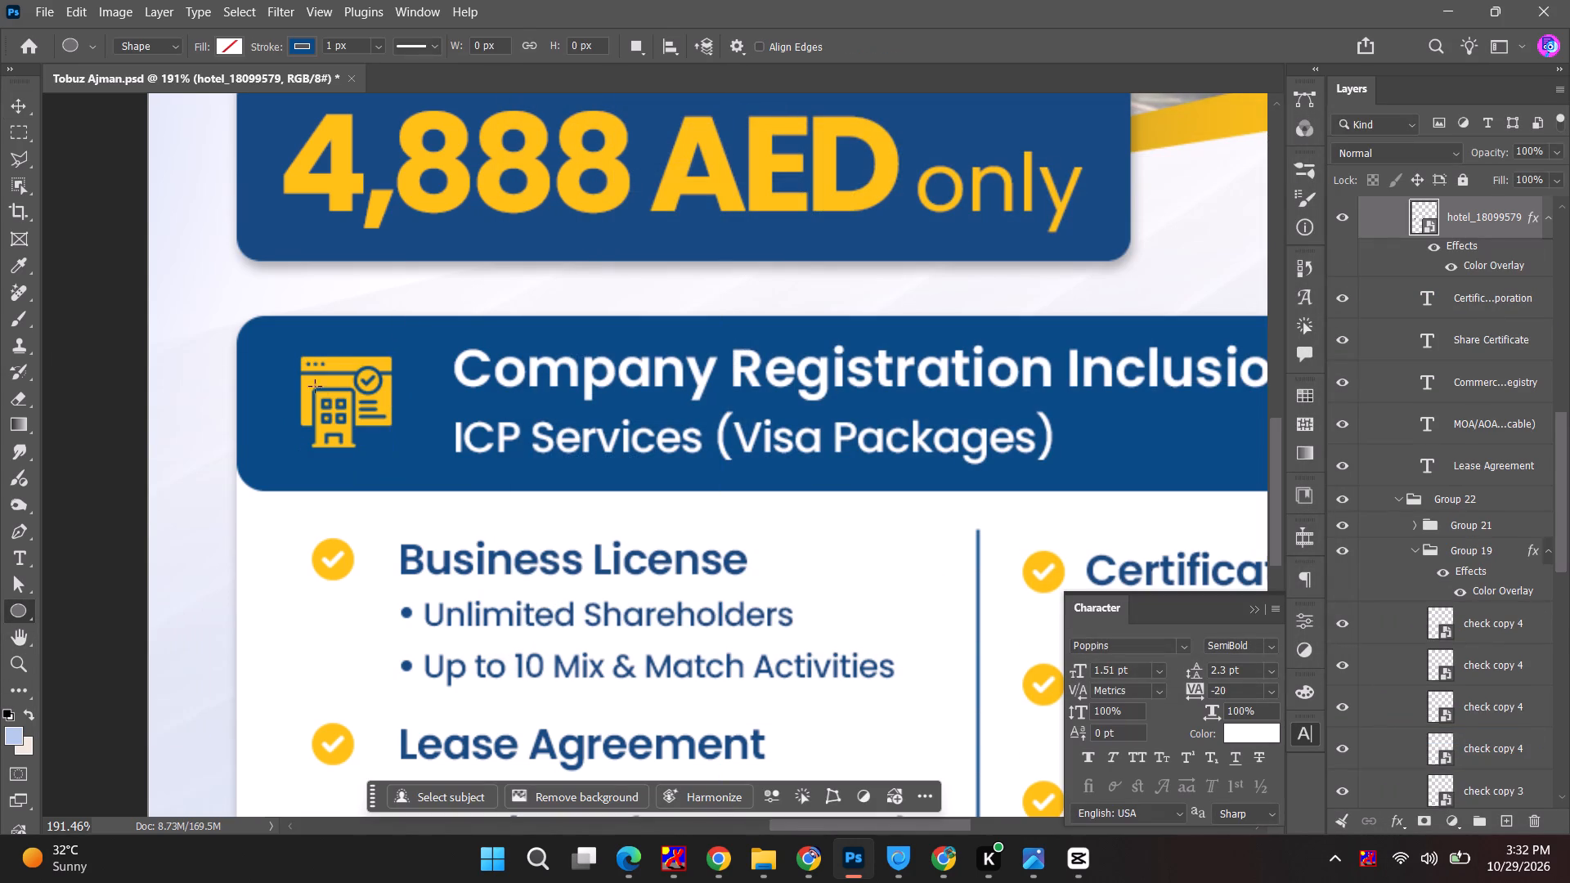
left_click_drag(262, 333, 421, 475)
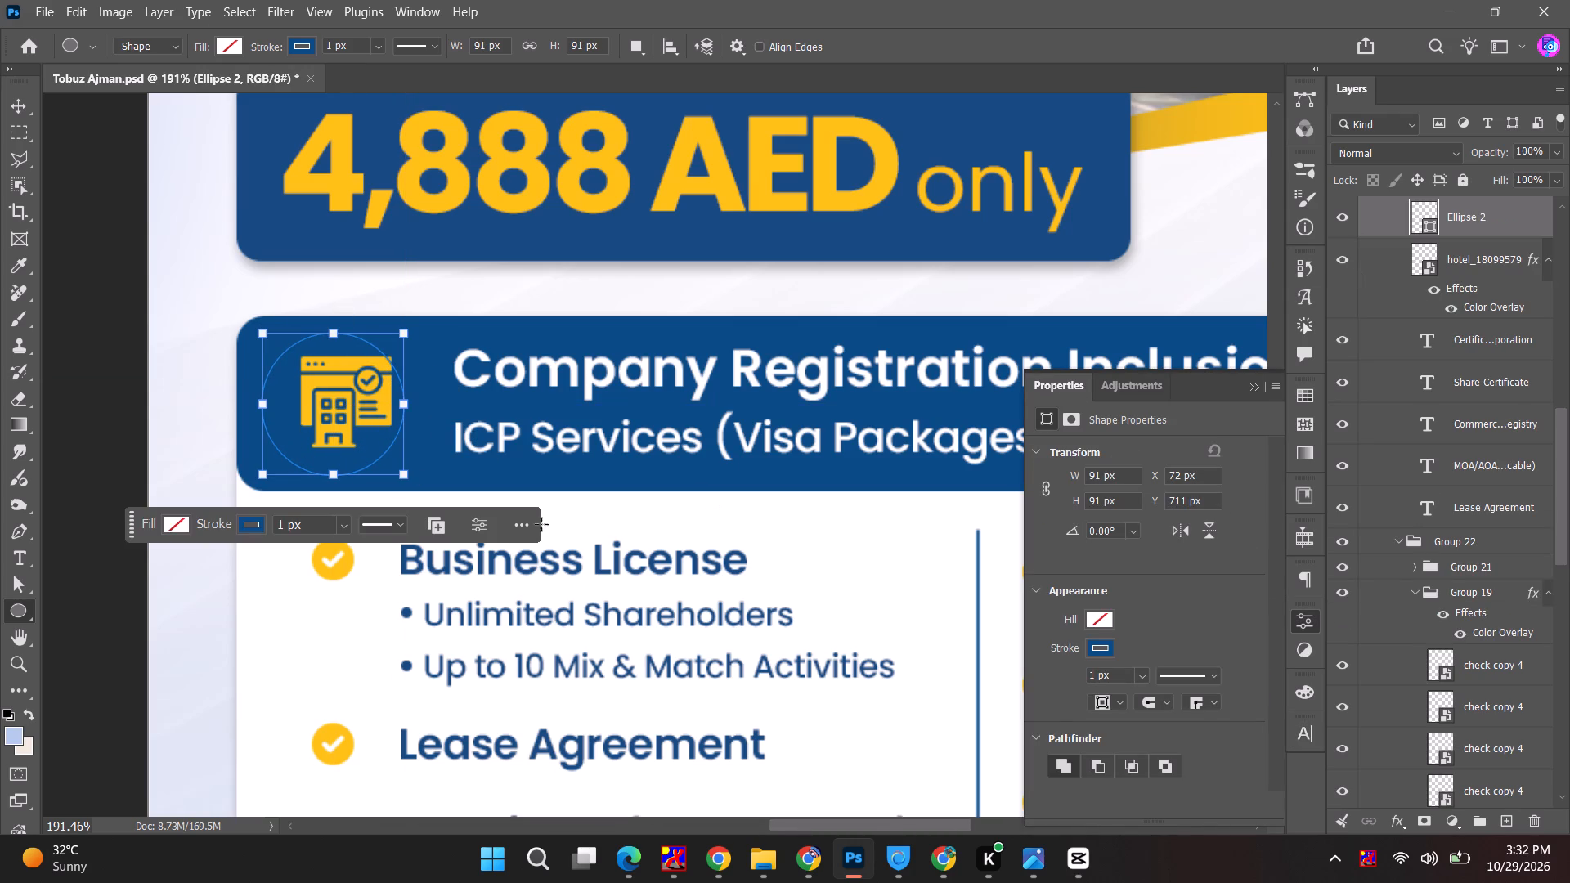
left_click(1102, 652)
left_click(1132, 555)
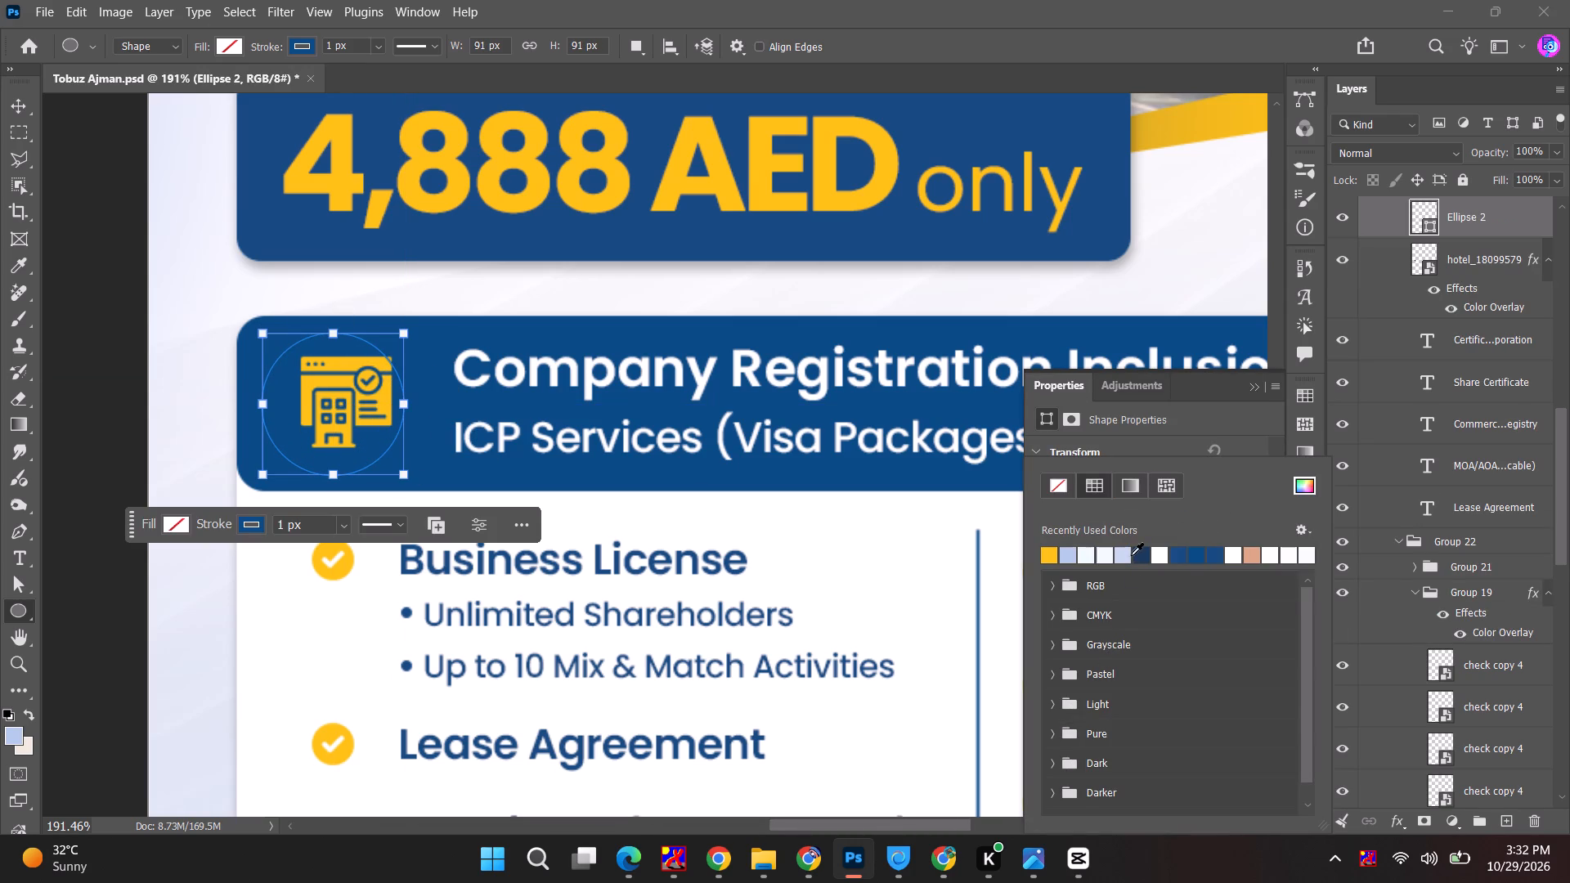
left_click(1477, 217)
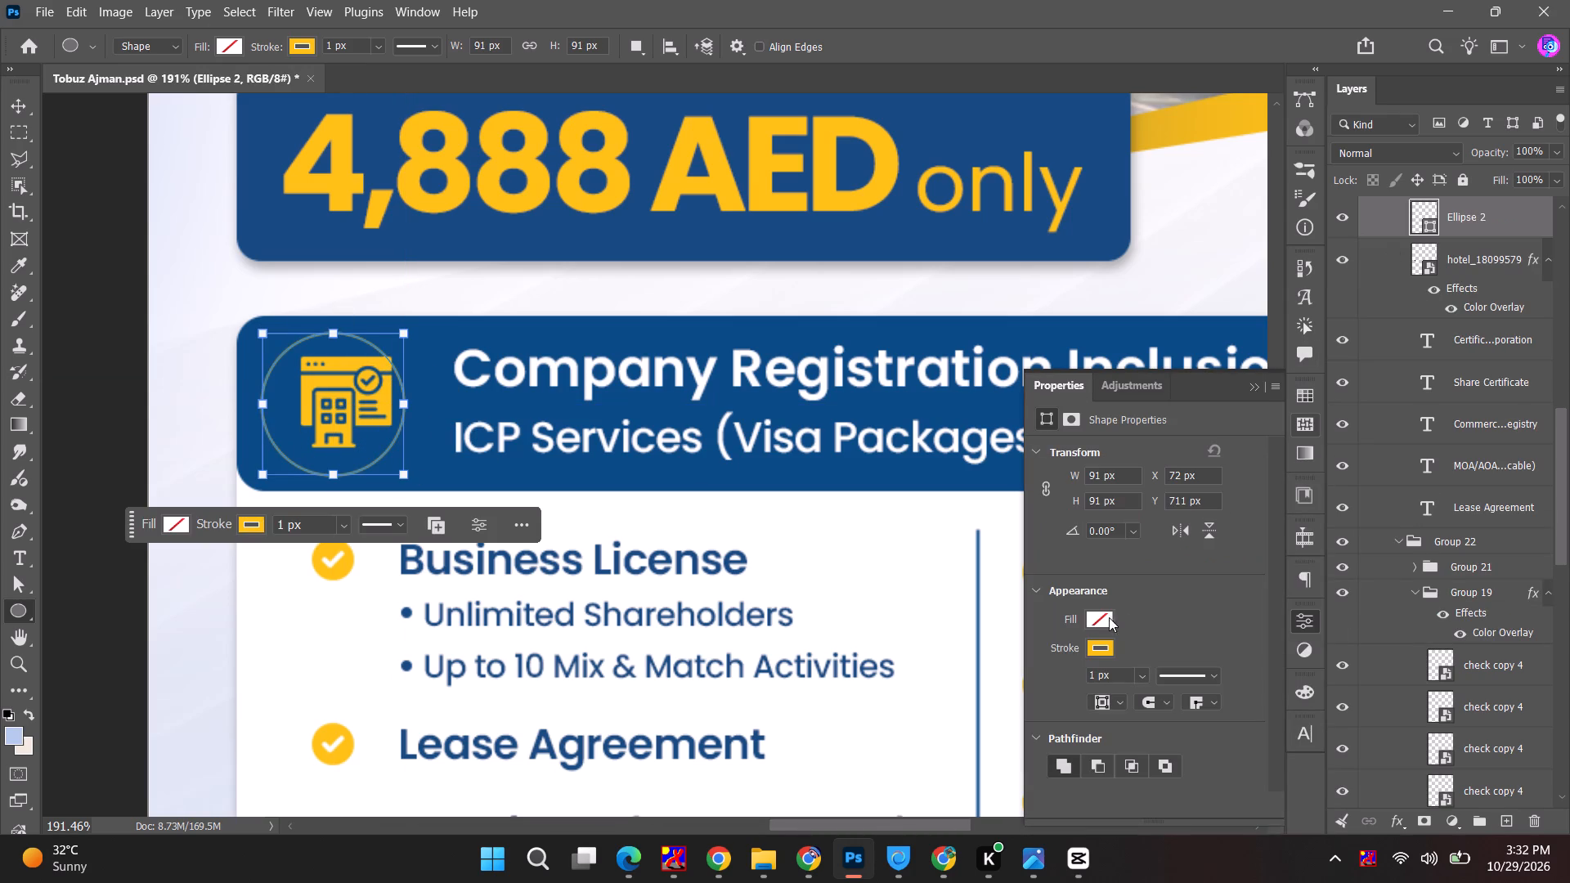
left_click_drag(1126, 675, 1047, 675)
key("3")
key("Tab")
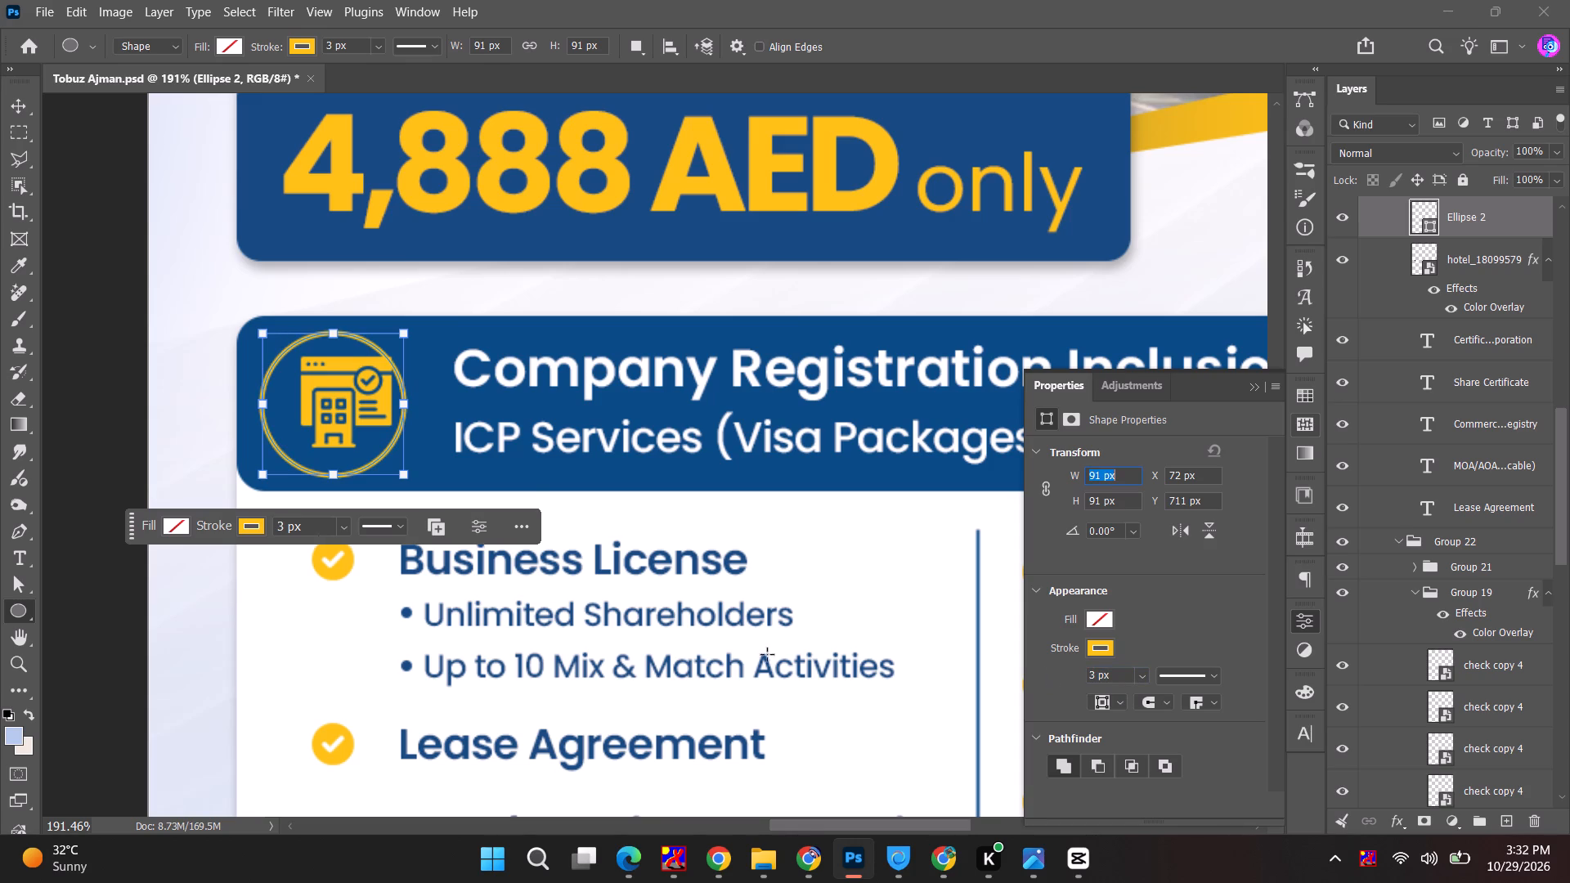
Scale the registration icon down to 28% and shift it about 20 px right, closer to the header text.
left_click(17, 107)
left_click(365, 397)
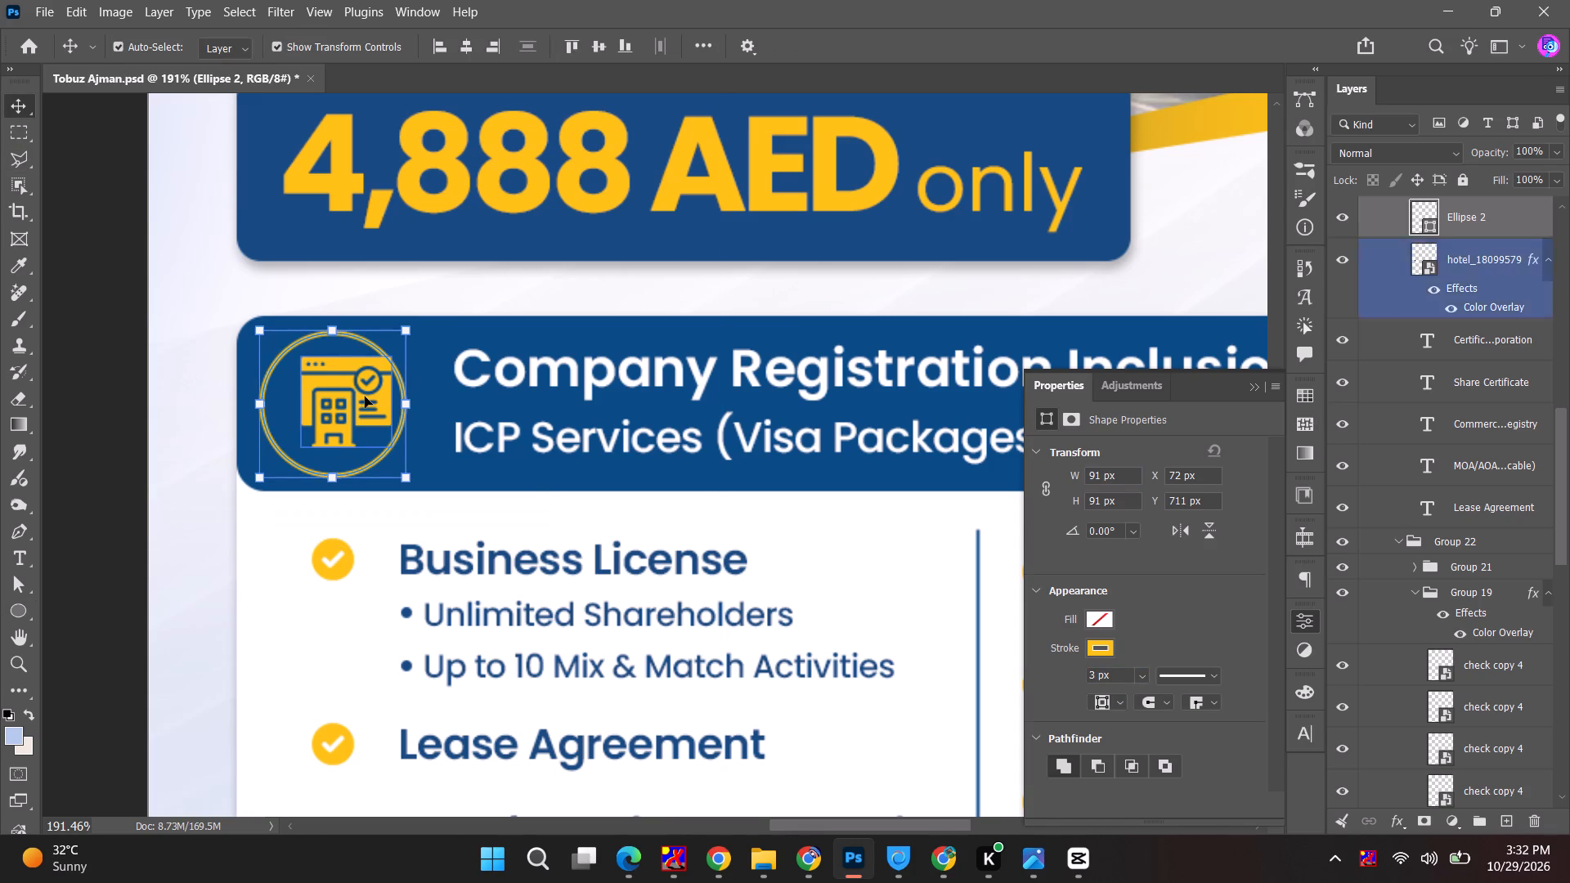
left_click_drag(361, 397, 353, 400)
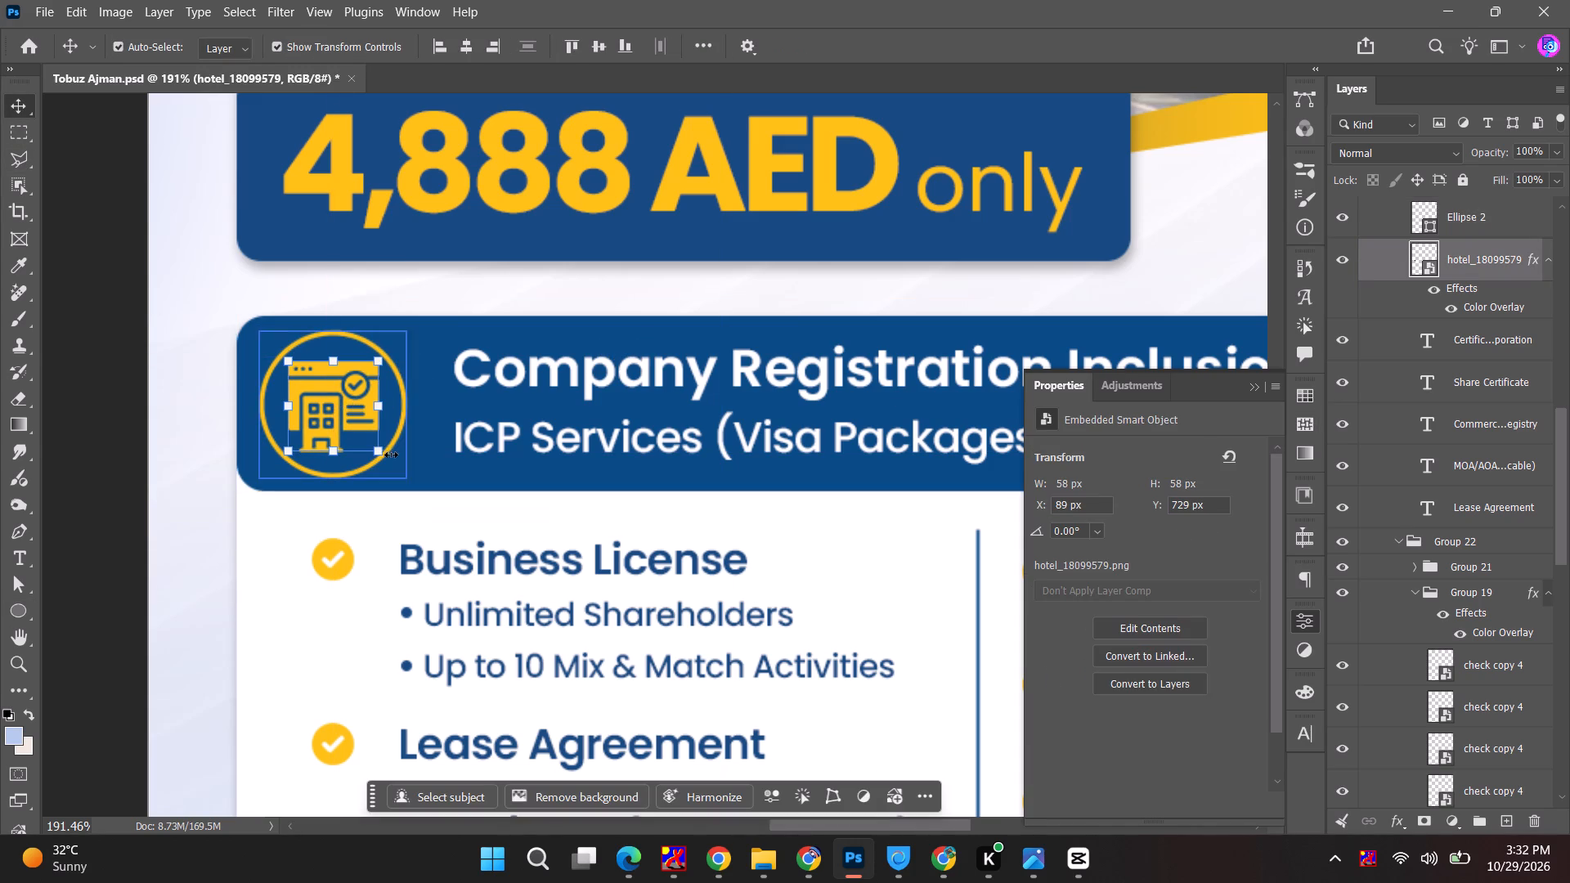
left_click_drag(387, 455, 376, 446, "alt+shift")
left_click_drag(396, 469, 383, 457, "shift")
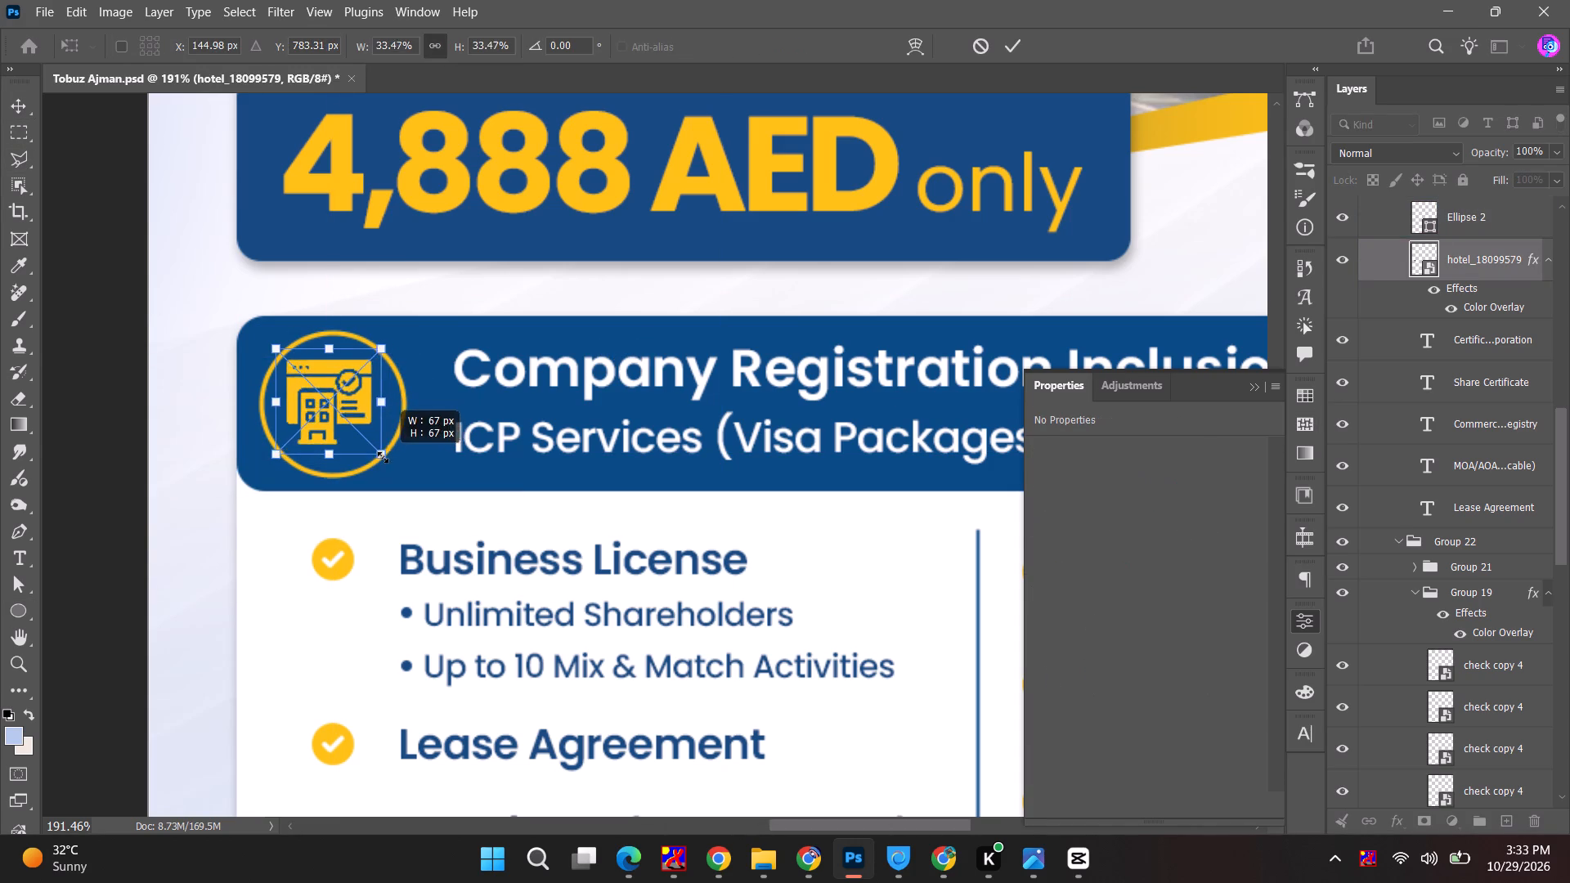
left_click_drag(383, 457, 367, 442, "shift")
left_click_drag(330, 397, 365, 413)
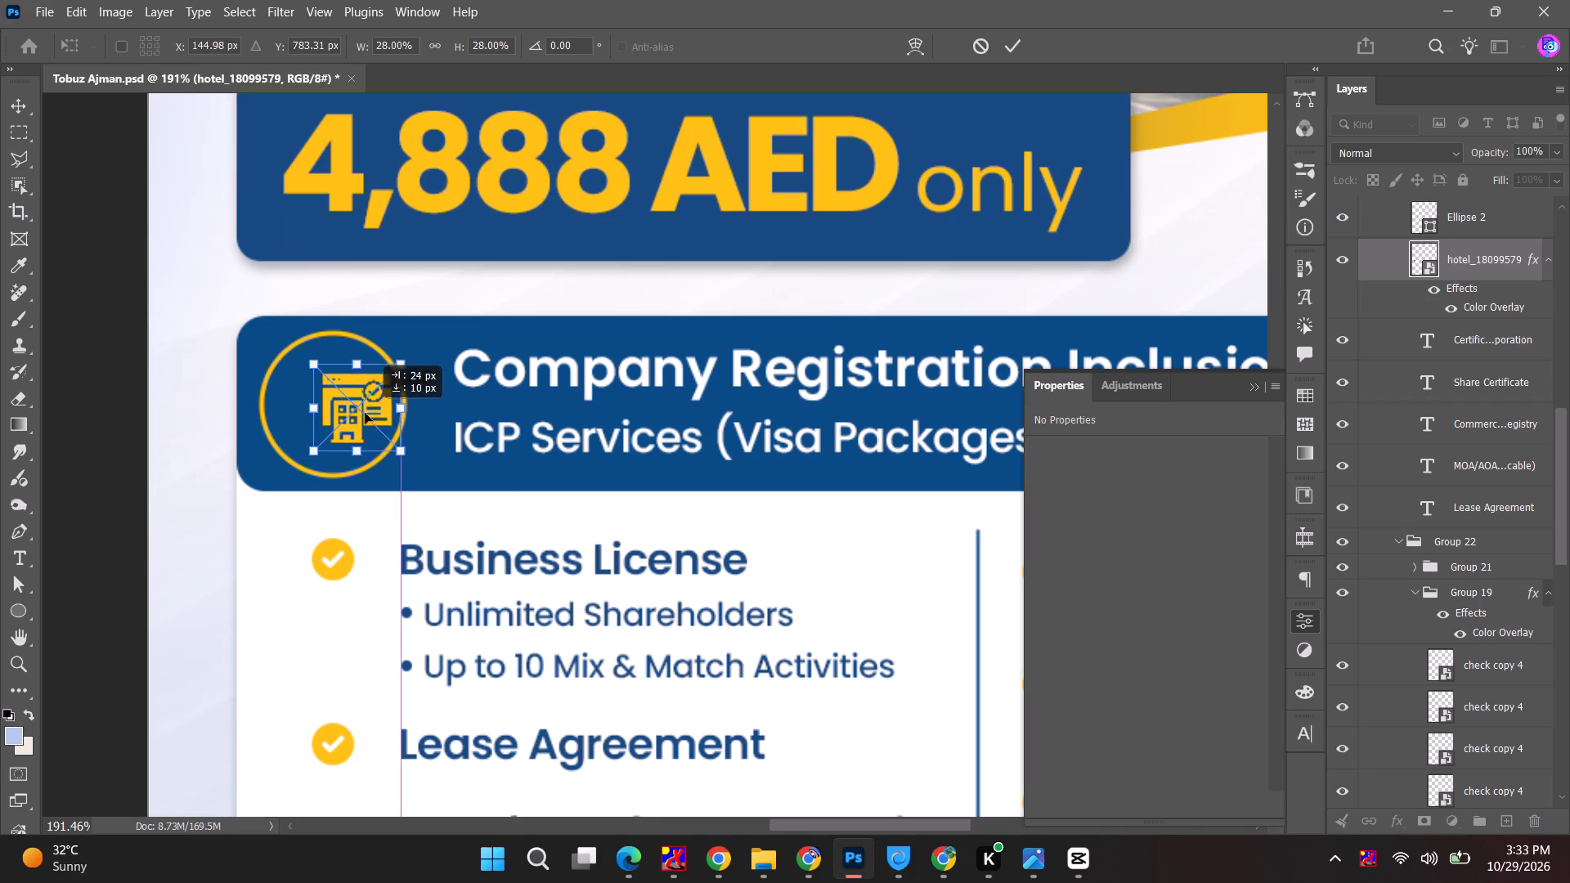
left_click_drag(365, 413, 362, 412)
Move the yellow ring right to X 84 px around the icon and scale it to about 92%, about 84 px wide.
left_click(1468, 221)
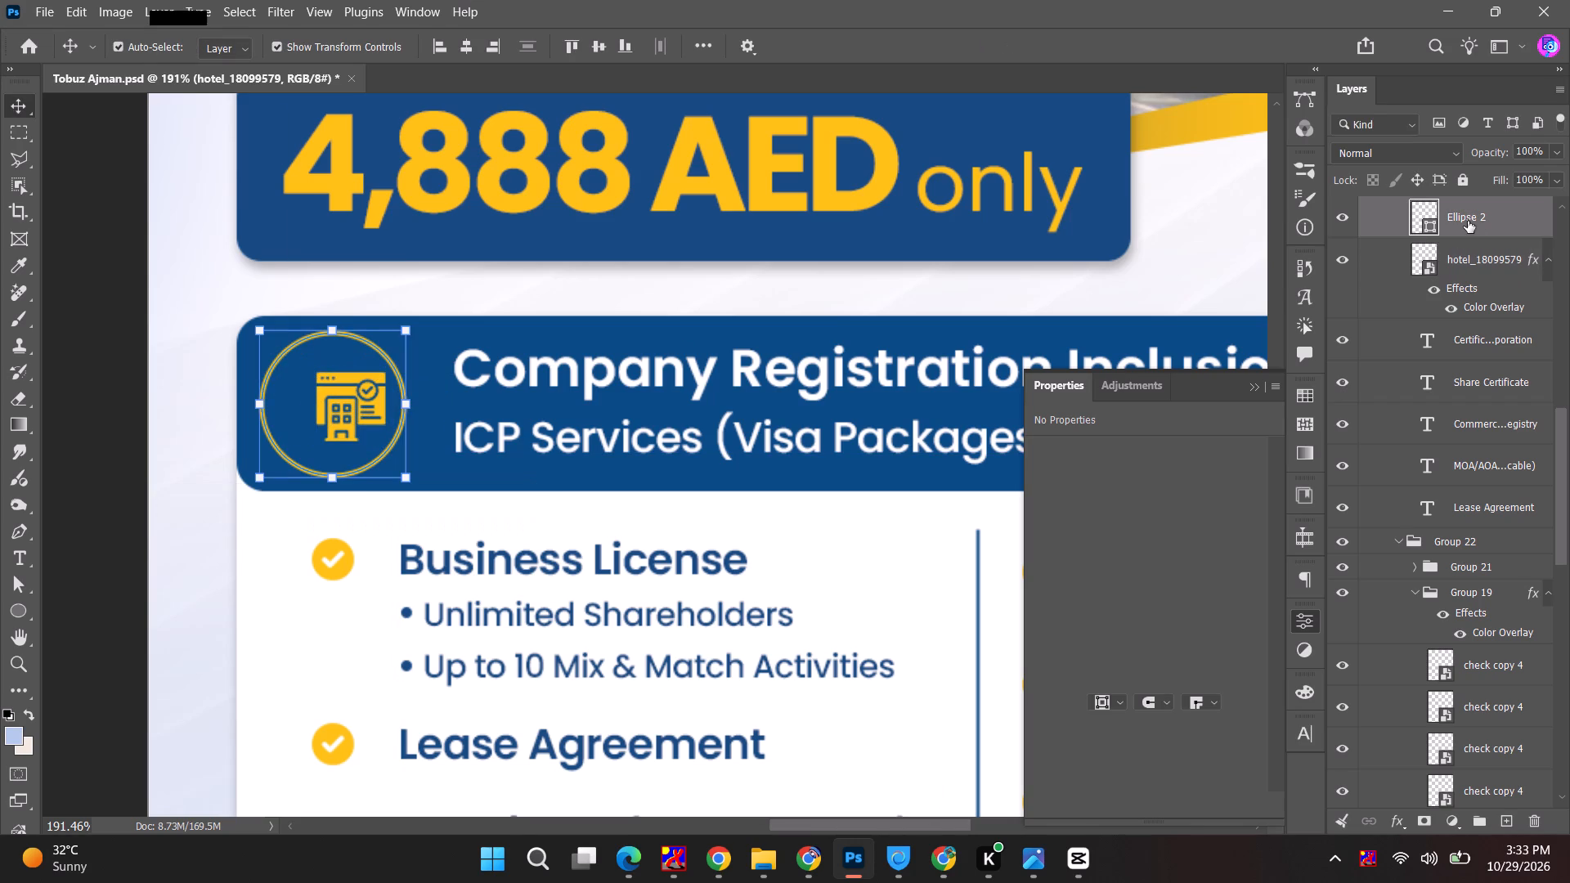
key("shift+Right")
key("shift+Right")
key("Left")
key("Left")
key("Left")
key("Left")
key("Left")
key("Left")
key("Left")
key("Left")
key("Left")
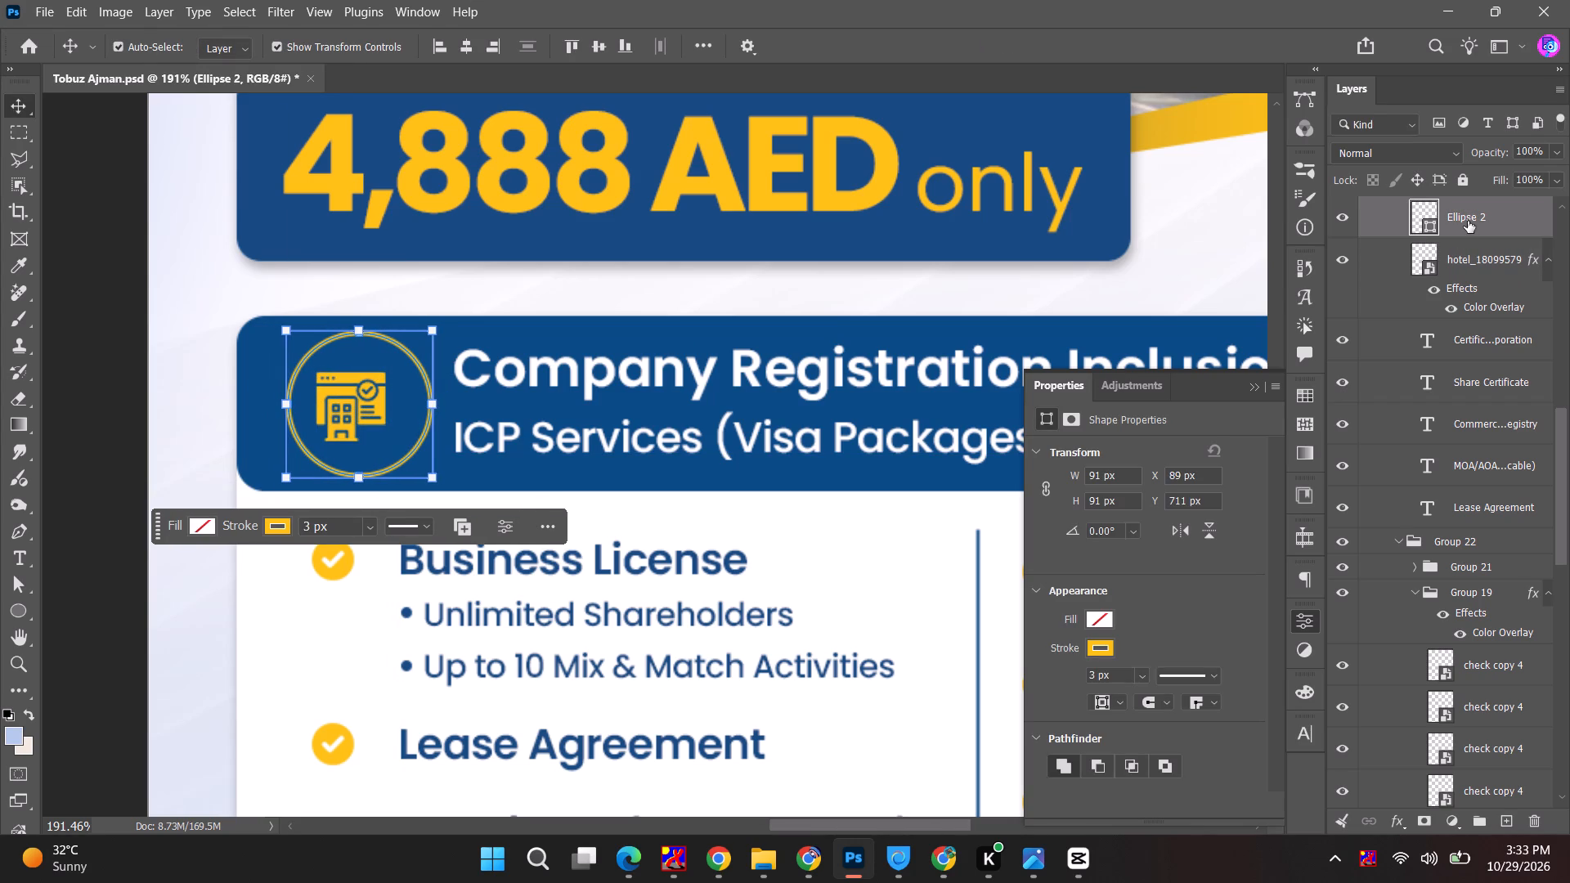
key("Left")
key("Left")
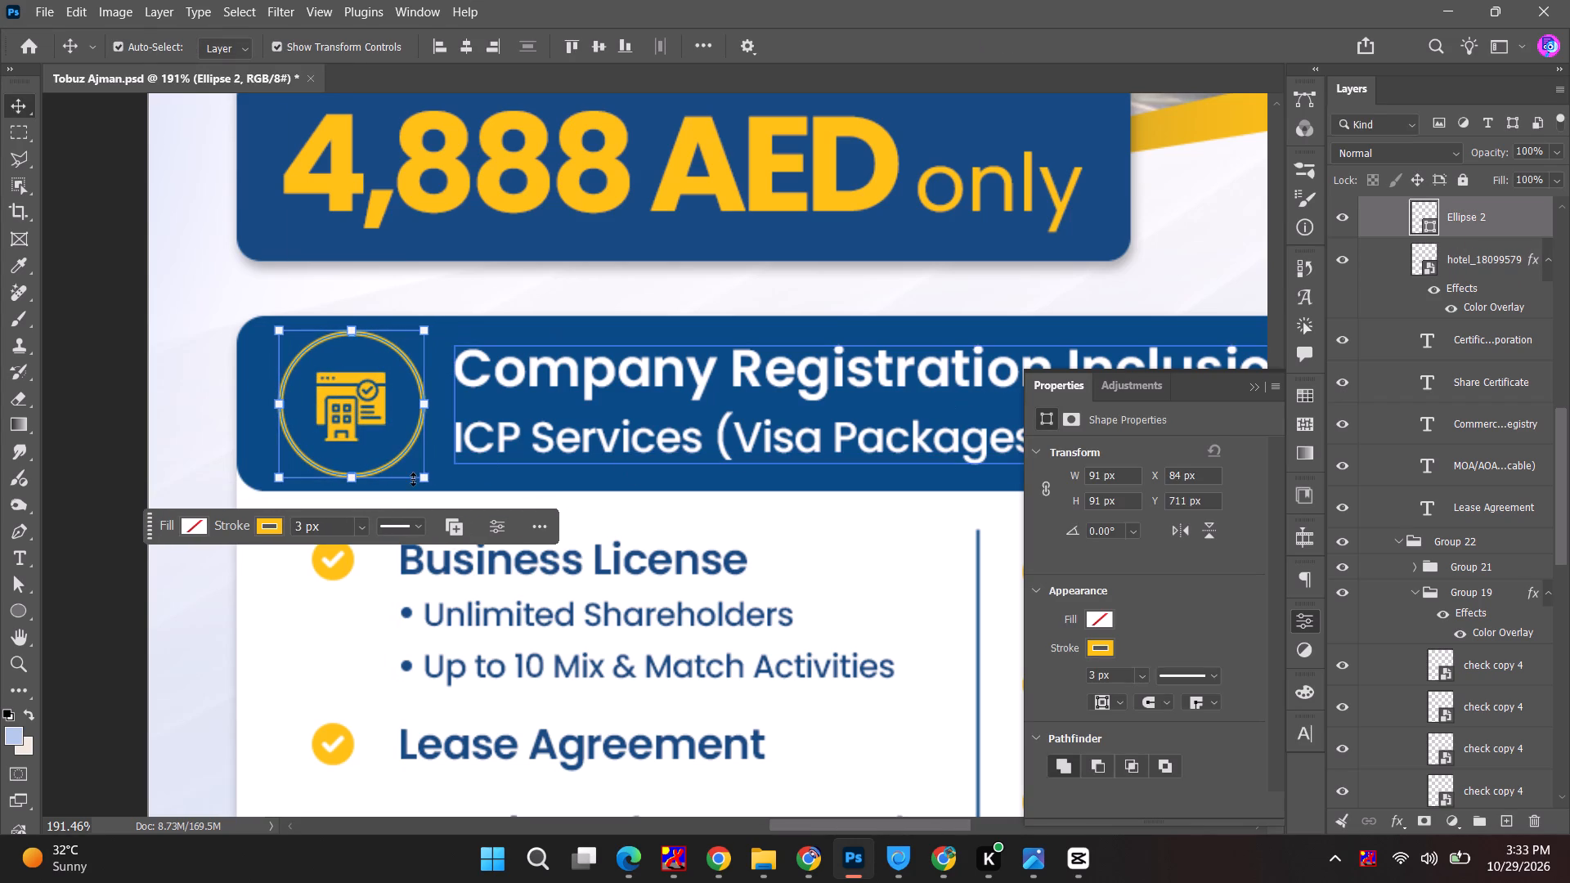
left_click_drag(425, 485, 423, 476, "alt+shift")
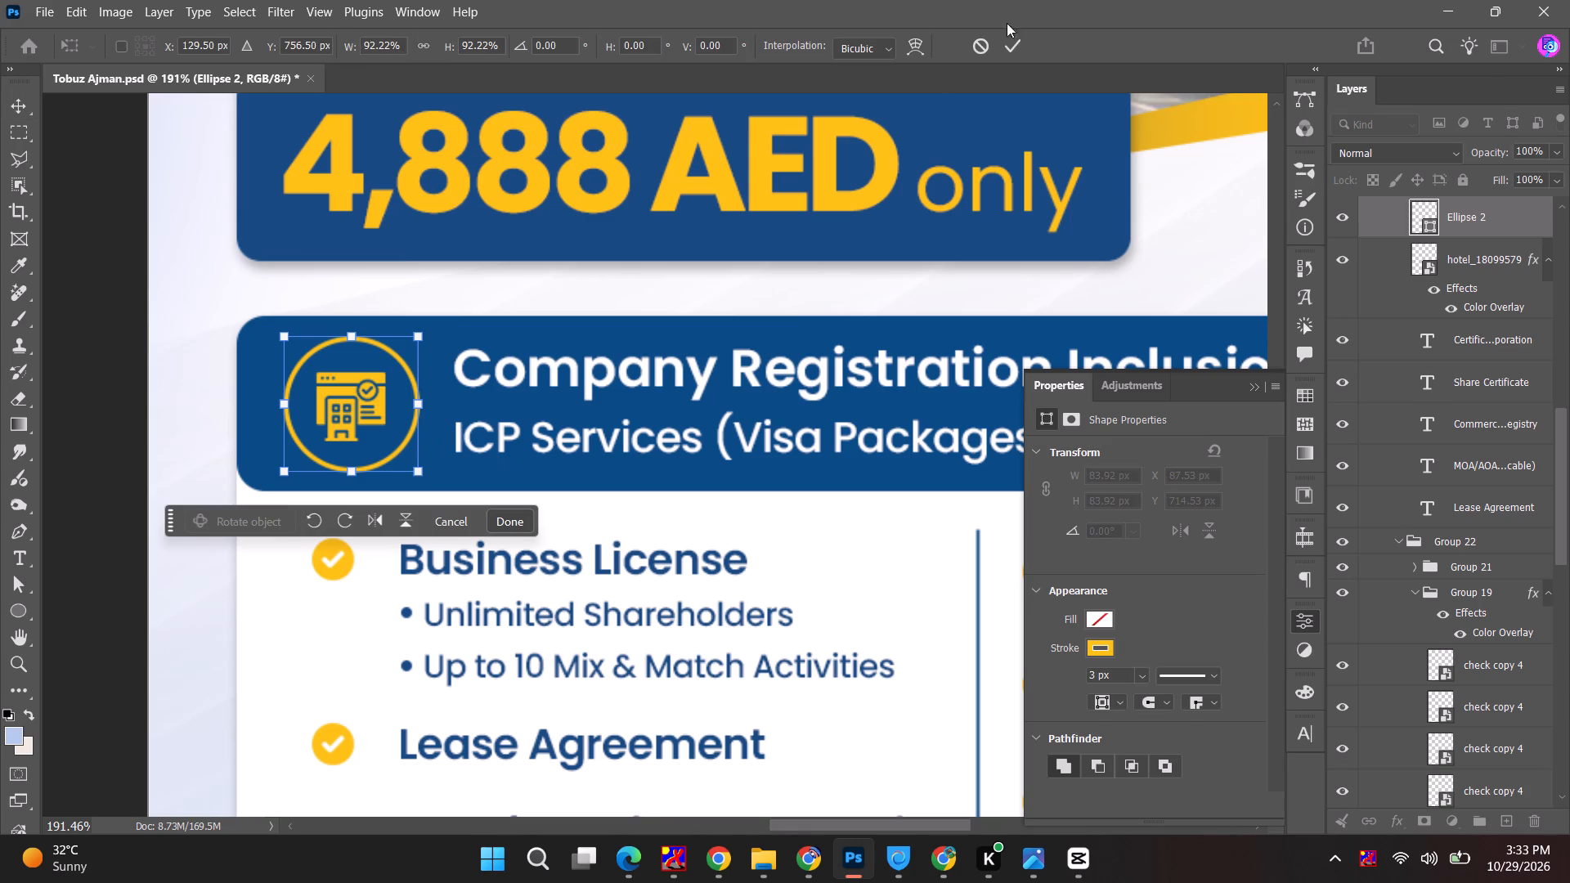
left_click(1023, 44)
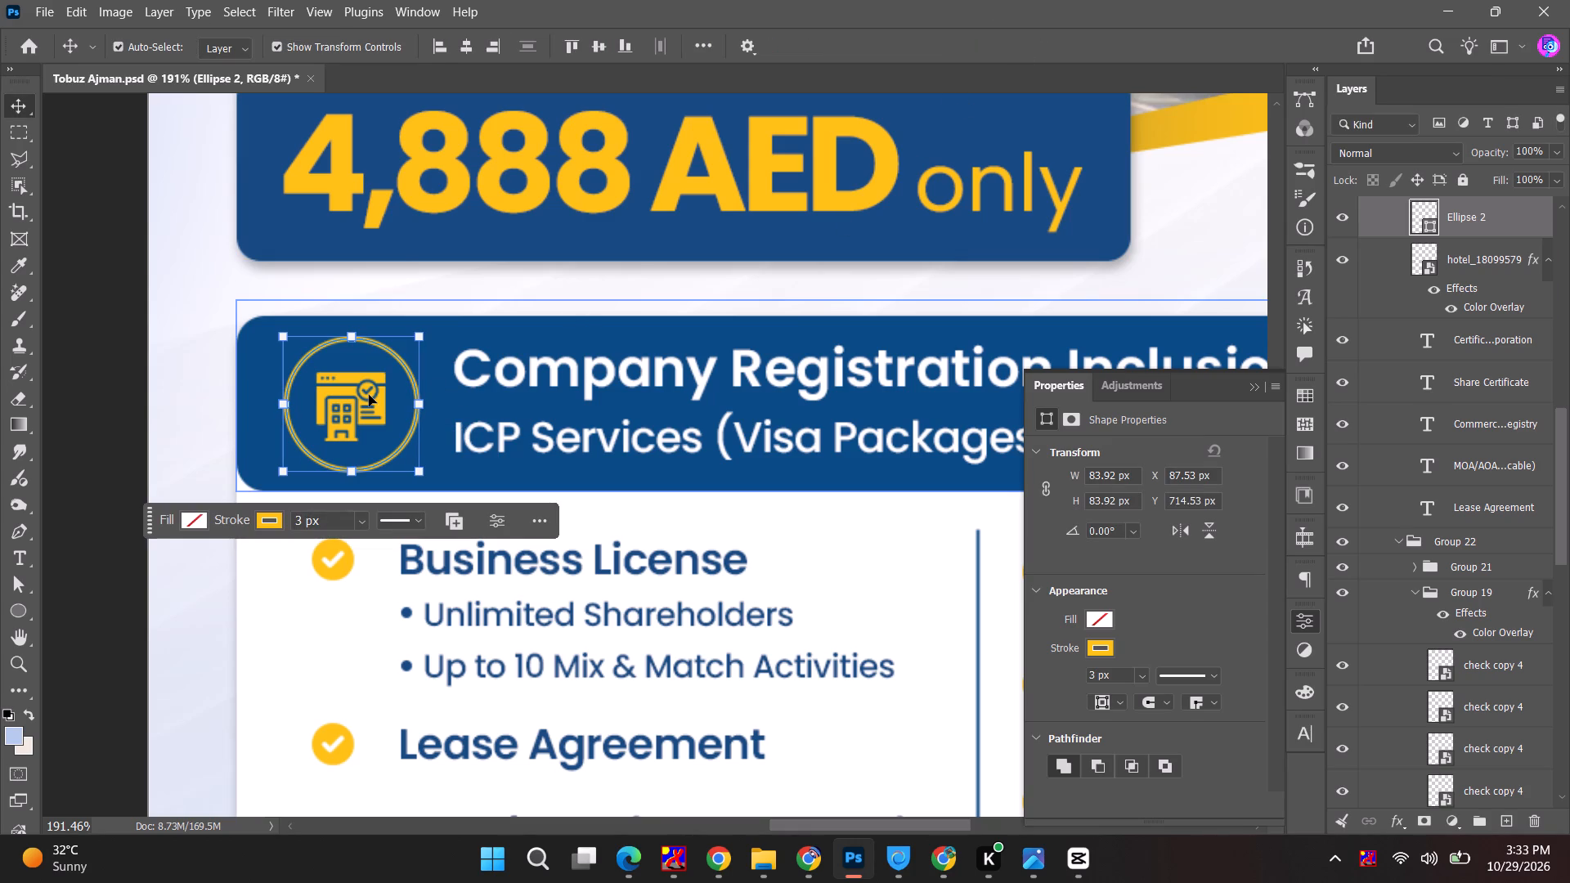
Scale the yellow ring down further to about 87%, about 73 px wide.
left_click(126, 379)
scroll(126, 379, "down", 11, "alt")
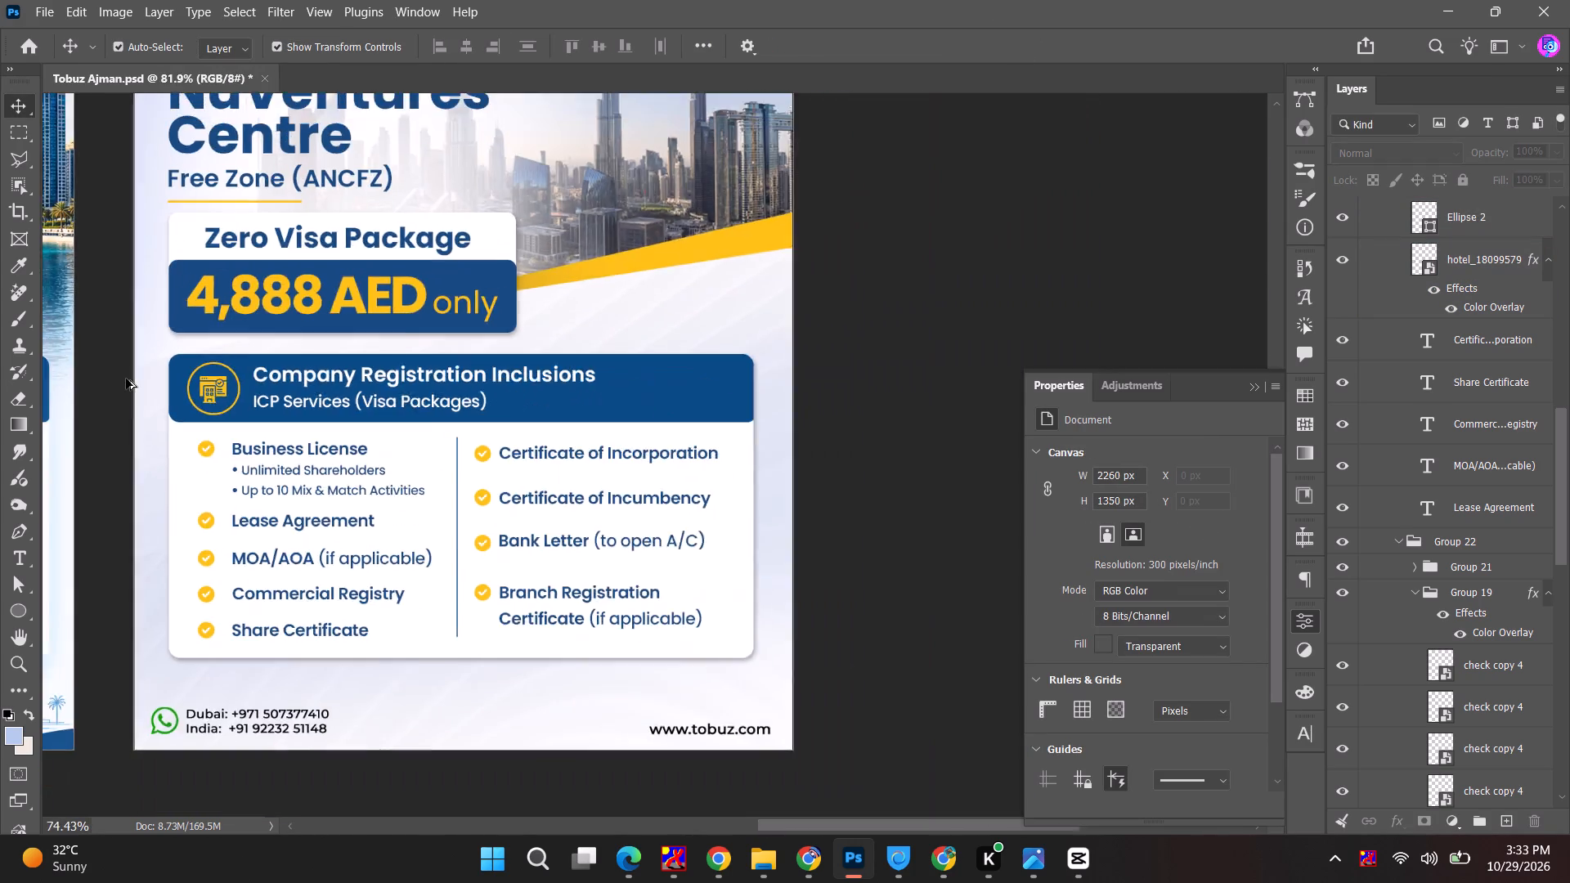
scroll(126, 379, "down", 3, "alt")
scroll(185, 395, "up", 20, "alt")
scroll(185, 395, "up", 3, "alt")
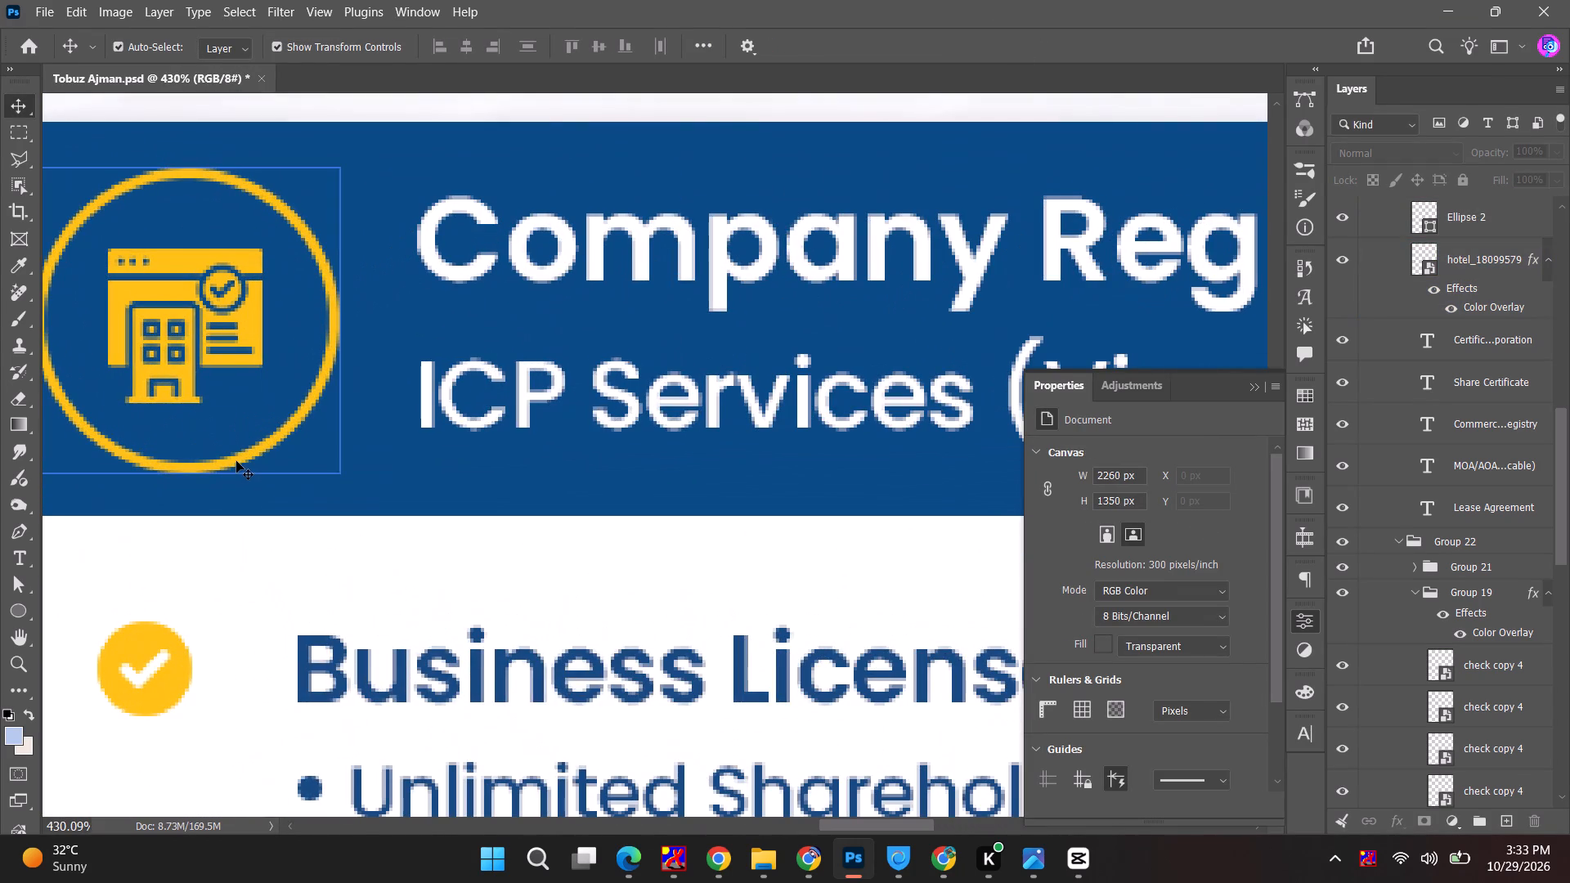
left_click(236, 459)
key("space")
key("space")
key("space")
key("space")
left_click_drag(216, 412, 422, 441)
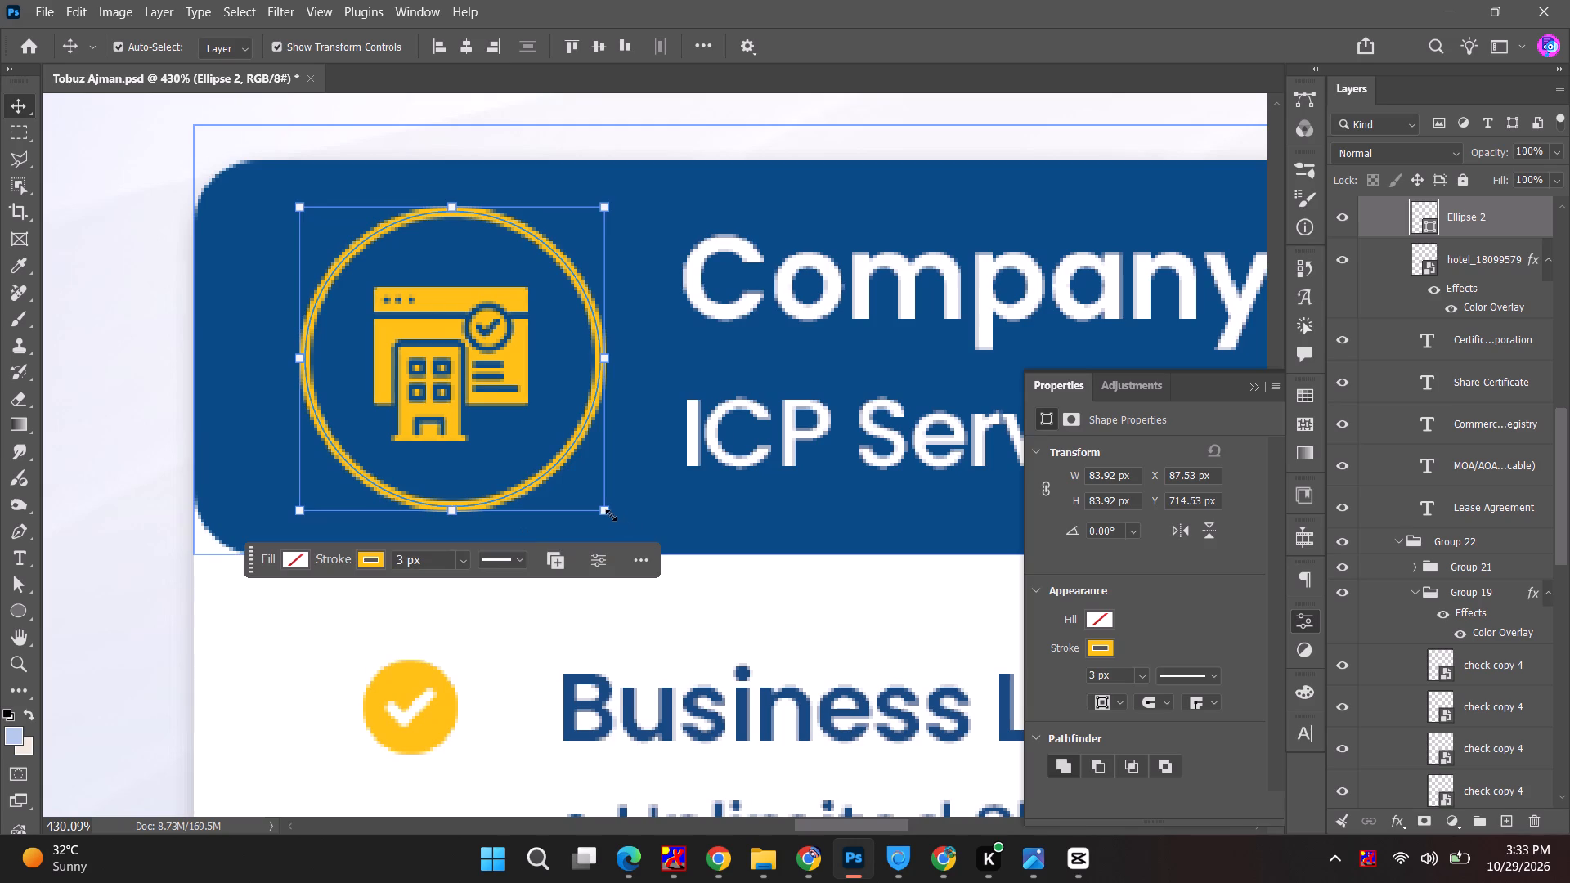
left_click_drag(611, 515, 590, 494, "alt+shift")
left_click(1015, 46)
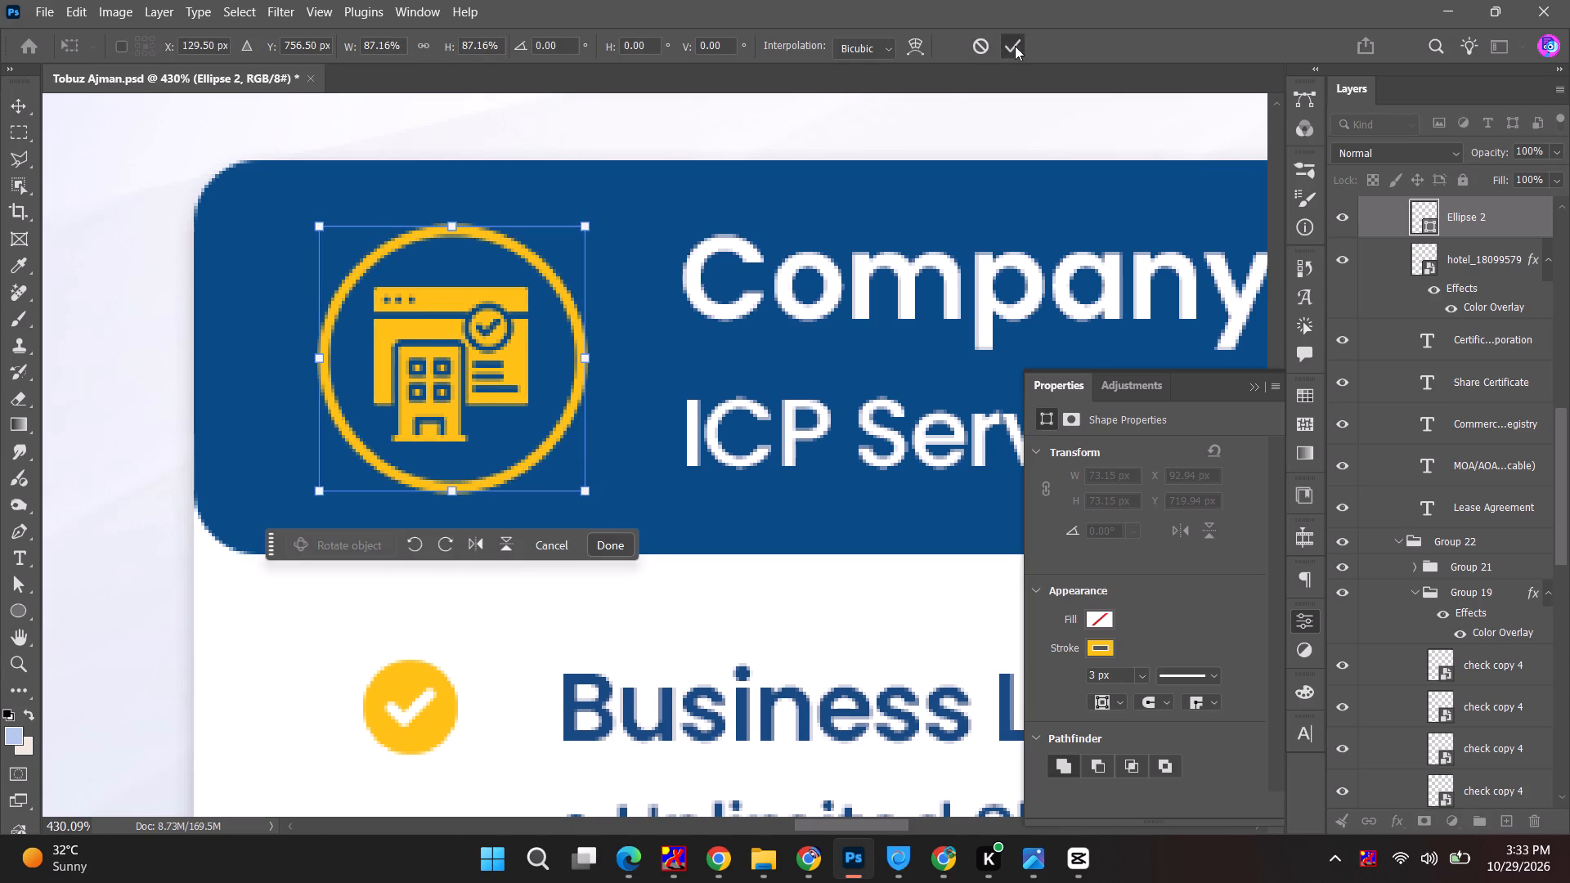
Scale the registration icon down to 23.50% and reposition it in the middle of the ring.
left_click(487, 352)
left_click_drag(527, 448, 519, 437, "alt+shift")
left_click_drag(455, 266, 455, 298, "shift")
left_click_drag(469, 369, 469, 354)
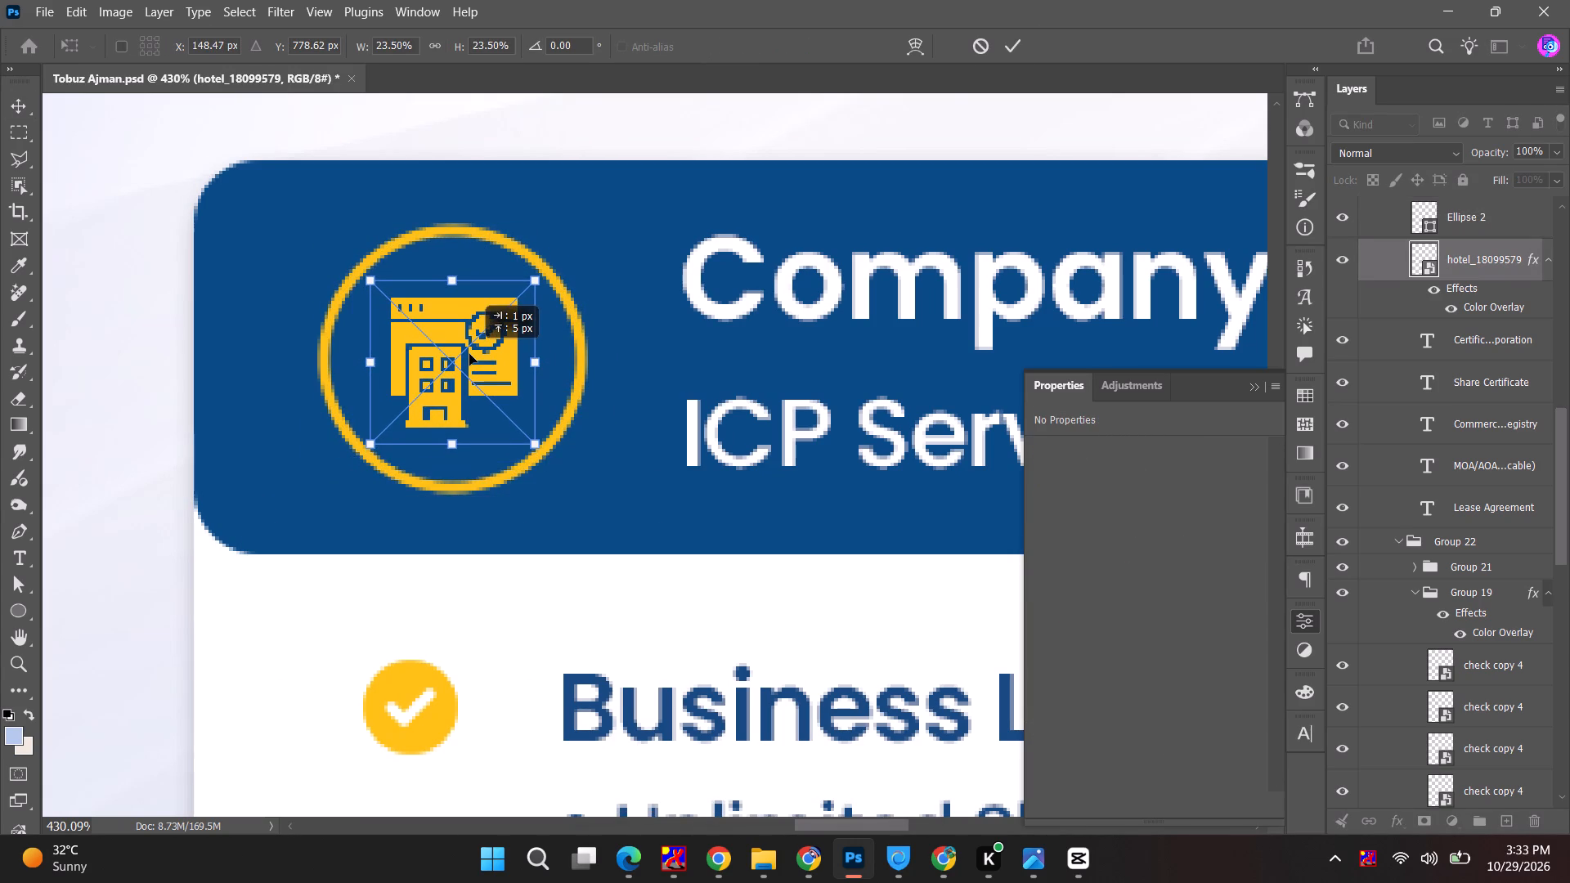
left_click_drag(469, 354, 470, 347)
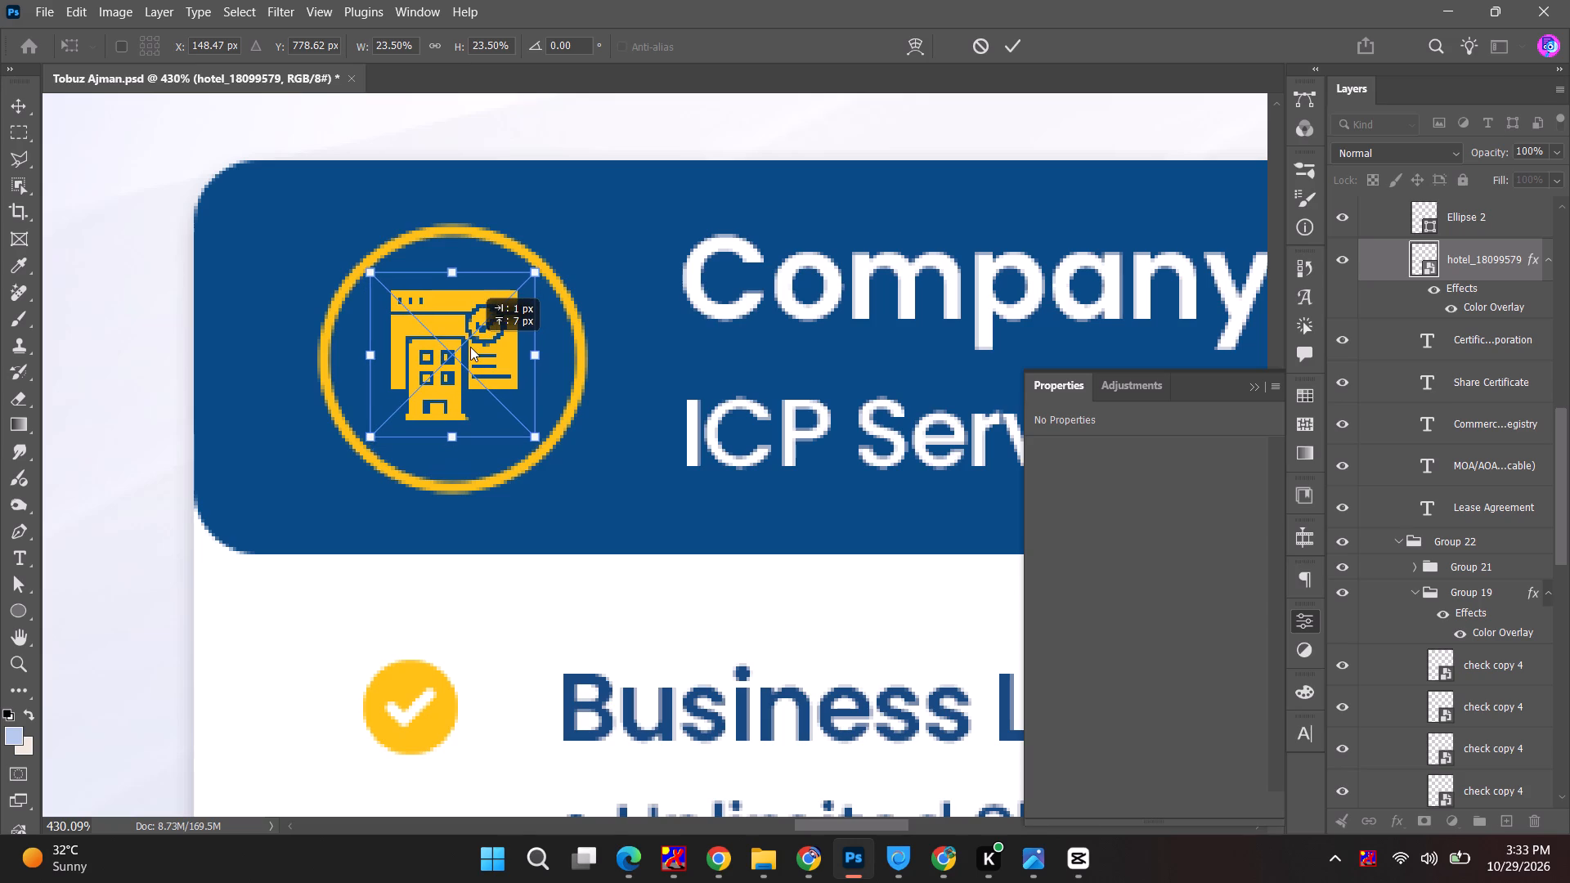
left_click_drag(470, 347, 470, 350)
left_click(1017, 38)
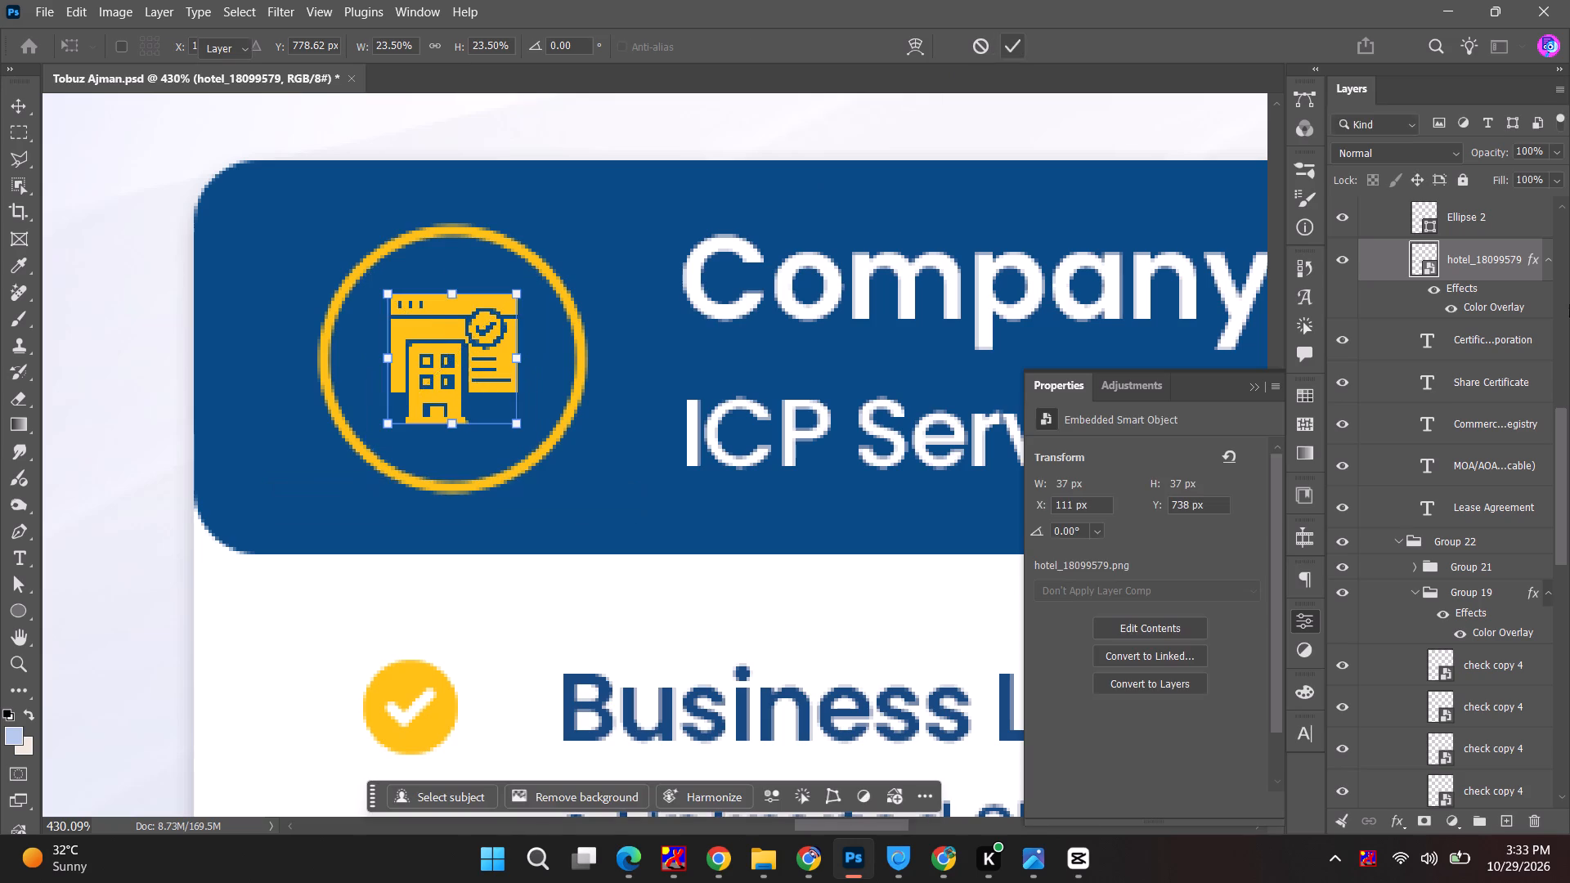
Align the icon and the ring to each other on their horizontal and vertical centers.
left_click(1488, 226, "ctrl")
left_click(475, 52)
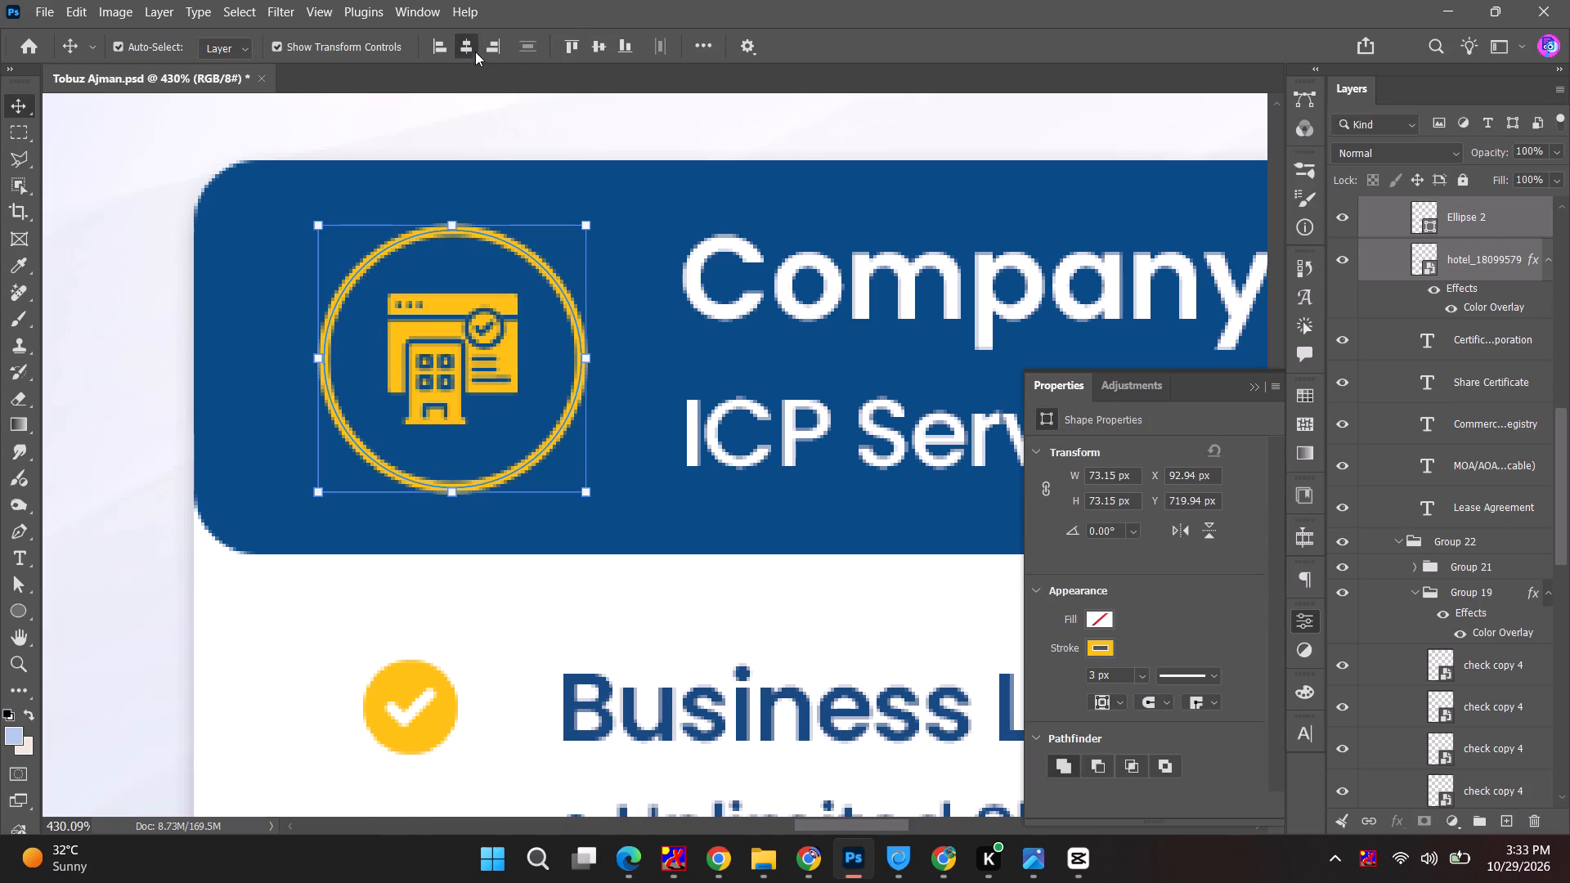
left_click(596, 47)
Review the ringed icon in the header and its balance within the whole post layout.
left_click(123, 298)
scroll(123, 295, "down", 4, "alt")
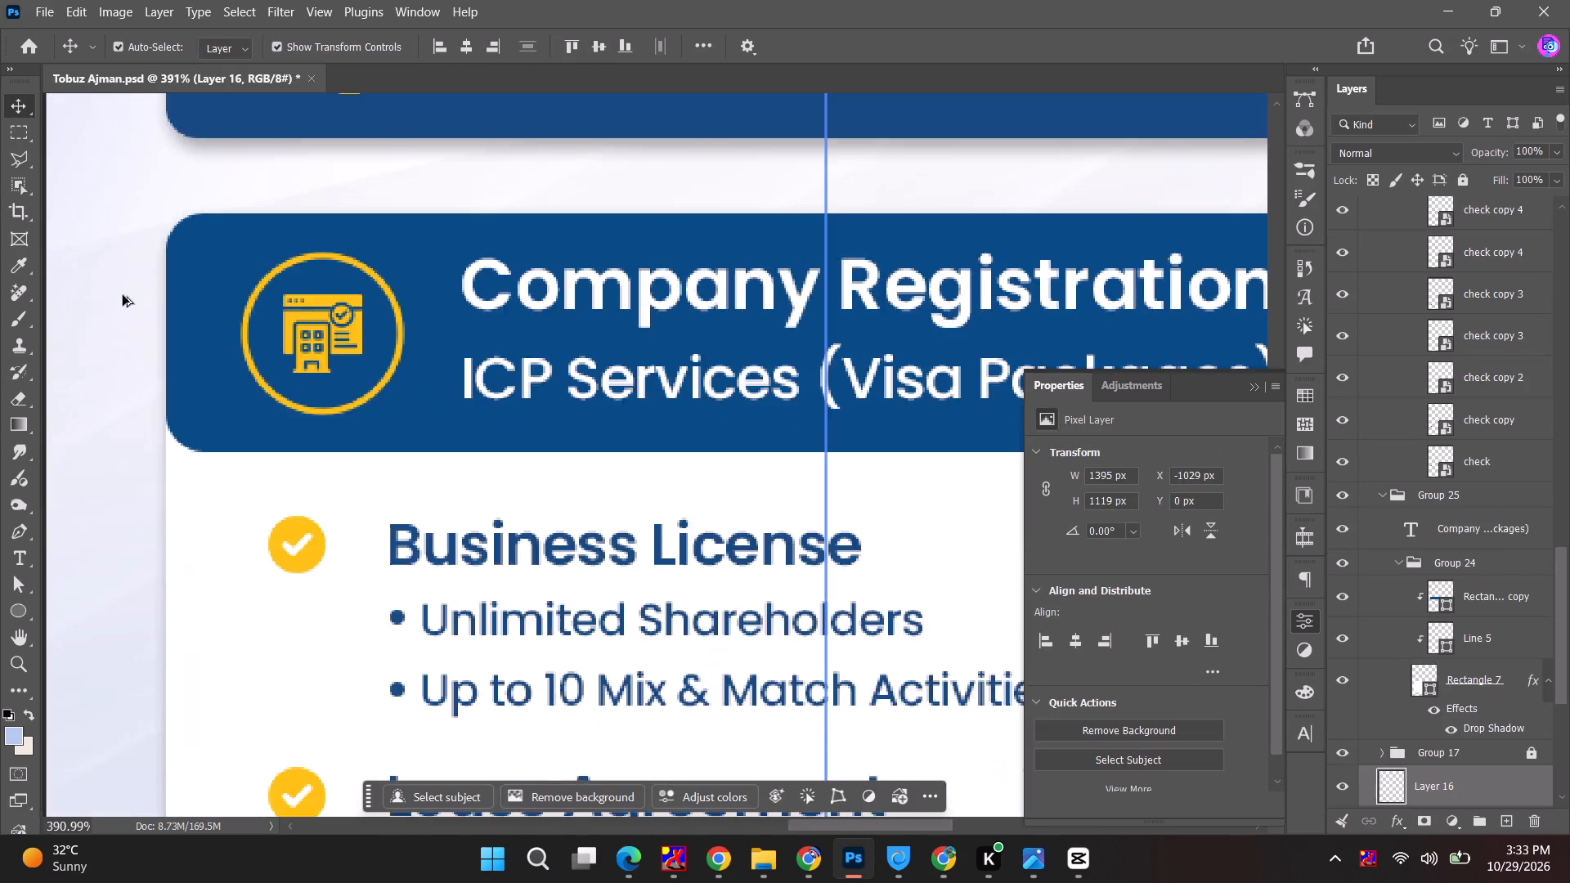
scroll(123, 295, "down", 14, "alt")
key("space")
key("space")
key("space")
key("space")
key("space")
key("space")
key("space")
left_click_drag(110, 334, 250, 380)
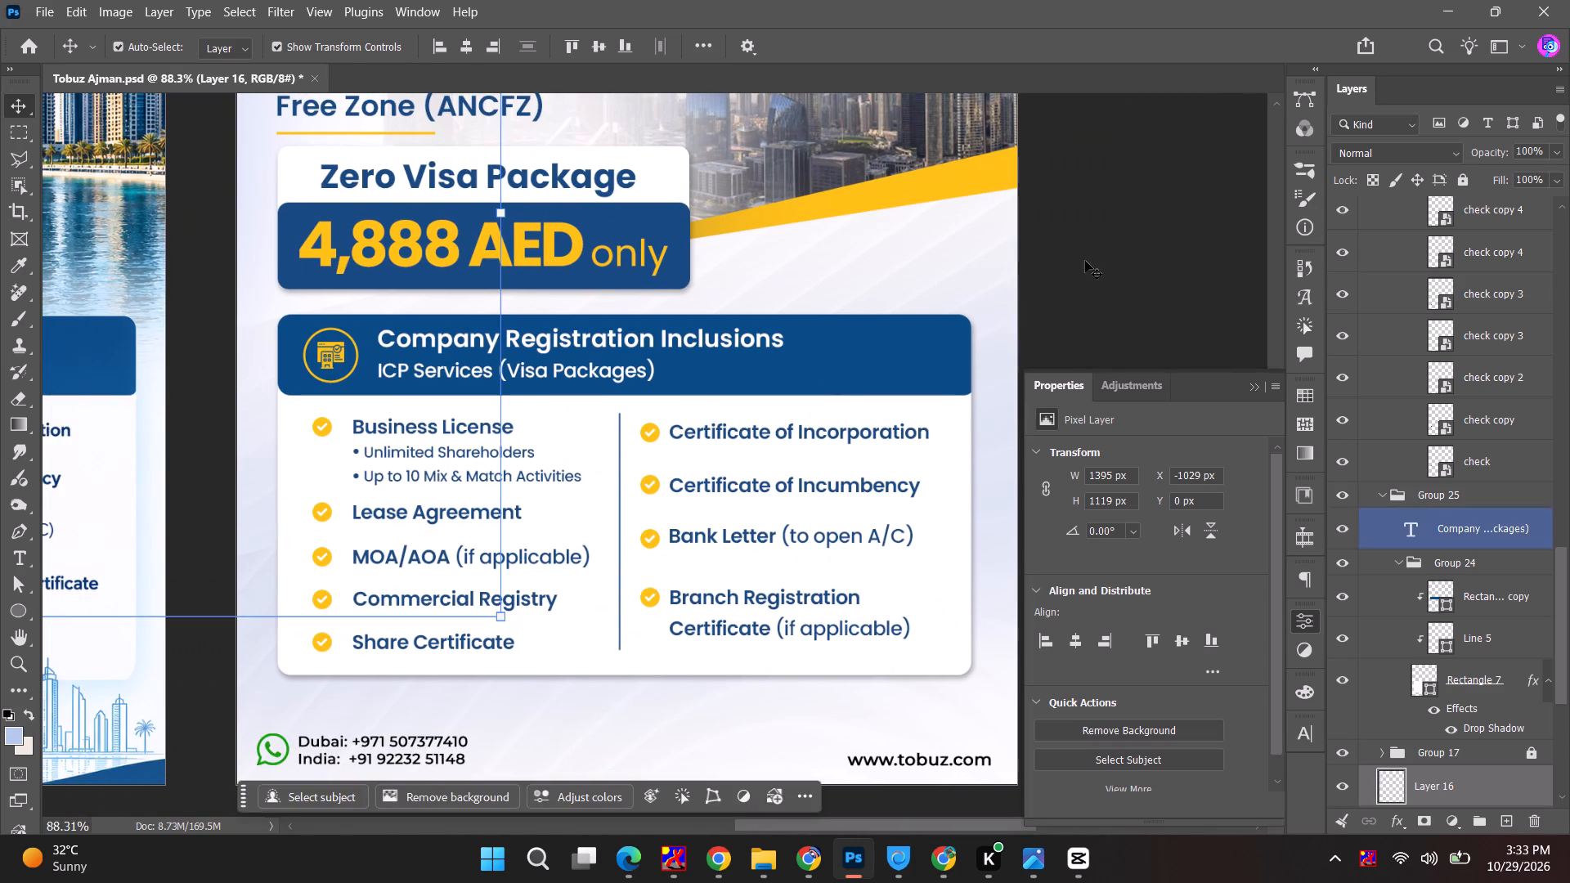
left_click(1115, 248)
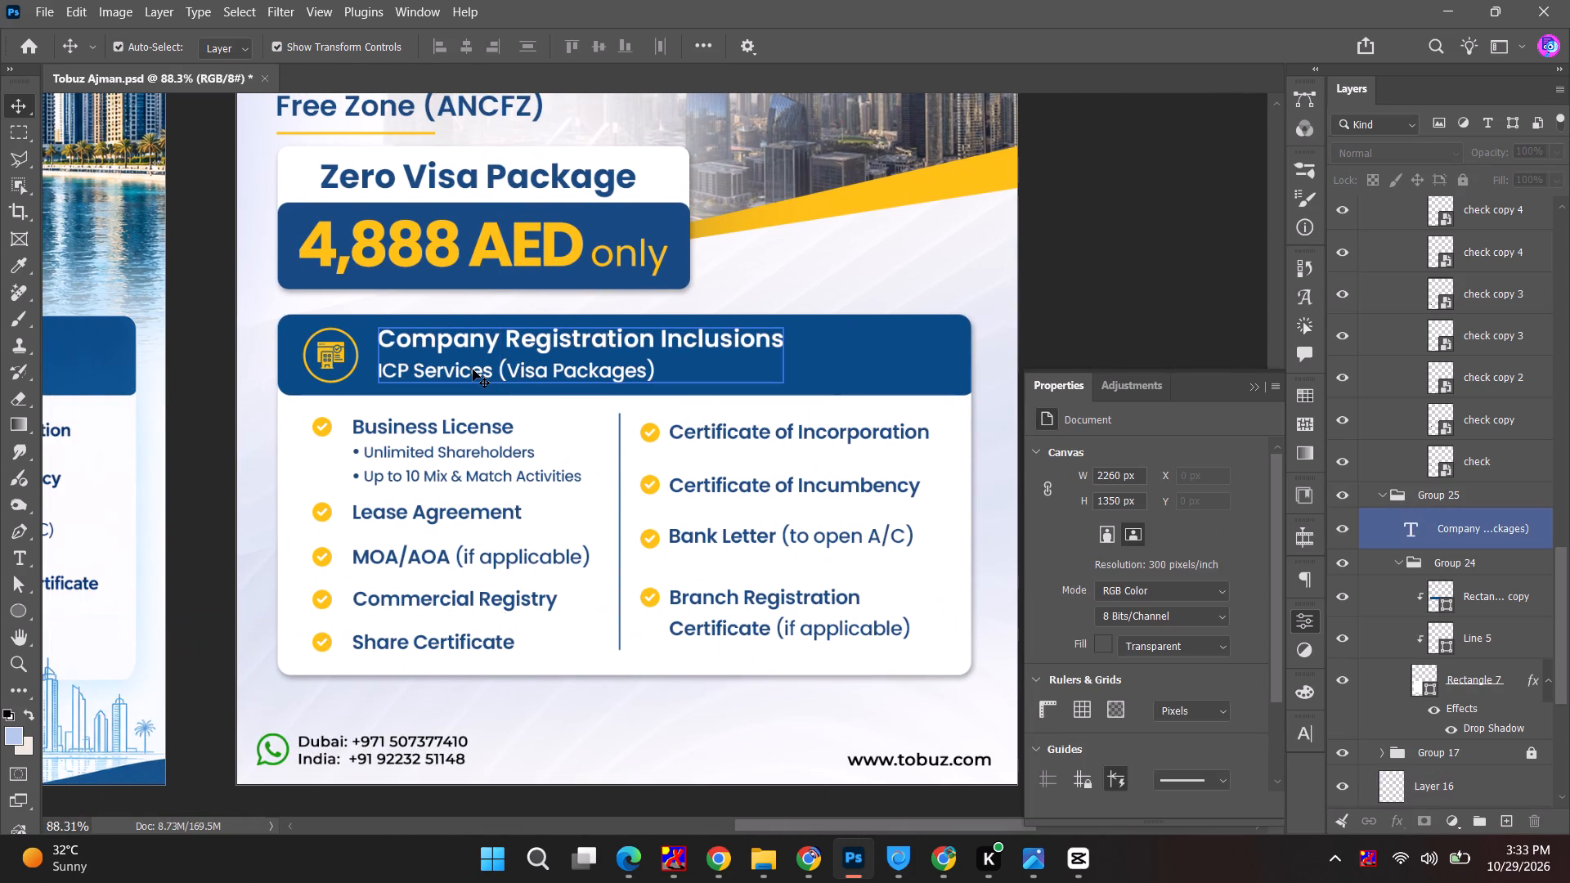
scroll(464, 370, "down", 6, "alt")
left_click(954, 262)
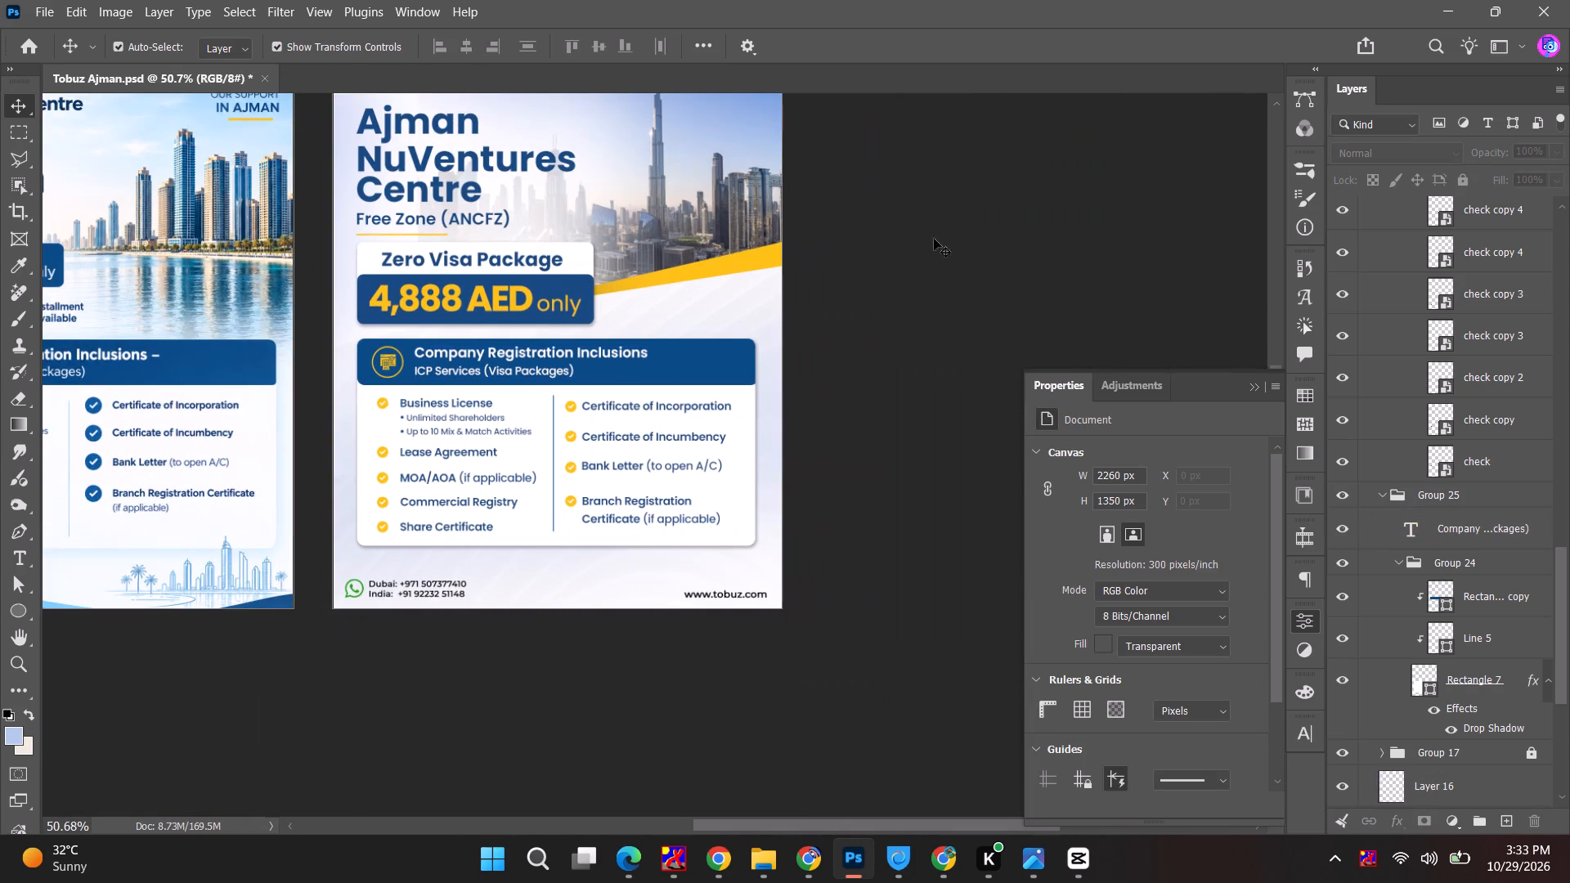
key("space")
left_click_drag(931, 227, 923, 309)
Export the Tobuz Ajman artboard as a PNG into the Oct 2026 folder, reusing the existing Tobuz Ajman file name.
left_click(343, 129)
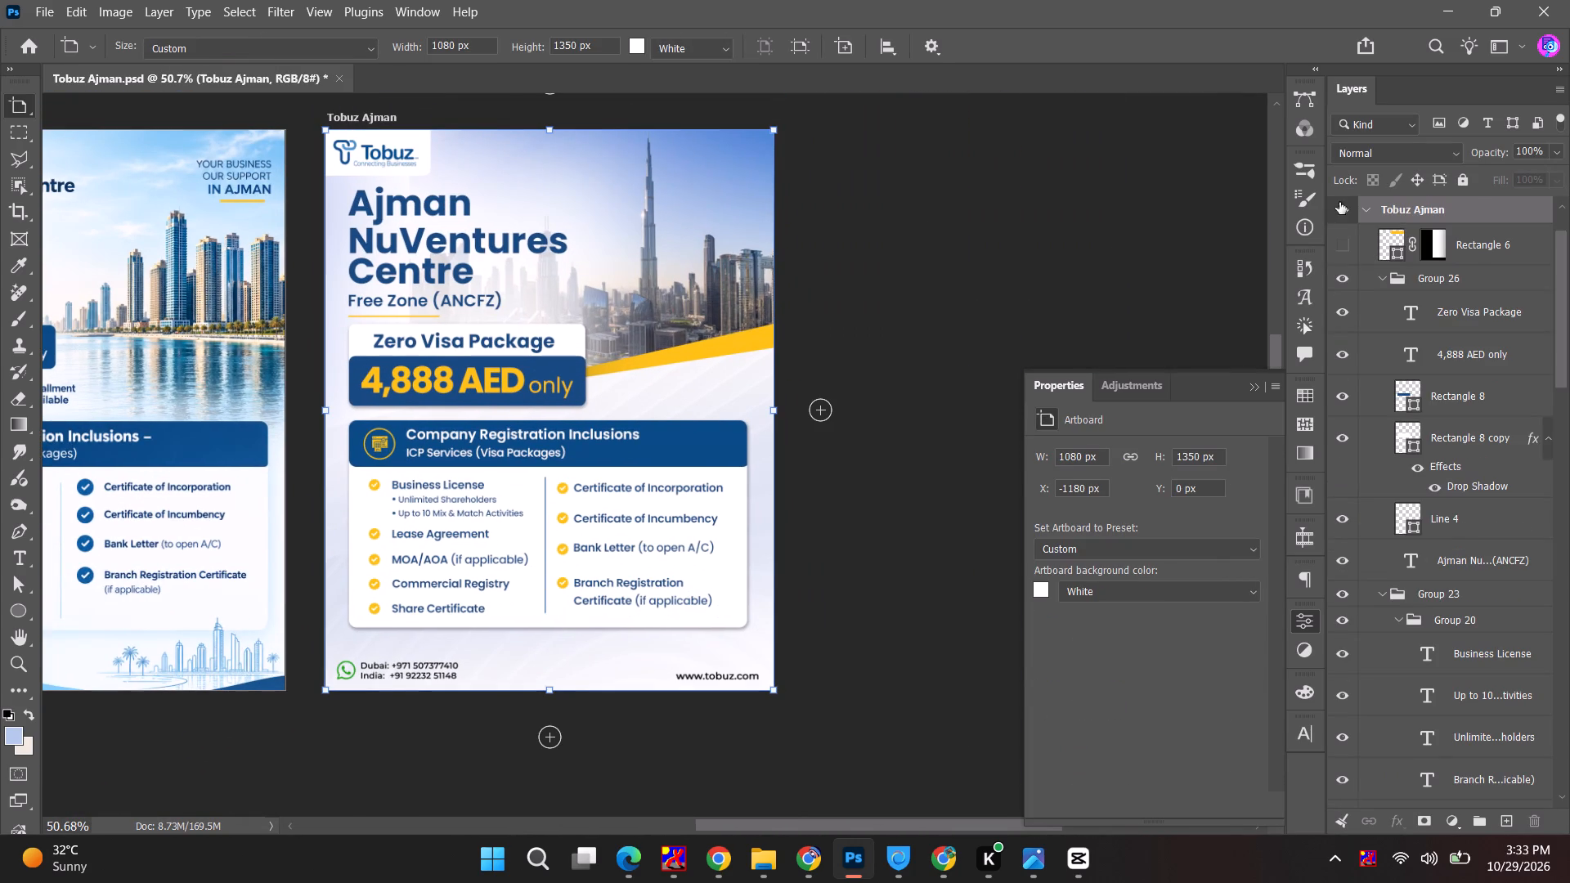
right_click(1395, 206)
left_click(1467, 325)
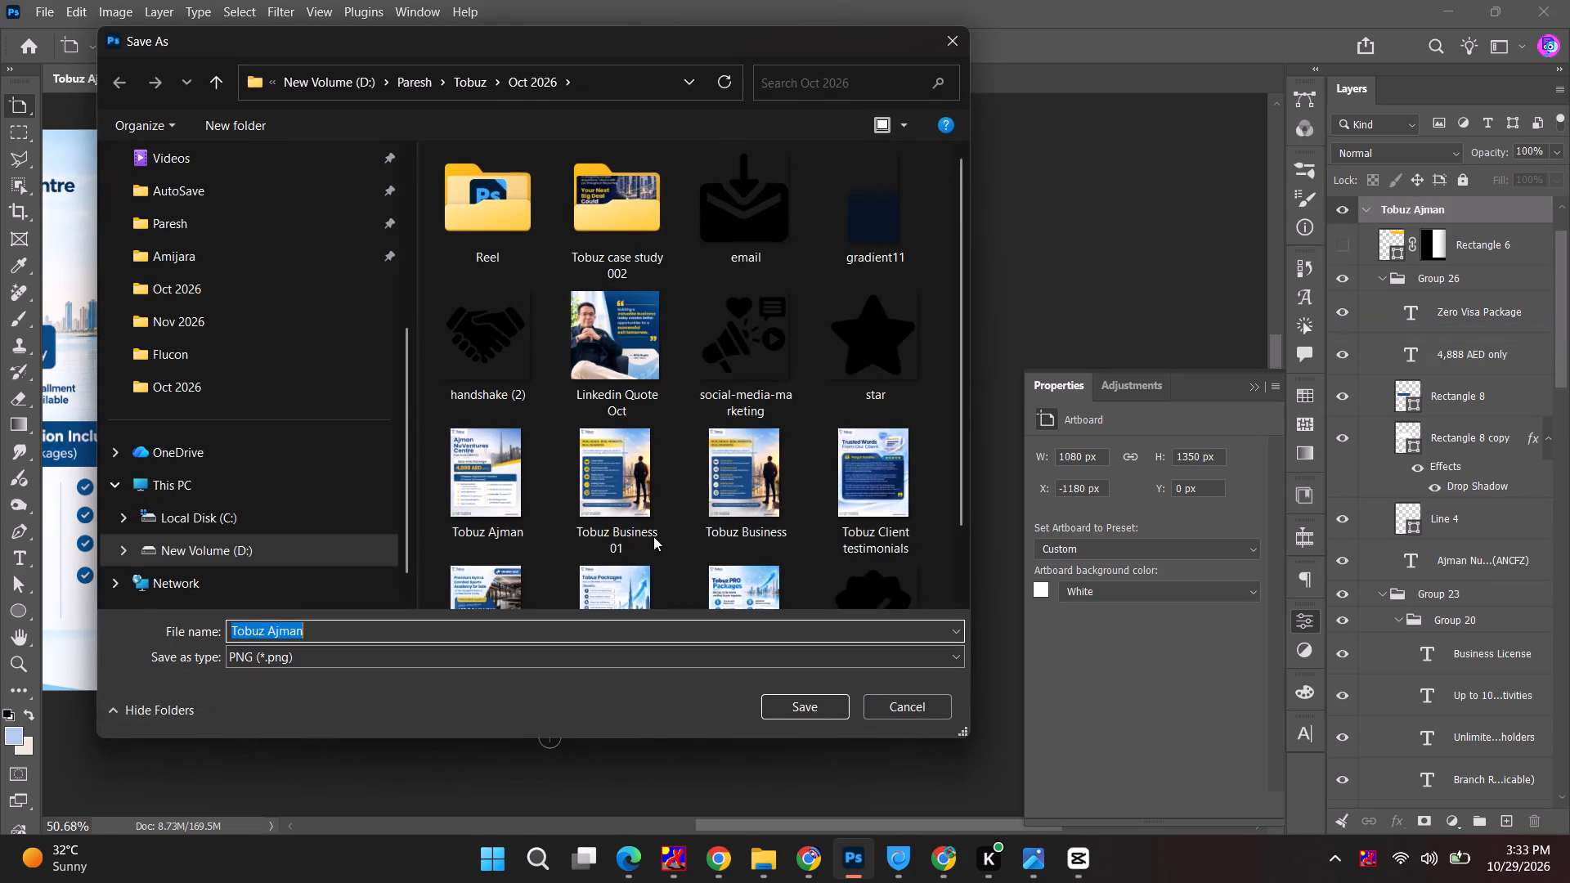
scroll(680, 531, "down", 5)
left_click(621, 533)
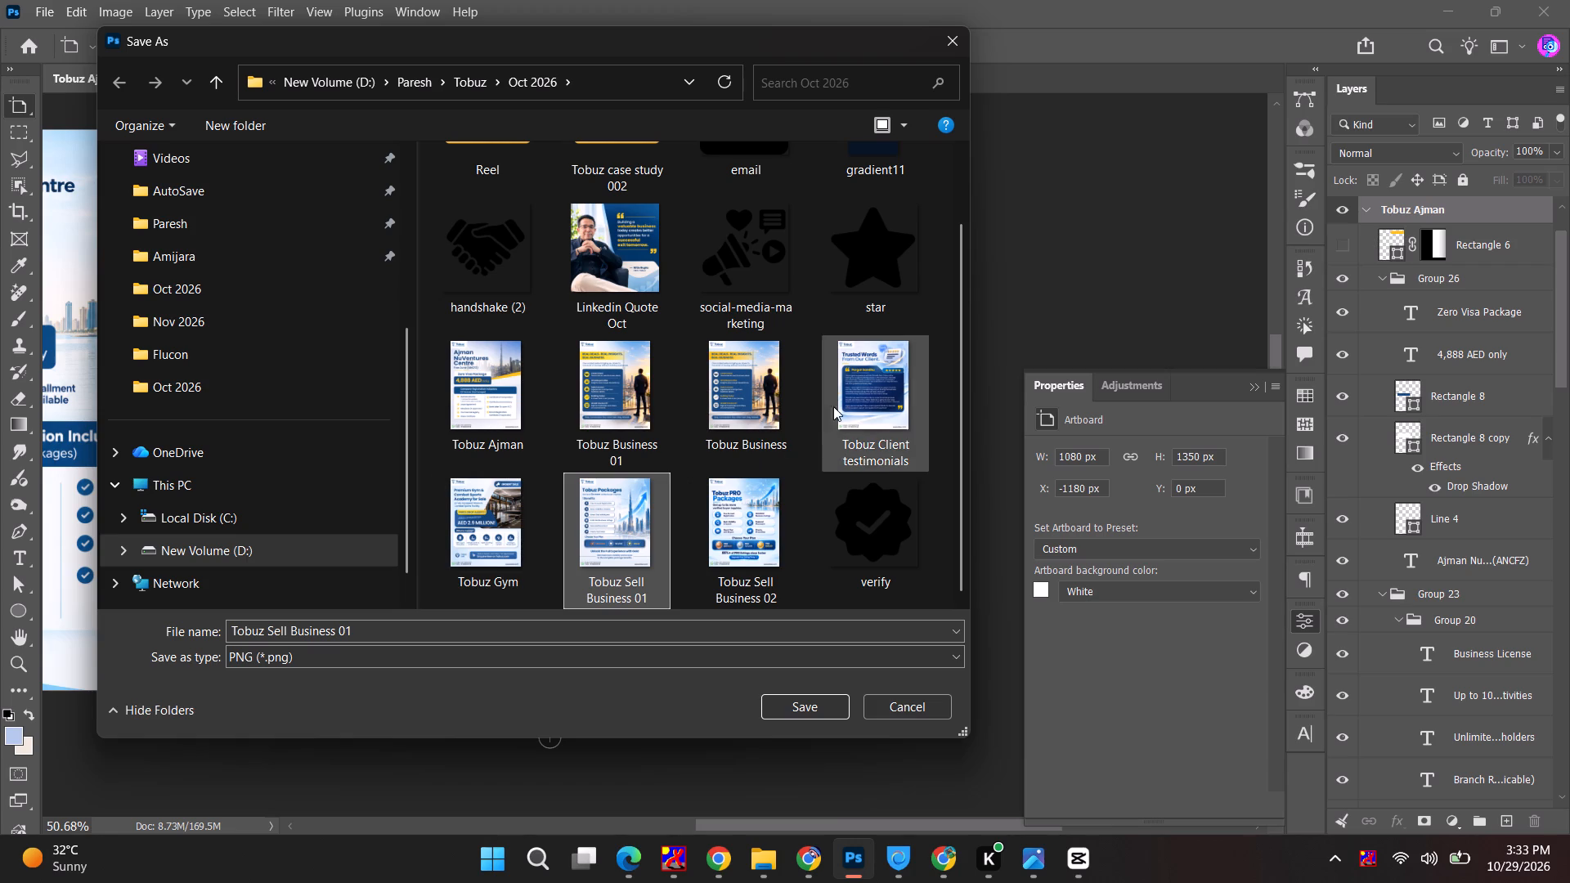